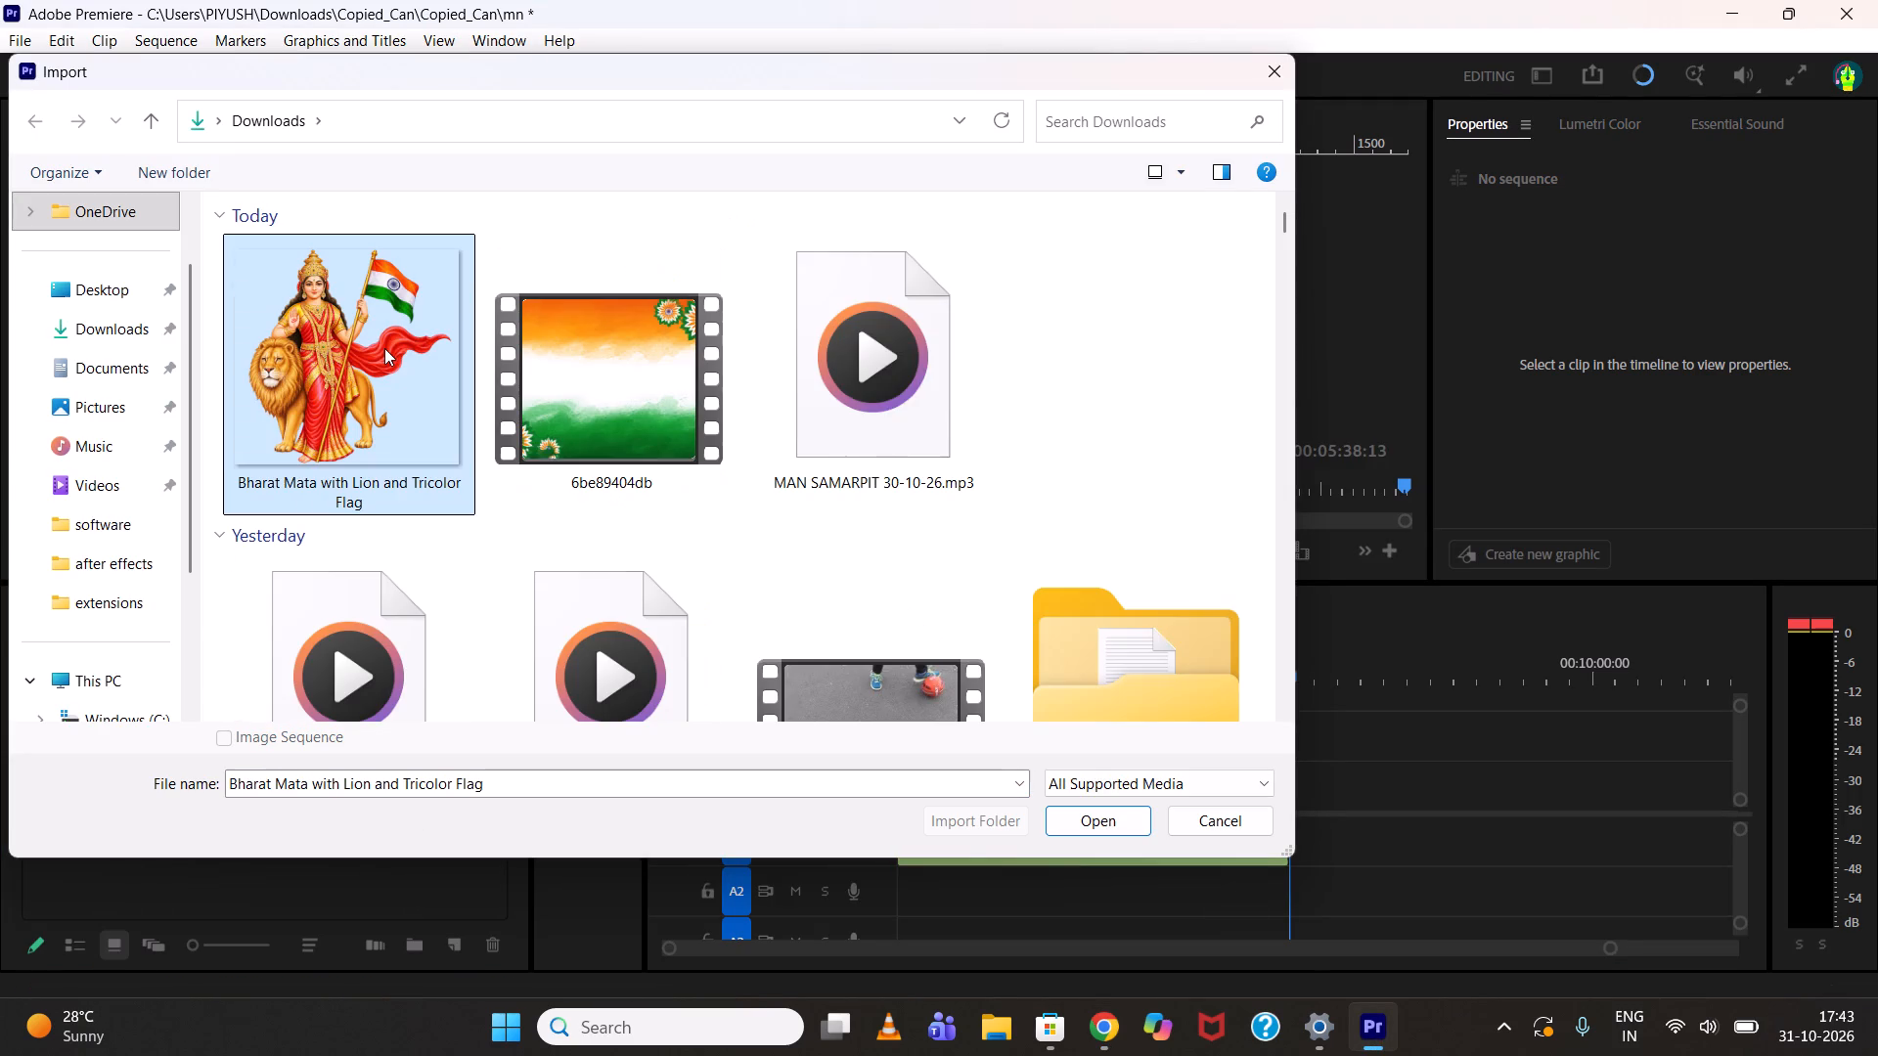
{"action": "double_click", "coordinate": [696, 374]}
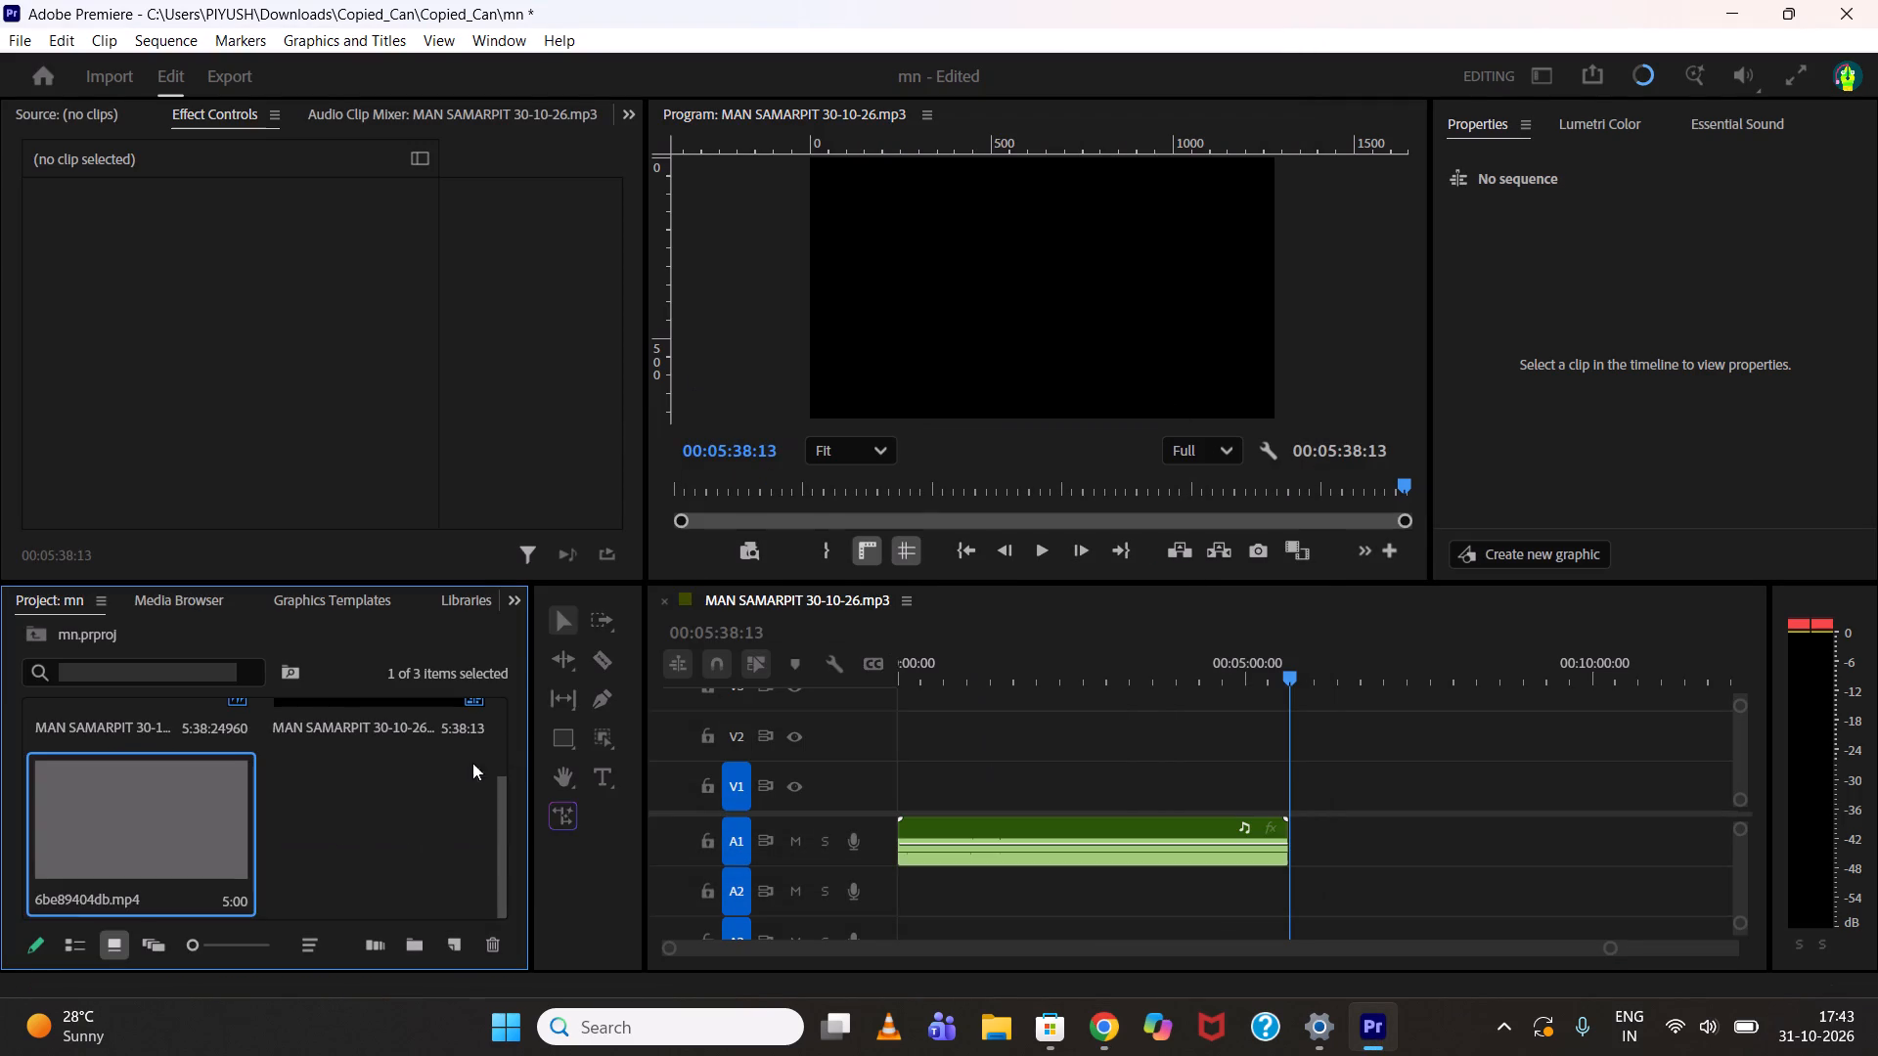
Place the 6be89404db.mp4 clip at the start of video track V1.
{"action": "left_click_drag", "start_coordinate": [191, 836], "coordinate": [877, 805]}
{"action": "scroll", "coordinate": [907, 804], "scroll_direction": "up", "scroll_amount": 15, "text": "alt"}
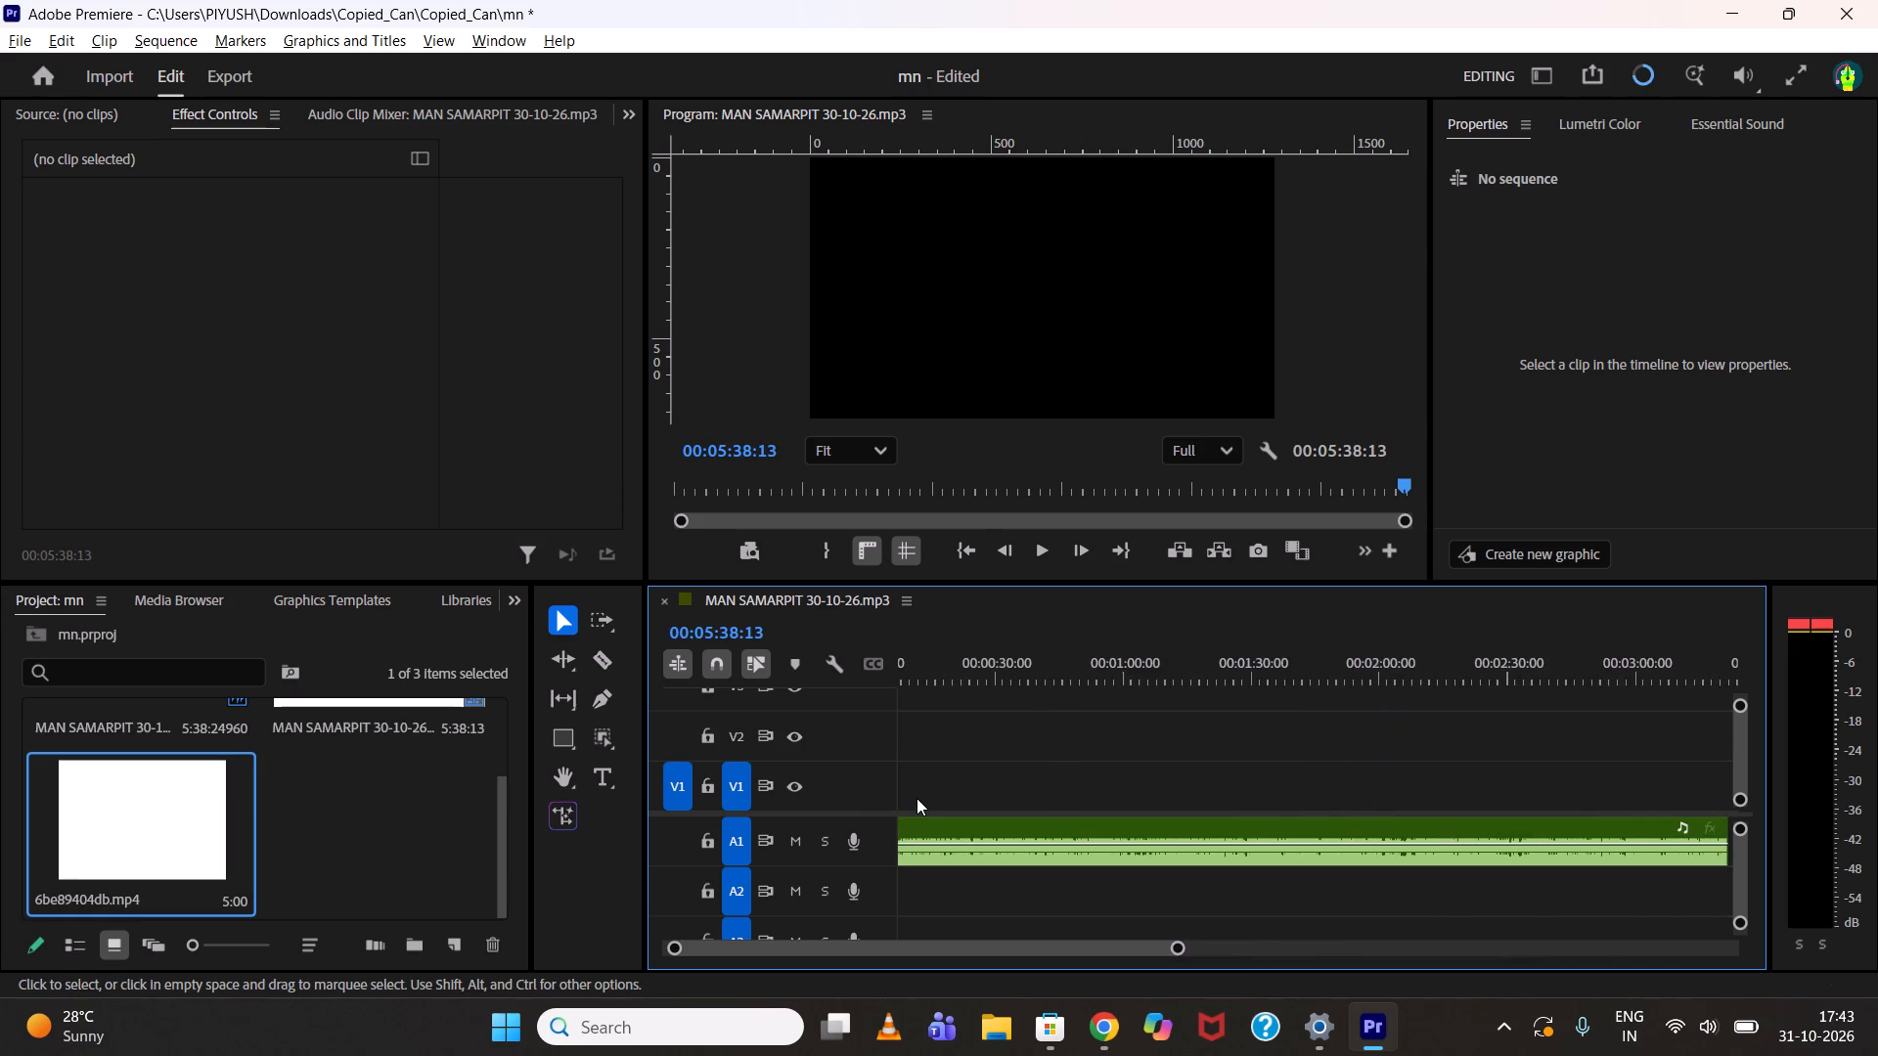
{"action": "scroll", "coordinate": [917, 798], "scroll_direction": "up", "scroll_amount": 20, "text": "alt"}
{"action": "scroll", "coordinate": [917, 798], "scroll_direction": "up", "scroll_amount": 13, "text": "alt"}
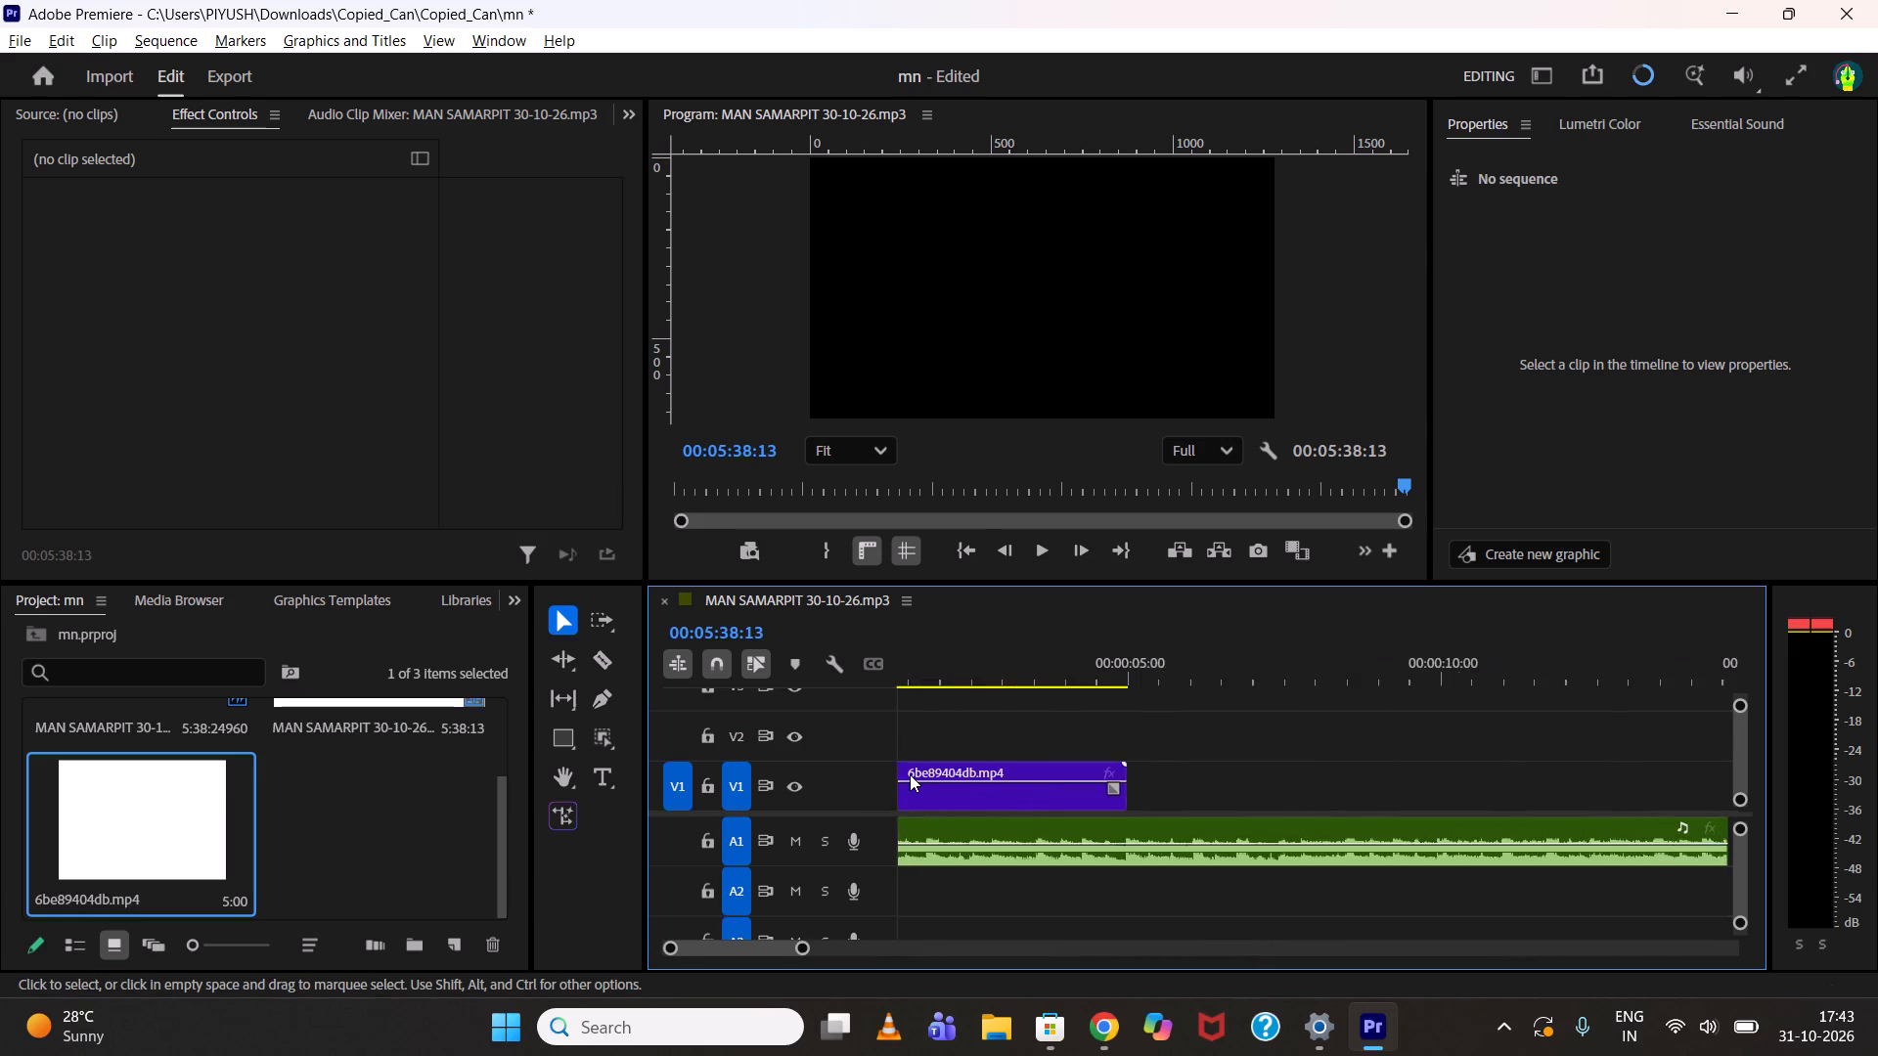
{"action": "scroll", "coordinate": [910, 774], "scroll_direction": "up", "scroll_amount": 1, "text": "alt"}
{"action": "scroll", "coordinate": [910, 774], "scroll_direction": "down", "scroll_amount": 5}
{"action": "scroll", "coordinate": [910, 774], "scroll_direction": "up", "scroll_amount": 12}
Preview the tricolour background clip on V1 and scale it to fill the frame.
{"action": "left_click_drag", "start_coordinate": [926, 662], "coordinate": [938, 662]}
{"action": "left_click_drag", "start_coordinate": [920, 667], "coordinate": [1009, 669]}
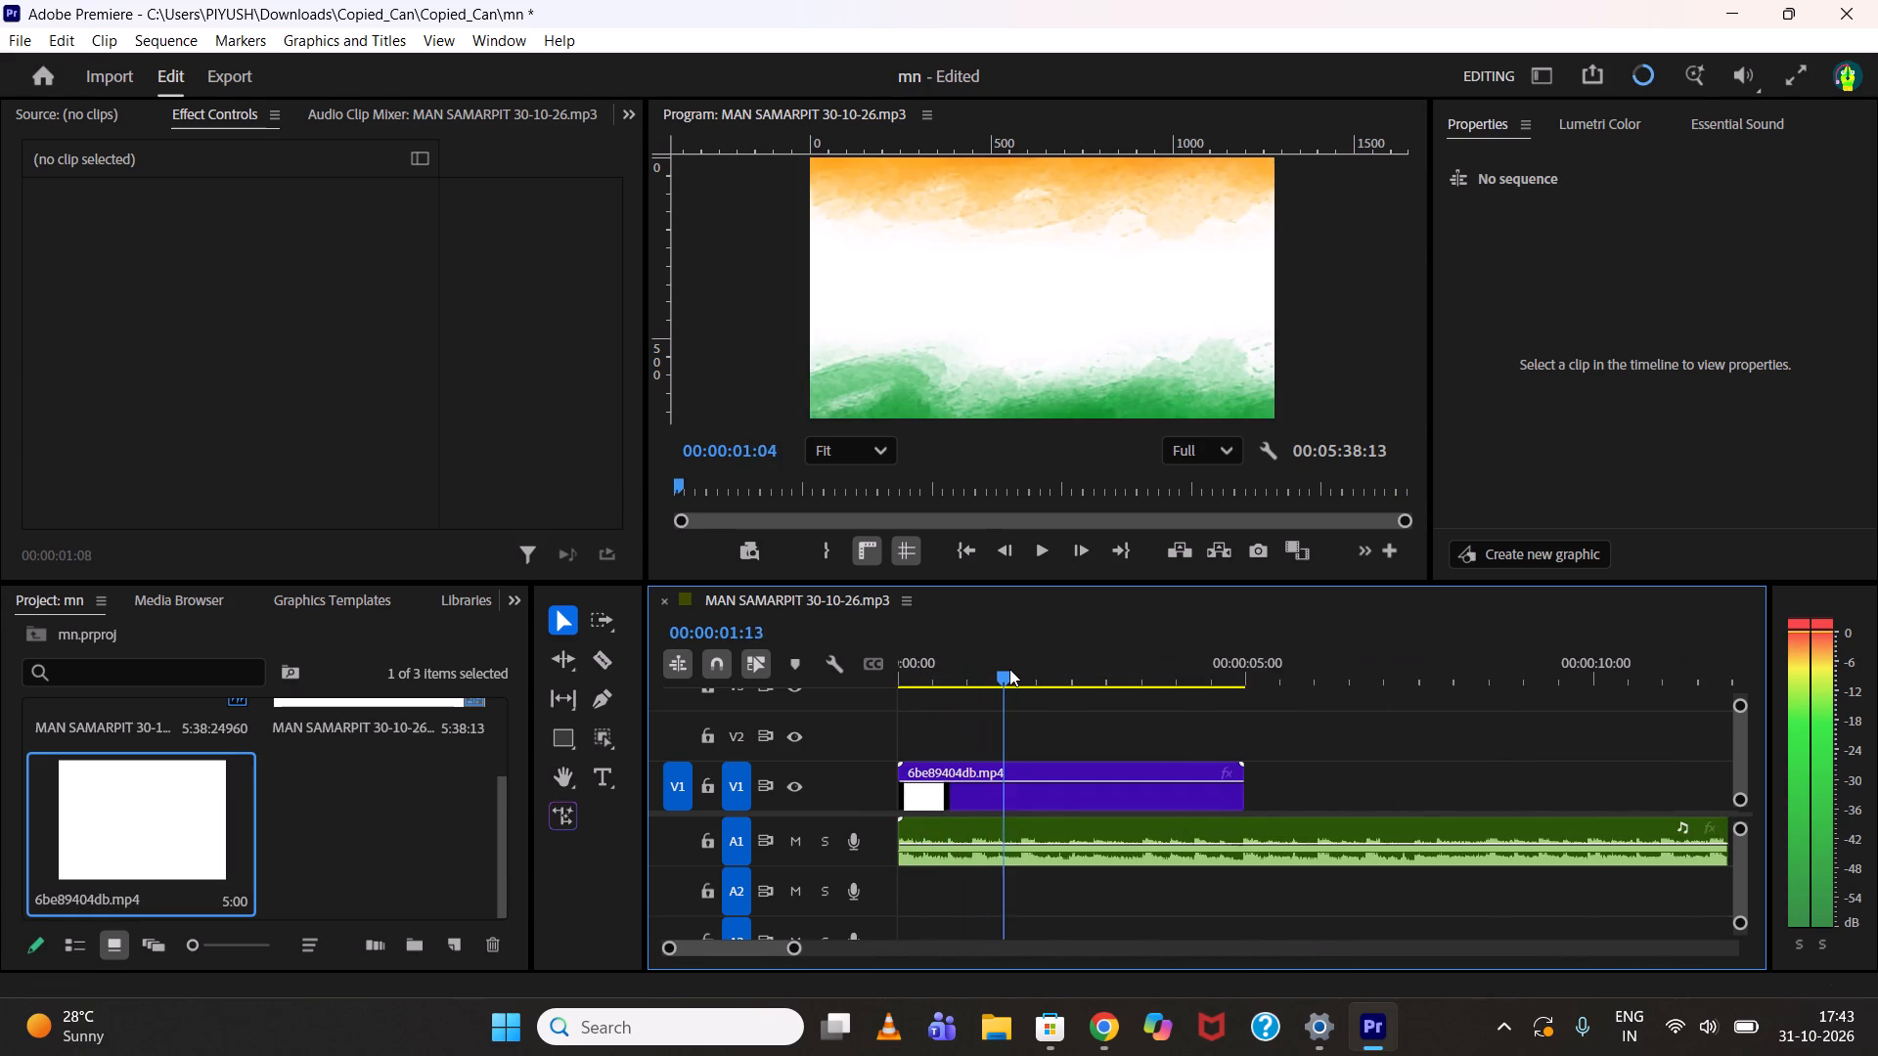
{"action": "left_click_drag", "start_coordinate": [1009, 669], "coordinate": [1089, 659]}
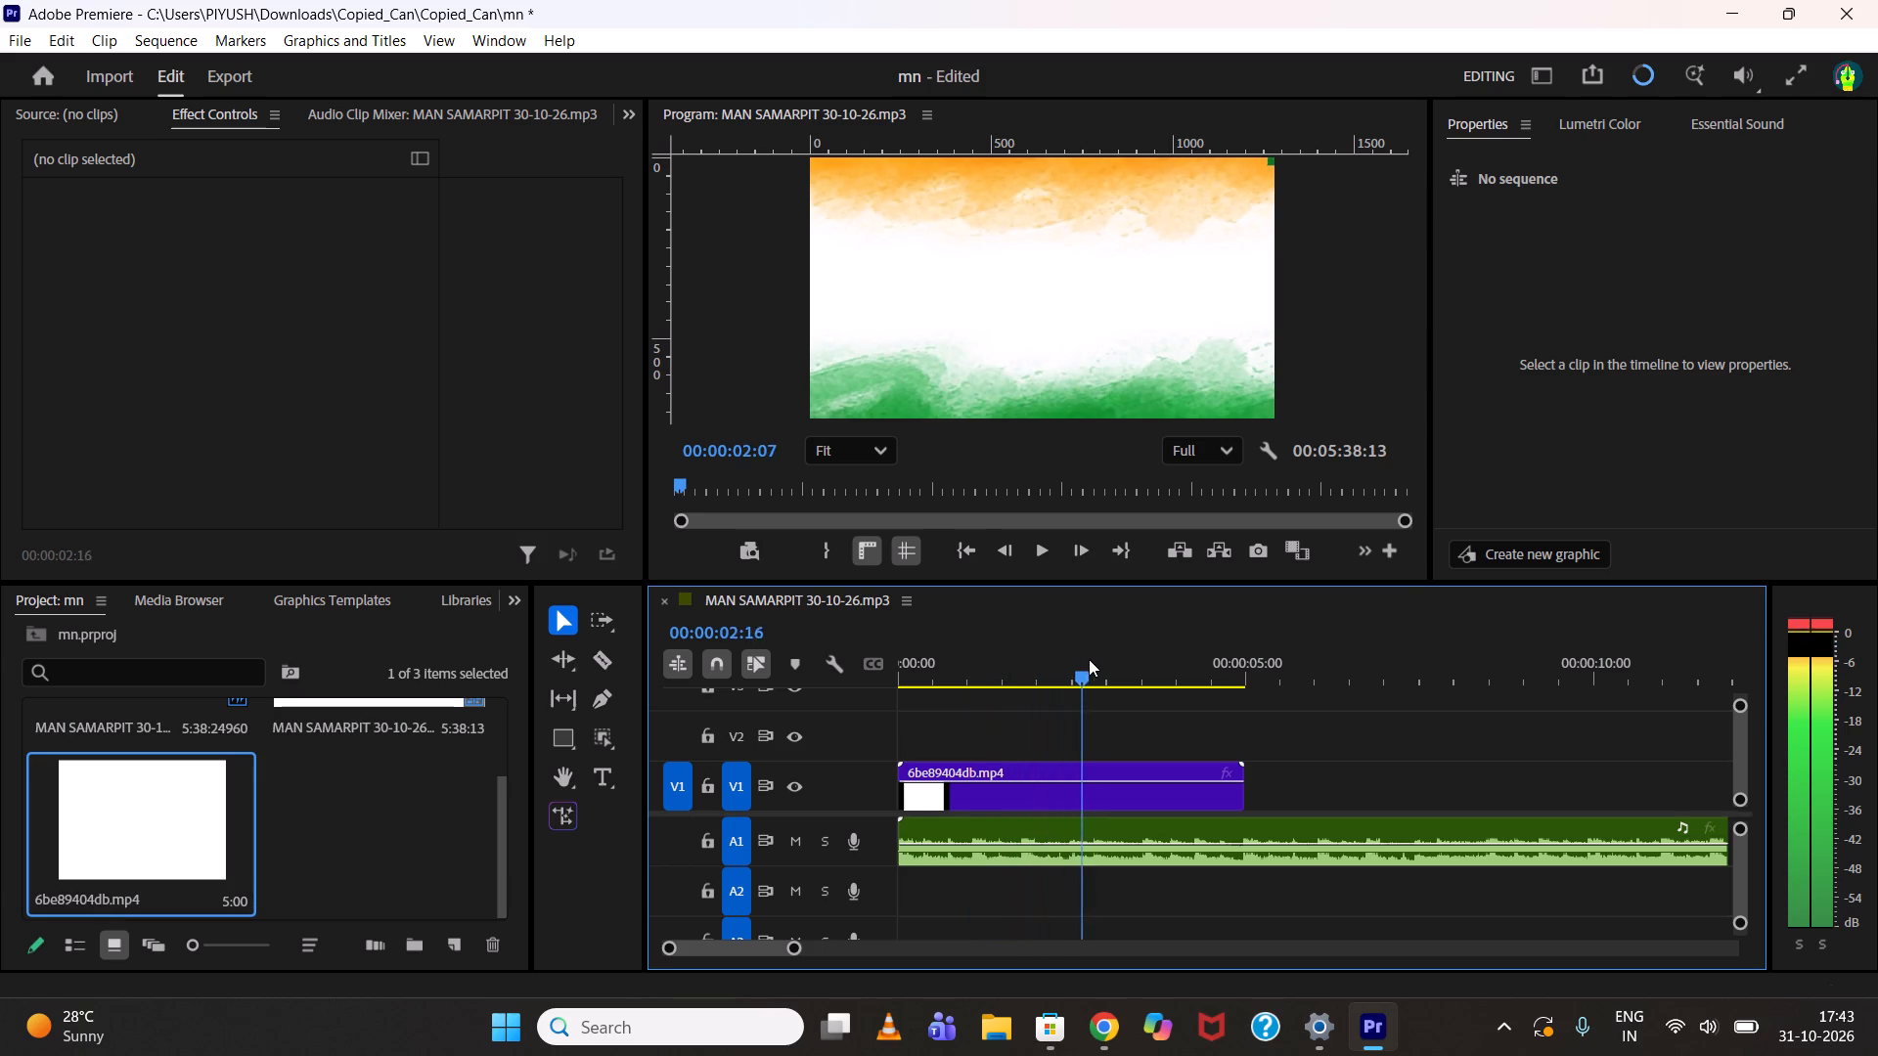
{"action": "left_click_drag", "start_coordinate": [1089, 659], "coordinate": [1193, 669]}
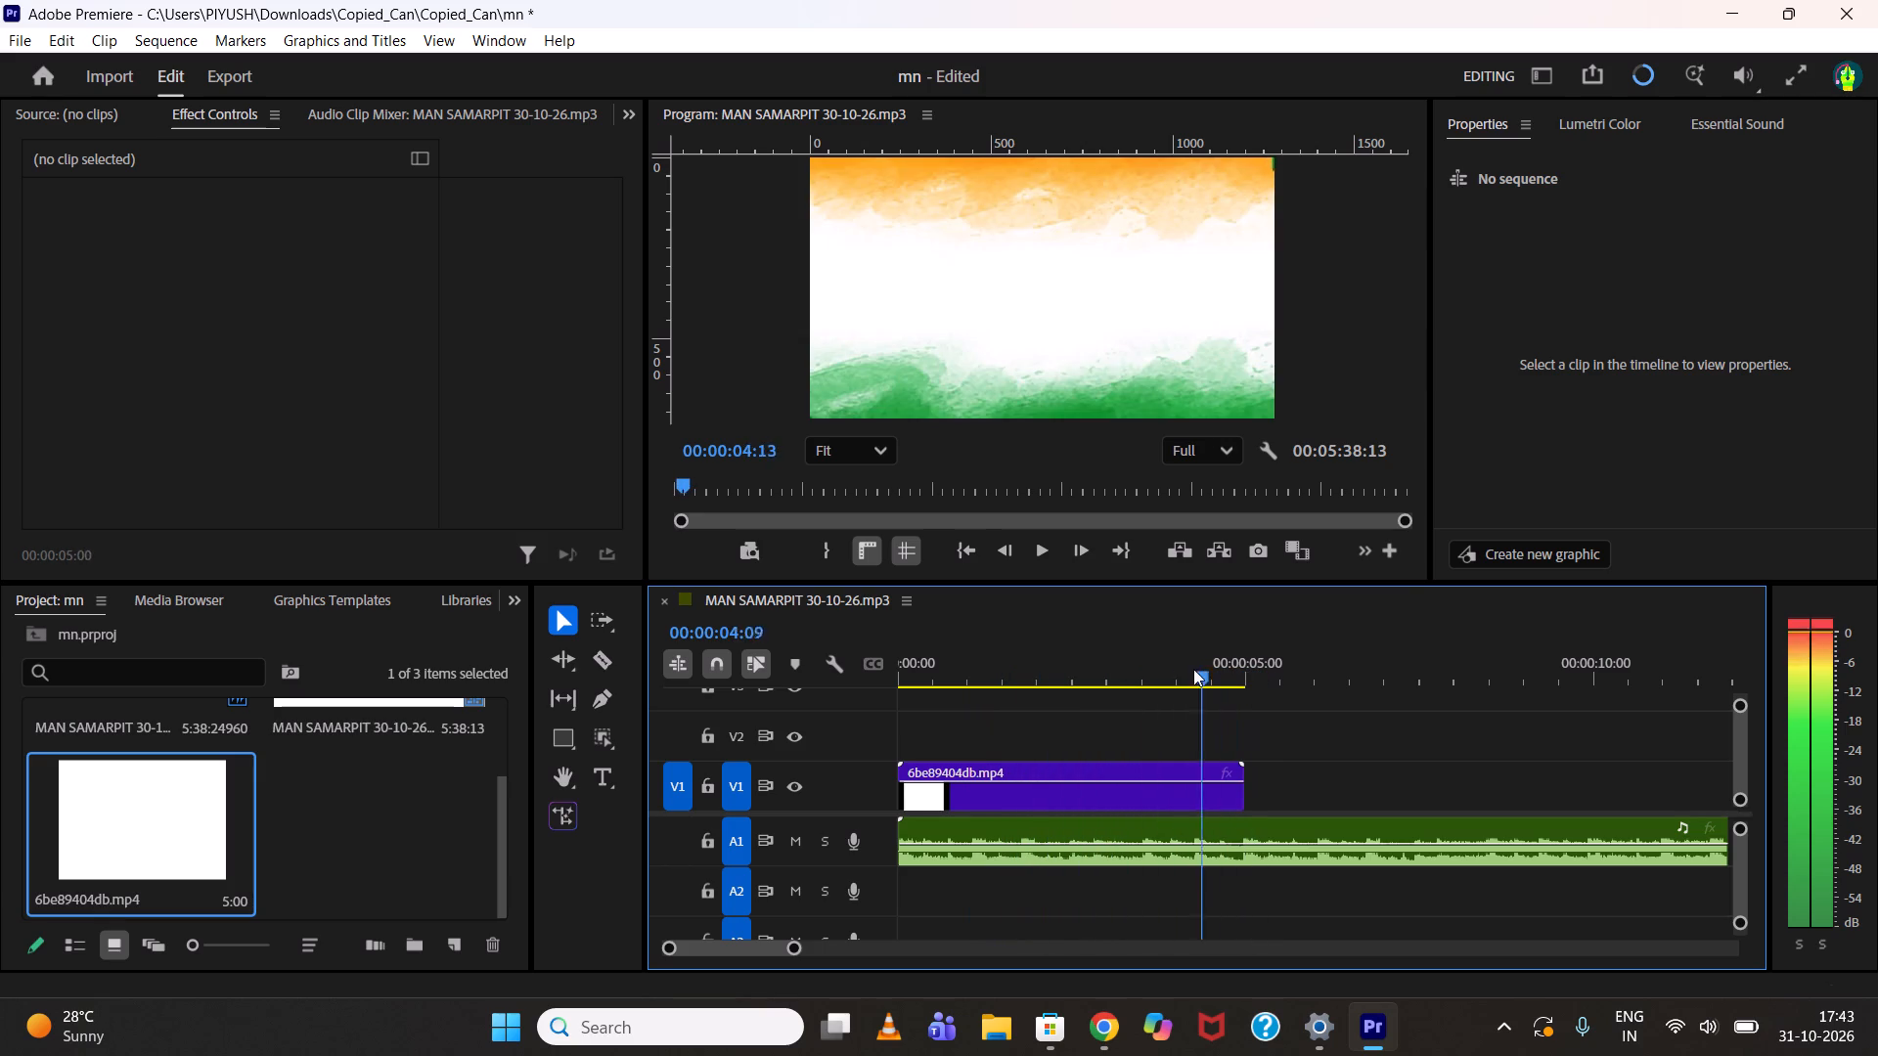
{"action": "left_click_drag", "start_coordinate": [1193, 669], "coordinate": [1012, 654]}
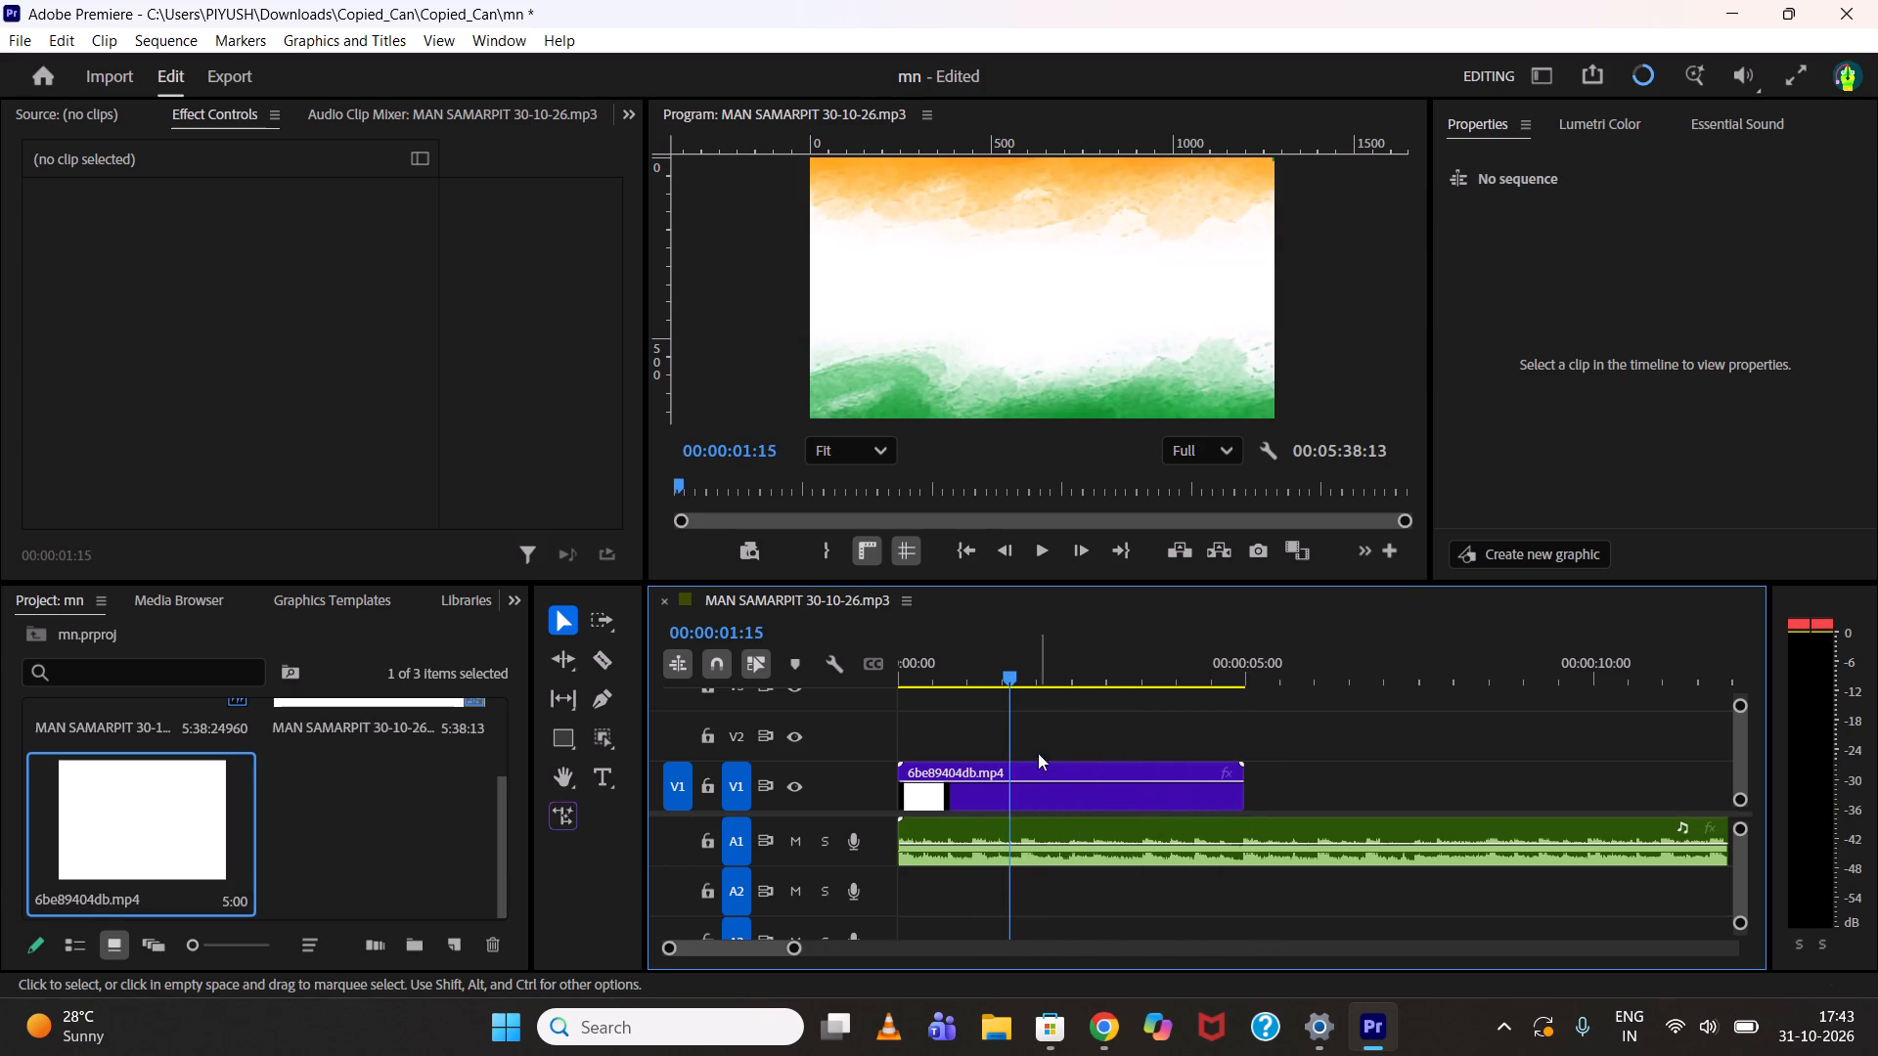
{"action": "left_click", "coordinate": [1031, 768]}
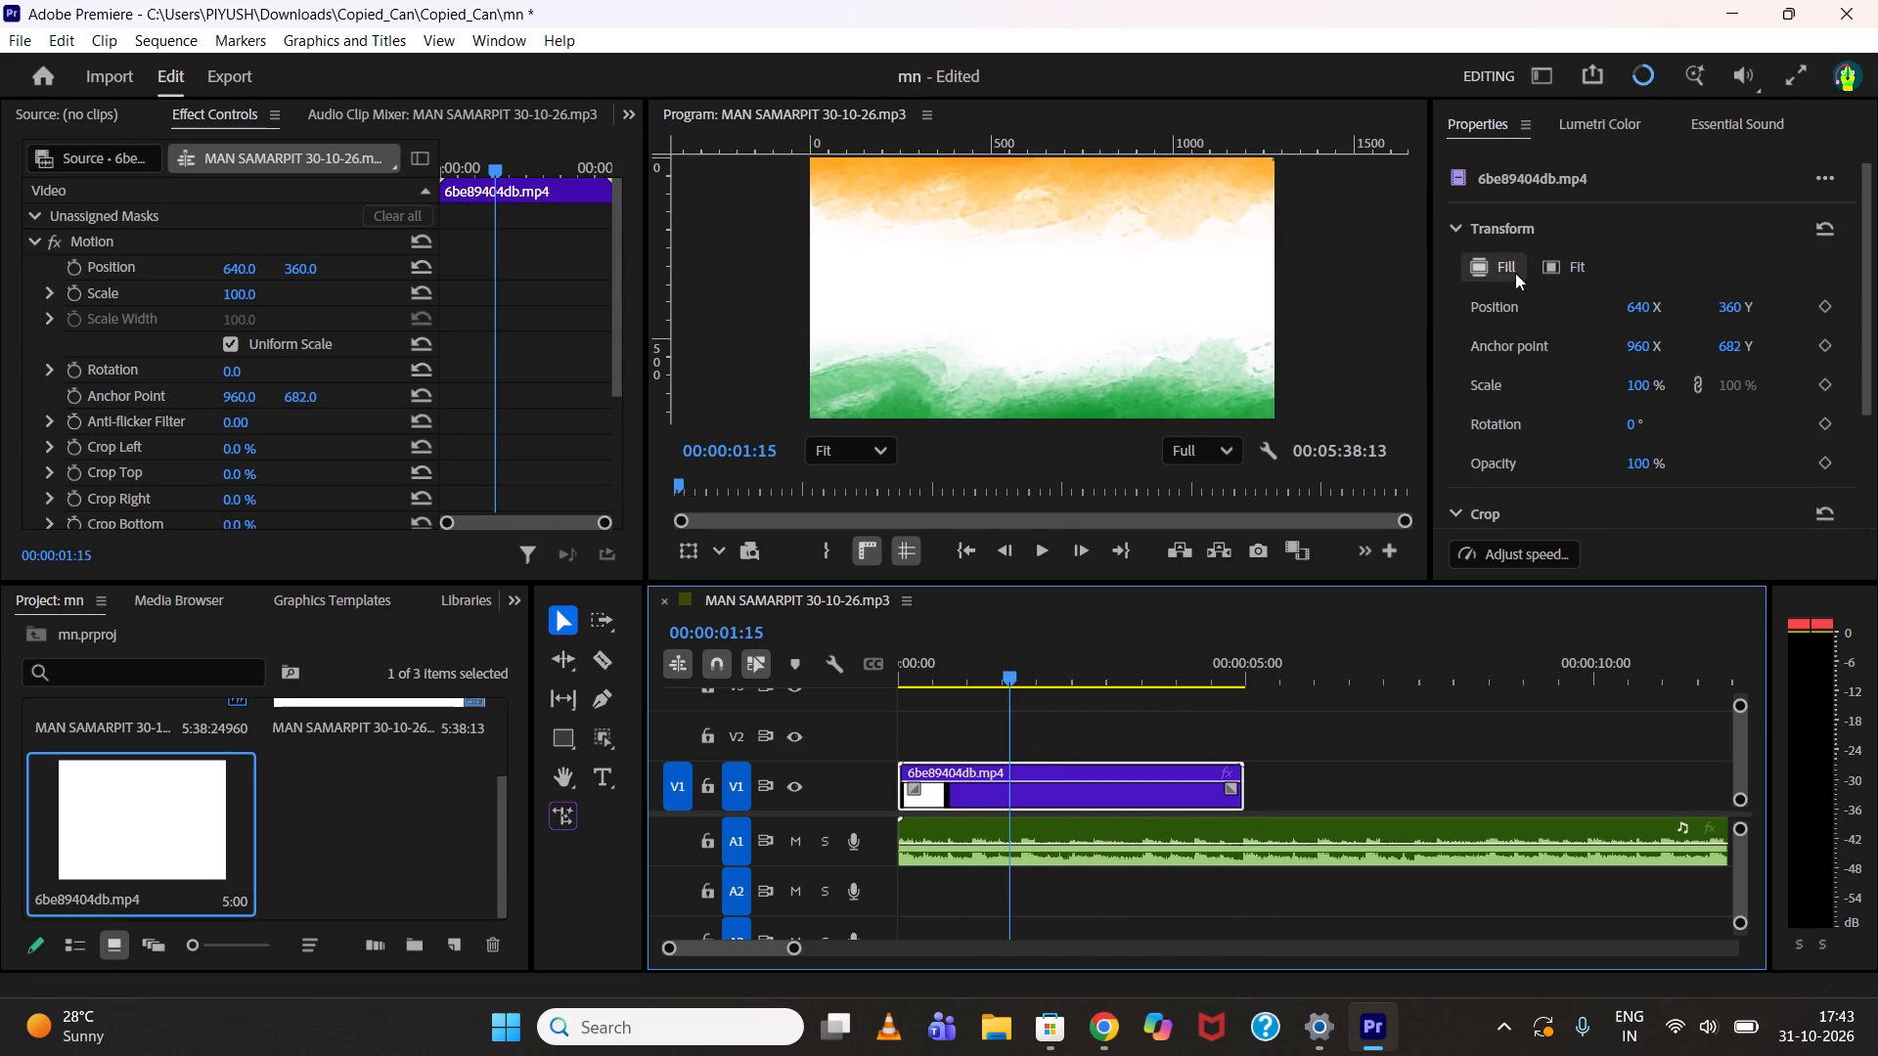
{"action": "left_click", "coordinate": [1516, 274]}
Trim the opening of the V1 clip up to 00:00:01:18 and move the shortened clip to the sequence start.
{"action": "left_click_drag", "start_coordinate": [1001, 652], "coordinate": [975, 656]}
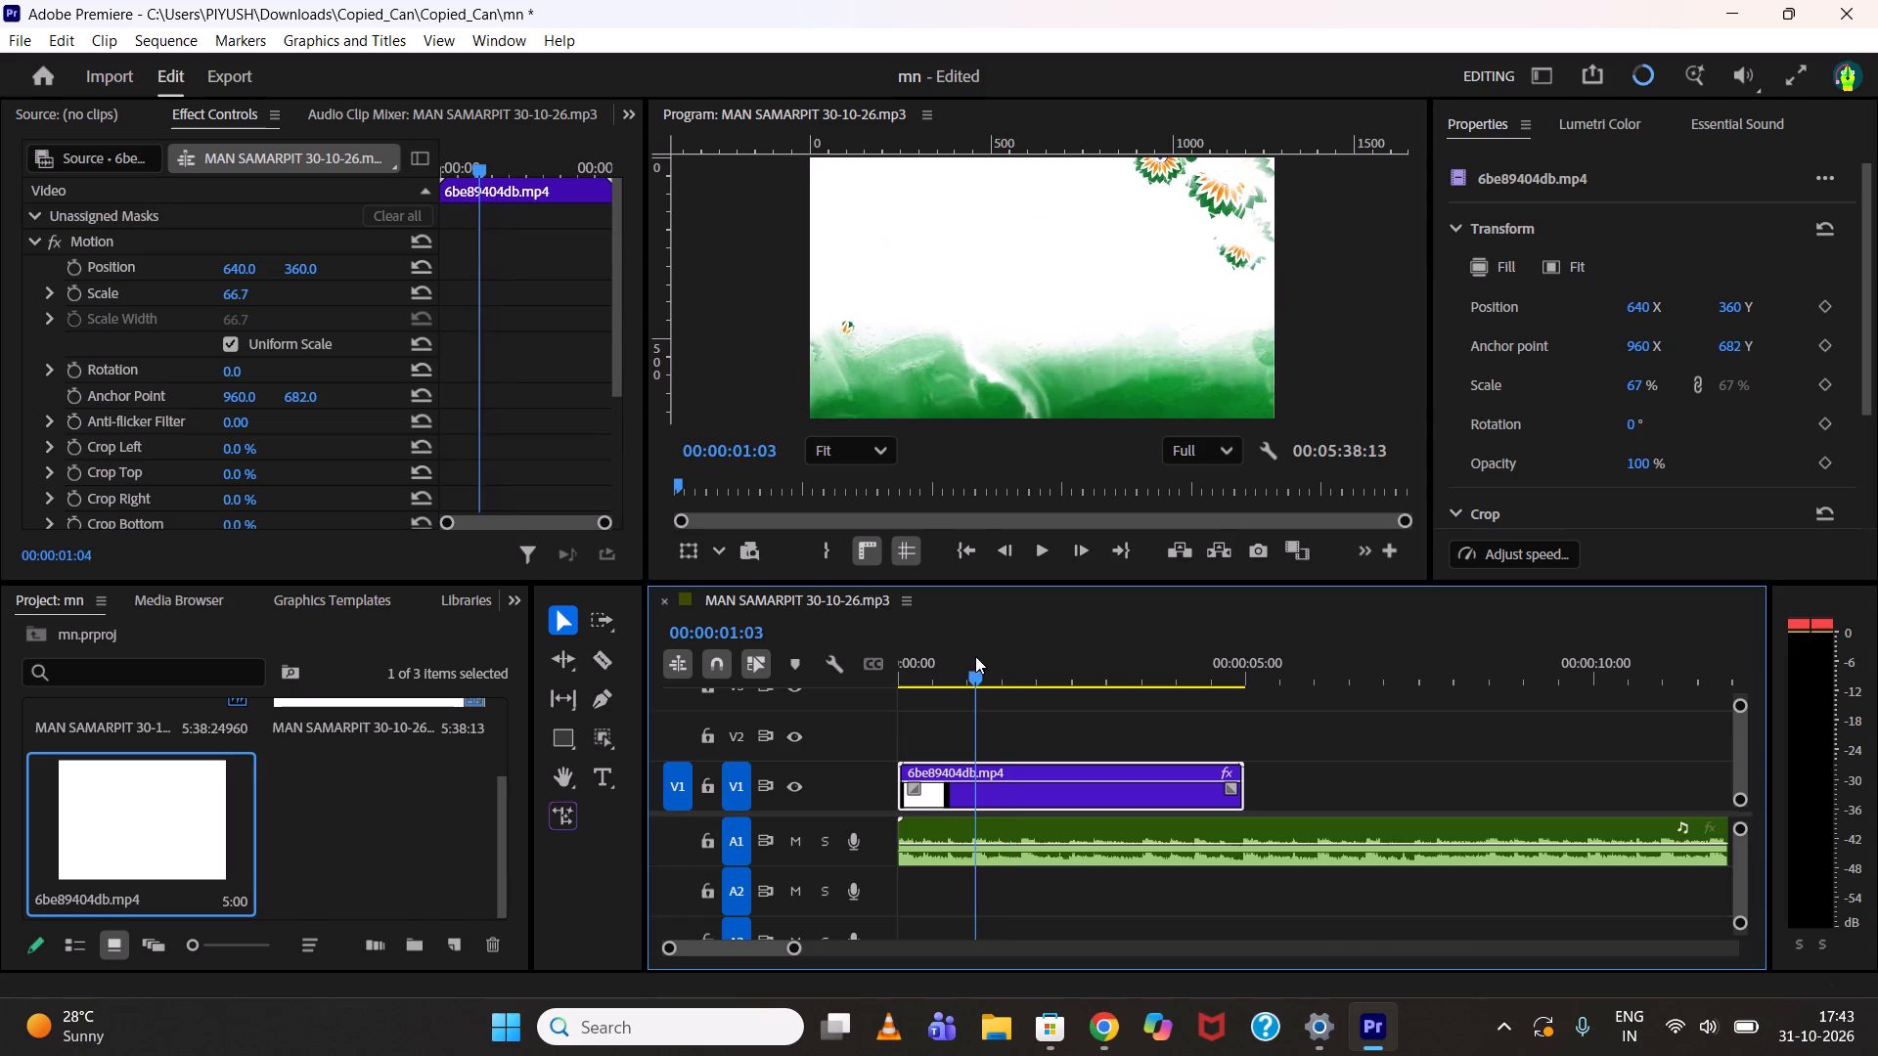
{"action": "left_click_drag", "start_coordinate": [975, 656], "coordinate": [1020, 650]}
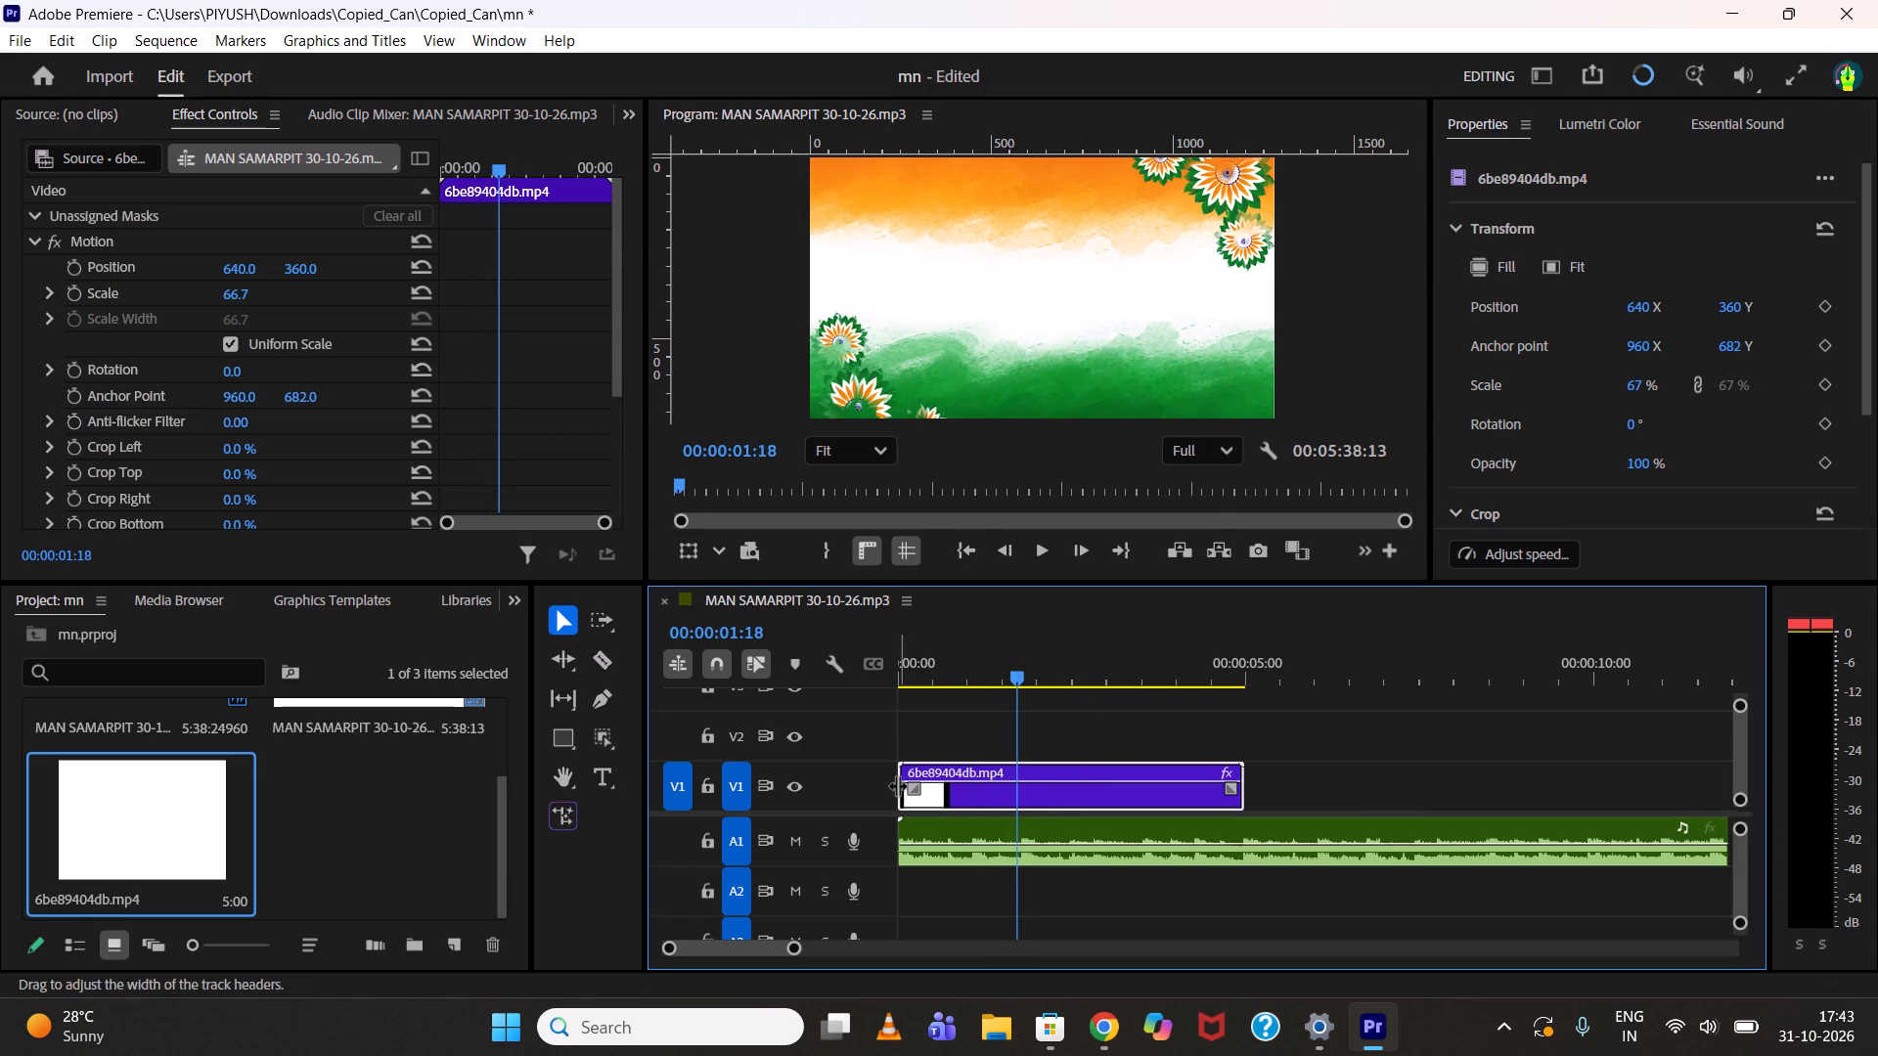
{"action": "left_click_drag", "start_coordinate": [902, 774], "coordinate": [981, 764]}
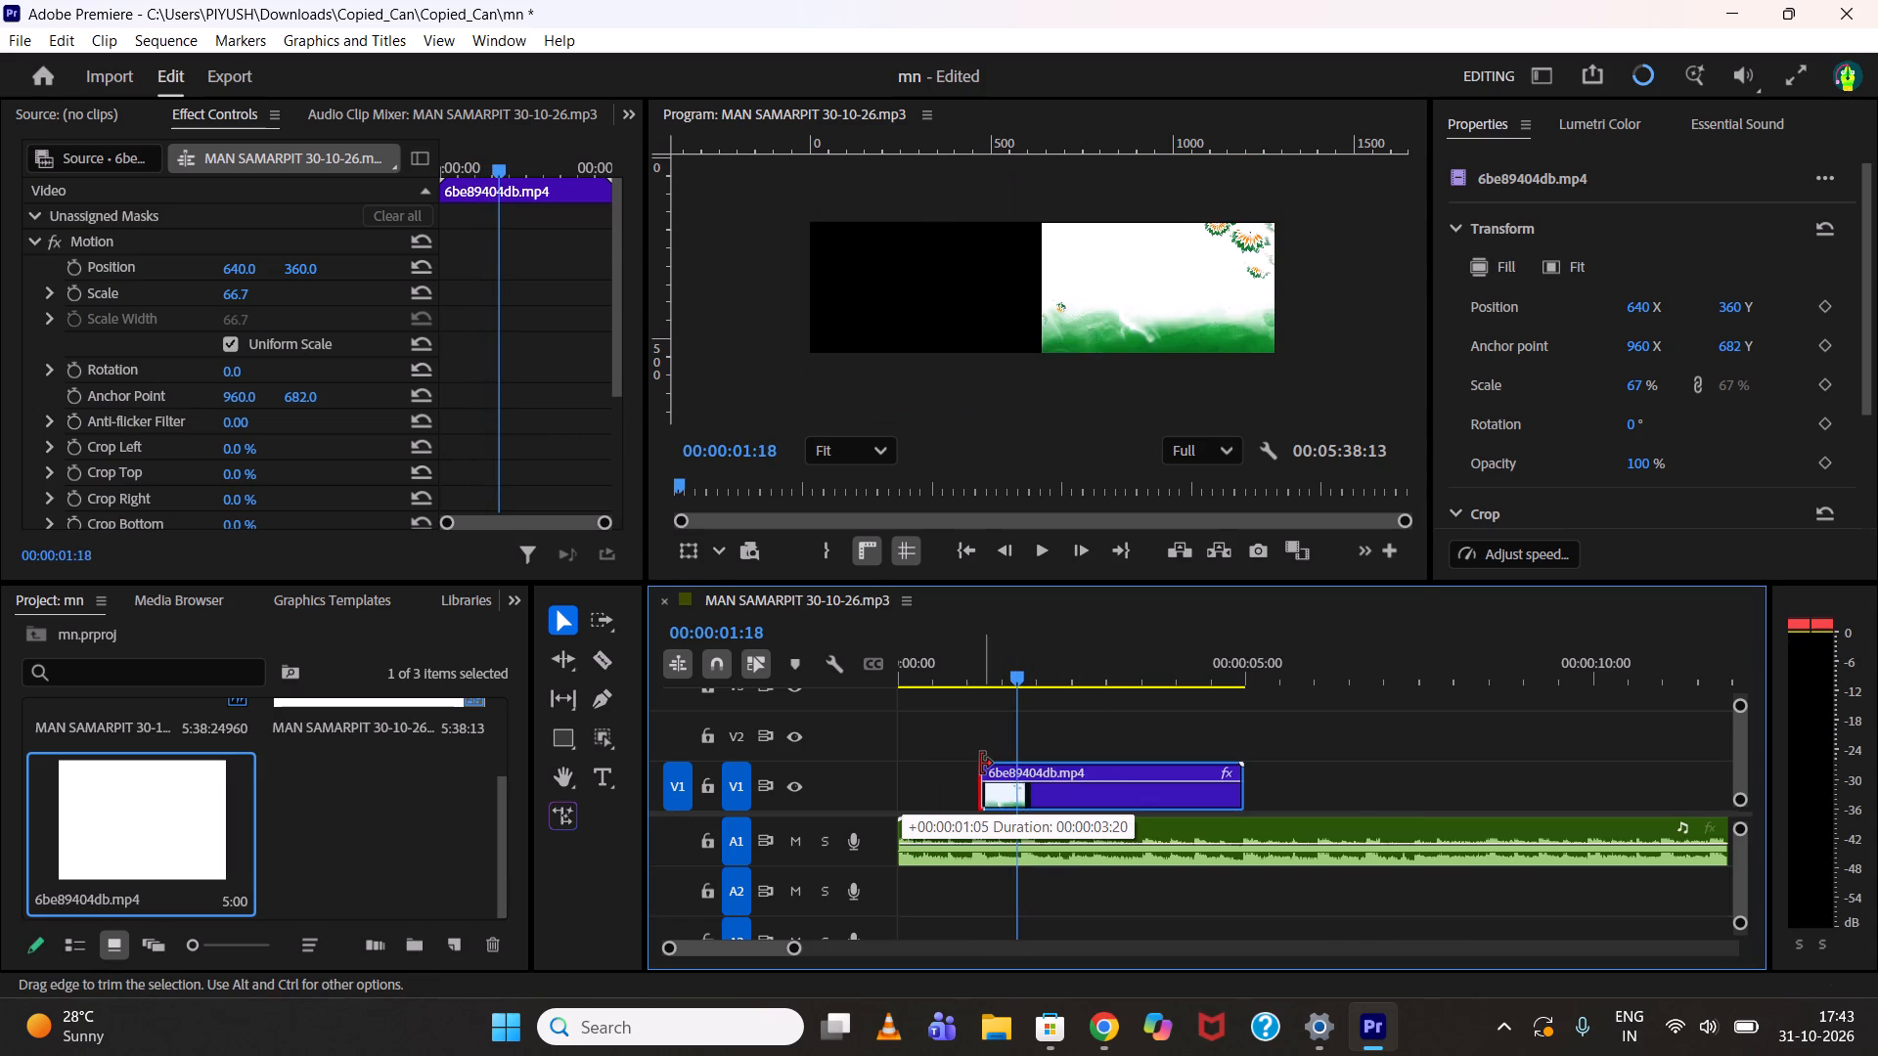
{"action": "left_click_drag", "start_coordinate": [981, 764], "coordinate": [1016, 763]}
{"action": "left_click_drag", "start_coordinate": [1127, 770], "coordinate": [1095, 770]}
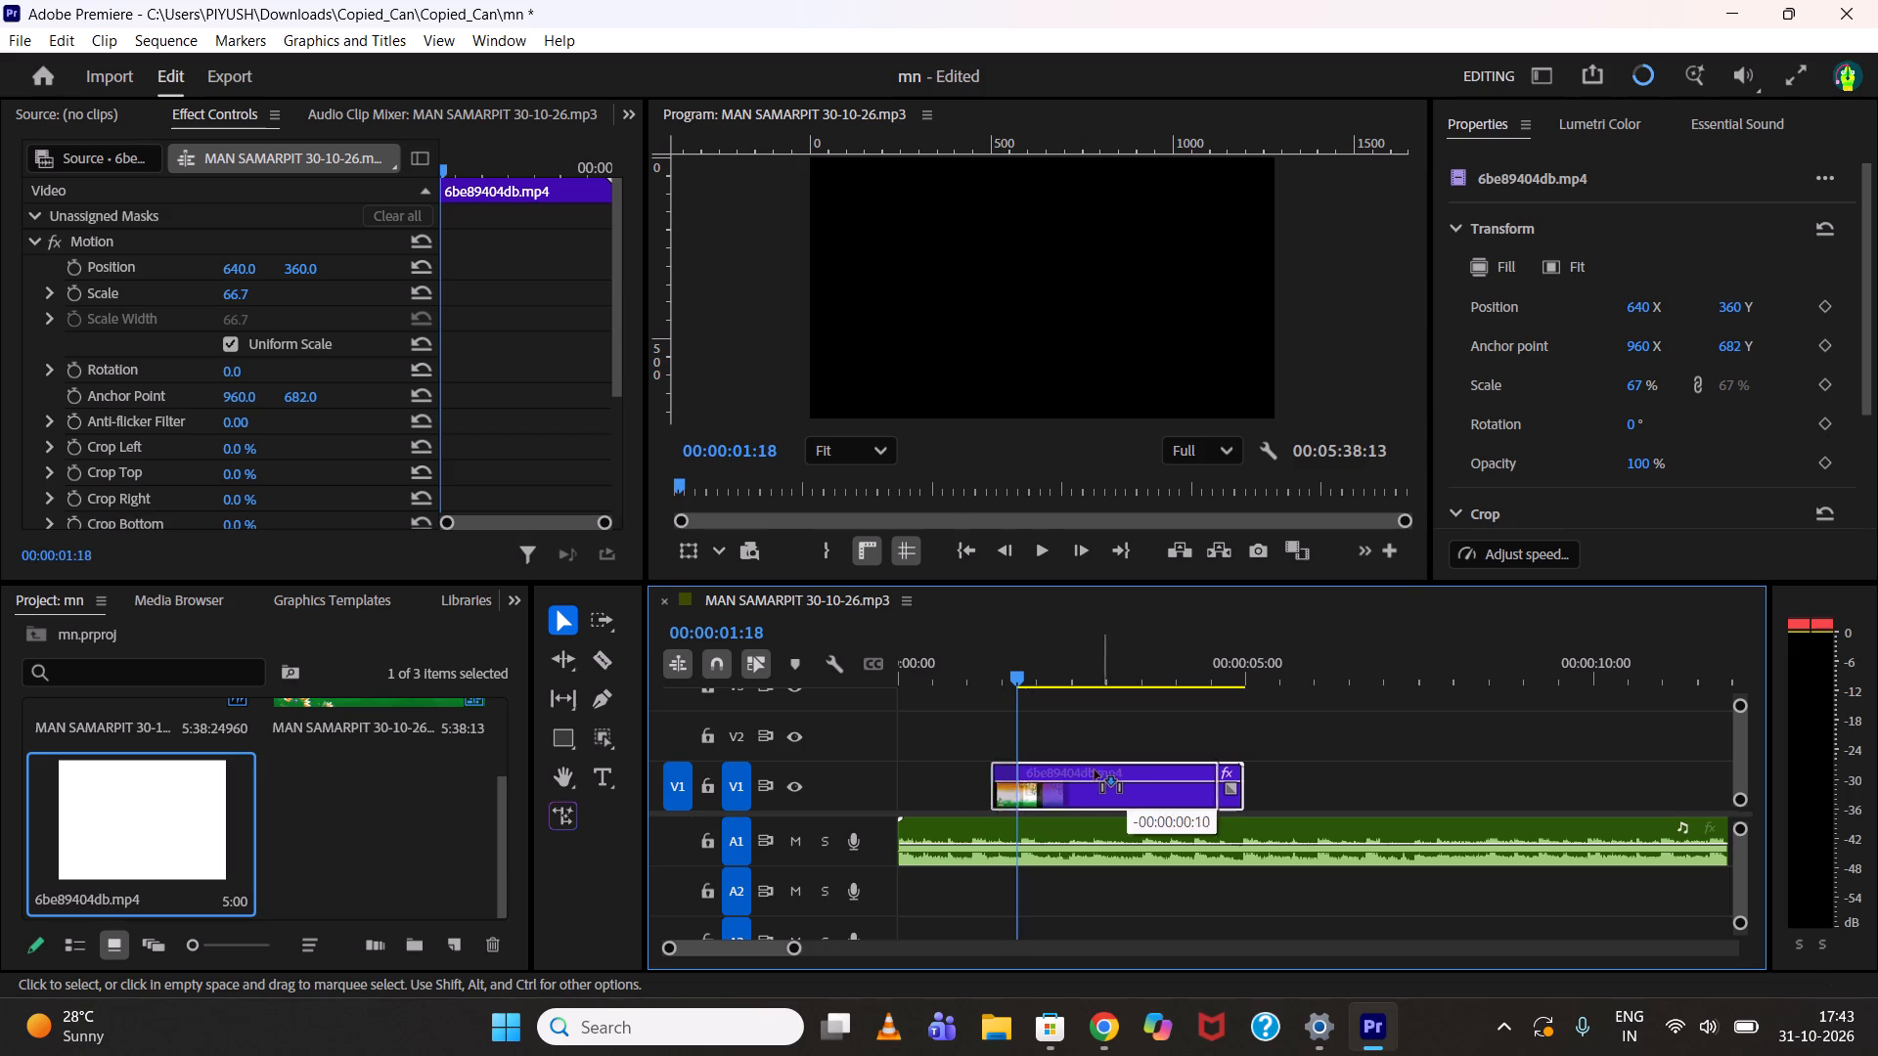
{"action": "left_click_drag", "start_coordinate": [1095, 770], "coordinate": [985, 775]}
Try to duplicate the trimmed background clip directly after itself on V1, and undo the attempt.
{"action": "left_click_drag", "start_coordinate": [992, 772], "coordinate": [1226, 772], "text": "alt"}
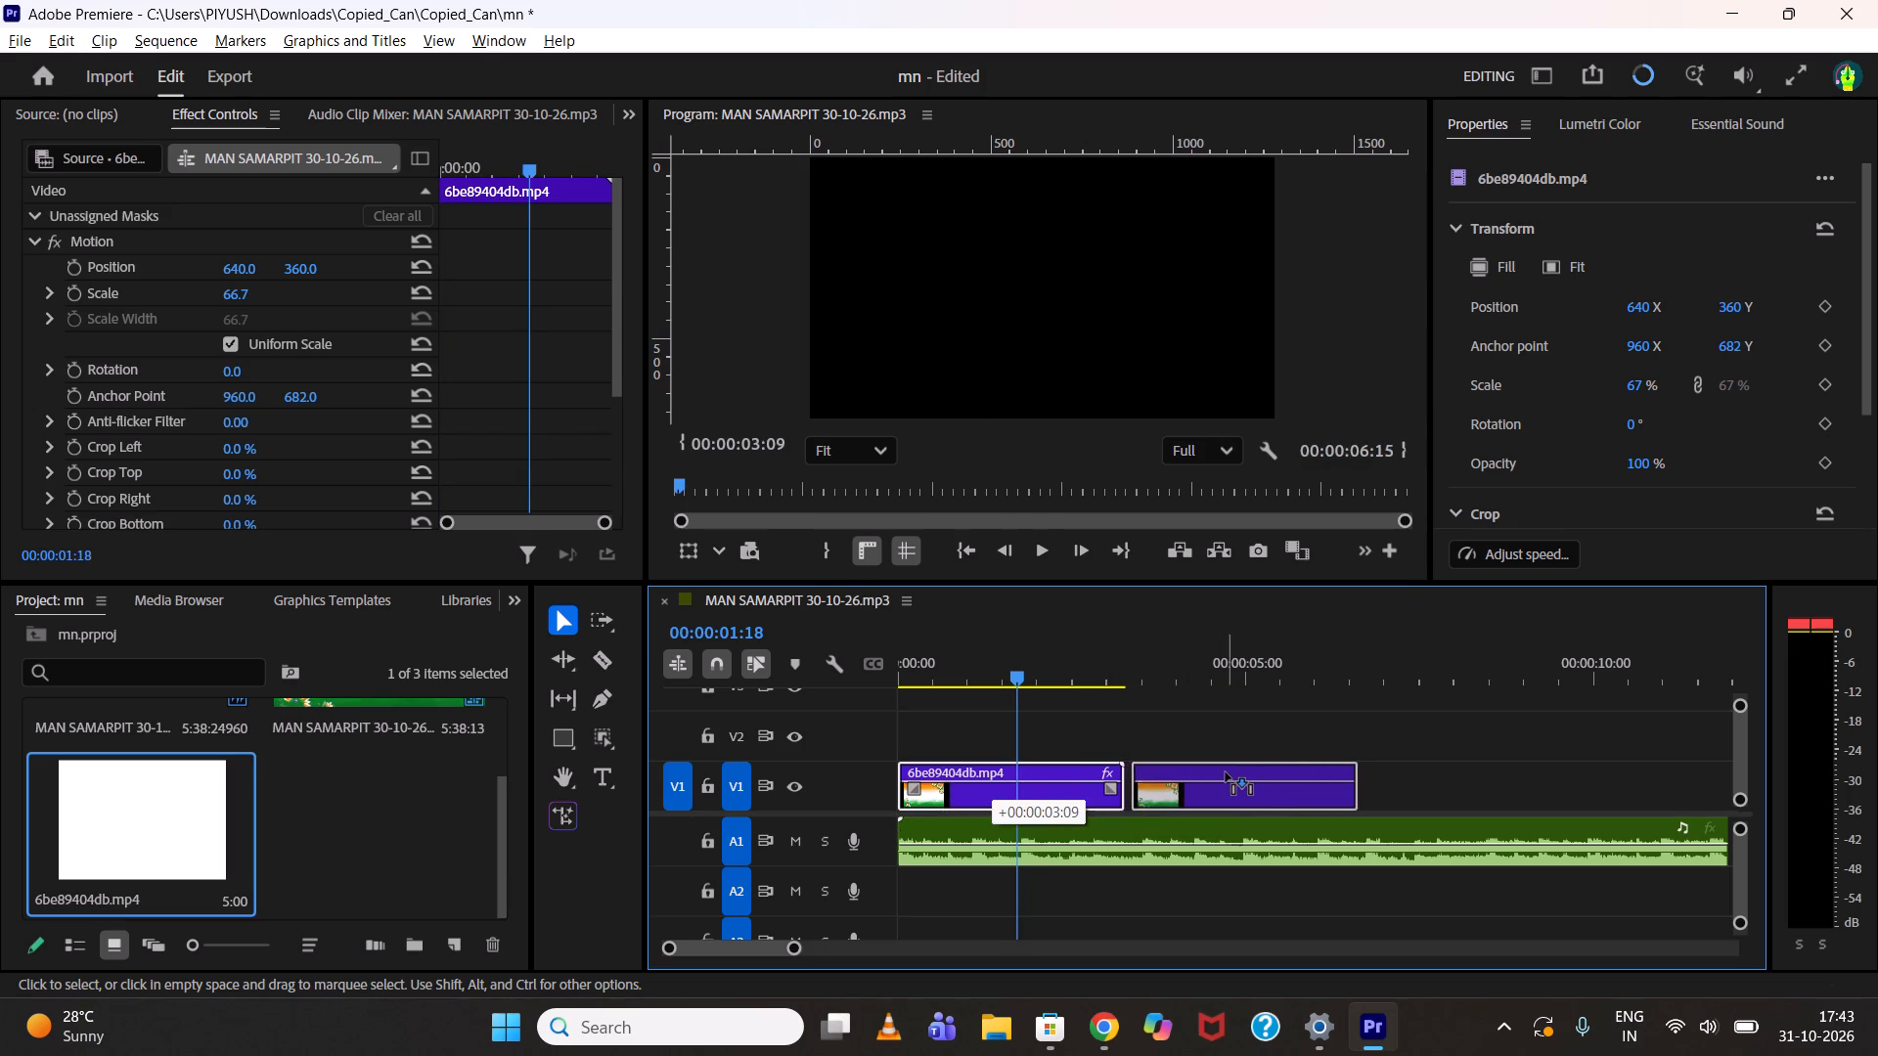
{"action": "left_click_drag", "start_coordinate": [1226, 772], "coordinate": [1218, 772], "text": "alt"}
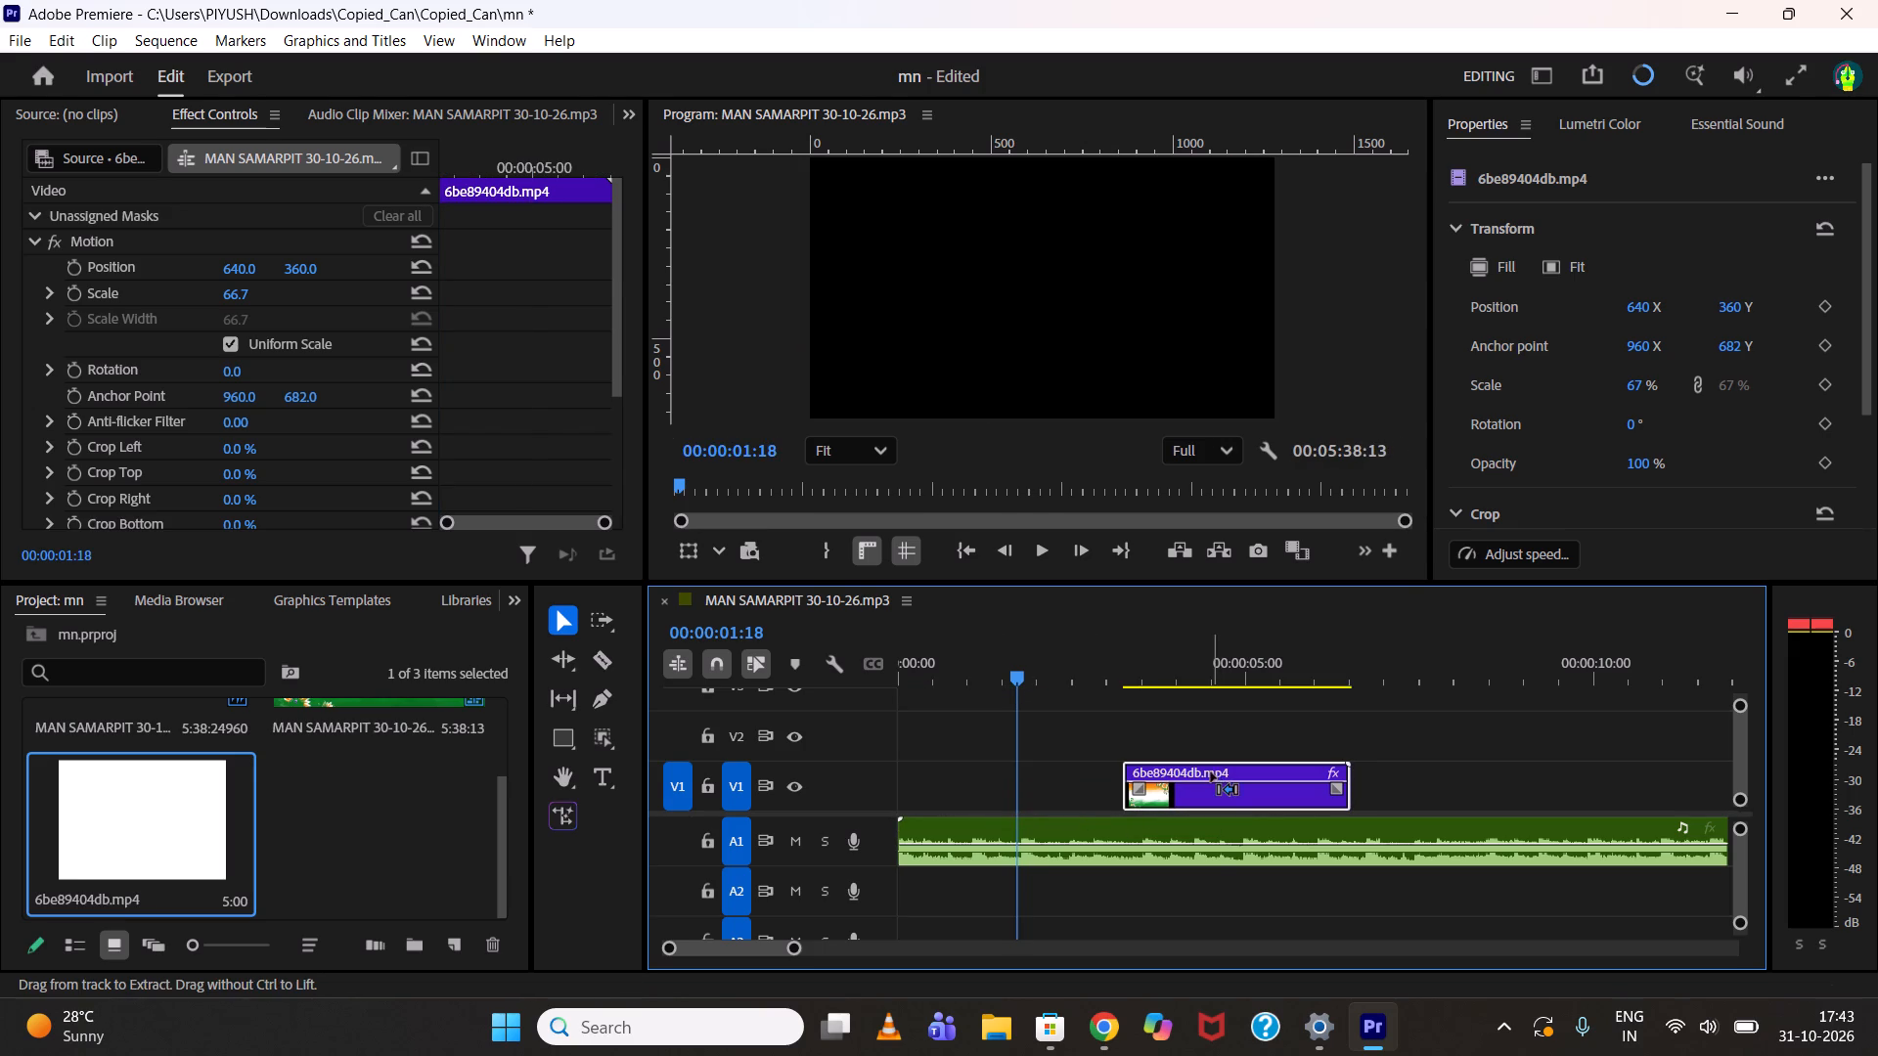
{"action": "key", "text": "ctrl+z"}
Duplicate the trimmed 6be89404db.mp4 clip on V1, placing the copy right after the original.
{"action": "left_click", "coordinate": [1055, 773], "text": "alt"}
{"action": "left_click_drag", "start_coordinate": [1053, 773], "coordinate": [1153, 769], "text": "alt"}
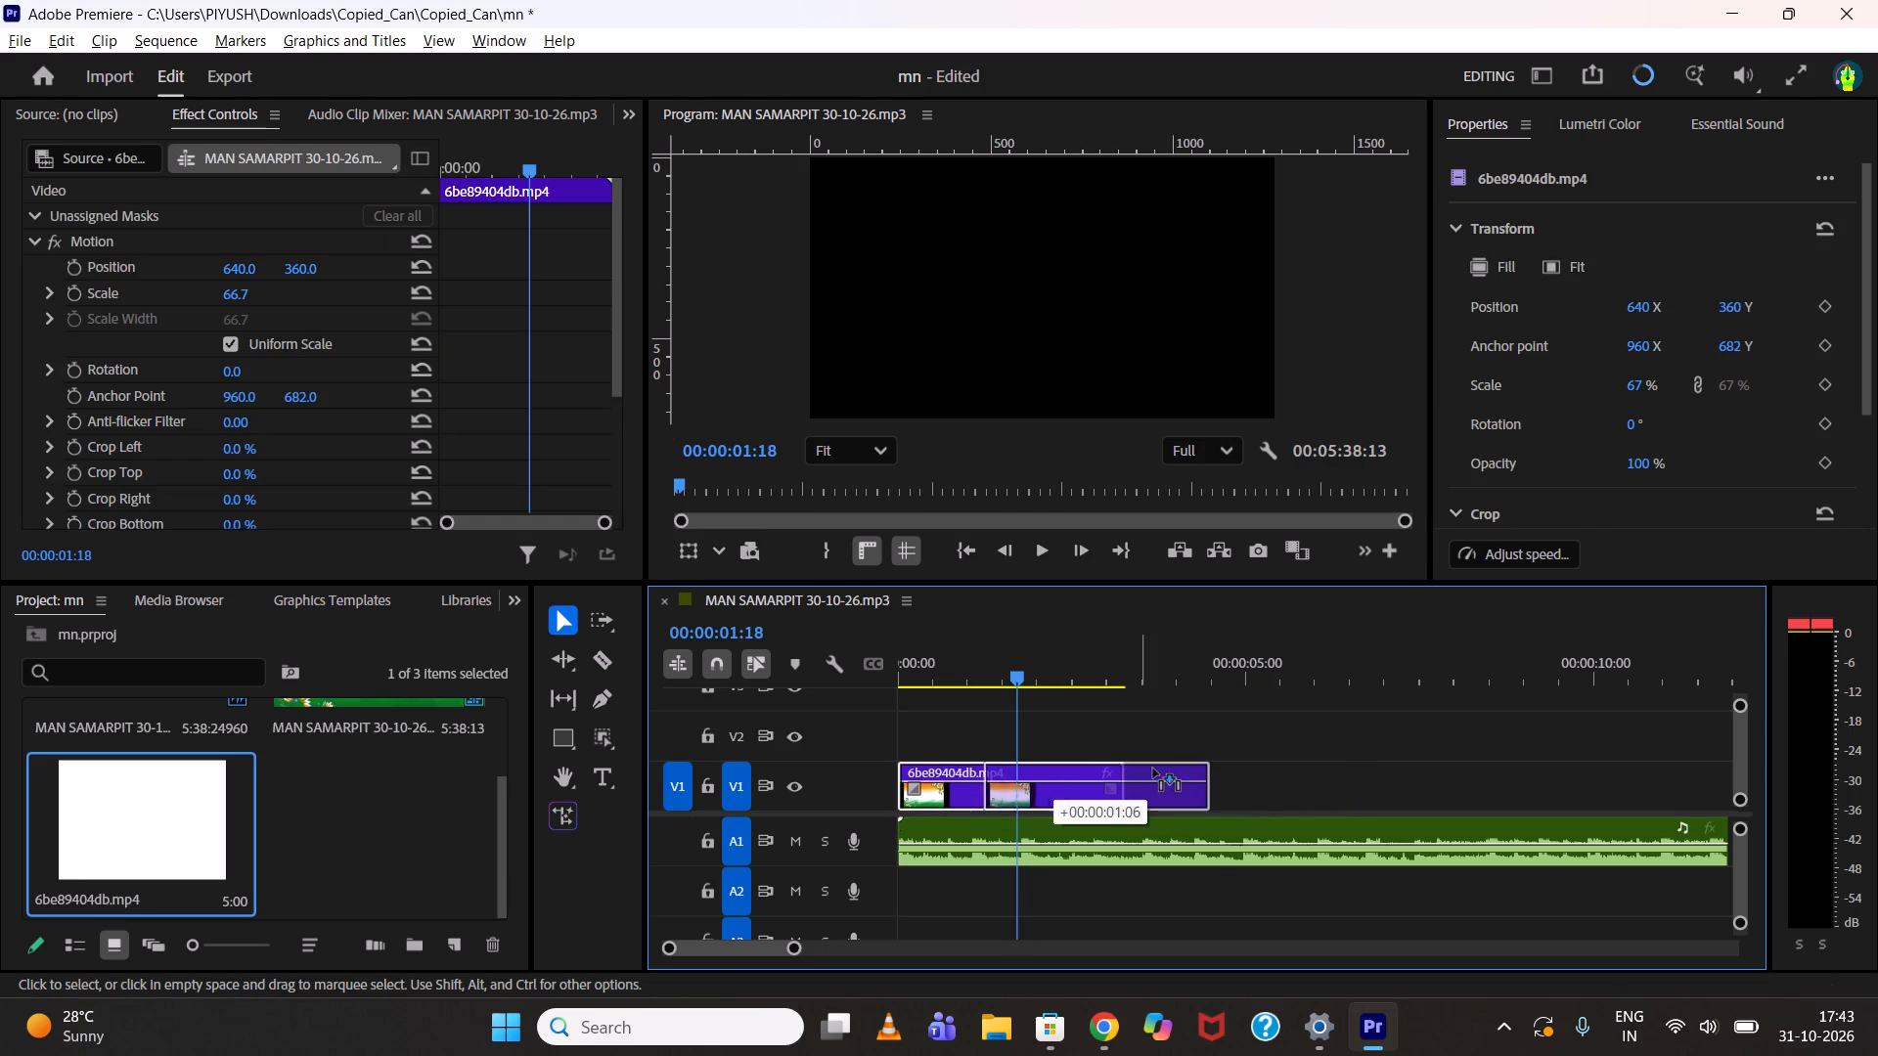
{"action": "left_click_drag", "start_coordinate": [1153, 769], "coordinate": [1274, 774], "text": "alt"}
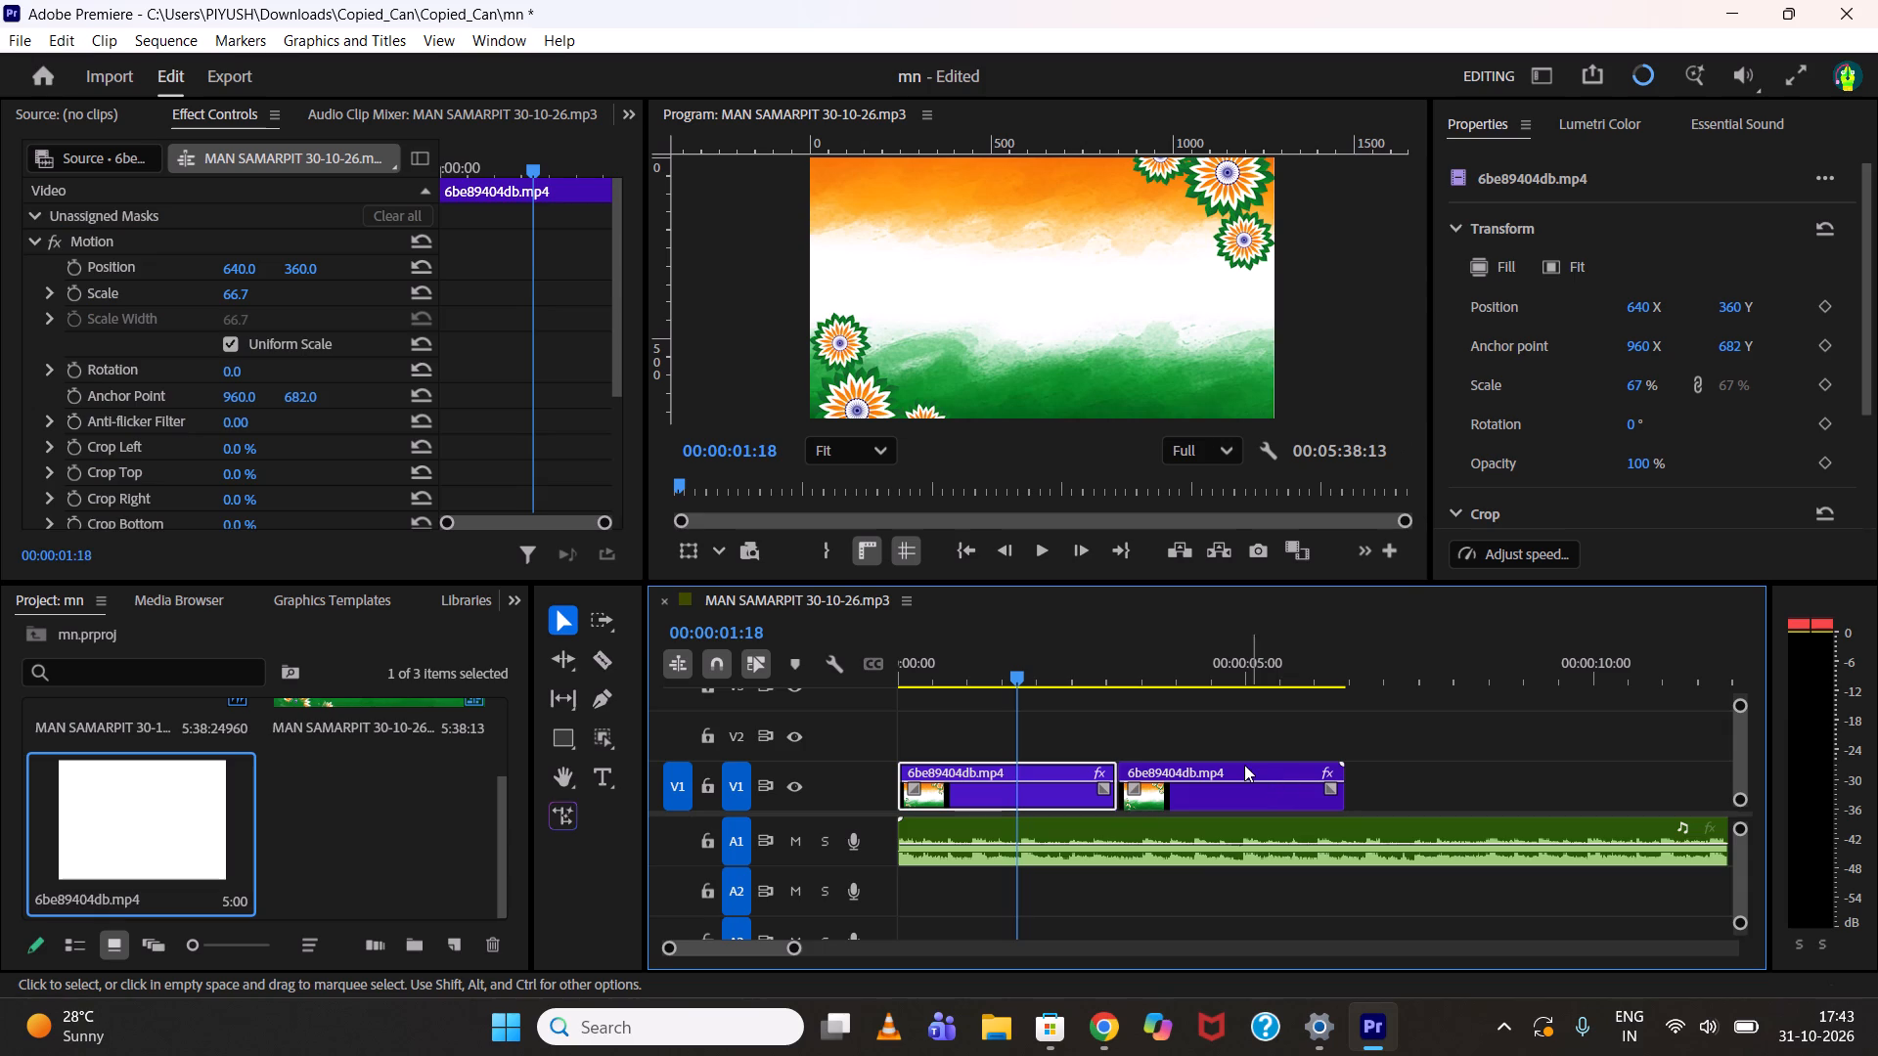
Extend the first background clip's end to its full length, butt the copy against it, and preview the join.
{"action": "left_click_drag", "start_coordinate": [1216, 765], "coordinate": [1236, 765]}
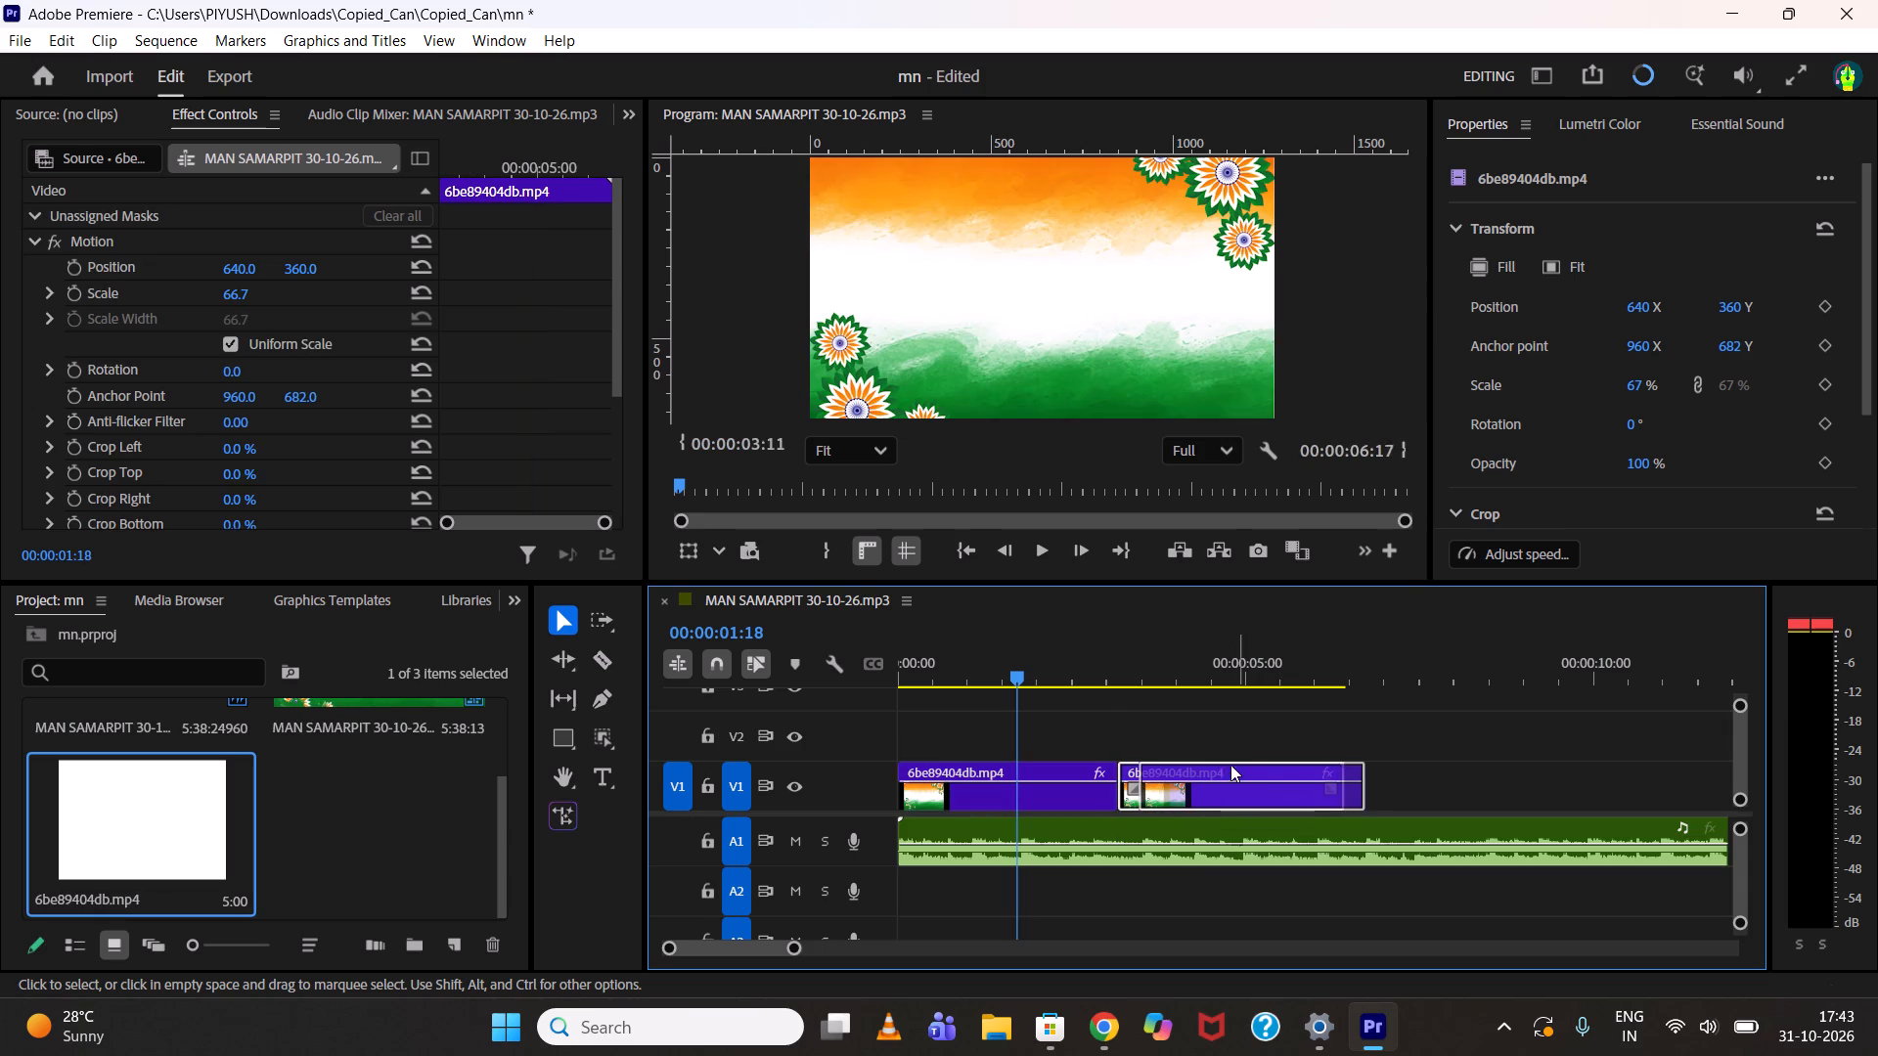
{"action": "left_click", "coordinate": [1114, 784]}
{"action": "left_click", "coordinate": [1123, 784]}
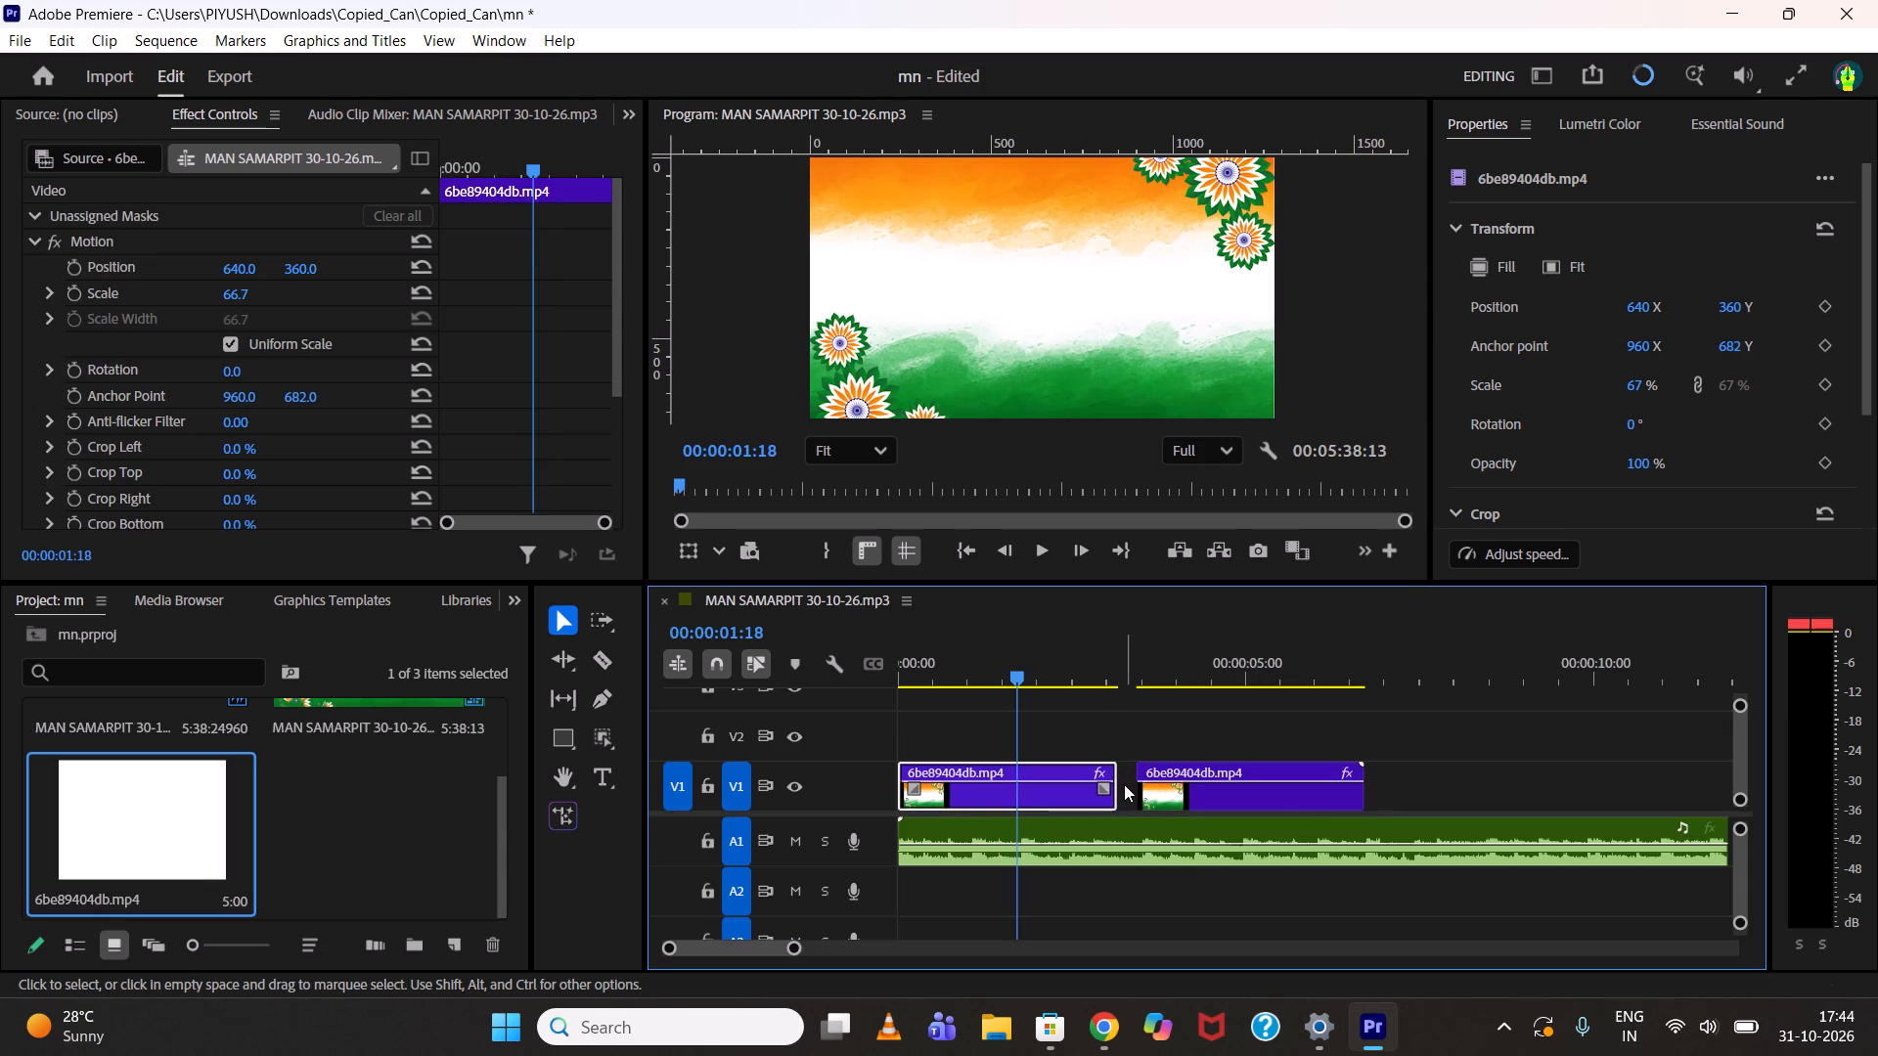
{"action": "left_click_drag", "start_coordinate": [1121, 784], "coordinate": [1176, 786]}
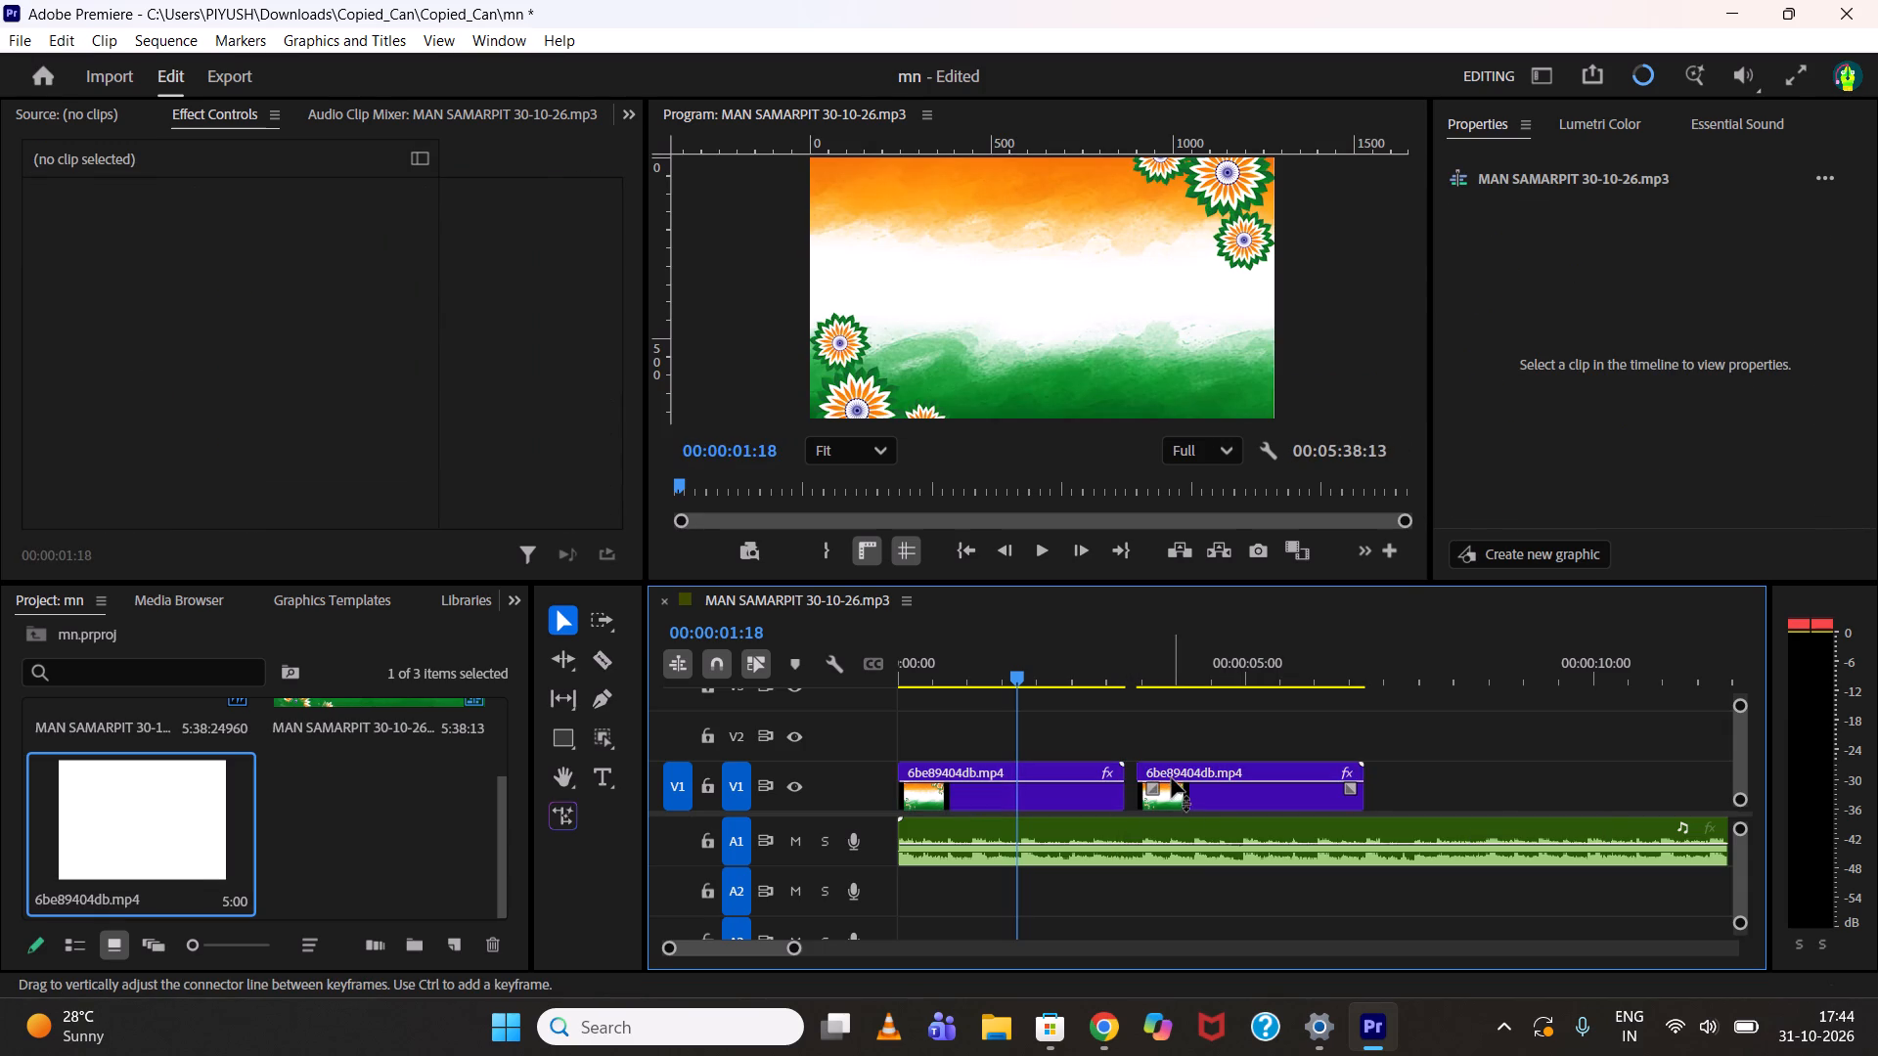
{"action": "left_click_drag", "start_coordinate": [1168, 775], "coordinate": [1141, 770]}
{"action": "left_click_drag", "start_coordinate": [1172, 765], "coordinate": [1161, 764]}
{"action": "left_click_drag", "start_coordinate": [1114, 668], "coordinate": [1151, 686]}
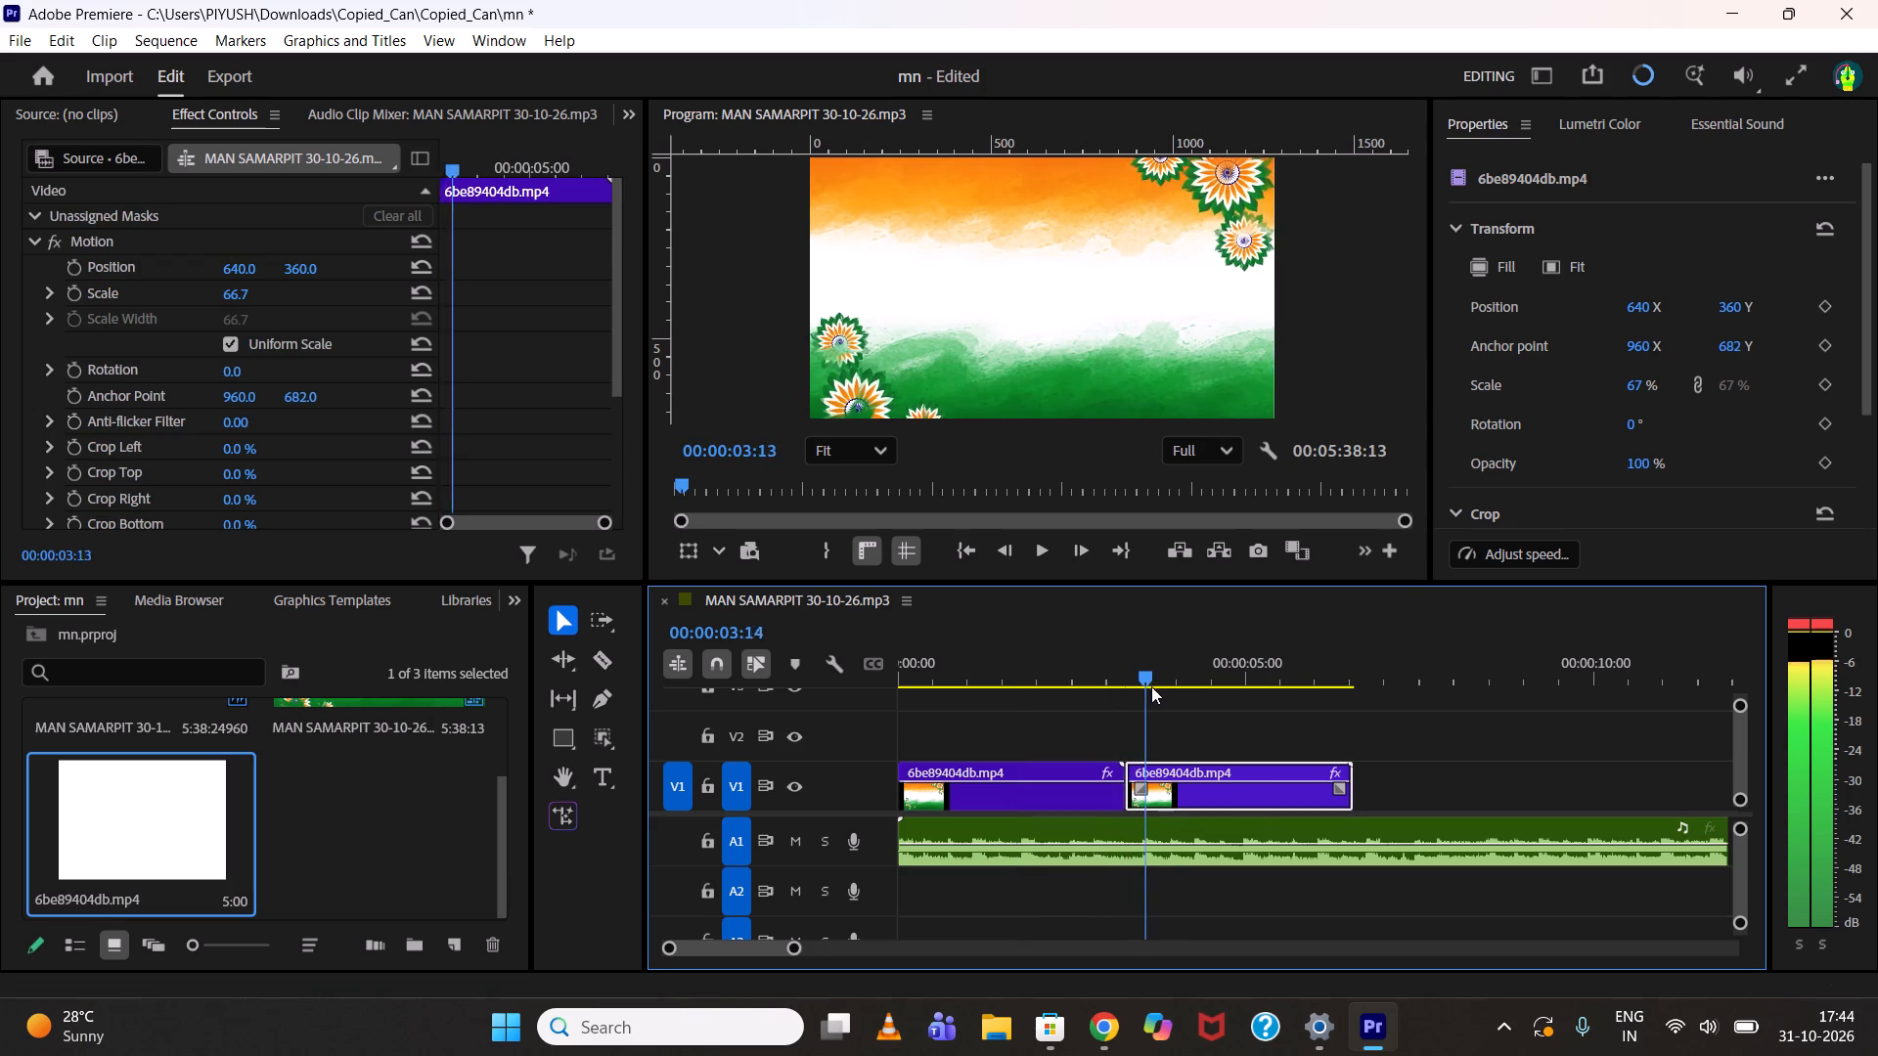
{"action": "left_click_drag", "start_coordinate": [1151, 686], "coordinate": [1174, 688]}
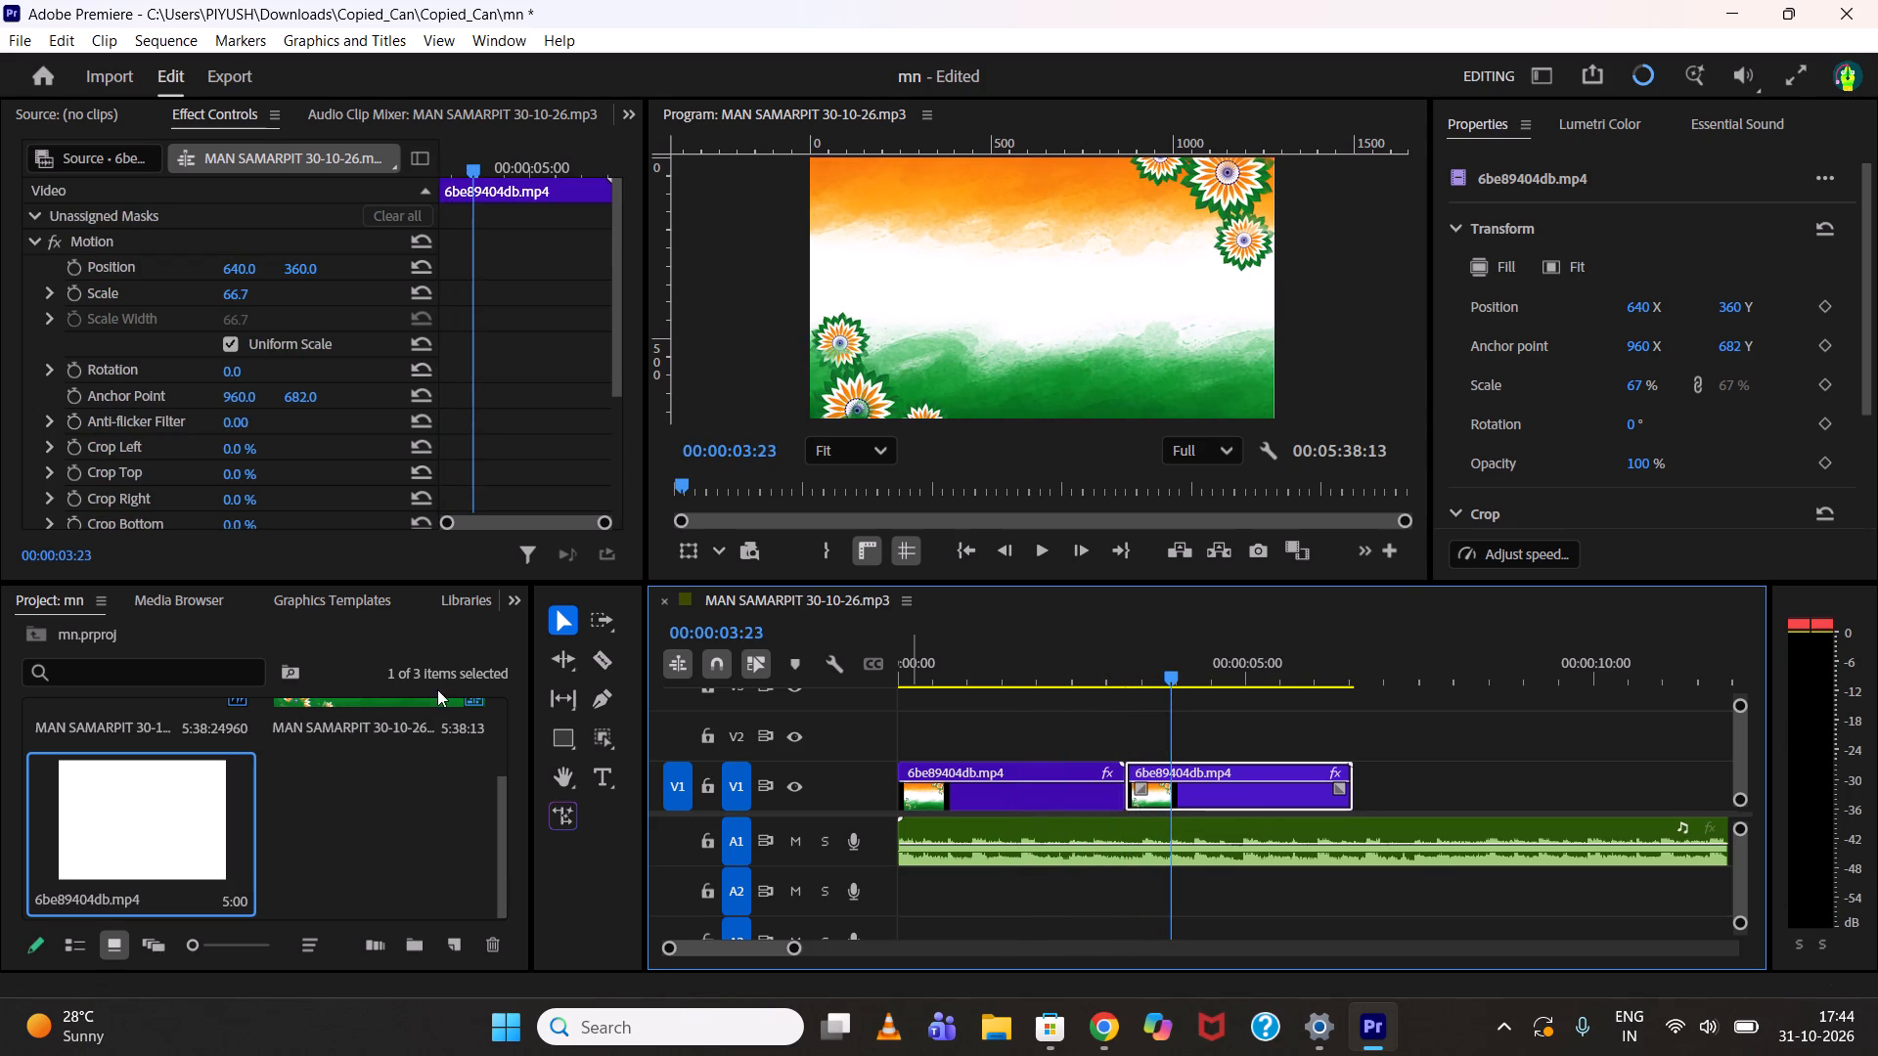
Open the effects library and search it for "dissolve".
{"action": "left_click", "coordinate": [510, 614]}
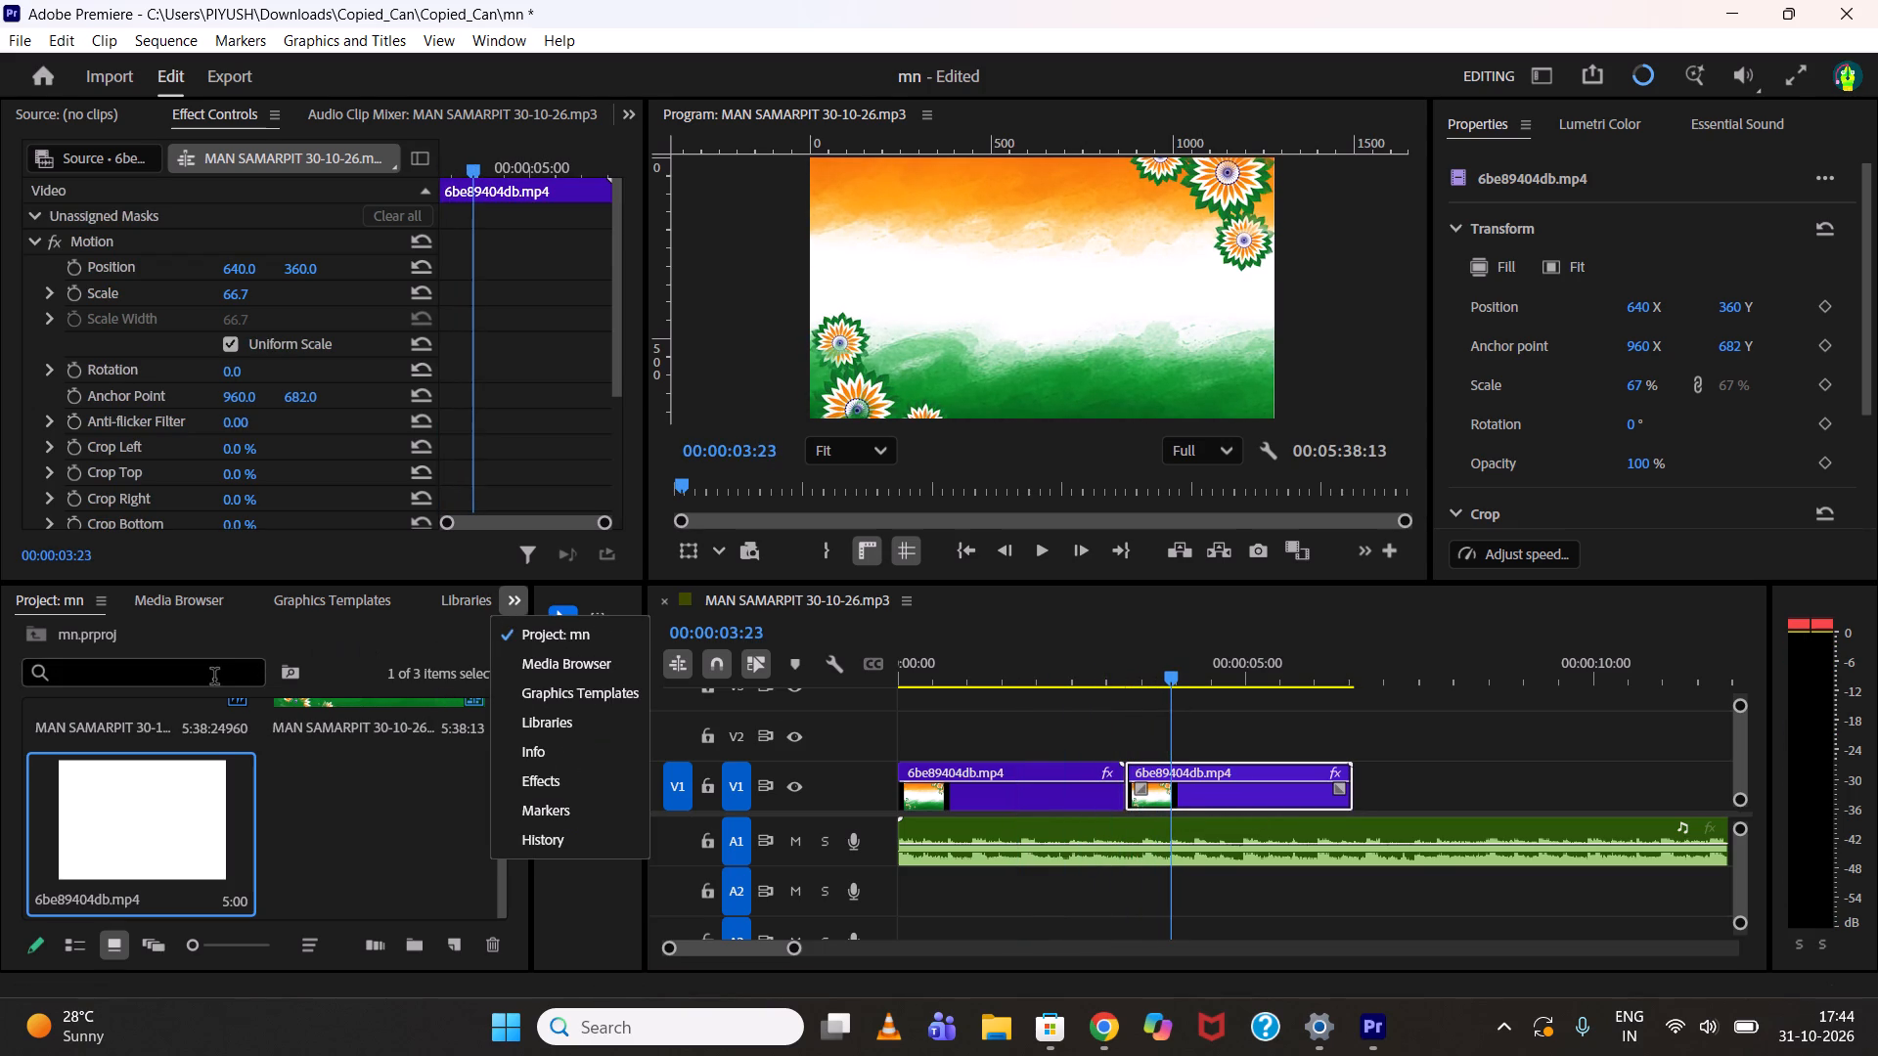
{"action": "left_click", "coordinate": [540, 792]}
{"action": "left_click", "coordinate": [209, 621]}
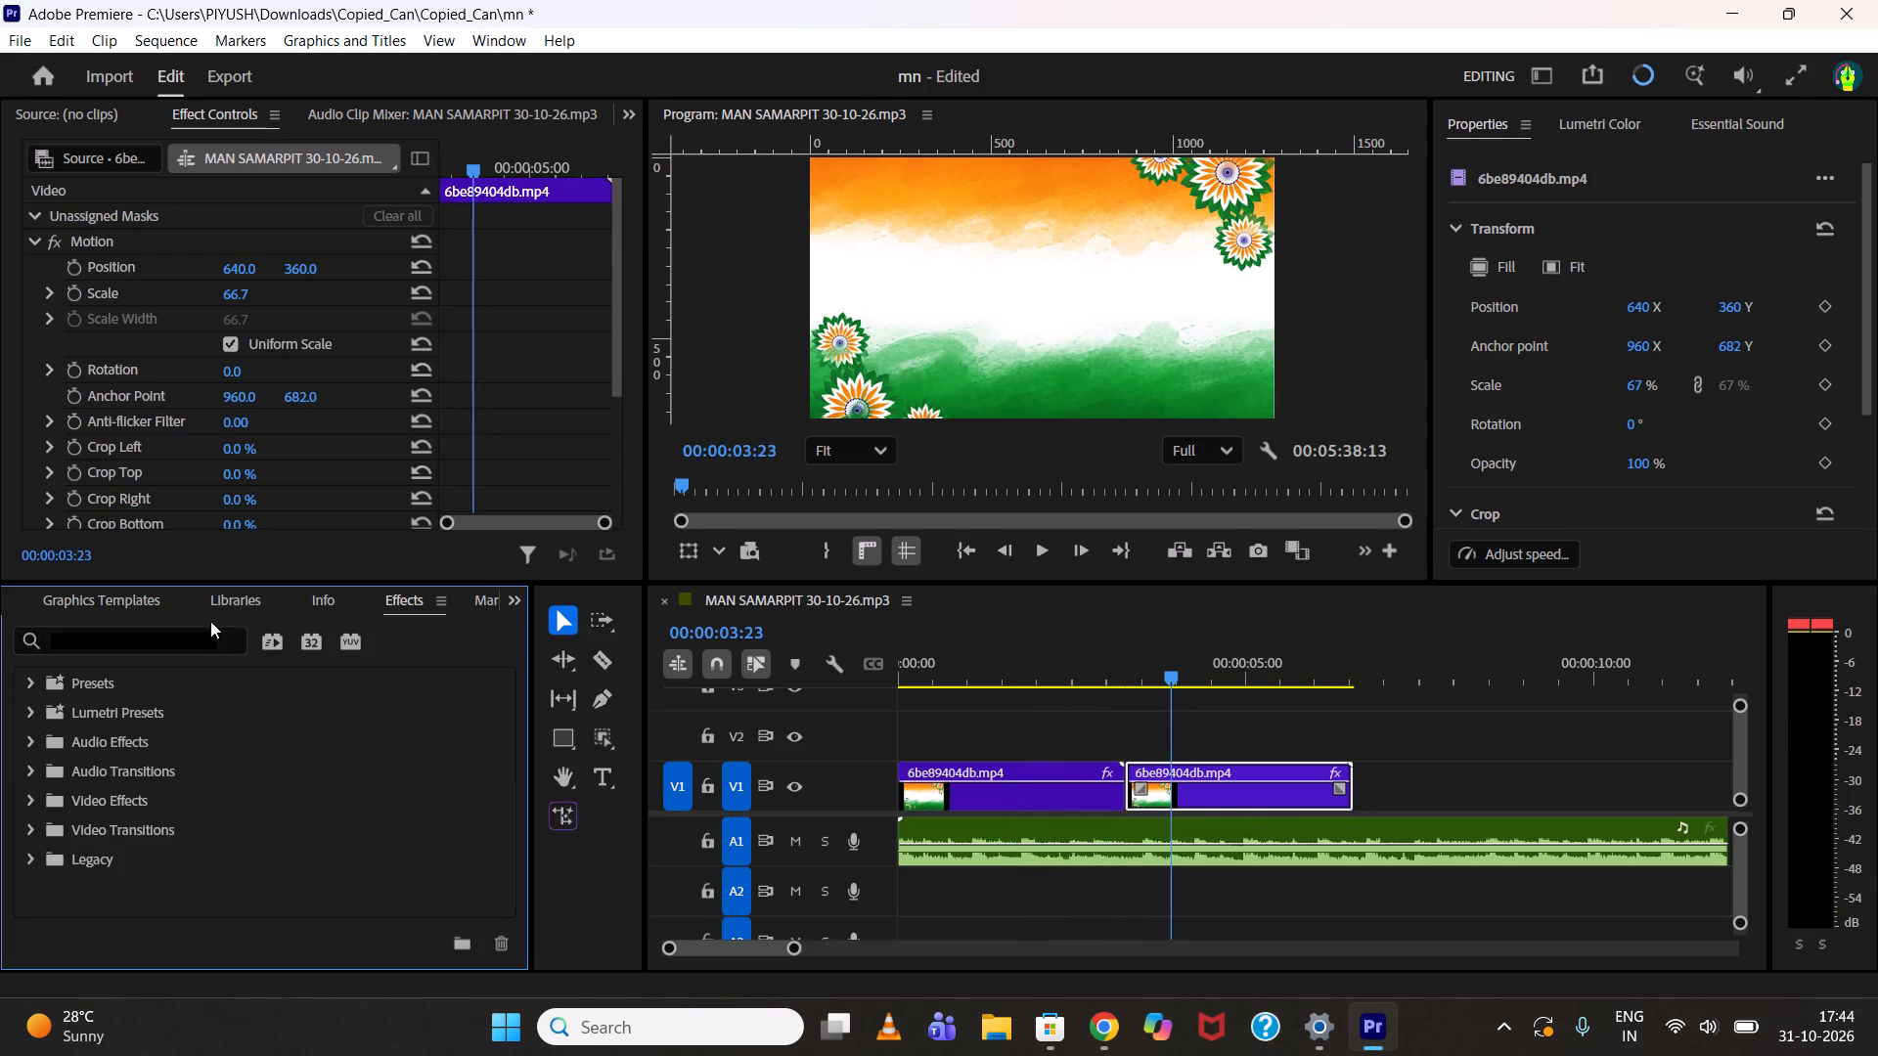
{"action": "left_click", "coordinate": [206, 637]}
{"action": "key", "text": "d"}
{"action": "key", "text": "i"}
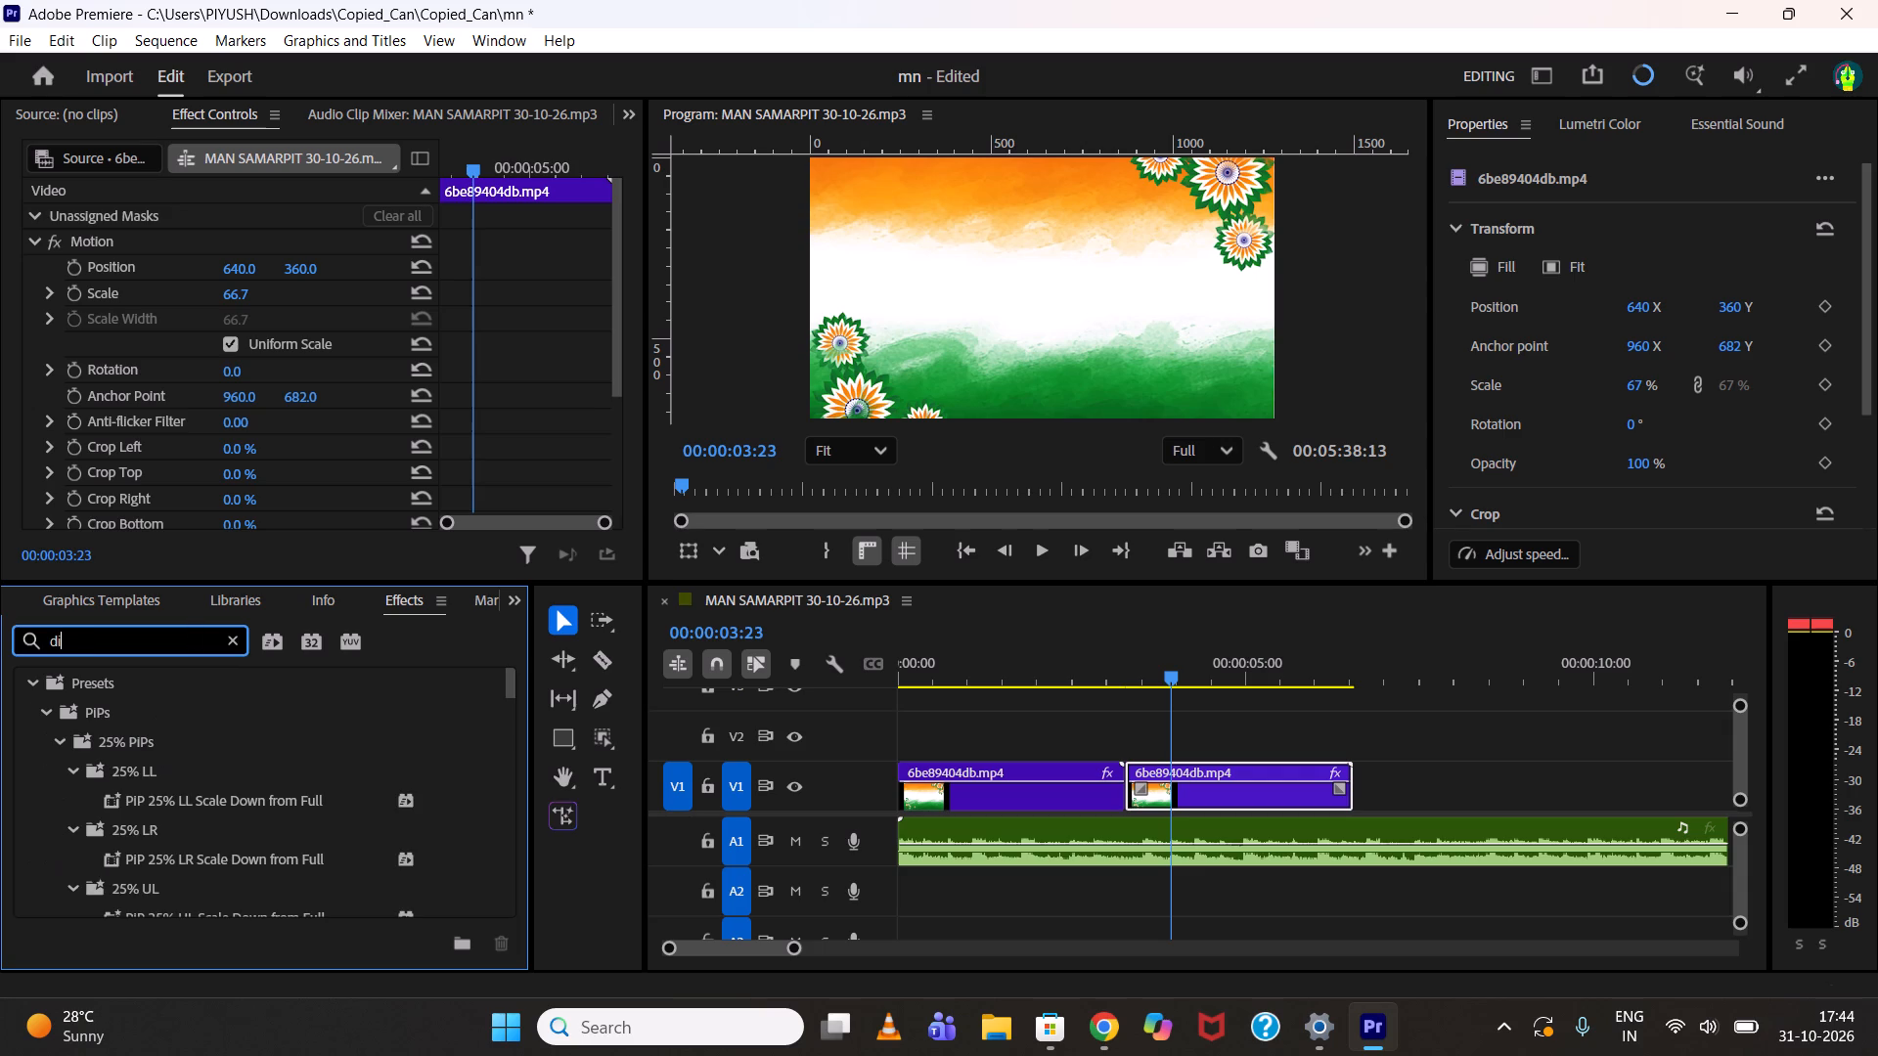
{"action": "type", "text": "ss"}
{"action": "type", "text": "ol"}
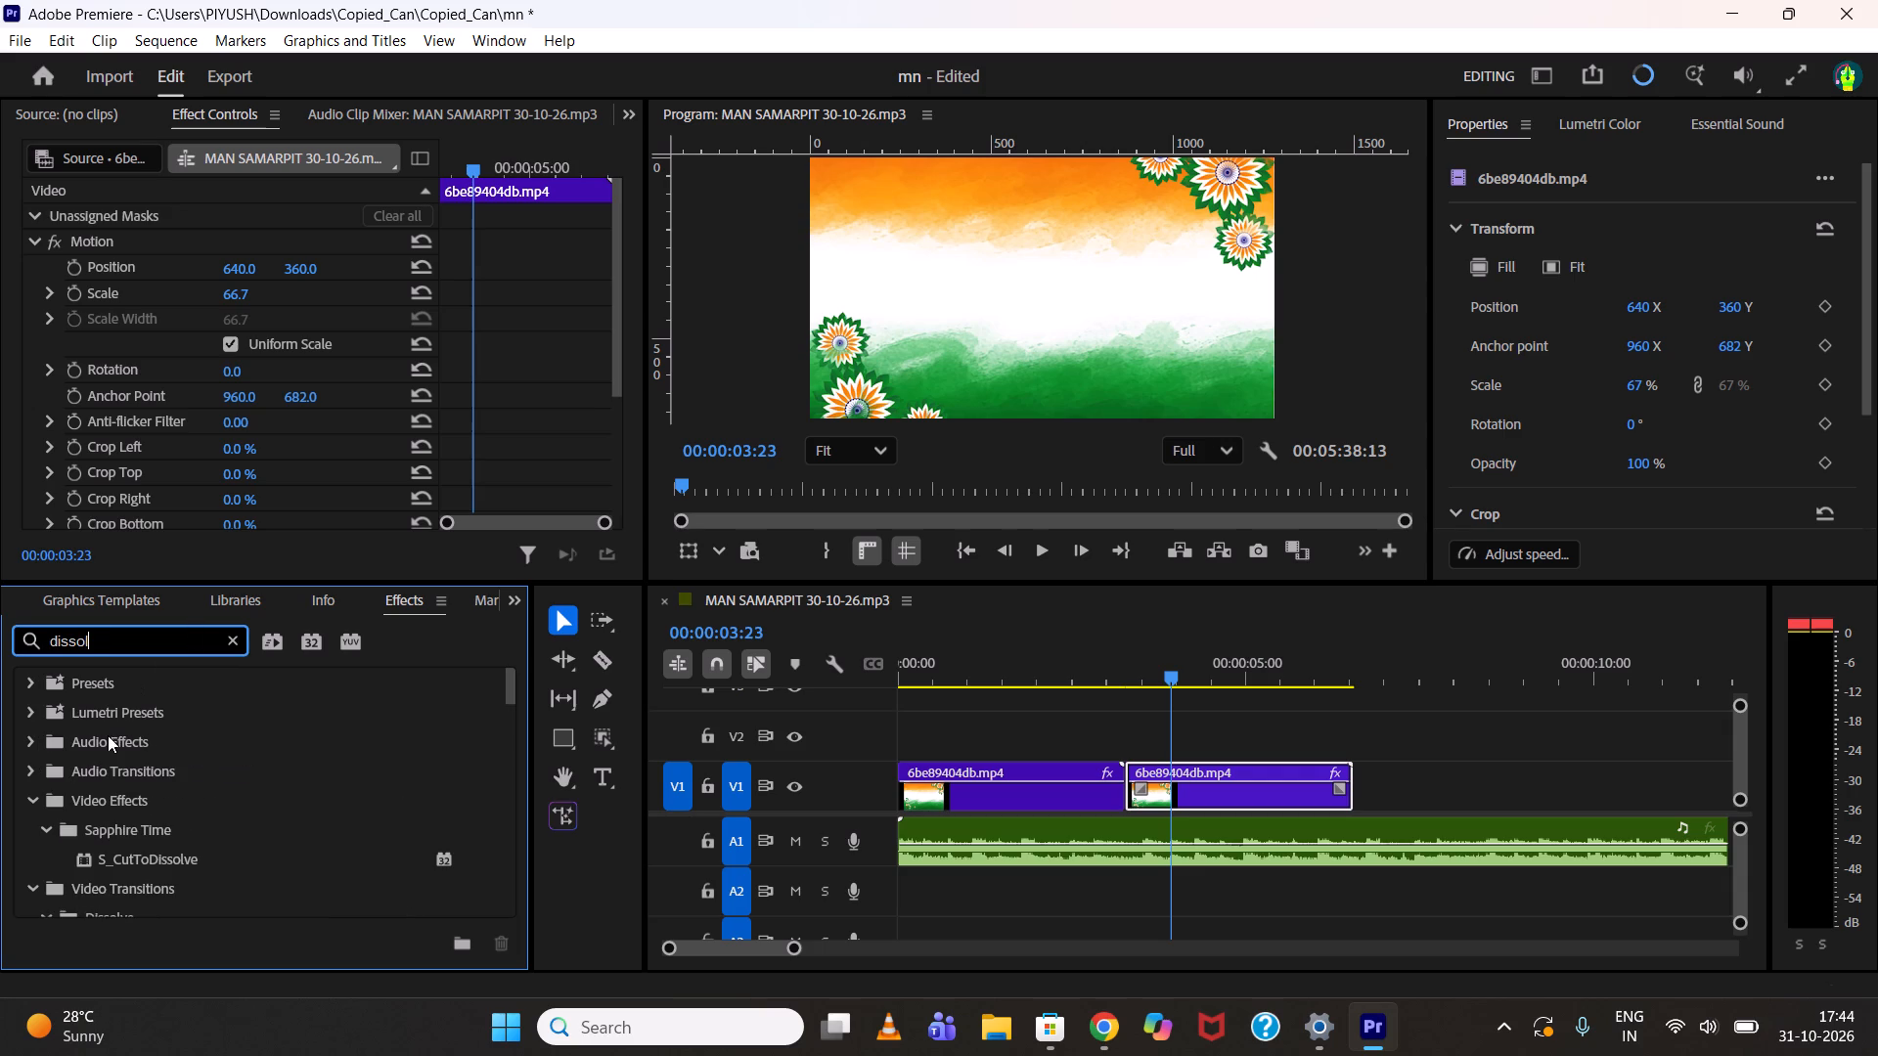
{"action": "key", "text": "b"}
{"action": "key", "text": "BackSpace"}
{"action": "type", "text": "ve"}
Apply the Cross Dissolve video transition at the cut between the two 6be89404db.mp4 clips on V1.
{"action": "scroll", "coordinate": [107, 737], "scroll_direction": "down", "scroll_amount": 5}
{"action": "scroll", "coordinate": [119, 881], "scroll_direction": "down", "scroll_amount": 1}
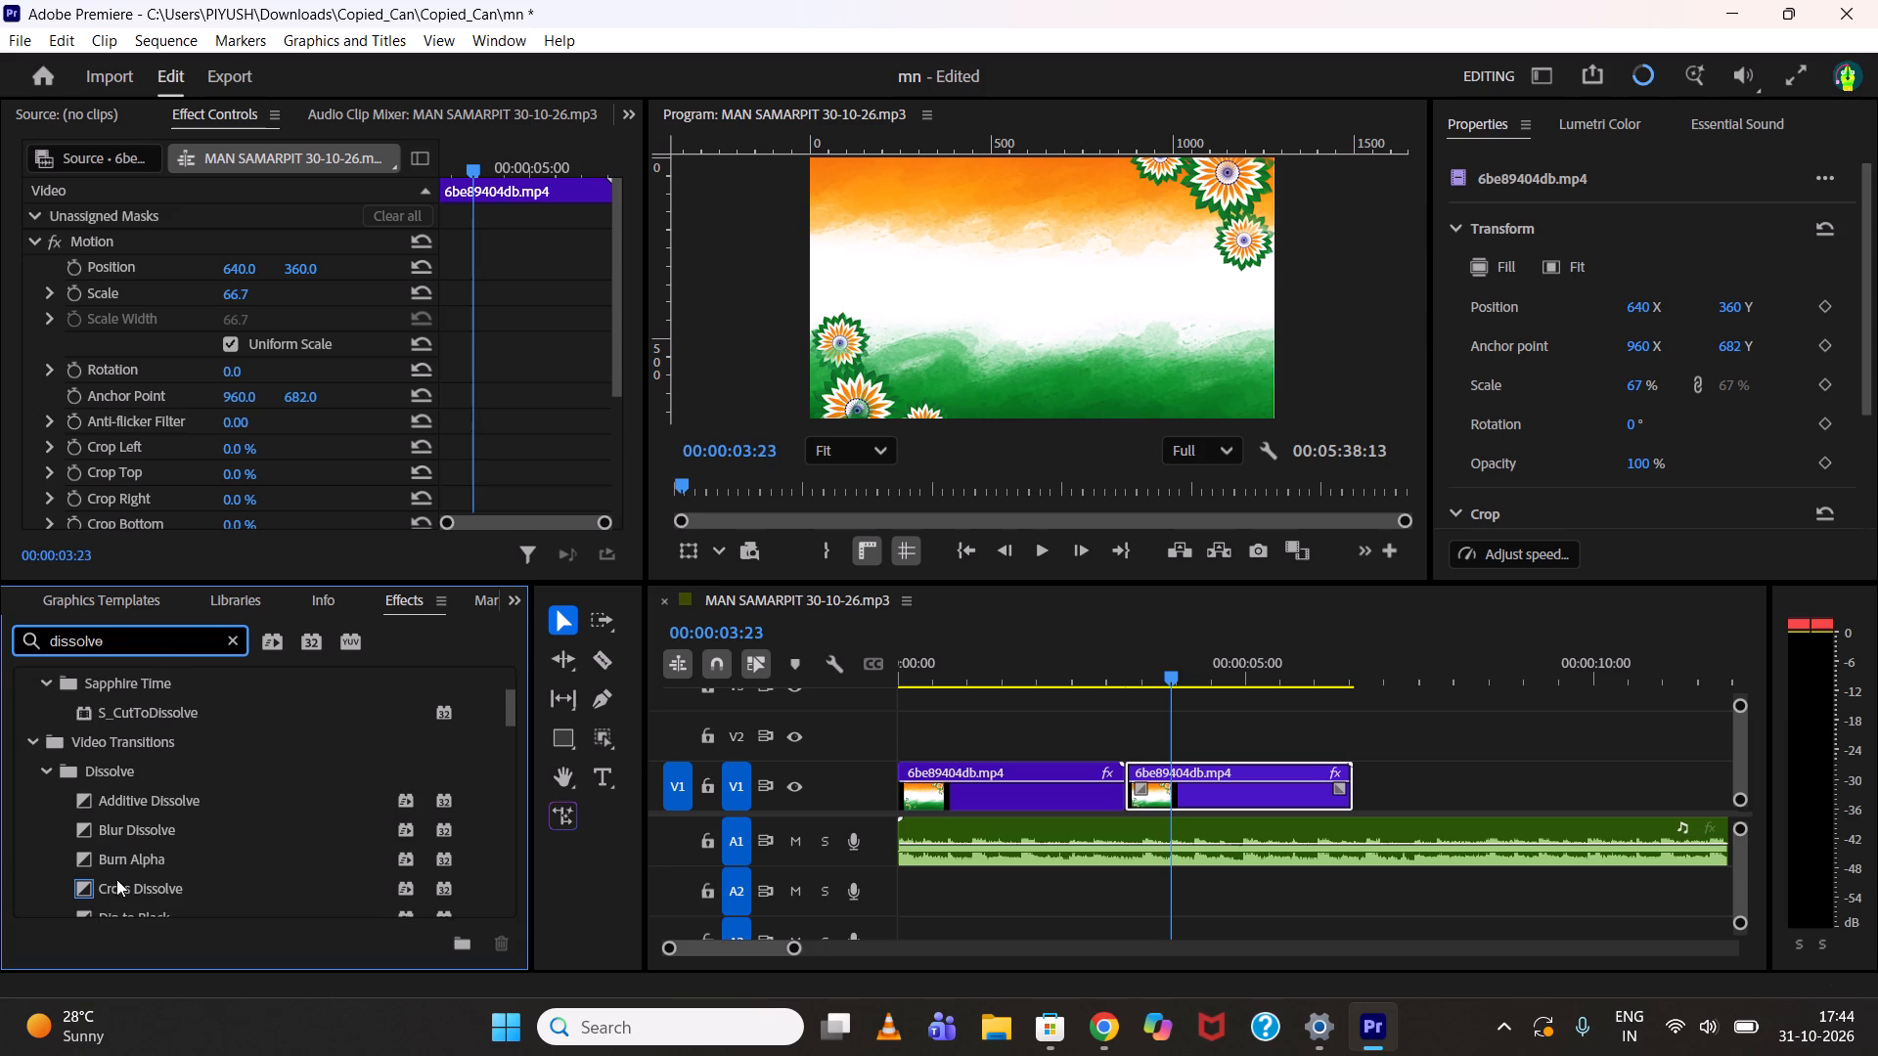
{"action": "scroll", "coordinate": [125, 858], "scroll_direction": "down", "scroll_amount": 1}
{"action": "left_click_drag", "start_coordinate": [123, 860], "coordinate": [469, 866]}
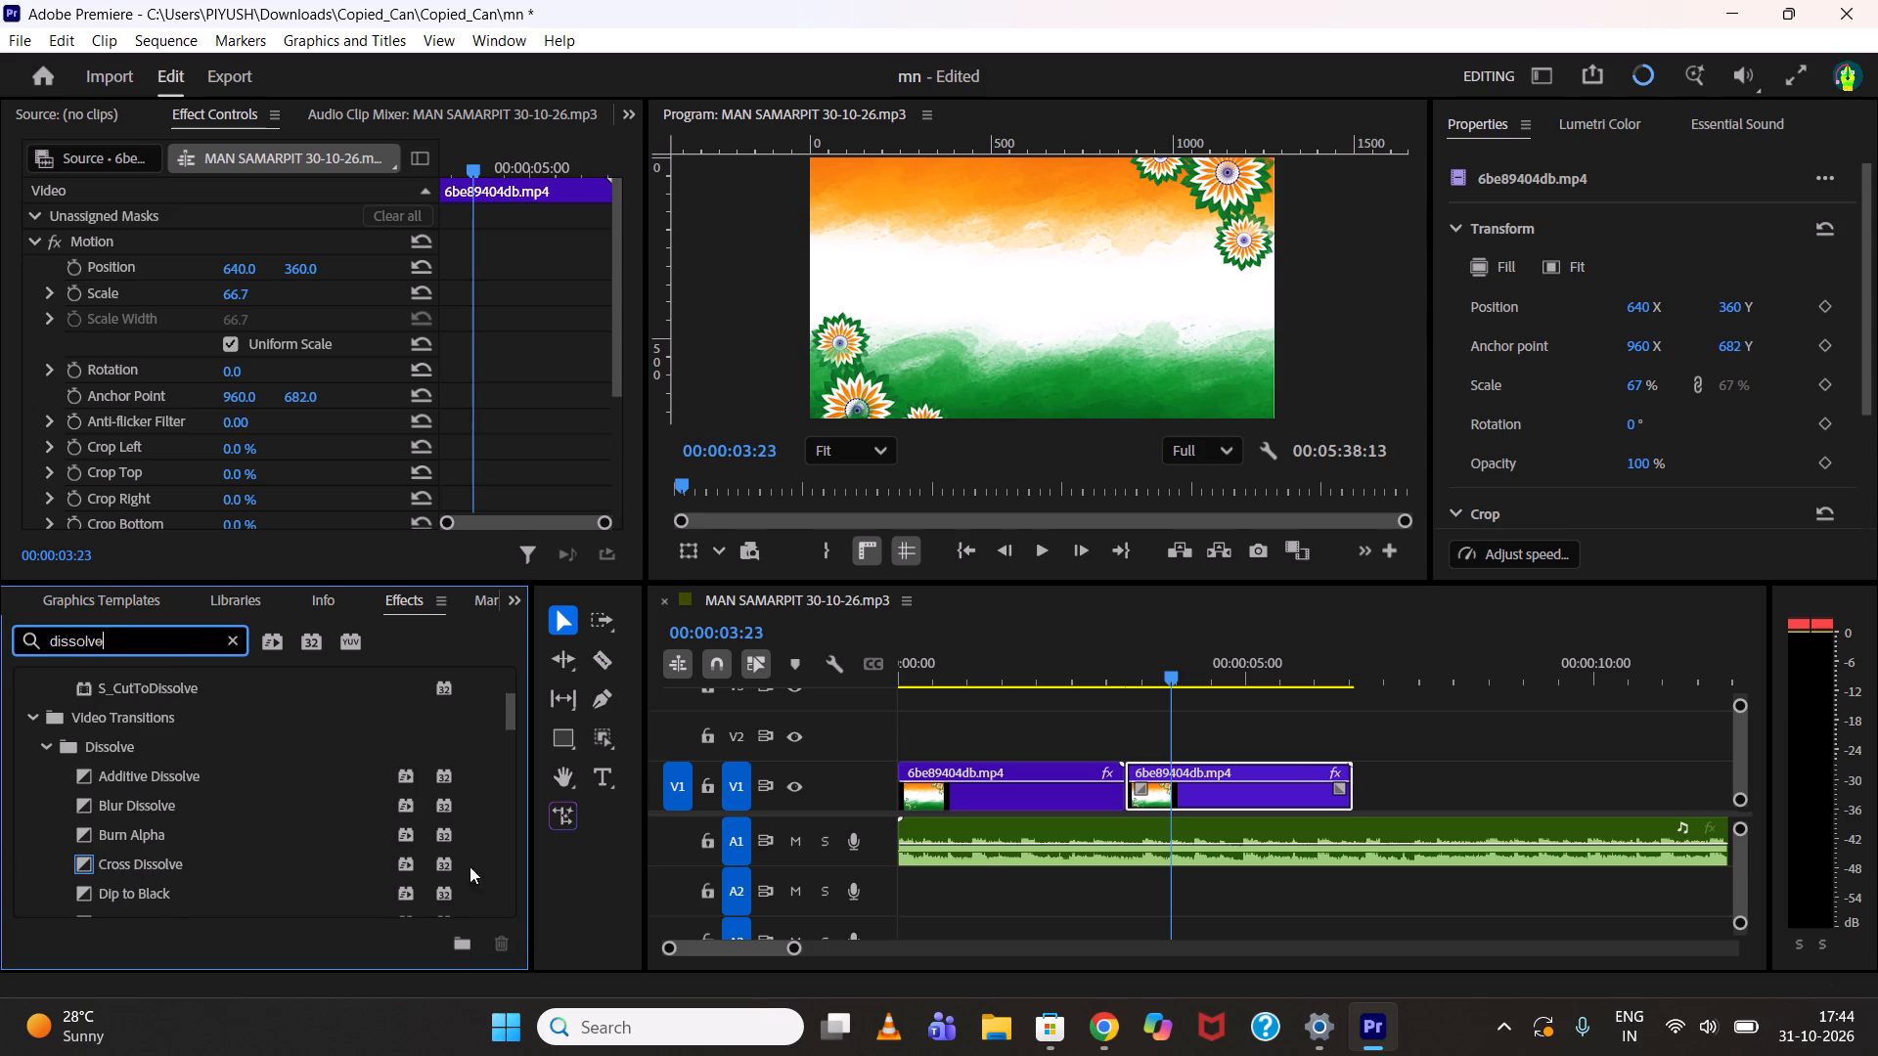
{"action": "left_click_drag", "start_coordinate": [469, 866], "coordinate": [1116, 695]}
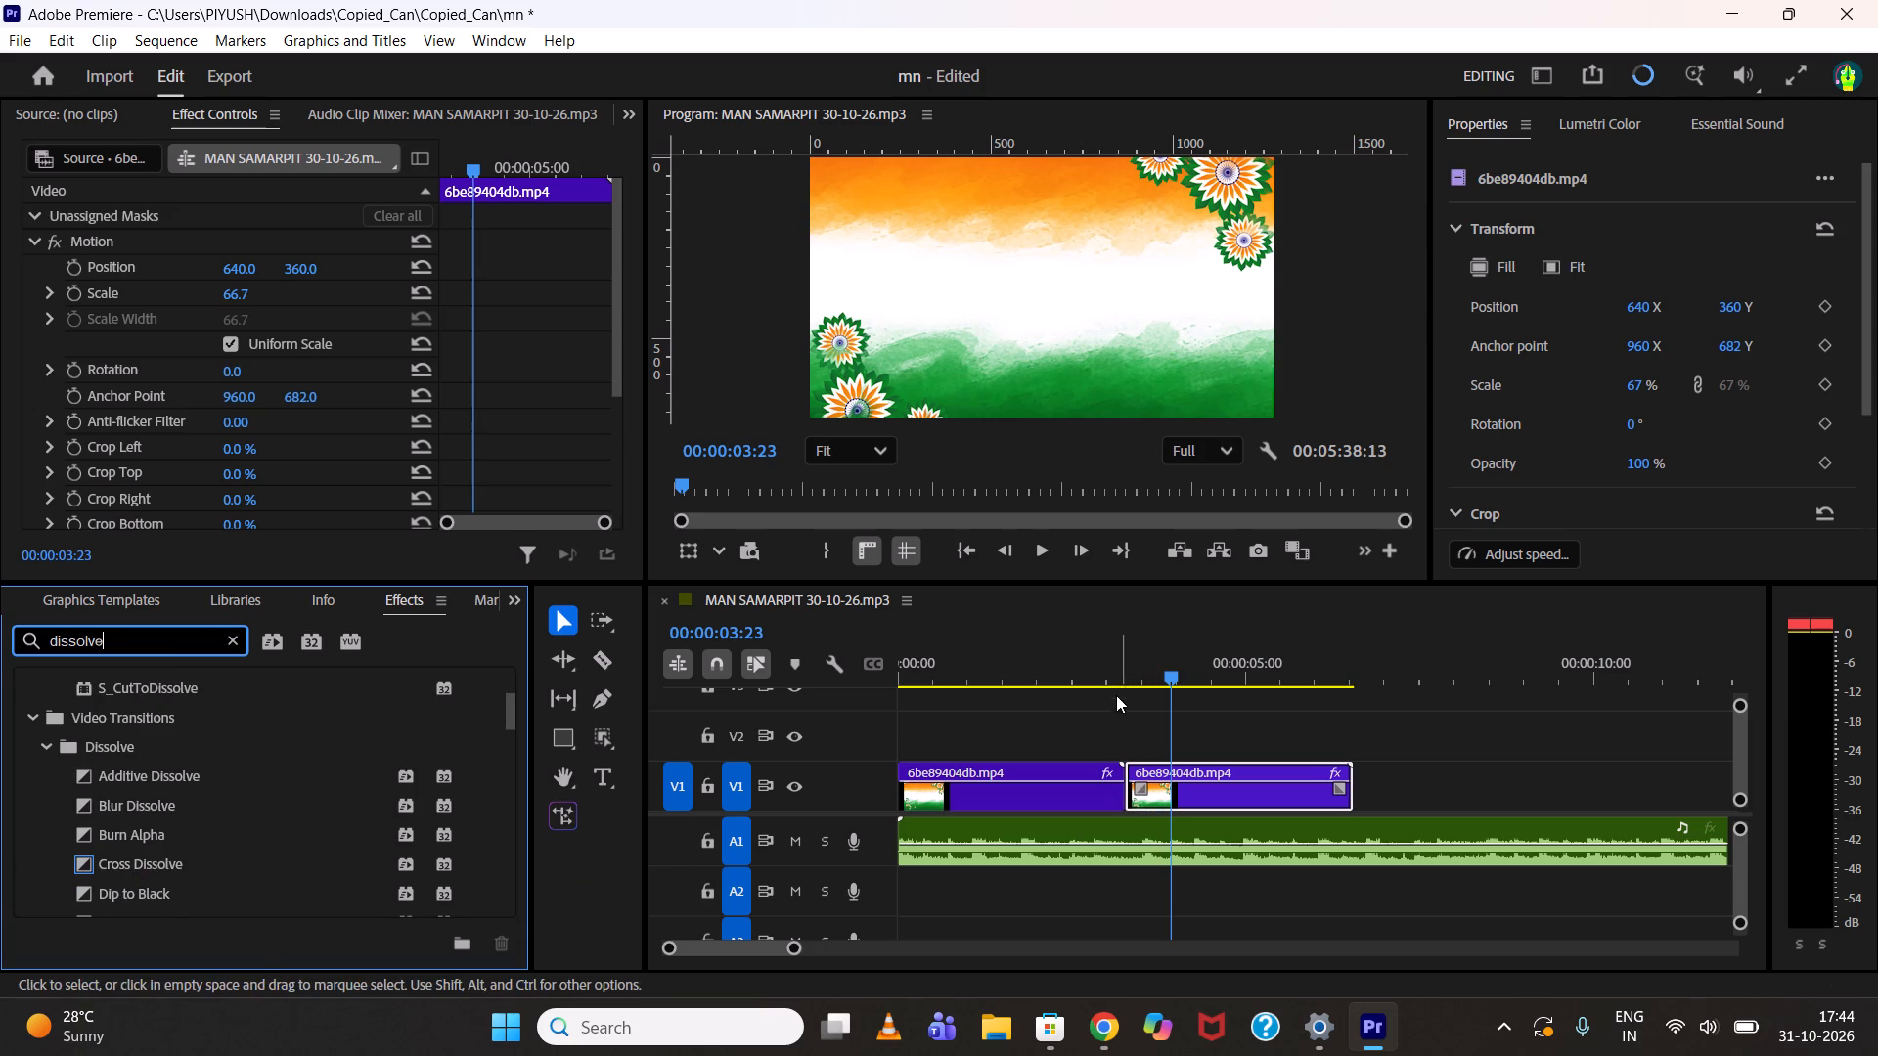
{"action": "left_click_drag", "start_coordinate": [1116, 695], "coordinate": [1113, 694]}
{"action": "left_click_drag", "start_coordinate": [166, 858], "coordinate": [1088, 796]}
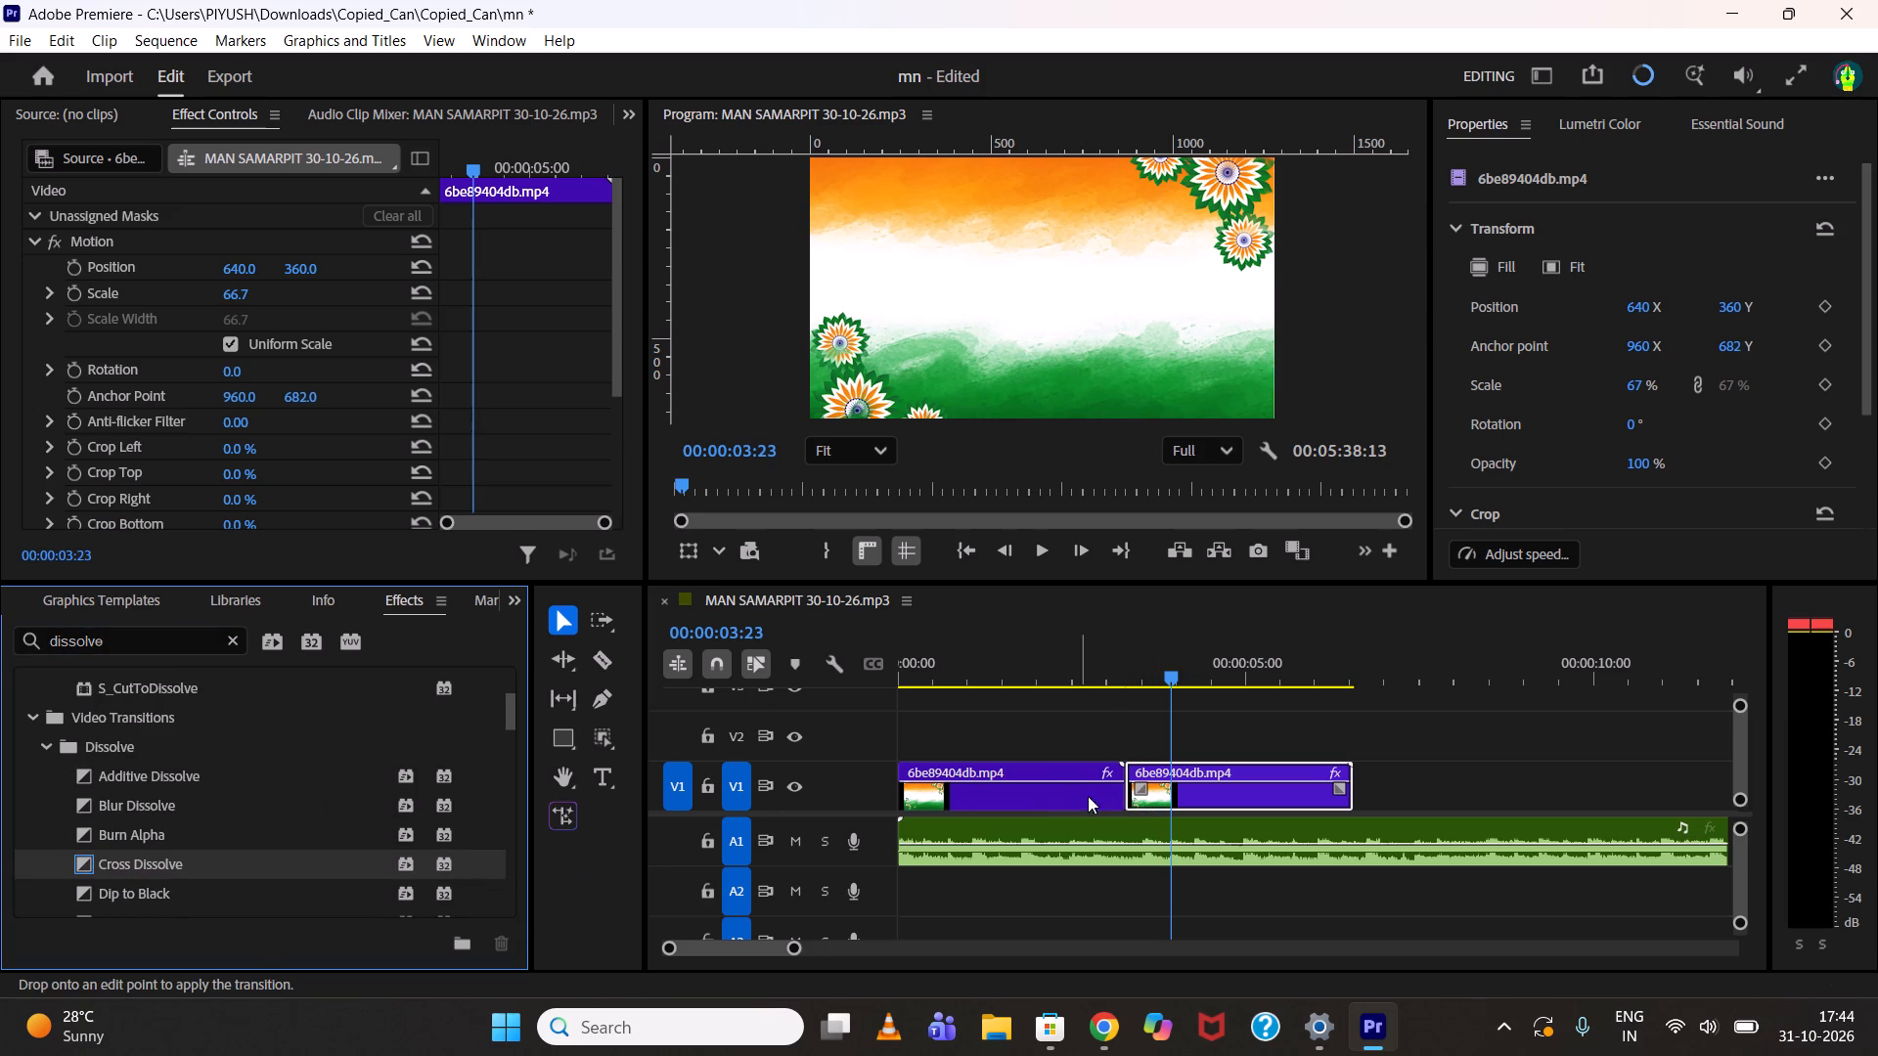
{"action": "left_click_drag", "start_coordinate": [1088, 796], "coordinate": [1130, 796]}
Set the Cross Dissolve's alignment to Center at Cut and preview the transition between the two background clips.
{"action": "left_click", "coordinate": [1095, 796]}
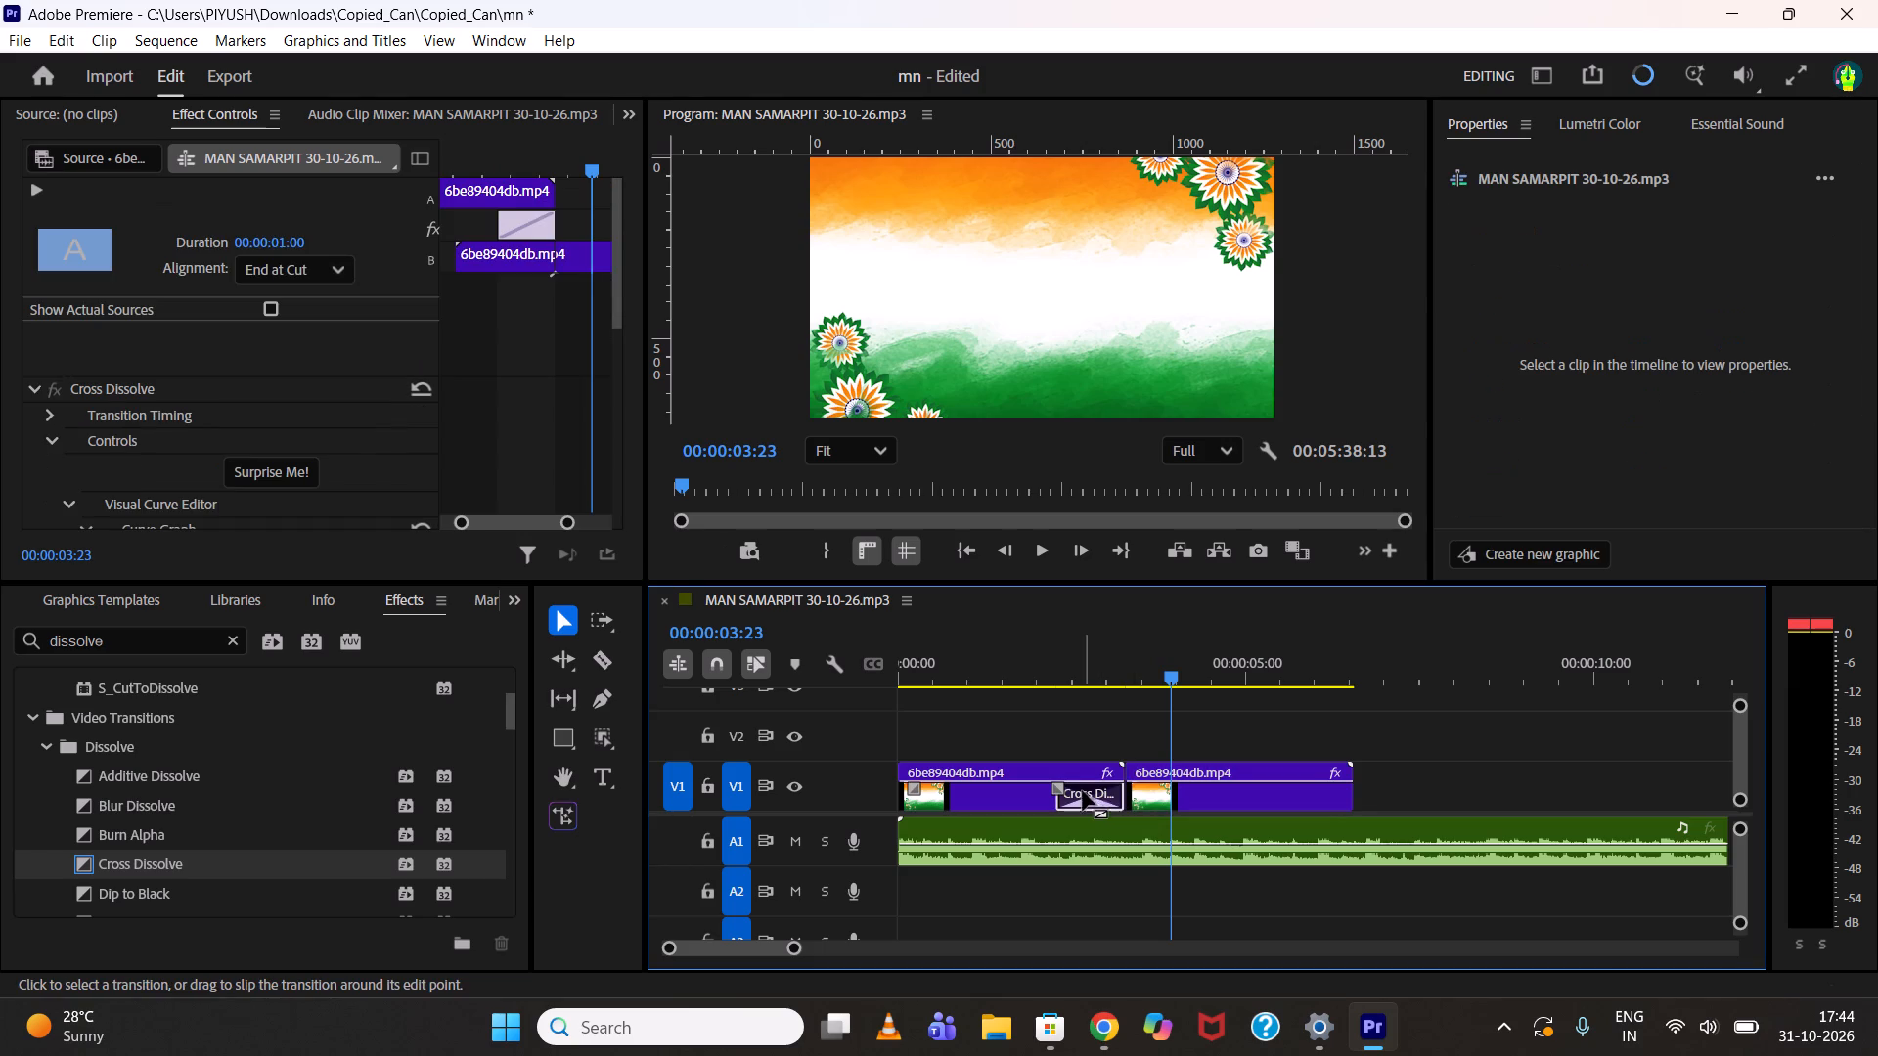
{"action": "left_click", "coordinate": [307, 264]}
{"action": "left_click", "coordinate": [309, 315]}
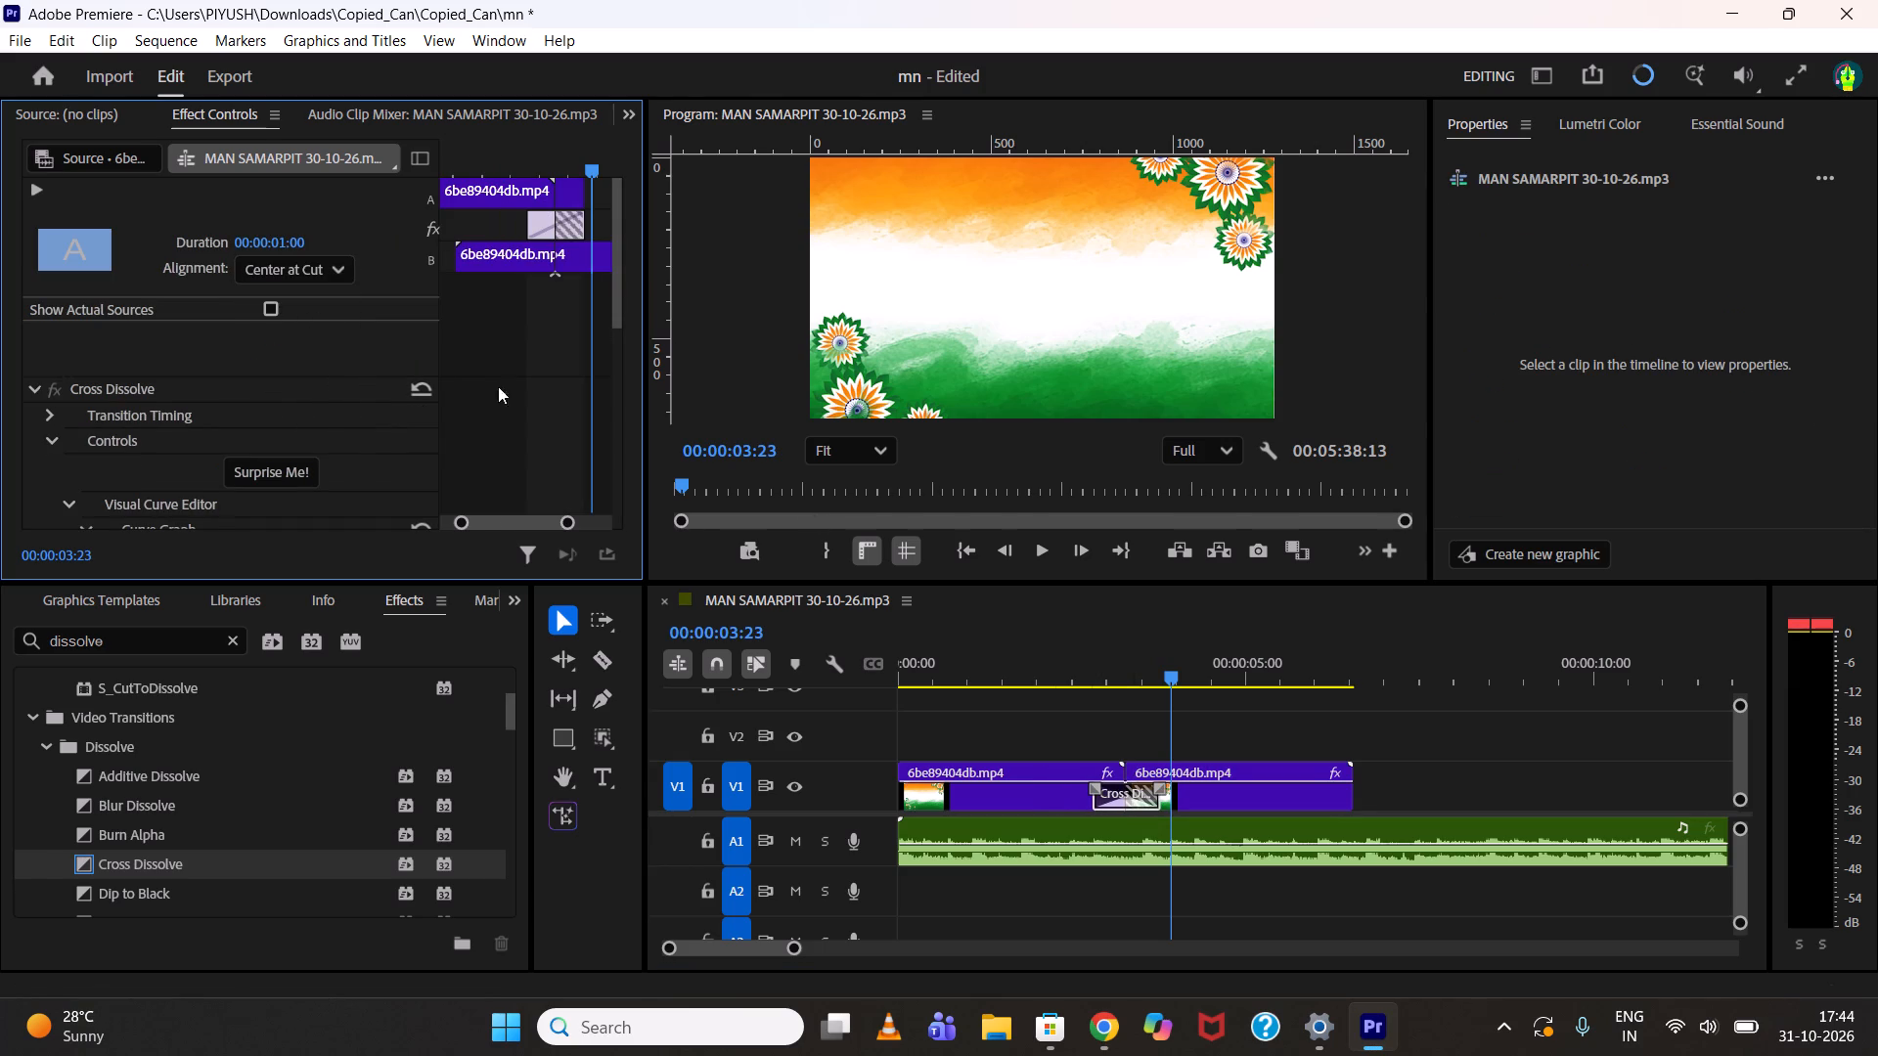
{"action": "left_click_drag", "start_coordinate": [1098, 659], "coordinate": [1152, 658]}
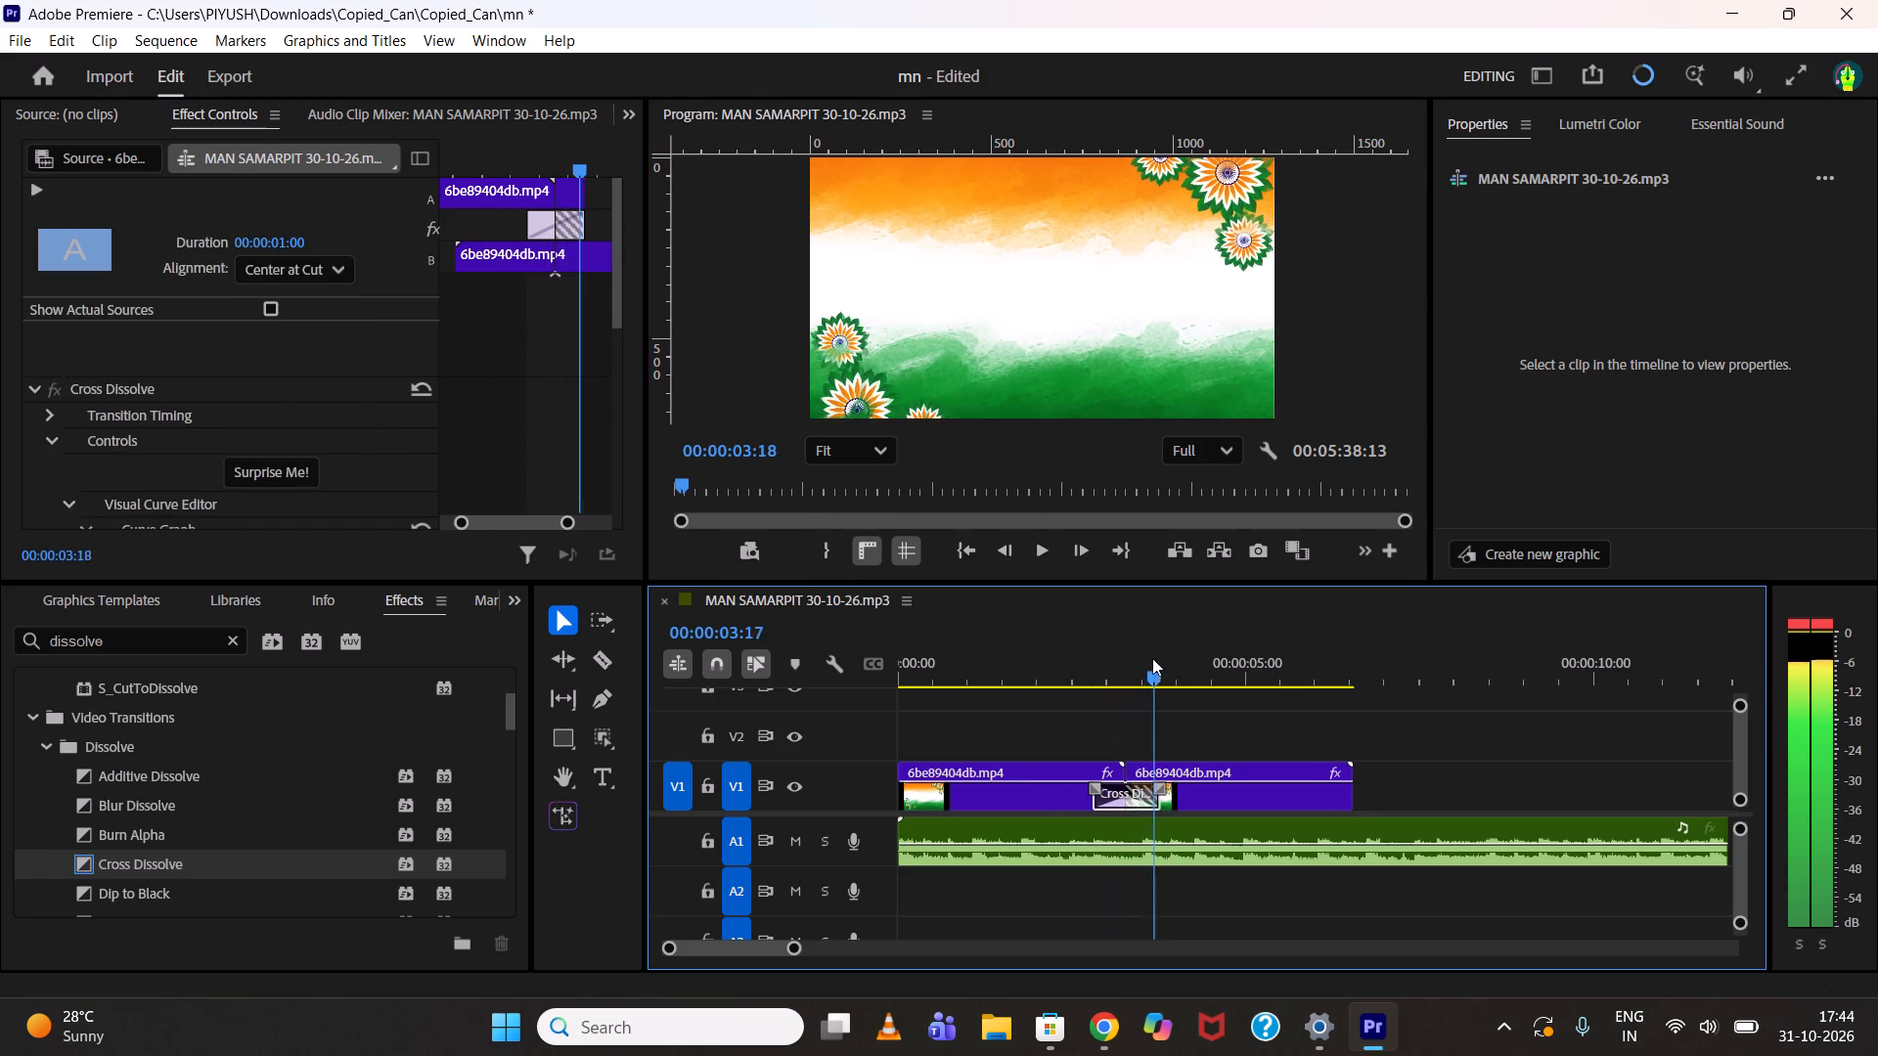
{"action": "left_click_drag", "start_coordinate": [1152, 658], "coordinate": [1268, 654]}
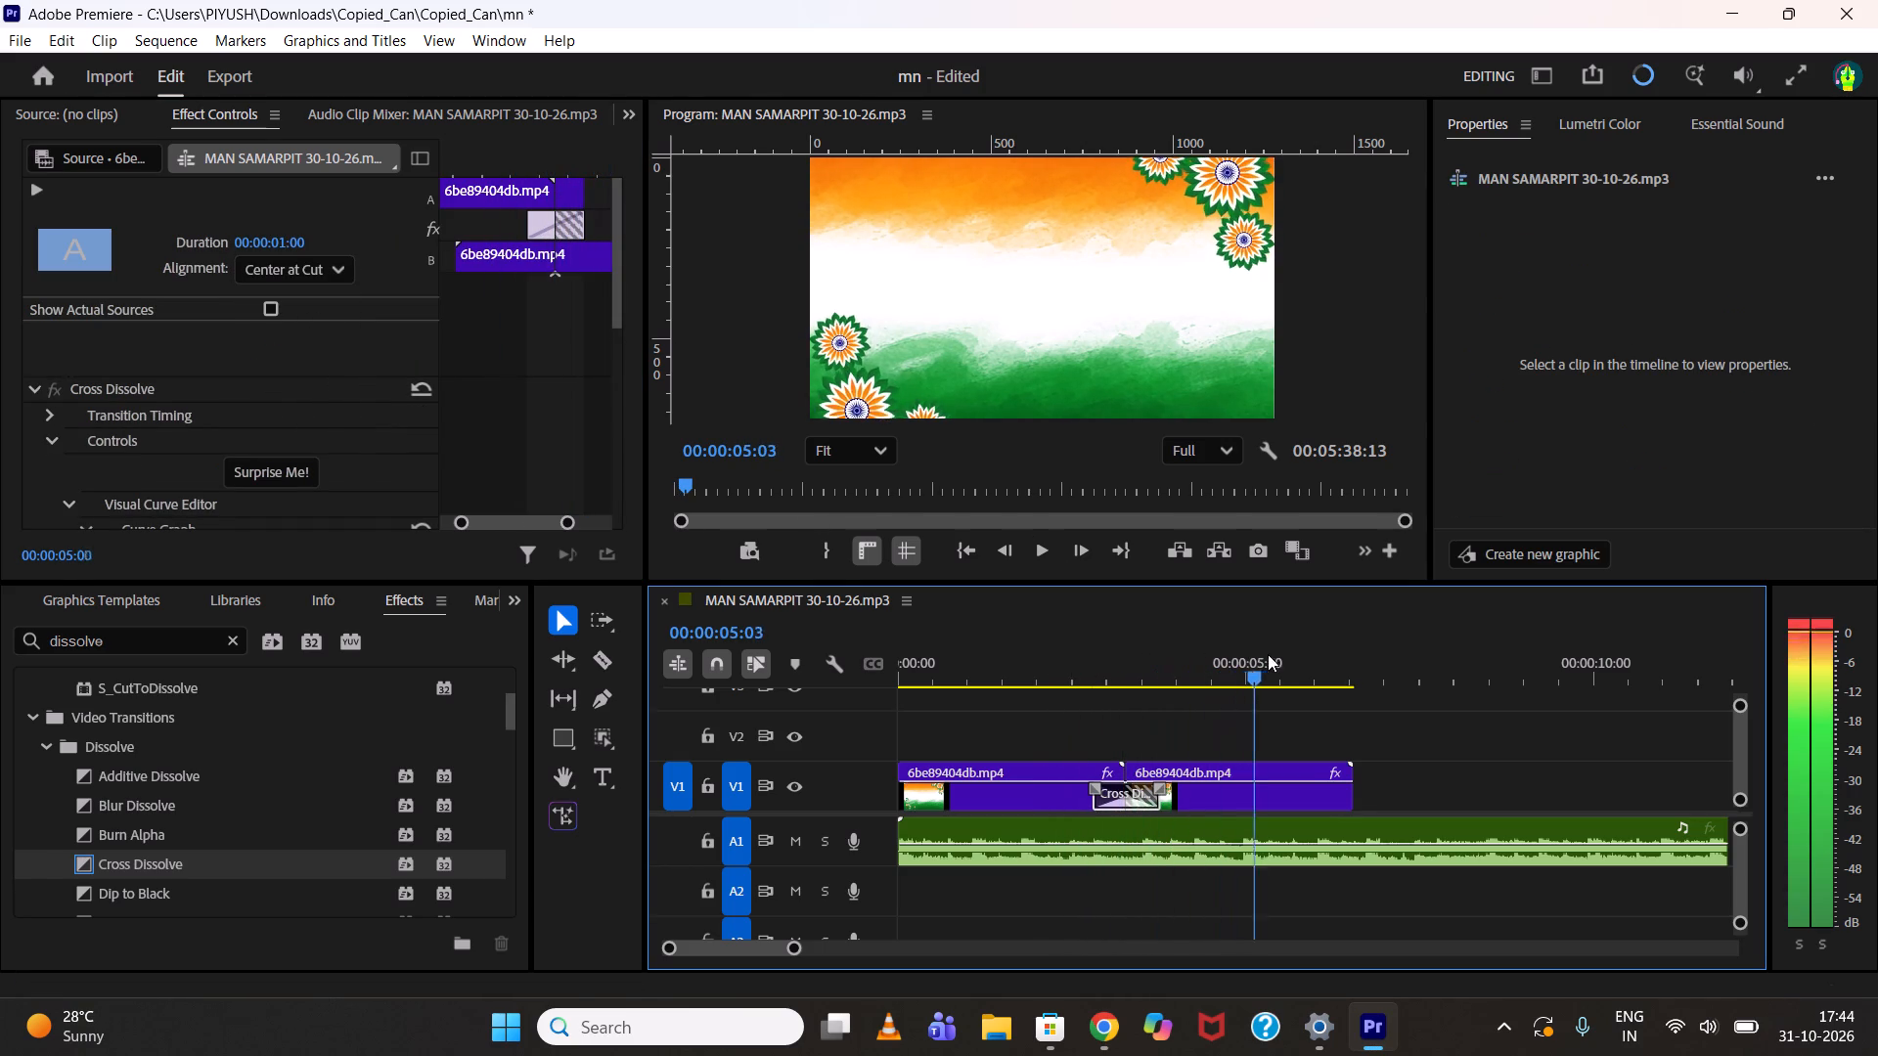
{"action": "left_click_drag", "start_coordinate": [1268, 654], "coordinate": [1266, 655]}
Duplicate both background clips together with their dissolve, placing the copies directly after the originals on V1.
{"action": "scroll", "coordinate": [1175, 700], "scroll_direction": "down", "scroll_amount": 4}
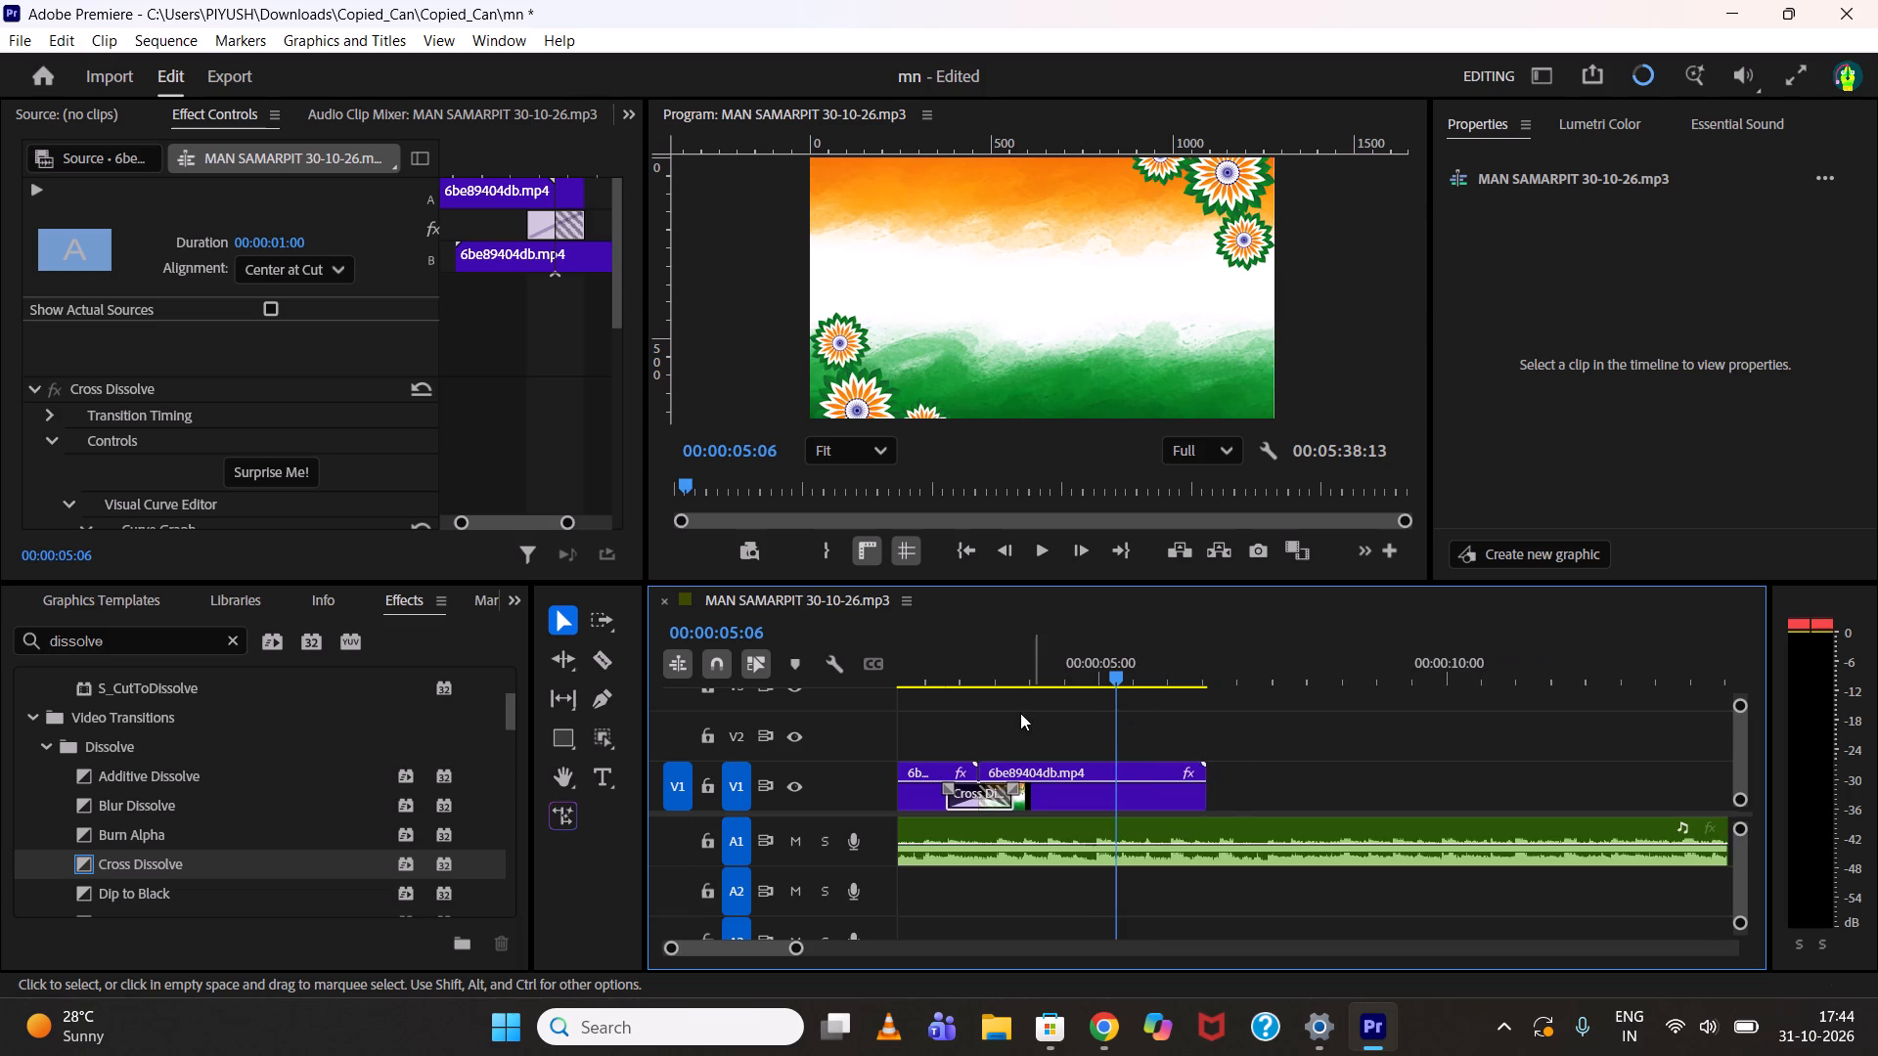
{"action": "left_click_drag", "start_coordinate": [1012, 713], "coordinate": [917, 783]}
{"action": "left_click_drag", "start_coordinate": [1121, 797], "coordinate": [1201, 725], "text": "alt"}
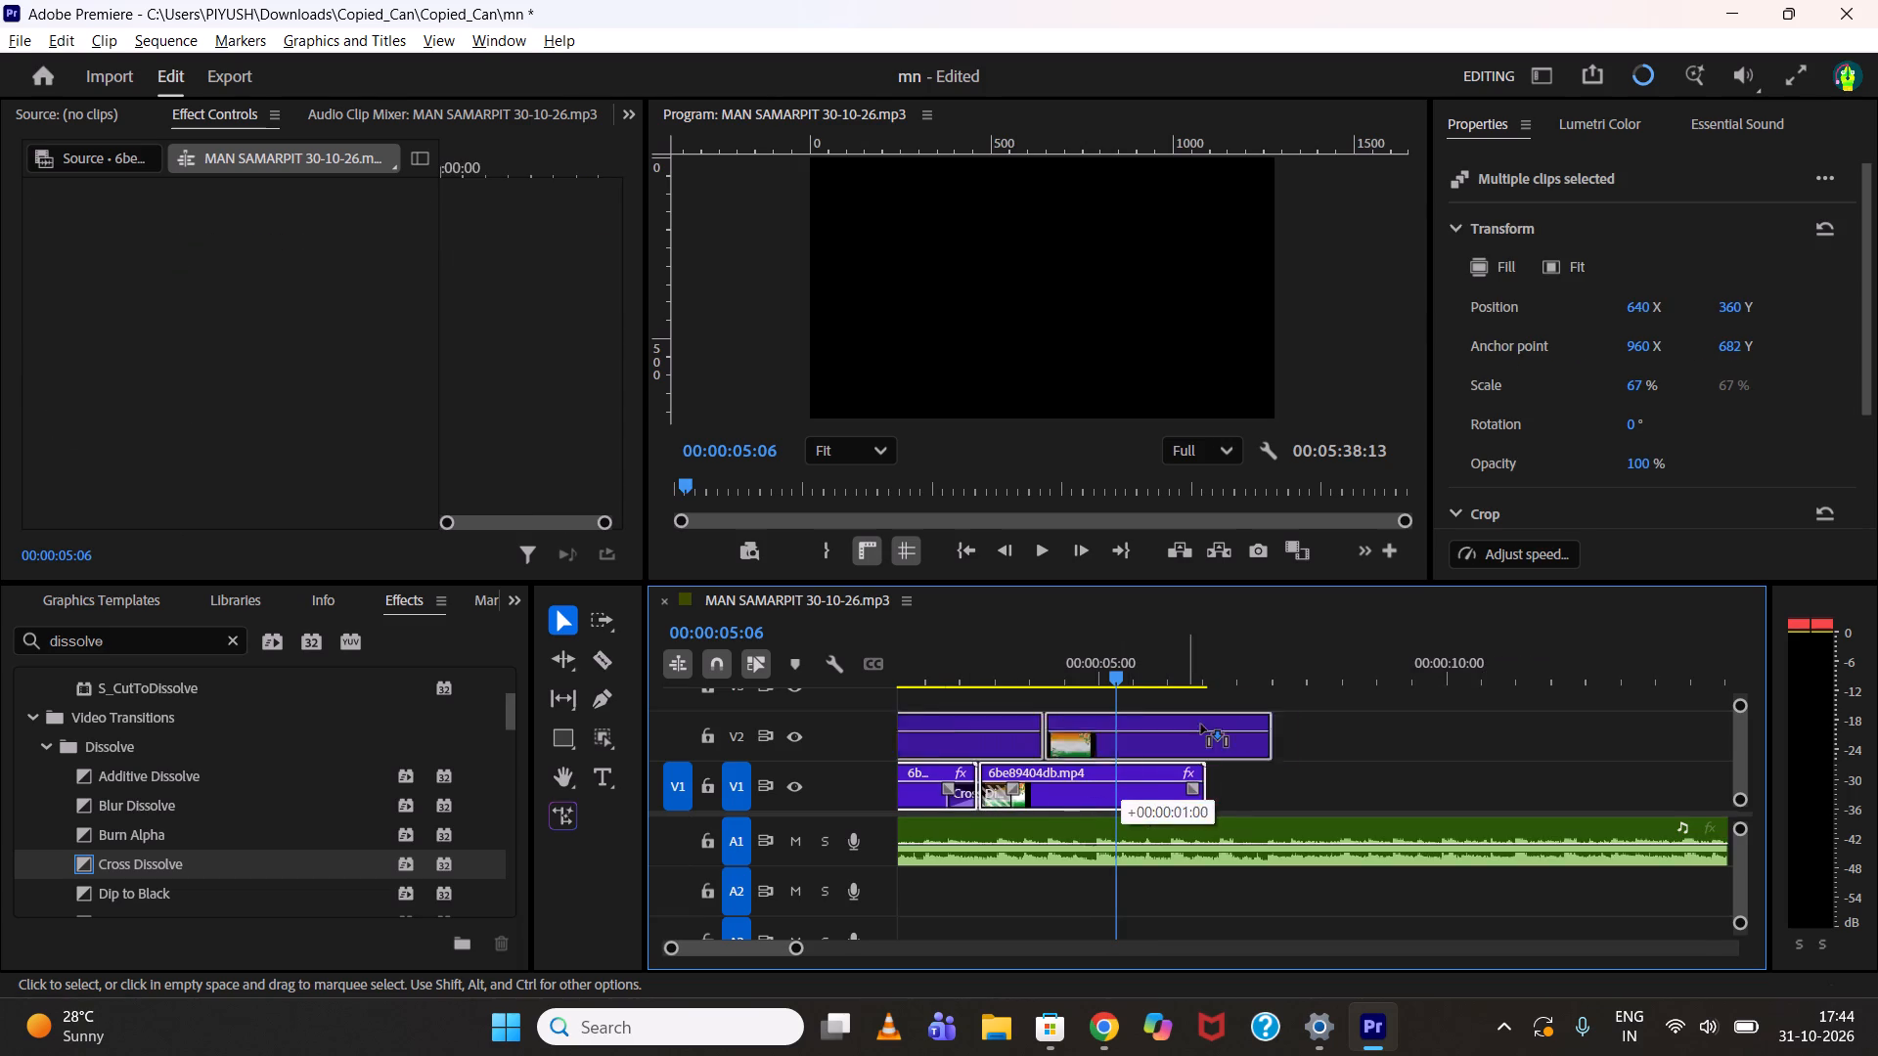
{"action": "left_click_drag", "start_coordinate": [1201, 725], "coordinate": [1574, 780], "text": "alt"}
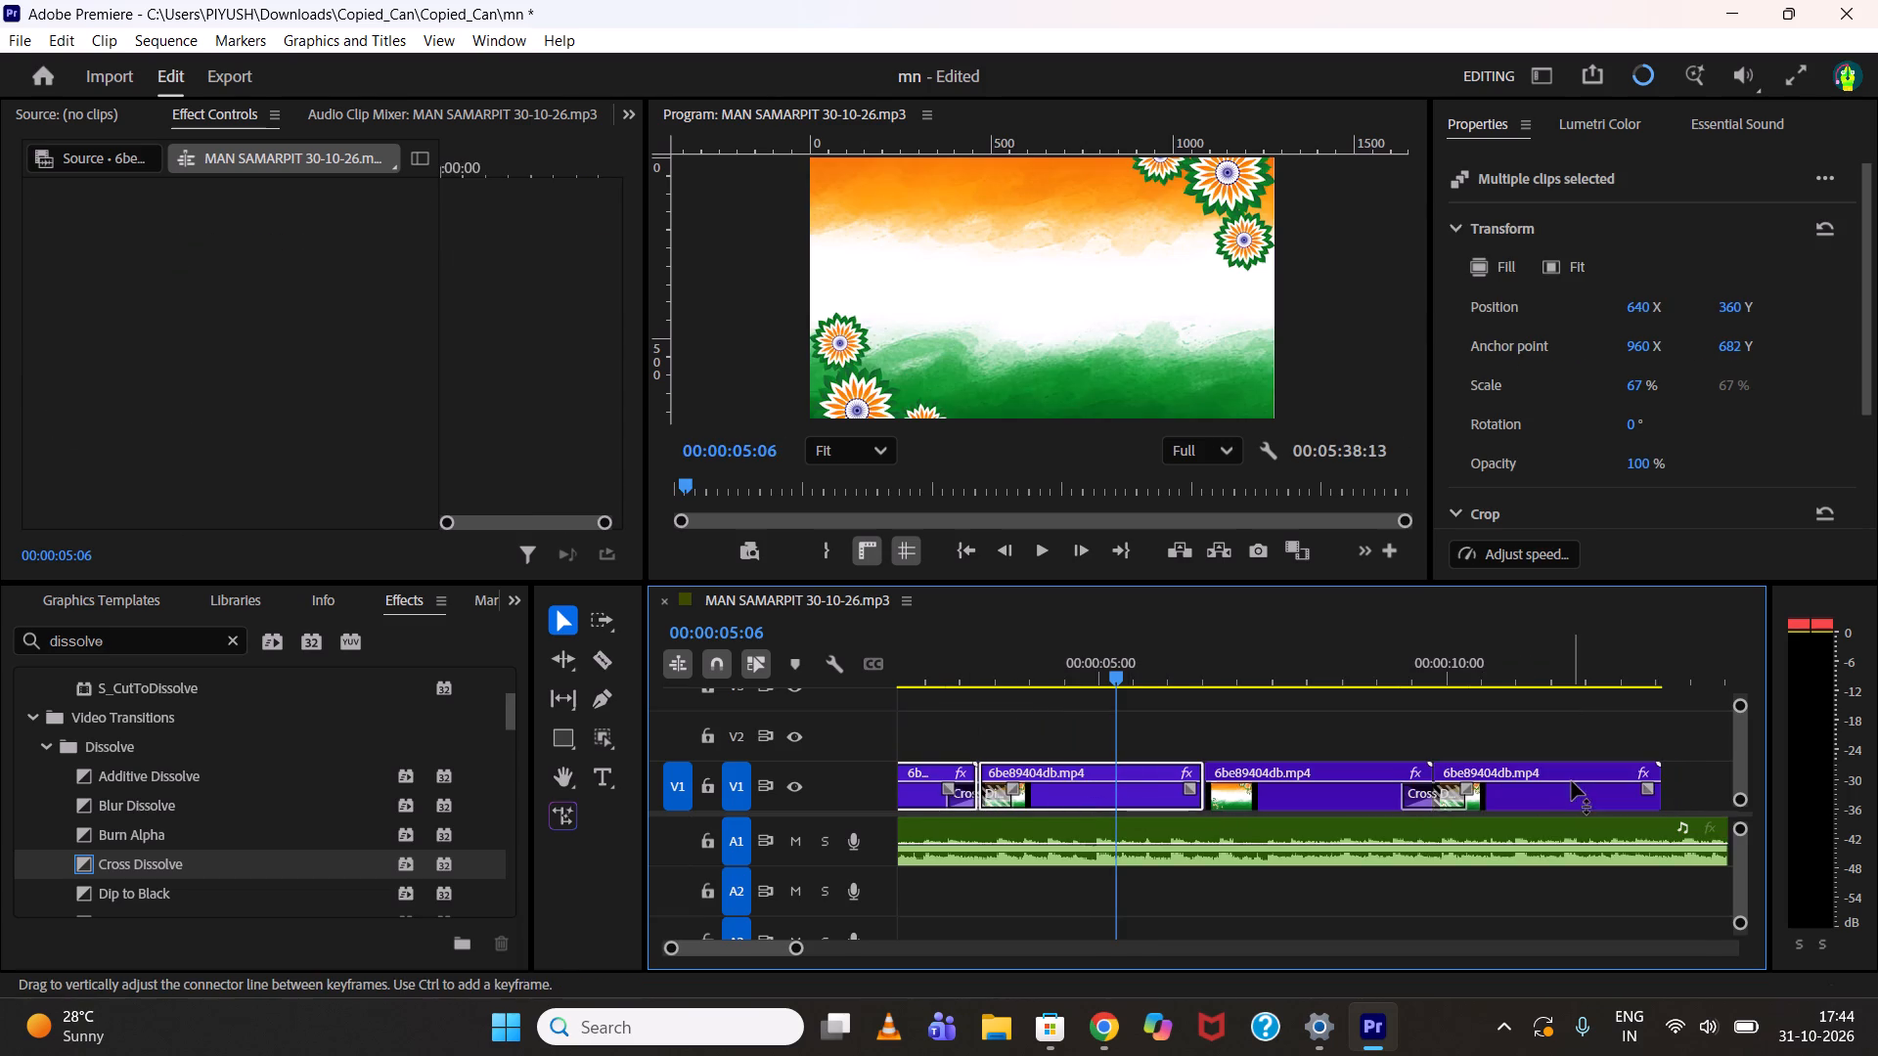
Add a Cross Dissolve between the second and third background clips, aligned Center at Cut, and preview it.
{"action": "left_click_drag", "start_coordinate": [168, 858], "coordinate": [896, 737]}
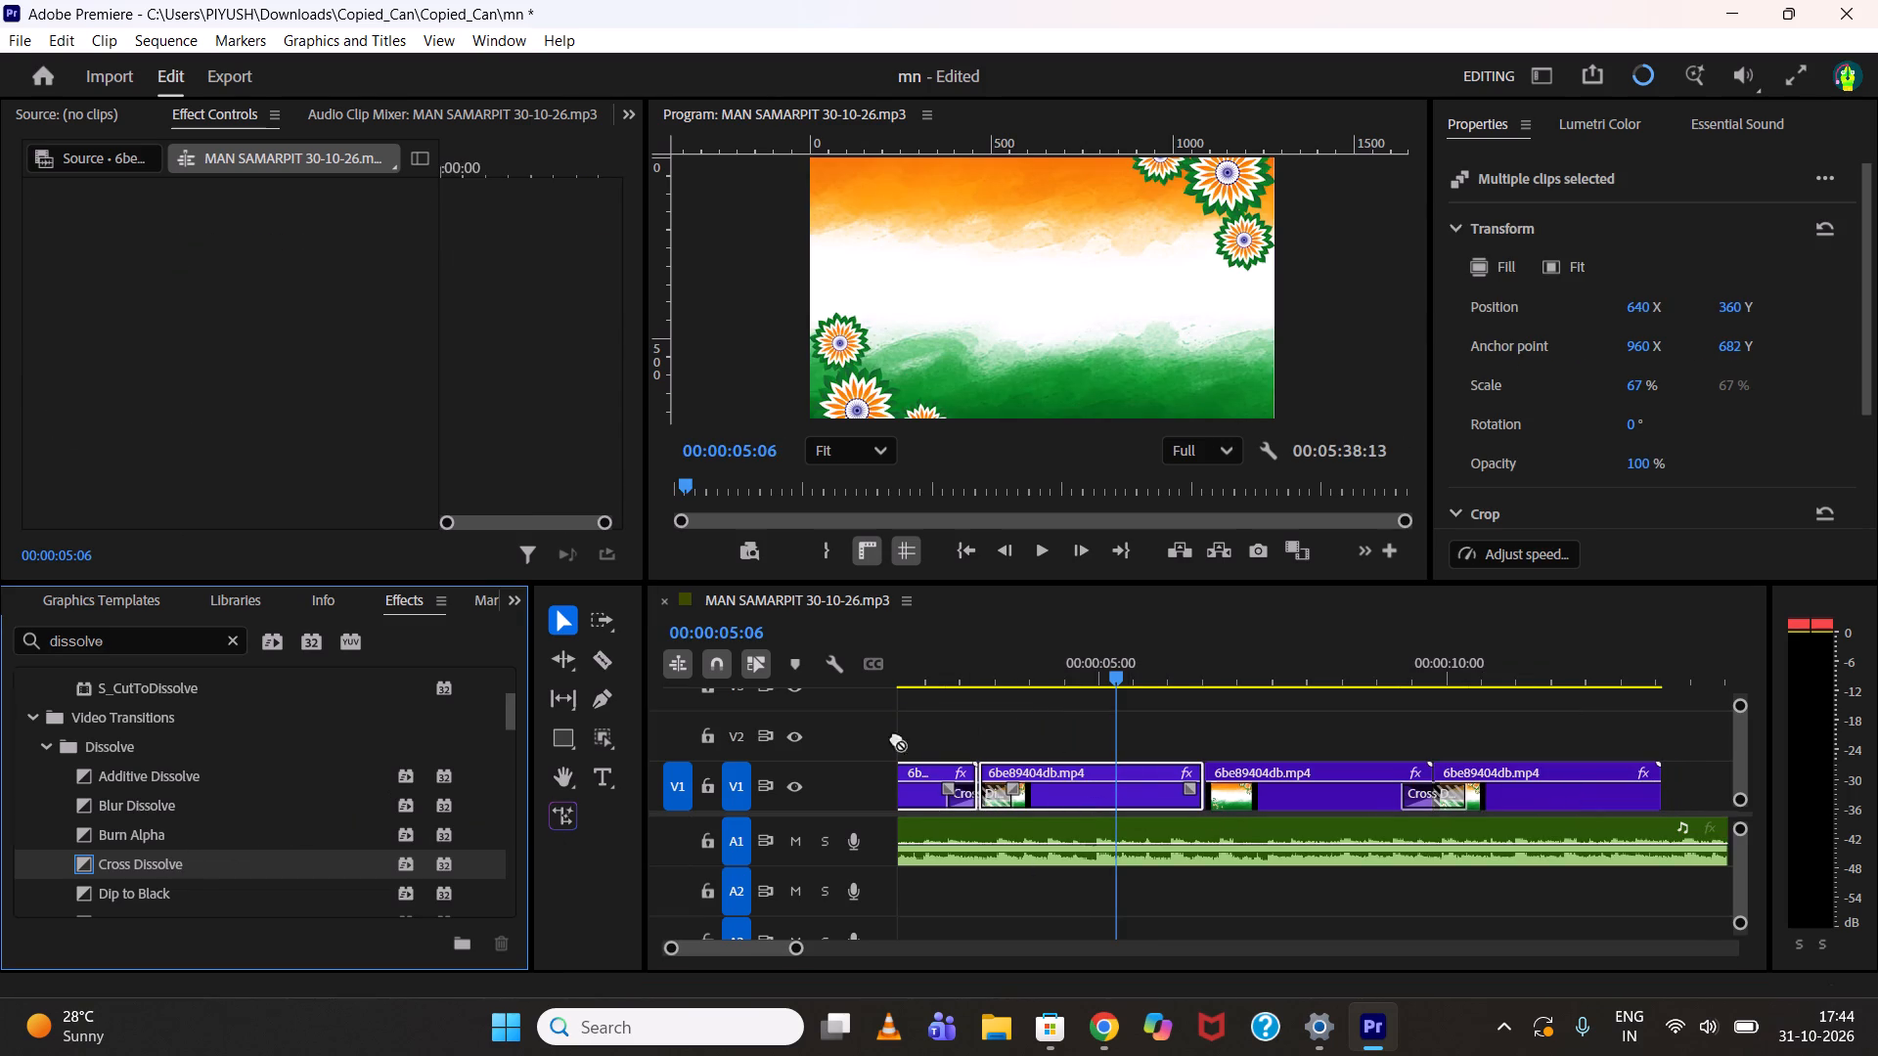
{"action": "left_click_drag", "start_coordinate": [896, 737], "coordinate": [1211, 787]}
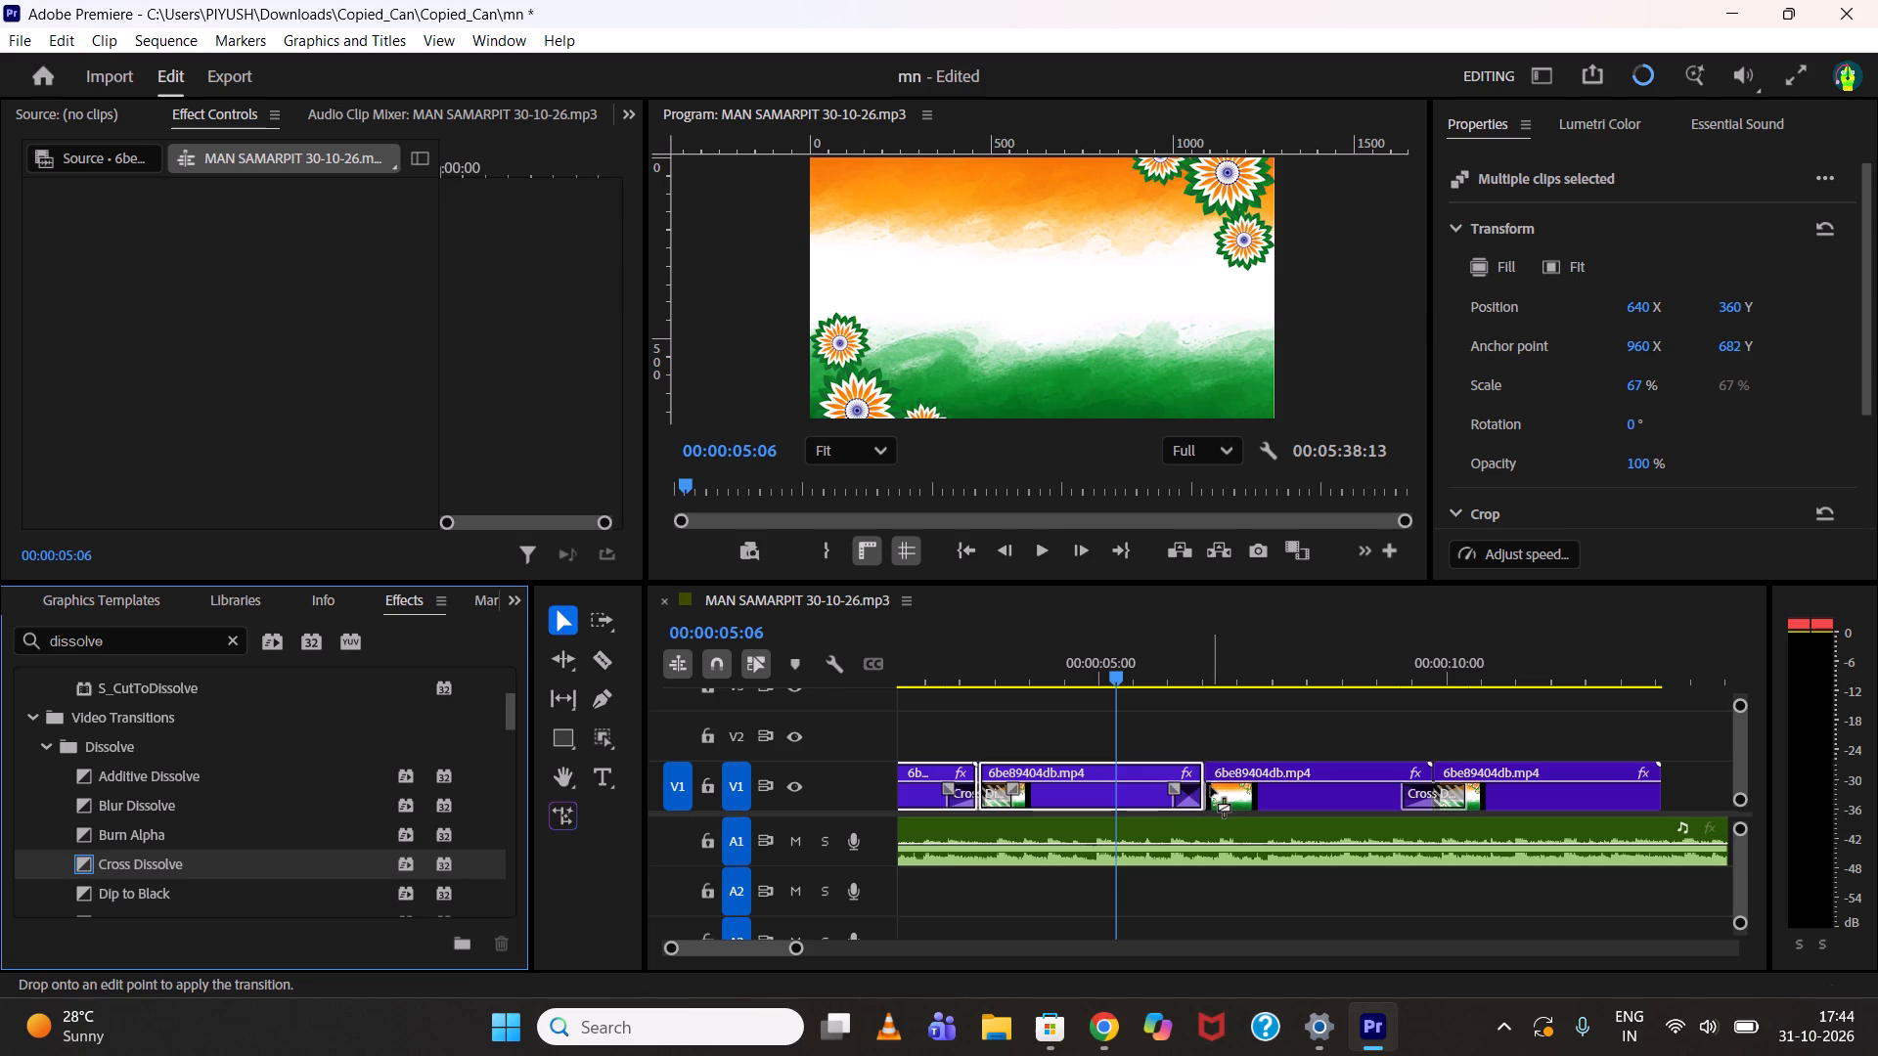
{"action": "left_click_drag", "start_coordinate": [1211, 787], "coordinate": [1210, 787]}
{"action": "left_click", "coordinate": [1187, 805]}
{"action": "left_click", "coordinate": [1188, 794]}
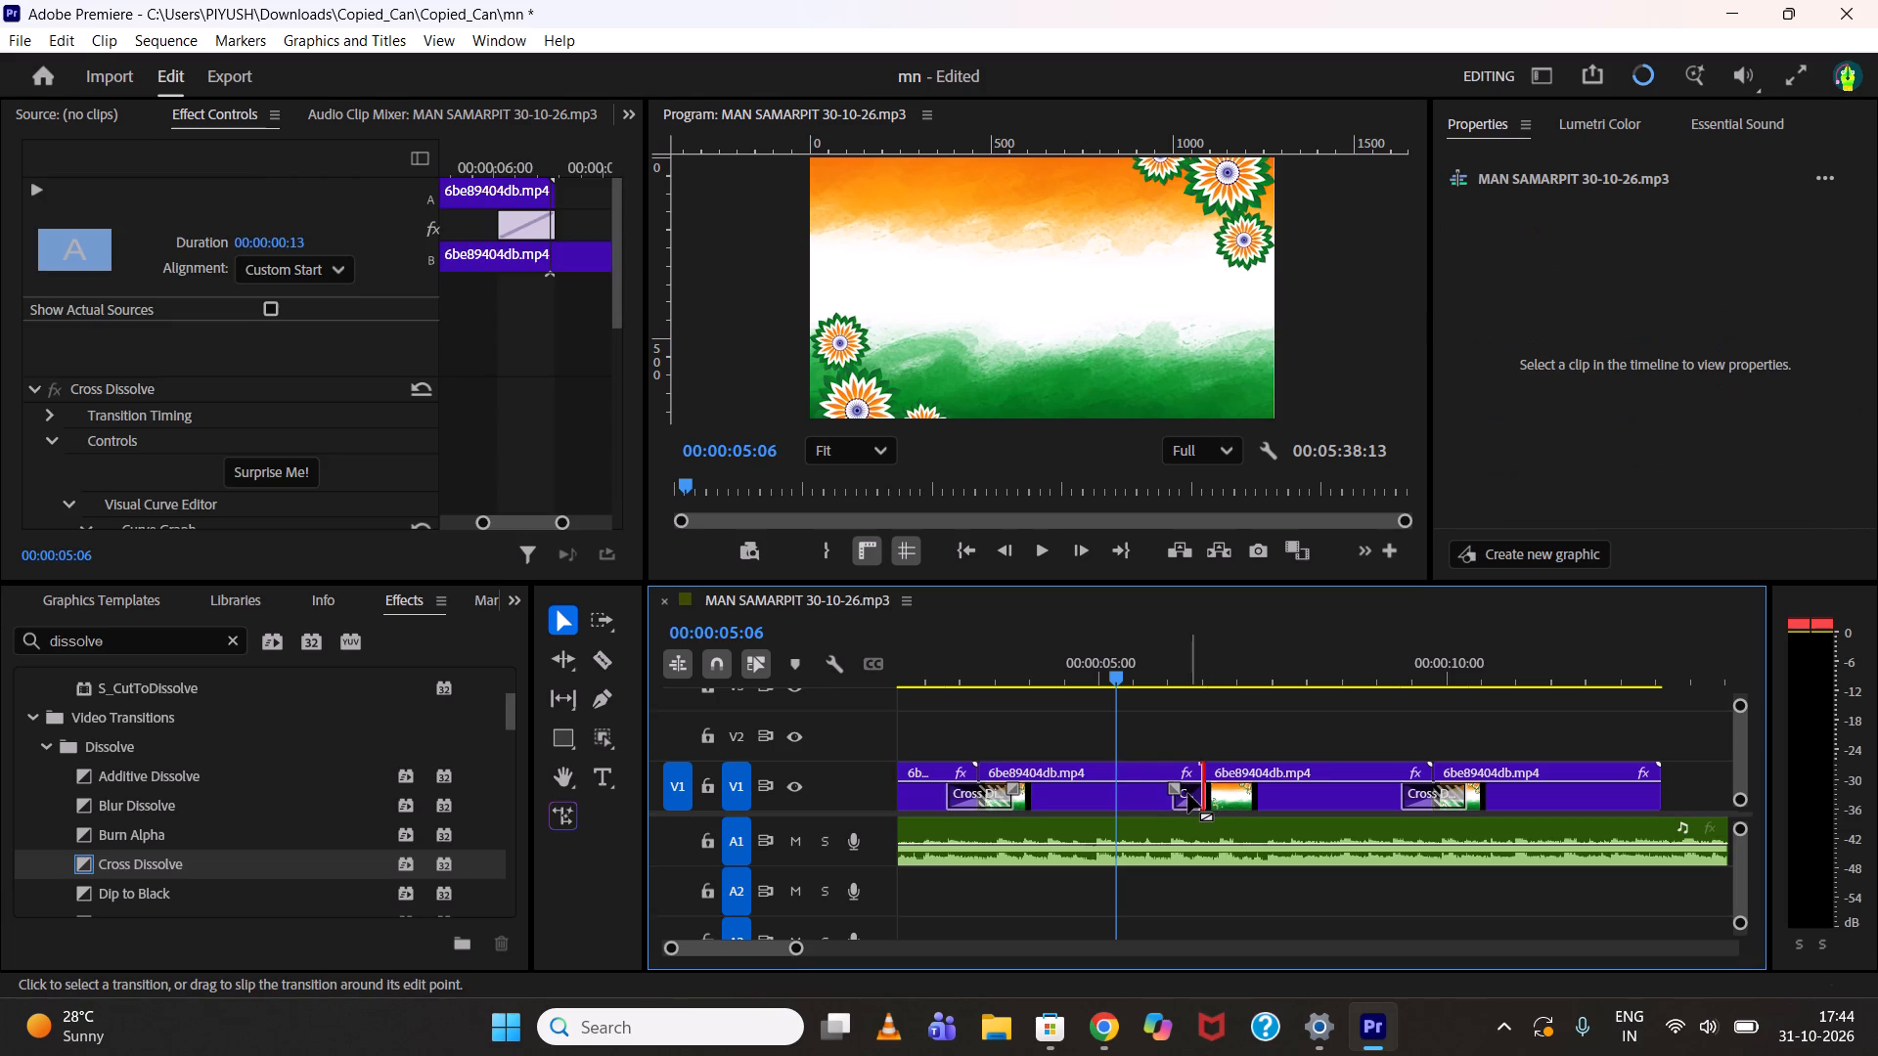
{"action": "left_click", "coordinate": [290, 262]}
{"action": "left_click", "coordinate": [303, 311]}
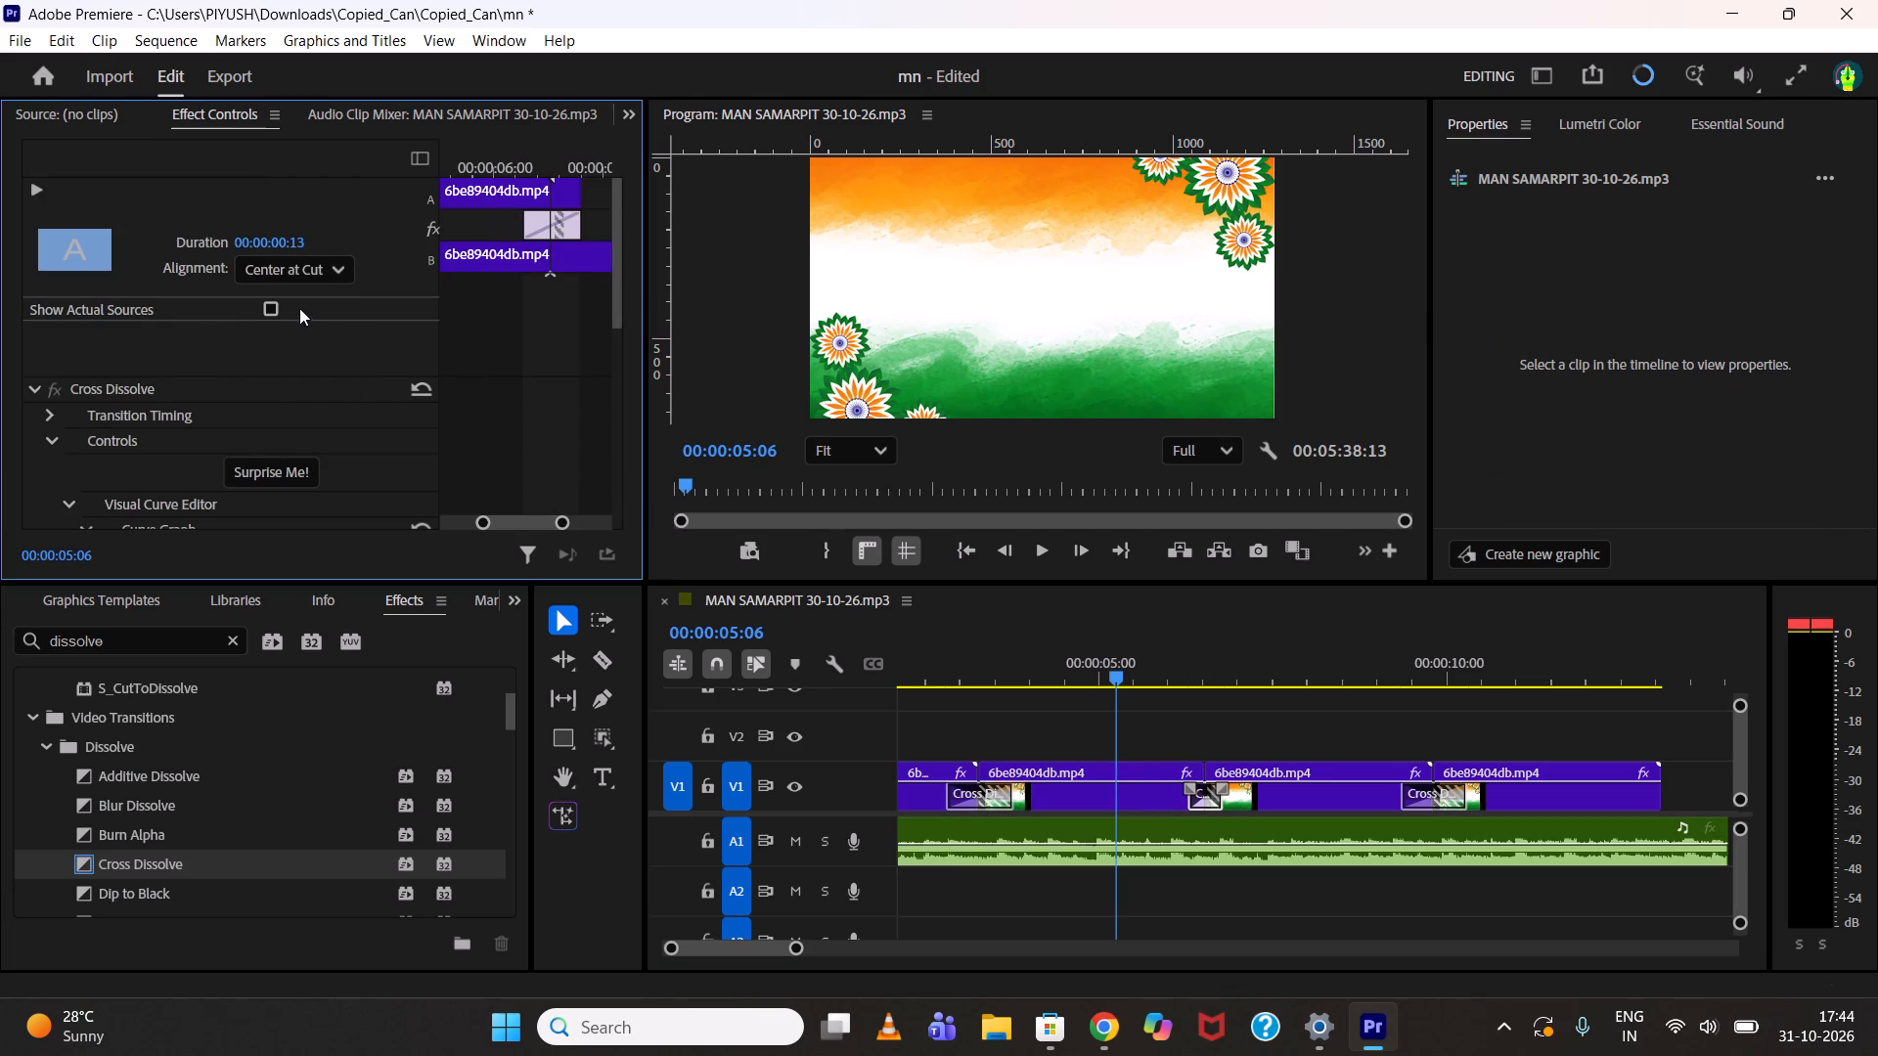
{"action": "left_click_drag", "start_coordinate": [1112, 663], "coordinate": [1209, 673]}
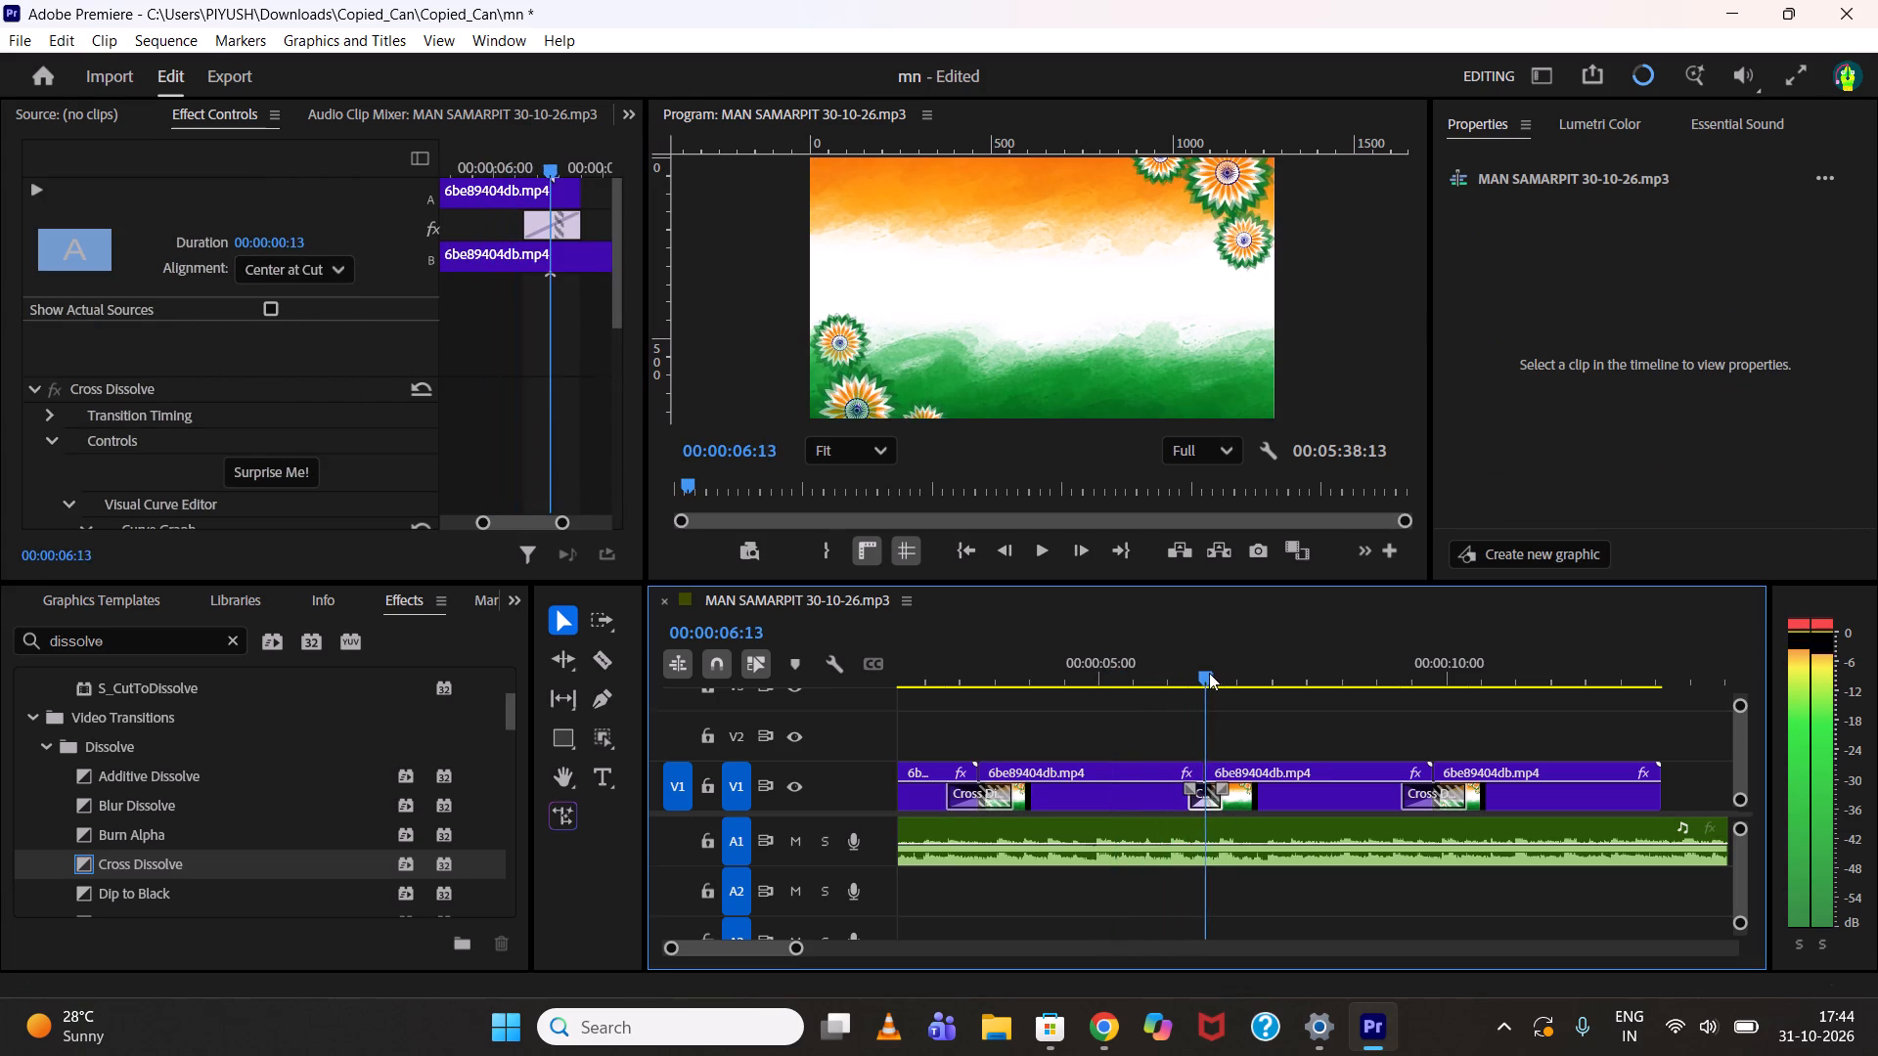
{"action": "left_click_drag", "start_coordinate": [1209, 673], "coordinate": [1264, 686]}
Duplicate all four background clips with their dissolves, placing the copies directly after the originals on V1.
{"action": "scroll", "coordinate": [1184, 753], "scroll_direction": "down", "scroll_amount": 8, "text": "alt"}
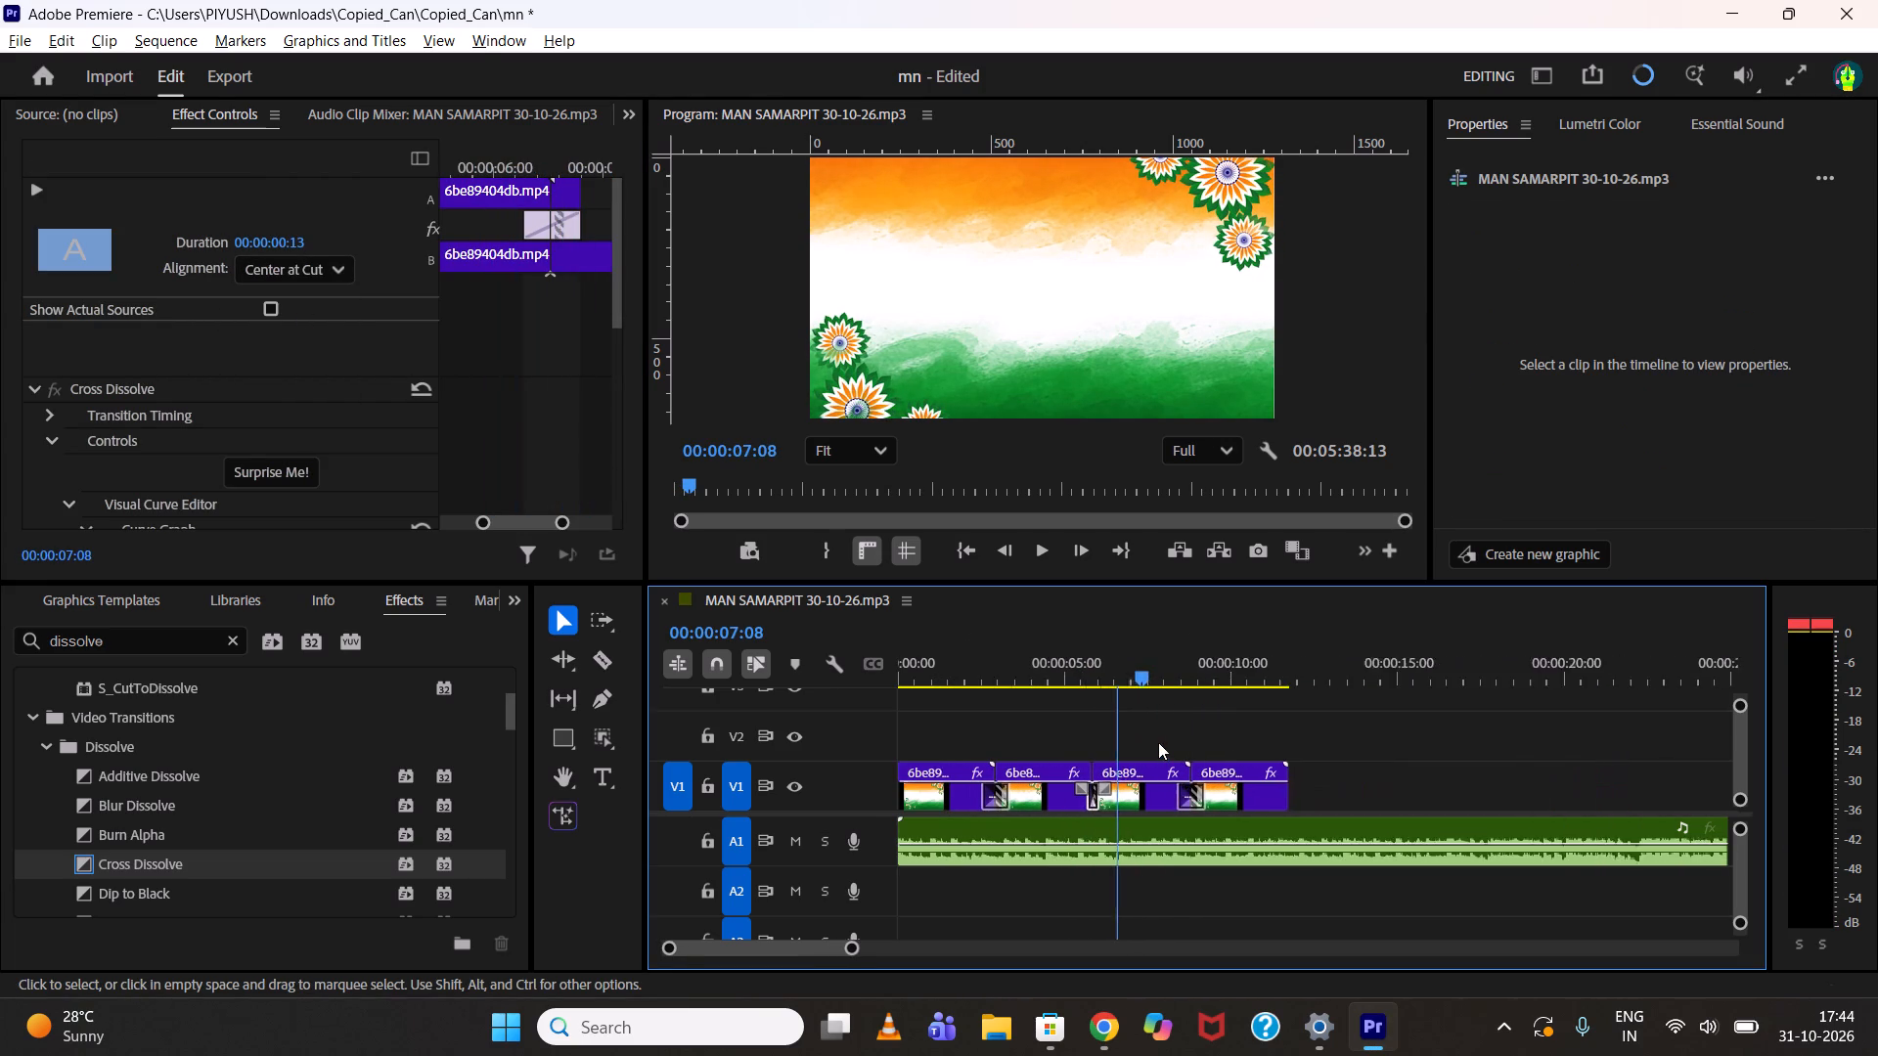
{"action": "scroll", "coordinate": [1158, 742], "scroll_direction": "down", "scroll_amount": 2, "text": "alt"}
{"action": "left_click_drag", "start_coordinate": [1150, 722], "coordinate": [953, 769]}
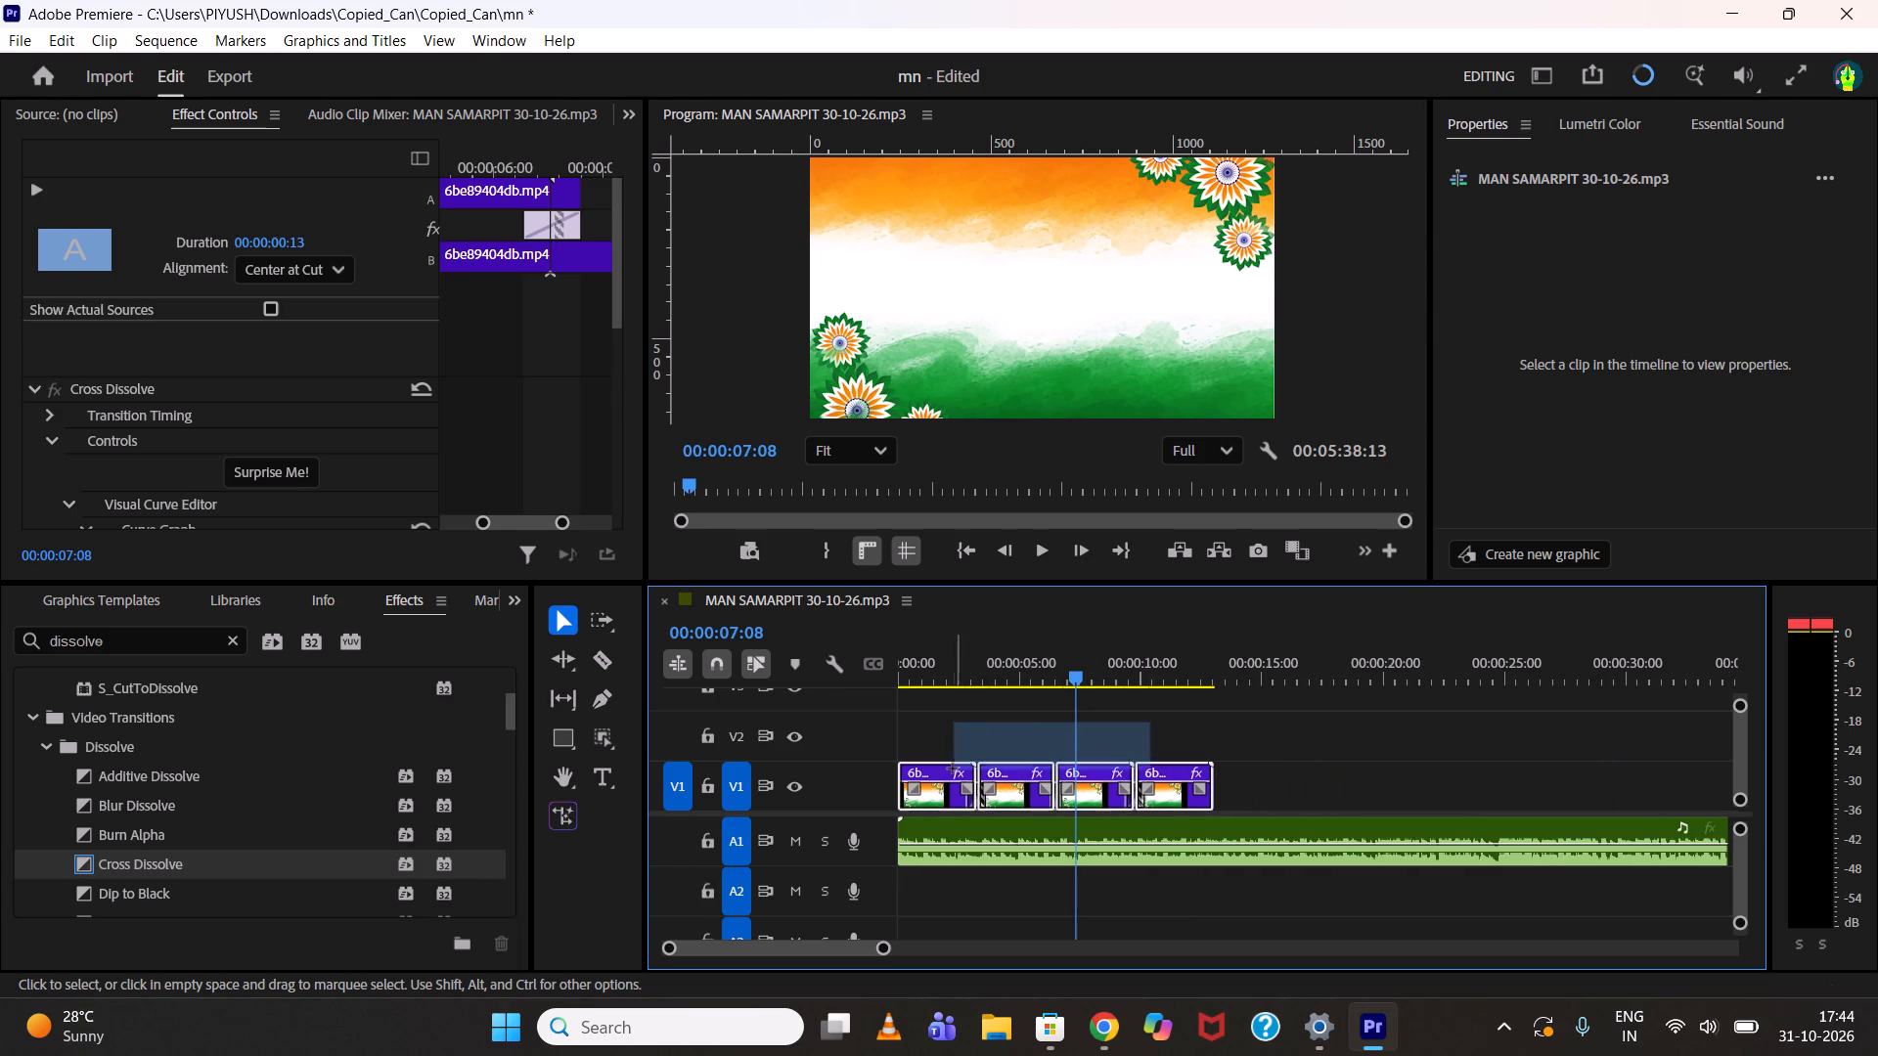
{"action": "left_click_drag", "start_coordinate": [953, 769], "coordinate": [949, 769]}
{"action": "left_click_drag", "start_coordinate": [1177, 790], "coordinate": [1433, 757], "text": "alt"}
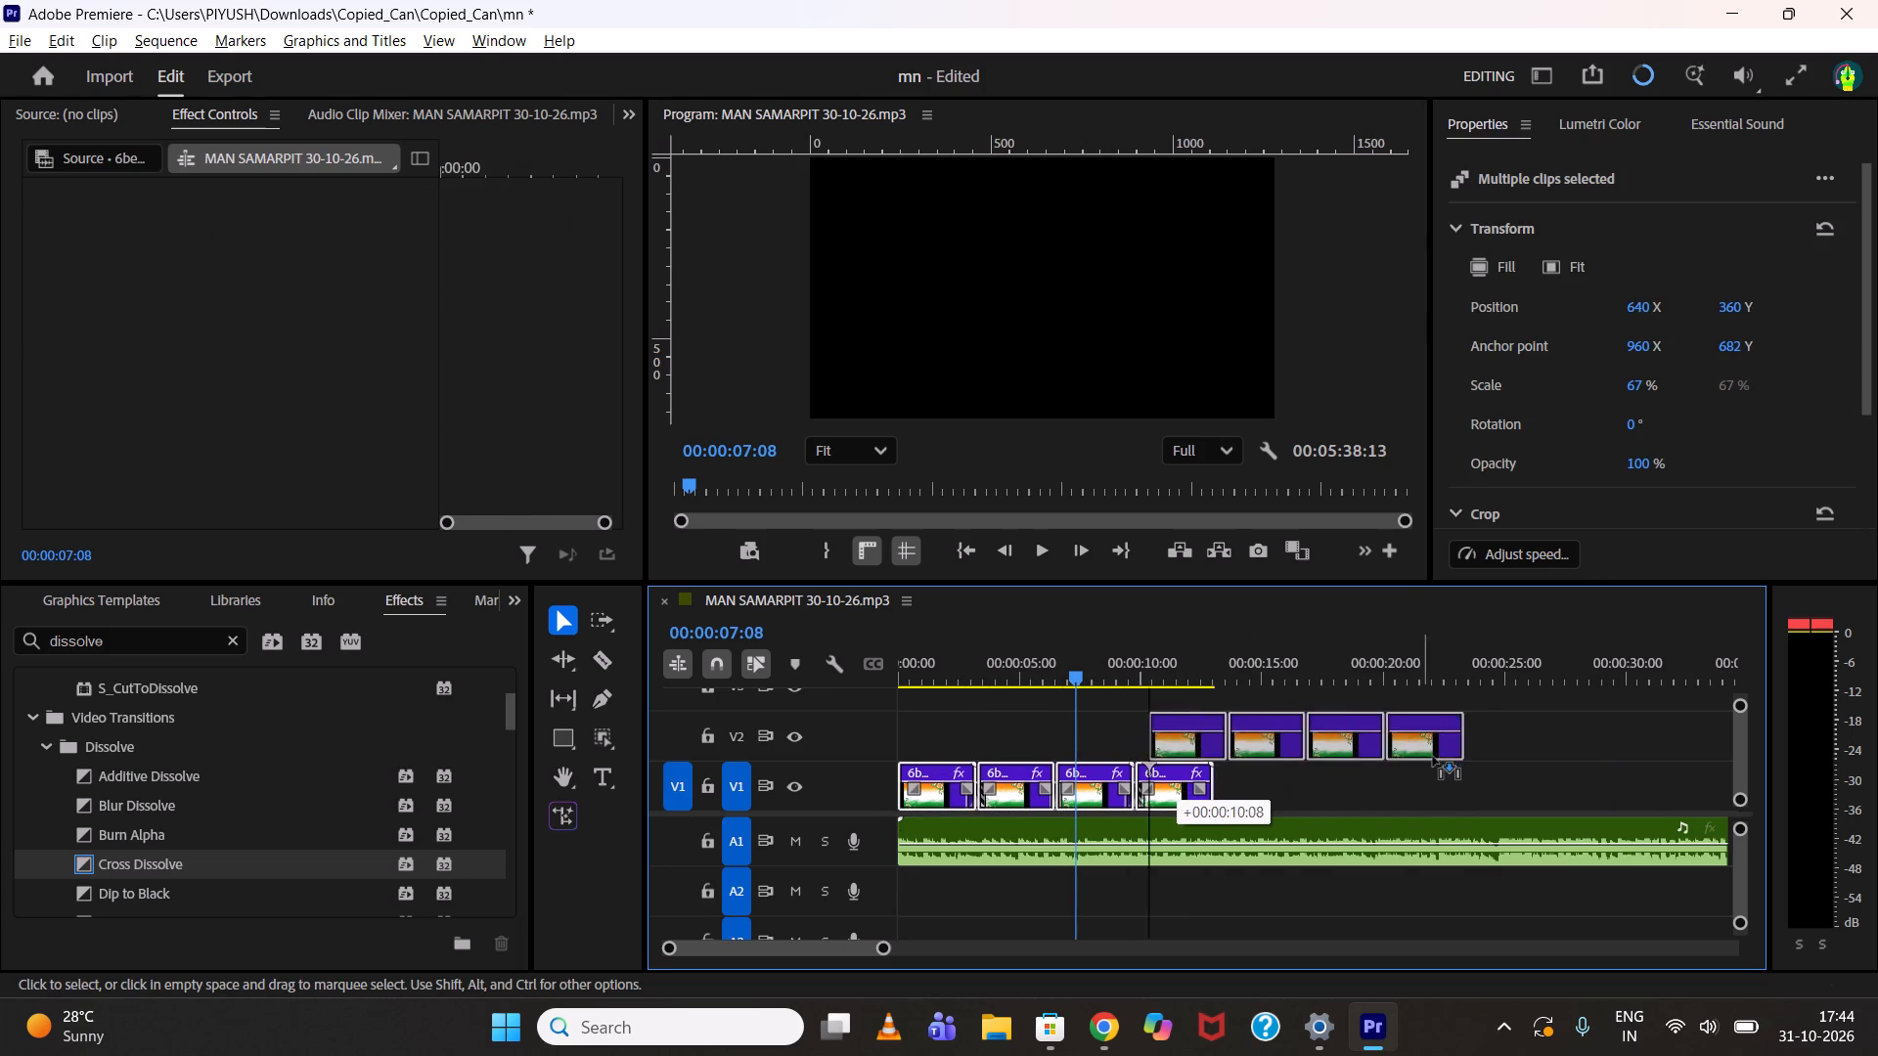
{"action": "left_click_drag", "start_coordinate": [1433, 757], "coordinate": [1492, 768], "text": "alt"}
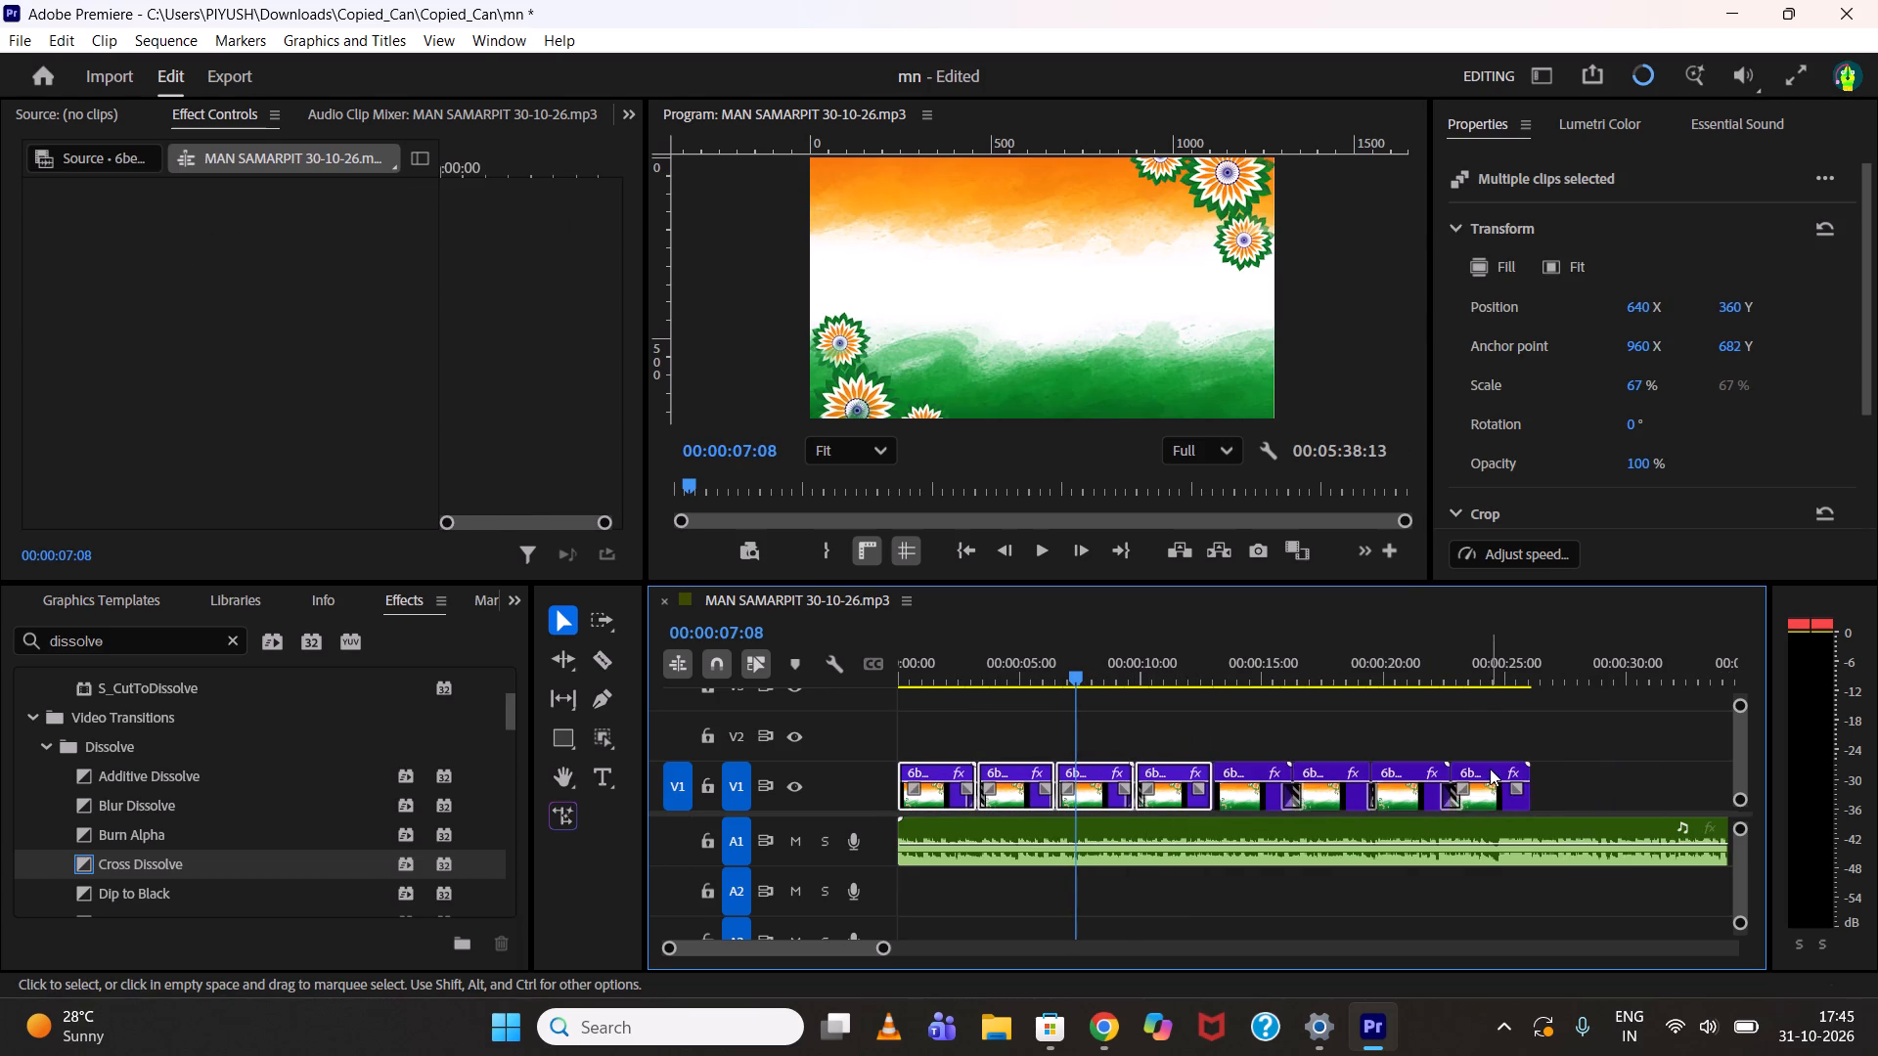
Add a Cross Dissolve at the join between the fourth and fifth background clips, aligned Center at Cut.
{"action": "left_click_drag", "start_coordinate": [137, 861], "coordinate": [1194, 785]}
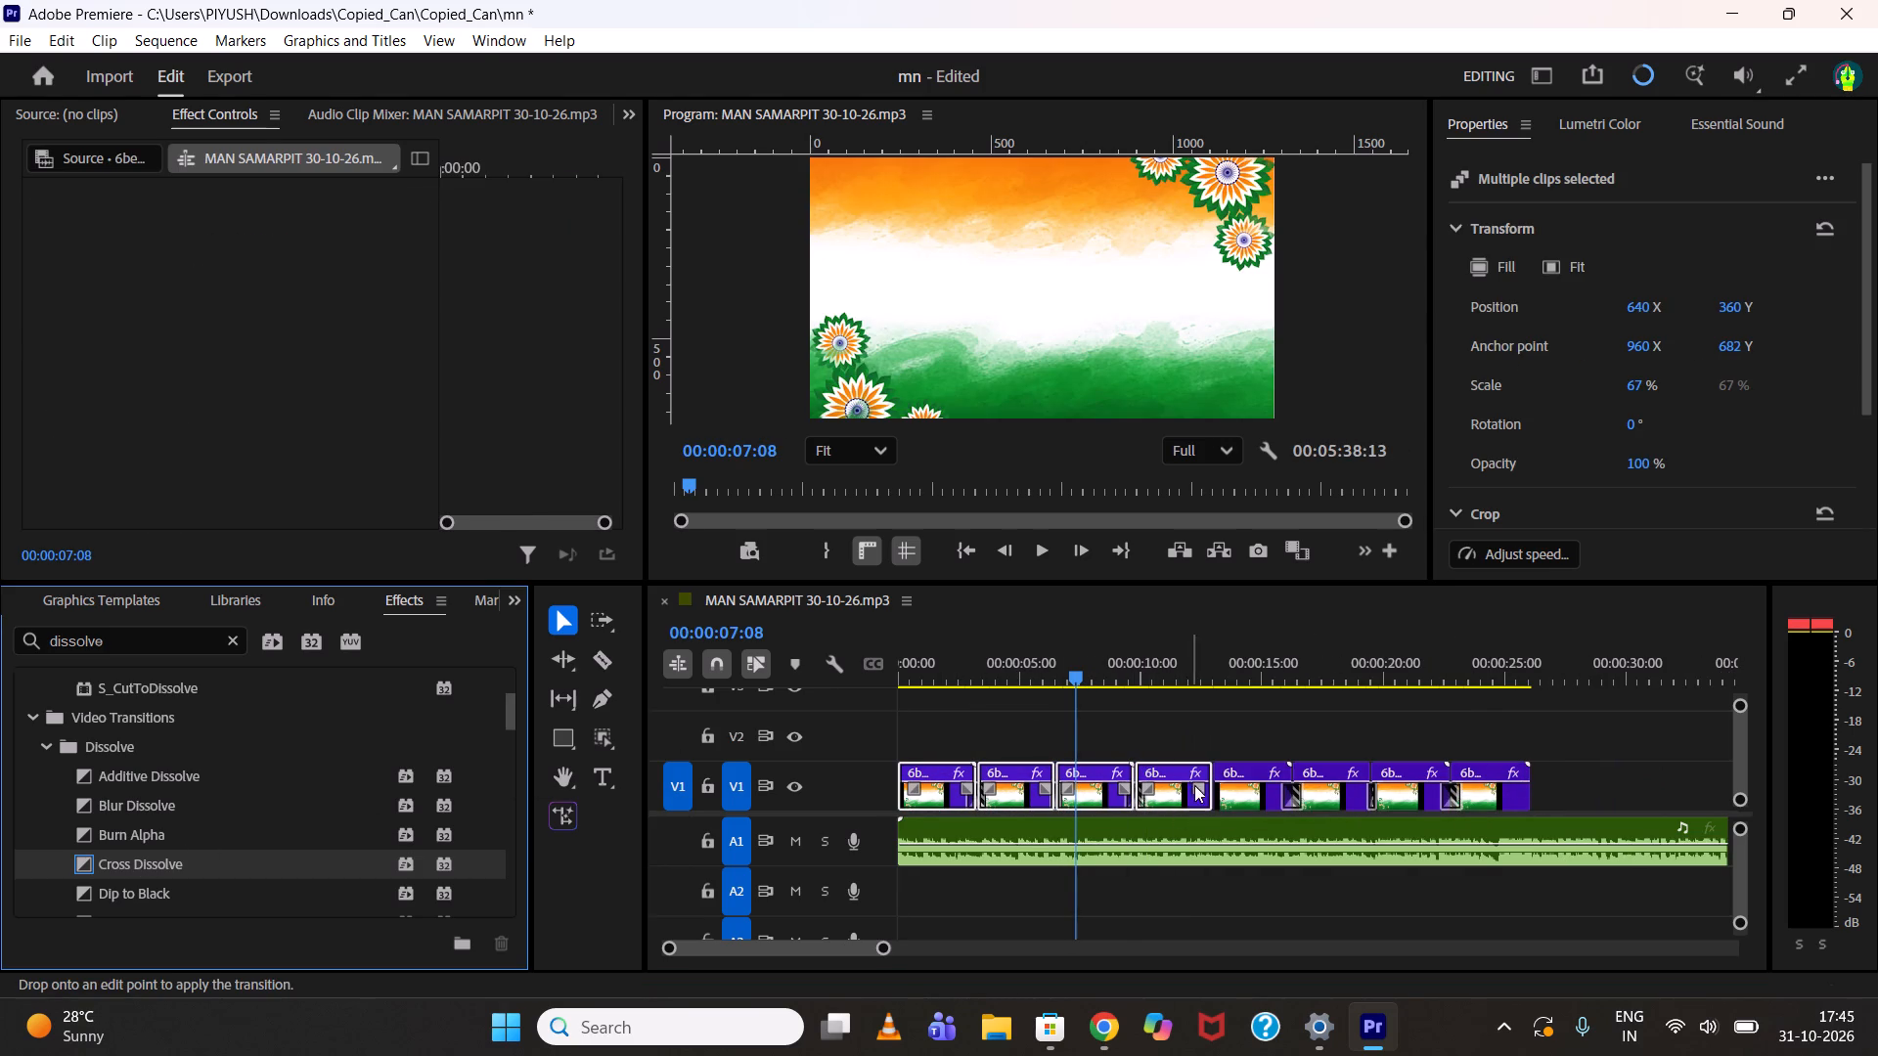
{"action": "left_click_drag", "start_coordinate": [1194, 785], "coordinate": [1211, 794]}
{"action": "scroll", "coordinate": [1204, 794], "scroll_direction": "up", "scroll_amount": 13, "text": "alt"}
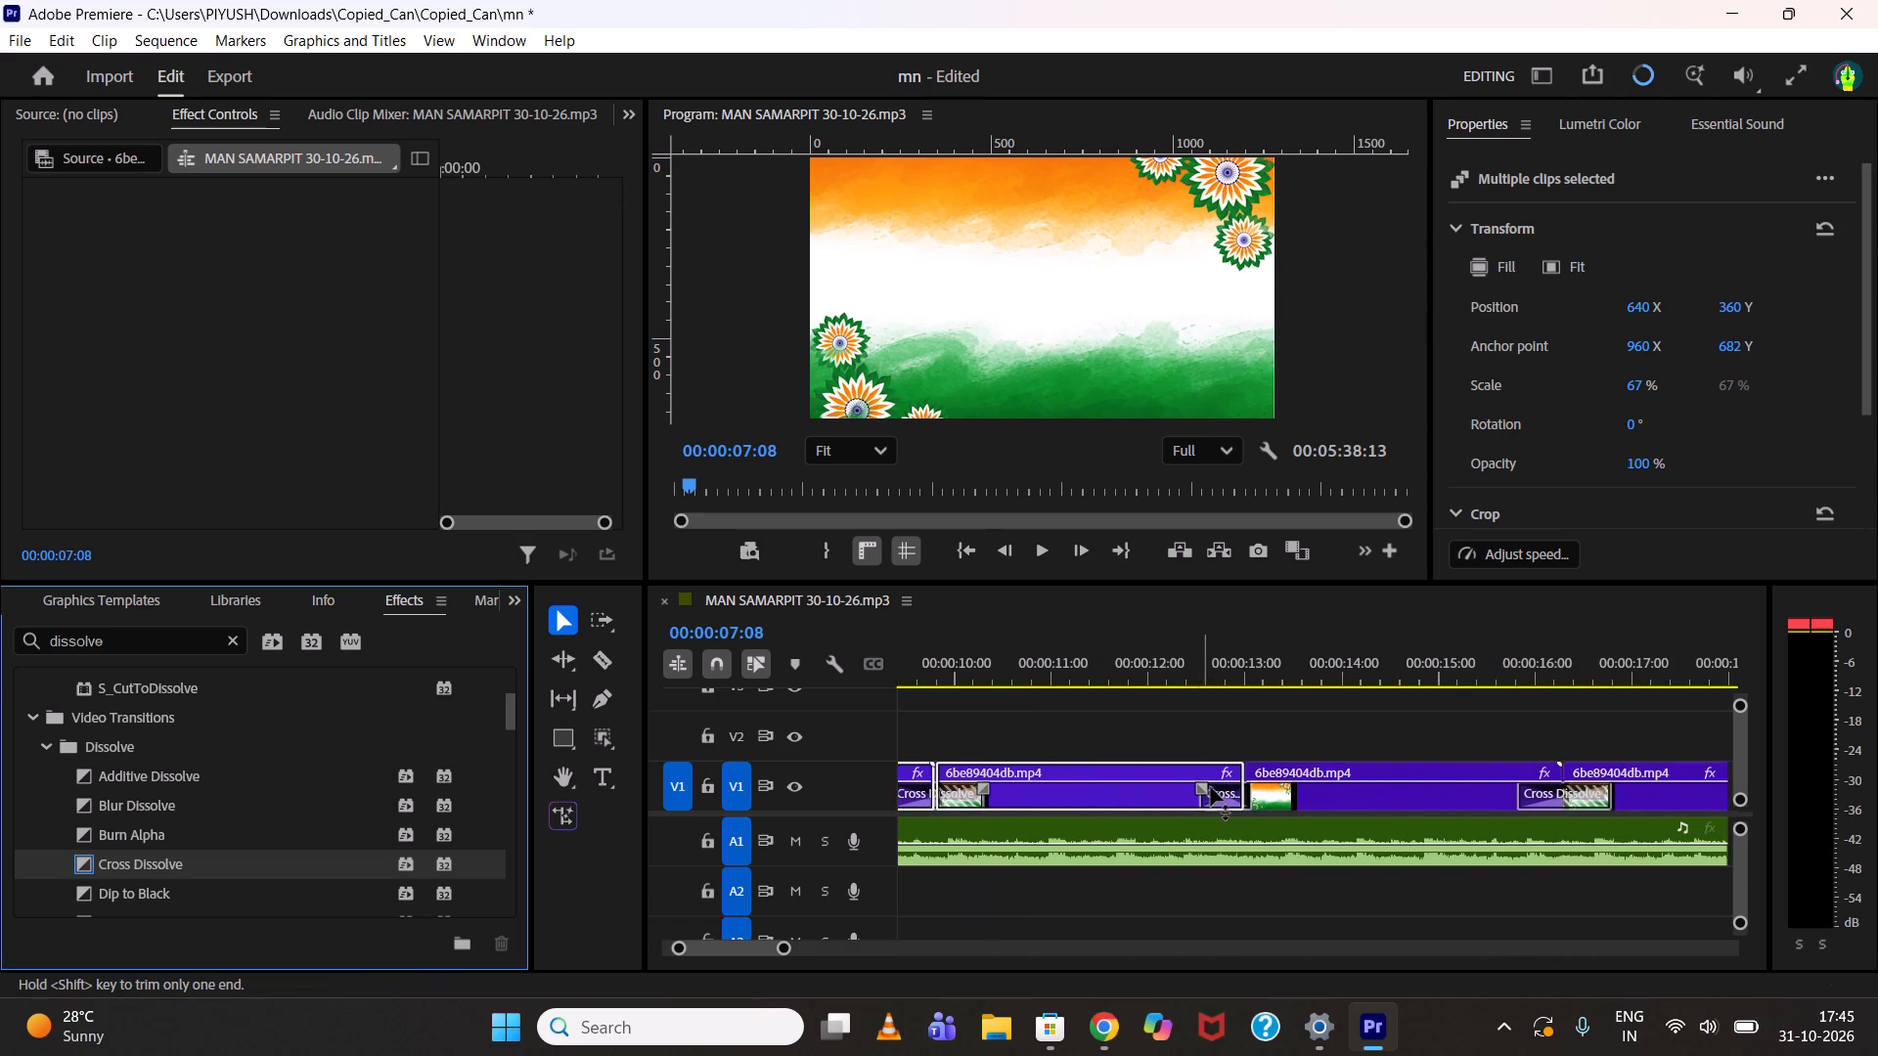
{"action": "left_click", "coordinate": [1225, 797]}
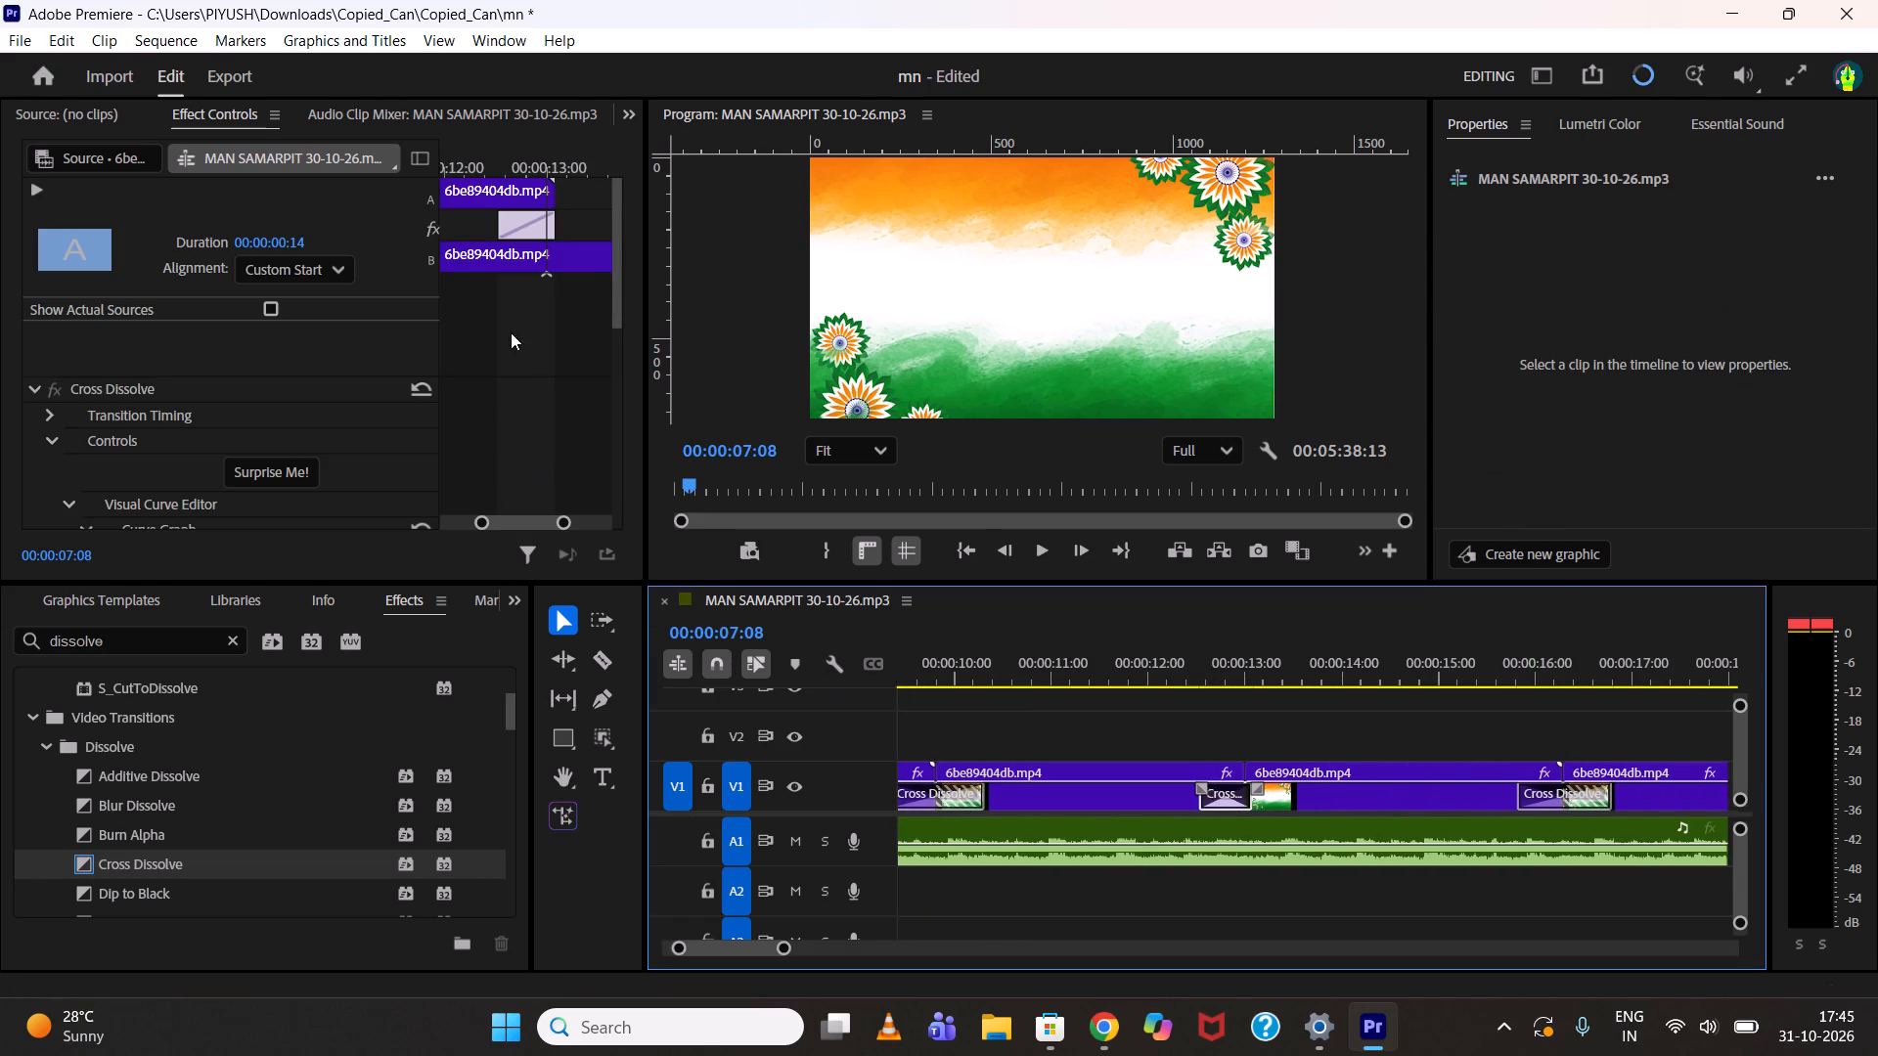
{"action": "left_click", "coordinate": [306, 259]}
{"action": "left_click", "coordinate": [320, 311]}
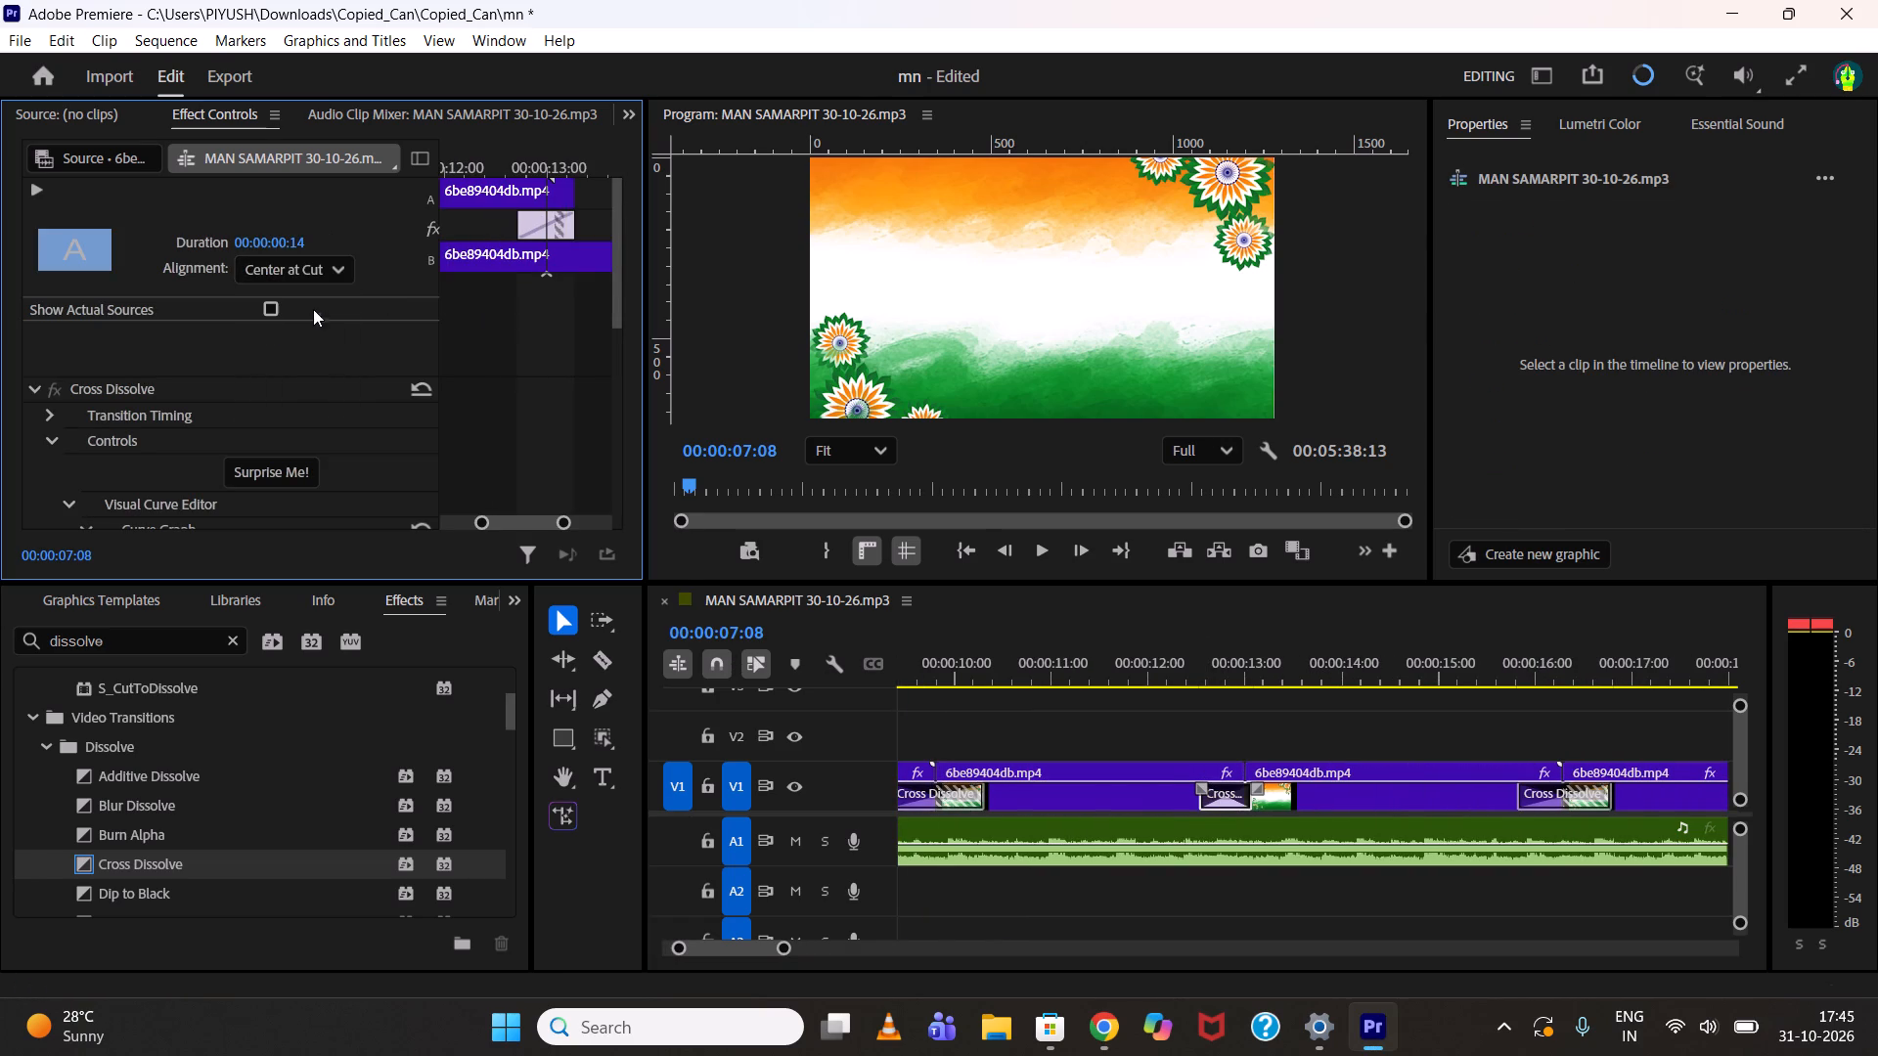
Duplicate all eight background clips with their dissolves on V1, with the copies following on from about 25.5 seconds.
{"action": "scroll", "coordinate": [1140, 795], "scroll_direction": "down", "scroll_amount": 11, "text": "alt"}
{"action": "scroll", "coordinate": [1132, 785], "scroll_direction": "up", "scroll_amount": 3}
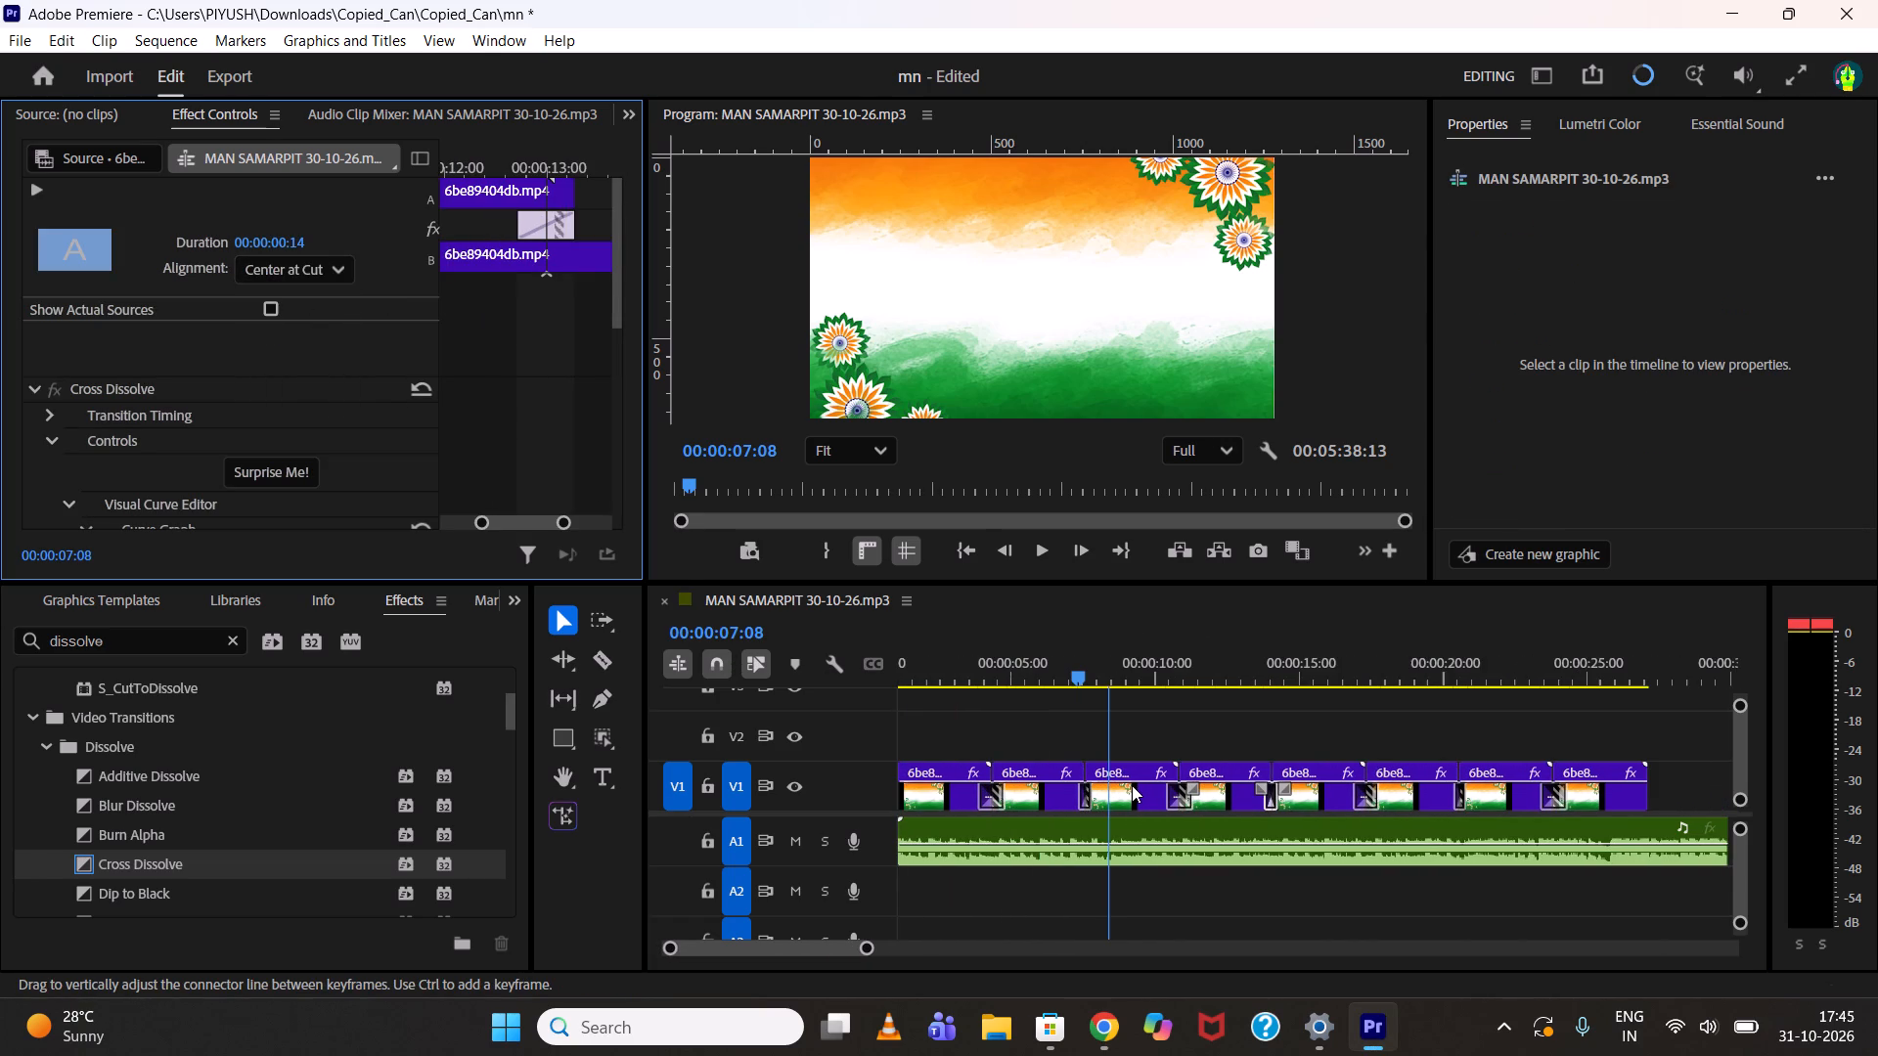
{"action": "scroll", "coordinate": [1132, 785], "scroll_direction": "up", "scroll_amount": 3}
{"action": "scroll", "coordinate": [1140, 785], "scroll_direction": "down", "scroll_amount": 7, "text": "alt"}
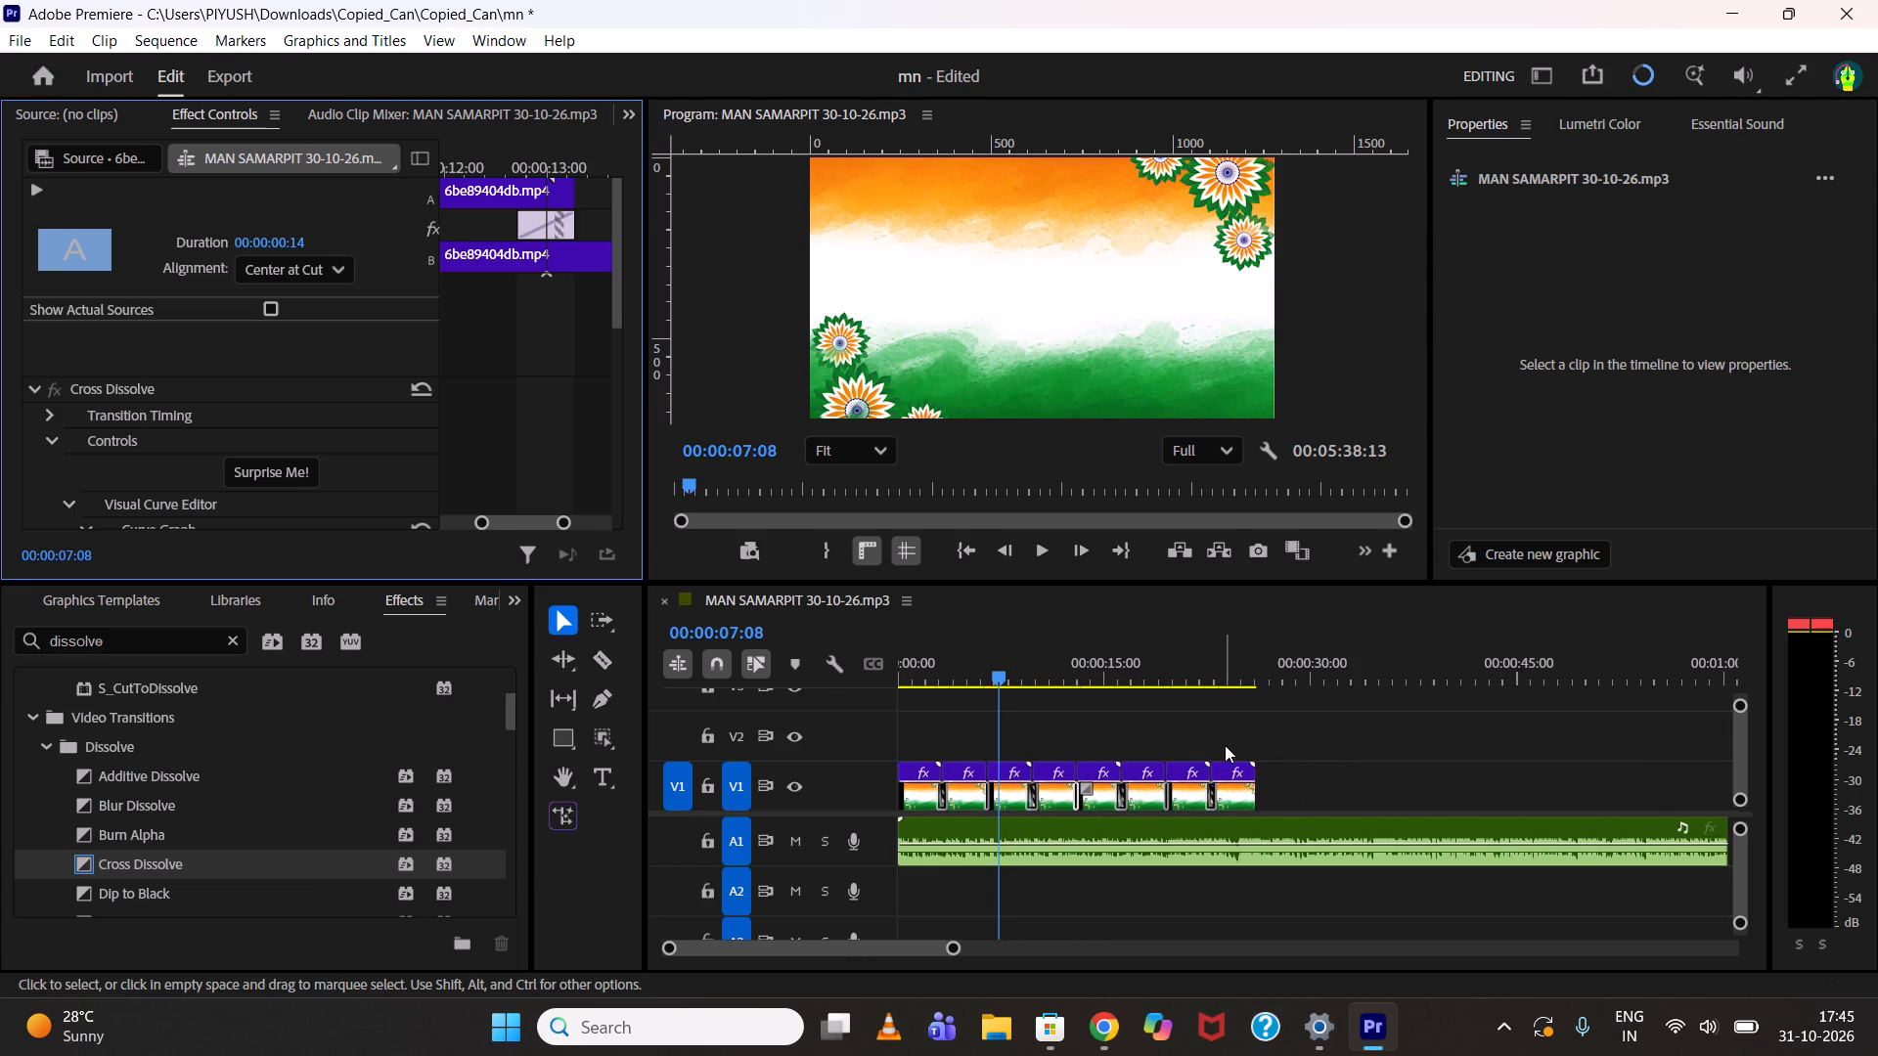
{"action": "left_click_drag", "start_coordinate": [1228, 741], "coordinate": [930, 792]}
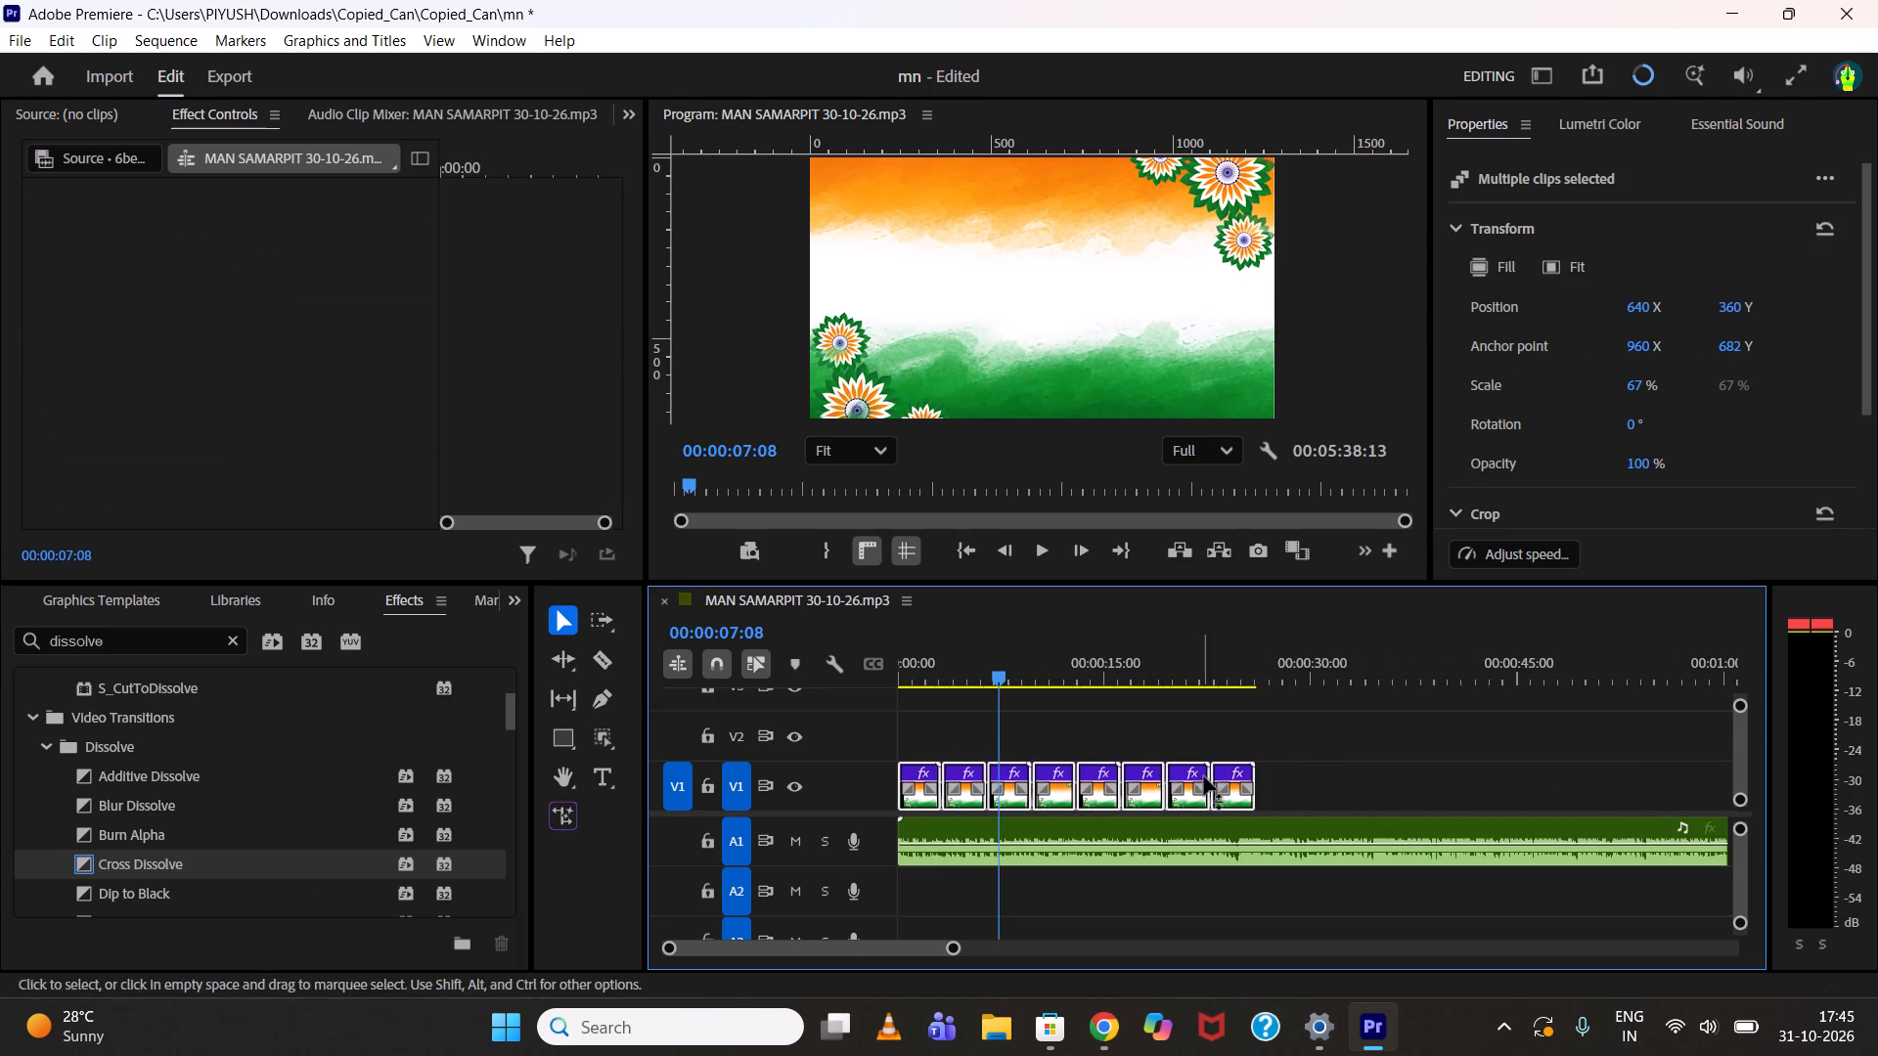
{"action": "left_click_drag", "start_coordinate": [1231, 796], "coordinate": [1583, 771], "text": "alt"}
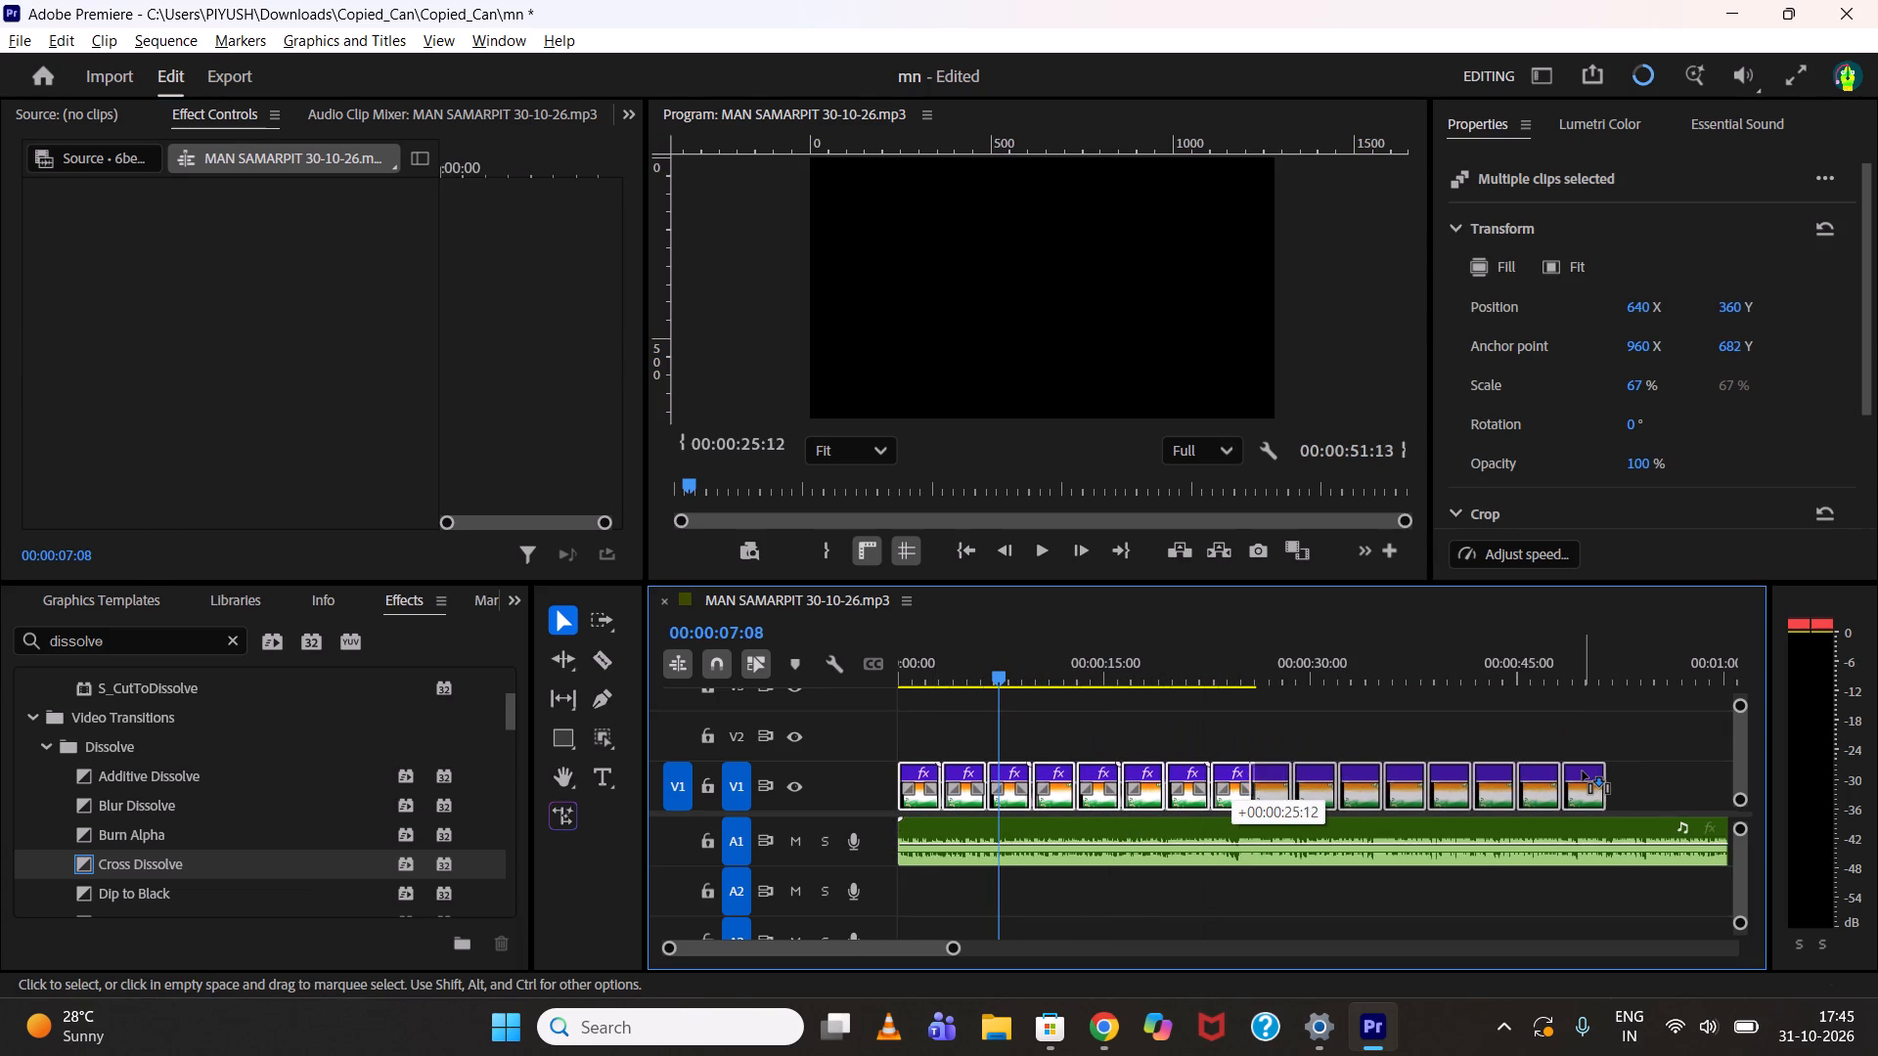
{"action": "left_click_drag", "start_coordinate": [1583, 771], "coordinate": [1586, 771], "text": "alt"}
Add a Cross Dissolve at the join between the eighth and ninth background clips, near 25.5 seconds, and preview it.
{"action": "scroll", "coordinate": [1274, 764], "scroll_direction": "up", "scroll_amount": 6, "text": "alt"}
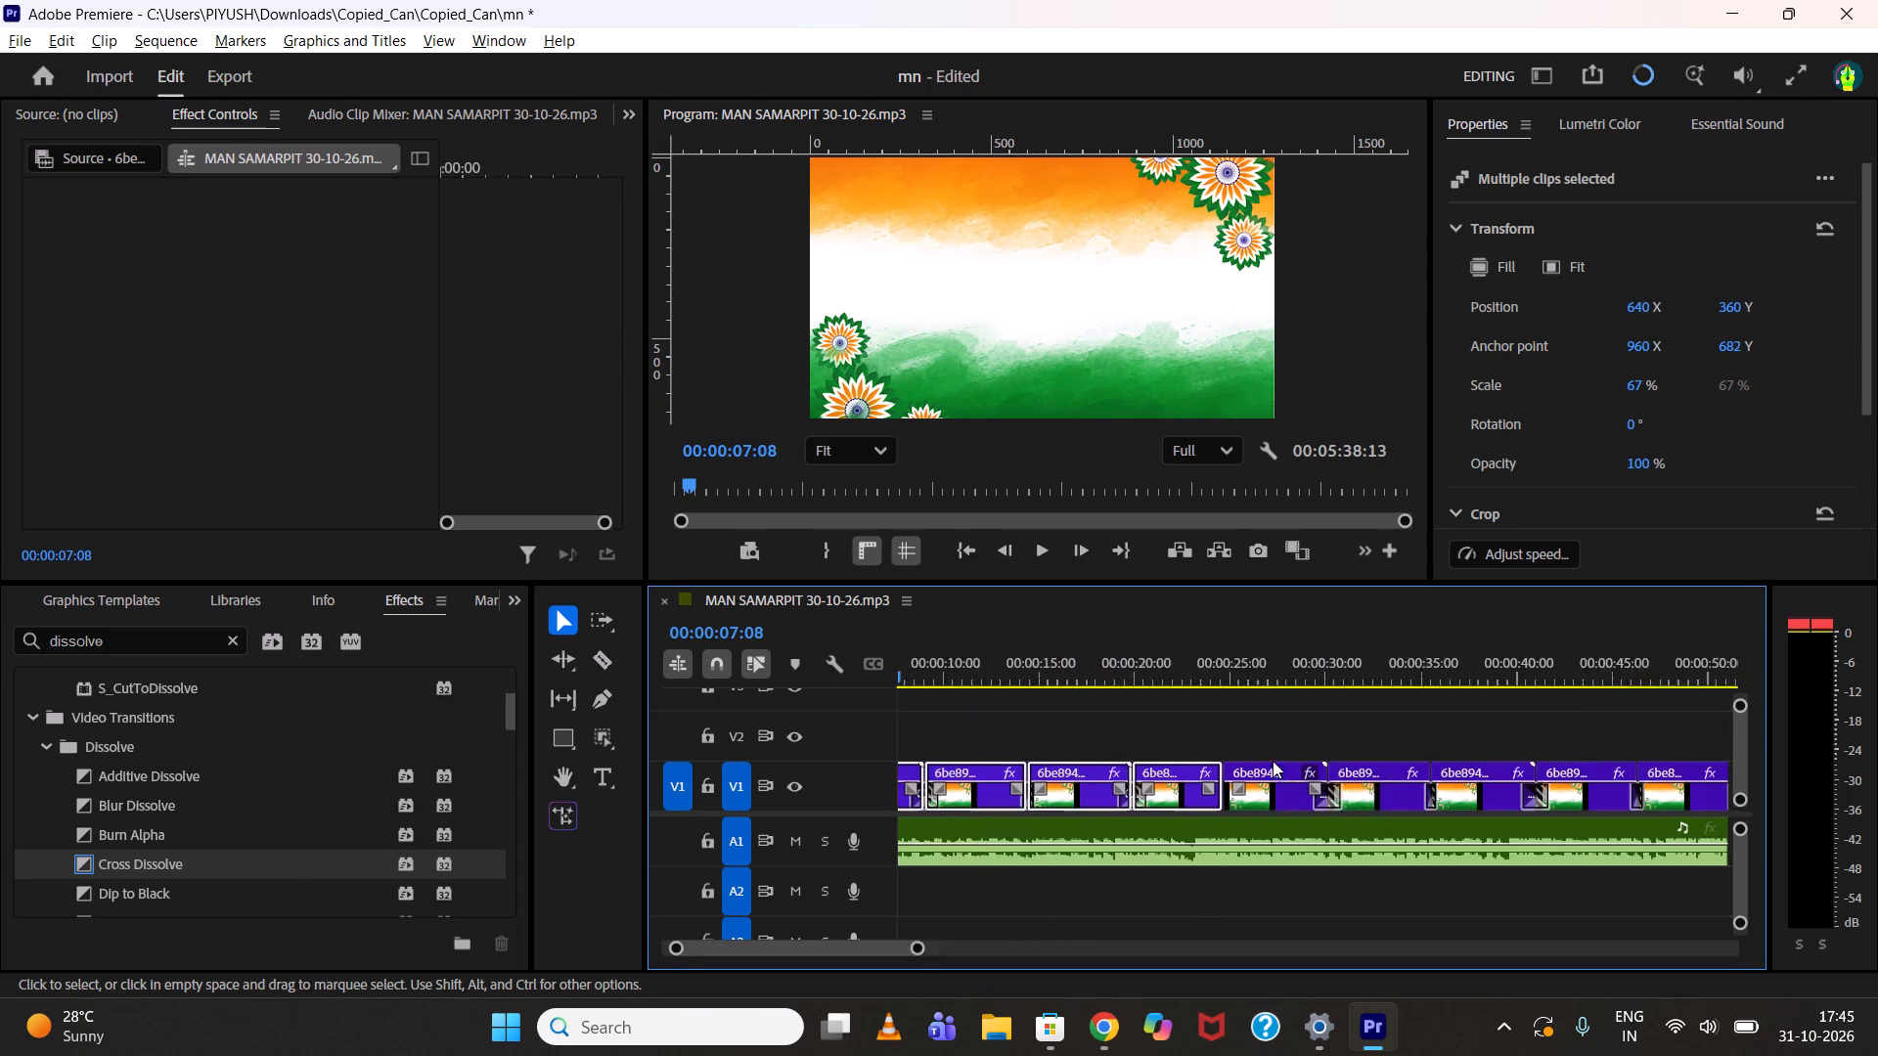
{"action": "scroll", "coordinate": [1273, 761], "scroll_direction": "up", "scroll_amount": 13, "text": "alt"}
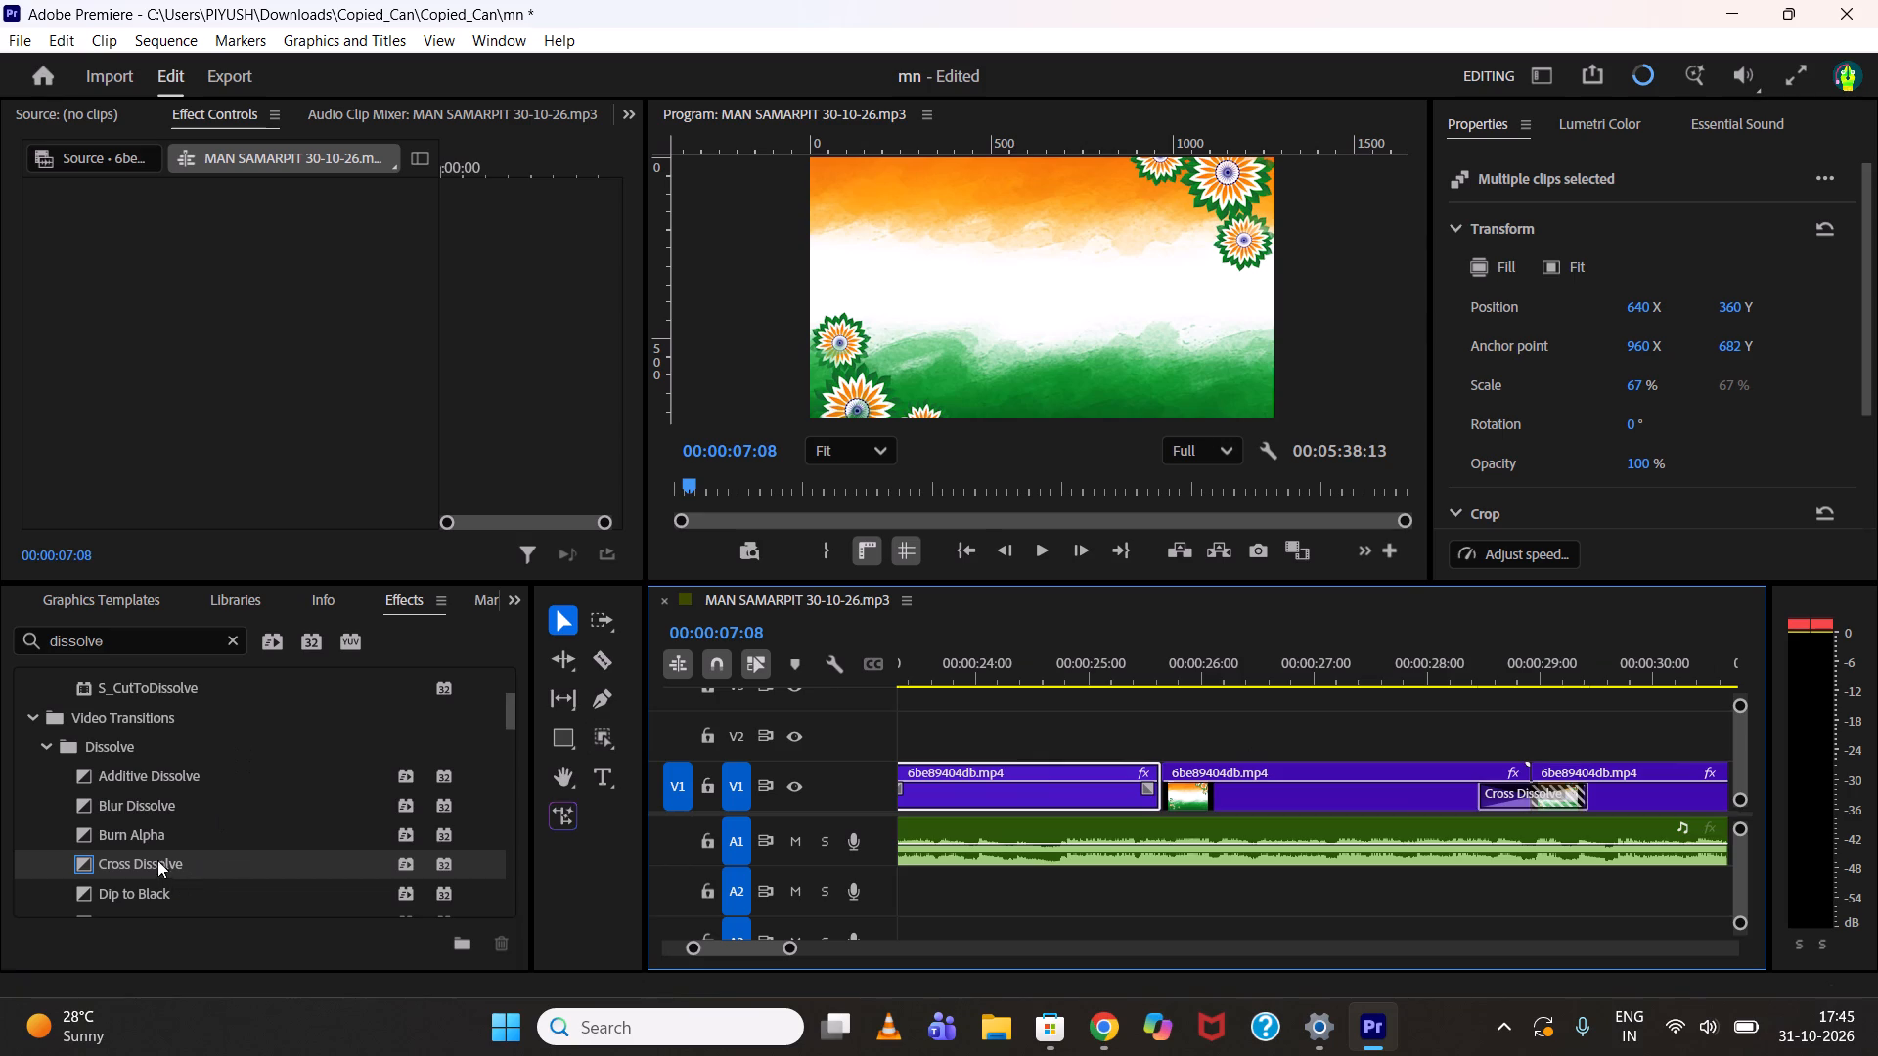
{"action": "left_click_drag", "start_coordinate": [160, 860], "coordinate": [1161, 788]}
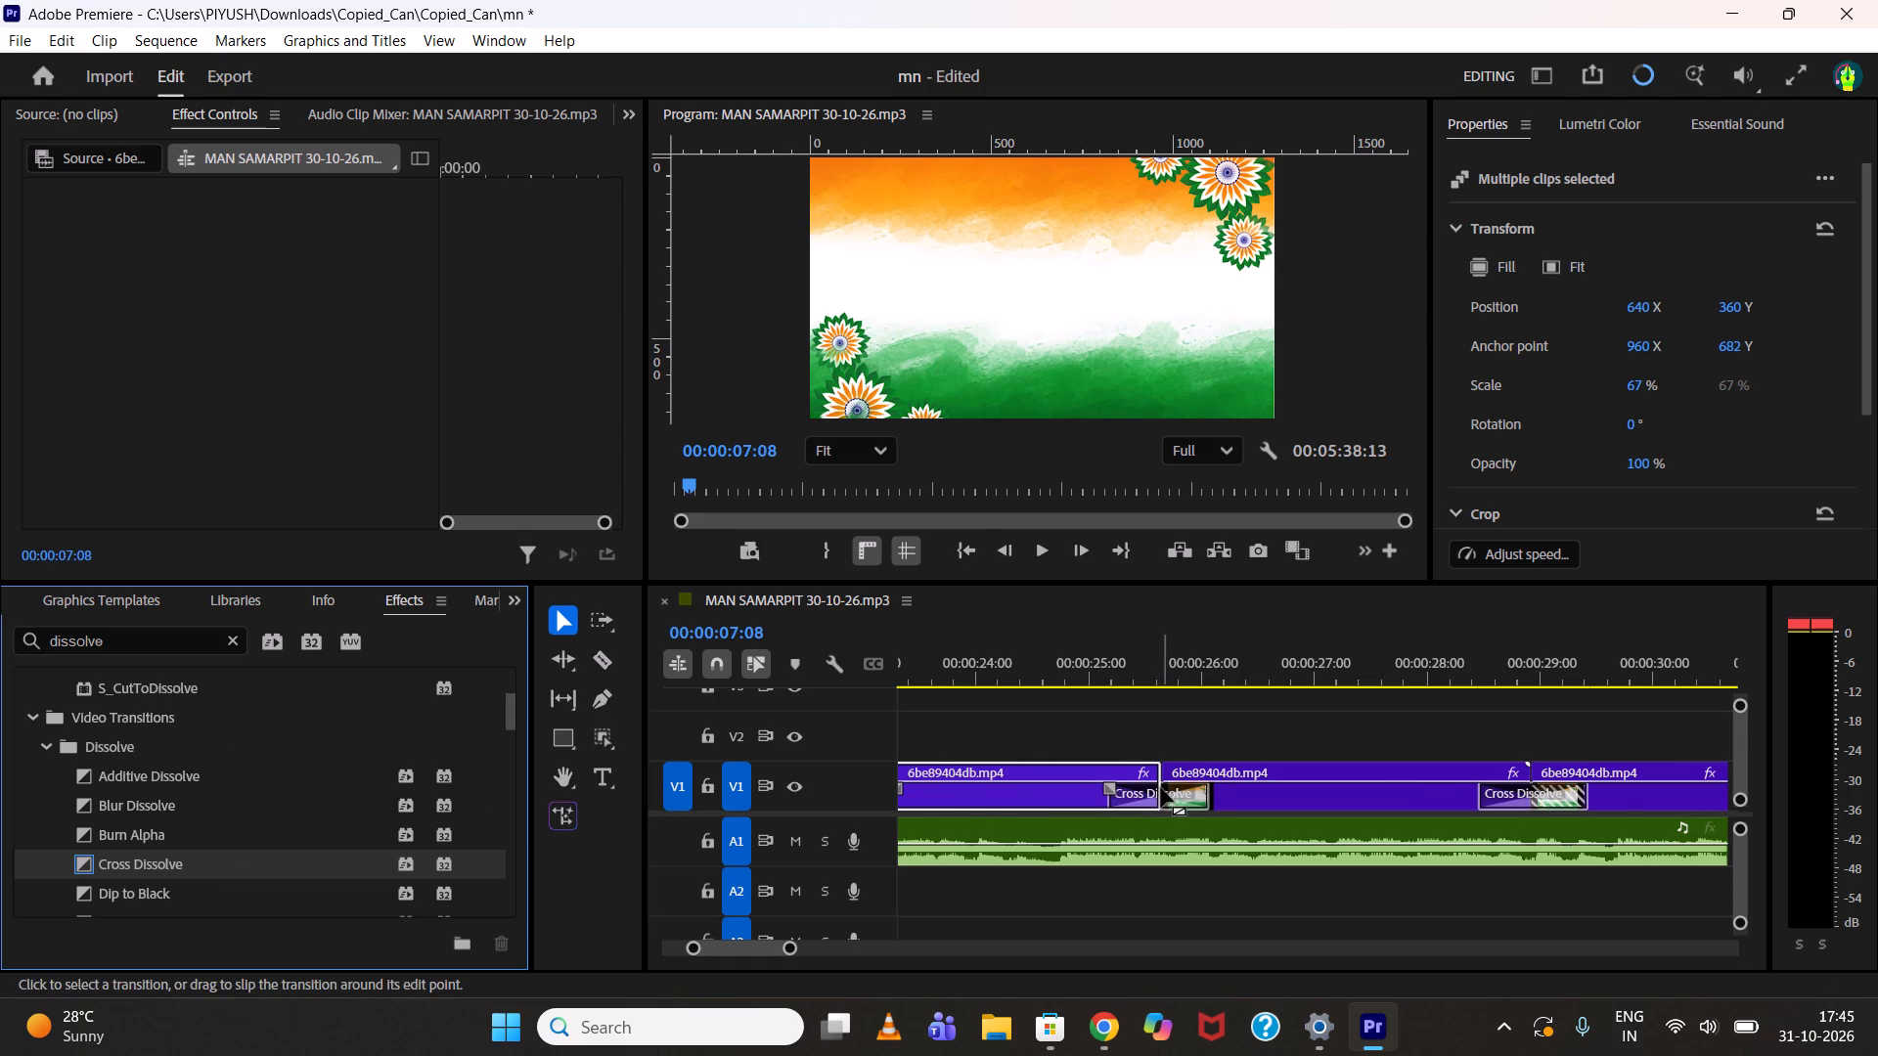
{"action": "scroll", "coordinate": [1157, 786], "scroll_direction": "down", "scroll_amount": 7, "text": "alt"}
{"action": "left_click_drag", "start_coordinate": [1128, 665], "coordinate": [1196, 670]}
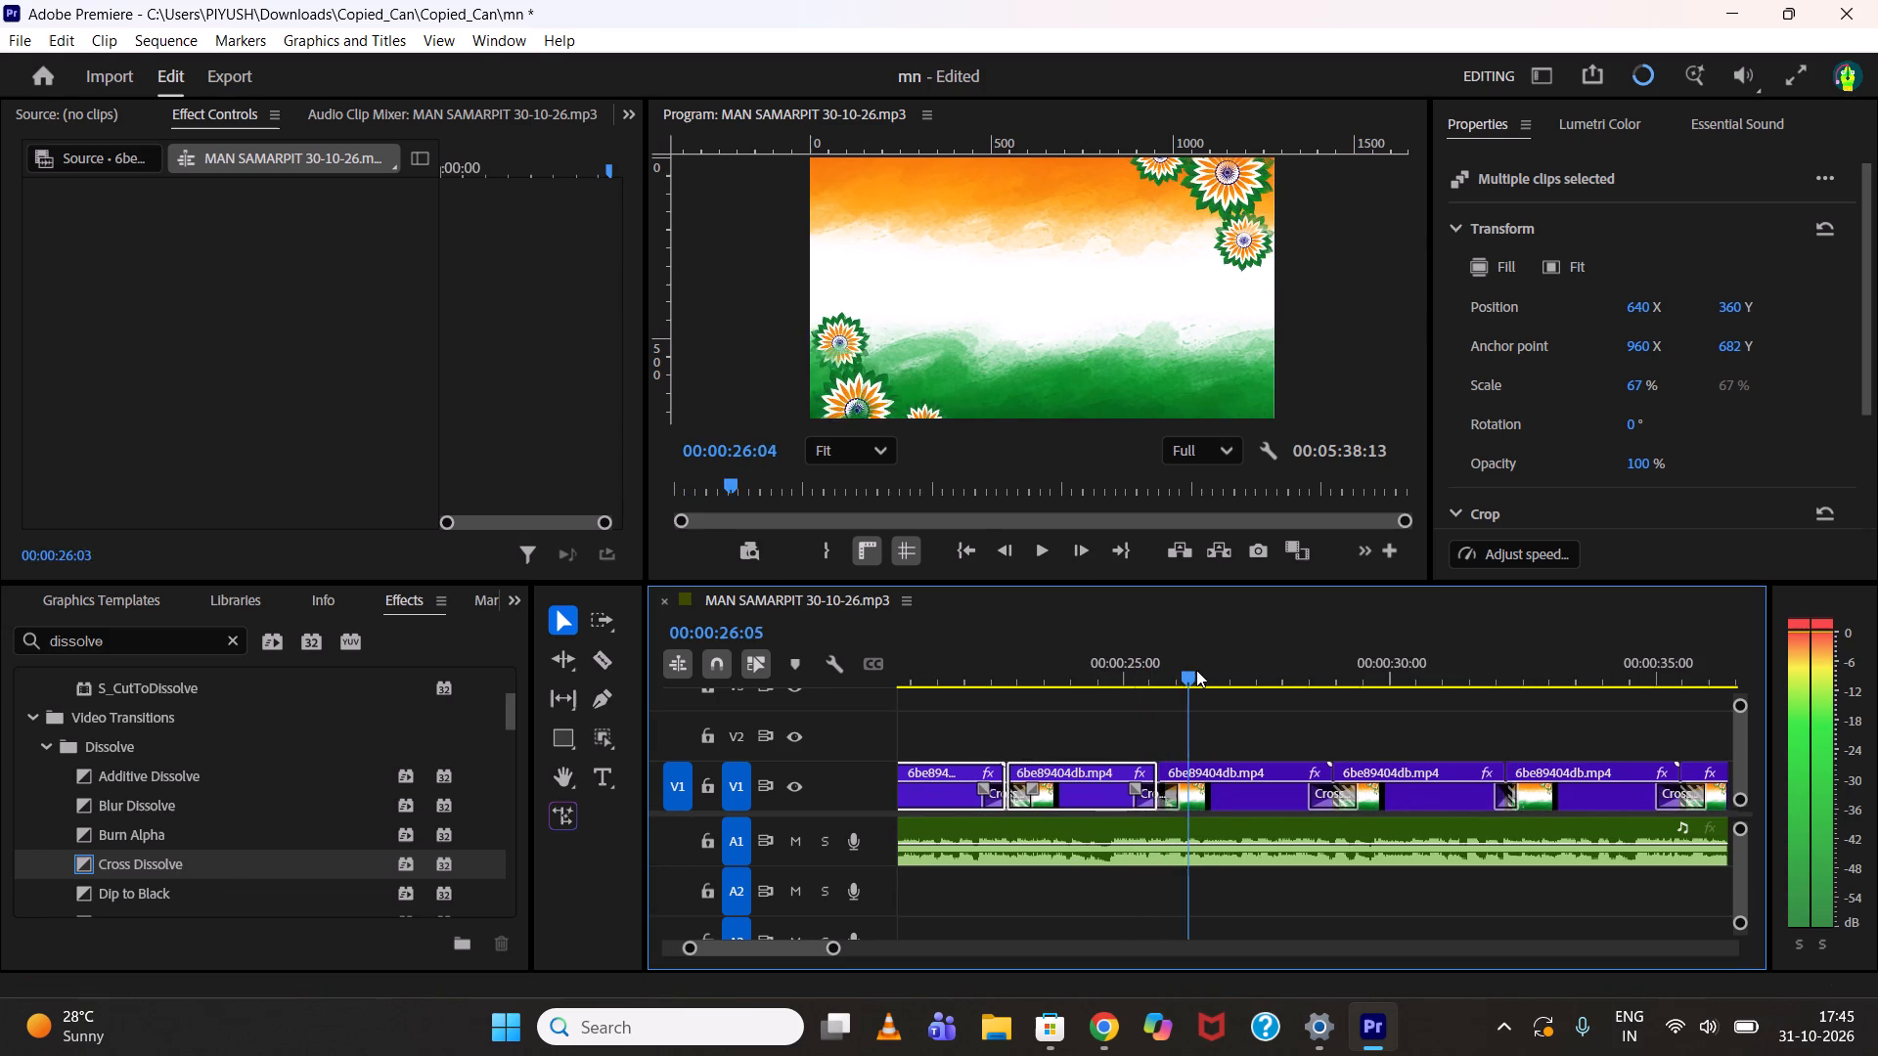
{"action": "left_click_drag", "start_coordinate": [1196, 670], "coordinate": [1207, 675]}
Duplicate all sixteen background clips with their dissolves on V1, with the copies following on from about 51.5 seconds.
{"action": "scroll", "coordinate": [1181, 722], "scroll_direction": "down", "scroll_amount": 15, "text": "alt"}
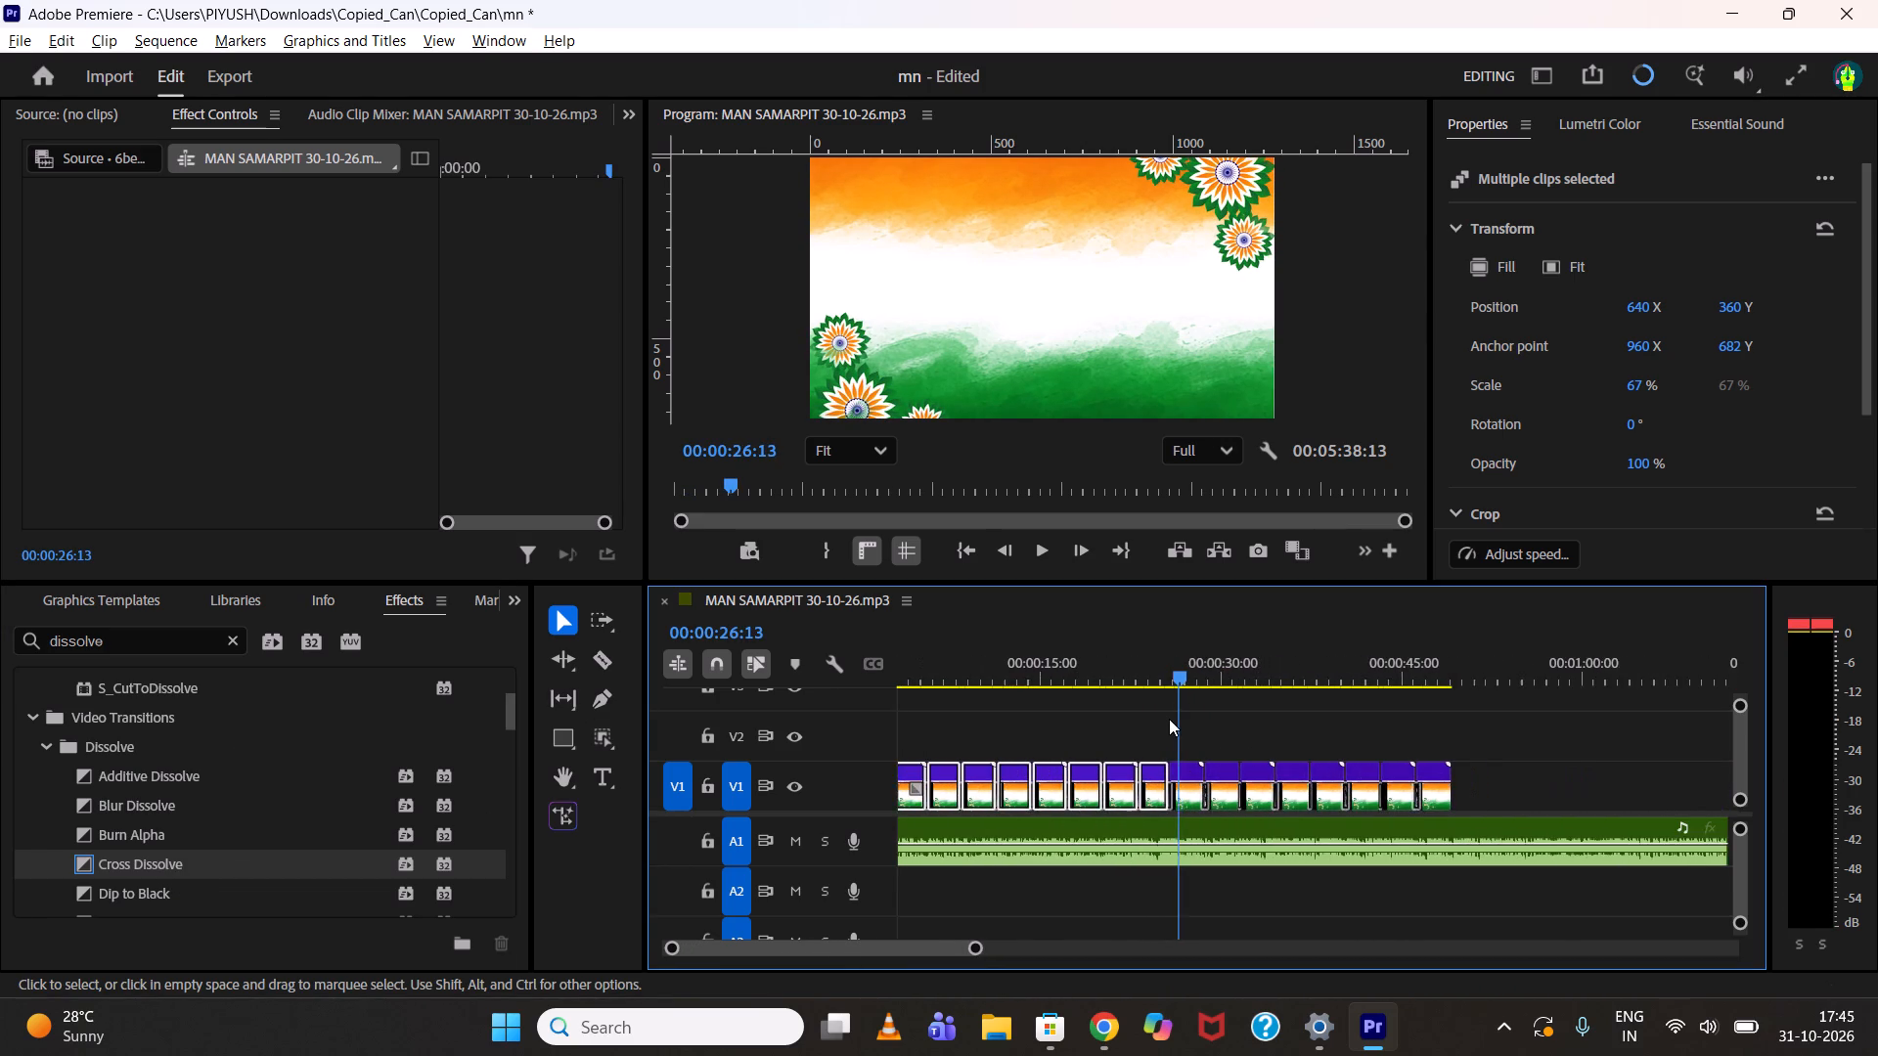
{"action": "scroll", "coordinate": [1169, 719], "scroll_direction": "down", "scroll_amount": 3, "text": "alt"}
{"action": "left_click_drag", "start_coordinate": [1282, 728], "coordinate": [1127, 737]}
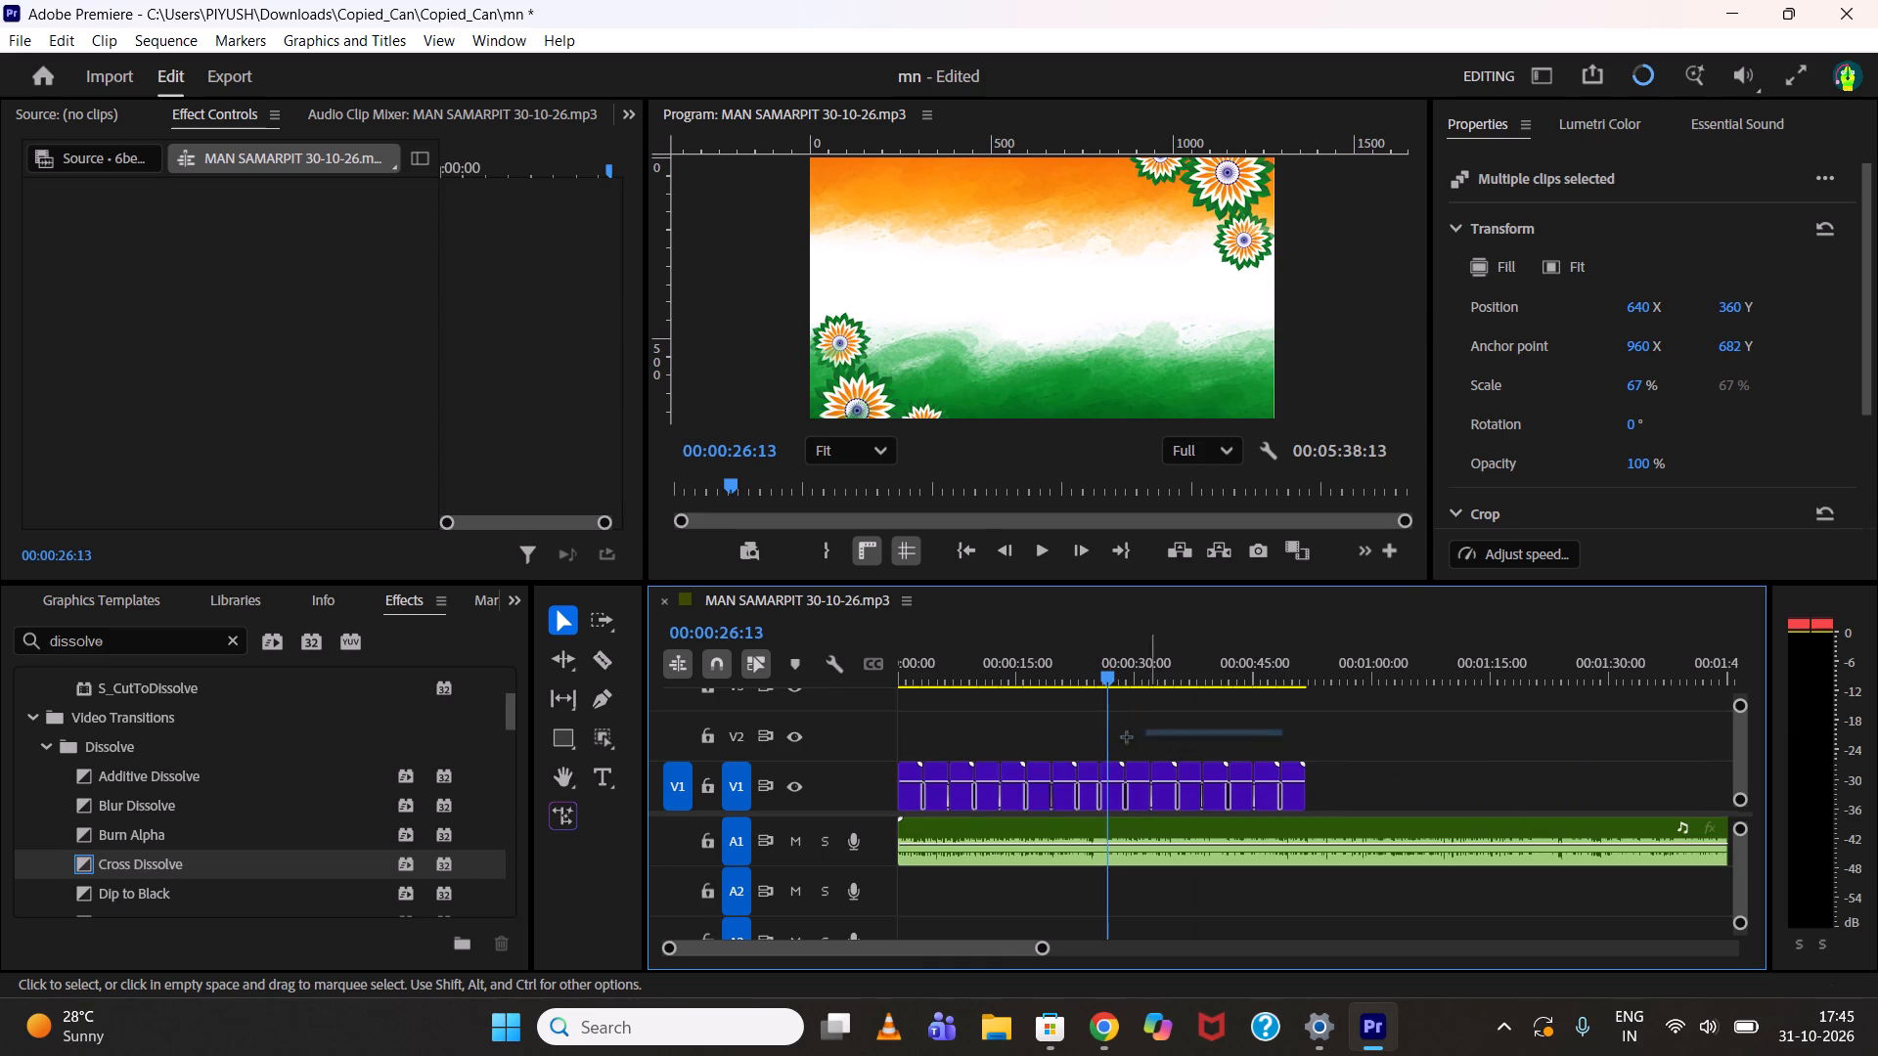
{"action": "left_click_drag", "start_coordinate": [1127, 737], "coordinate": [910, 789]}
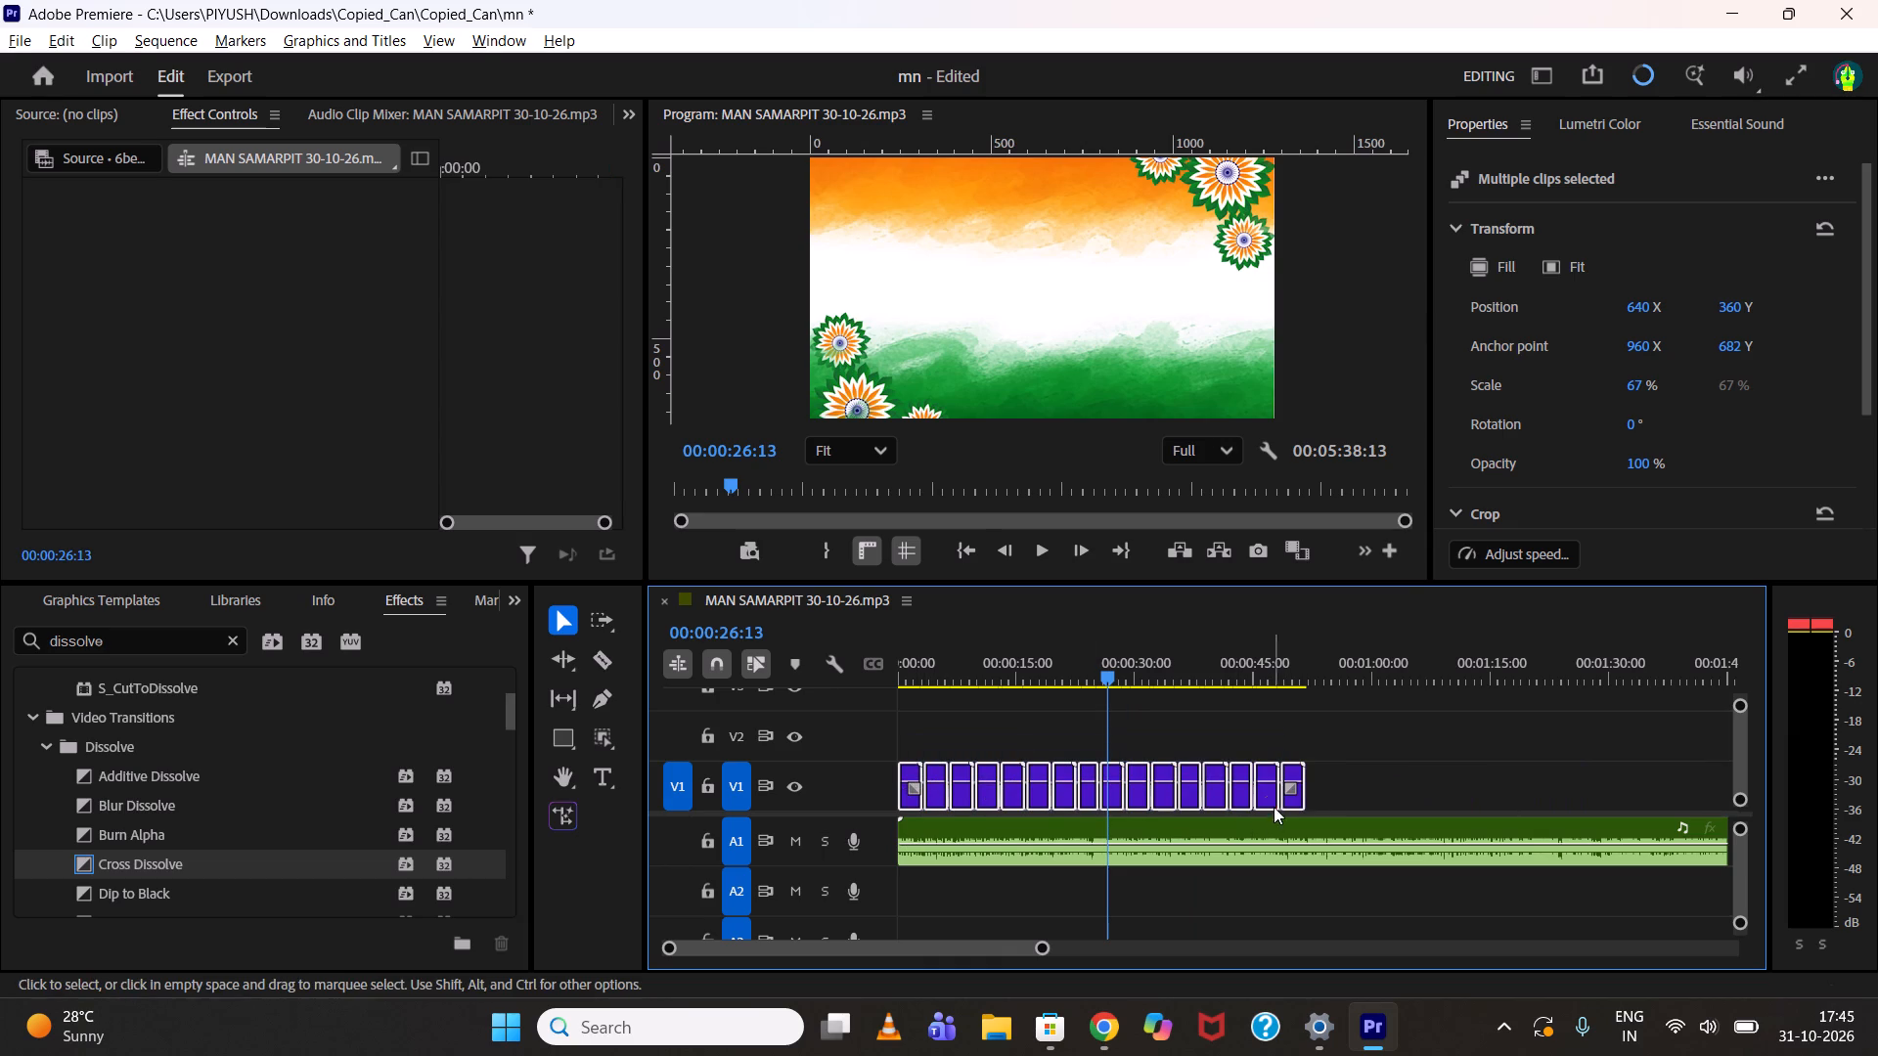
{"action": "left_click_drag", "start_coordinate": [1272, 799], "coordinate": [1671, 816], "text": "alt"}
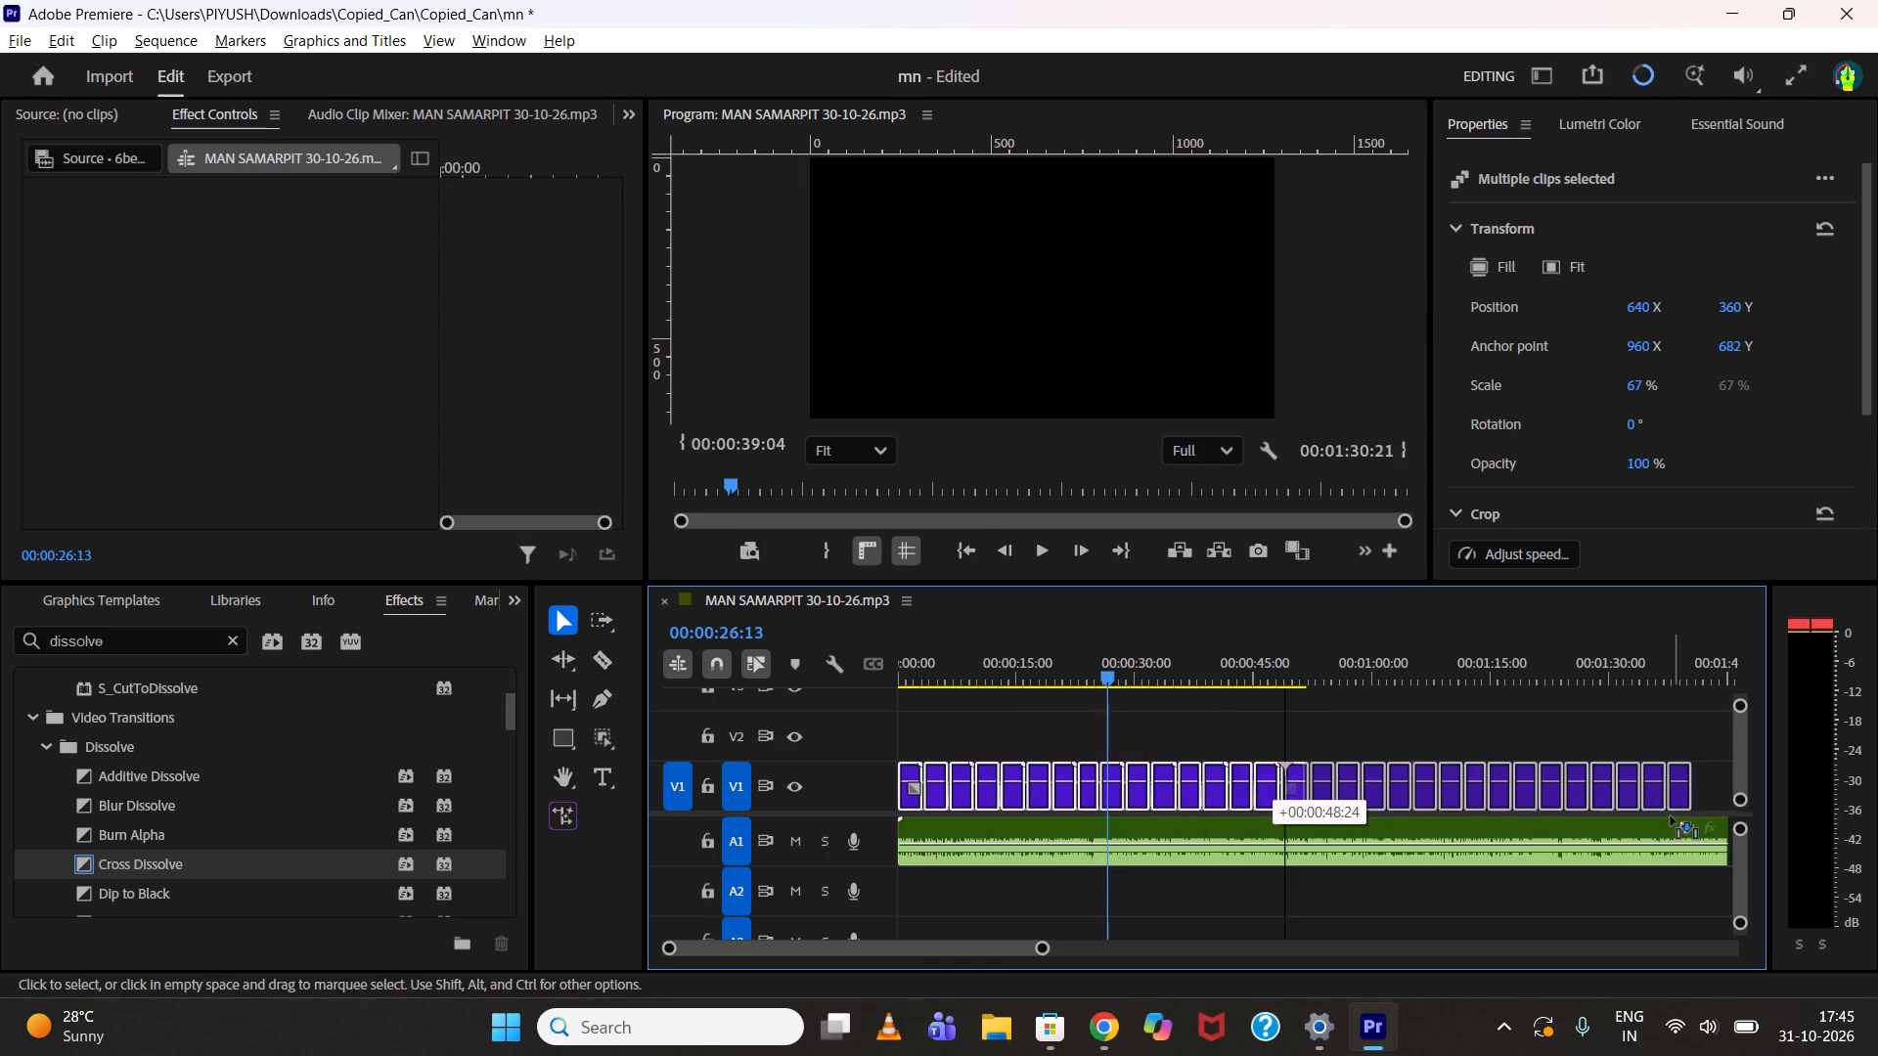
{"action": "left_click_drag", "start_coordinate": [1671, 816], "coordinate": [1679, 812], "text": "alt"}
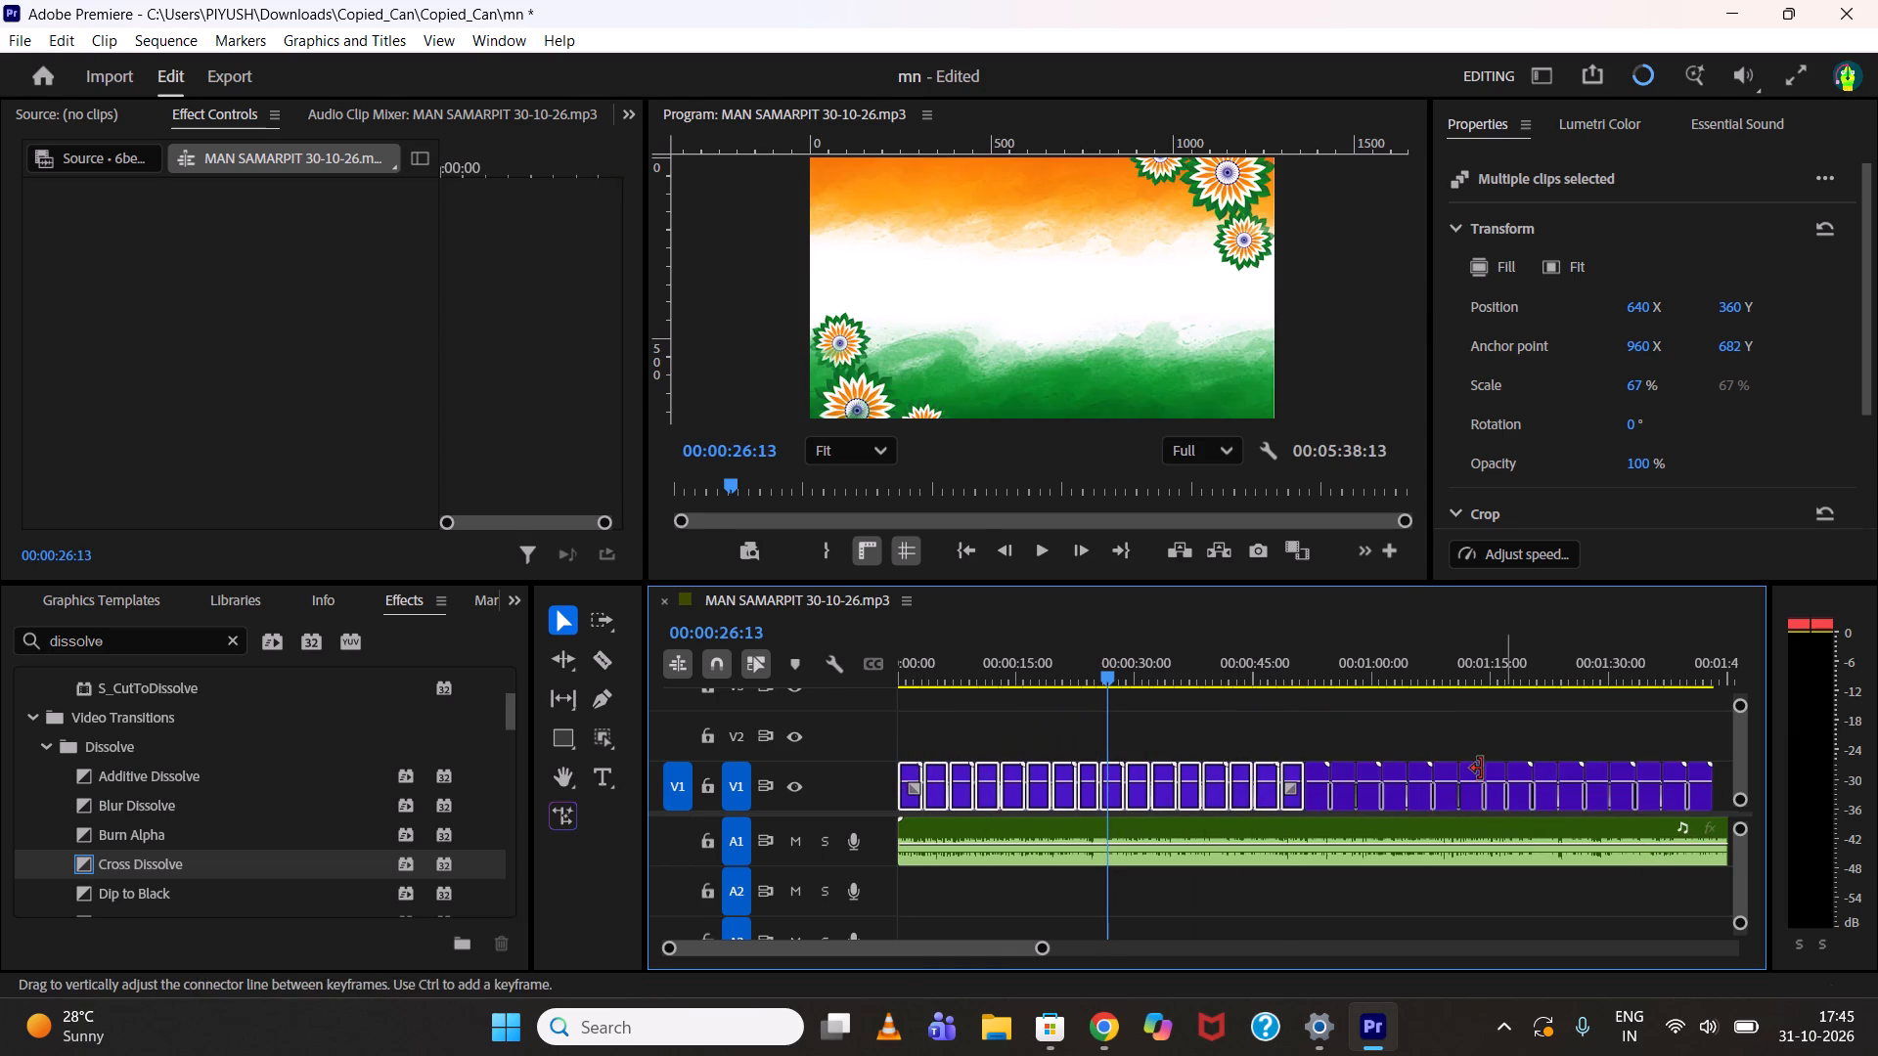
Add a Cross Dissolve between the sixteenth and seventeenth background clips, shorten it slightly, and preview it.
{"action": "scroll", "coordinate": [1326, 772], "scroll_direction": "up", "scroll_amount": 20, "text": "alt"}
{"action": "scroll", "coordinate": [1326, 772], "scroll_direction": "up", "scroll_amount": 4, "text": "alt"}
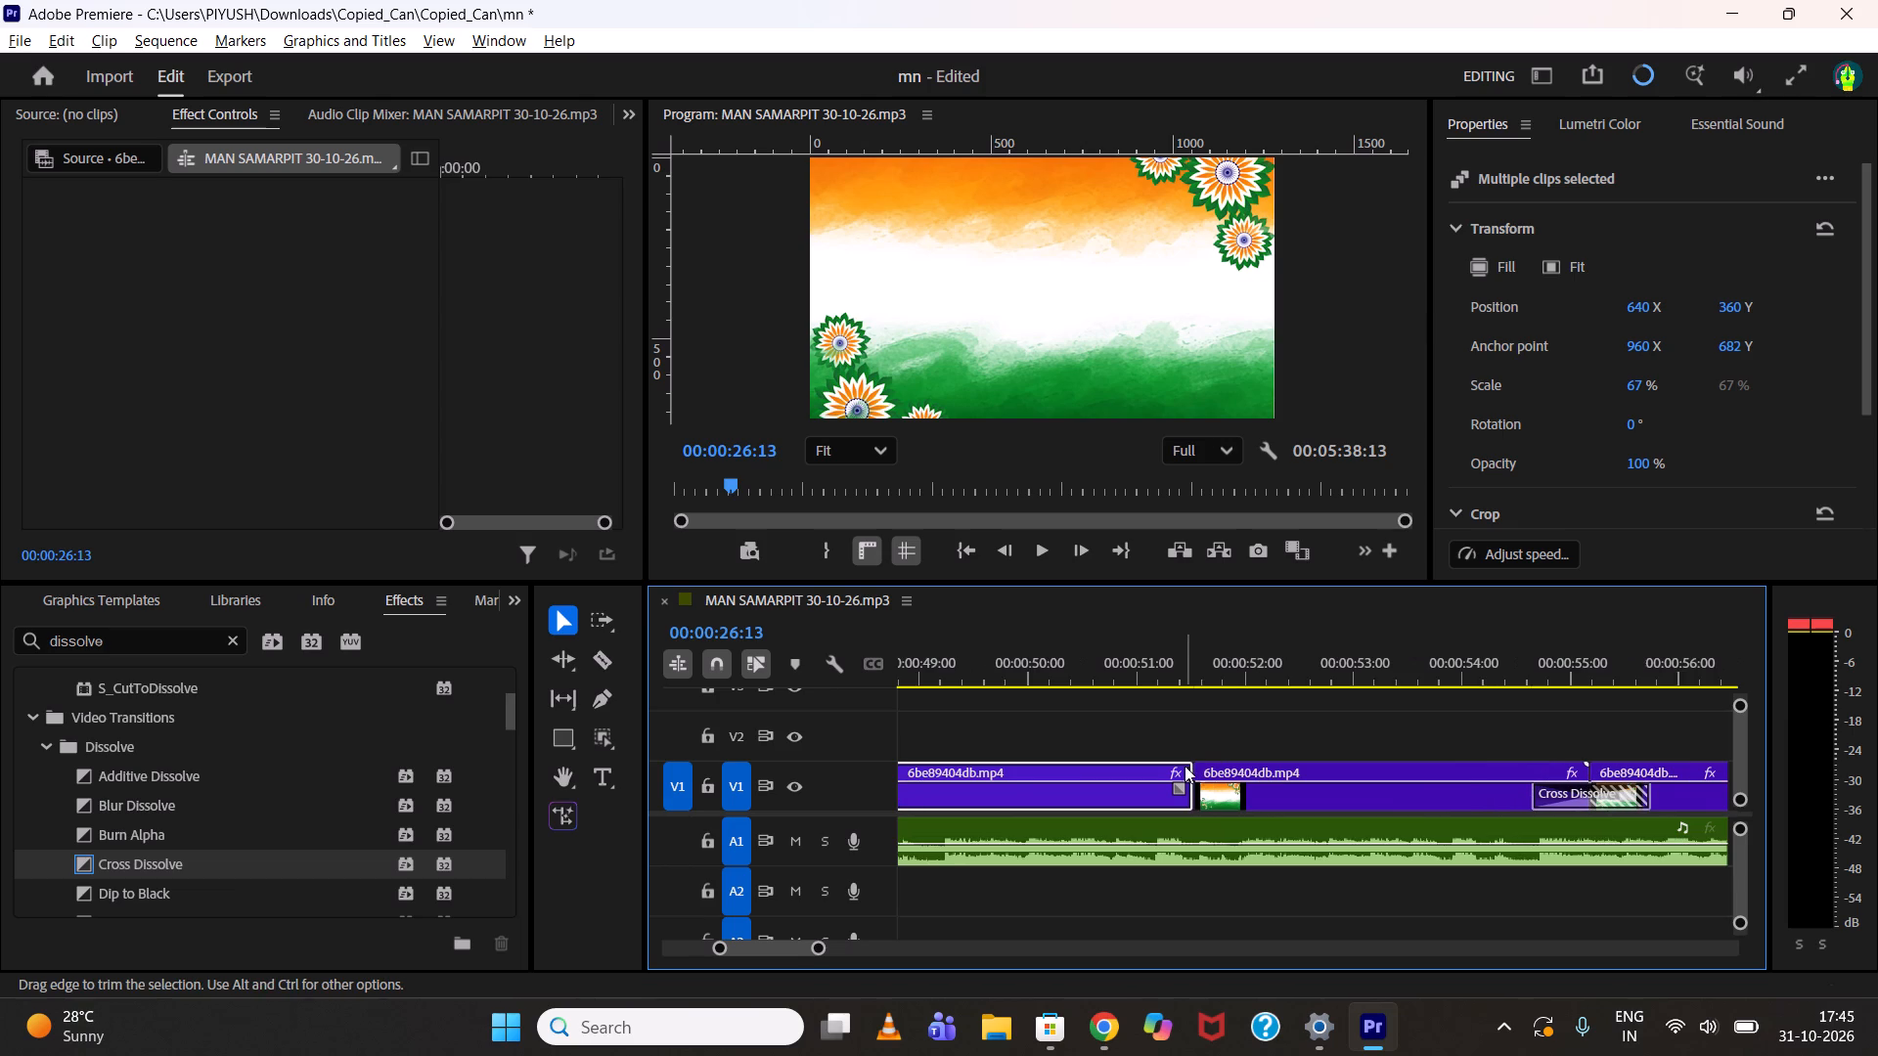
{"action": "scroll", "coordinate": [1185, 766], "scroll_direction": "up", "scroll_amount": 1, "text": "alt"}
{"action": "left_click_drag", "start_coordinate": [152, 862], "coordinate": [938, 810]}
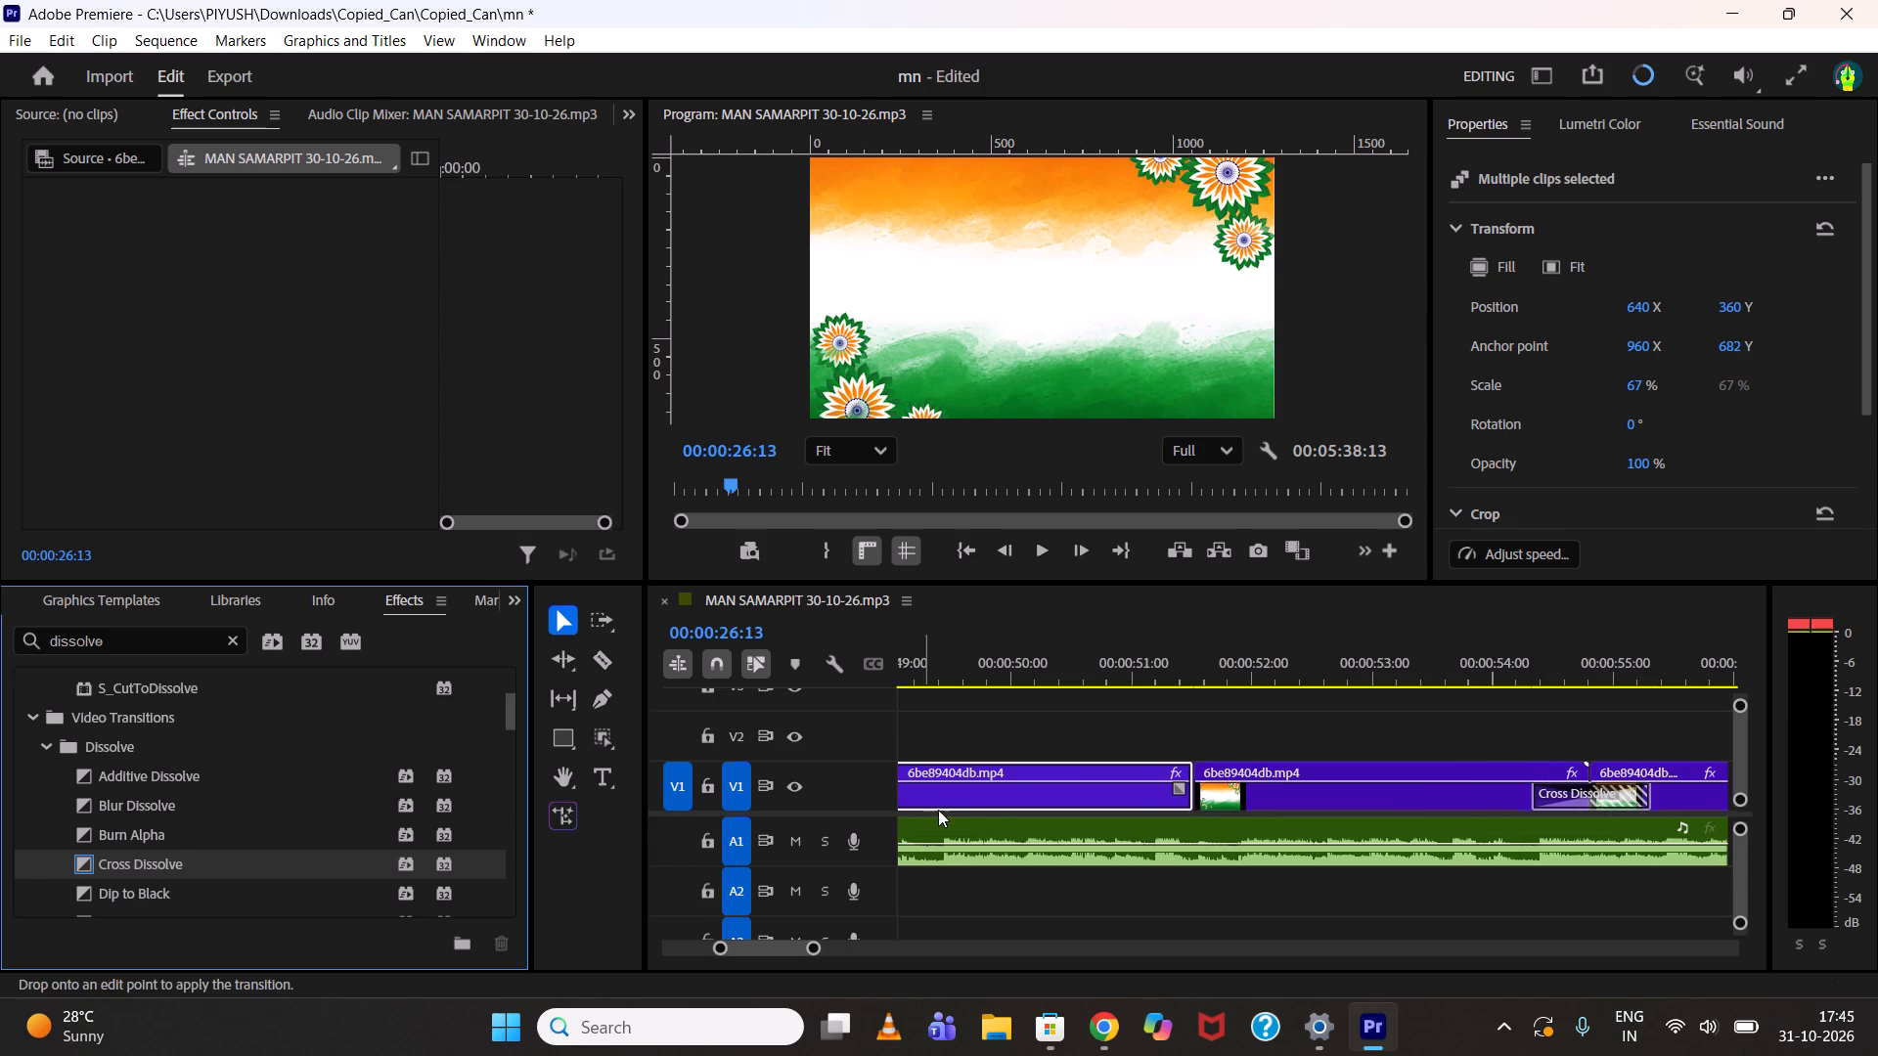
{"action": "left_click_drag", "start_coordinate": [938, 810], "coordinate": [1198, 799]}
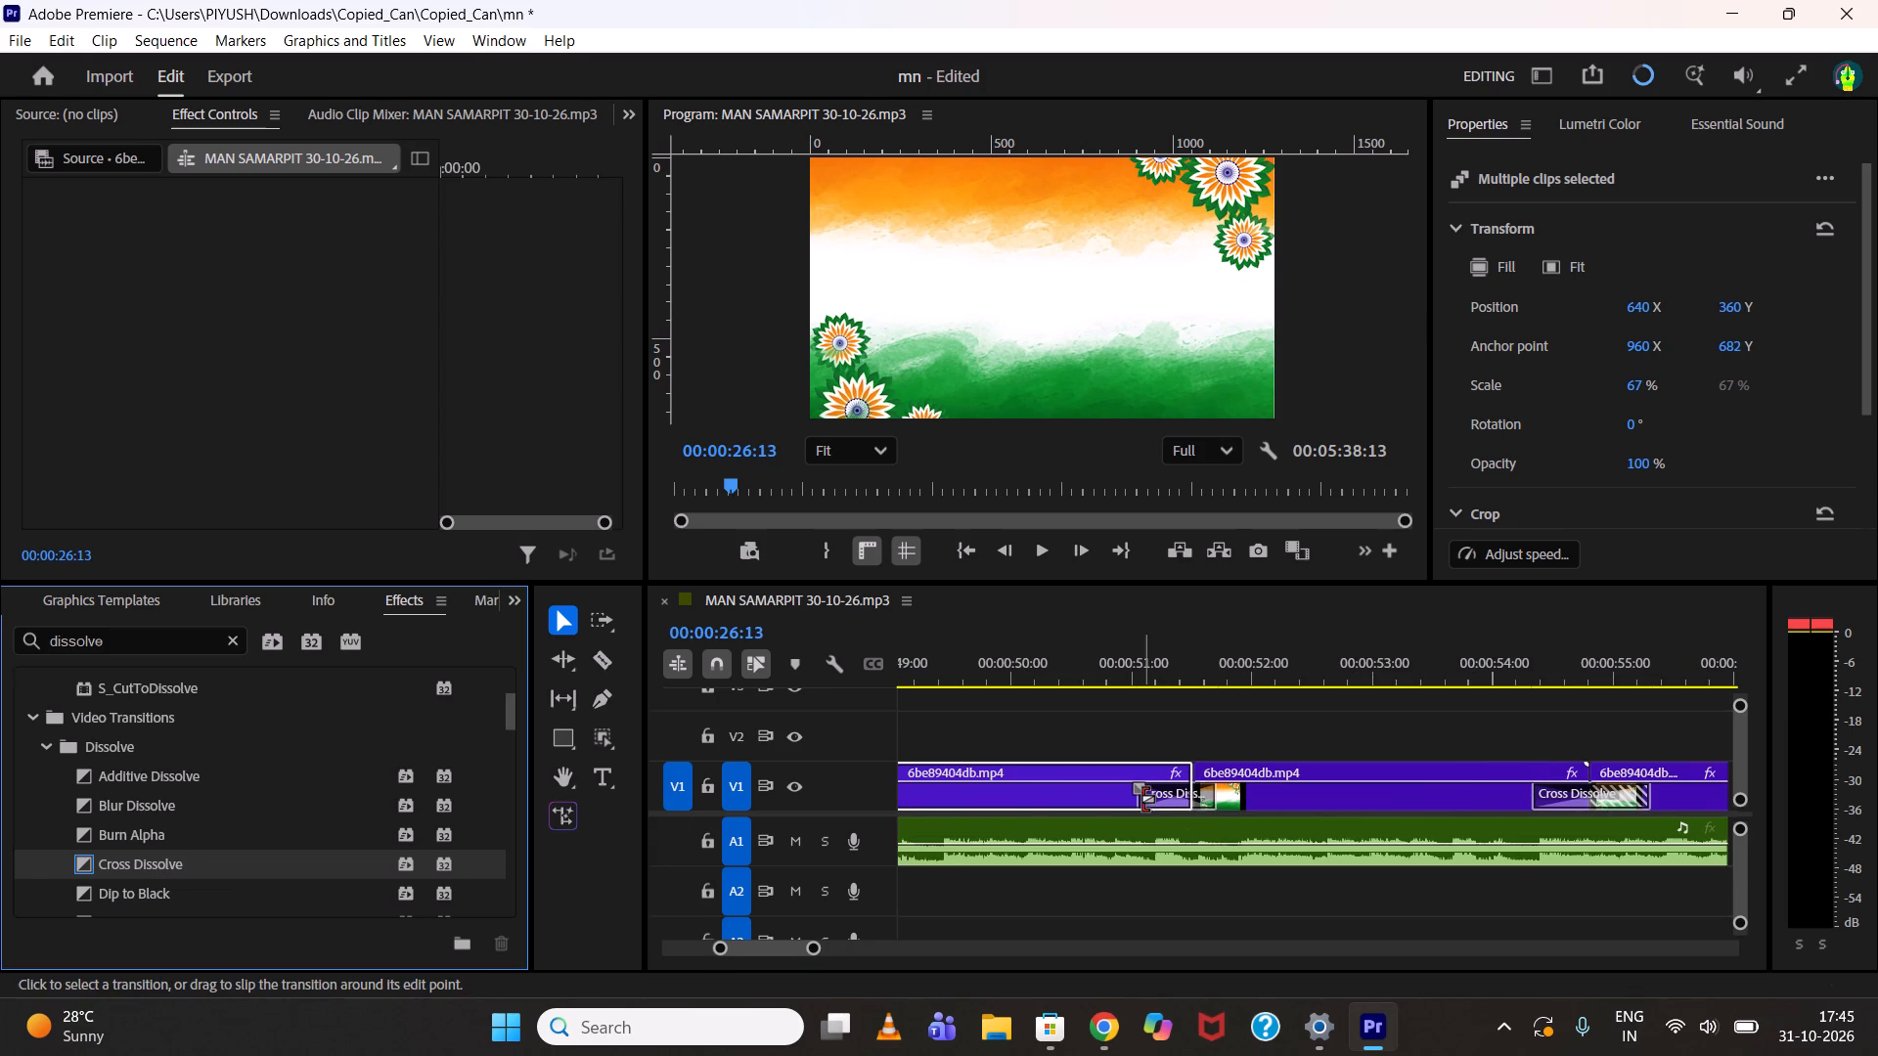
{"action": "left_click_drag", "start_coordinate": [1140, 799], "coordinate": [1150, 797]}
{"action": "left_click_drag", "start_coordinate": [1155, 642], "coordinate": [1174, 646]}
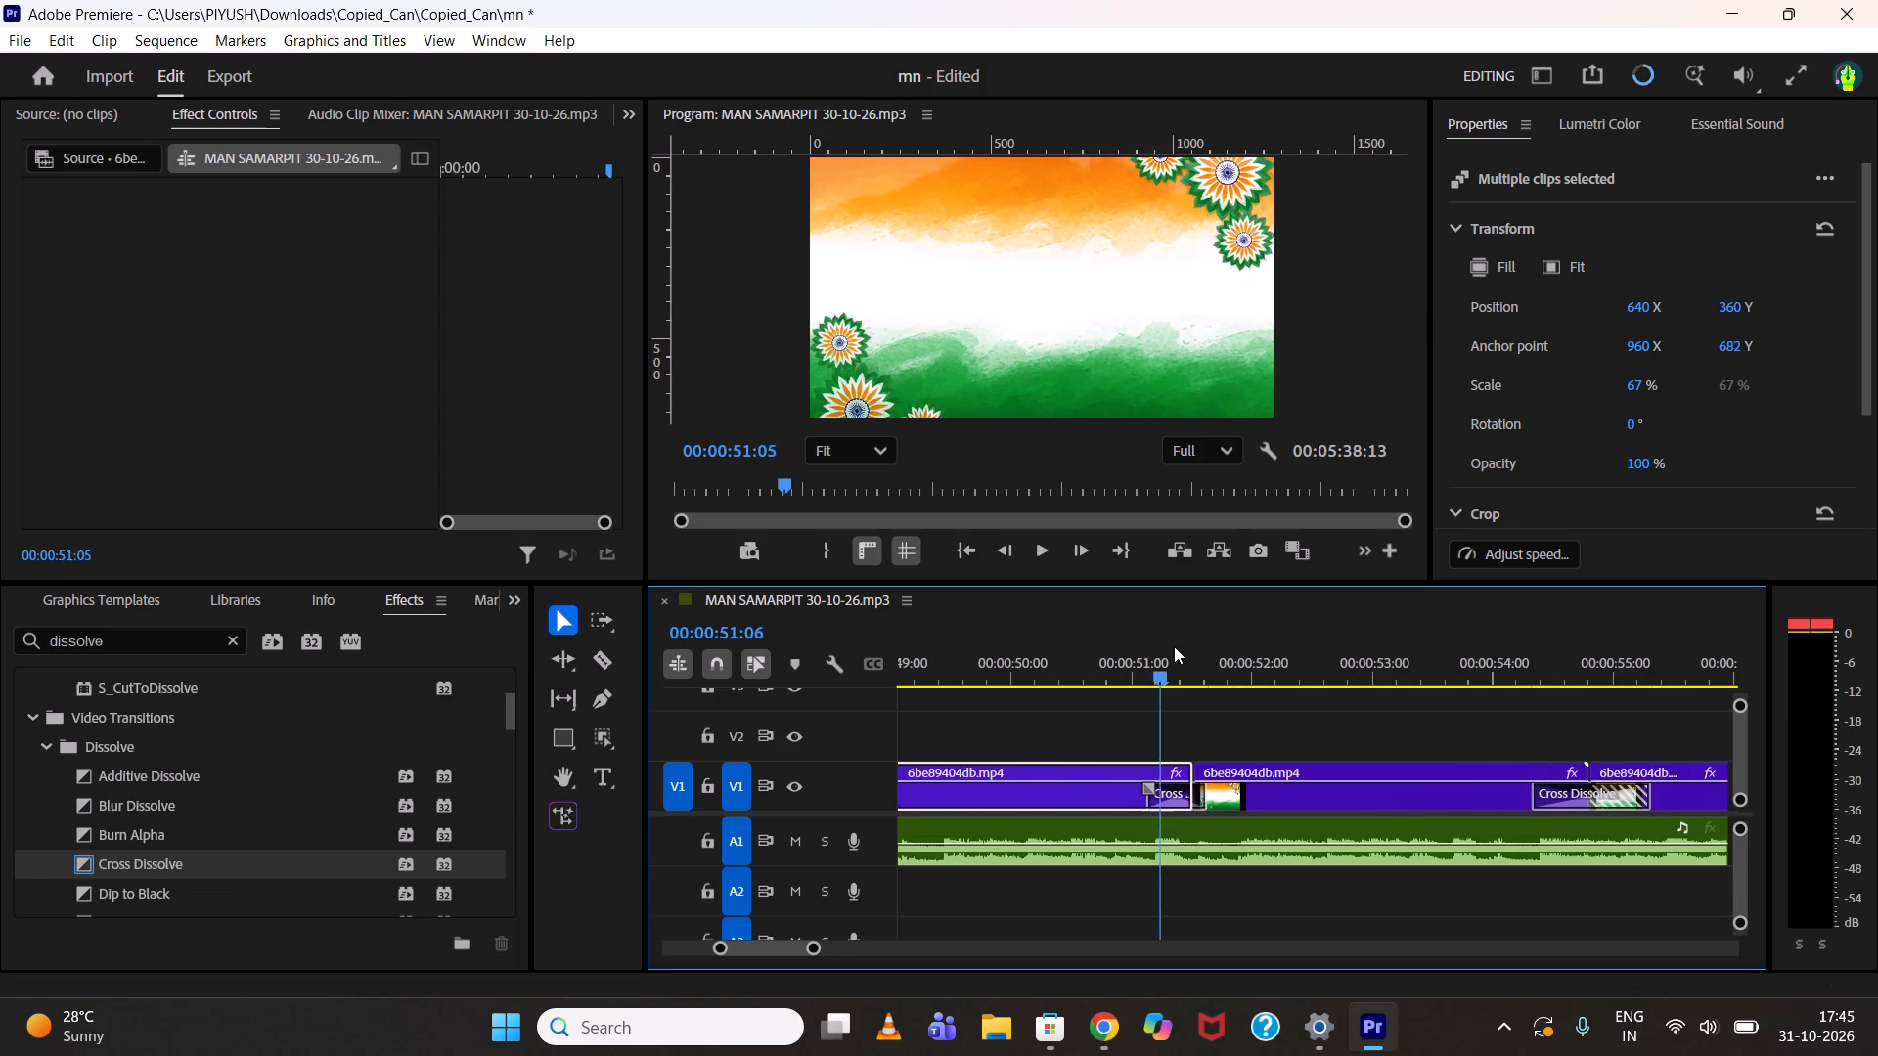
{"action": "left_click_drag", "start_coordinate": [1174, 646], "coordinate": [1216, 651]}
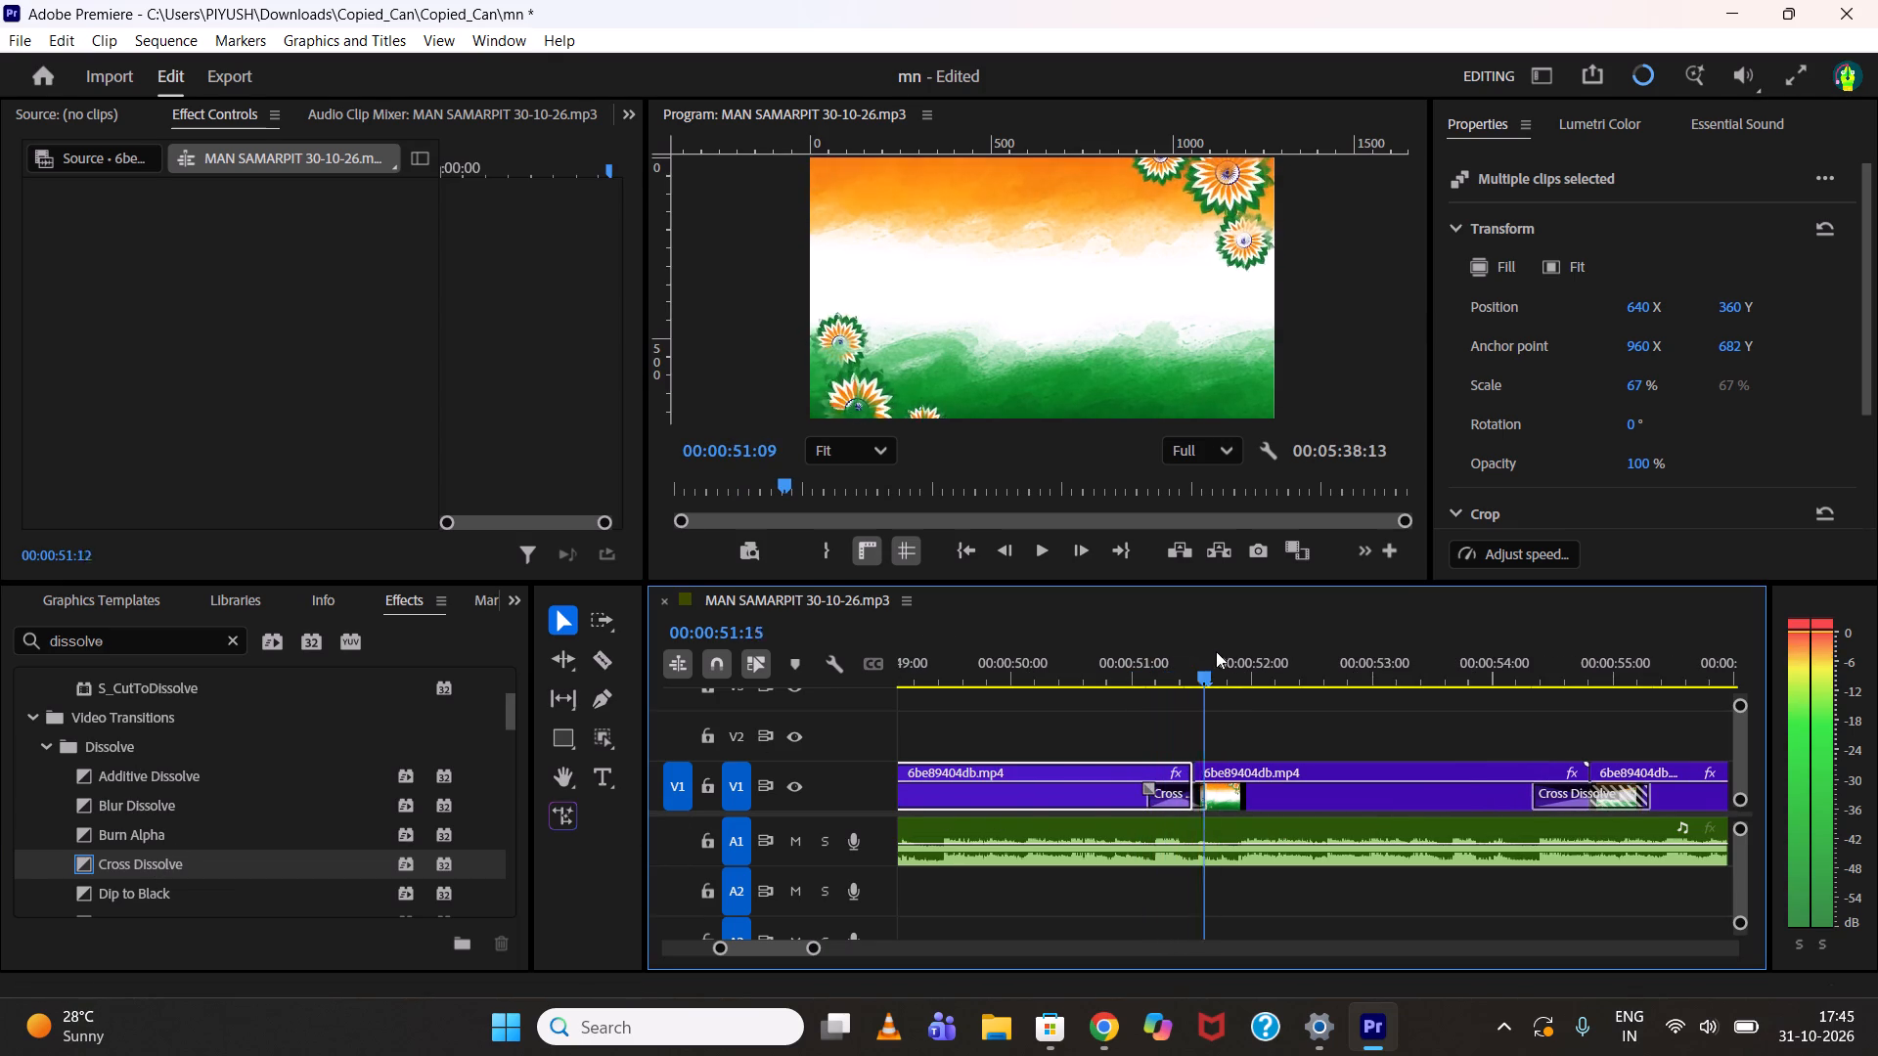
{"action": "left_click_drag", "start_coordinate": [1216, 651], "coordinate": [1219, 652]}
Duplicate all thirty-two background clips with their dissolves on V1, dropping the copies from about 2:03.
{"action": "scroll", "coordinate": [1231, 720], "scroll_direction": "down", "scroll_amount": 20, "text": "alt"}
{"action": "scroll", "coordinate": [1231, 720], "scroll_direction": "down", "scroll_amount": 7, "text": "alt"}
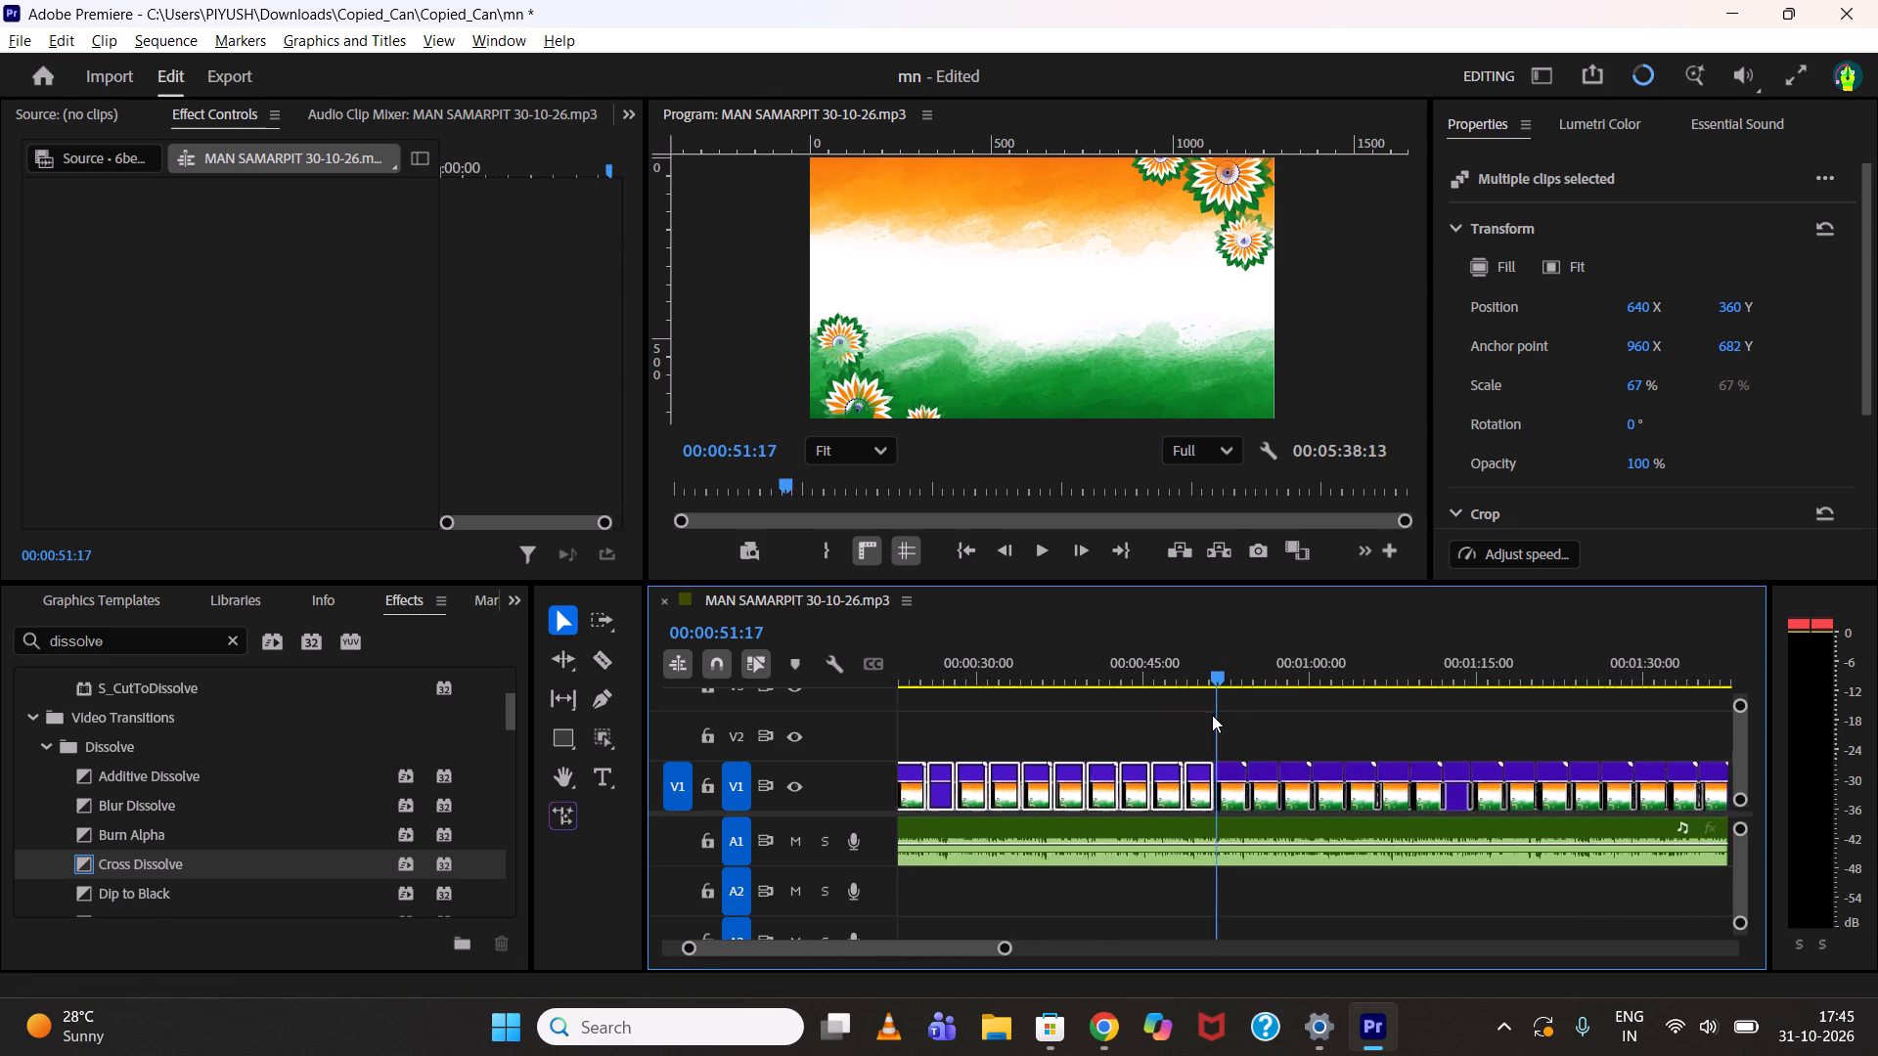
{"action": "scroll", "coordinate": [1212, 715], "scroll_direction": "down", "scroll_amount": 3, "text": "alt"}
{"action": "left_click_drag", "start_coordinate": [1360, 733], "coordinate": [1357, 733]}
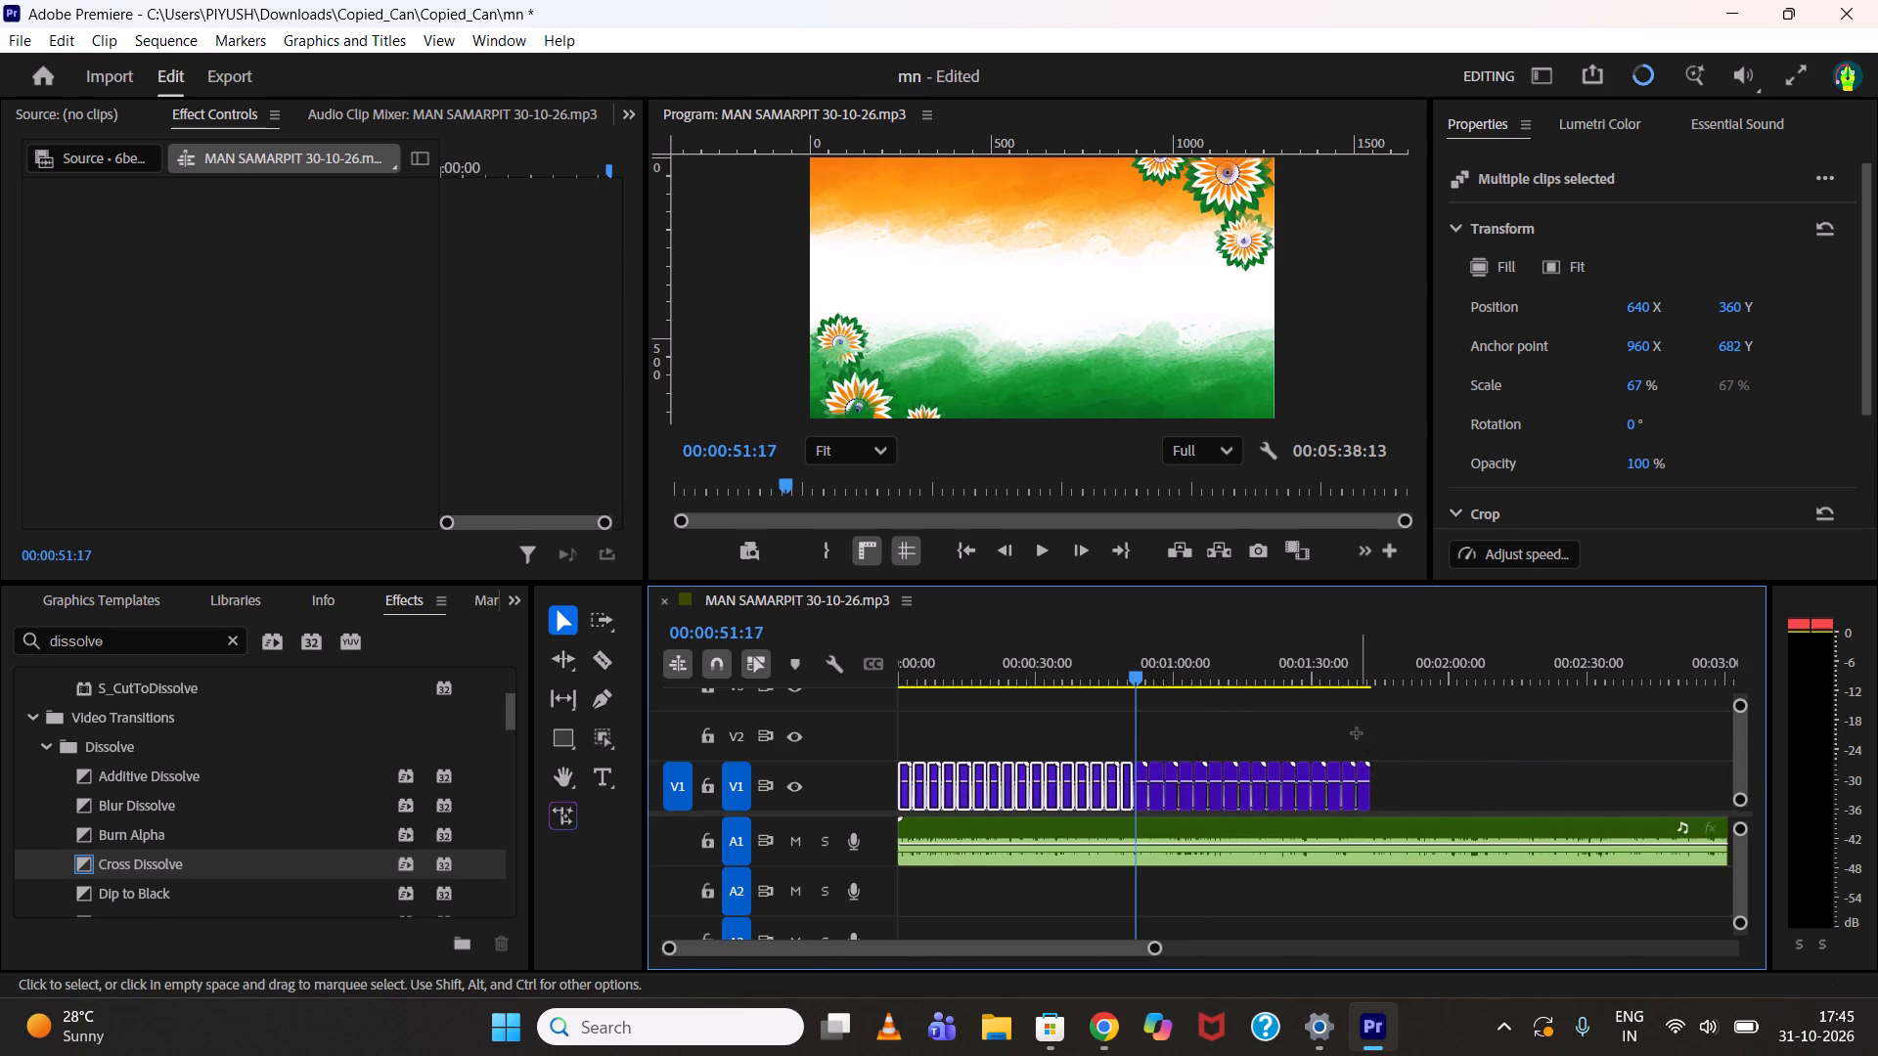
{"action": "left_click_drag", "start_coordinate": [1357, 733], "coordinate": [910, 796]}
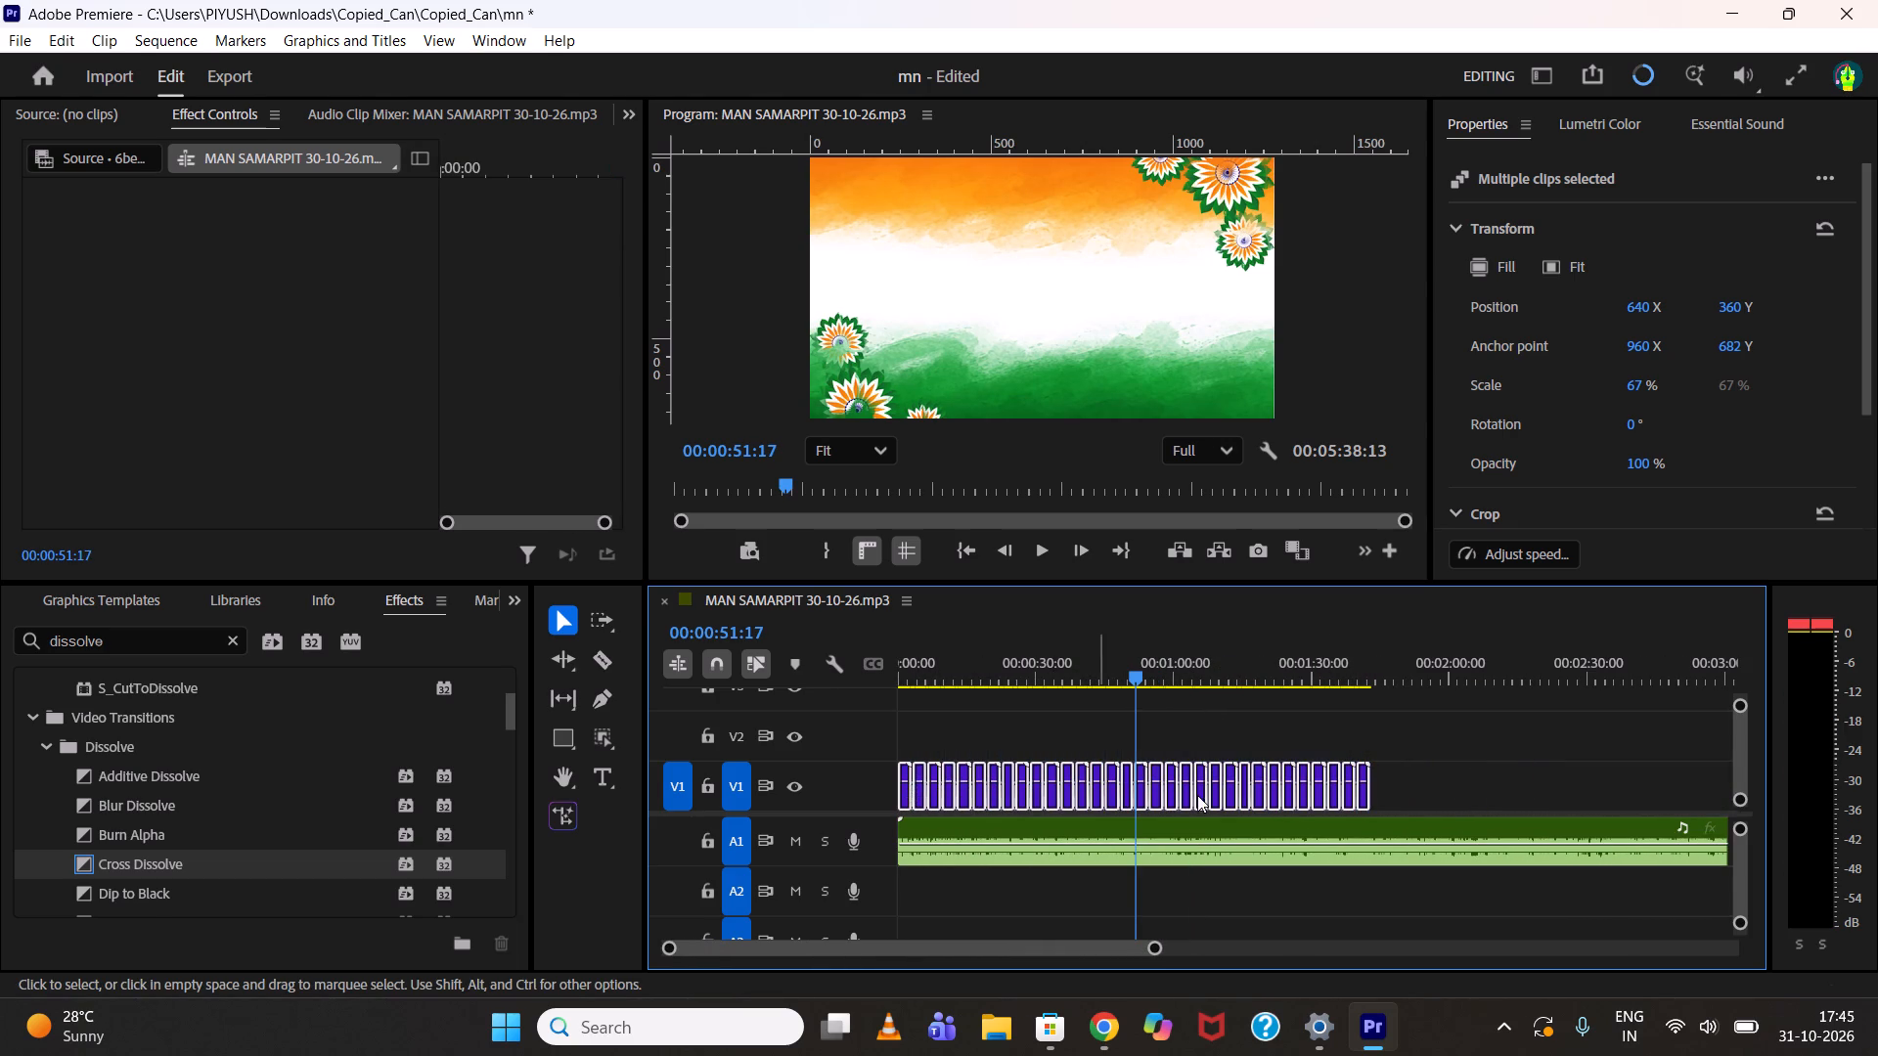
{"action": "left_click_drag", "start_coordinate": [1364, 796], "coordinate": [1364, 787], "text": "alt"}
{"action": "left_click_drag", "start_coordinate": [1364, 787], "coordinate": [1419, 773], "text": "alt"}
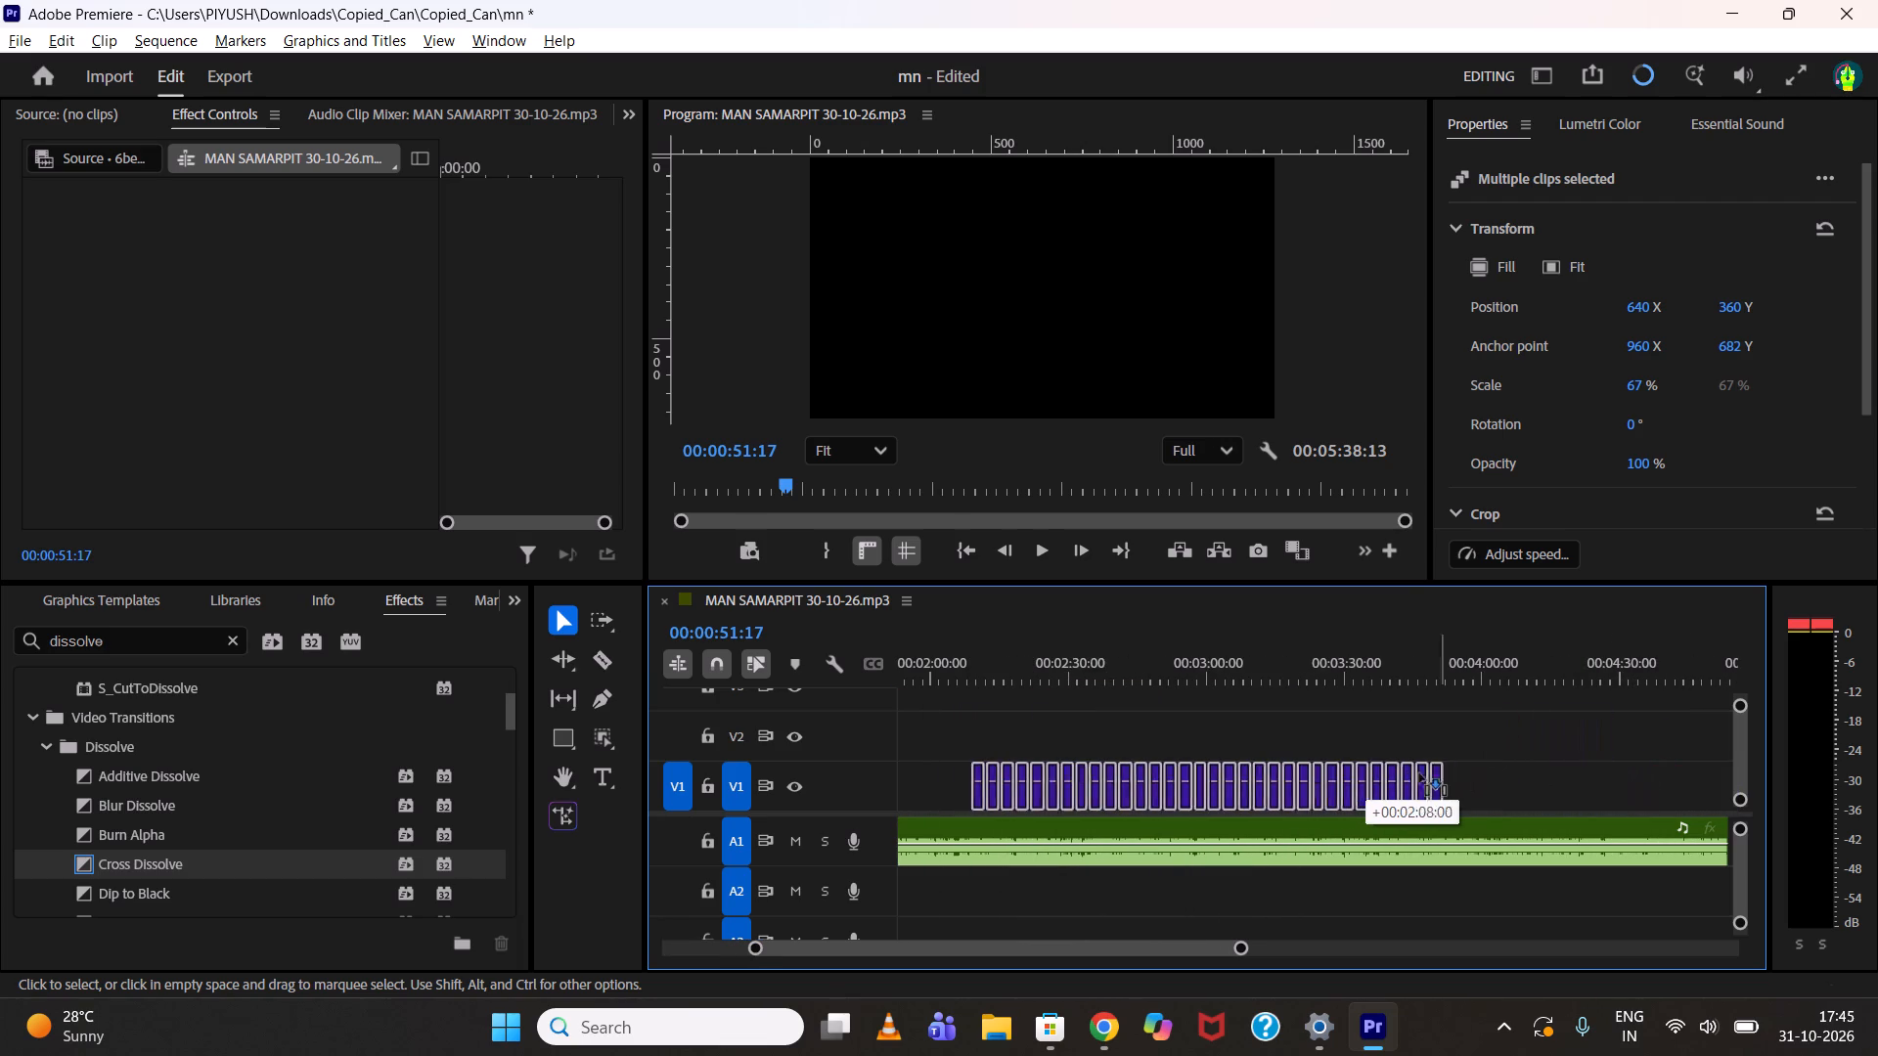
{"action": "left_click_drag", "start_coordinate": [1419, 773], "coordinate": [1412, 773], "text": "alt"}
Move the thirty-two copied background clips earlier on V1 so they directly follow the originals at about 1:43.
{"action": "scroll", "coordinate": [1412, 773], "scroll_direction": "up", "scroll_amount": 7}
{"action": "left_click_drag", "start_coordinate": [1666, 726], "coordinate": [1529, 756]}
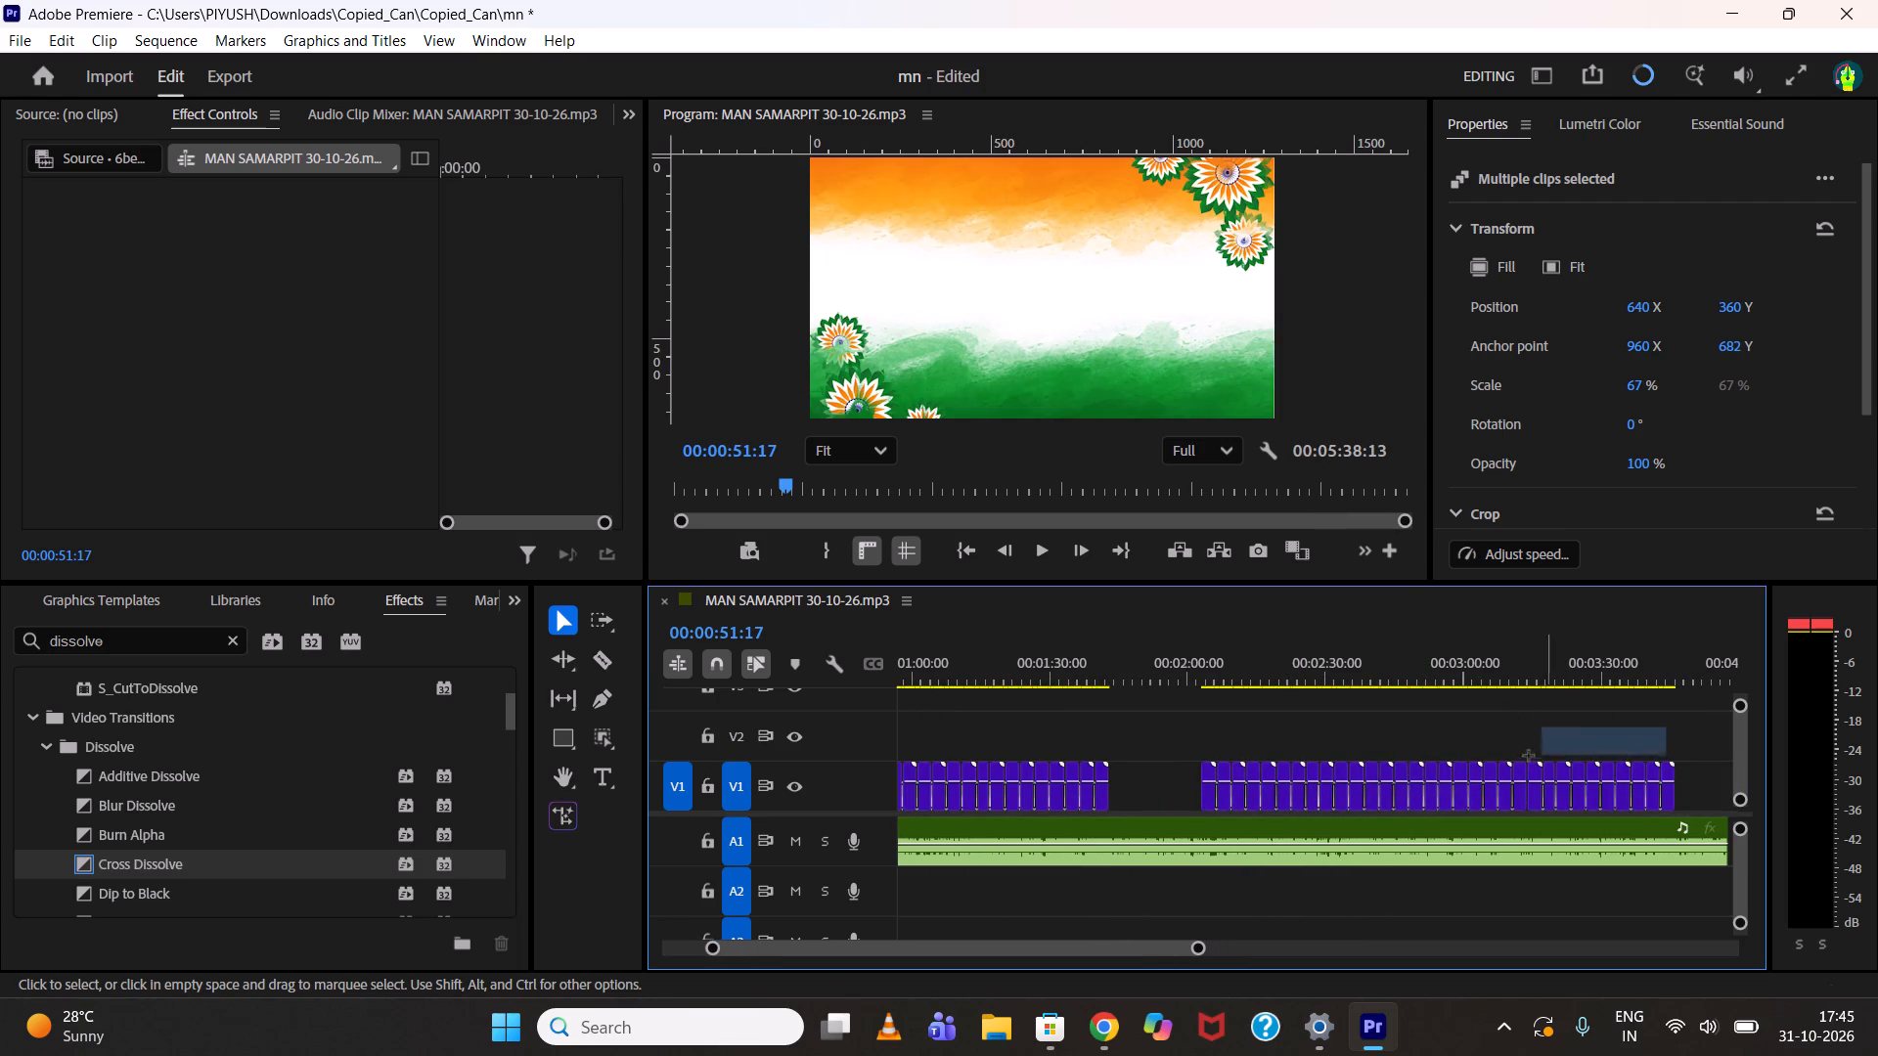
{"action": "left_click_drag", "start_coordinate": [1529, 756], "coordinate": [1199, 774]}
{"action": "scroll", "coordinate": [1189, 774], "scroll_direction": "up", "scroll_amount": 12, "text": "alt"}
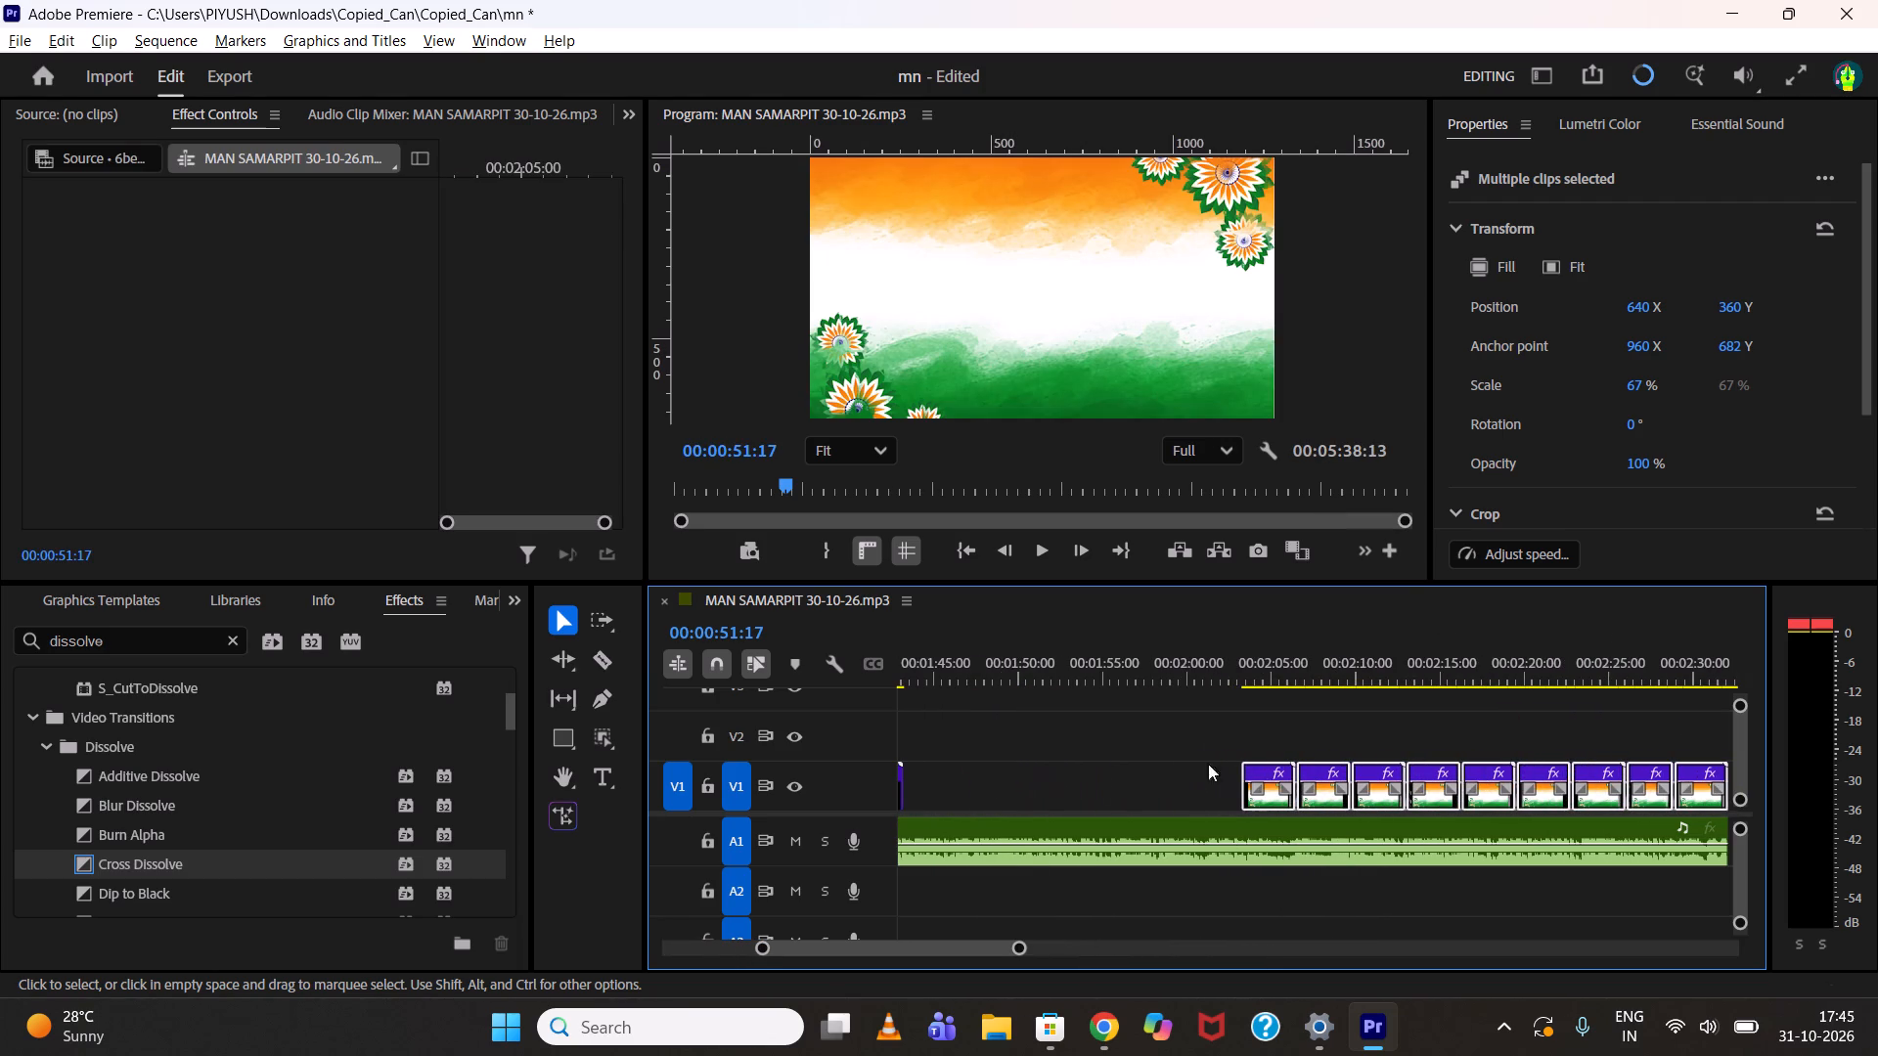
{"action": "left_click_drag", "start_coordinate": [1267, 793], "coordinate": [933, 788]}
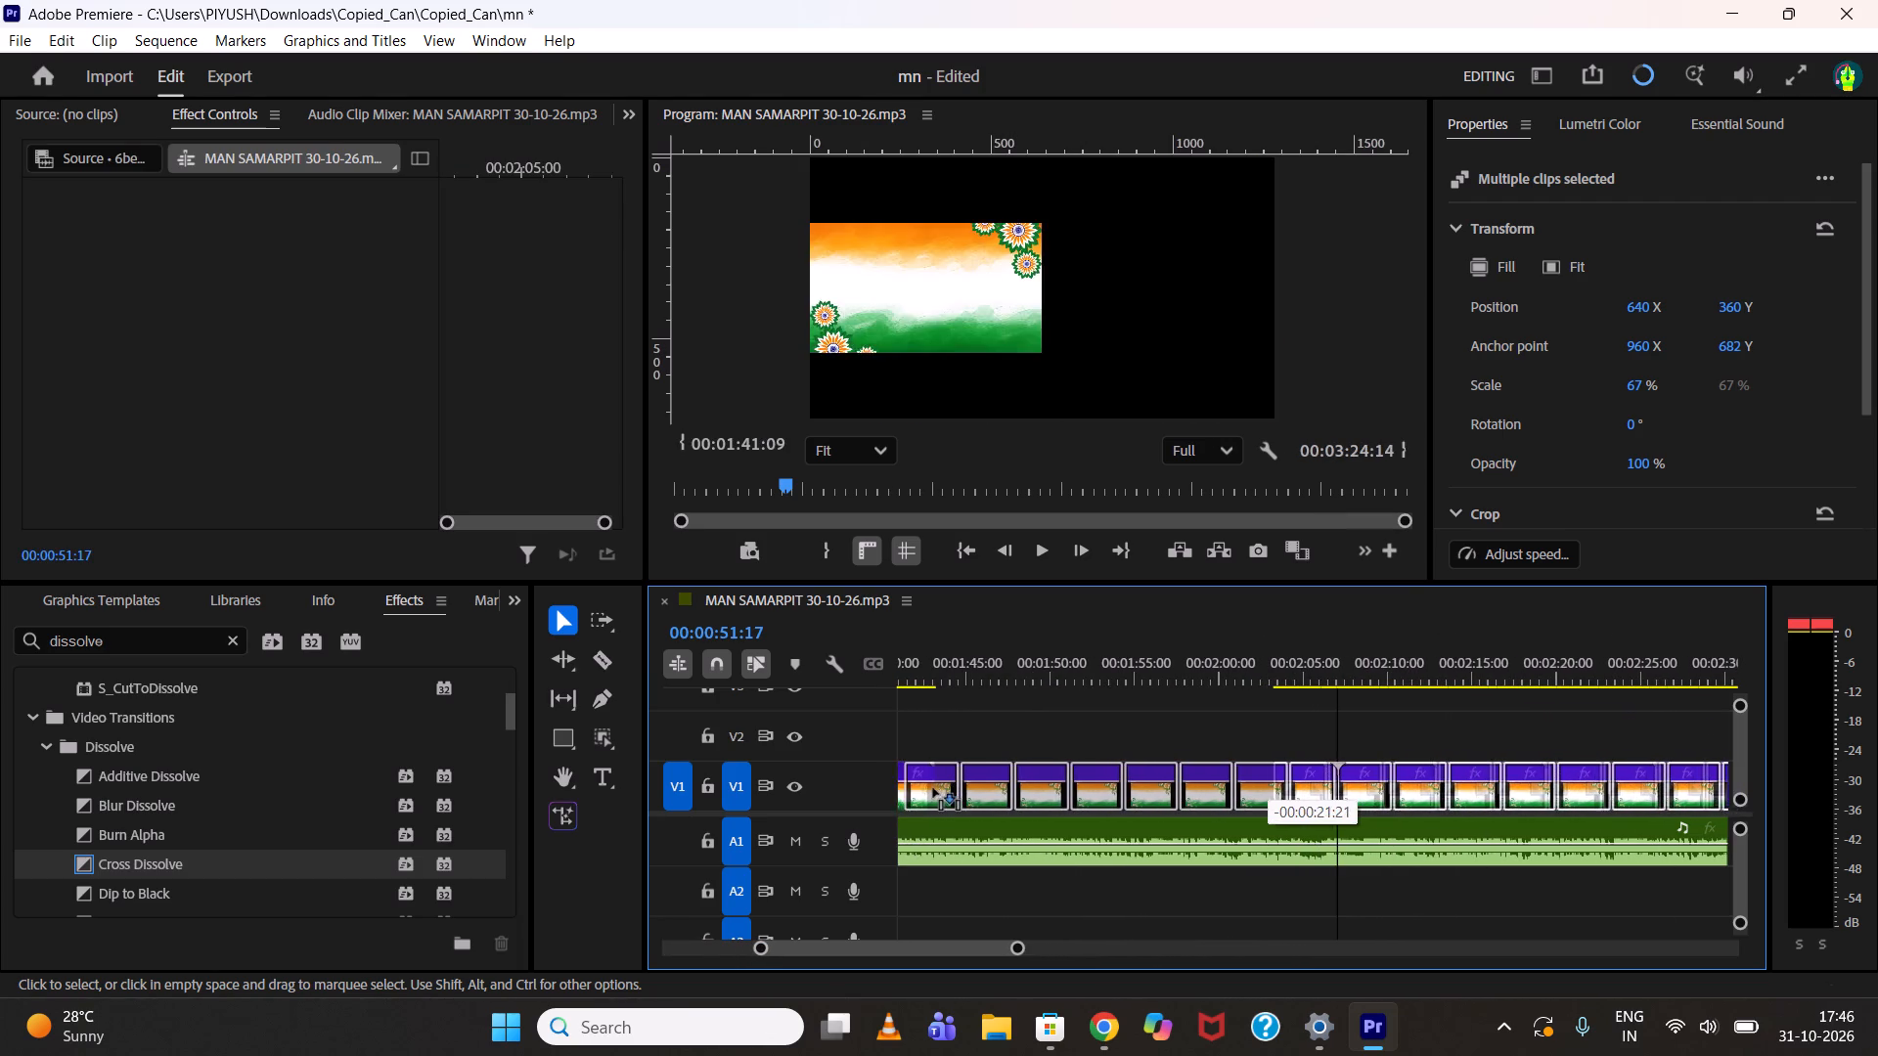
Add a Cross Dissolve at the join between the thirty-second and thirty-third background clips, and preview it.
{"action": "scroll", "coordinate": [933, 788], "scroll_direction": "up", "scroll_amount": 5}
{"action": "scroll", "coordinate": [1059, 794], "scroll_direction": "up", "scroll_amount": 10, "text": "alt"}
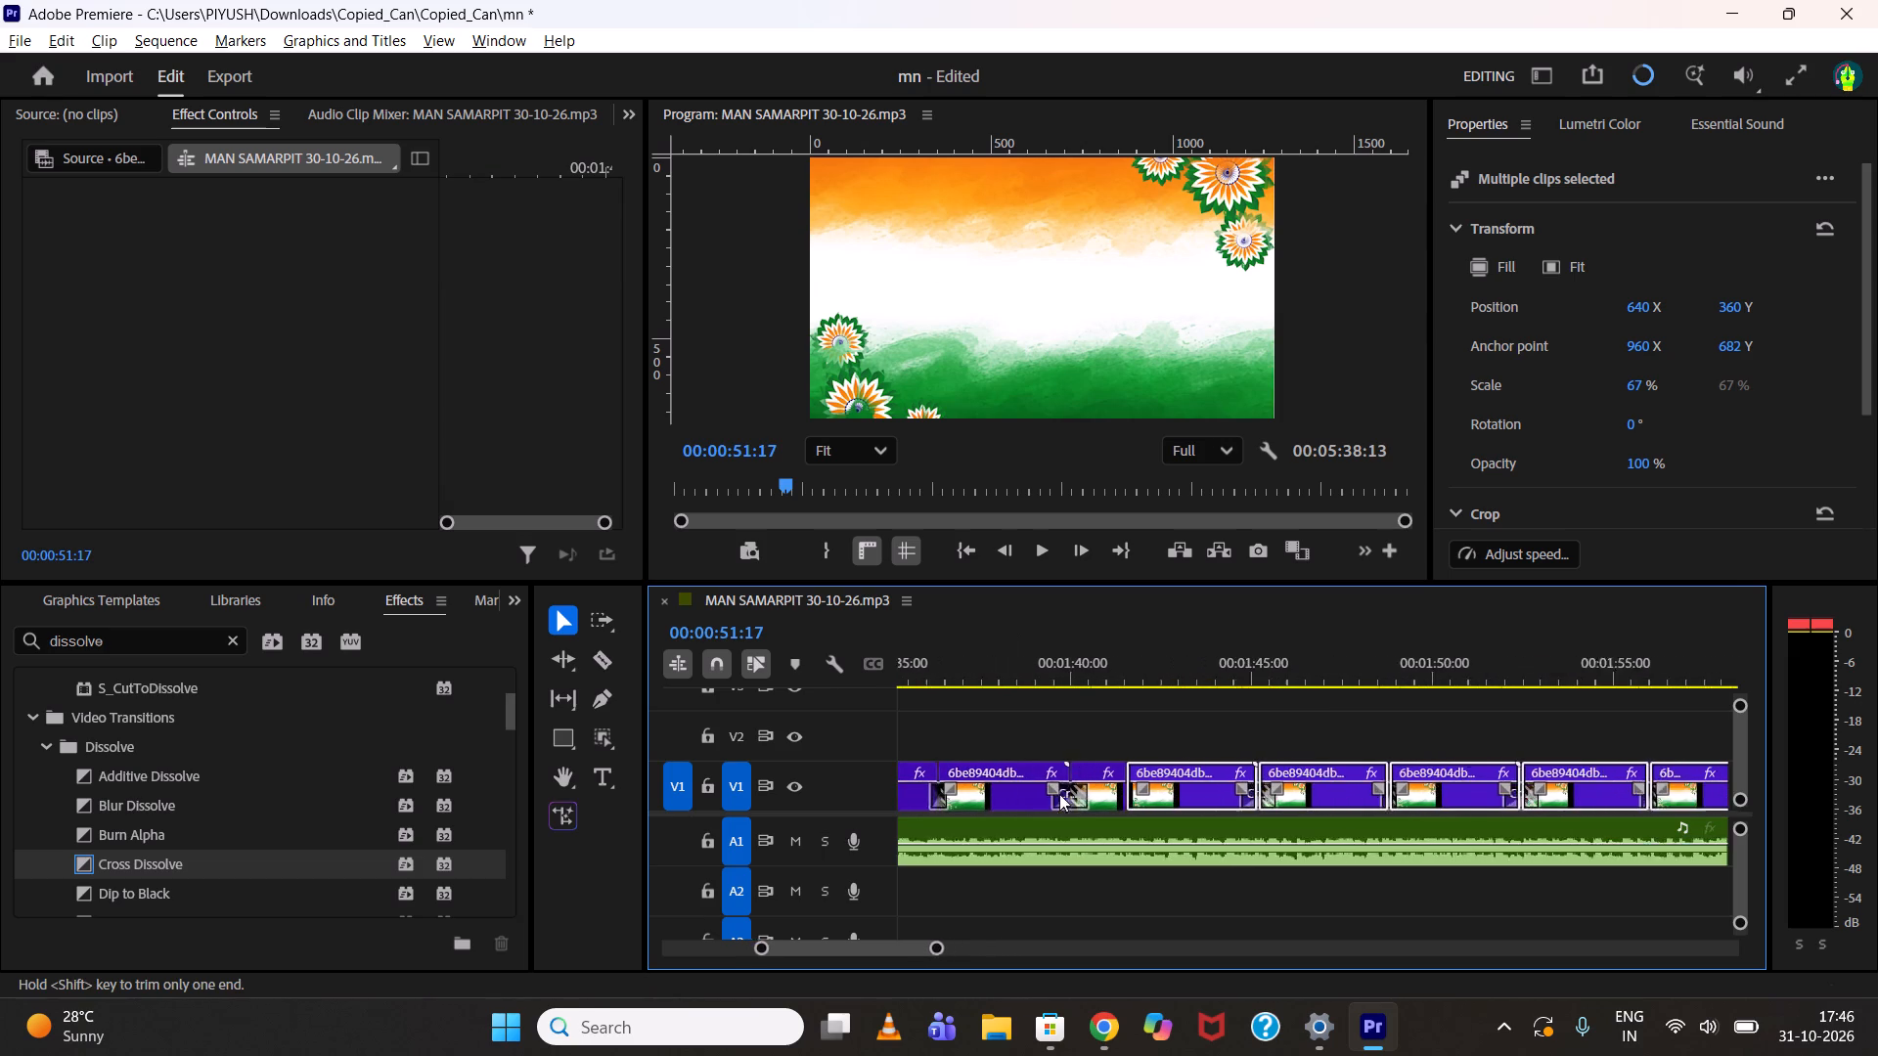
{"action": "scroll", "coordinate": [1059, 794], "scroll_direction": "up", "scroll_amount": 3, "text": "alt"}
{"action": "left_click_drag", "start_coordinate": [216, 863], "coordinate": [1179, 777]}
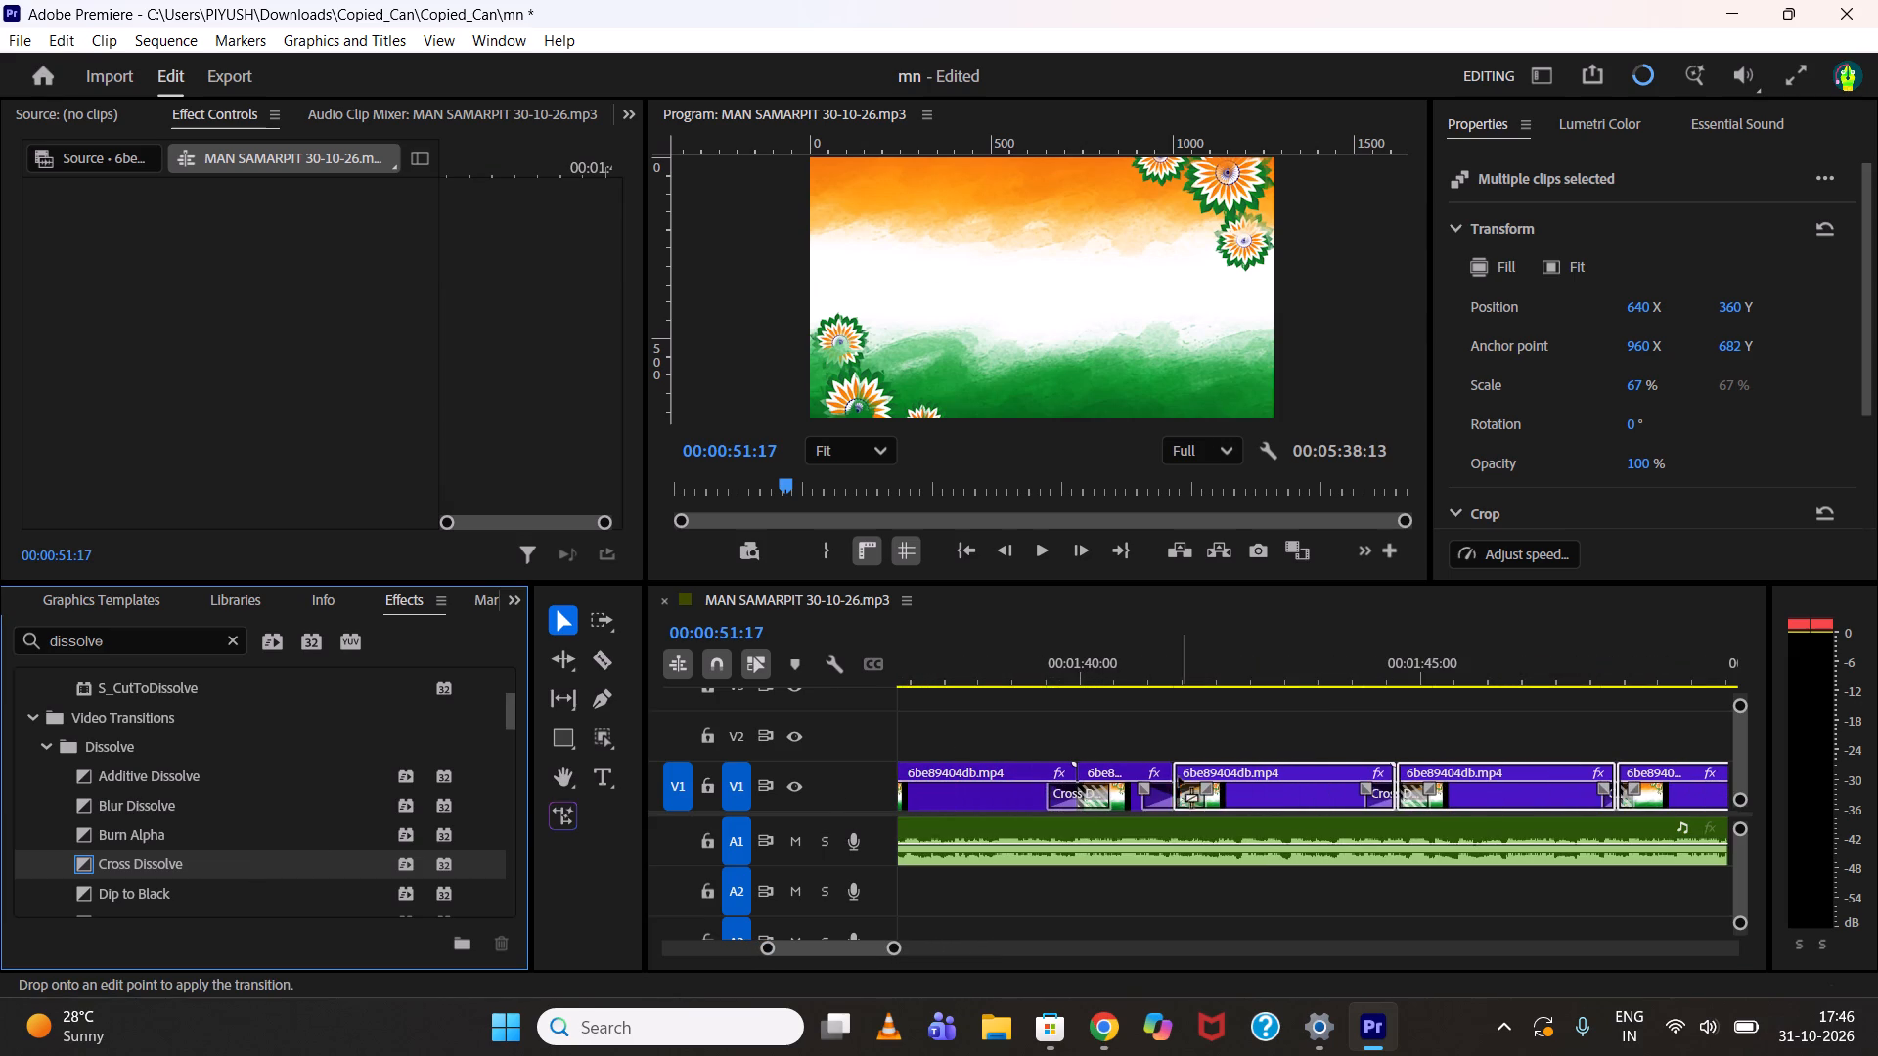
{"action": "left_click_drag", "start_coordinate": [1179, 777], "coordinate": [1169, 780]}
{"action": "left_click_drag", "start_coordinate": [1033, 656], "coordinate": [1104, 657]}
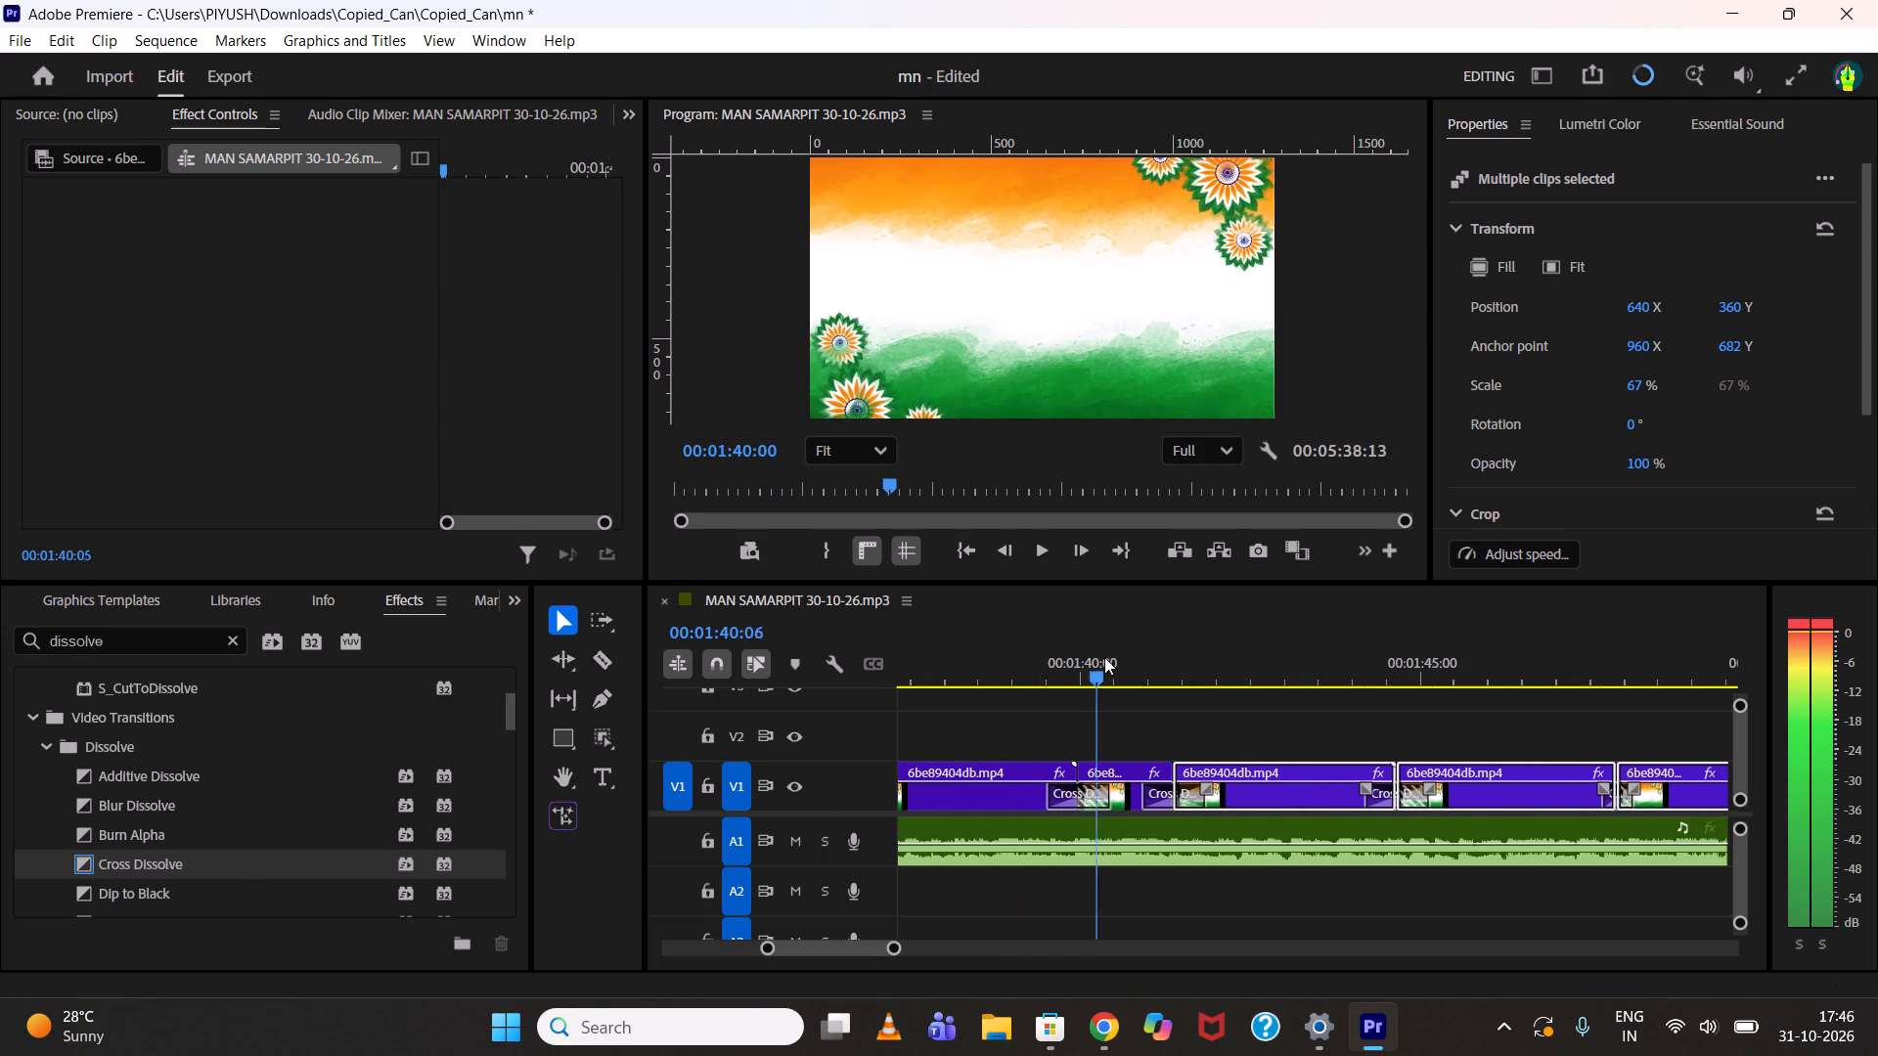
{"action": "left_click_drag", "start_coordinate": [1104, 657], "coordinate": [1236, 679]}
Deselect the clips and mark the In and Out range around the background clip at 1:42:06.
{"action": "scroll", "coordinate": [1252, 711], "scroll_direction": "down", "scroll_amount": 8, "text": "alt"}
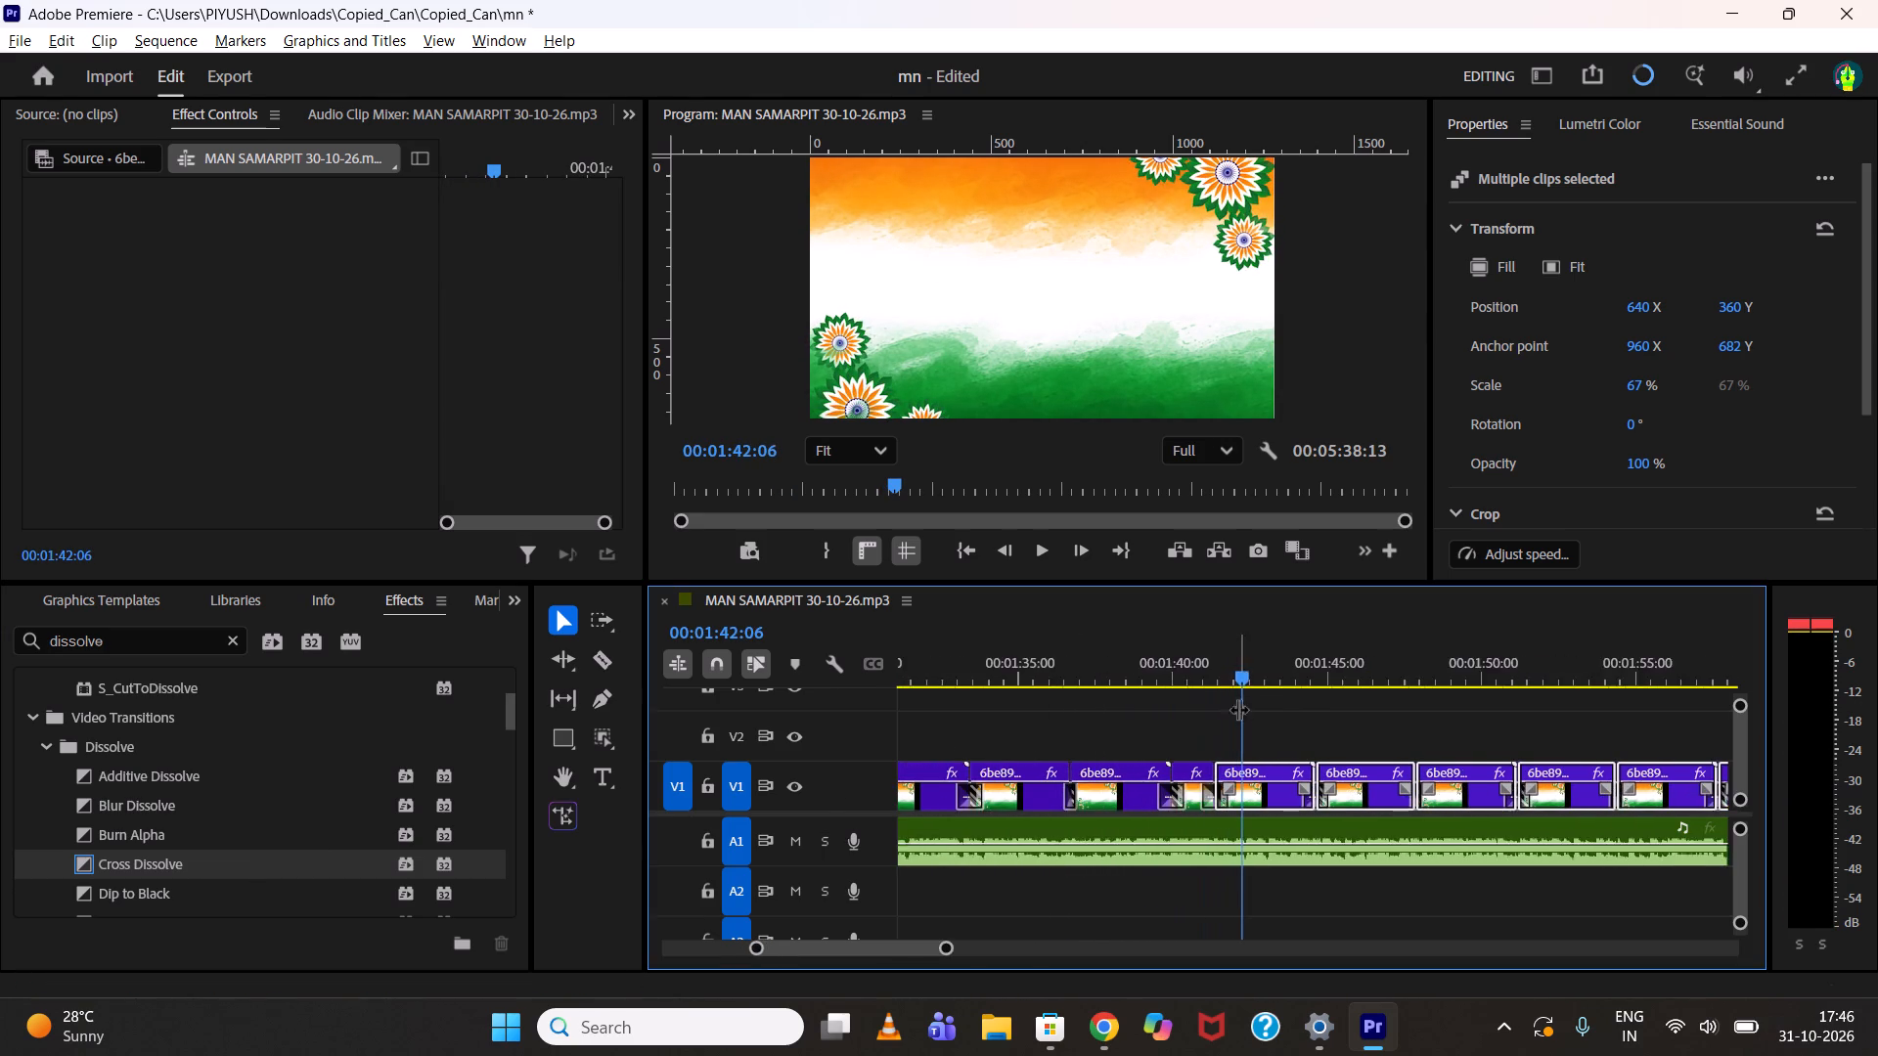
{"action": "scroll", "coordinate": [1238, 709], "scroll_direction": "down", "scroll_amount": 17, "text": "alt"}
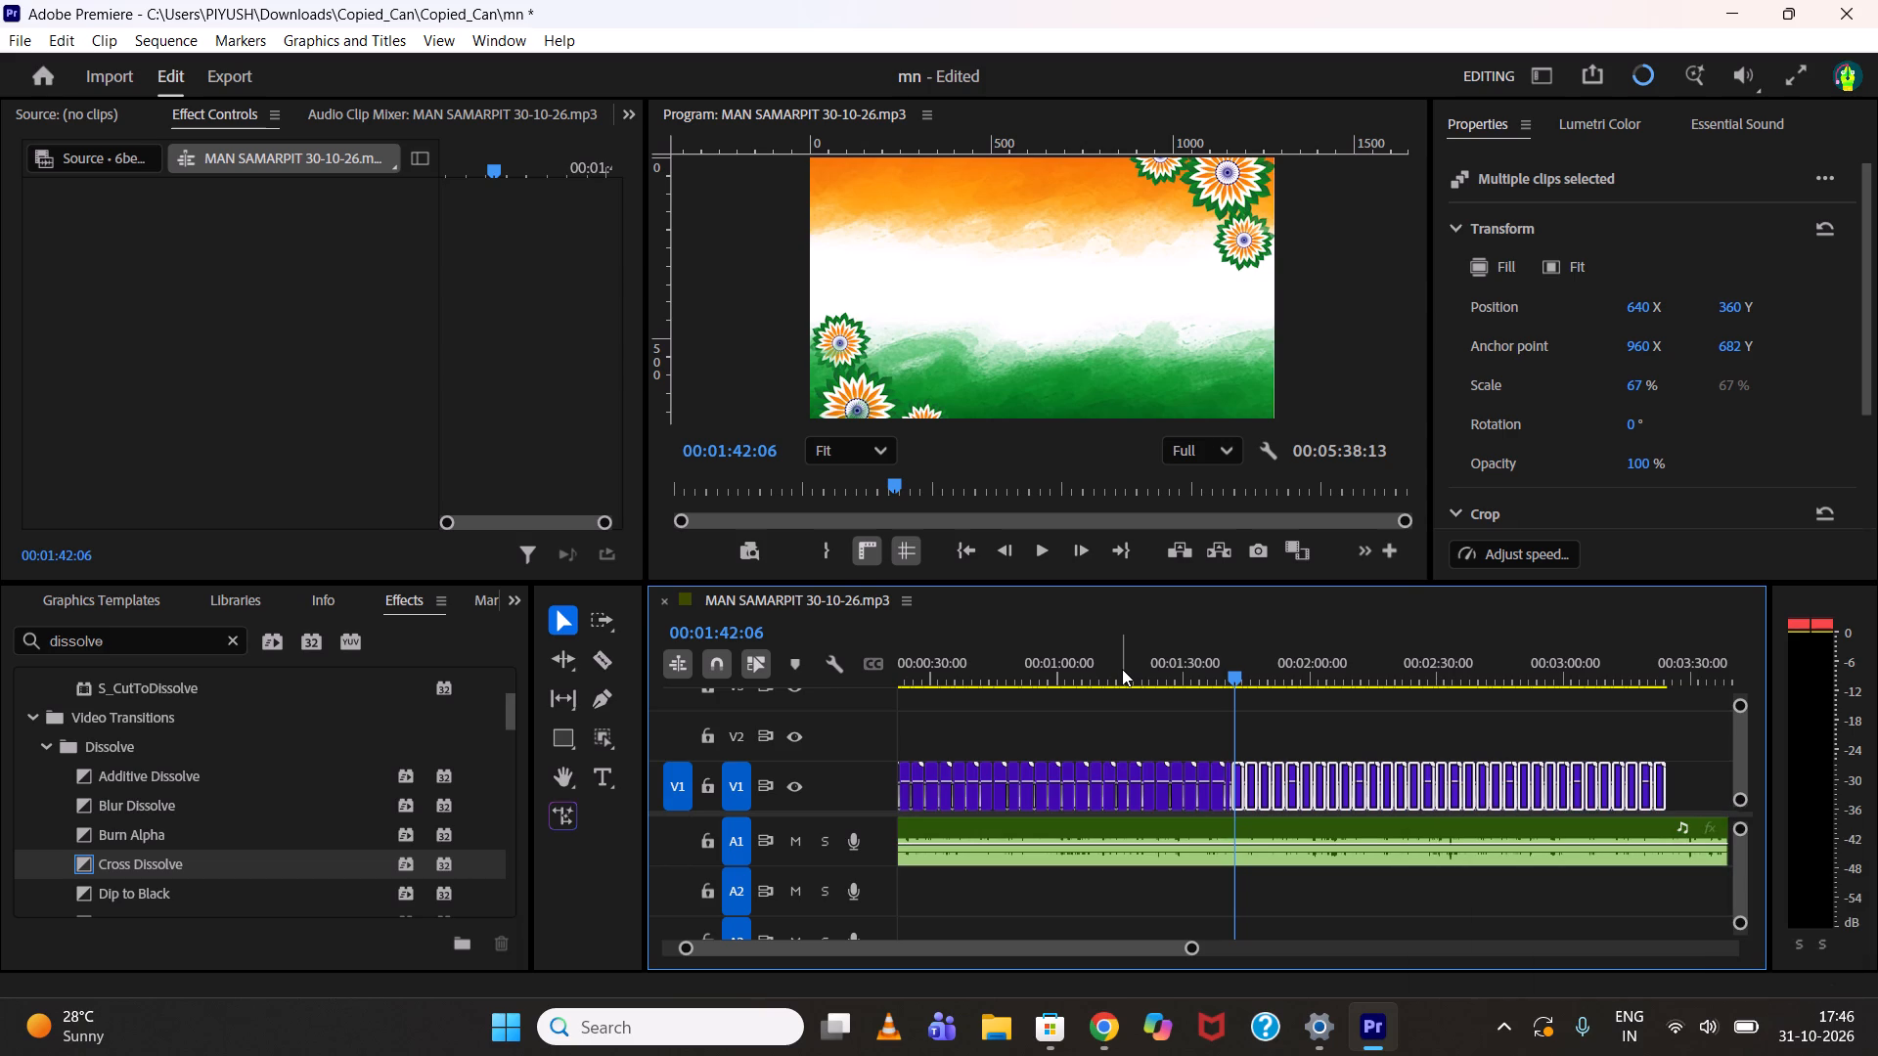
{"action": "left_click", "coordinate": [1394, 713]}
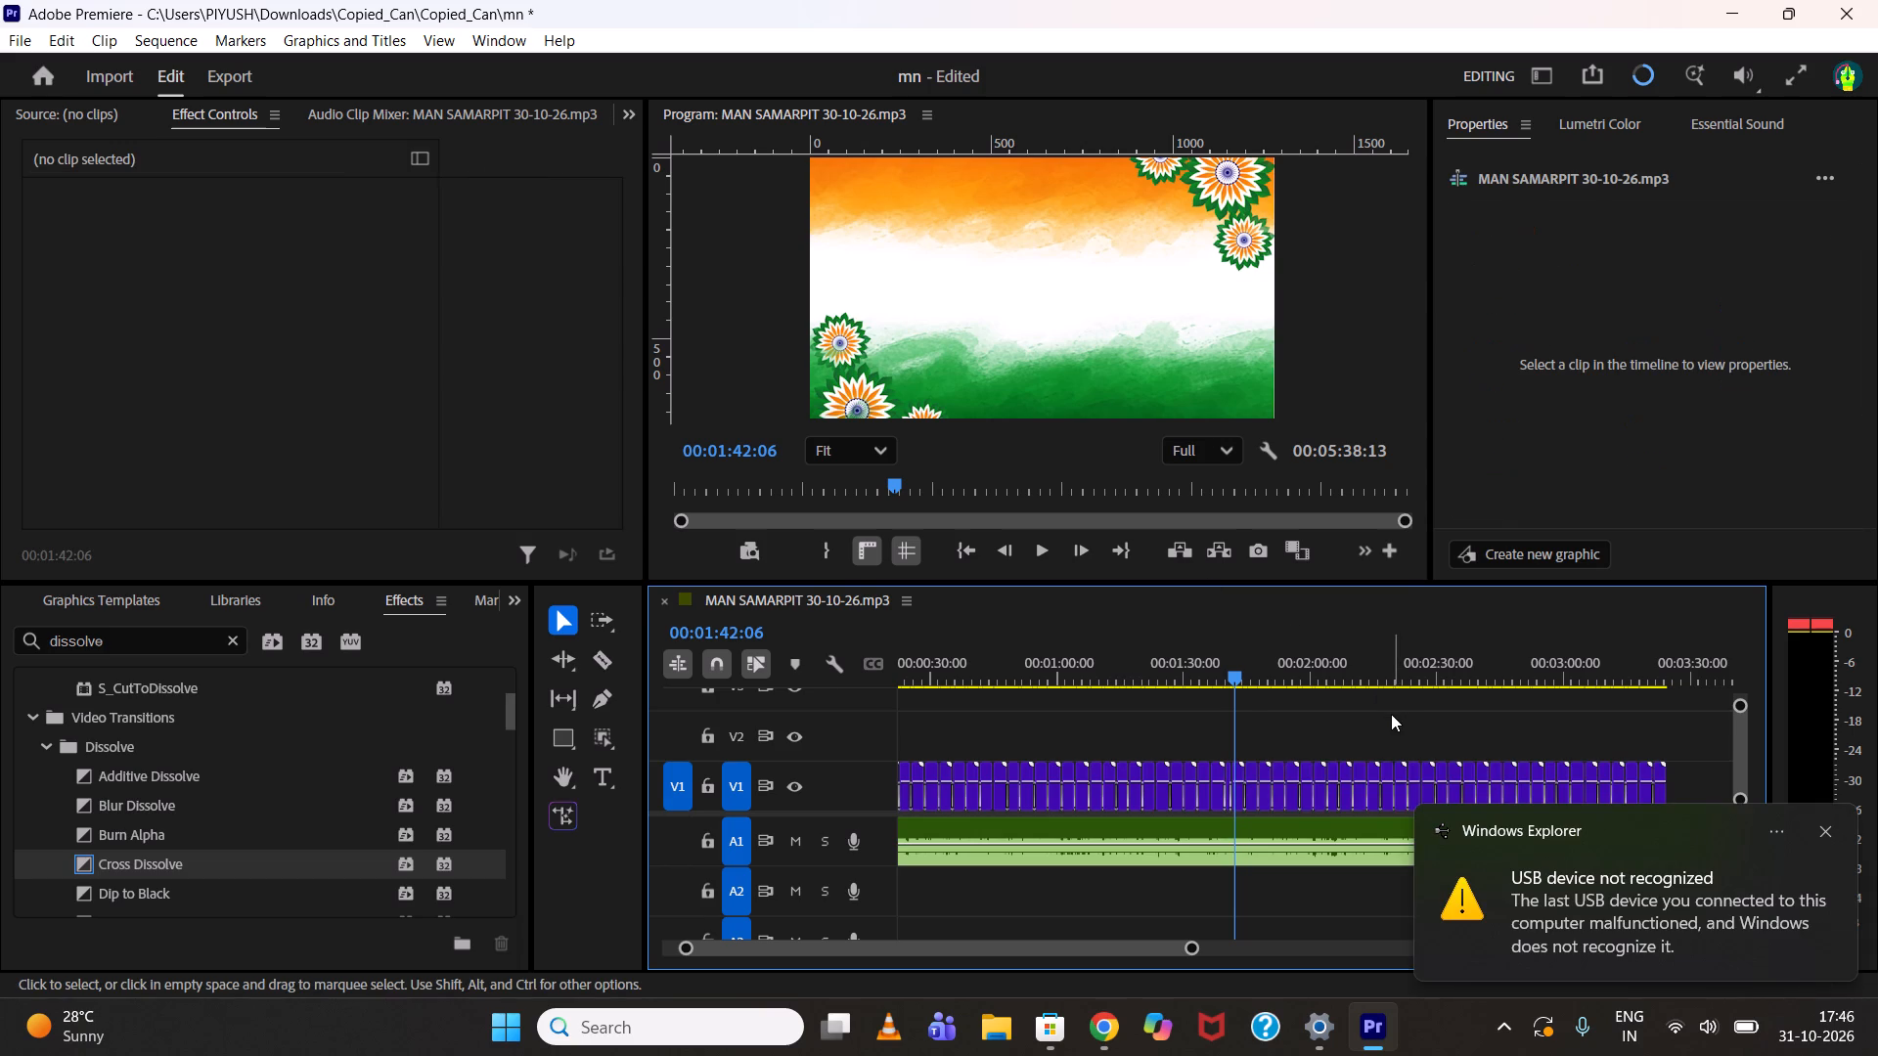
{"action": "key", "text": "x"}
{"action": "key", "text": "x"}
{"action": "key", "text": "x"}
{"action": "key", "text": "x"}
{"action": "key", "text": "x"}
{"action": "key", "text": "x"}
{"action": "key", "text": "x"}
{"action": "key", "text": "x"}
{"action": "key", "text": "x"}
{"action": "key", "text": "x"}
{"action": "key", "text": "x"}
{"action": "key", "text": "x"}
{"action": "key", "text": "x"}
{"action": "key", "text": "x"}
{"action": "key", "text": "x"}
{"action": "key", "text": "x"}
{"action": "key", "text": "x"}
{"action": "key", "text": "x"}
{"action": "key", "text": "x"}
{"action": "key", "text": "x"}
{"action": "scroll", "coordinate": [1505, 756], "scroll_direction": "up", "scroll_amount": 5}
{"action": "scroll", "coordinate": [1504, 756], "scroll_direction": "down", "scroll_amount": 8}
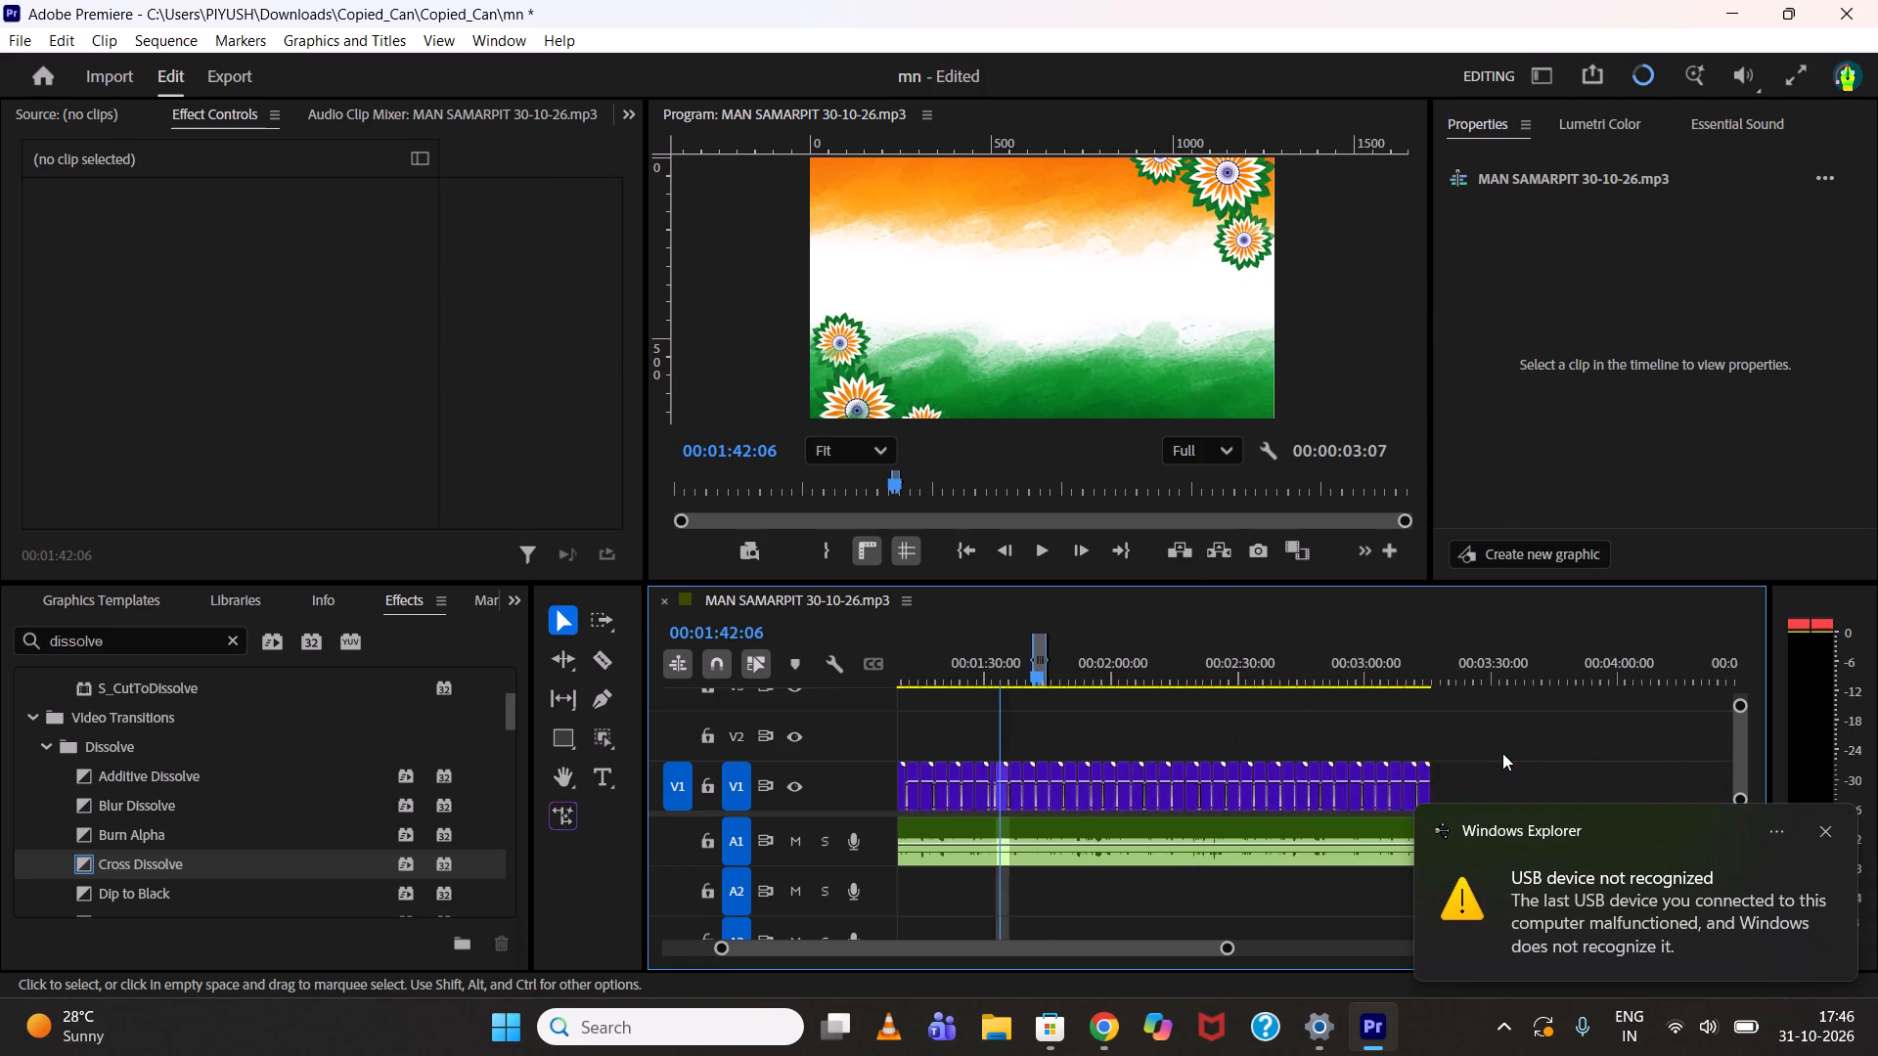
{"action": "scroll", "coordinate": [1502, 753], "scroll_direction": "down", "scroll_amount": 11}
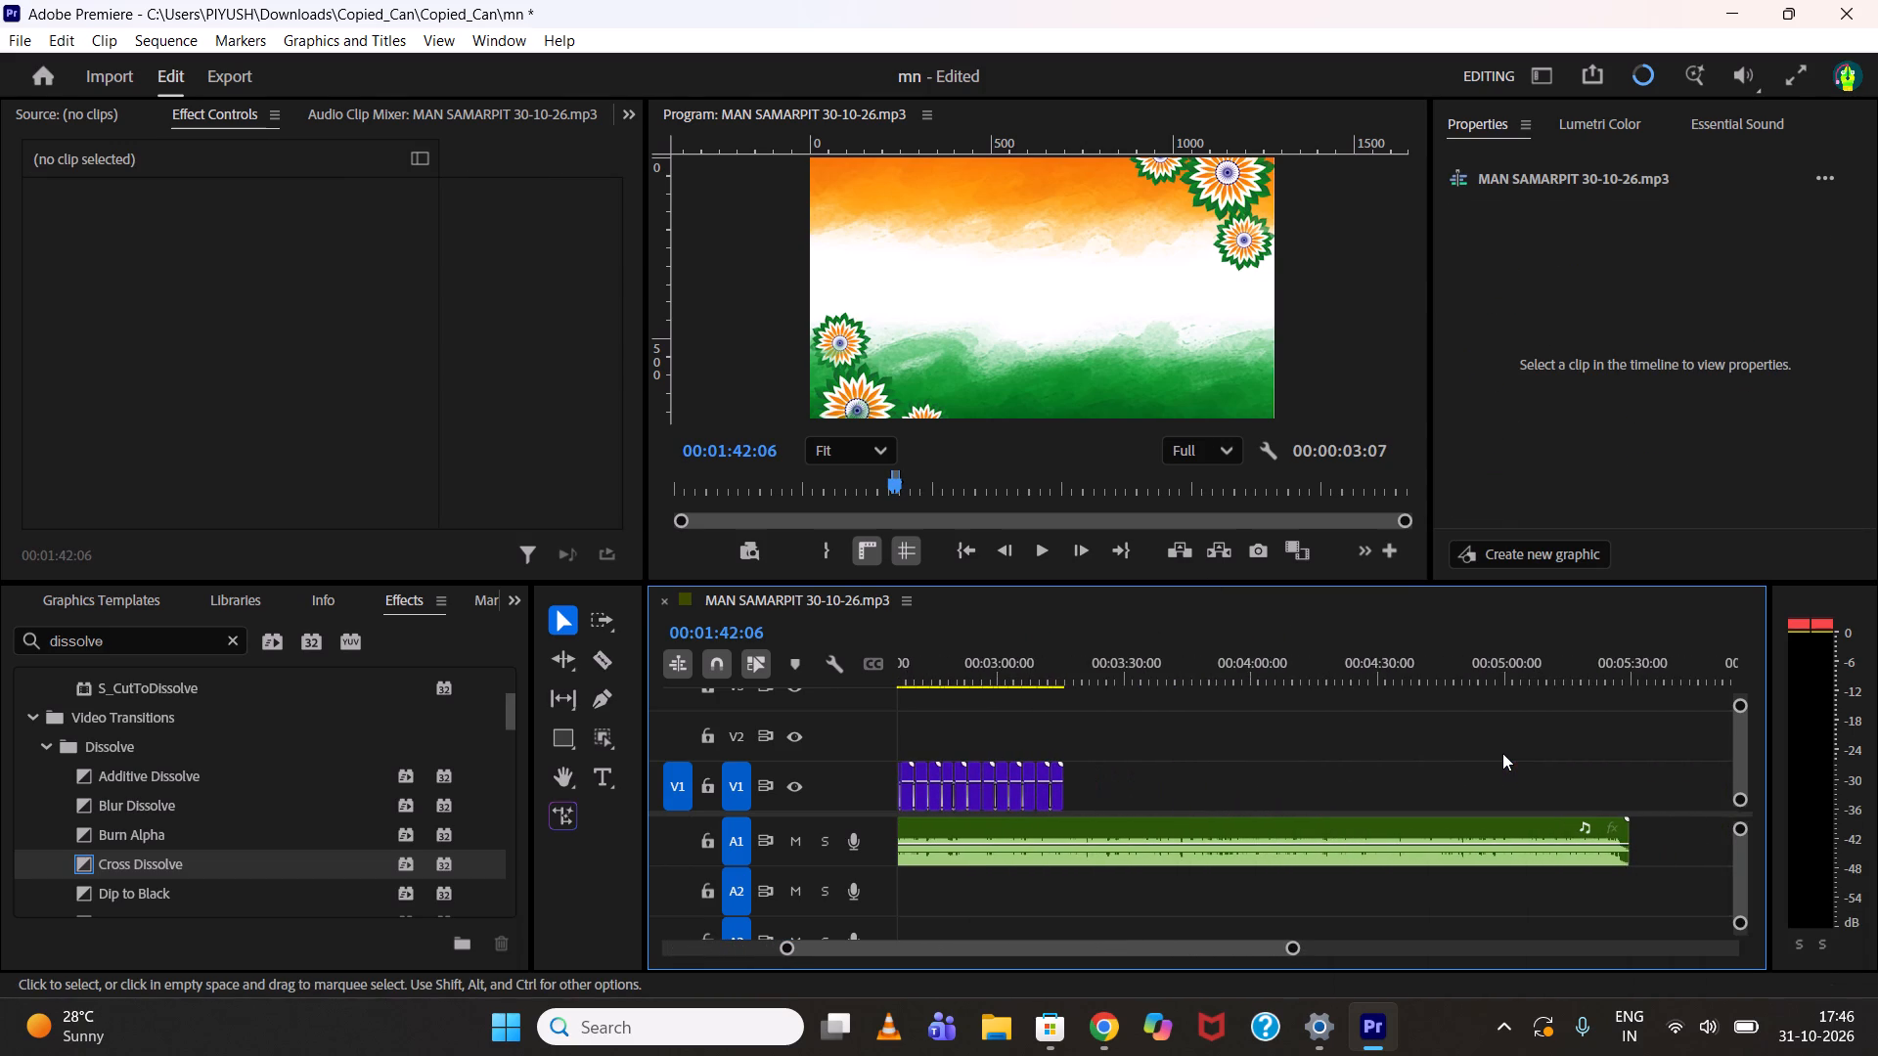
{"action": "scroll", "coordinate": [1500, 752], "scroll_direction": "up", "scroll_amount": 14}
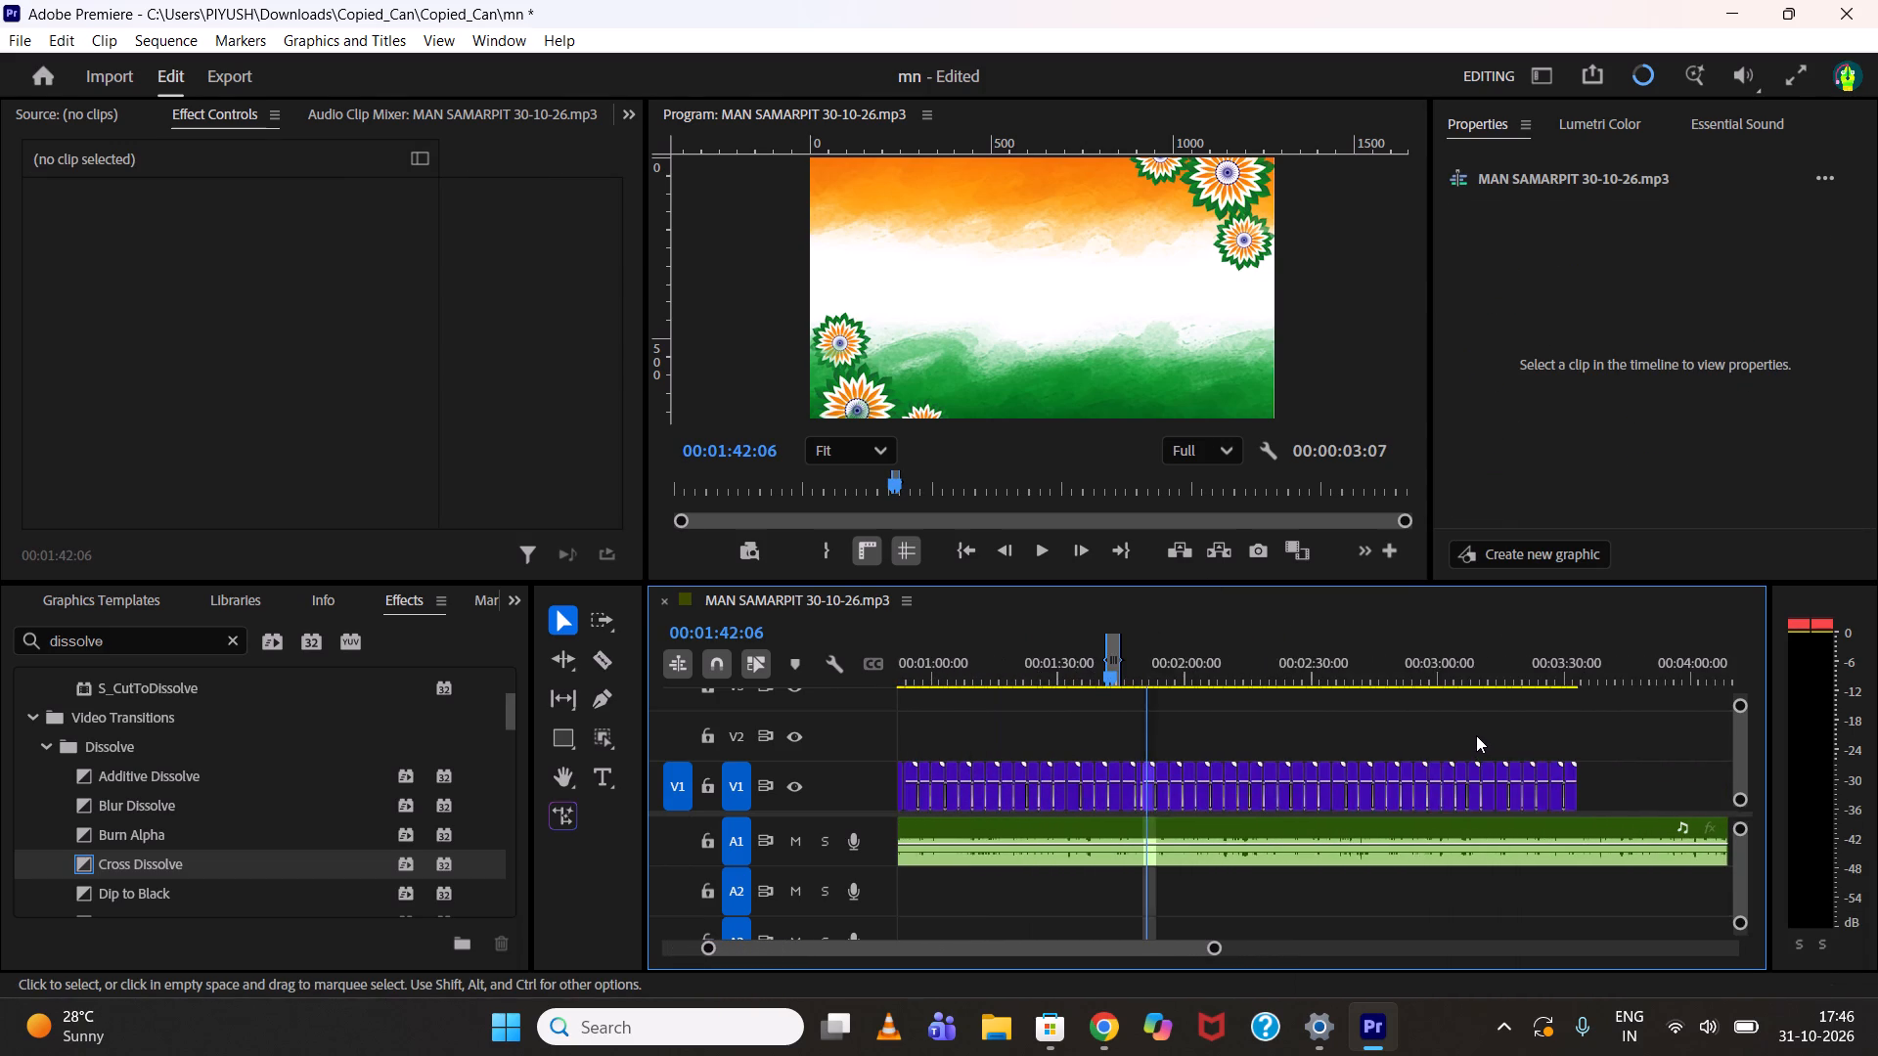
{"action": "scroll", "coordinate": [1476, 735], "scroll_direction": "up", "scroll_amount": 5}
{"action": "key", "text": "x"}
{"action": "key", "text": "x"}
{"action": "key", "text": "x"}
{"action": "key", "text": "x"}
{"action": "key", "text": "x"}
{"action": "key", "text": "x"}
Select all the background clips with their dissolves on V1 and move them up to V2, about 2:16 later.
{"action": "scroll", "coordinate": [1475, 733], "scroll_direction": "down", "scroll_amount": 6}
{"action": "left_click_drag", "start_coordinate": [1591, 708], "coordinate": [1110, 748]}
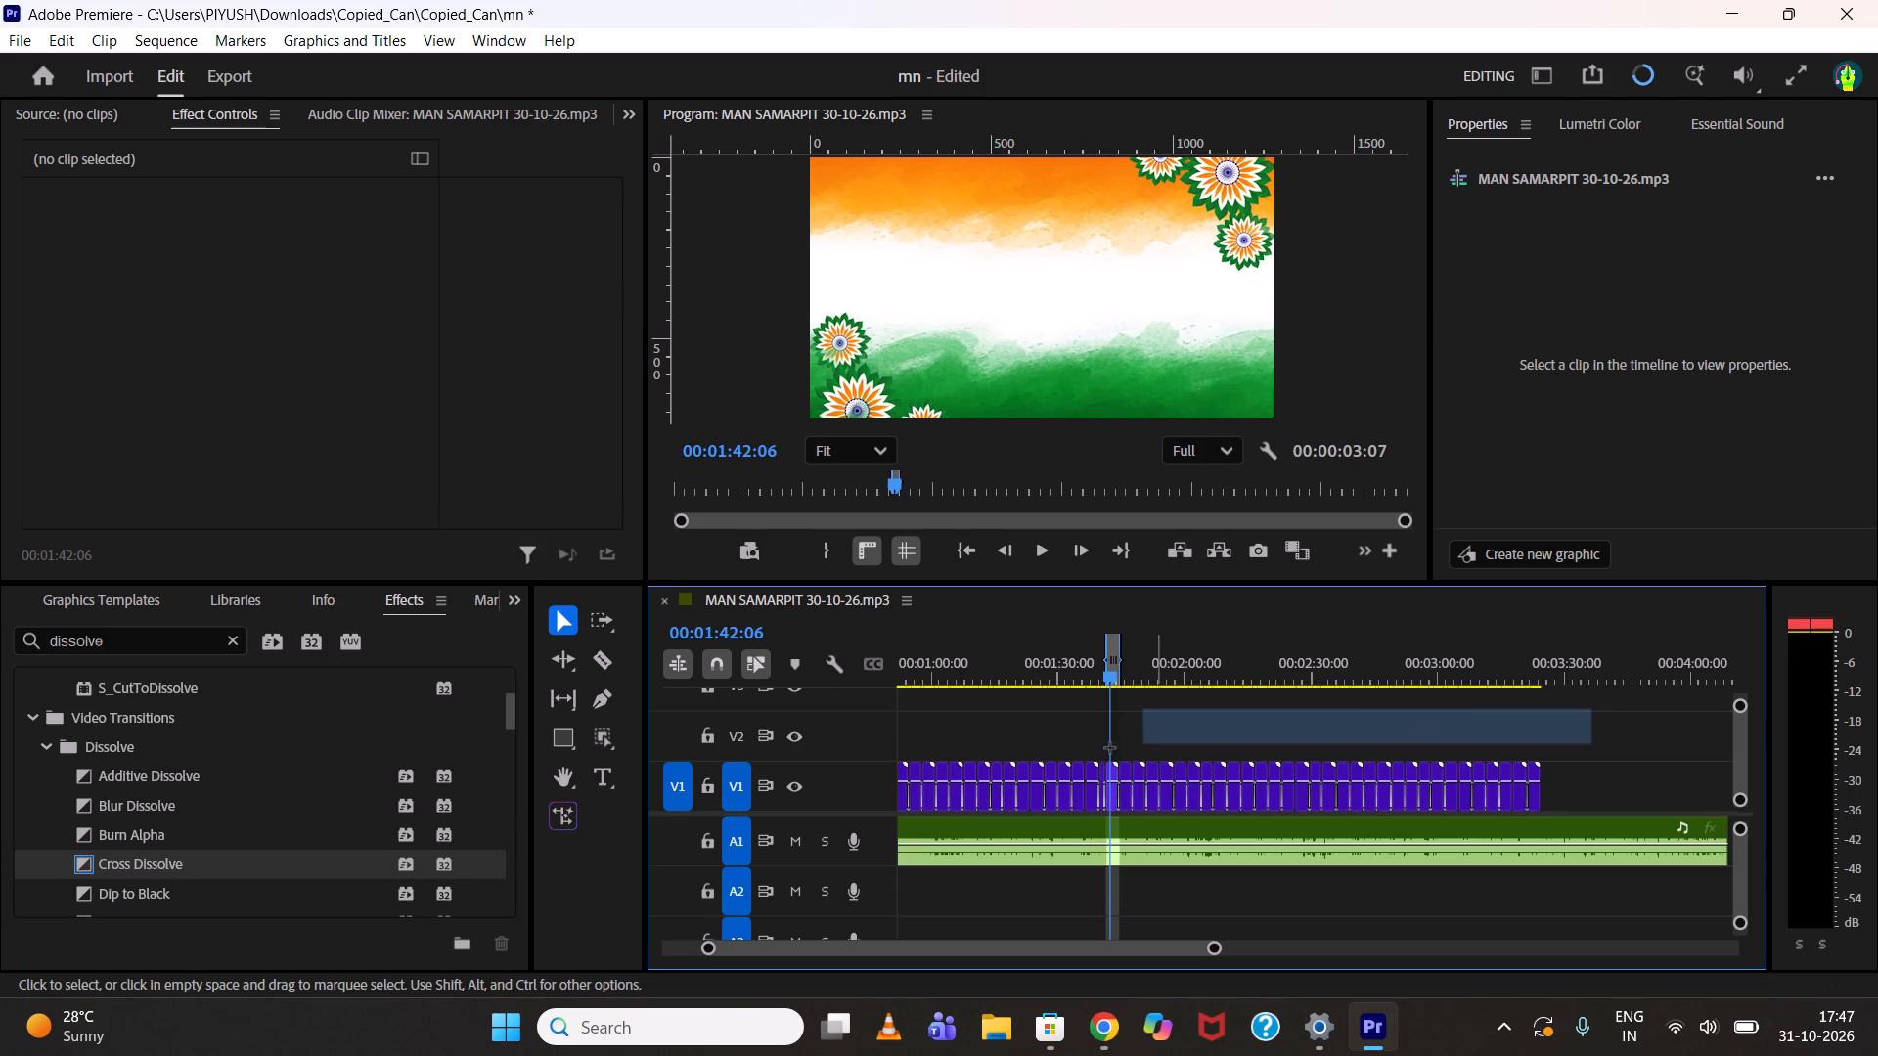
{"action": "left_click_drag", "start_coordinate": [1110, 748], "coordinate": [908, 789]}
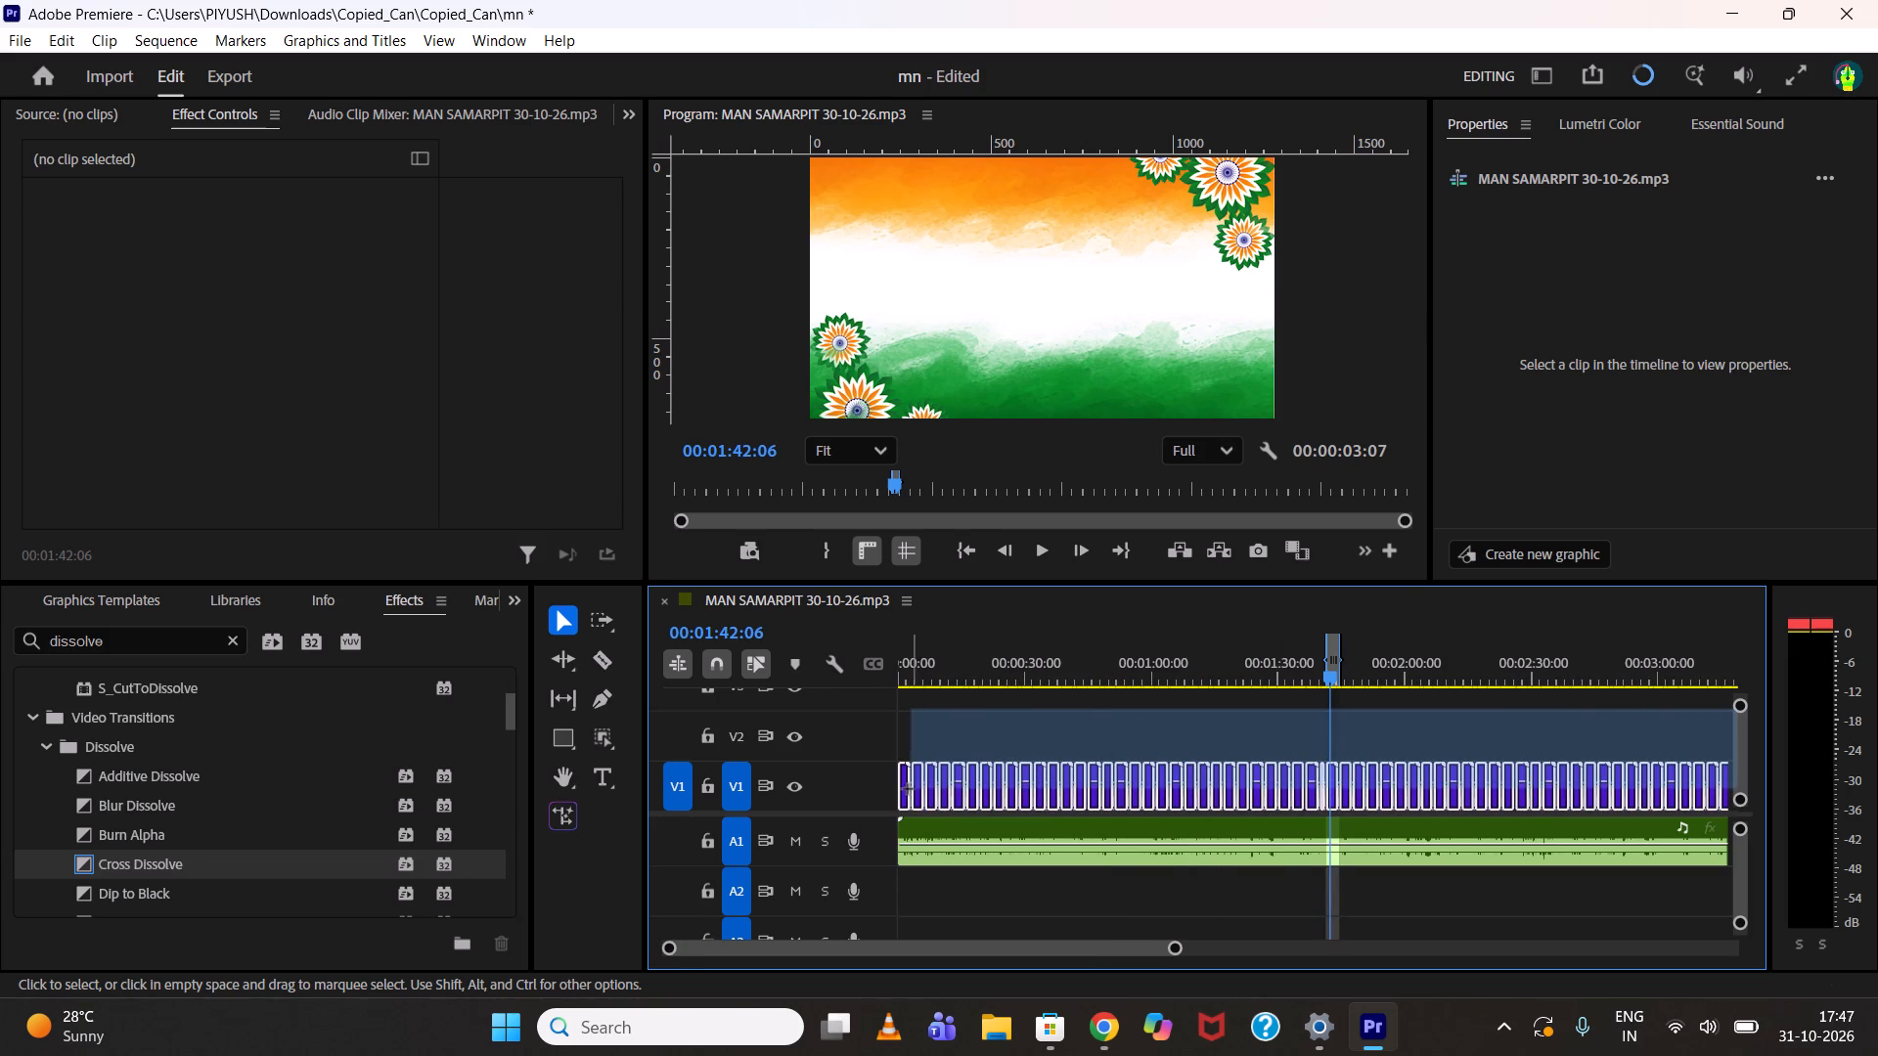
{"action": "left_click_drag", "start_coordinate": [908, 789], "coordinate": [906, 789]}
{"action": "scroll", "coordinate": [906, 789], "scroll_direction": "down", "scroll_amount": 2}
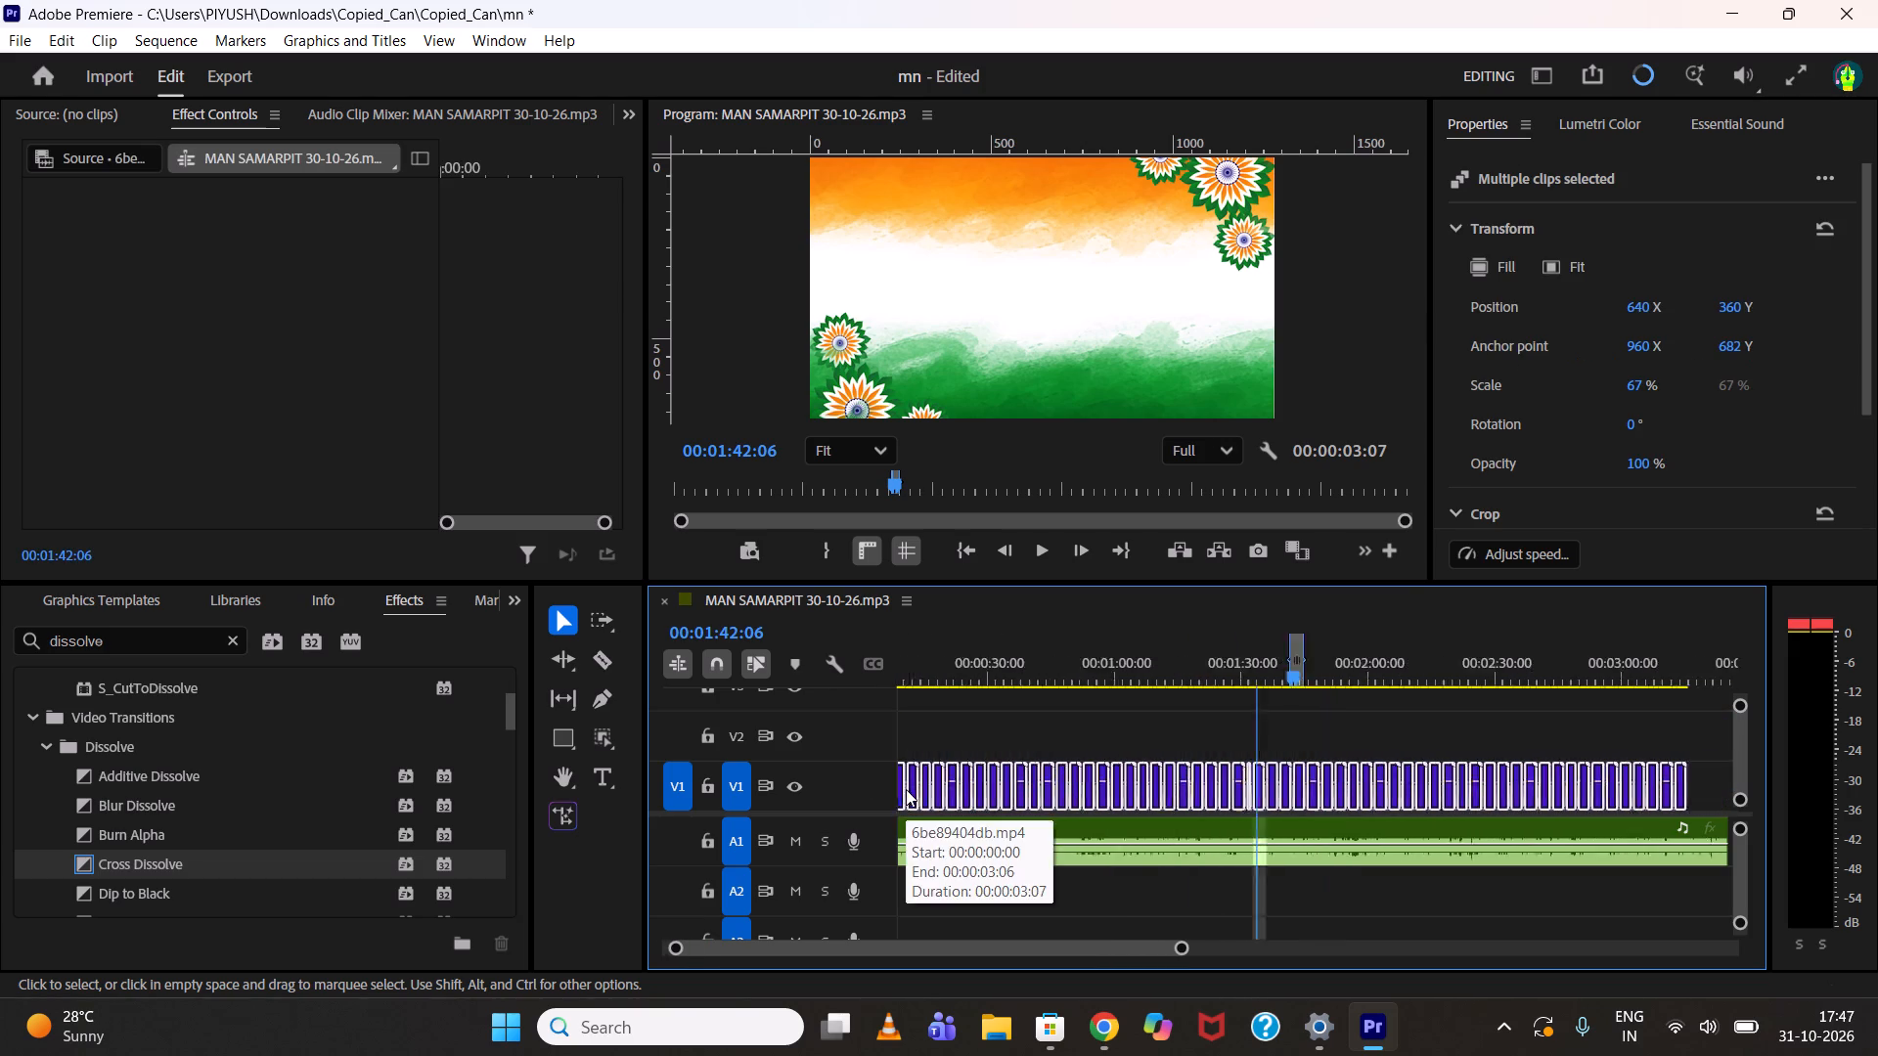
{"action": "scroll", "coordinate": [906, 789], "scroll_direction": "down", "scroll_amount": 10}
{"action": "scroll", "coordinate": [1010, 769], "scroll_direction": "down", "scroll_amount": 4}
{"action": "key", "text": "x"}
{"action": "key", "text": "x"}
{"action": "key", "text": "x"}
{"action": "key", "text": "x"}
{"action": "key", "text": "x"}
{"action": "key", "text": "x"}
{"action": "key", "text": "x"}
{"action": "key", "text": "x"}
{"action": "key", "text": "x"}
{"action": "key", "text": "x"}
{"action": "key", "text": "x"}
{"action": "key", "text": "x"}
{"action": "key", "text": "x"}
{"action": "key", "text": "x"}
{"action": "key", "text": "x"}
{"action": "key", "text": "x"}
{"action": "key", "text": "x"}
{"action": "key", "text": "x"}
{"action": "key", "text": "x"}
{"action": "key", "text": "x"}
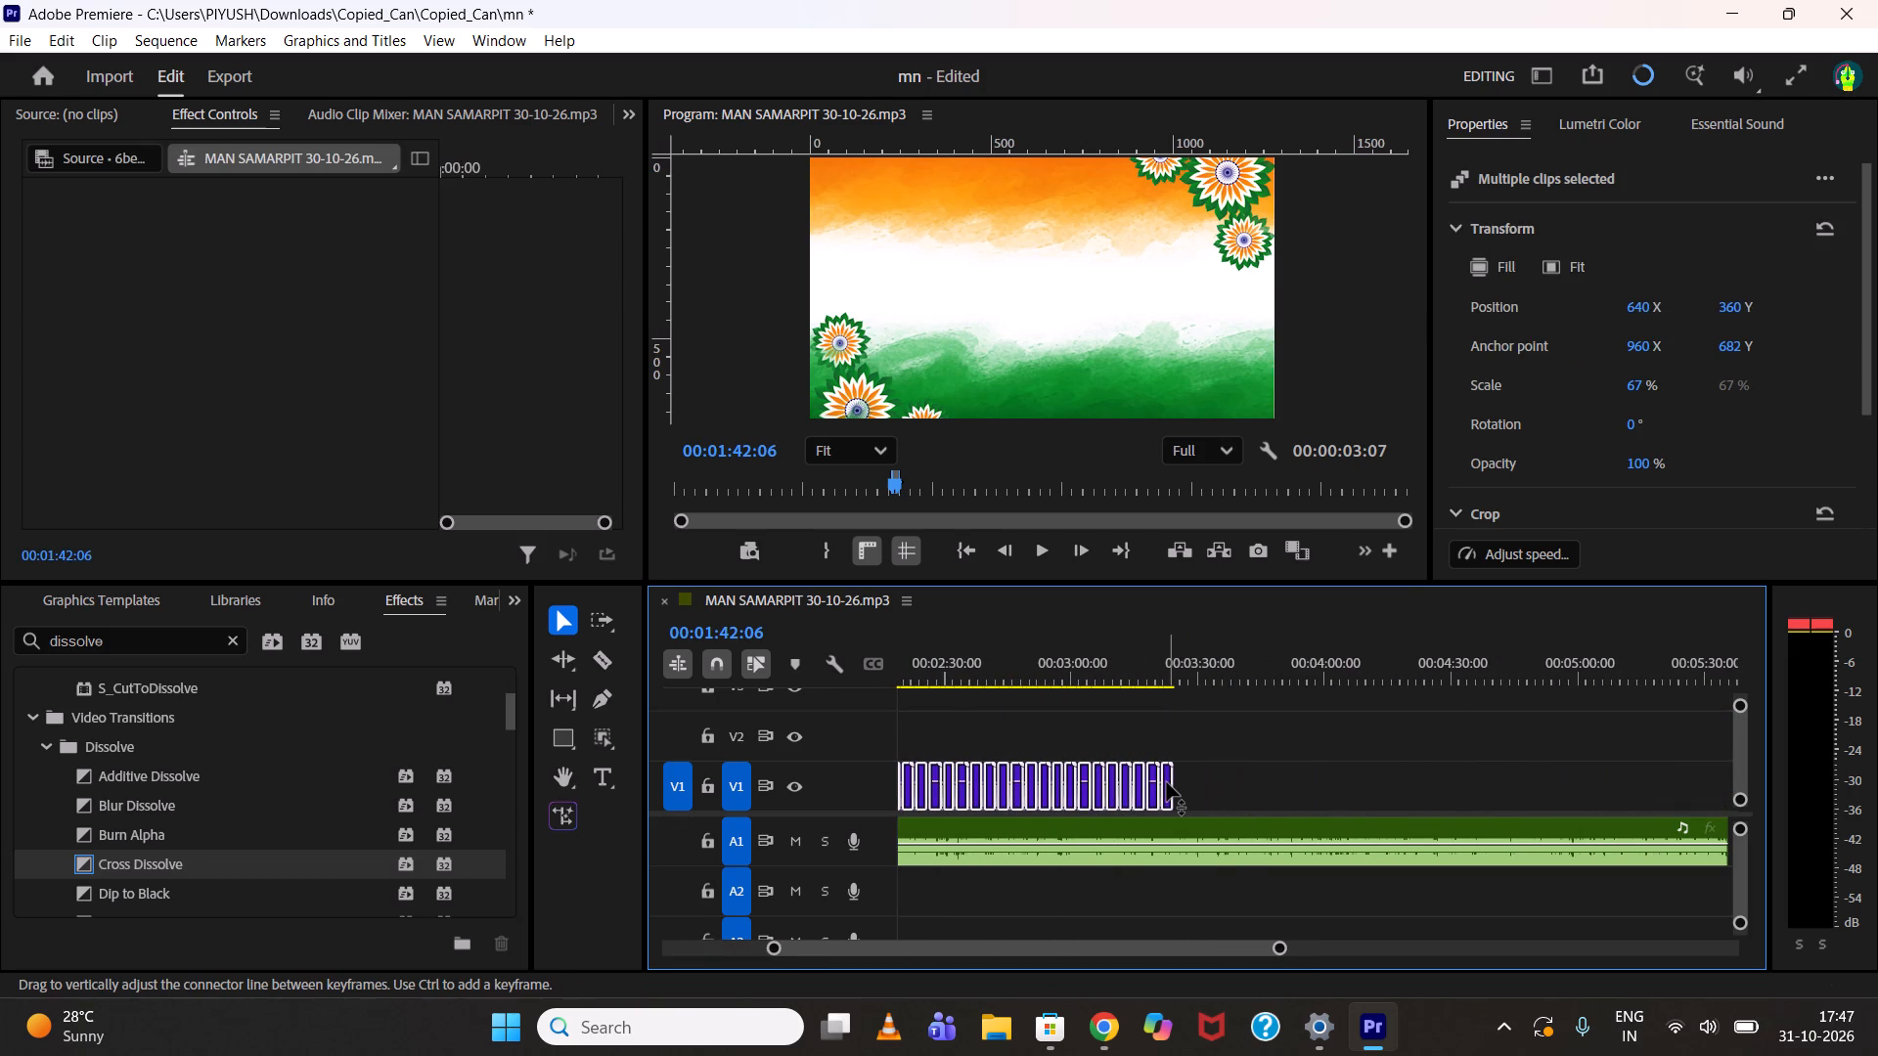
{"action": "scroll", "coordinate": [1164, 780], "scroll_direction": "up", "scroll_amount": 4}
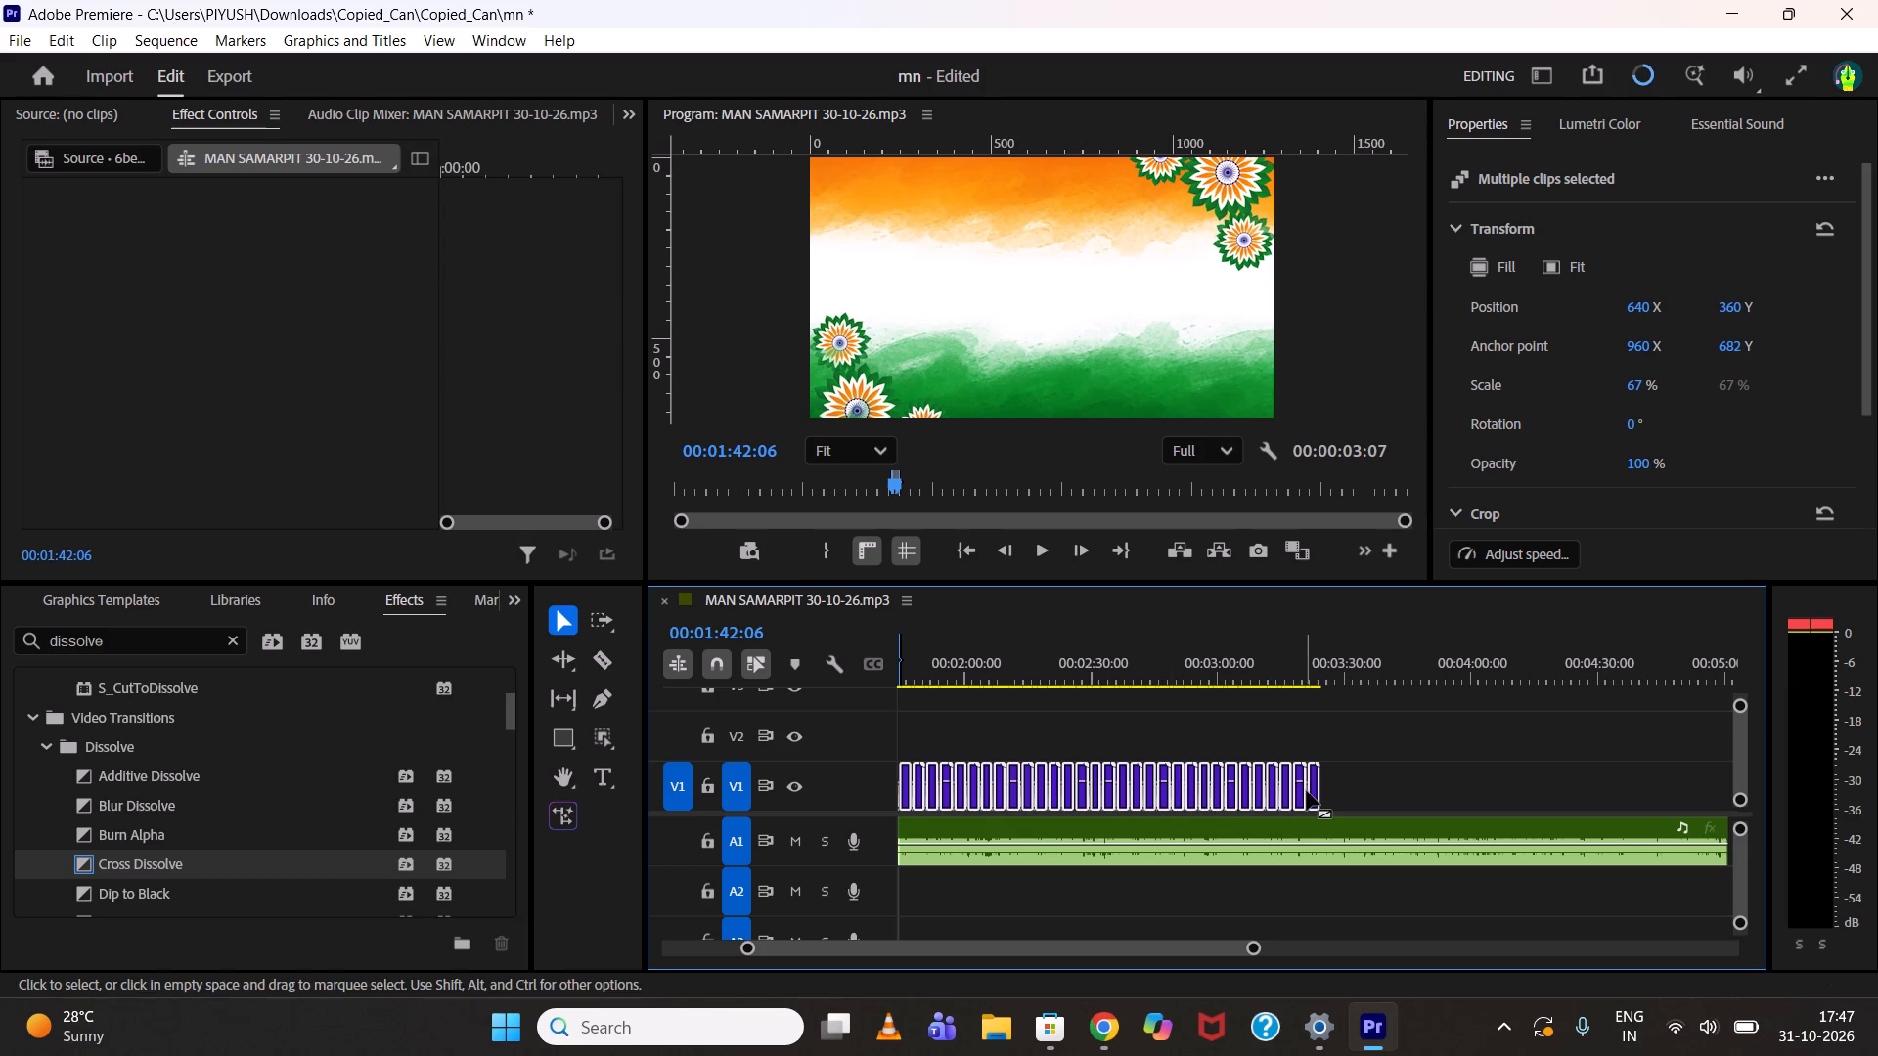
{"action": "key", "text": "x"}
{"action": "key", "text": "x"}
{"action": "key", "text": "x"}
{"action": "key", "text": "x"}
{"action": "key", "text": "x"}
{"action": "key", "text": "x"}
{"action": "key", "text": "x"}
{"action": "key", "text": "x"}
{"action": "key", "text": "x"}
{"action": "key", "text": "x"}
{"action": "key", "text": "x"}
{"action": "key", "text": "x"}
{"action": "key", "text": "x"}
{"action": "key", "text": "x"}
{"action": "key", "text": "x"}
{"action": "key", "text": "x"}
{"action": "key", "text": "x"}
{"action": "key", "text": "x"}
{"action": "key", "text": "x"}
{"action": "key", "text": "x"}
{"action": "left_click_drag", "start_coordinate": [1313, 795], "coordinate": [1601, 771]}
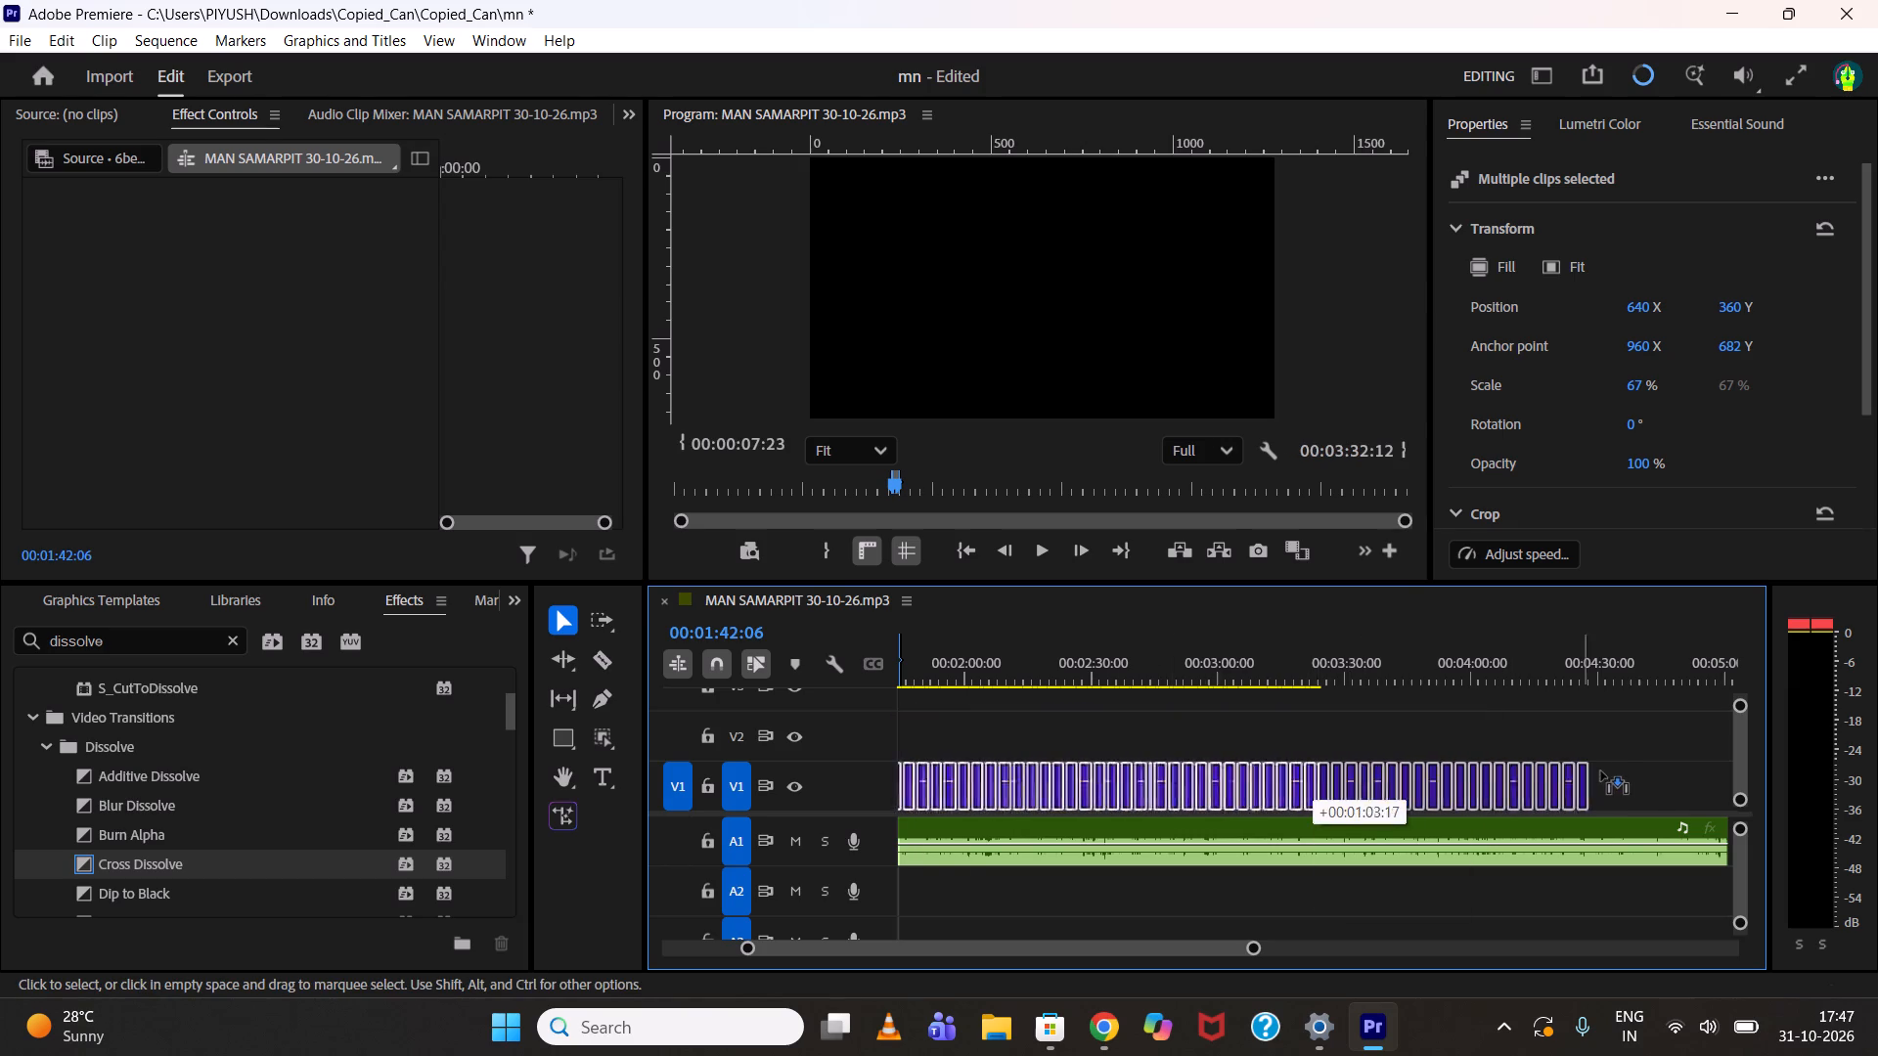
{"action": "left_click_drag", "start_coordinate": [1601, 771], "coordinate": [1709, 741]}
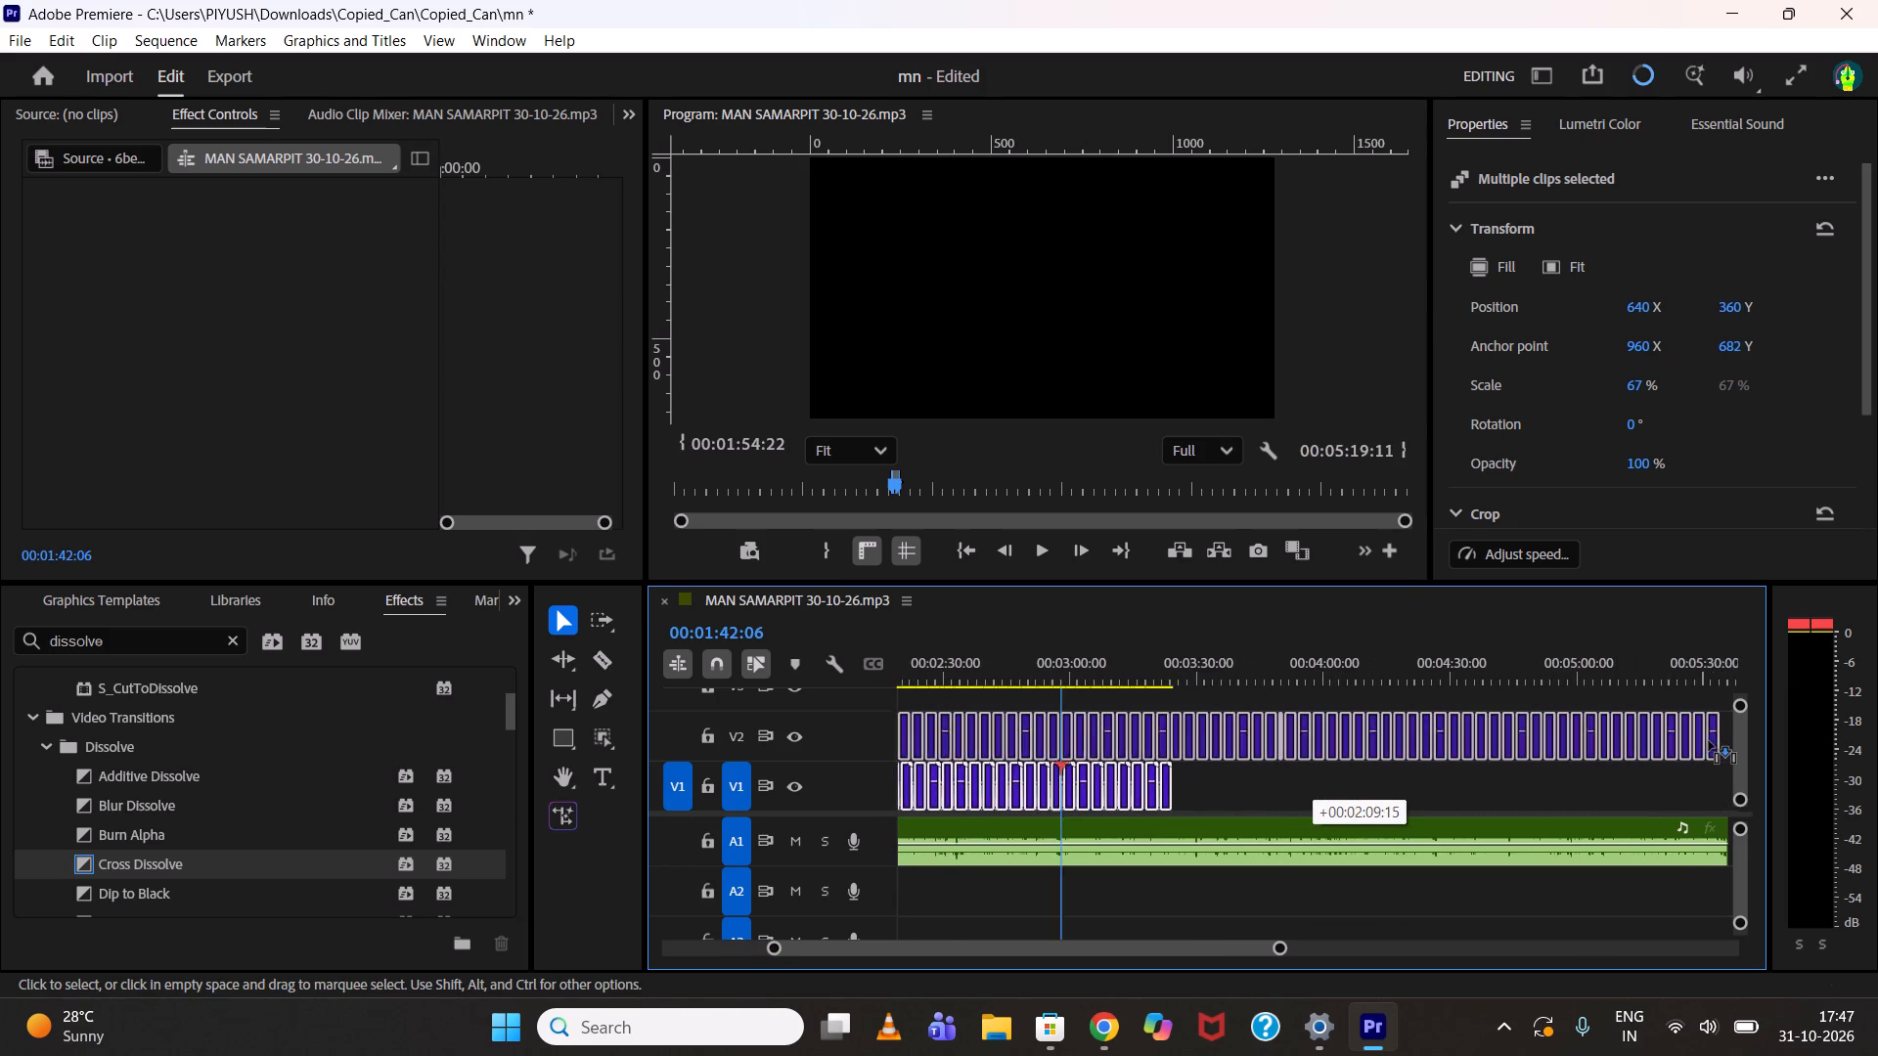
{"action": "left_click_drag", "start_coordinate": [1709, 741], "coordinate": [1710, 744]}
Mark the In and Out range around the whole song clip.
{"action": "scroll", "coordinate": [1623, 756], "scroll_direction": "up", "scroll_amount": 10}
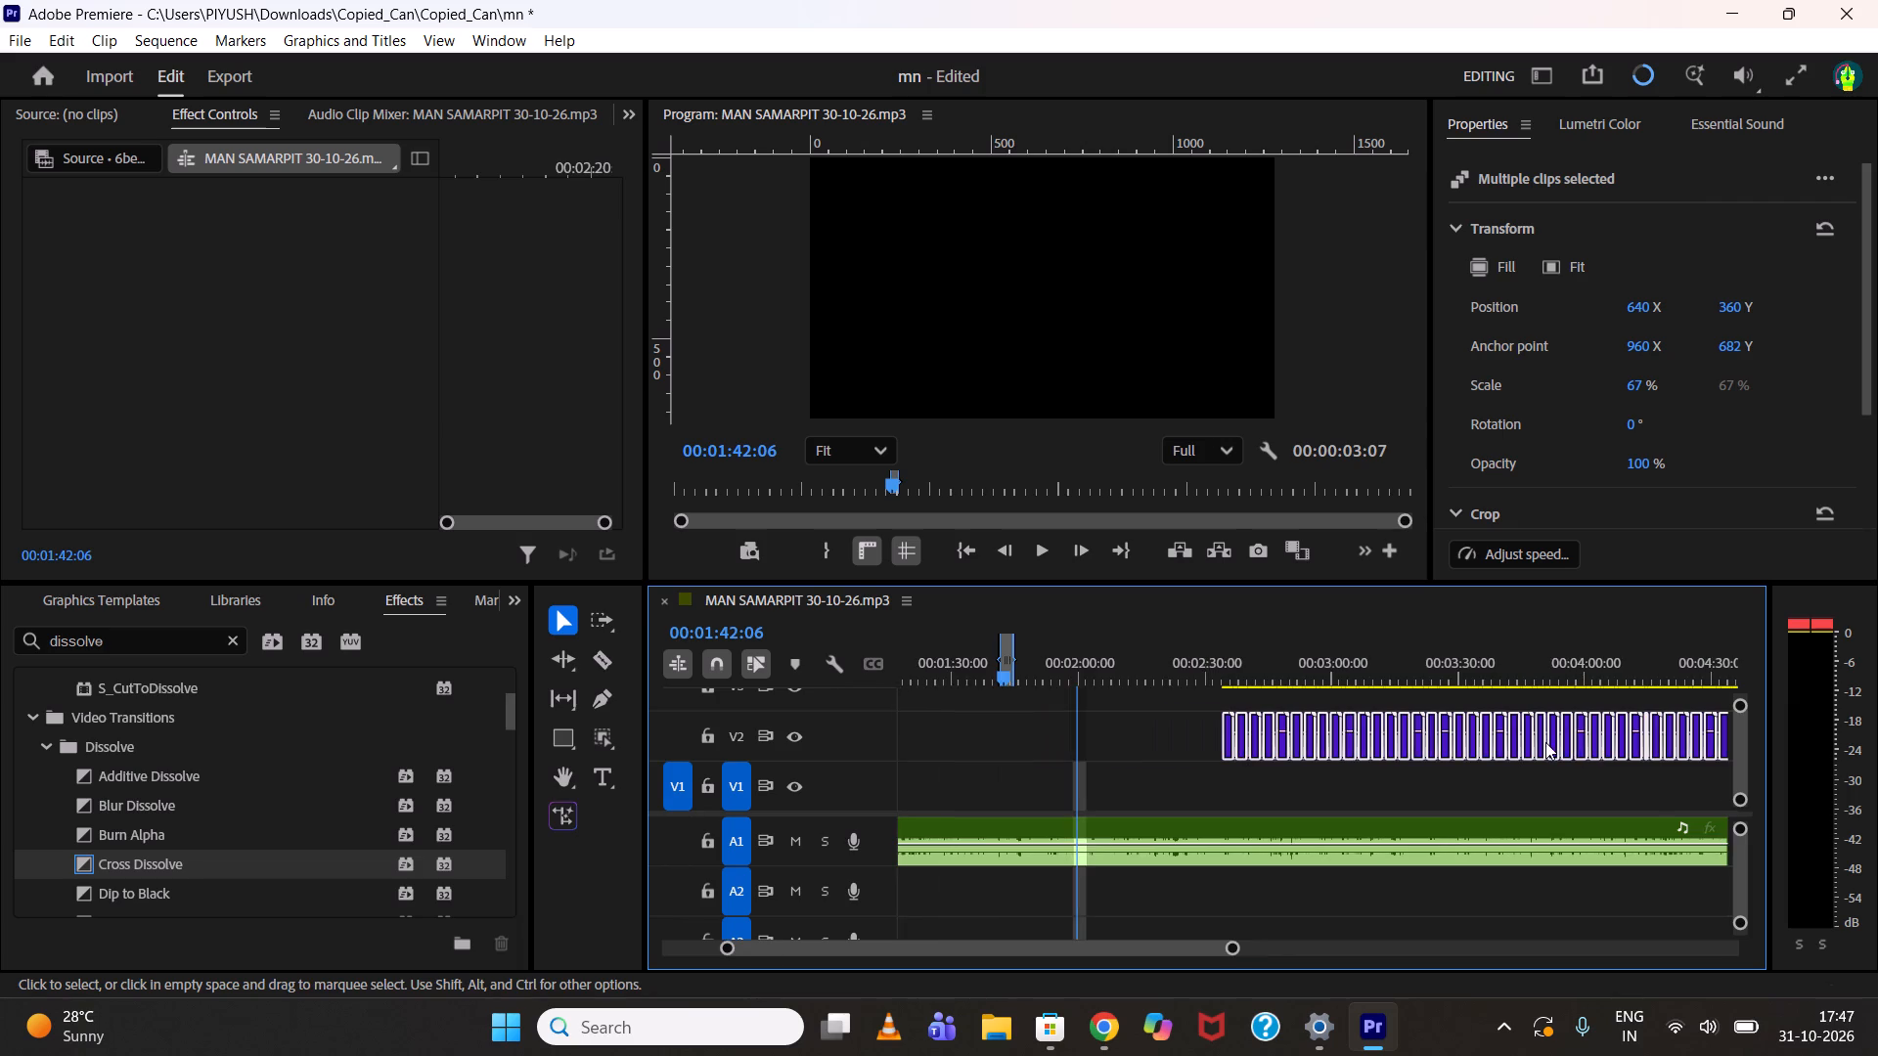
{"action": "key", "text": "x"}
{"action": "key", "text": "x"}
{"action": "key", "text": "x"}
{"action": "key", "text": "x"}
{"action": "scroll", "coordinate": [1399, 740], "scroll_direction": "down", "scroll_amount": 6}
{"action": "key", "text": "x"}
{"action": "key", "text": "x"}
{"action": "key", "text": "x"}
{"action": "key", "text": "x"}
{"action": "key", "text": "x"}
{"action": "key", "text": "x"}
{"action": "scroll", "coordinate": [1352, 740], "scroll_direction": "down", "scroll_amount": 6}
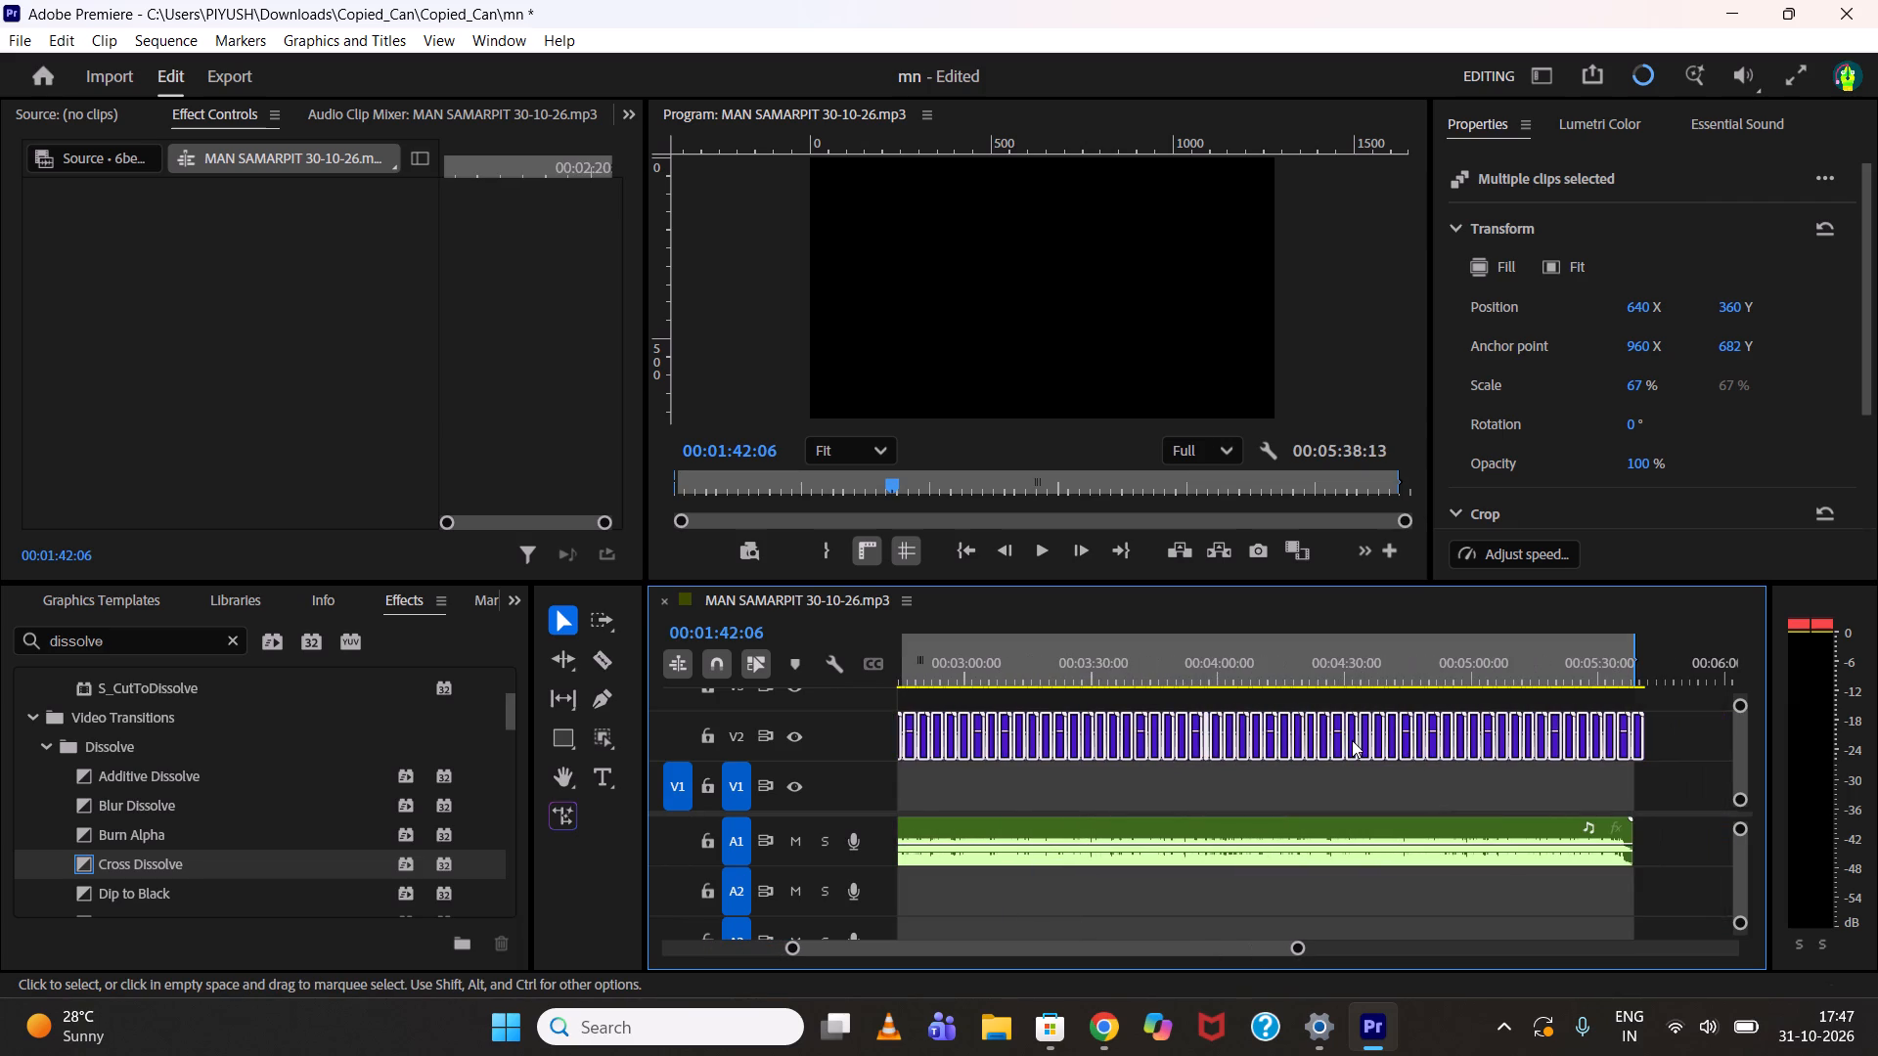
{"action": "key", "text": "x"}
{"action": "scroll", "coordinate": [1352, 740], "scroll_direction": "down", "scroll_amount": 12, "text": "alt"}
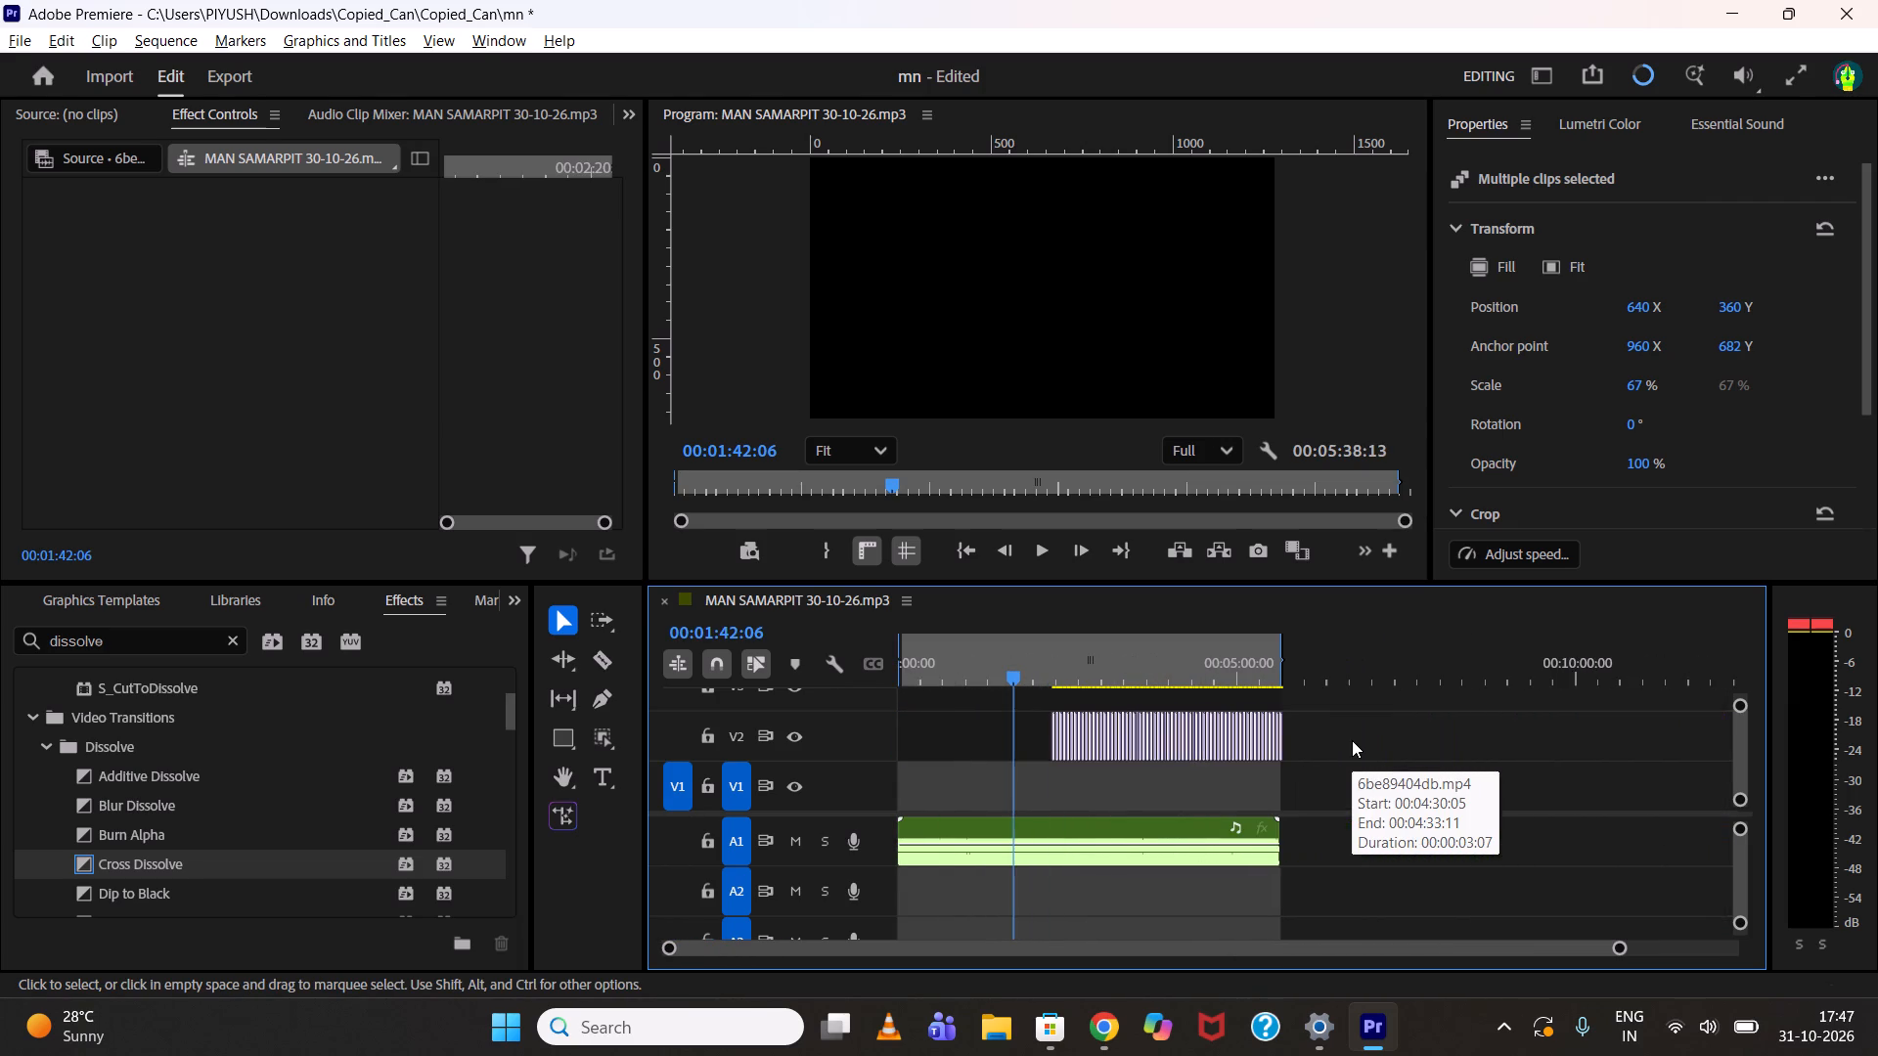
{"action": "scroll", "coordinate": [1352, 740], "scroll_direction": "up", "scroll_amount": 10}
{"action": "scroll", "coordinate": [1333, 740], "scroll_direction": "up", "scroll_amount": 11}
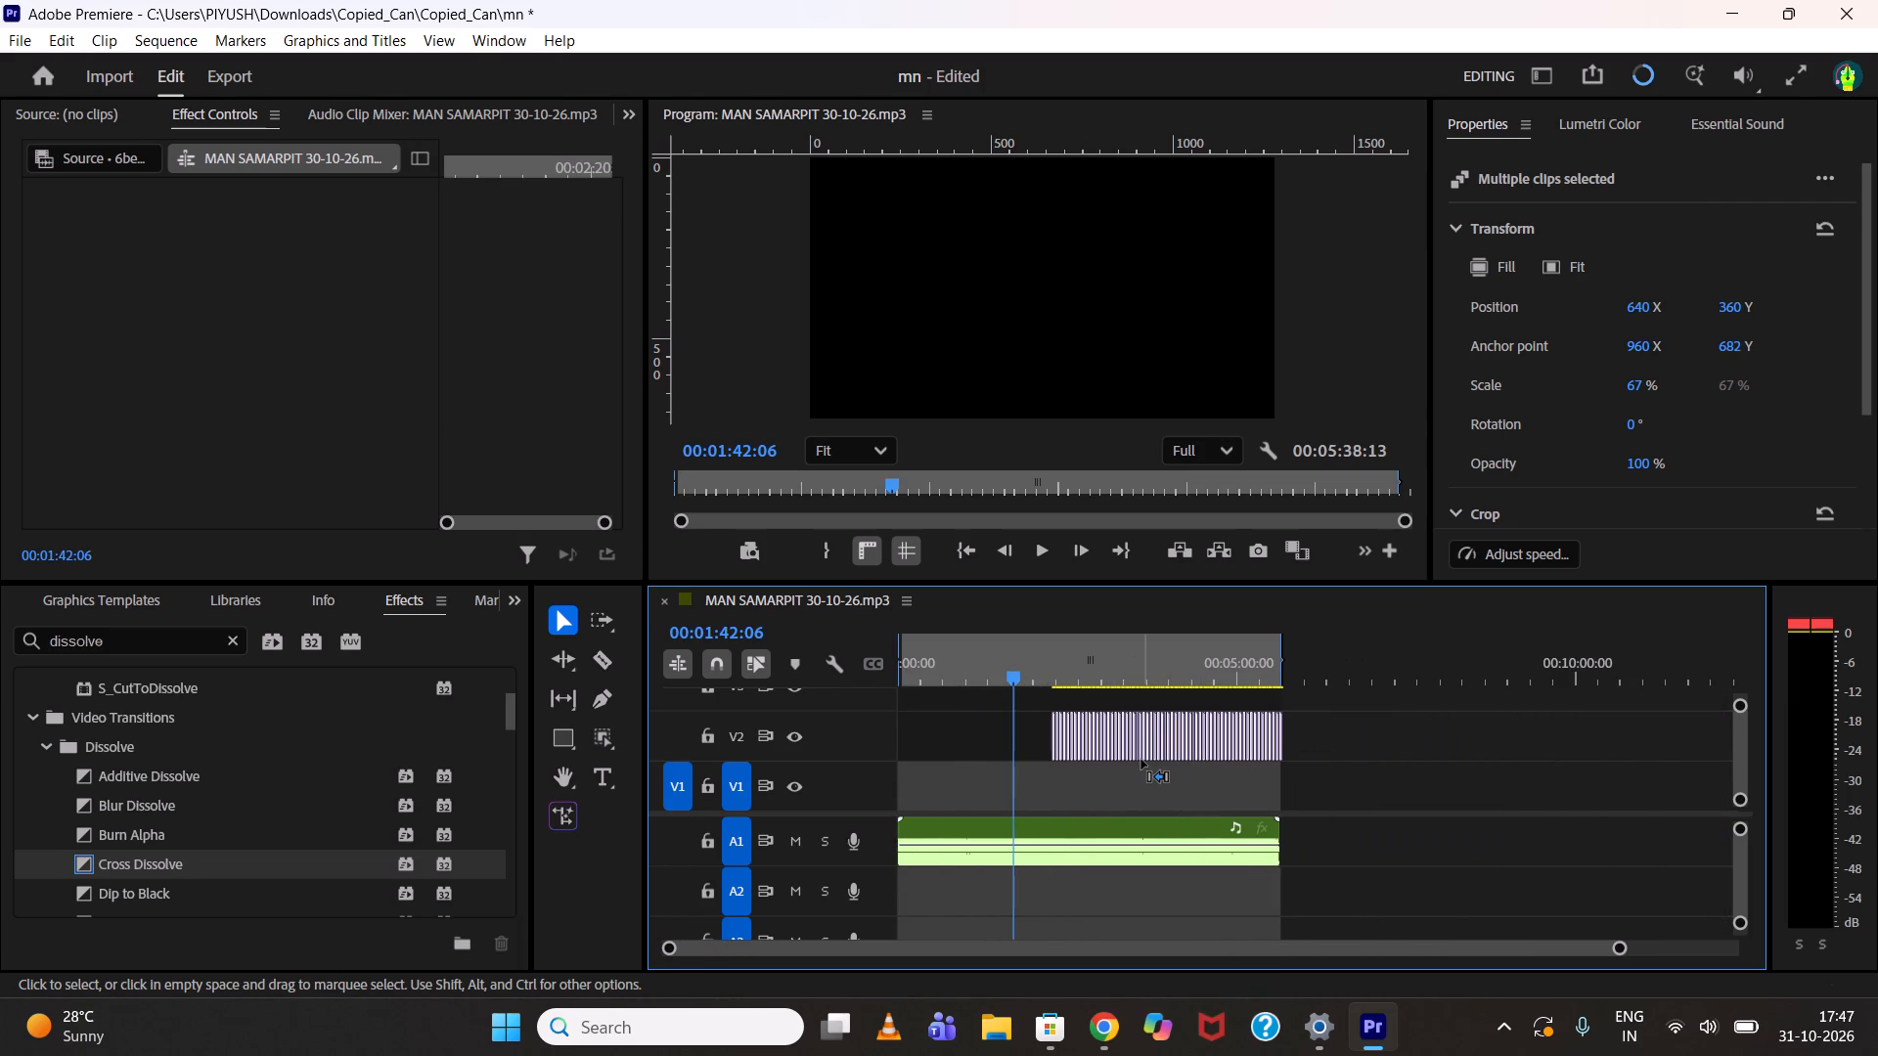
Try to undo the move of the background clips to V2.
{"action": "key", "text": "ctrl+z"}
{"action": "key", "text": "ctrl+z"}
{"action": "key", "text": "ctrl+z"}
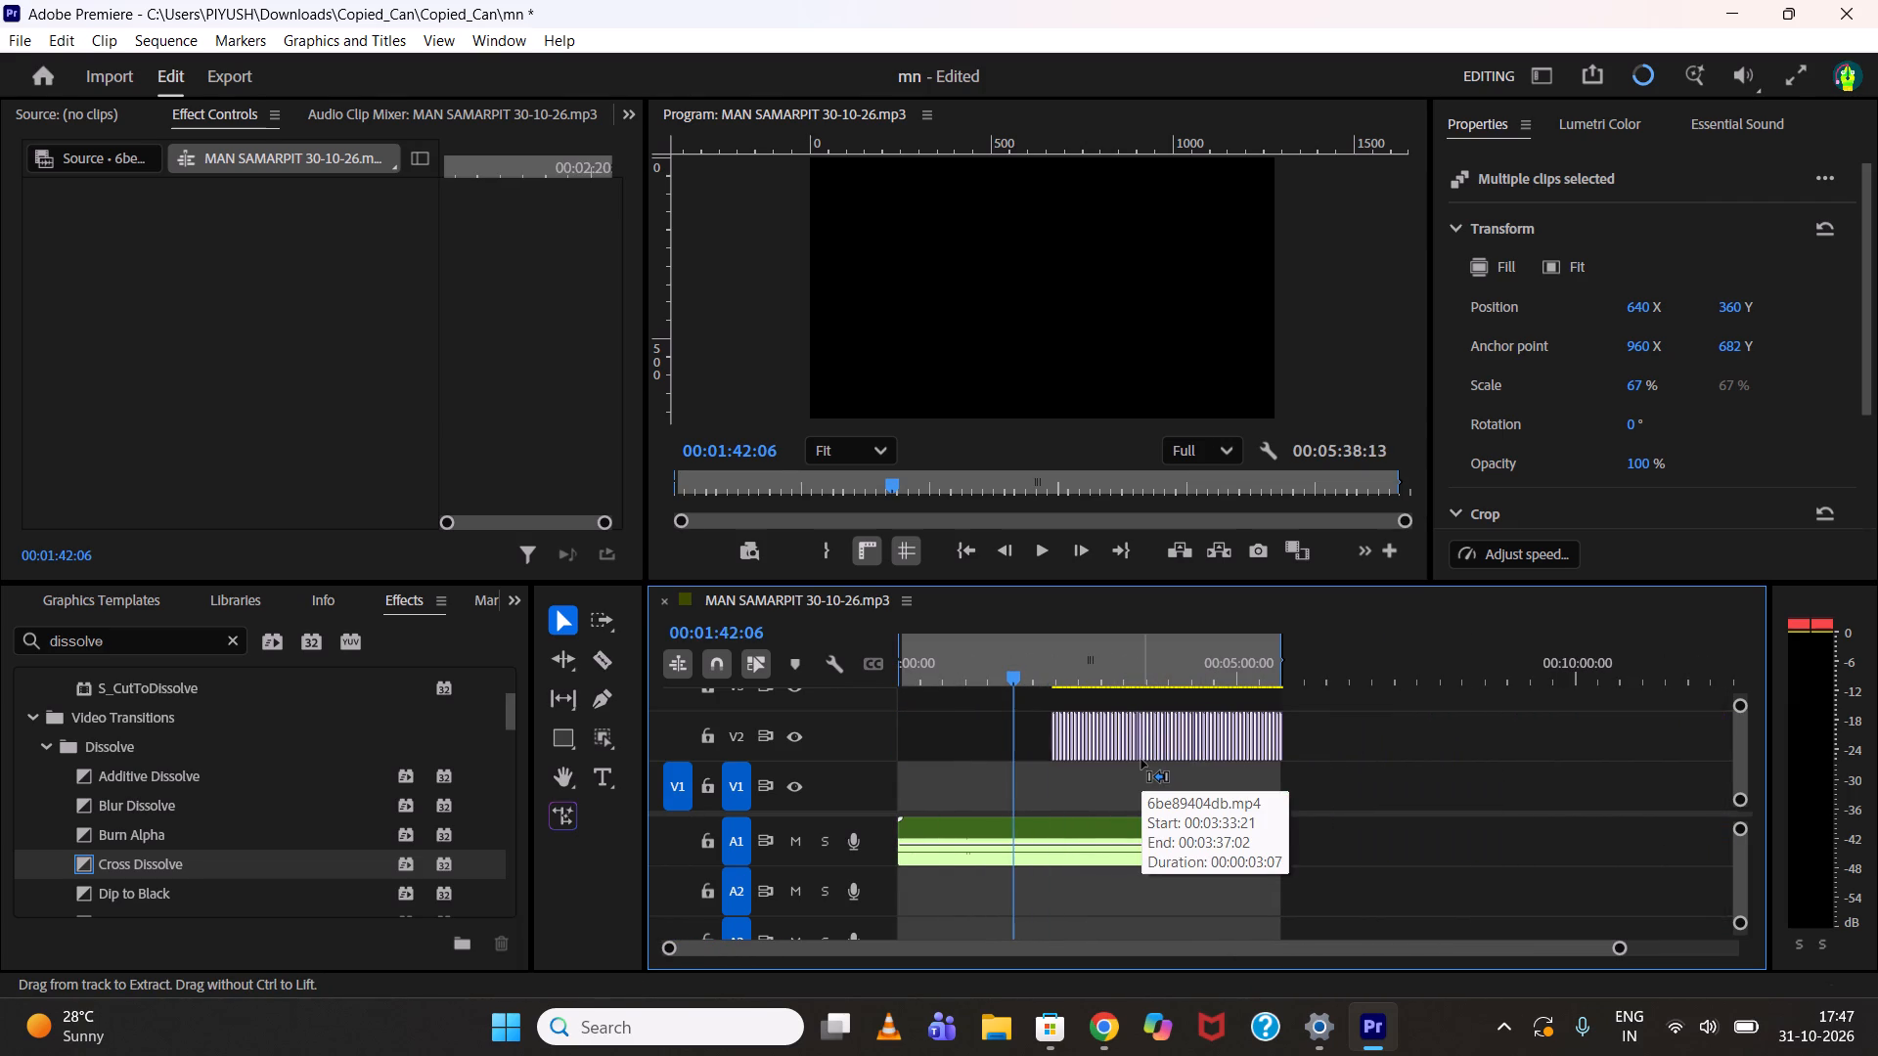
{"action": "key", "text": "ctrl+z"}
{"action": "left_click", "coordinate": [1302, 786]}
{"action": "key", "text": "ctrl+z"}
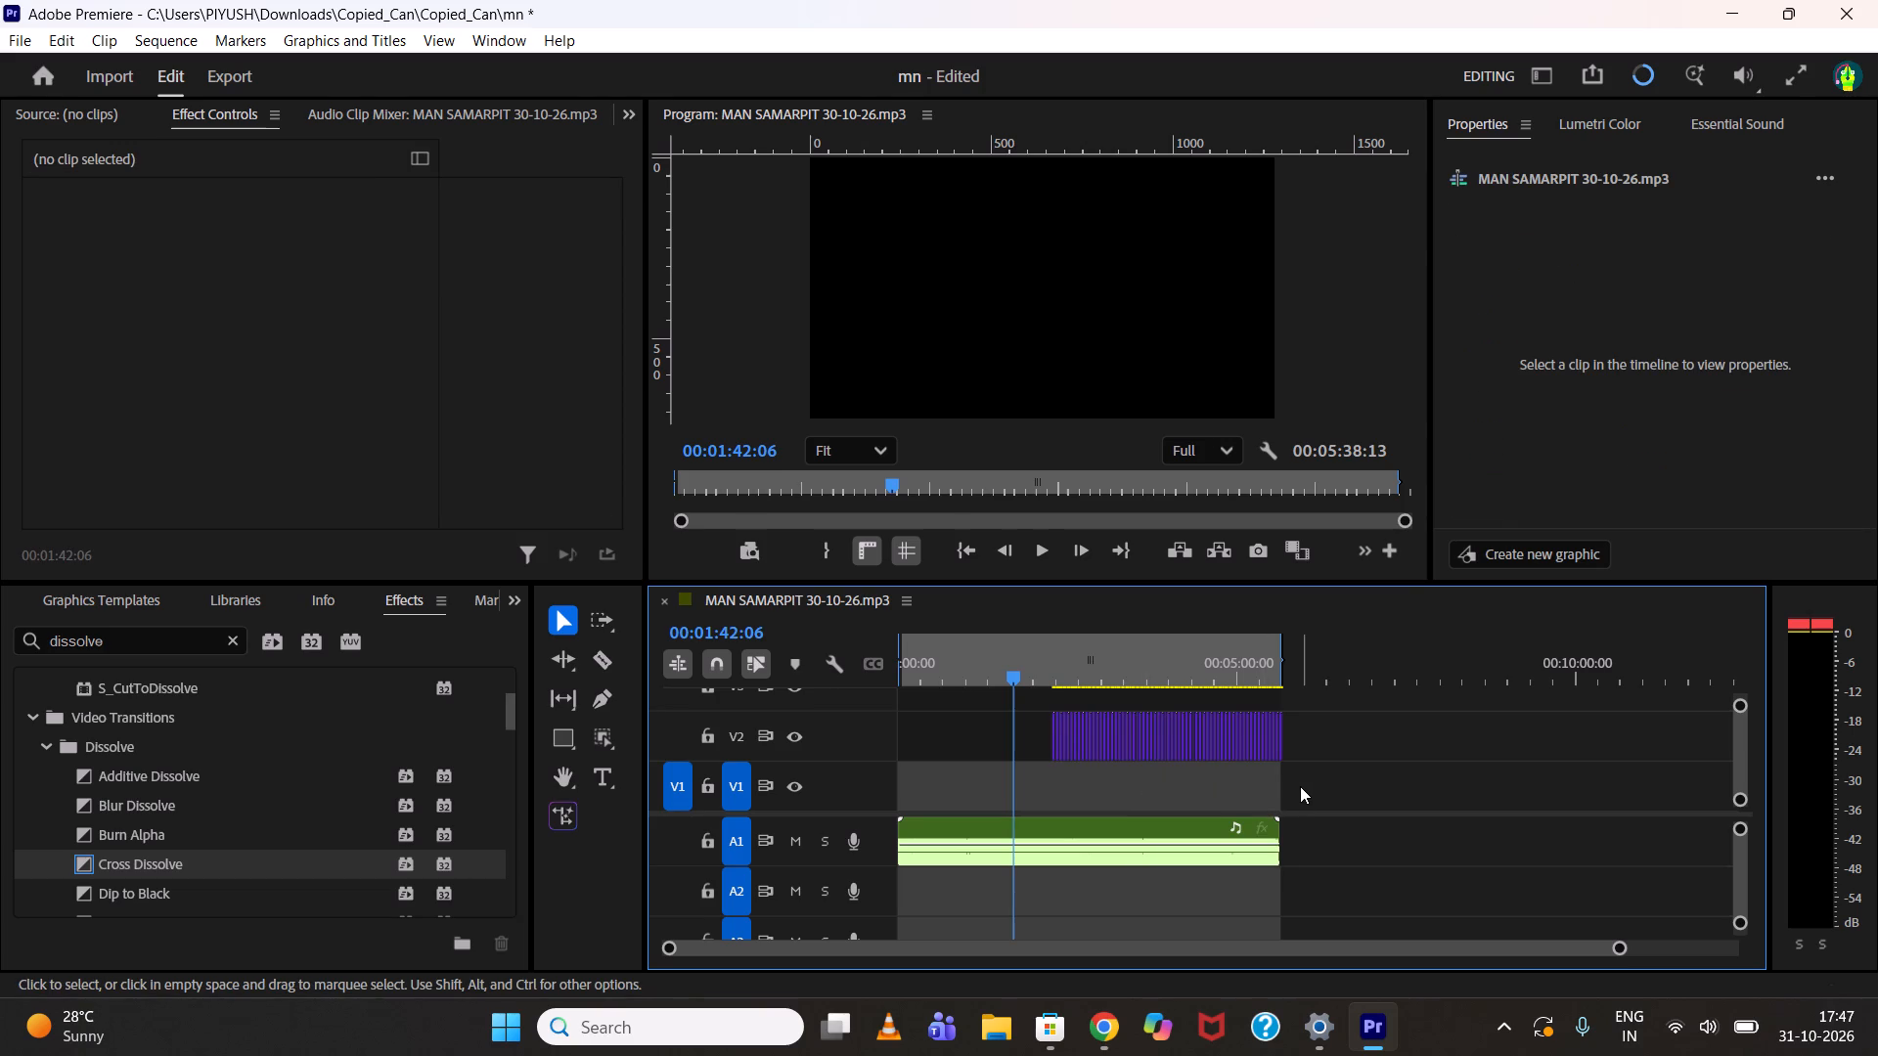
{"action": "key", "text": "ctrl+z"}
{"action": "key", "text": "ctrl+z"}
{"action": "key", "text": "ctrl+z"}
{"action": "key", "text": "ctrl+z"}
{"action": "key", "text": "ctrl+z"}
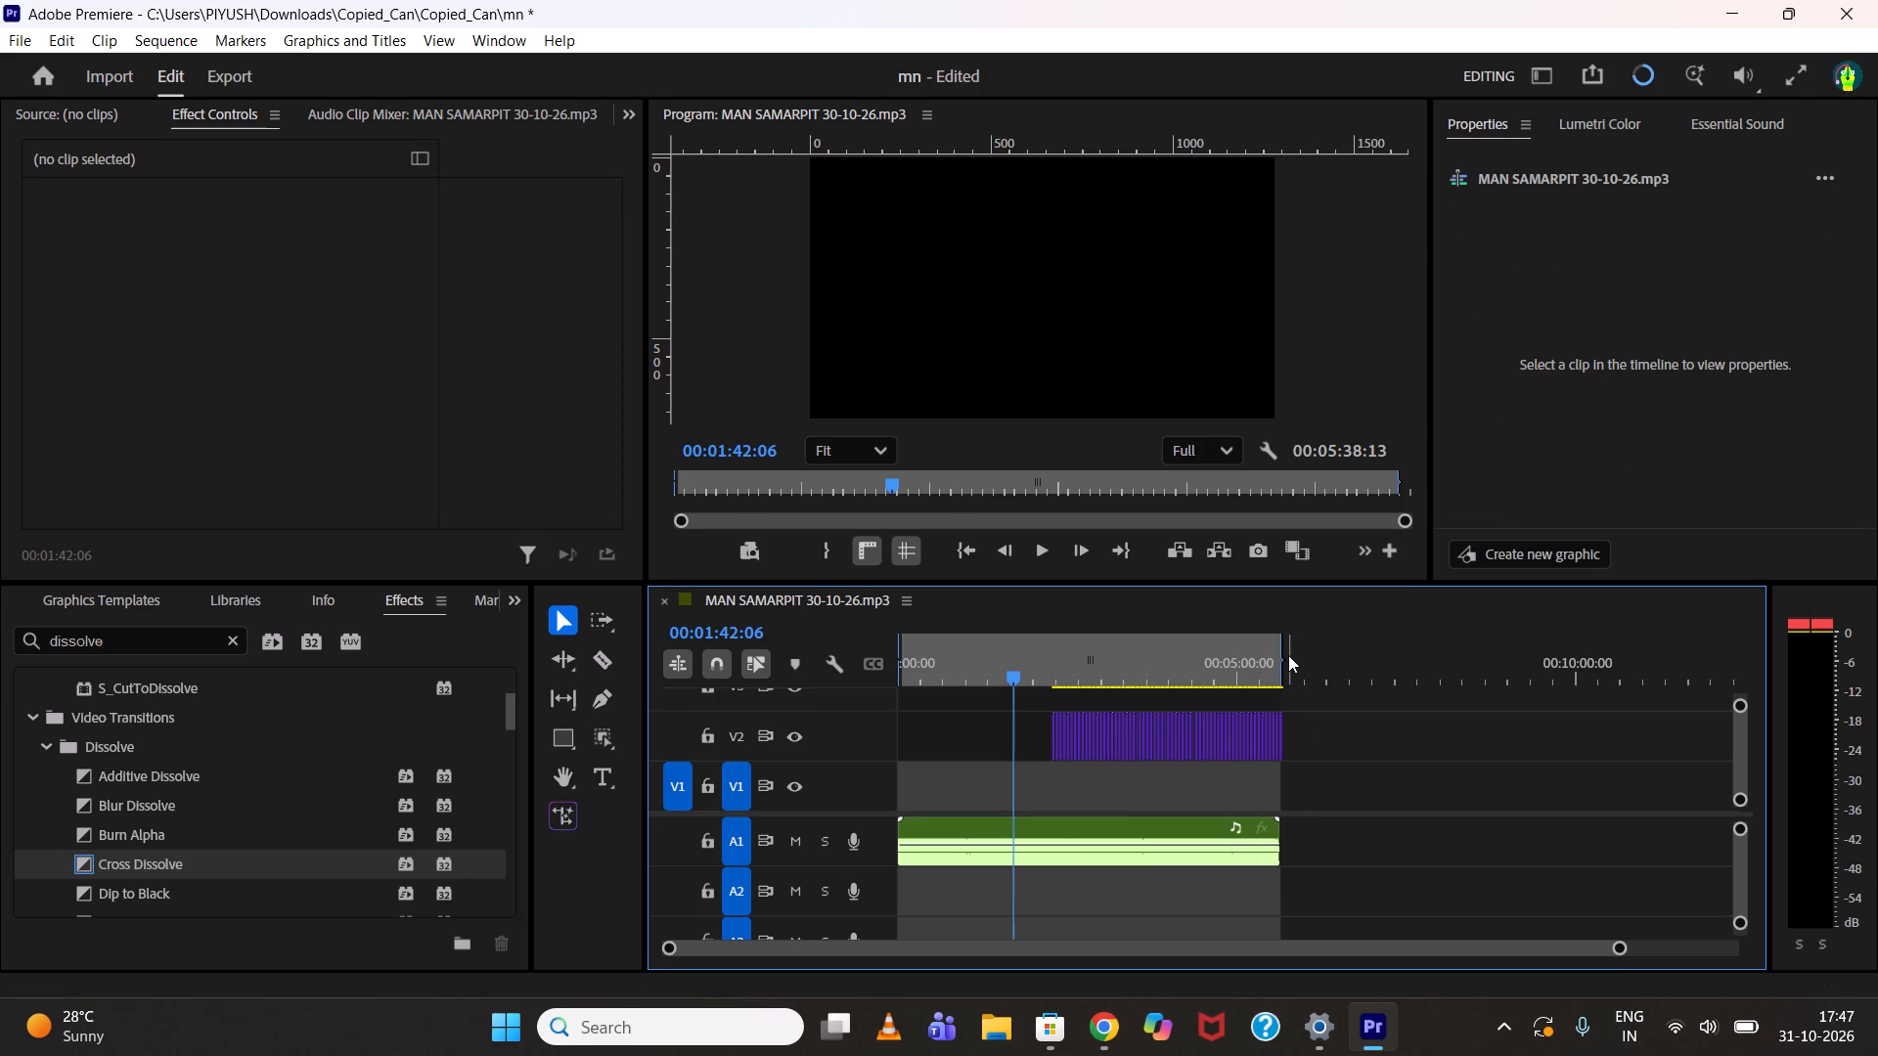
Clear the sequence's In and Out points.
{"action": "key", "text": "ctrl+shift+x"}
Select all the background clips on V2 and move them back to V1, starting at the beginning of the sequence.
{"action": "left_click_drag", "start_coordinate": [1309, 699], "coordinate": [1168, 717]}
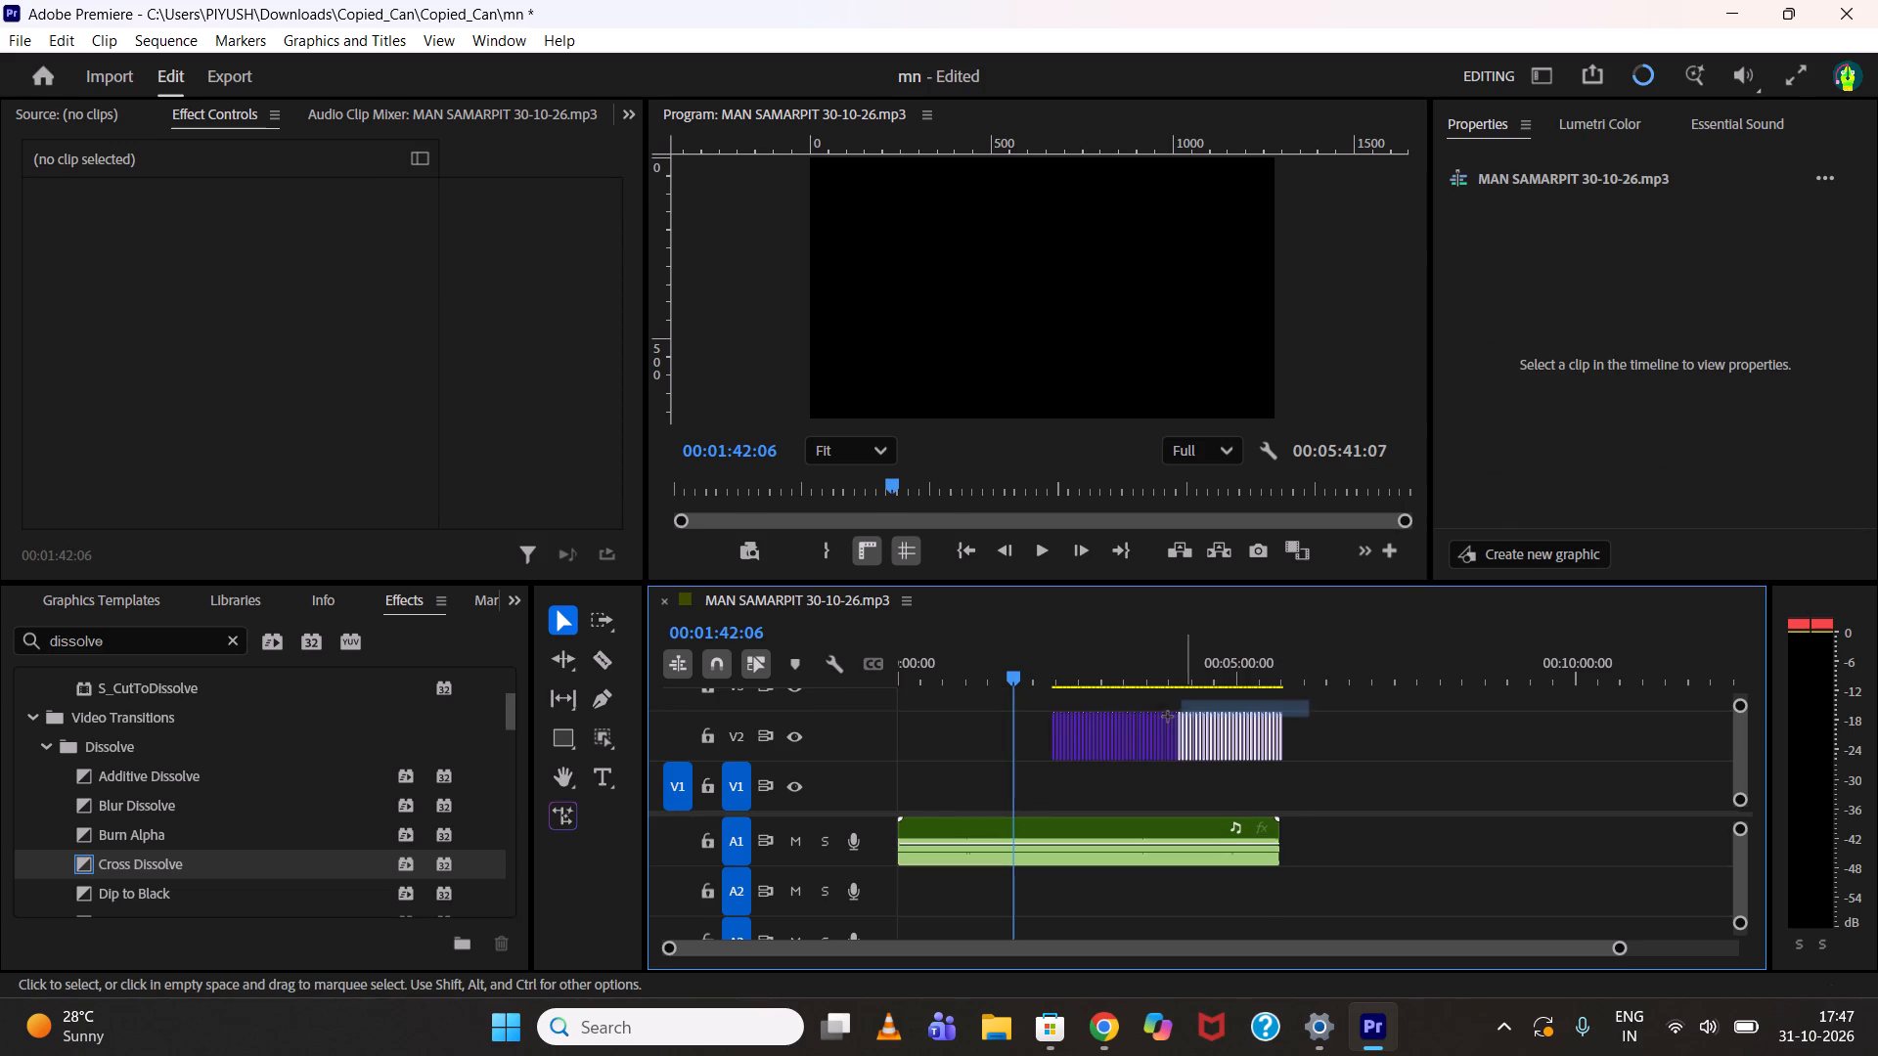
{"action": "left_click_drag", "start_coordinate": [1168, 717], "coordinate": [1046, 720]}
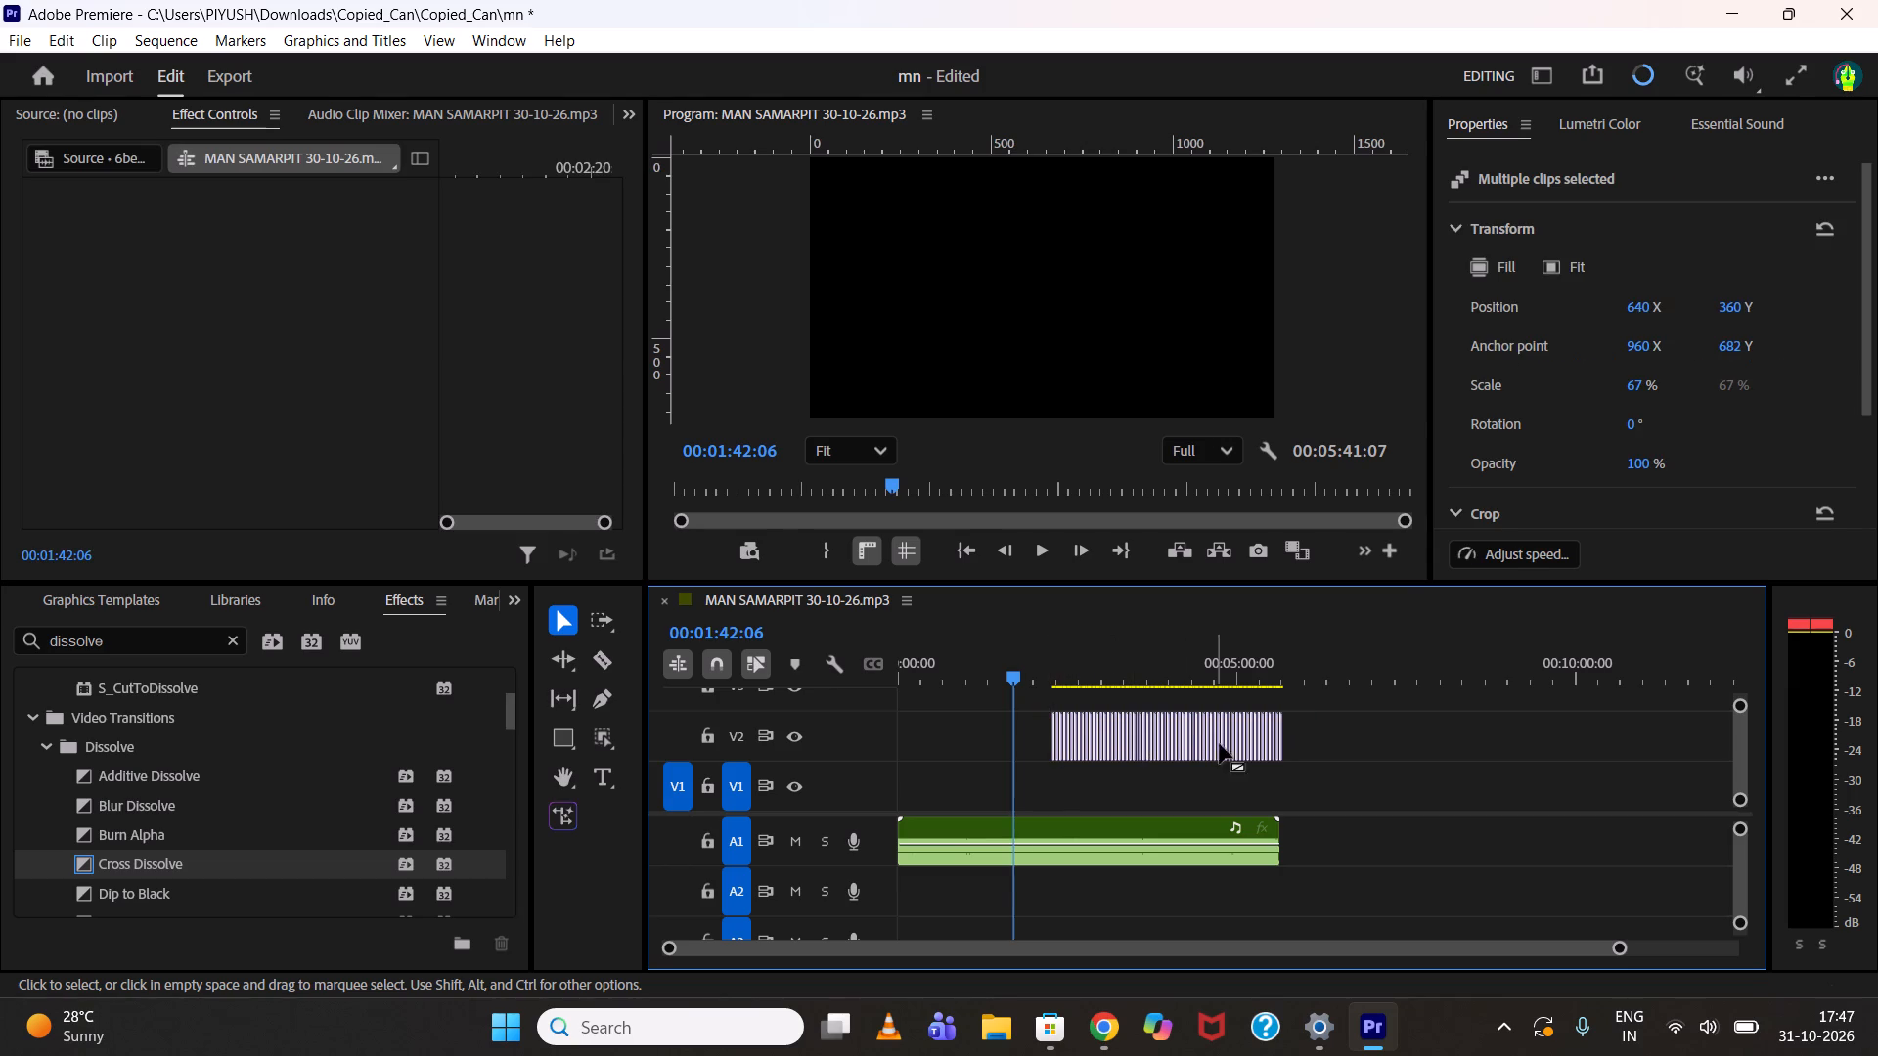
{"action": "scroll", "coordinate": [1270, 748], "scroll_direction": "up", "scroll_amount": 8, "text": "alt"}
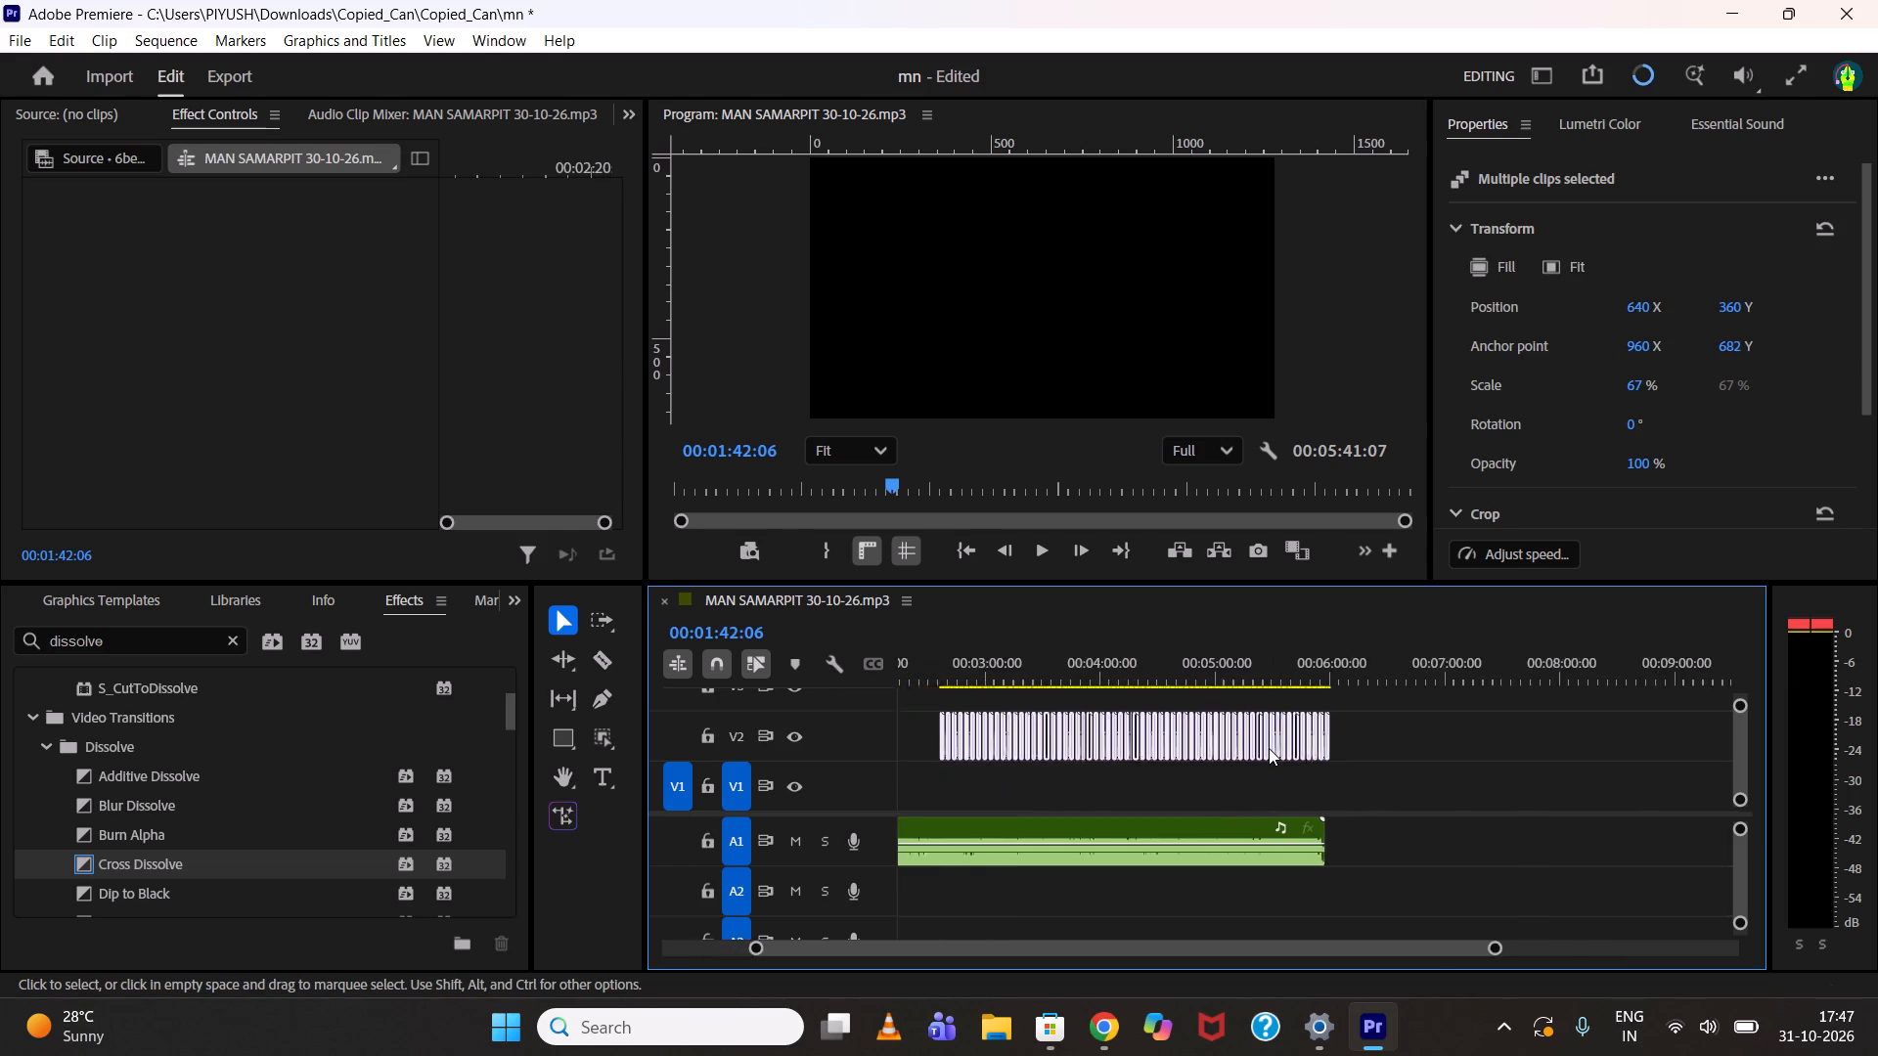
{"action": "scroll", "coordinate": [1269, 748], "scroll_direction": "up", "scroll_amount": 12, "text": "alt"}
{"action": "left_click_drag", "start_coordinate": [1280, 748], "coordinate": [1207, 785]}
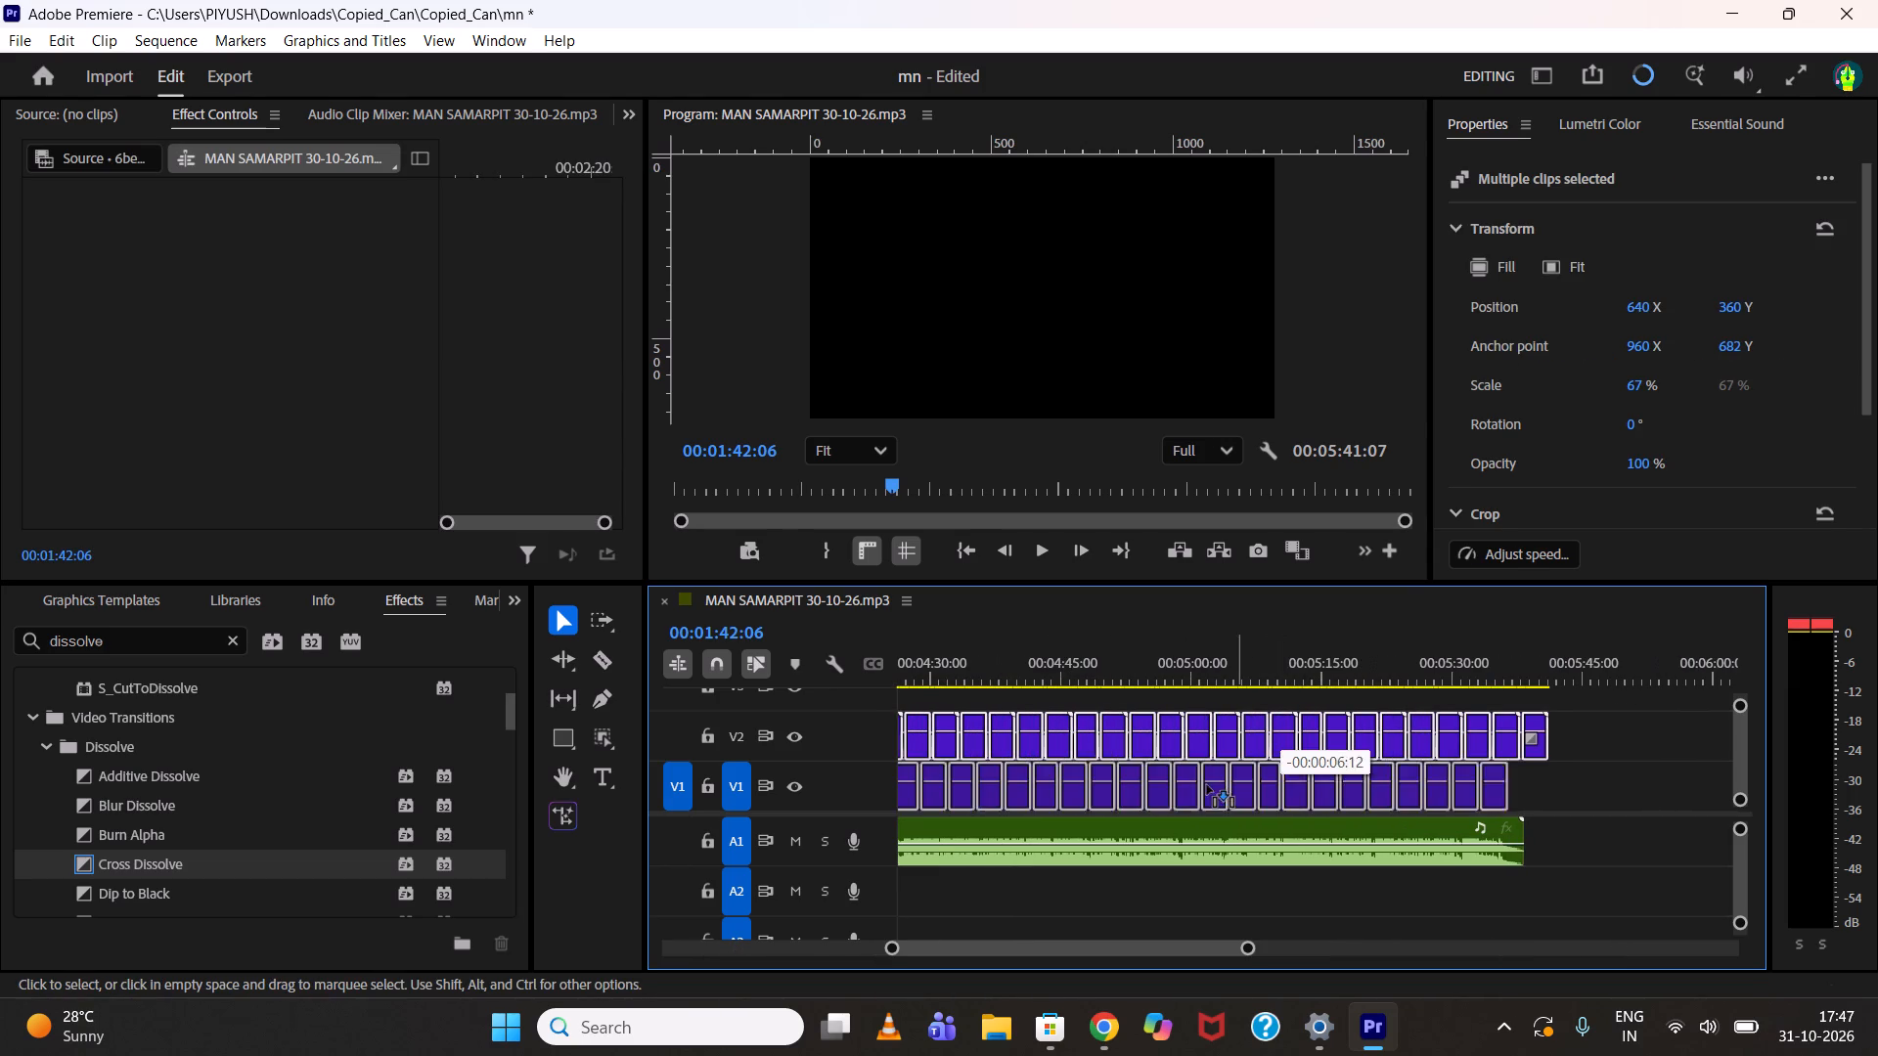
{"action": "left_click_drag", "start_coordinate": [1207, 785], "coordinate": [915, 788]}
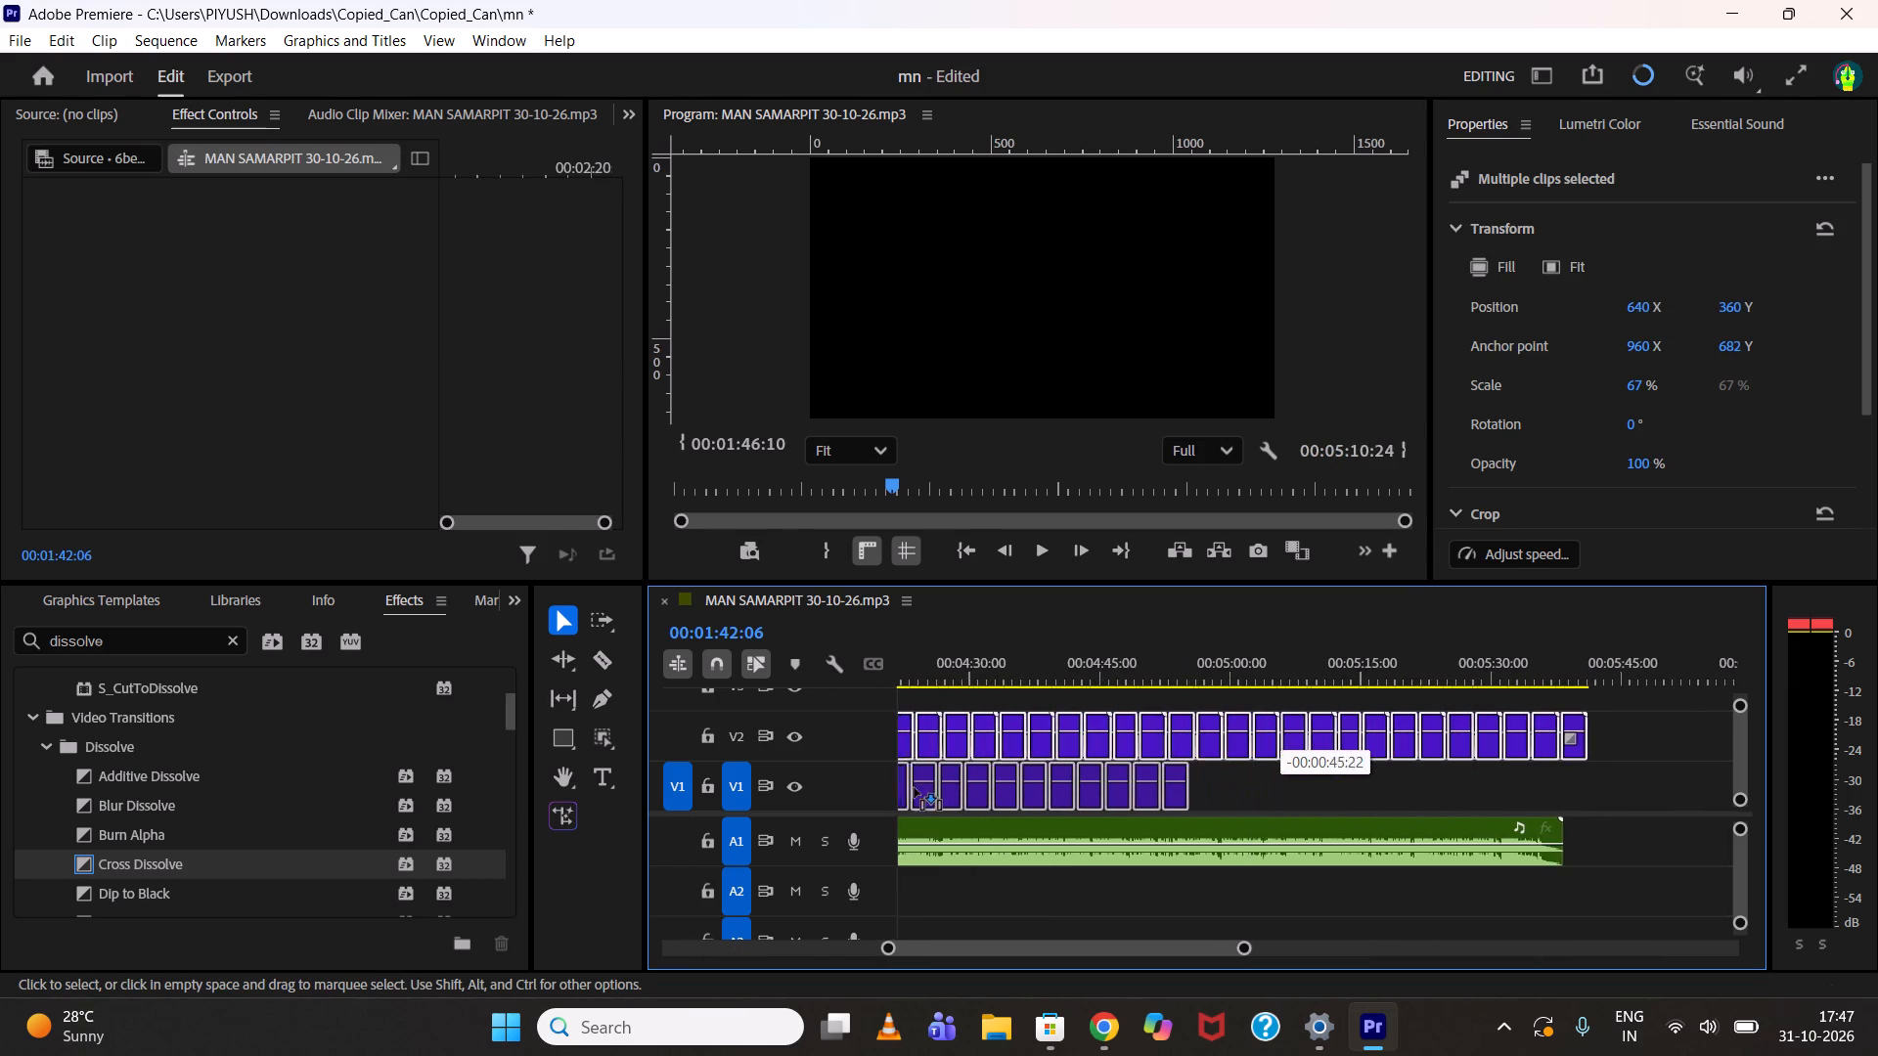
{"action": "left_click_drag", "start_coordinate": [915, 788], "coordinate": [896, 790]}
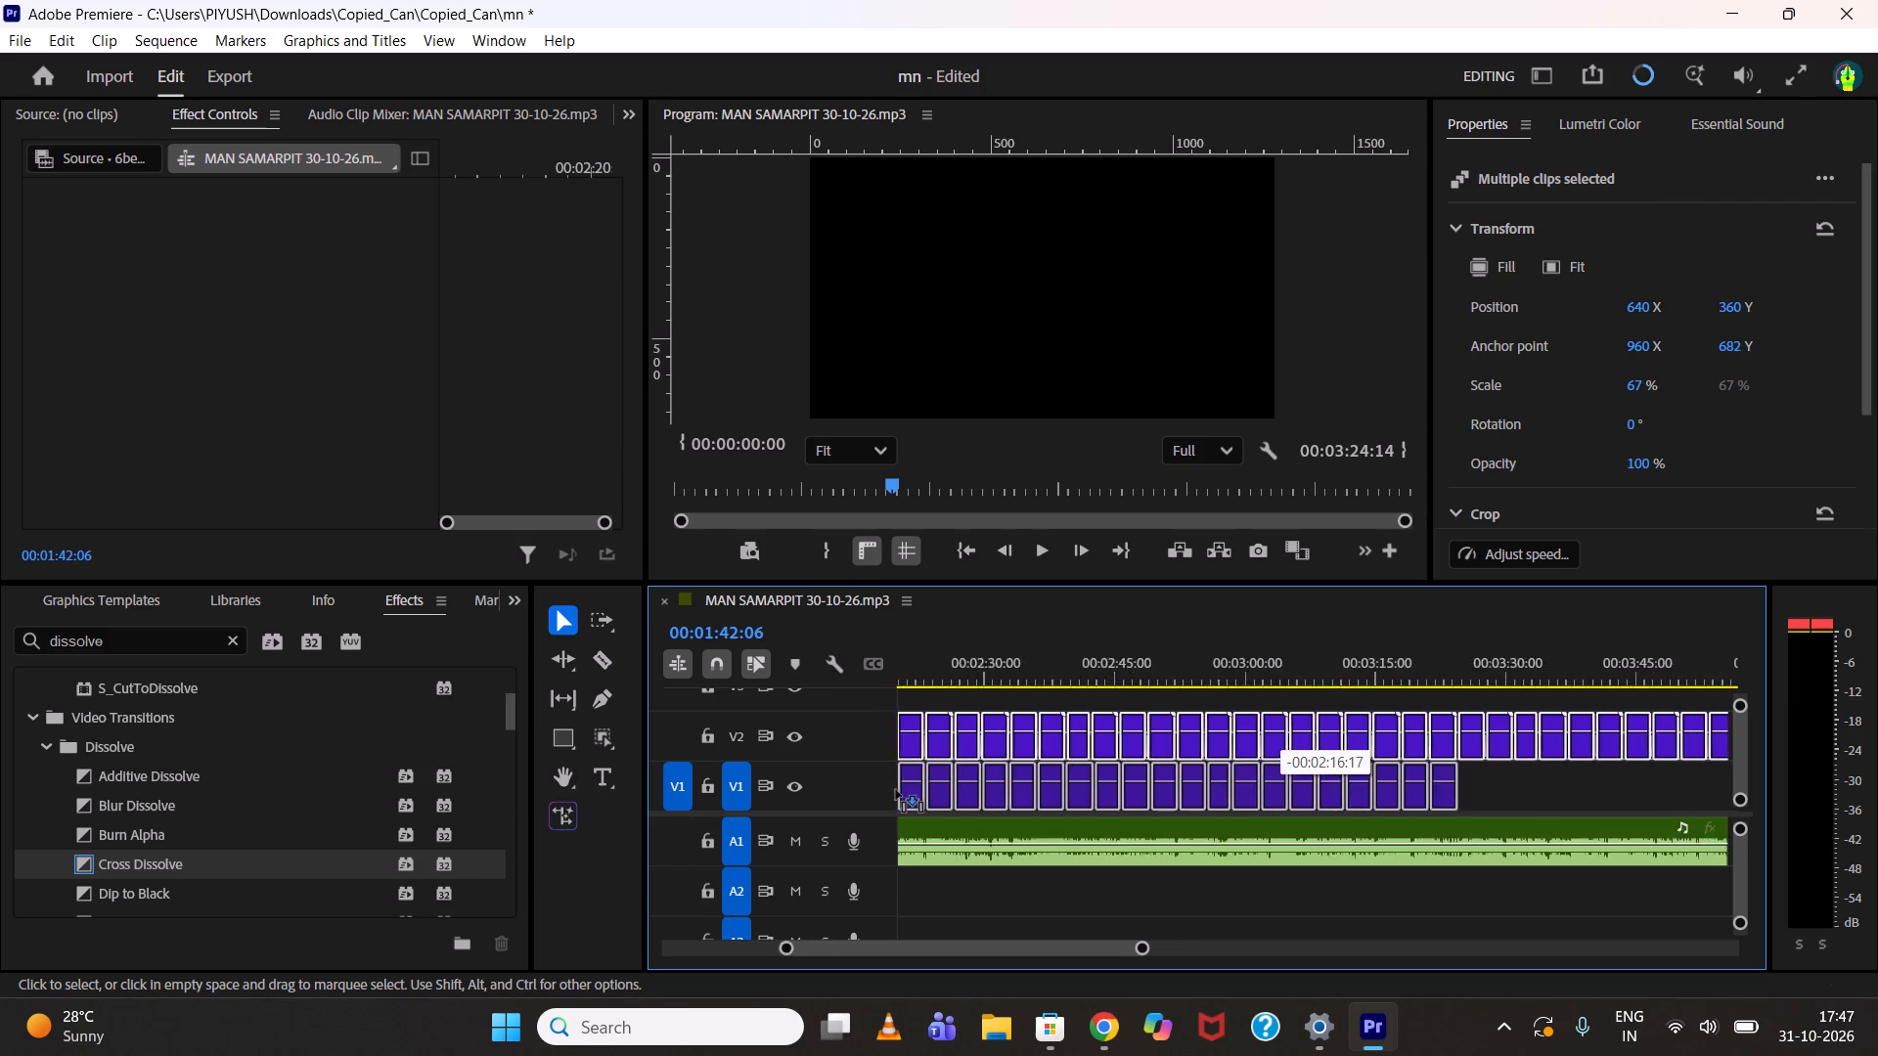
{"action": "left_click_drag", "start_coordinate": [896, 790], "coordinate": [916, 794]}
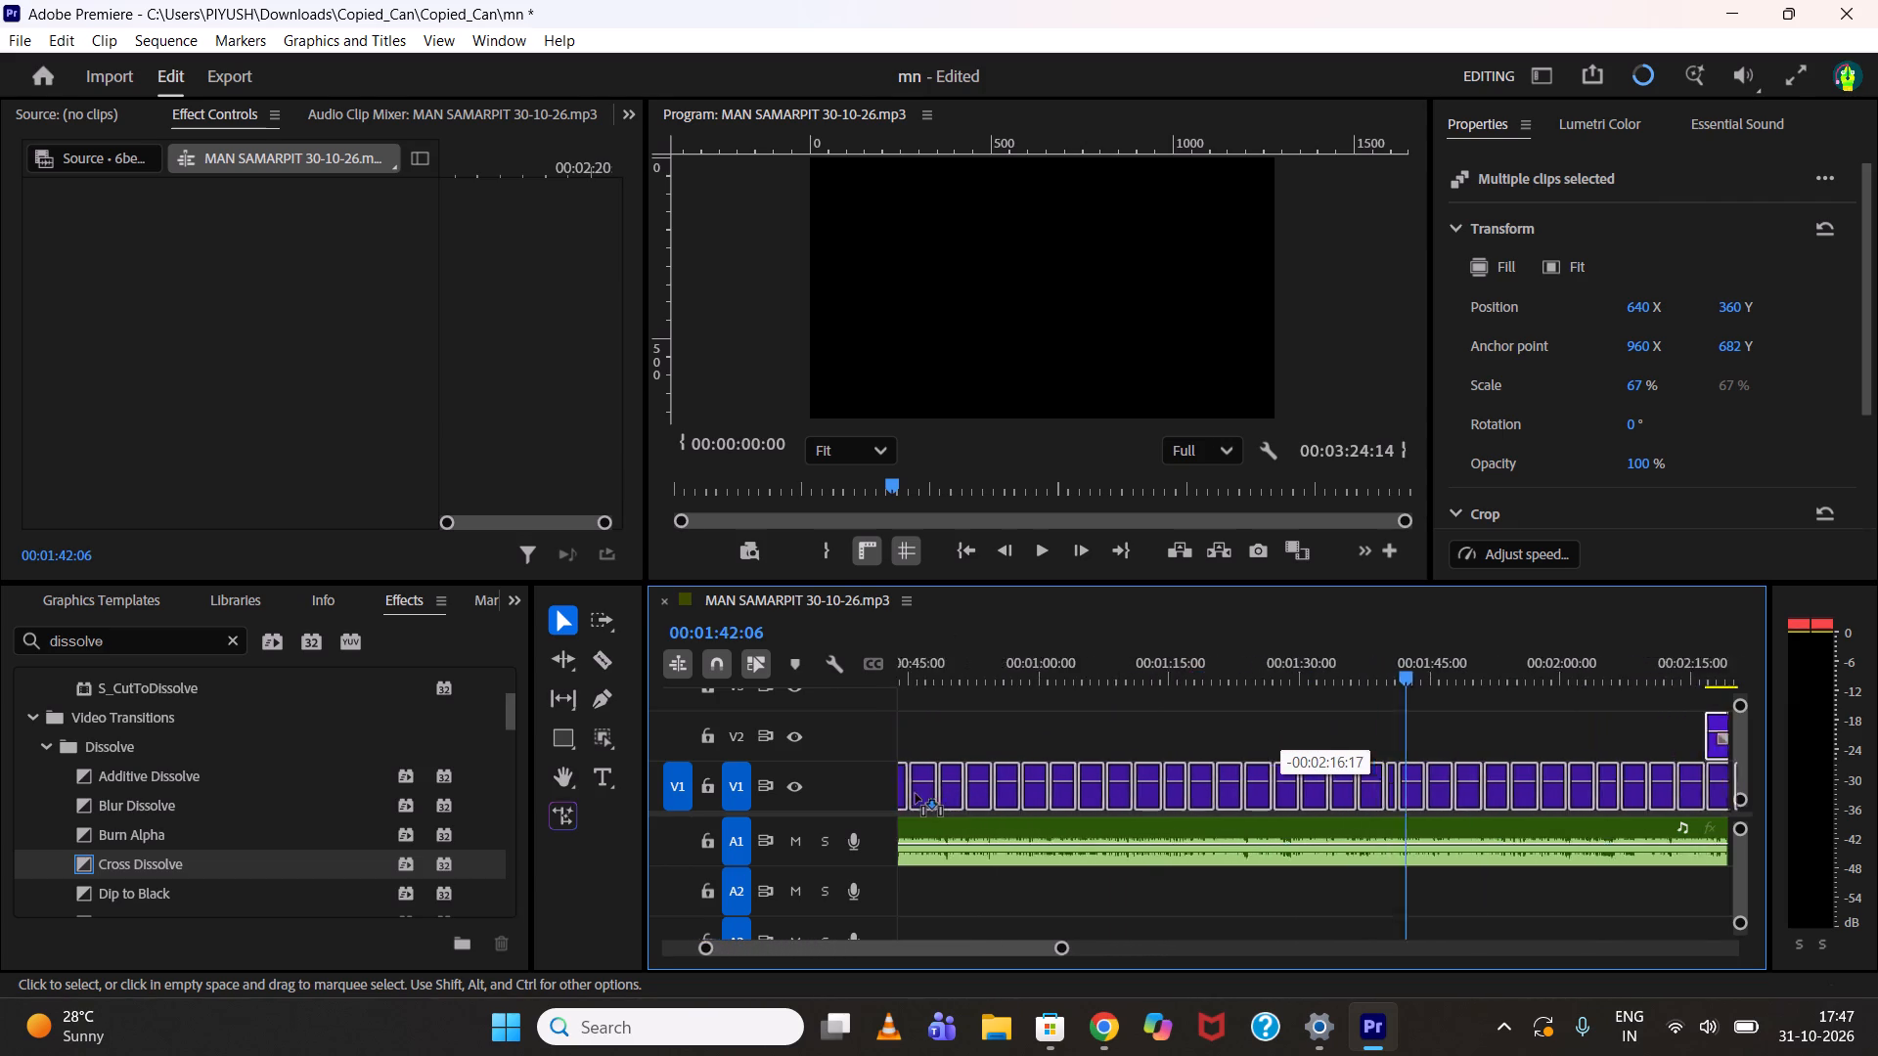
{"action": "left_click_drag", "start_coordinate": [916, 794], "coordinate": [1135, 803]}
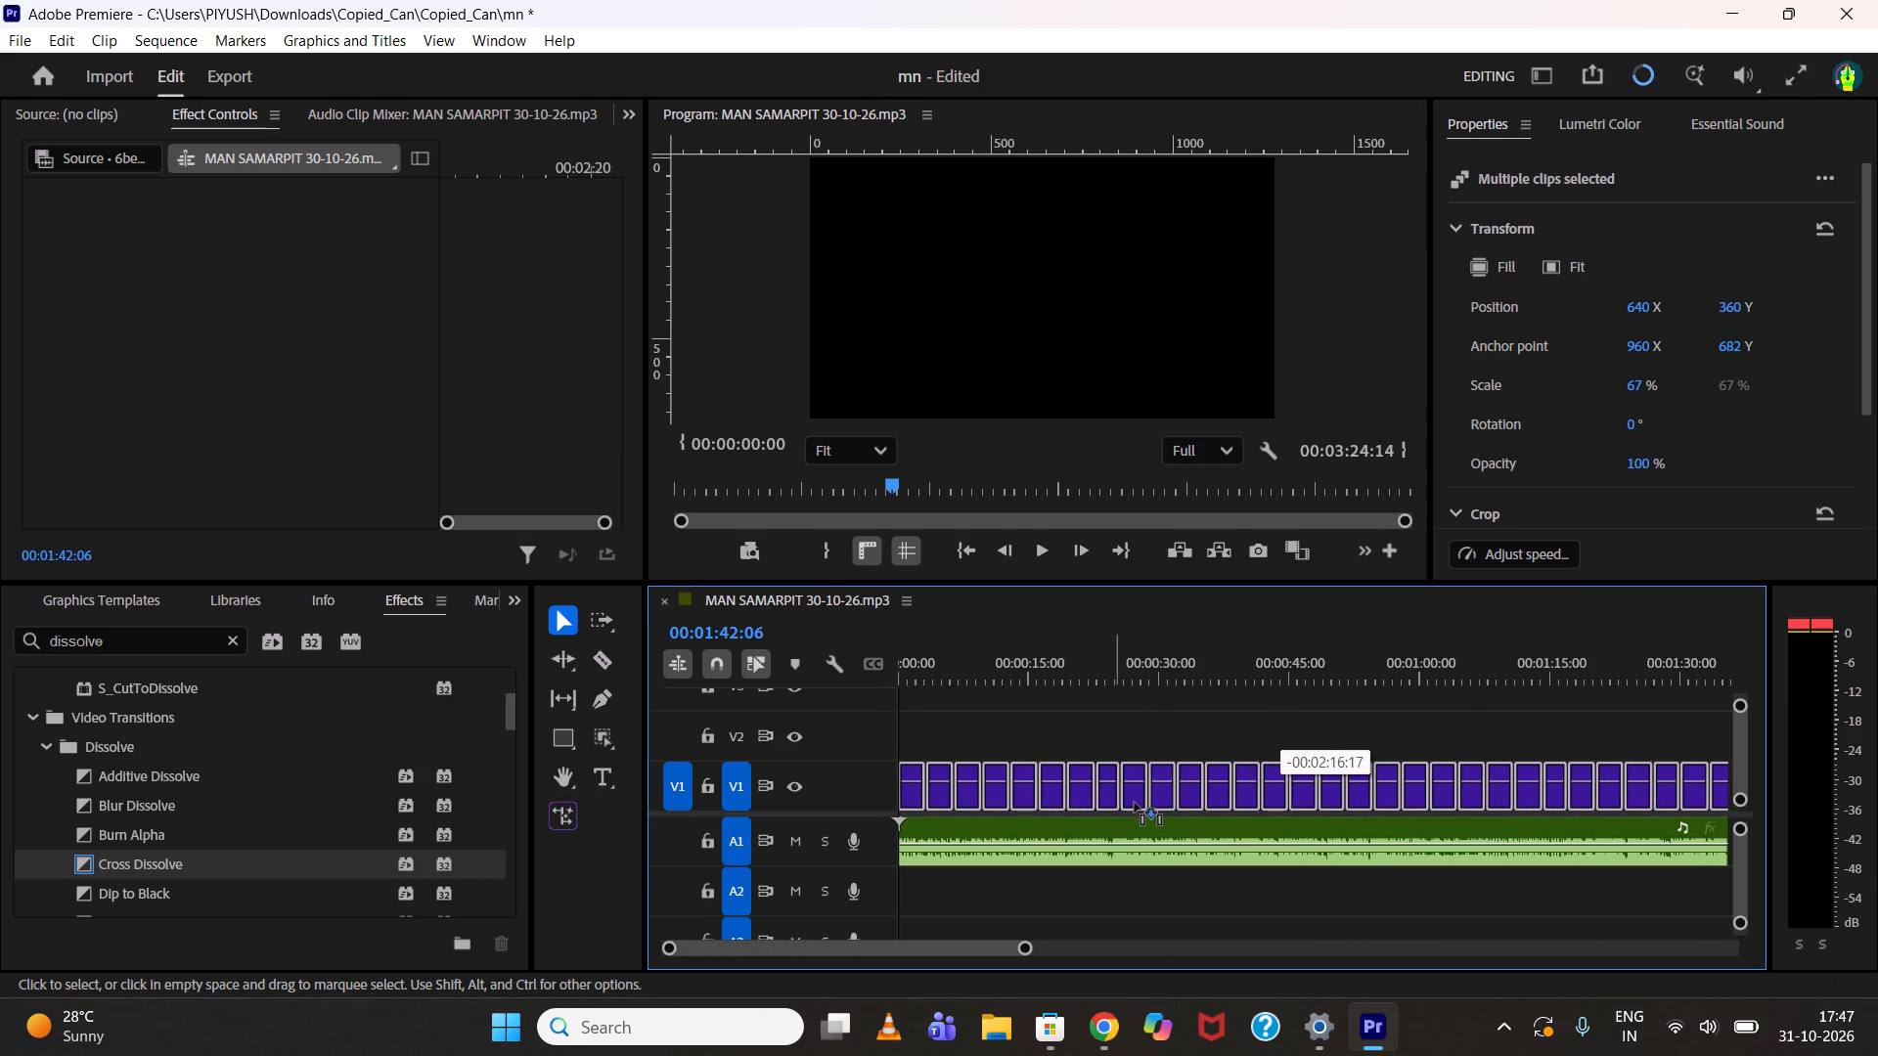
{"action": "left_click_drag", "start_coordinate": [1135, 803], "coordinate": [1233, 788]}
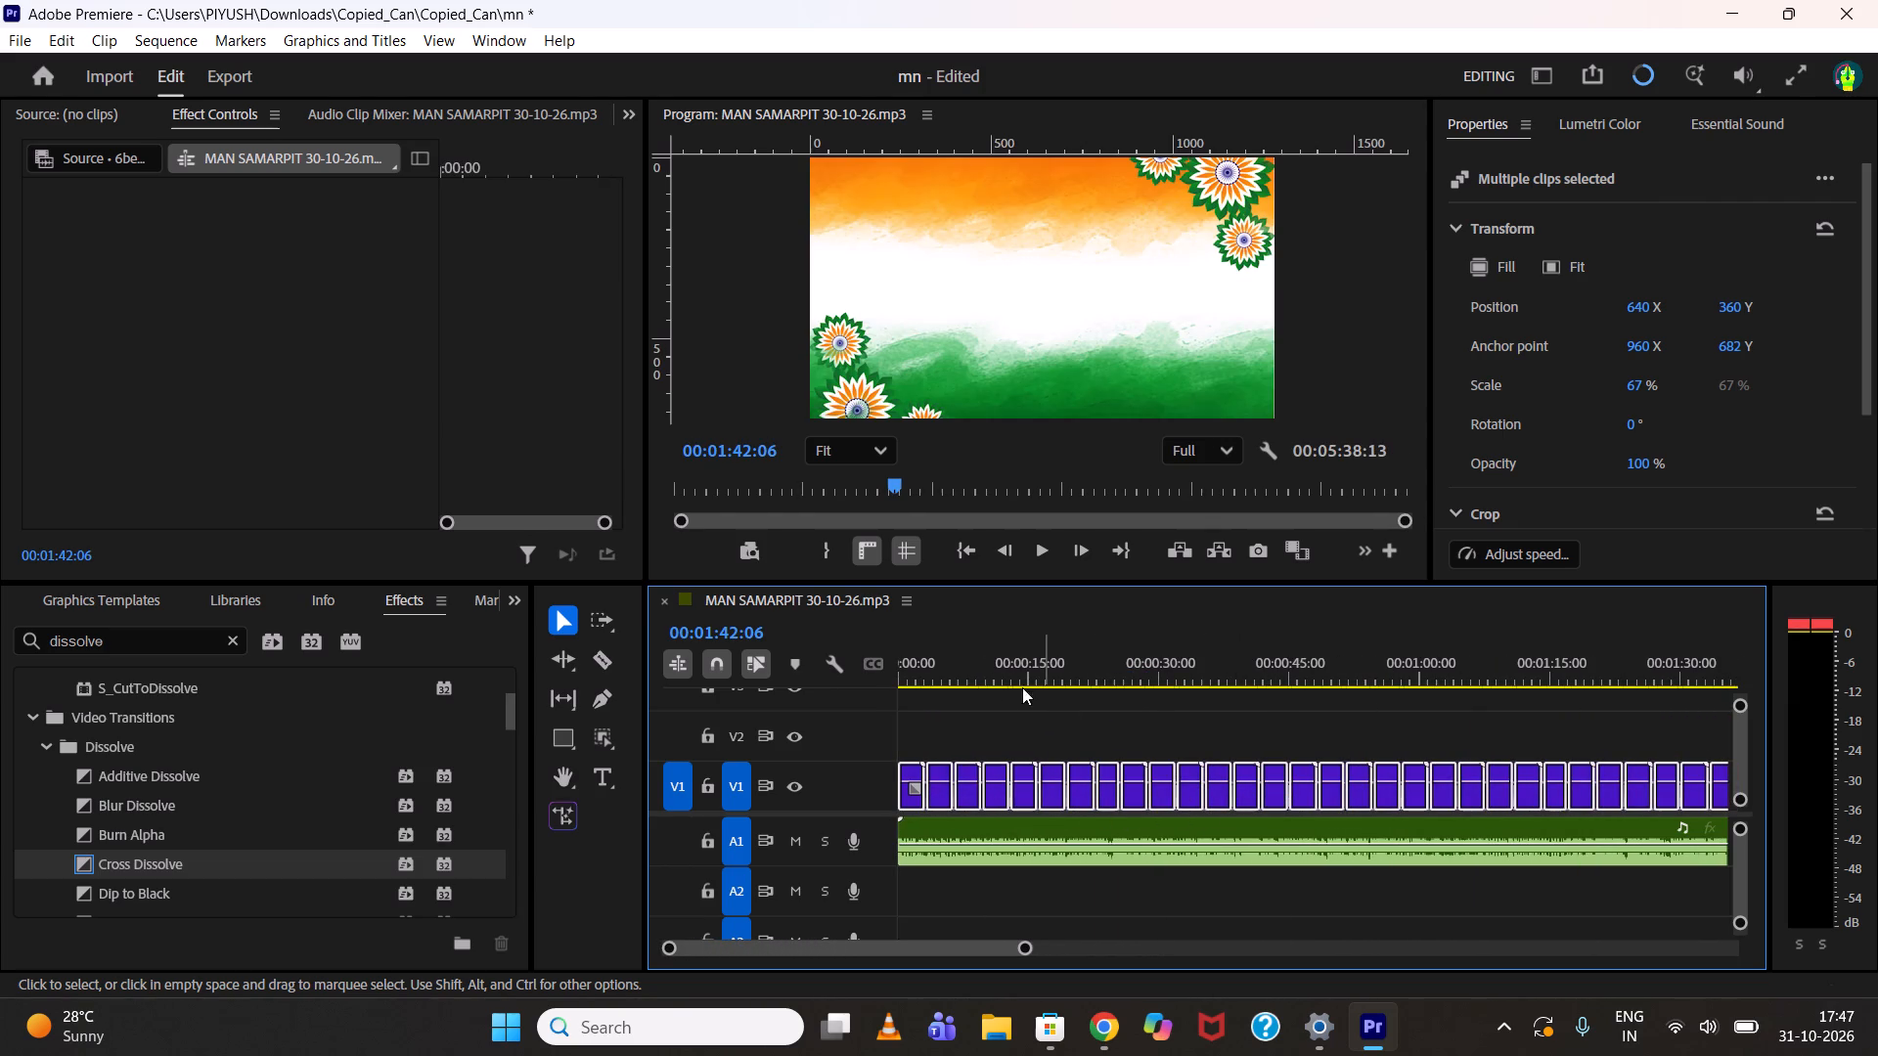
Scrub through the opening of the sequence to about 0:12 to check the background clips.
{"action": "left_click_drag", "start_coordinate": [903, 665], "coordinate": [988, 666]}
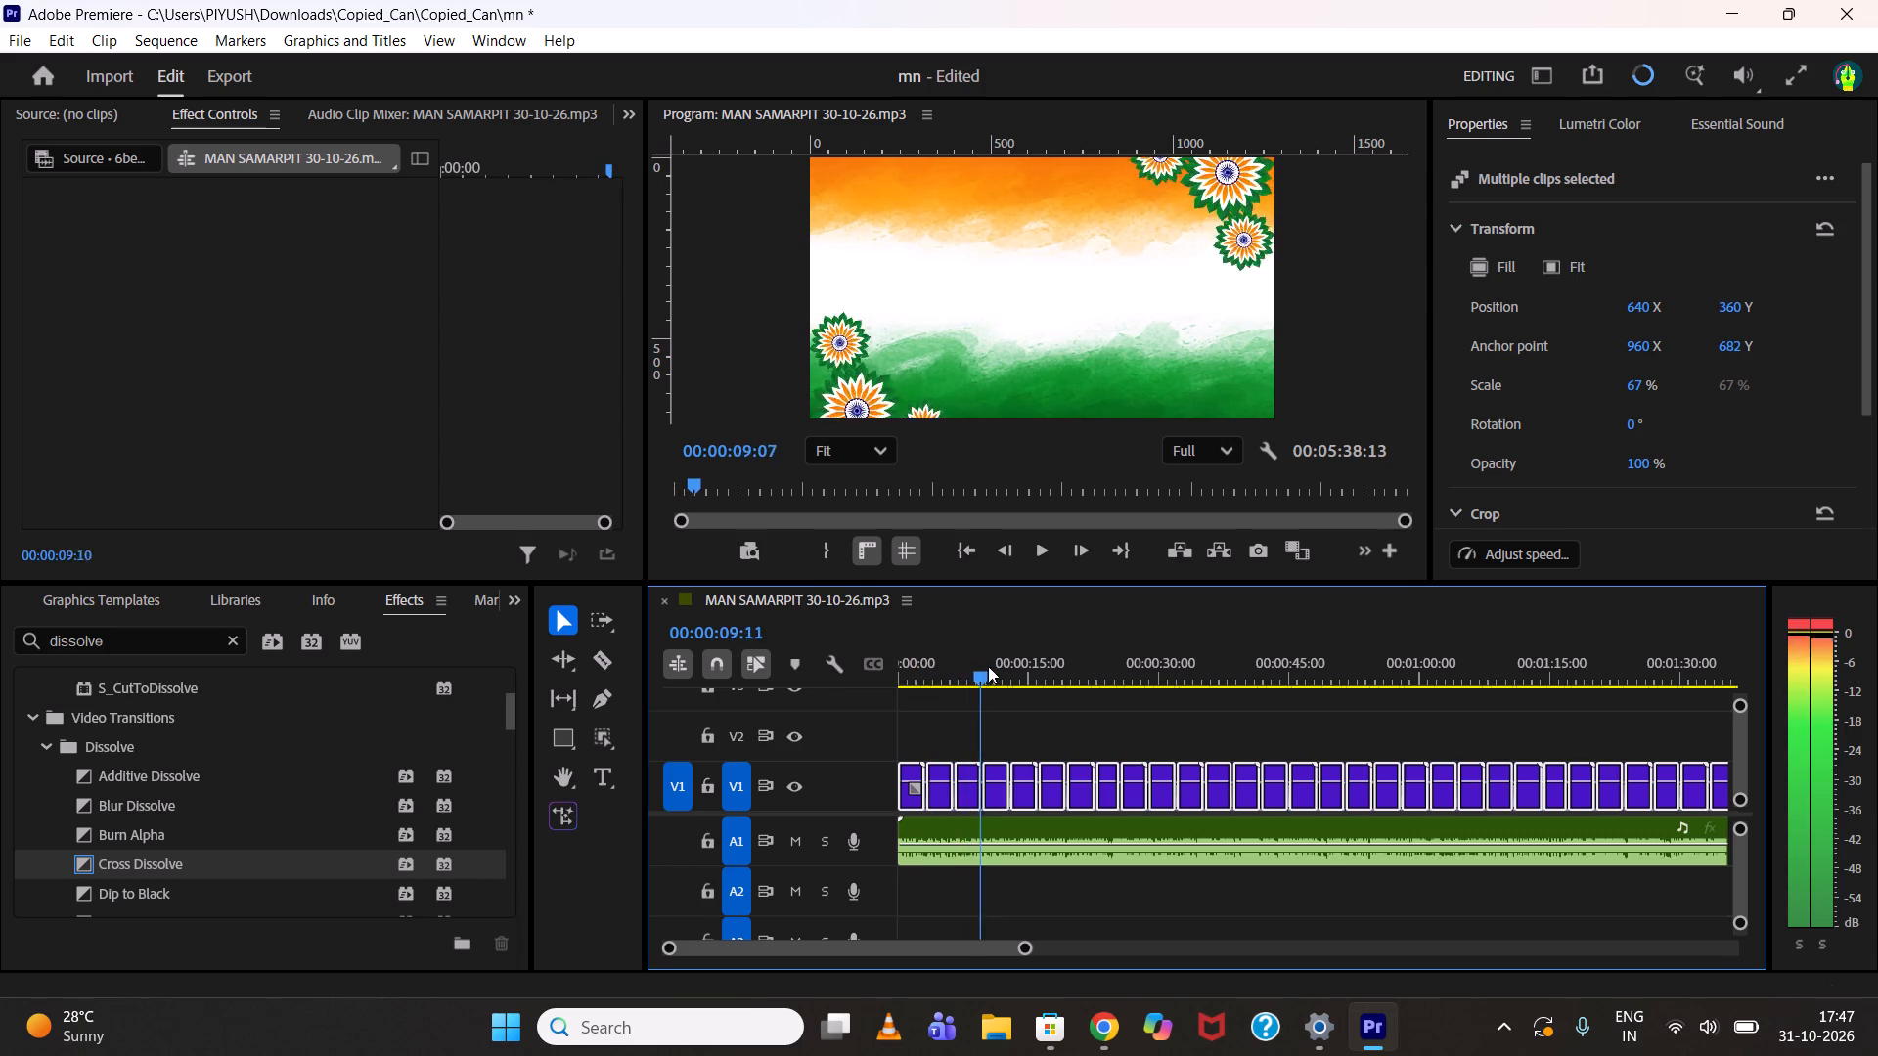
{"action": "left_click_drag", "start_coordinate": [988, 666], "coordinate": [1006, 670]}
{"action": "left_click", "coordinate": [1707, 1032]}
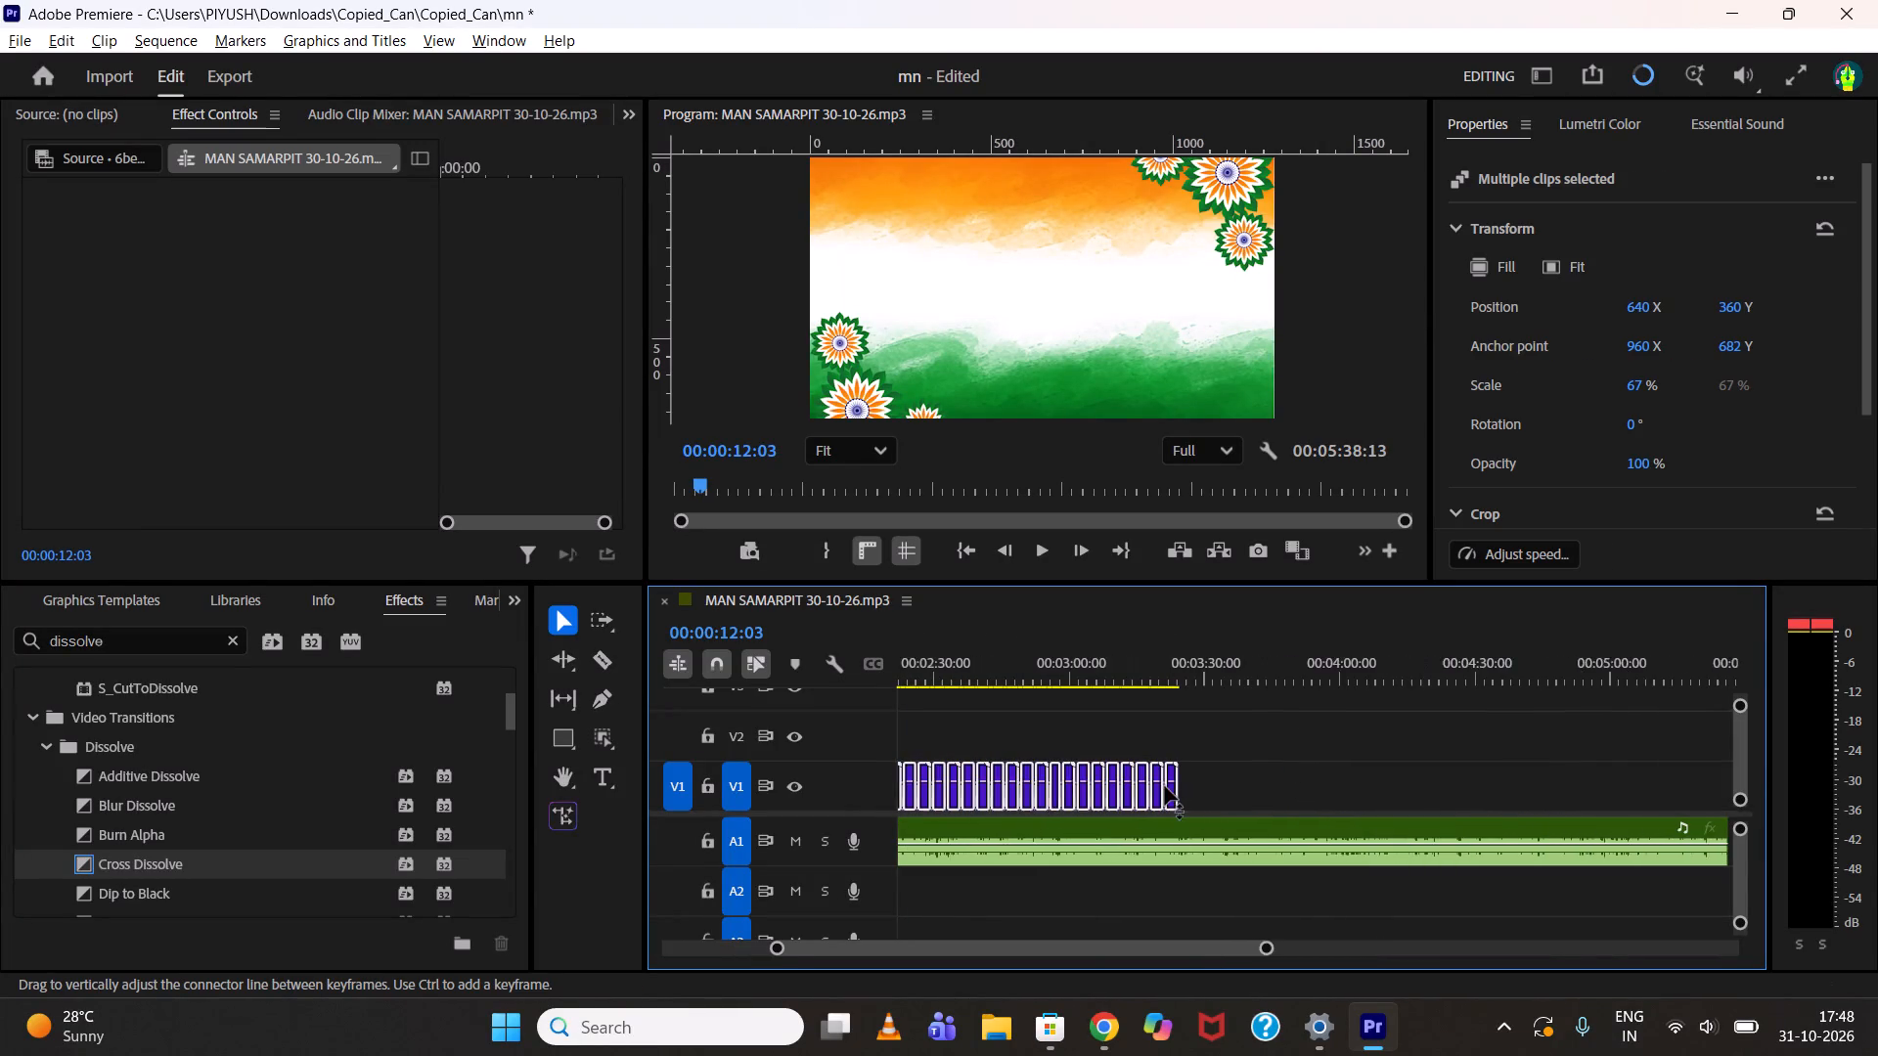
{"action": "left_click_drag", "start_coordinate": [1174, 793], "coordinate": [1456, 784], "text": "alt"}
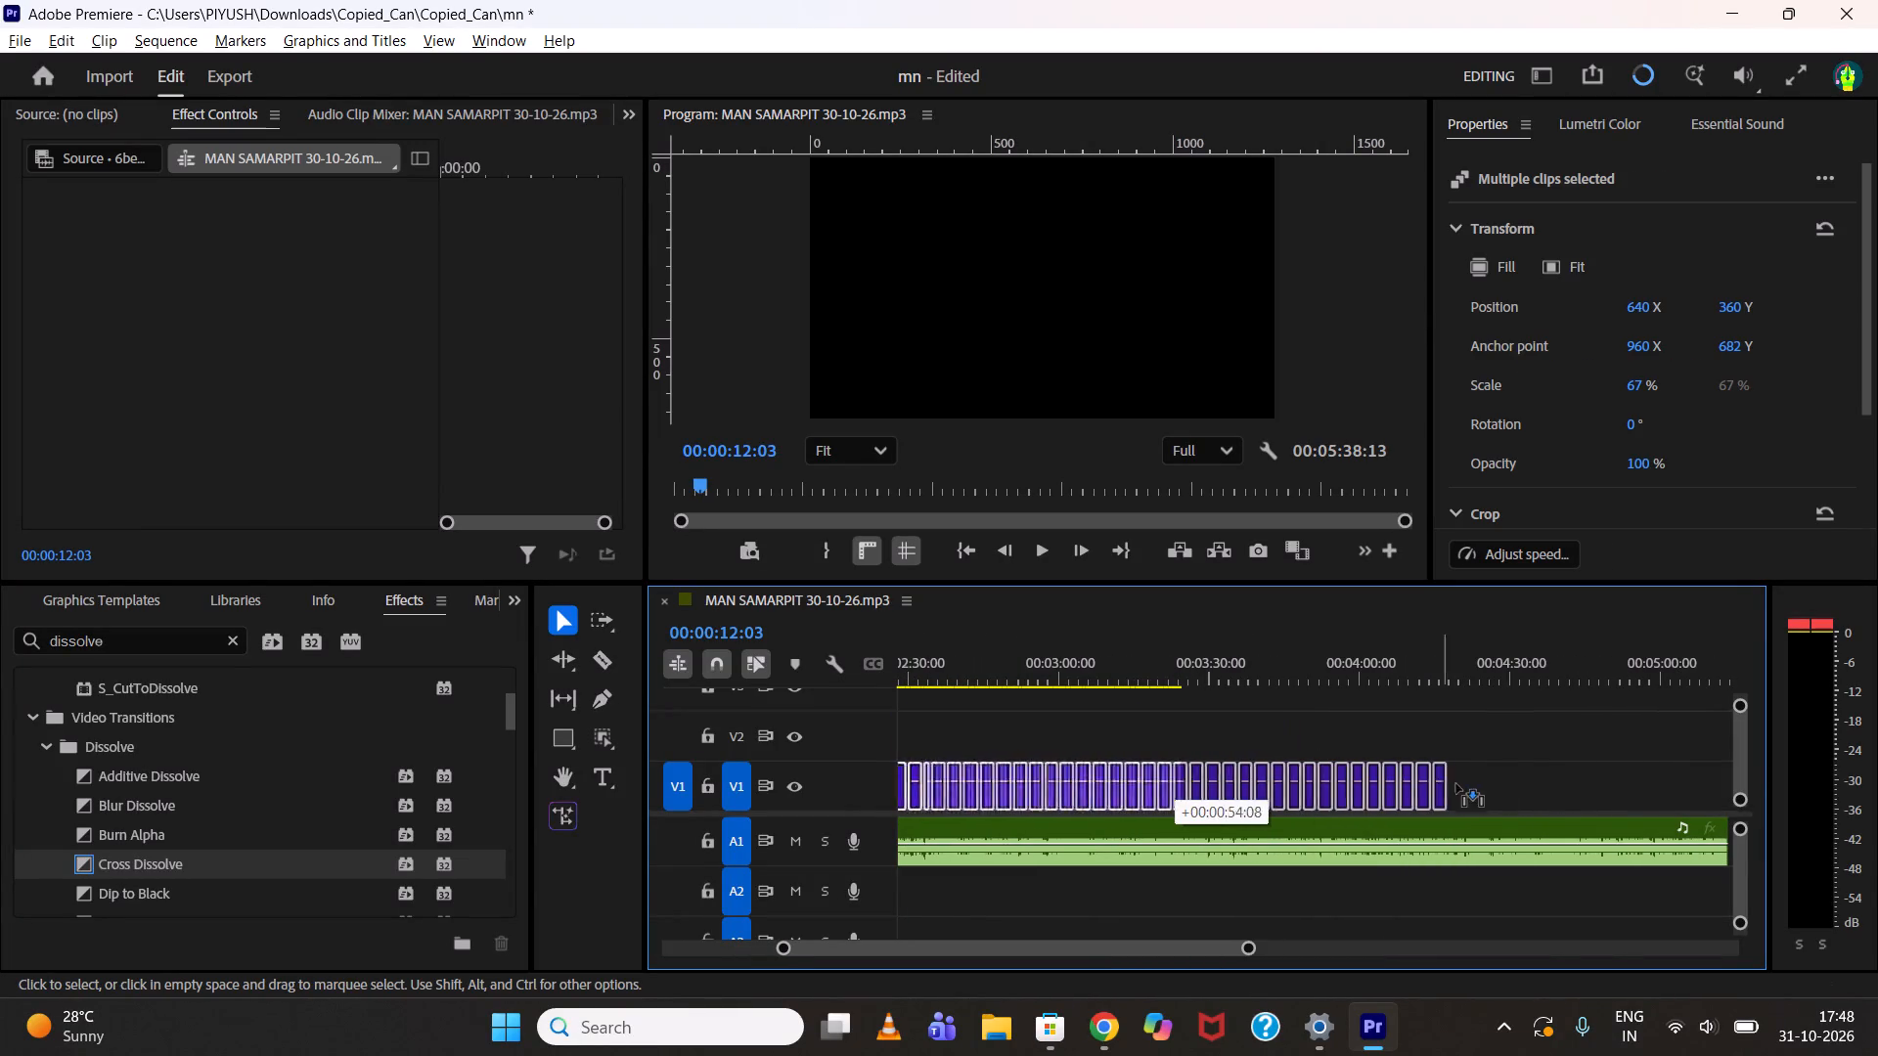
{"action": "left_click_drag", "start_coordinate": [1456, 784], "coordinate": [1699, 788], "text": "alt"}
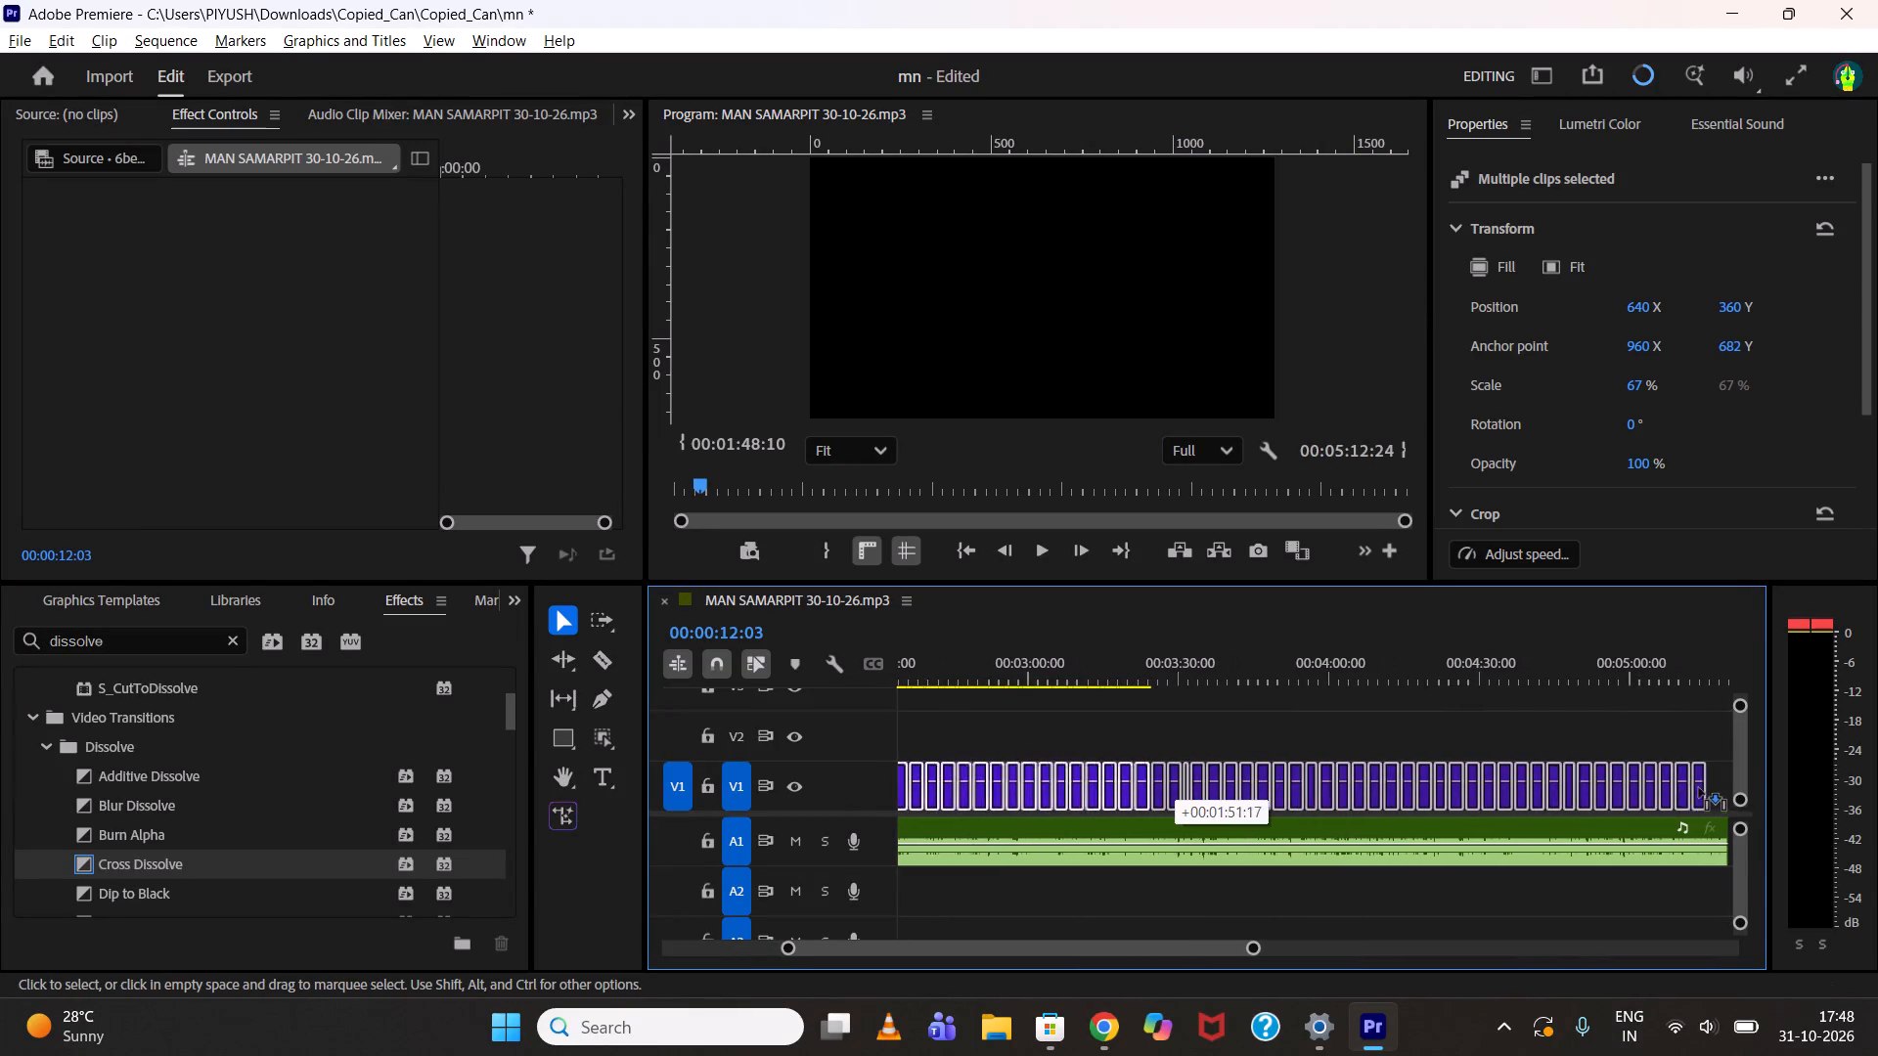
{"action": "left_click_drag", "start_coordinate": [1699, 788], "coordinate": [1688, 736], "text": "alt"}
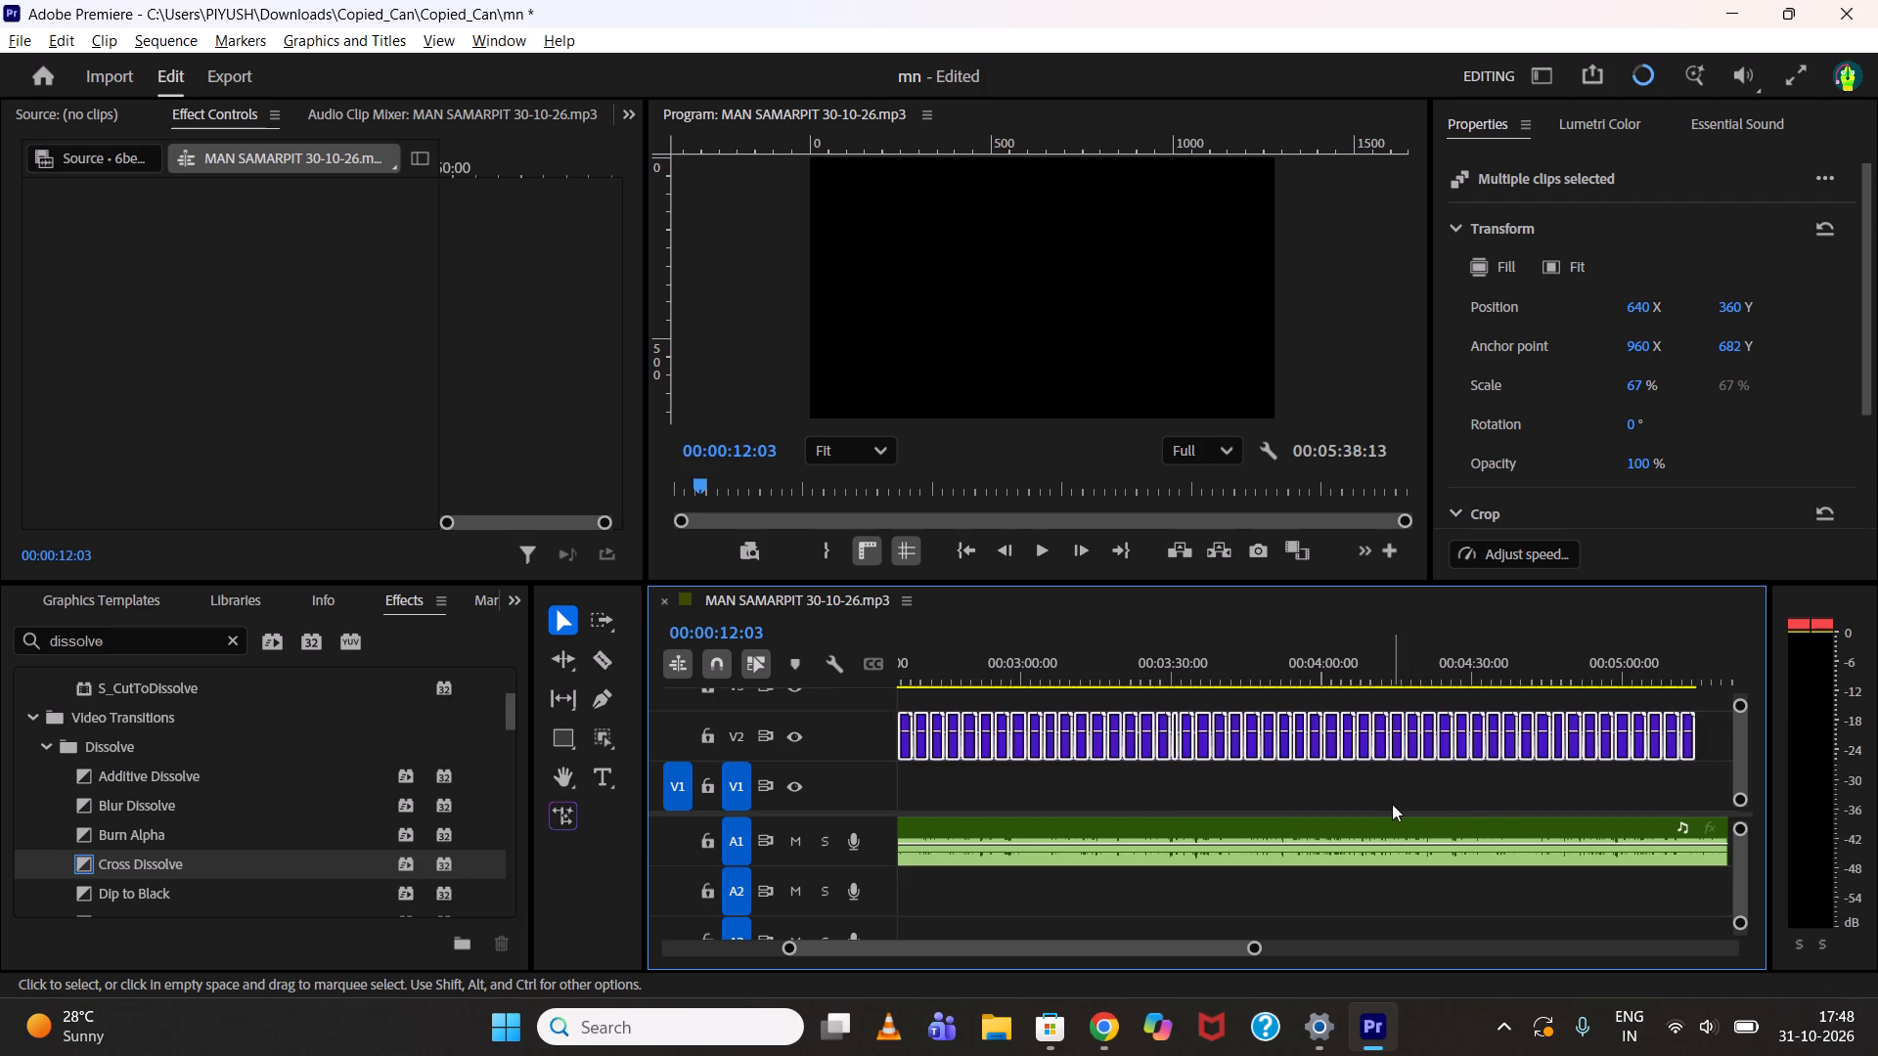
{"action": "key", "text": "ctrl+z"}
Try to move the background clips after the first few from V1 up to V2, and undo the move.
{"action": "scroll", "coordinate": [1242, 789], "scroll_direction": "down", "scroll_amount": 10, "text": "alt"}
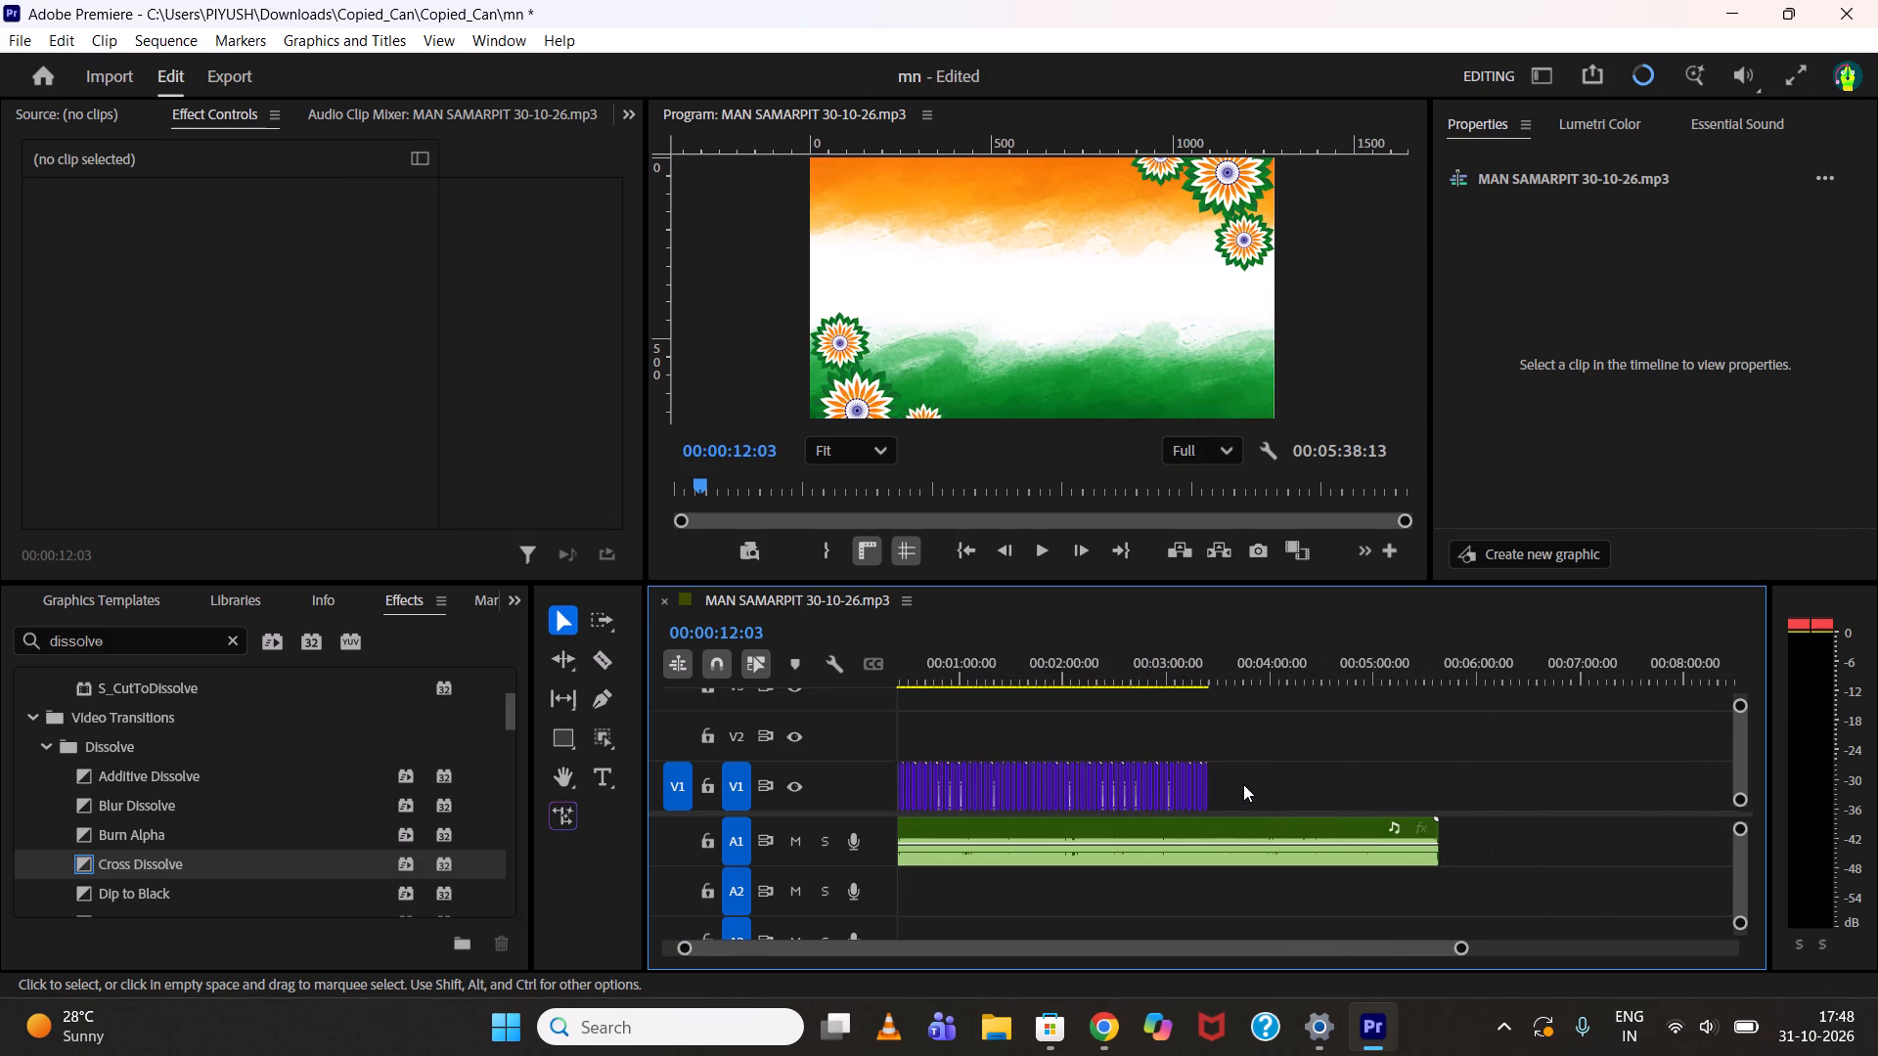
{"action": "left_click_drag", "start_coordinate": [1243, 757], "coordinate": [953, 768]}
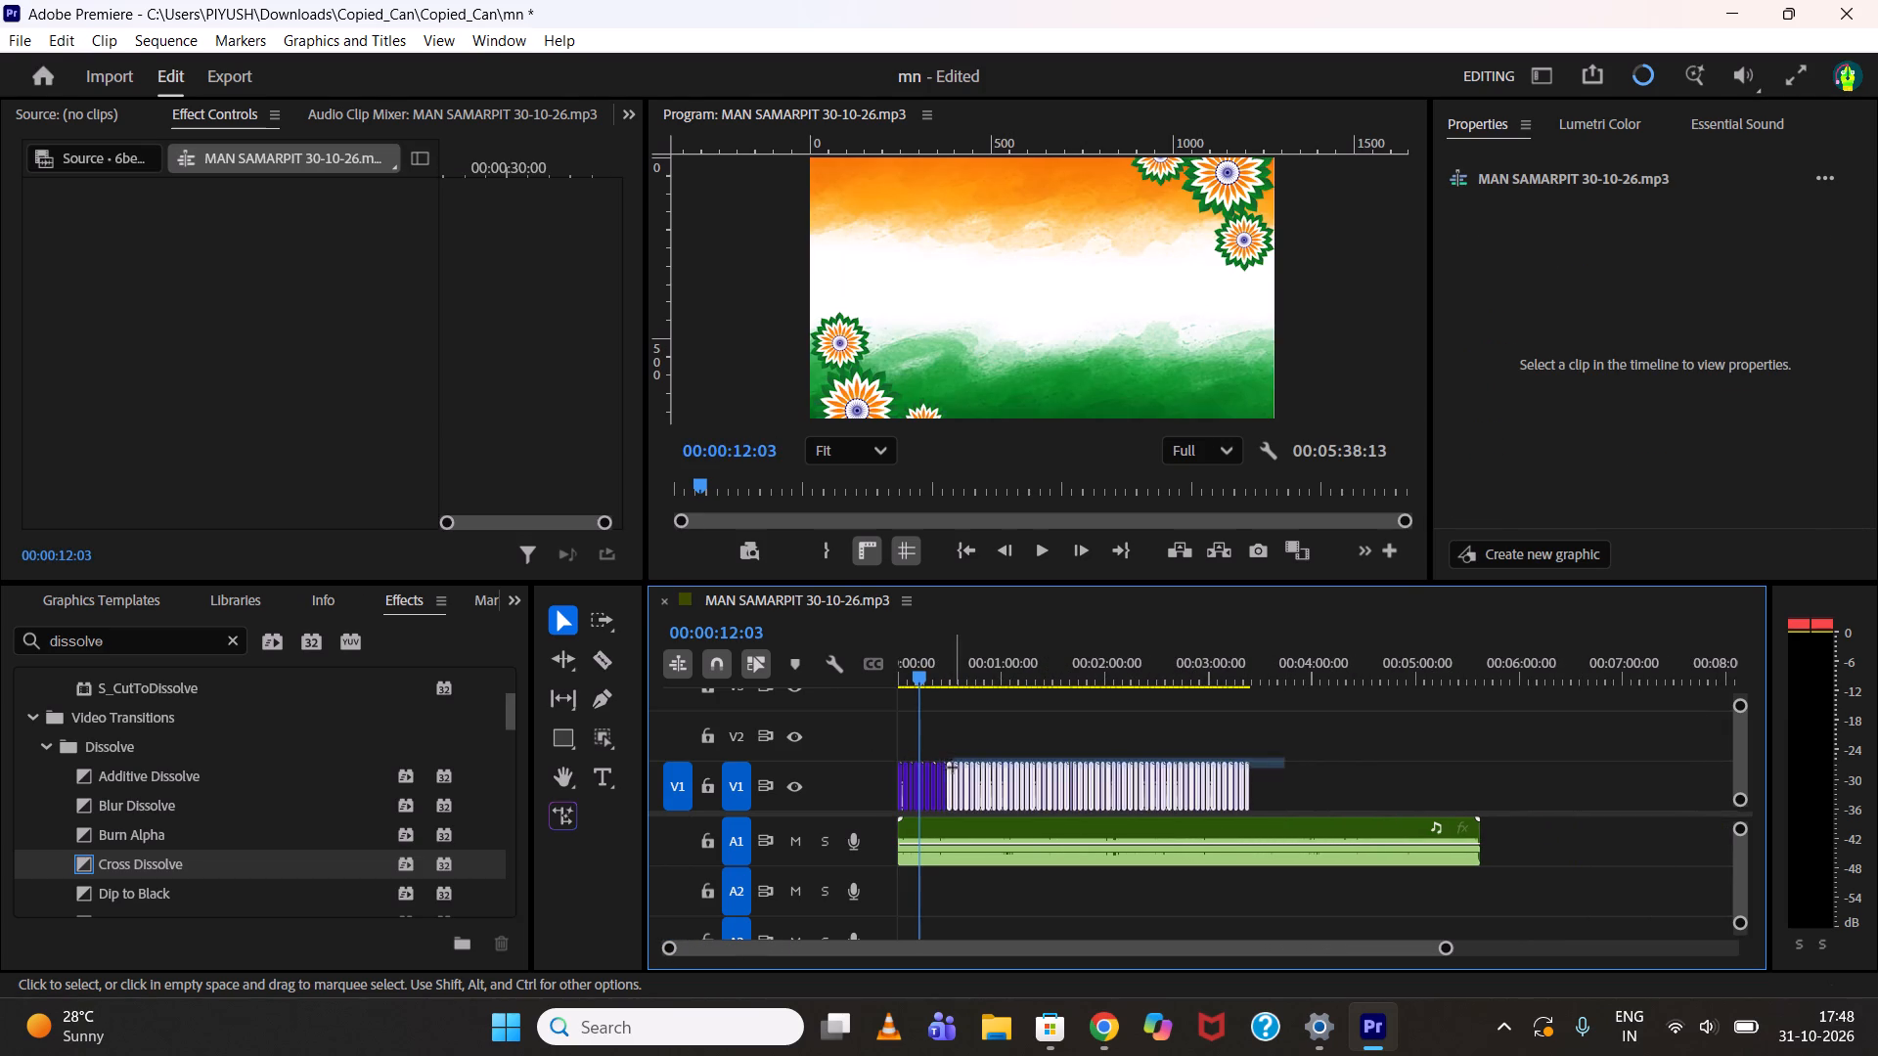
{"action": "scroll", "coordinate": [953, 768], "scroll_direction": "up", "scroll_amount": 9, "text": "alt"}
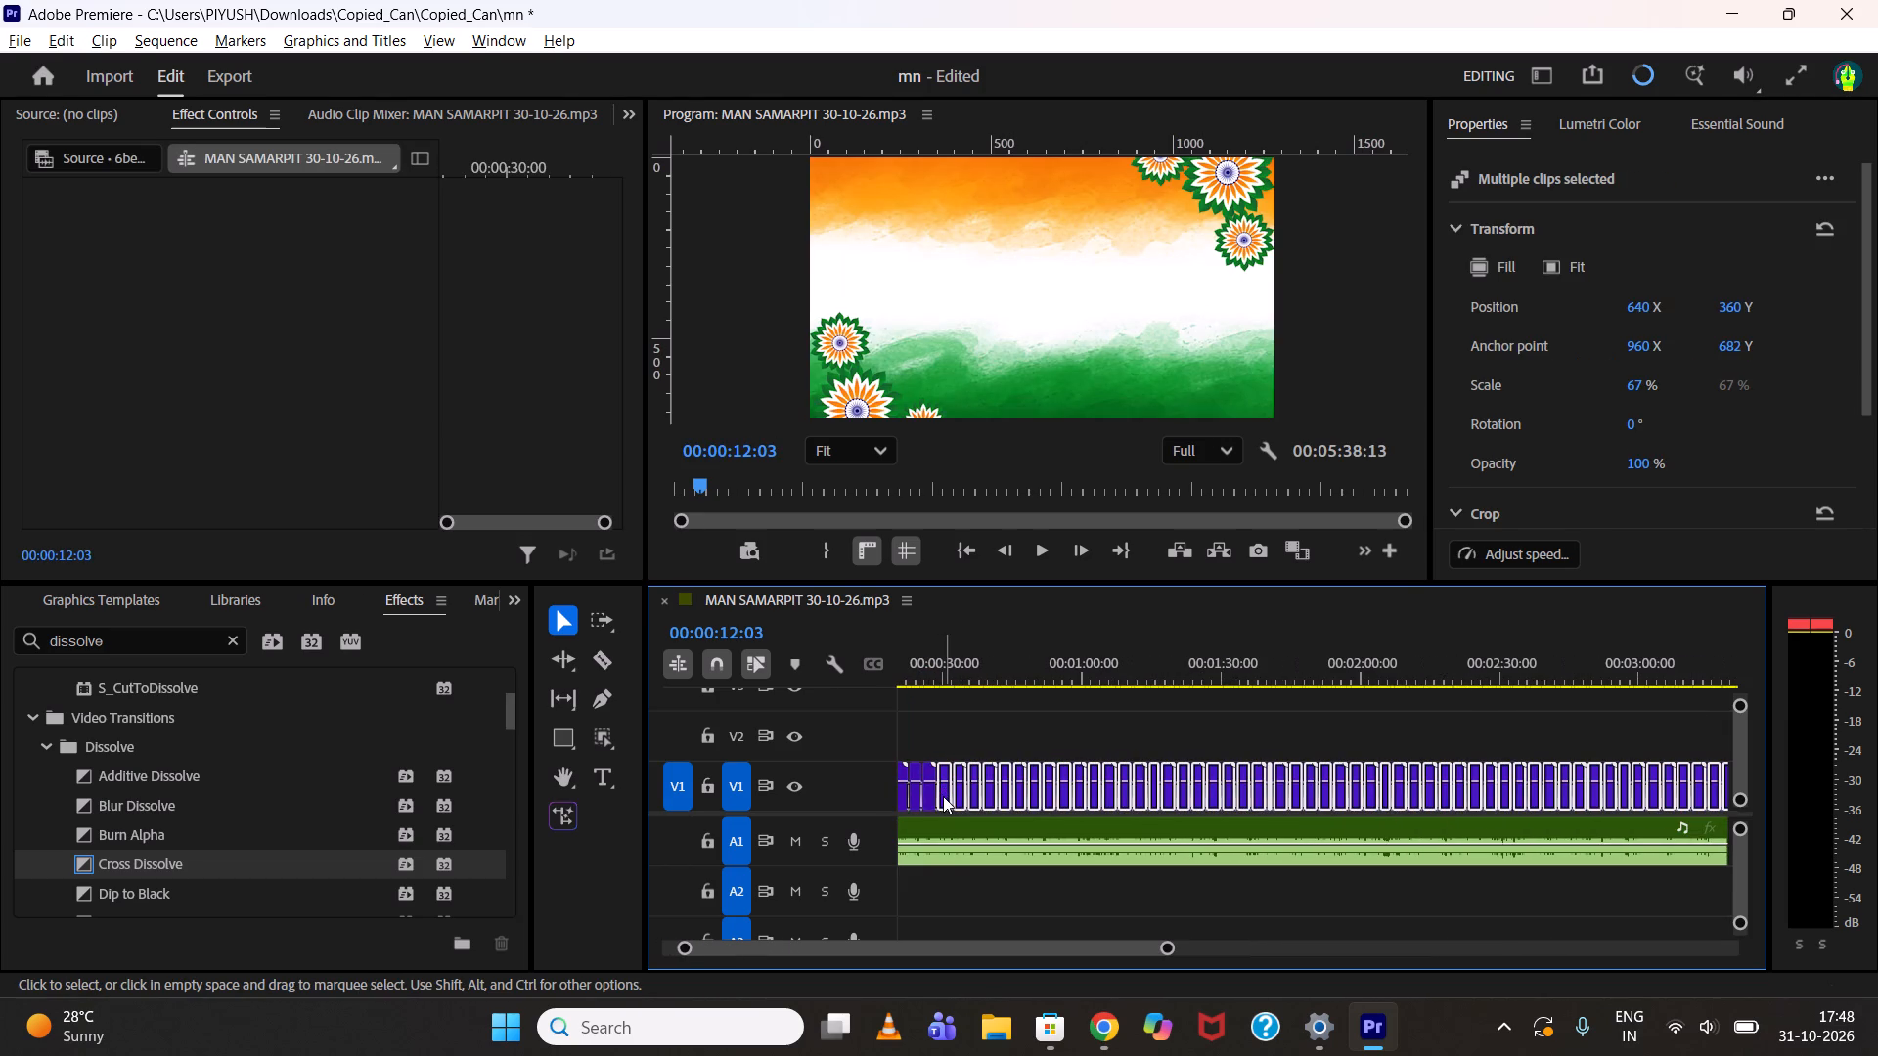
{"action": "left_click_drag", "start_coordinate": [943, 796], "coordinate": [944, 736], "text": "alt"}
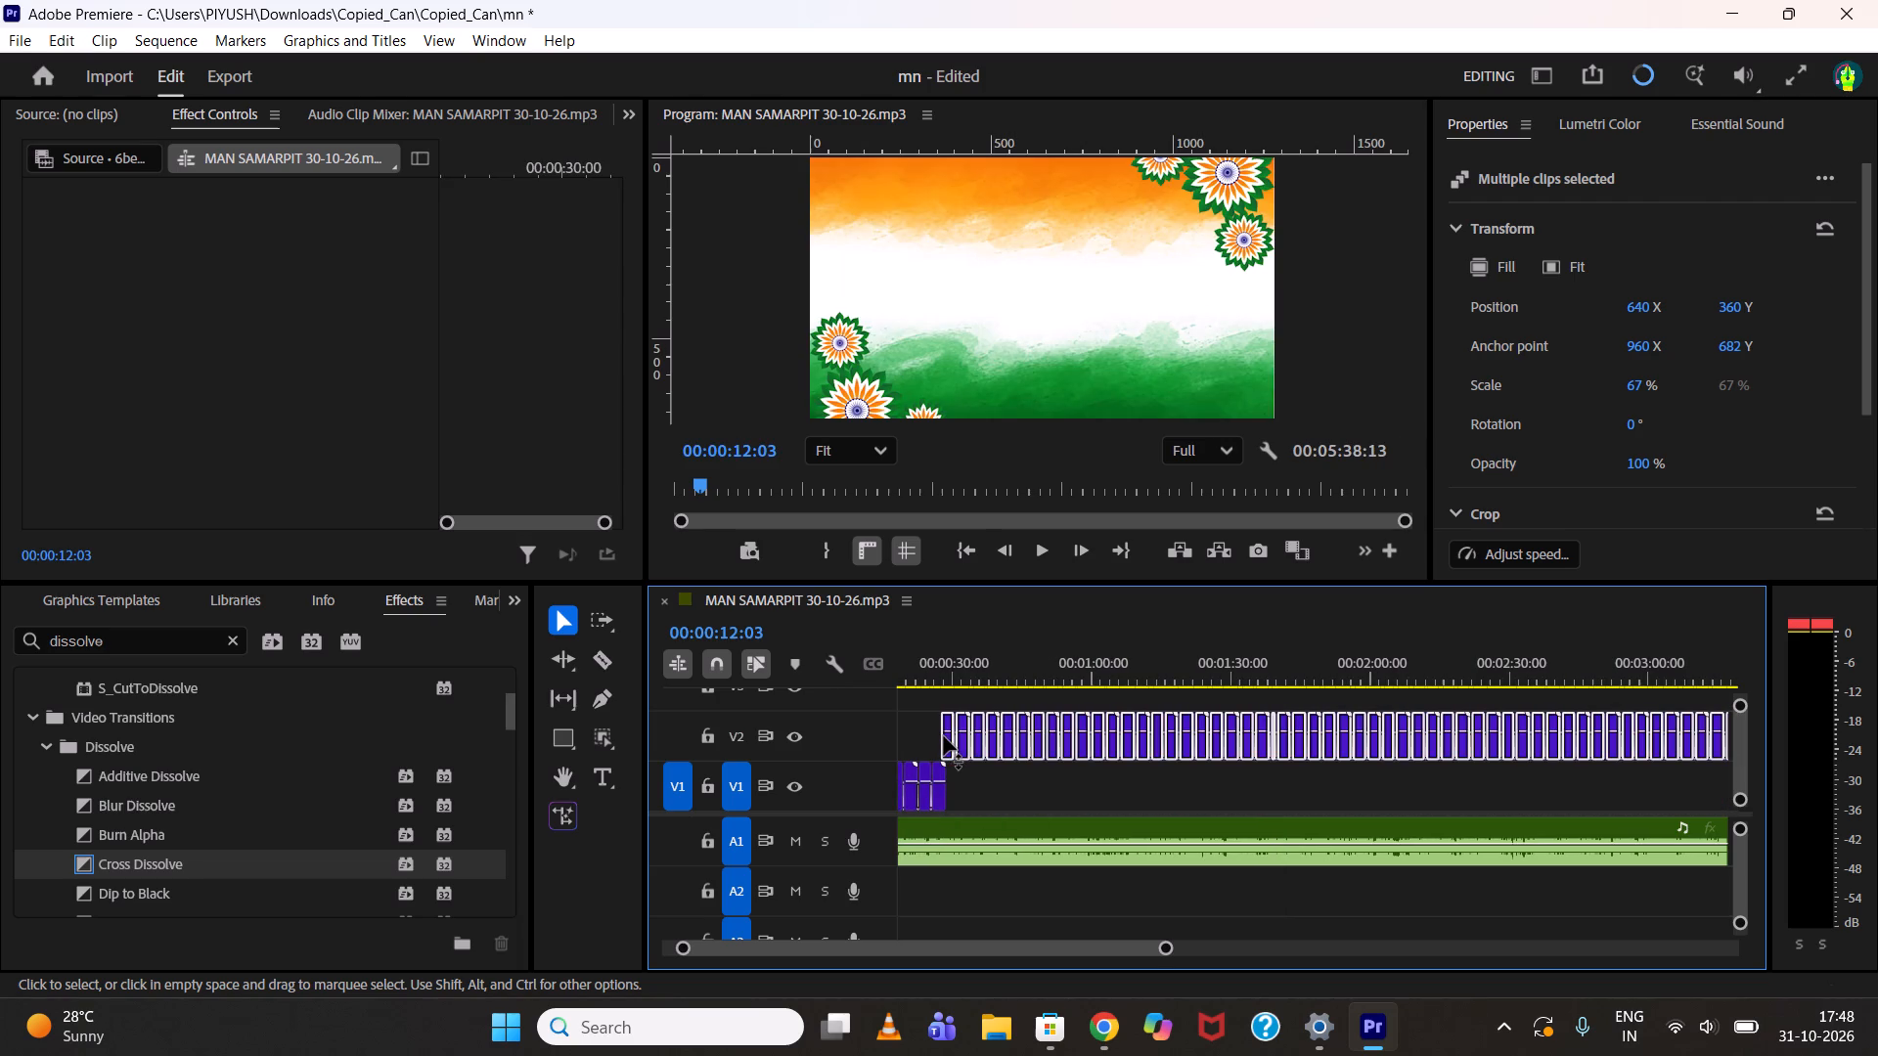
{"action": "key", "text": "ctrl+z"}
Duplicate the background clips after the first few on V1, placing the copies on V2.
{"action": "scroll", "coordinate": [961, 755], "scroll_direction": "down", "scroll_amount": 6, "text": "alt"}
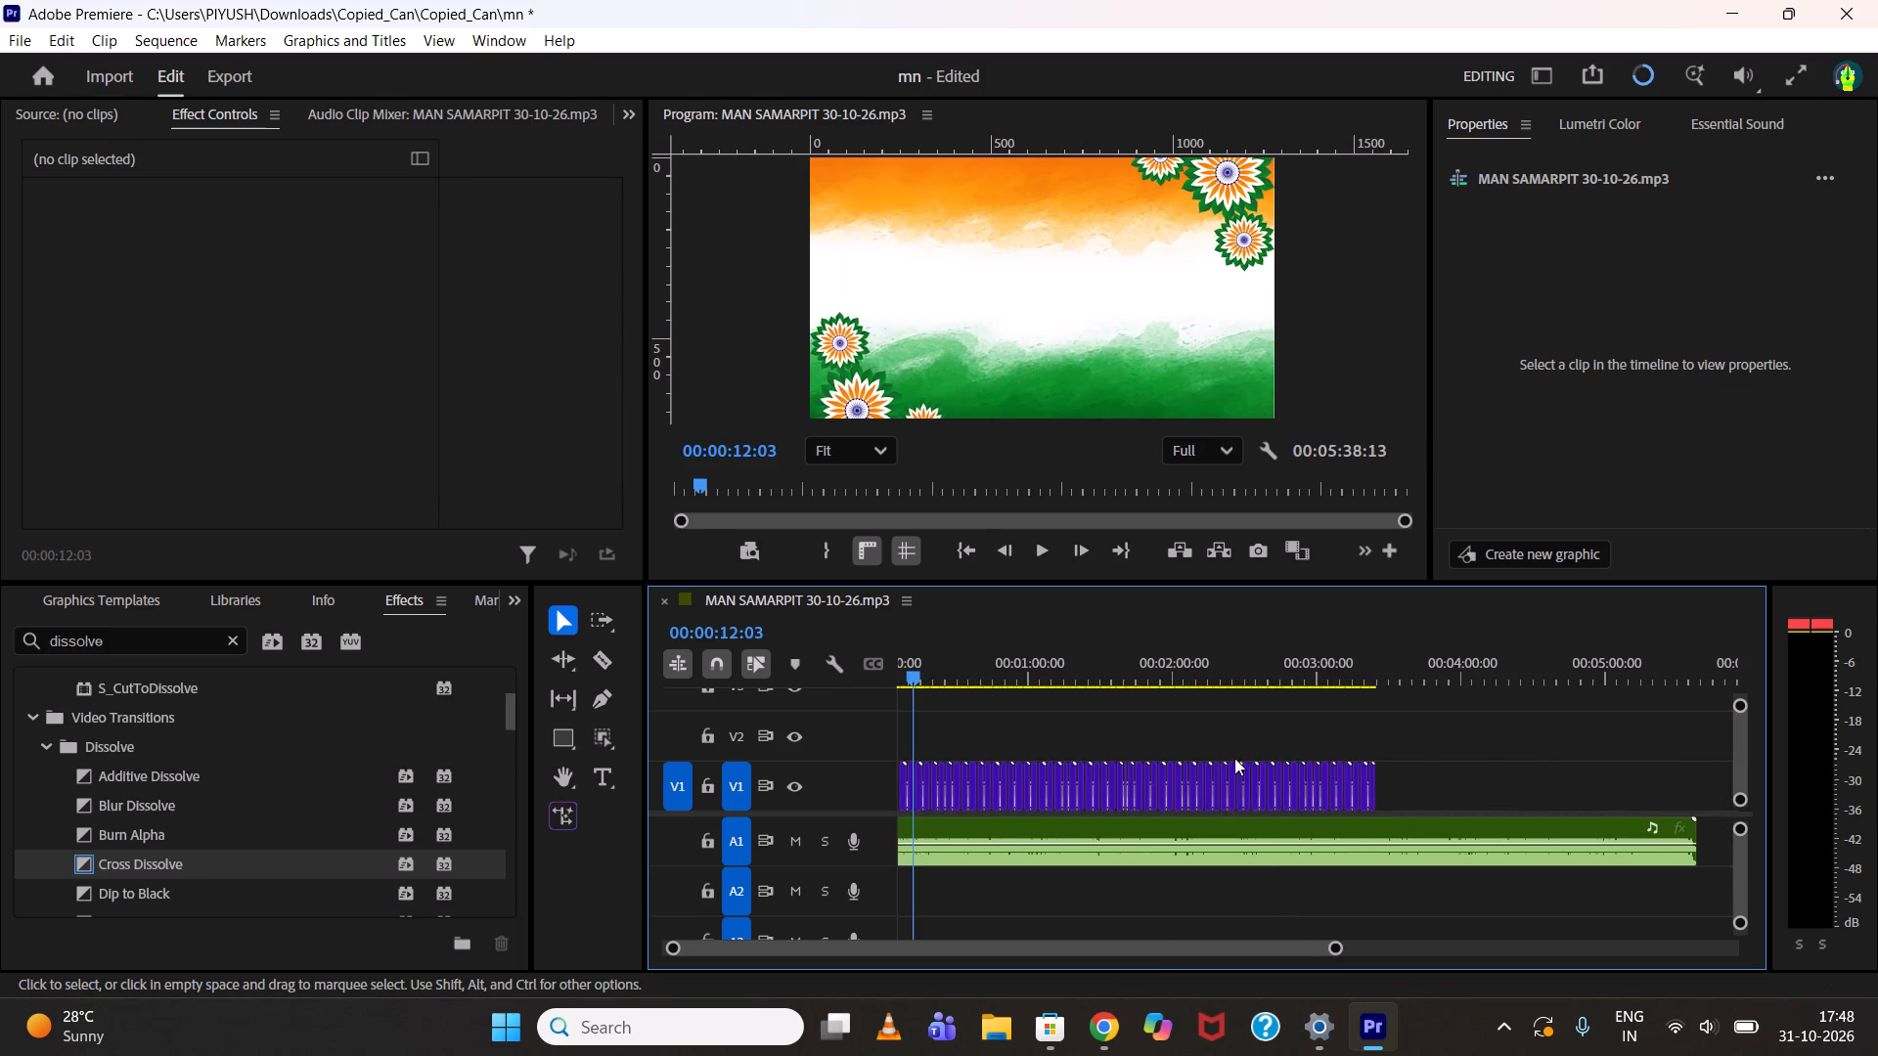
{"action": "left_click_drag", "start_coordinate": [1411, 723], "coordinate": [926, 780]}
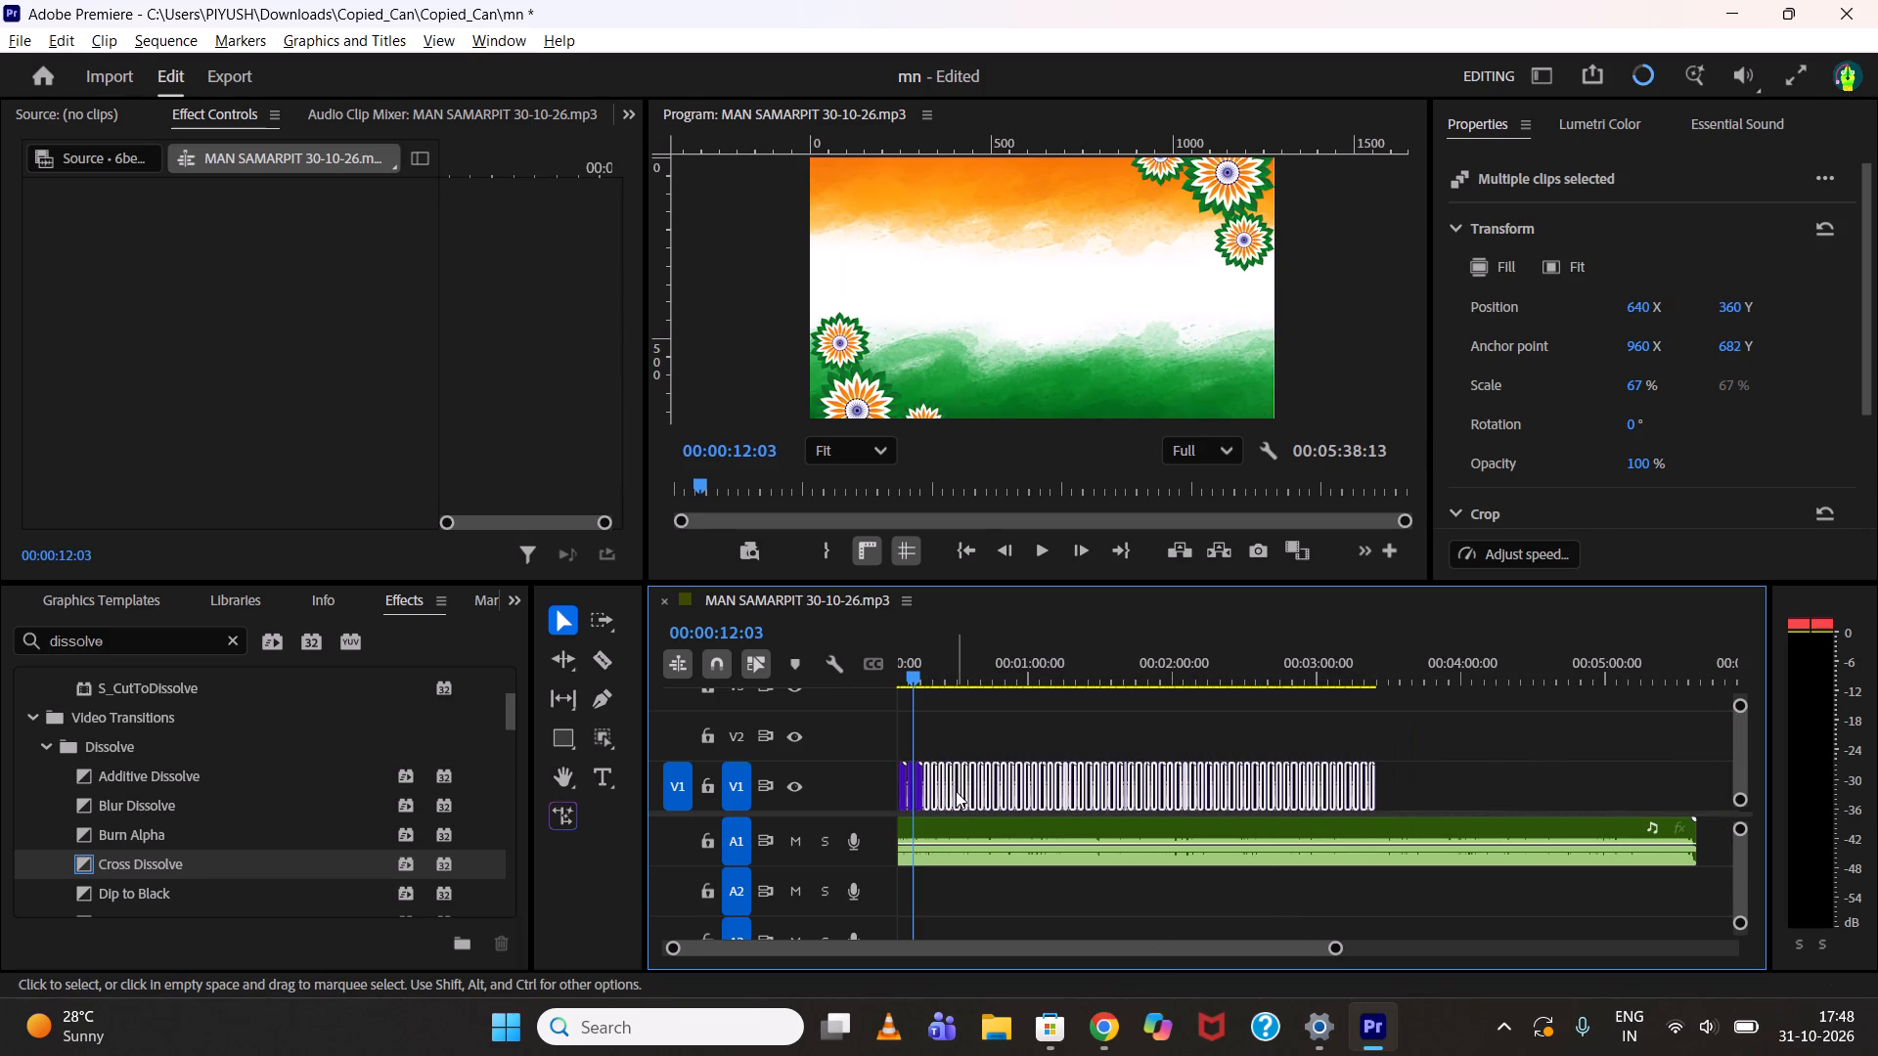
{"action": "left_click_drag", "start_coordinate": [959, 795], "coordinate": [972, 733], "text": "alt"}
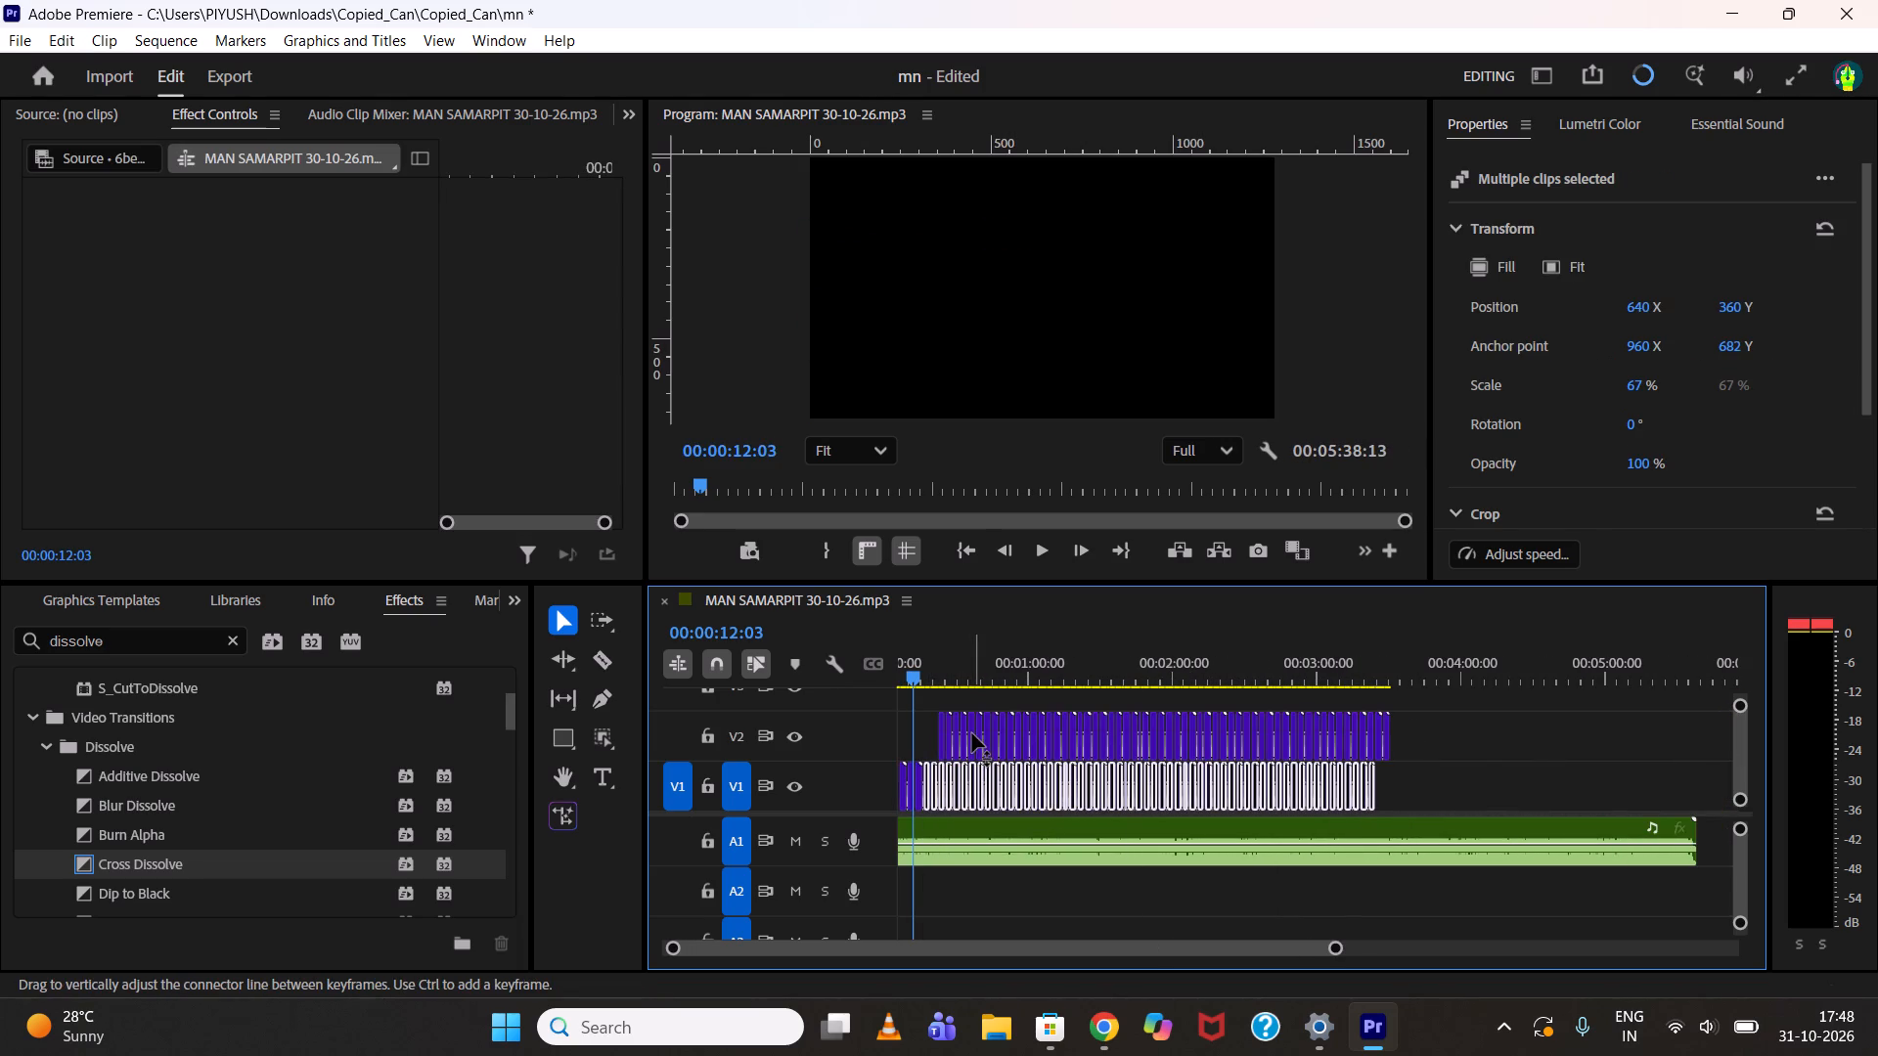
Move the copied clips from V2 down to V1, directly against the end of the existing background run at about 3:24, leaving no gap.
{"action": "left_click_drag", "start_coordinate": [933, 703], "coordinate": [1441, 728]}
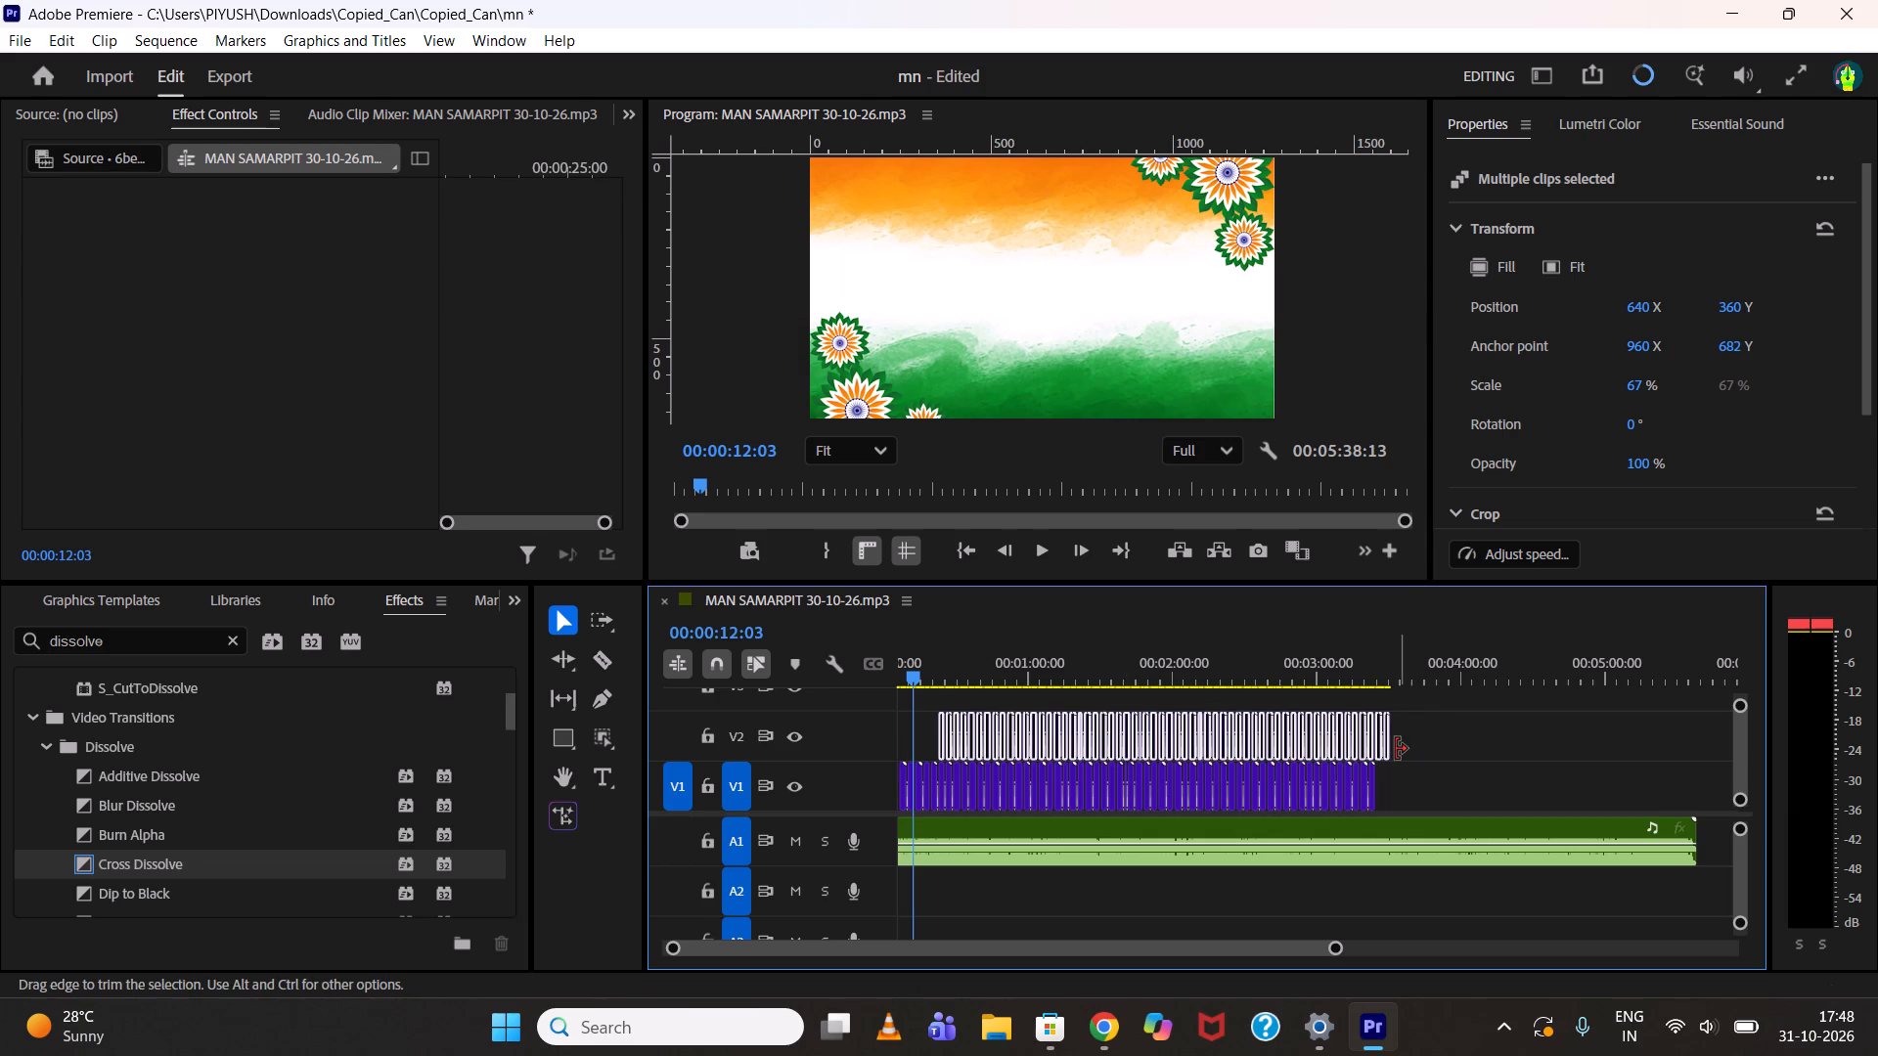
{"action": "left_click_drag", "start_coordinate": [1384, 747], "coordinate": [1699, 737]}
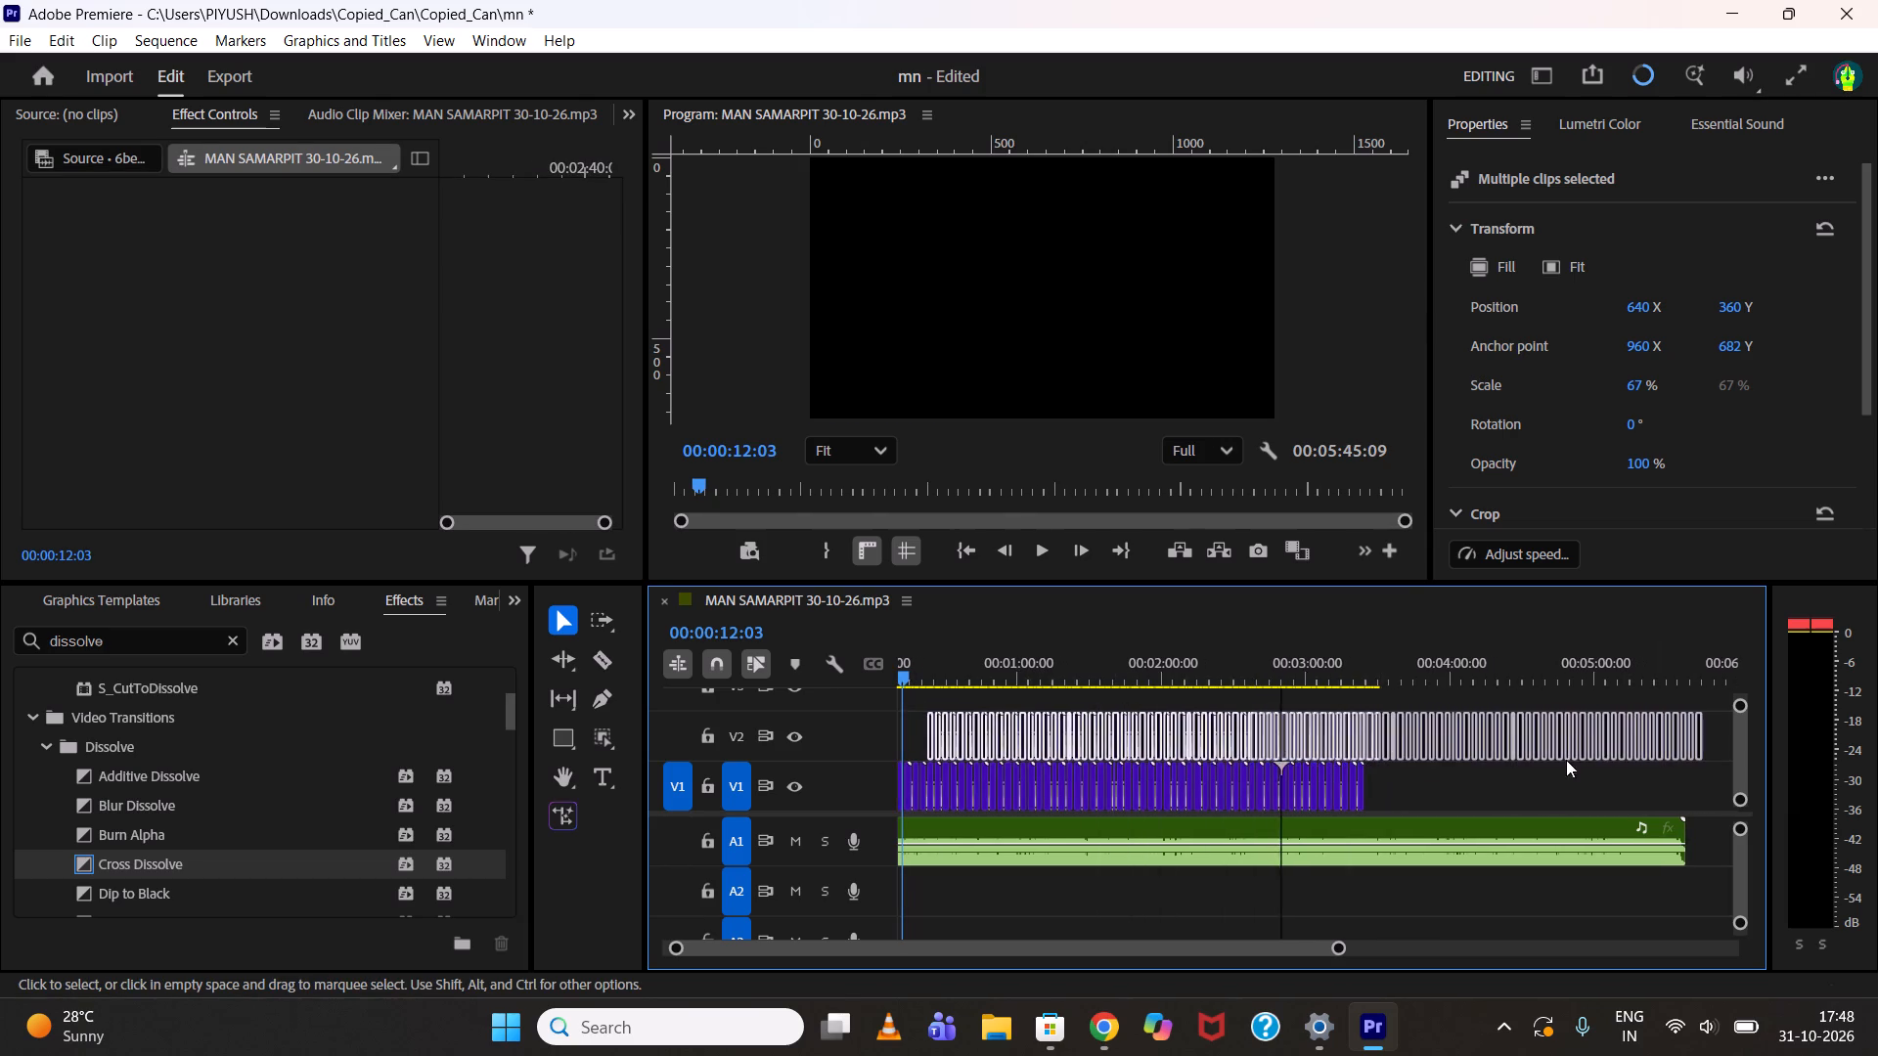
{"action": "scroll", "coordinate": [1454, 773], "scroll_direction": "down", "scroll_amount": 5}
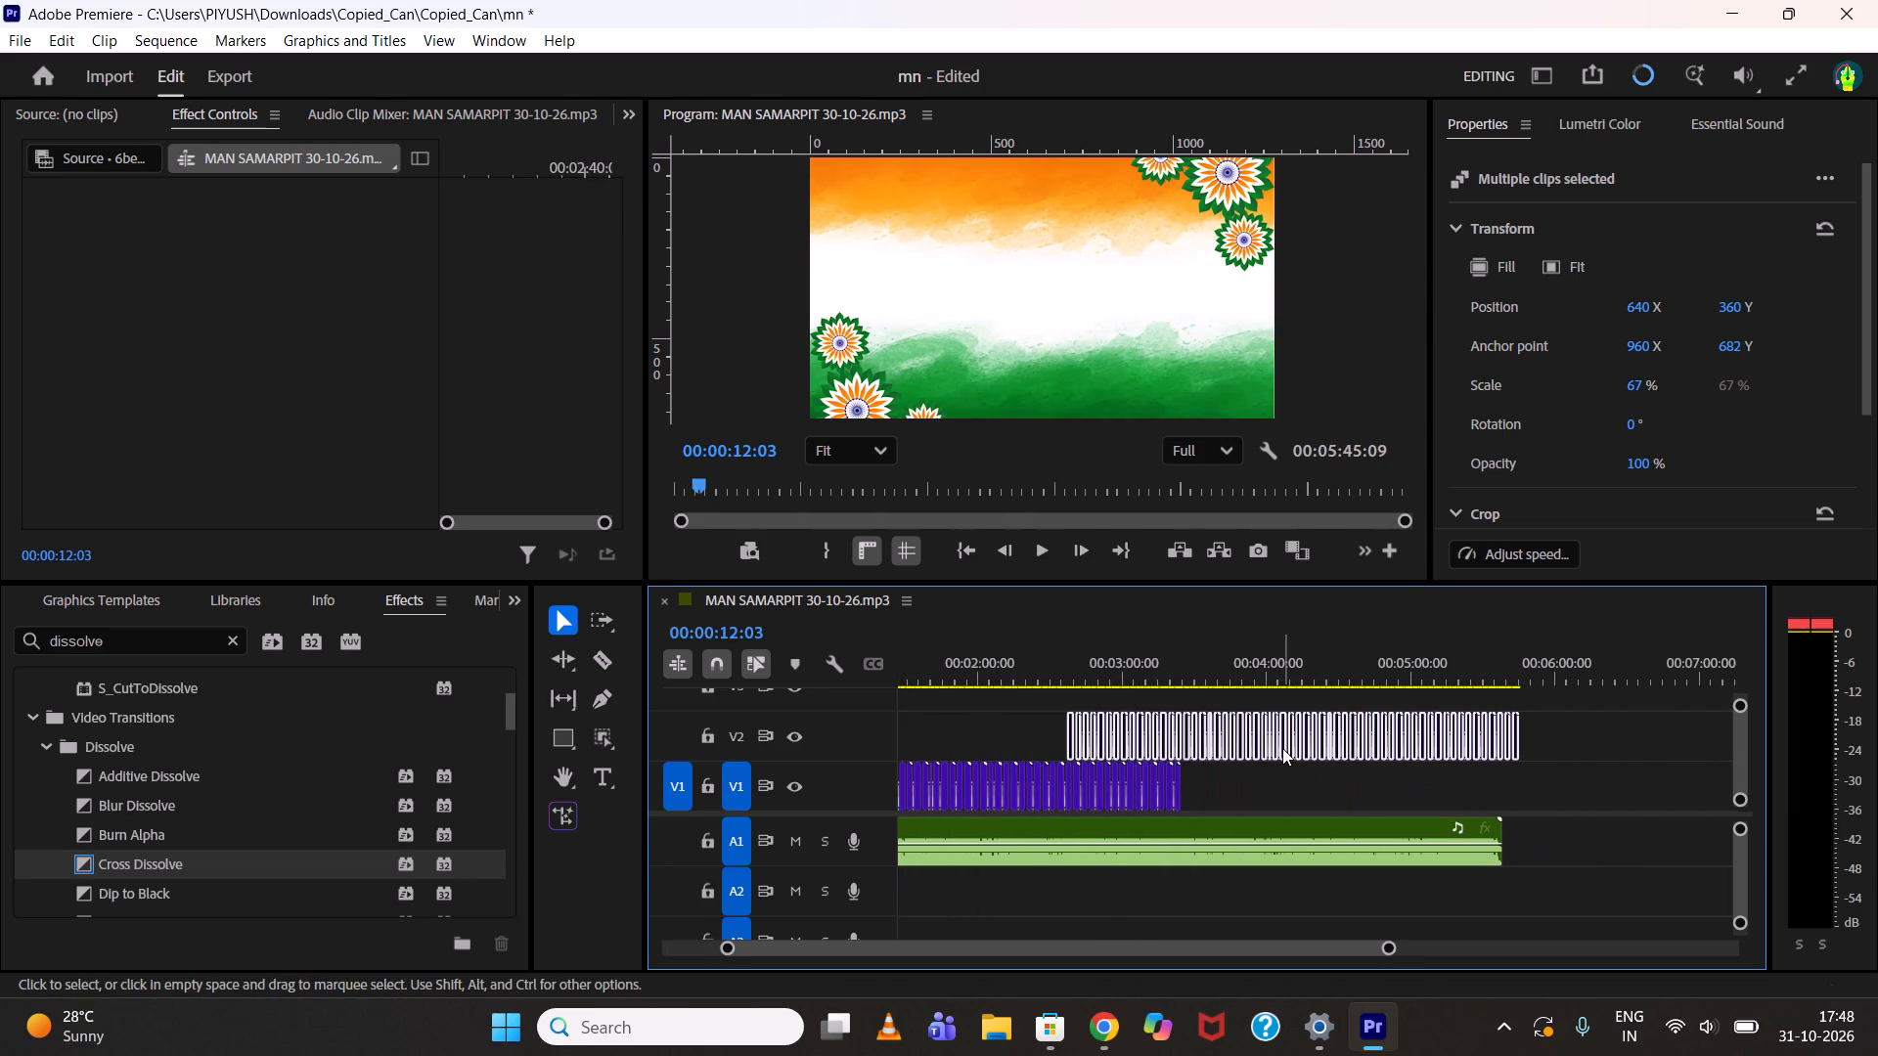
{"action": "left_click_drag", "start_coordinate": [1282, 748], "coordinate": [1400, 777]}
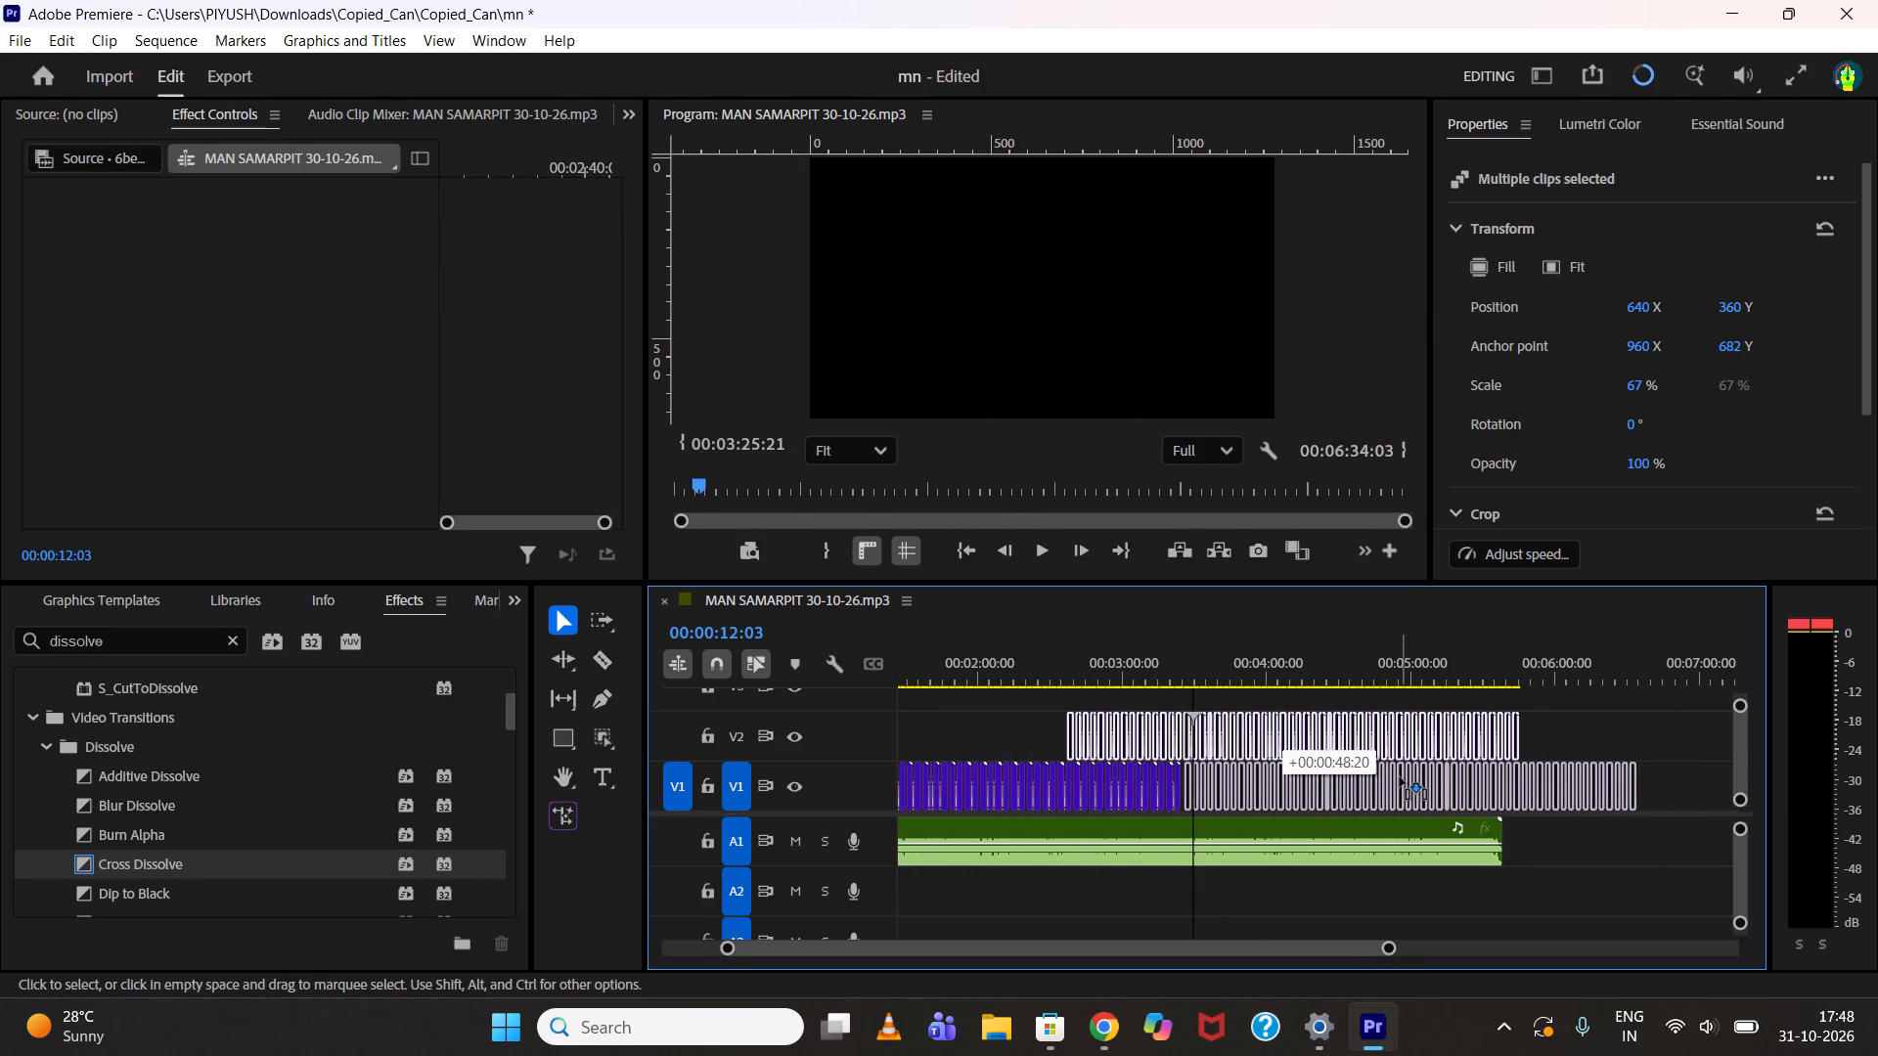
{"action": "left_click_drag", "start_coordinate": [1400, 777], "coordinate": [1397, 777]}
{"action": "scroll", "coordinate": [1153, 772], "scroll_direction": "up", "scroll_amount": 11, "text": "alt"}
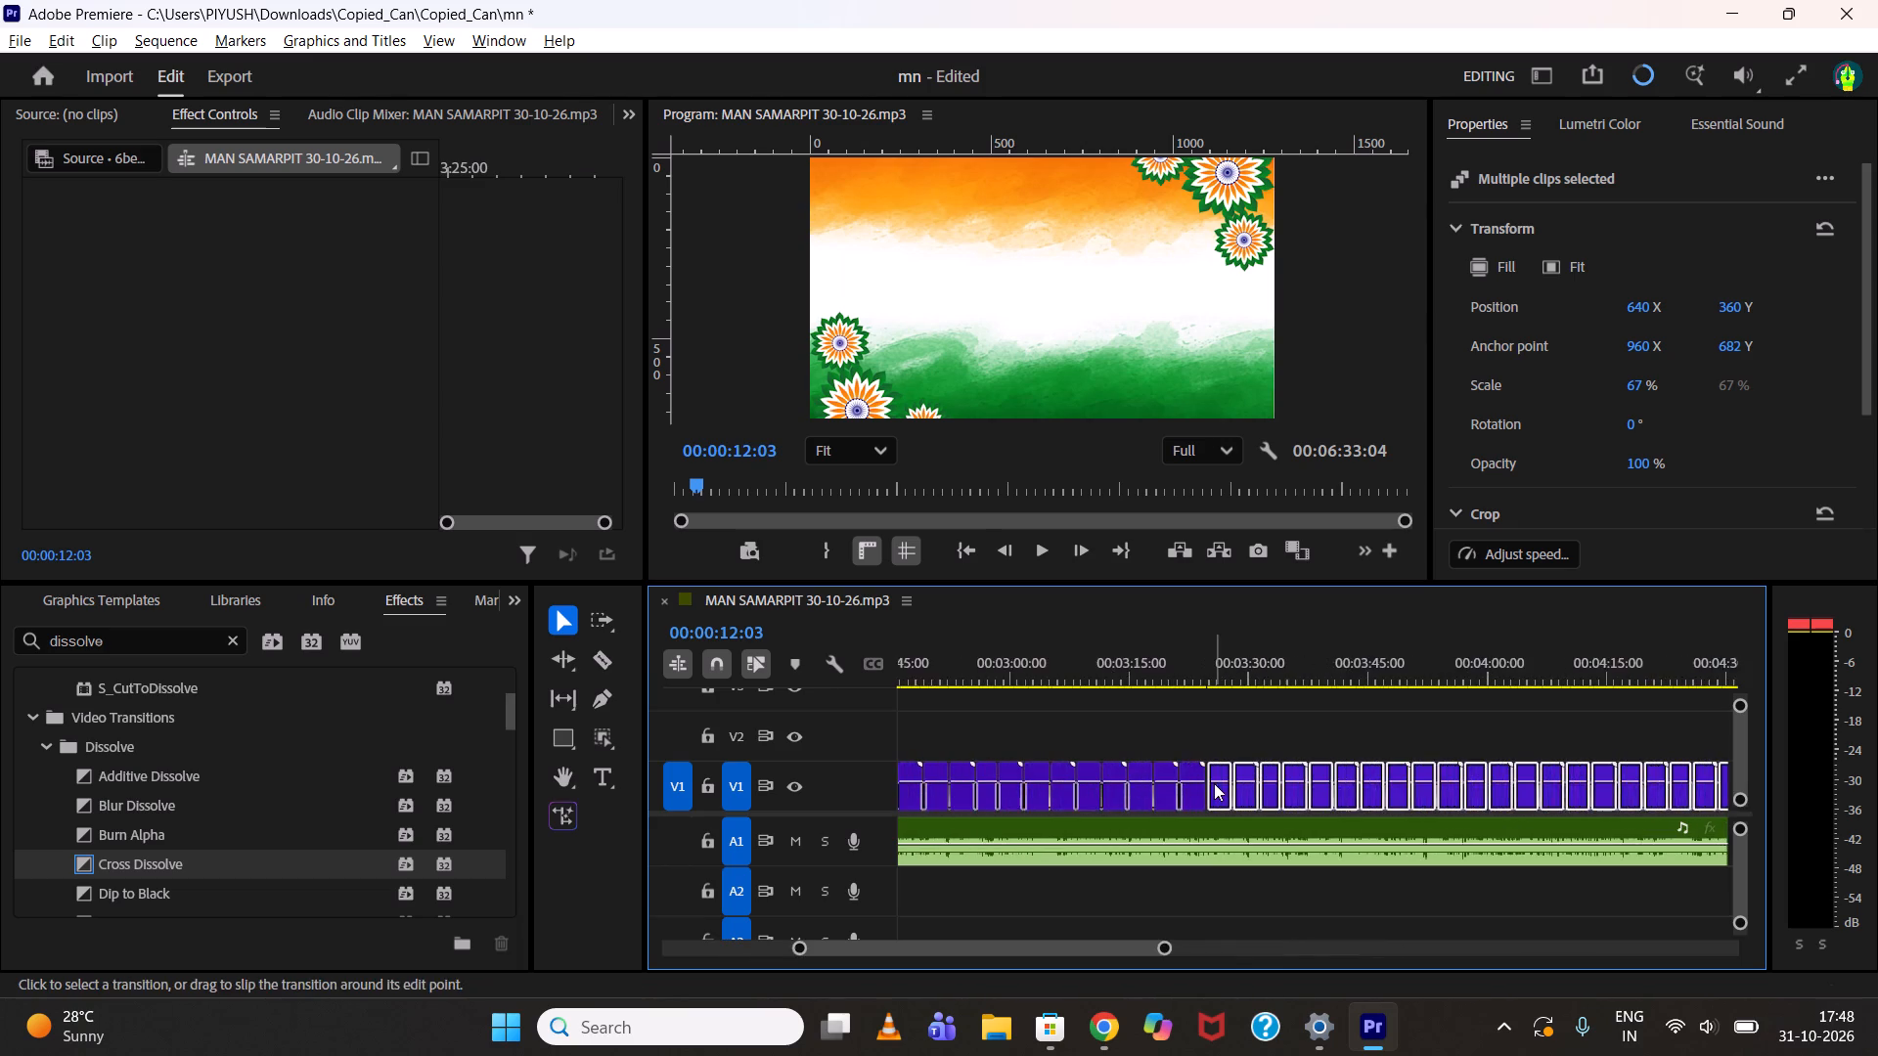
{"action": "scroll", "coordinate": [1214, 783], "scroll_direction": "up", "scroll_amount": 16, "text": "alt"}
{"action": "scroll", "coordinate": [1143, 788], "scroll_direction": "up", "scroll_amount": 5, "text": "alt"}
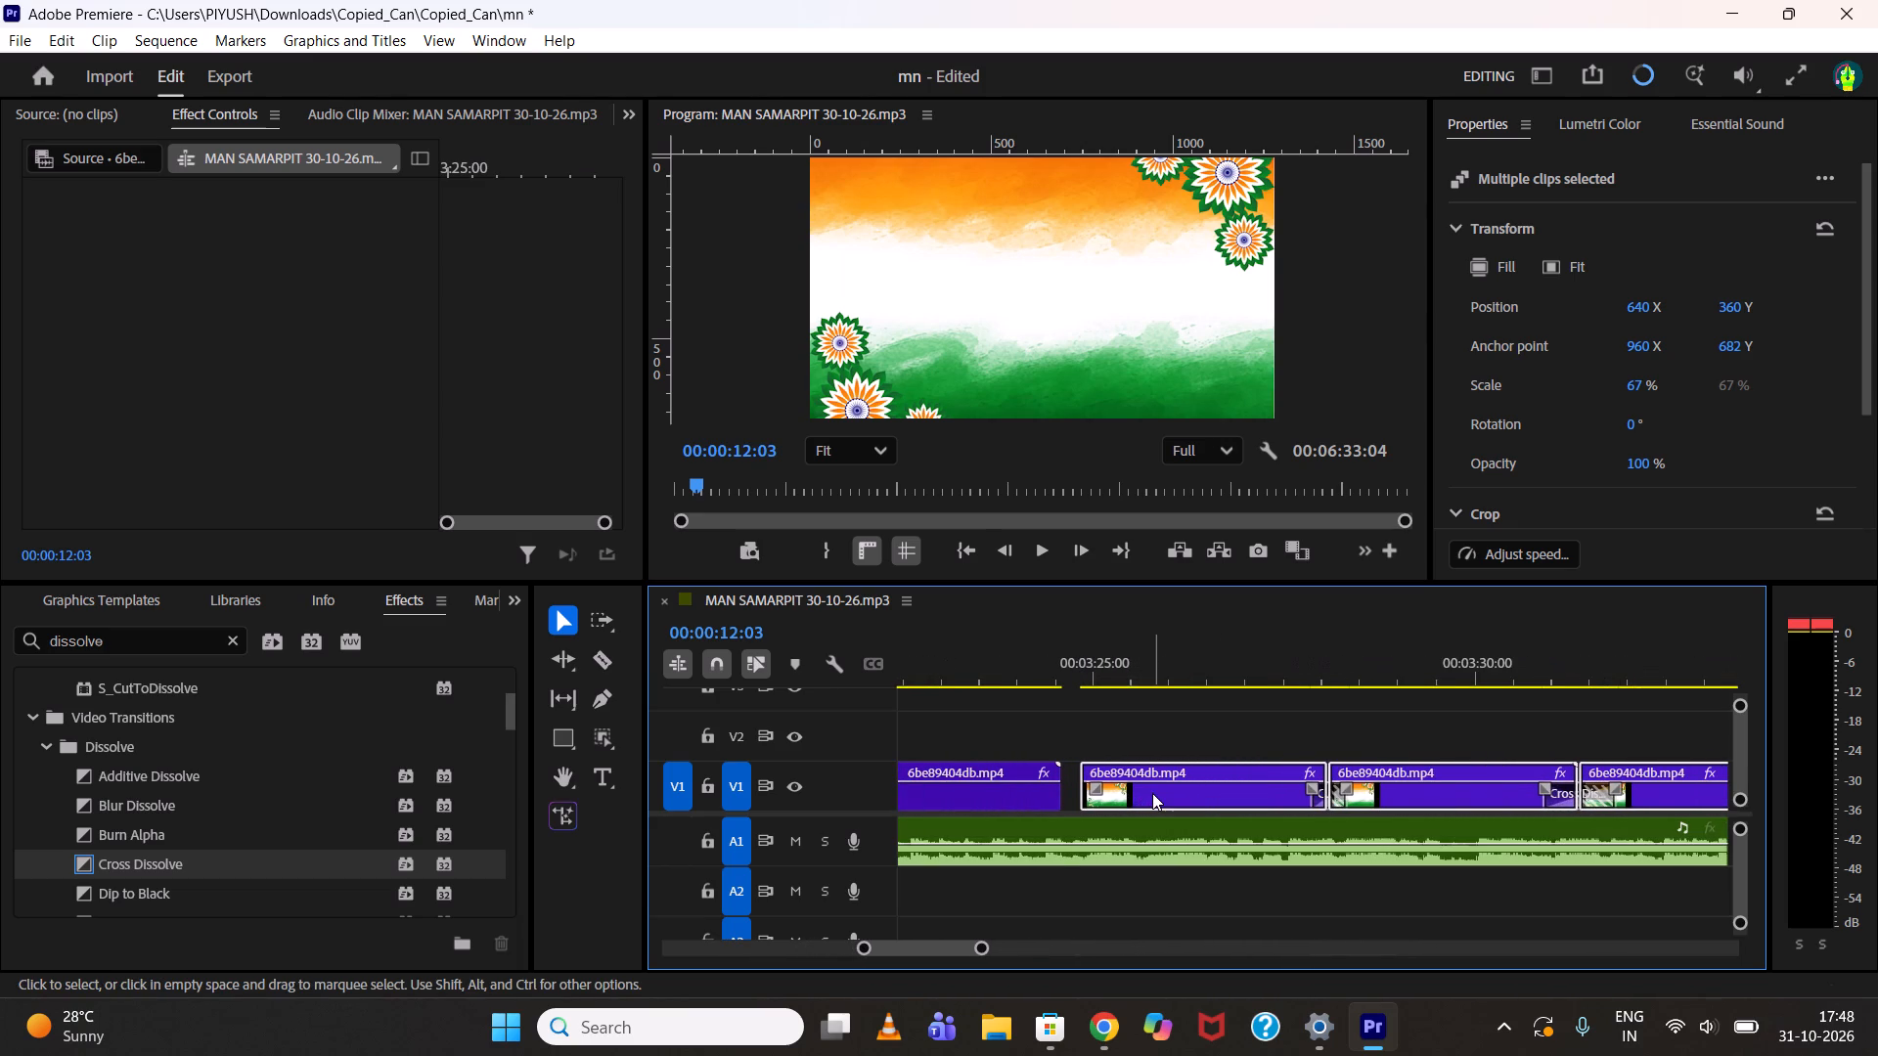
{"action": "left_click_drag", "start_coordinate": [1152, 793], "coordinate": [1138, 793]}
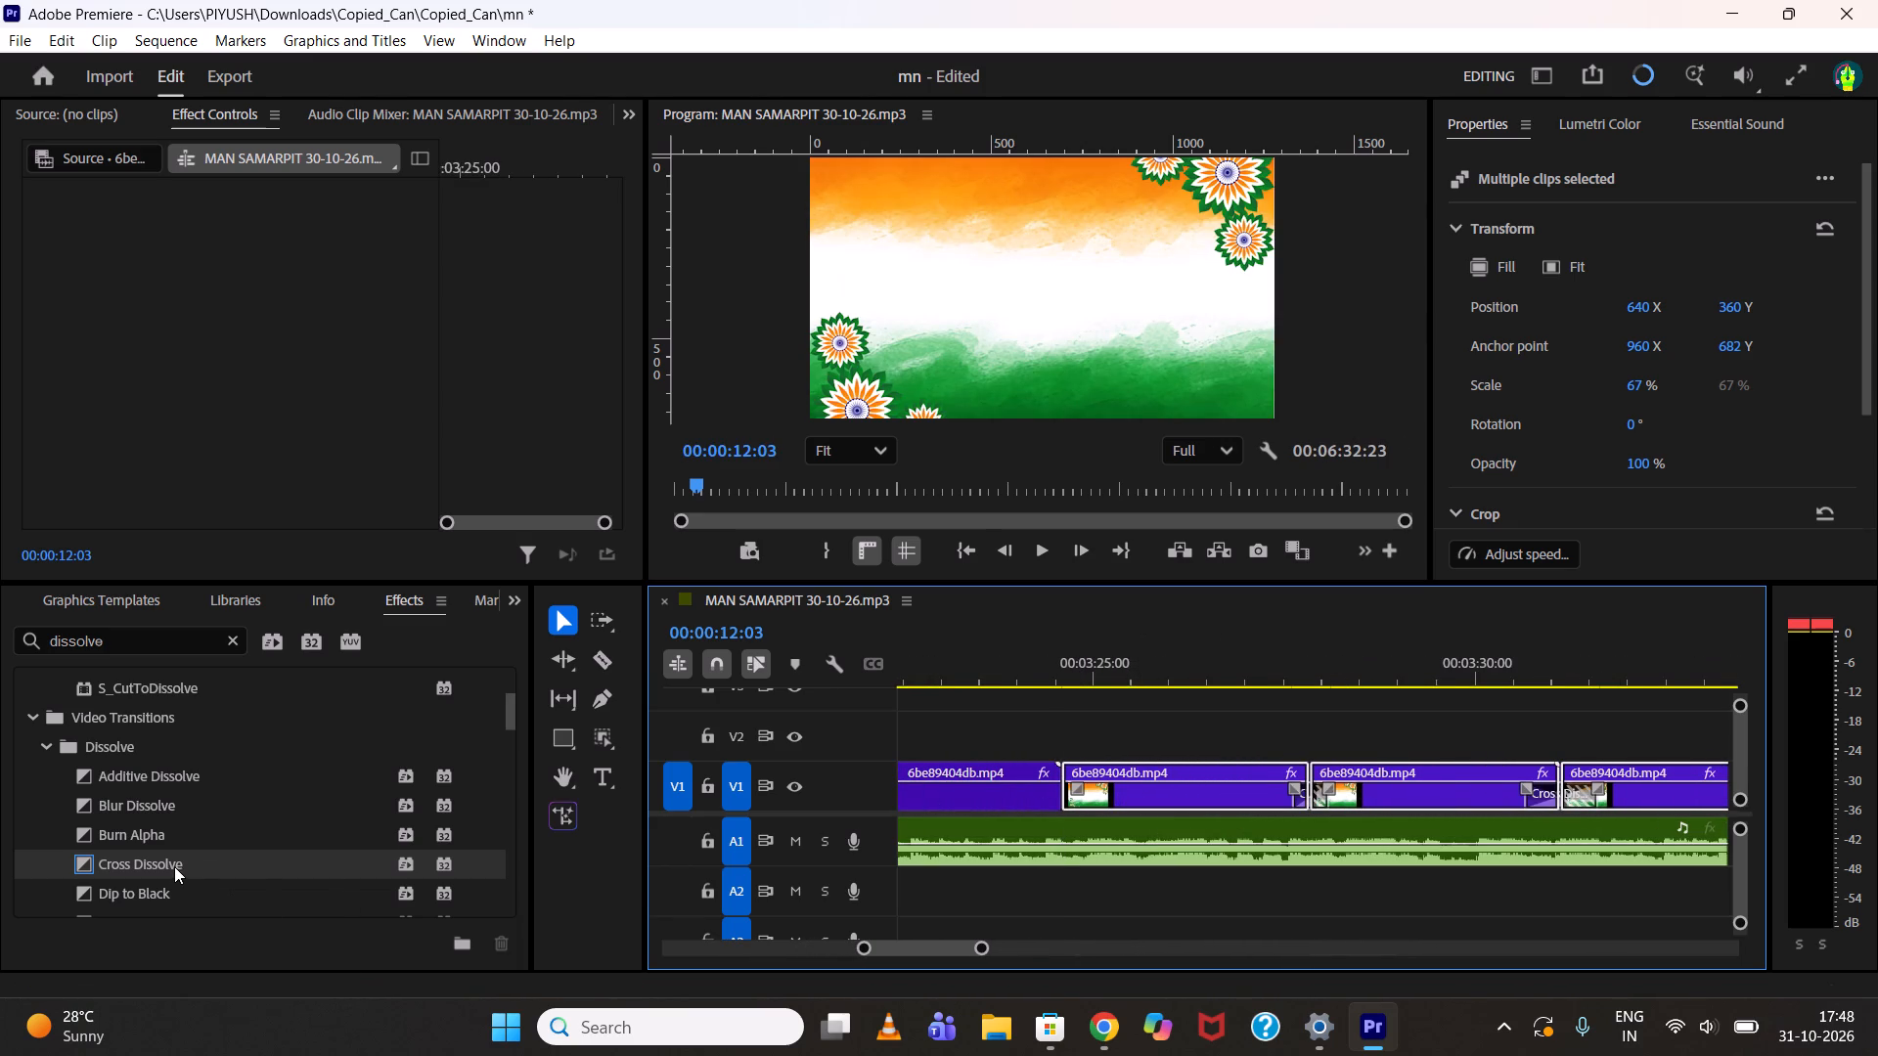
Add a Cross Dissolve at the join between the two background runs at about 3:24, aligned Center at Cut.
{"action": "left_click_drag", "start_coordinate": [174, 866], "coordinate": [1072, 794]}
{"action": "left_click", "coordinate": [1034, 798]}
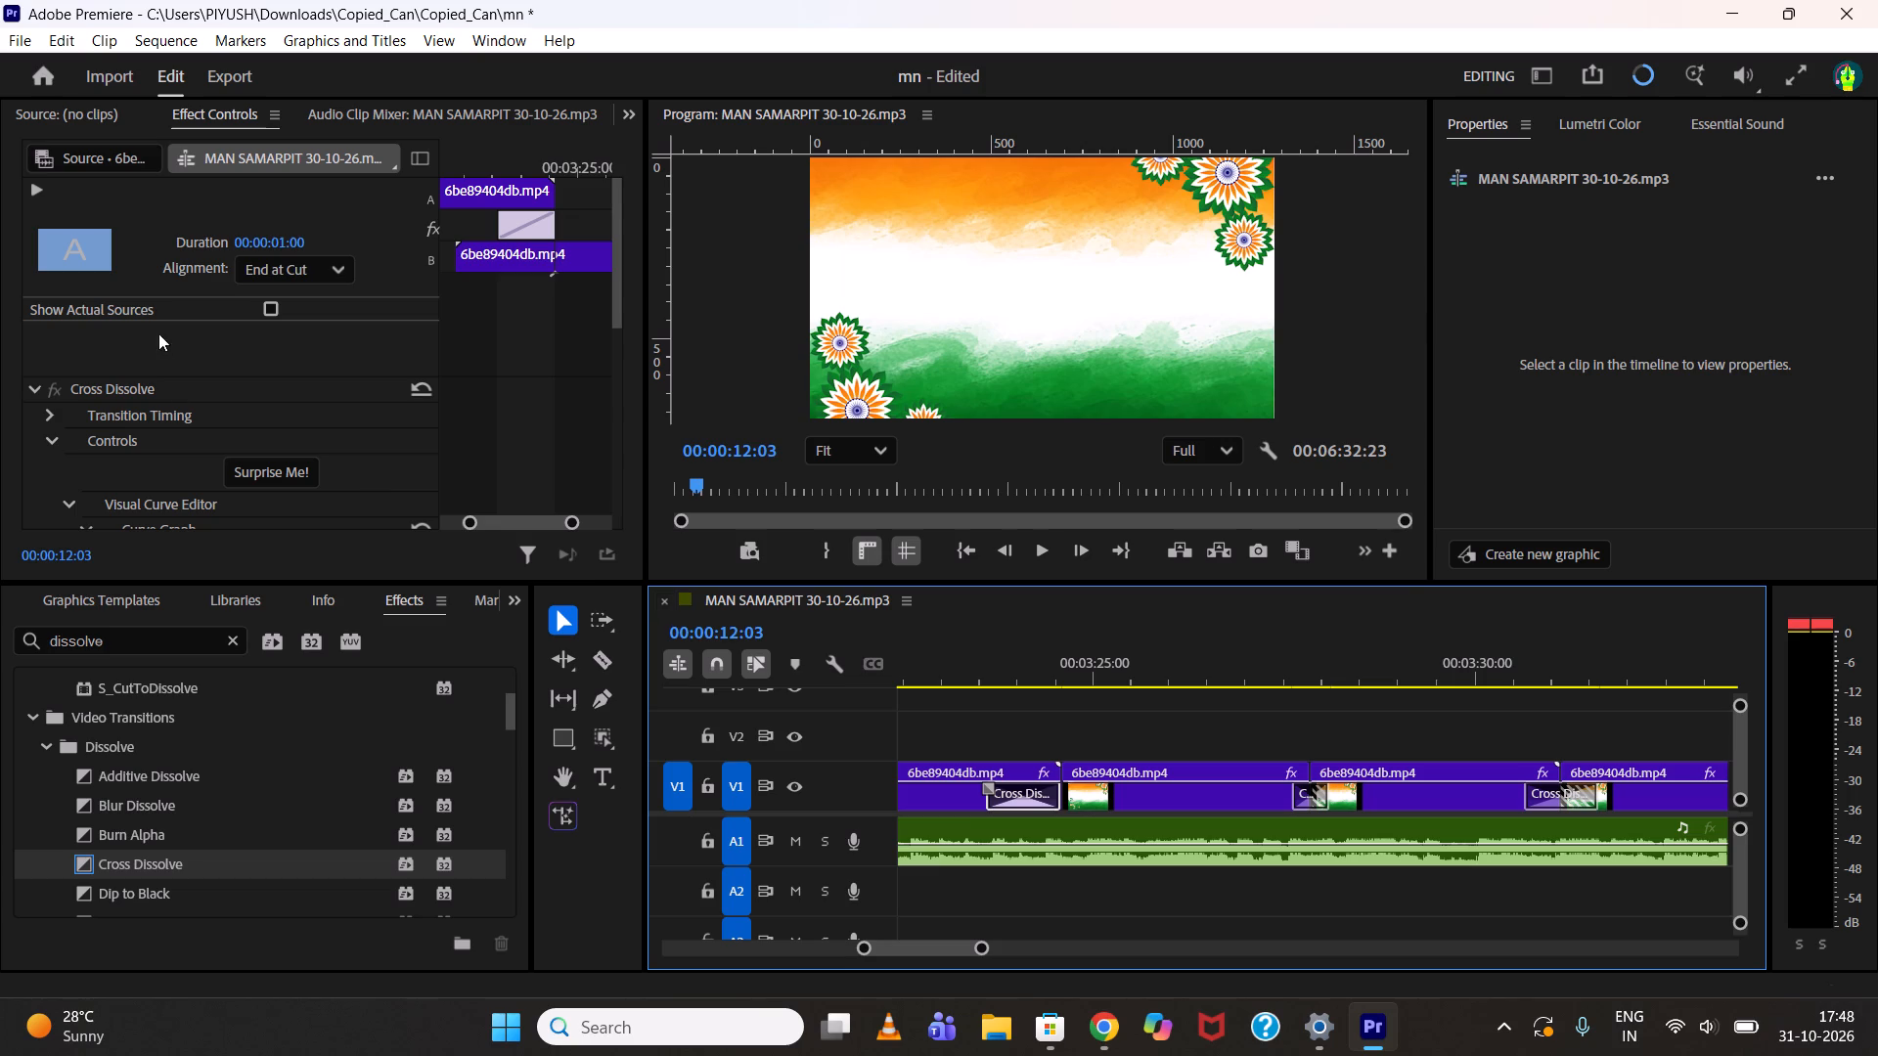
{"action": "left_click", "coordinate": [273, 274]}
{"action": "left_click", "coordinate": [289, 309]}
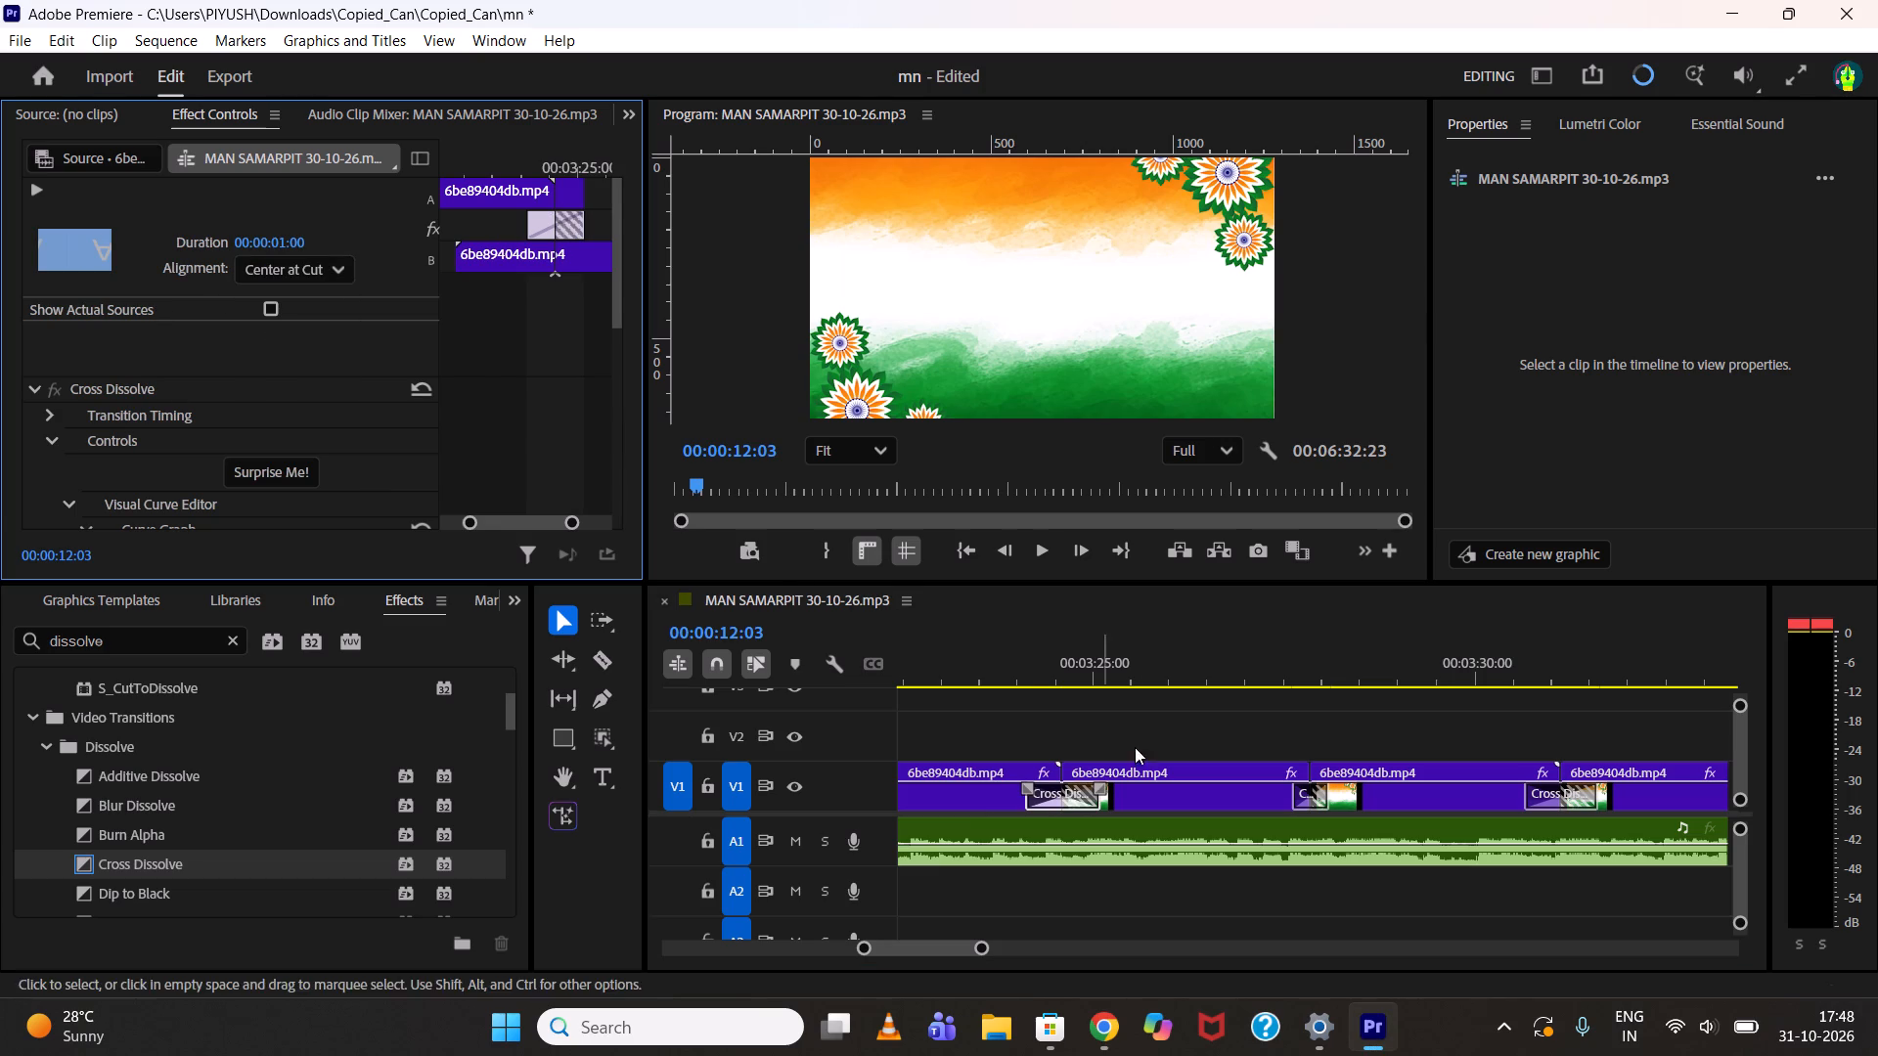
{"action": "left_click_drag", "start_coordinate": [1004, 664], "coordinate": [1190, 673]}
Delete the excess background clips on V1 that extend past the end of the song audio.
{"action": "scroll", "coordinate": [1179, 714], "scroll_direction": "down", "scroll_amount": 15, "text": "alt"}
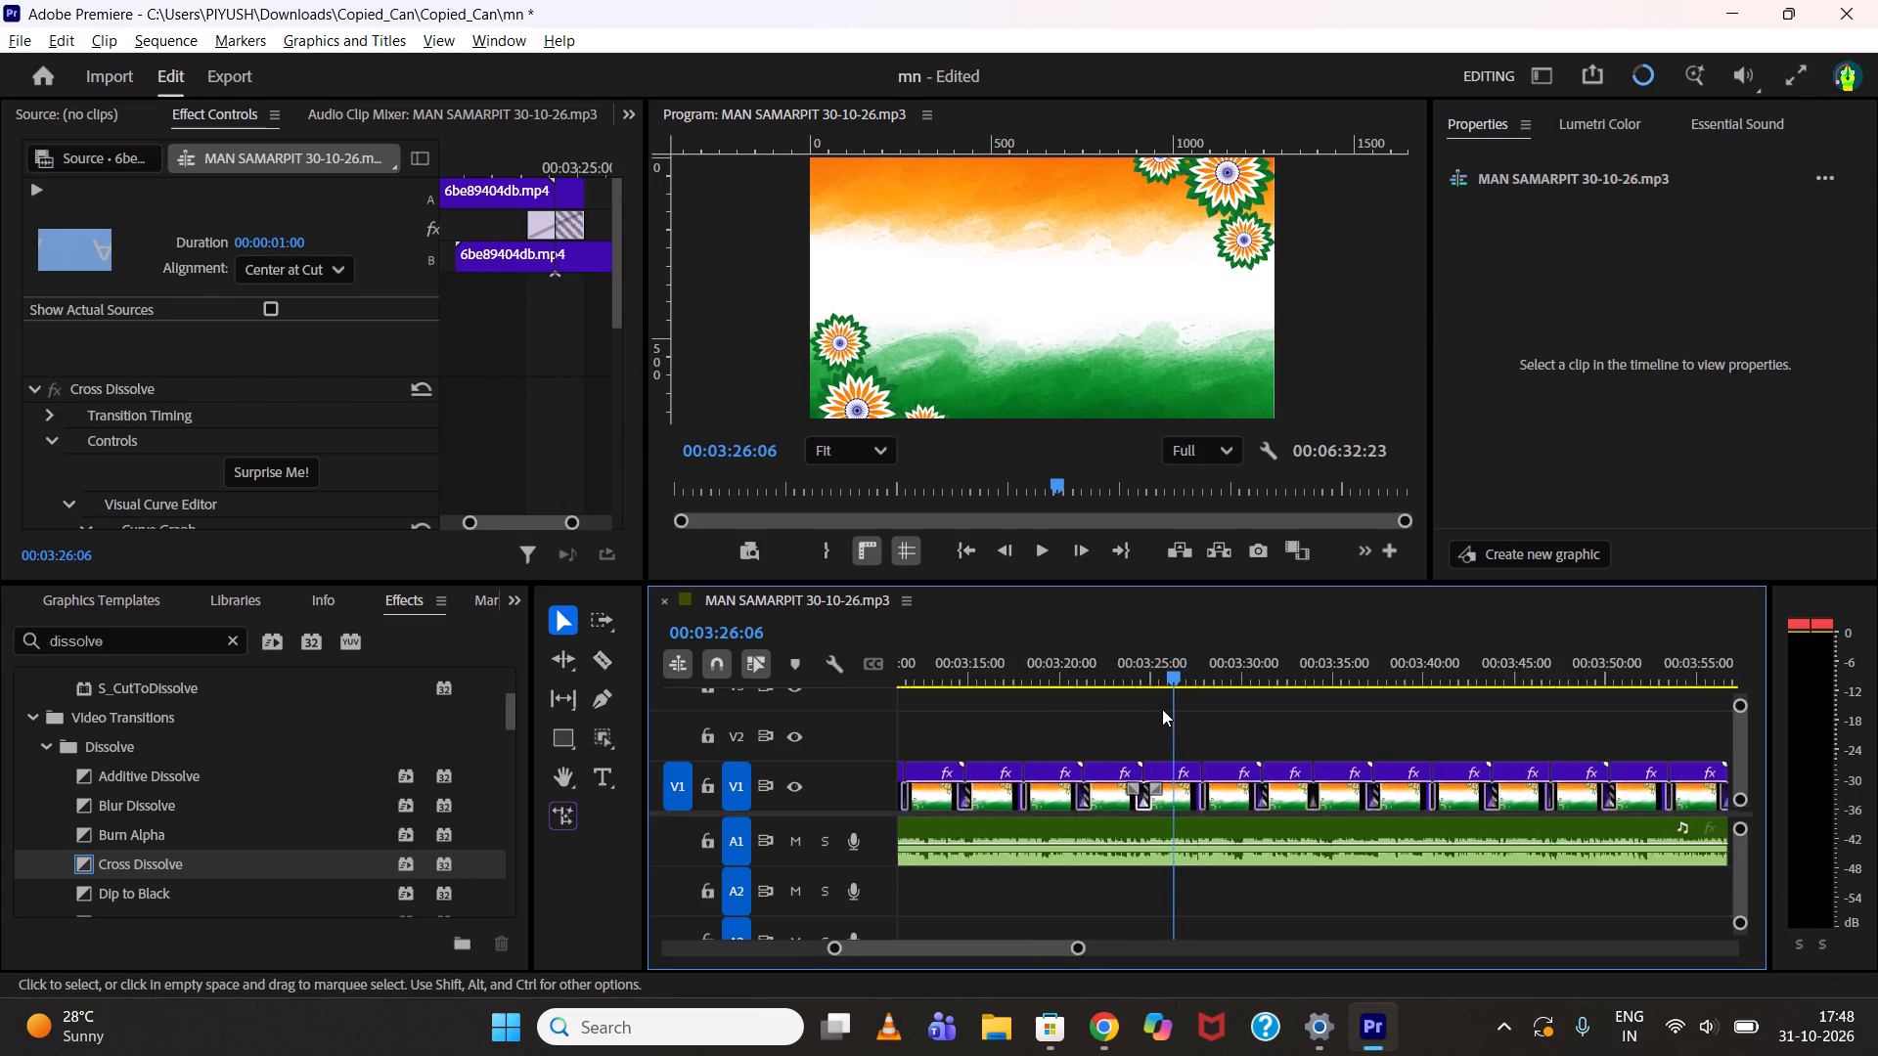
{"action": "scroll", "coordinate": [1162, 709], "scroll_direction": "down", "scroll_amount": 16, "text": "alt"}
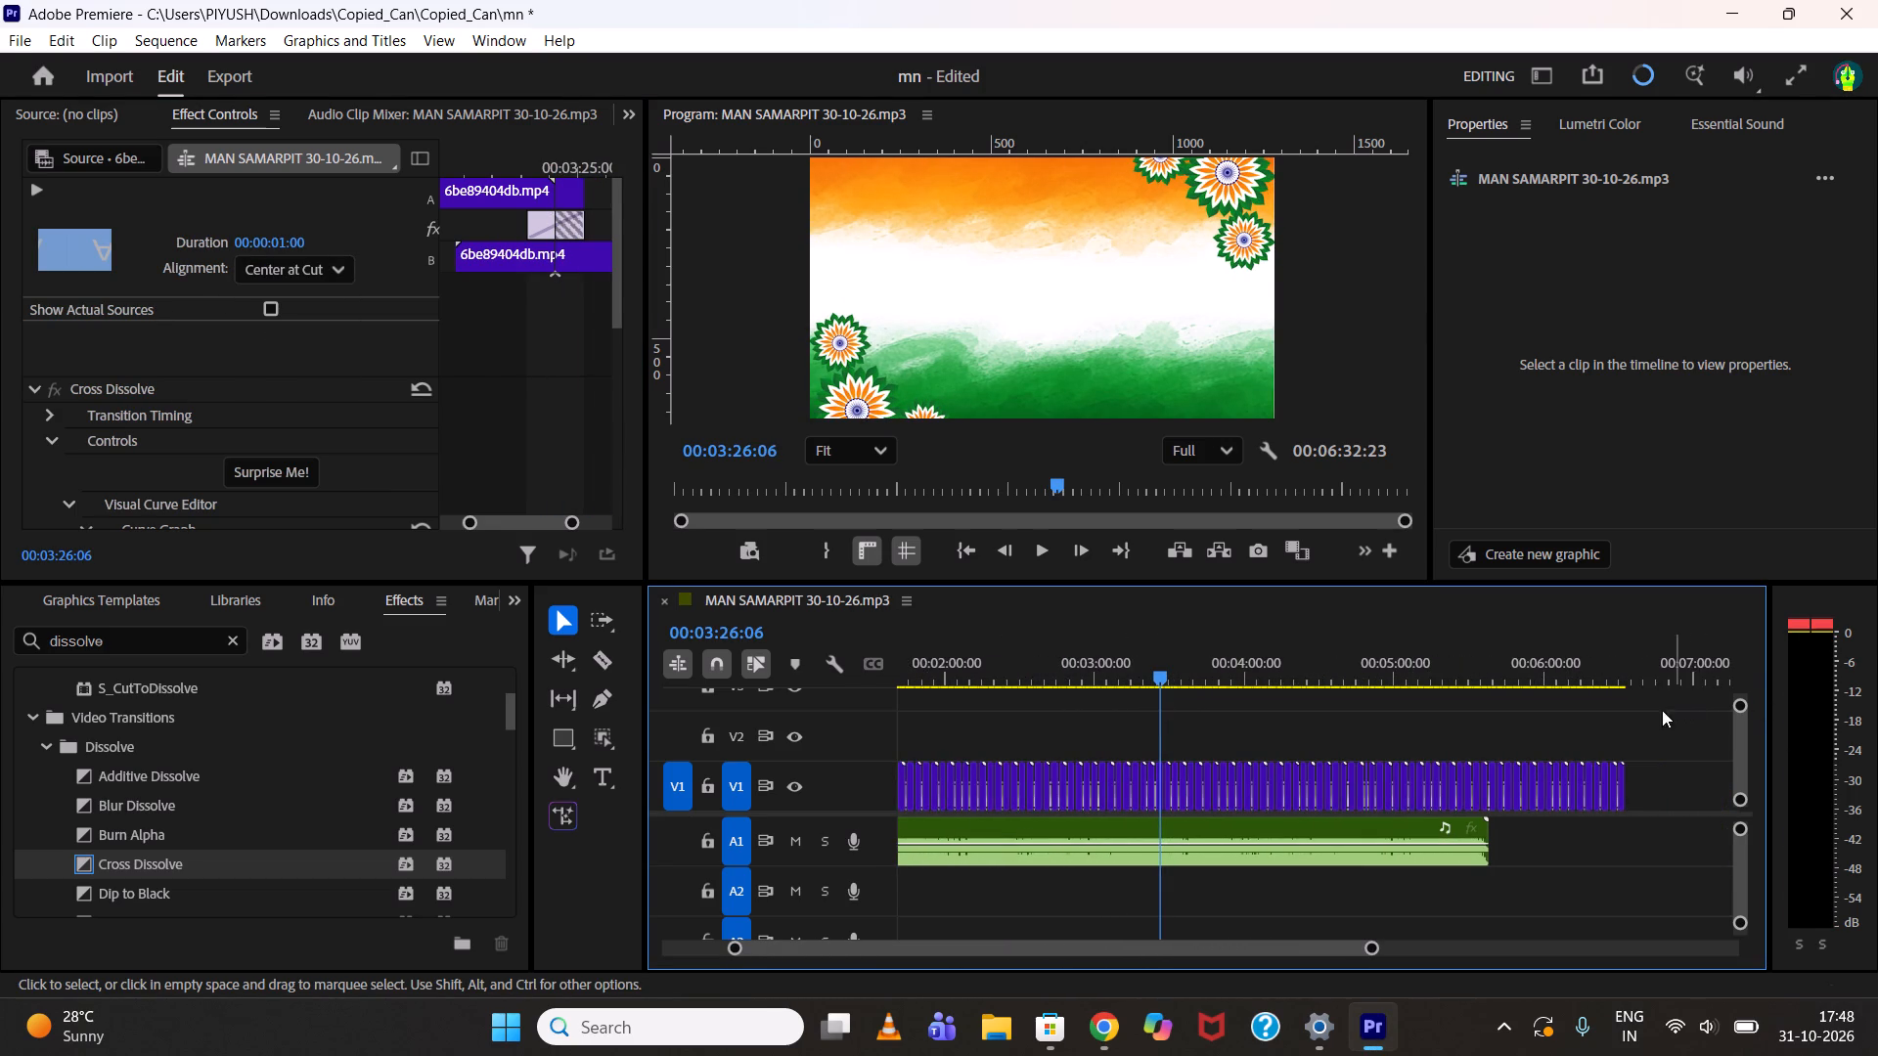
{"action": "left_click_drag", "start_coordinate": [1651, 713], "coordinate": [1498, 805]}
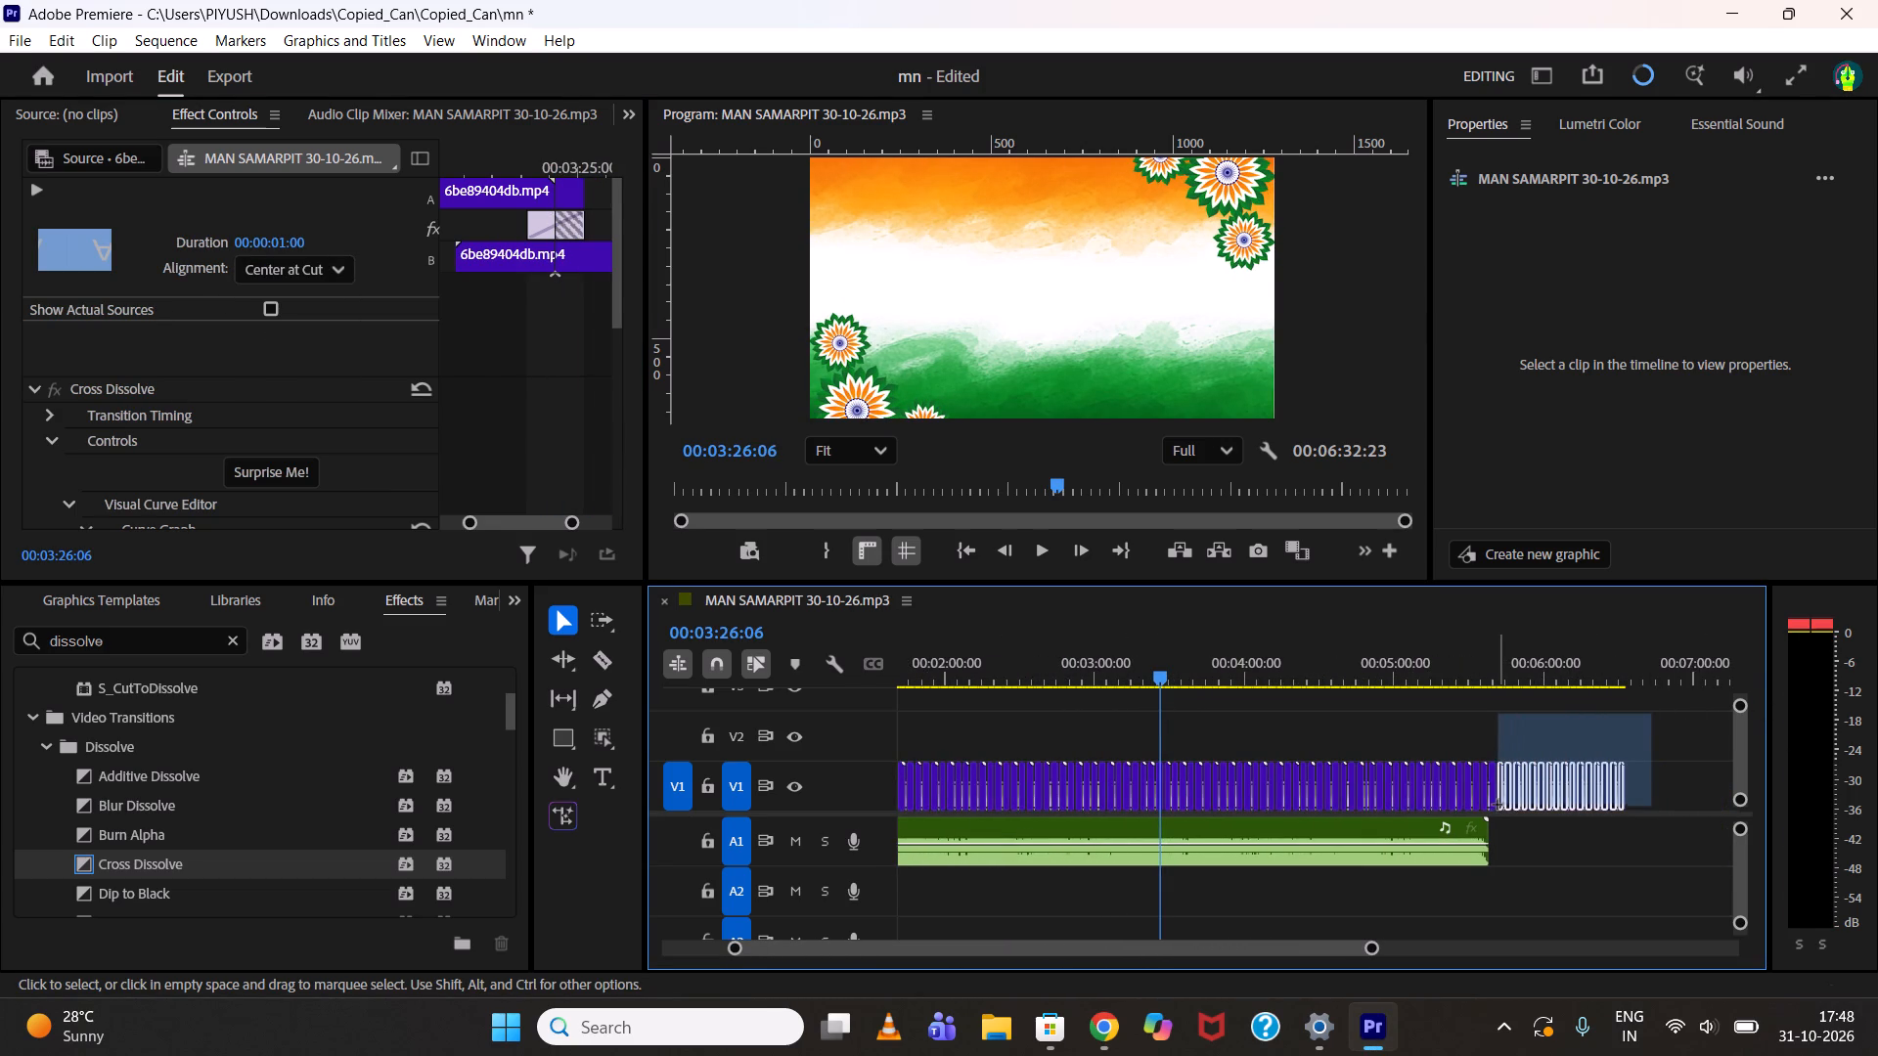
{"action": "left_click_drag", "start_coordinate": [1498, 805], "coordinate": [1495, 803]}
{"action": "key", "text": "Delete"}
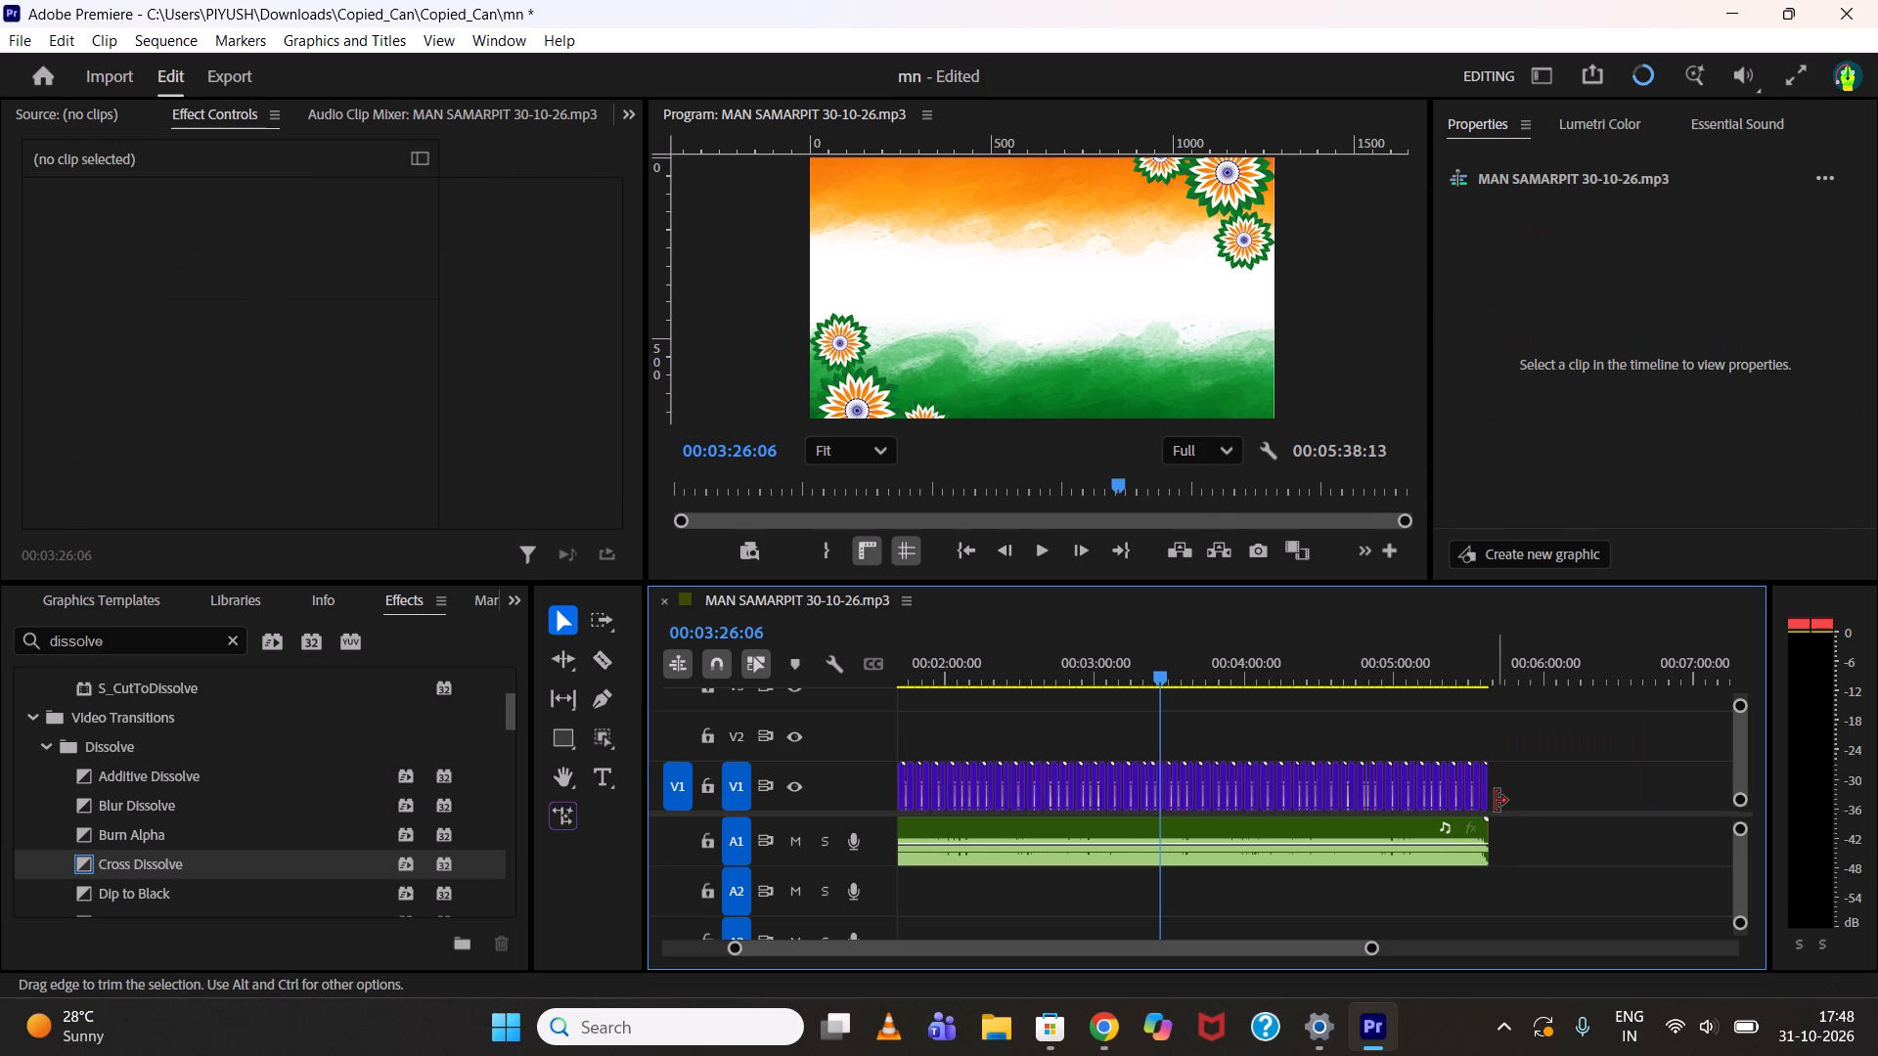
Return the playhead to the sequence start and import the Bharat Mata with Lion and Tricolor Flag image from Downloads.
{"action": "scroll", "coordinate": [1496, 797], "scroll_direction": "down", "scroll_amount": 6, "text": "alt"}
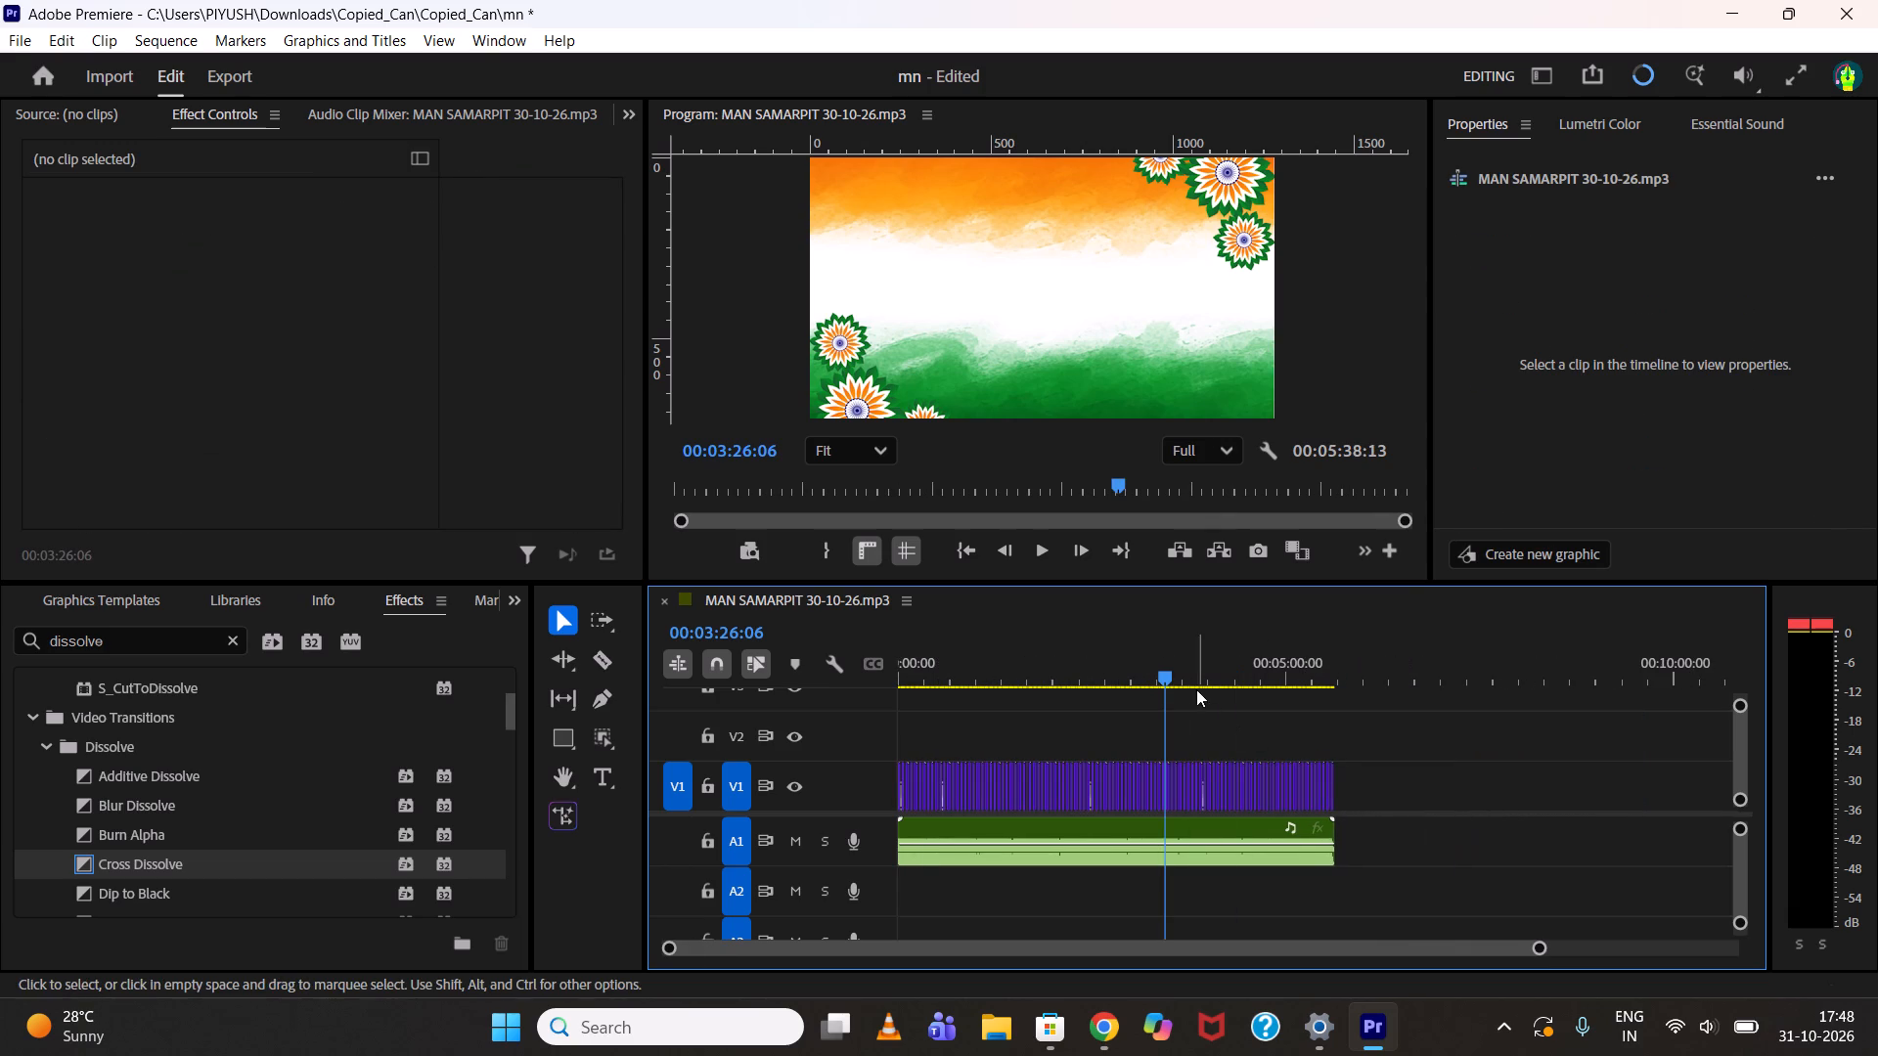
{"action": "left_click_drag", "start_coordinate": [1176, 679], "coordinate": [400, 768]}
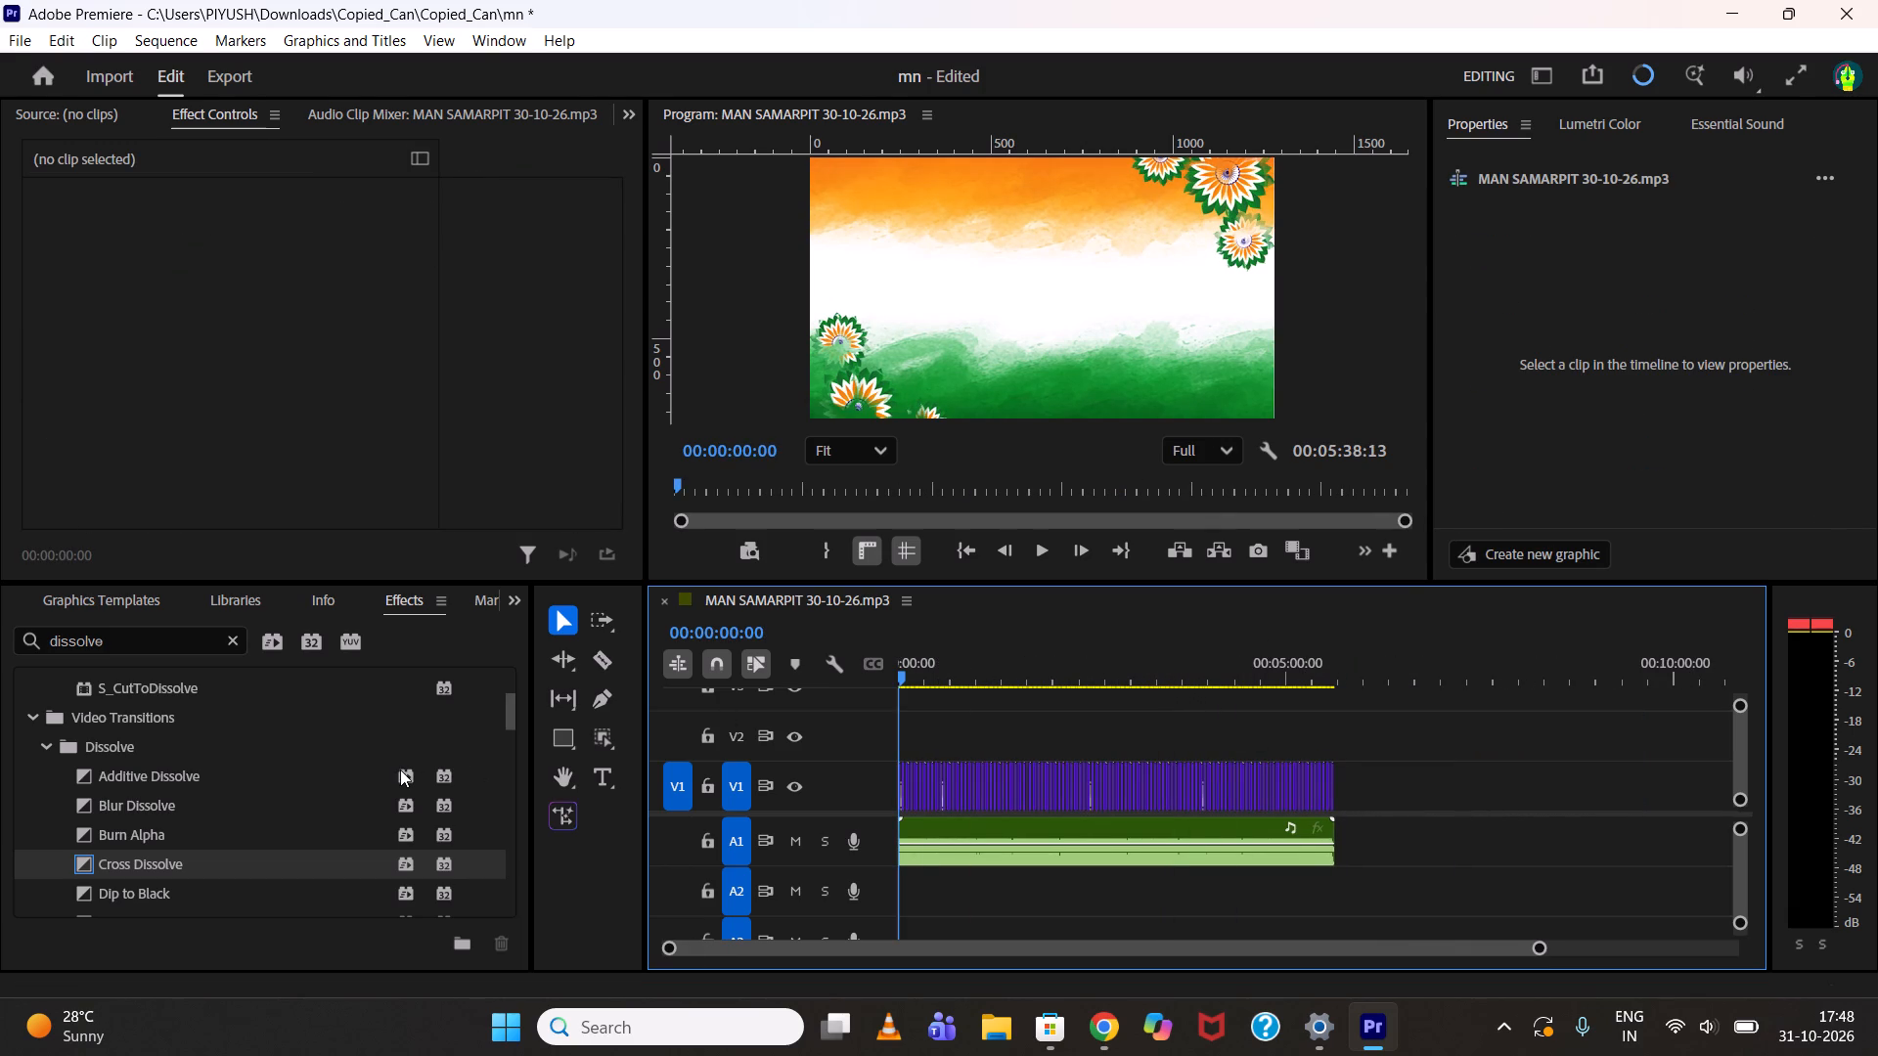
{"action": "key", "text": "ctrl+i"}
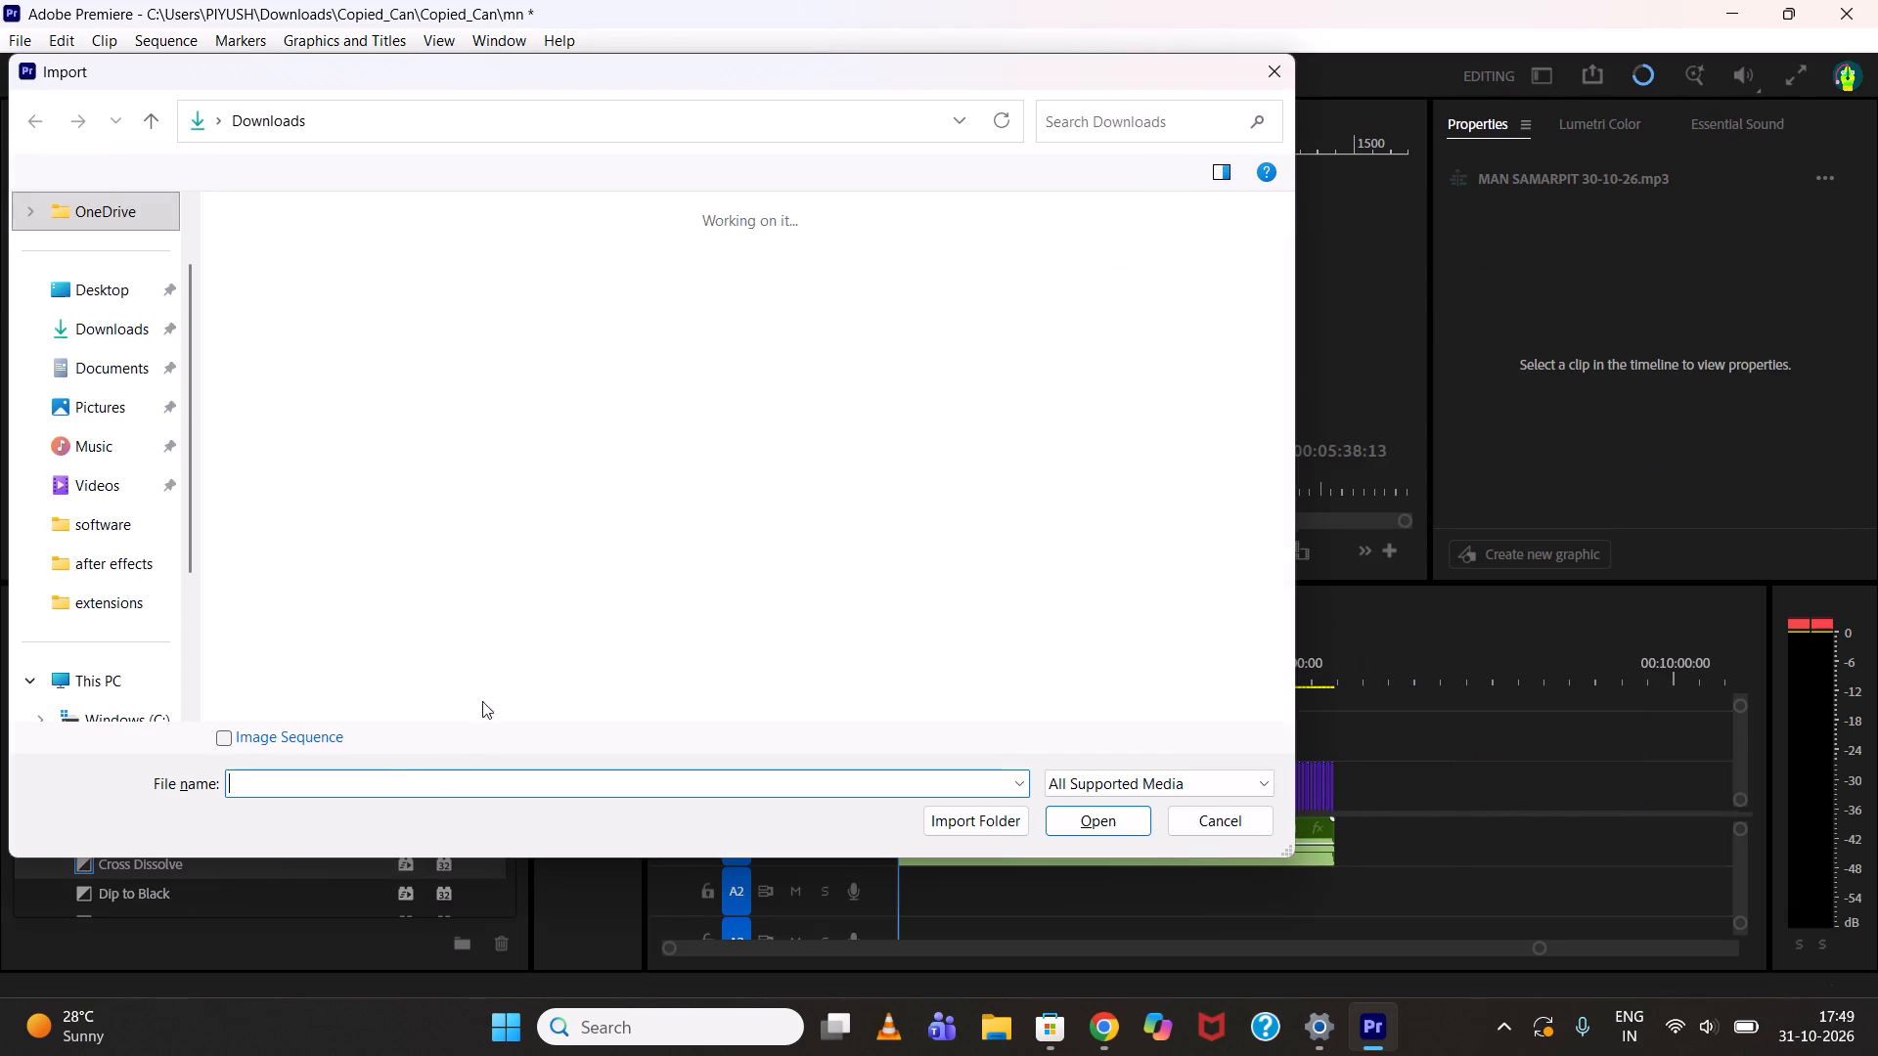
{"action": "scroll", "coordinate": [353, 433], "scroll_direction": "up", "scroll_amount": 2}
{"action": "double_click", "coordinate": [606, 350]}
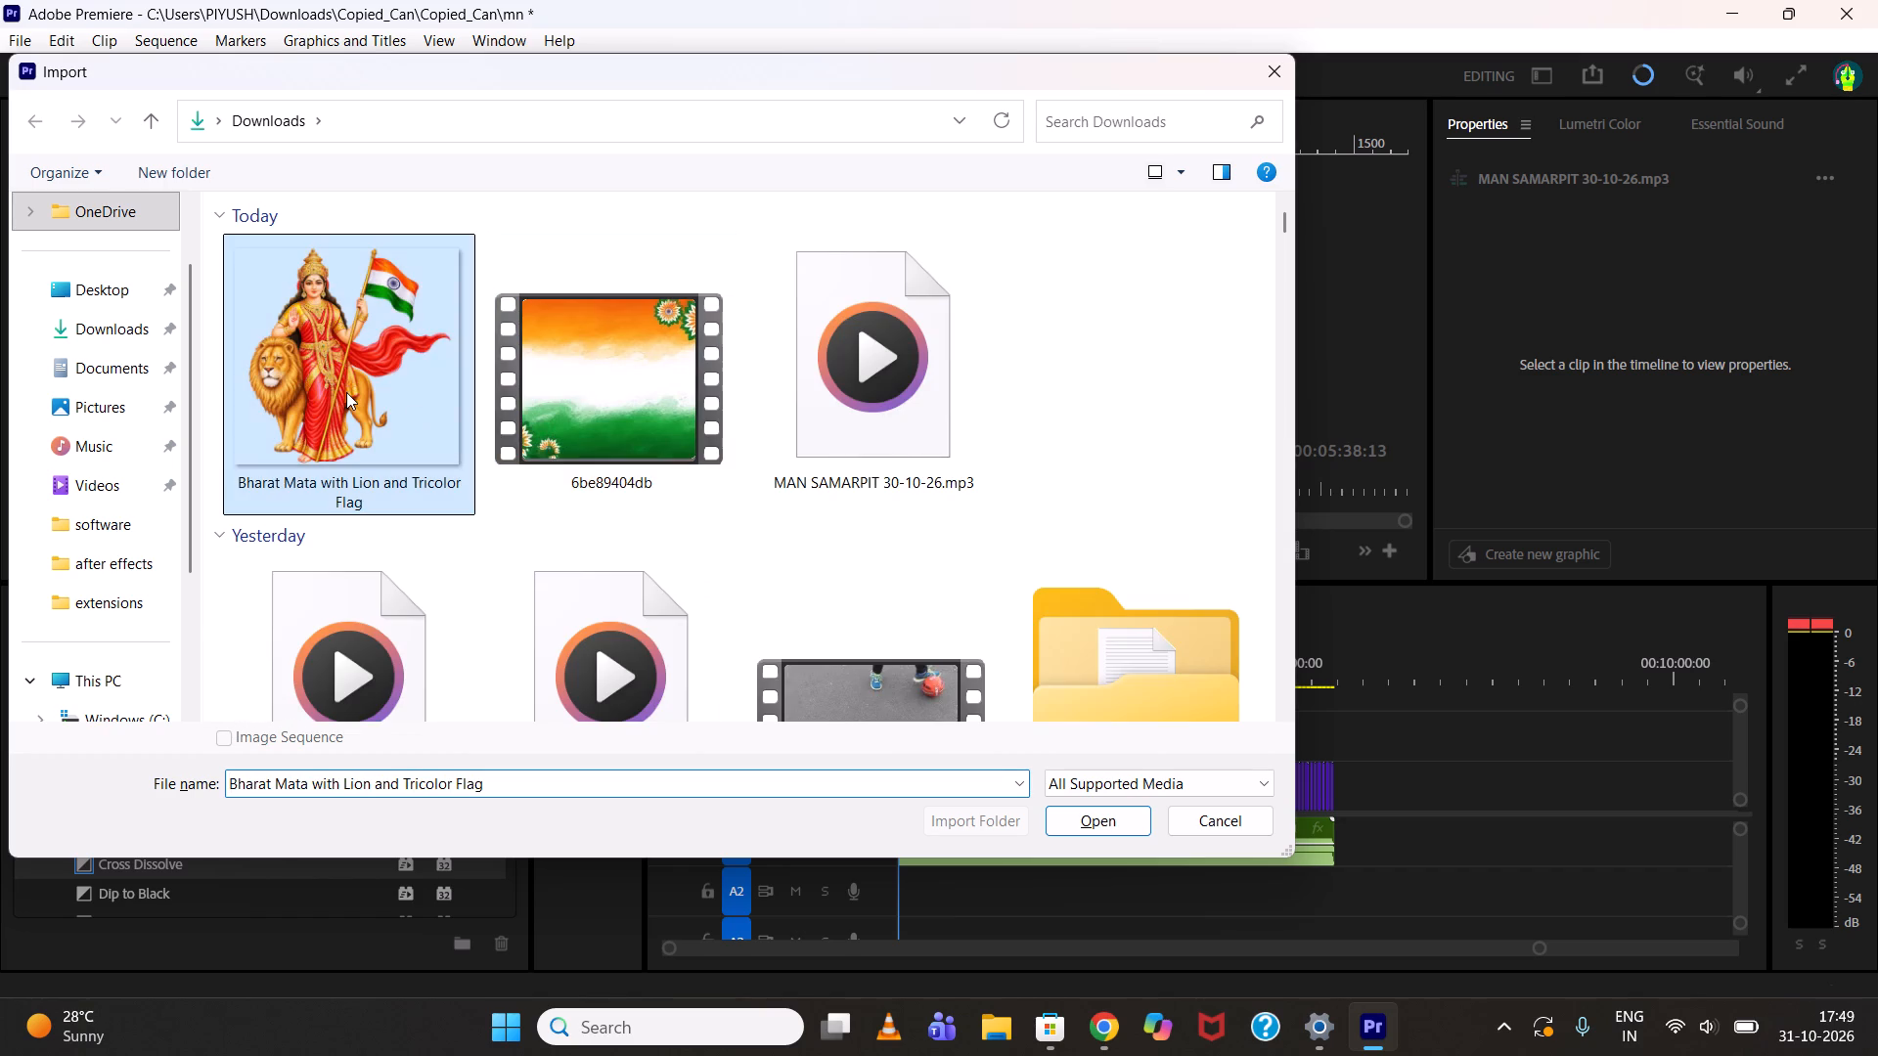
{"action": "double_click", "coordinate": [346, 392]}
Place the Bharat Mata image on V2 at the sequence start and extend it to about the end of the song audio.
{"action": "left_click_drag", "start_coordinate": [430, 839], "coordinate": [965, 726]}
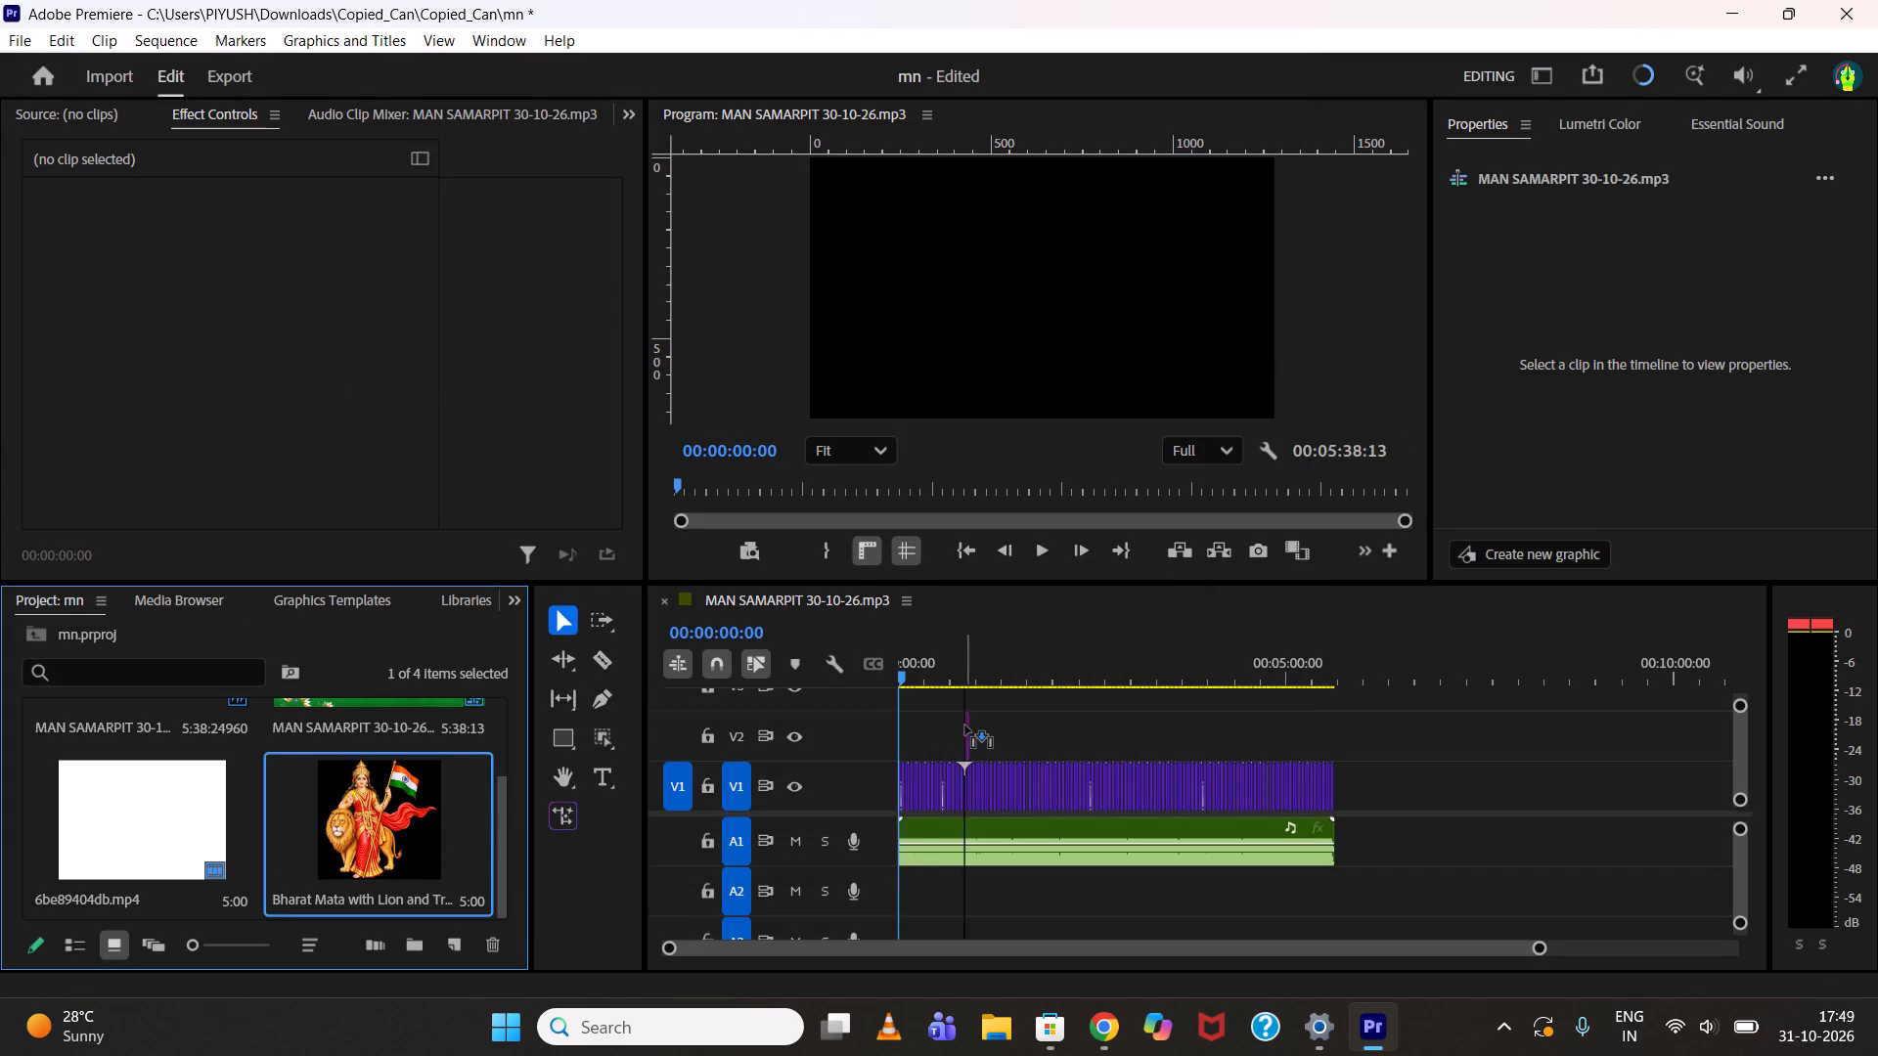
{"action": "left_click_drag", "start_coordinate": [965, 726], "coordinate": [879, 730]}
{"action": "left_click_drag", "start_coordinate": [911, 735], "coordinate": [1257, 735]}
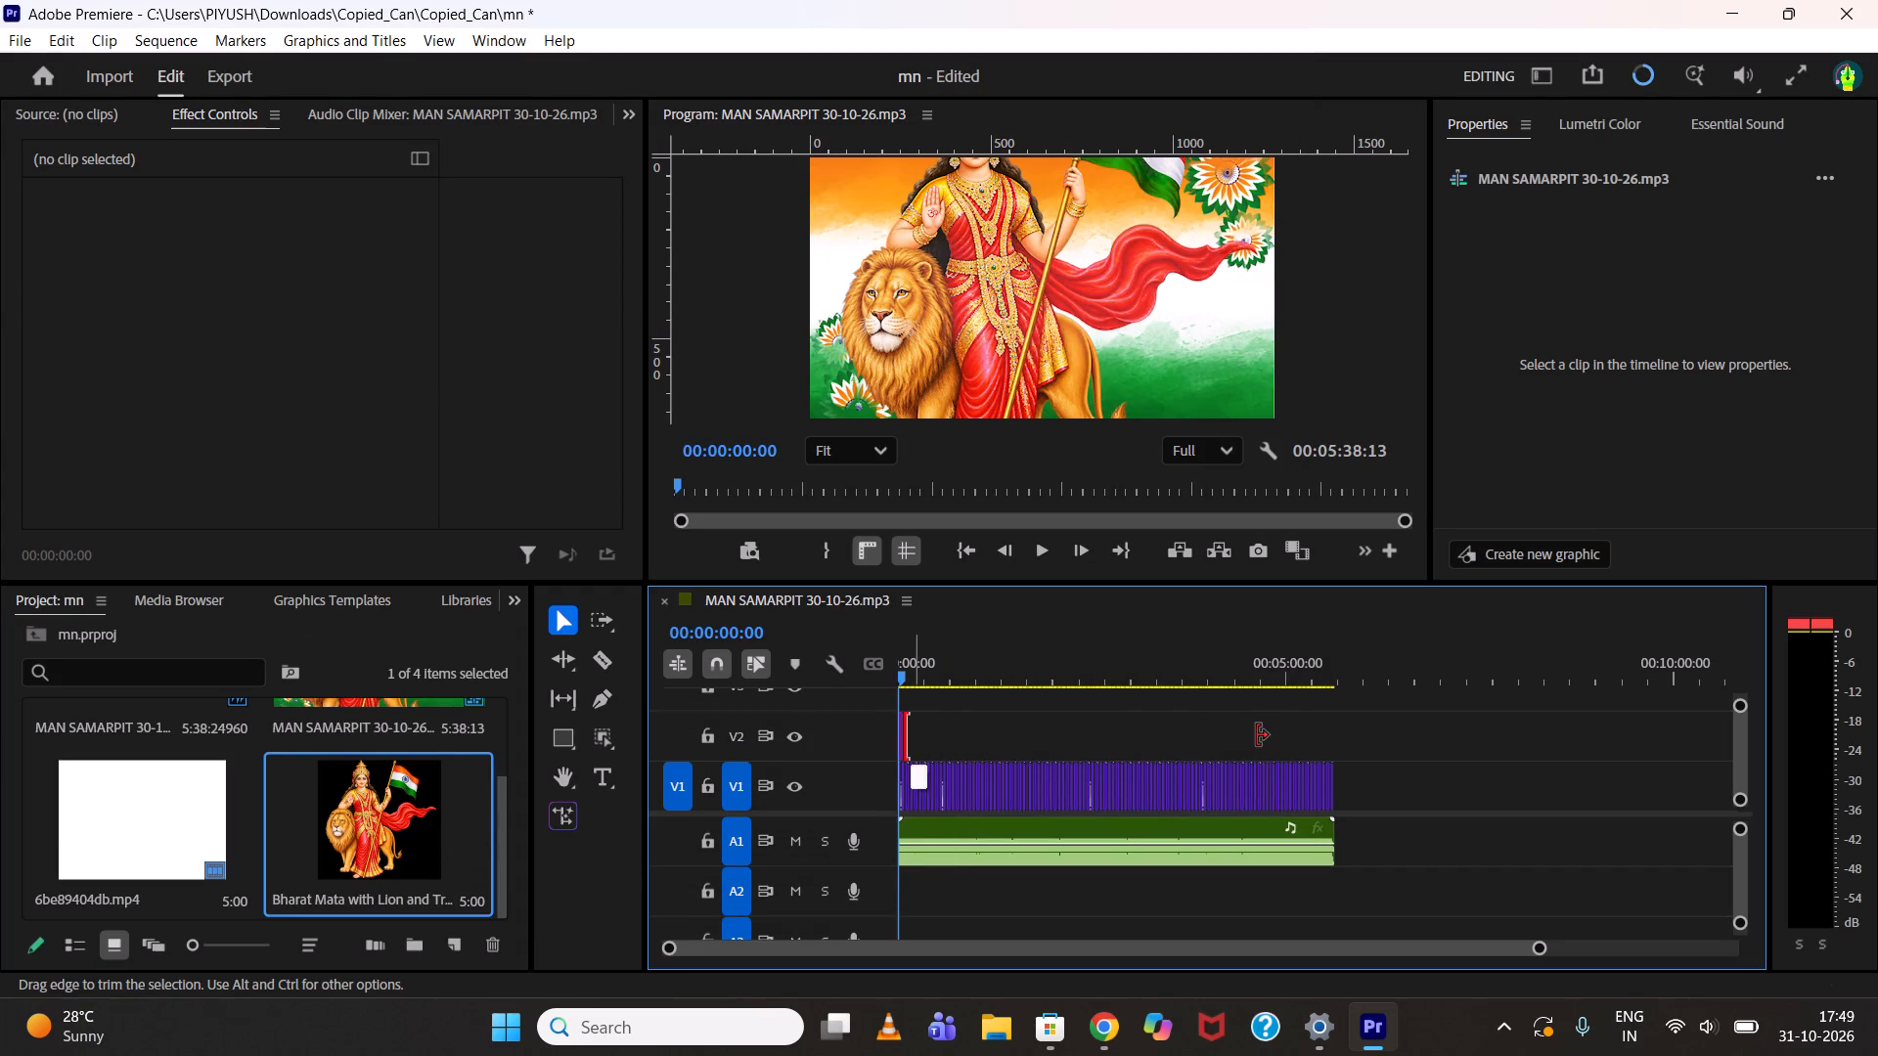
{"action": "left_click_drag", "start_coordinate": [1257, 735], "coordinate": [1336, 733]}
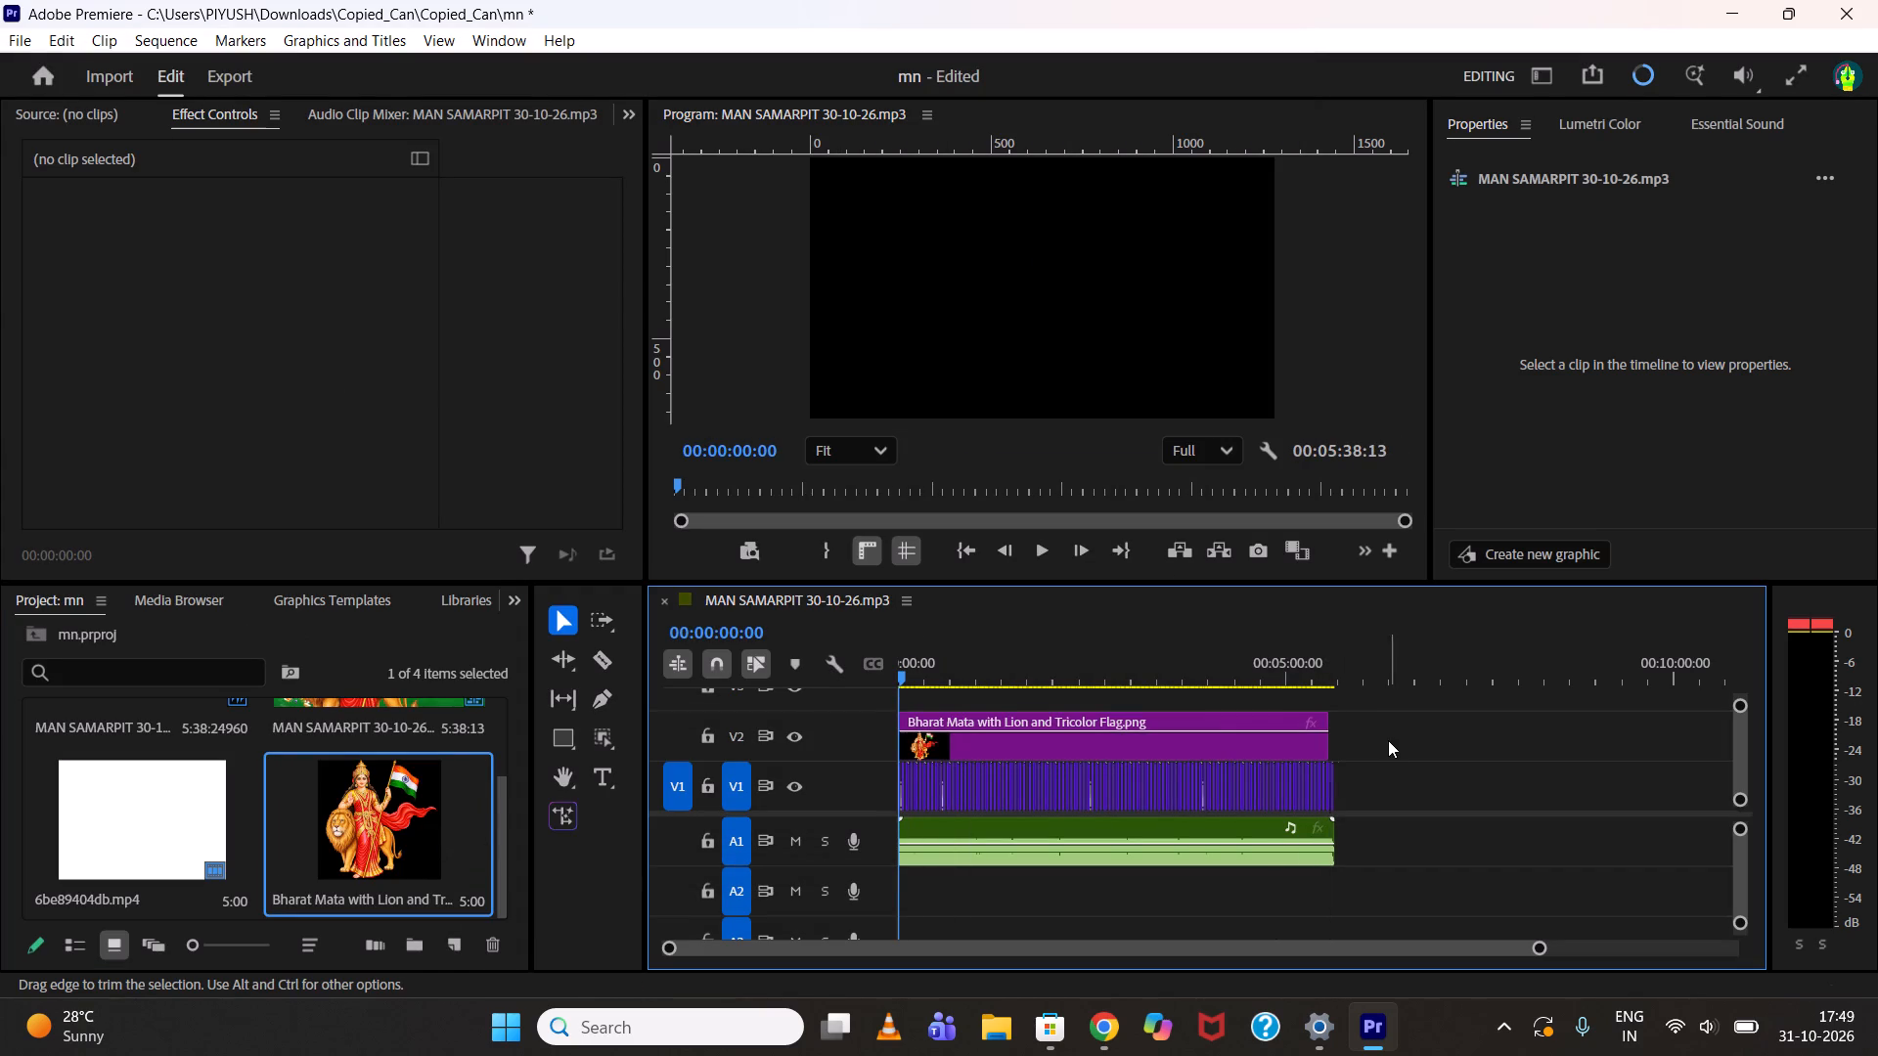
Scale the Bharat Mata overlay on V2 to 58 and set its horizontal position to 400.
{"action": "left_click", "coordinate": [1095, 736]}
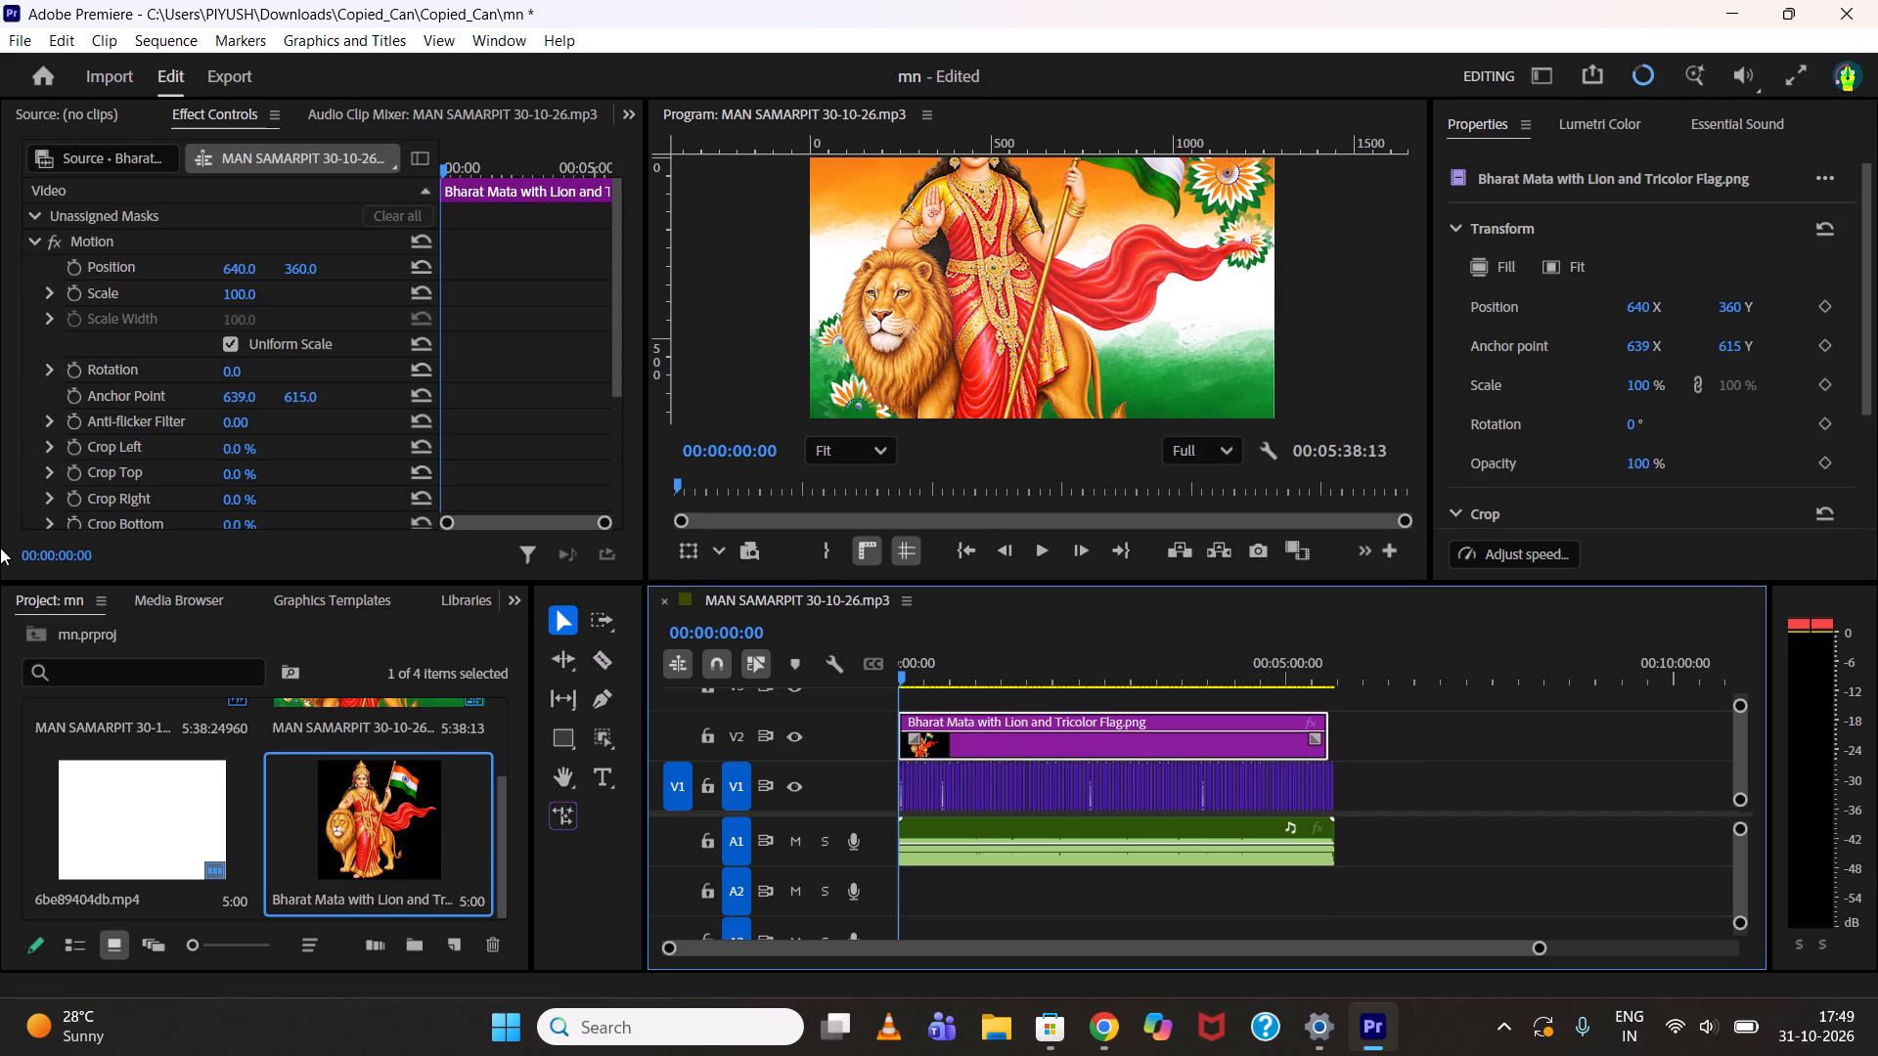
{"action": "left_click_drag", "start_coordinate": [229, 293], "coordinate": [108, 308]}
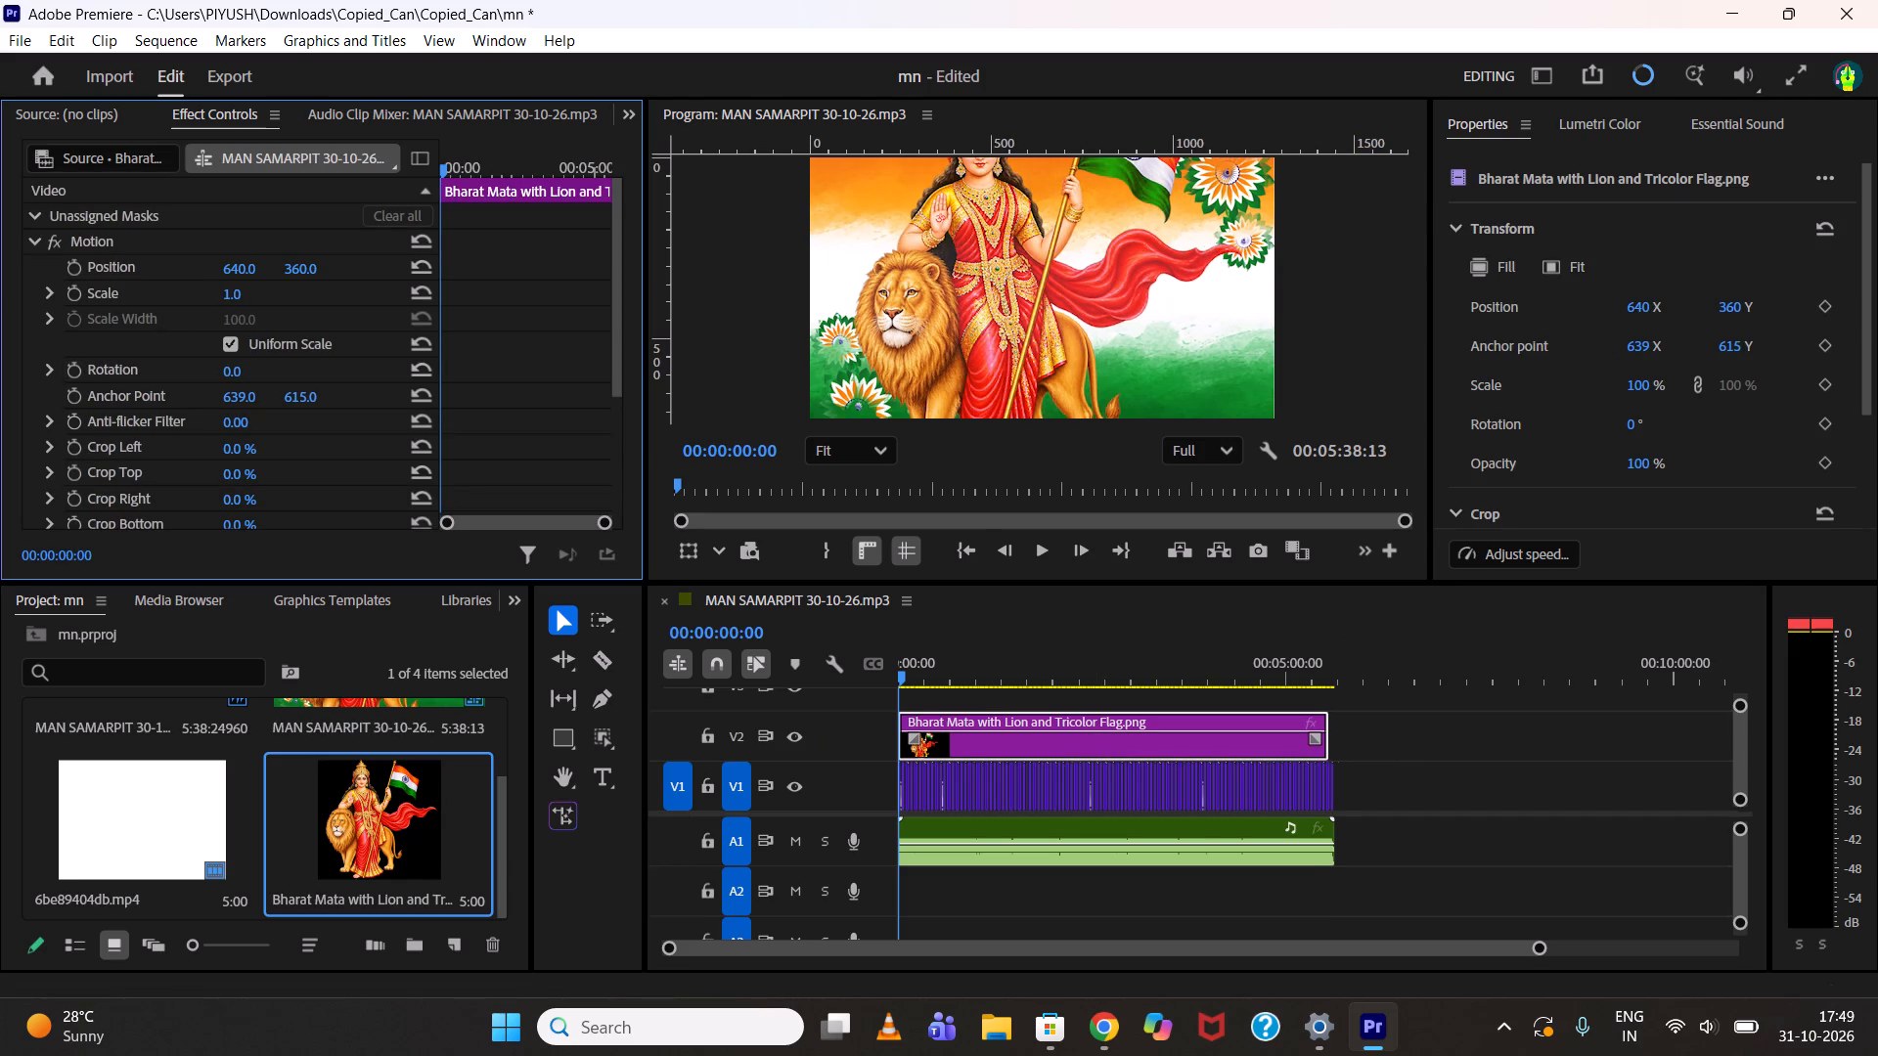
{"action": "left_click_drag", "start_coordinate": [108, 308], "coordinate": [130, 303]}
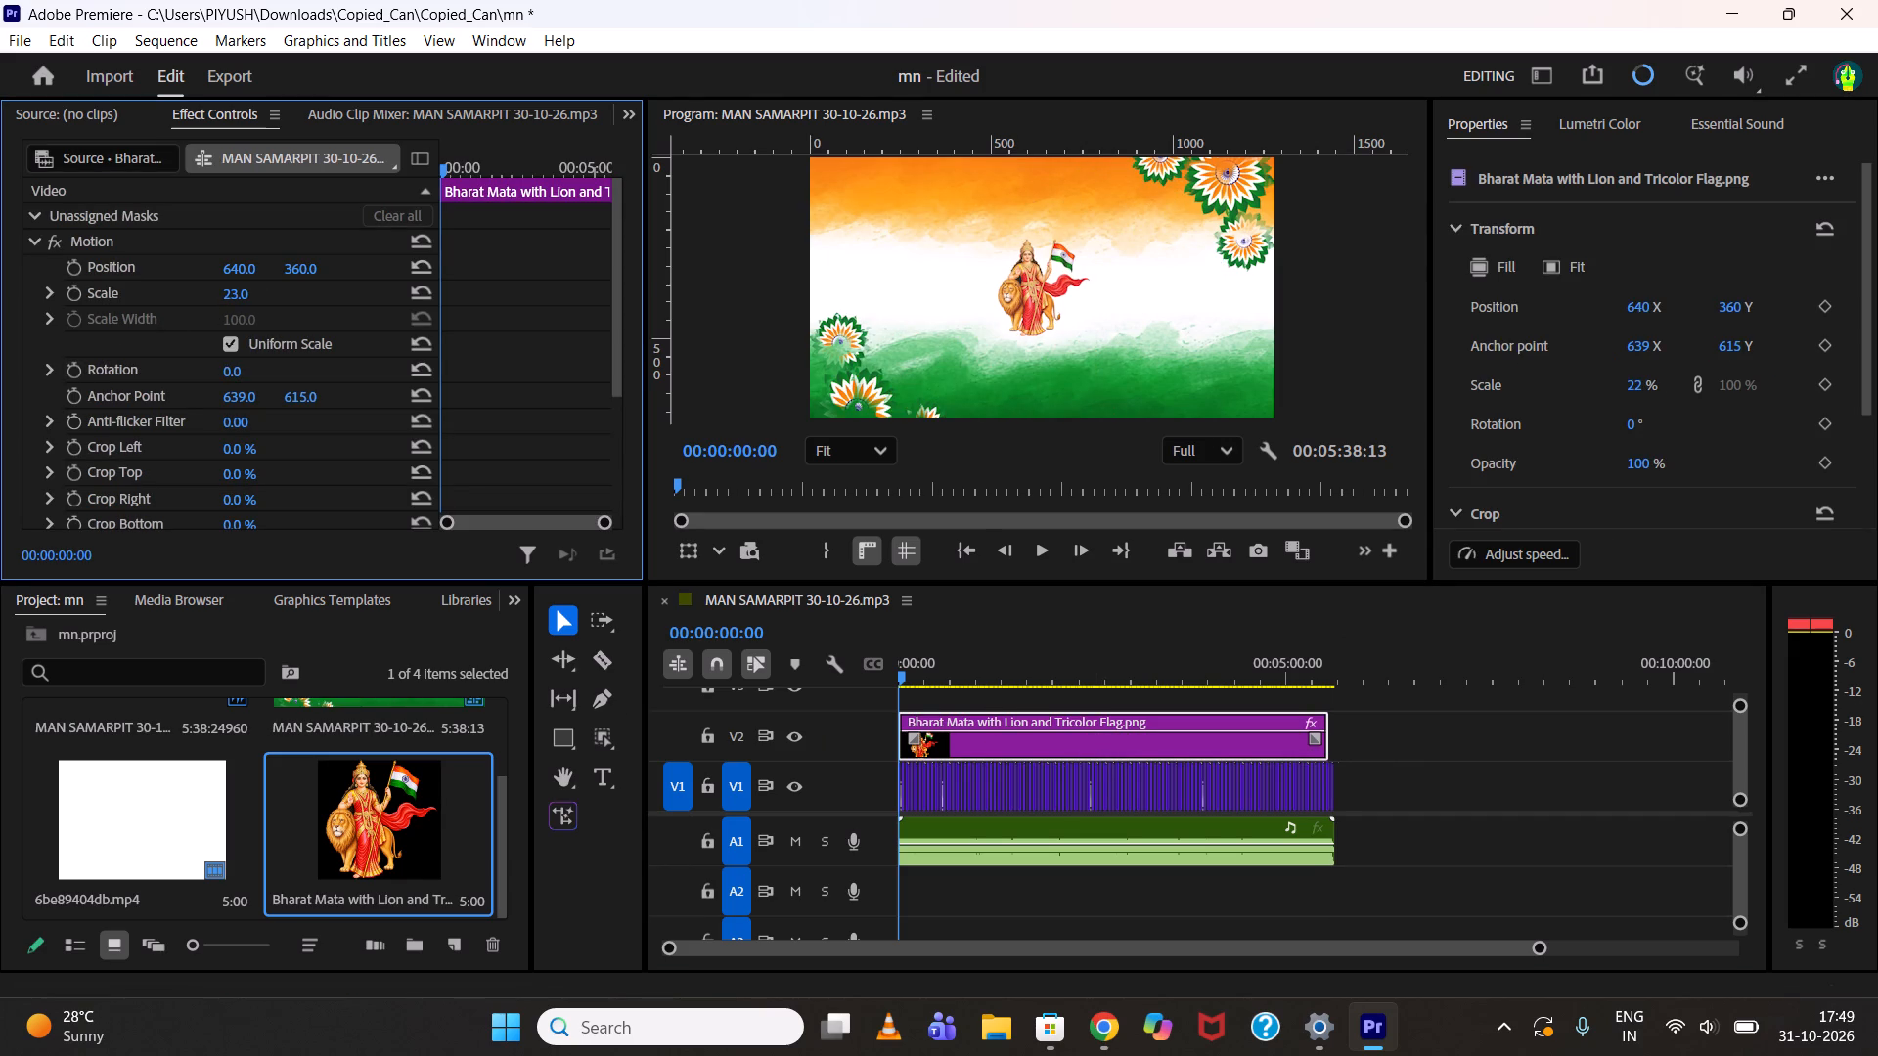
{"action": "left_click_drag", "start_coordinate": [130, 303], "coordinate": [151, 300]}
{"action": "left_click_drag", "start_coordinate": [253, 274], "coordinate": [85, 285]}
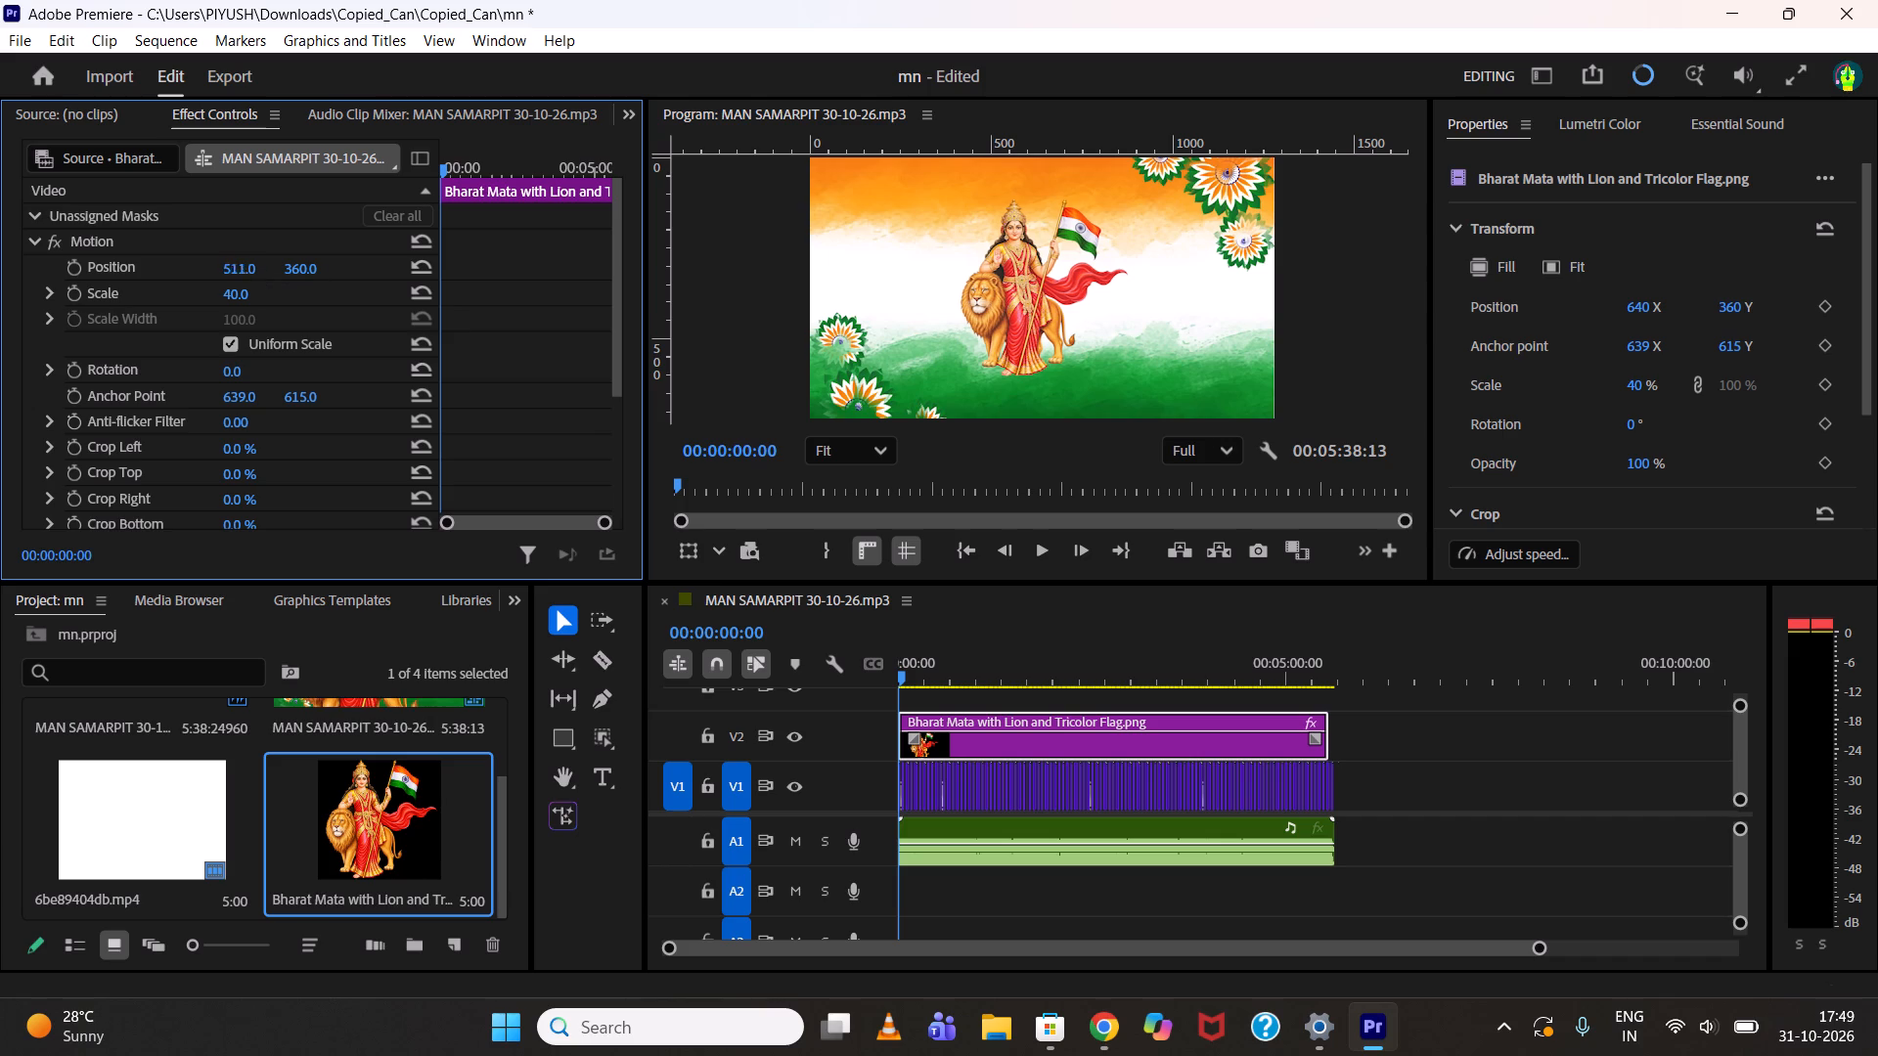
{"action": "left_click_drag", "start_coordinate": [85, 285], "coordinate": [215, 275]}
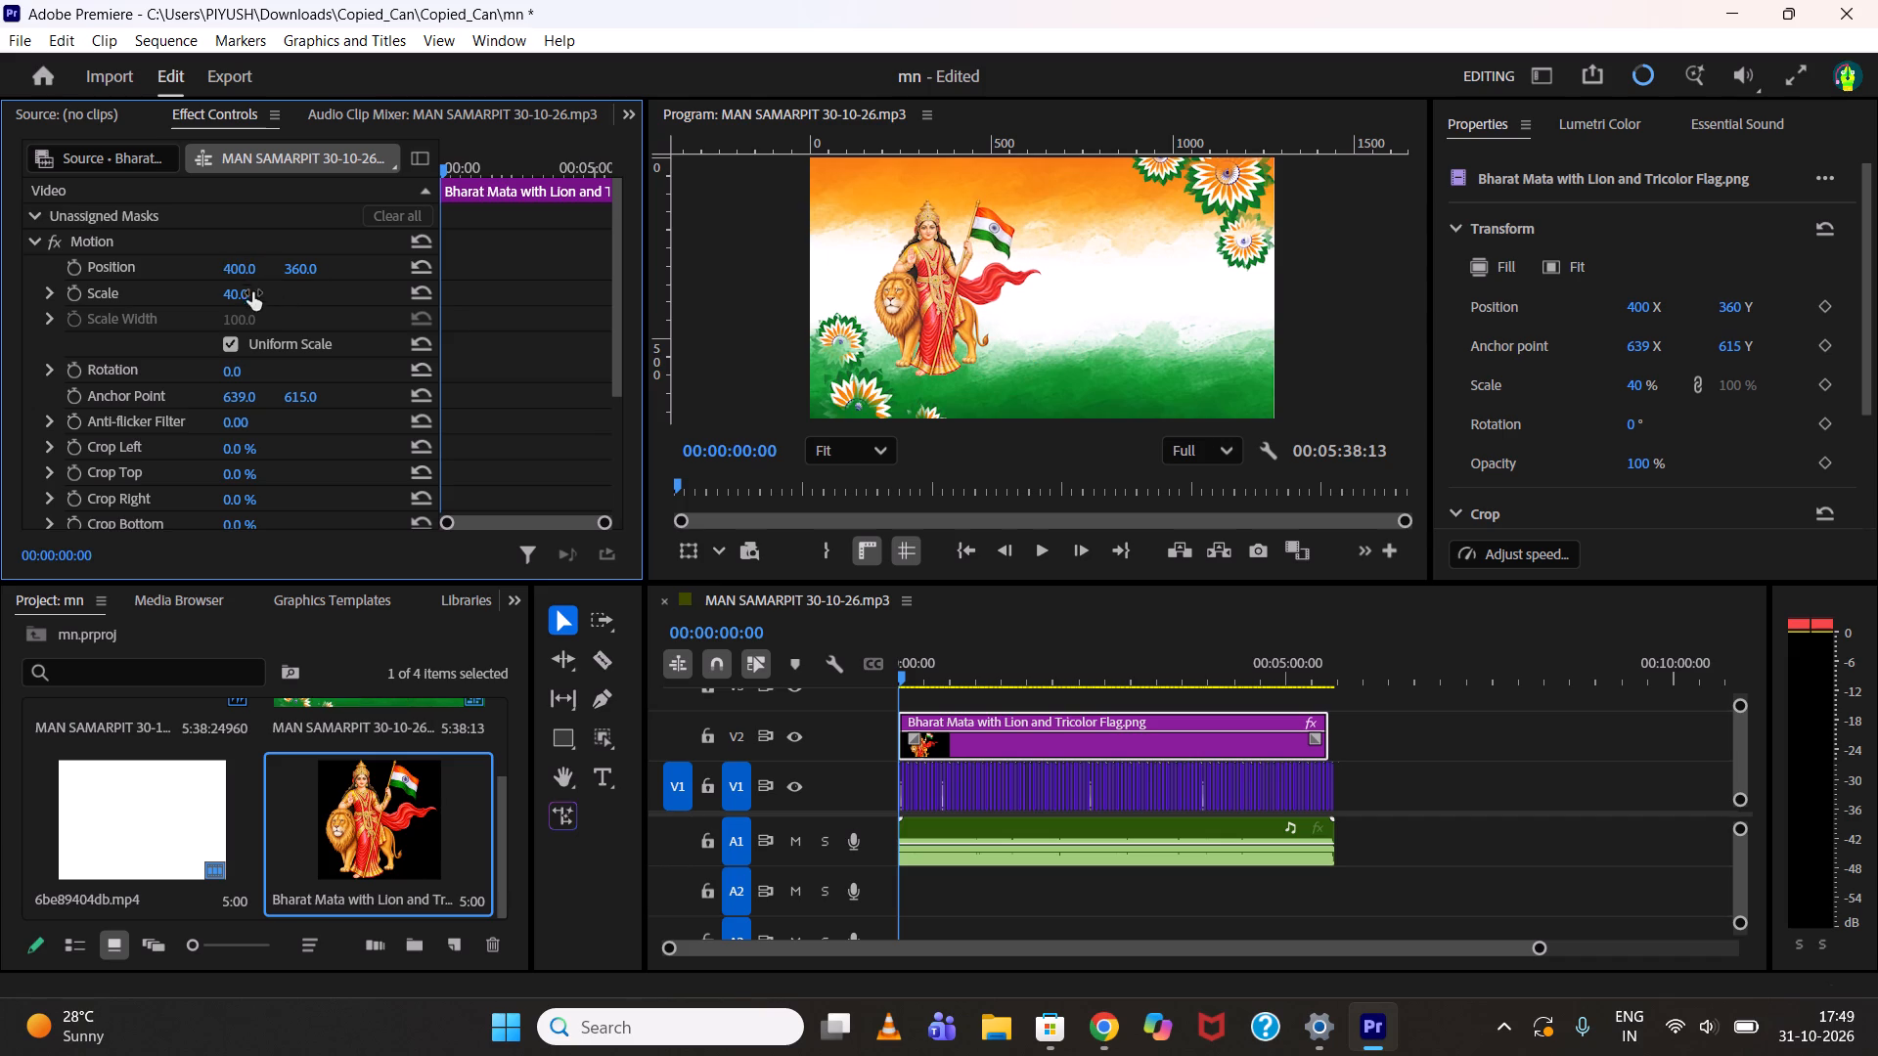
{"action": "left_click_drag", "start_coordinate": [244, 287], "coordinate": [261, 281]}
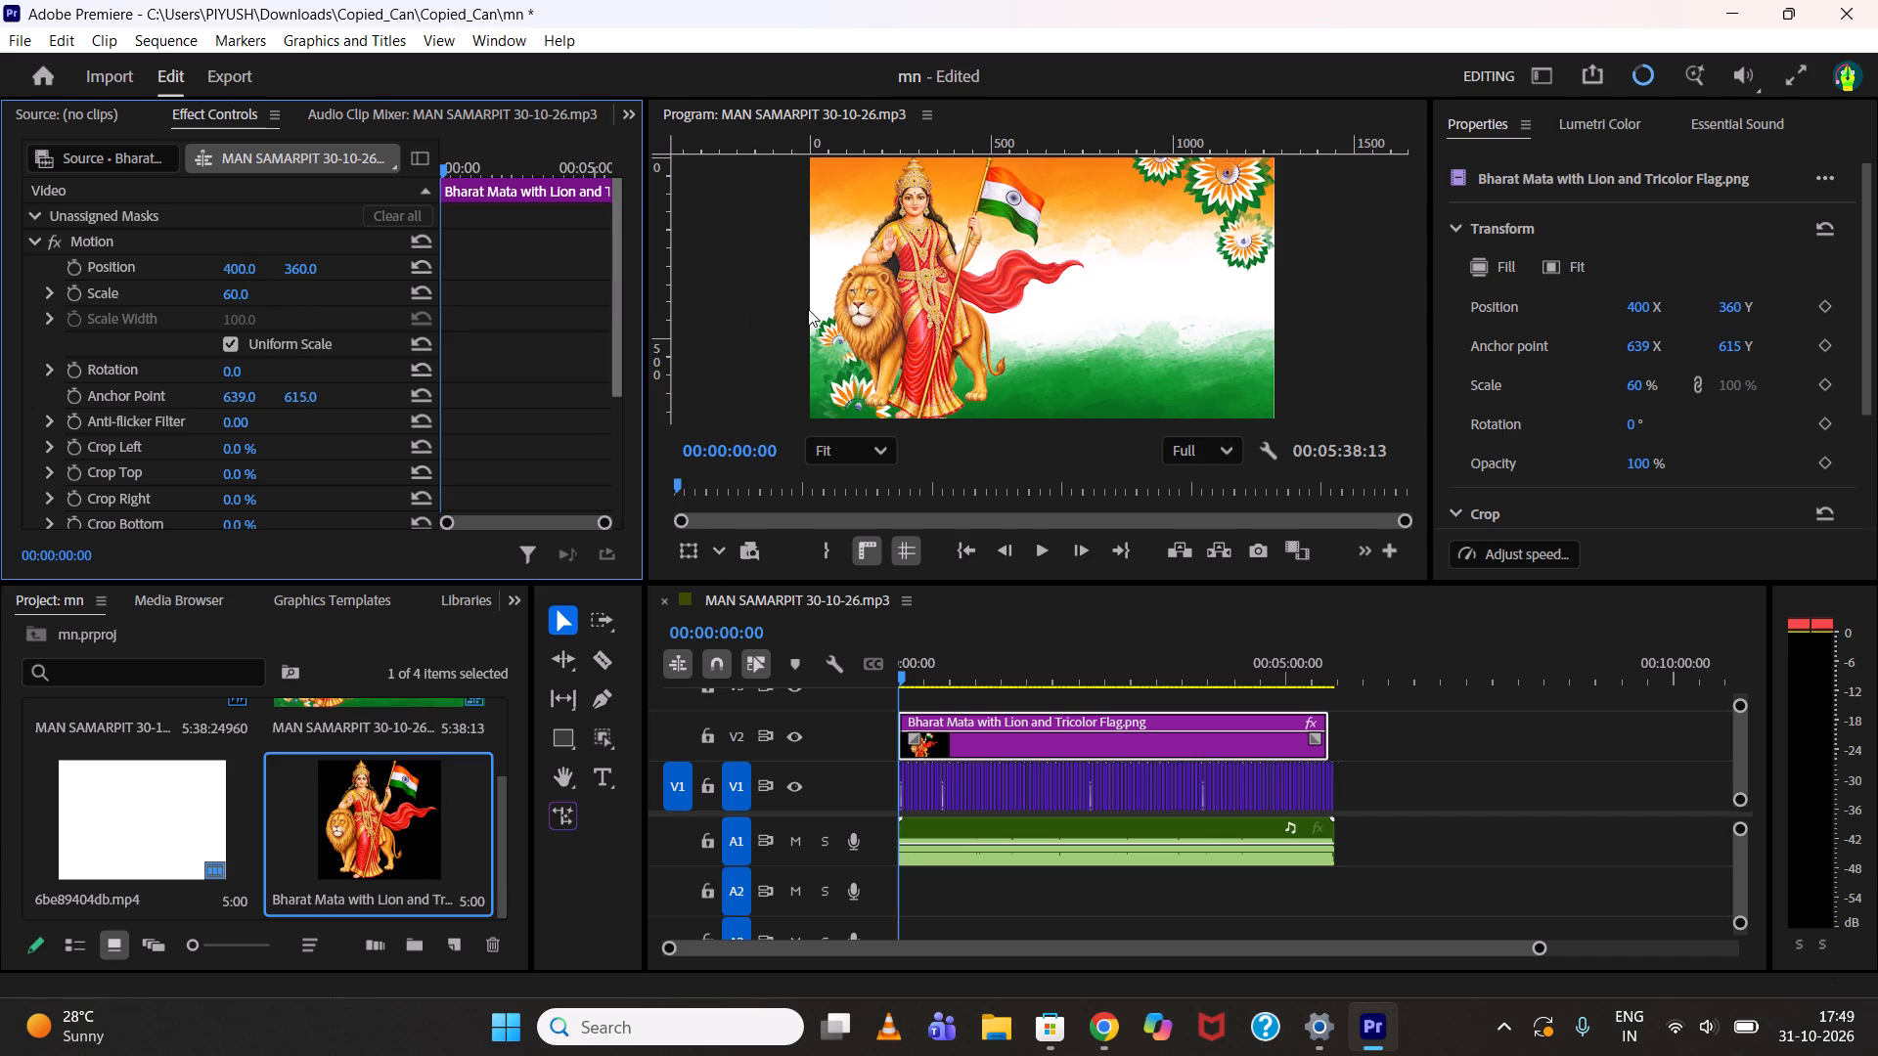
{"action": "scroll", "coordinate": [808, 310], "scroll_direction": "down", "scroll_amount": 2}
{"action": "scroll", "coordinate": [807, 310], "scroll_direction": "up", "scroll_amount": 2}
{"action": "left_click", "coordinate": [248, 299]}
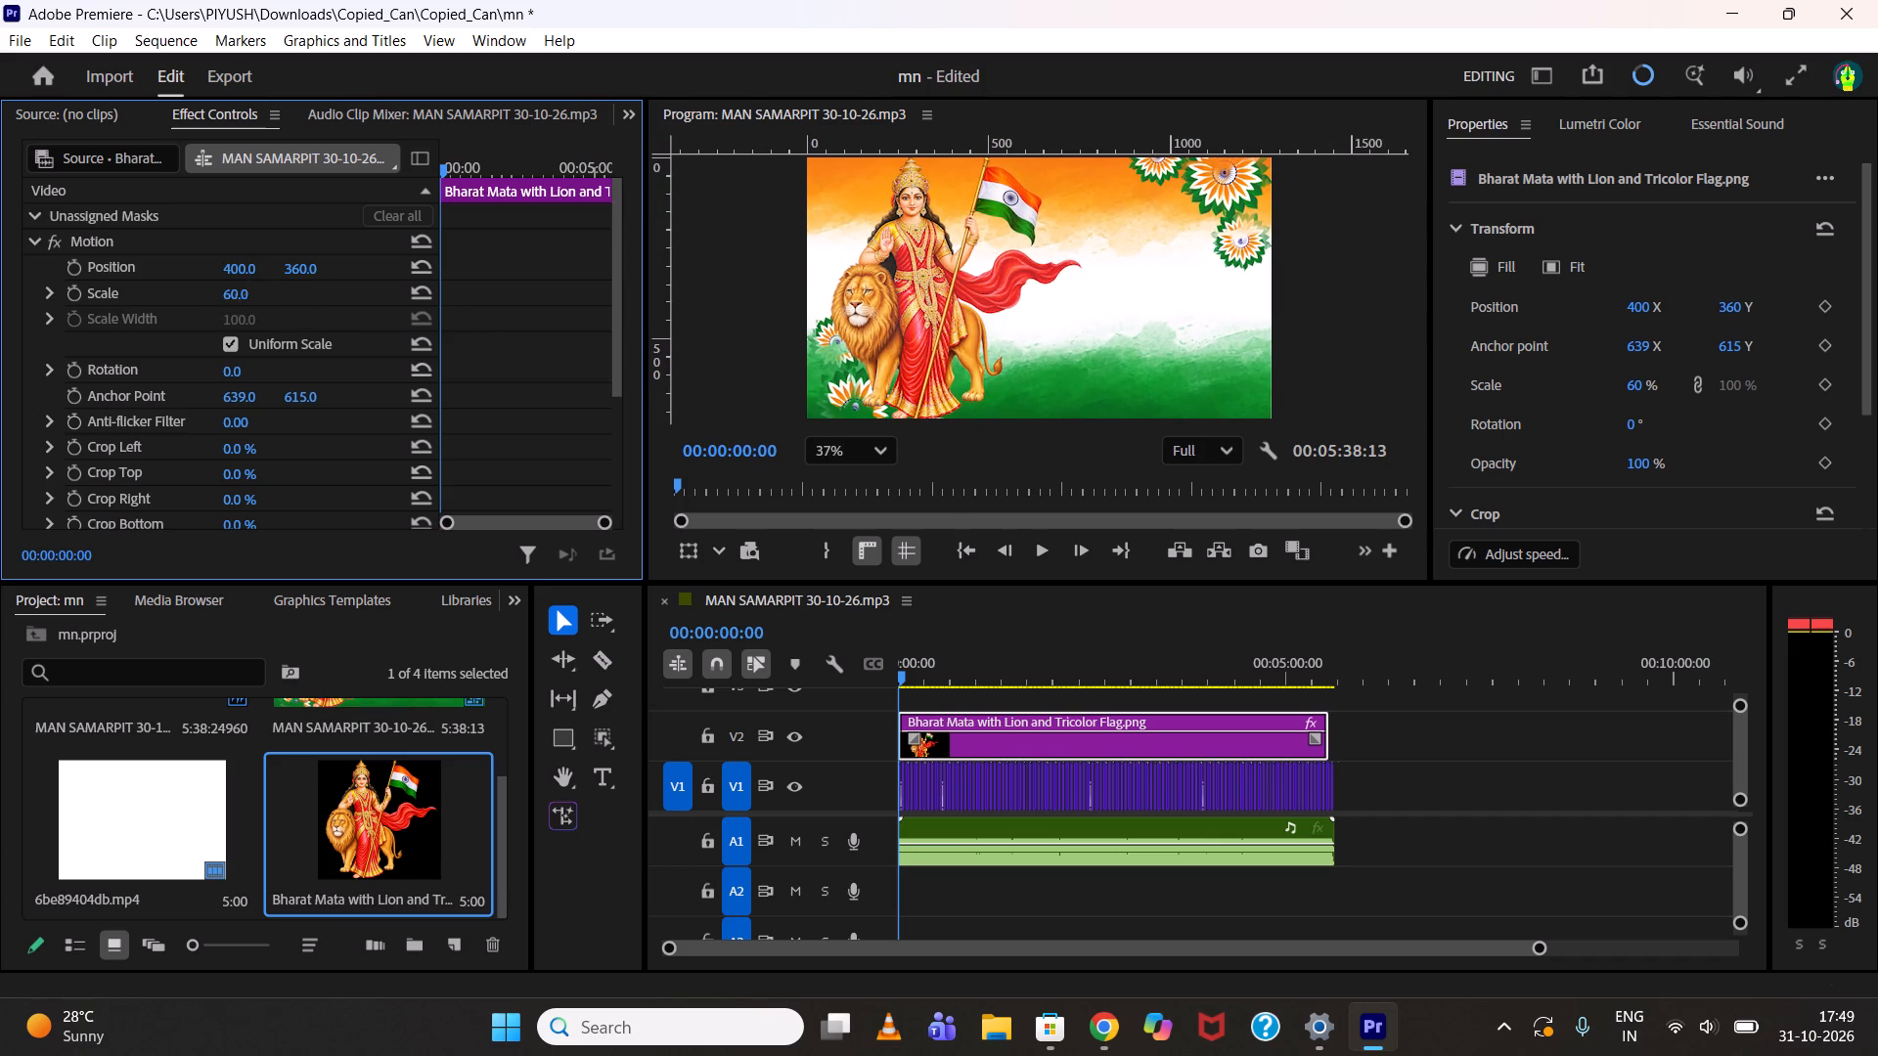
{"action": "left_click_drag", "start_coordinate": [245, 294], "coordinate": [236, 295]}
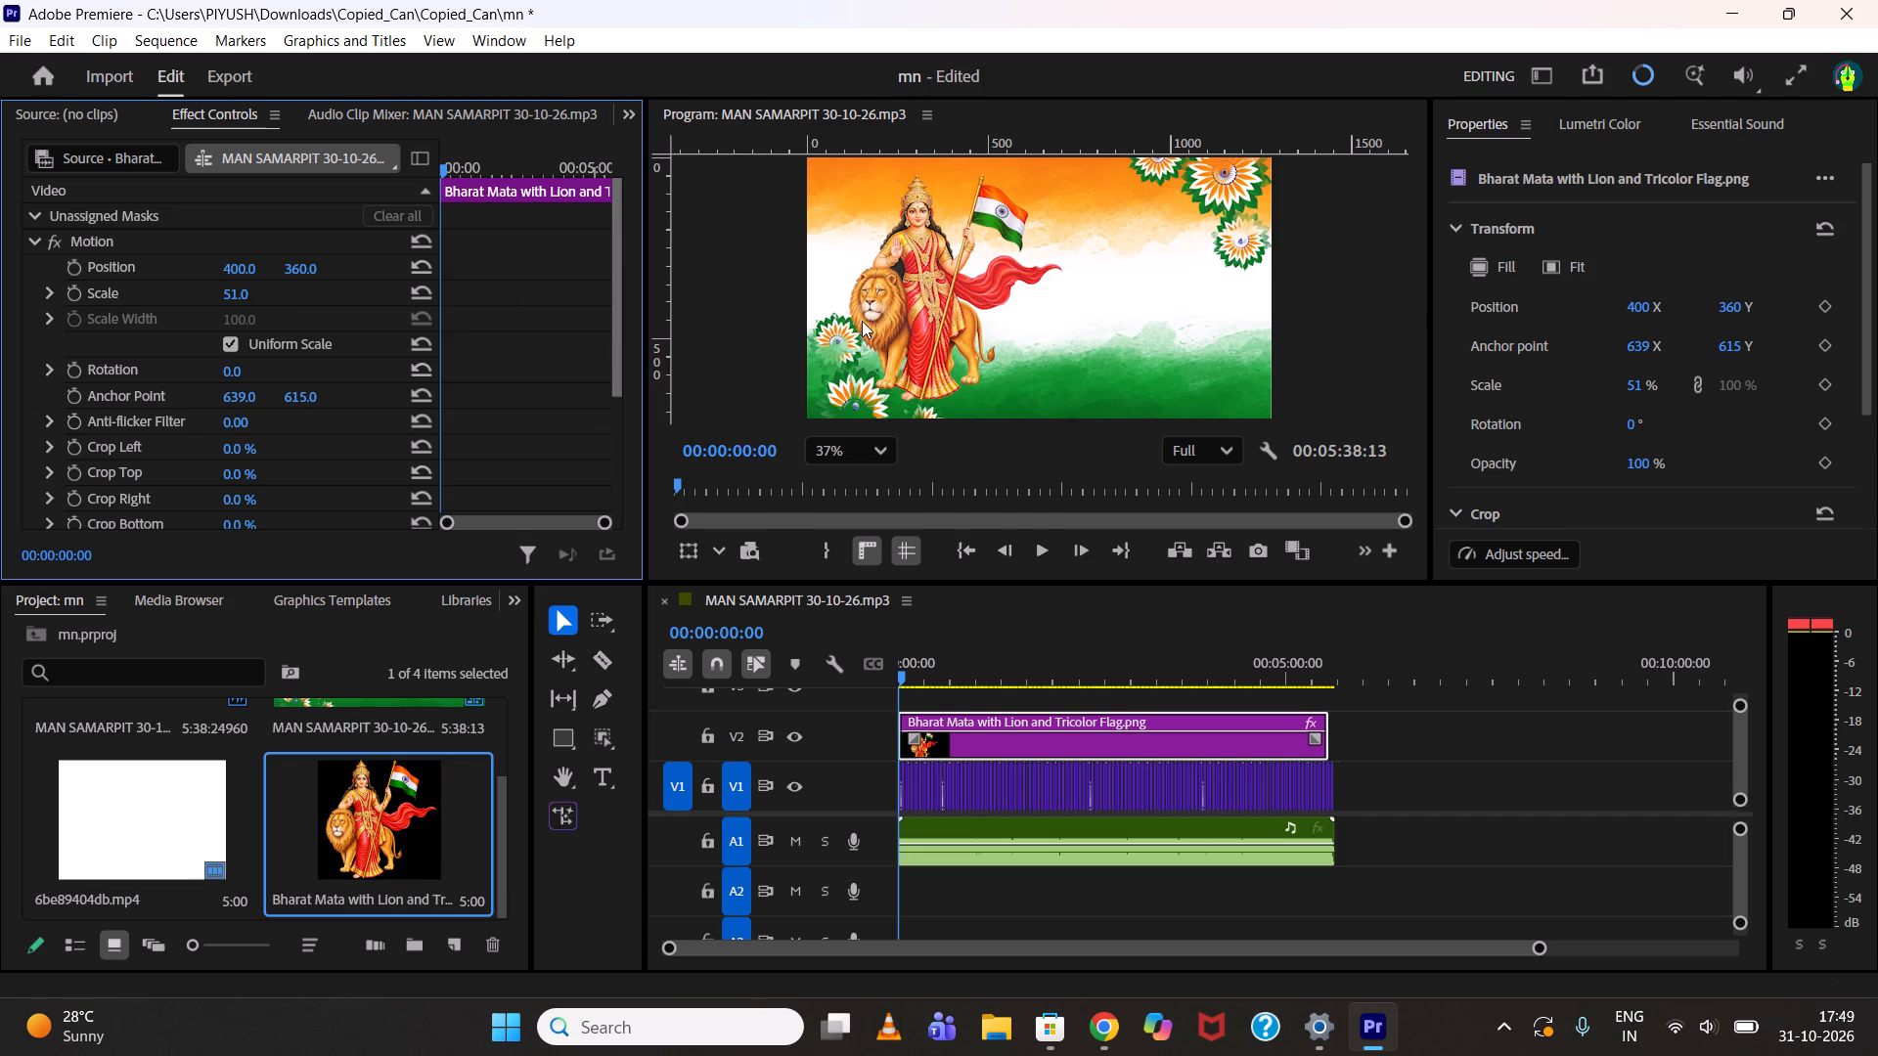
{"action": "scroll", "coordinate": [913, 321], "scroll_direction": "up", "scroll_amount": 1}
{"action": "left_click_drag", "start_coordinate": [232, 293], "coordinate": [243, 293]}
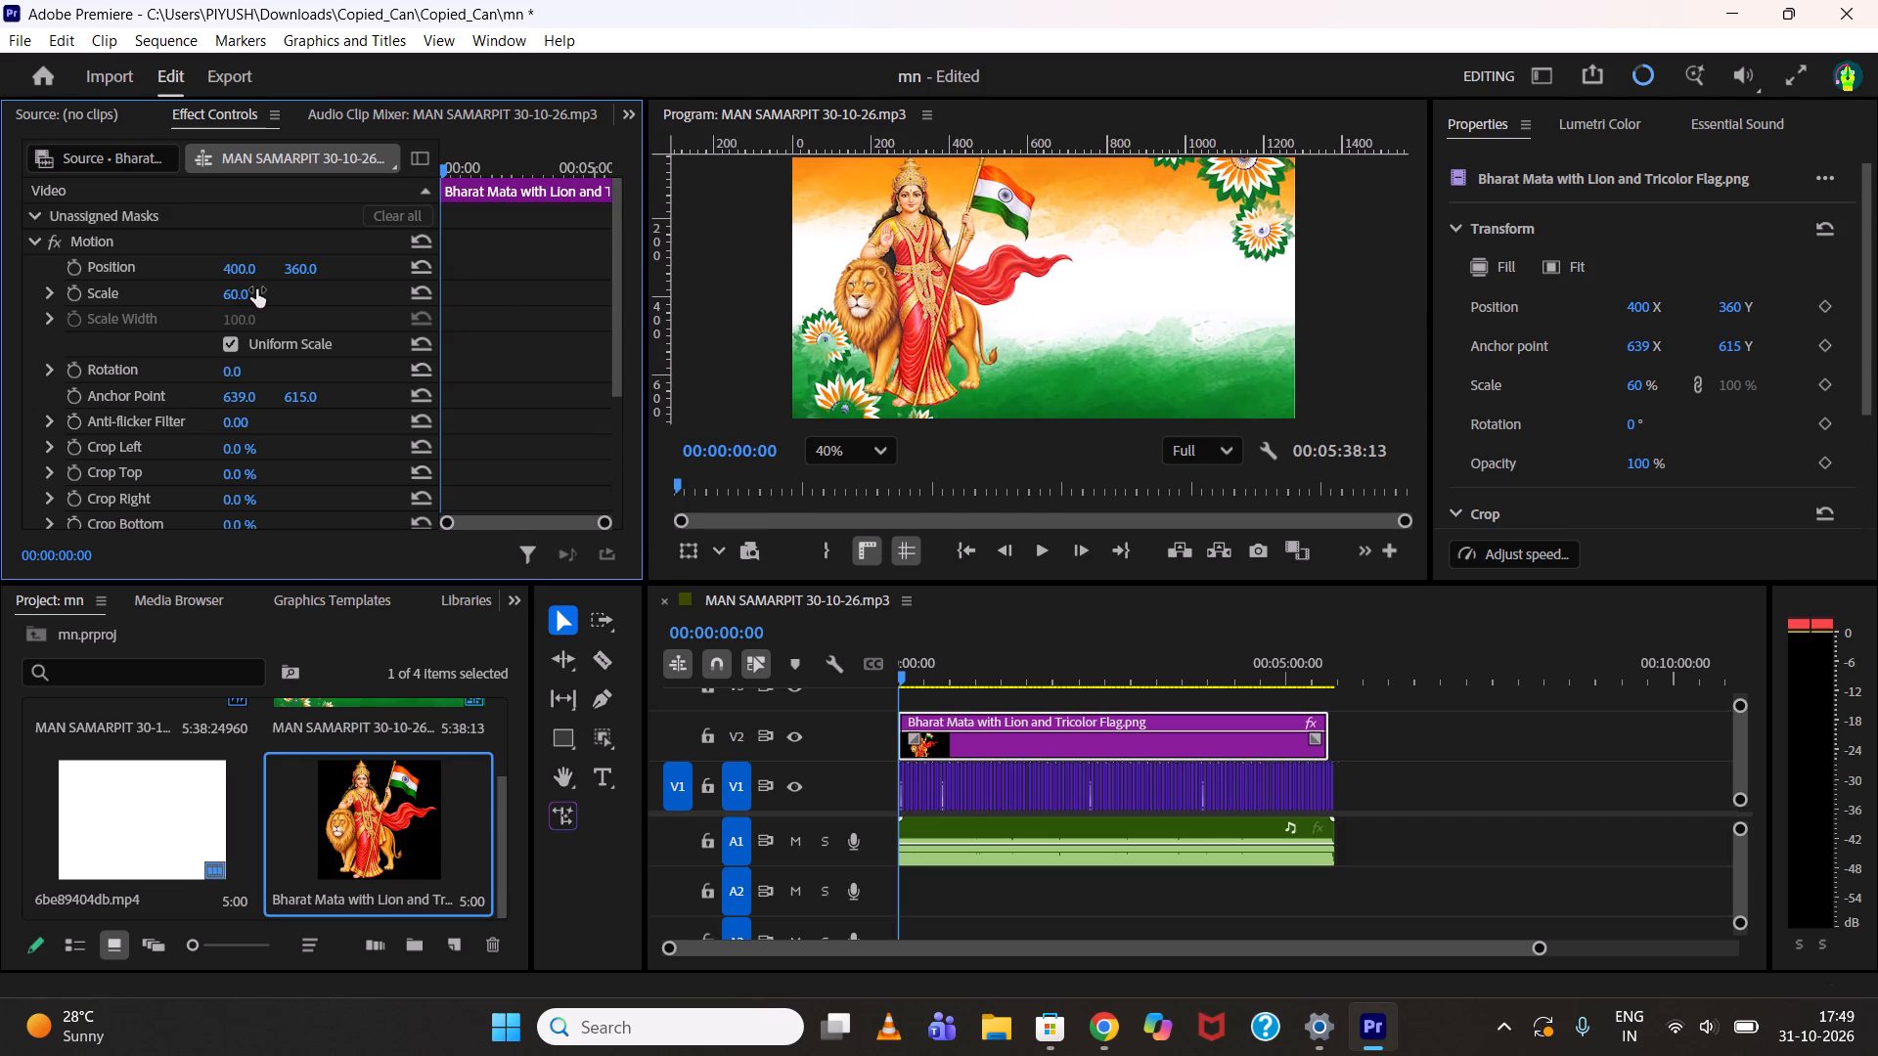
{"action": "left_click_drag", "start_coordinate": [236, 292], "coordinate": [226, 295]}
{"action": "scroll", "coordinate": [909, 311], "scroll_direction": "down", "scroll_amount": 1}
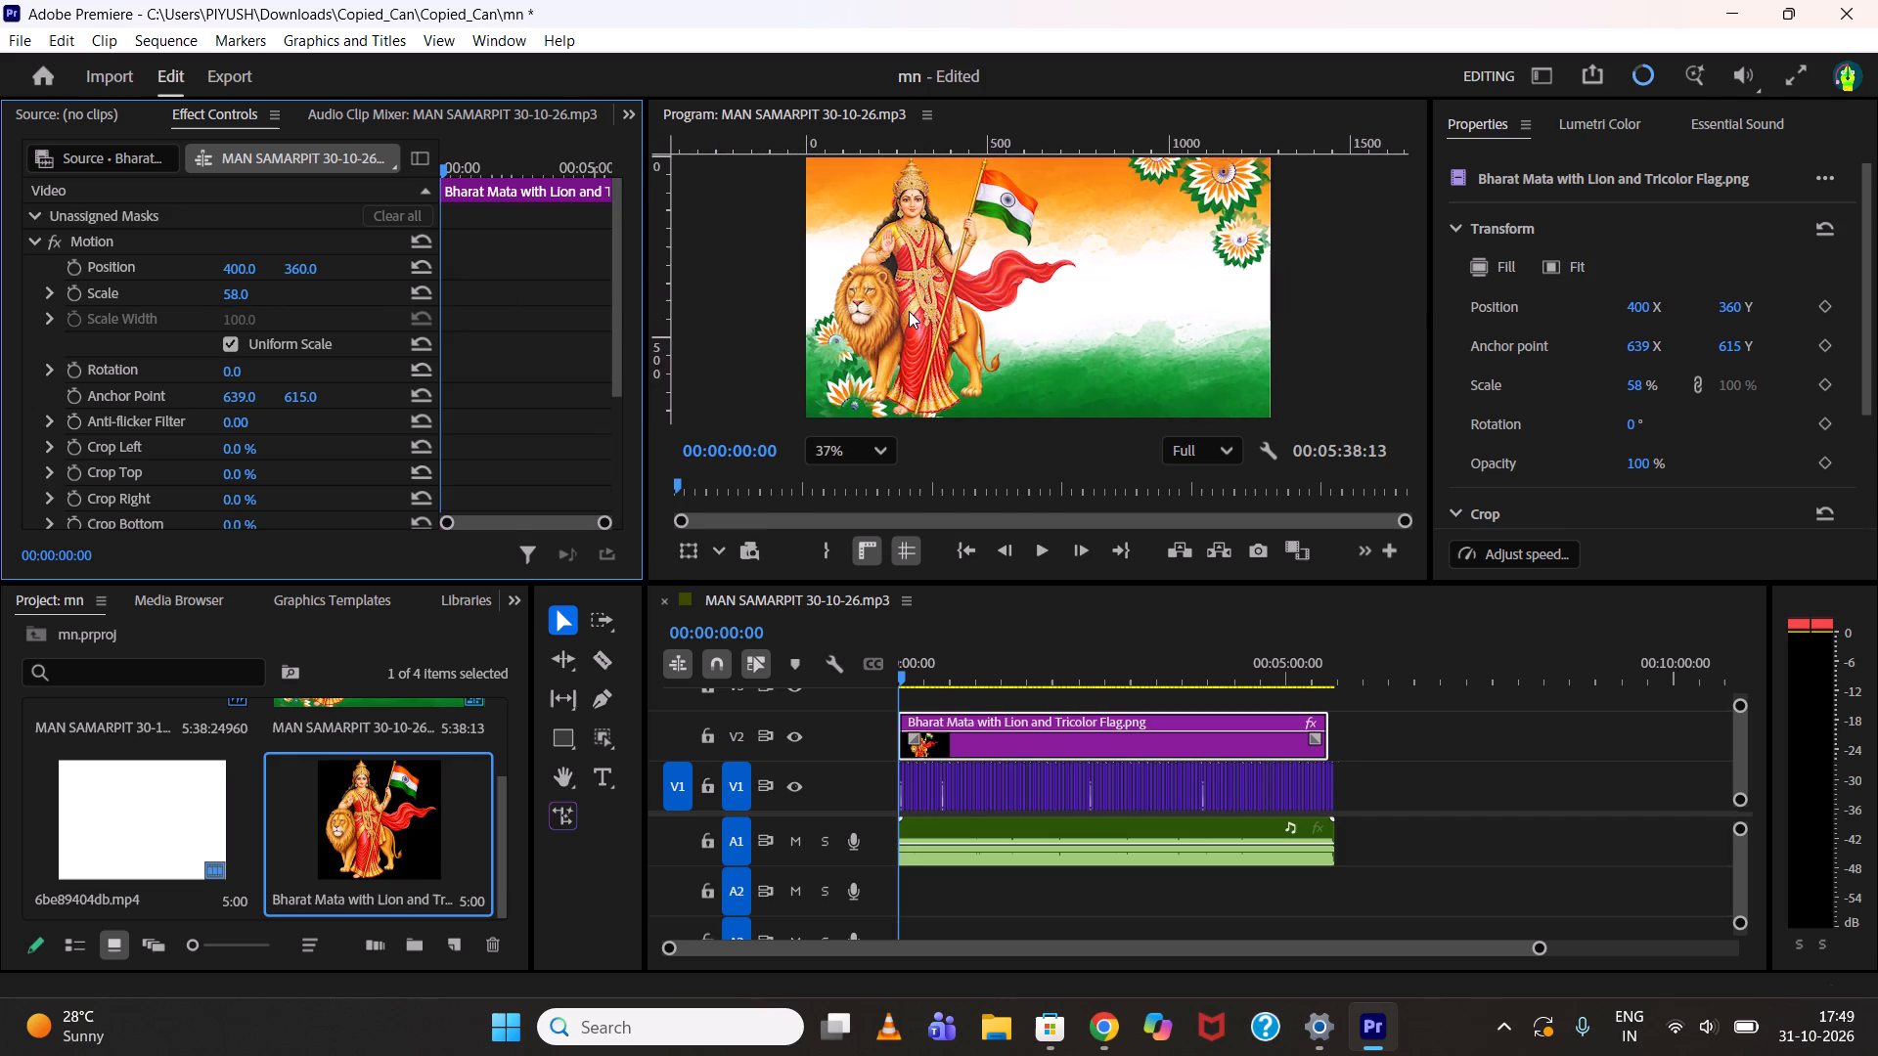
{"action": "scroll", "coordinate": [909, 310], "scroll_direction": "down", "scroll_amount": 2}
{"action": "scroll", "coordinate": [907, 309], "scroll_direction": "up", "scroll_amount": 1}
Reposition the Bharat Mata overlay directly in the frame to about 345, 363.7 and scrub the timeline to check the placement.
{"action": "left_click_drag", "start_coordinate": [920, 282], "coordinate": [908, 285]}
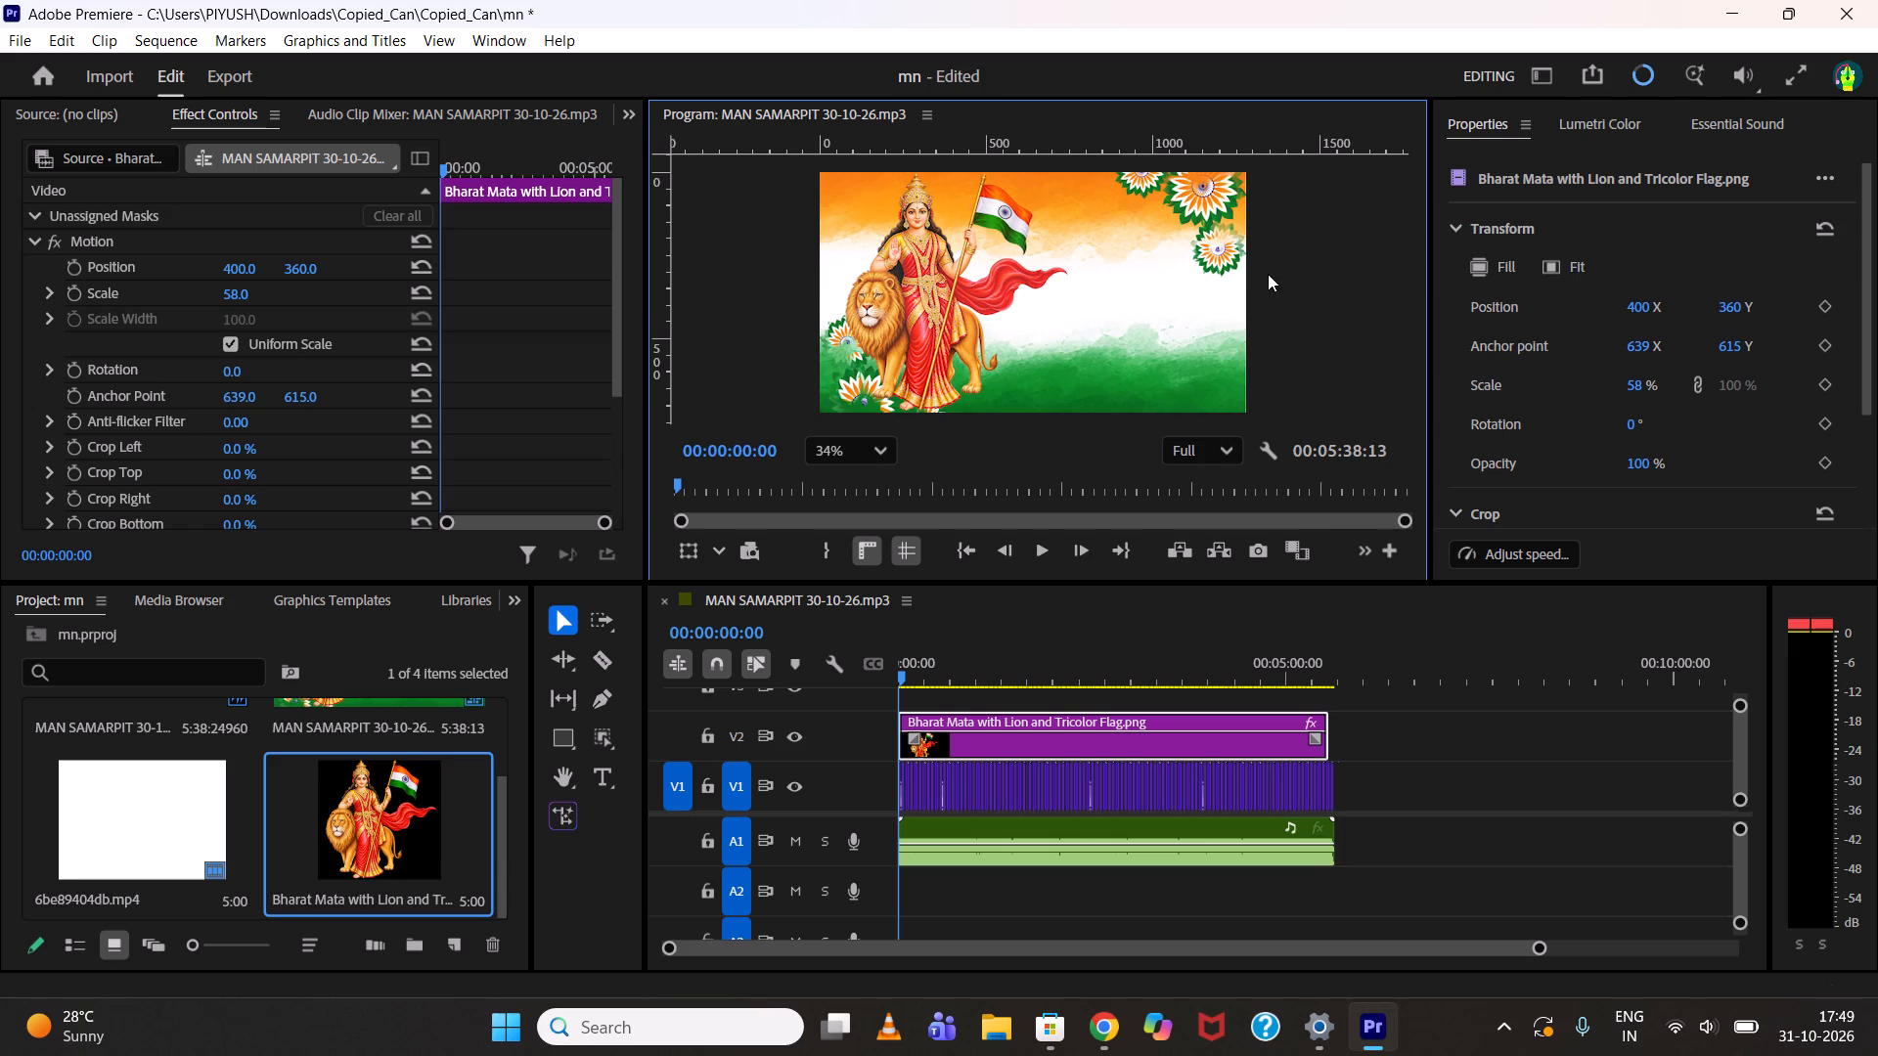
{"action": "left_click", "coordinate": [1423, 721]}
{"action": "left_click", "coordinate": [913, 319]}
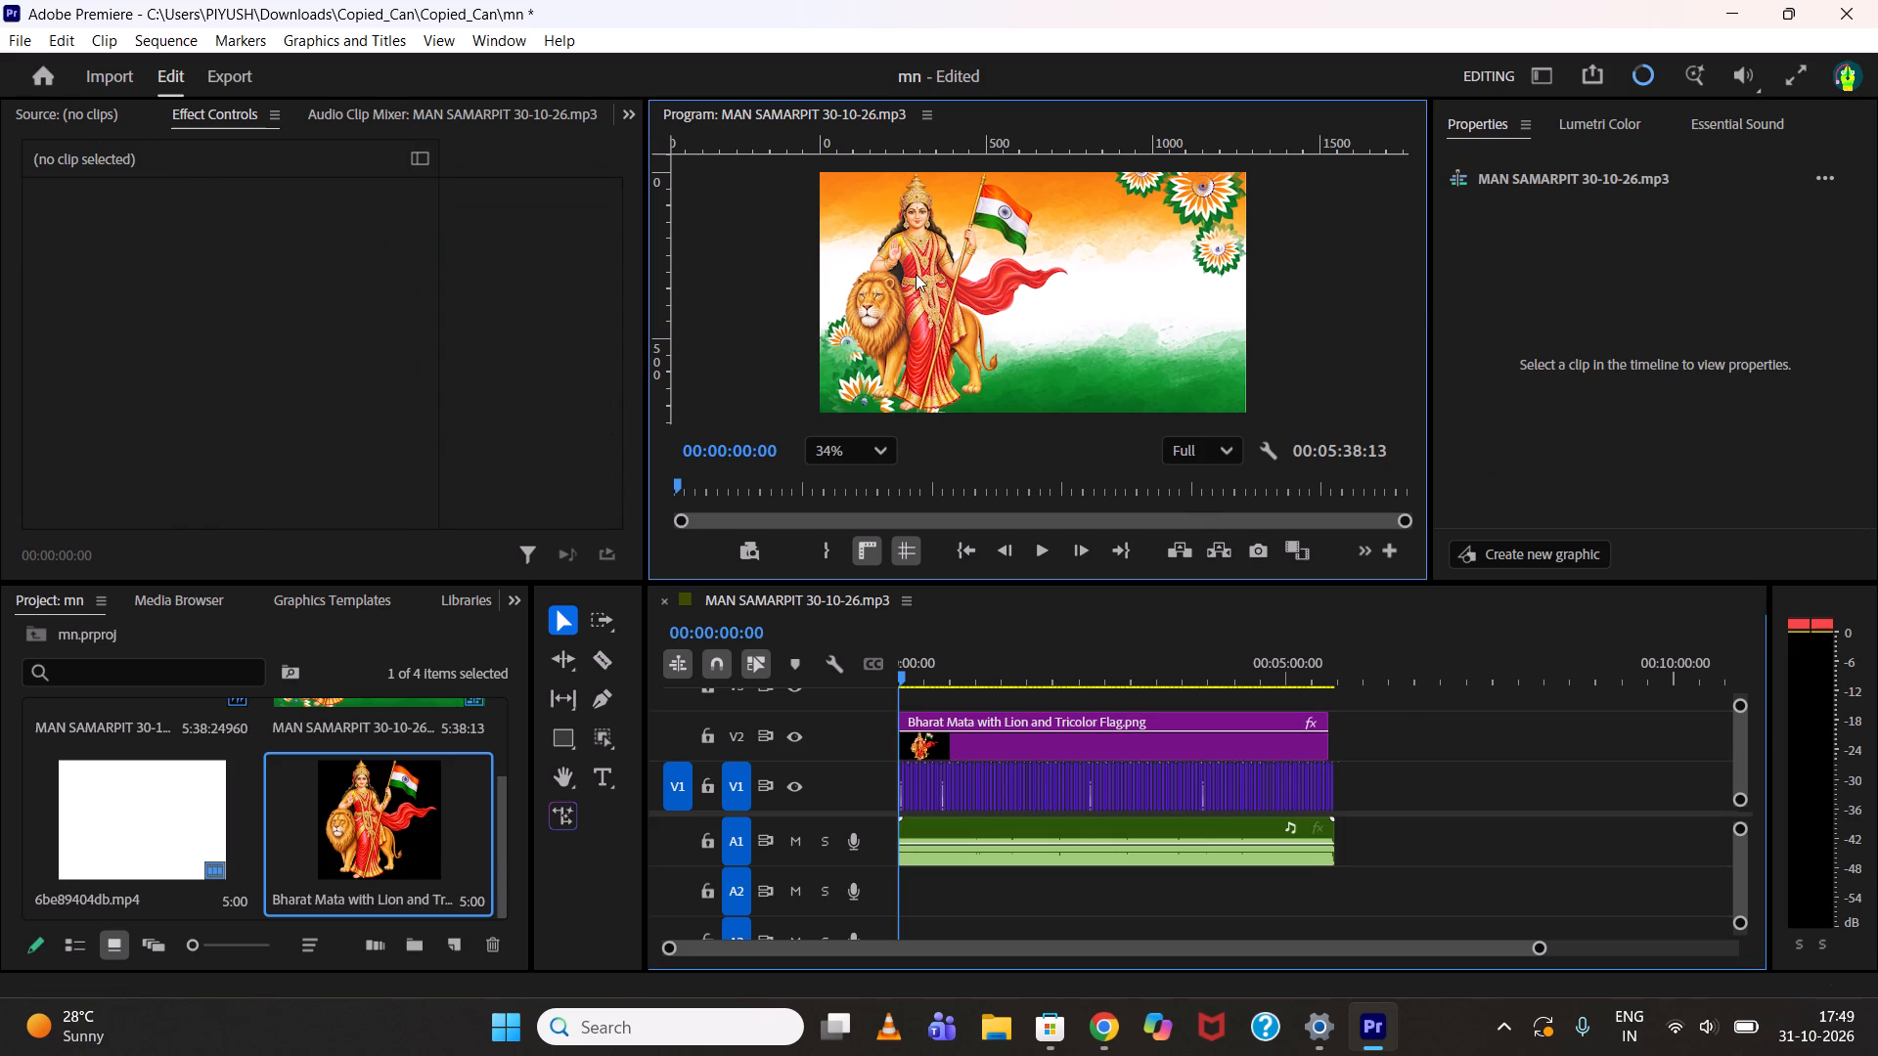
{"action": "left_click_drag", "start_coordinate": [916, 273], "coordinate": [883, 299]}
{"action": "left_click_drag", "start_coordinate": [904, 289], "coordinate": [868, 305]}
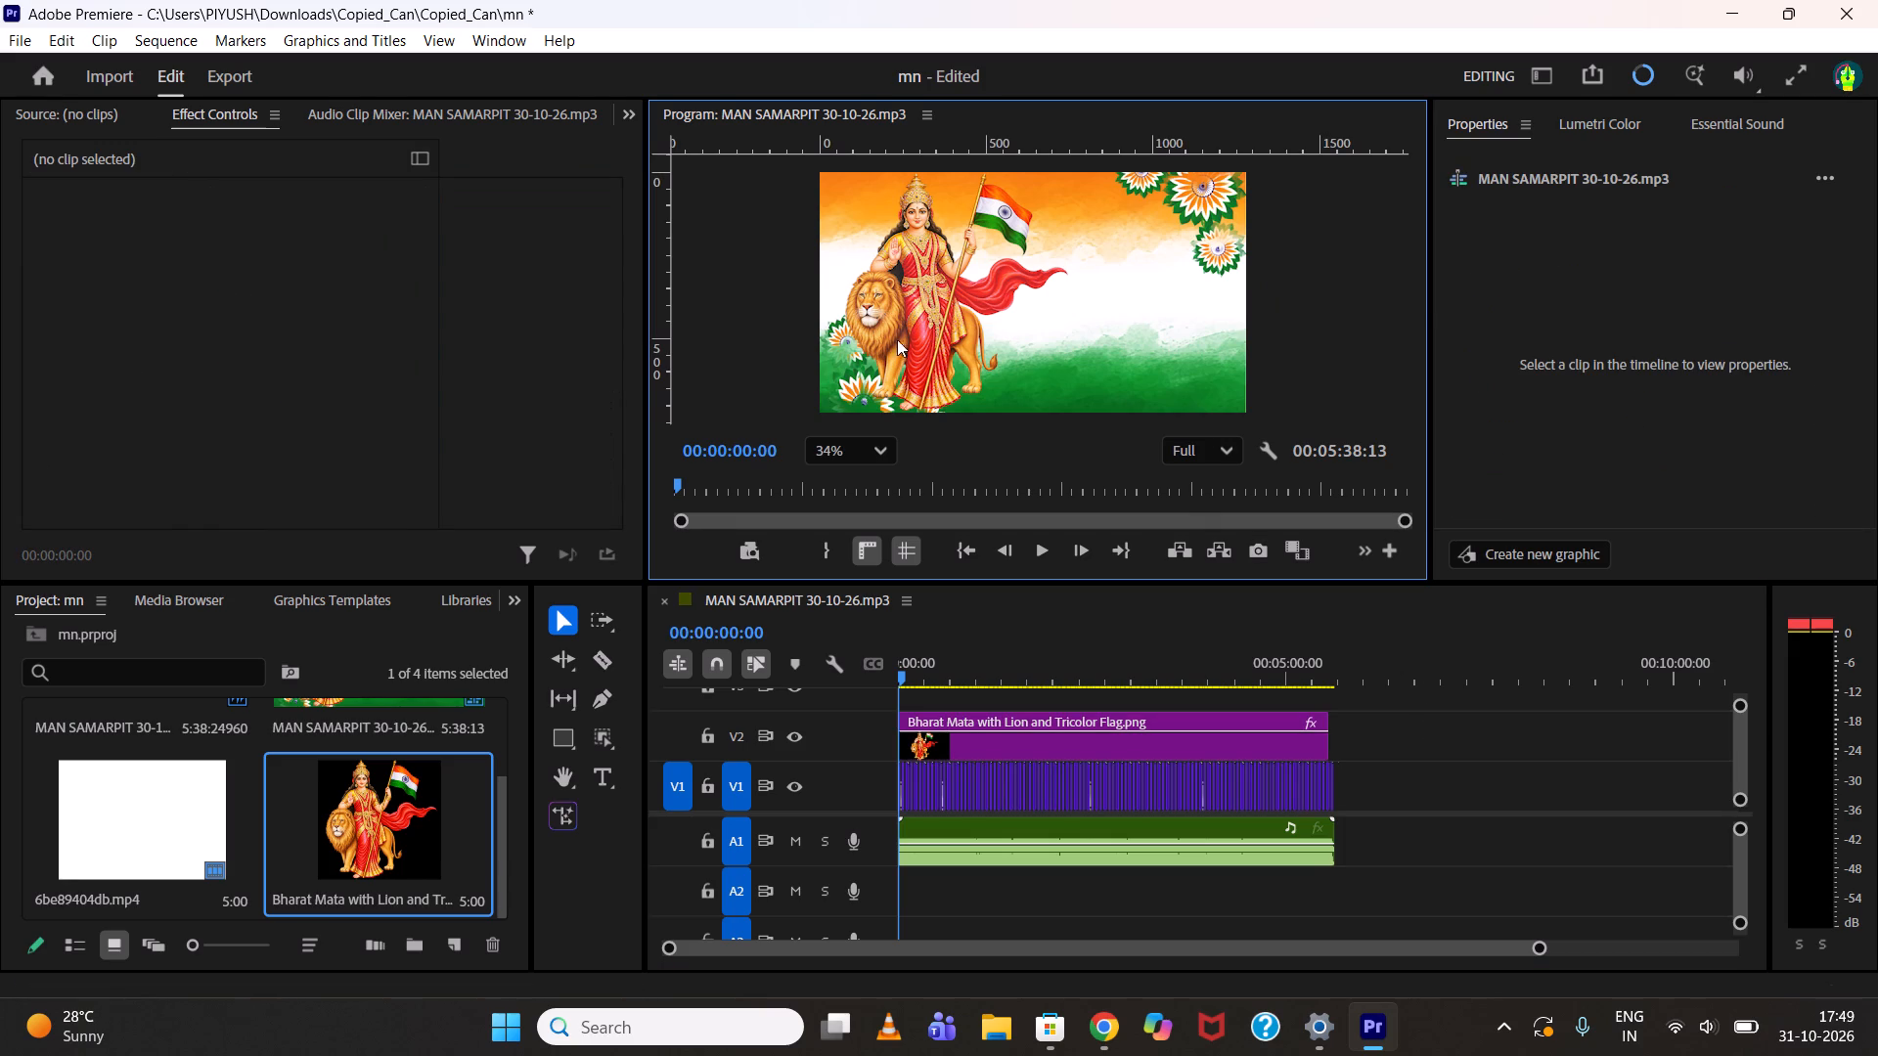
{"action": "left_click", "coordinate": [987, 731]}
{"action": "left_click_drag", "start_coordinate": [909, 304], "coordinate": [908, 304]}
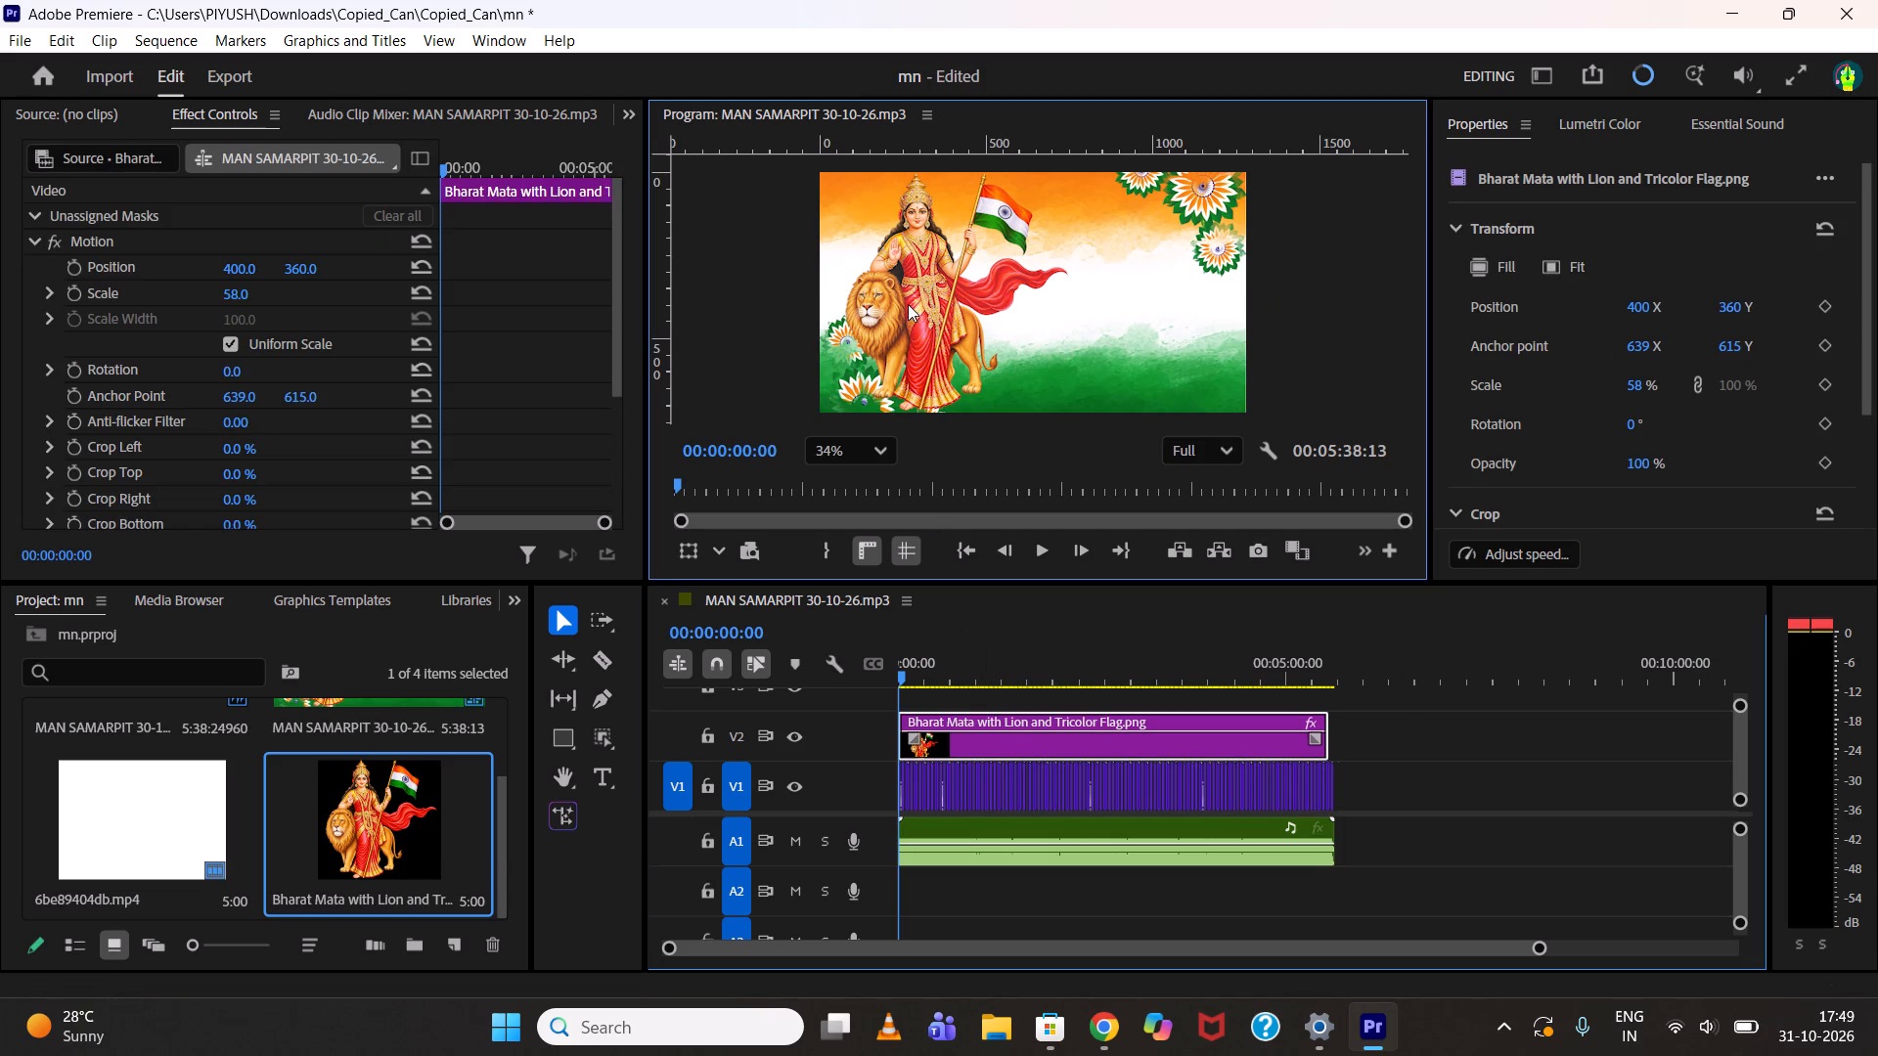
{"action": "left_click_drag", "start_coordinate": [908, 304], "coordinate": [891, 320]}
{"action": "double_click", "coordinate": [912, 291]}
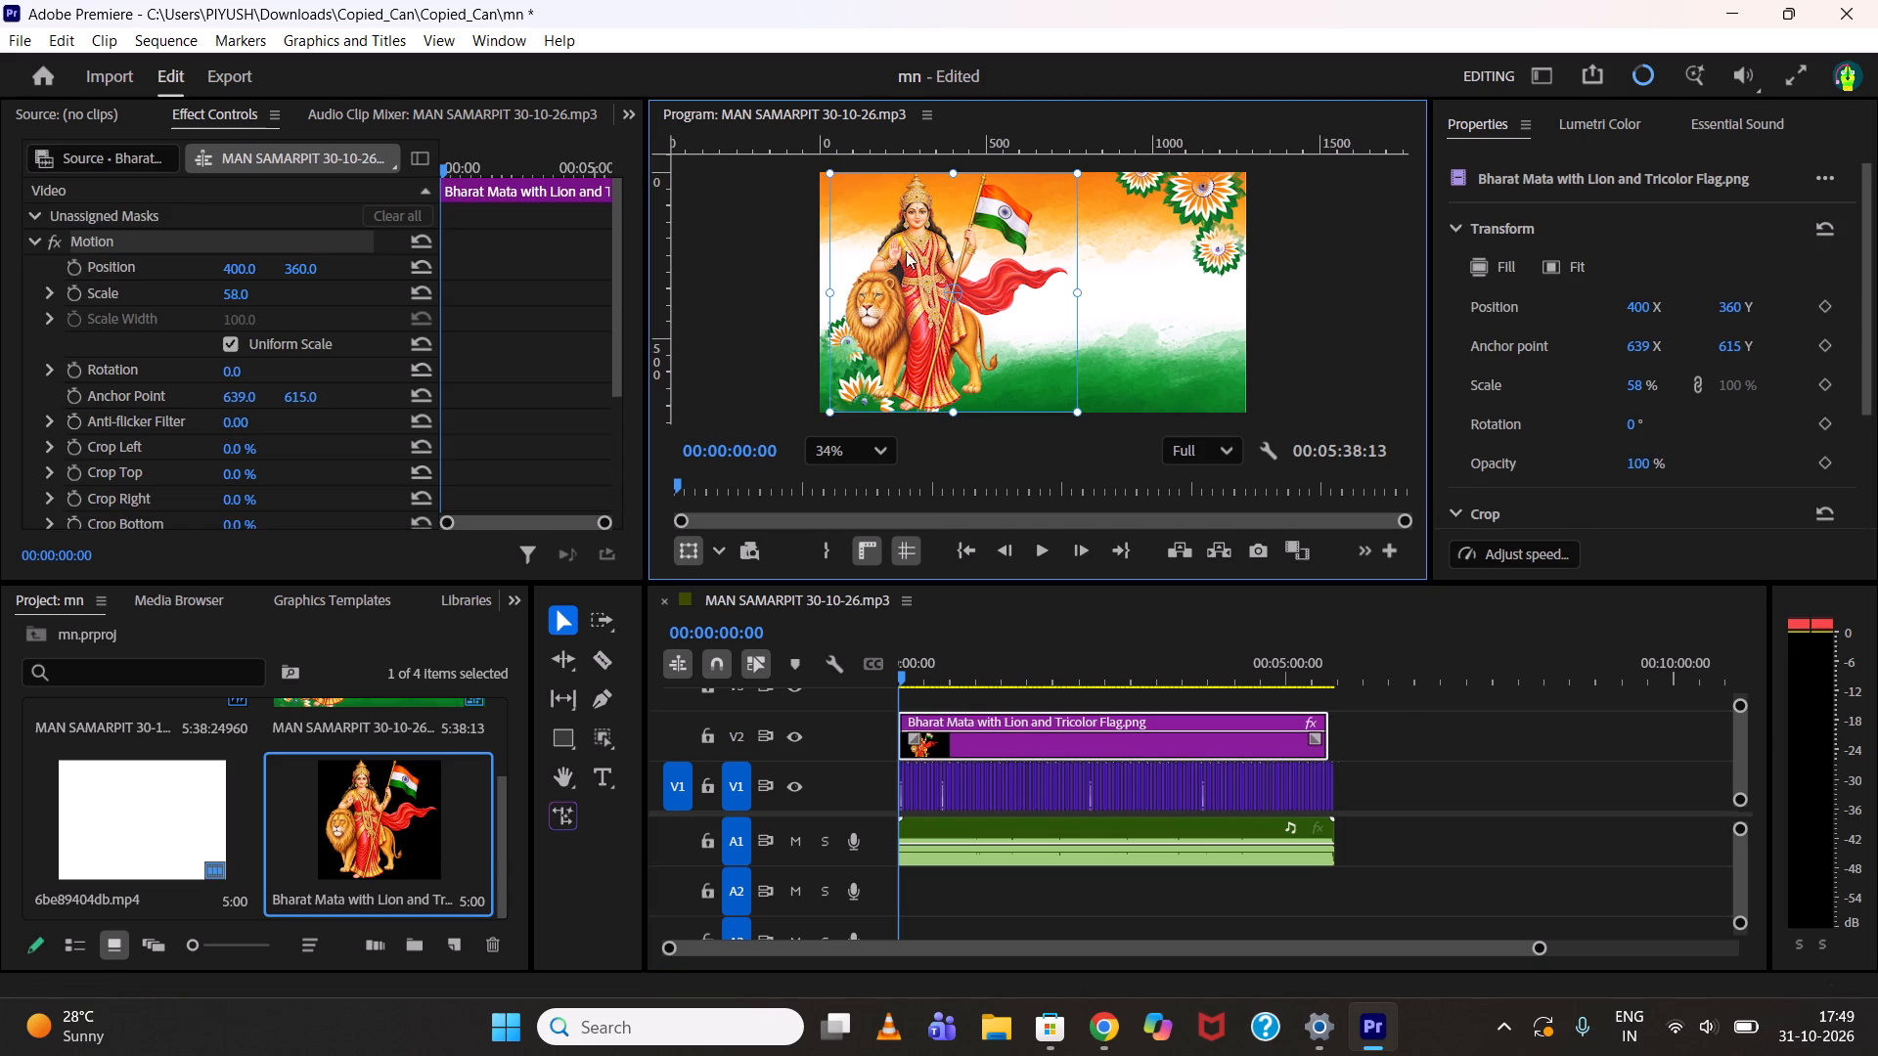
{"action": "left_click_drag", "start_coordinate": [915, 243], "coordinate": [899, 248]}
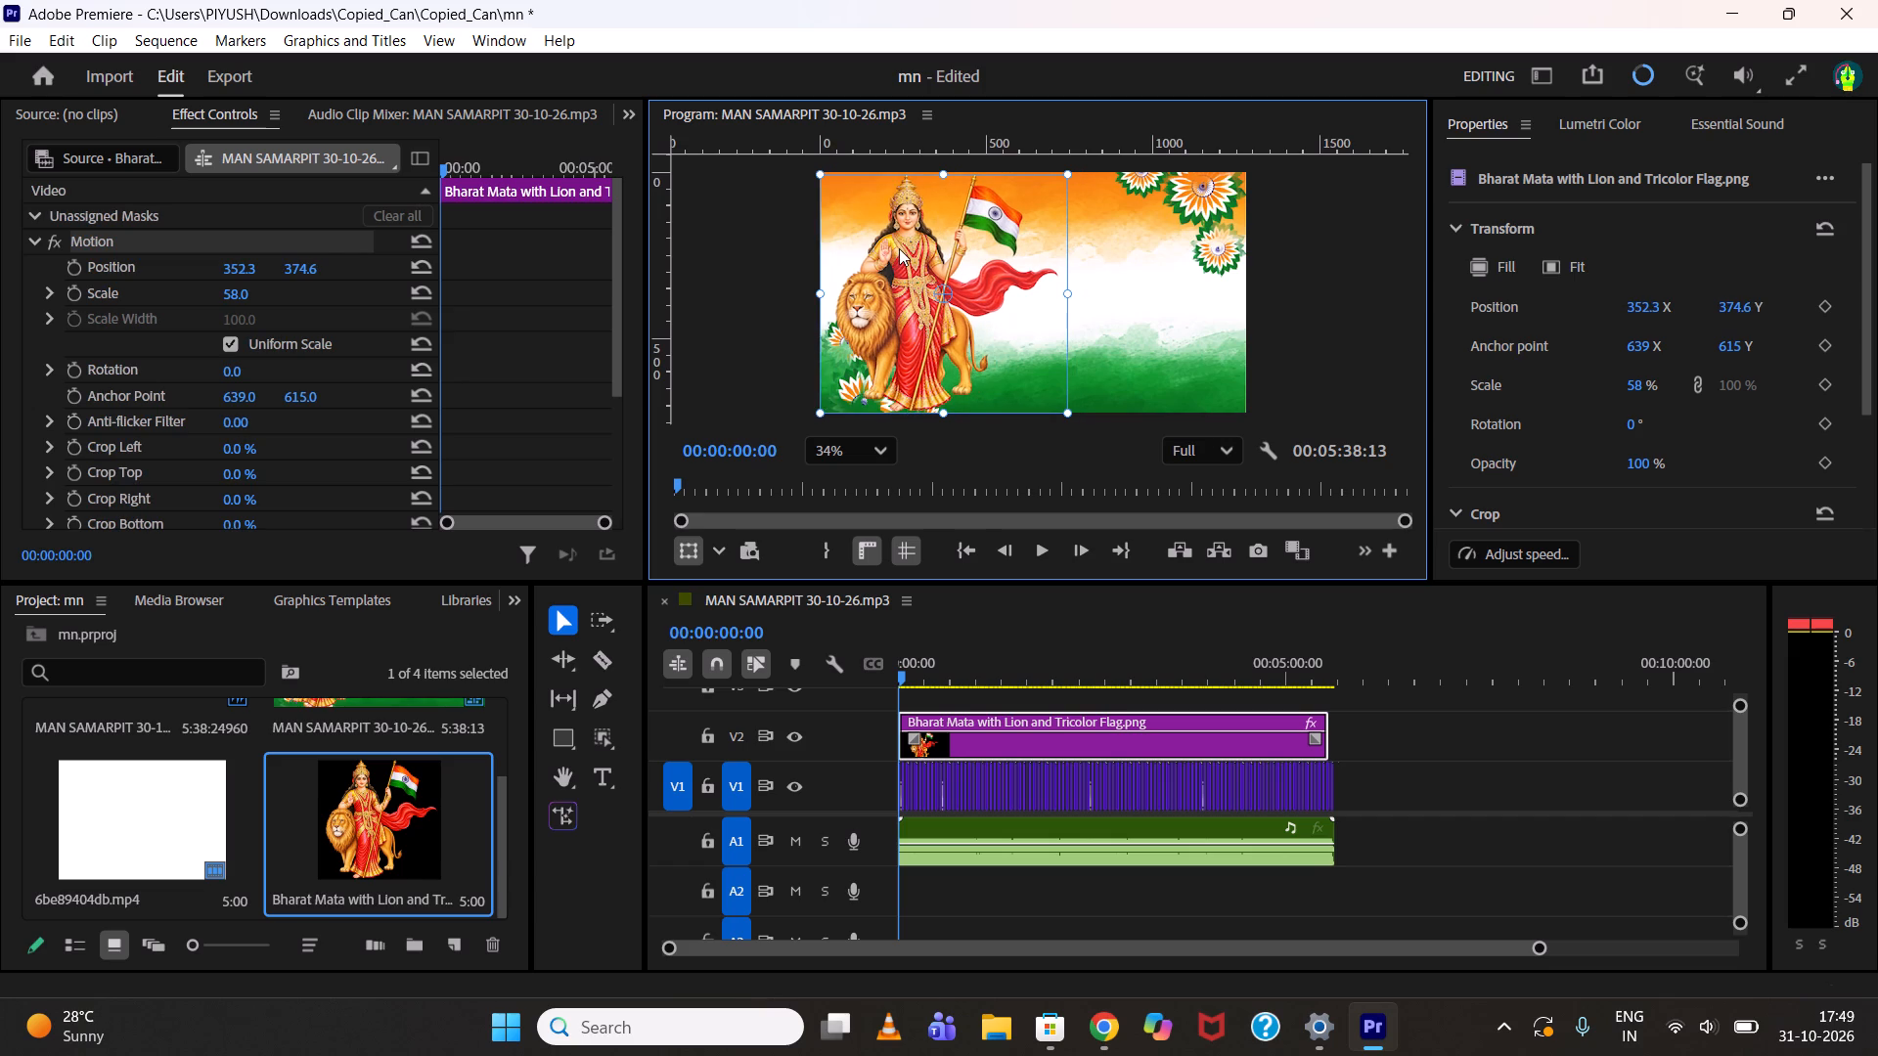
{"action": "left_click_drag", "start_coordinate": [899, 248], "coordinate": [896, 245]}
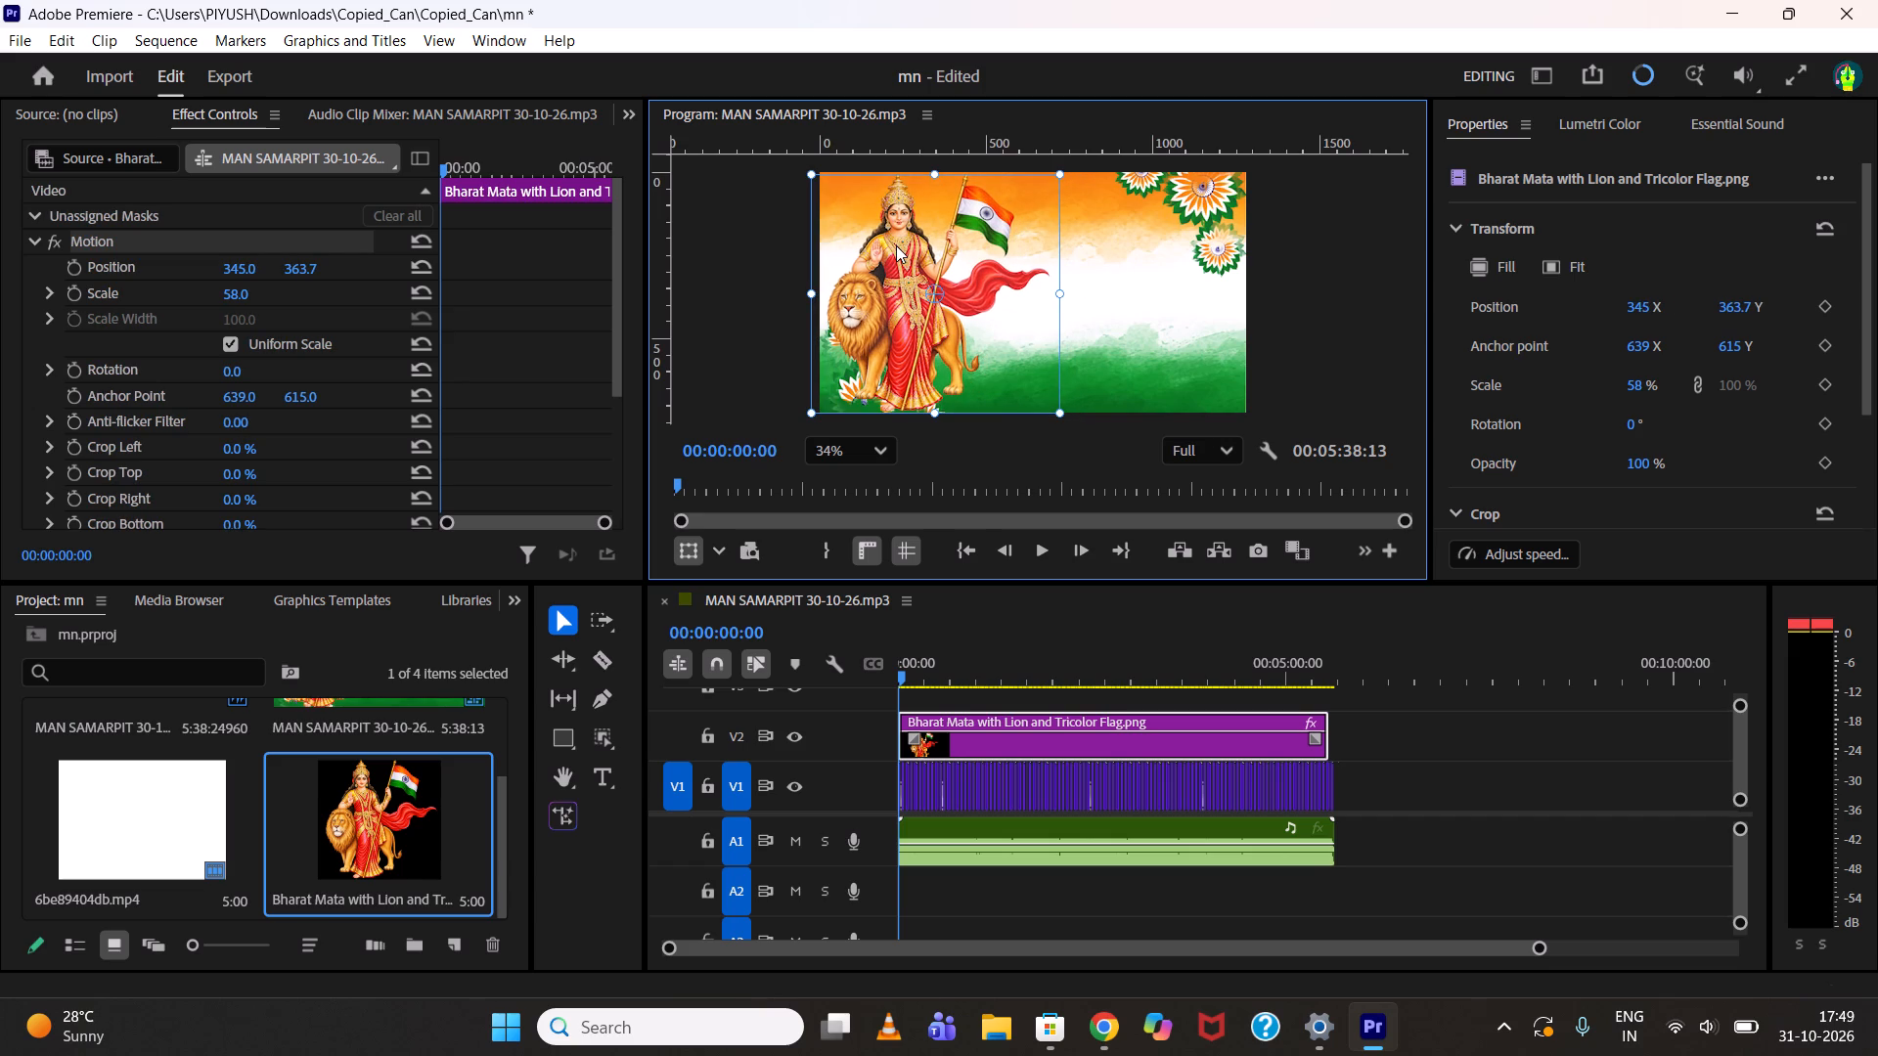
{"action": "left_click", "coordinate": [1453, 696]}
{"action": "left_click_drag", "start_coordinate": [1046, 643], "coordinate": [956, 643]}
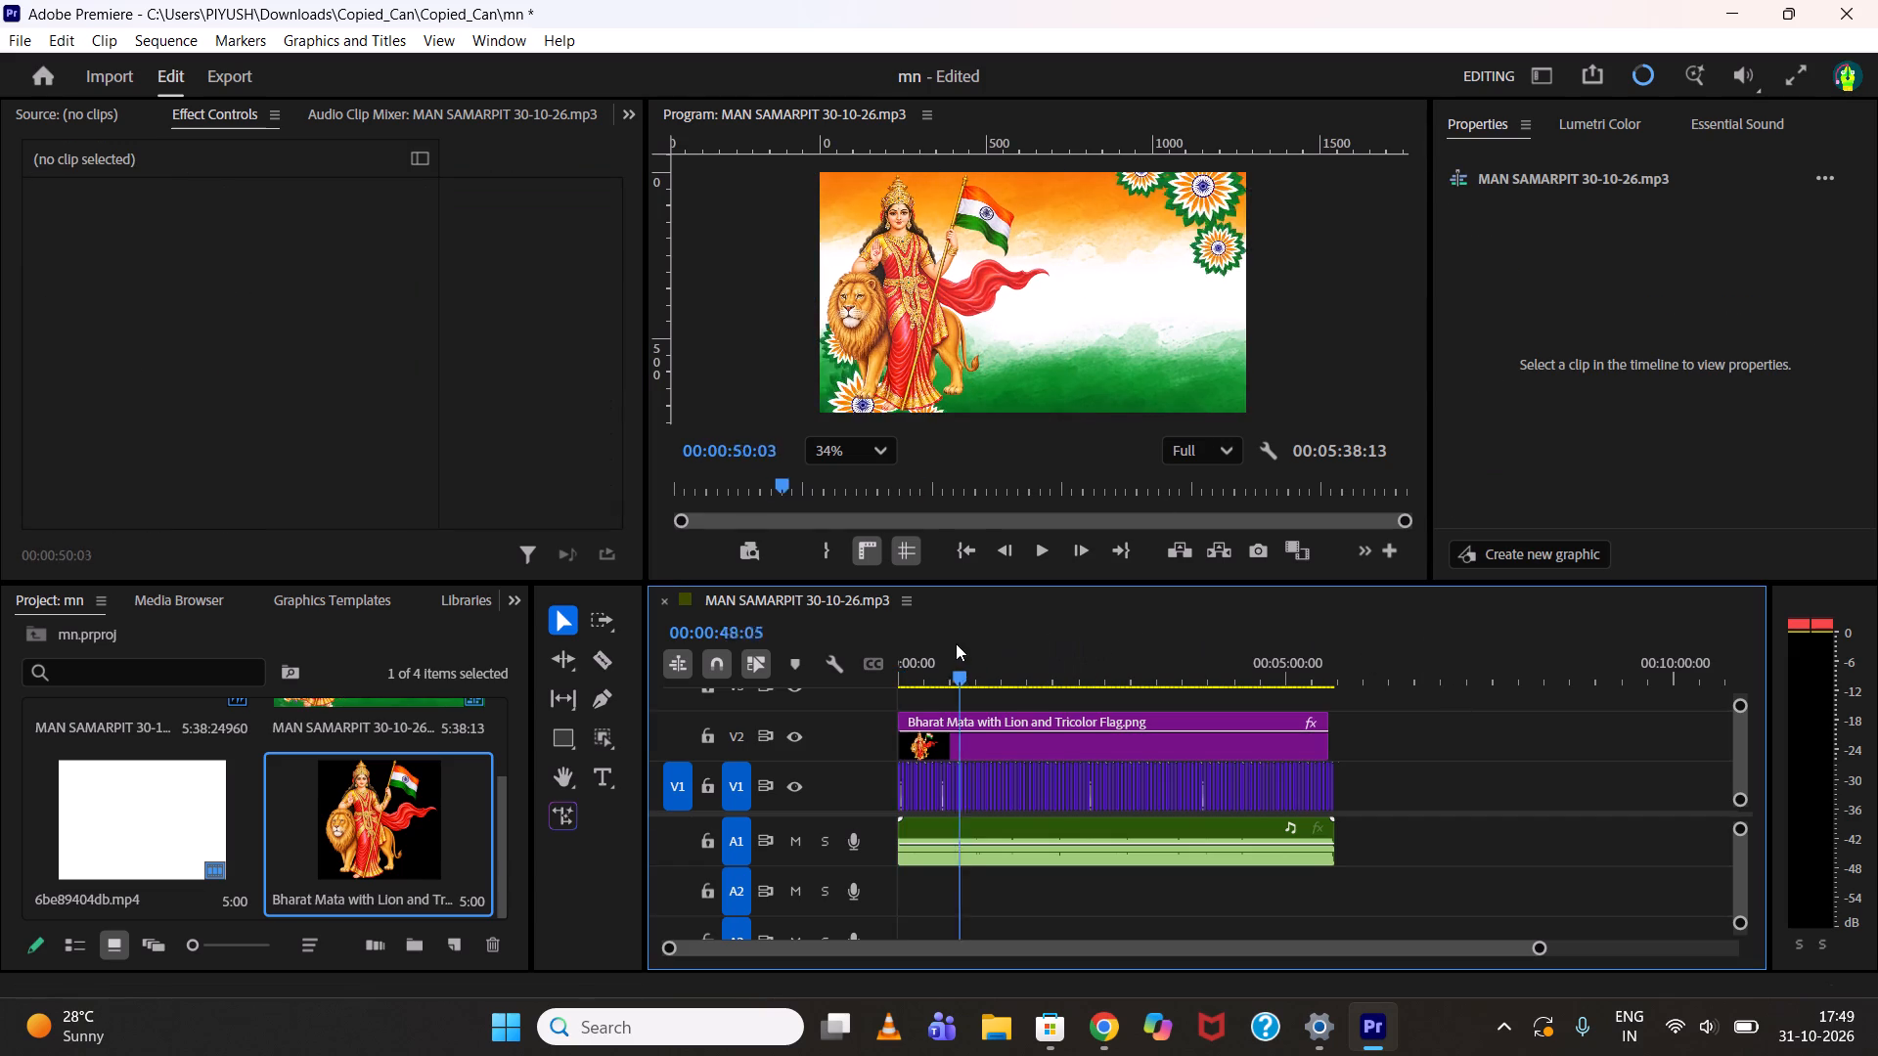
{"action": "left_click_drag", "start_coordinate": [956, 643], "coordinate": [771, 642]}
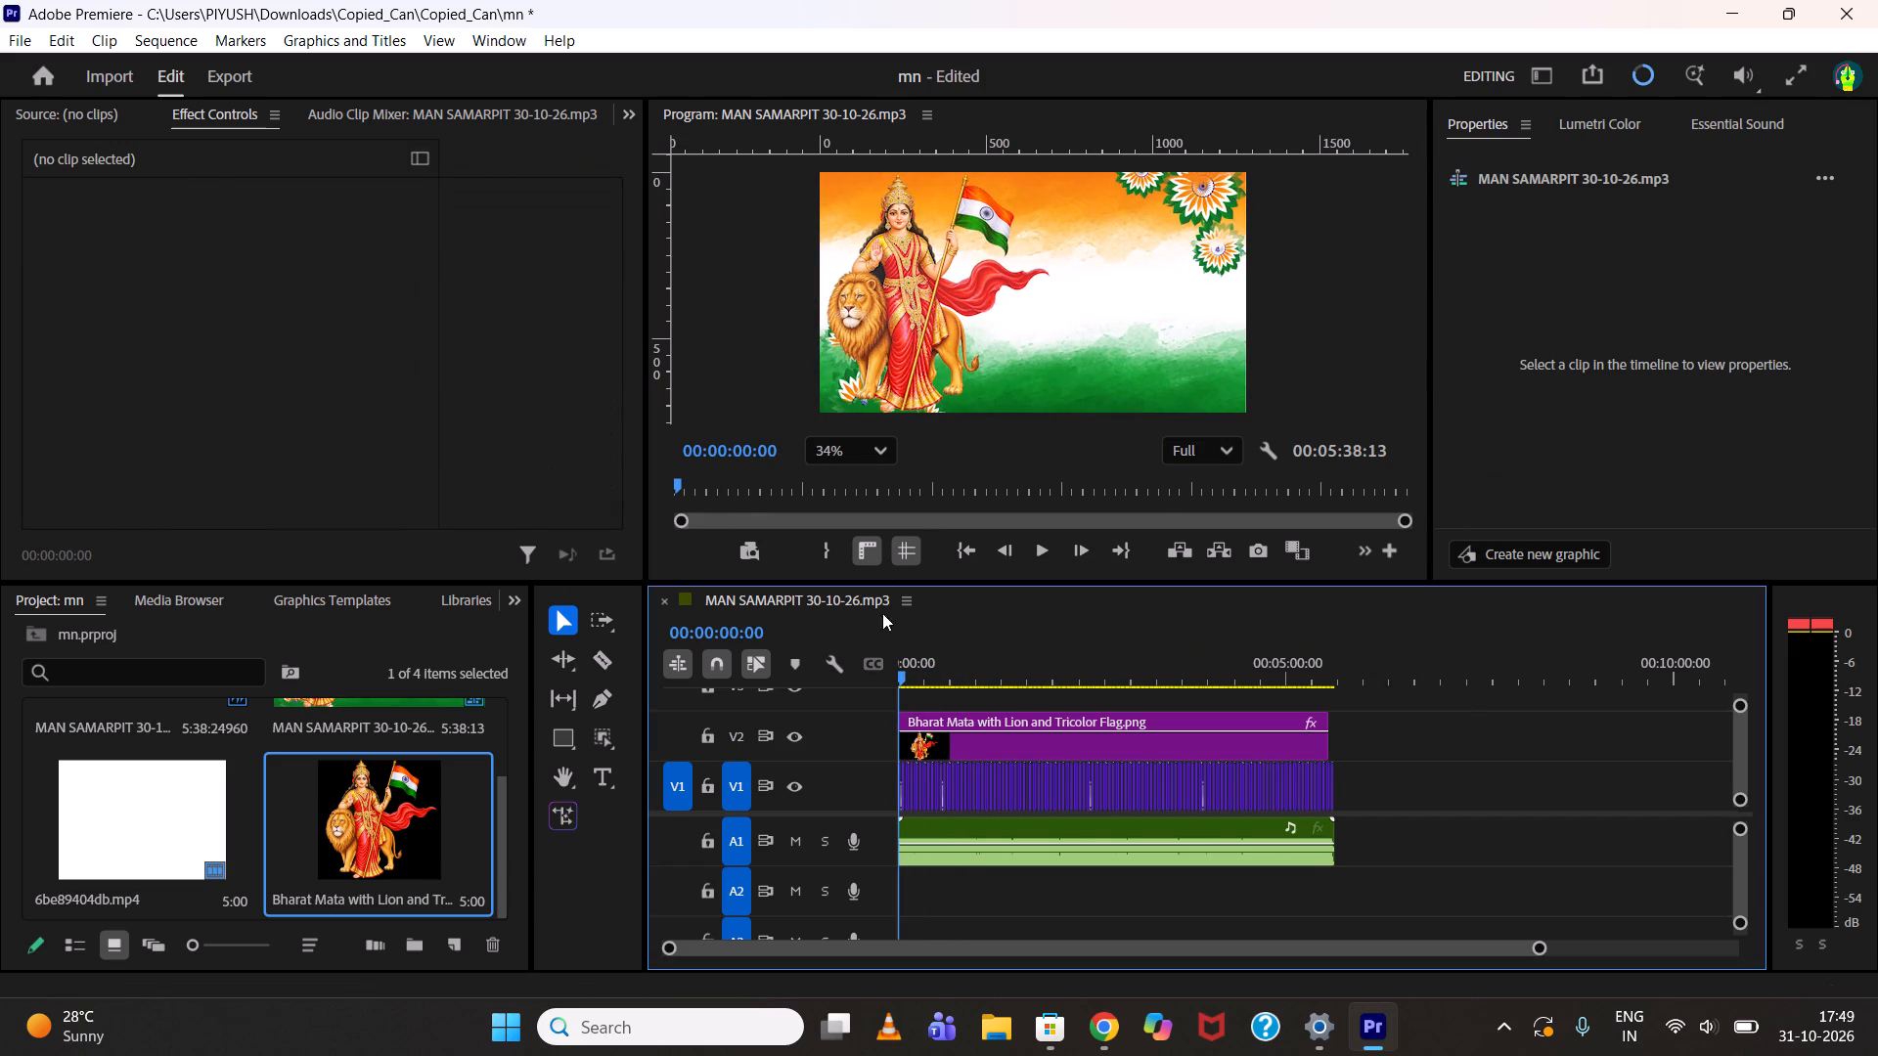
Find the Drop Shadow video effect, apply it to the Bharat Mata clip on V2, and clear the effects search.
{"action": "left_click", "coordinate": [944, 739]}
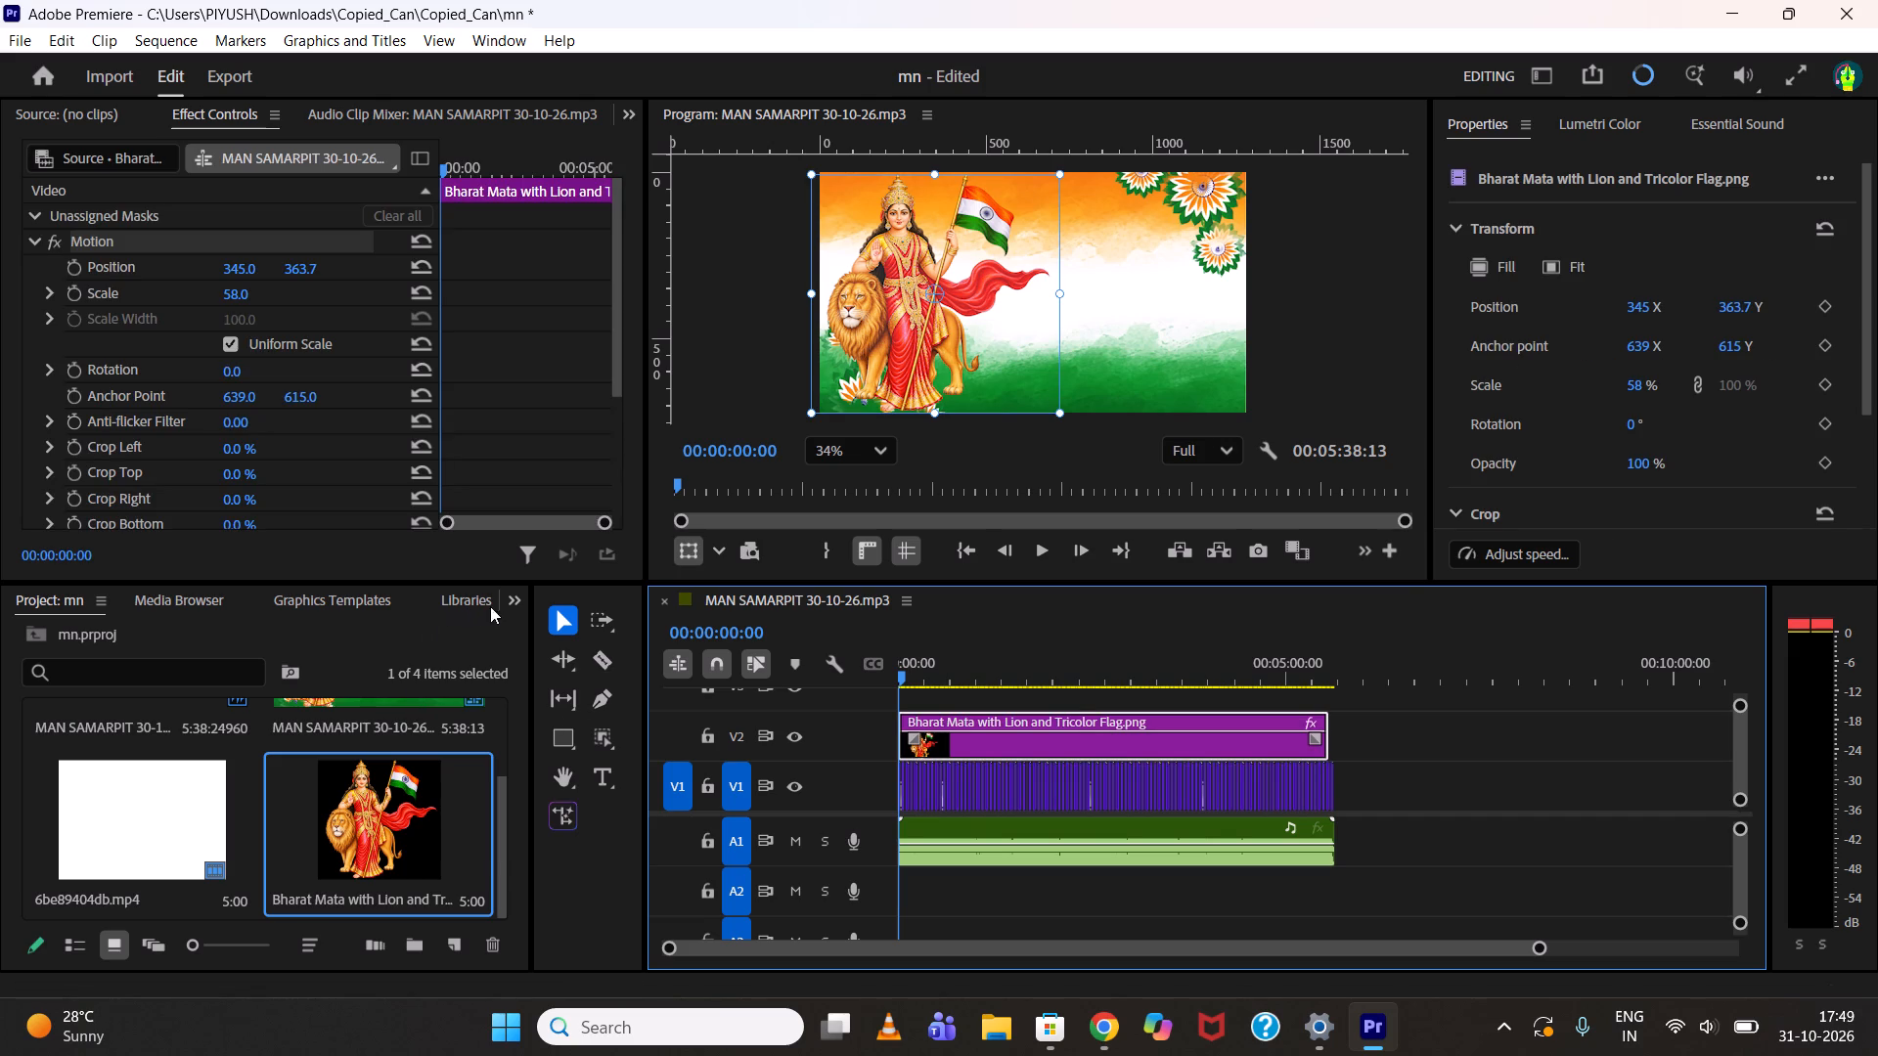
{"action": "left_click", "coordinate": [513, 605]}
{"action": "left_click", "coordinate": [533, 794]}
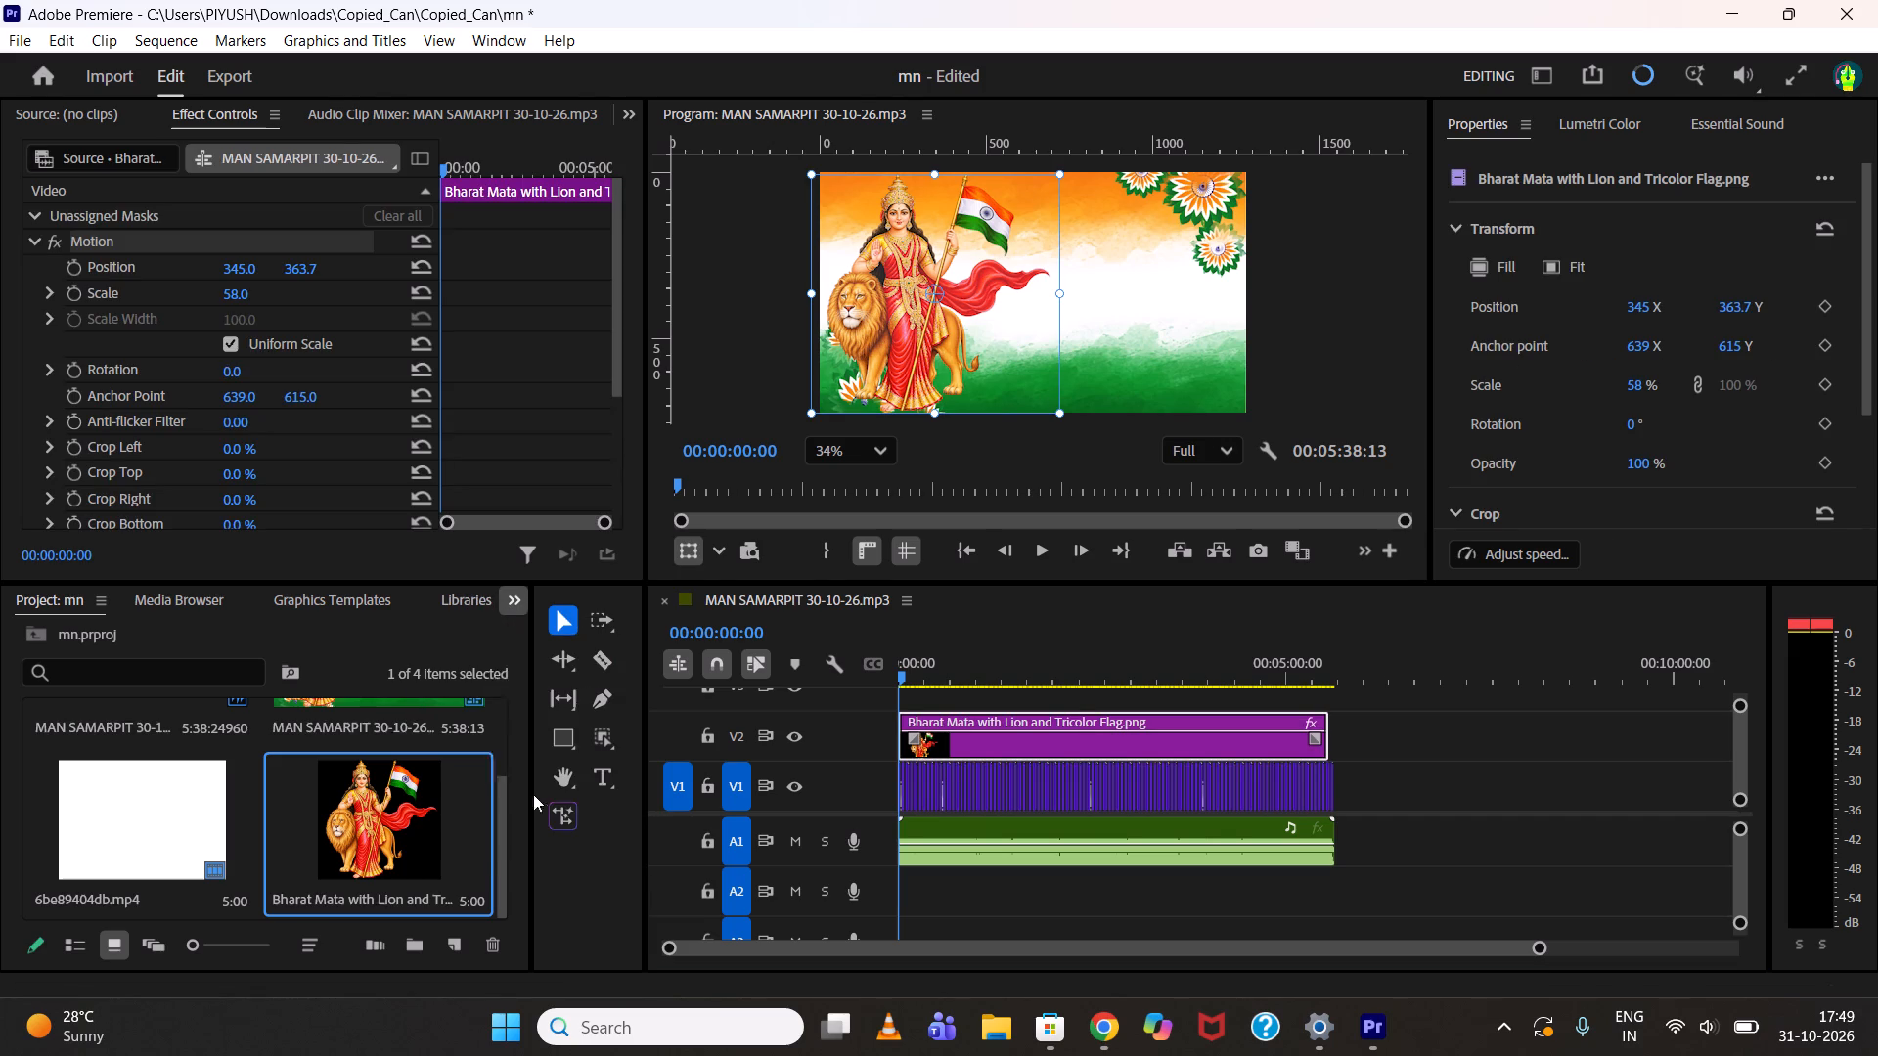
{"action": "left_click", "coordinate": [218, 636]}
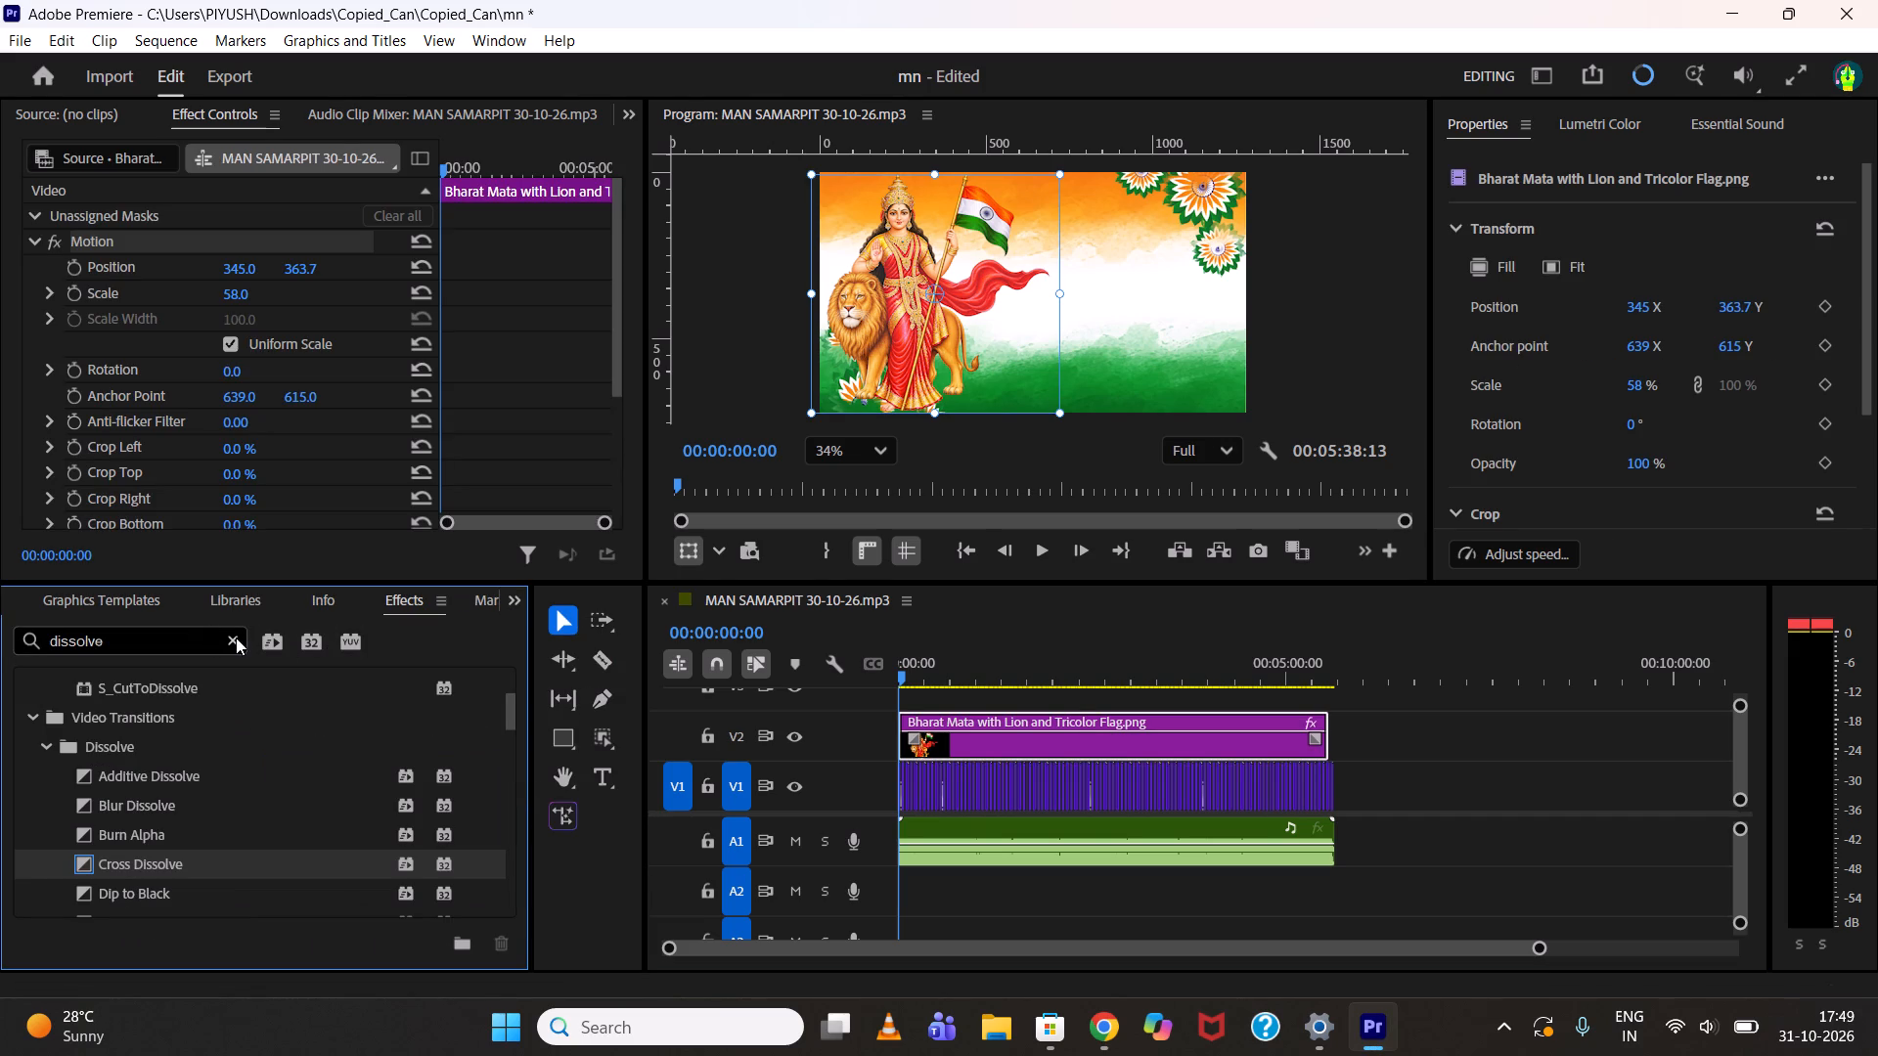
{"action": "left_click", "coordinate": [236, 638]}
{"action": "left_click", "coordinate": [188, 640]}
{"action": "type", "text": "drop shadow"}
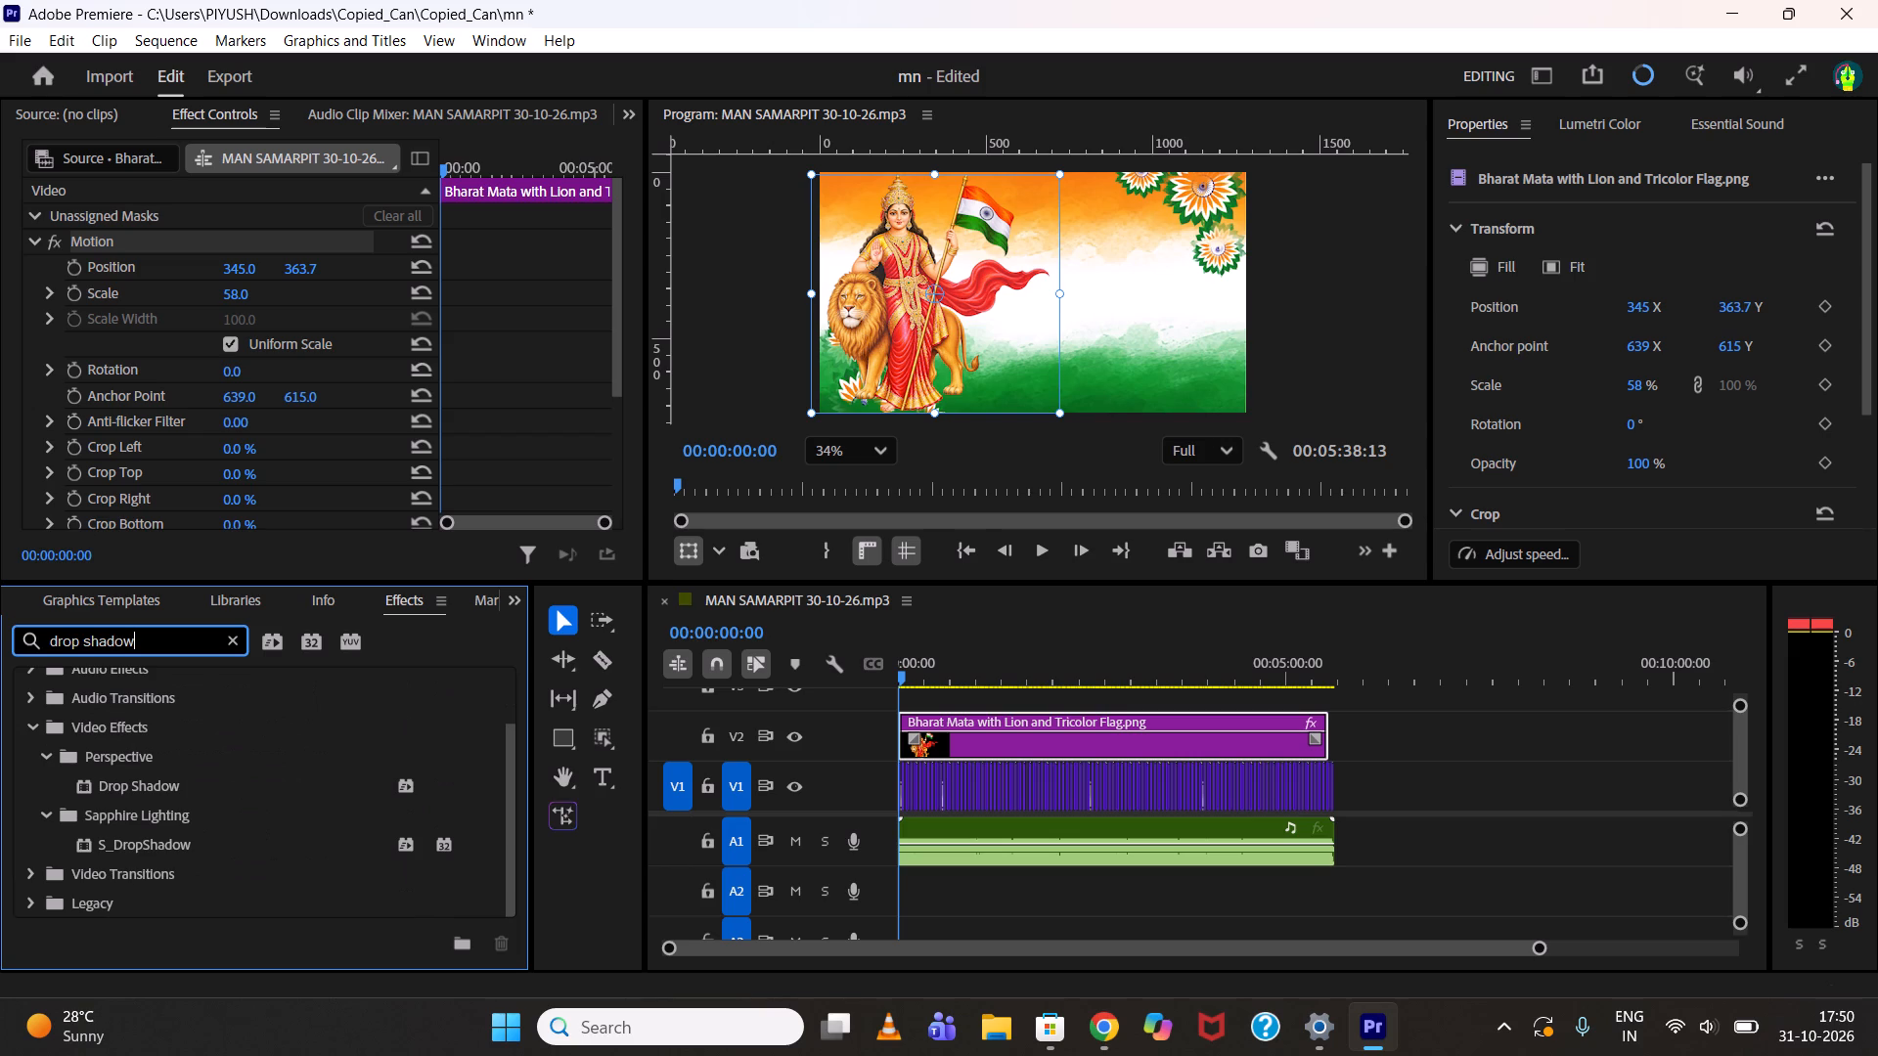
{"action": "scroll", "coordinate": [133, 766], "scroll_direction": "down", "scroll_amount": 10}
{"action": "scroll", "coordinate": [89, 838], "scroll_direction": "up", "scroll_amount": 5}
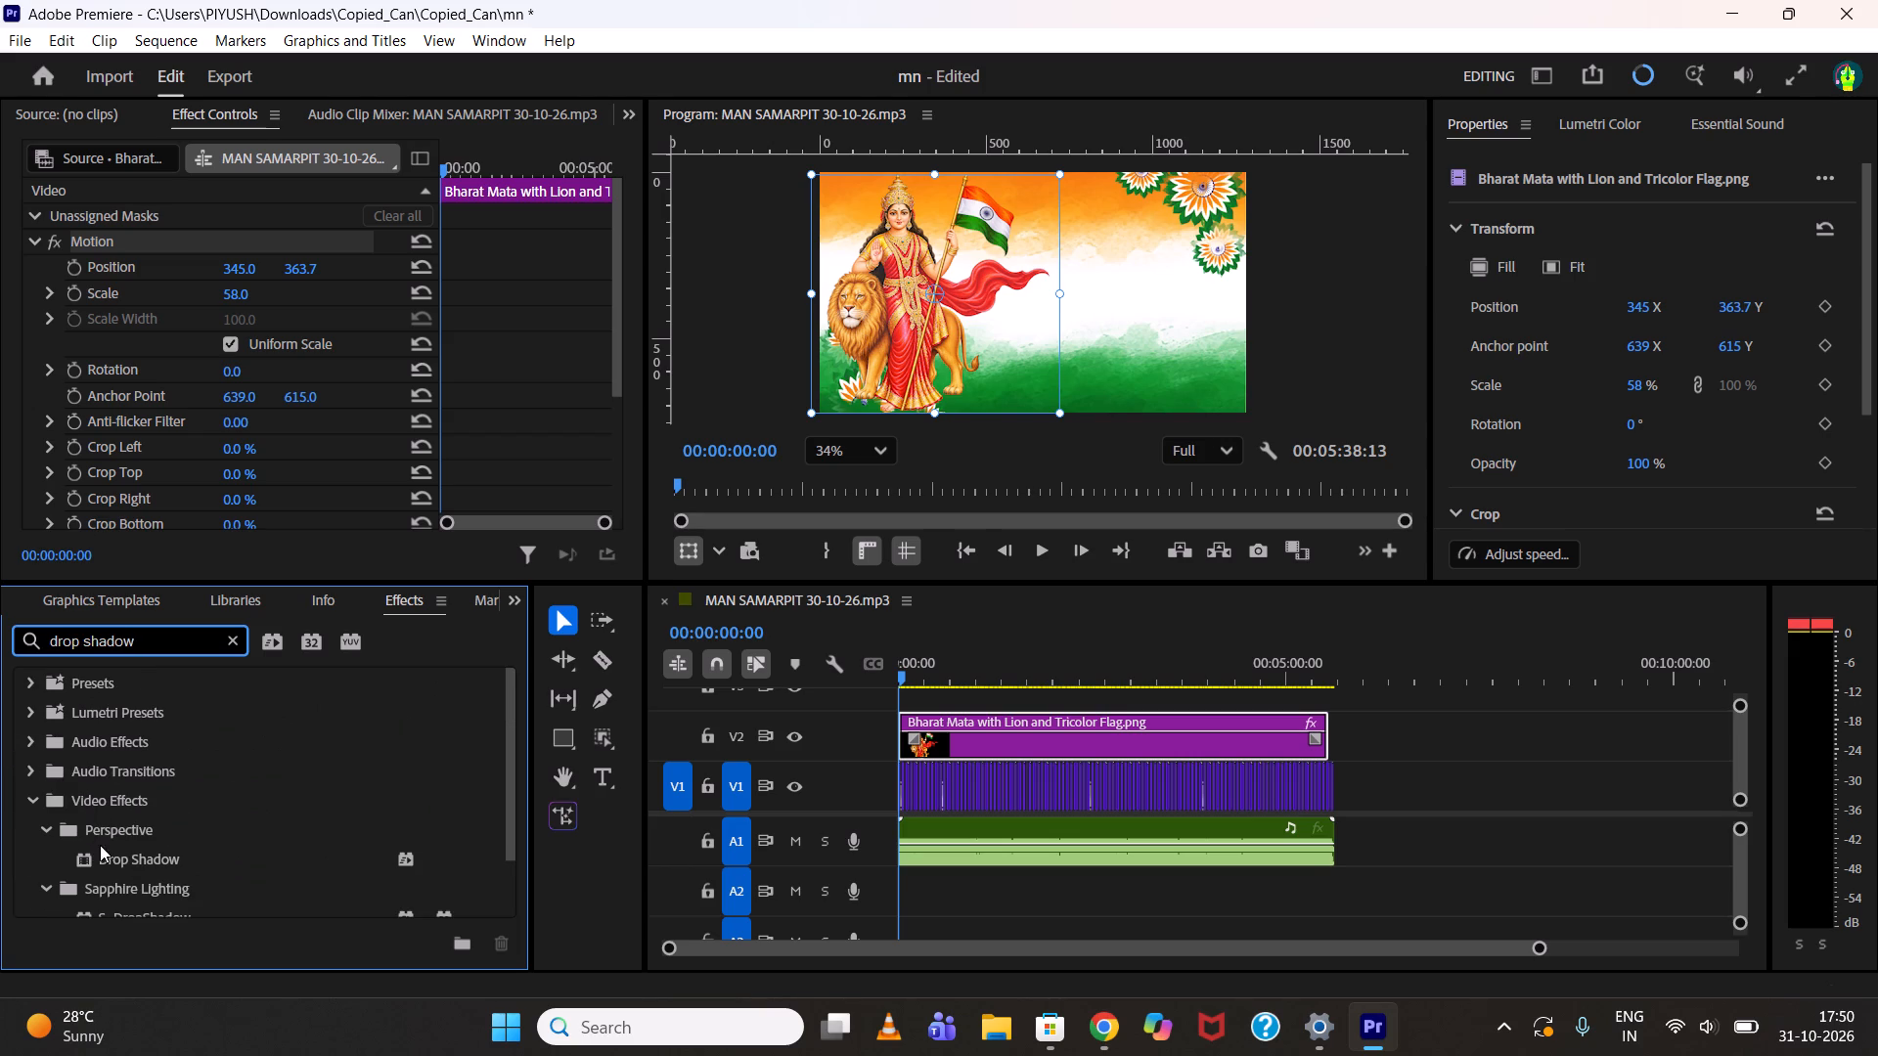
{"action": "left_click_drag", "start_coordinate": [128, 859], "coordinate": [960, 744]}
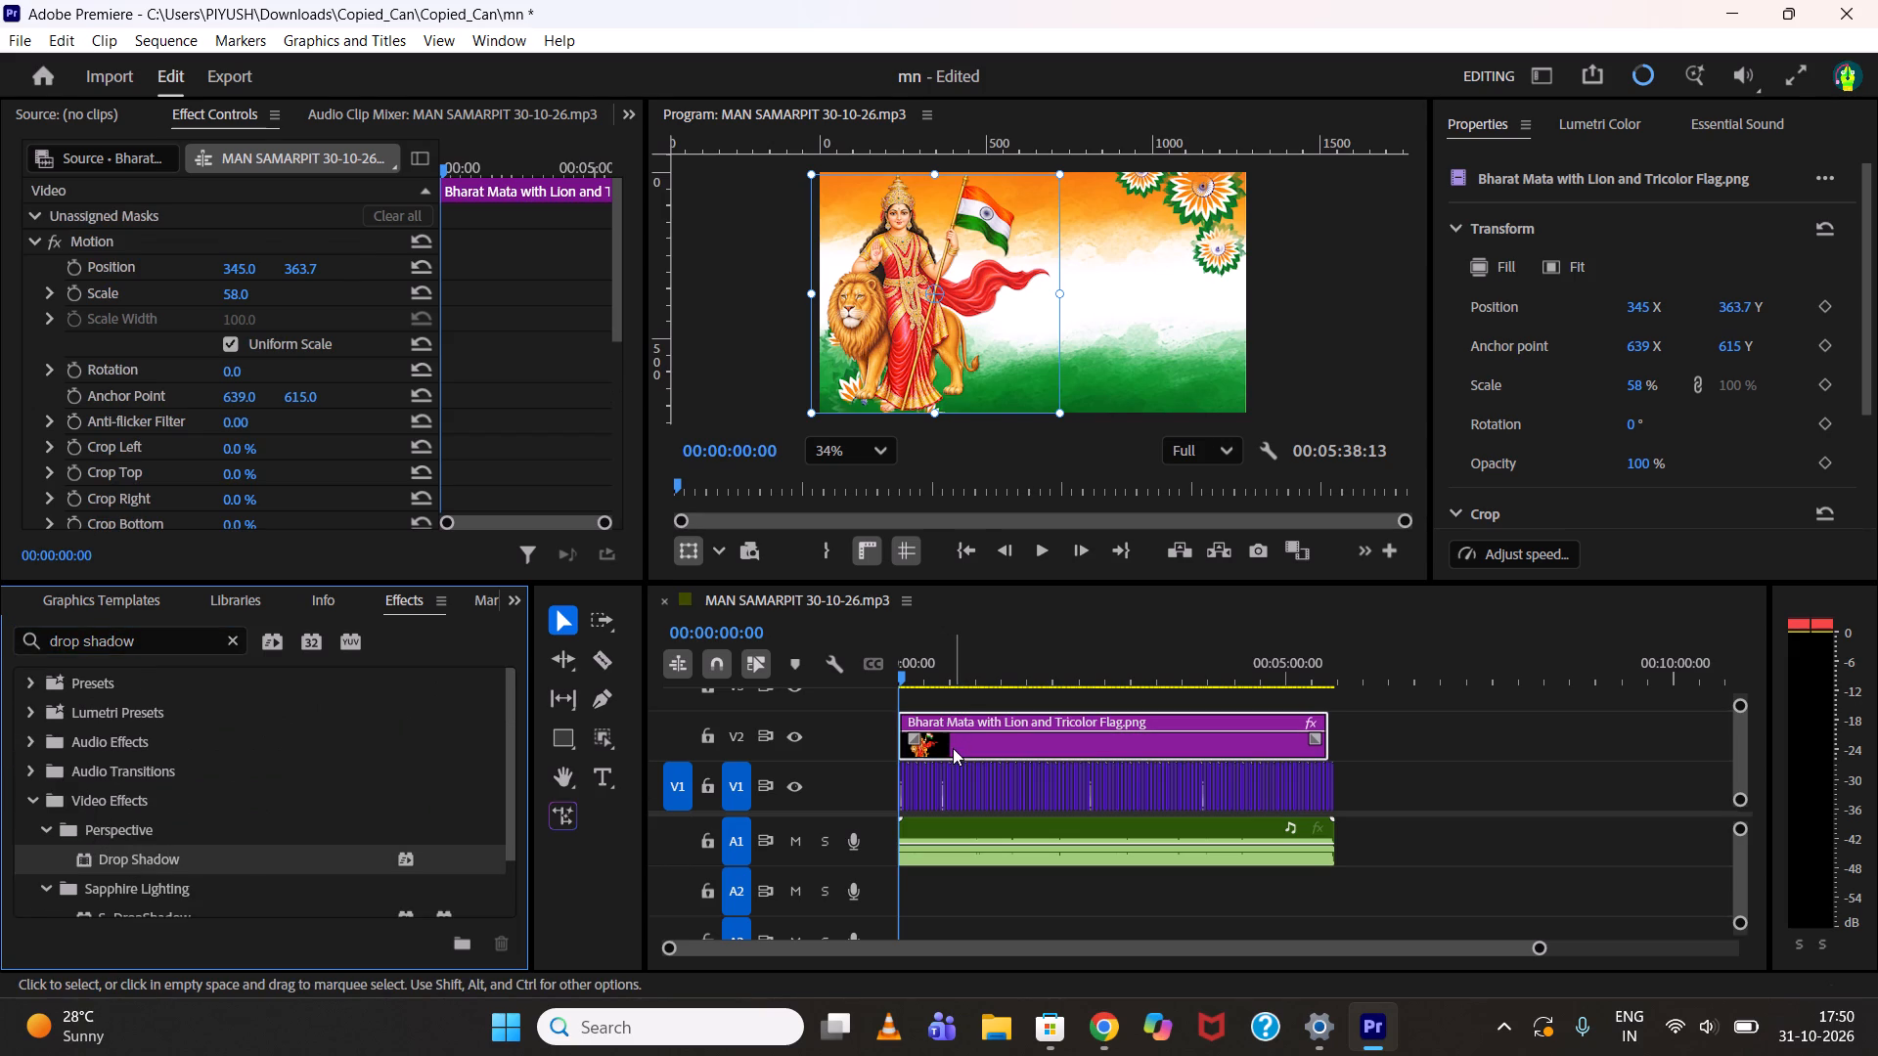
{"action": "scroll", "coordinate": [930, 303], "scroll_direction": "up", "scroll_amount": 4}
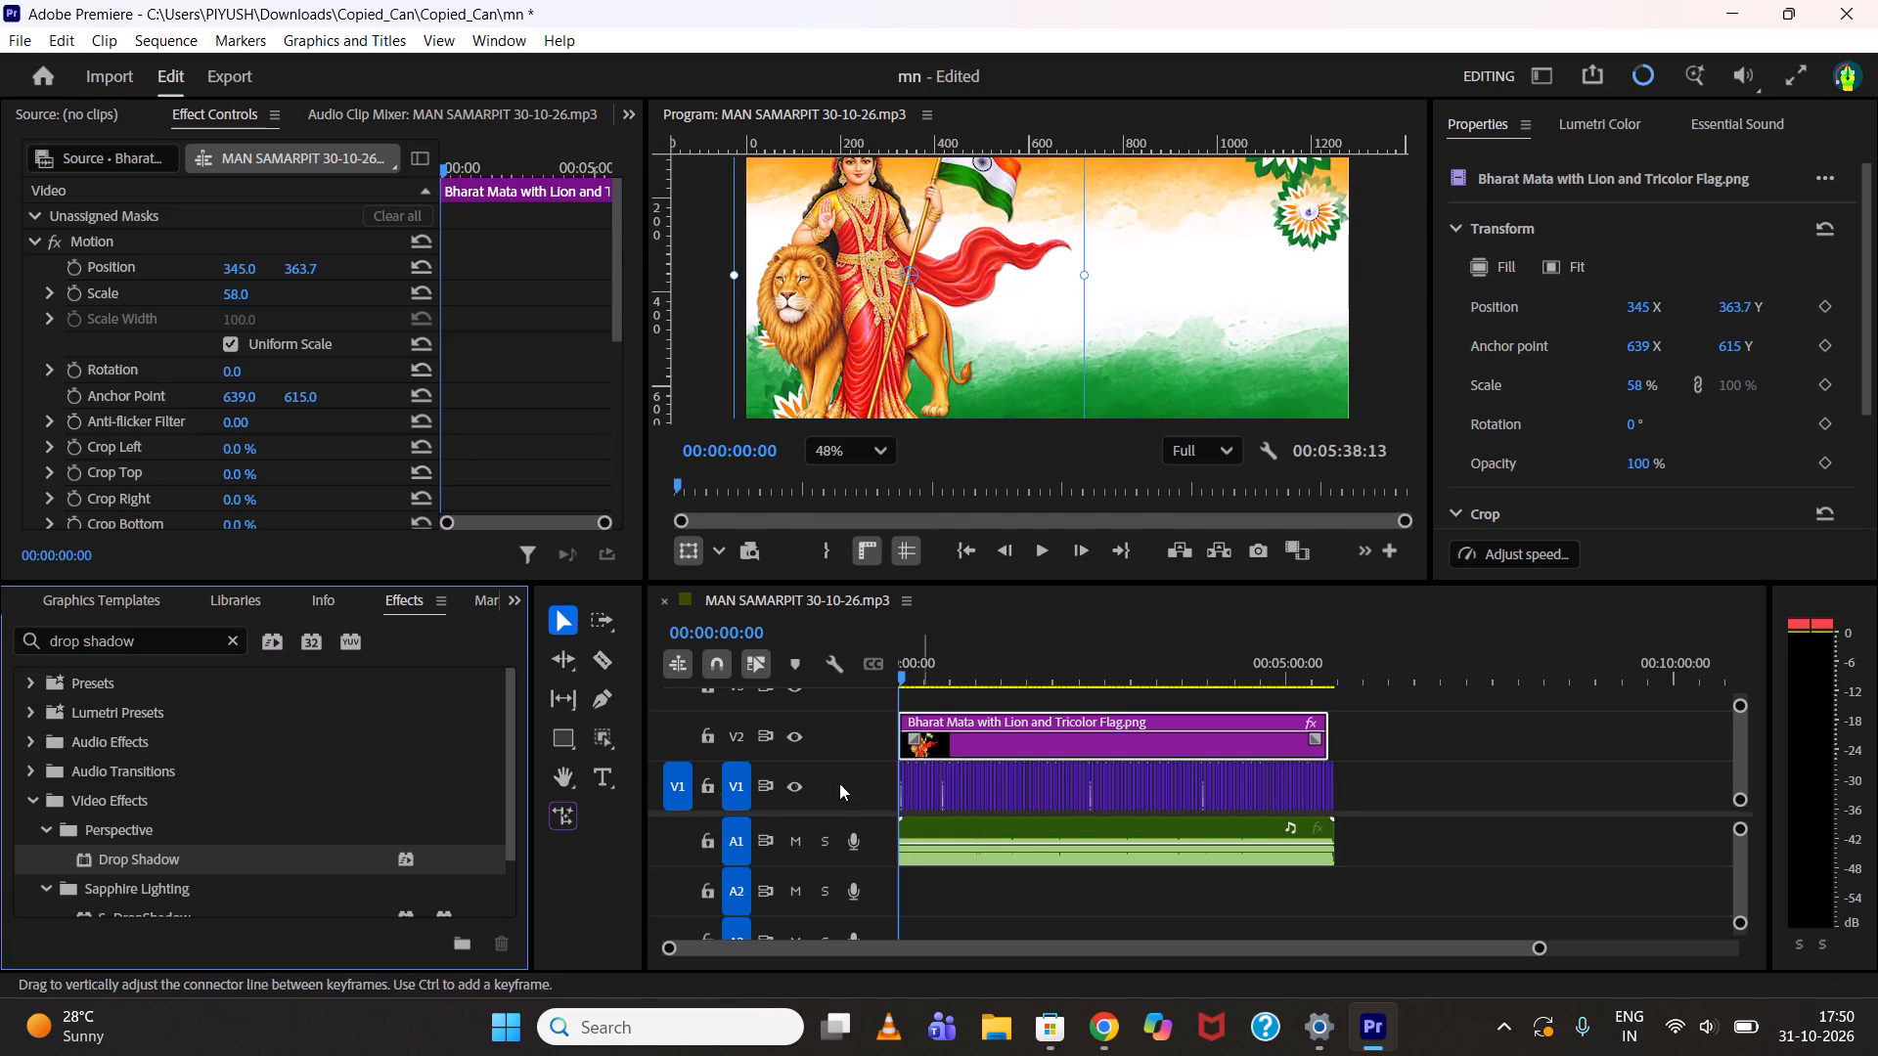
{"action": "left_click", "coordinate": [237, 642]}
{"action": "left_click", "coordinate": [180, 647]}
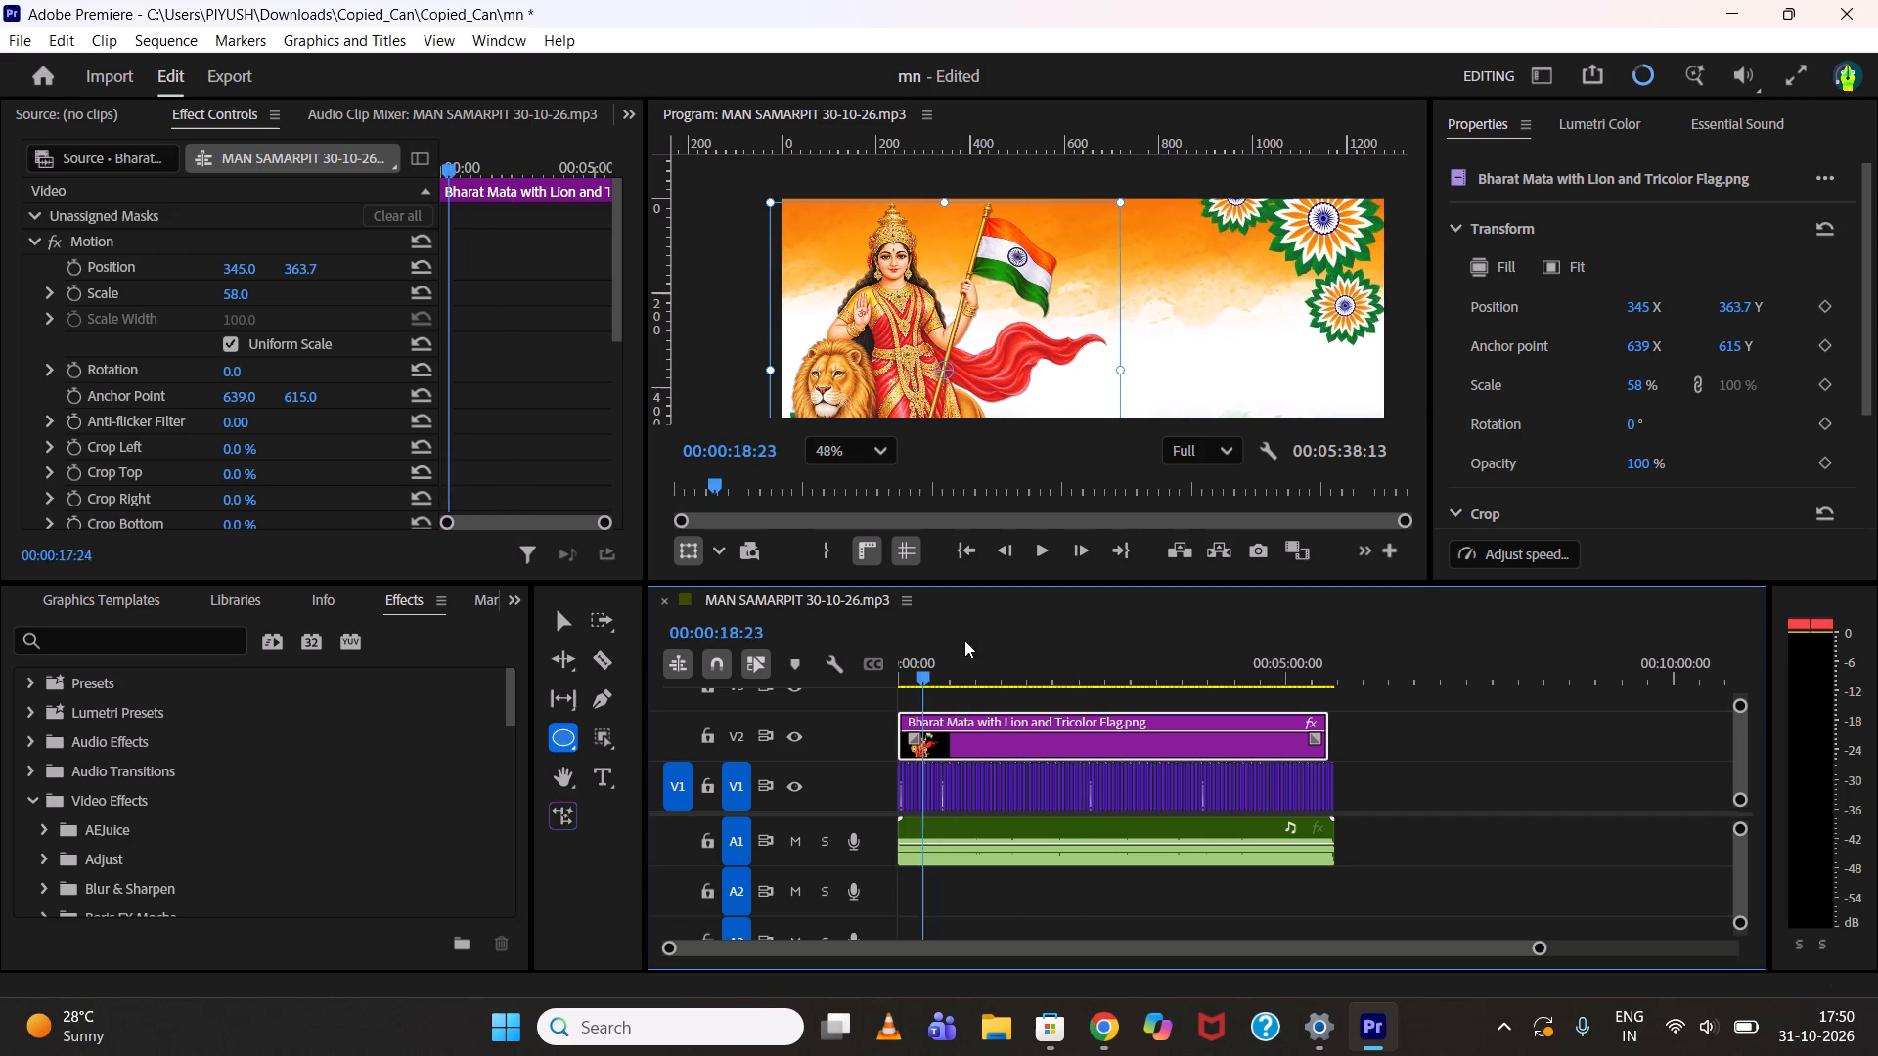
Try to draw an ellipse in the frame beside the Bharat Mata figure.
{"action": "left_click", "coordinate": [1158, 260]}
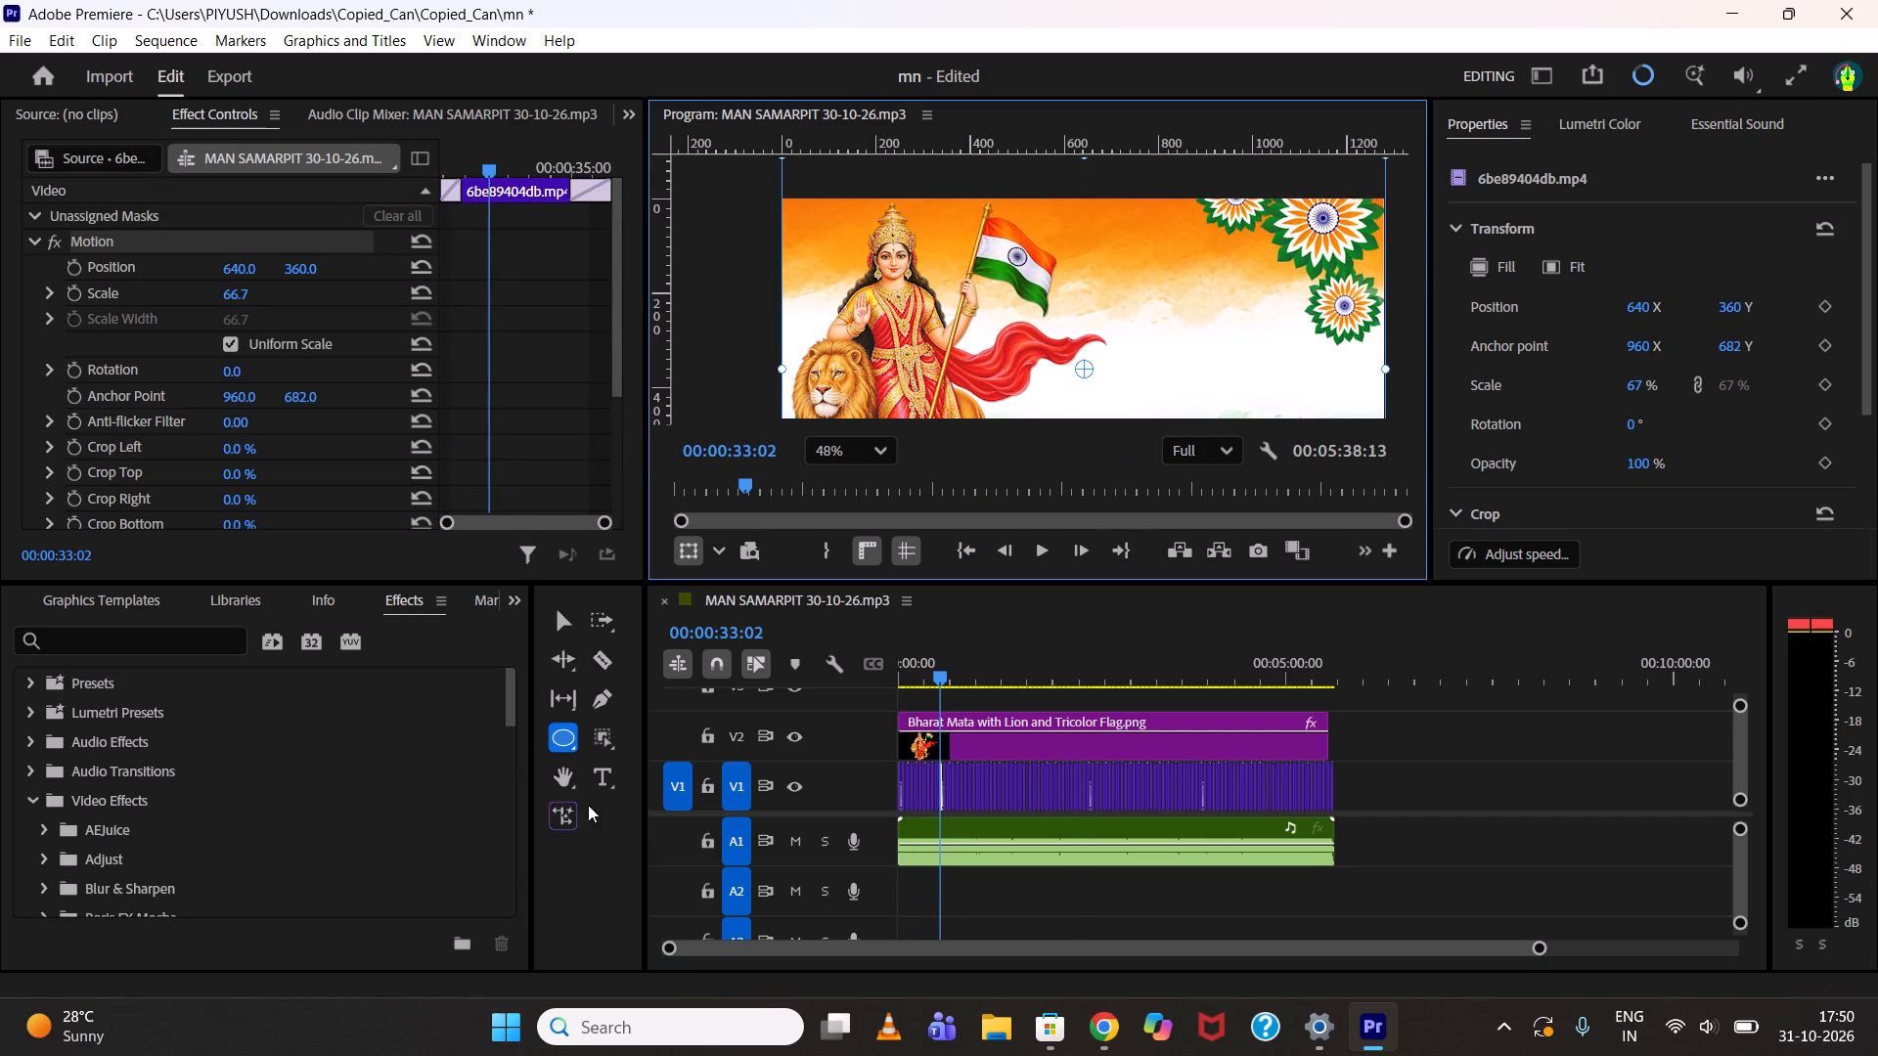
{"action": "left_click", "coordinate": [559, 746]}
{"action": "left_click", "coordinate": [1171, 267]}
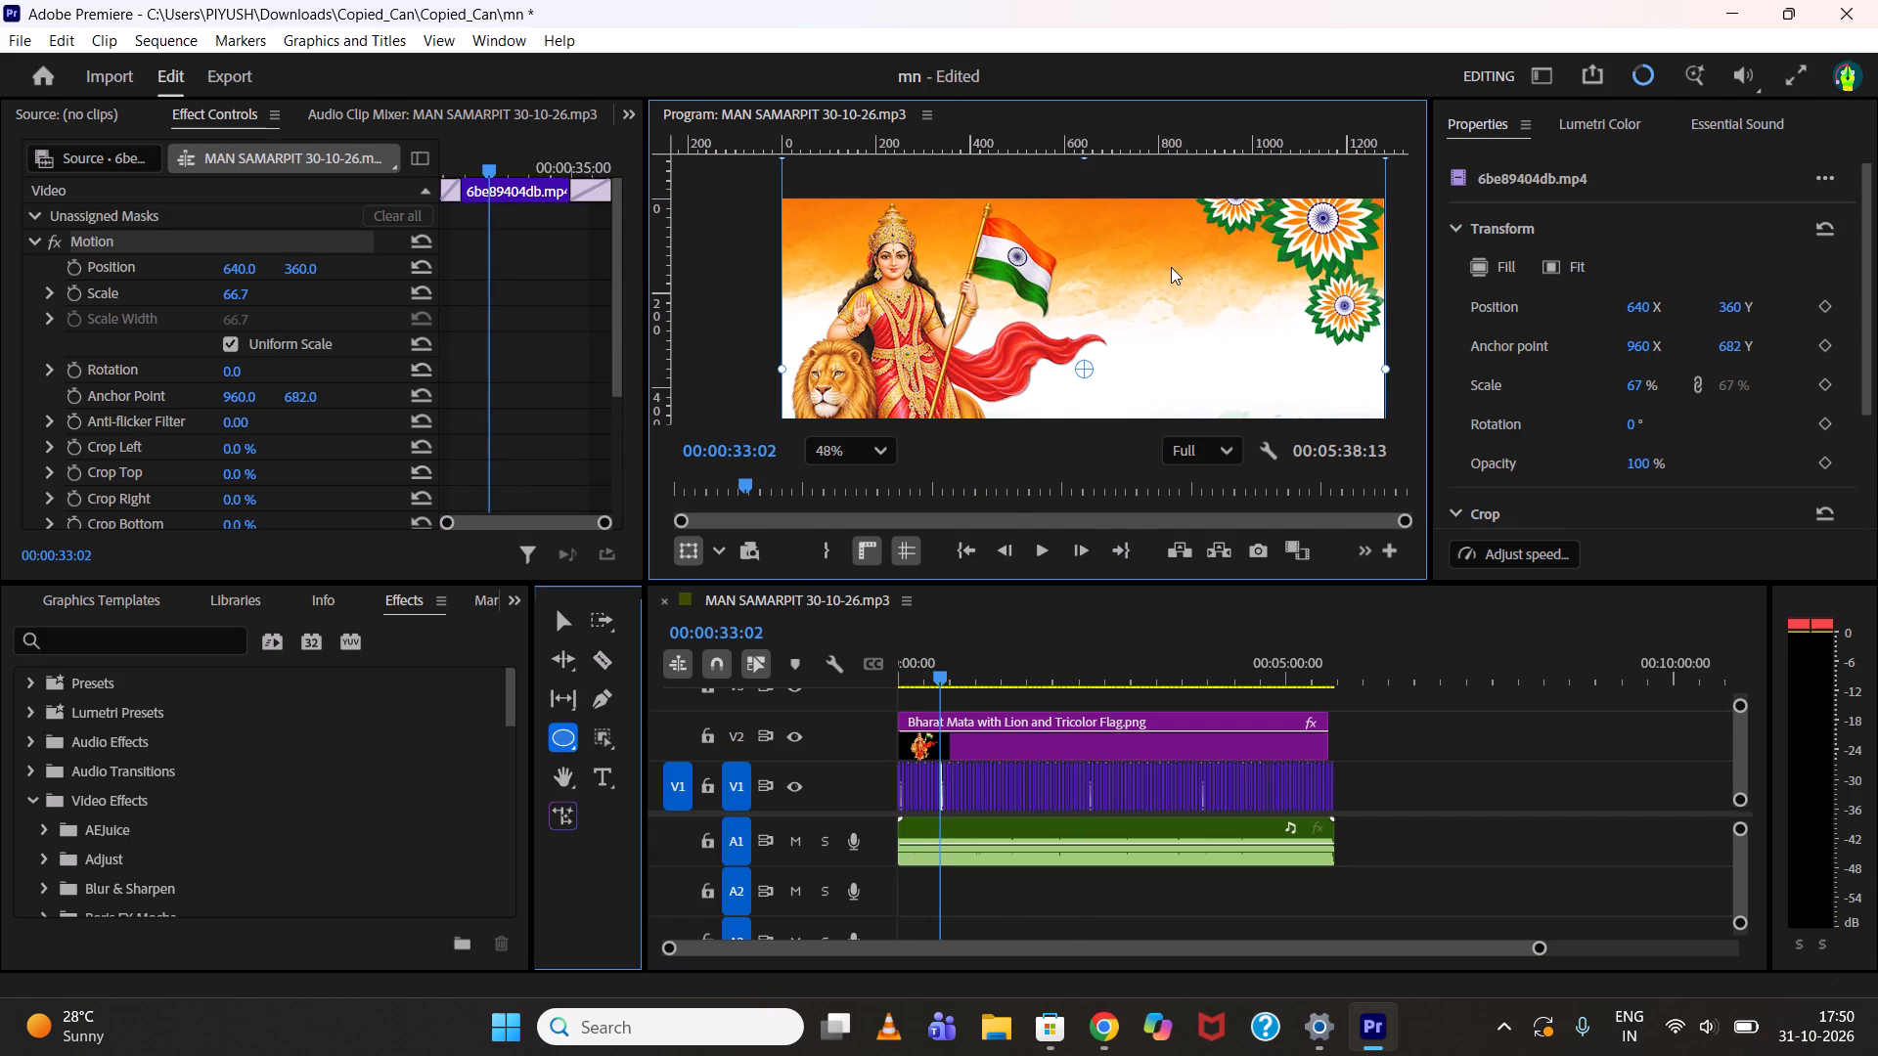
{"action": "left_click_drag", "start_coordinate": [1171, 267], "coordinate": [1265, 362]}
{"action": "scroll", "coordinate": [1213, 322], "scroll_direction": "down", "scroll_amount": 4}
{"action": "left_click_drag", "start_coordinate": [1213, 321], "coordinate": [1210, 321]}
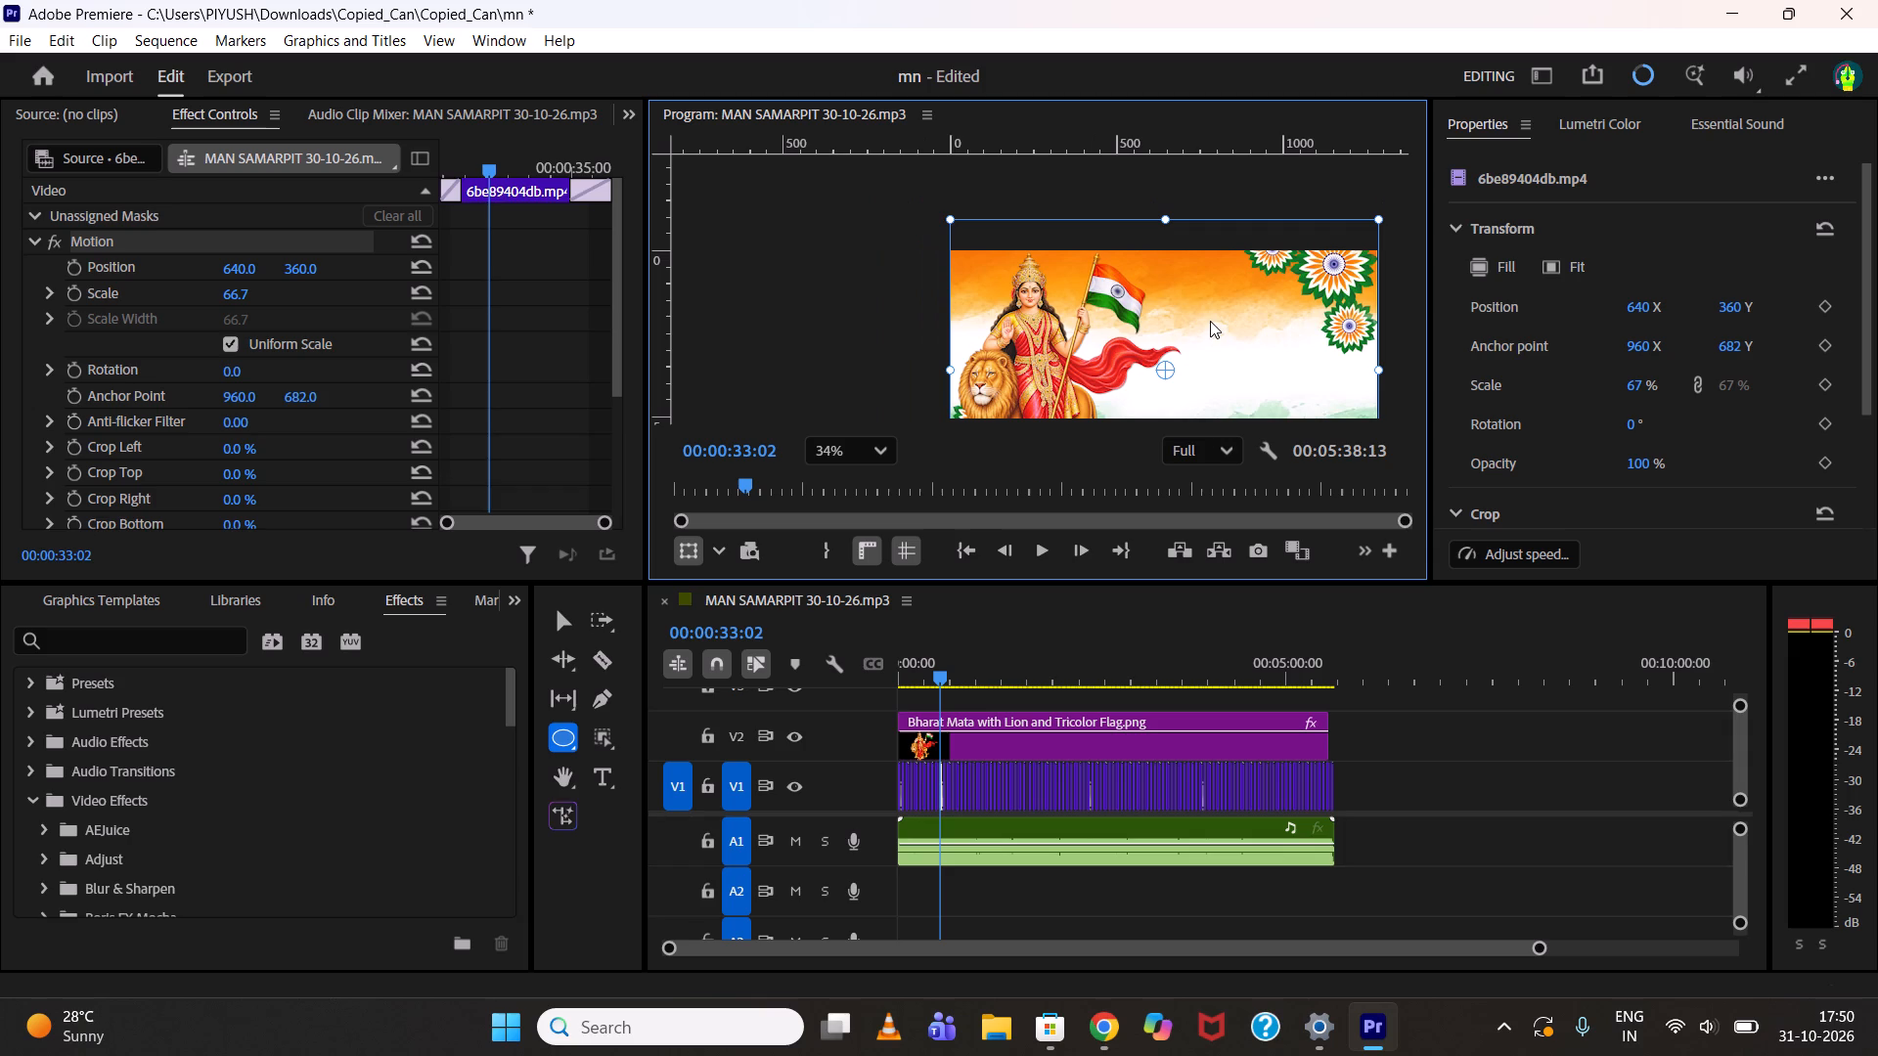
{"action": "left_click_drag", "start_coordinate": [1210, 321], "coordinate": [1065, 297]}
With no clip selected, draw a circle about 135 px across with the Ellipse tool on the white area beside Bharat Mata.
{"action": "middle_click_drag", "start_coordinate": [1133, 329], "coordinate": [1048, 266]}
{"action": "left_click", "coordinate": [1436, 814]}
{"action": "left_click", "coordinate": [1392, 726]}
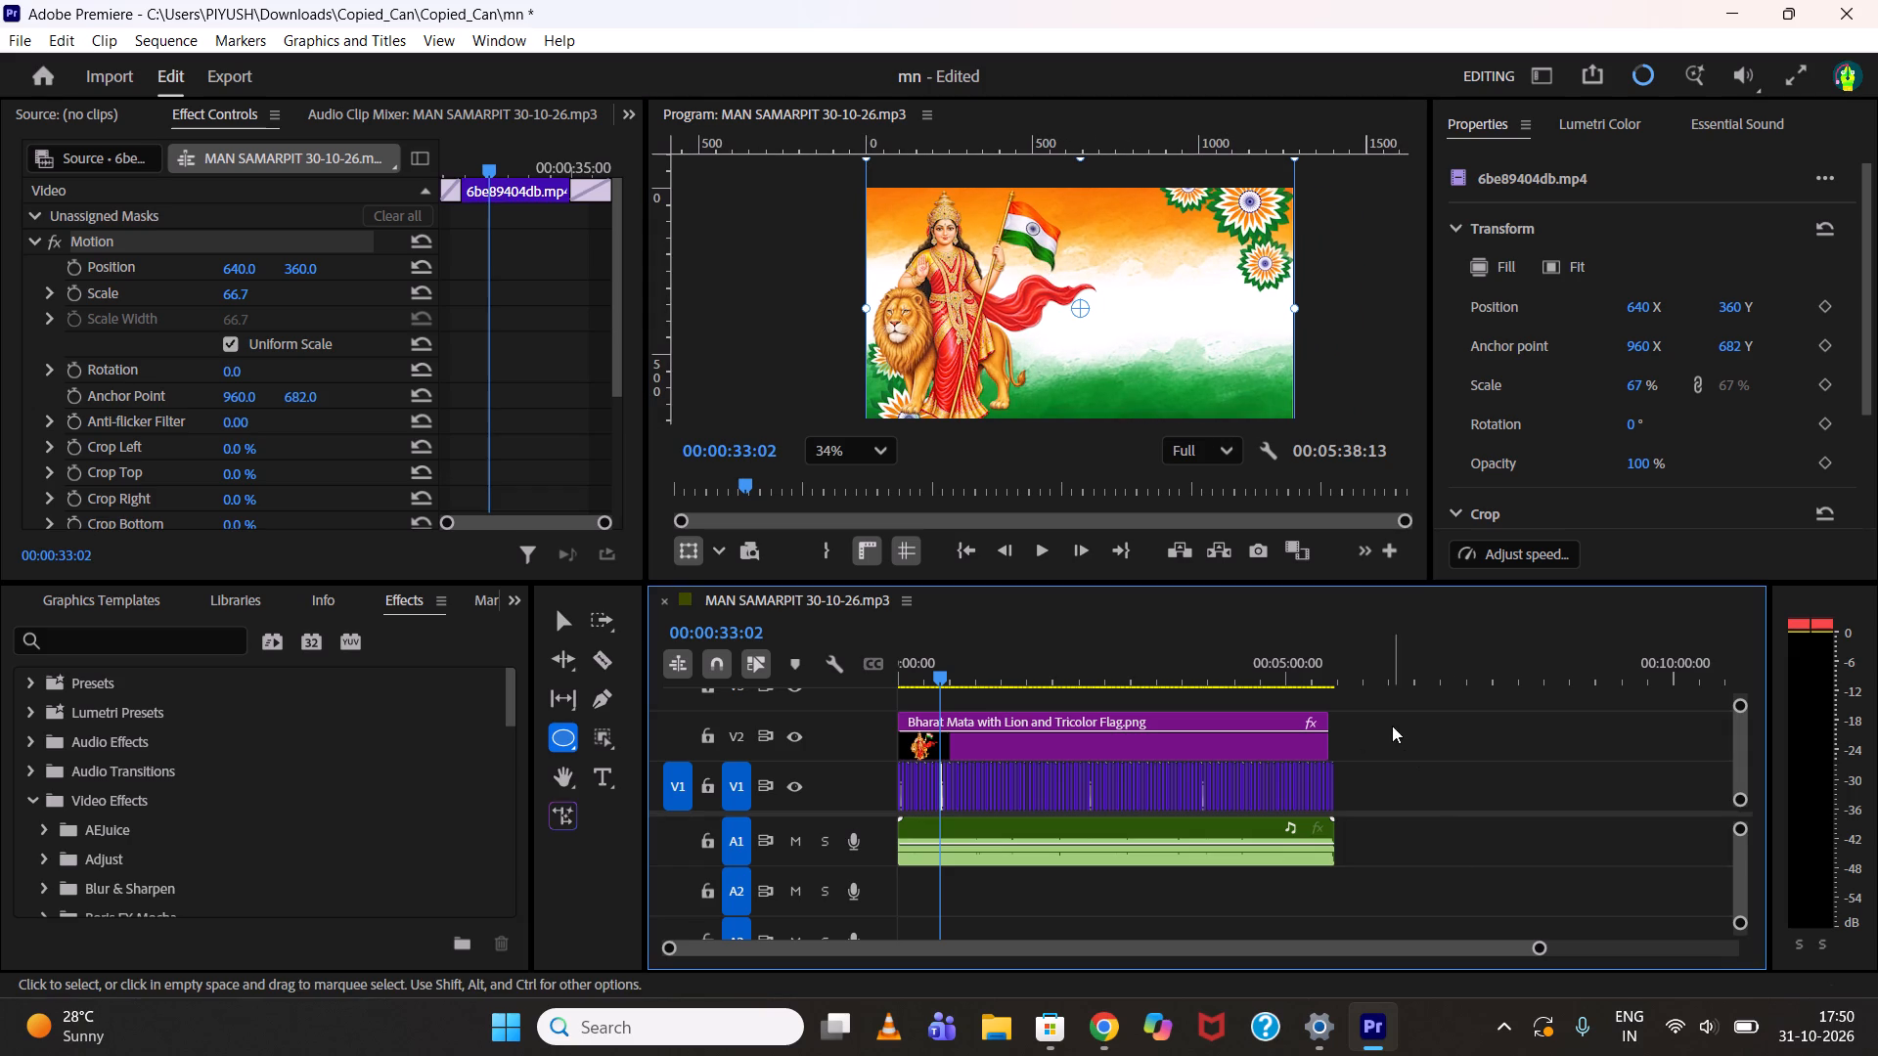
{"action": "left_click", "coordinate": [560, 742]}
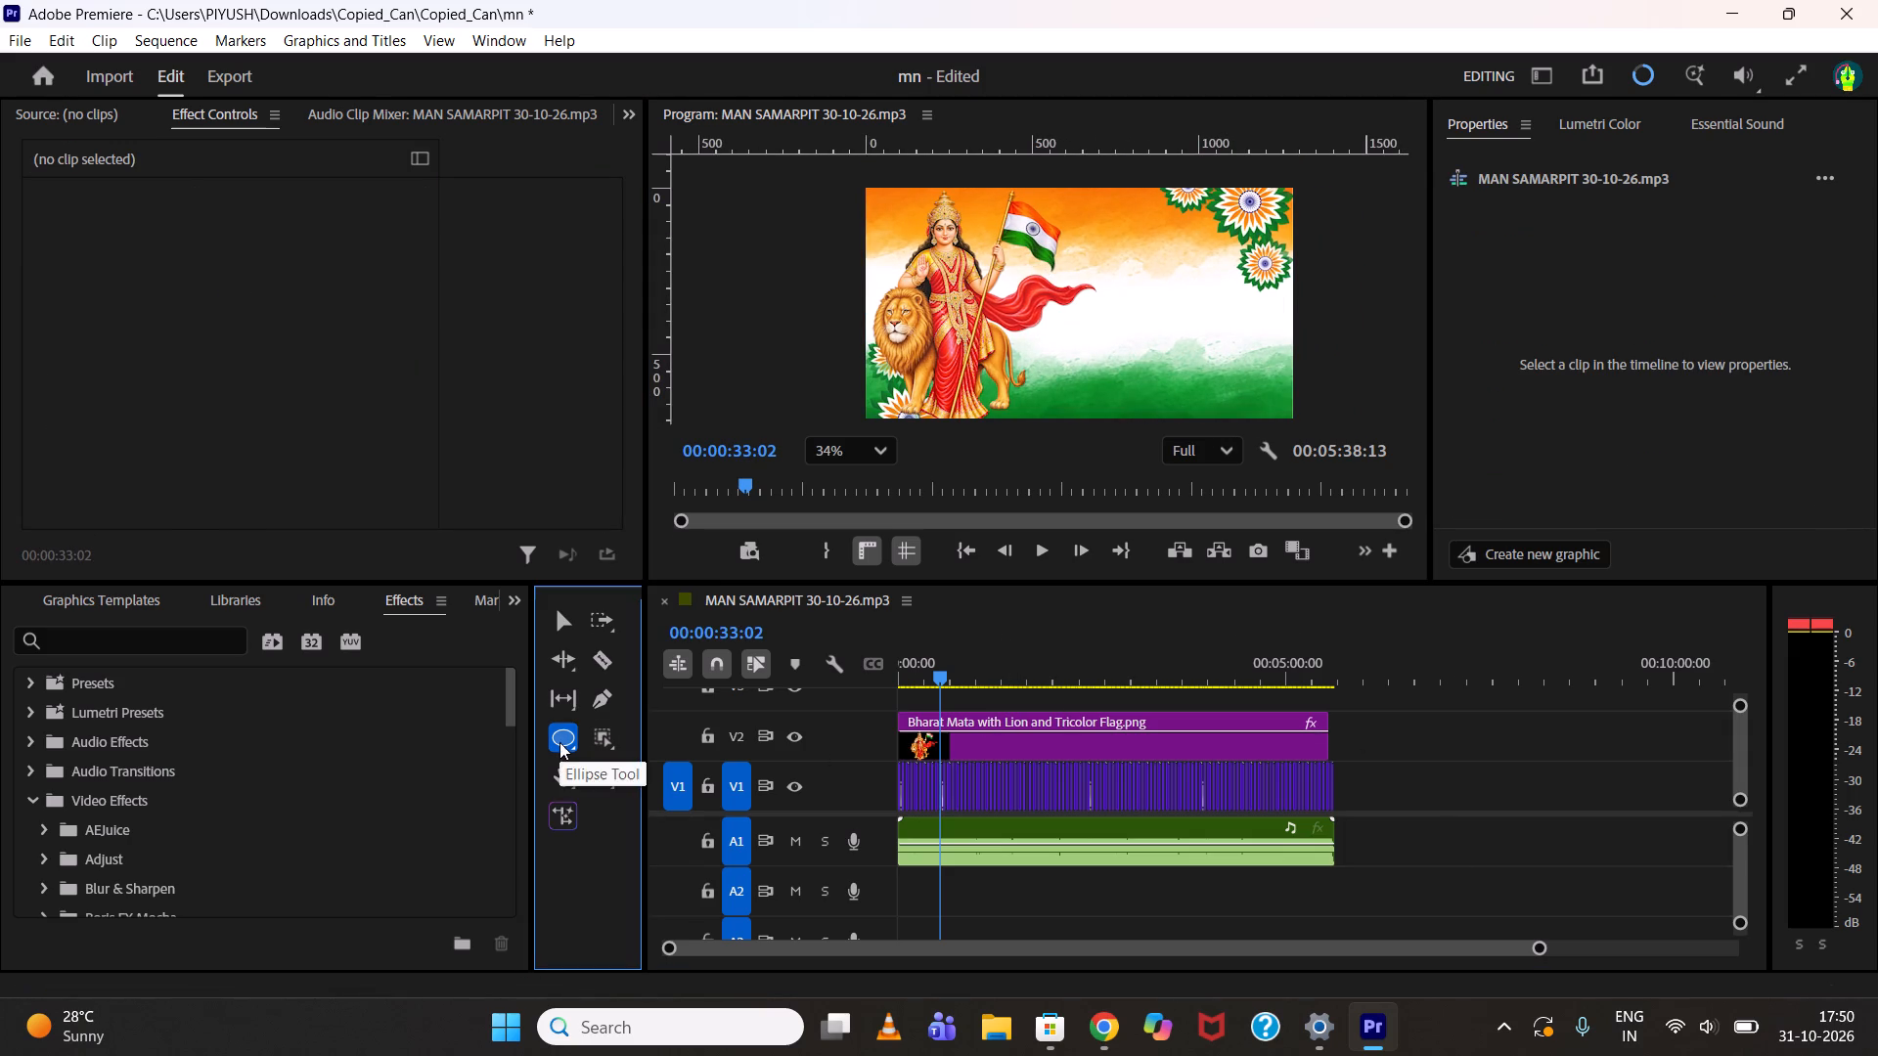
{"action": "left_click_drag", "start_coordinate": [1126, 298], "coordinate": [1134, 307]}
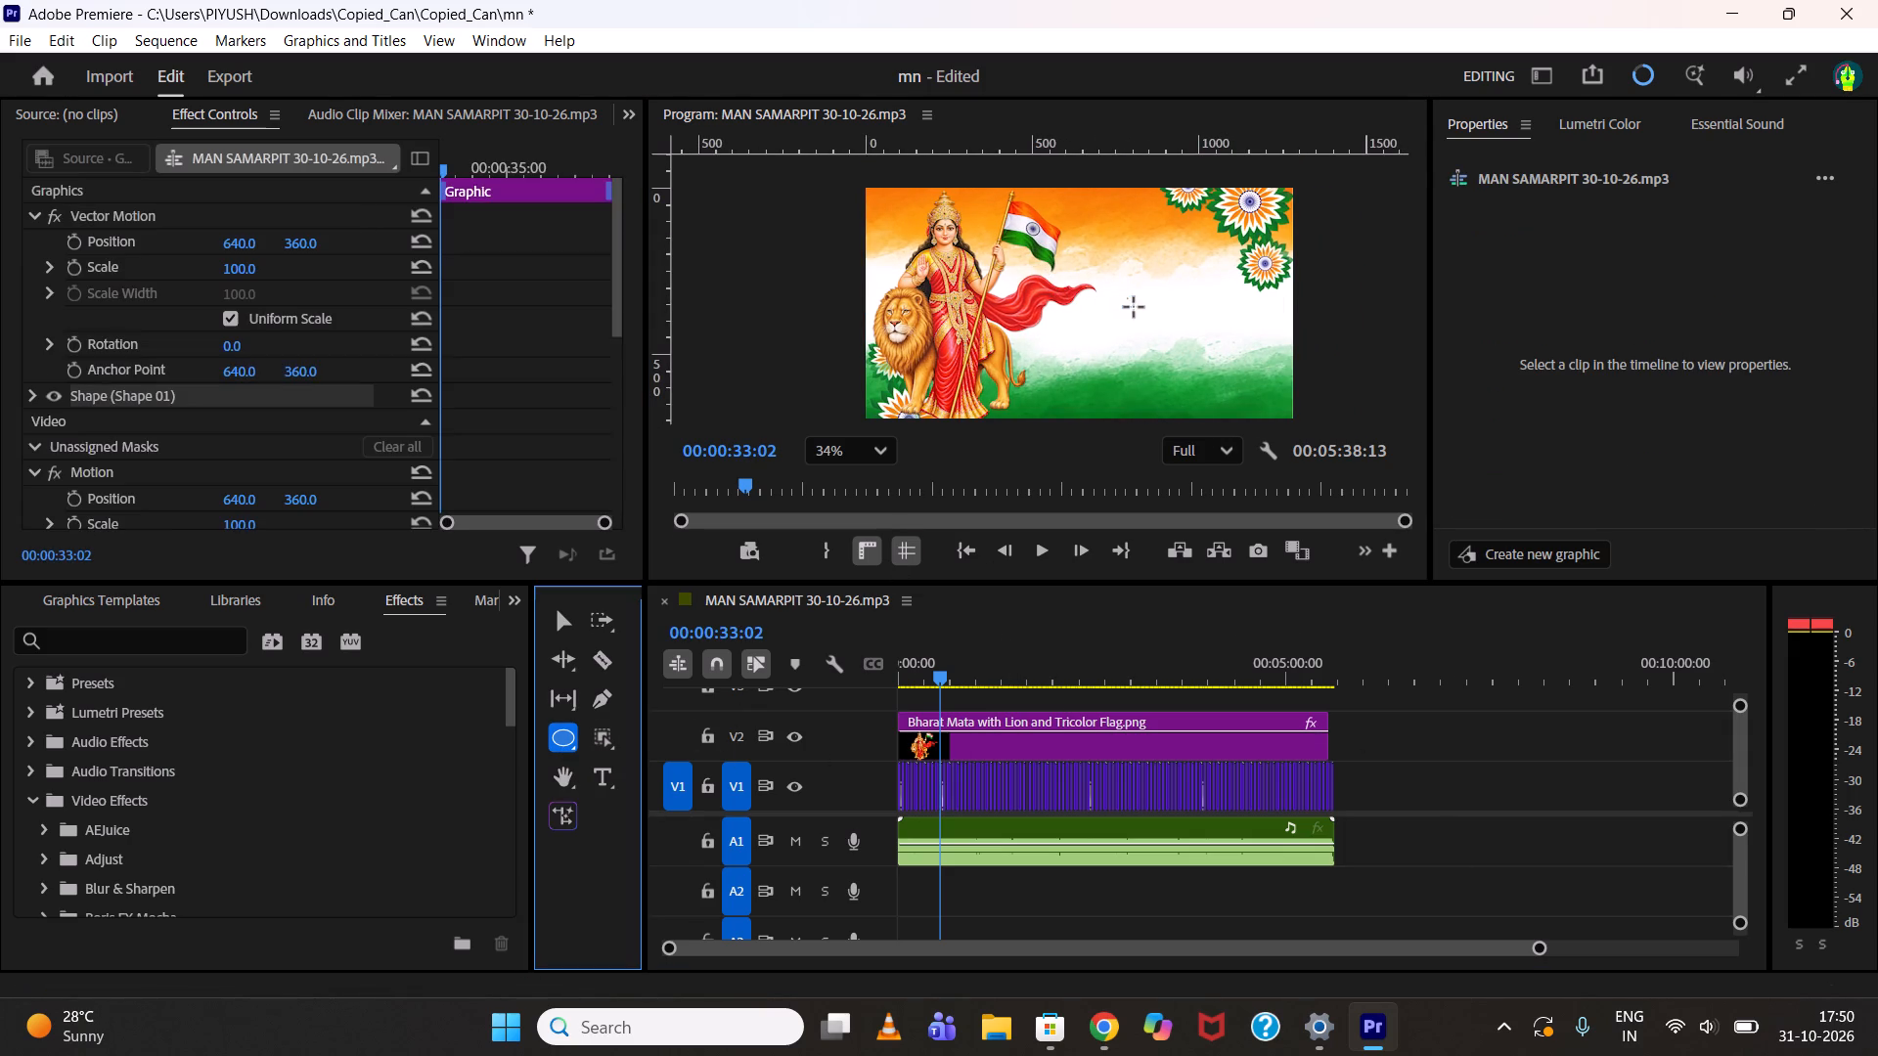
{"action": "left_click_drag", "start_coordinate": [1134, 307], "coordinate": [1172, 329]}
{"action": "scroll", "coordinate": [1171, 329], "scroll_direction": "up", "scroll_amount": 7}
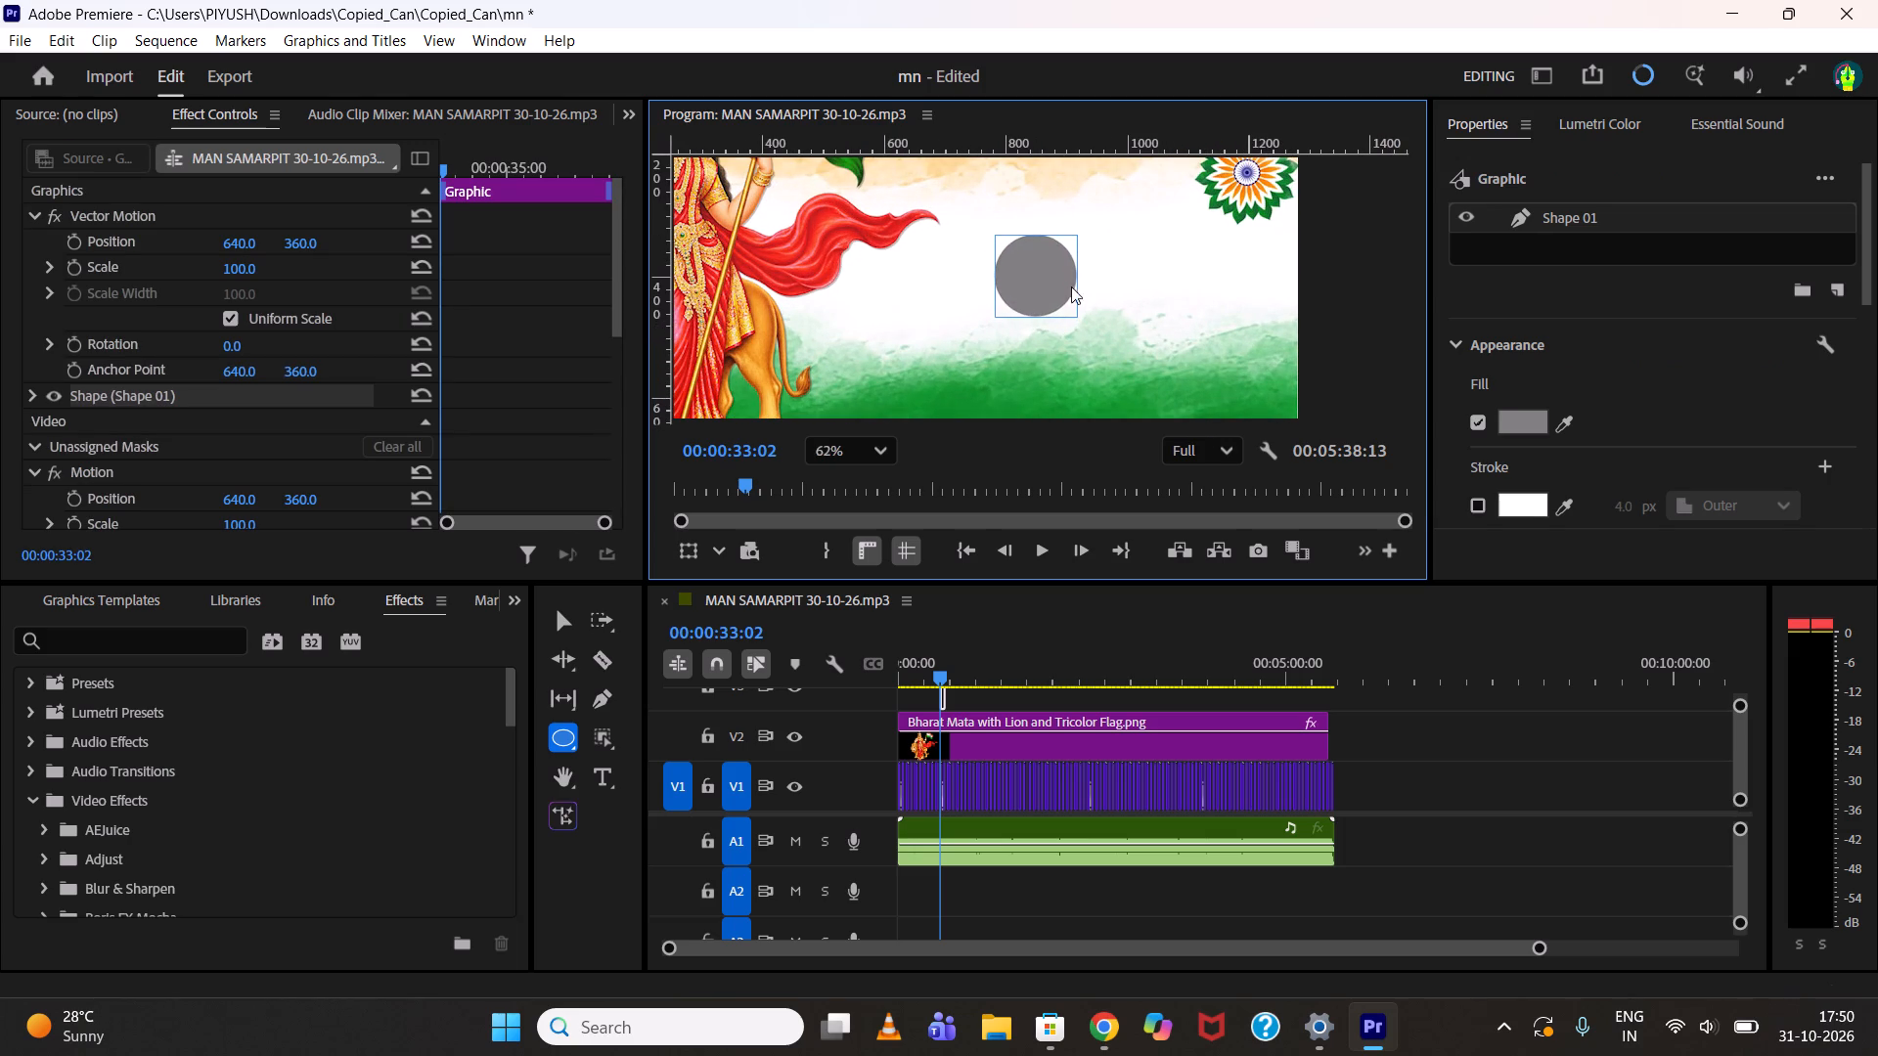
{"action": "middle_click_drag", "start_coordinate": [1071, 284], "coordinate": [1134, 329]}
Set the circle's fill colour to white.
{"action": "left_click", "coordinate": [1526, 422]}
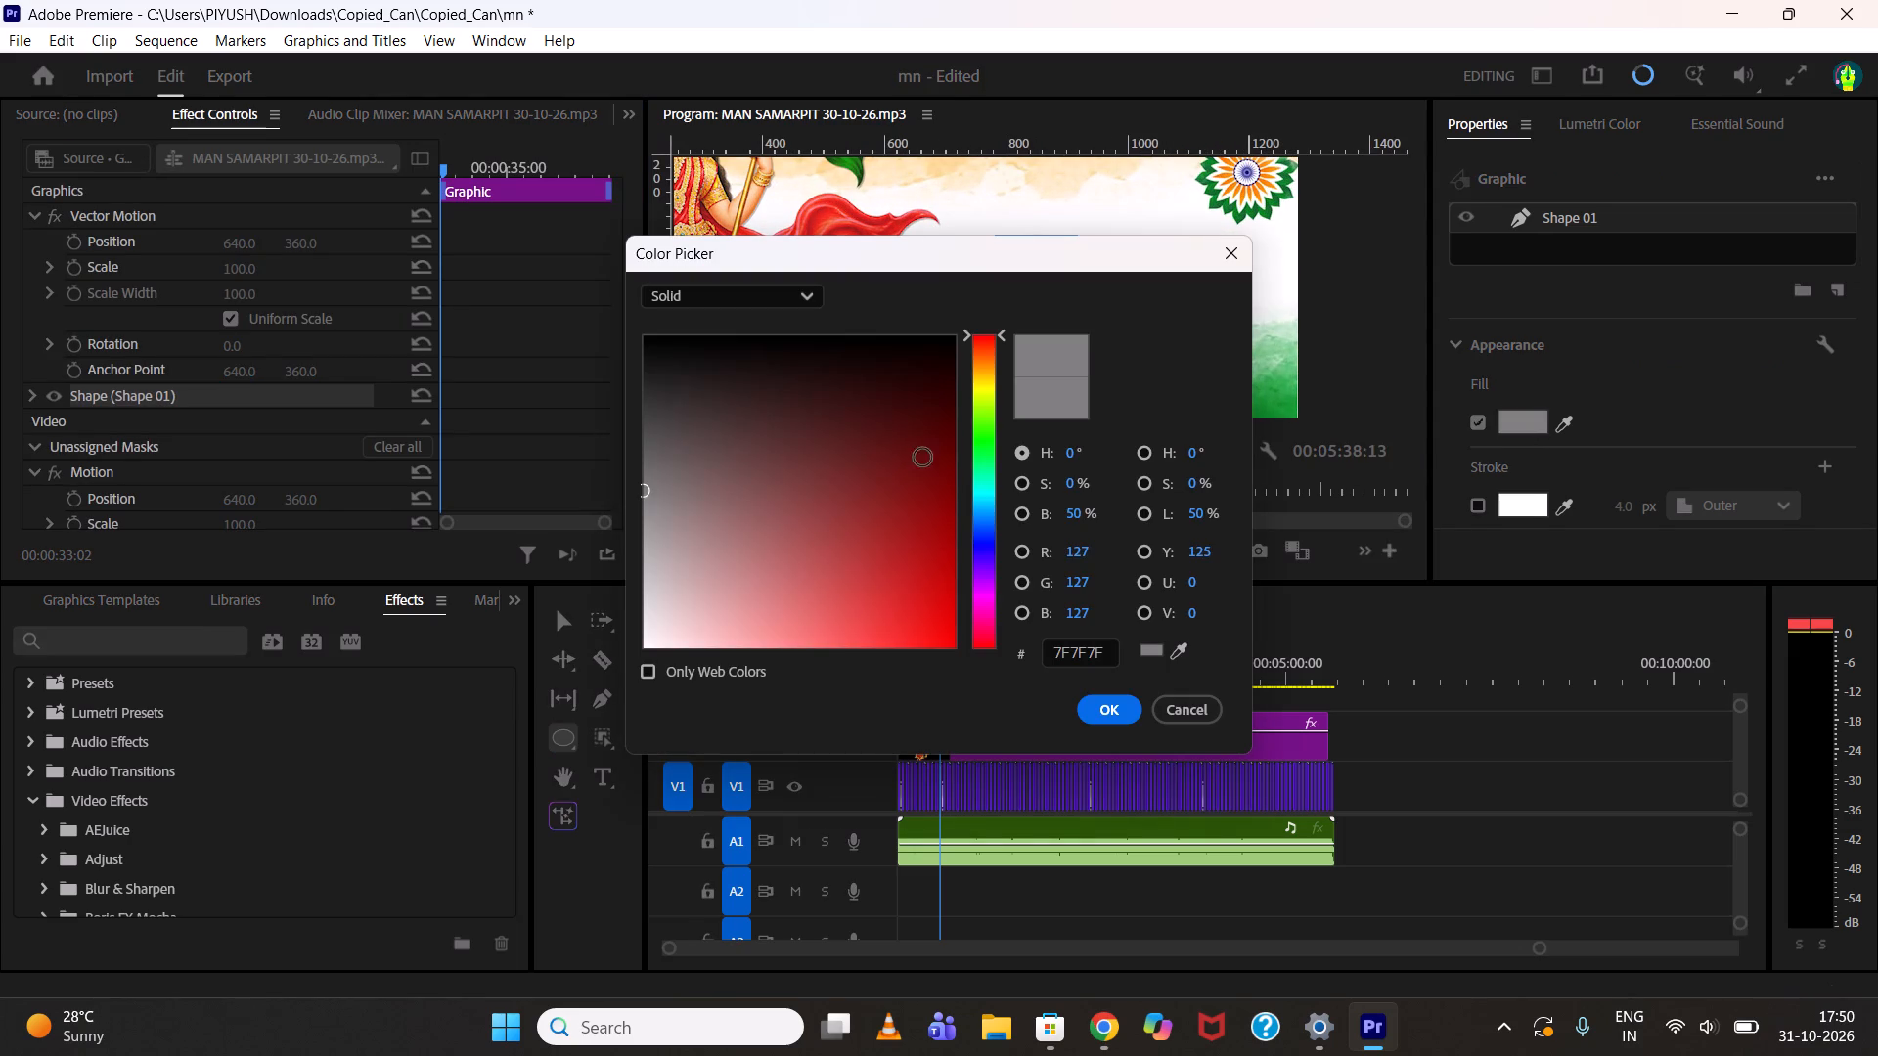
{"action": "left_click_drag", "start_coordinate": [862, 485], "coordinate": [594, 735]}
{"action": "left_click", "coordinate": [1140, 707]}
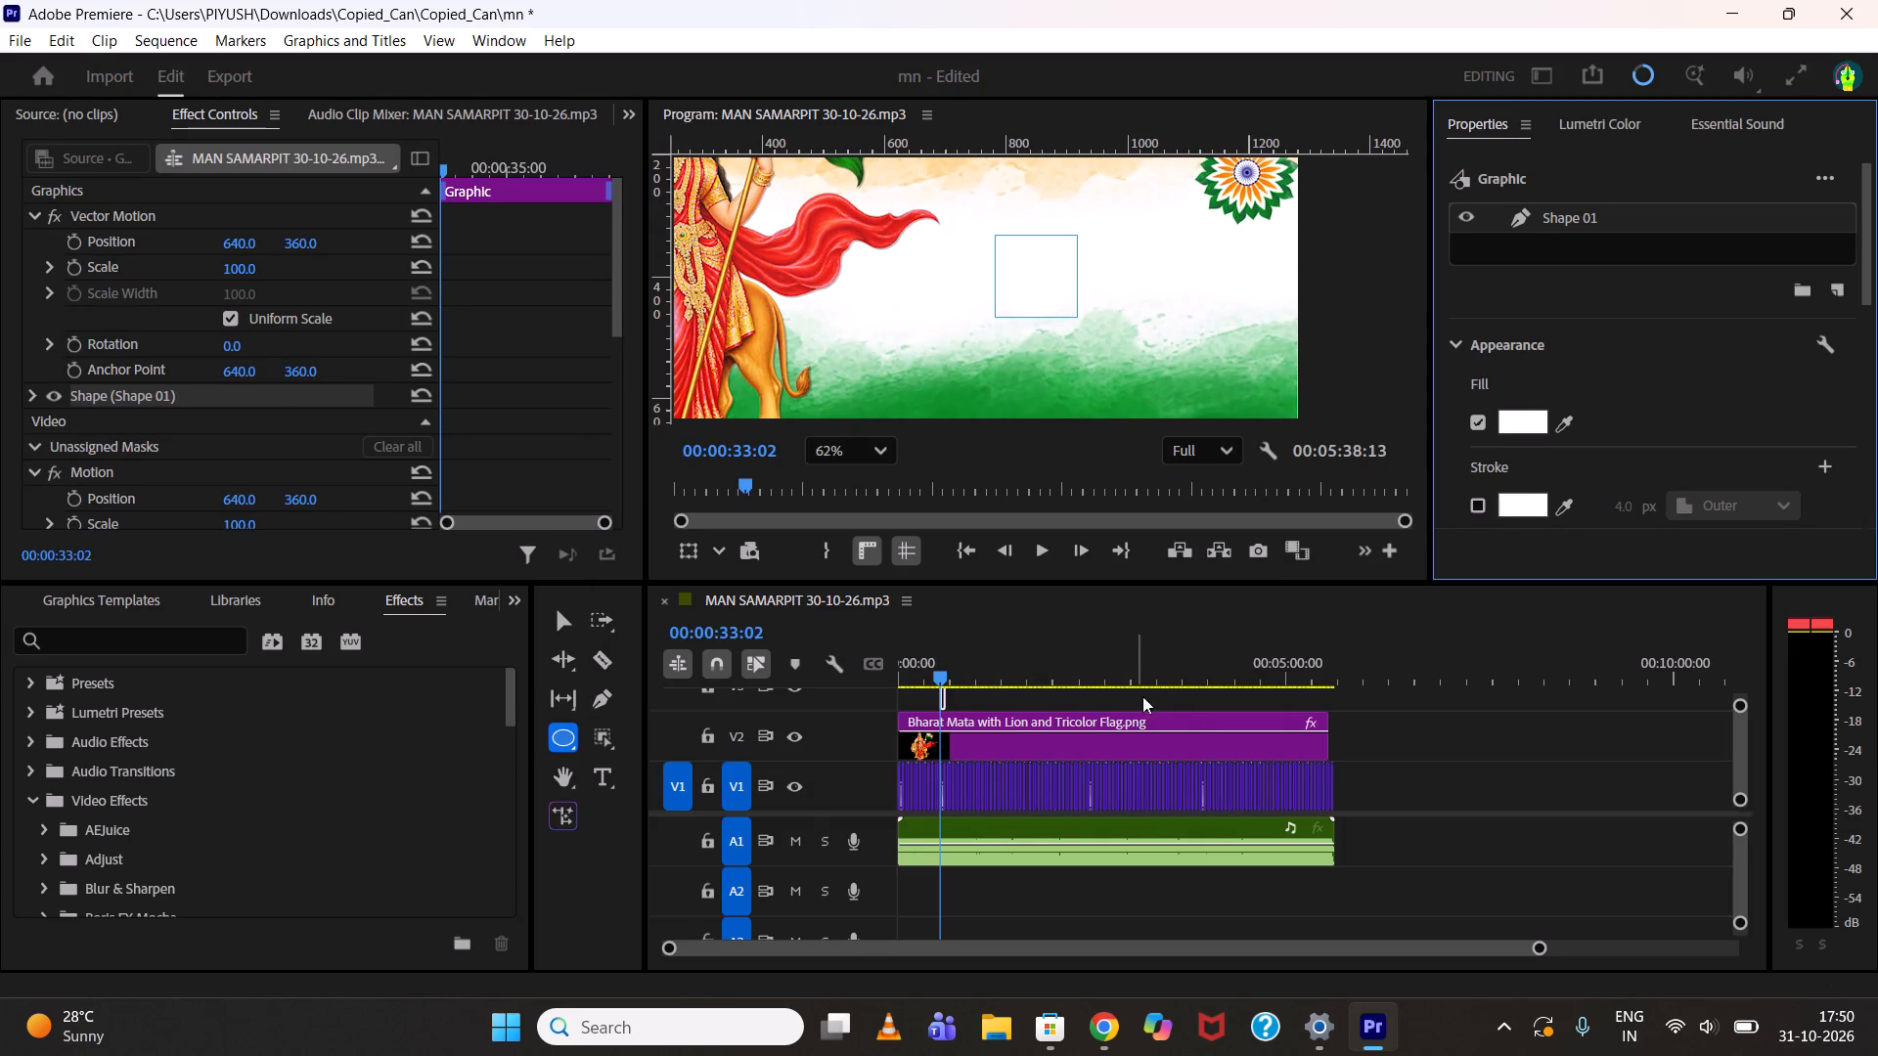
Enable the circle's outer stroke, colour it bright yellow, and set its width to 17 px.
{"action": "left_click", "coordinate": [1489, 508]}
{"action": "left_click", "coordinate": [1485, 507]}
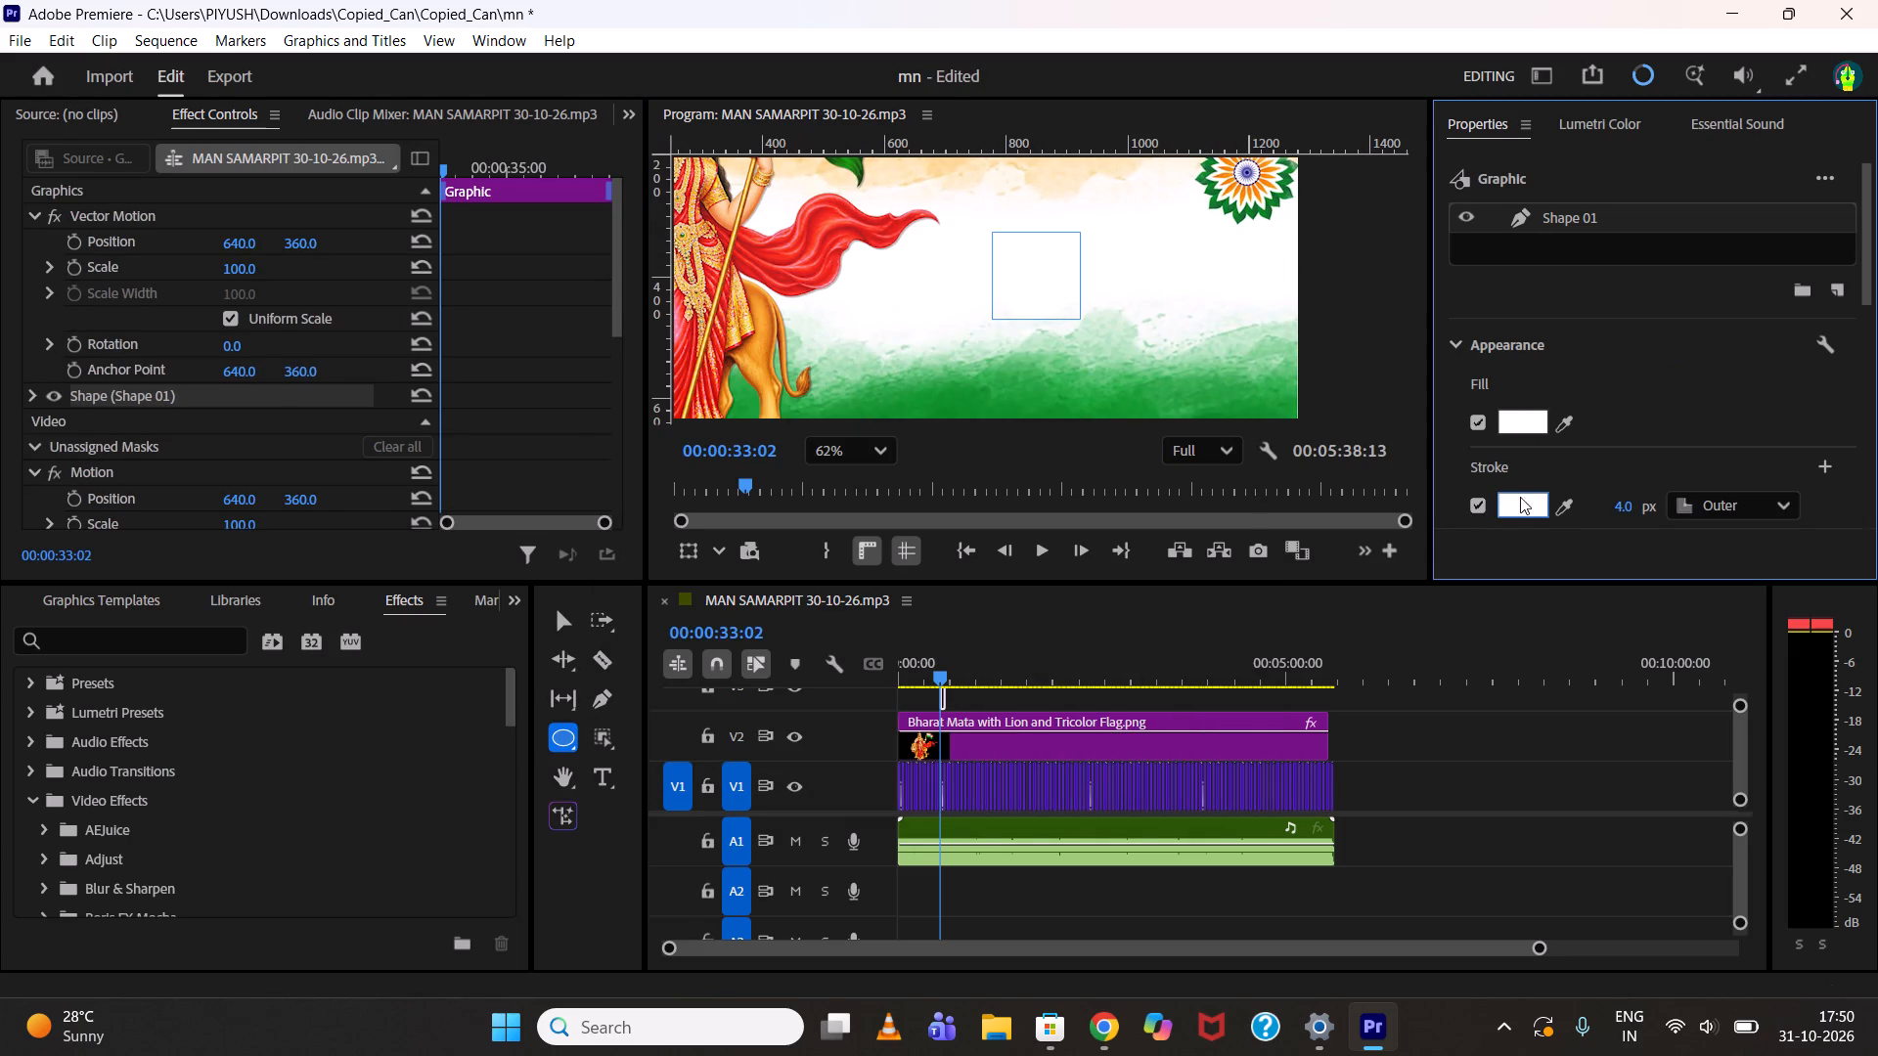
{"action": "left_click", "coordinate": [1543, 496]}
{"action": "left_click", "coordinate": [981, 389]}
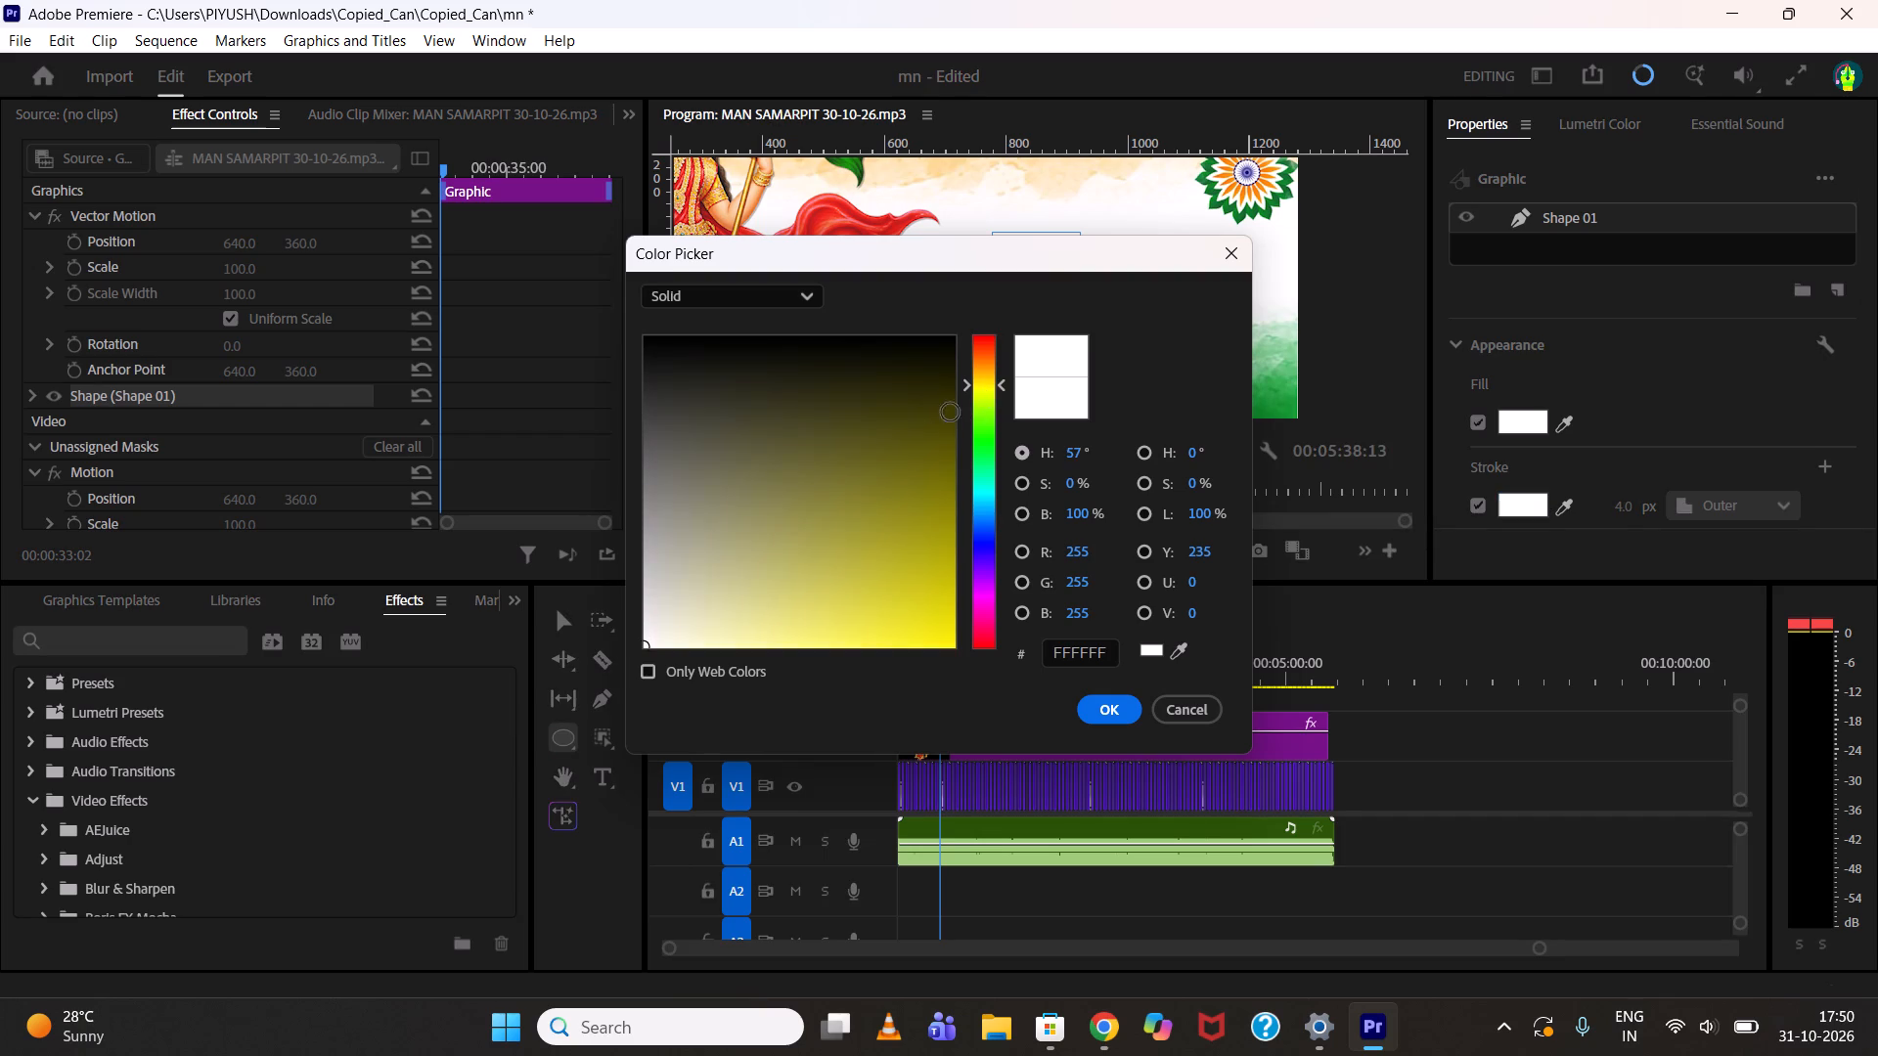
{"action": "left_click_drag", "start_coordinate": [892, 523], "coordinate": [1020, 794]}
{"action": "left_click", "coordinate": [1129, 699]}
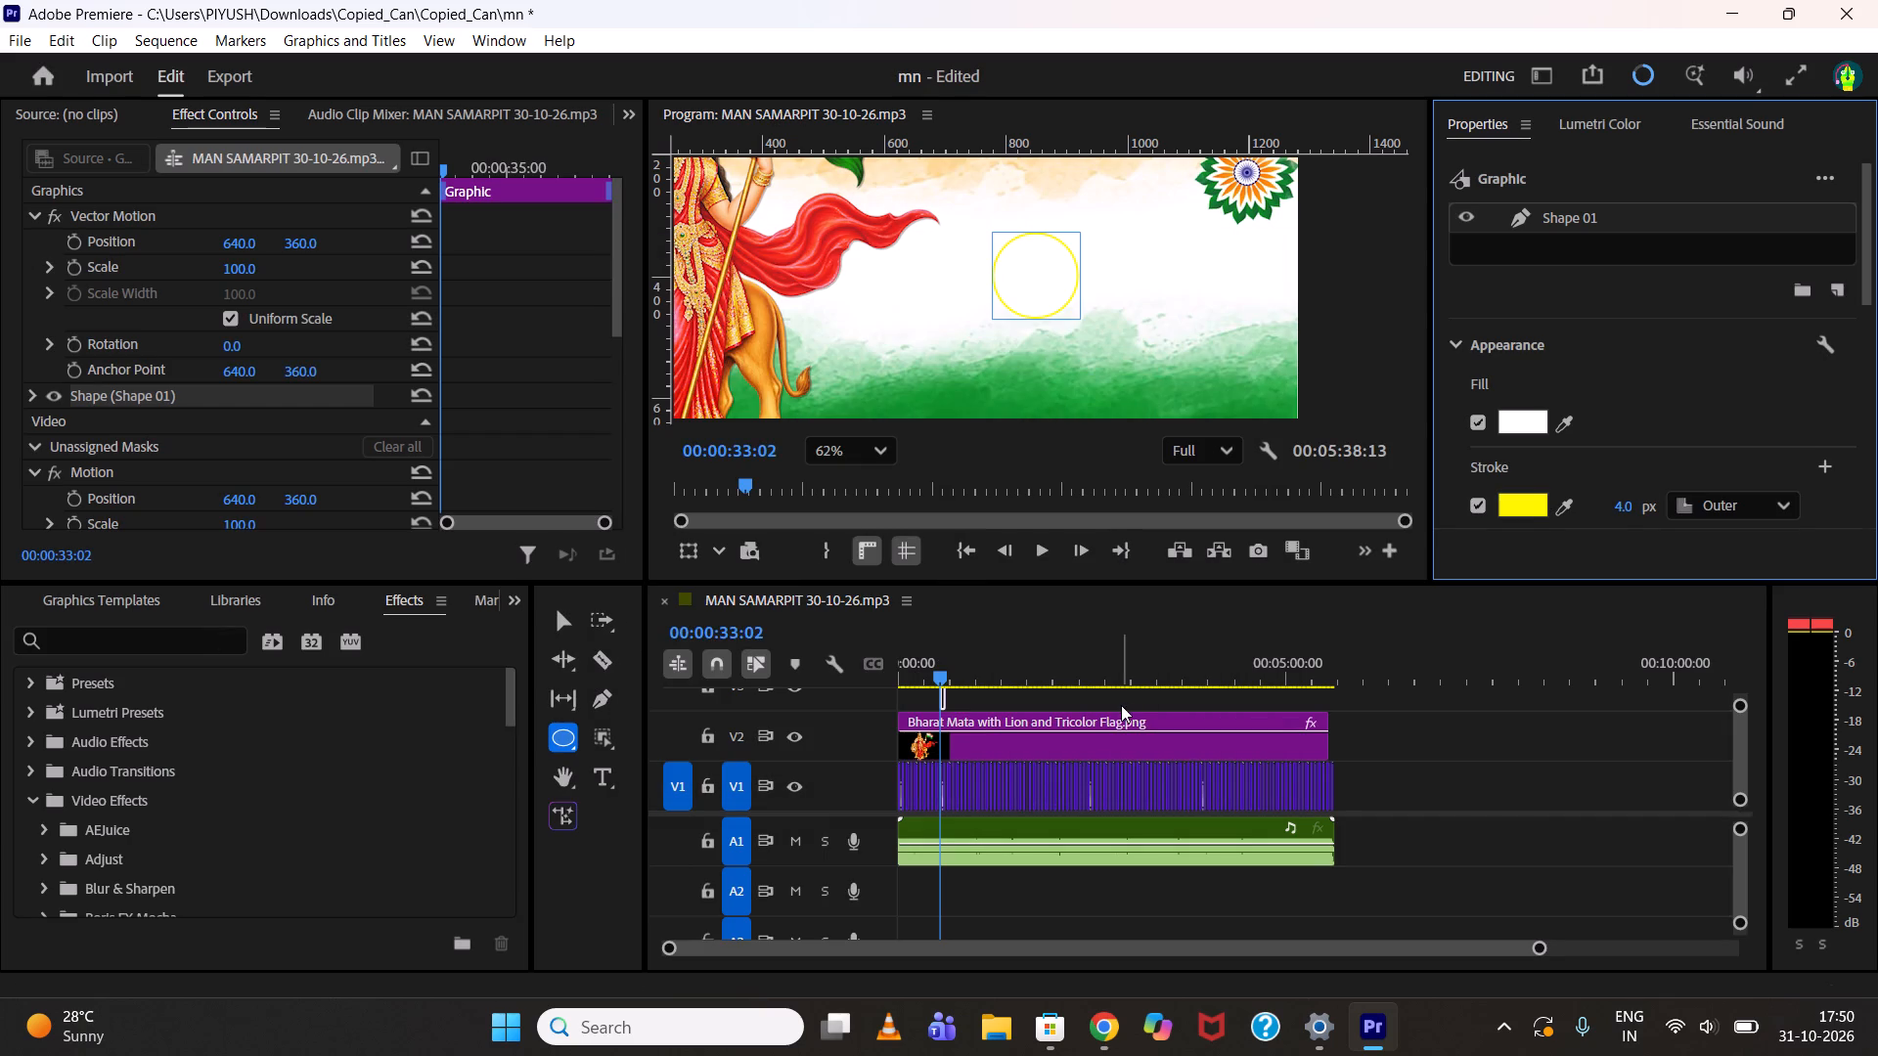
{"action": "scroll", "coordinate": [1038, 274], "scroll_direction": "up", "scroll_amount": 7}
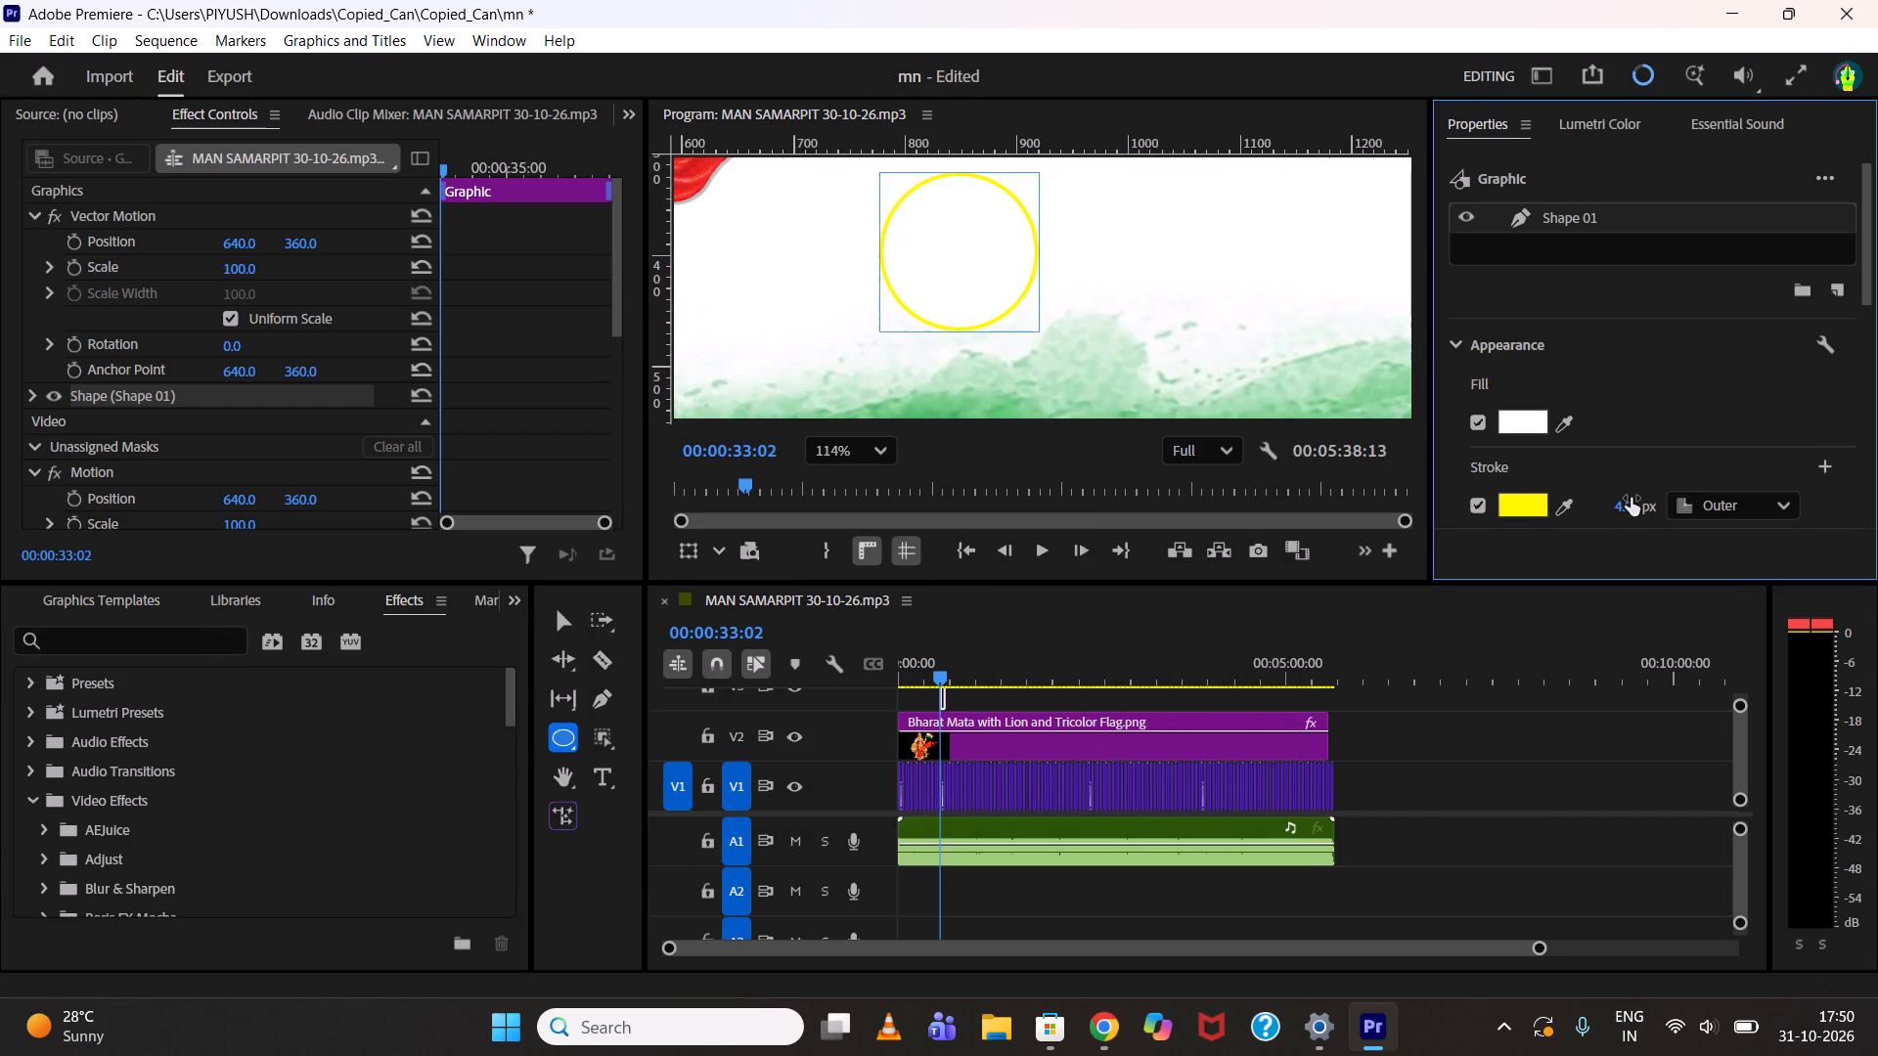
{"action": "left_click_drag", "start_coordinate": [1624, 504], "coordinate": [1639, 502]}
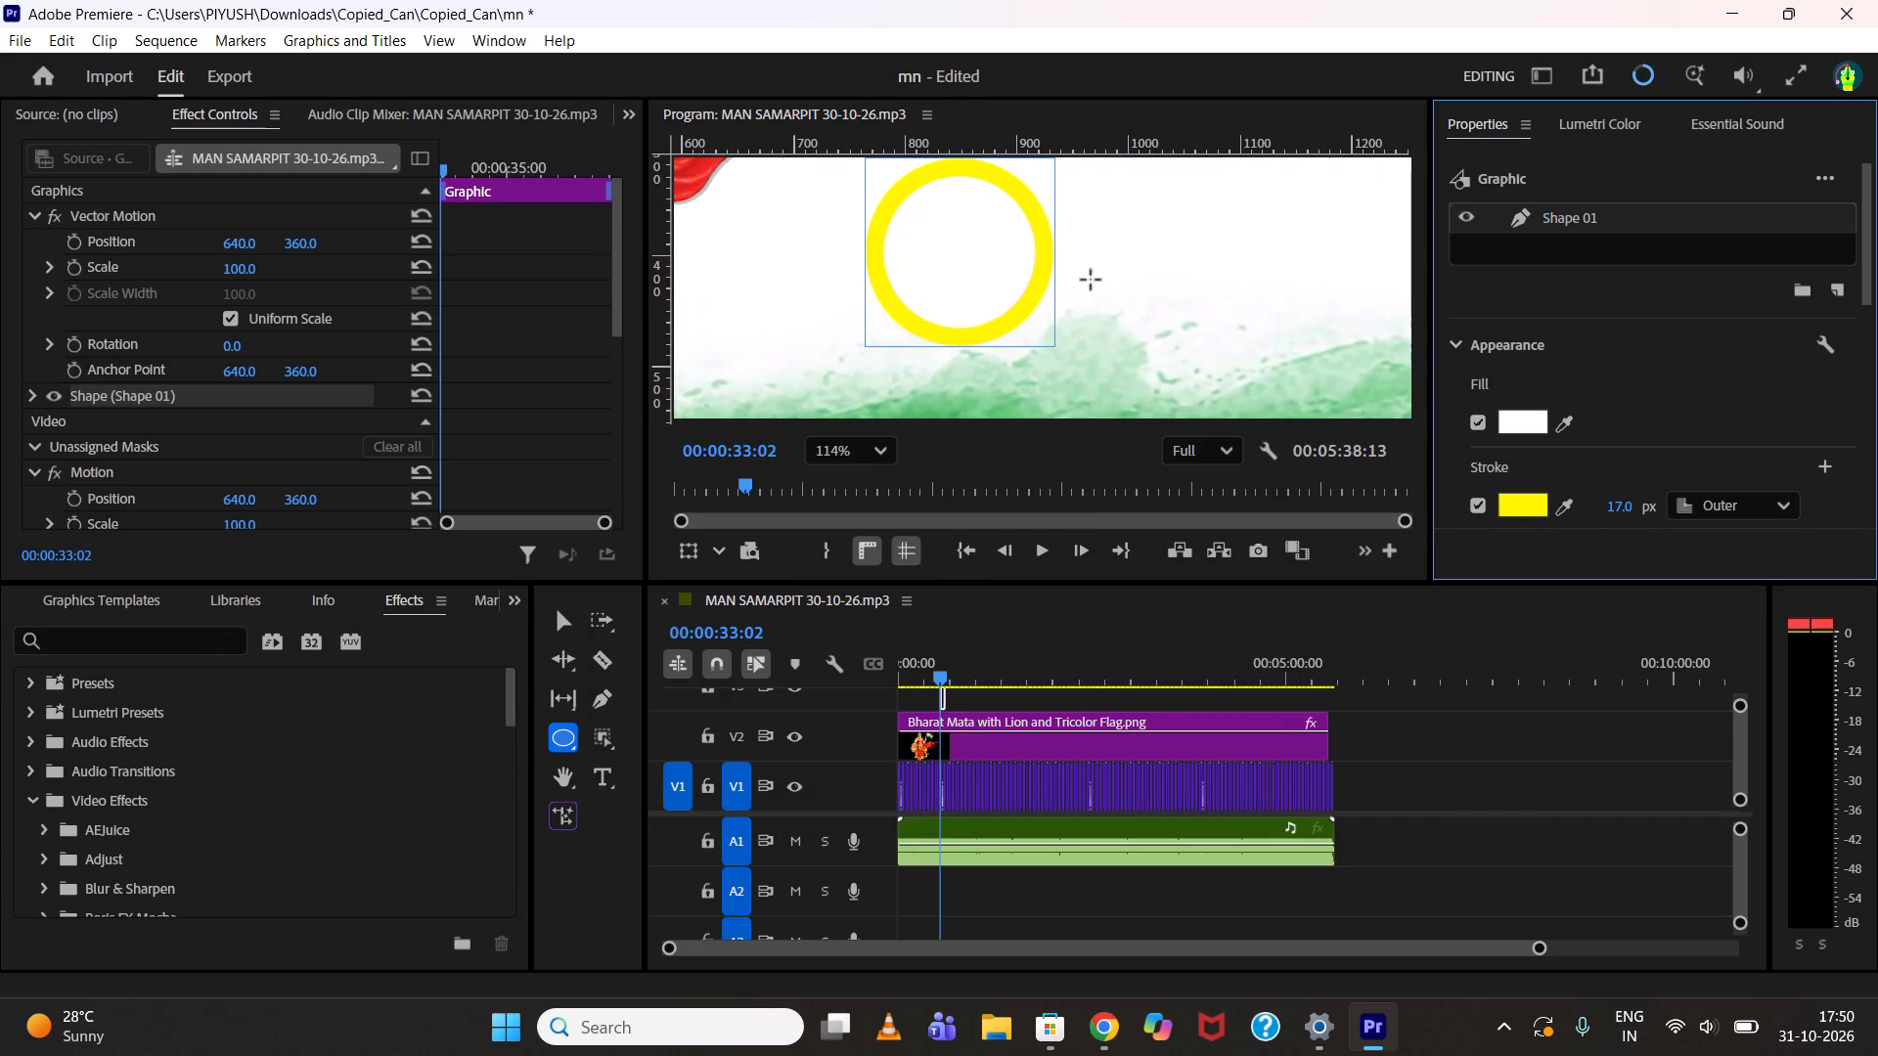
{"action": "scroll", "coordinate": [1049, 280], "scroll_direction": "down", "scroll_amount": 5}
{"action": "middle_click_drag", "start_coordinate": [1053, 296], "coordinate": [1020, 332]}
{"action": "scroll", "coordinate": [1033, 319], "scroll_direction": "down", "scroll_amount": 1}
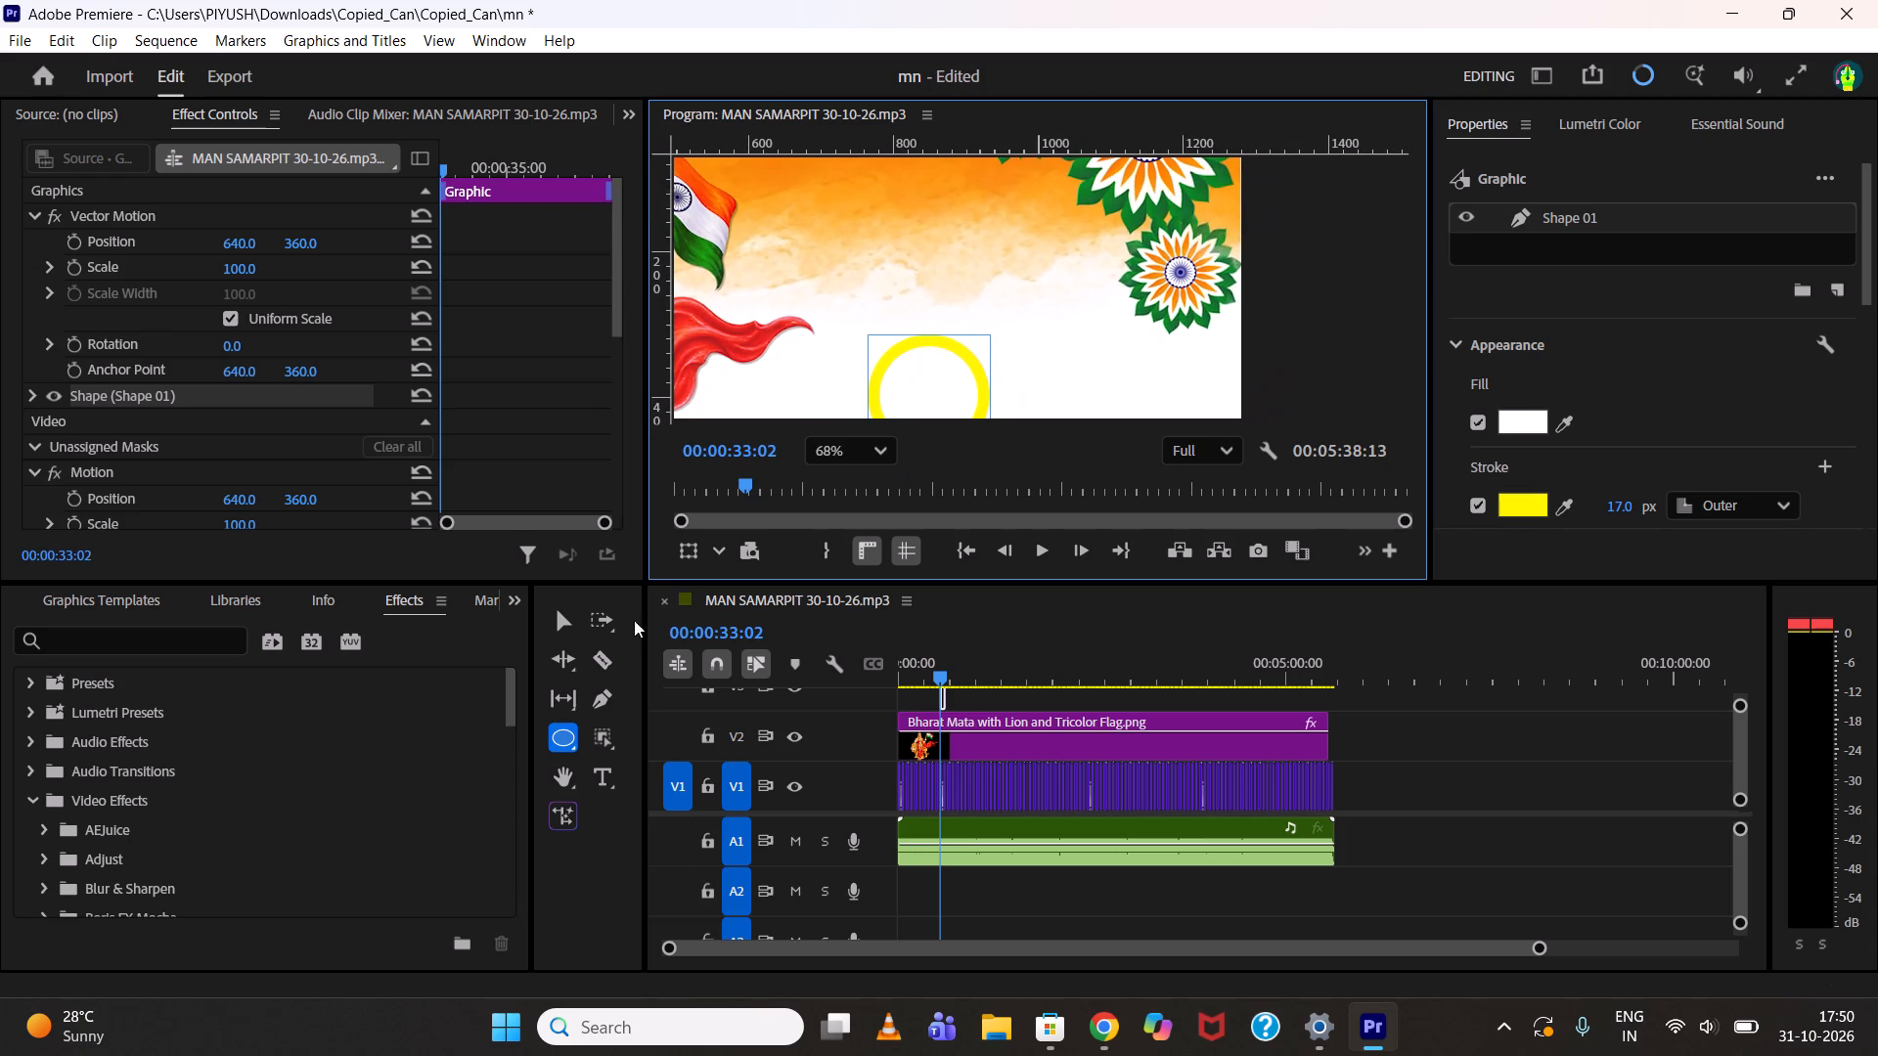
Search the effects for "blur" and apply Bokeh Blur to the circle graphic clip above V2.
{"action": "left_click", "coordinate": [554, 623]}
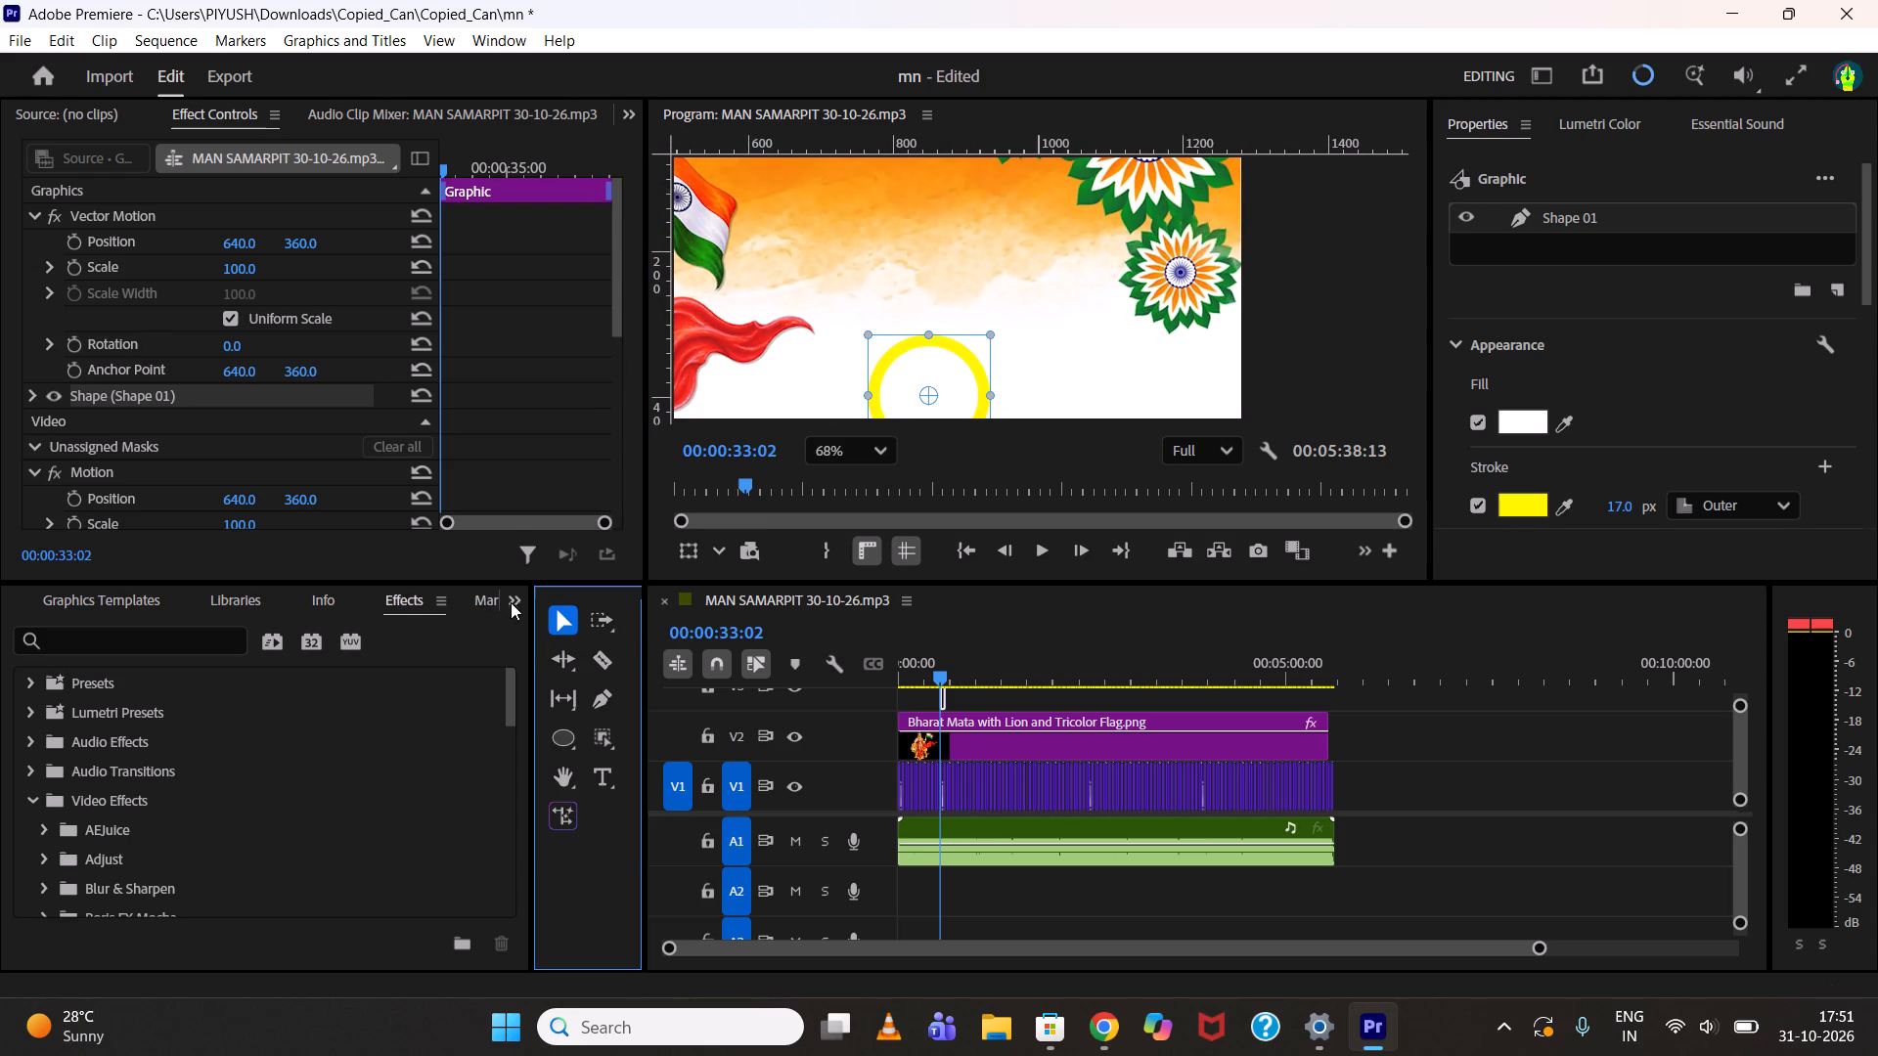
{"action": "left_click", "coordinate": [520, 603]}
{"action": "left_click", "coordinate": [109, 634]}
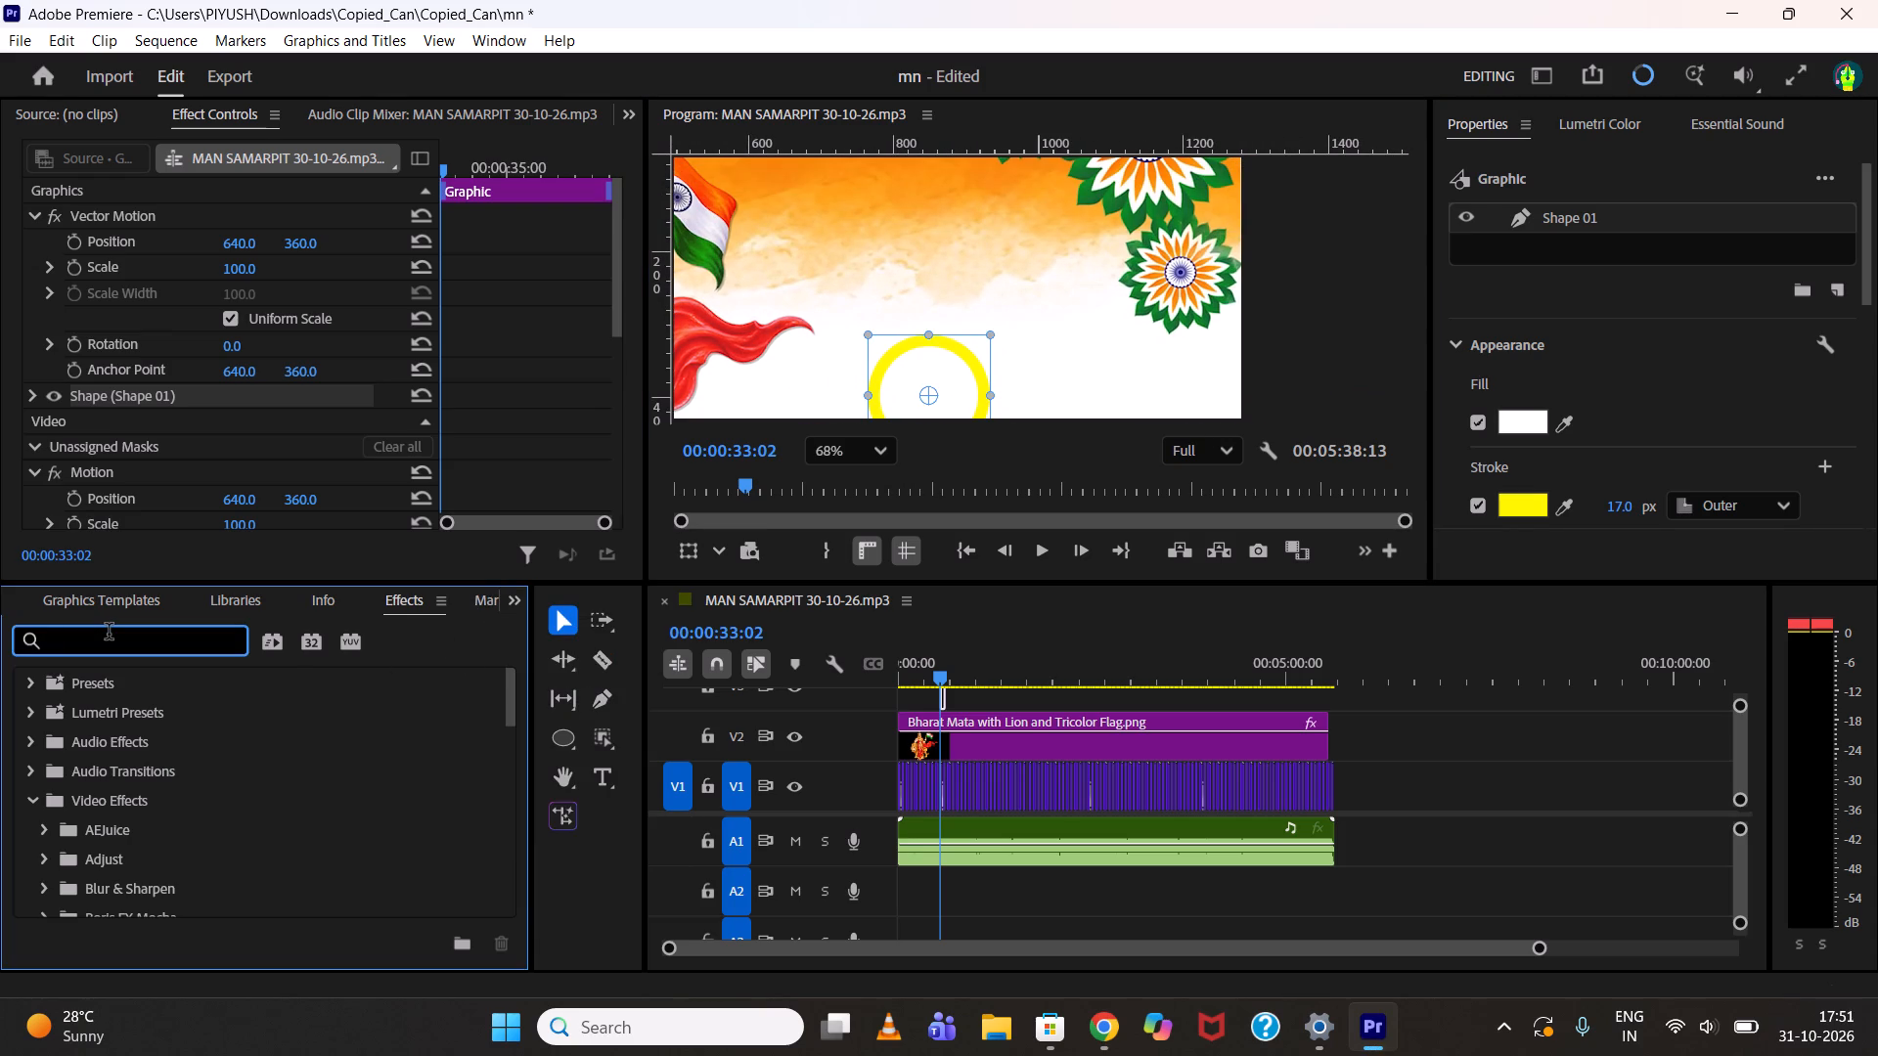
{"action": "key", "text": "b"}
{"action": "type", "text": "lur"}
{"action": "scroll", "coordinate": [130, 756], "scroll_direction": "down", "scroll_amount": 2}
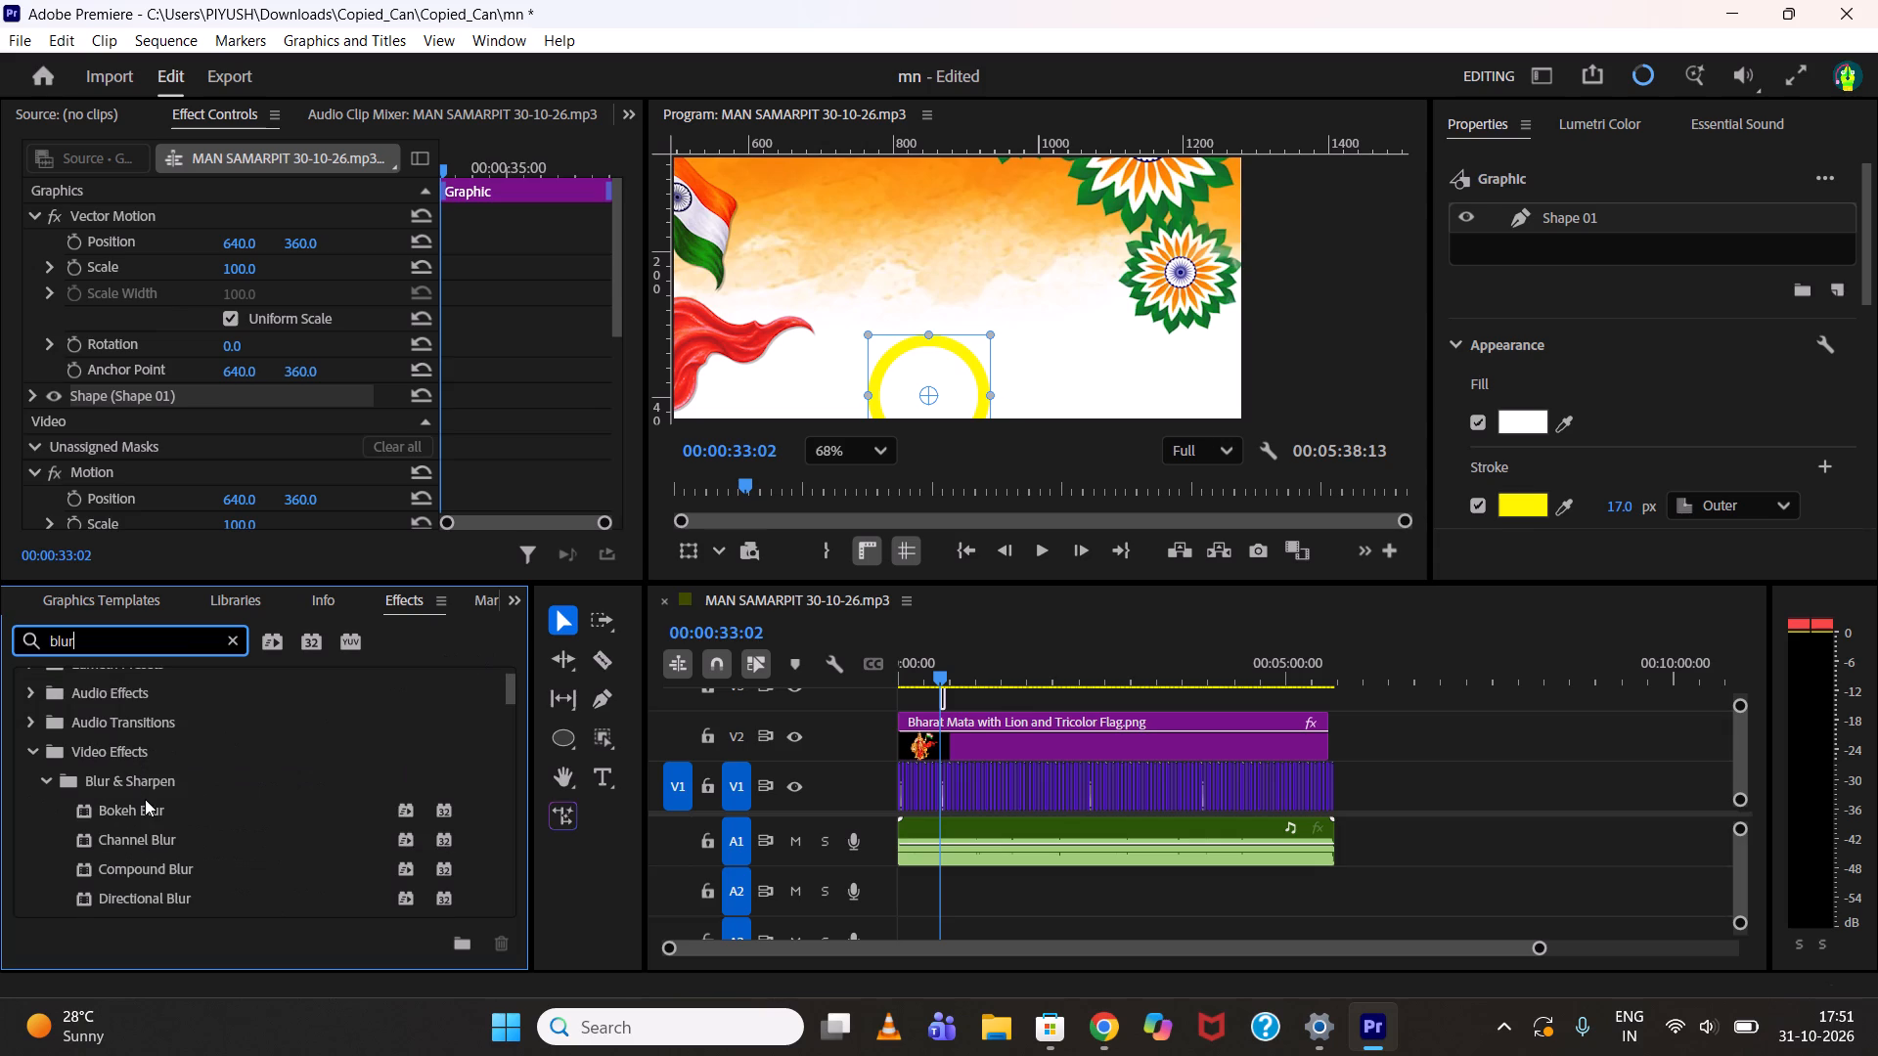
{"action": "left_click_drag", "start_coordinate": [137, 810], "coordinate": [937, 692]}
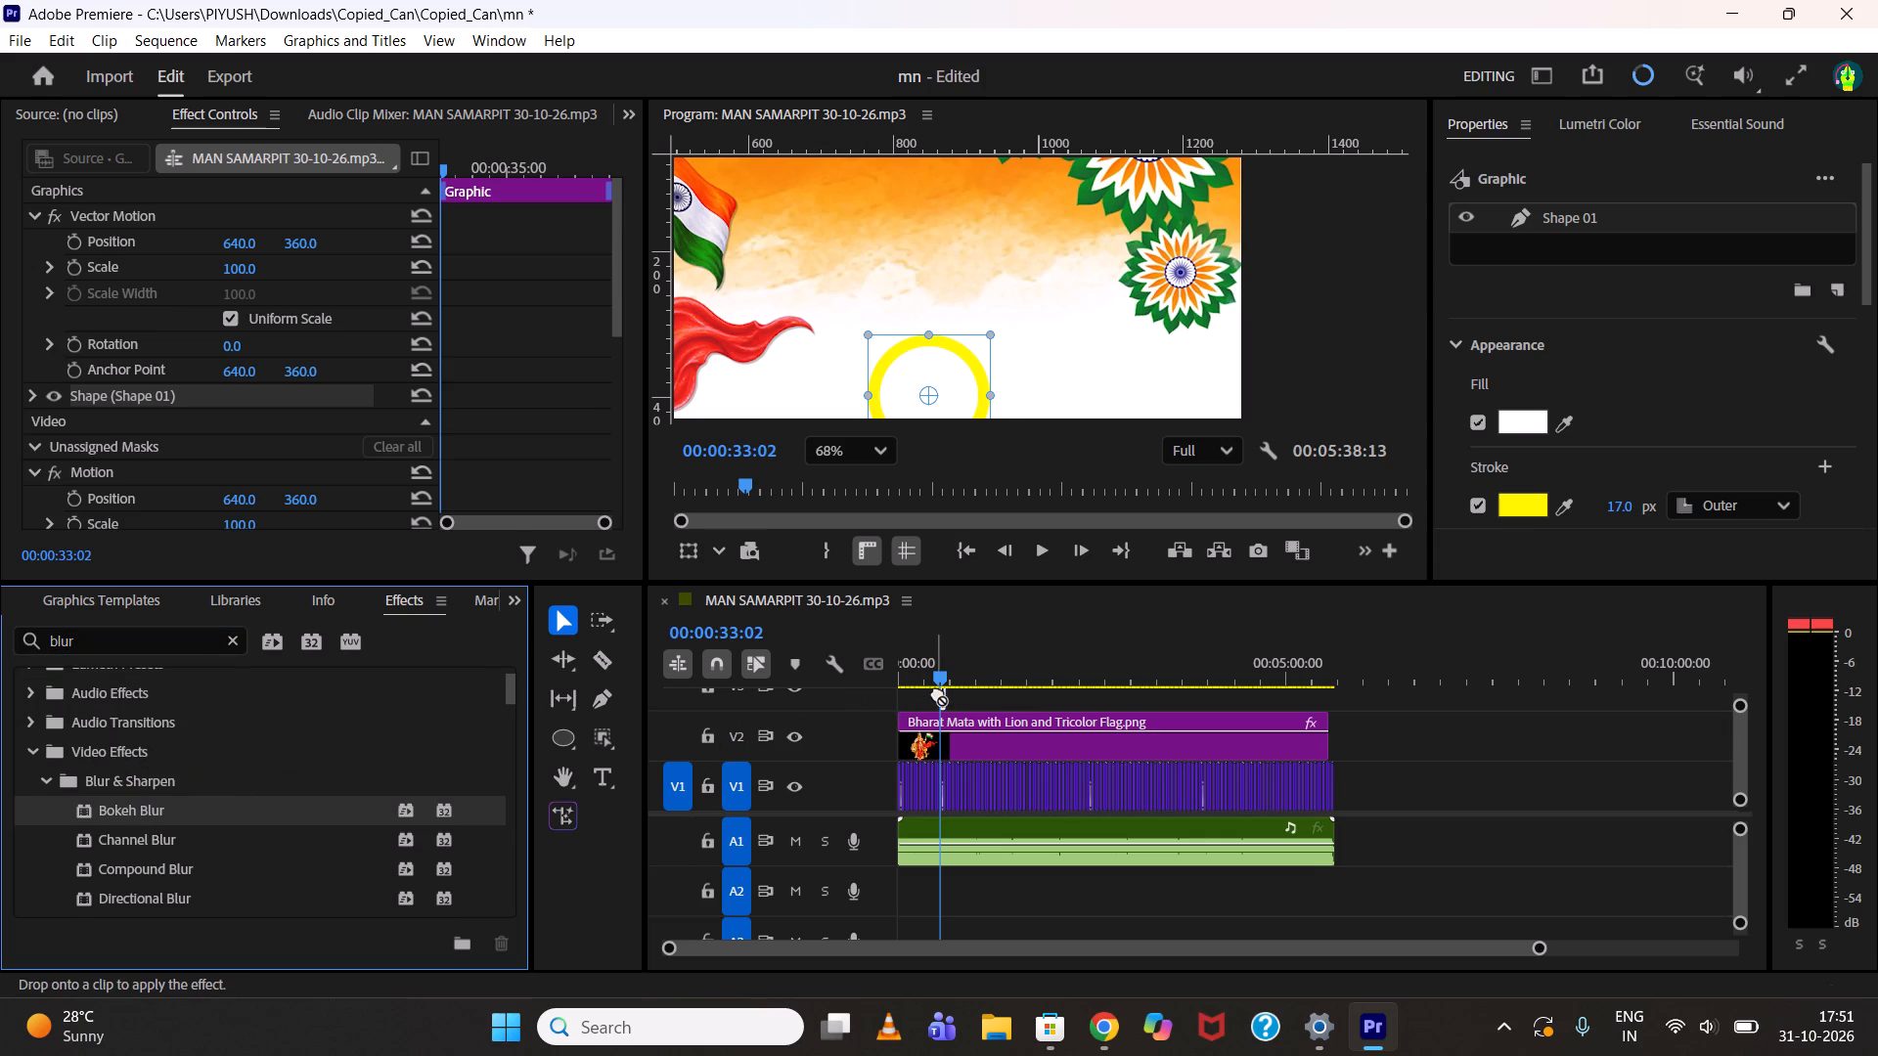
{"action": "left_click_drag", "start_coordinate": [937, 692], "coordinate": [943, 693]}
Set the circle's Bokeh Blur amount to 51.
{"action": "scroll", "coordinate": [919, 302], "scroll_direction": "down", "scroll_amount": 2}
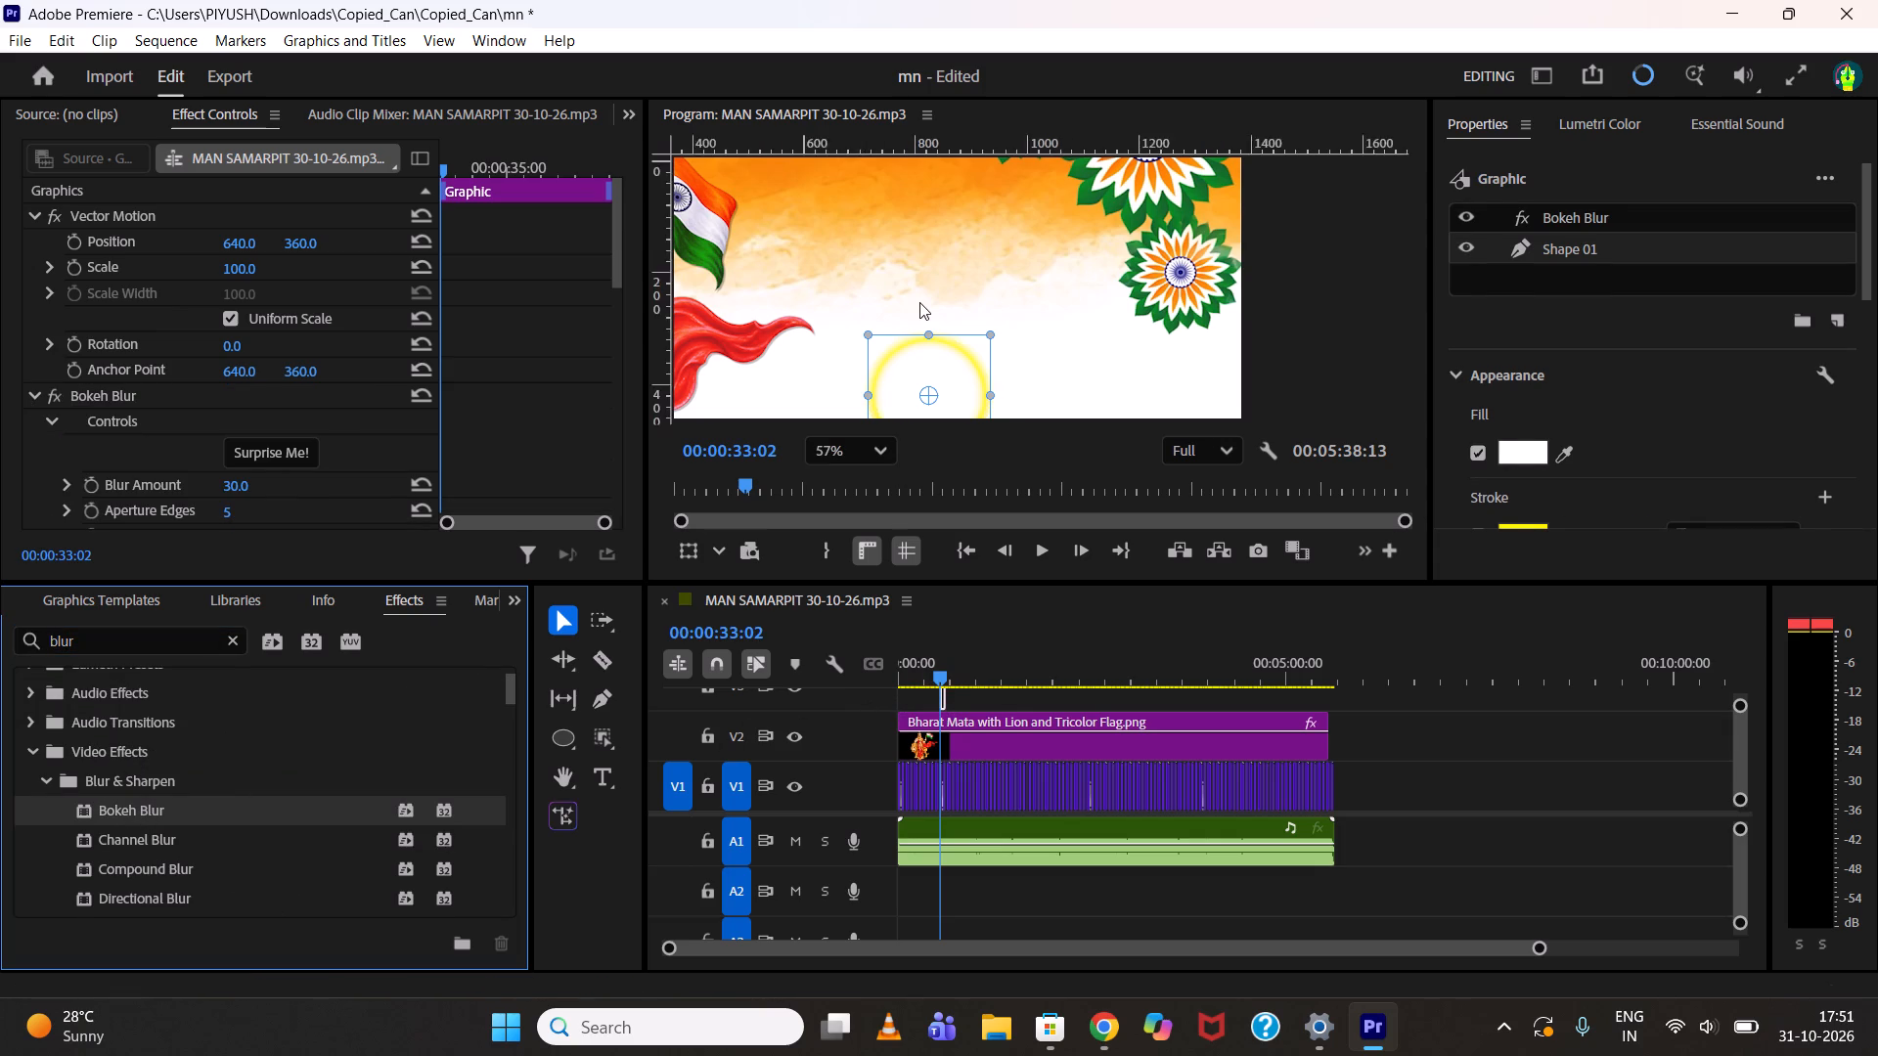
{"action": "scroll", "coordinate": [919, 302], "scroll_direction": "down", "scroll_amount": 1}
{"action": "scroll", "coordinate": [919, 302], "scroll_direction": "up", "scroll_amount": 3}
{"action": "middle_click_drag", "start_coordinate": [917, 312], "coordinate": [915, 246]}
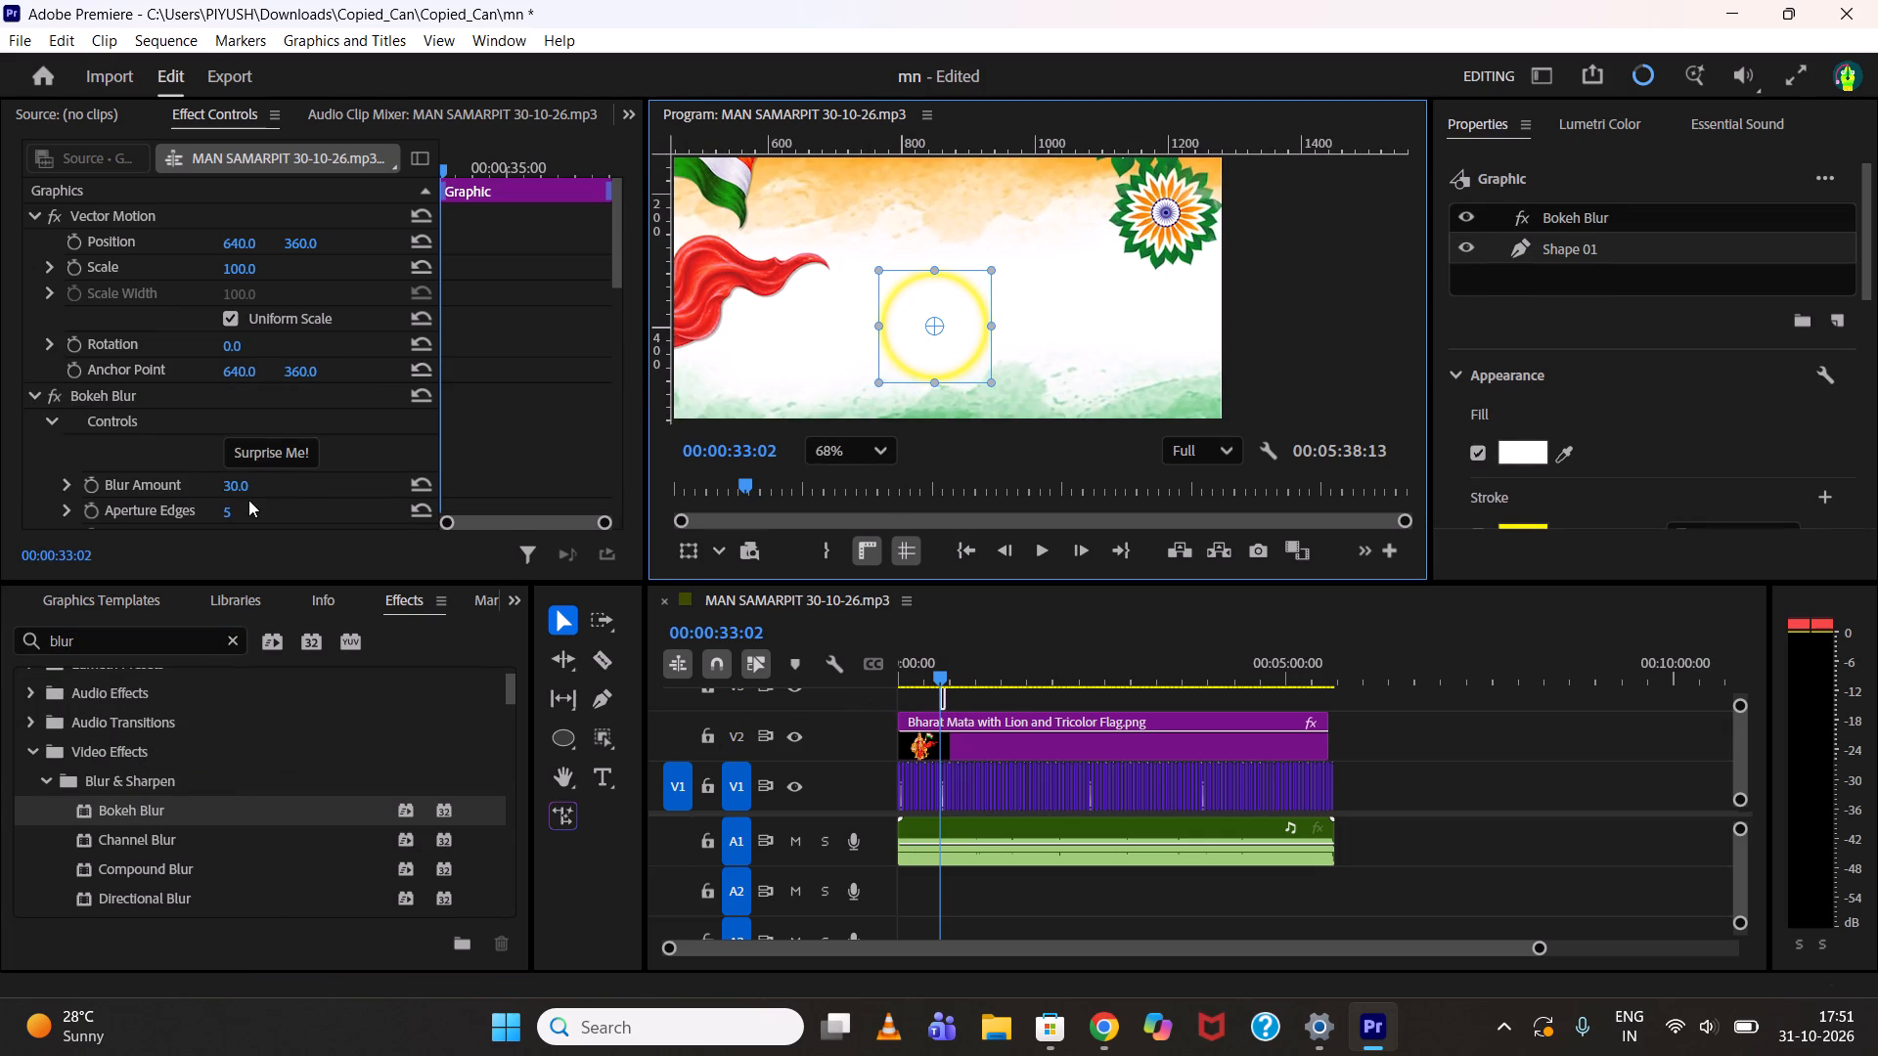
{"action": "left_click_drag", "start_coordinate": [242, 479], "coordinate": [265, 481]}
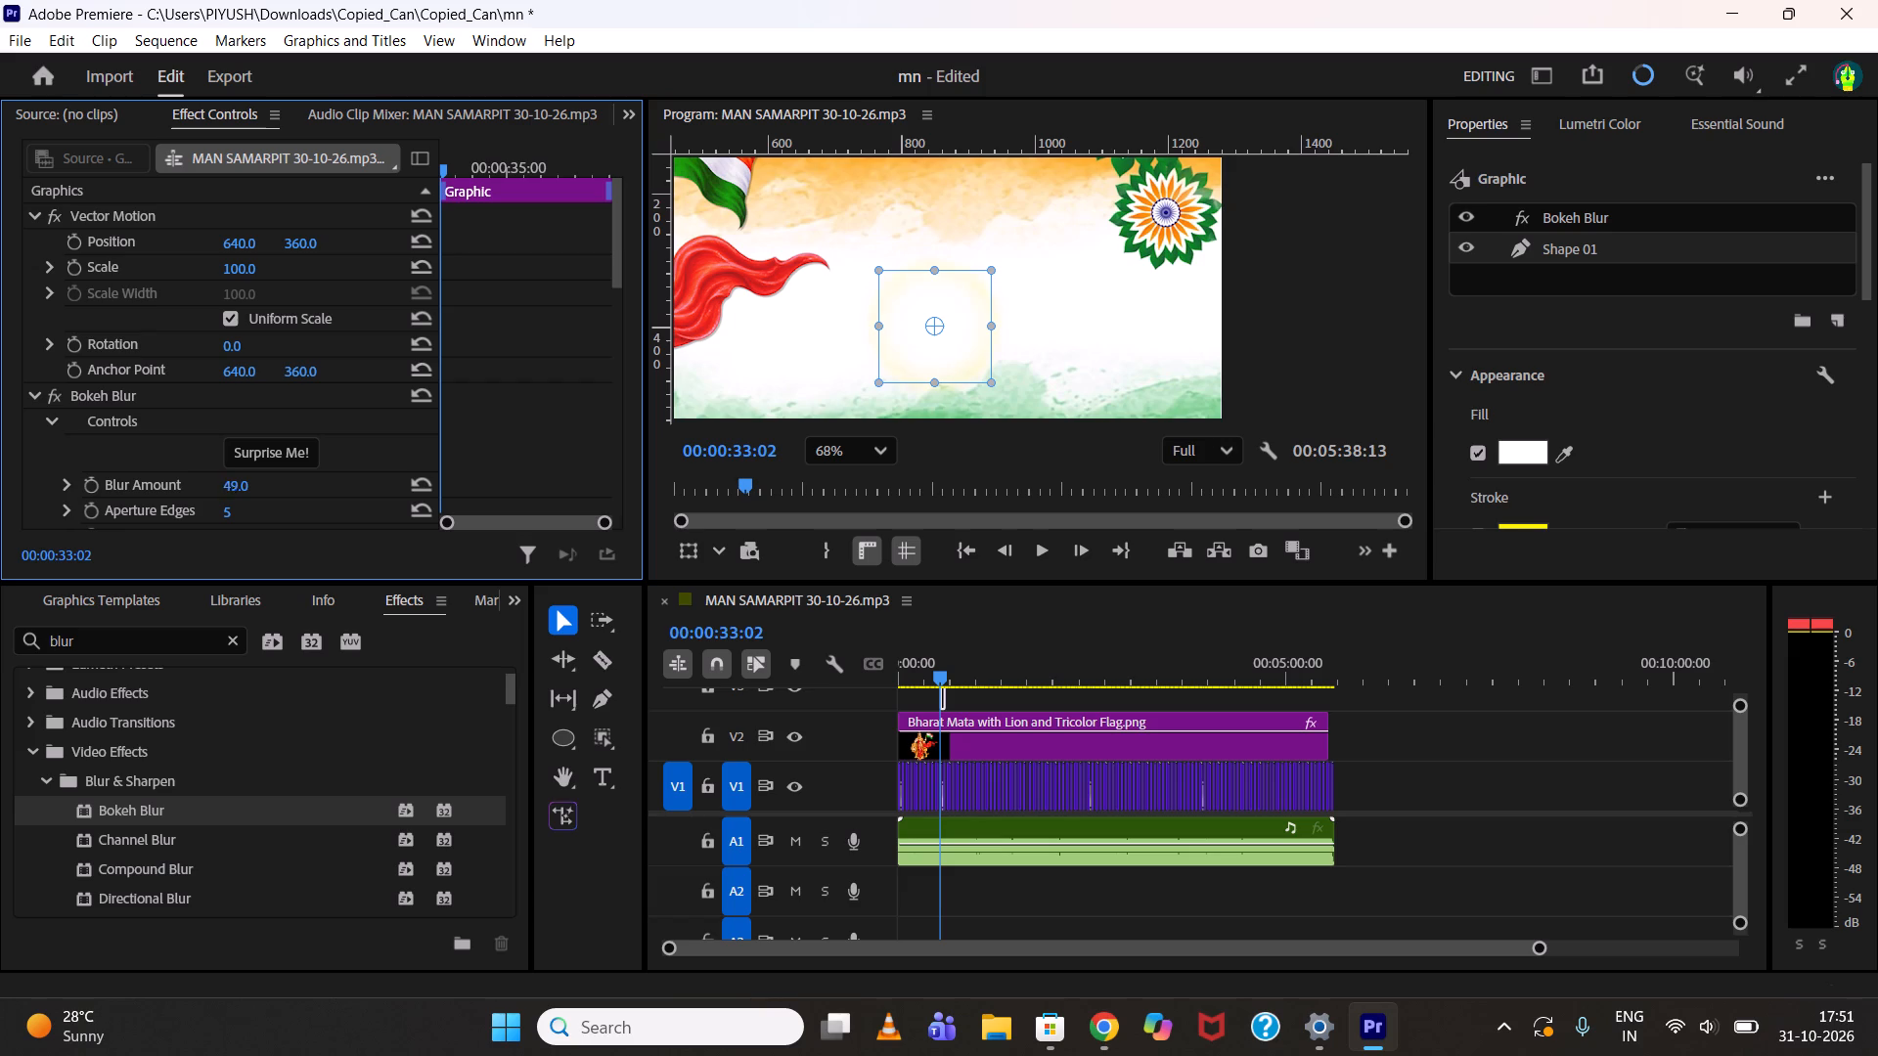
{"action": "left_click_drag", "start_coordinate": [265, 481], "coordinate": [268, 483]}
Nudge the blurred circle about 25 px to the right and slightly down in the frame.
{"action": "left_click_drag", "start_coordinate": [897, 349], "coordinate": [913, 352]}
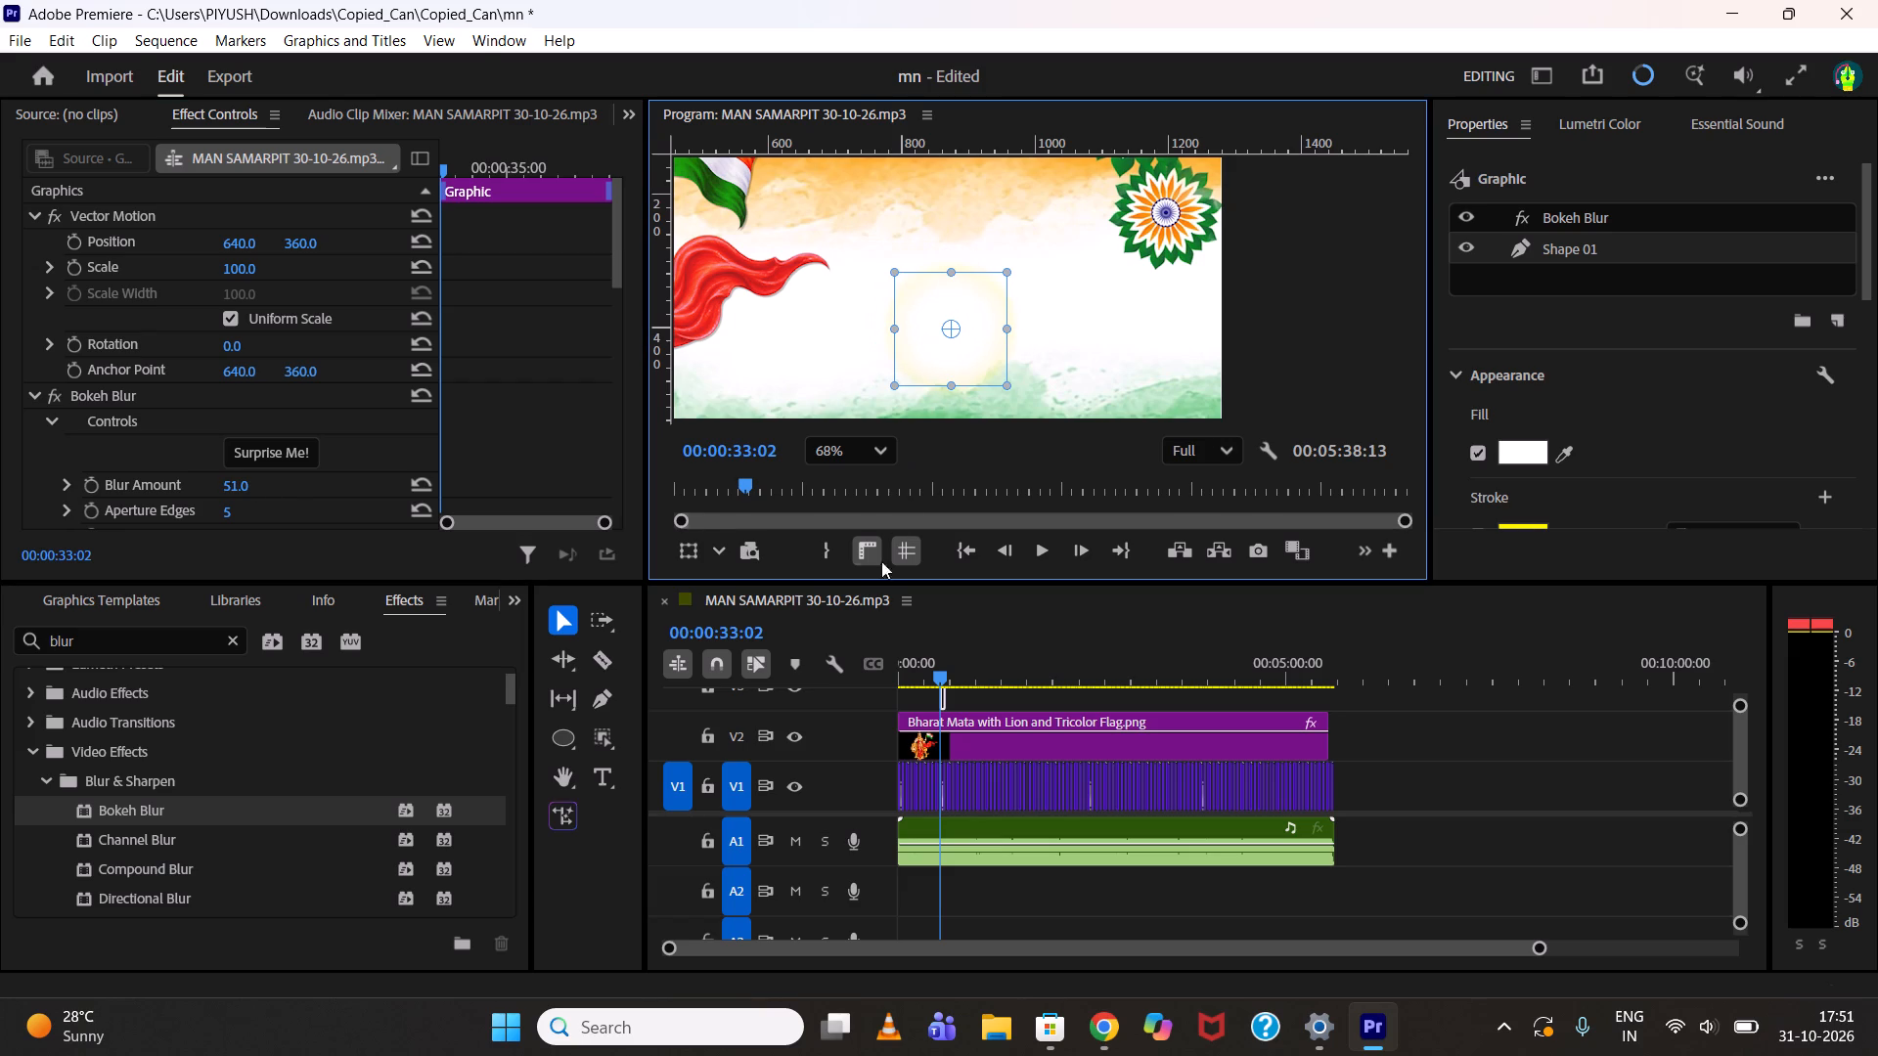
Extend the end of the circle graphic clip to about 00:00:55 on the timeline.
{"action": "scroll", "coordinate": [859, 663], "scroll_direction": "up", "scroll_amount": 6, "text": "alt"}
{"action": "scroll", "coordinate": [944, 679], "scroll_direction": "up", "scroll_amount": 13, "text": "alt"}
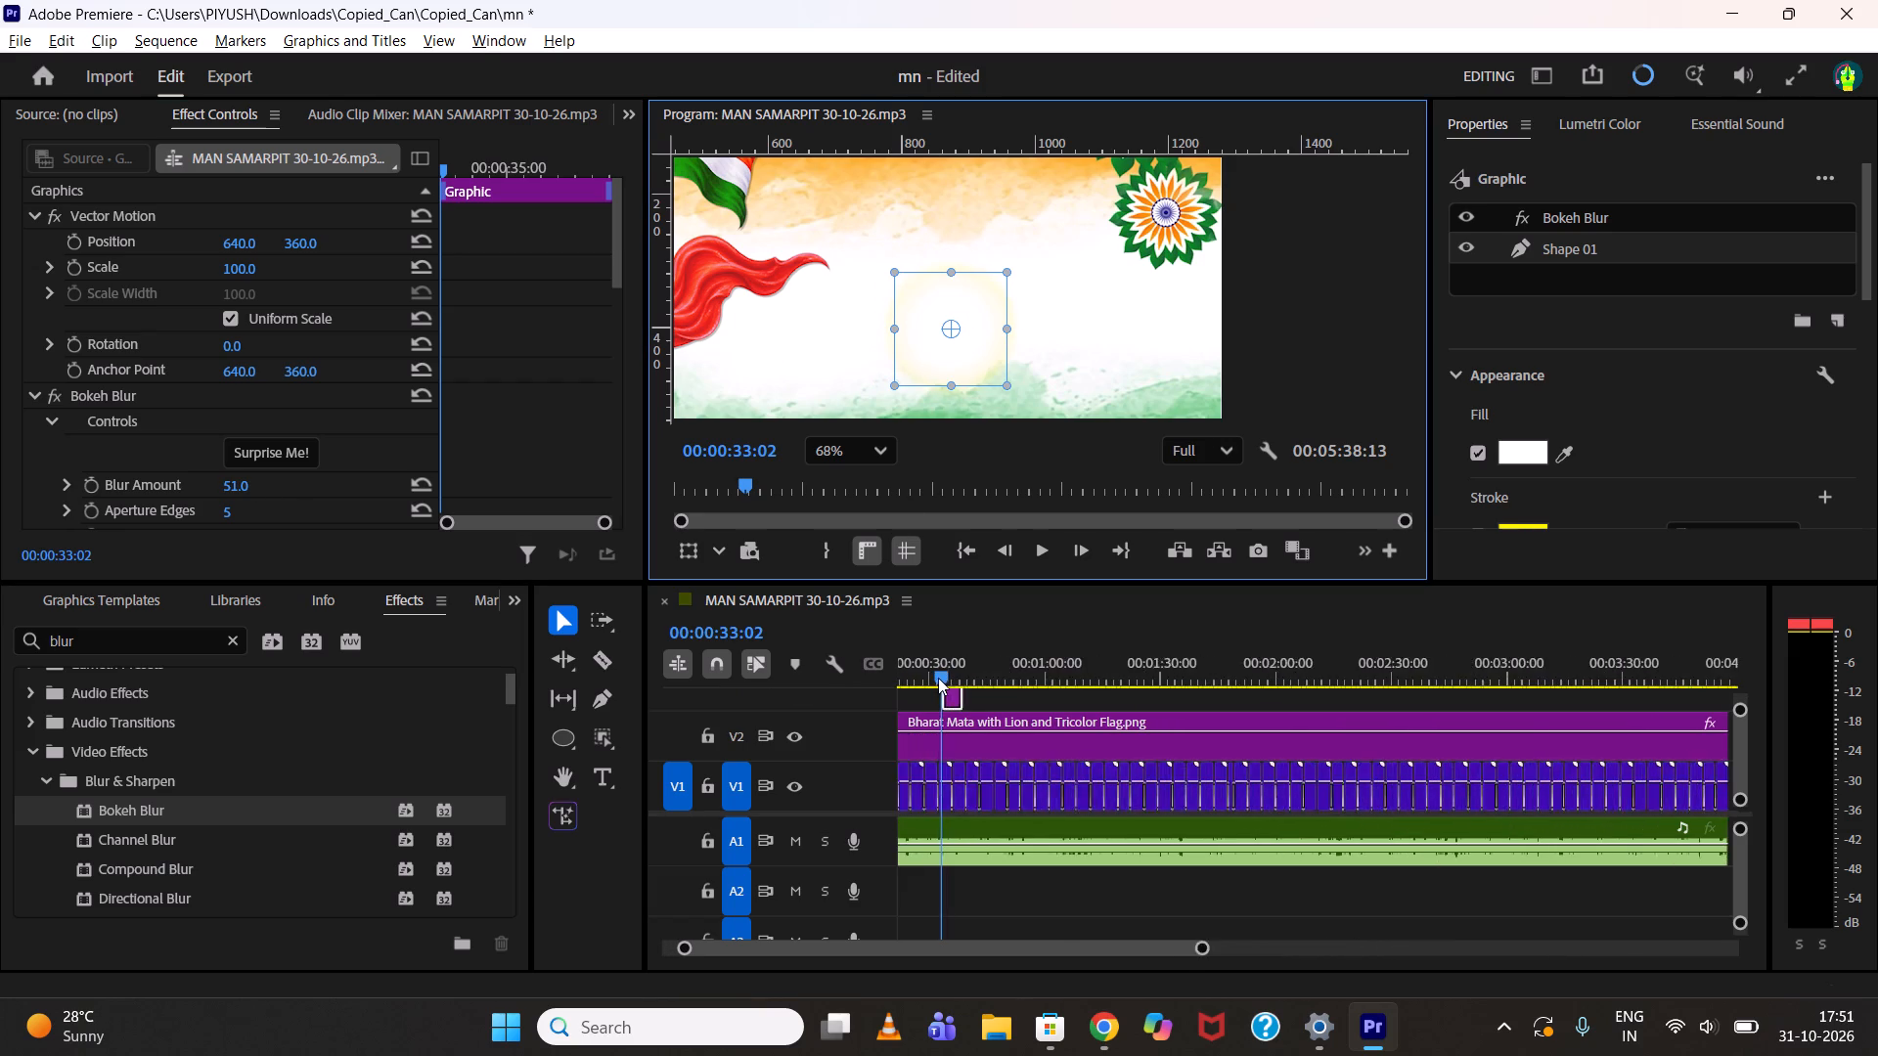
{"action": "scroll", "coordinate": [938, 678], "scroll_direction": "up", "scroll_amount": 3, "text": "alt"}
{"action": "left_click_drag", "start_coordinate": [980, 697], "coordinate": [1108, 692]}
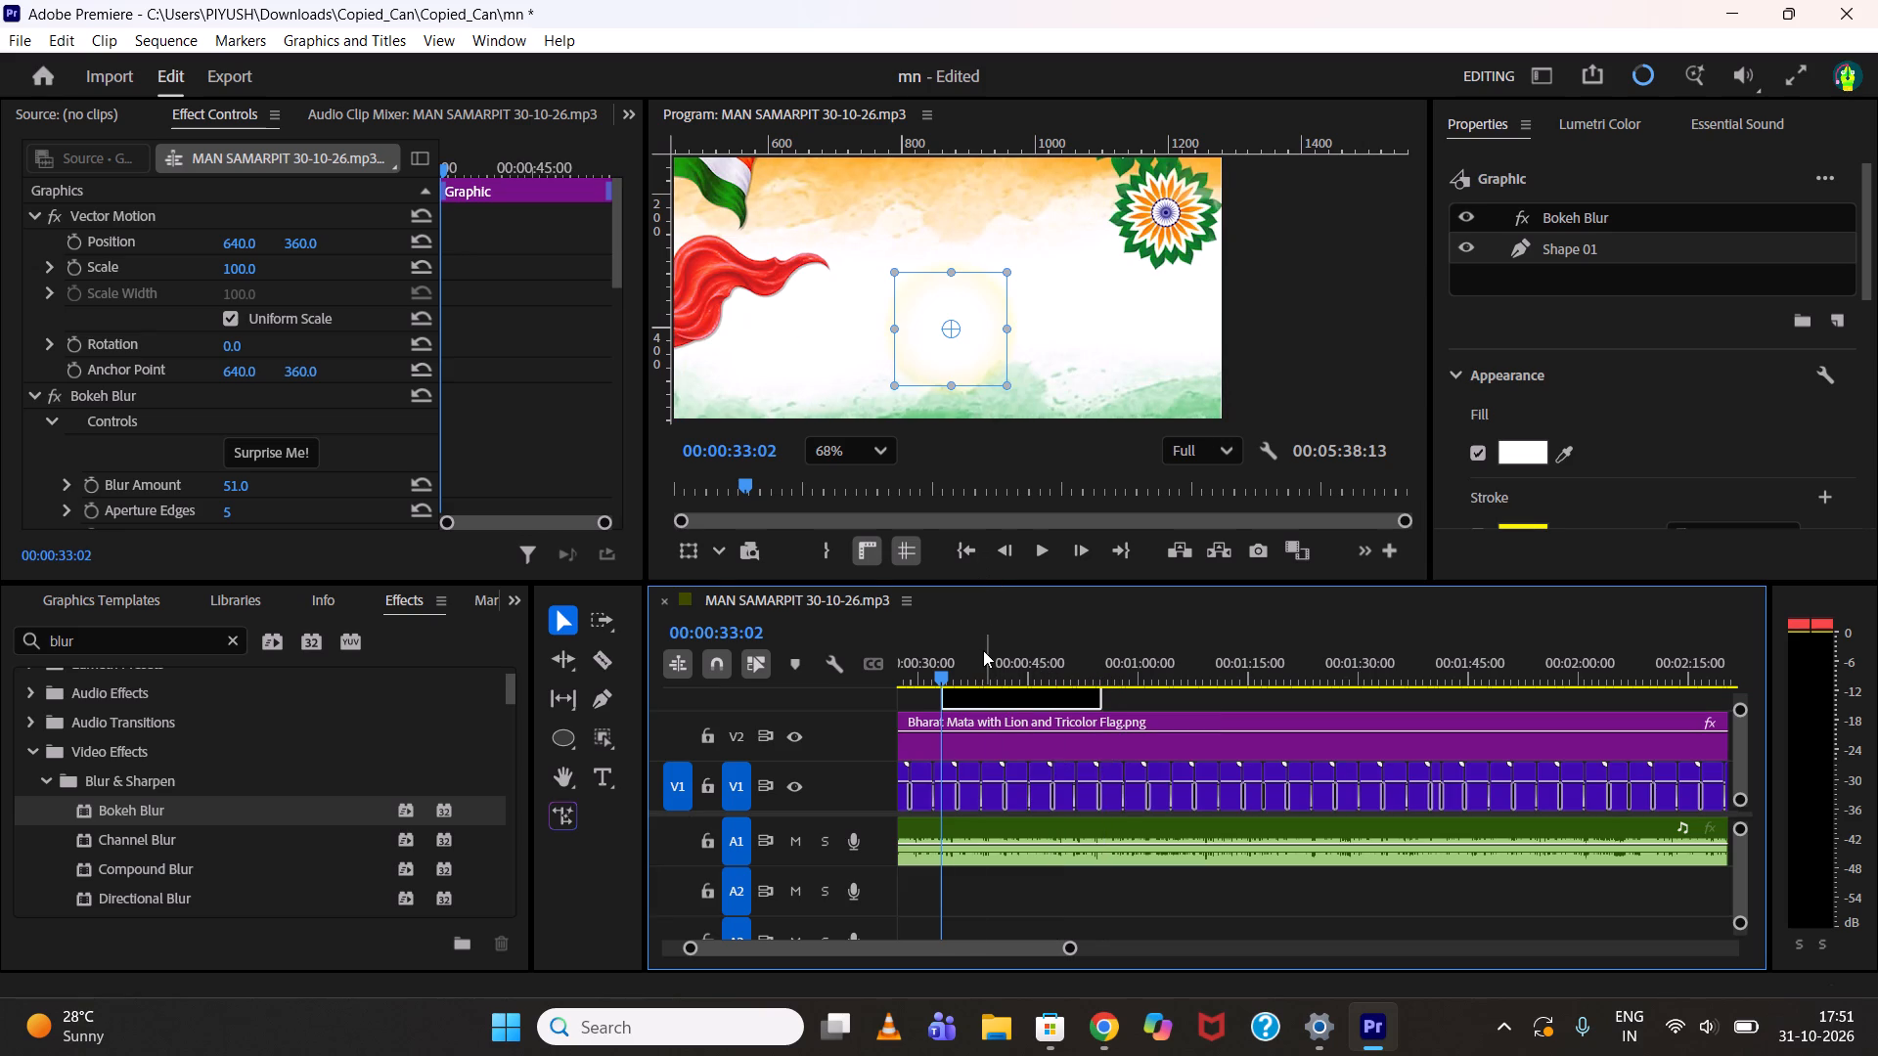
Place the playhead at 00:00:38:10 and set the circle's Bokeh Blur amount to 41.
{"action": "left_click", "coordinate": [983, 650]}
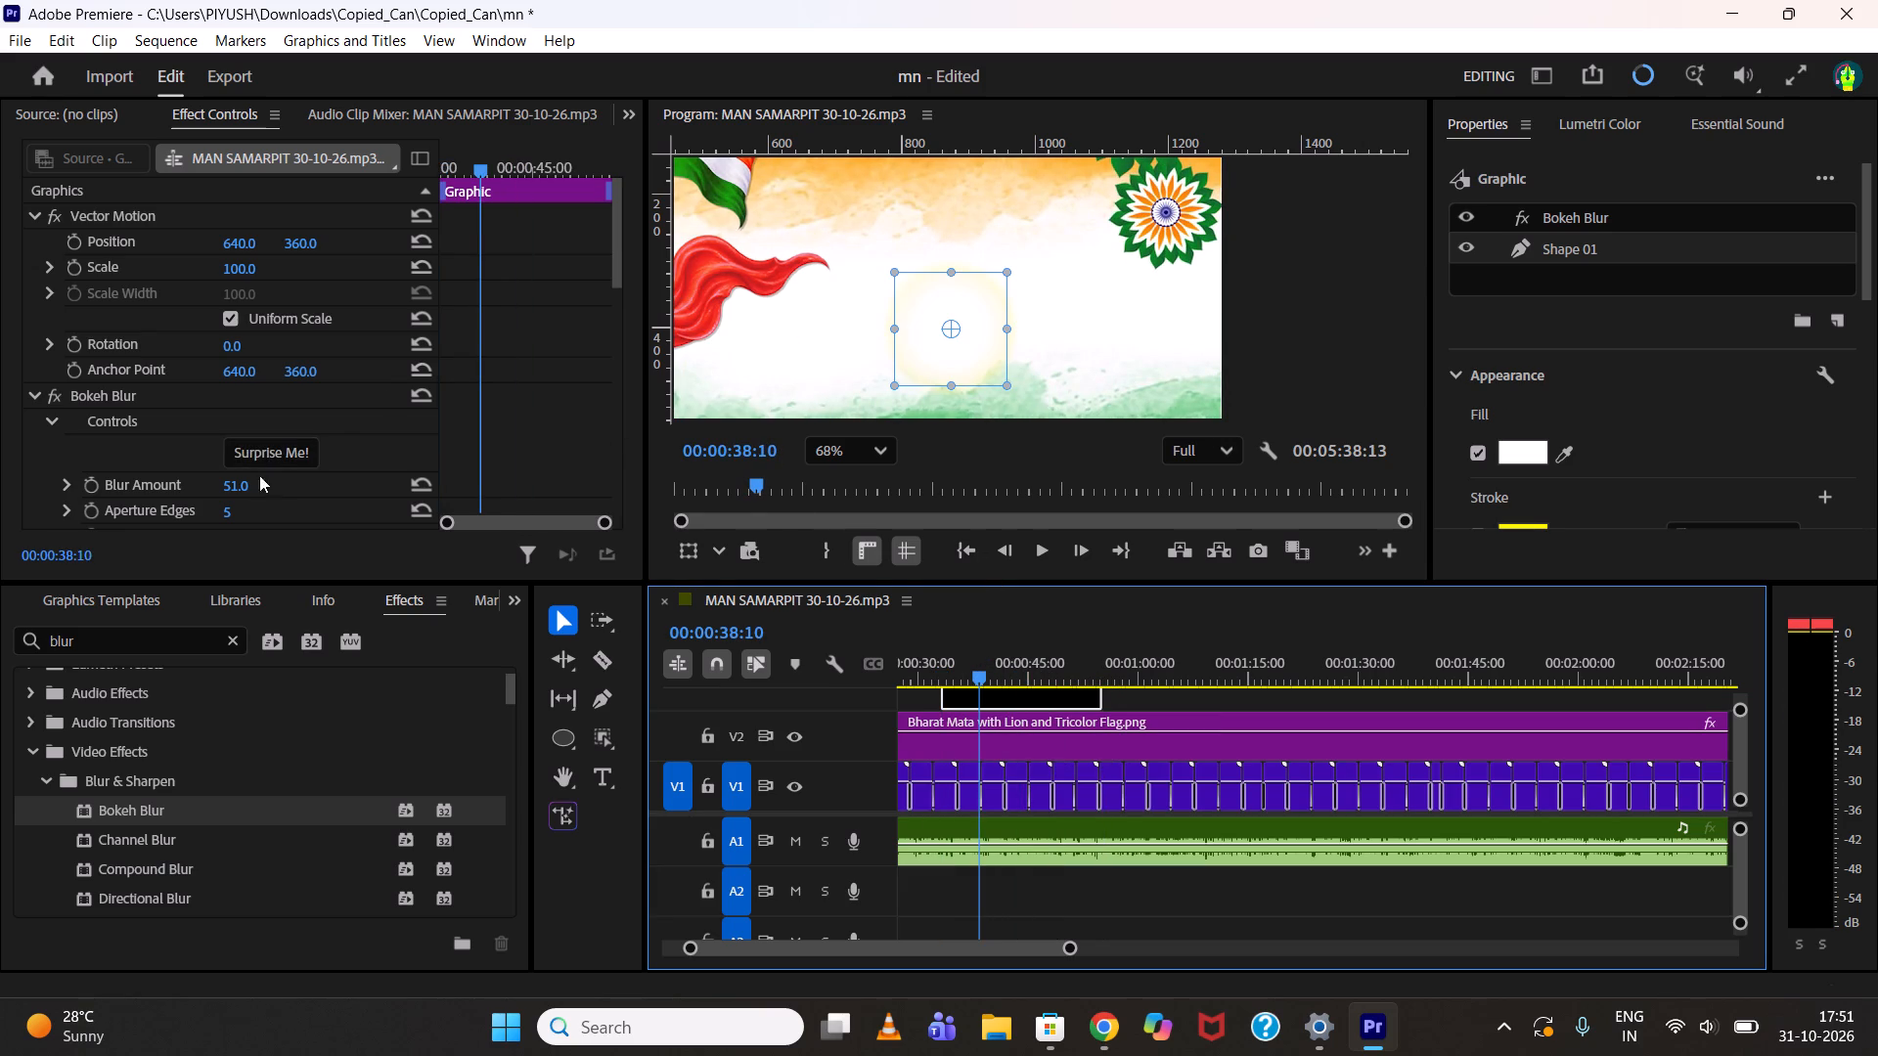
{"action": "left_click", "coordinate": [243, 483]}
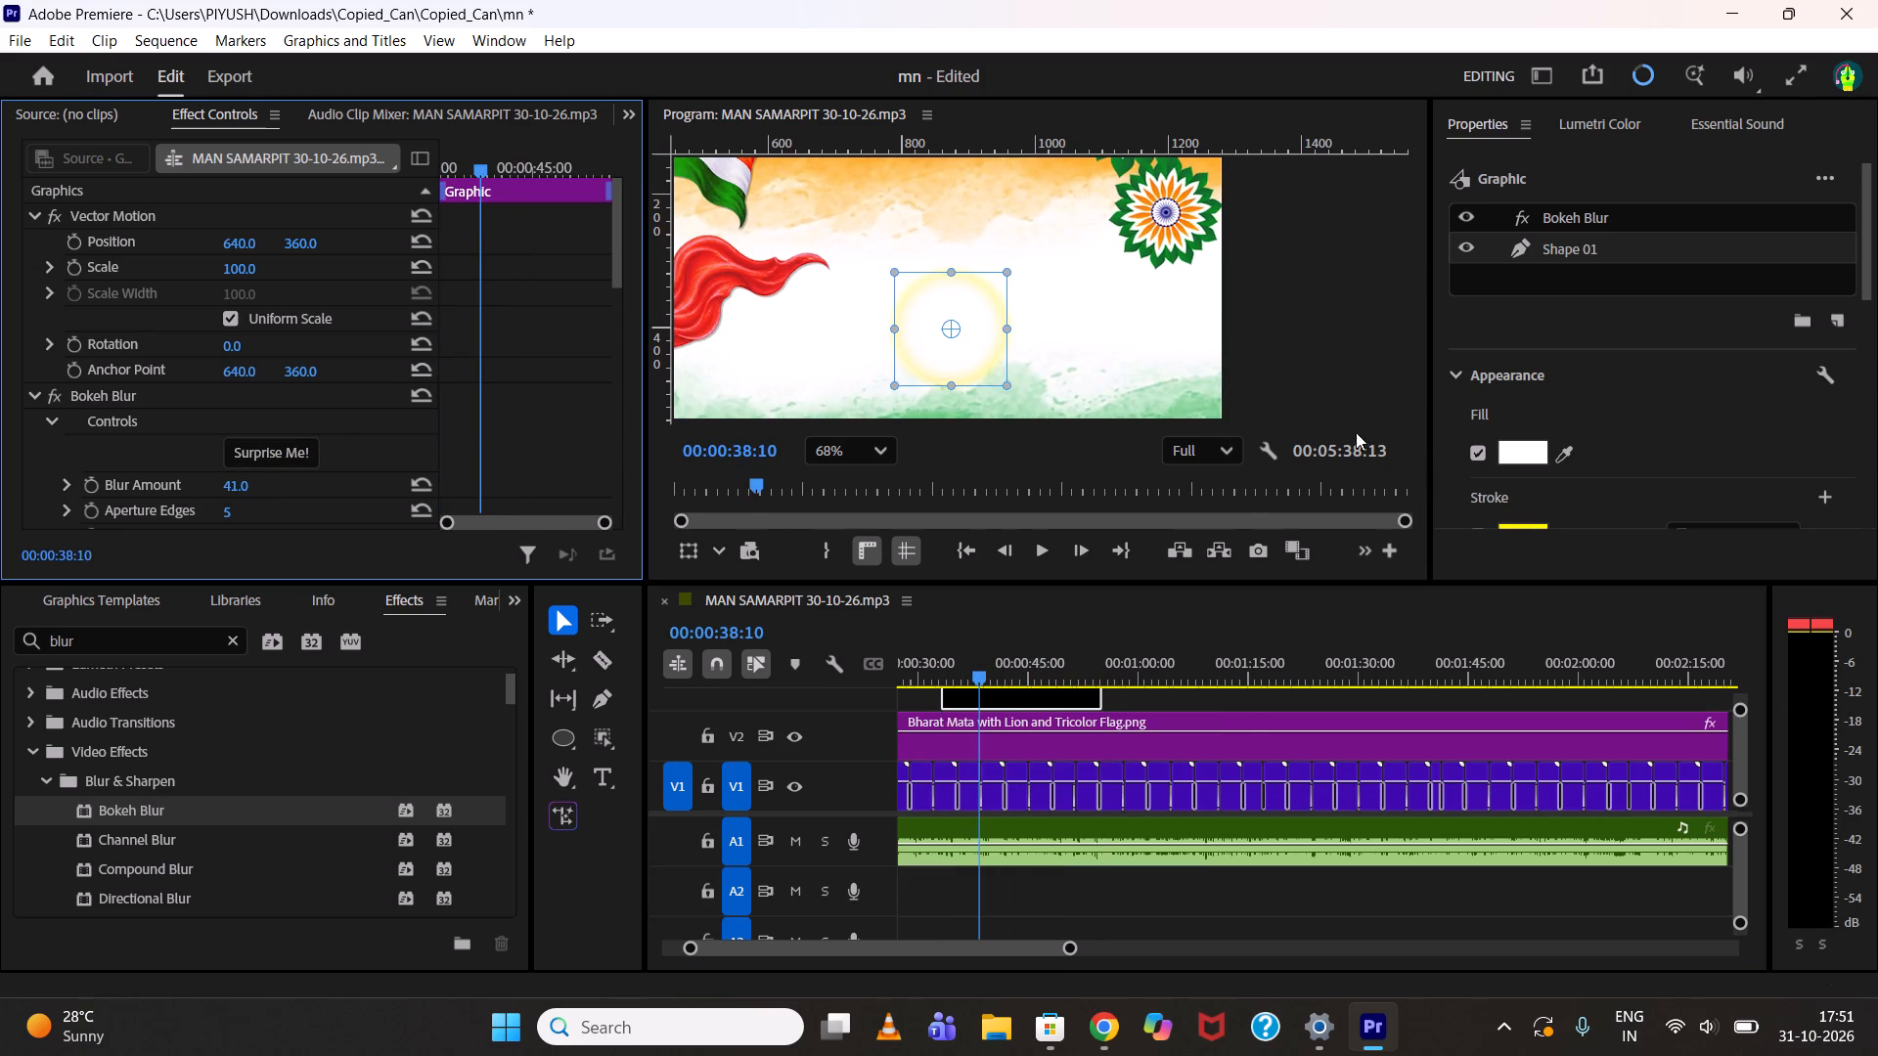
Change the blurred circle's fill colour to golden yellow.
{"action": "left_click", "coordinate": [1522, 444]}
{"action": "left_click", "coordinate": [983, 376]}
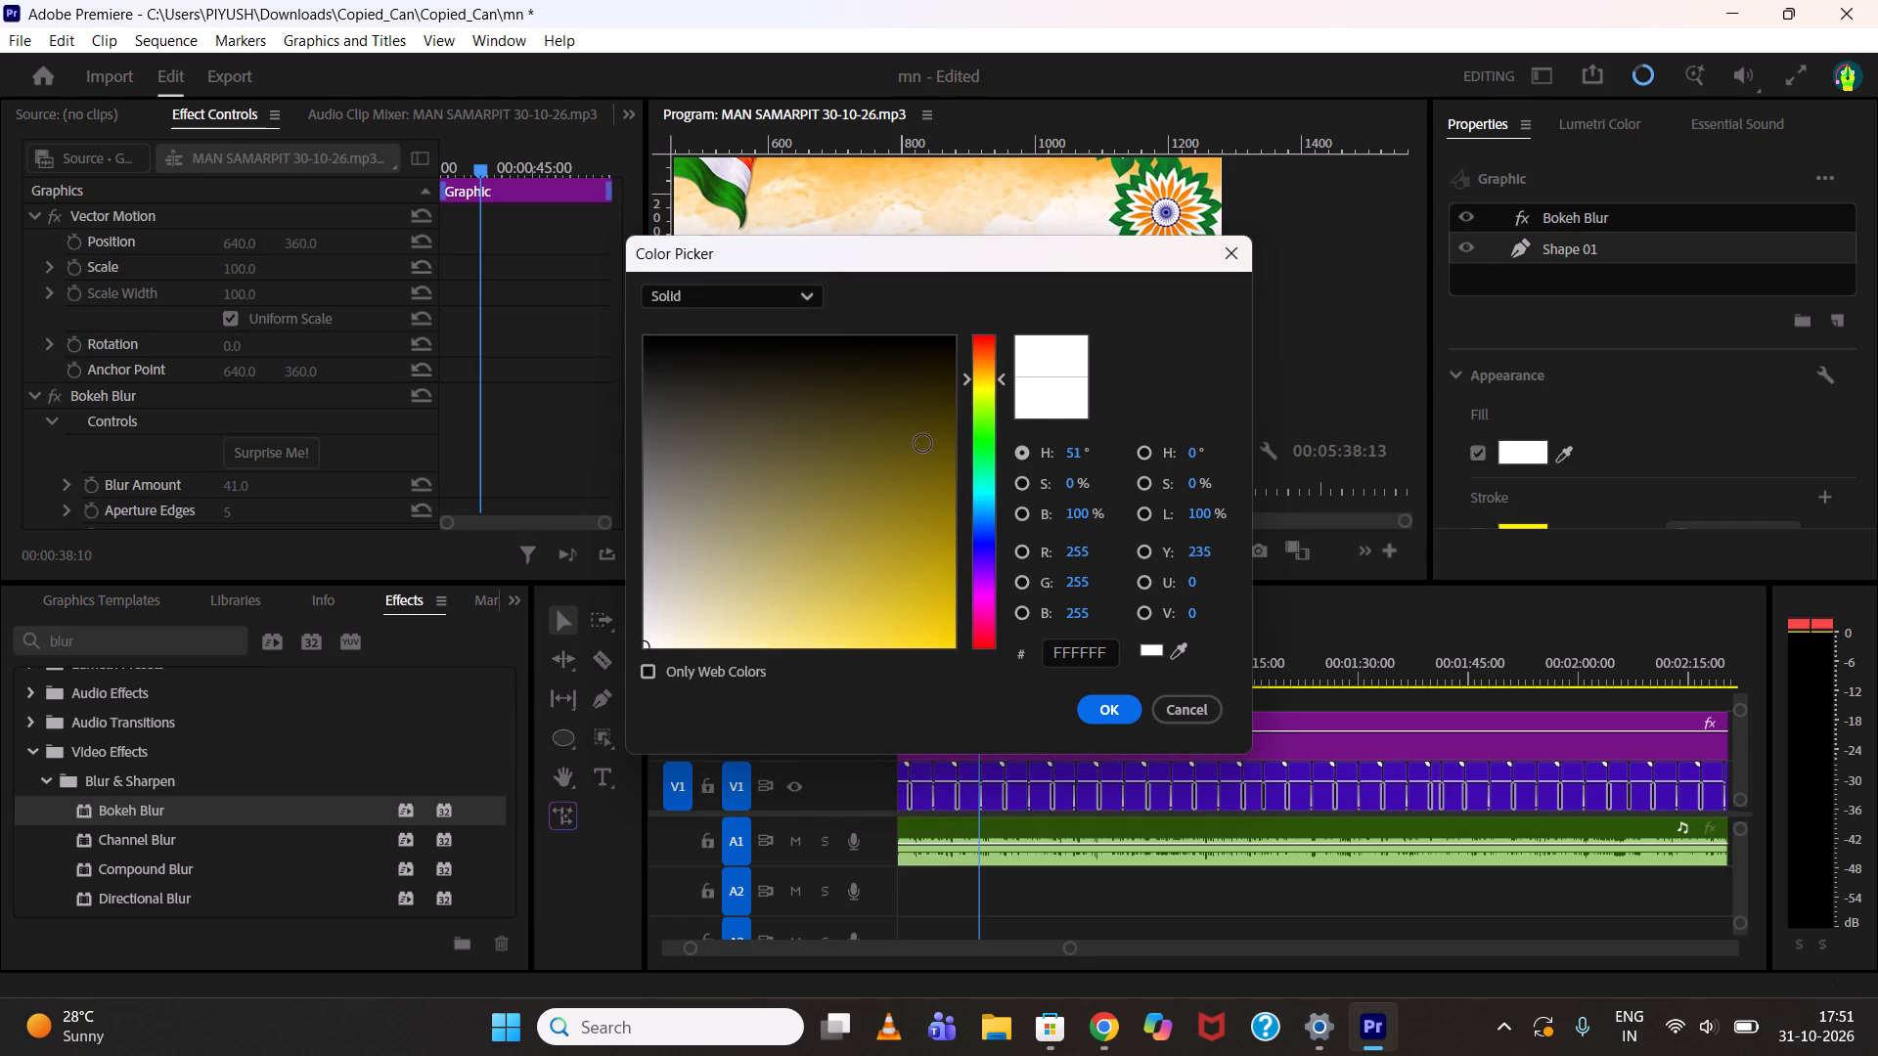
{"action": "left_click_drag", "start_coordinate": [917, 471], "coordinate": [1050, 702]}
{"action": "left_click", "coordinate": [1088, 721]}
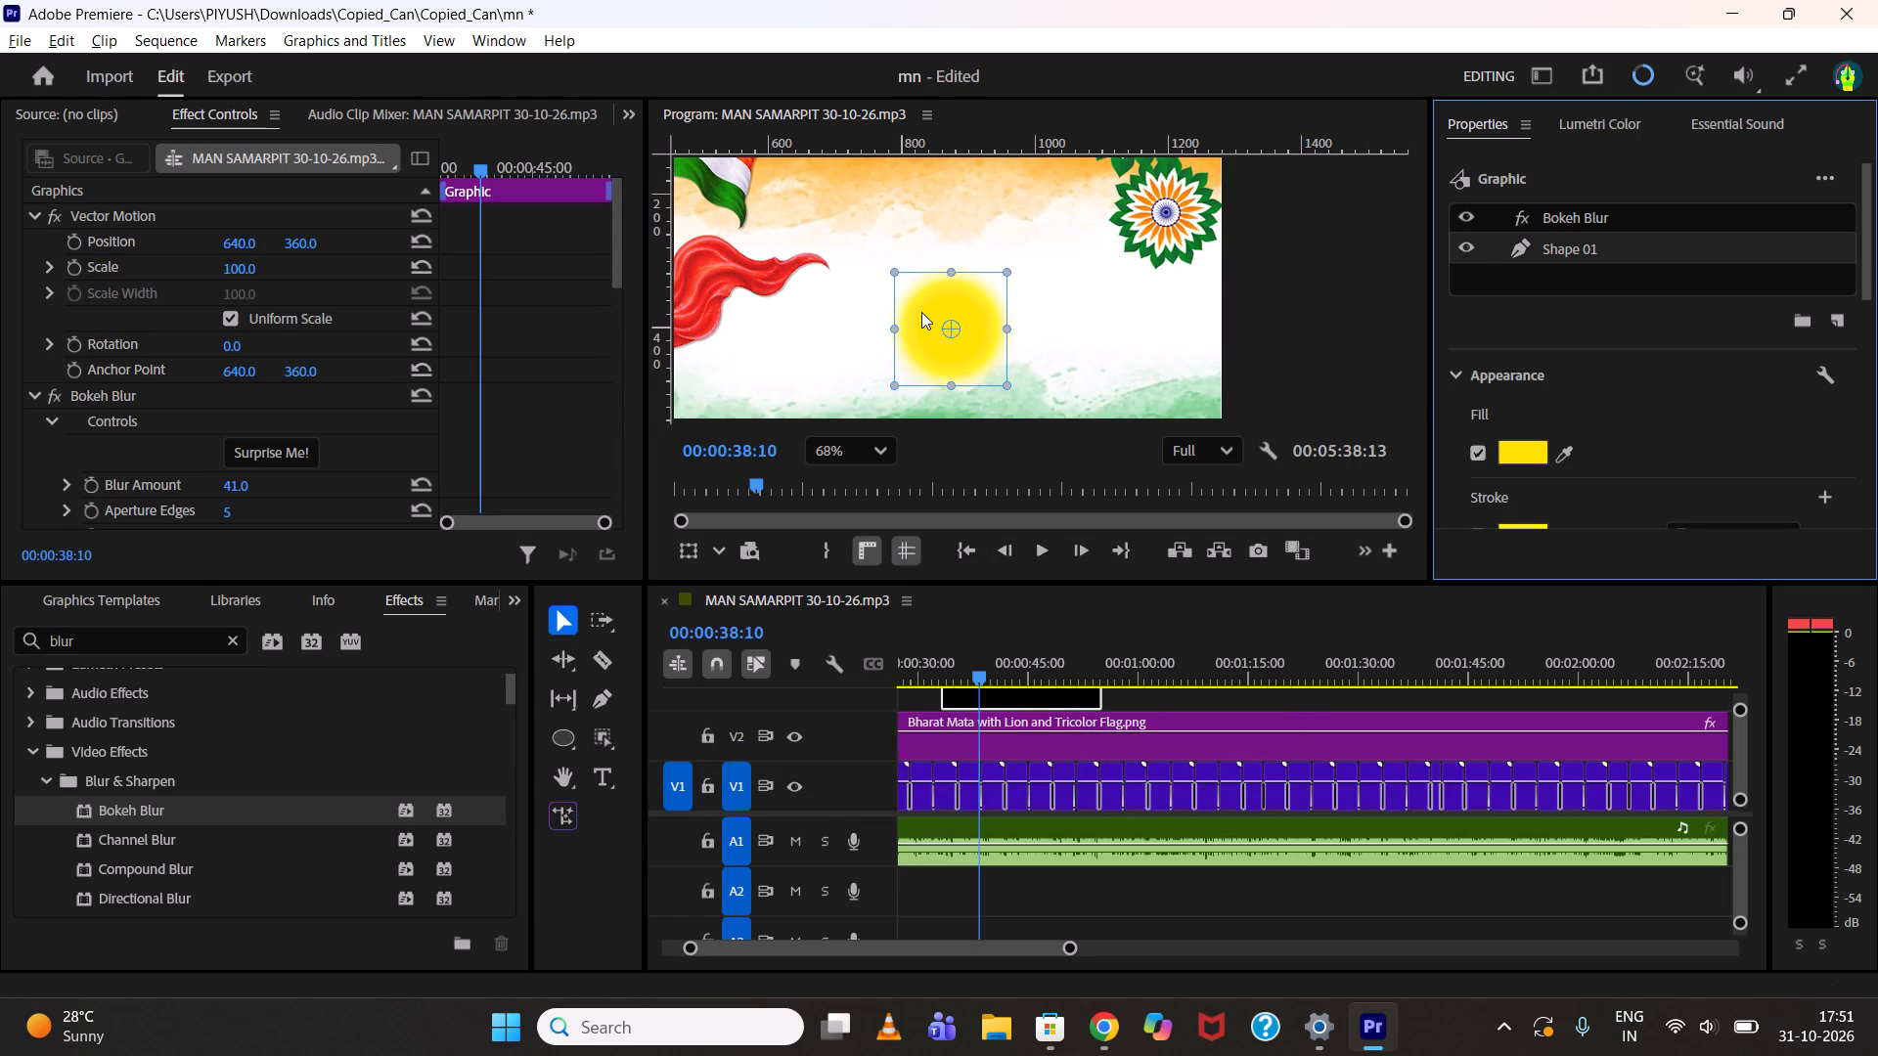
{"action": "scroll", "coordinate": [921, 312], "scroll_direction": "down", "scroll_amount": 6, "text": "alt"}
{"action": "middle_click_drag", "start_coordinate": [968, 345], "coordinate": [1045, 373]}
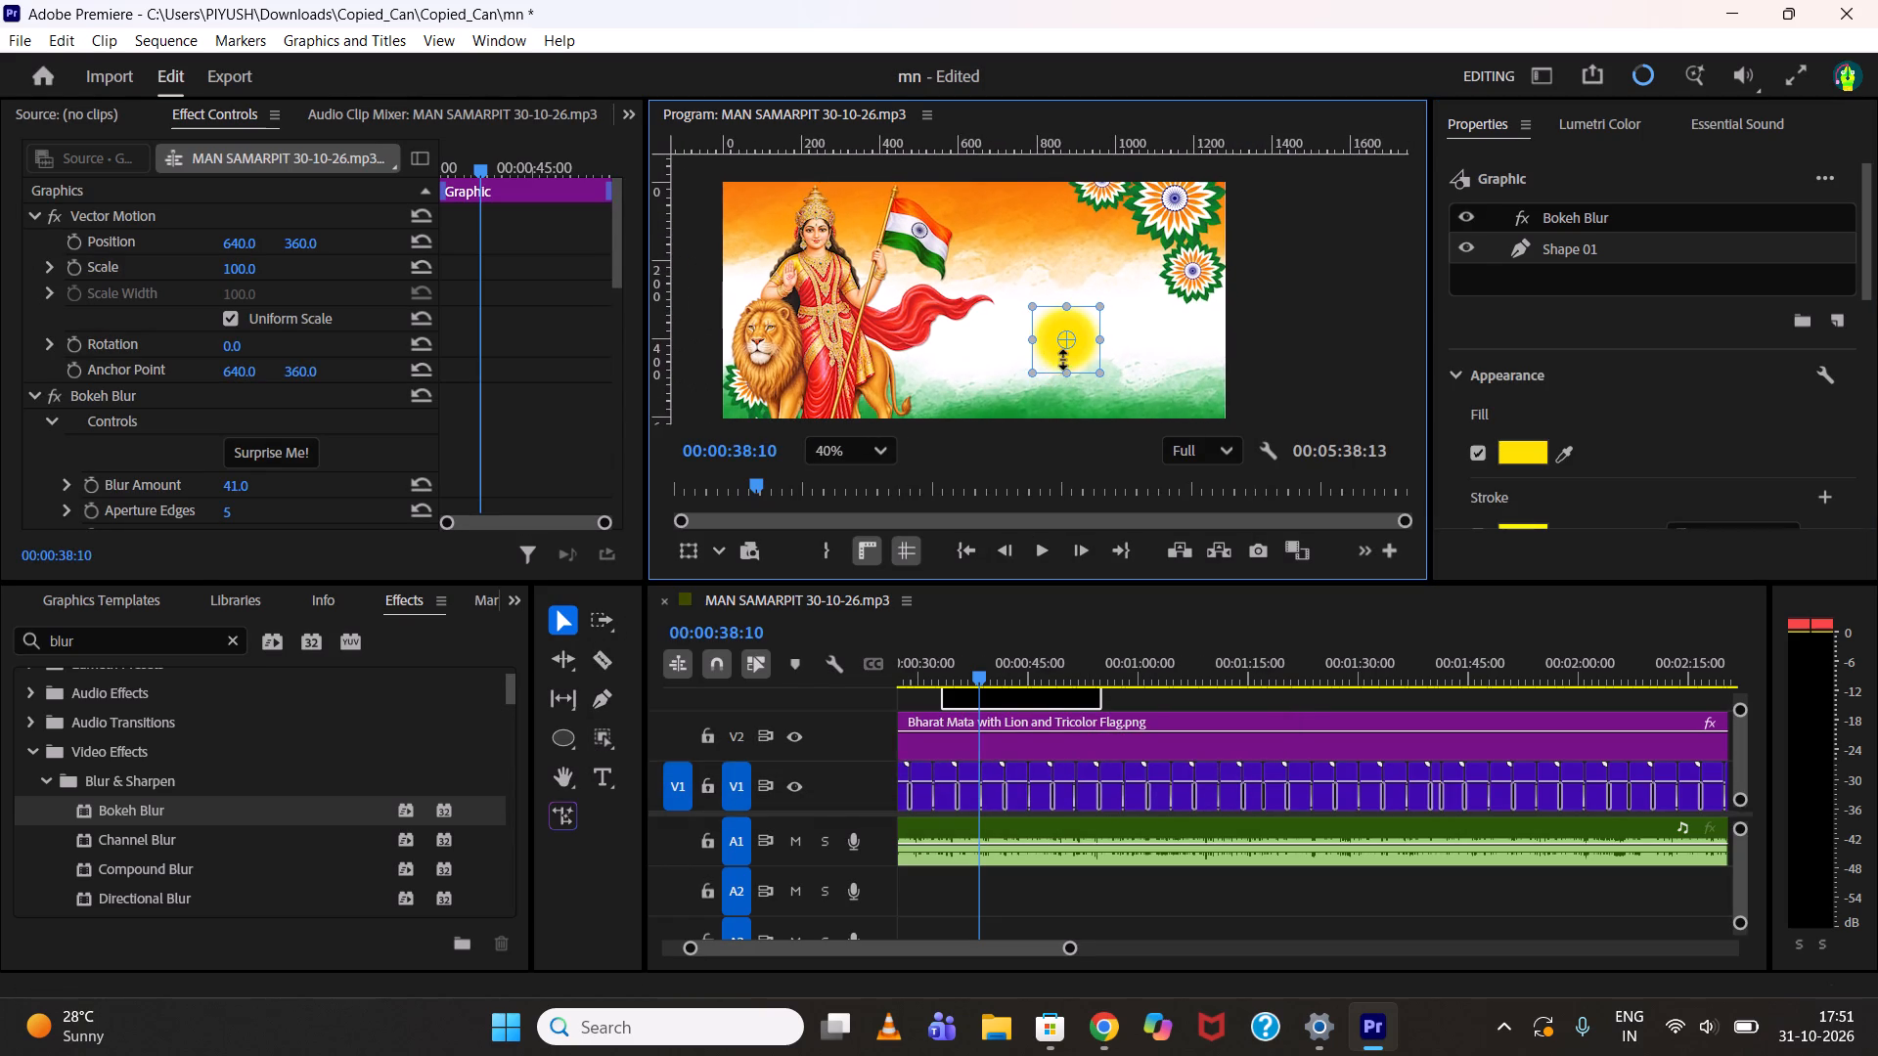
Move the yellow glow circle from the white area of the frame onto Bharat Mata's head.
{"action": "left_click_drag", "start_coordinate": [1063, 360], "coordinate": [994, 332]}
{"action": "key", "text": "ctrl+z"}
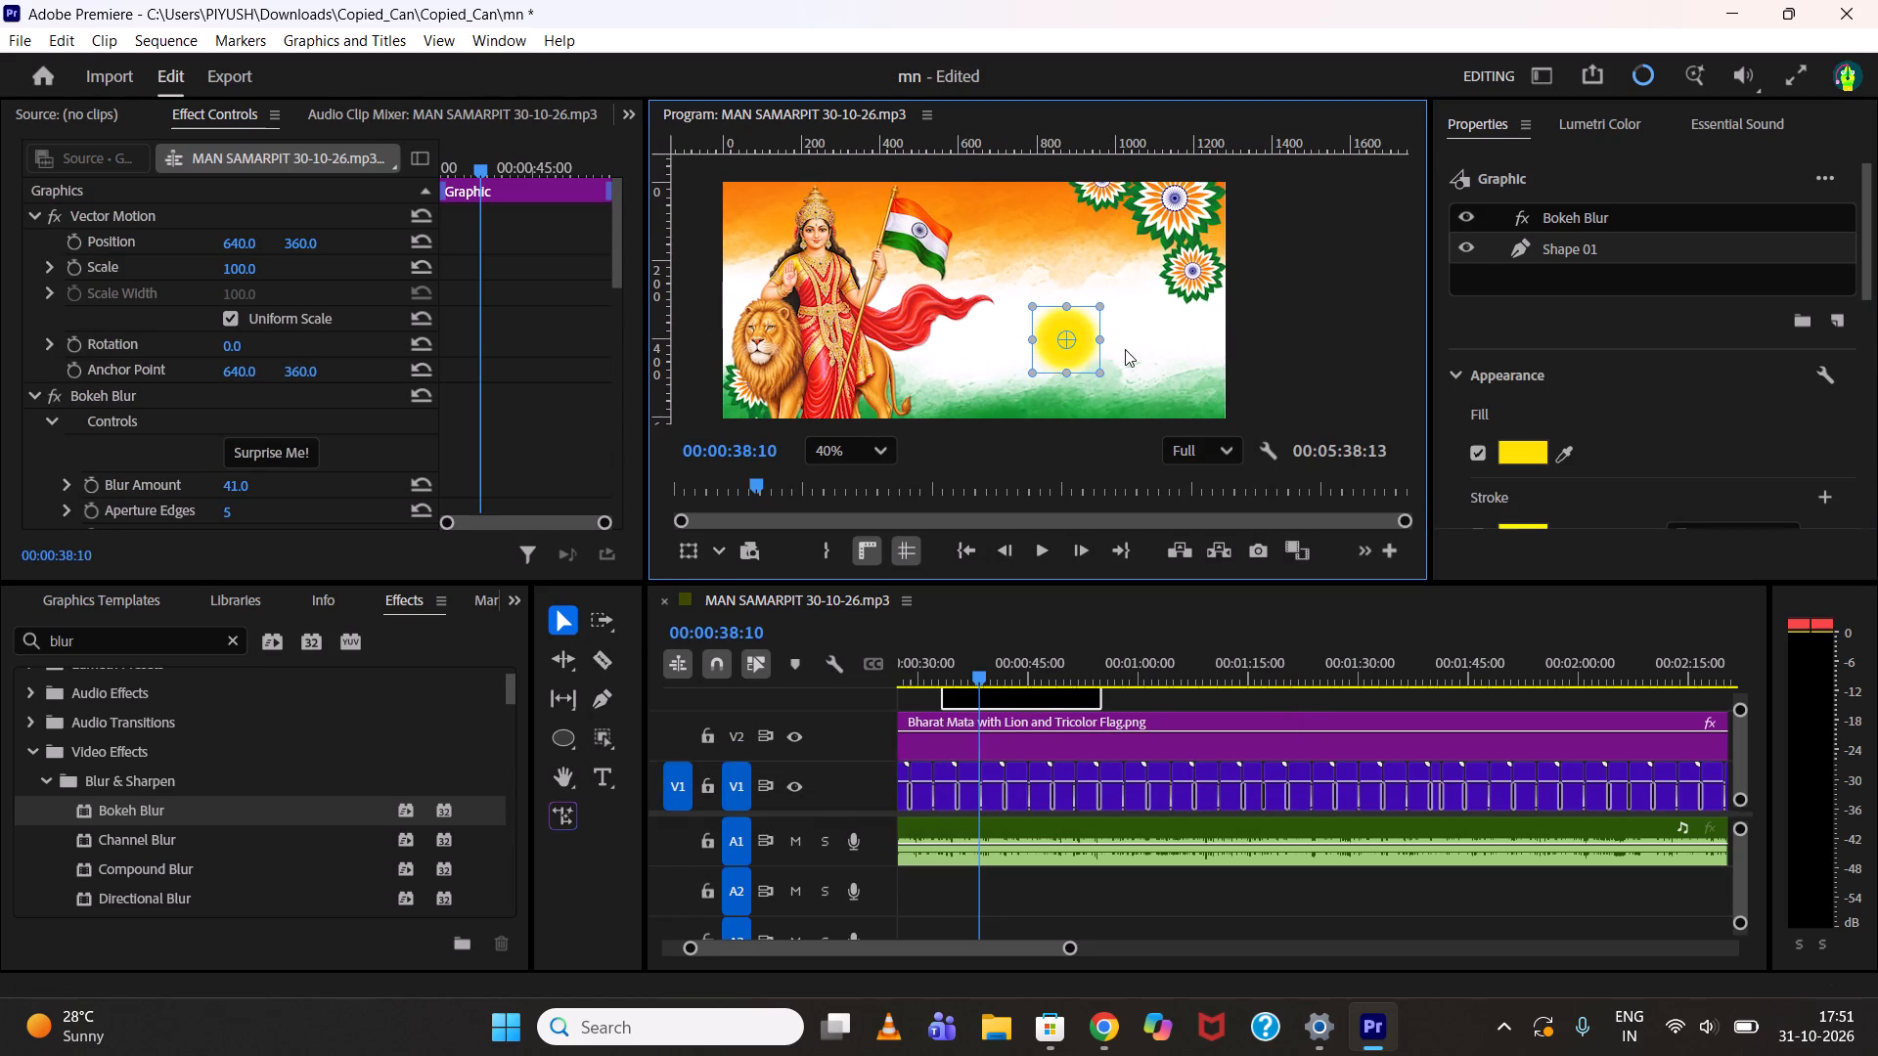
{"action": "left_click_drag", "start_coordinate": [1083, 330], "coordinate": [880, 259]}
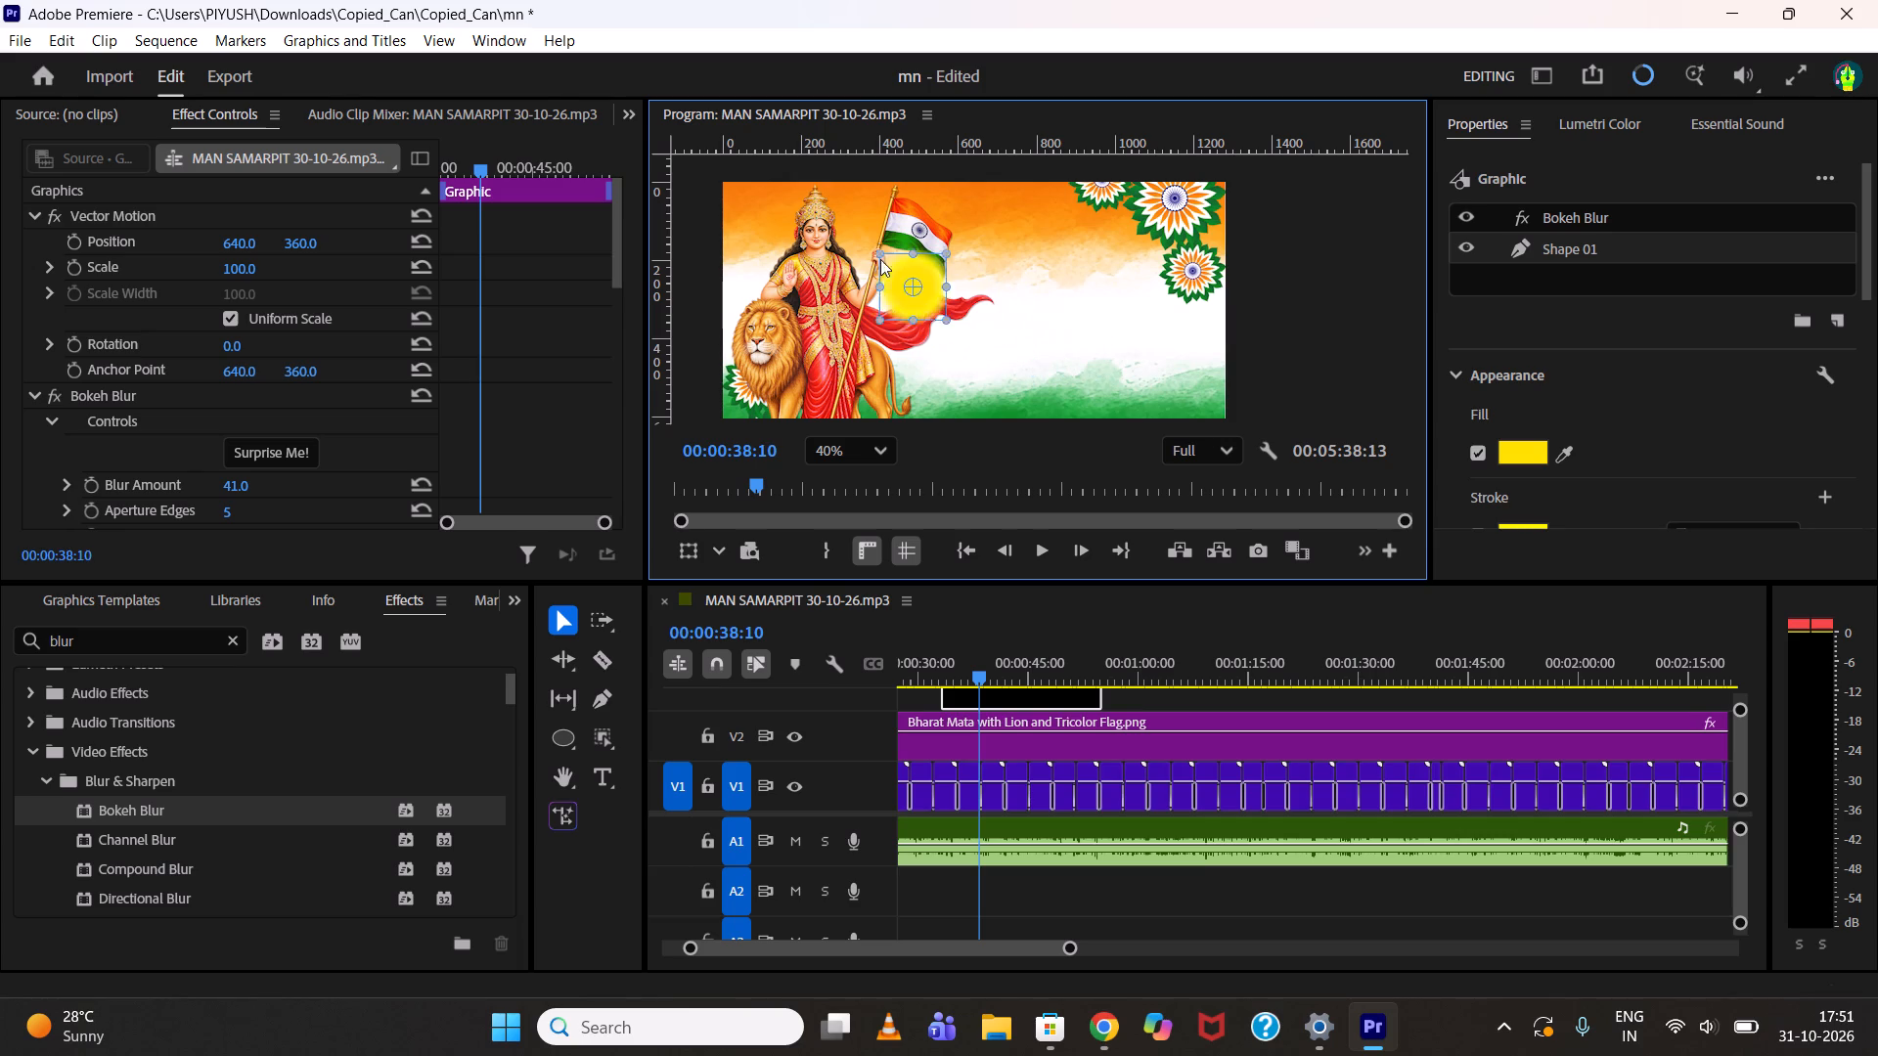
{"action": "left_click_drag", "start_coordinate": [880, 259], "coordinate": [829, 214]}
Move the Bharat Mata image clip from track V2 up to V4, above the circle graphic.
{"action": "left_click", "coordinate": [981, 610]}
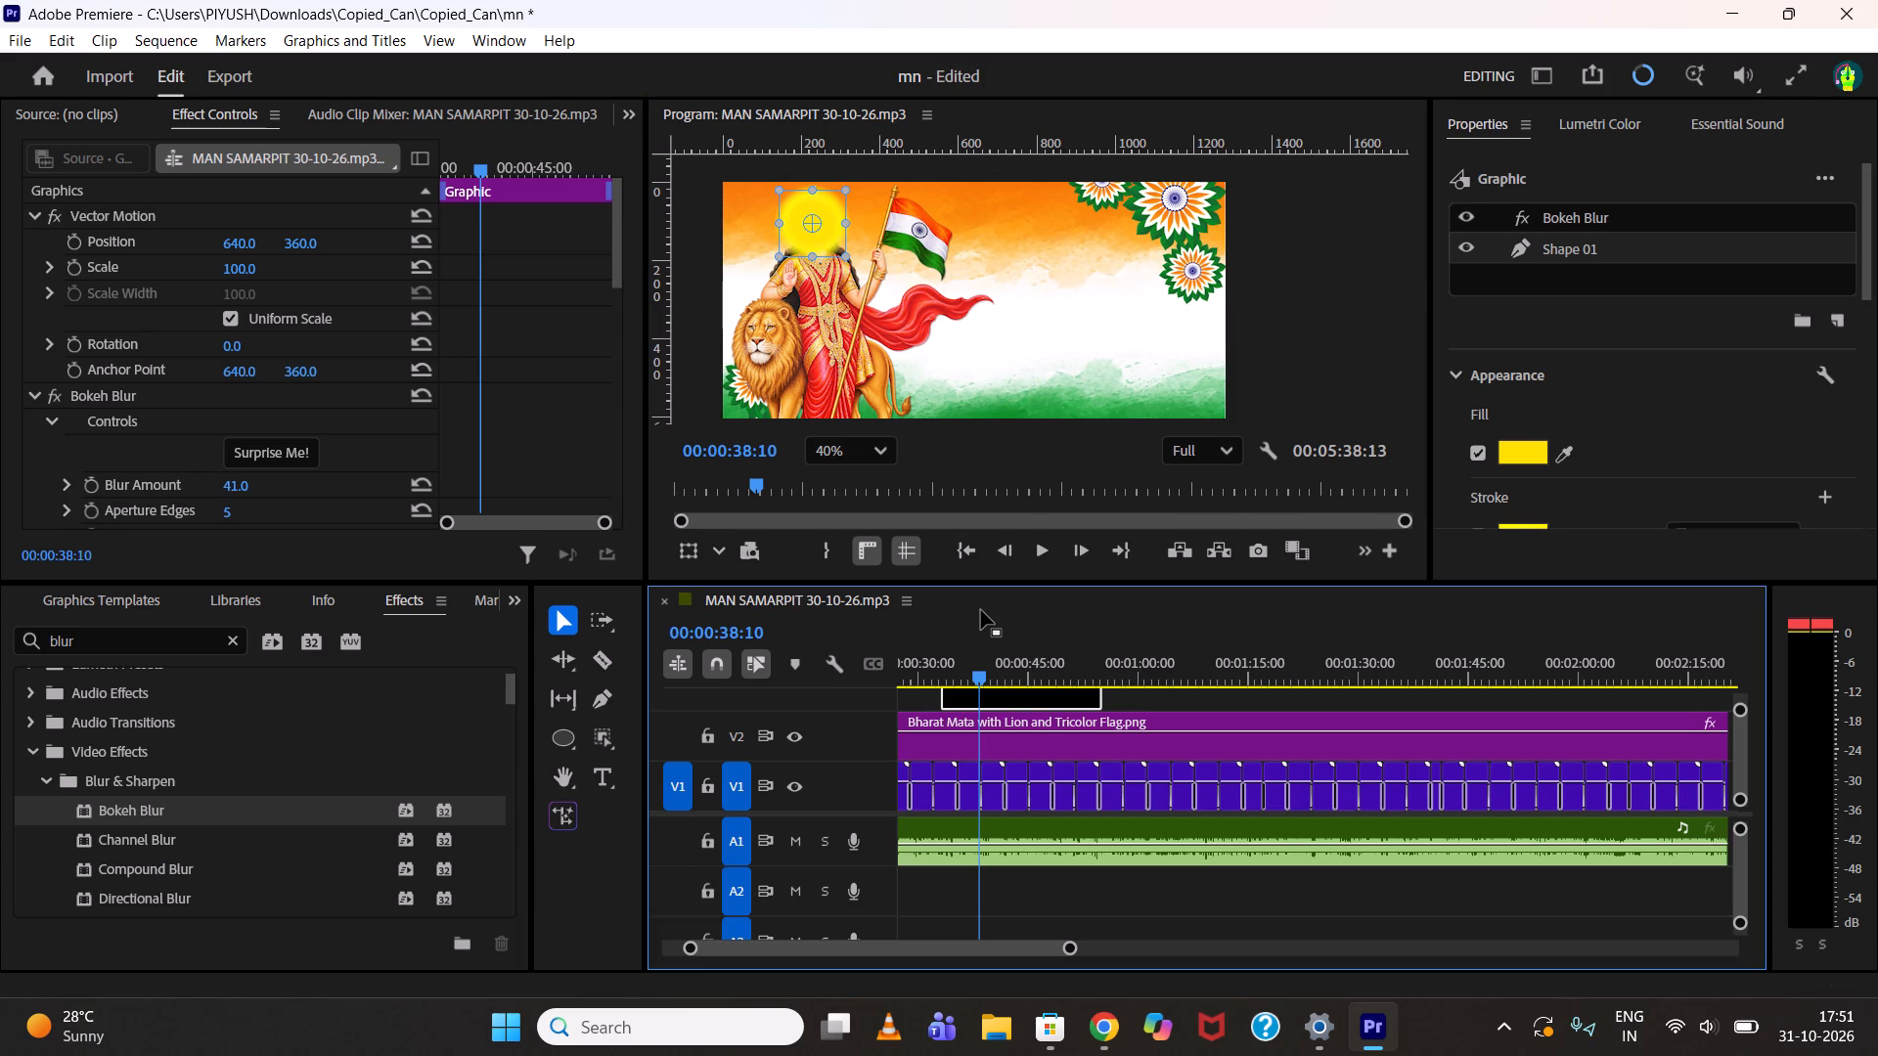
{"action": "key", "text": "grave"}
{"action": "scroll", "coordinate": [968, 590], "scroll_direction": "down", "scroll_amount": 6, "text": "alt"}
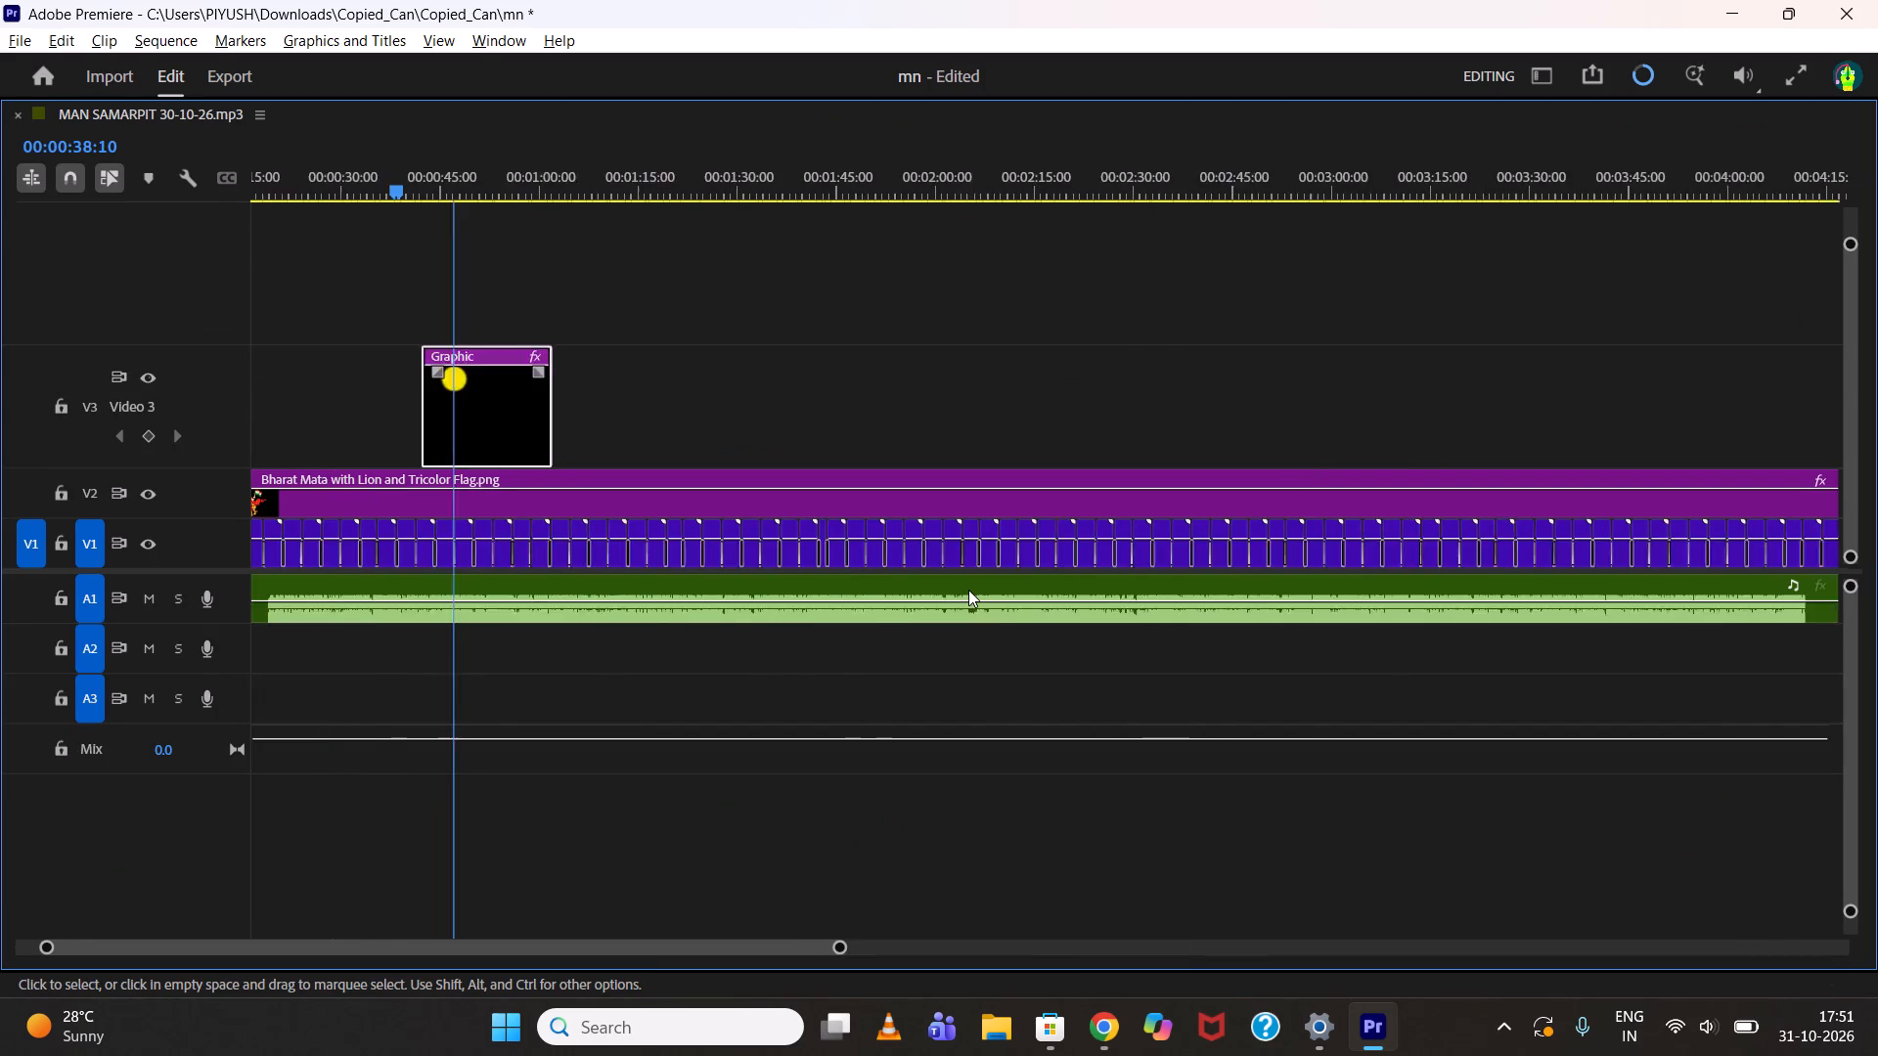
{"action": "scroll", "coordinate": [968, 590], "scroll_direction": "down", "scroll_amount": 6, "text": "alt"}
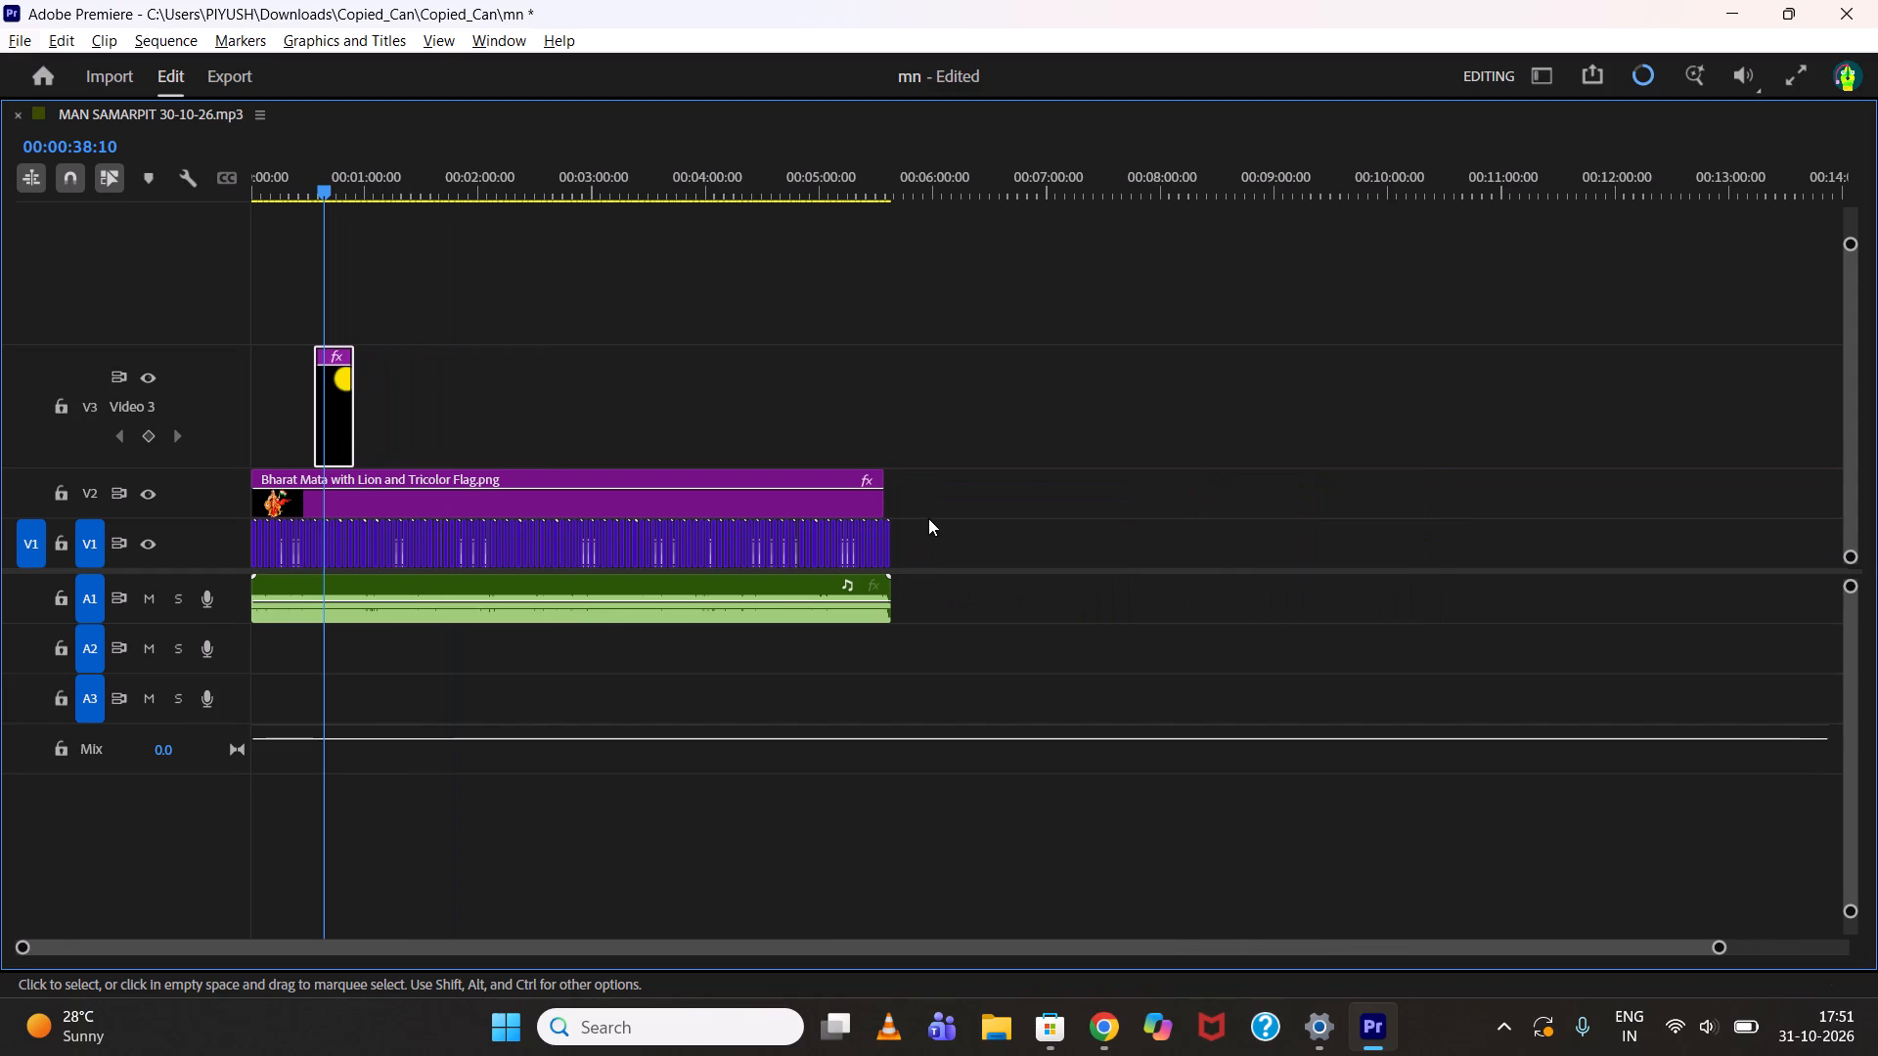
{"action": "left_click_drag", "start_coordinate": [378, 498], "coordinate": [377, 490]}
{"action": "left_click_drag", "start_coordinate": [377, 490], "coordinate": [359, 313]}
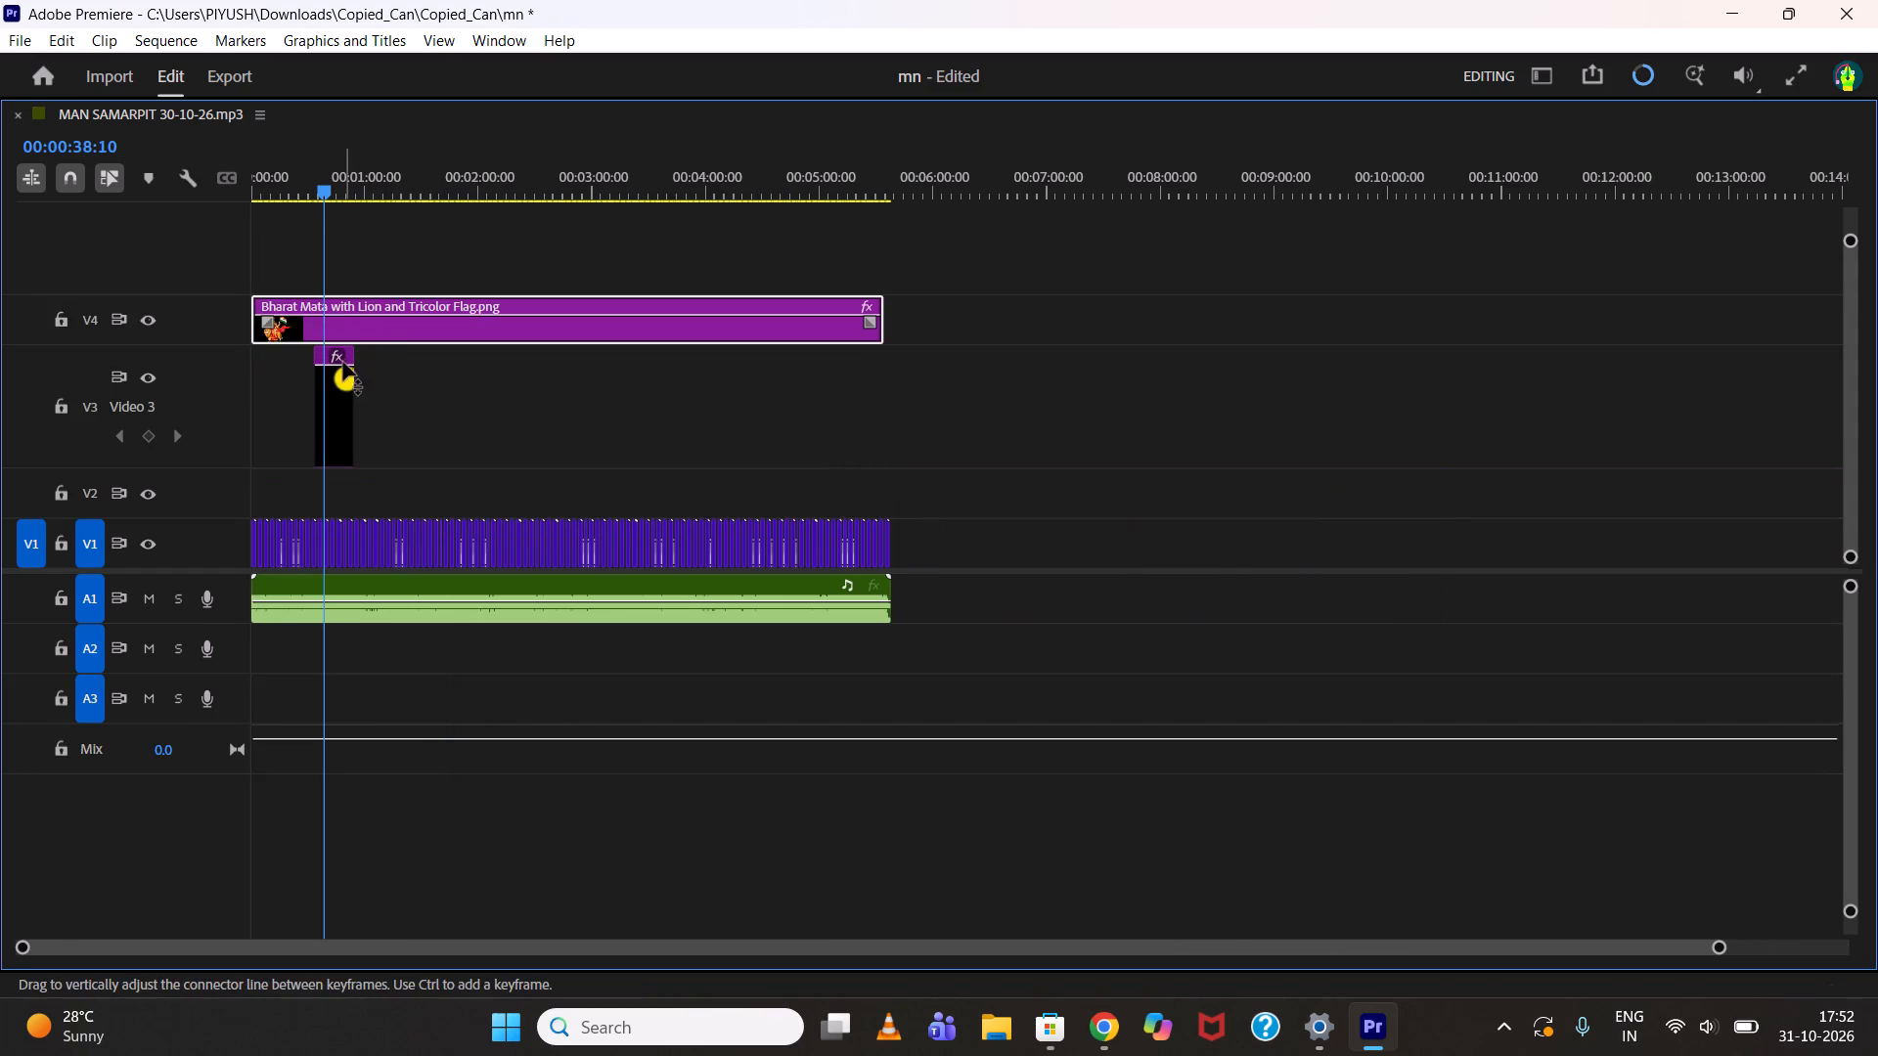
Extend the circle graphic clip on V3 to span from the sequence start to the background's end at about 00:05:38.
{"action": "left_click_drag", "start_coordinate": [316, 404], "coordinate": [227, 398]}
{"action": "left_click_drag", "start_coordinate": [349, 398], "coordinate": [808, 388]}
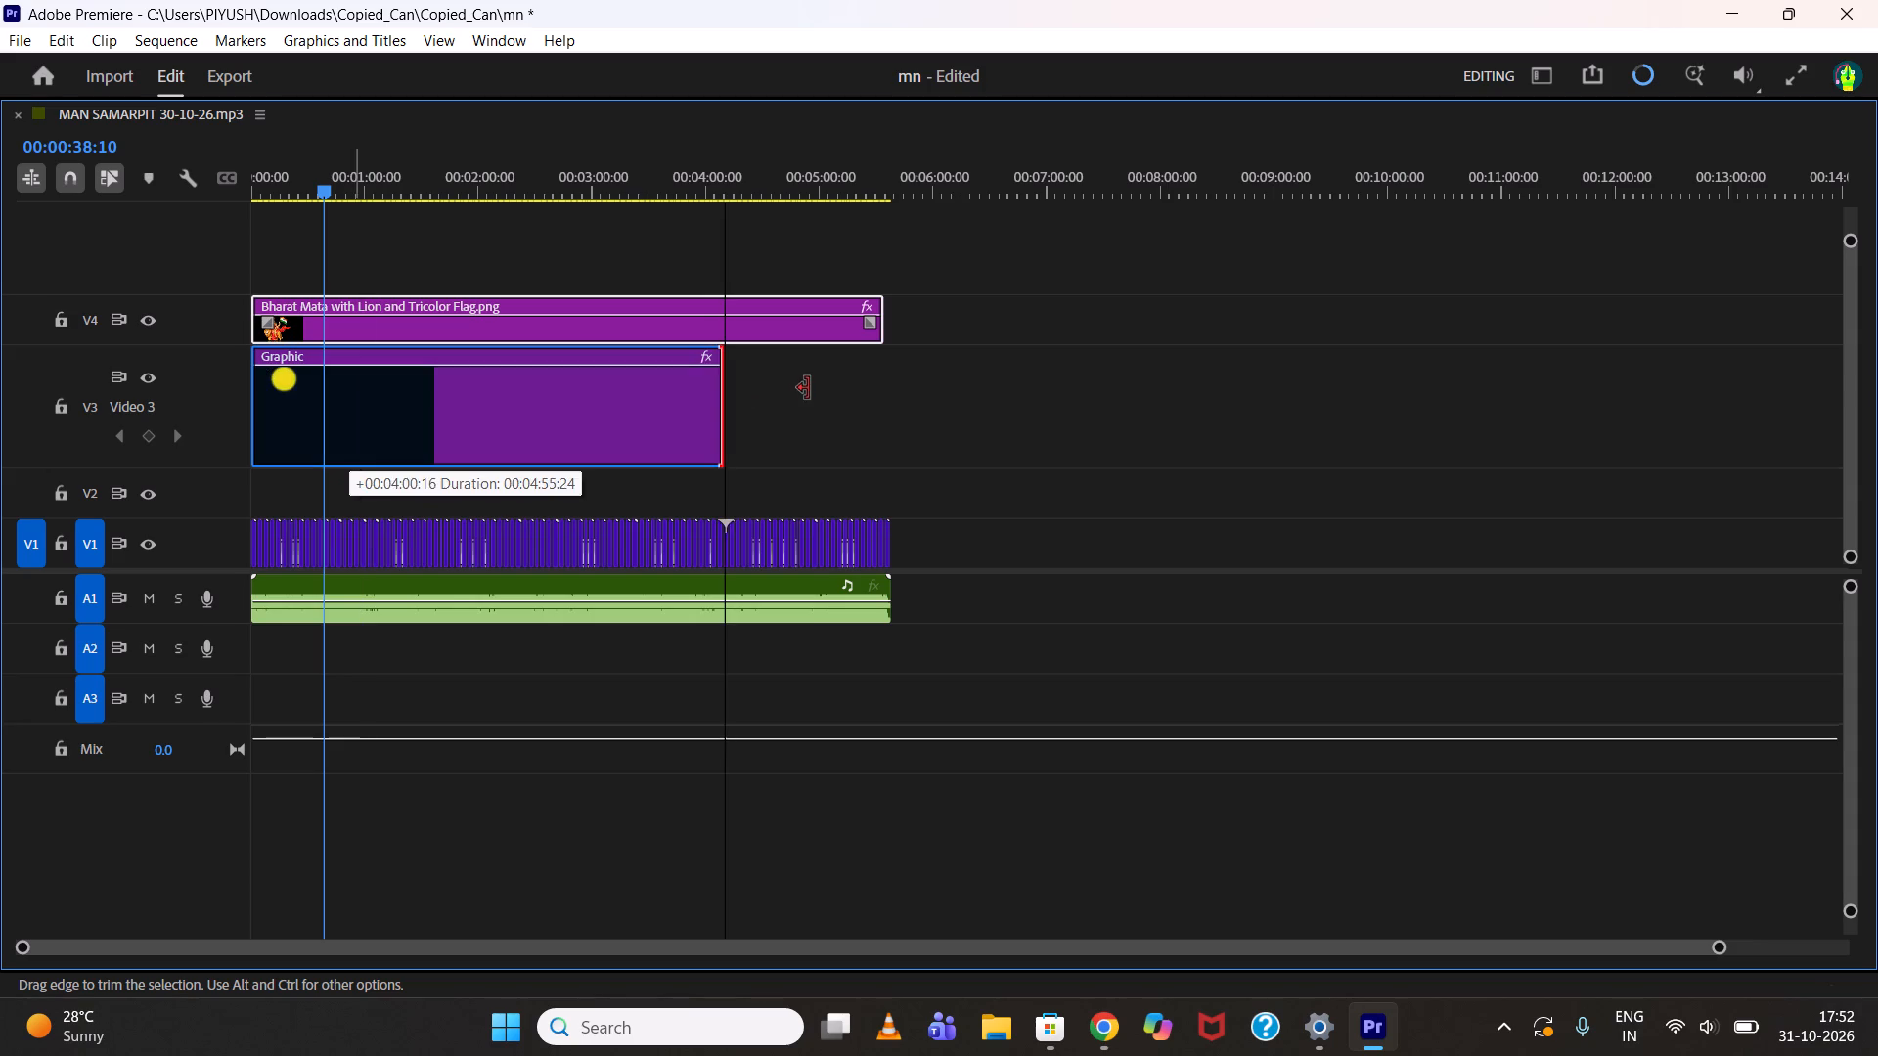
{"action": "left_click_drag", "start_coordinate": [808, 388], "coordinate": [883, 386]}
Extend the end of the Bharat Mata clip on V4 to line up with the circle graphic's end.
{"action": "scroll", "coordinate": [887, 309], "scroll_direction": "up", "scroll_amount": 12, "text": "alt"}
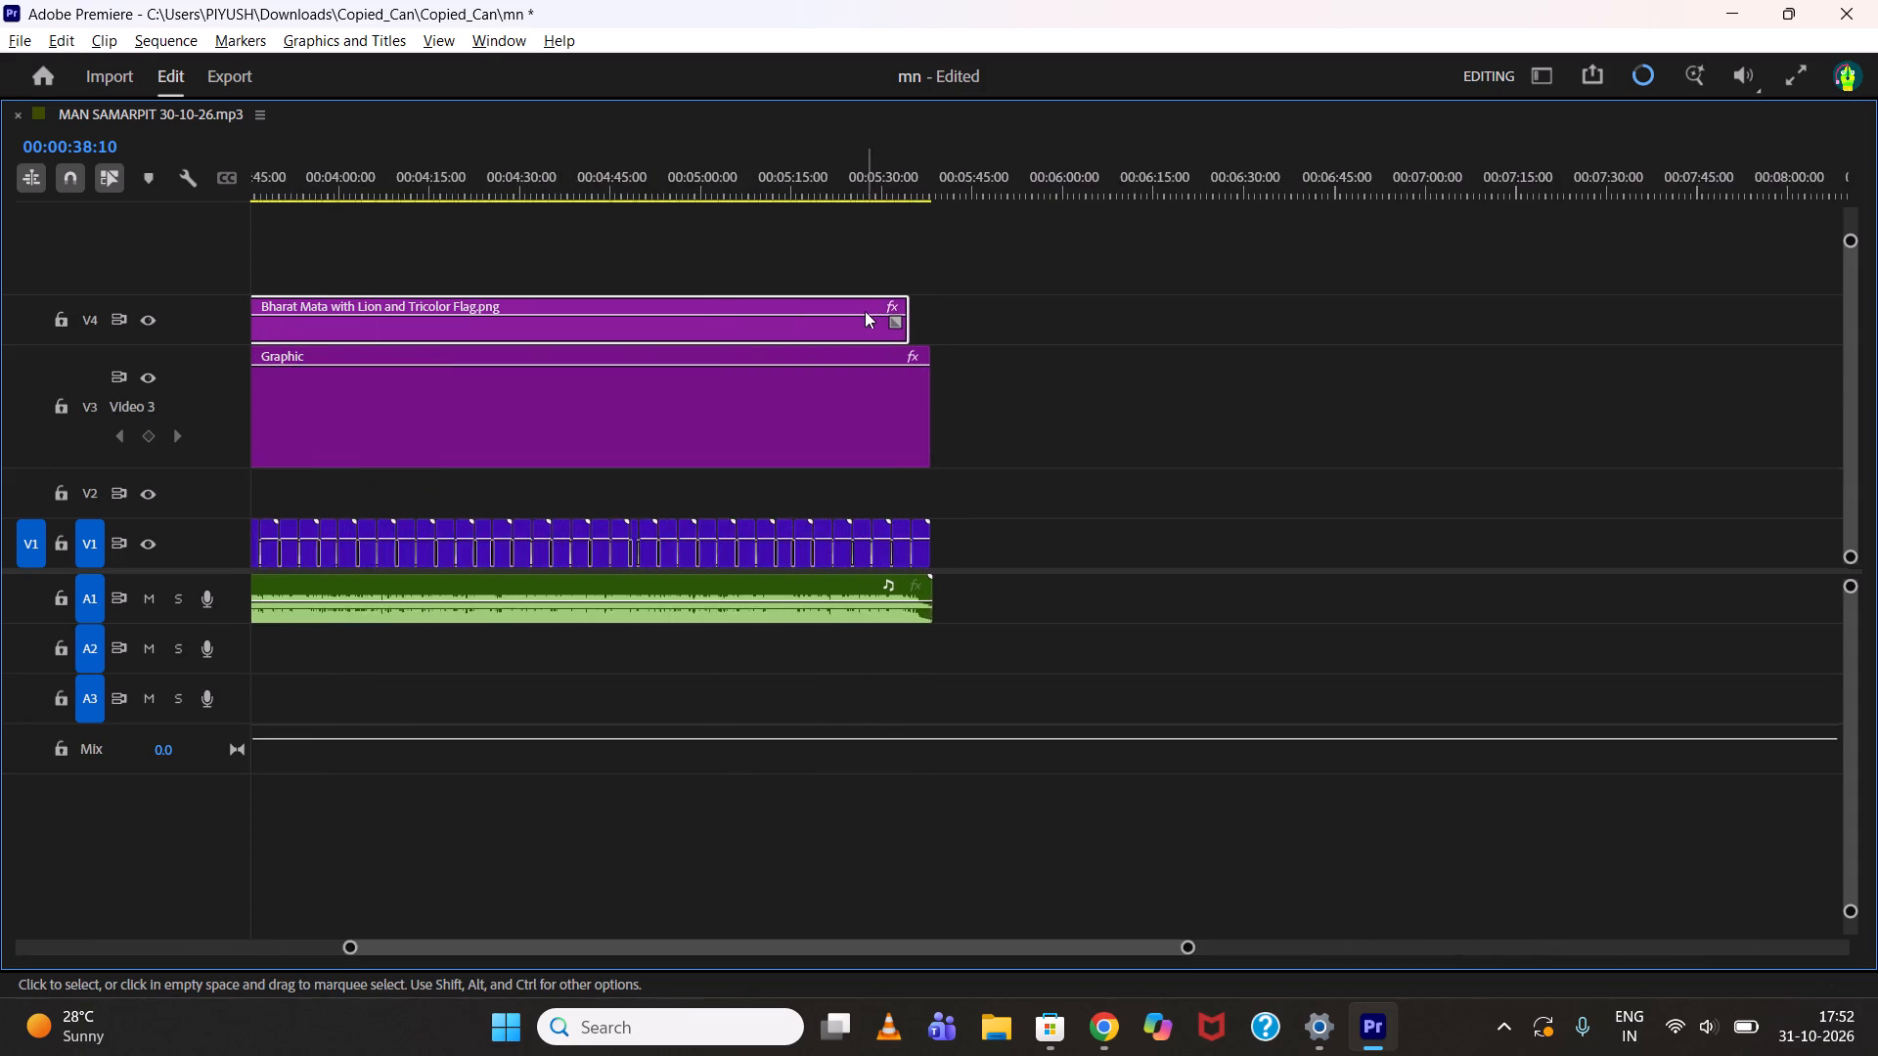
{"action": "scroll", "coordinate": [865, 311], "scroll_direction": "up", "scroll_amount": 3, "text": "alt"}
{"action": "left_click_drag", "start_coordinate": [935, 308], "coordinate": [971, 305]}
{"action": "left_click", "coordinate": [971, 311]}
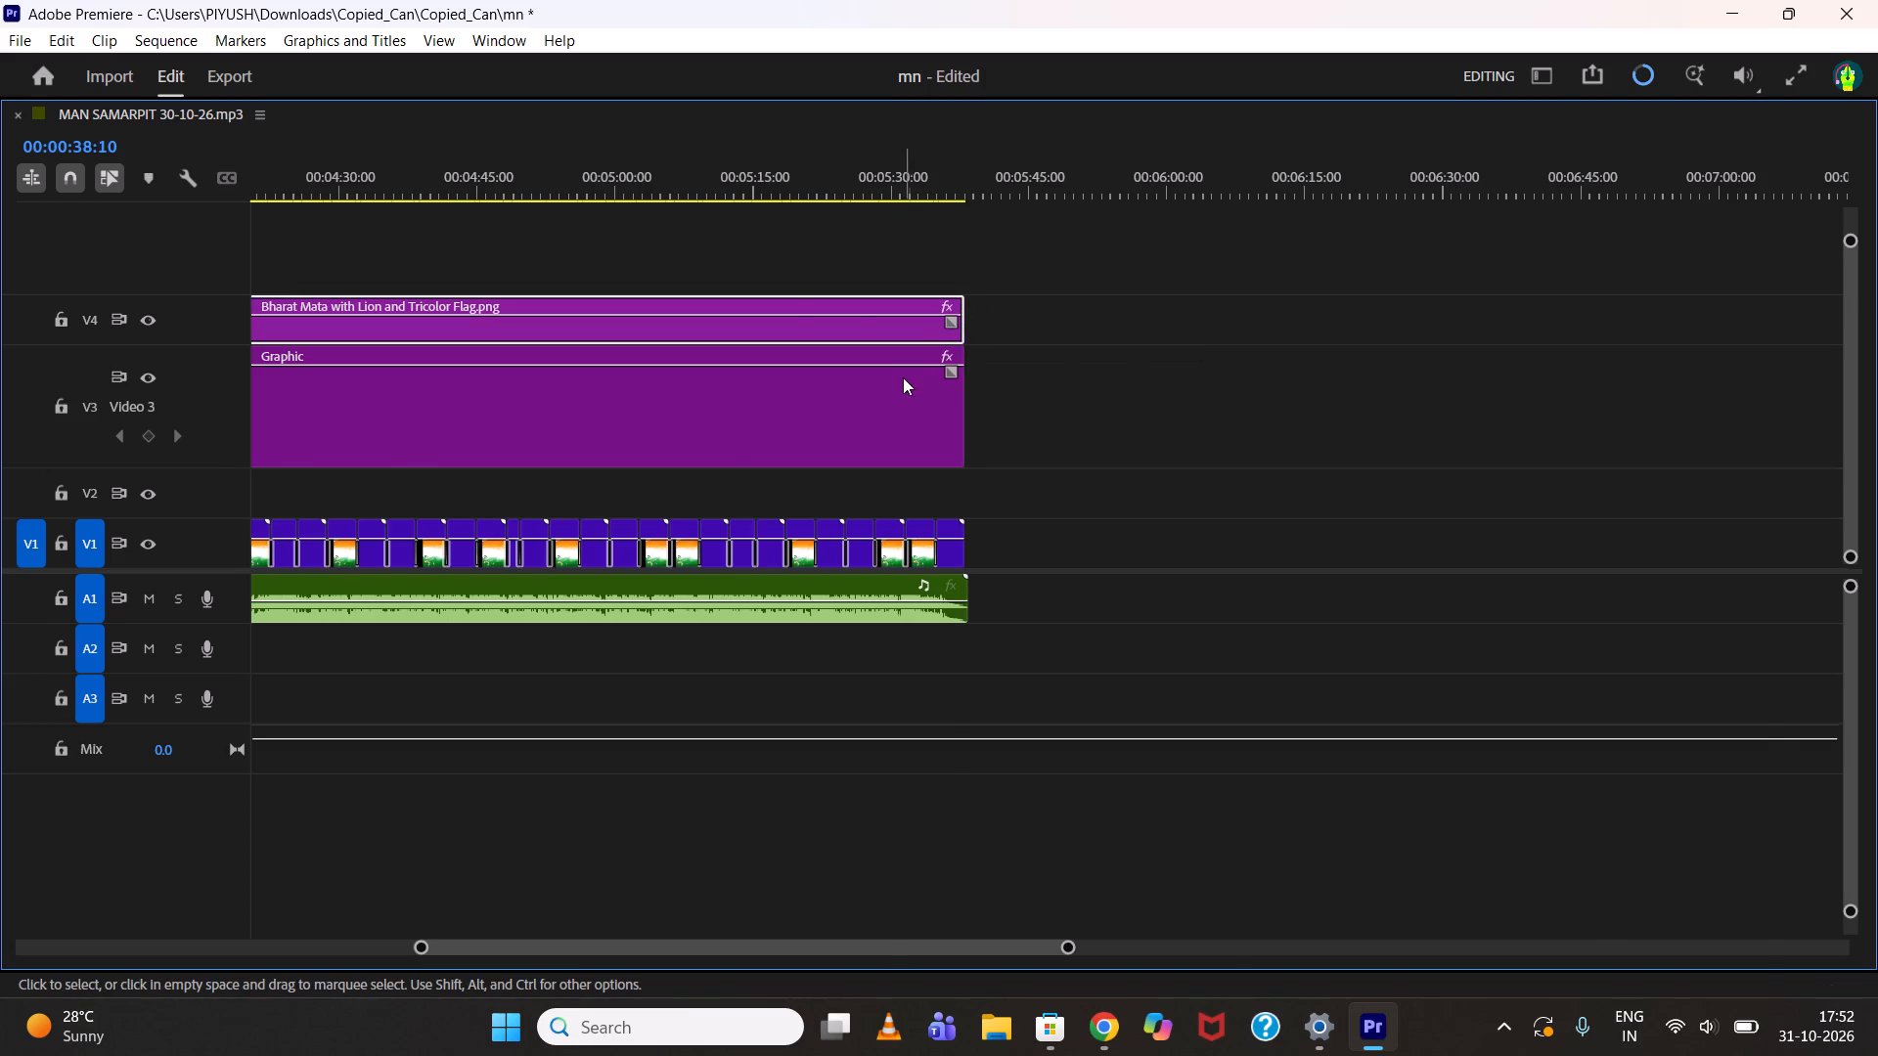
Select the circle graphic clip and set its horizontal Vector Motion position to 648 to align the glow behind the head.
{"action": "key", "text": "grave"}
{"action": "scroll", "coordinate": [810, 160], "scroll_direction": "up", "scroll_amount": 4}
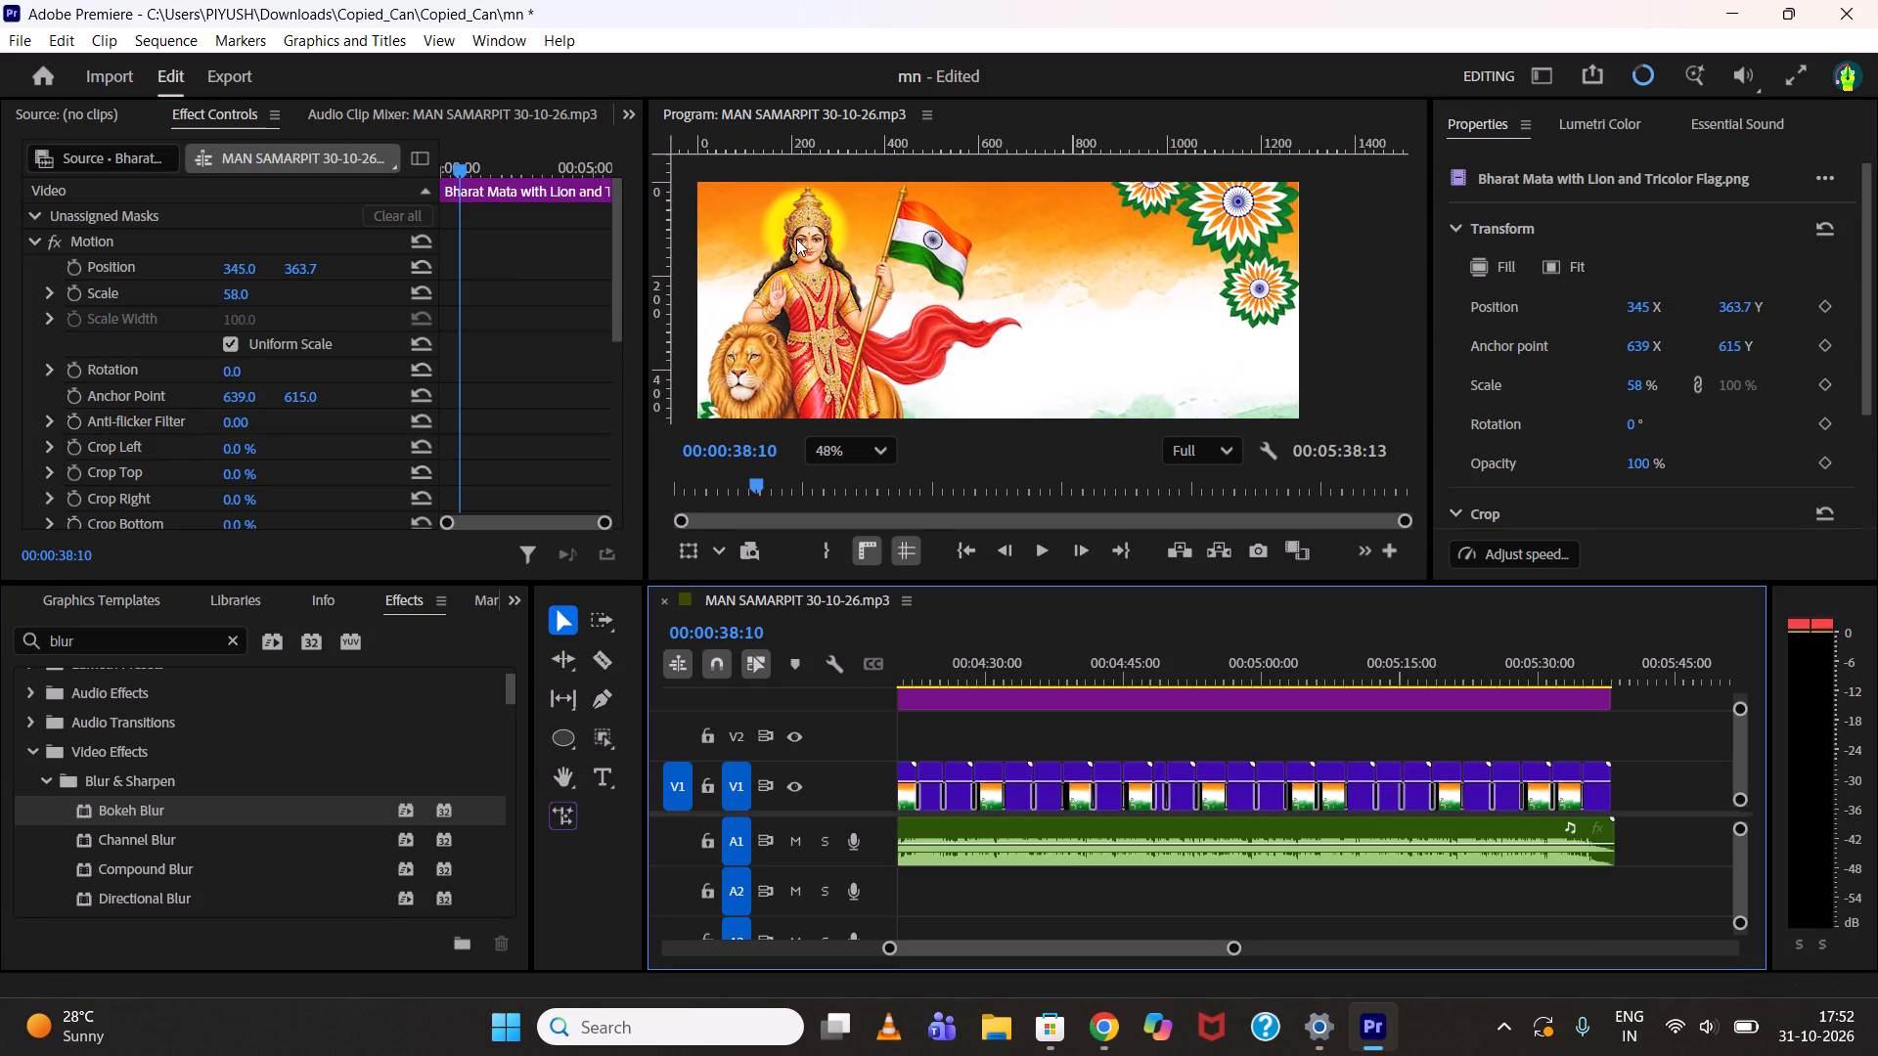
{"action": "scroll", "coordinate": [796, 239], "scroll_direction": "up", "scroll_amount": 4}
{"action": "left_click", "coordinate": [913, 705]}
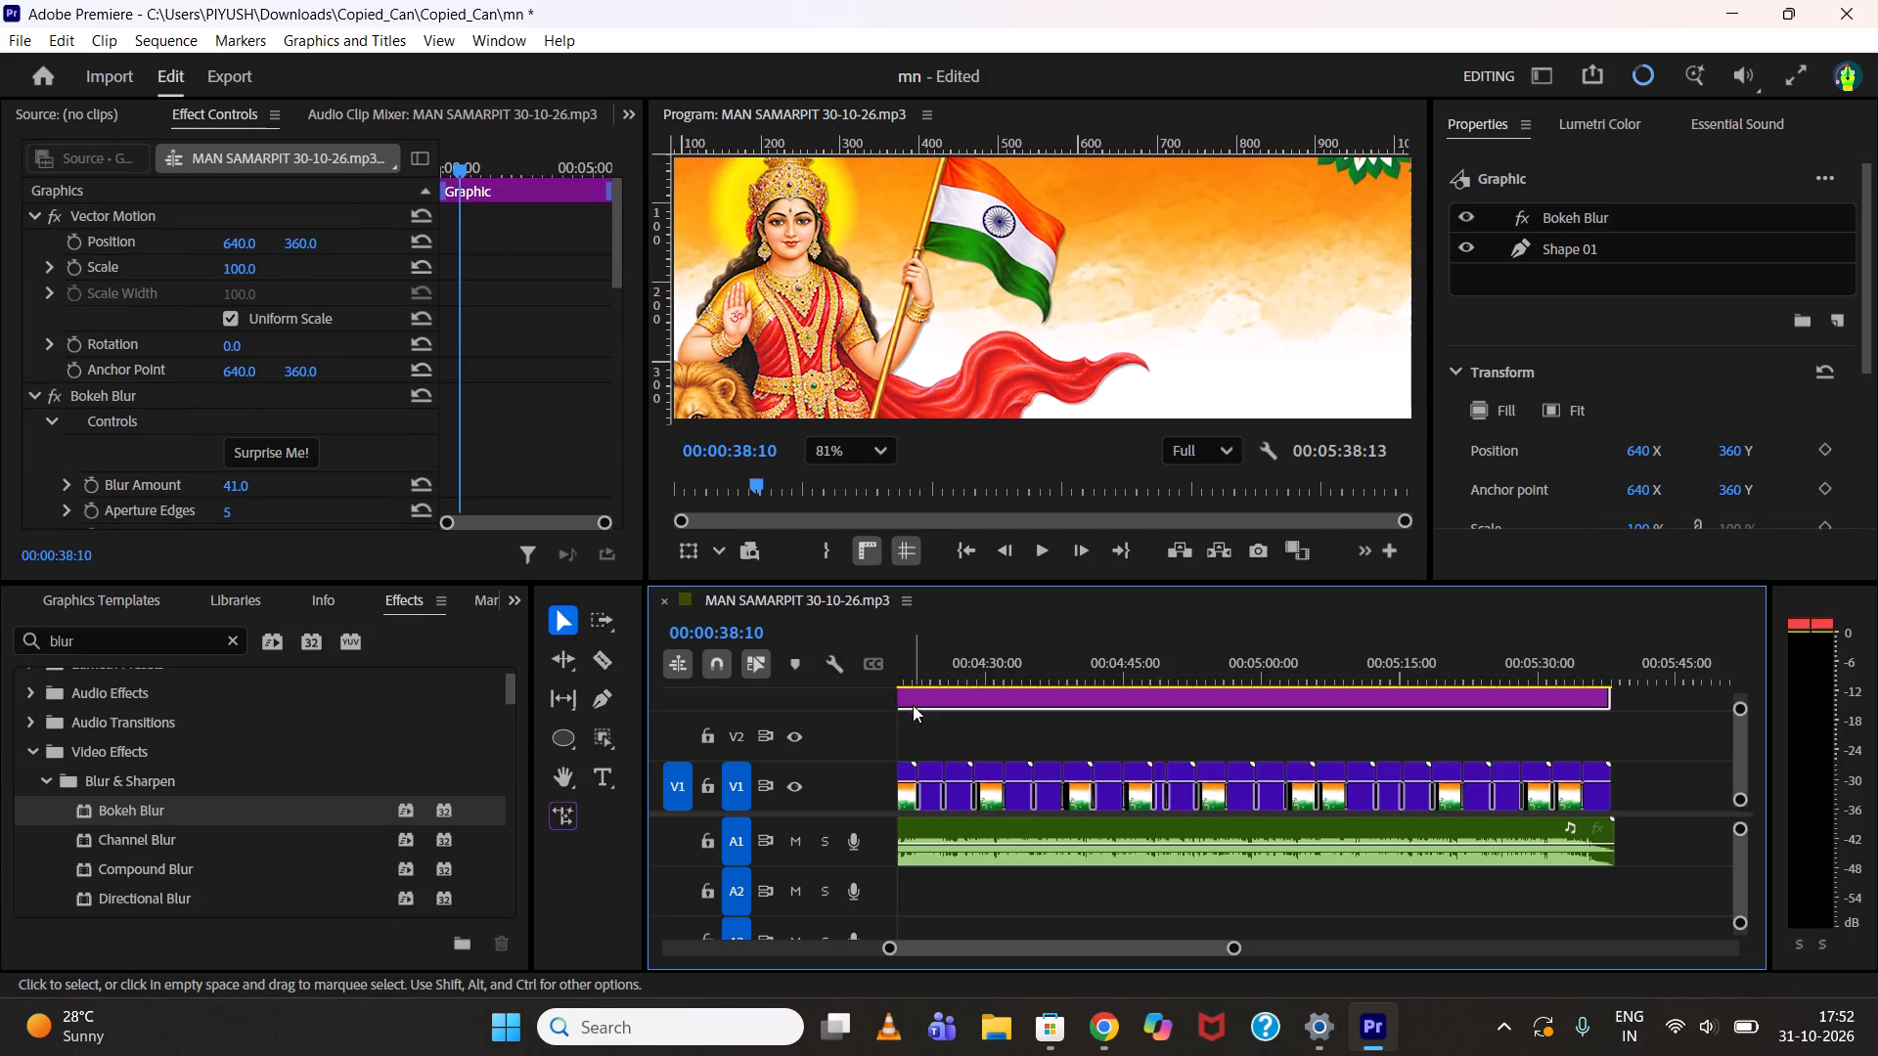
{"action": "scroll", "coordinate": [1322, 755], "scroll_direction": "up", "scroll_amount": 11}
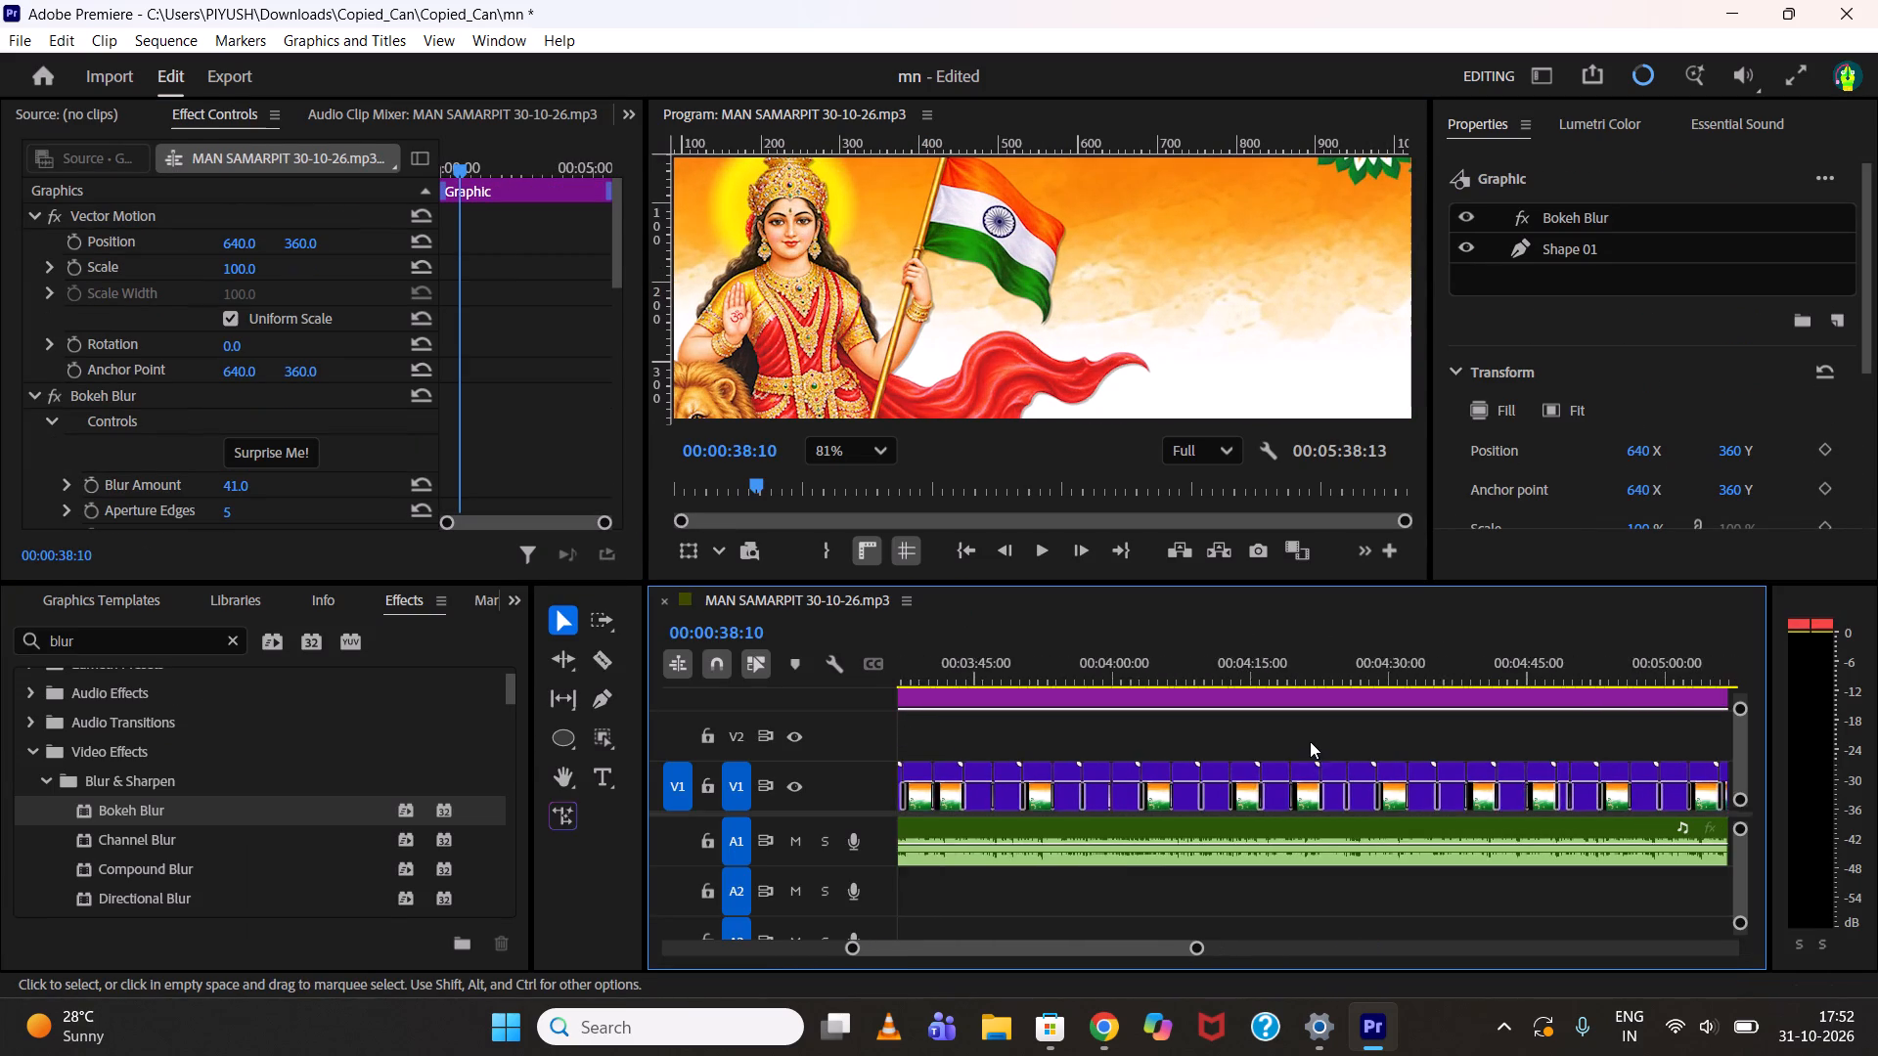
{"action": "scroll", "coordinate": [1310, 741], "scroll_direction": "up", "scroll_amount": 20}
{"action": "scroll", "coordinate": [1310, 741], "scroll_direction": "up", "scroll_amount": 17}
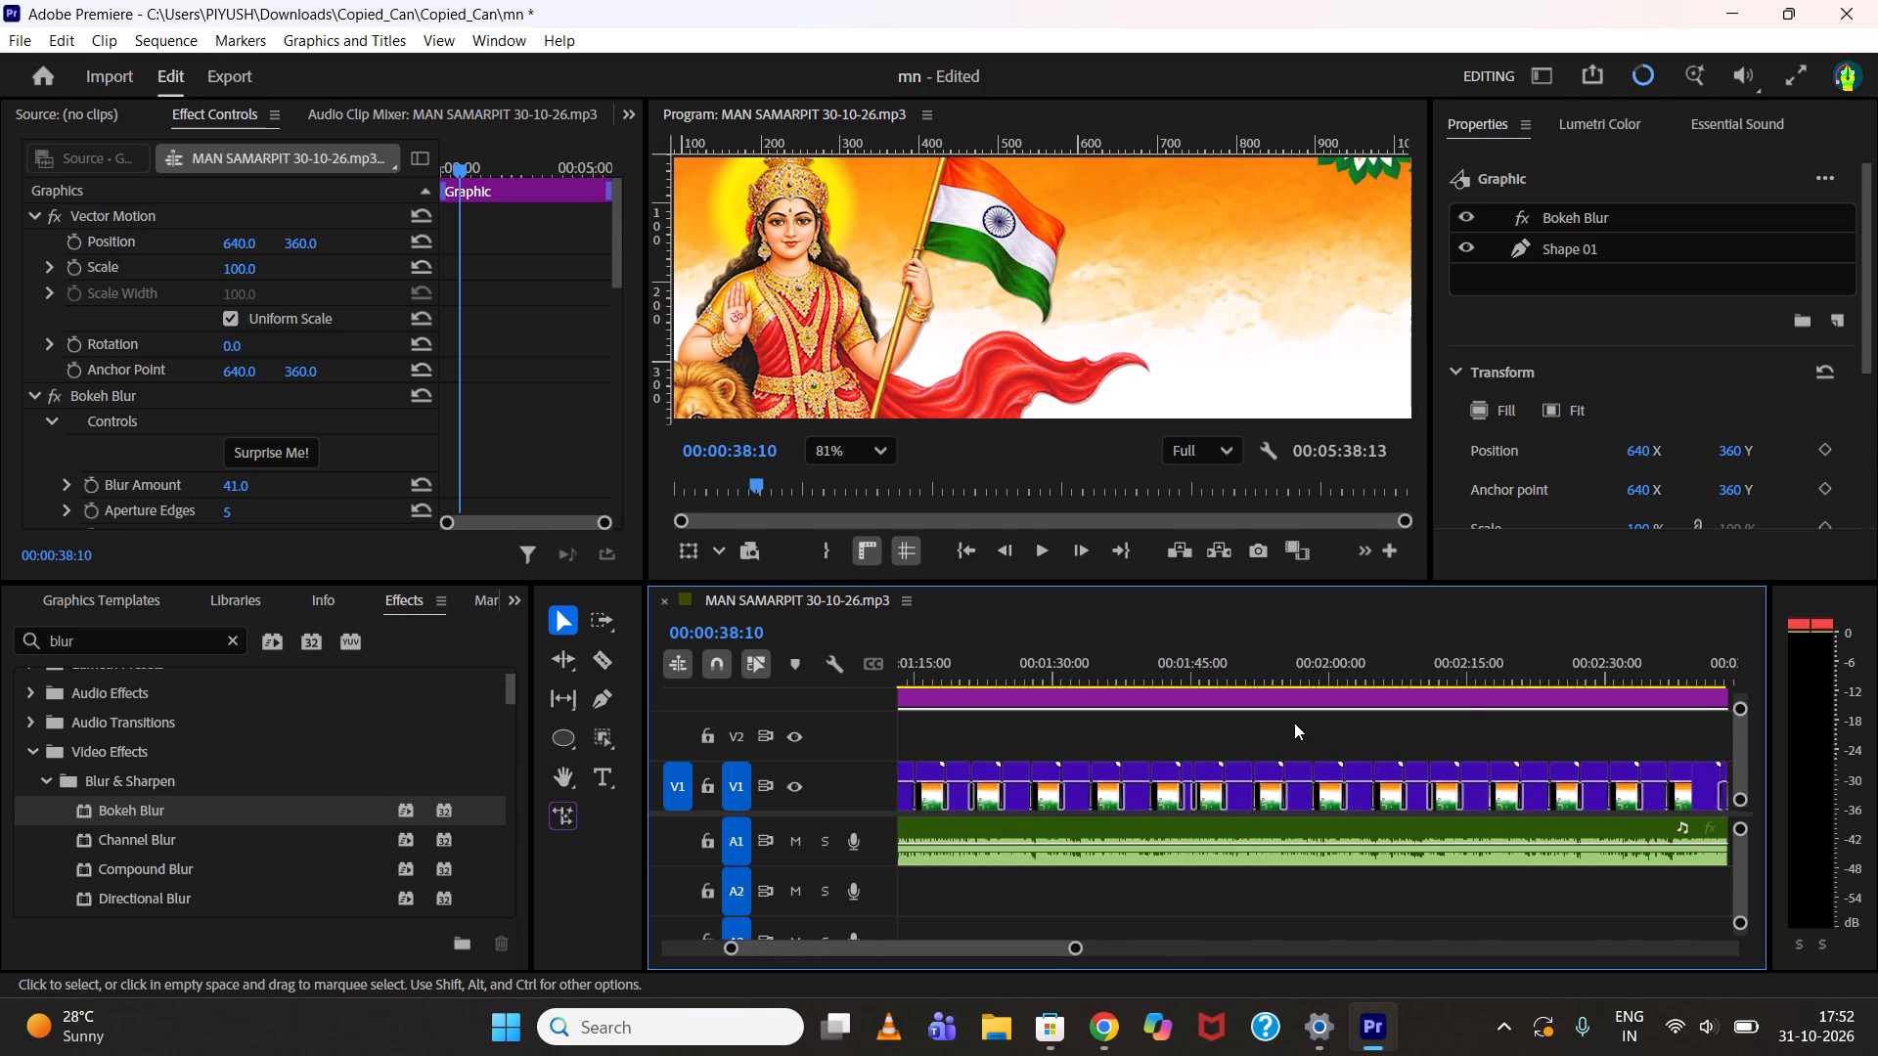
{"action": "left_click", "coordinate": [1744, 727]}
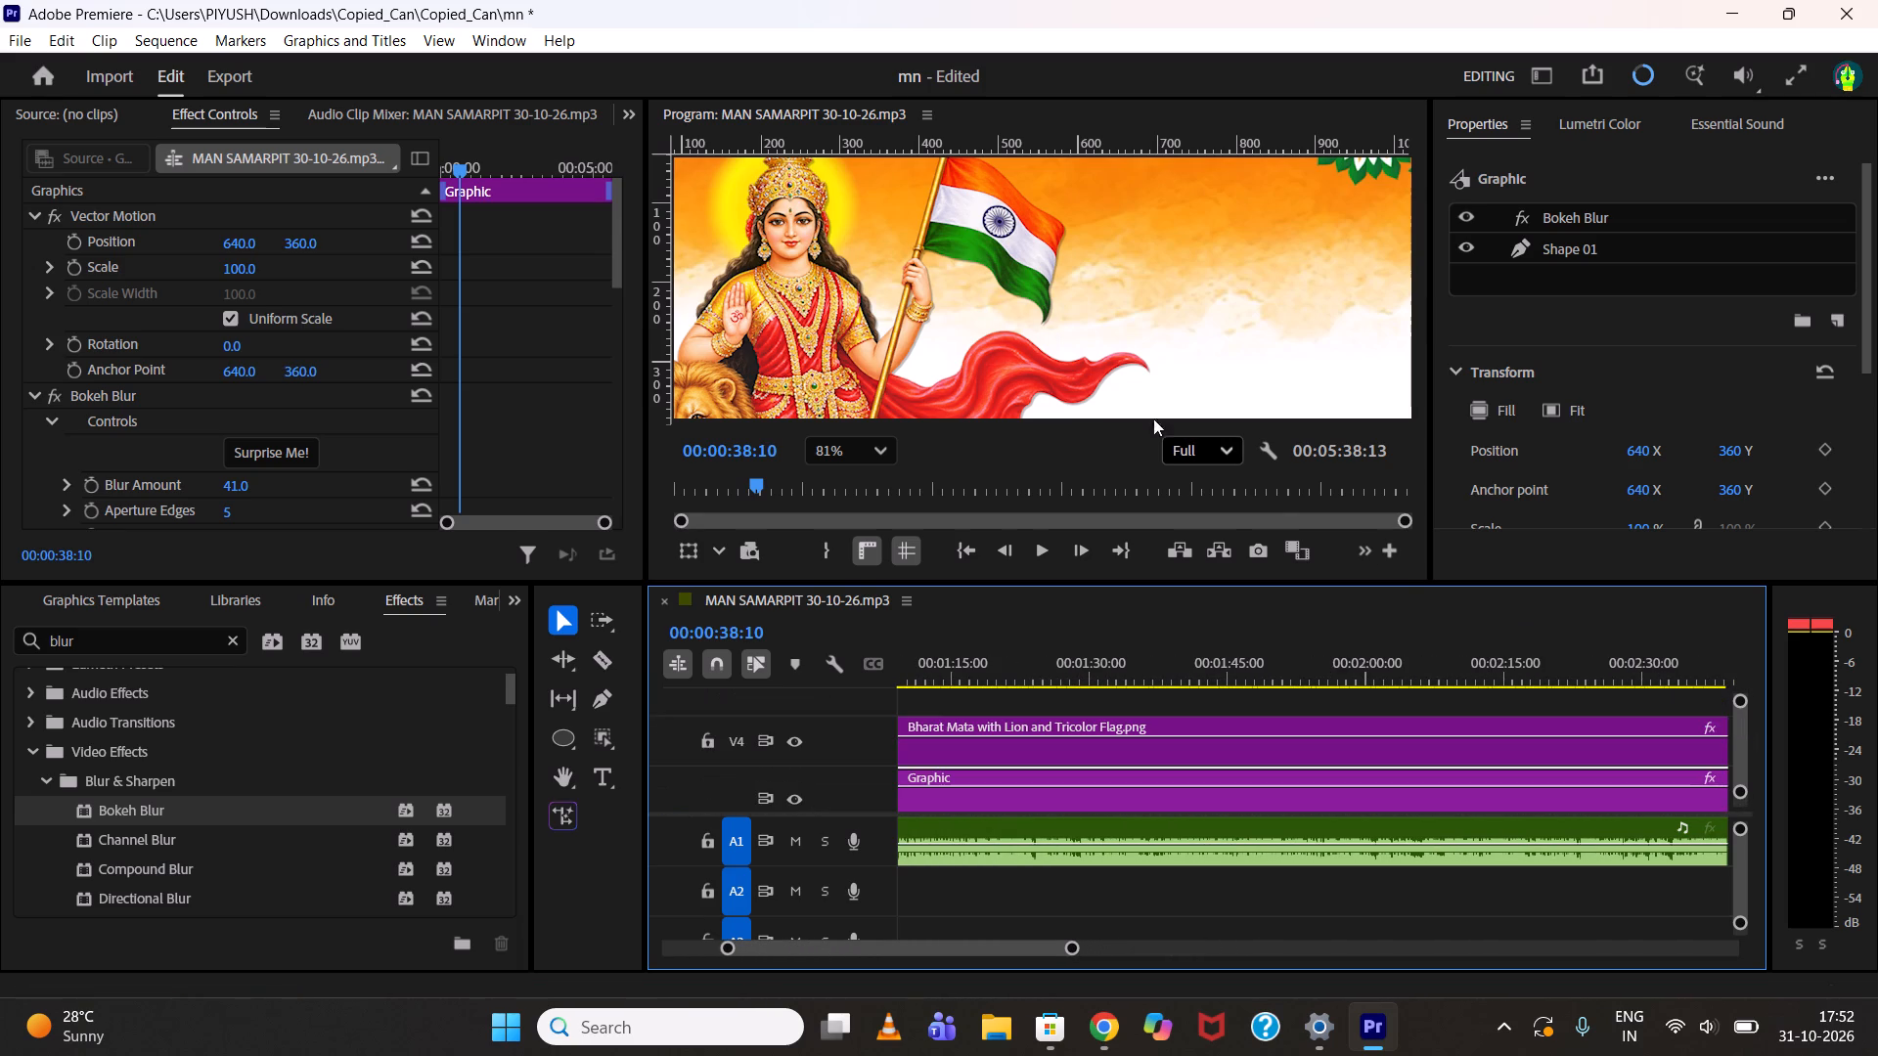
{"action": "left_click", "coordinate": [1008, 796]}
{"action": "left_click", "coordinate": [931, 792]}
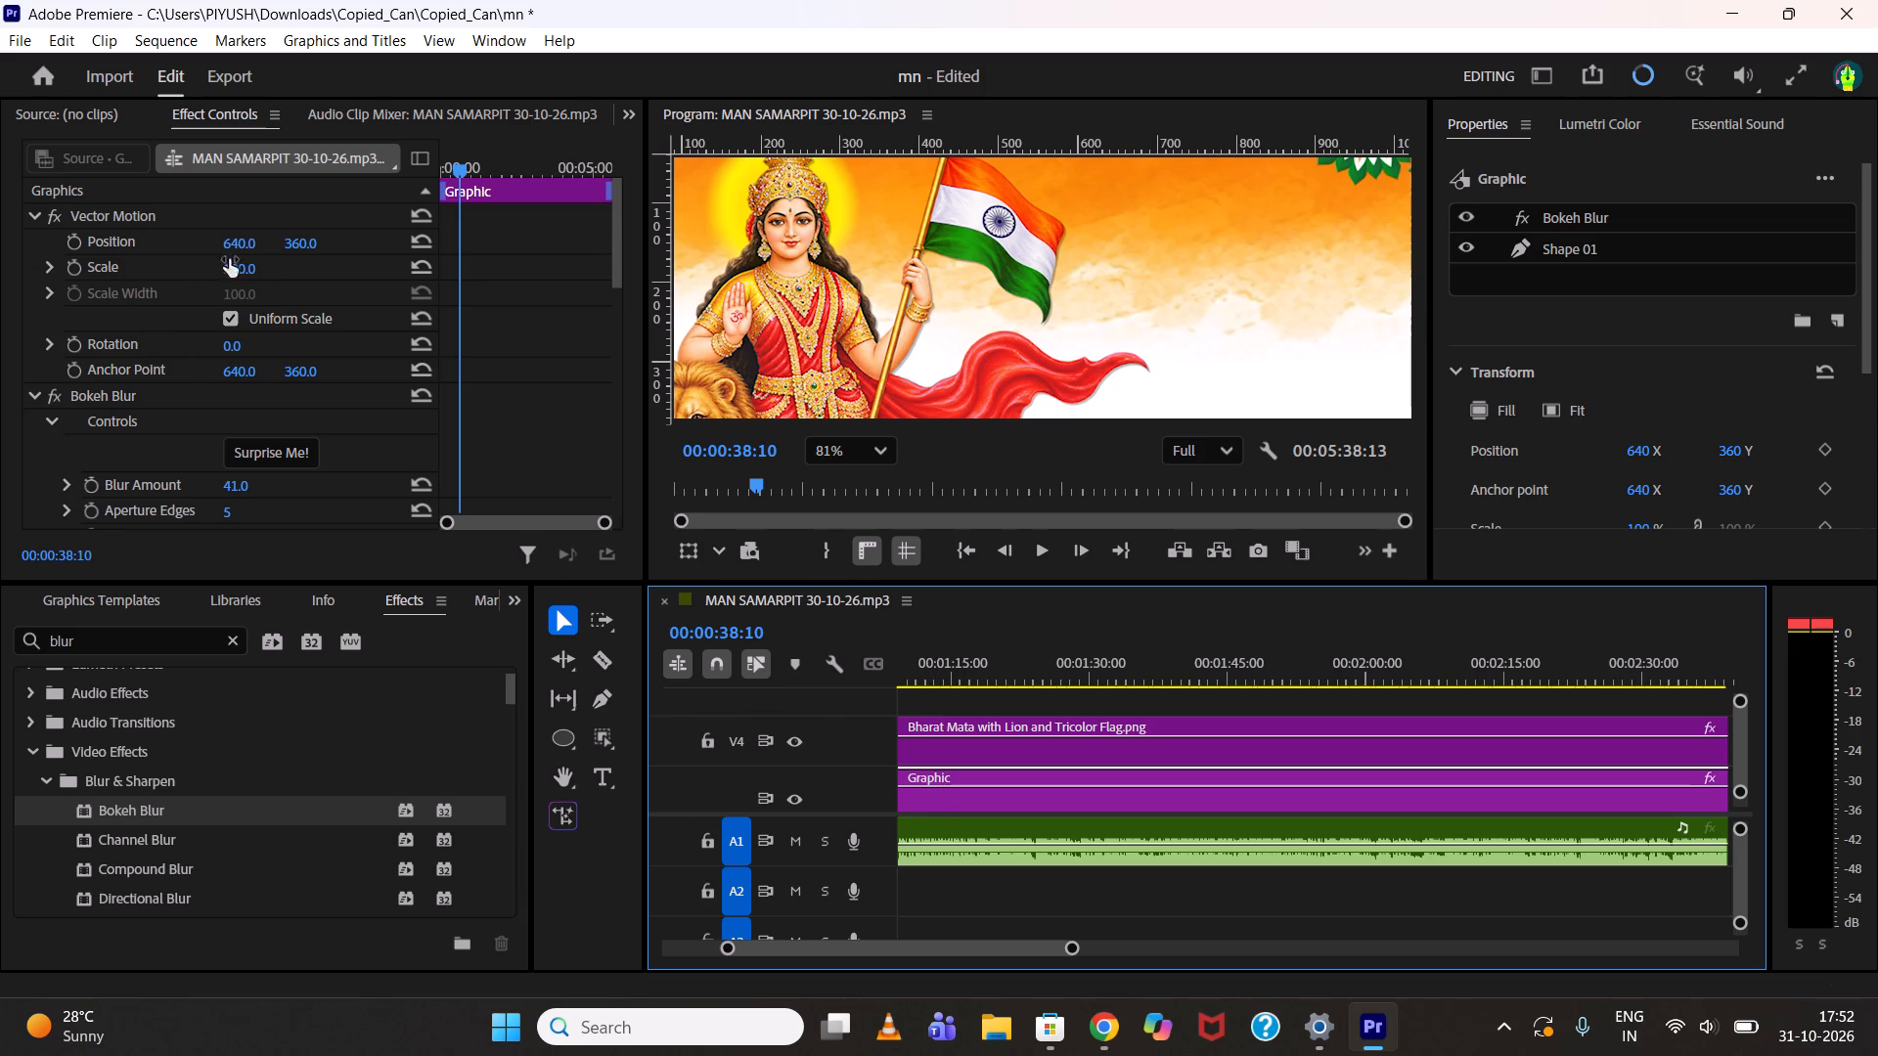
{"action": "left_click_drag", "start_coordinate": [237, 241], "coordinate": [351, 255]}
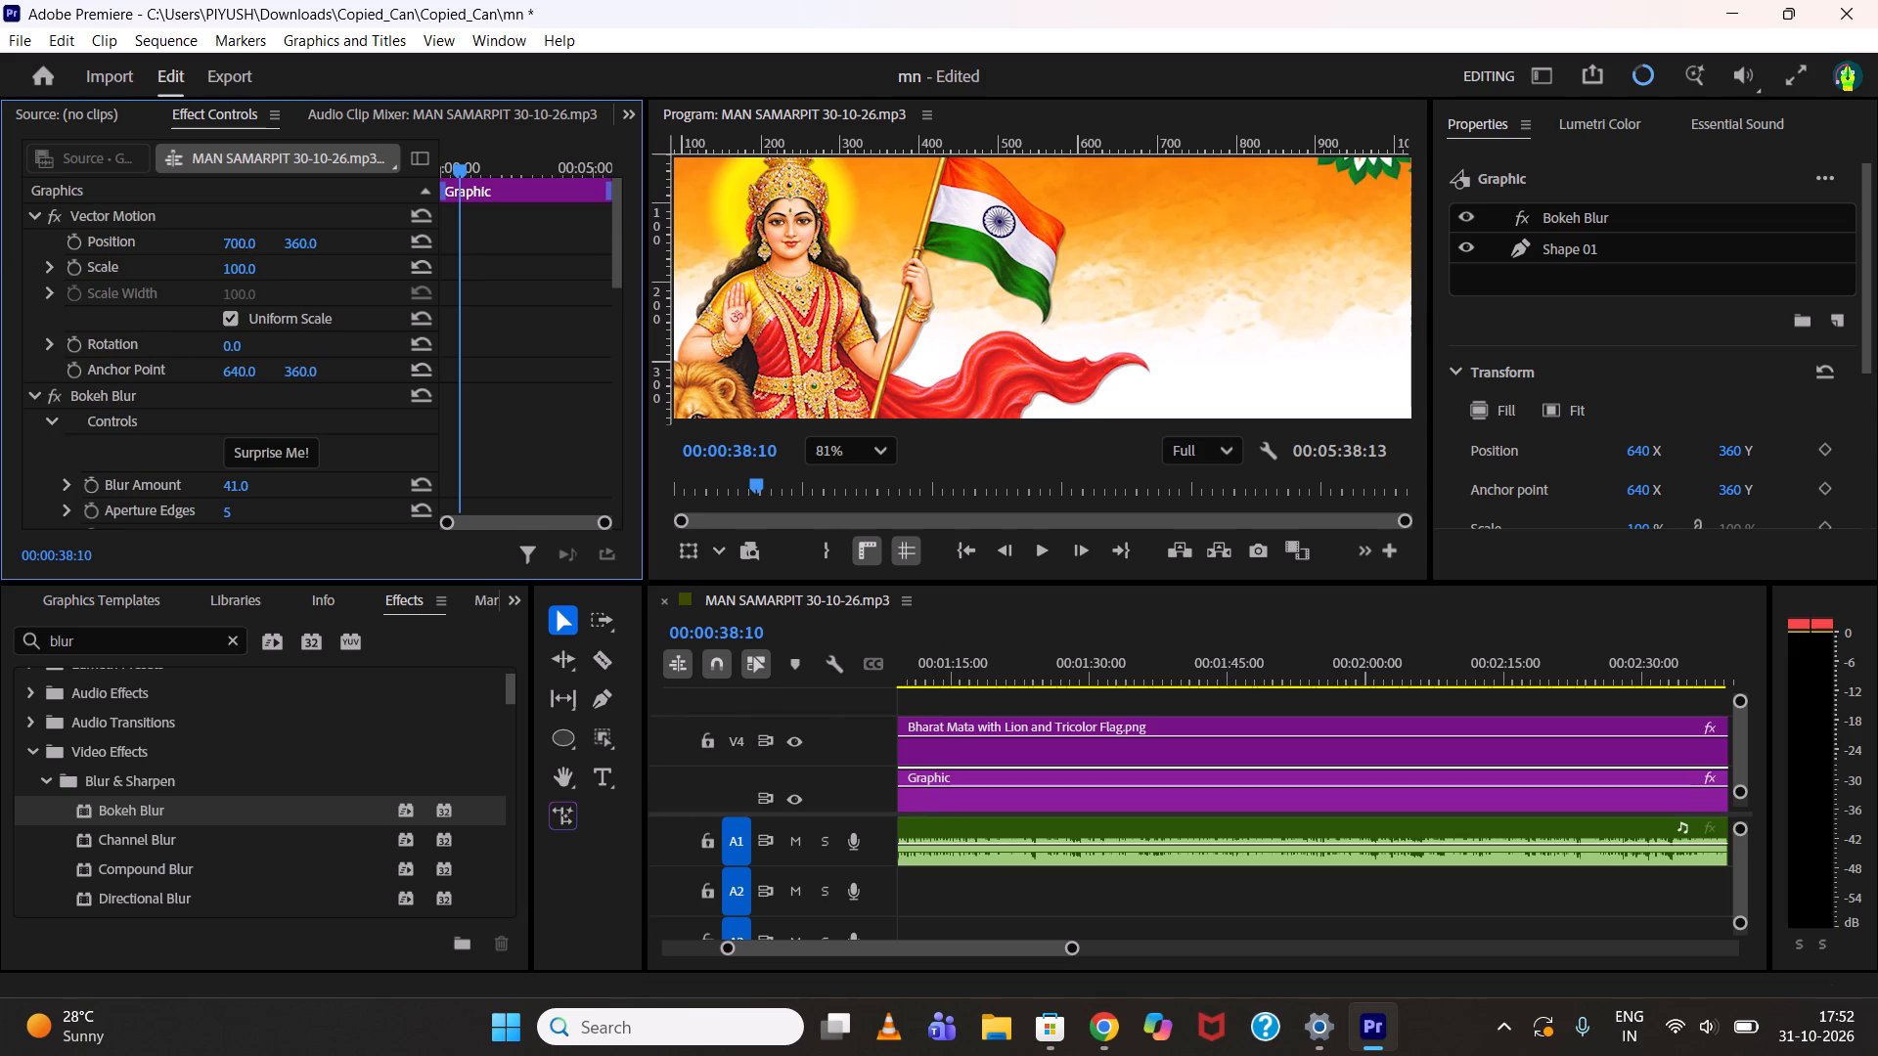
{"action": "left_click_drag", "start_coordinate": [351, 255], "coordinate": [358, 258]}
{"action": "key", "text": "ctrl+z"}
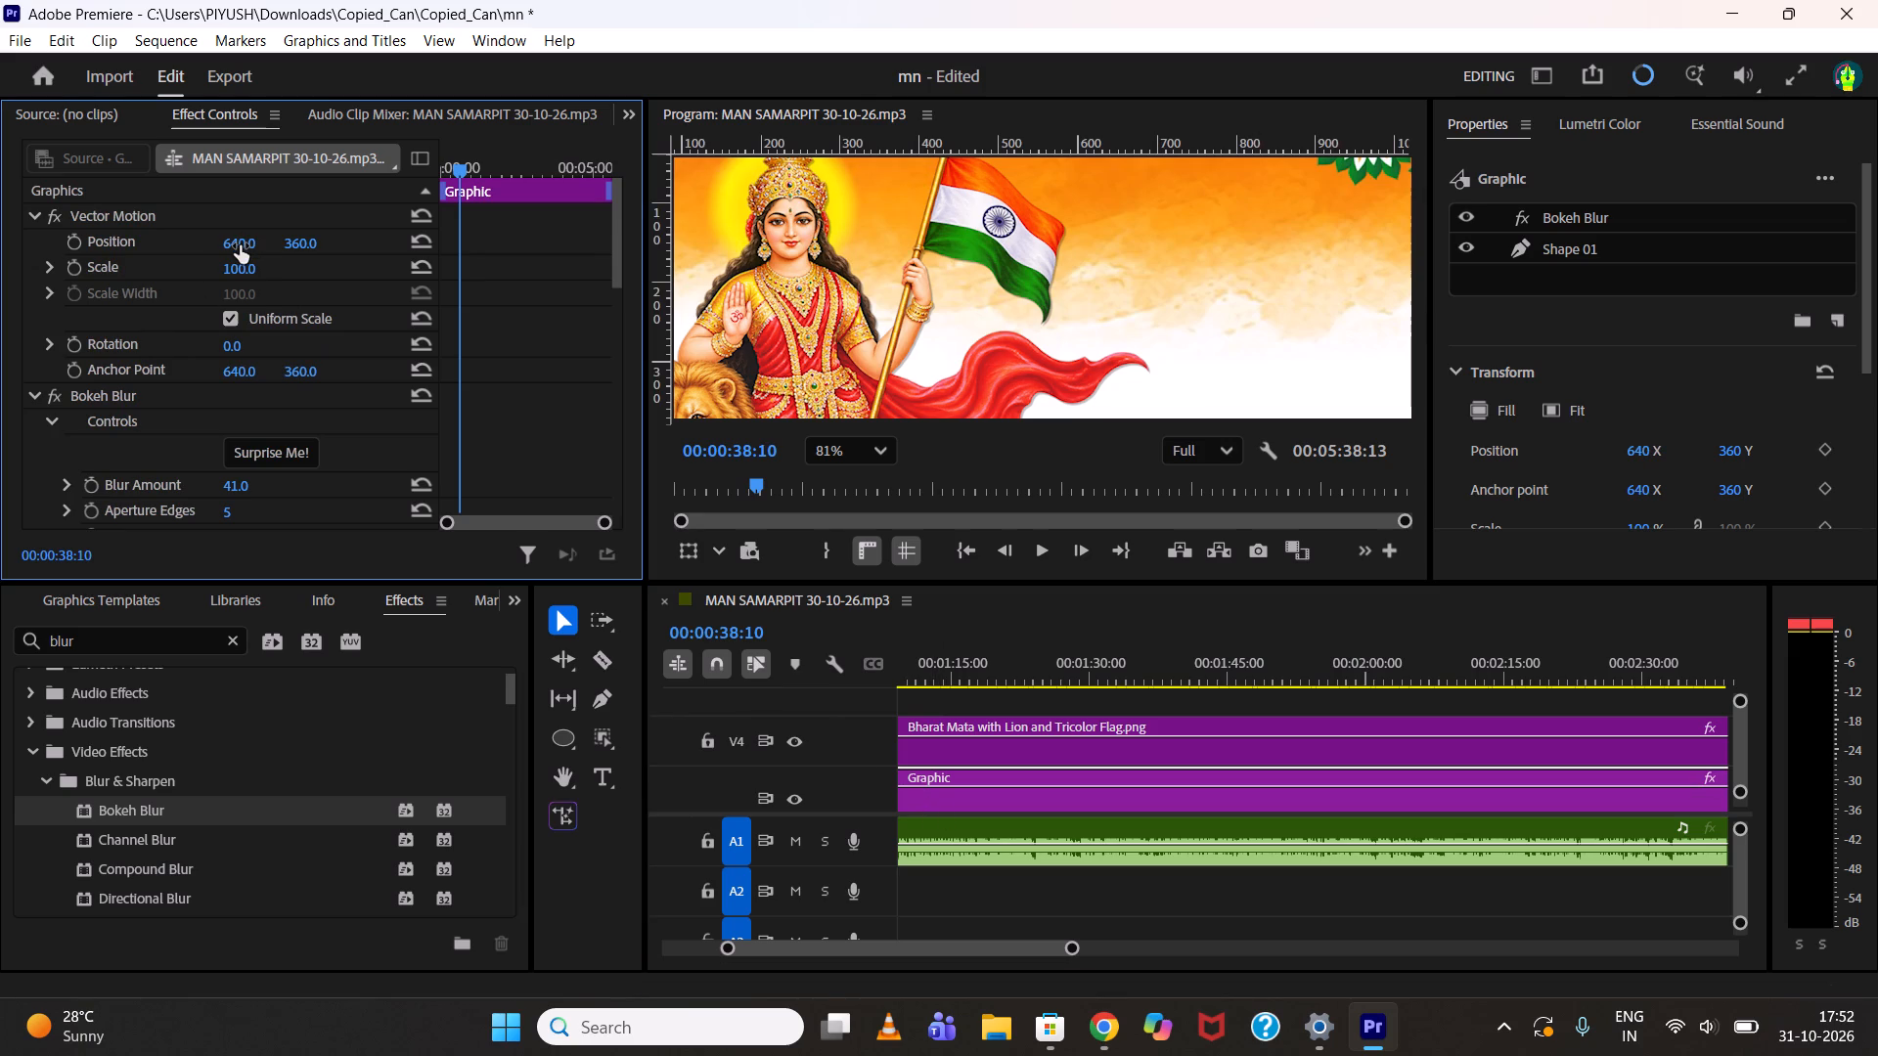
{"action": "left_click_drag", "start_coordinate": [240, 245], "coordinate": [255, 244]}
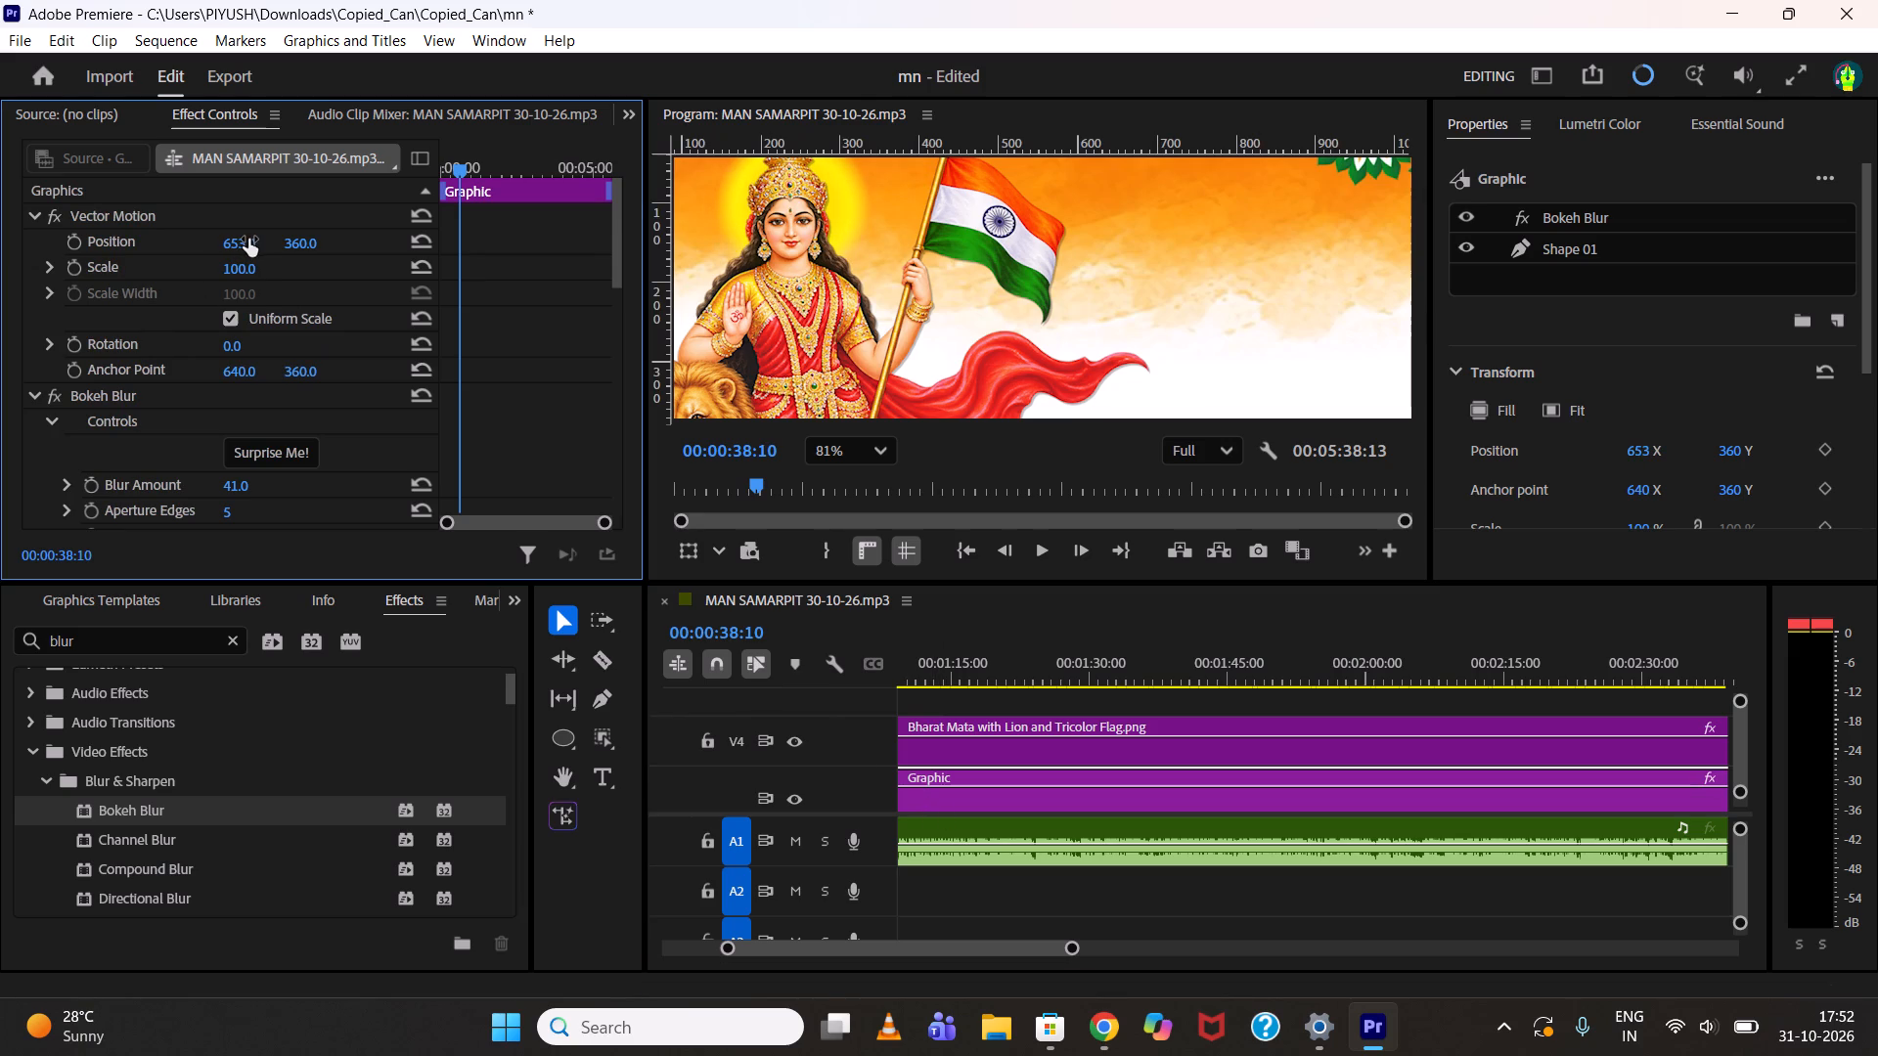
{"action": "left_click_drag", "start_coordinate": [244, 241], "coordinate": [231, 241]}
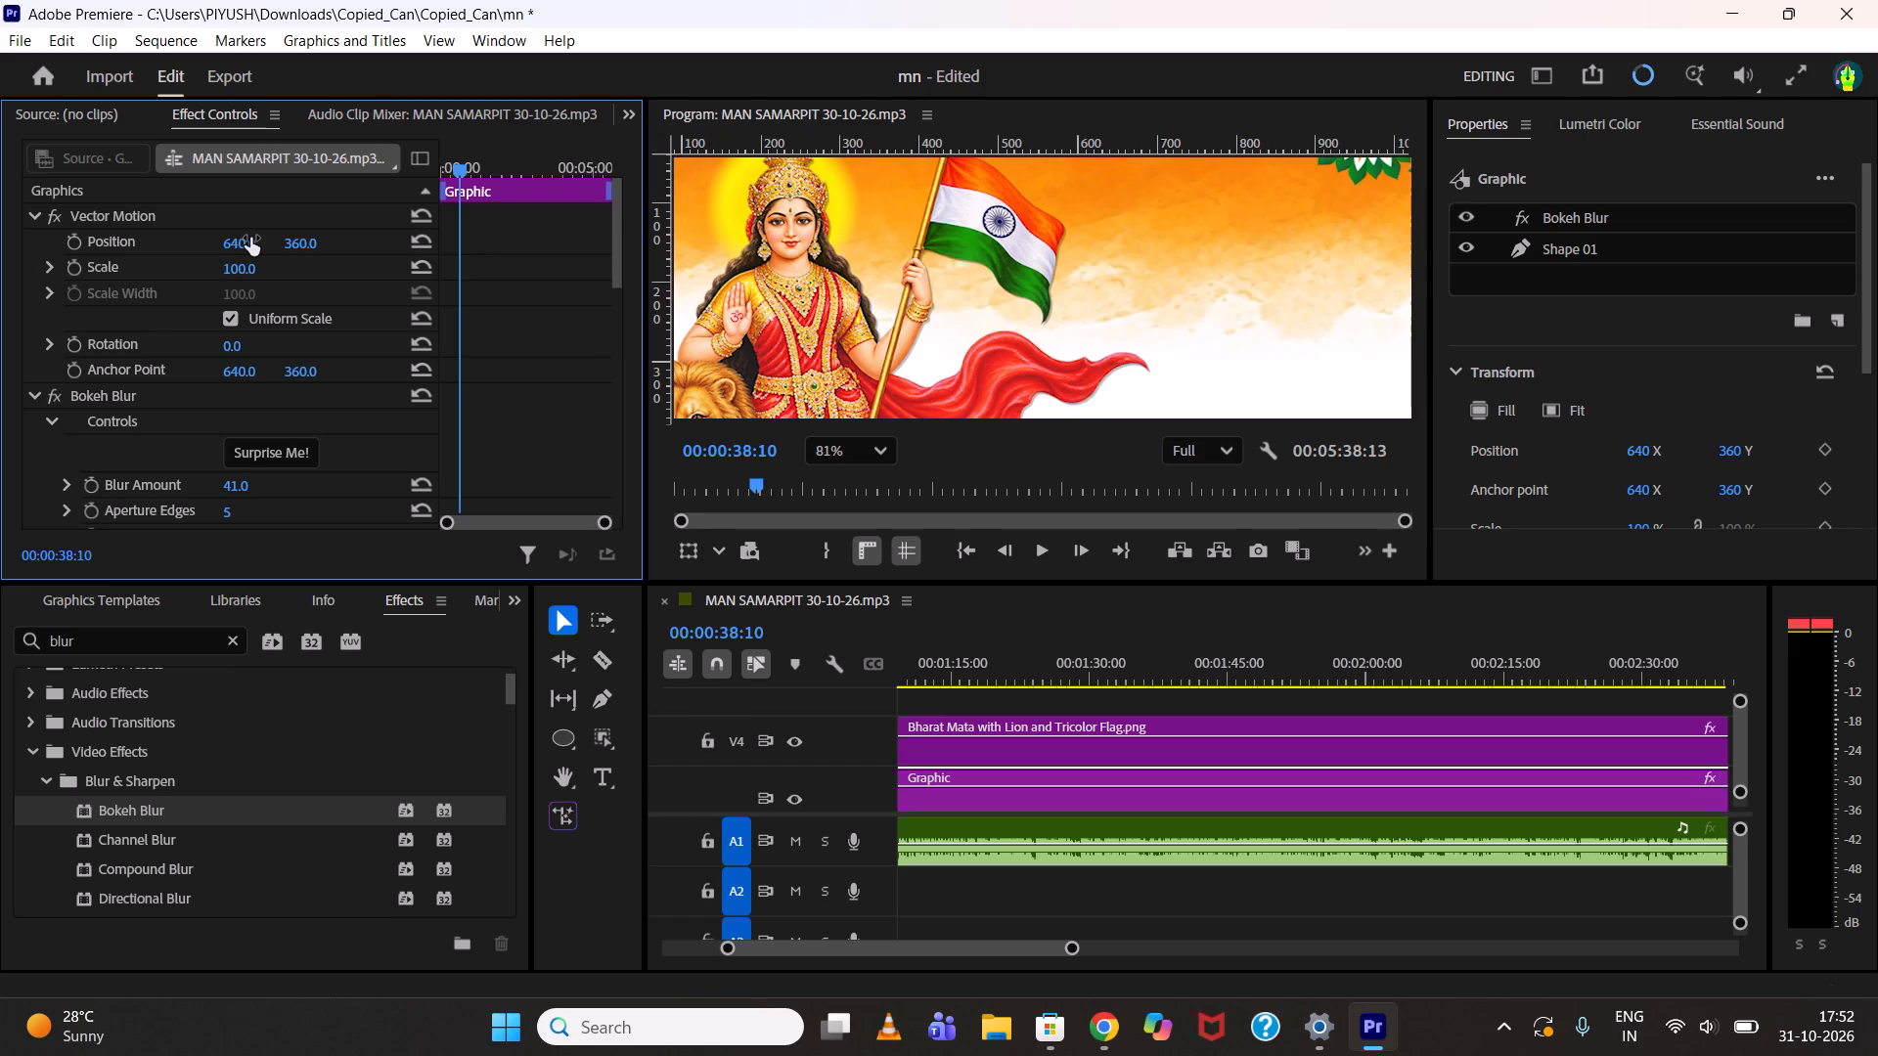
{"action": "left_click_drag", "start_coordinate": [230, 242], "coordinate": [239, 242]}
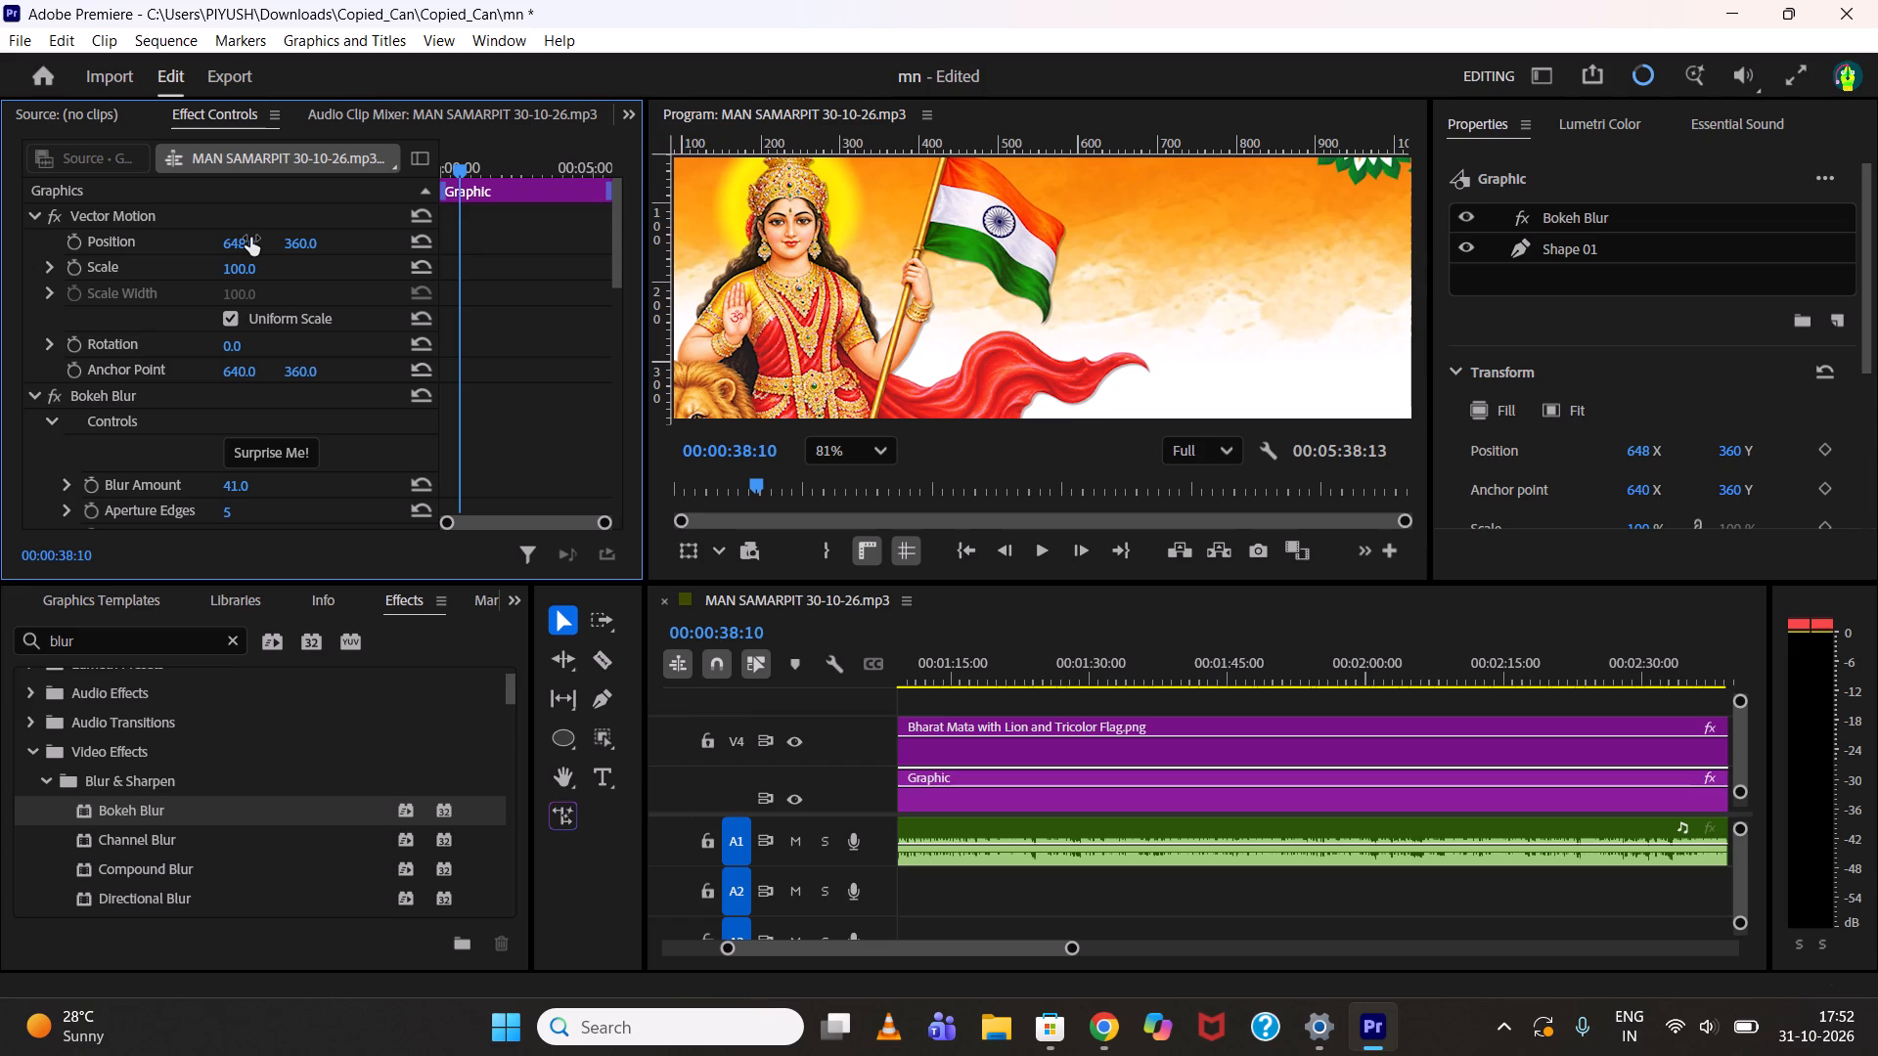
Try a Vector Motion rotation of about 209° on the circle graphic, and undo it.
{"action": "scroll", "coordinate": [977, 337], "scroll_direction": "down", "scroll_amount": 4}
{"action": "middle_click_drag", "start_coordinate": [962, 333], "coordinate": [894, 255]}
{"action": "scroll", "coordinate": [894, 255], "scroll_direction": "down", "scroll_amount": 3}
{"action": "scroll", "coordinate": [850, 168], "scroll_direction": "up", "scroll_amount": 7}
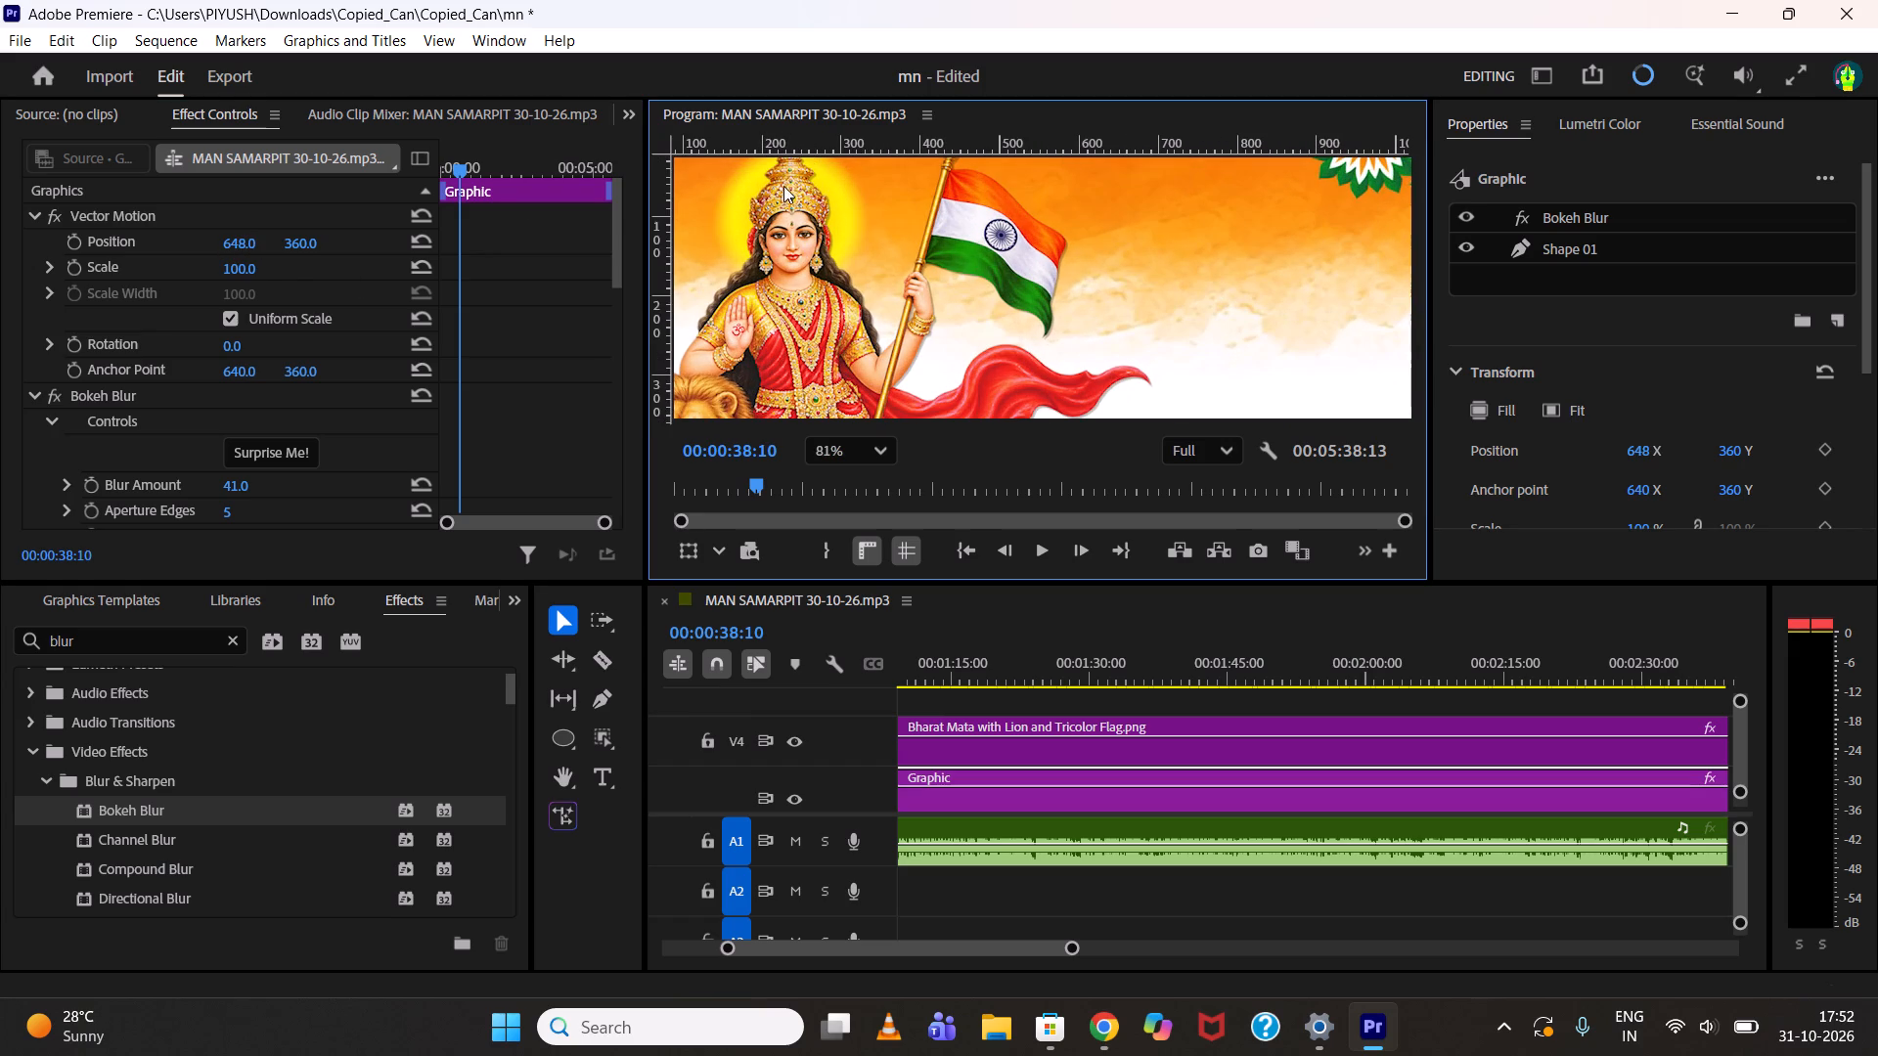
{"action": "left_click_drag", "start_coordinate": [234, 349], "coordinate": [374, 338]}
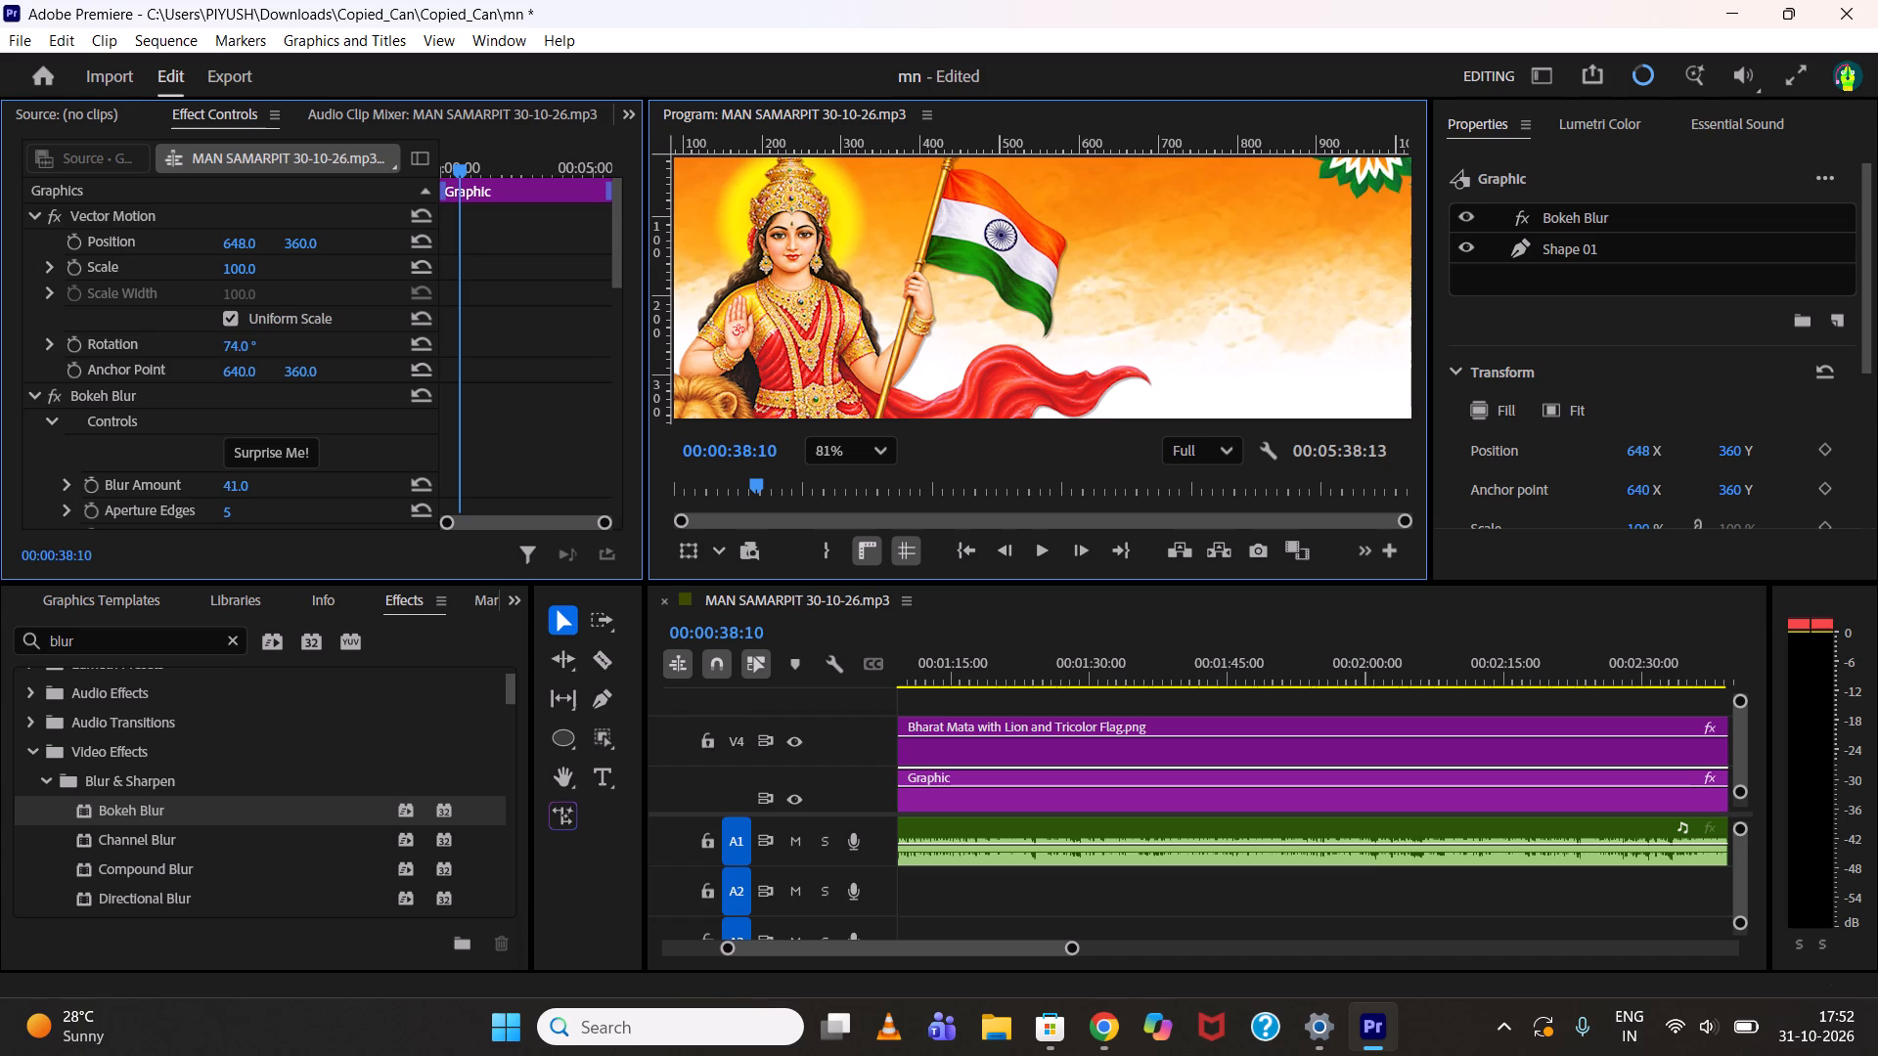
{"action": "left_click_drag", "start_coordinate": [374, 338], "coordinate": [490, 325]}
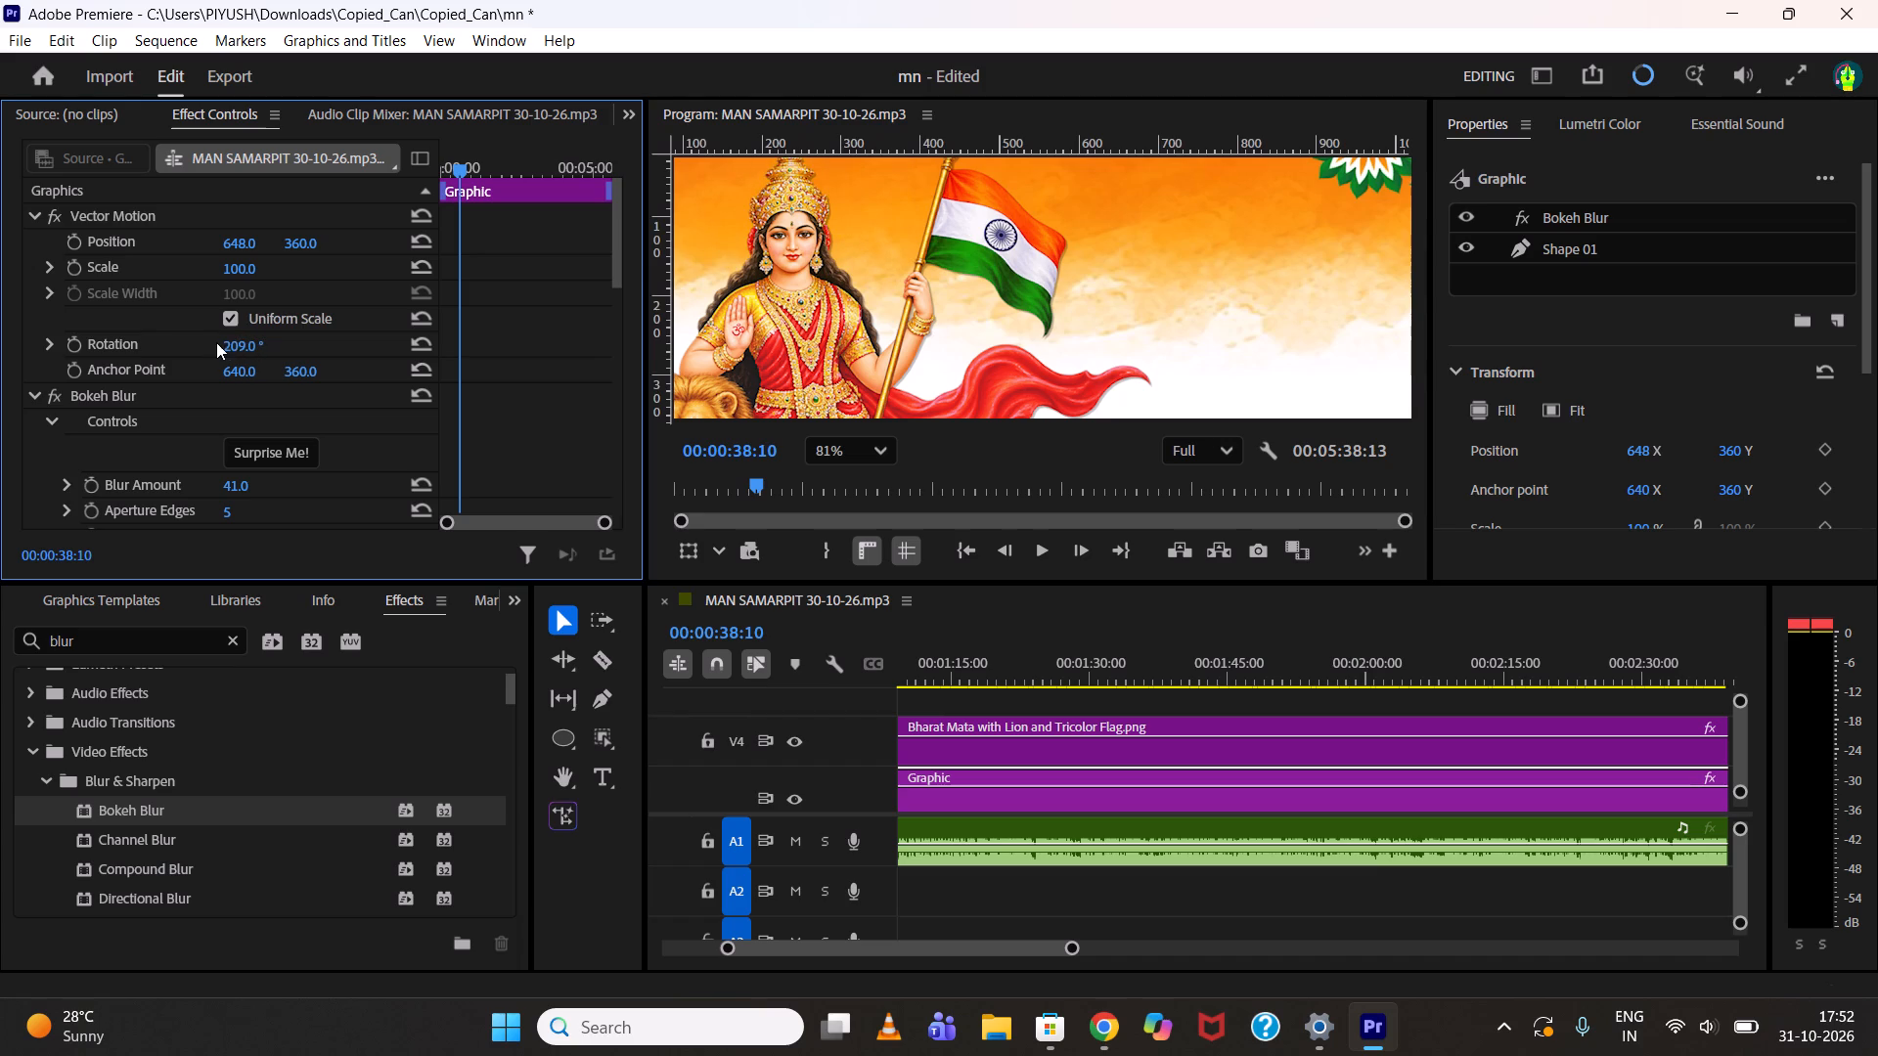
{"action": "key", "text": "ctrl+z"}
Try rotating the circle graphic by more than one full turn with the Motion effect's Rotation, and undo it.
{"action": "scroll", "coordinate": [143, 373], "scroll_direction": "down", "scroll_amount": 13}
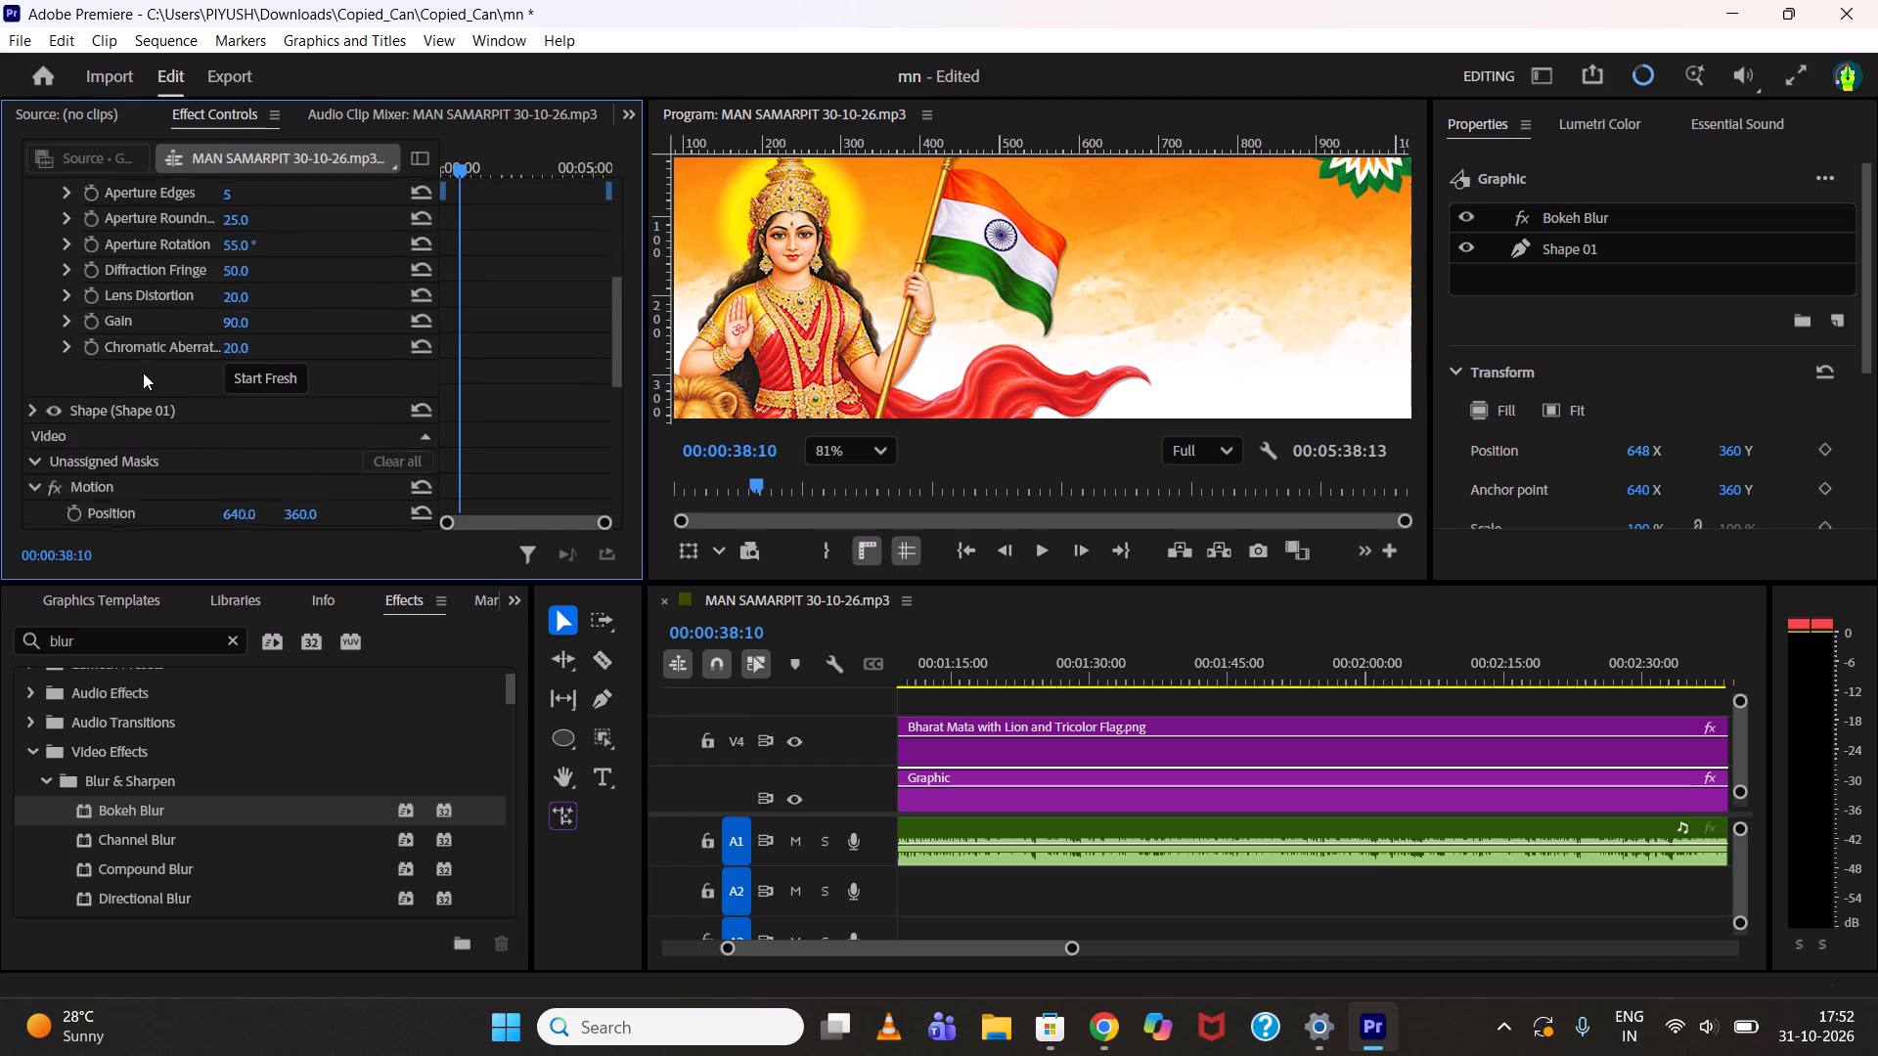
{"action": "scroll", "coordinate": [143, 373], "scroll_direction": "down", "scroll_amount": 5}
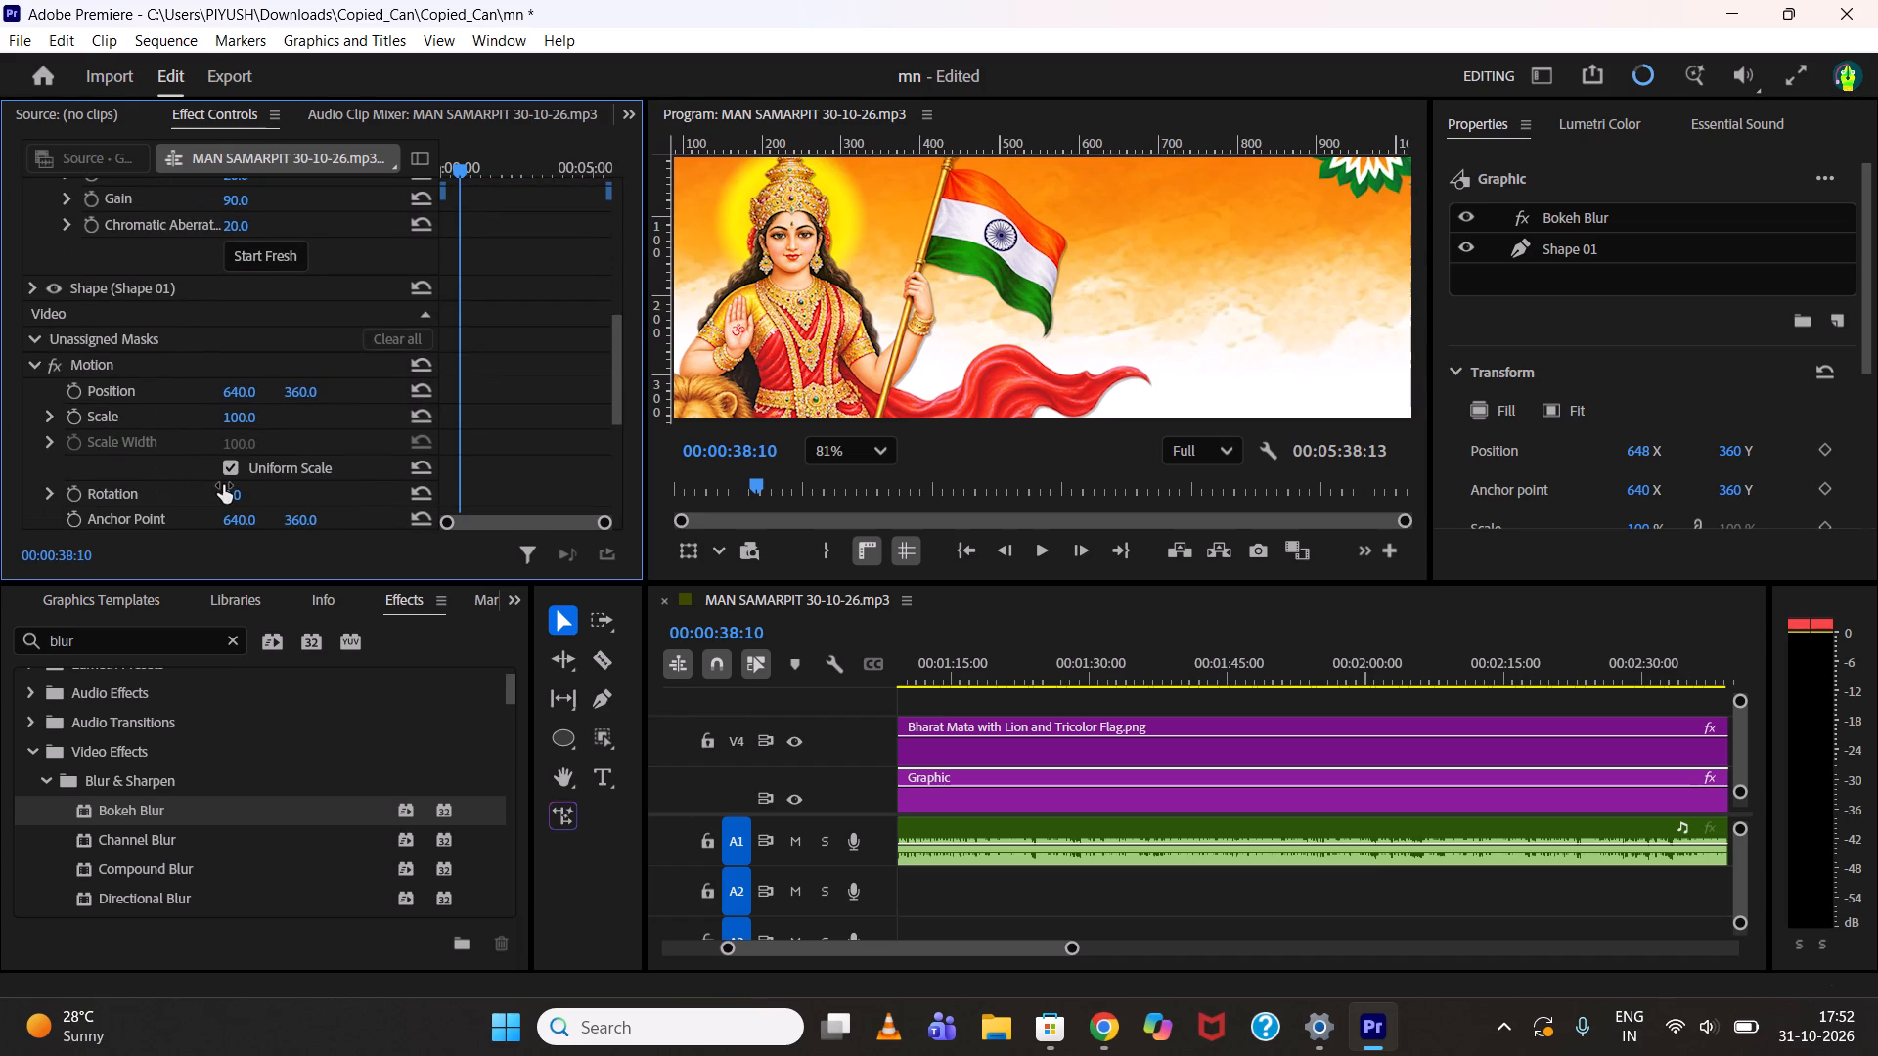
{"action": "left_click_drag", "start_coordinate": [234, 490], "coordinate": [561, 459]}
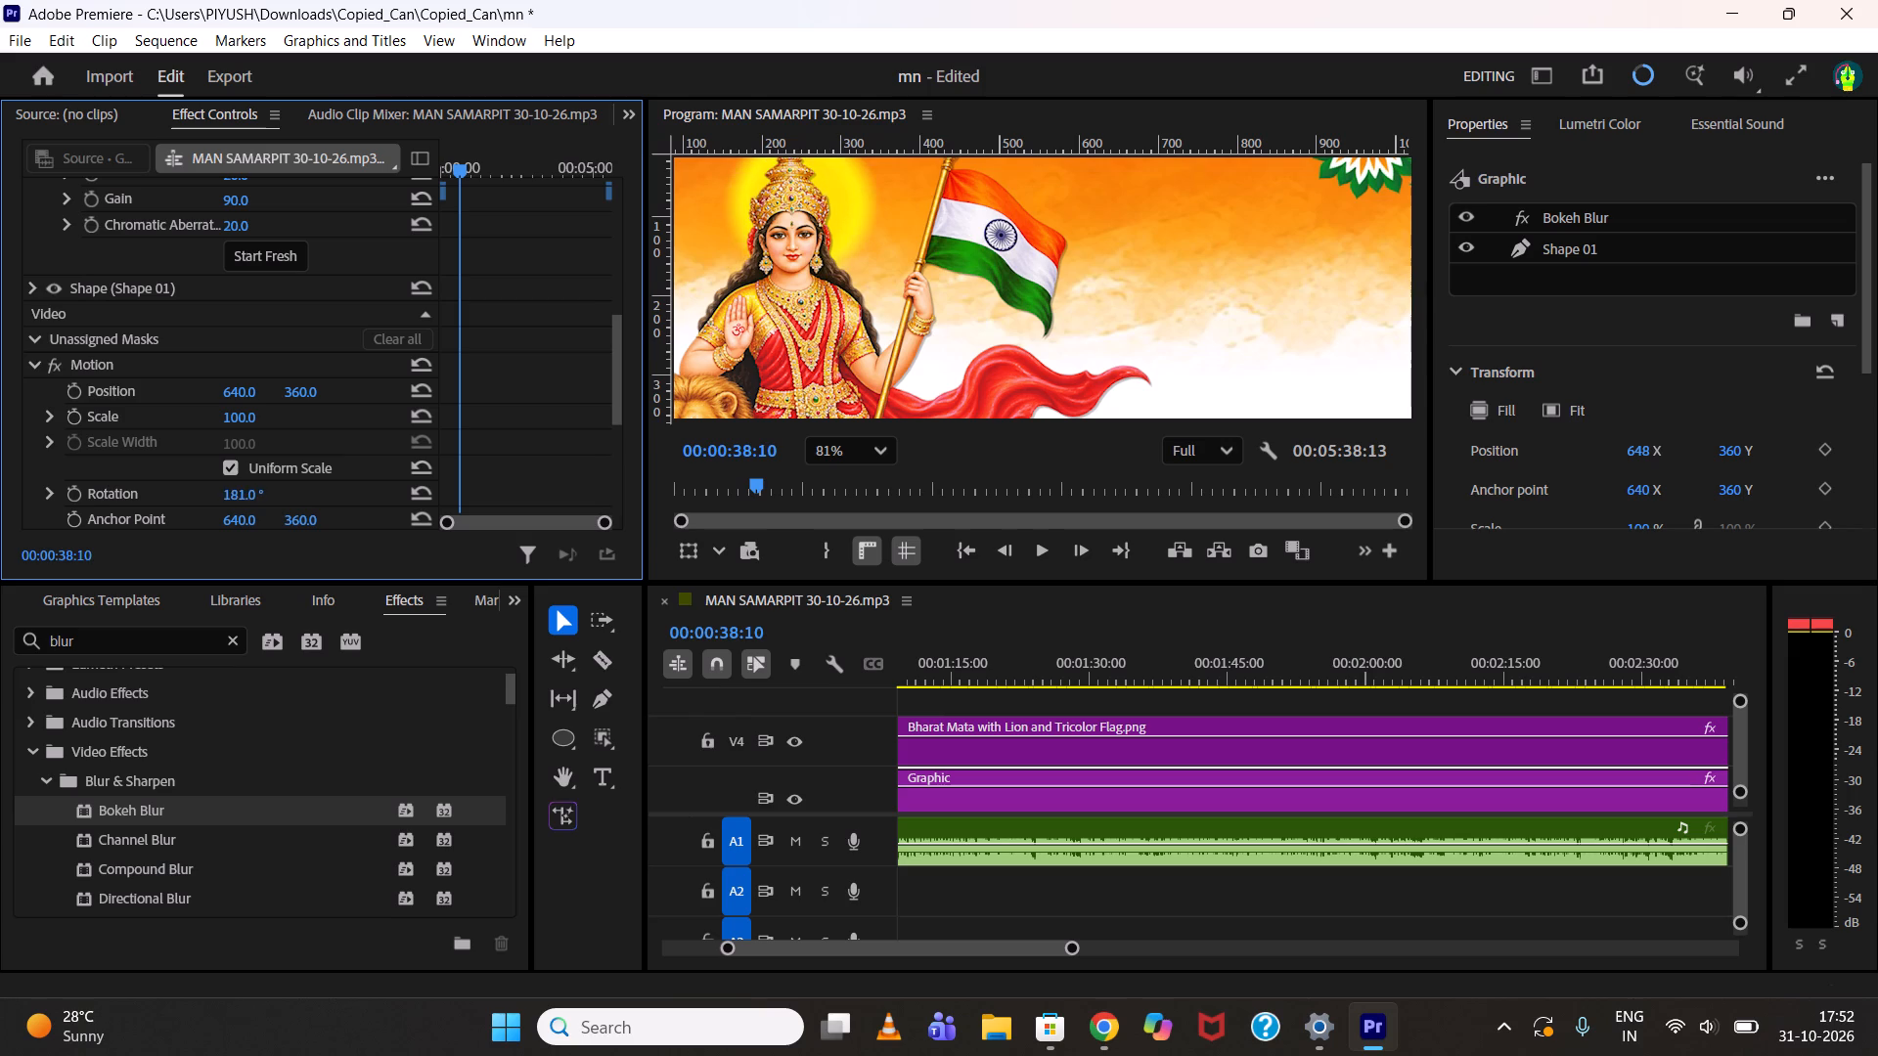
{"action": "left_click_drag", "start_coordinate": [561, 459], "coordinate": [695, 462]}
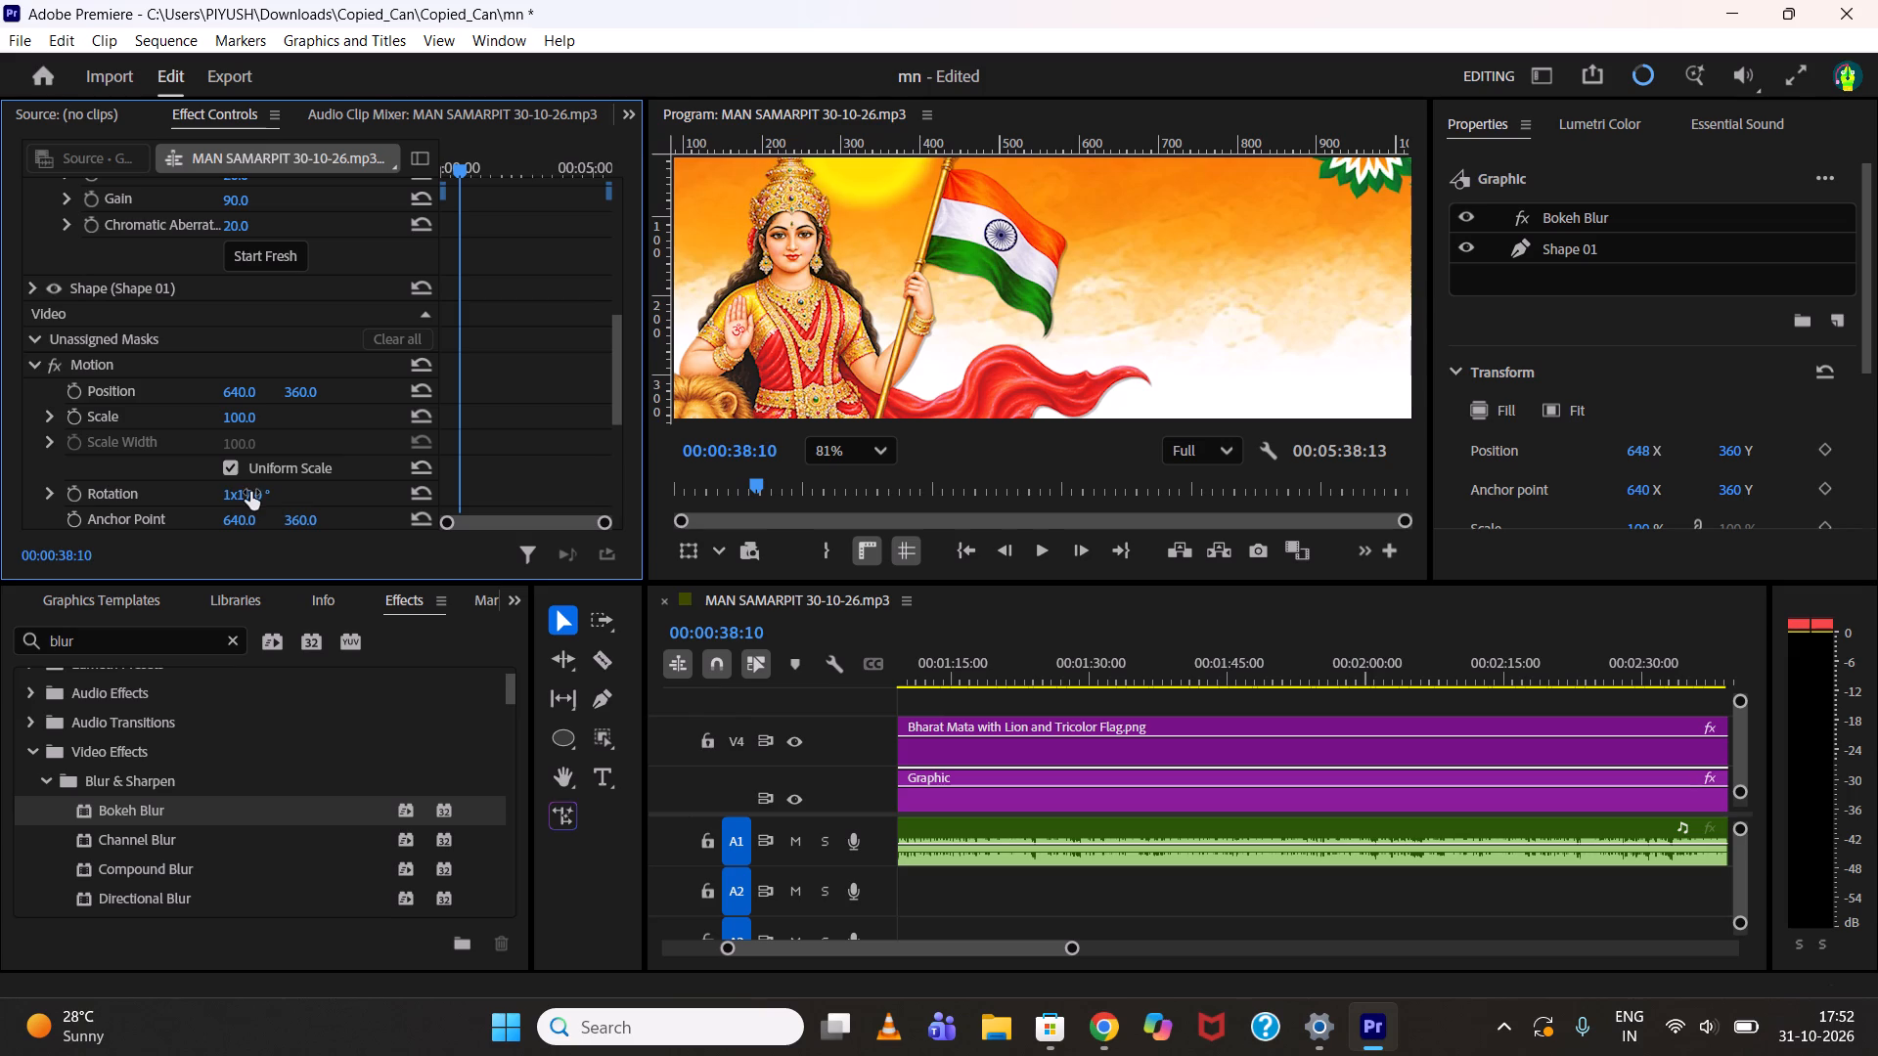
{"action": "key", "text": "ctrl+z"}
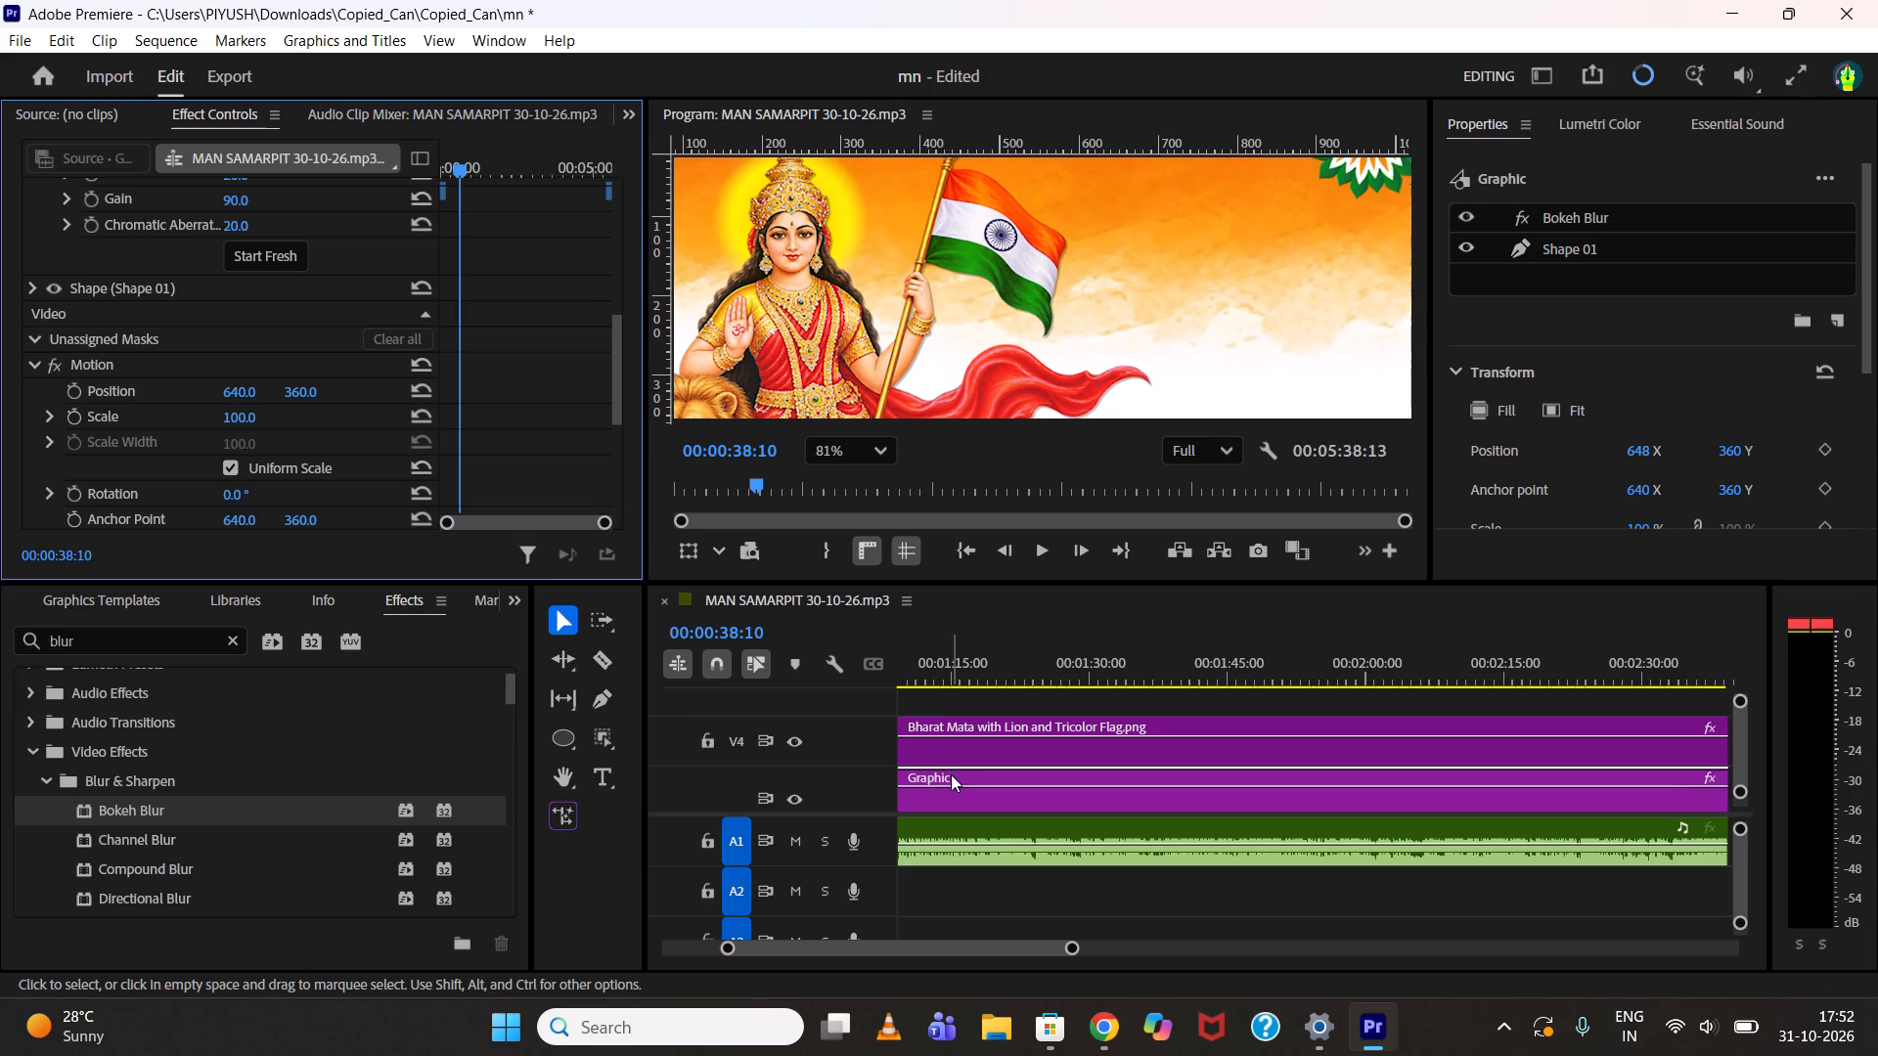
Move the circle graphic's Vector Motion anchor point to the halo centre behind Bharat Mata's head, at about 225.7, 100.9.
{"action": "left_click", "coordinate": [951, 774]}
{"action": "scroll", "coordinate": [930, 330], "scroll_direction": "down", "scroll_amount": 6}
{"action": "middle_click_drag", "start_coordinate": [960, 338], "coordinate": [928, 260]}
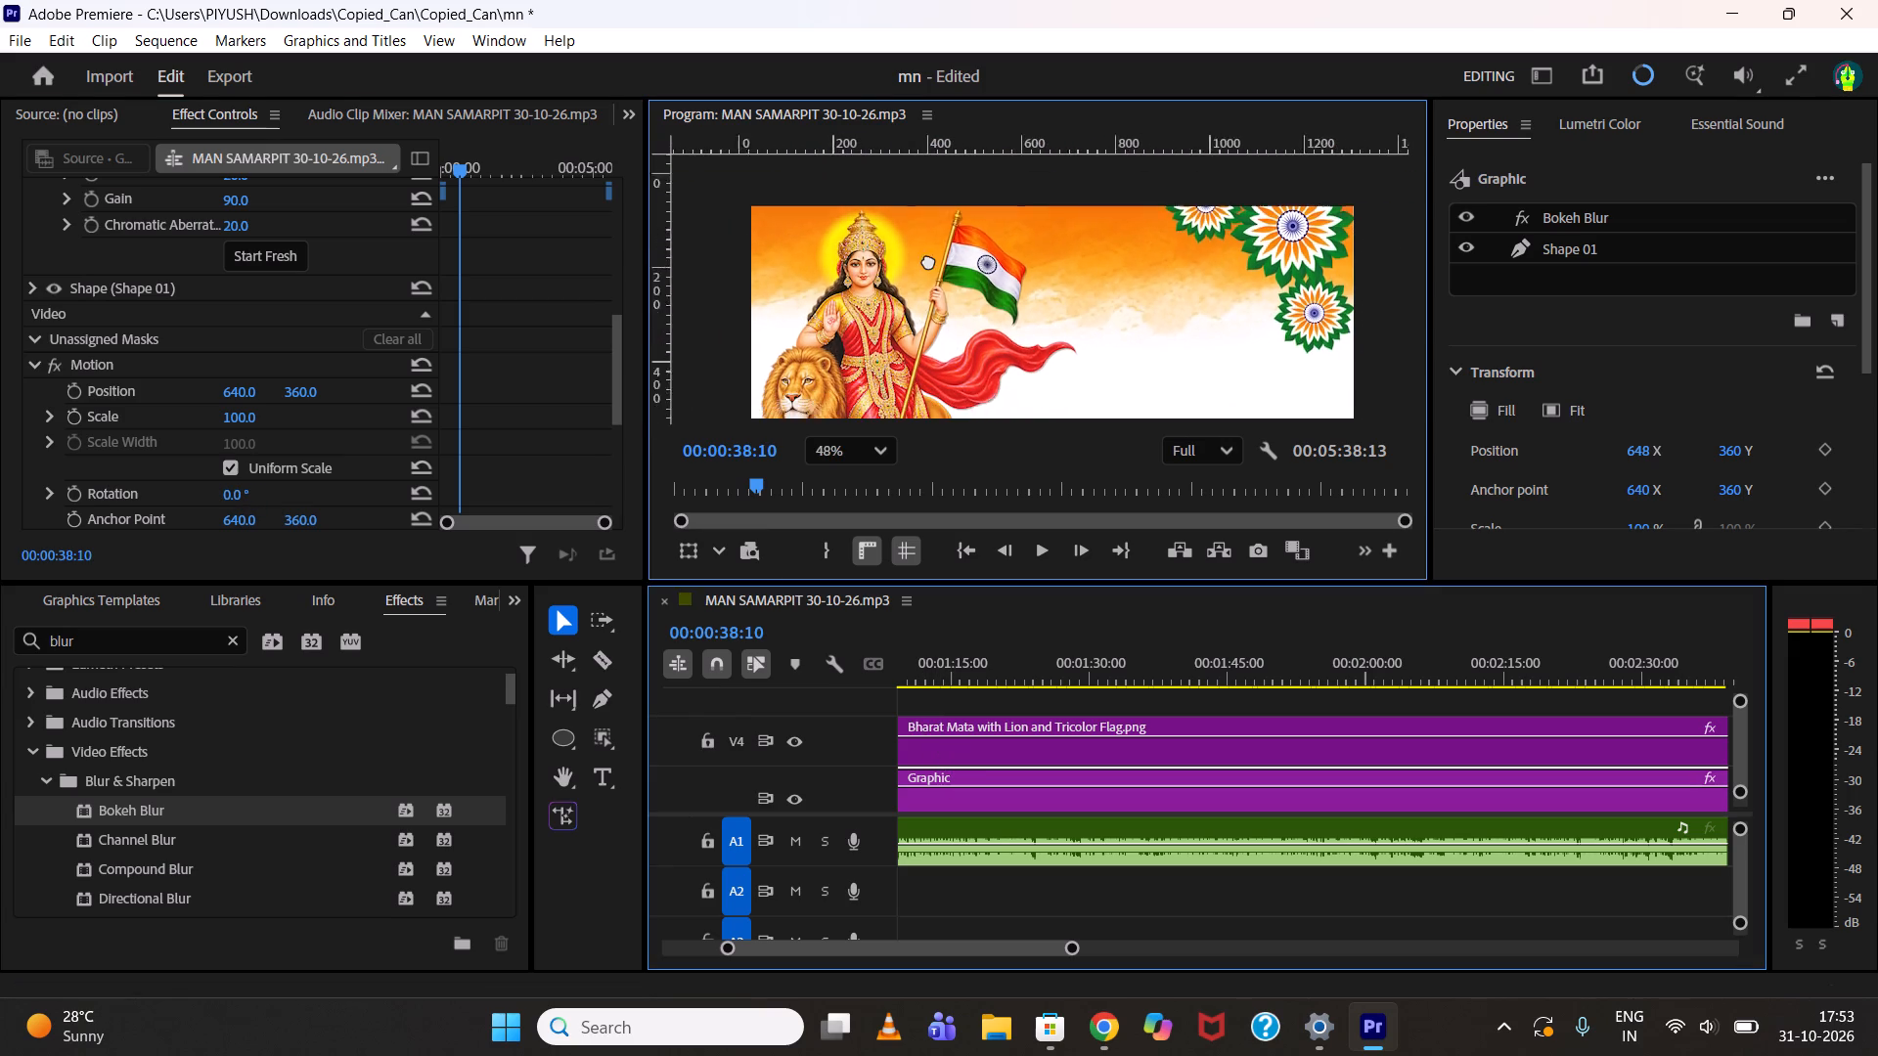
{"action": "middle_click_drag", "start_coordinate": [928, 260], "coordinate": [907, 212]}
{"action": "scroll", "coordinate": [906, 212], "scroll_direction": "down", "scroll_amount": 3}
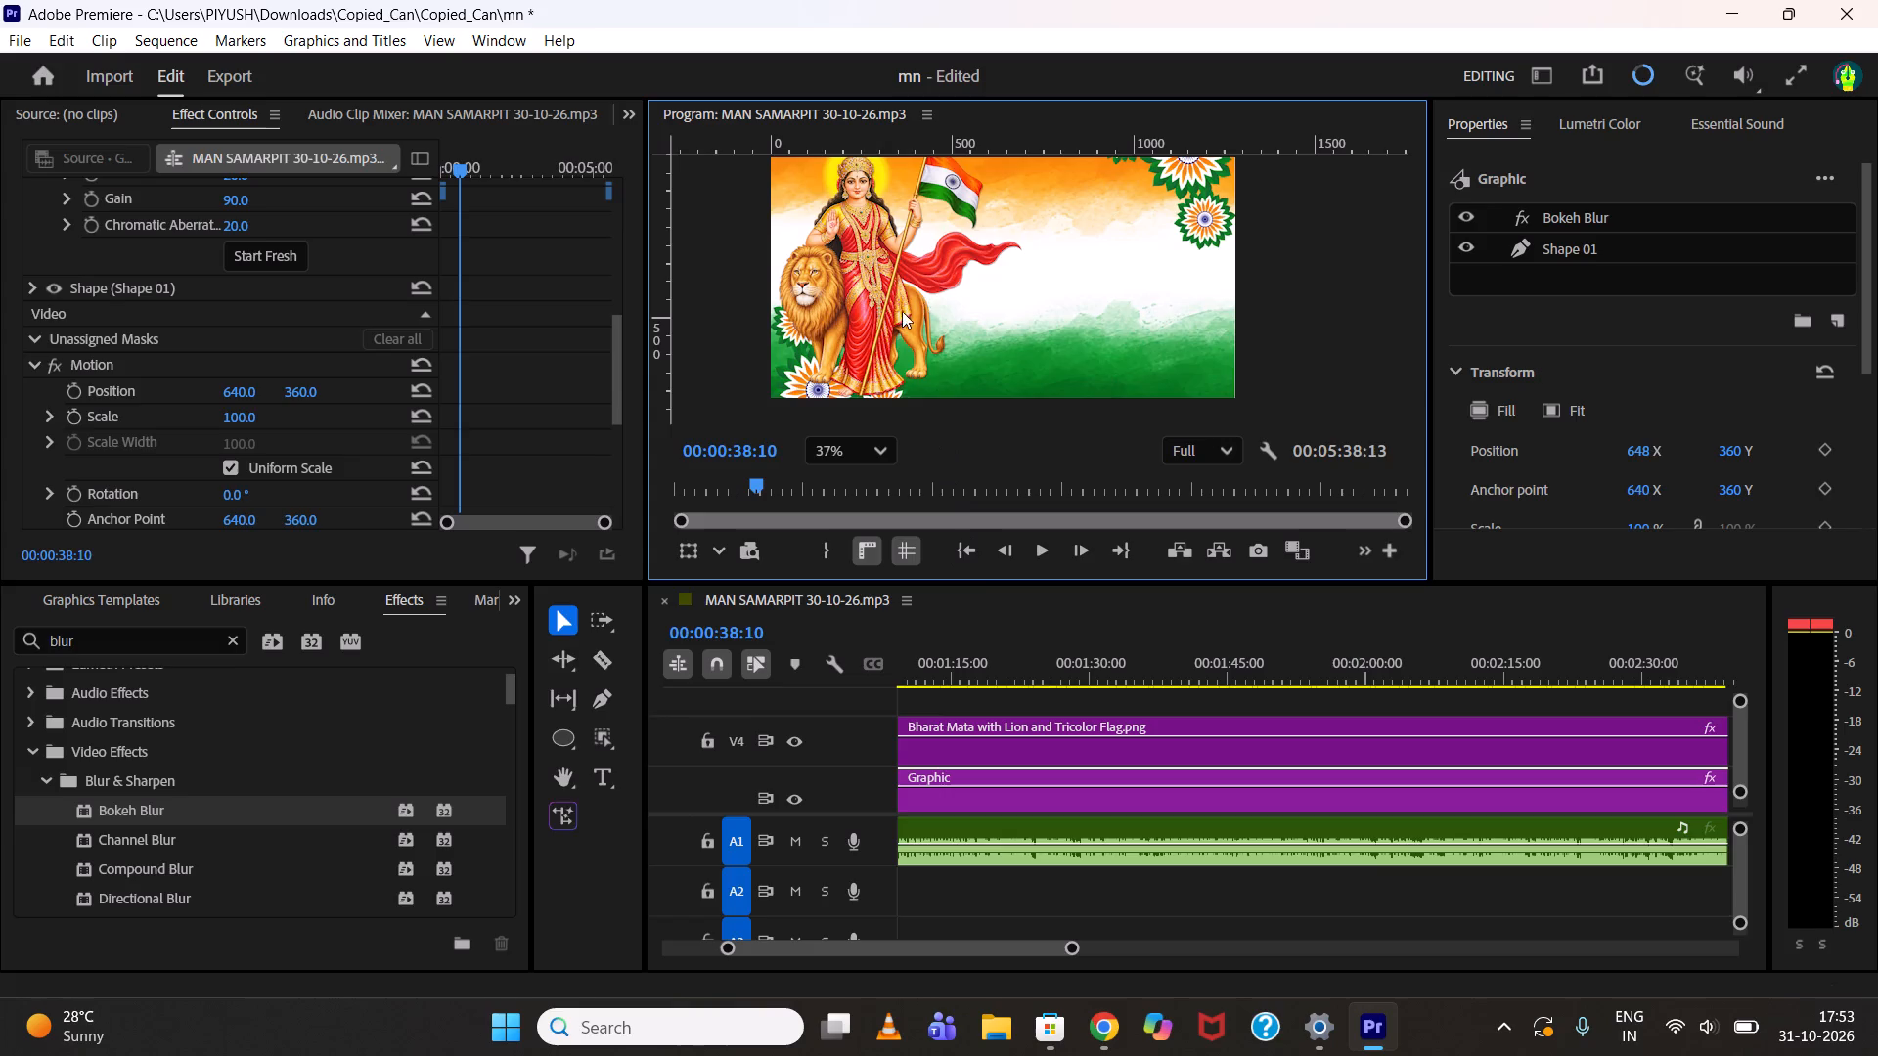
{"action": "scroll", "coordinate": [164, 367], "scroll_direction": "up", "scroll_amount": 15}
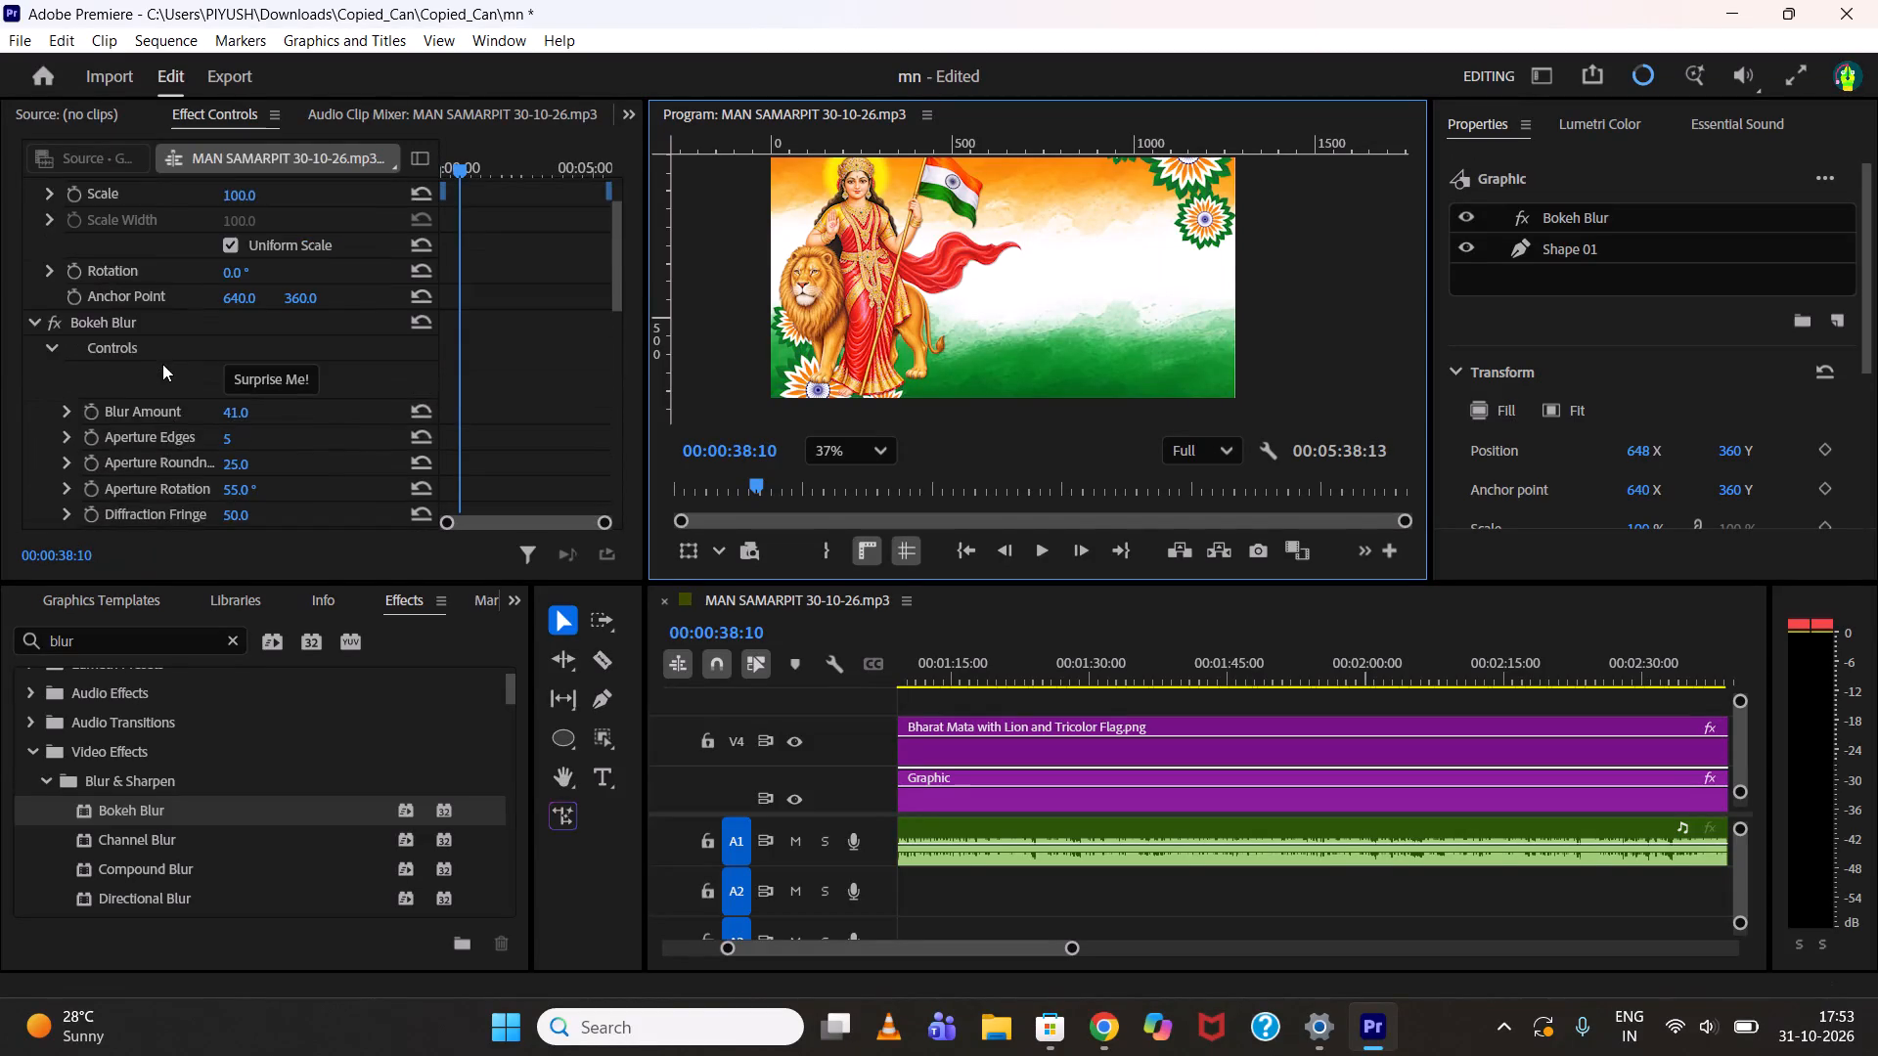
{"action": "scroll", "coordinate": [162, 364], "scroll_direction": "up", "scroll_amount": 8}
{"action": "left_click", "coordinate": [118, 248]}
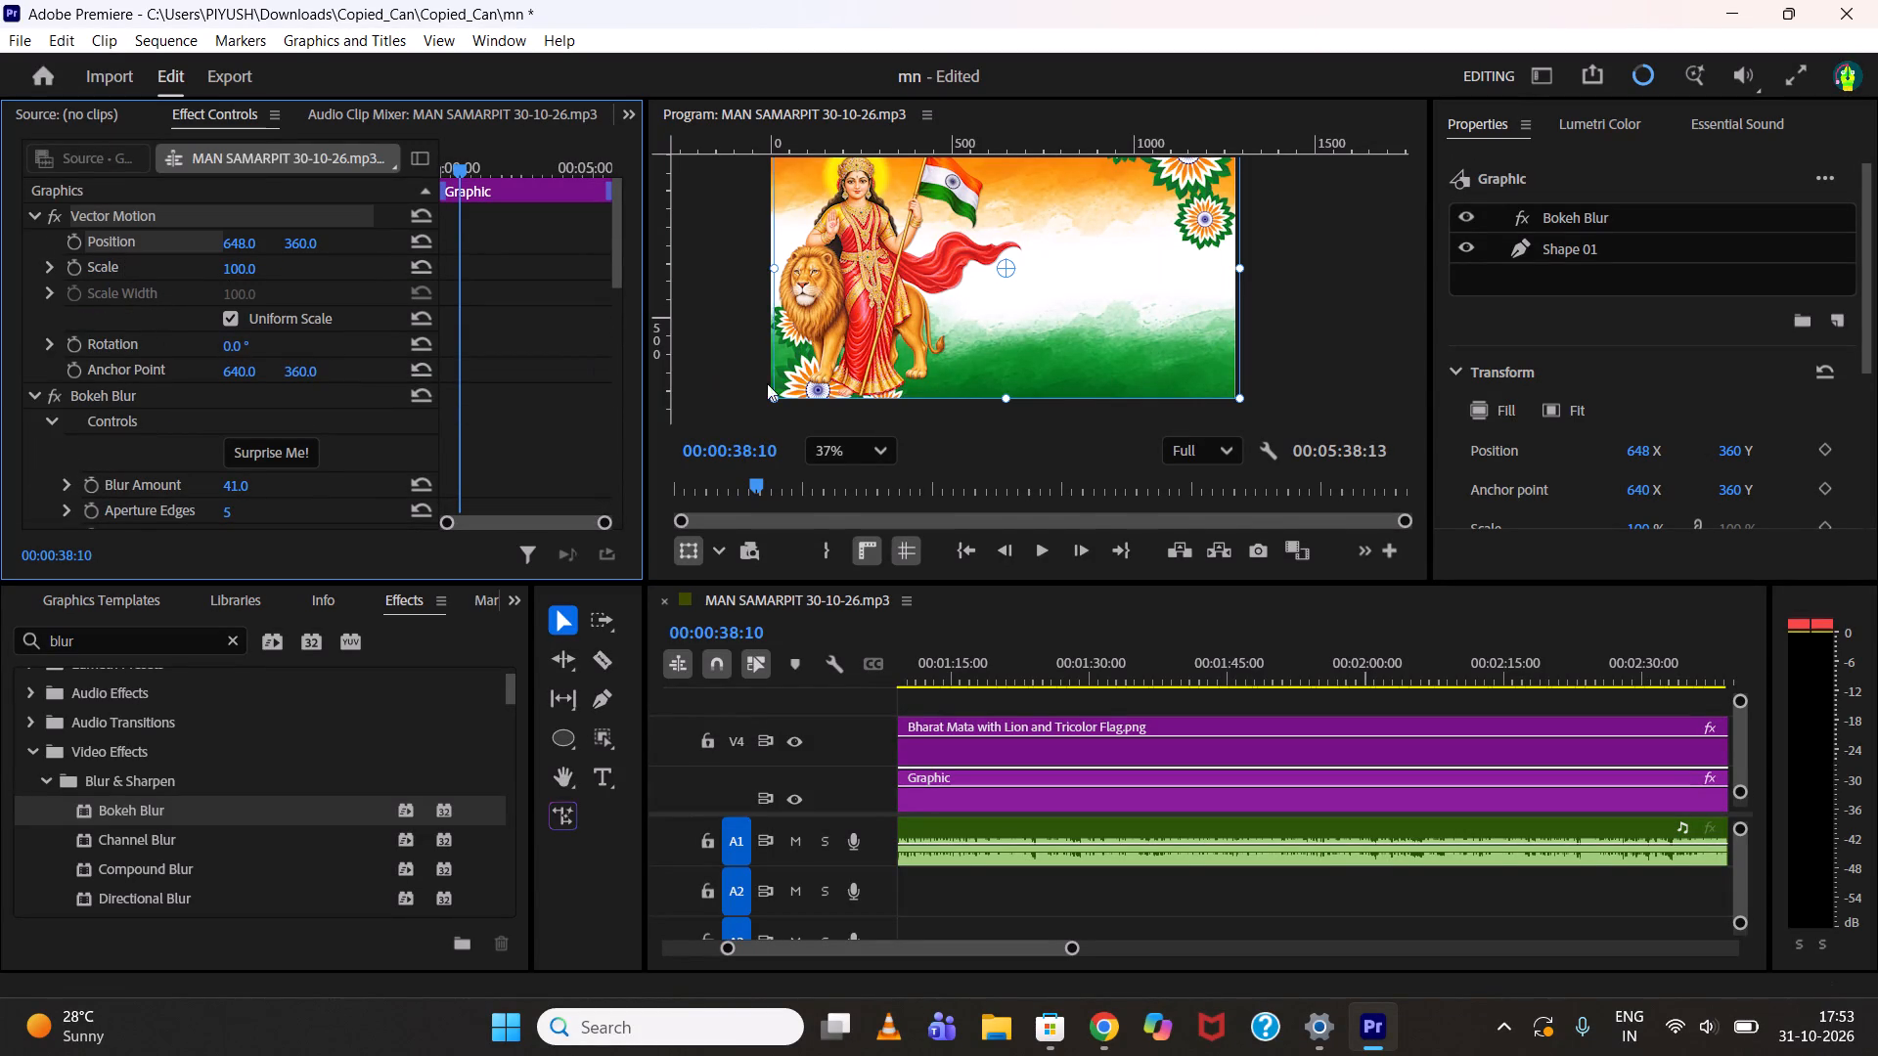
{"action": "left_click_drag", "start_coordinate": [1008, 274], "coordinate": [860, 183]}
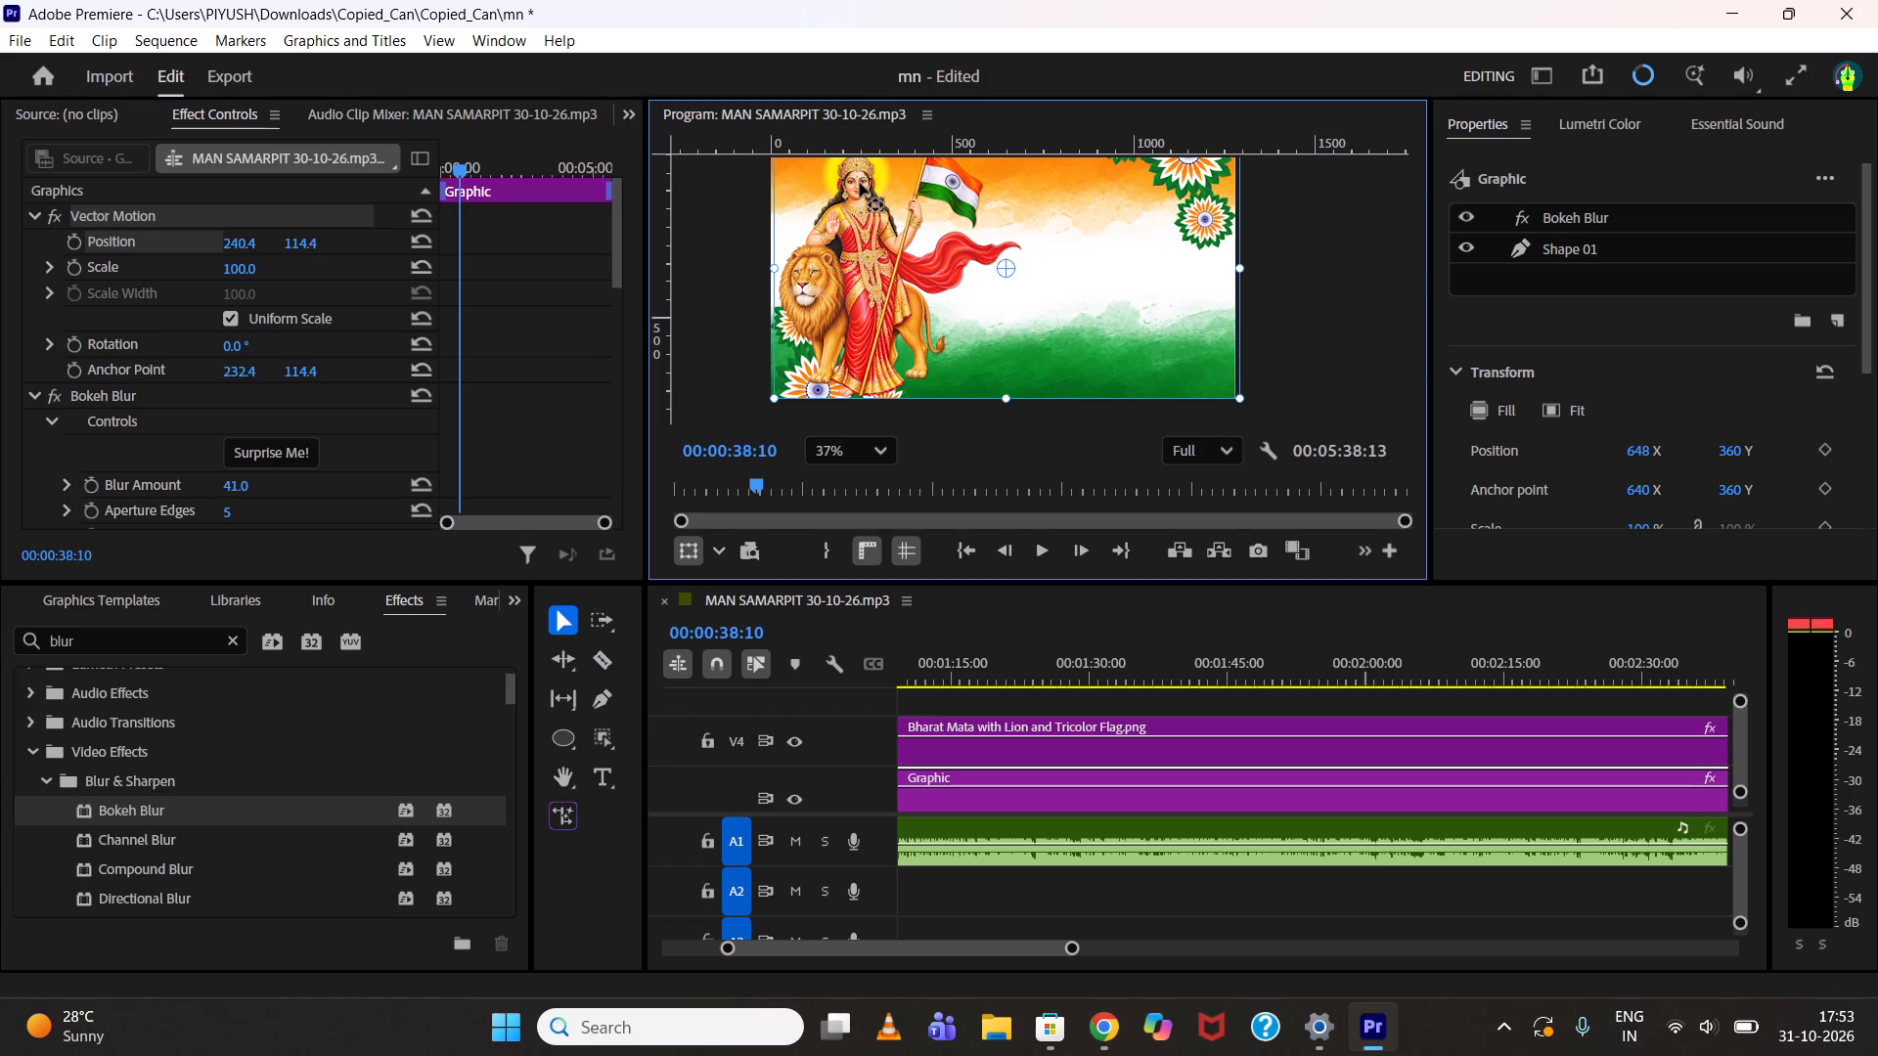
{"action": "left_click_drag", "start_coordinate": [860, 183], "coordinate": [859, 179]}
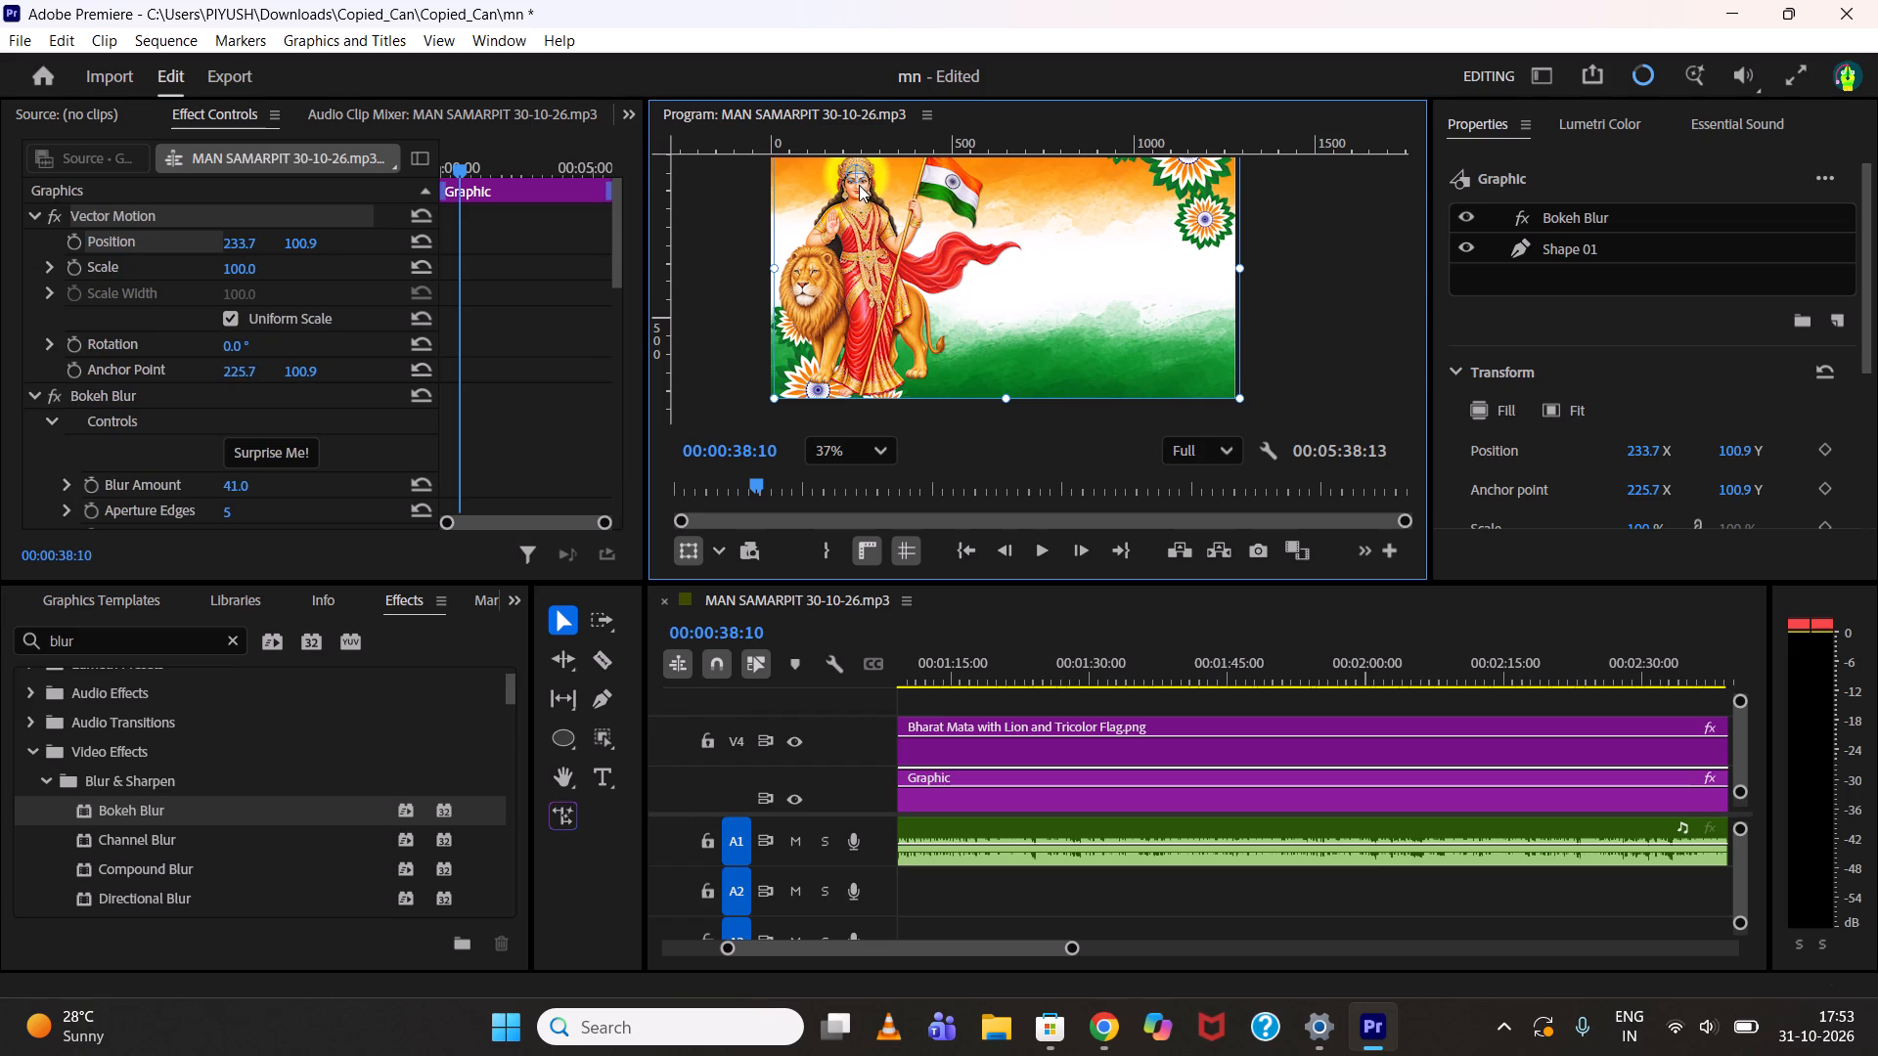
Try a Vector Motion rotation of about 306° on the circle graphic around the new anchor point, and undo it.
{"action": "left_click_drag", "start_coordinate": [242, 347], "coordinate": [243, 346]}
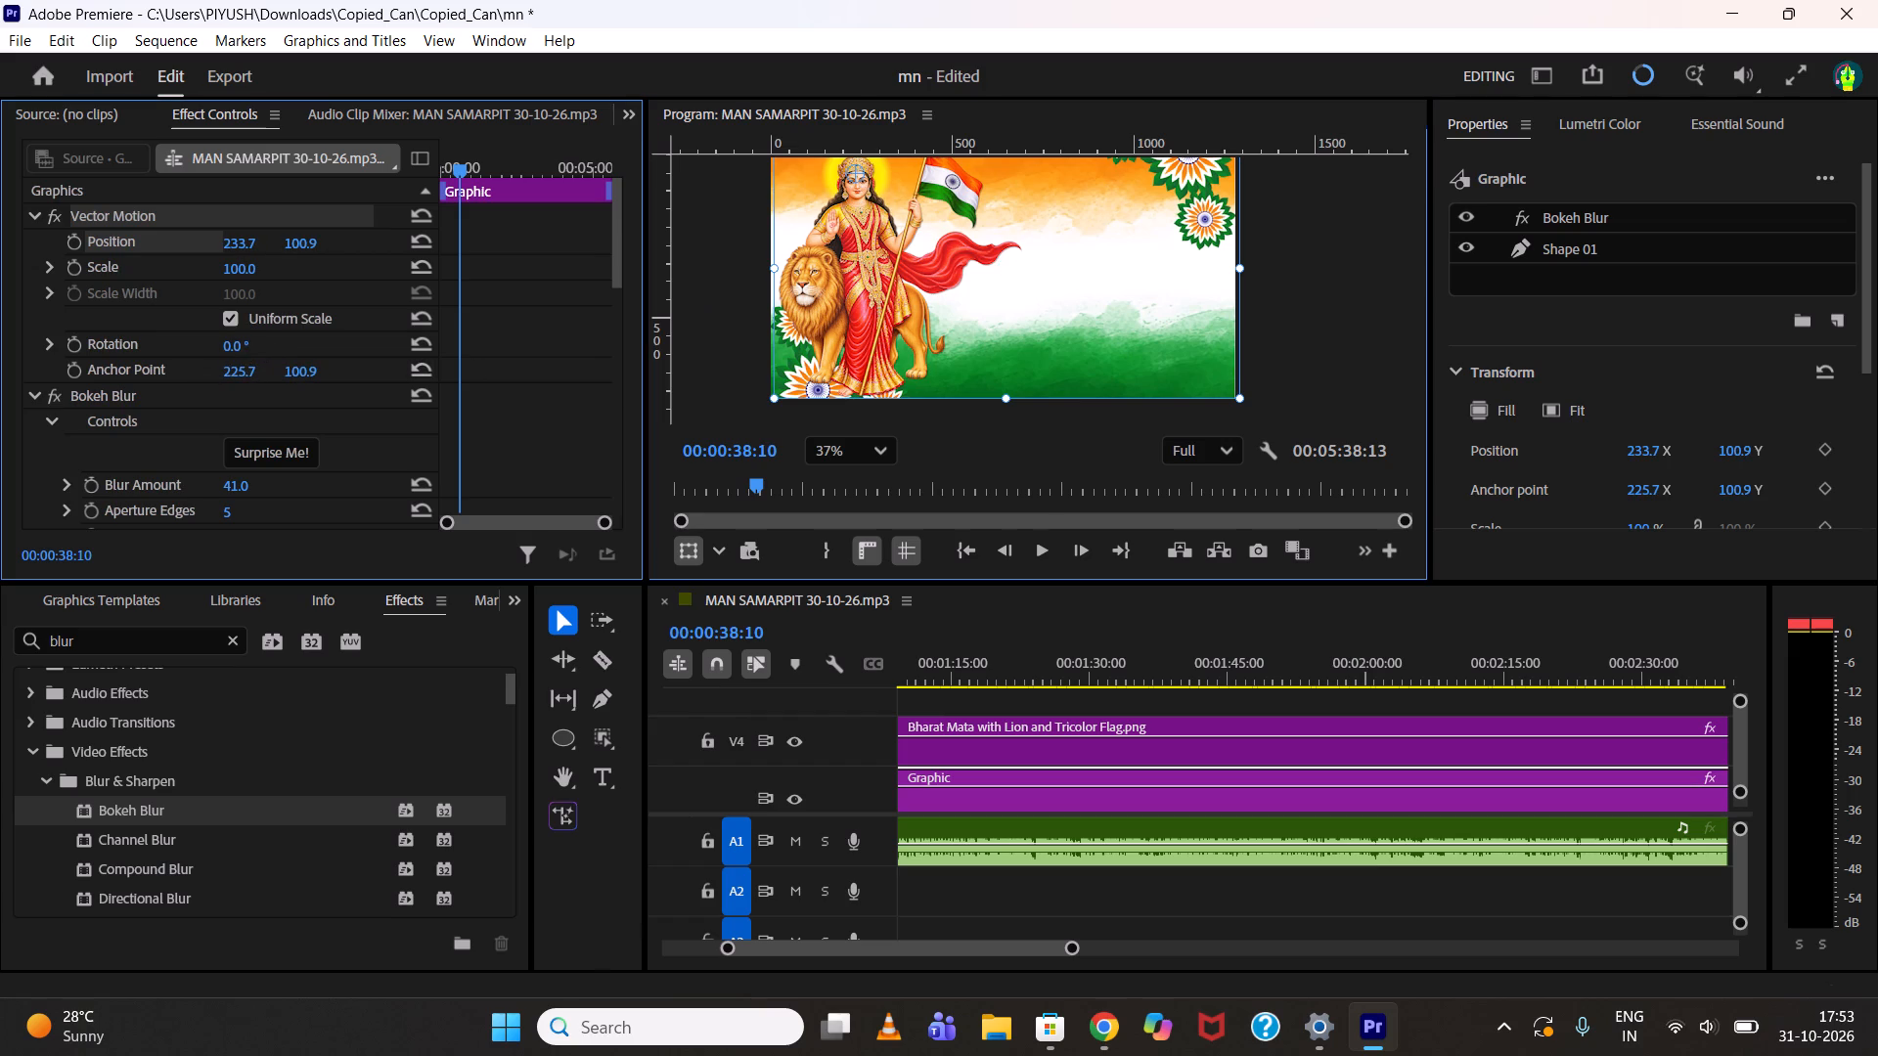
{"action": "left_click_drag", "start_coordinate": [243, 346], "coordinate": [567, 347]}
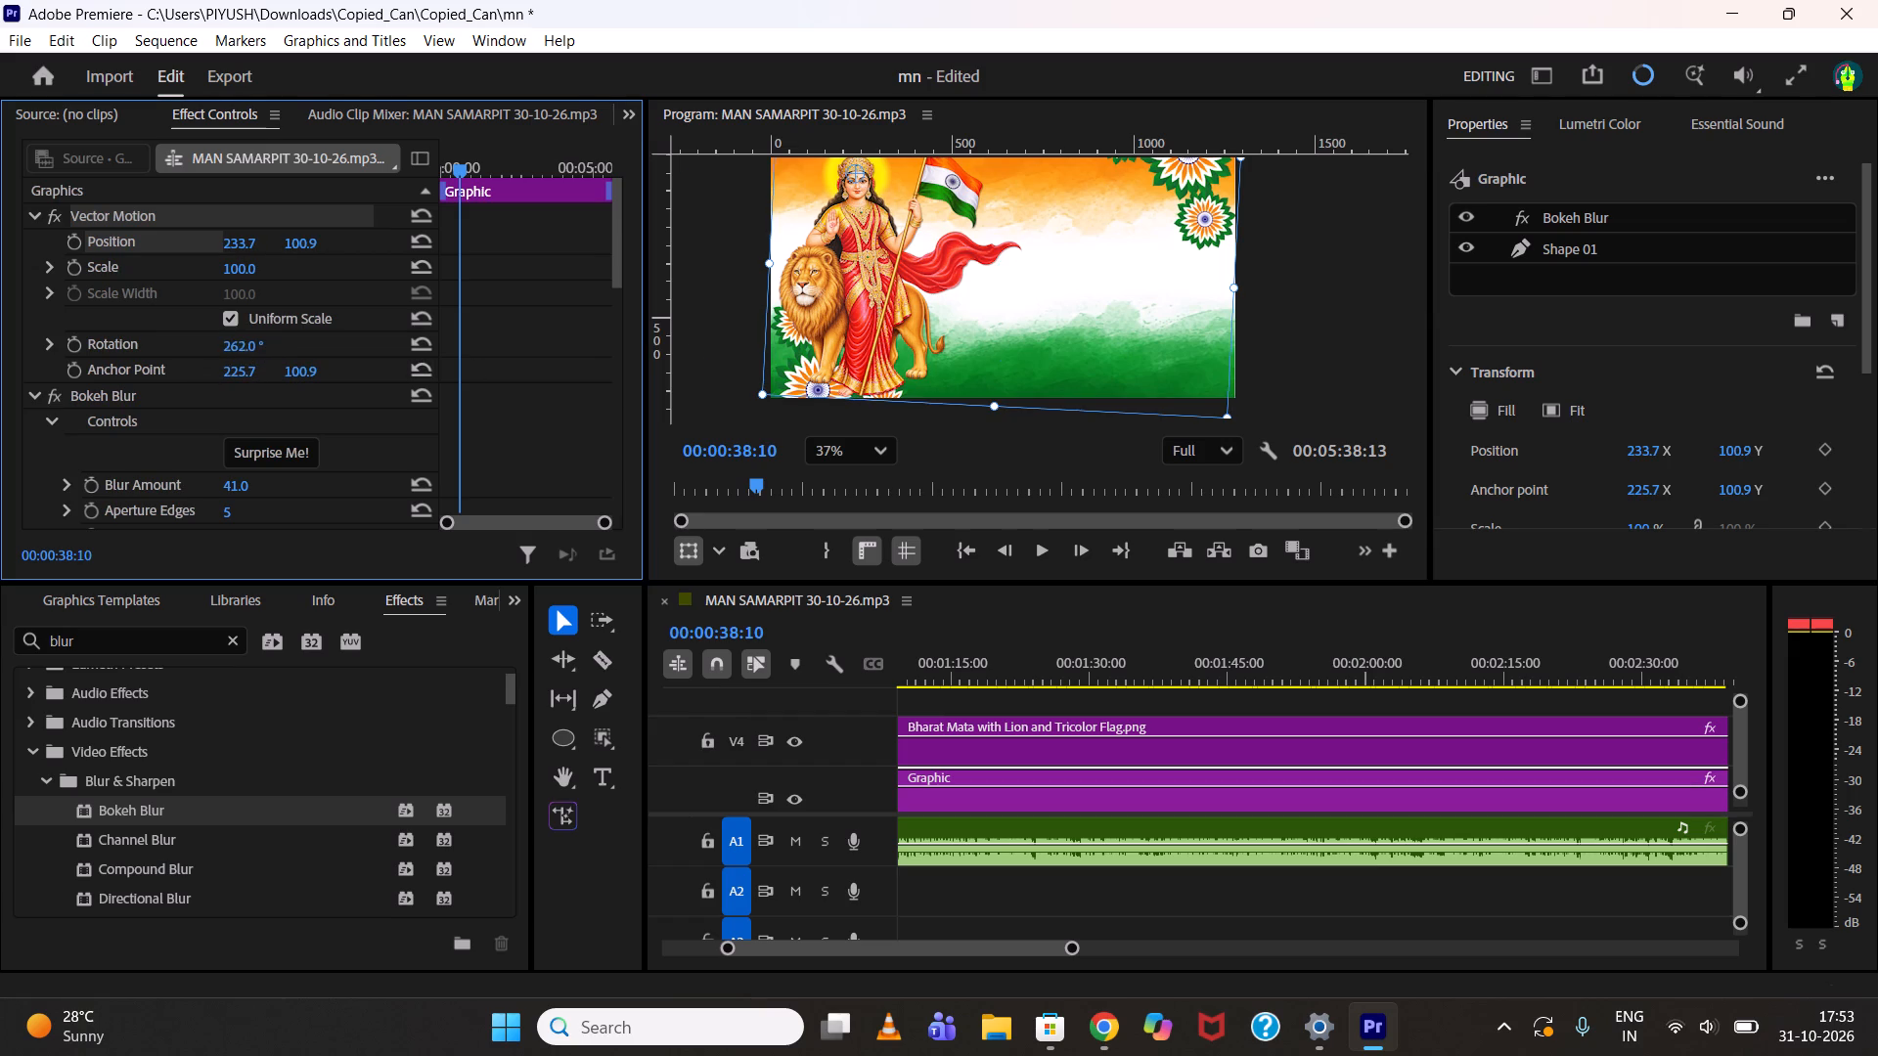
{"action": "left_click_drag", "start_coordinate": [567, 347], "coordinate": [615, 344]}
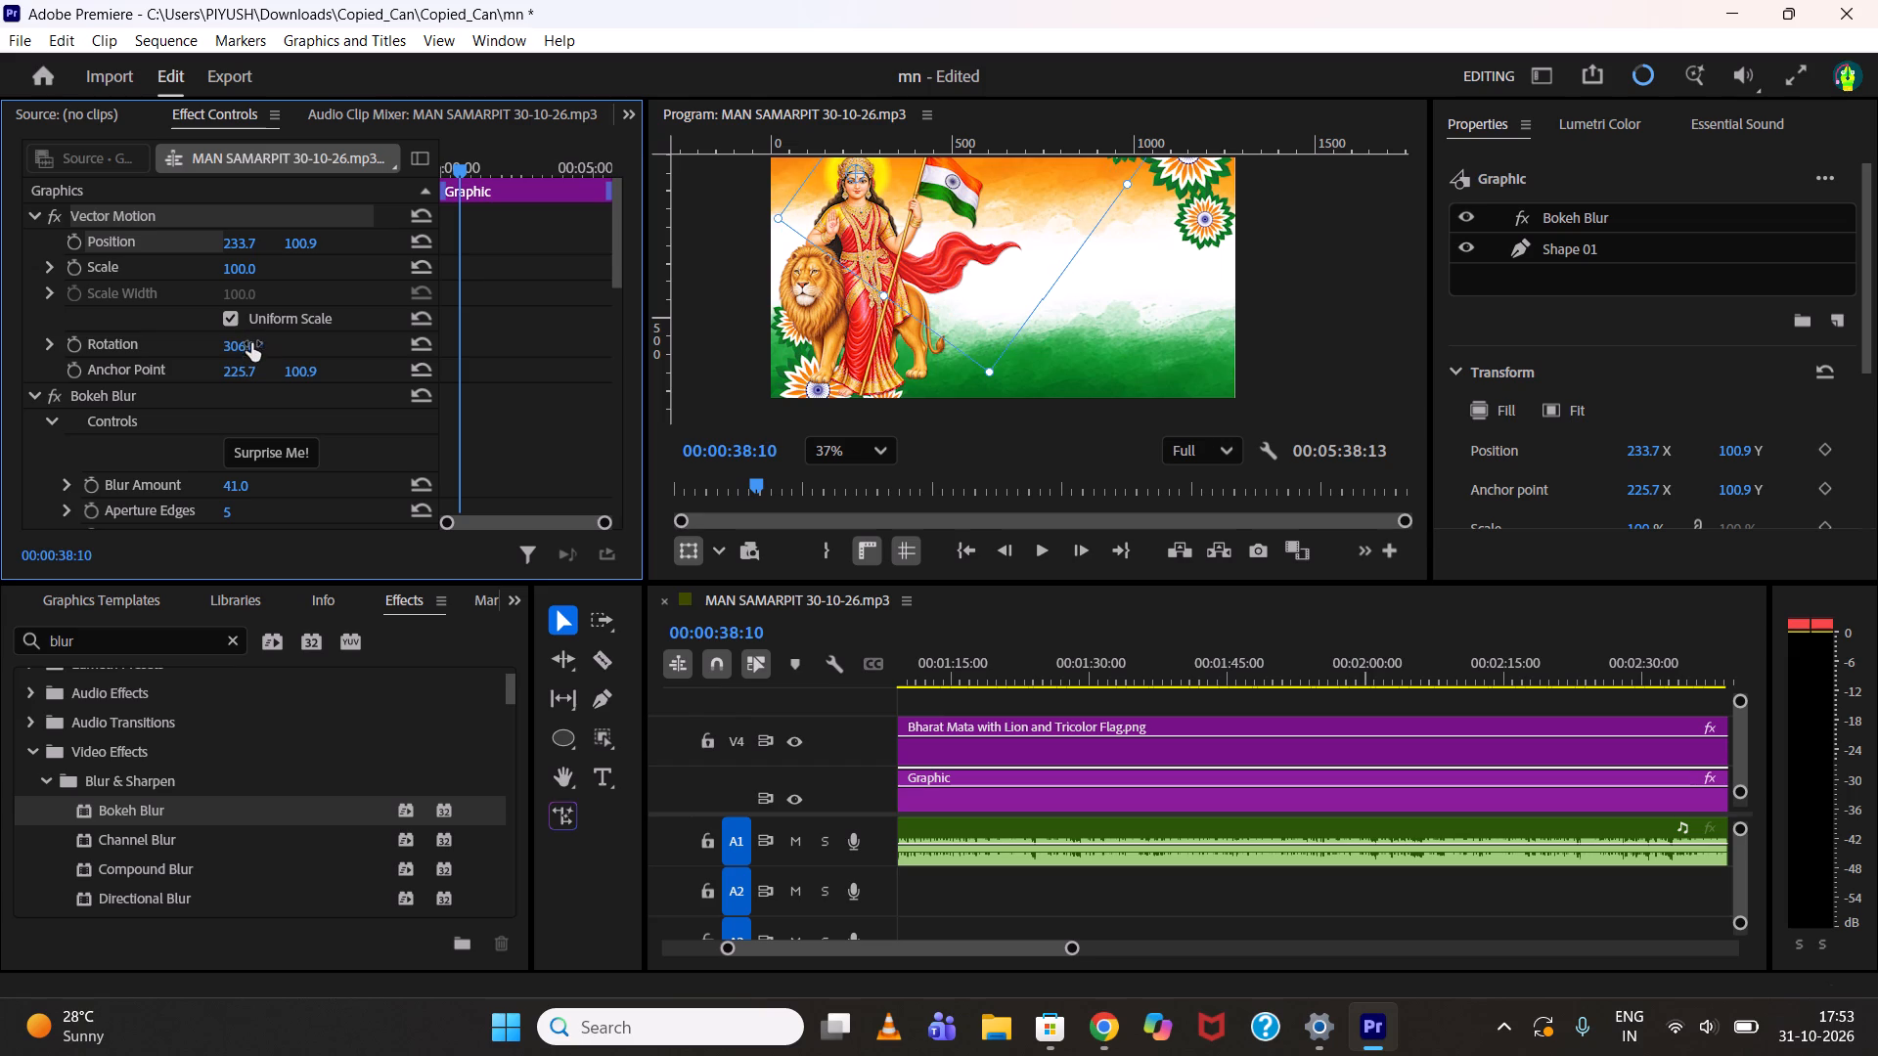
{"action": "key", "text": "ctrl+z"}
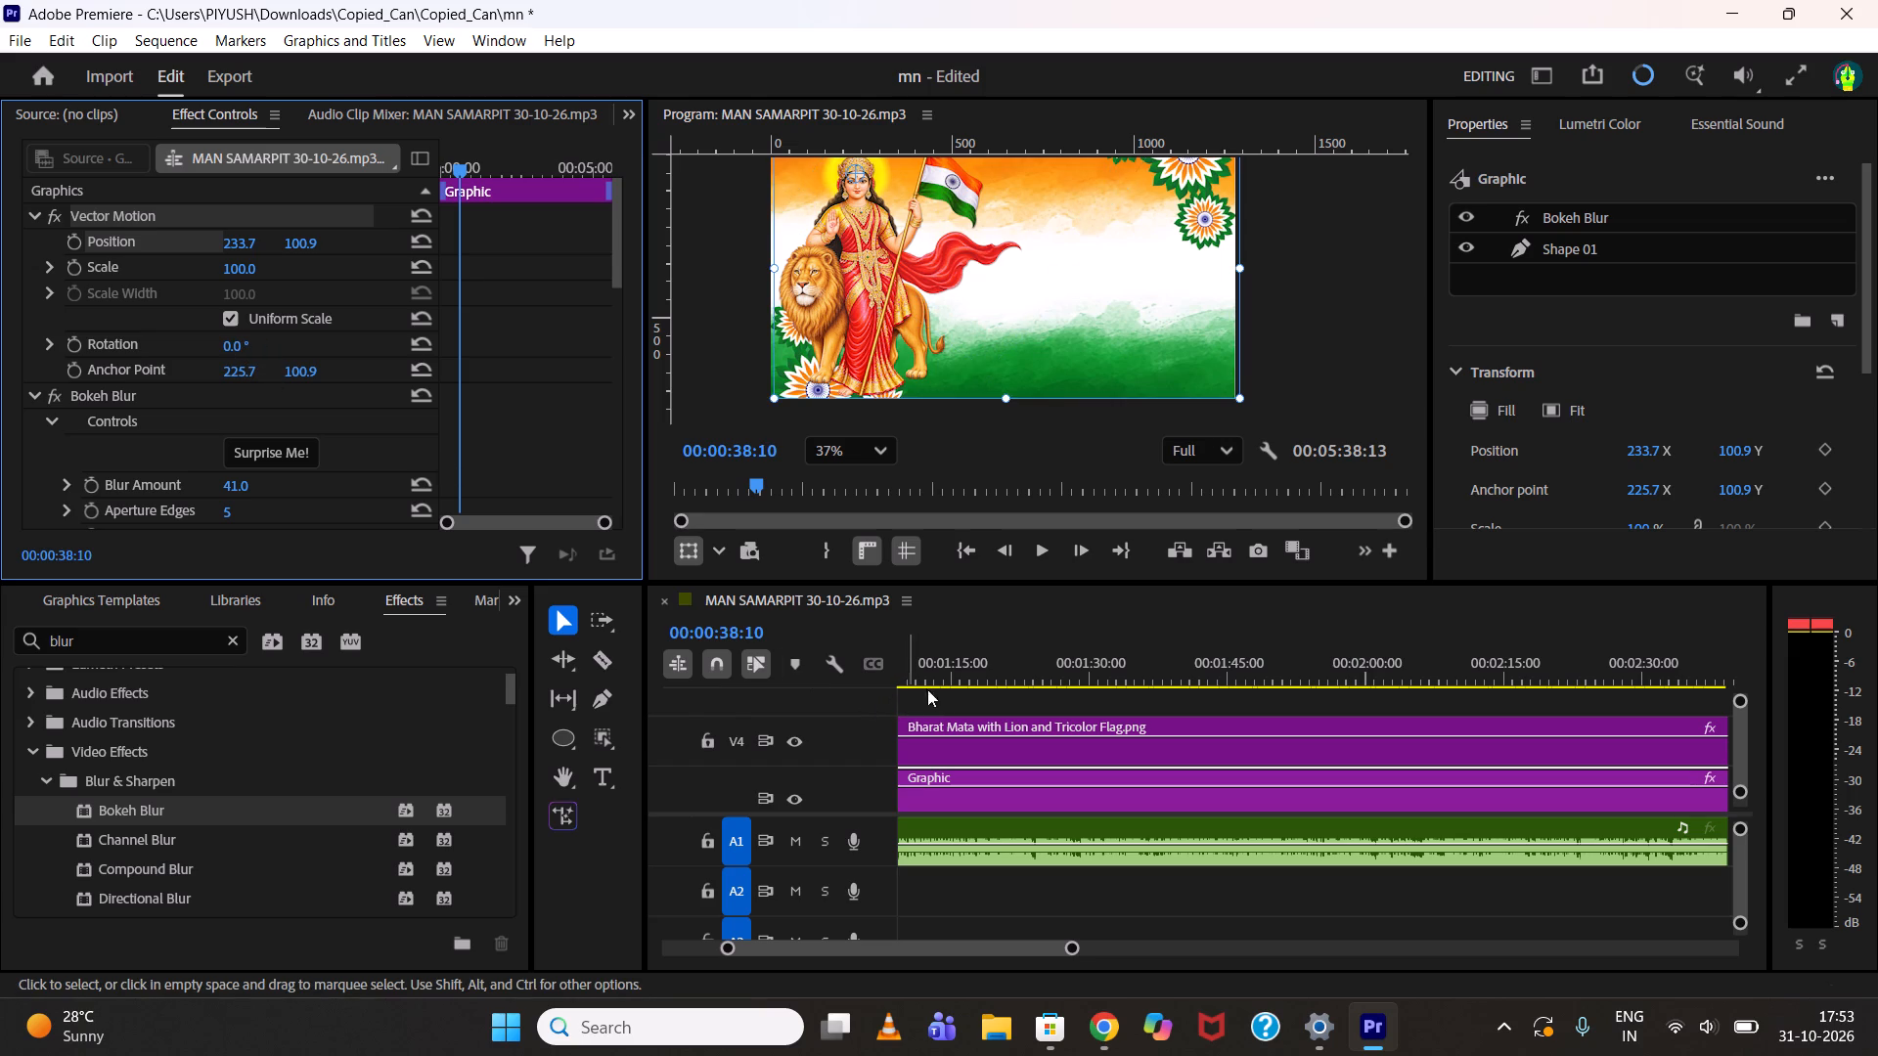
Start keyframing the circle graphic's Vector Motion Rotation at 0° at the beginning of the sequence, 00:00:00:00.
{"action": "left_click_drag", "start_coordinate": [969, 669], "coordinate": [810, 672]}
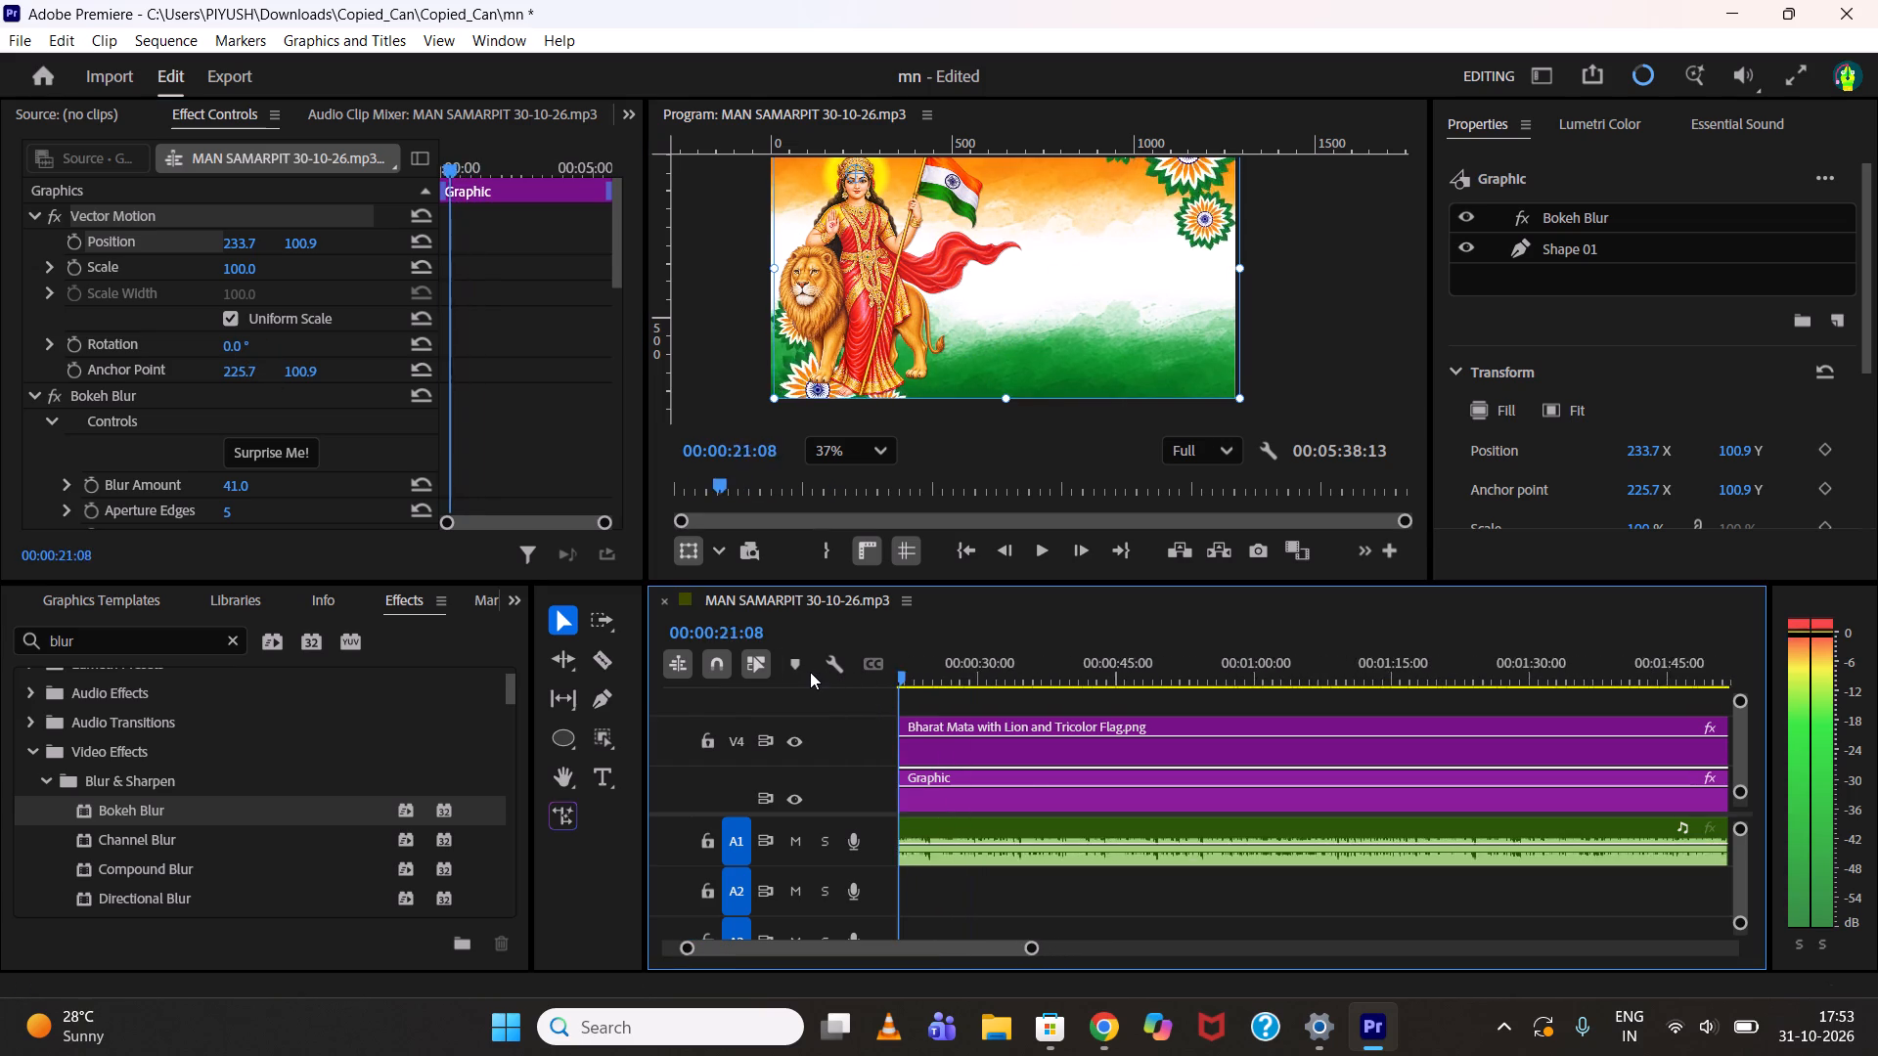
{"action": "left_click_drag", "start_coordinate": [810, 672], "coordinate": [799, 673]}
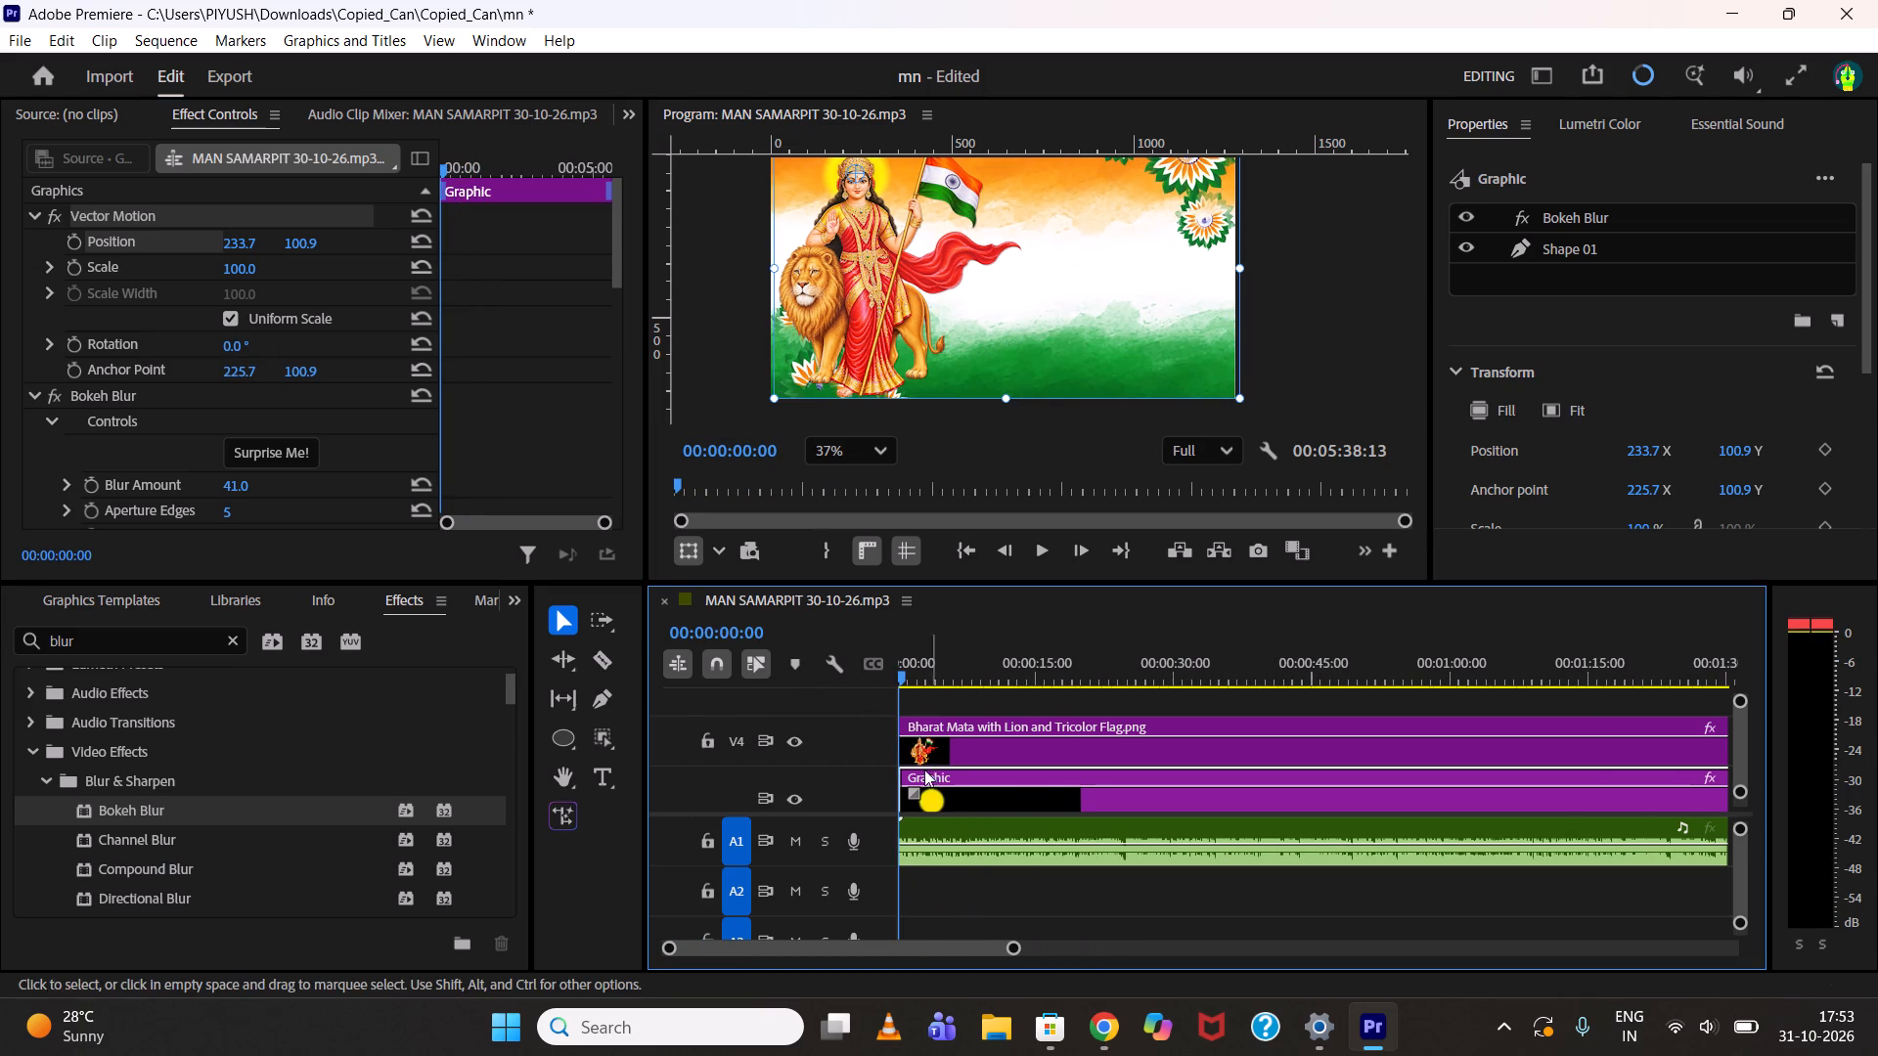
{"action": "left_click", "coordinate": [73, 336]}
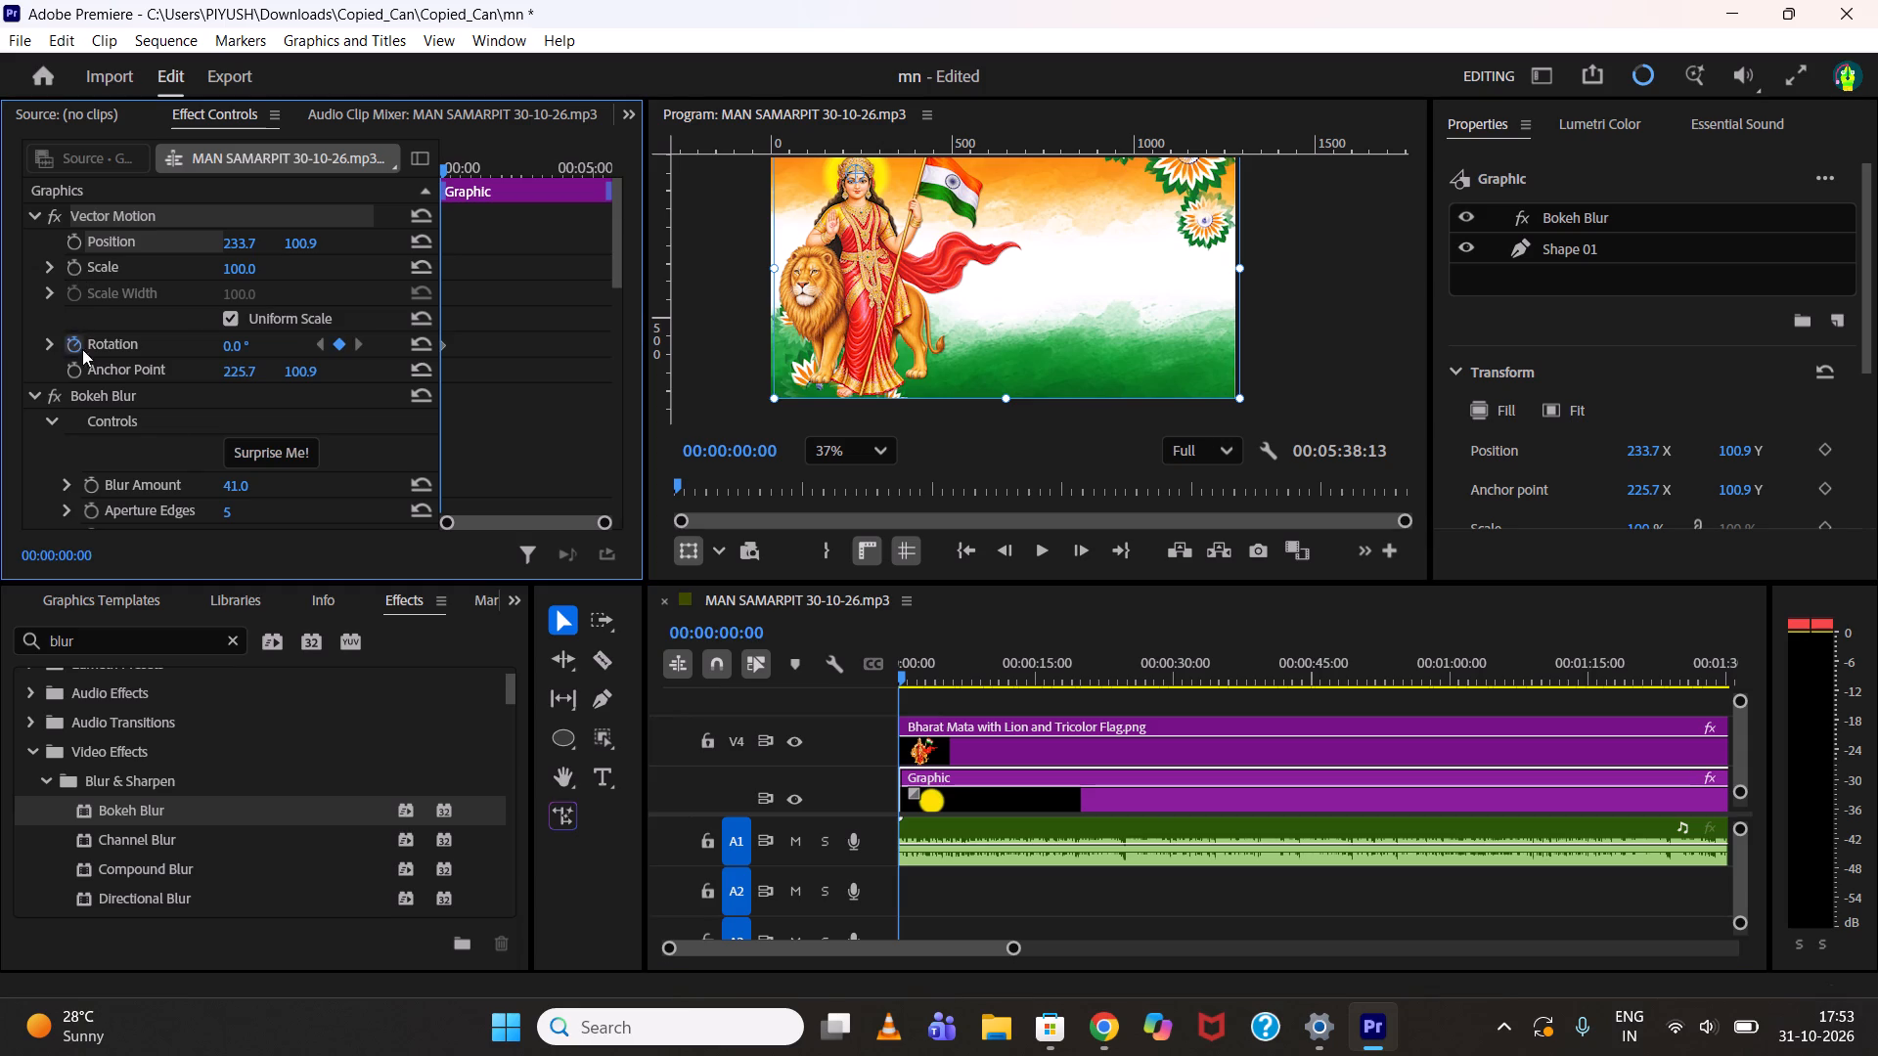
Add a second Vector Motion Rotation keyframe of about 1x41° near the end of the circle graphic, at 00:05:37:22.
{"action": "scroll", "coordinate": [1211, 847], "scroll_direction": "down", "scroll_amount": 20}
{"action": "scroll", "coordinate": [1211, 847], "scroll_direction": "down", "scroll_amount": 8}
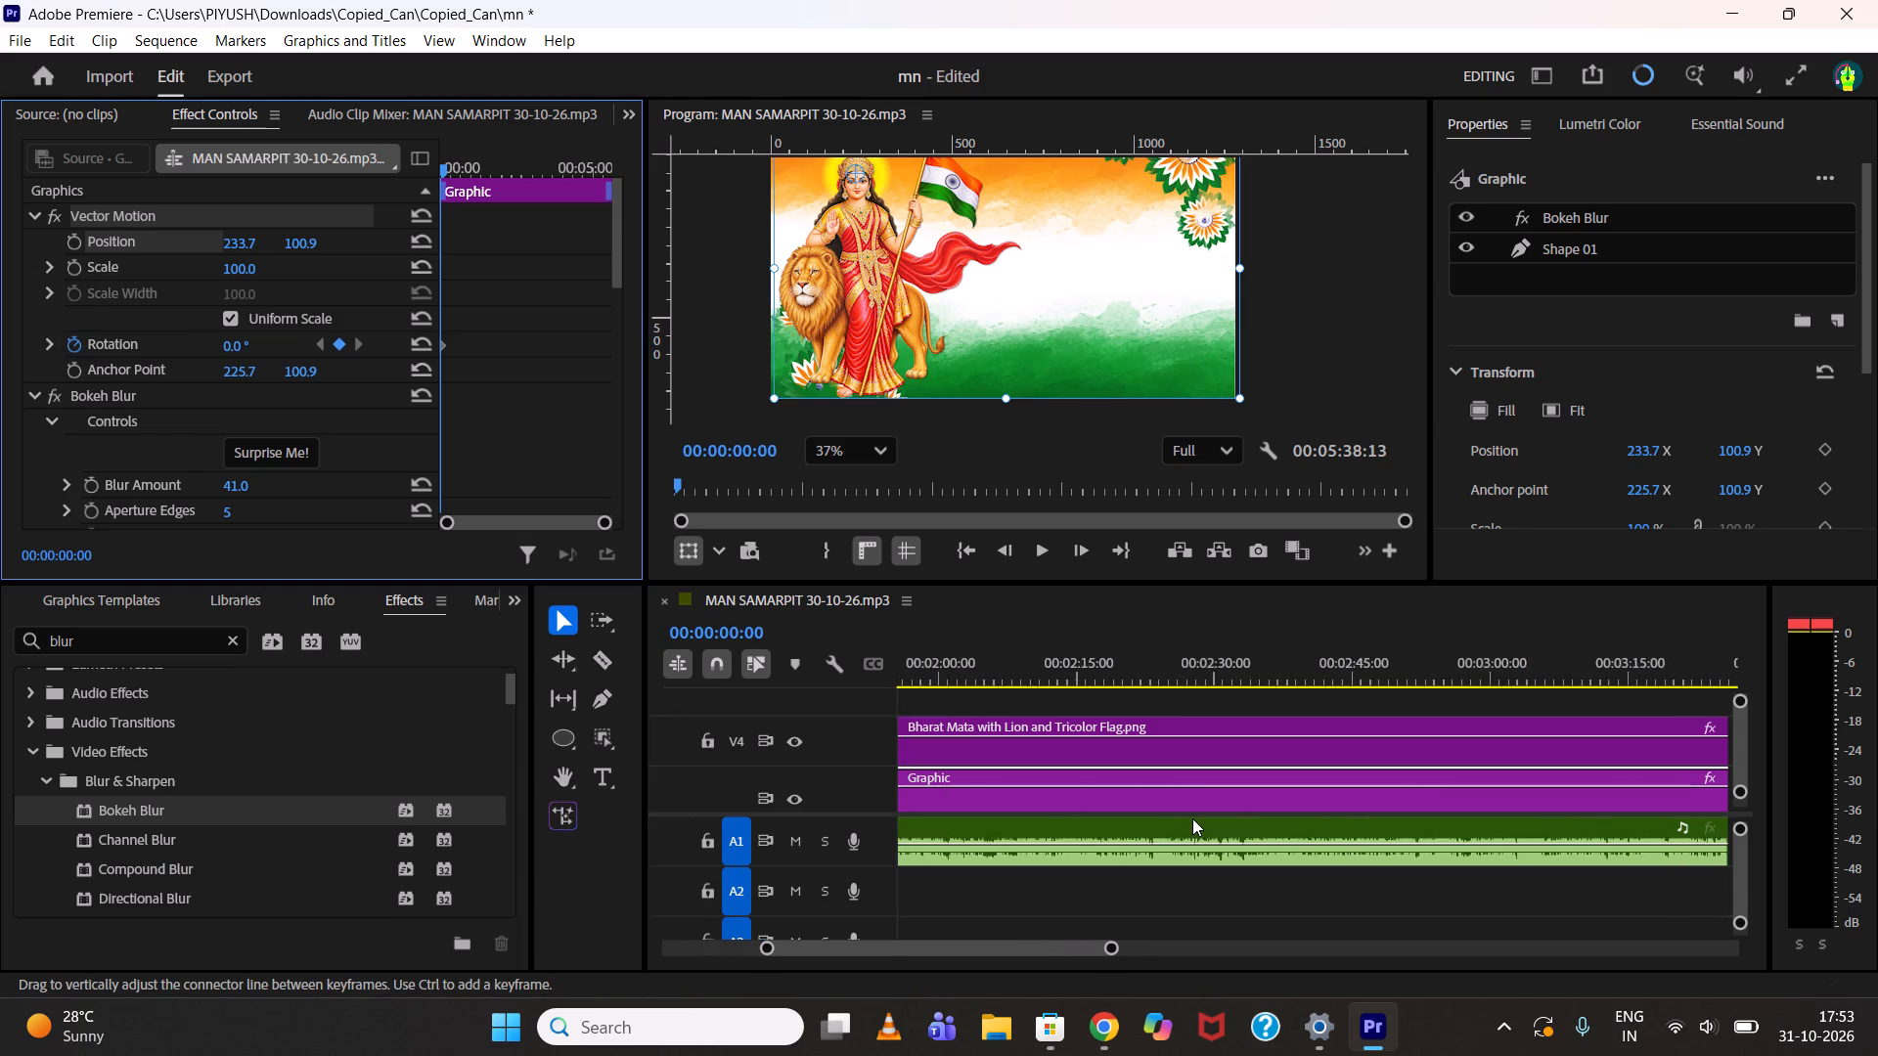
{"action": "scroll", "coordinate": [1192, 818], "scroll_direction": "down", "scroll_amount": 20}
{"action": "scroll", "coordinate": [1192, 818], "scroll_direction": "down", "scroll_amount": 19}
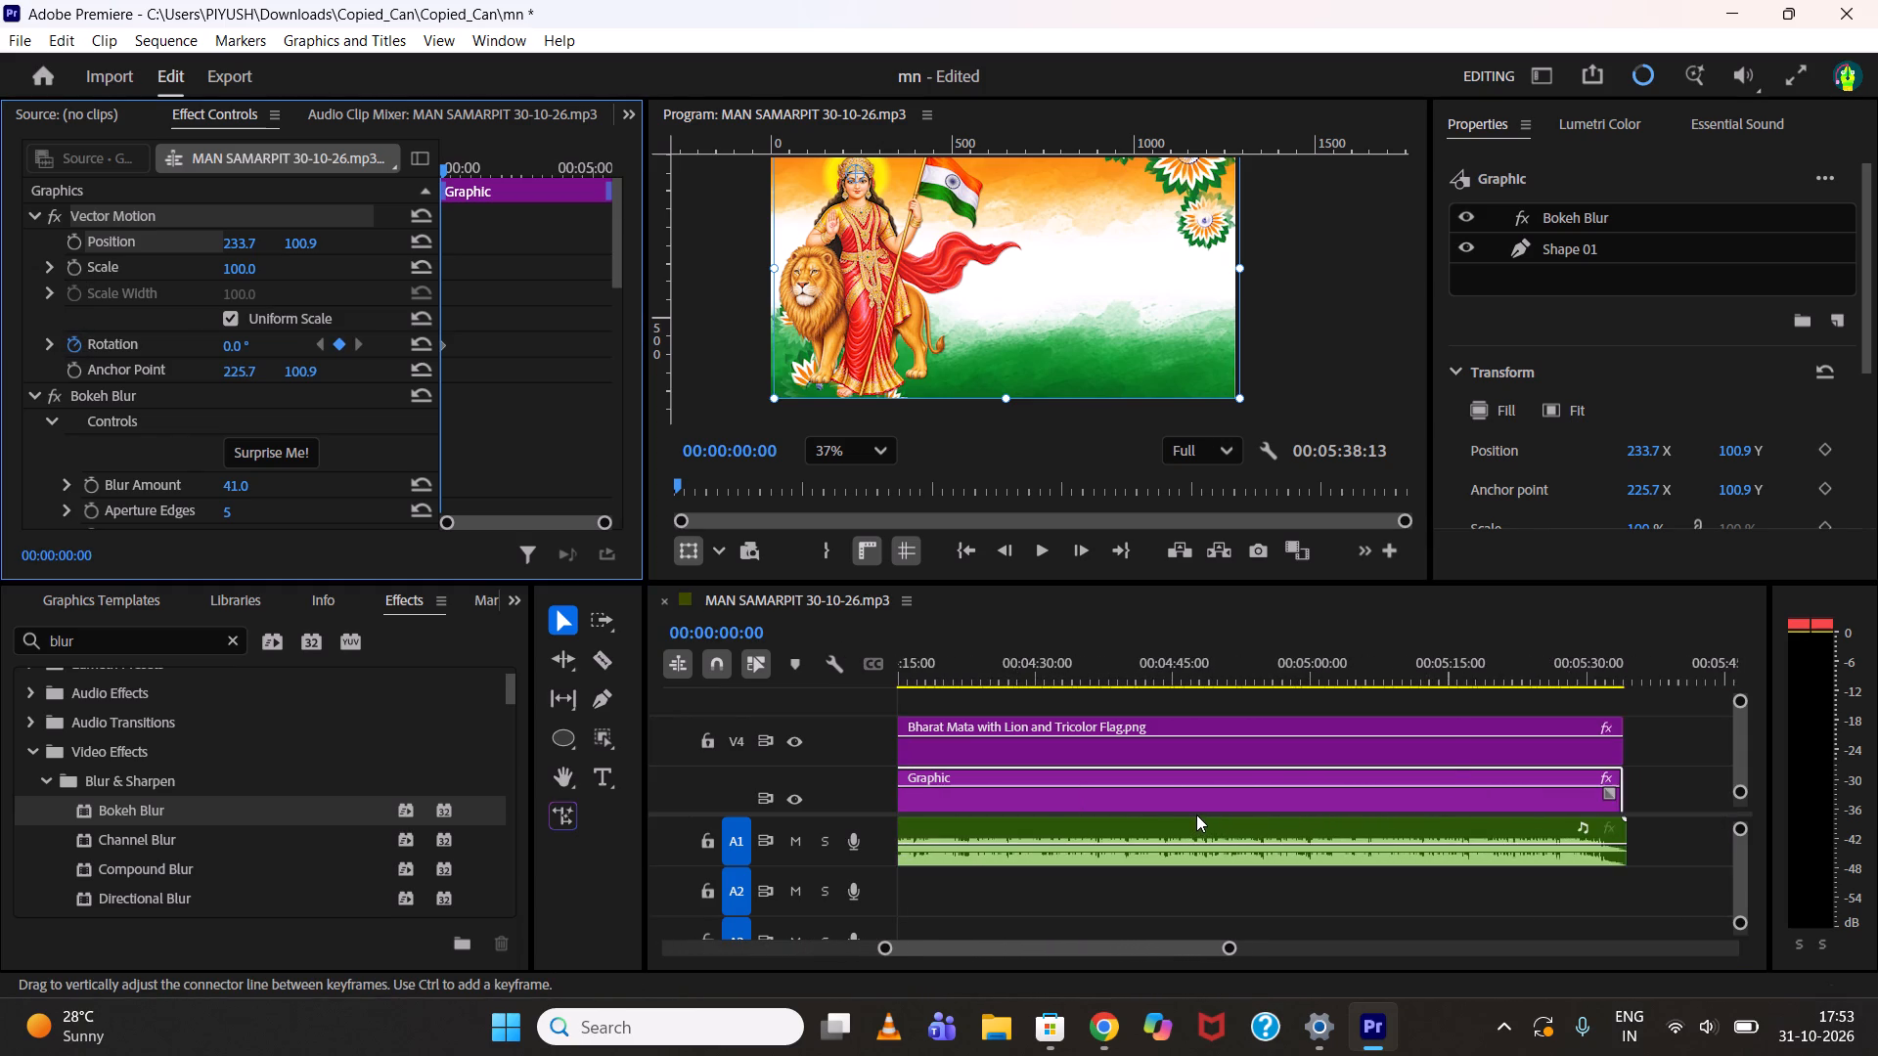
{"action": "scroll", "coordinate": [1196, 814], "scroll_direction": "down", "scroll_amount": 3}
{"action": "left_click_drag", "start_coordinate": [1391, 669], "coordinate": [1442, 668]}
{"action": "left_click_drag", "start_coordinate": [242, 348], "coordinate": [279, 344]}
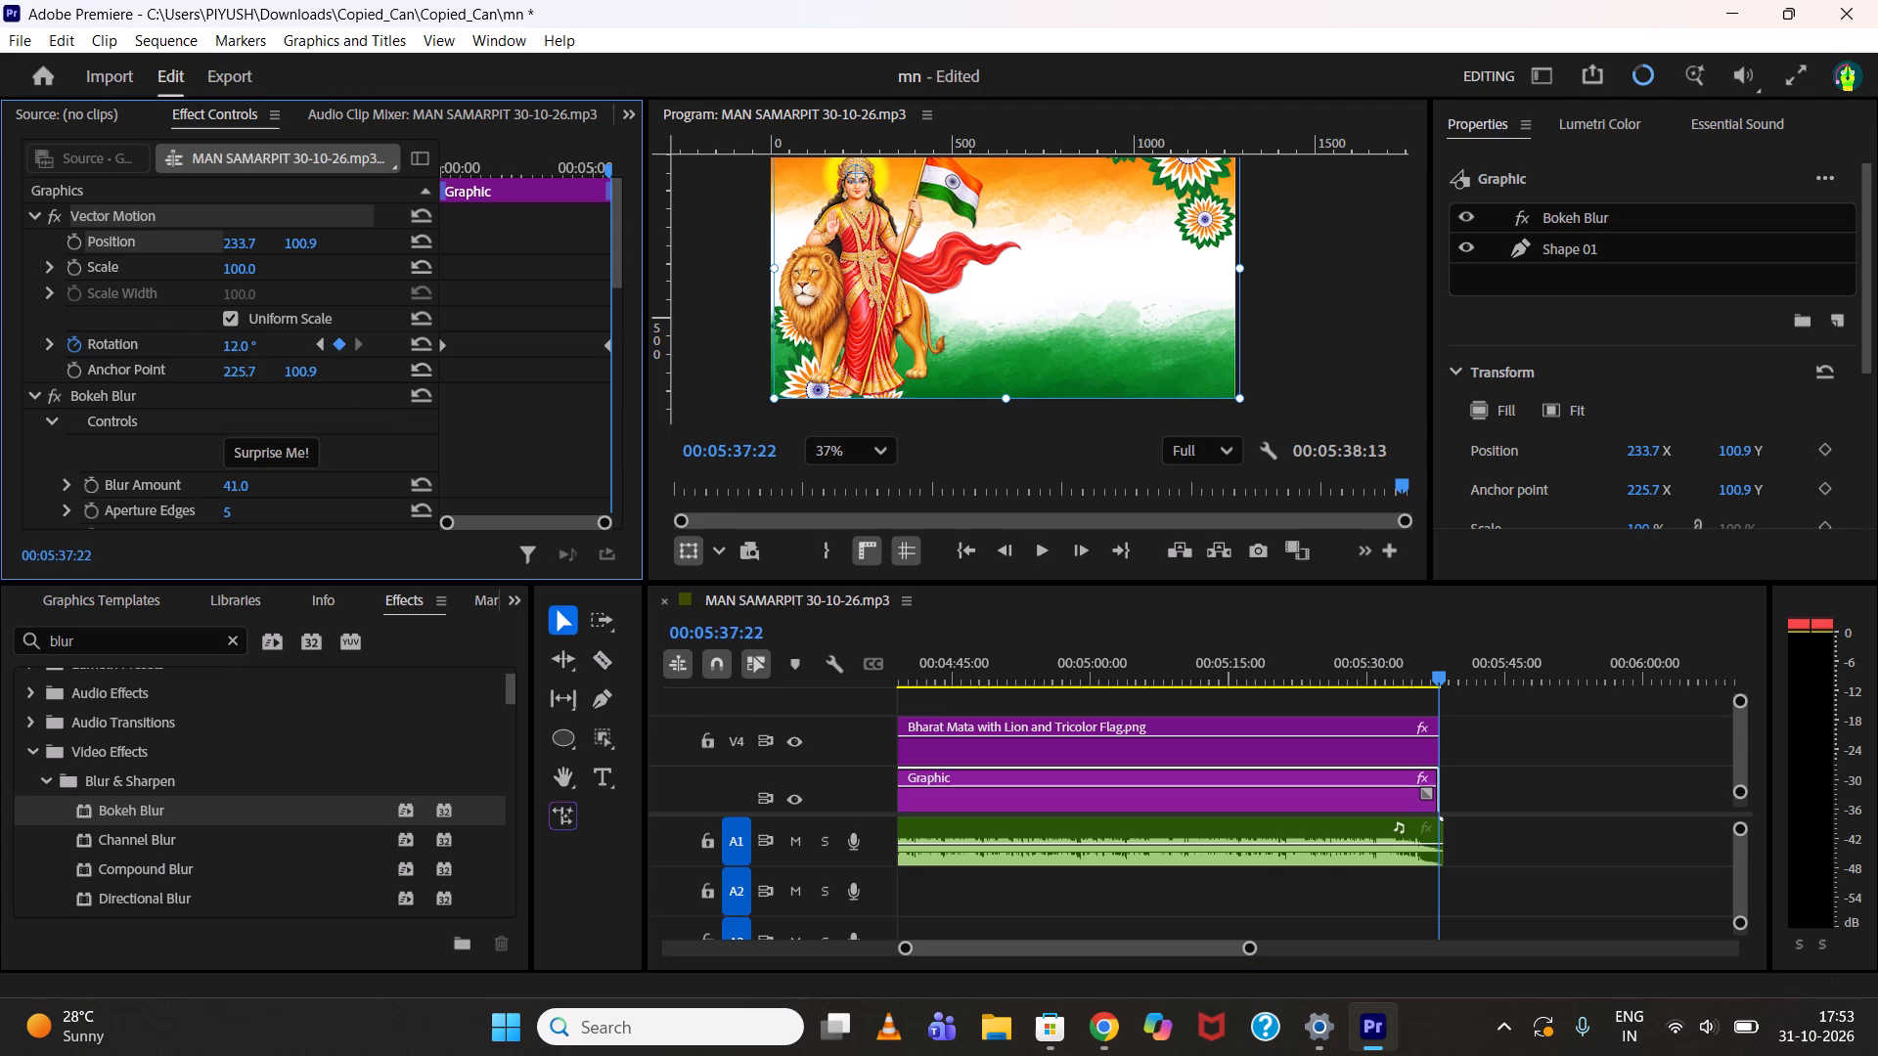
{"action": "left_click_drag", "start_coordinate": [279, 344], "coordinate": [480, 309]}
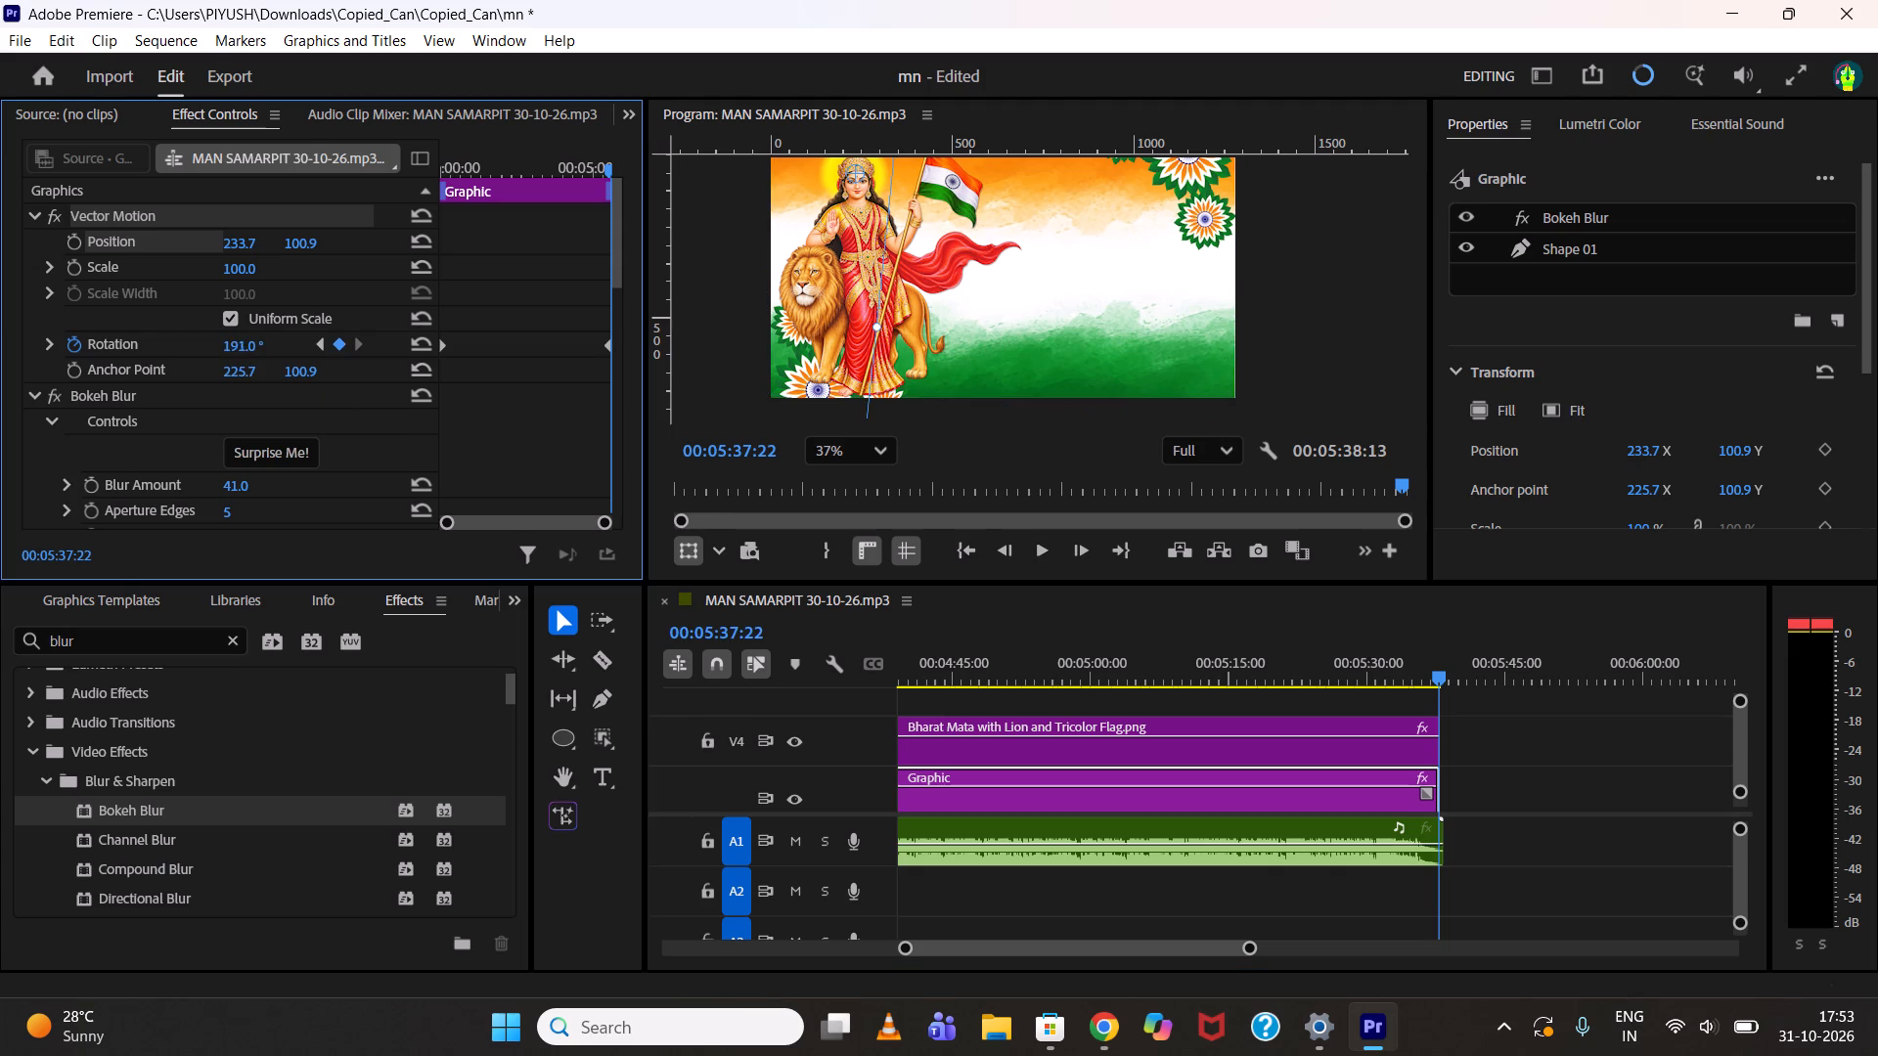
{"action": "left_click_drag", "start_coordinate": [480, 309], "coordinate": [695, 289]}
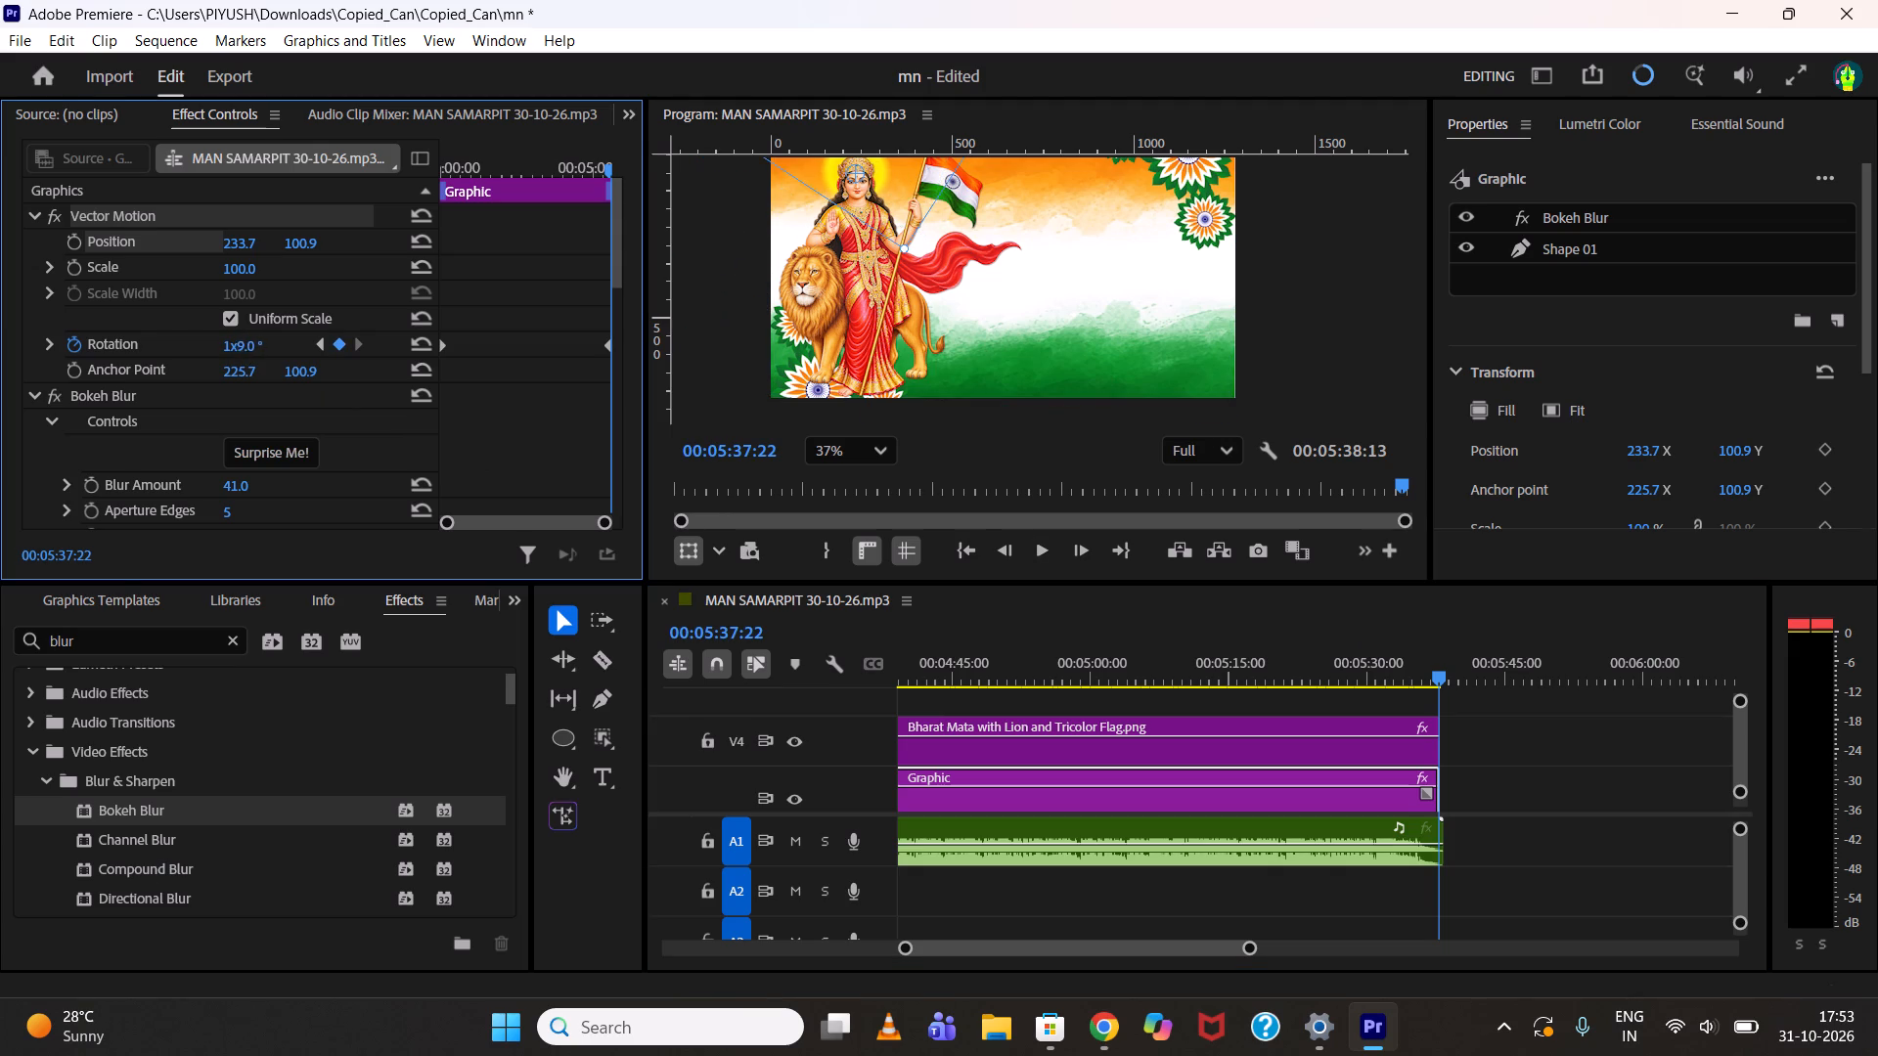
{"action": "left_click_drag", "start_coordinate": [695, 289], "coordinate": [734, 286]}
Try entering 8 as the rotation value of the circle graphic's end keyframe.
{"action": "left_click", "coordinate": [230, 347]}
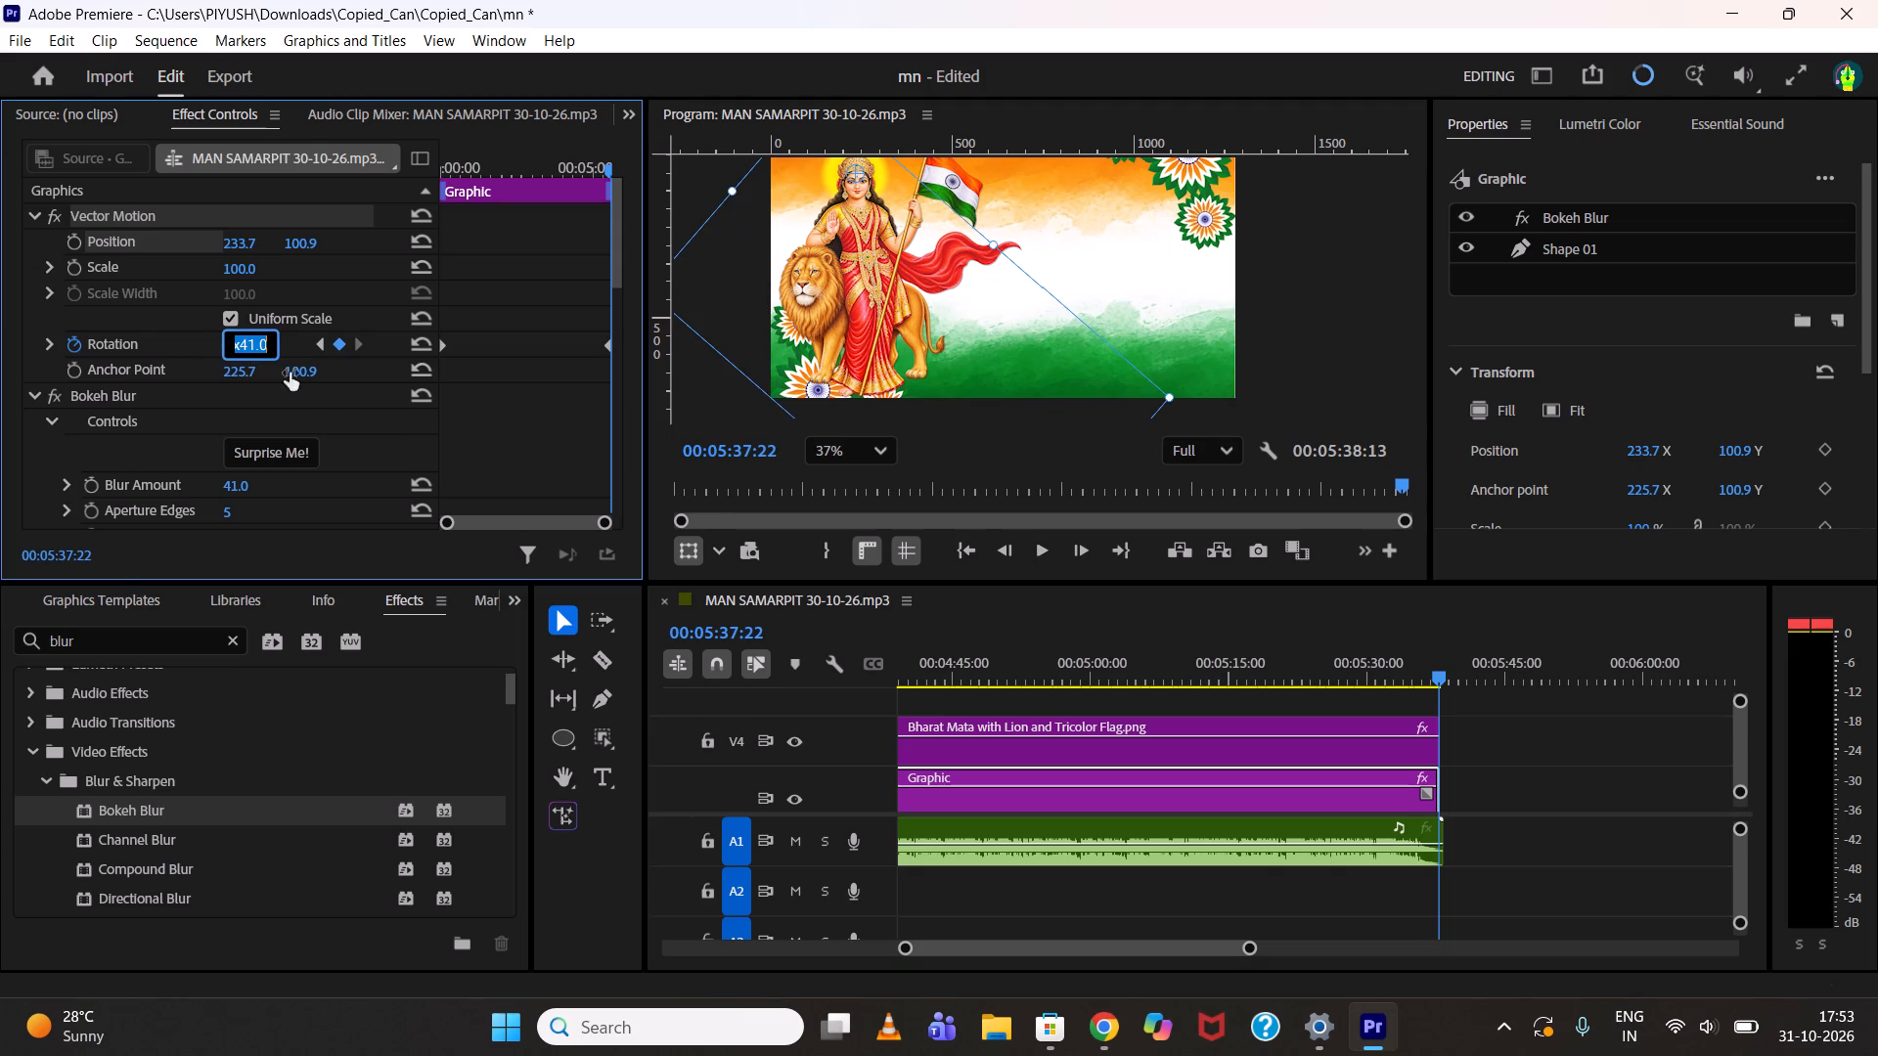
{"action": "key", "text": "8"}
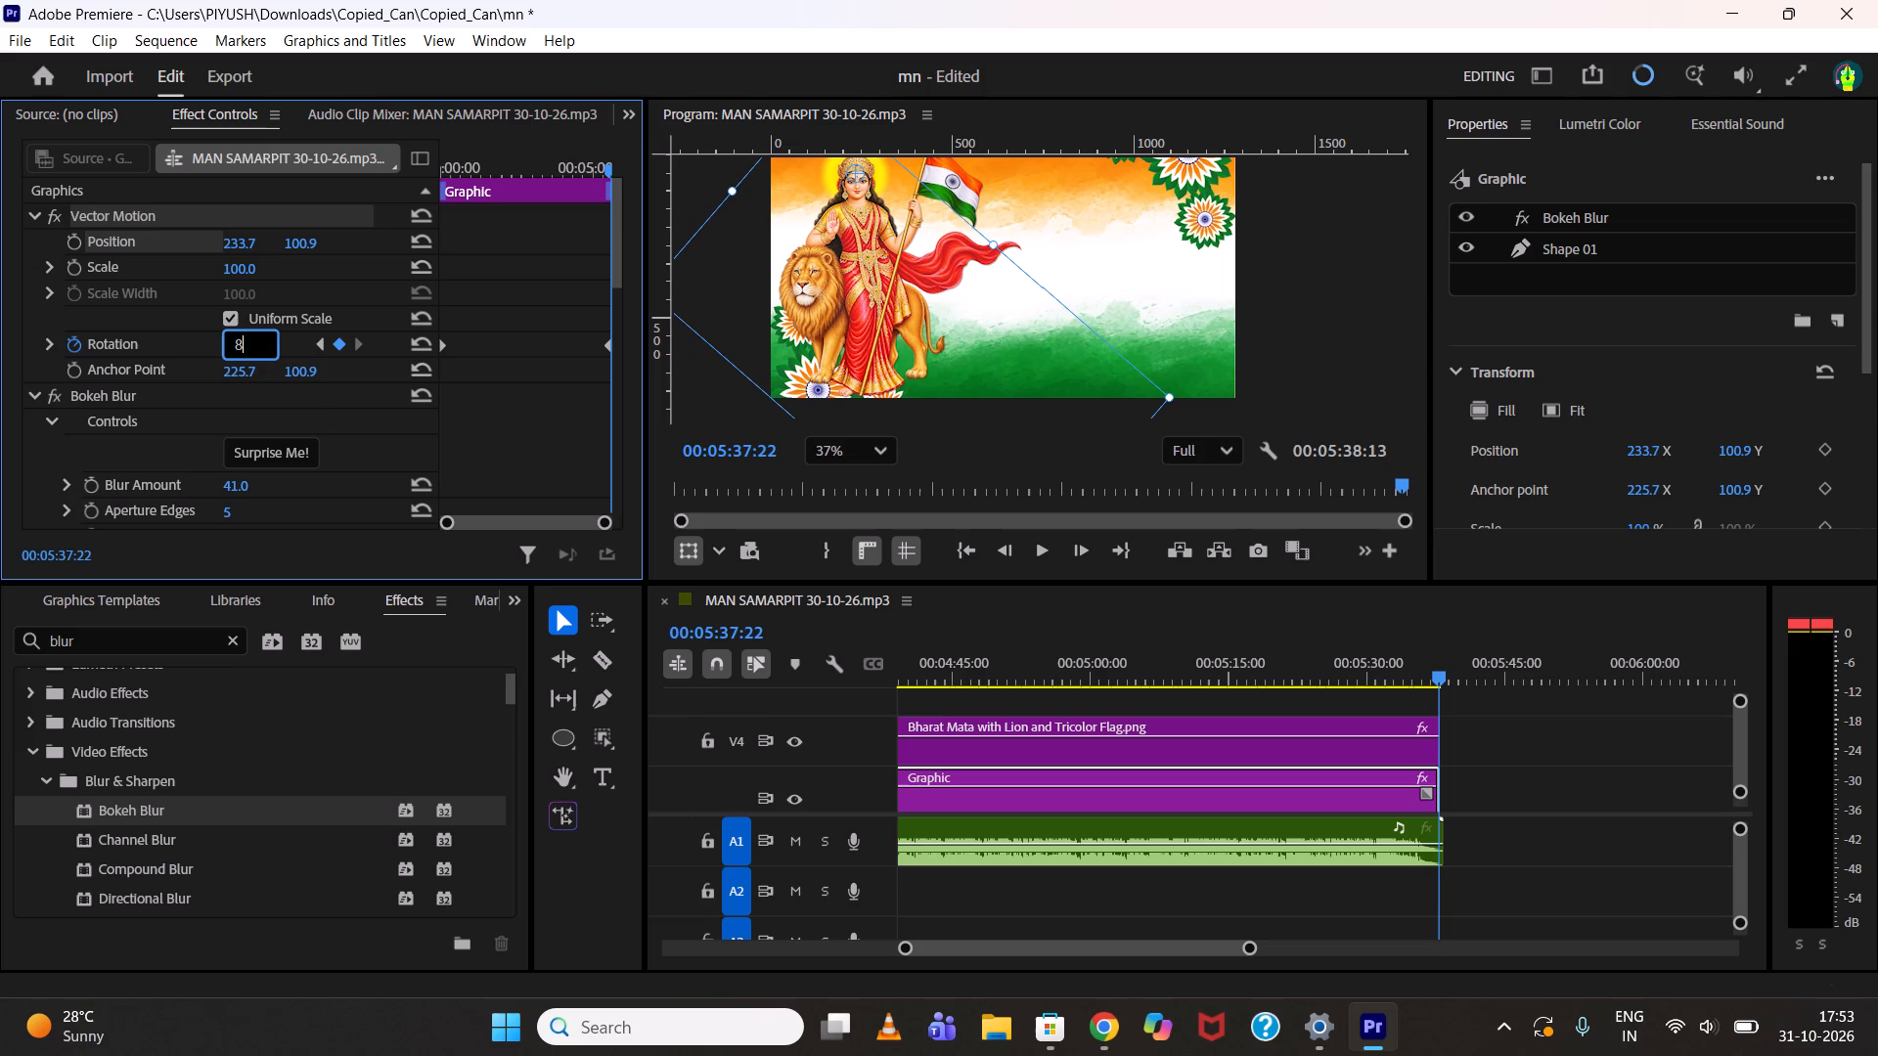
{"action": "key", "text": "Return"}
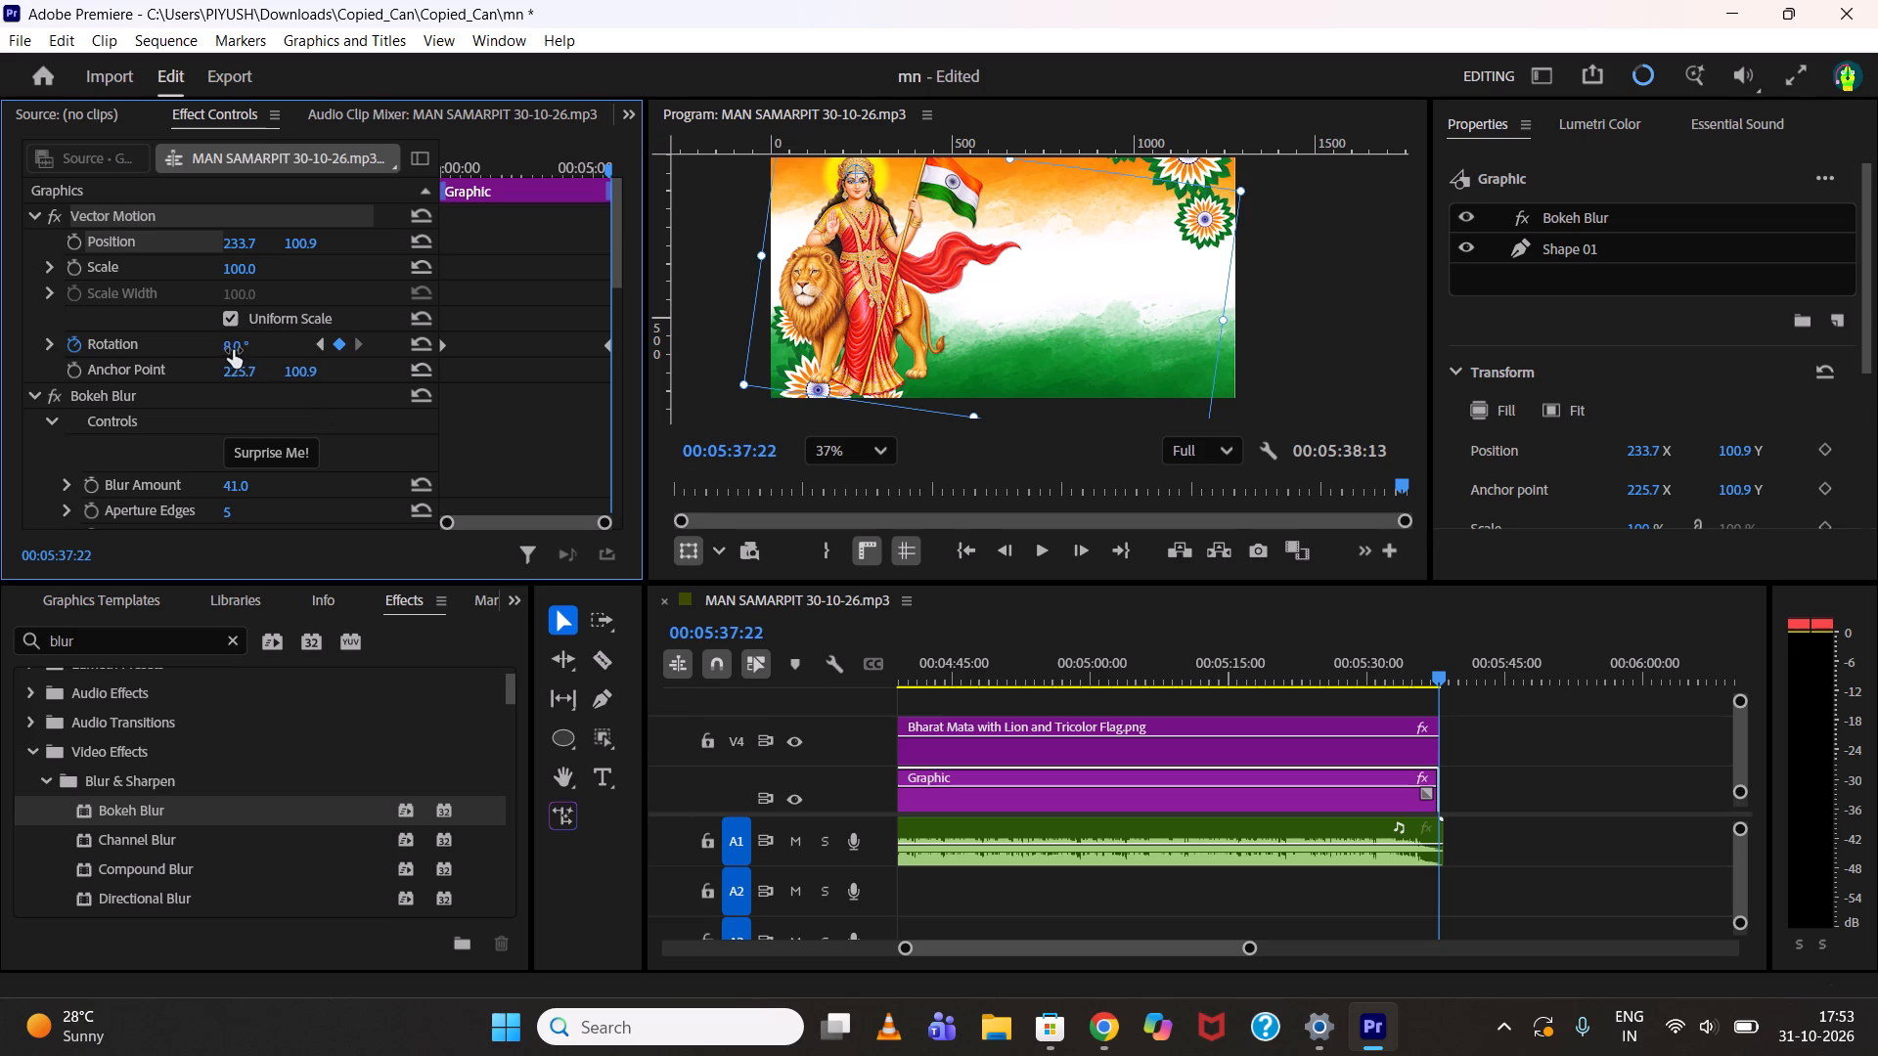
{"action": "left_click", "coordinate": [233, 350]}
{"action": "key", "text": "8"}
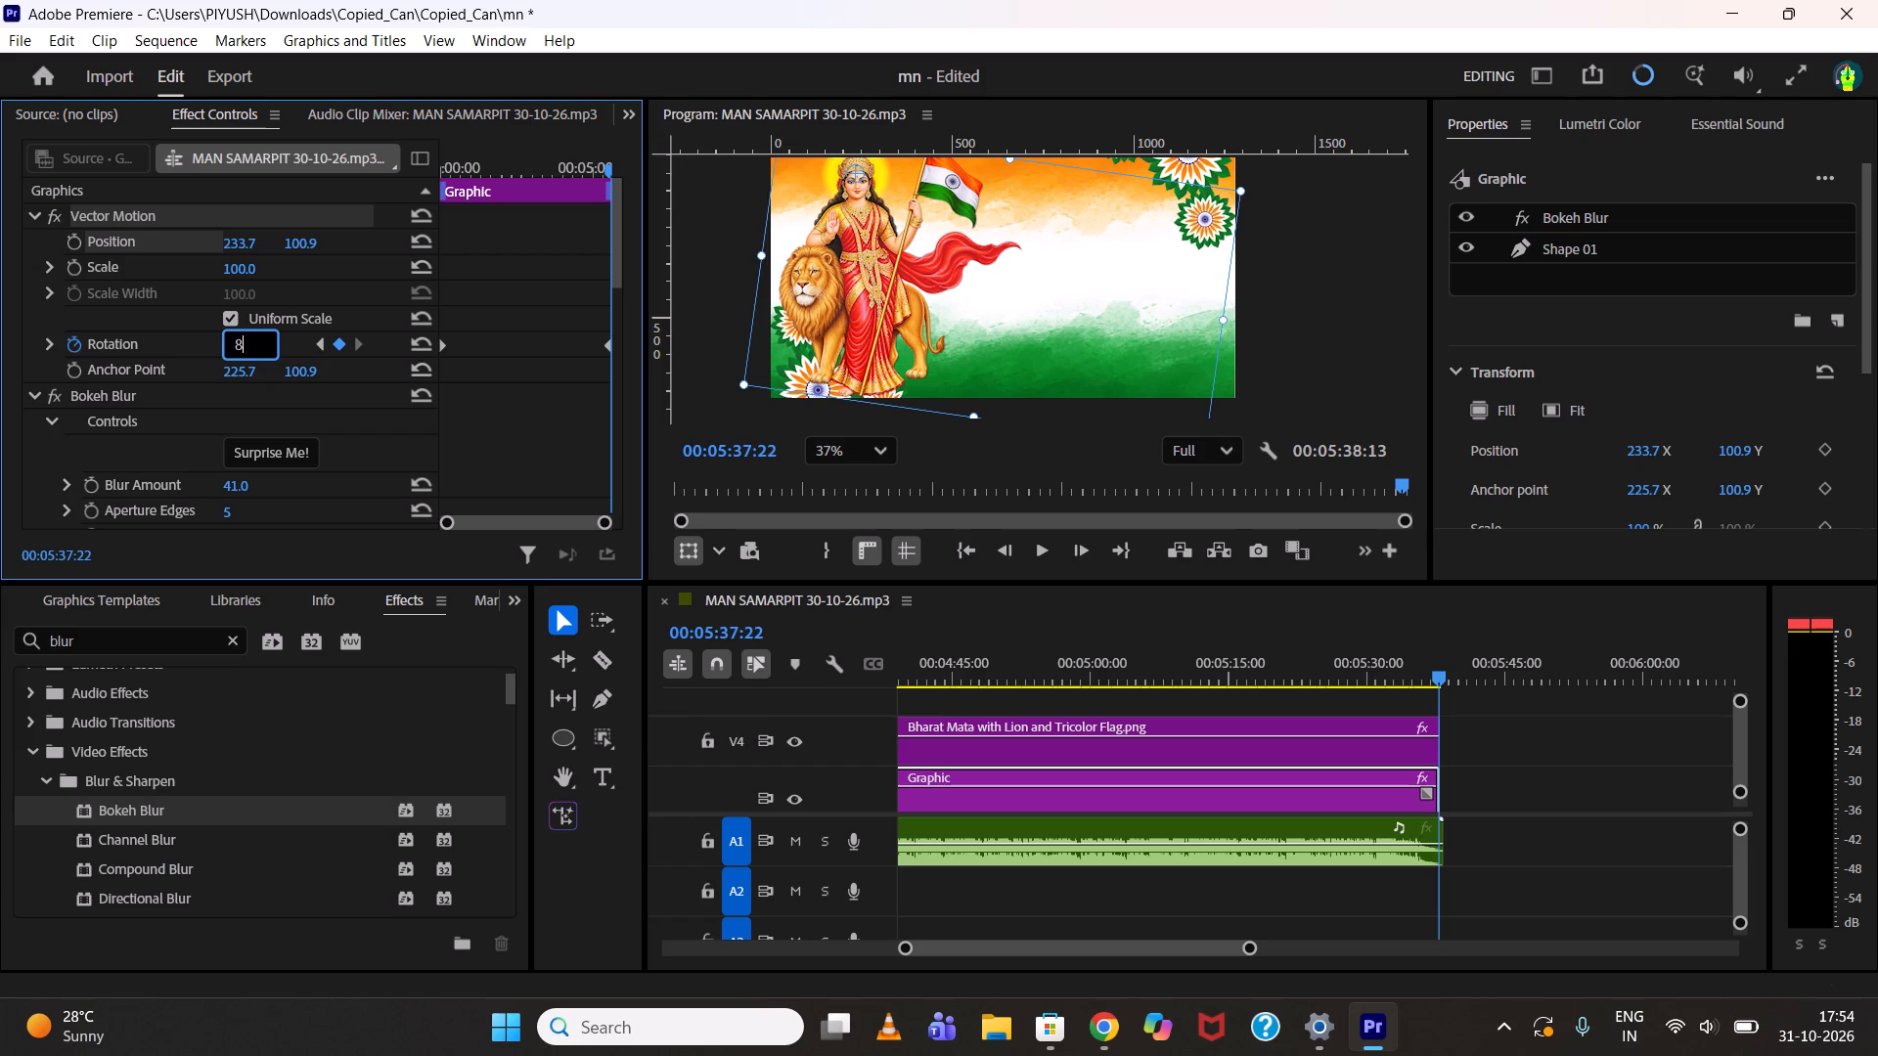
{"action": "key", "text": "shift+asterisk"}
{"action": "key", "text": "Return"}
Set the circle graphic's end Rotation keyframe to eight full turns plus 69° (8x69°).
{"action": "left_click_drag", "start_coordinate": [238, 346], "coordinate": [504, 350]}
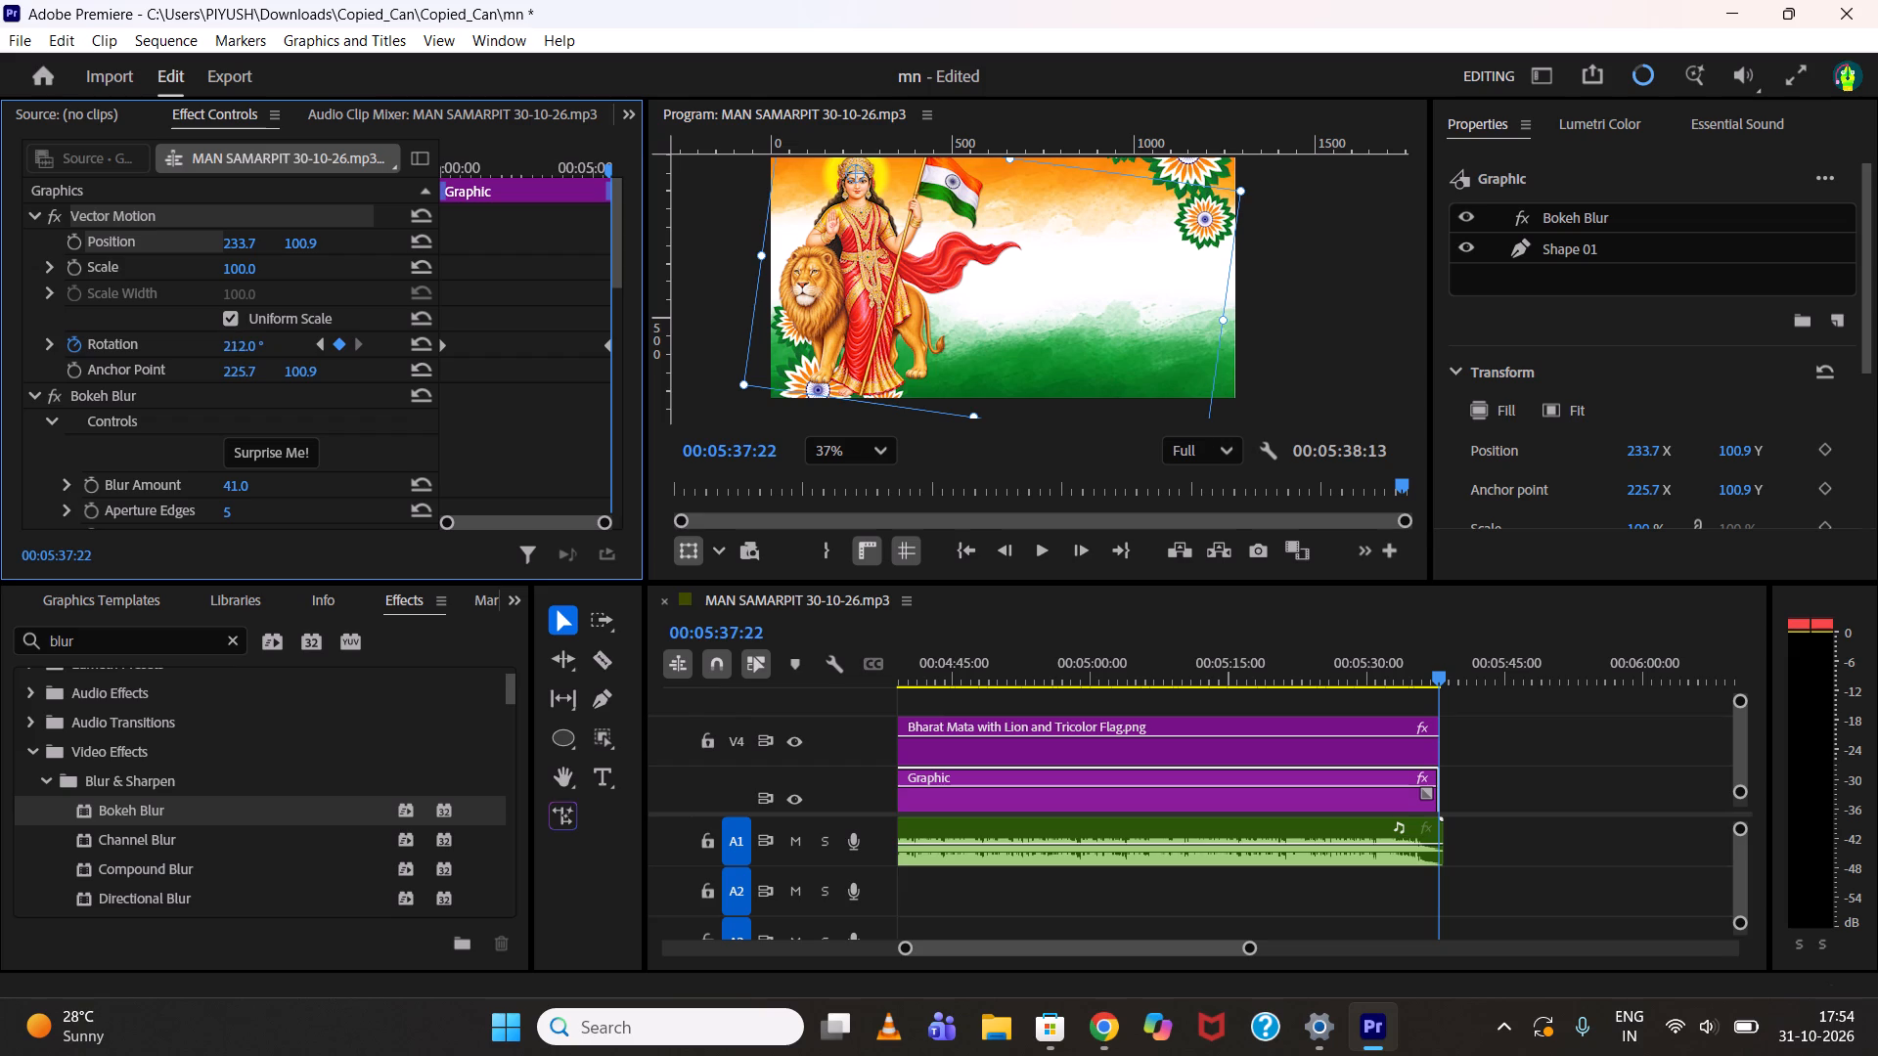
{"action": "left_click_drag", "start_coordinate": [504, 350], "coordinate": [680, 405]}
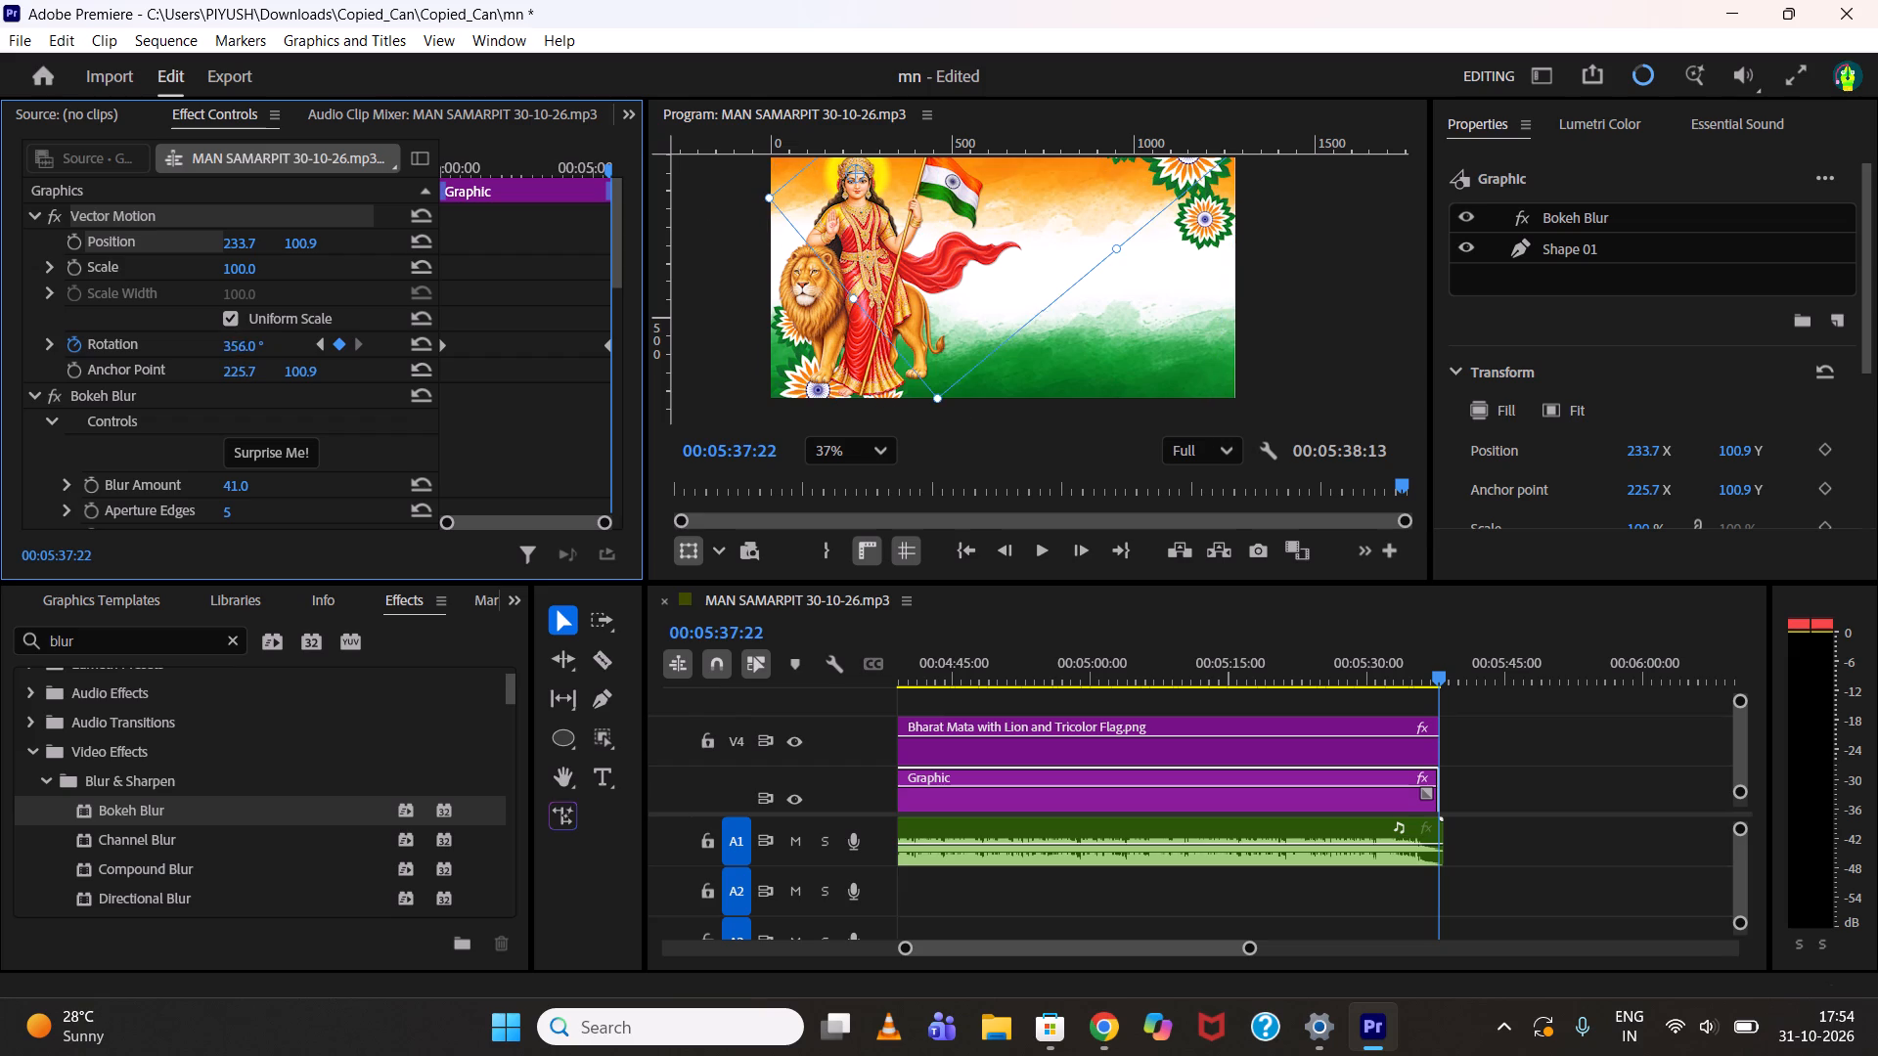
{"action": "left_click_drag", "start_coordinate": [680, 405], "coordinate": [769, 400]}
{"action": "left_click", "coordinate": [227, 346]}
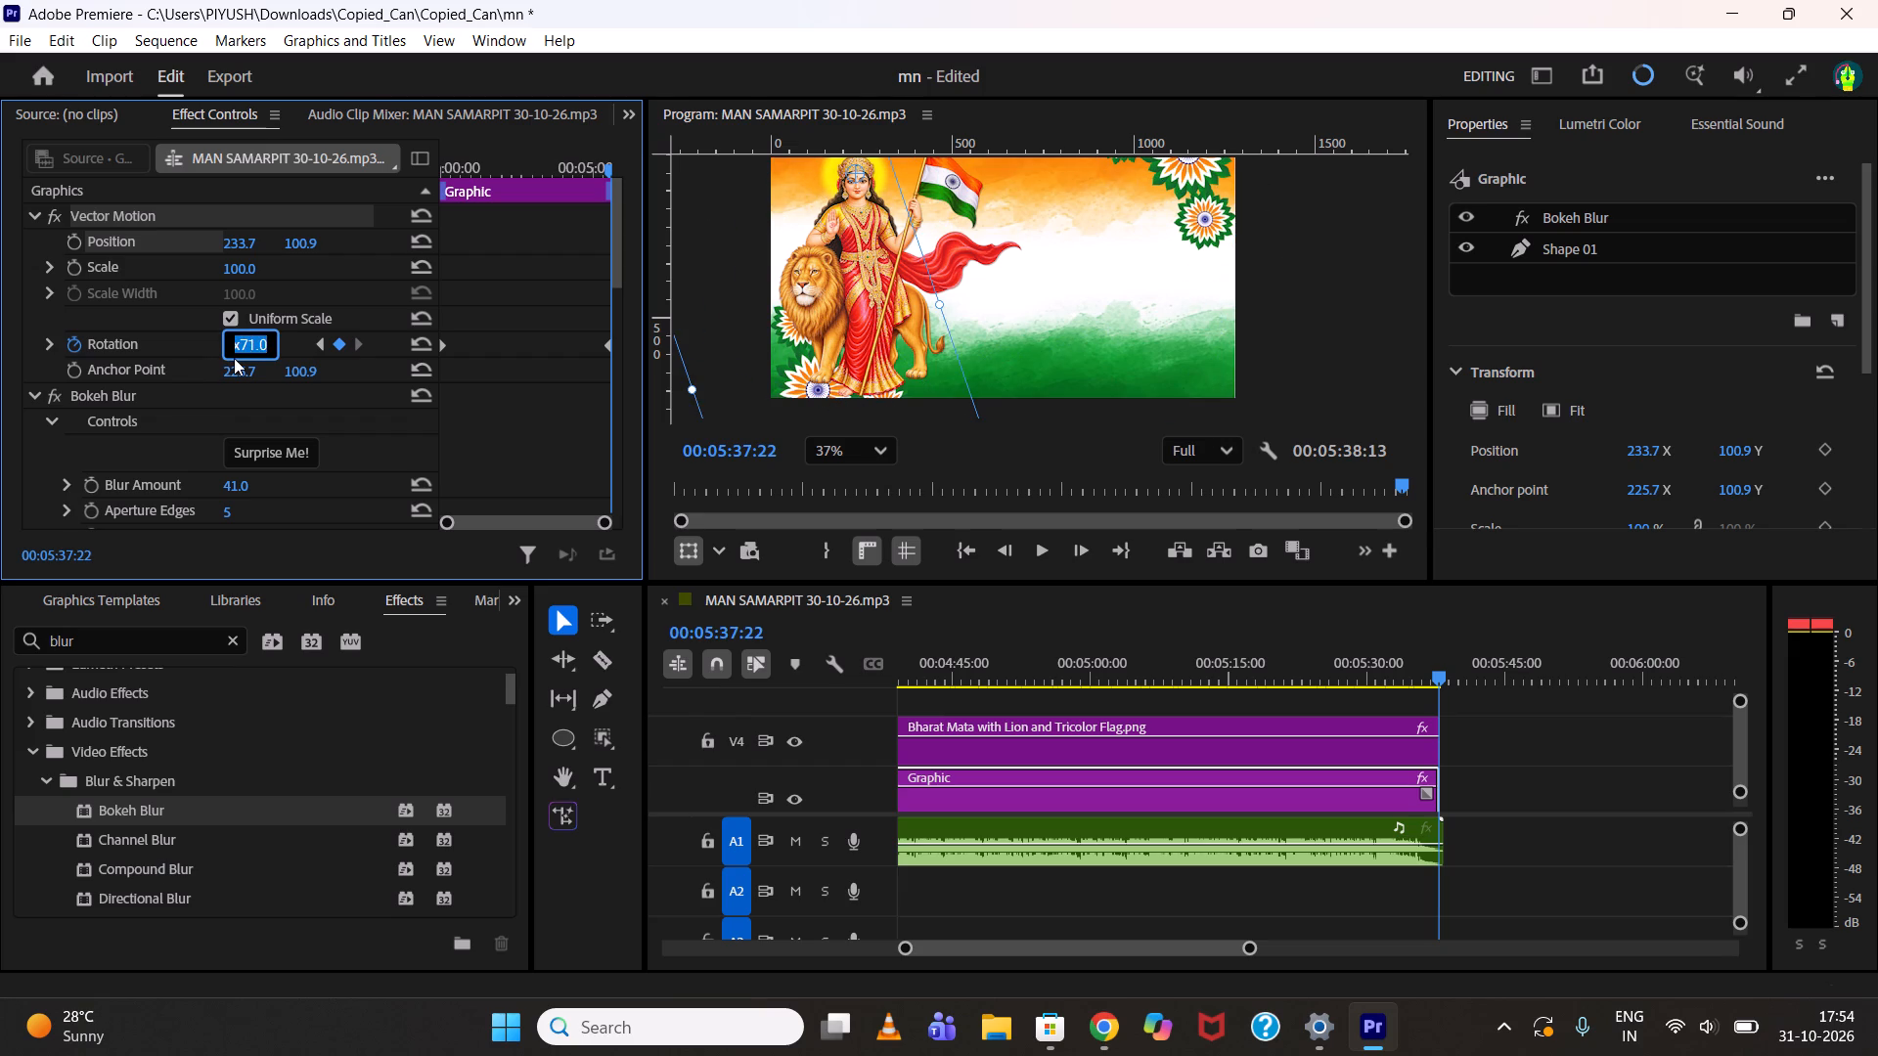
{"action": "left_click", "coordinate": [240, 343]}
{"action": "key", "text": "Down"}
{"action": "key", "text": "Down"}
{"action": "key", "text": "Left"}
{"action": "key", "text": "Left"}
{"action": "key", "text": "Left"}
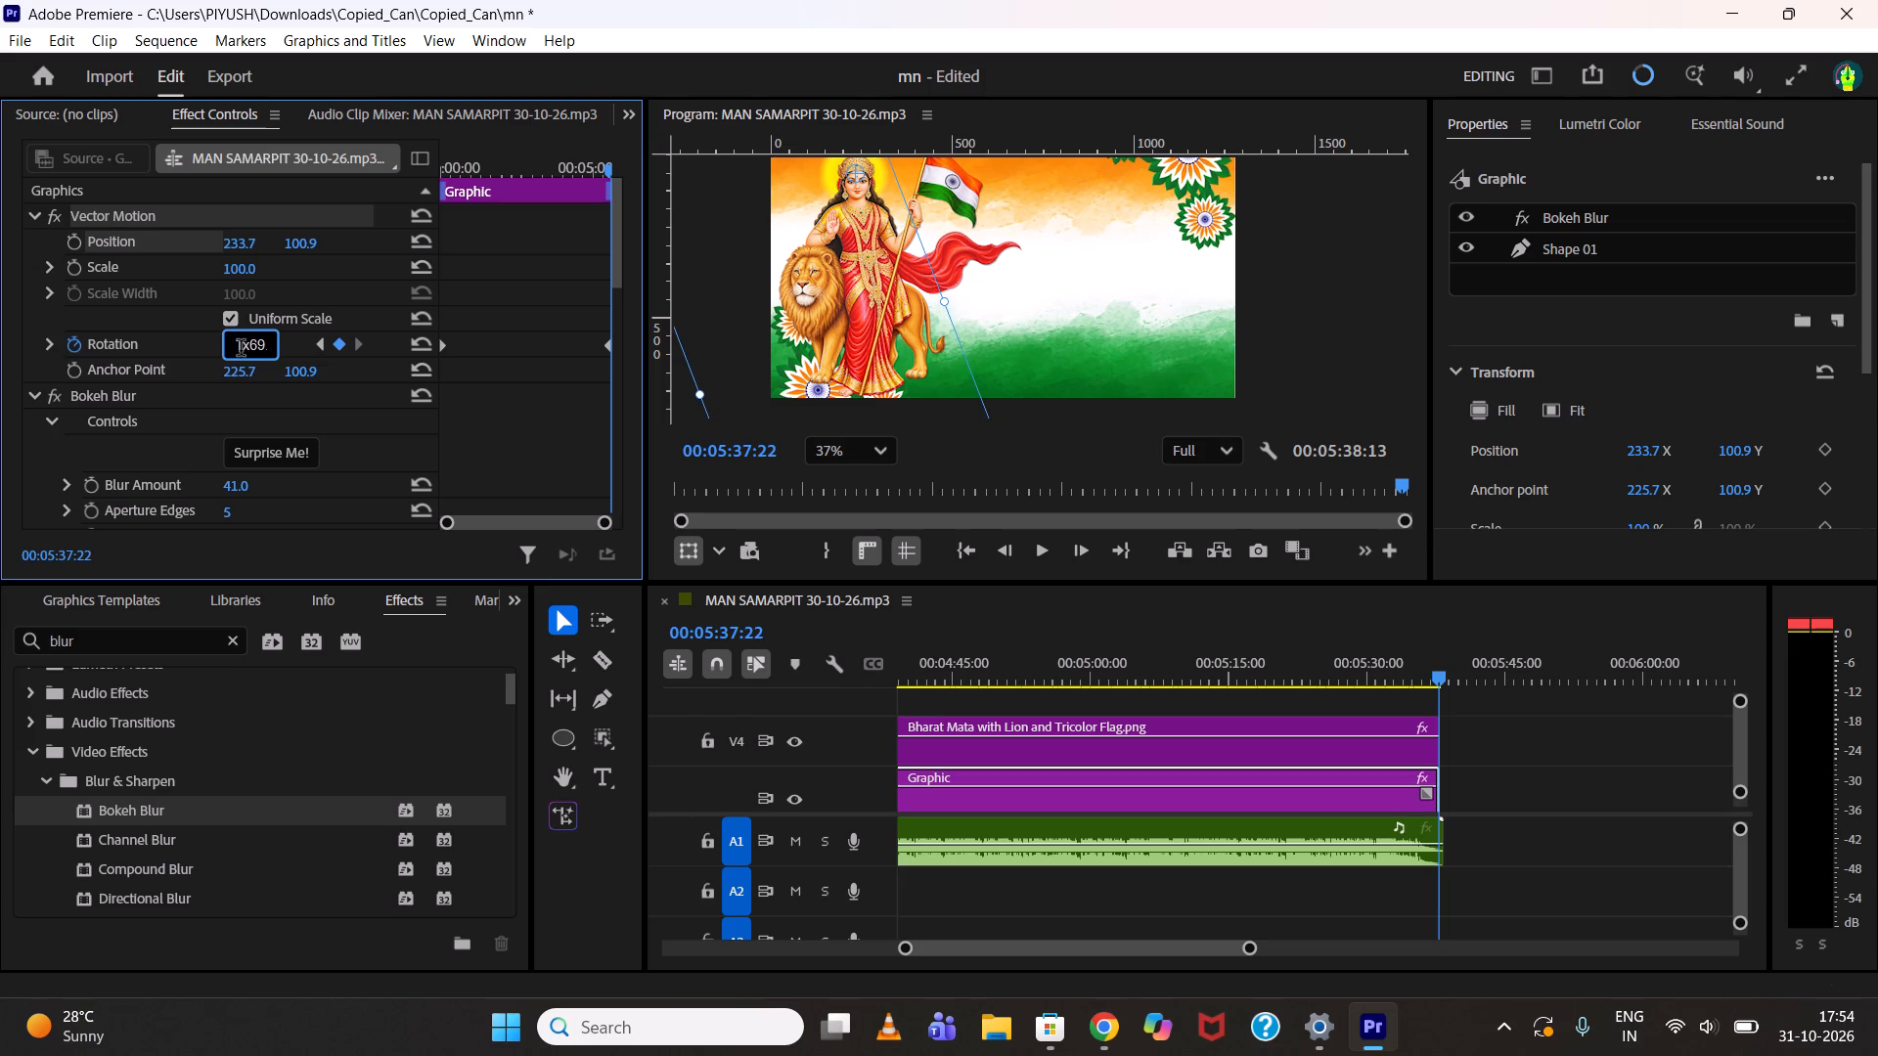
{"action": "key", "text": "Right"}
{"action": "key", "text": "BackSpace"}
{"action": "key", "text": "8"}
{"action": "key", "text": "Return"}
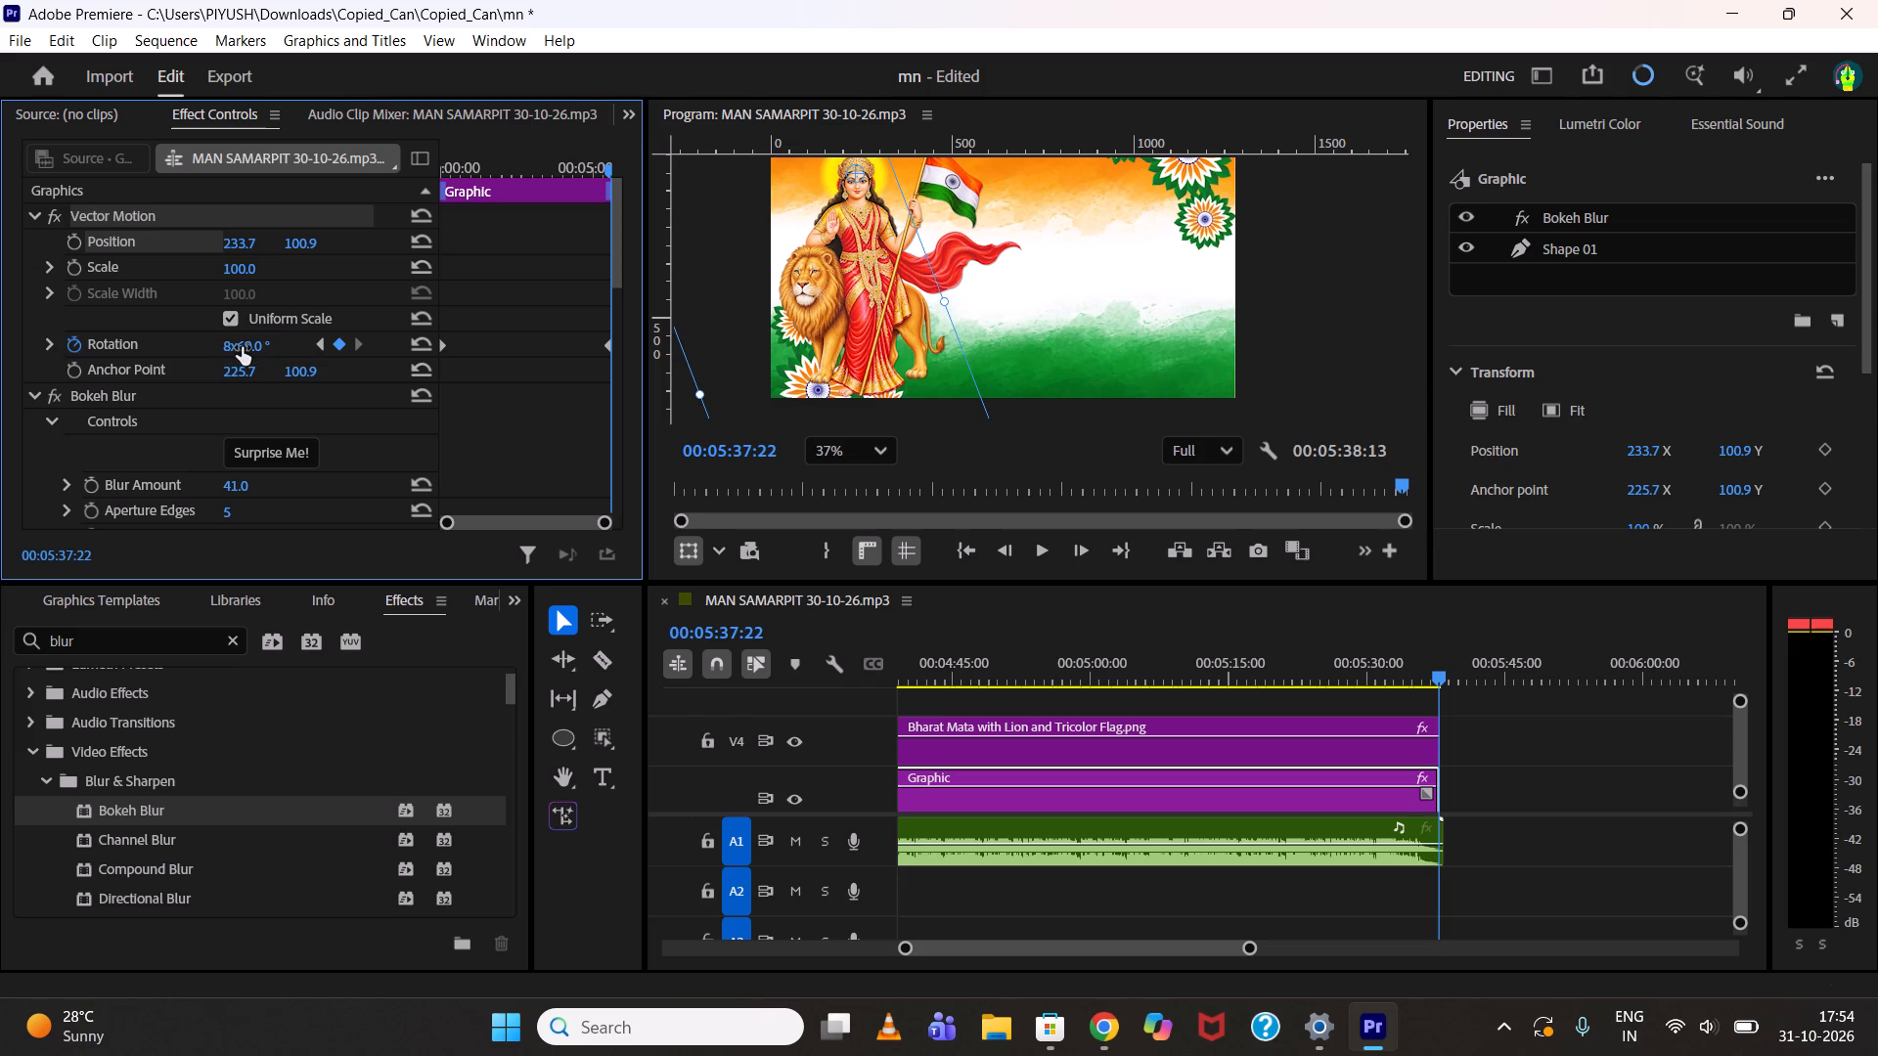
Play the sequence from the beginning to check the rotation of the glow behind the head.
{"action": "left_click_drag", "start_coordinate": [940, 655], "coordinate": [786, 682]}
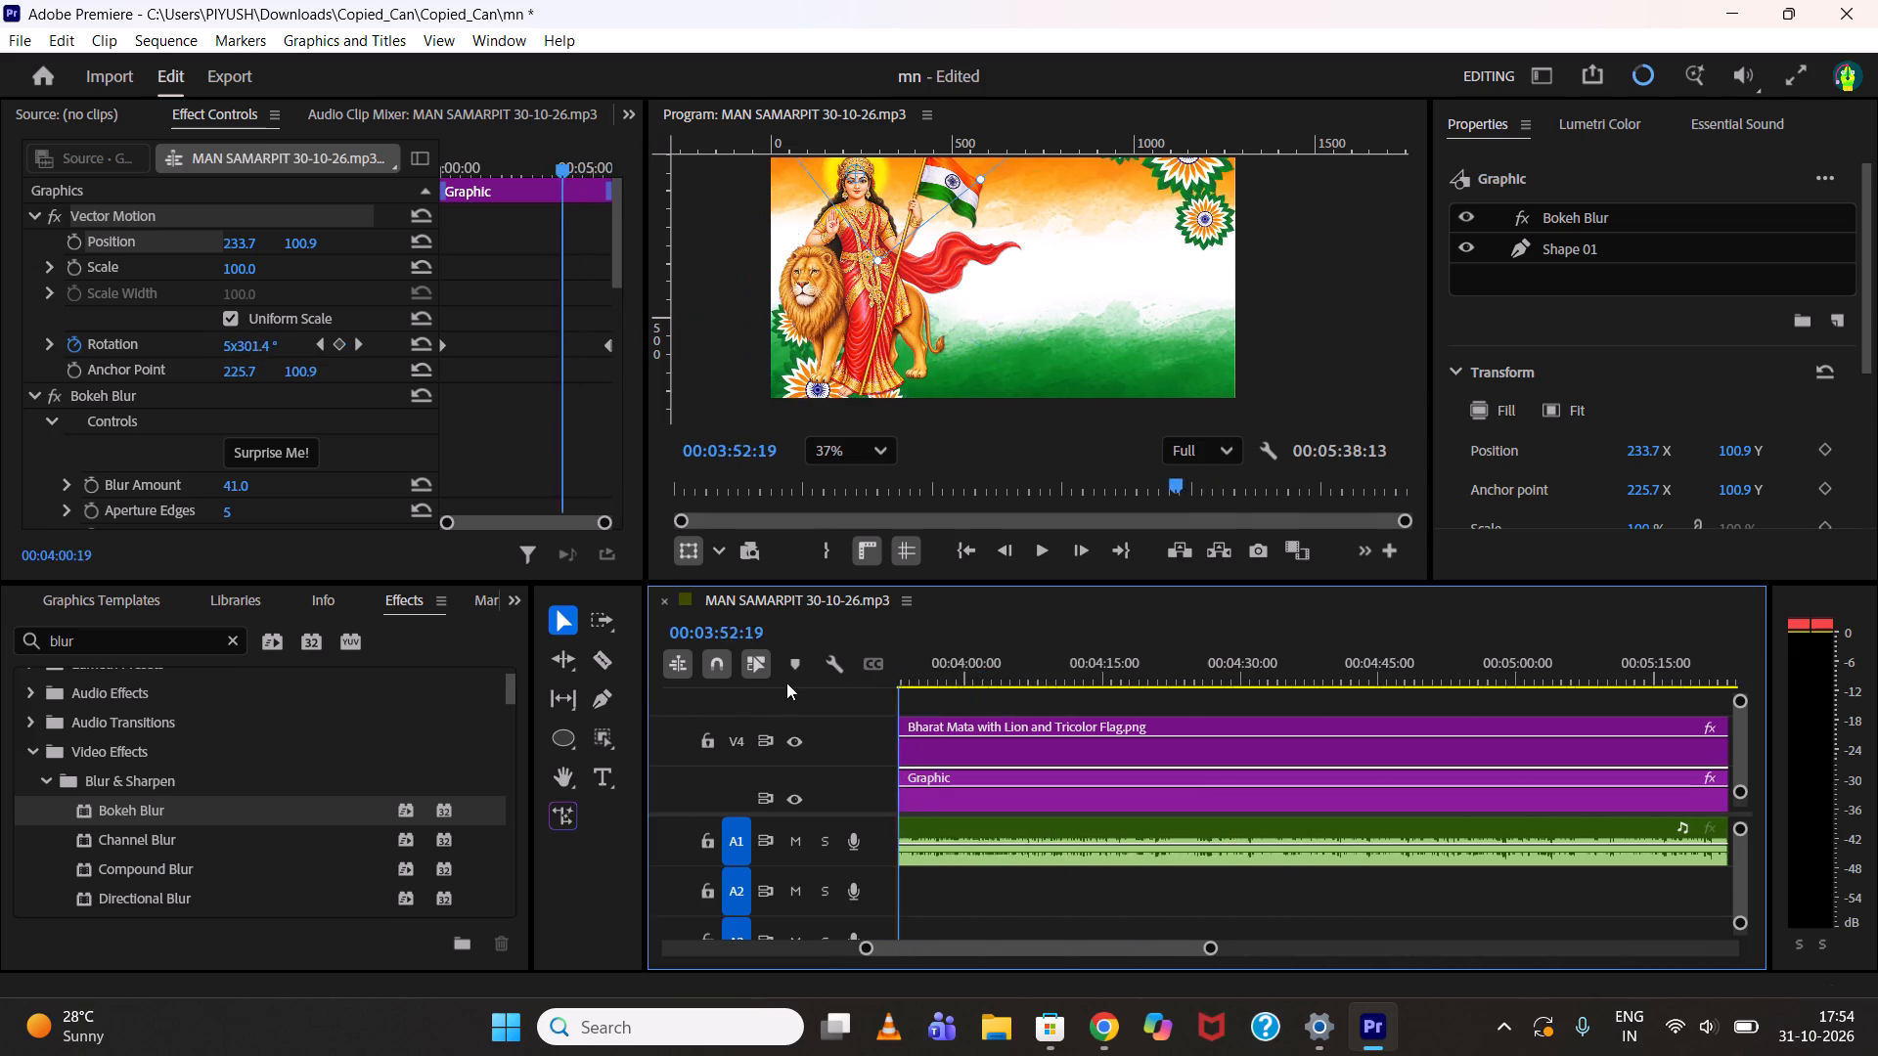
{"action": "left_click_drag", "start_coordinate": [786, 682], "coordinate": [351, 783]}
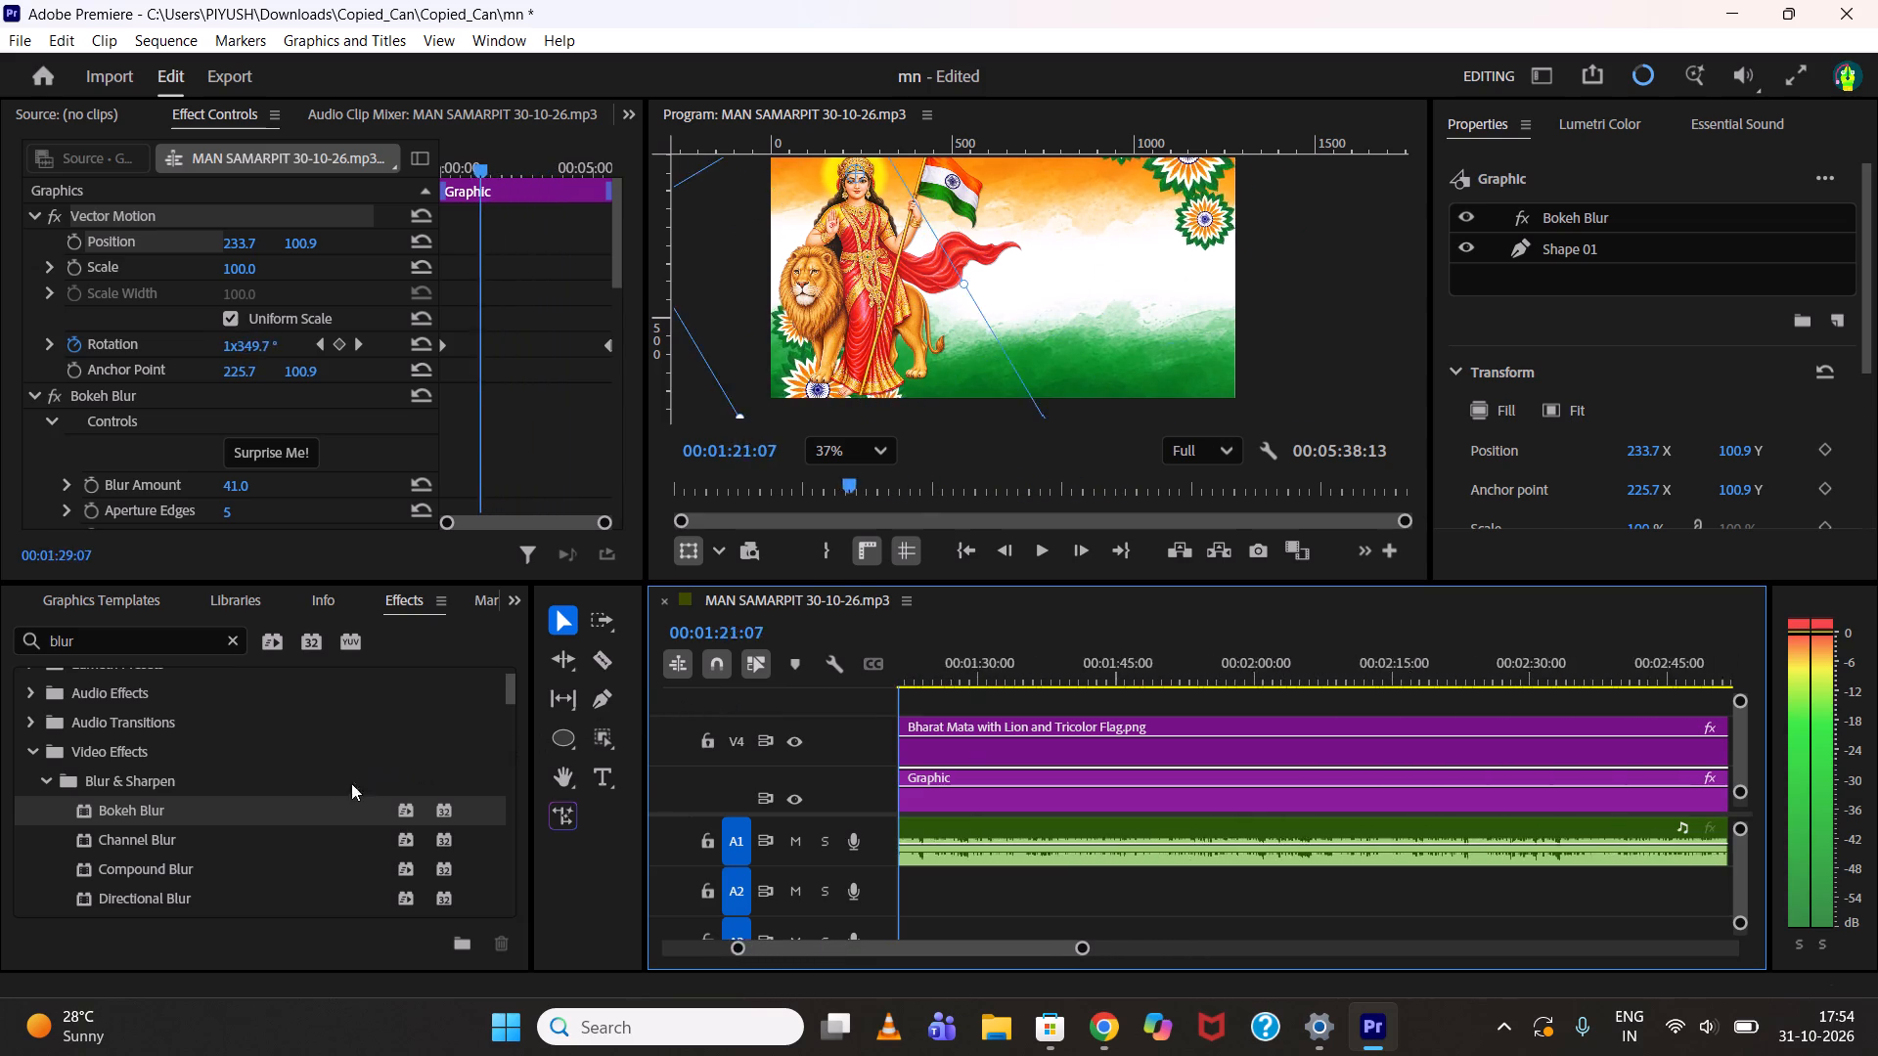
{"action": "left_click_drag", "start_coordinate": [351, 783], "coordinate": [0, 928]}
{"action": "key", "text": "space"}
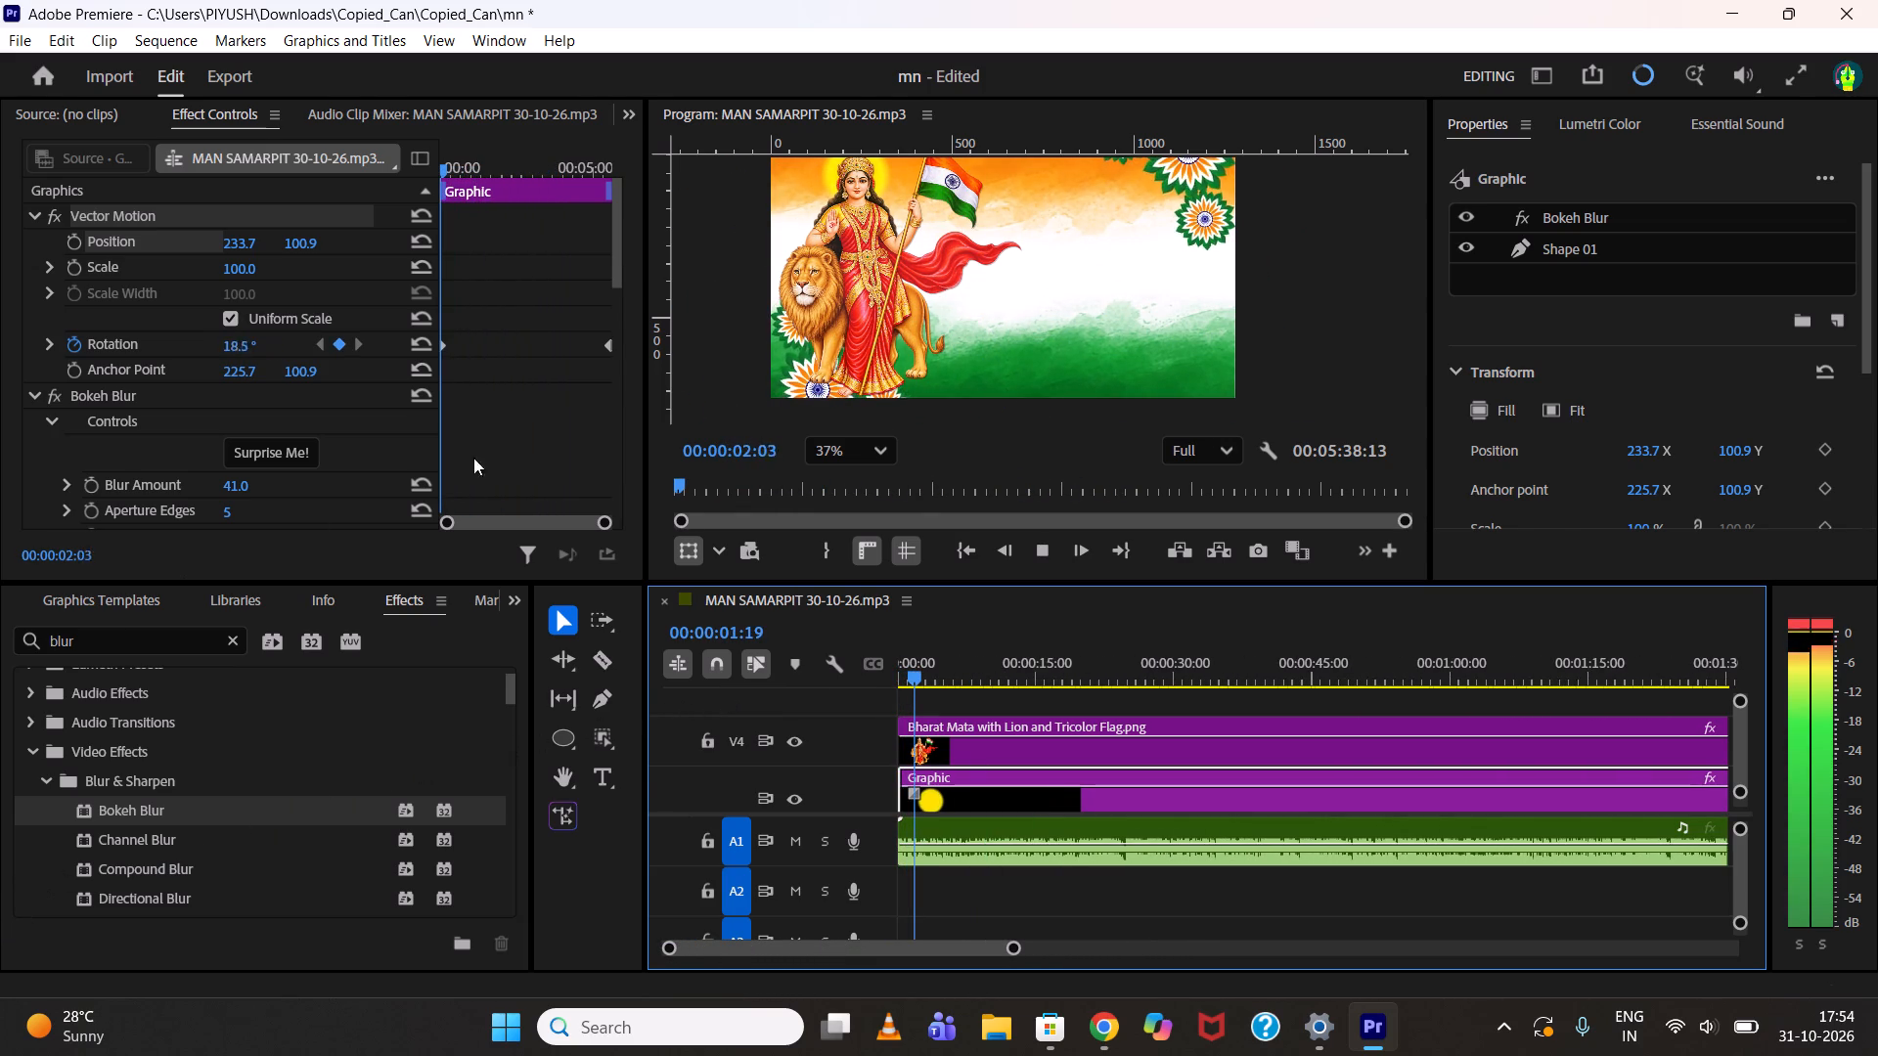
Examine the glow's rotation behind the head up close at several points of the sequence, ending back at the sequence start.
{"action": "middle_click_drag", "start_coordinate": [872, 234], "coordinate": [899, 332]}
{"action": "scroll", "coordinate": [885, 272], "scroll_direction": "up", "scroll_amount": 3}
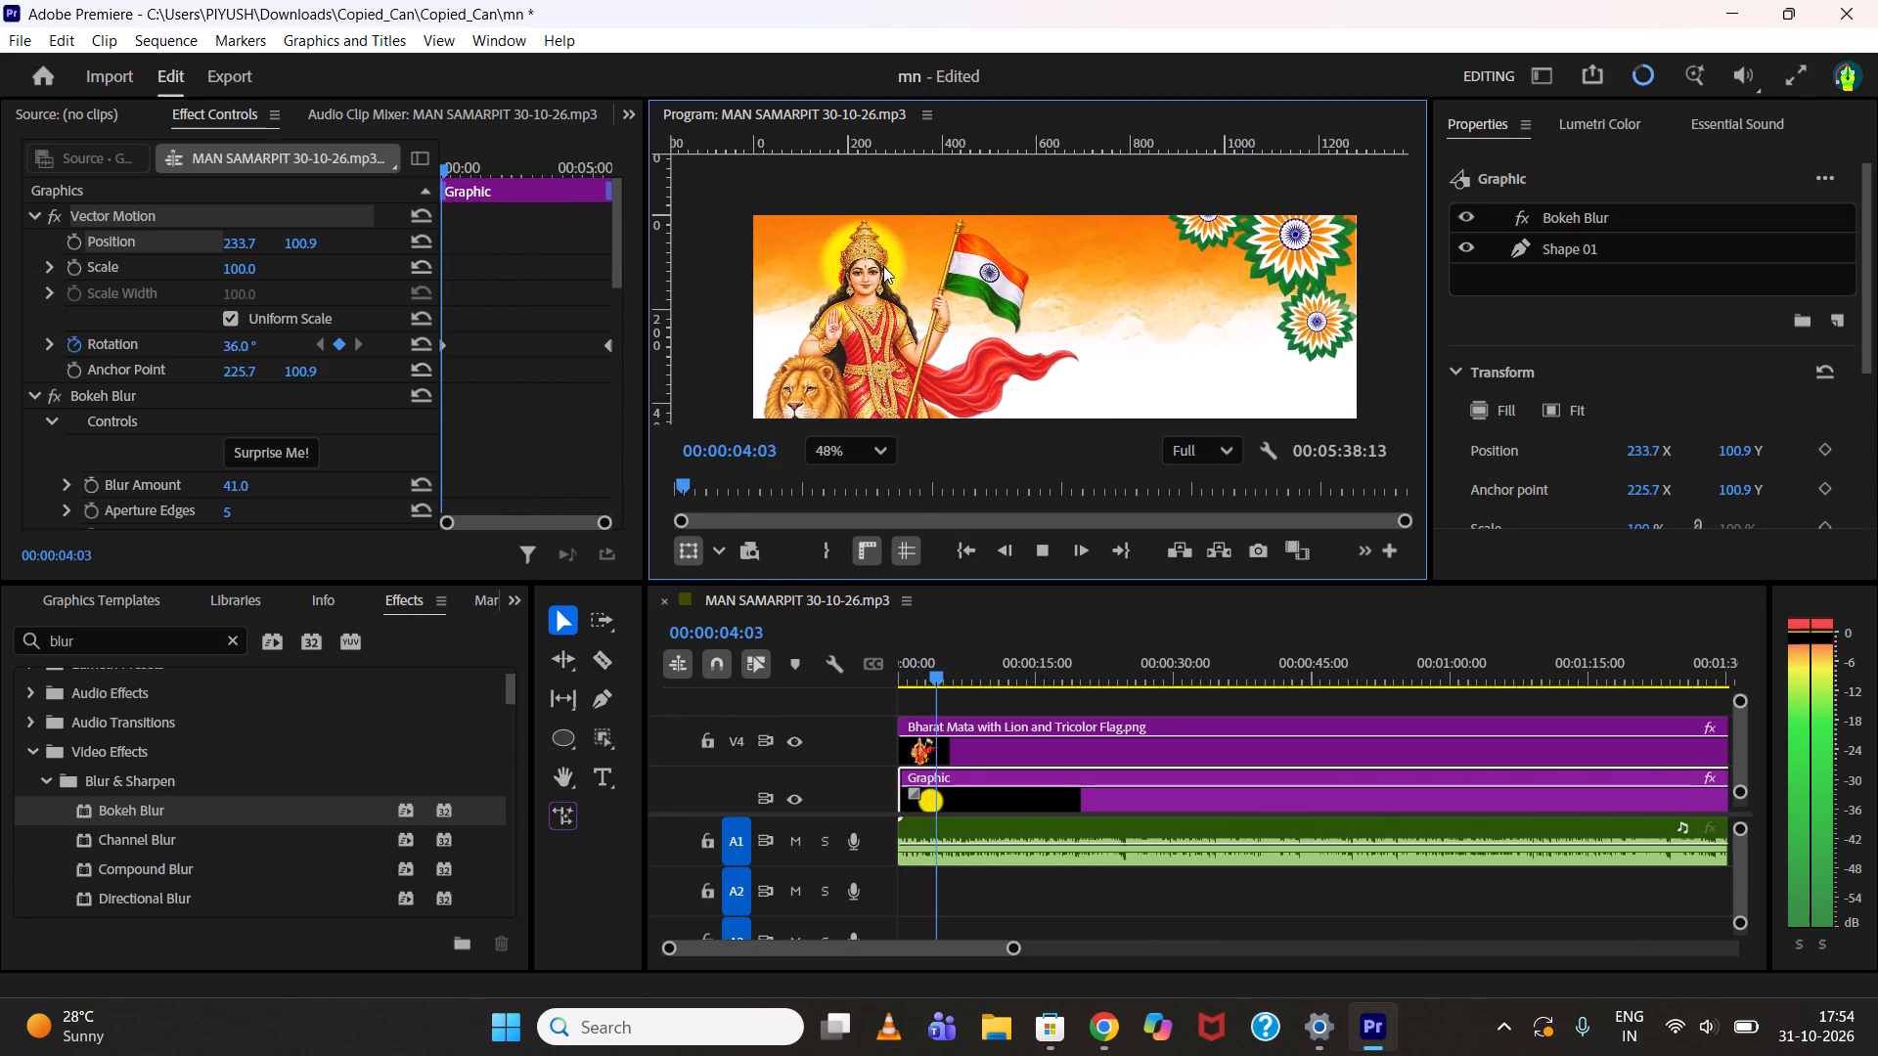
{"action": "scroll", "coordinate": [856, 224], "scroll_direction": "up", "scroll_amount": 8}
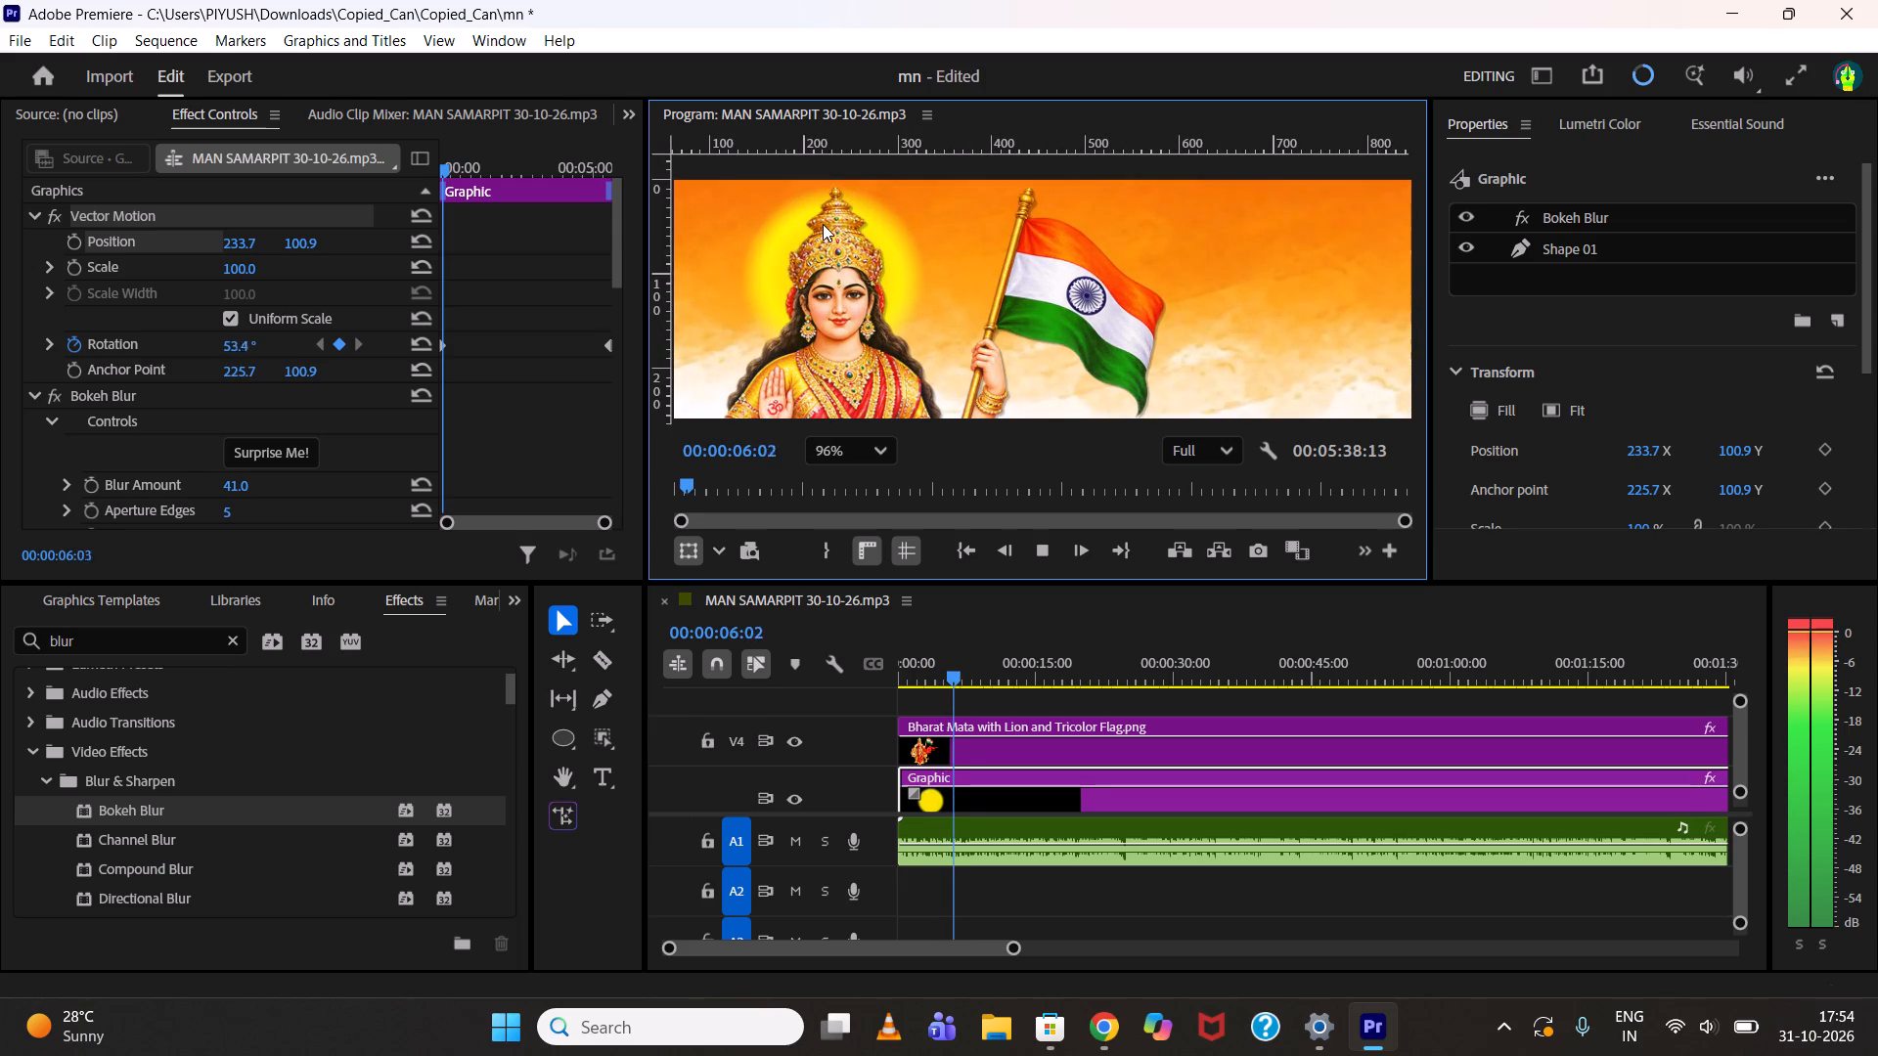
{"action": "left_click_drag", "start_coordinate": [975, 667], "coordinate": [1082, 665]}
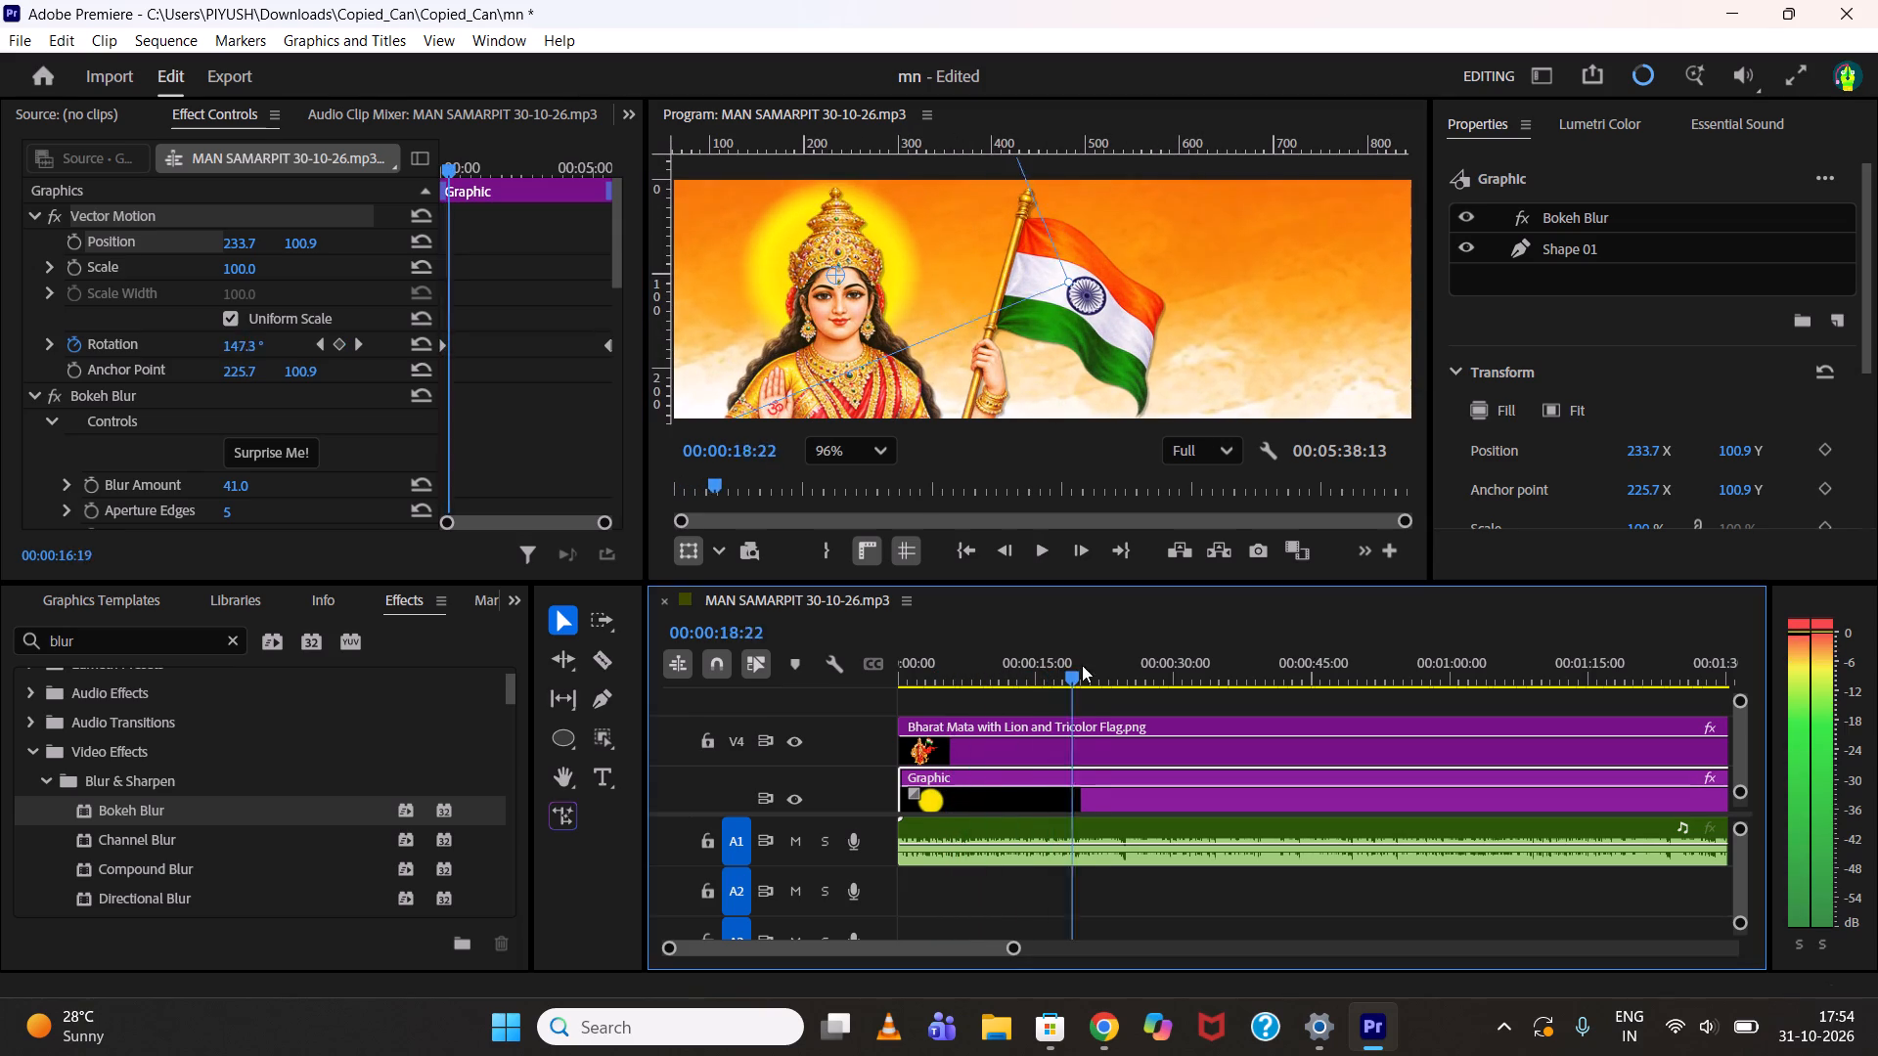
{"action": "left_click_drag", "start_coordinate": [1082, 665], "coordinate": [1357, 650]}
{"action": "key", "text": "space"}
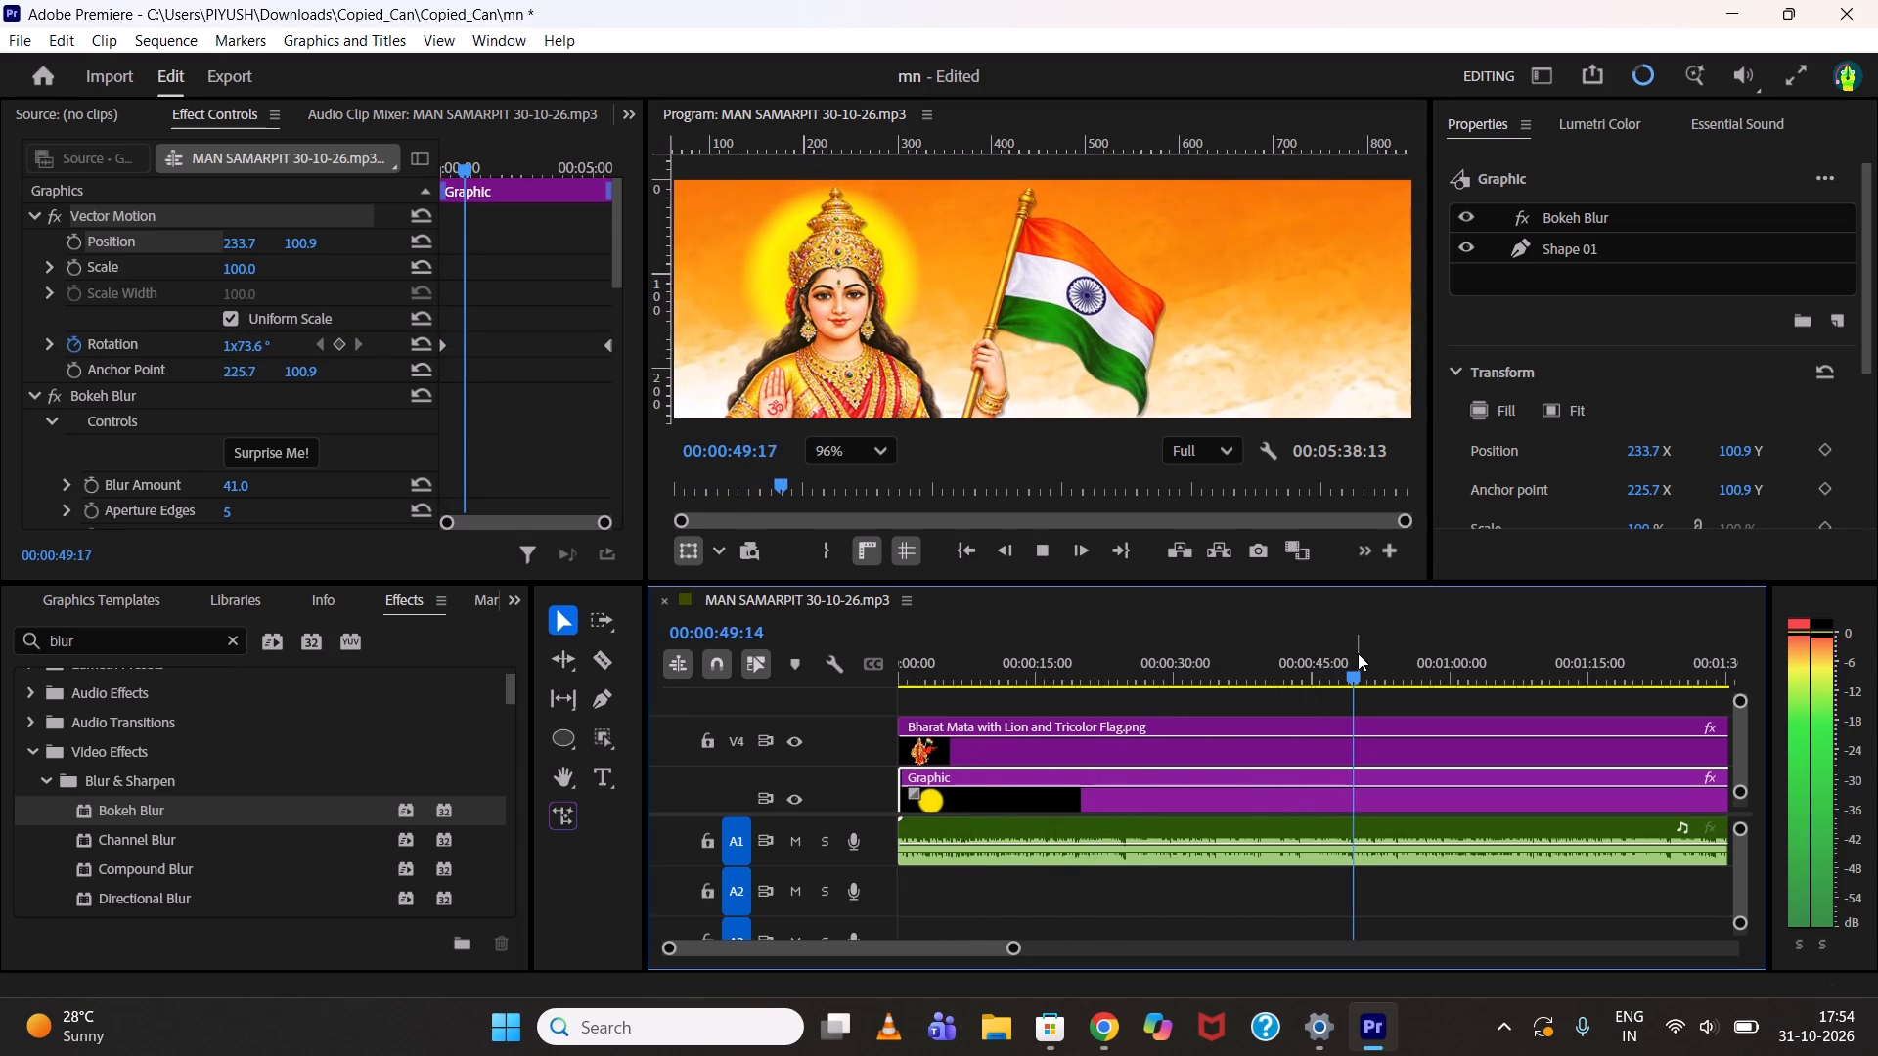
{"action": "key", "text": "space"}
{"action": "key", "text": "space"}
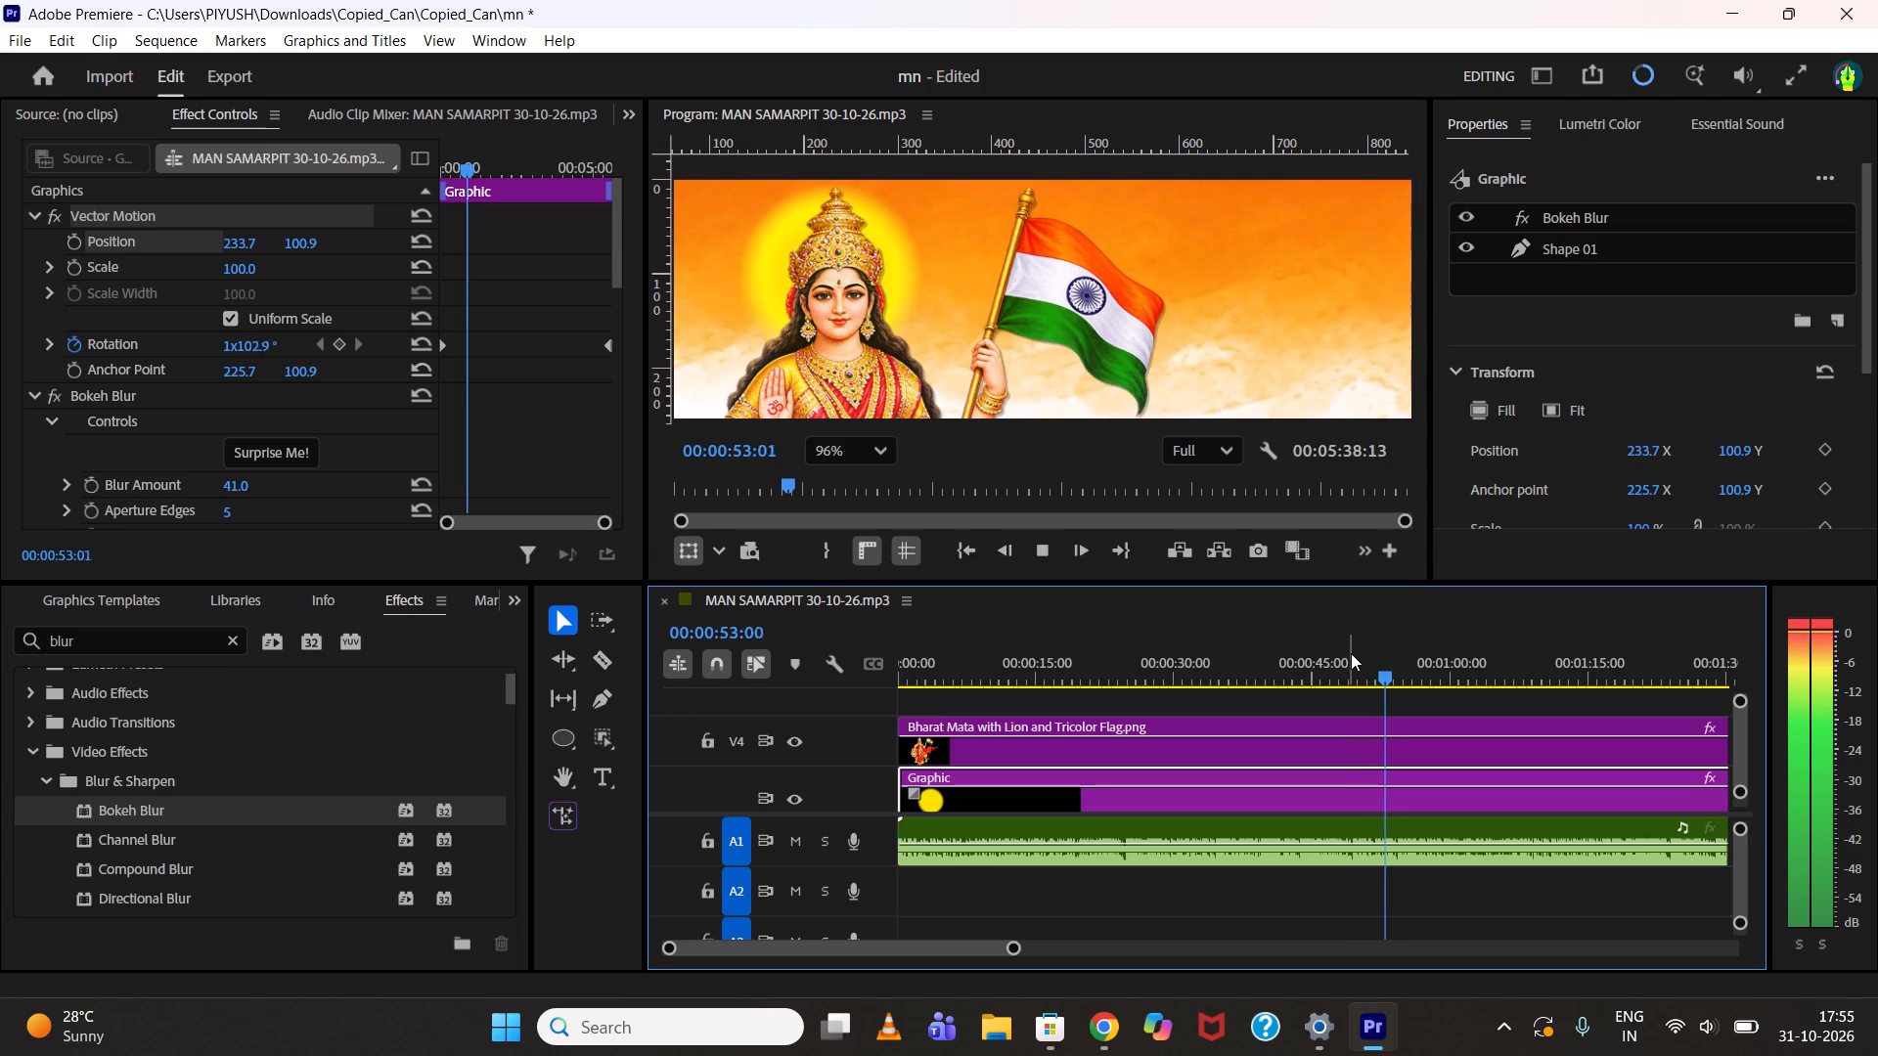
{"action": "key", "text": "space"}
{"action": "scroll", "coordinate": [1001, 281], "scroll_direction": "down", "scroll_amount": 5}
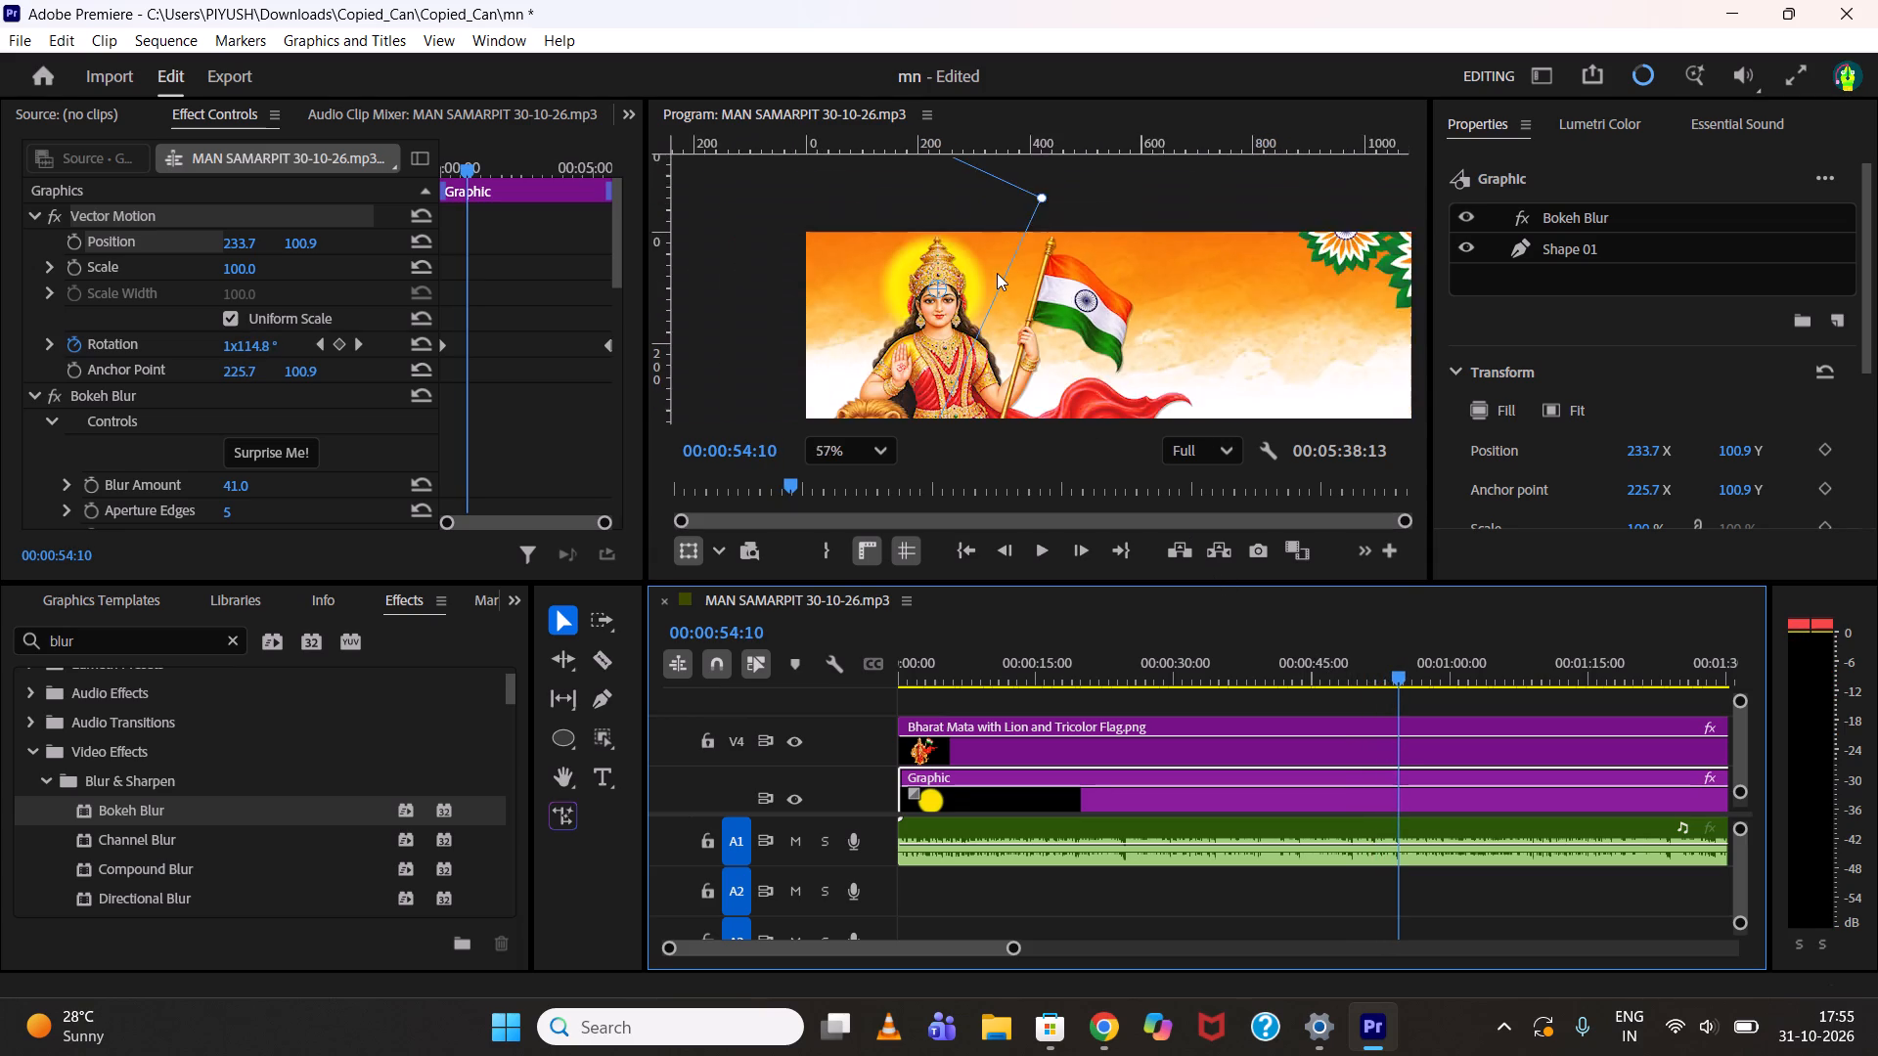
{"action": "scroll", "coordinate": [997, 273], "scroll_direction": "down", "scroll_amount": 7}
{"action": "middle_click_drag", "start_coordinate": [1031, 310], "coordinate": [895, 202]}
{"action": "middle_click_drag", "start_coordinate": [999, 299], "coordinate": [897, 237]}
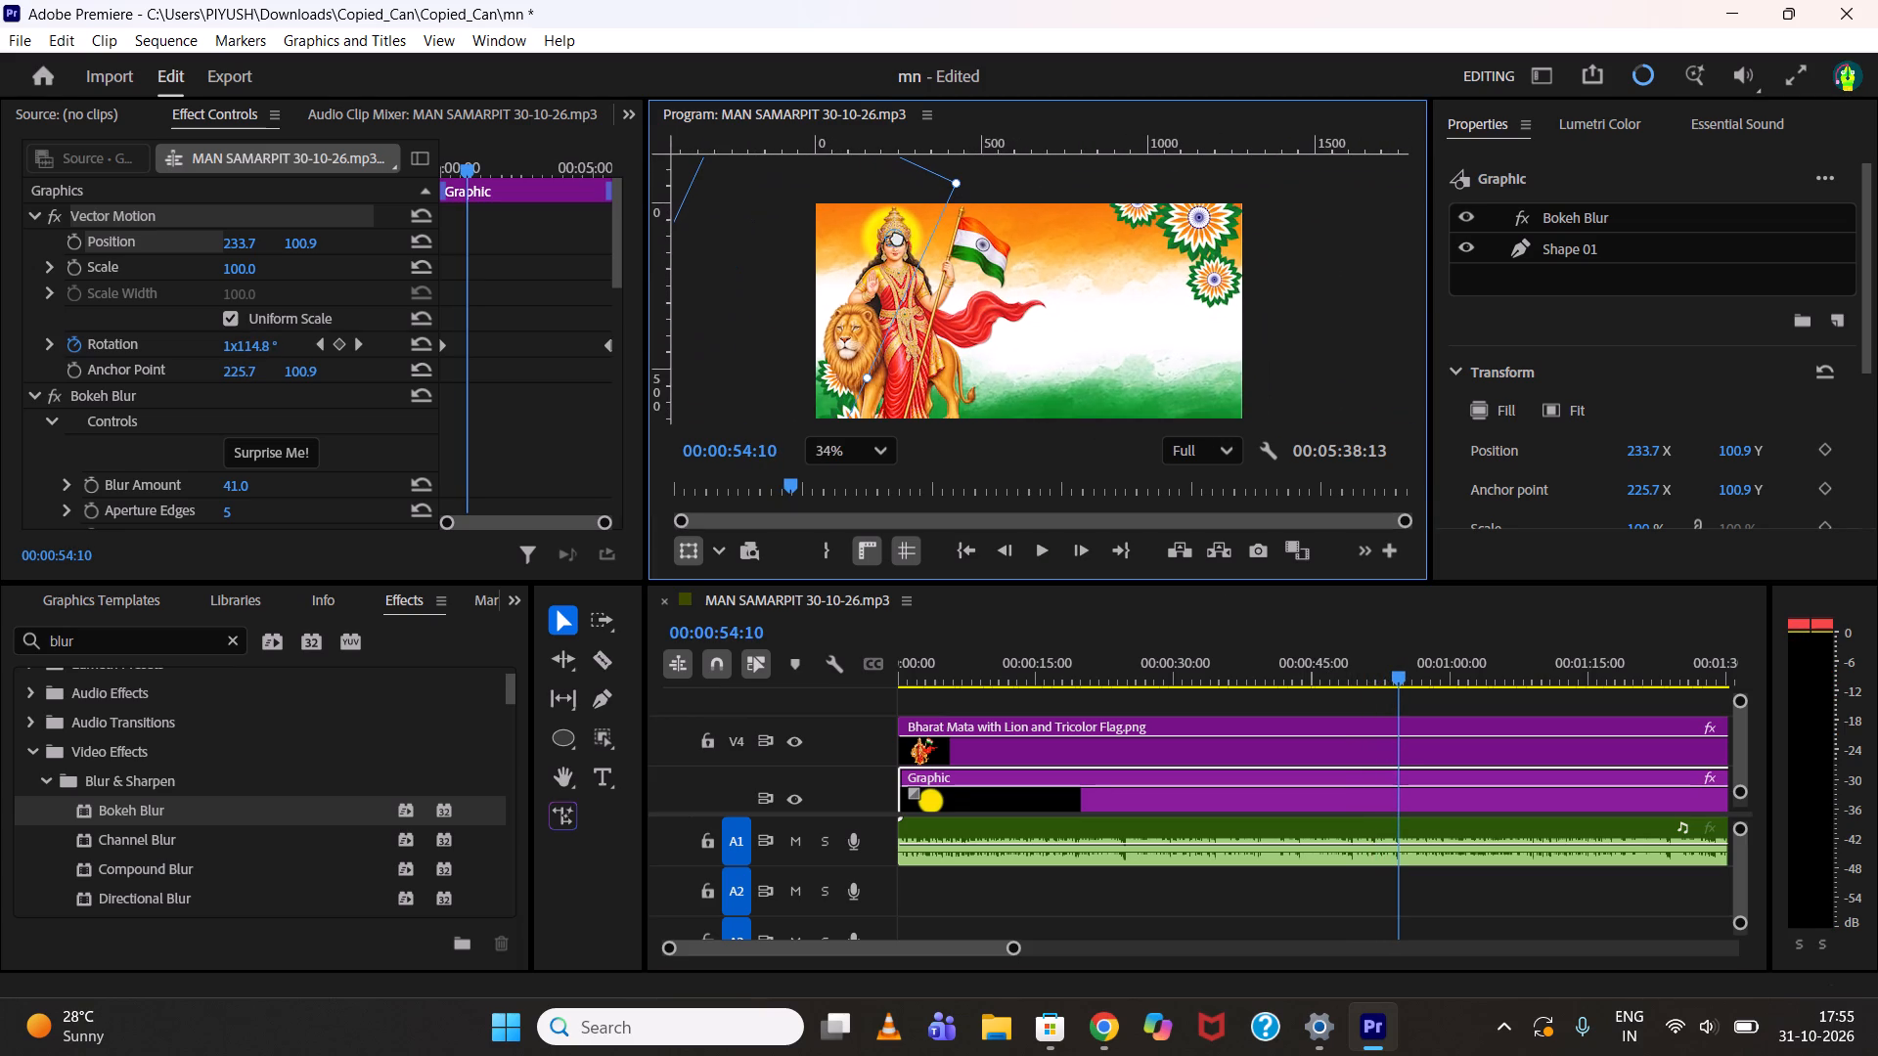
{"action": "middle_click_drag", "start_coordinate": [897, 237], "coordinate": [889, 201]}
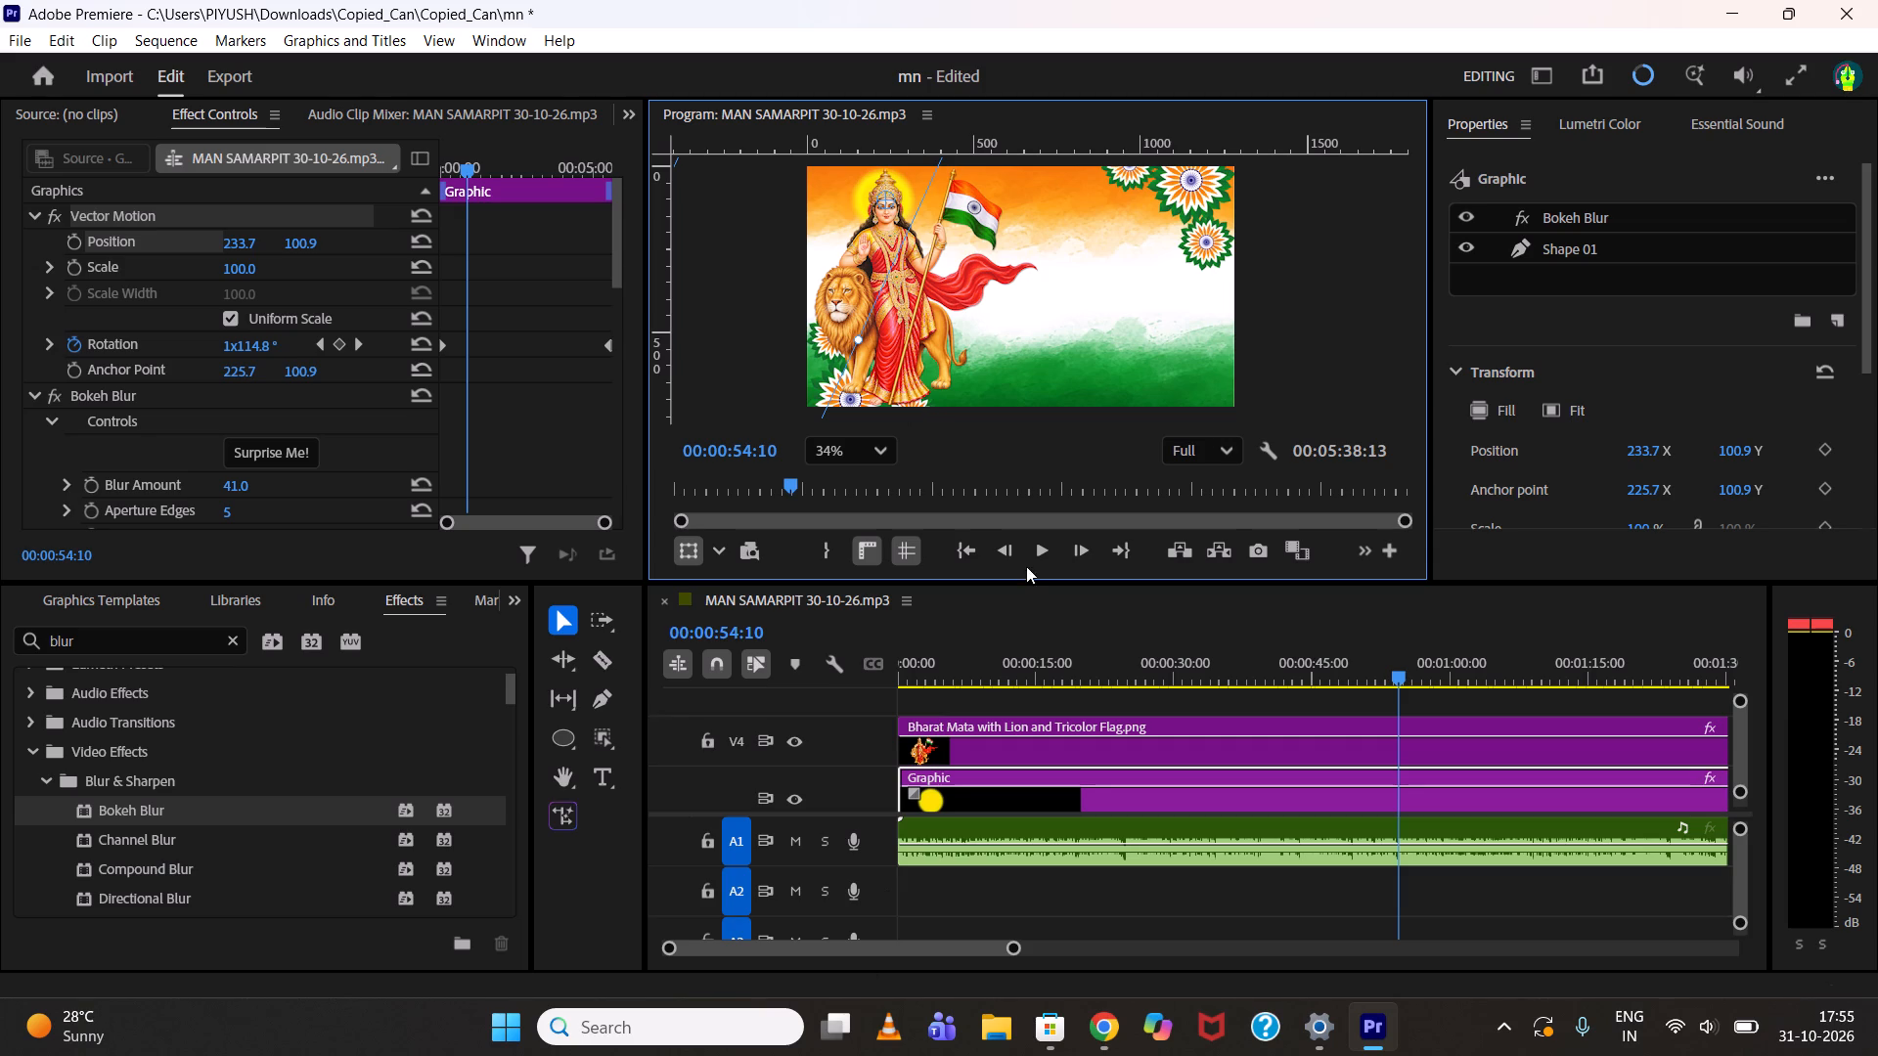
{"action": "left_click_drag", "start_coordinate": [1057, 676], "coordinate": [1041, 688]}
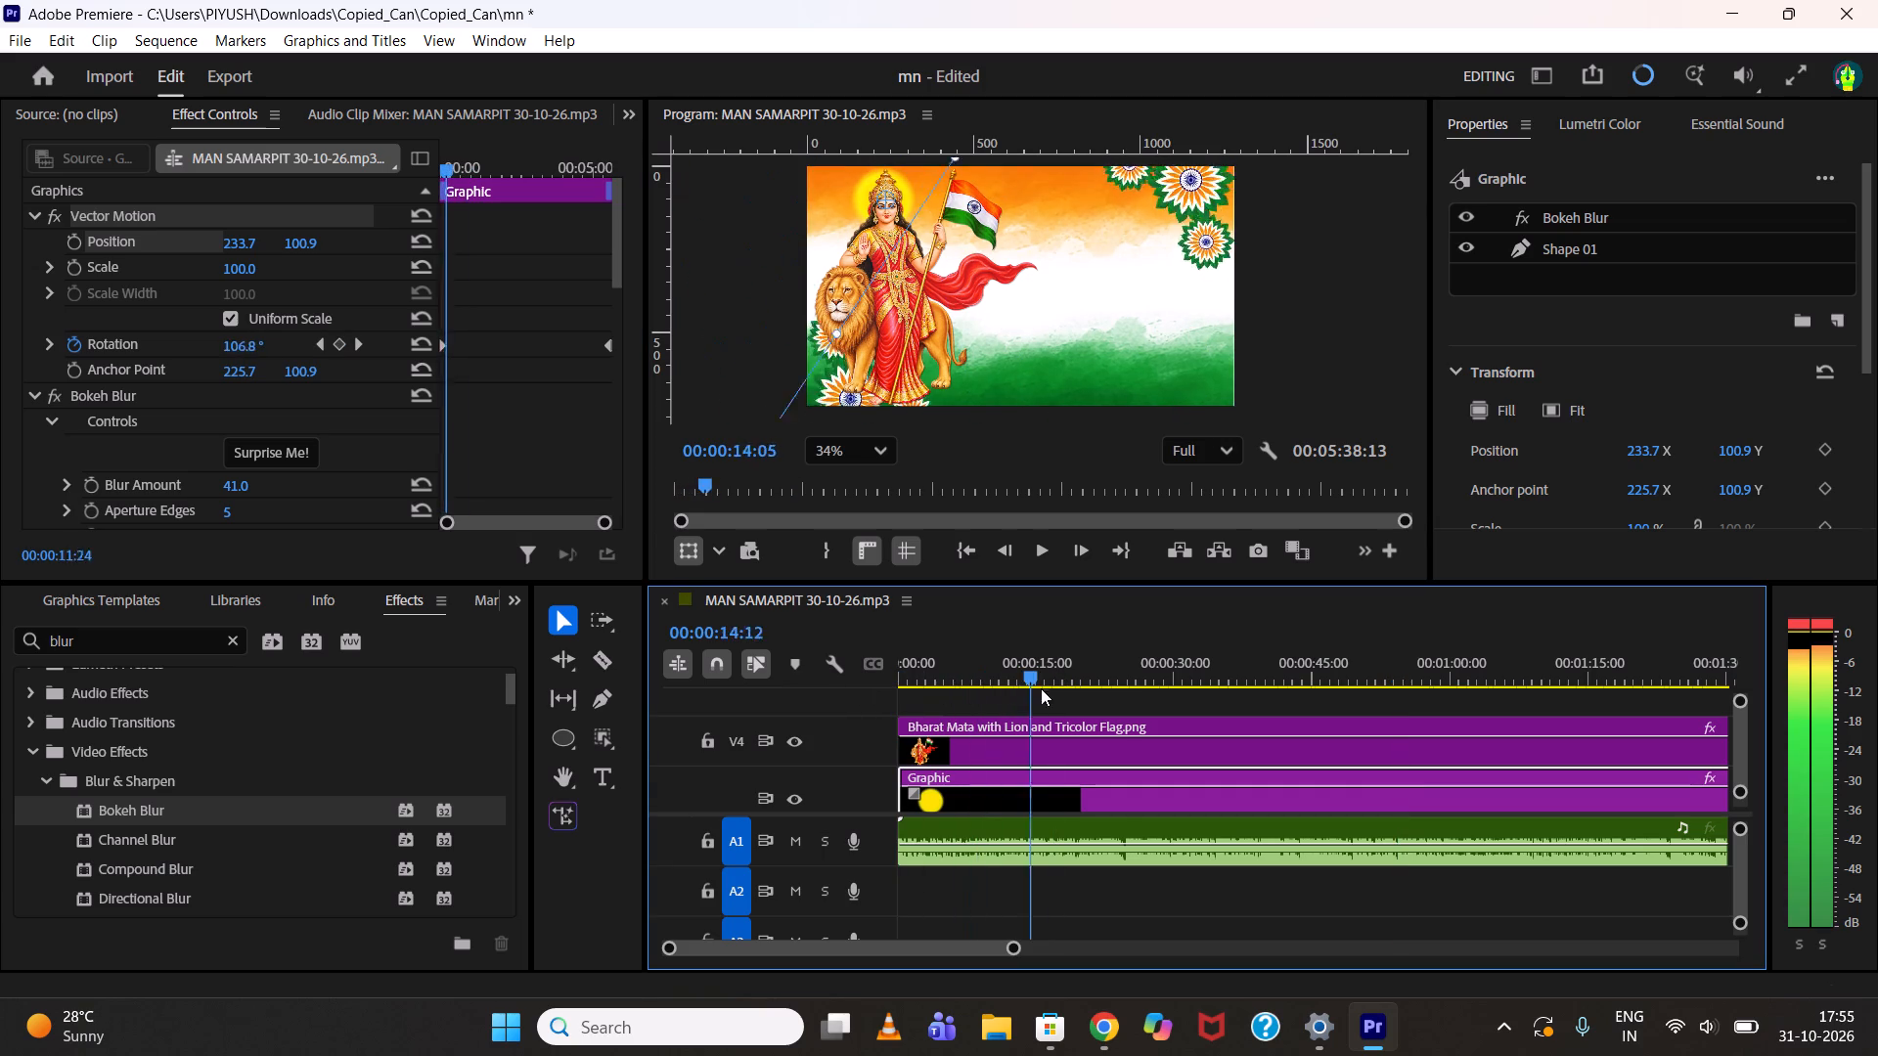
{"action": "left_click_drag", "start_coordinate": [1041, 688], "coordinate": [818, 727]}
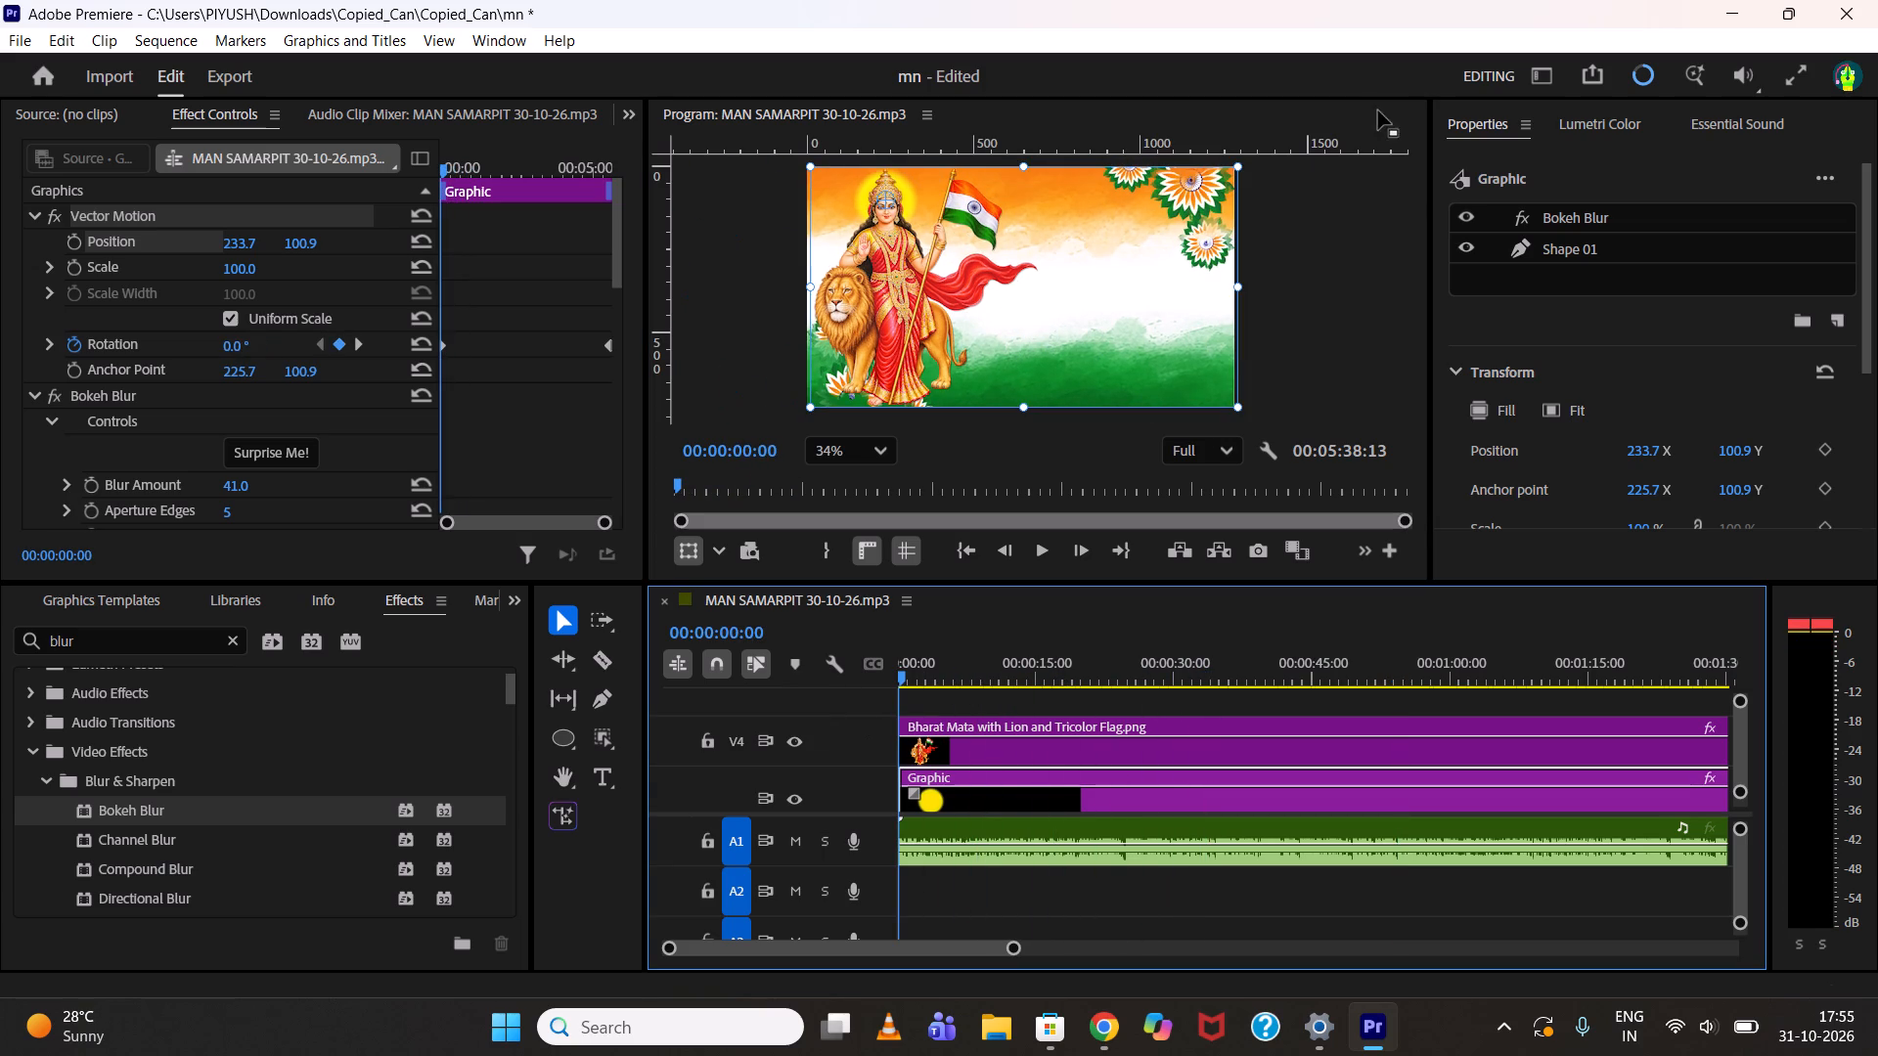
Open the AEJuice Pack Manager 4 extension and show its Auto Captions pack.
{"action": "left_click", "coordinate": [500, 33]}
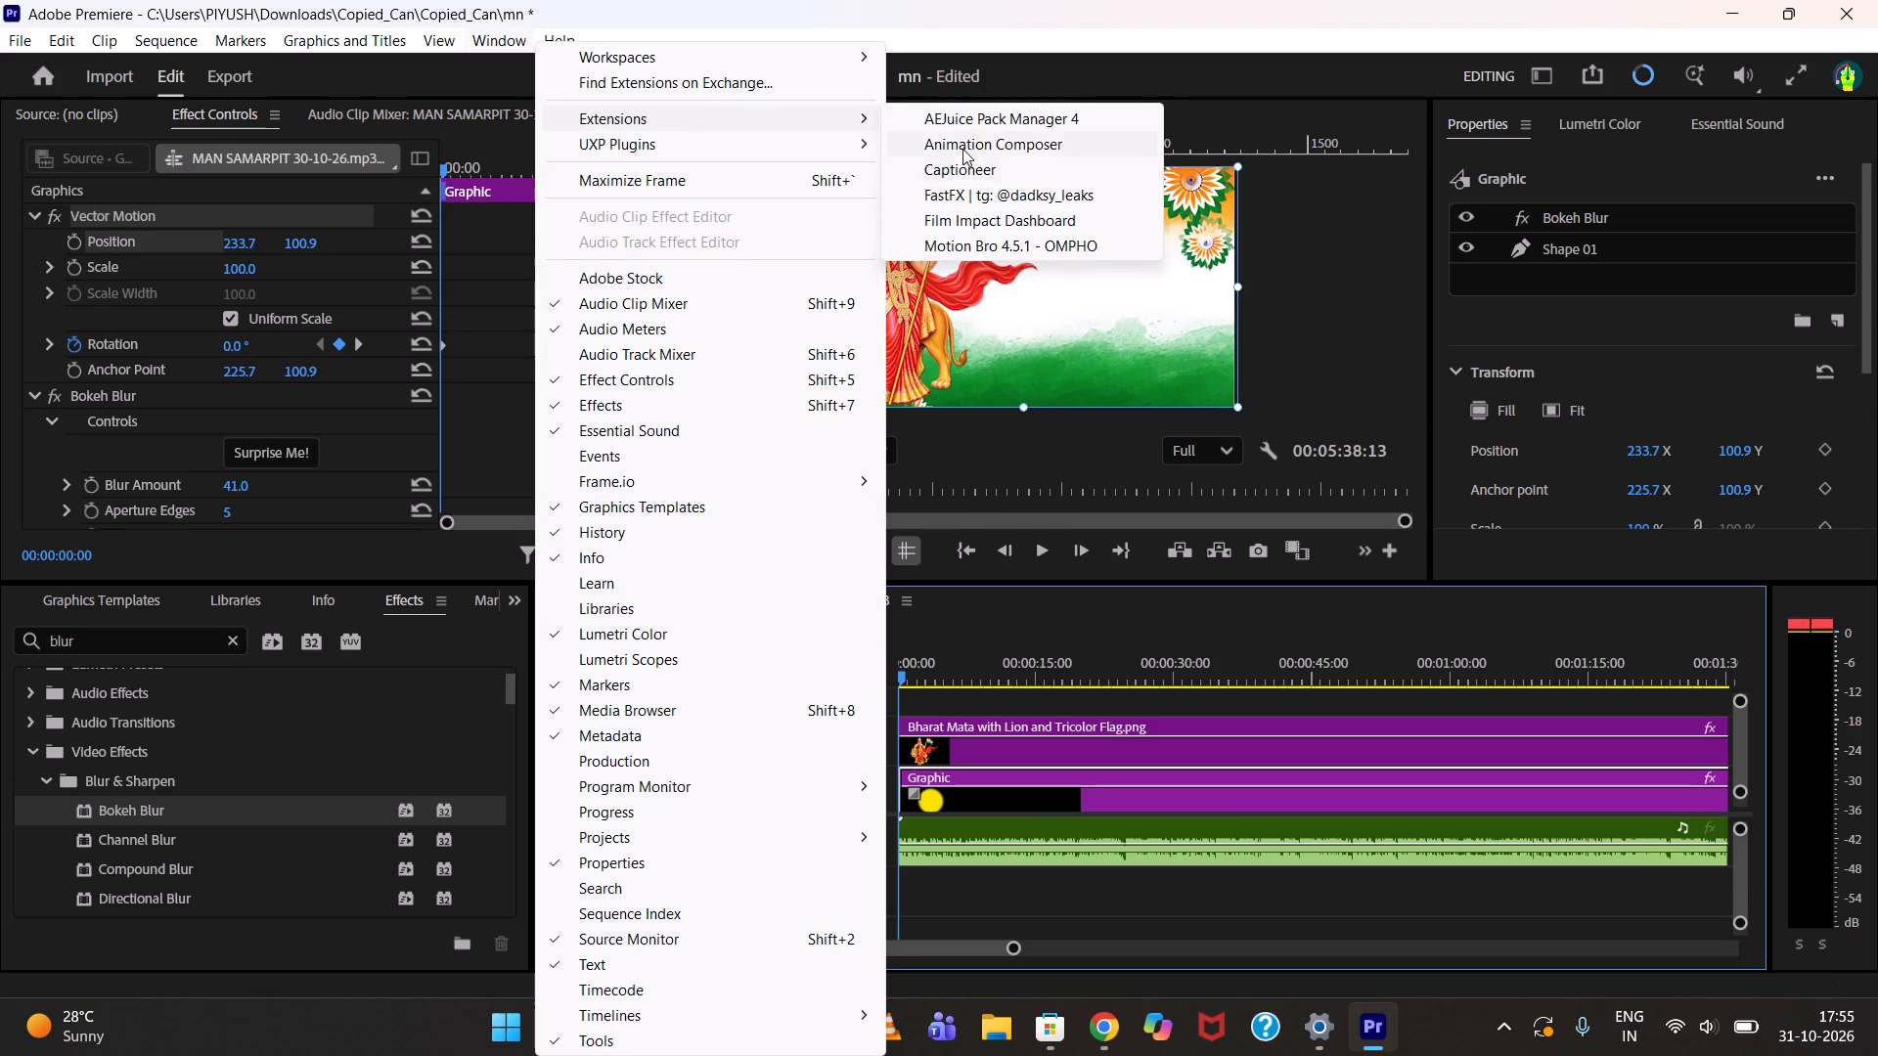
{"action": "left_click", "coordinate": [962, 125]}
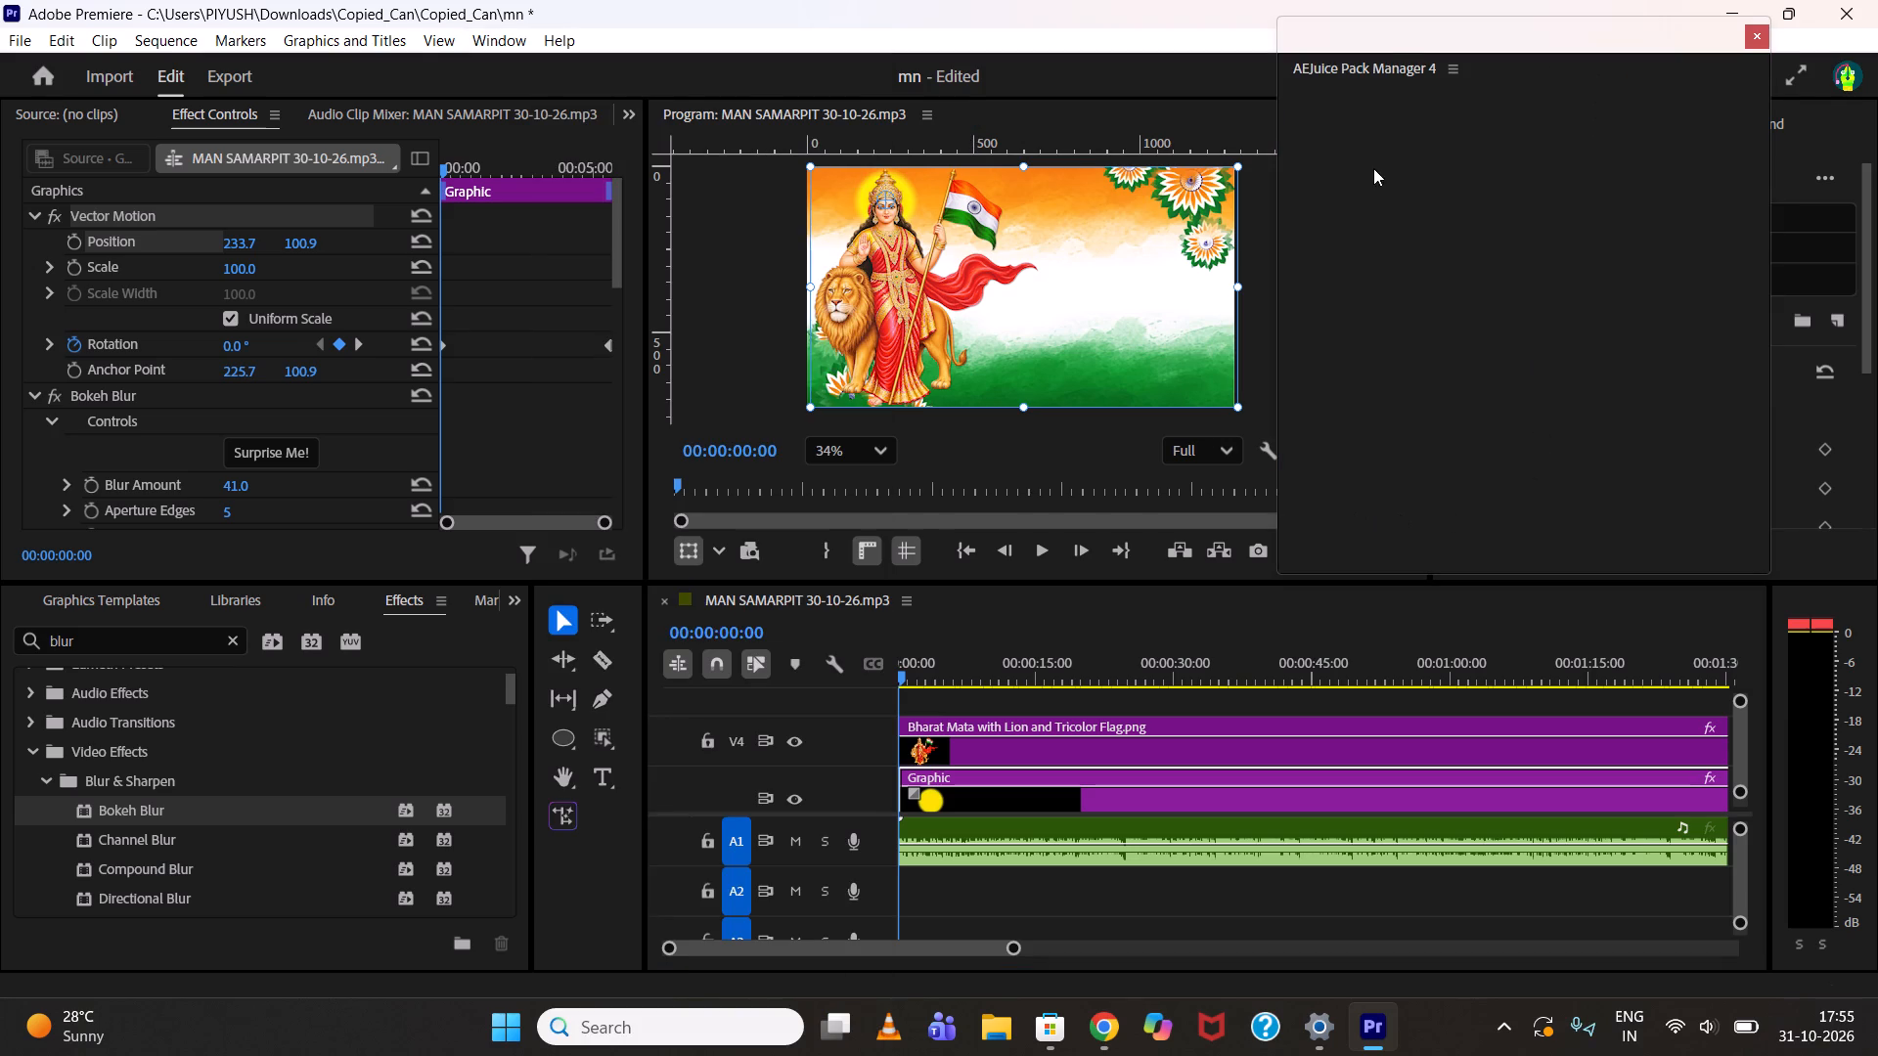
{"action": "left_click_drag", "start_coordinate": [1379, 41], "coordinate": [833, 115]}
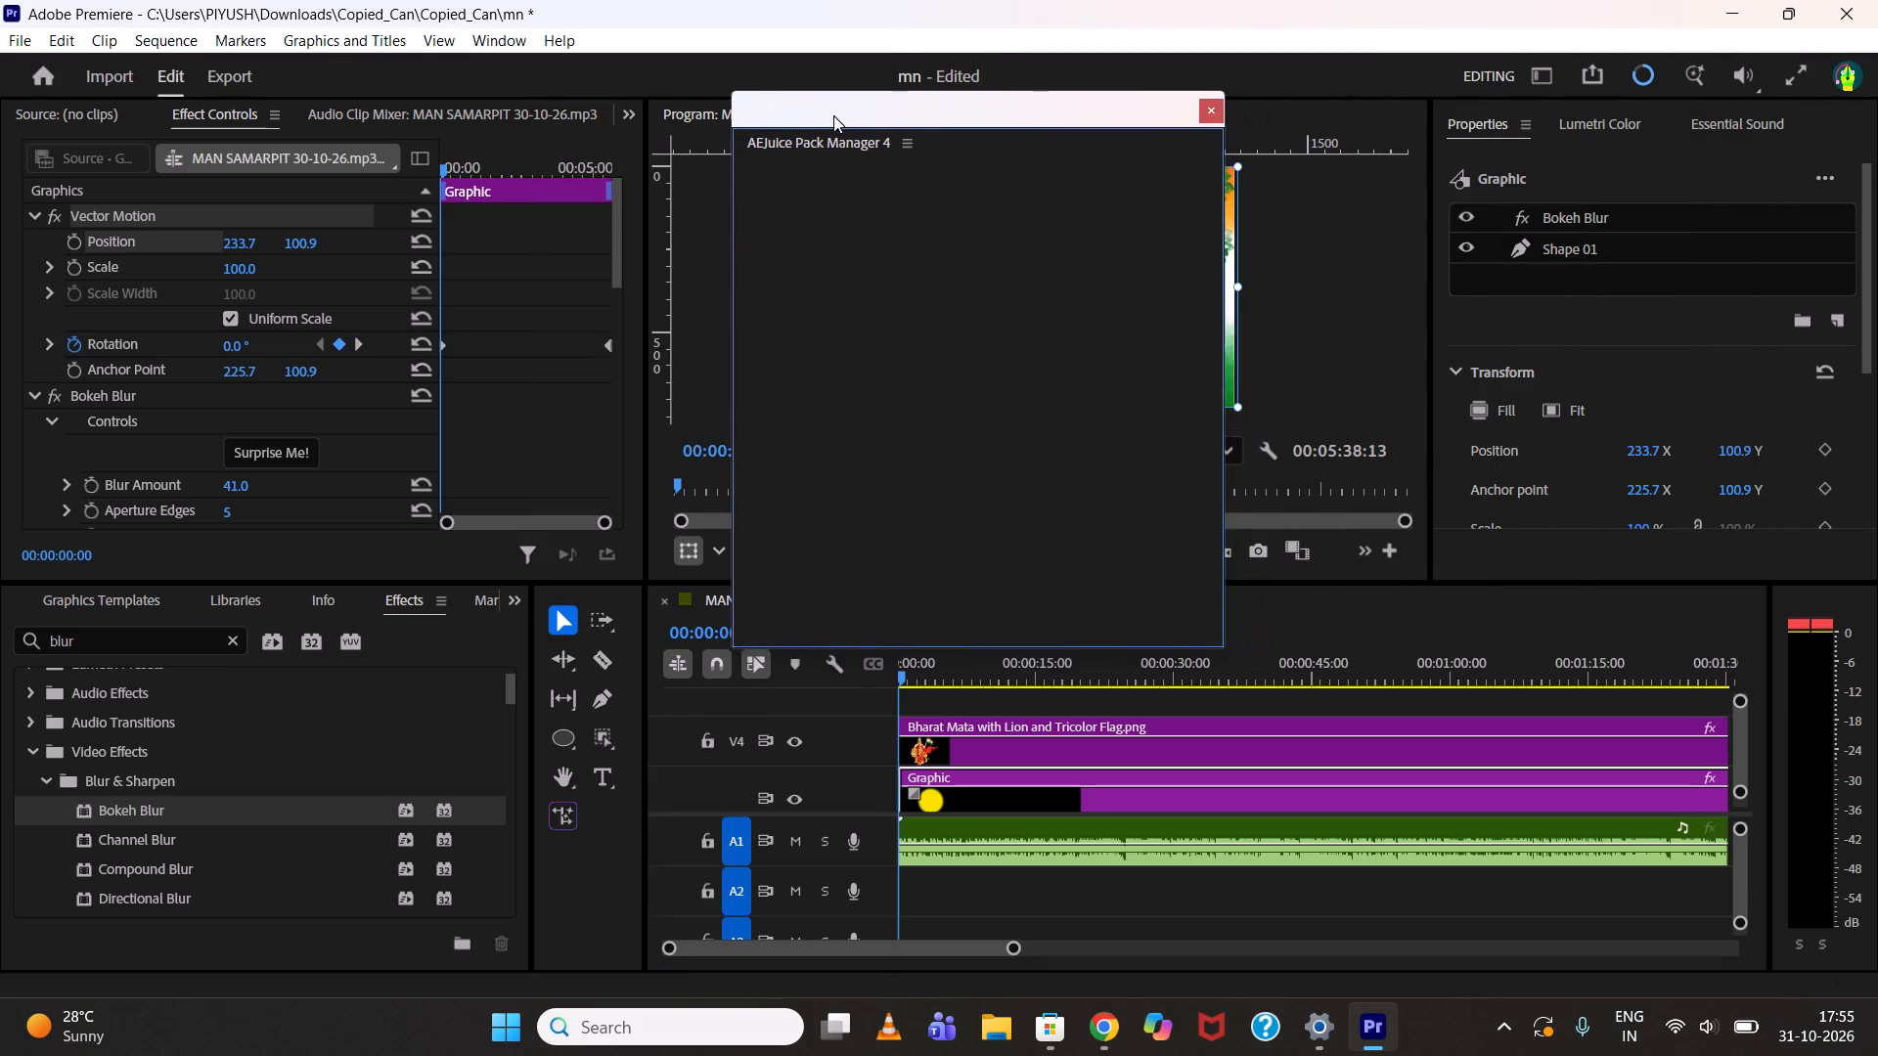
{"action": "left_click_drag", "start_coordinate": [833, 115], "coordinate": [833, 93]}
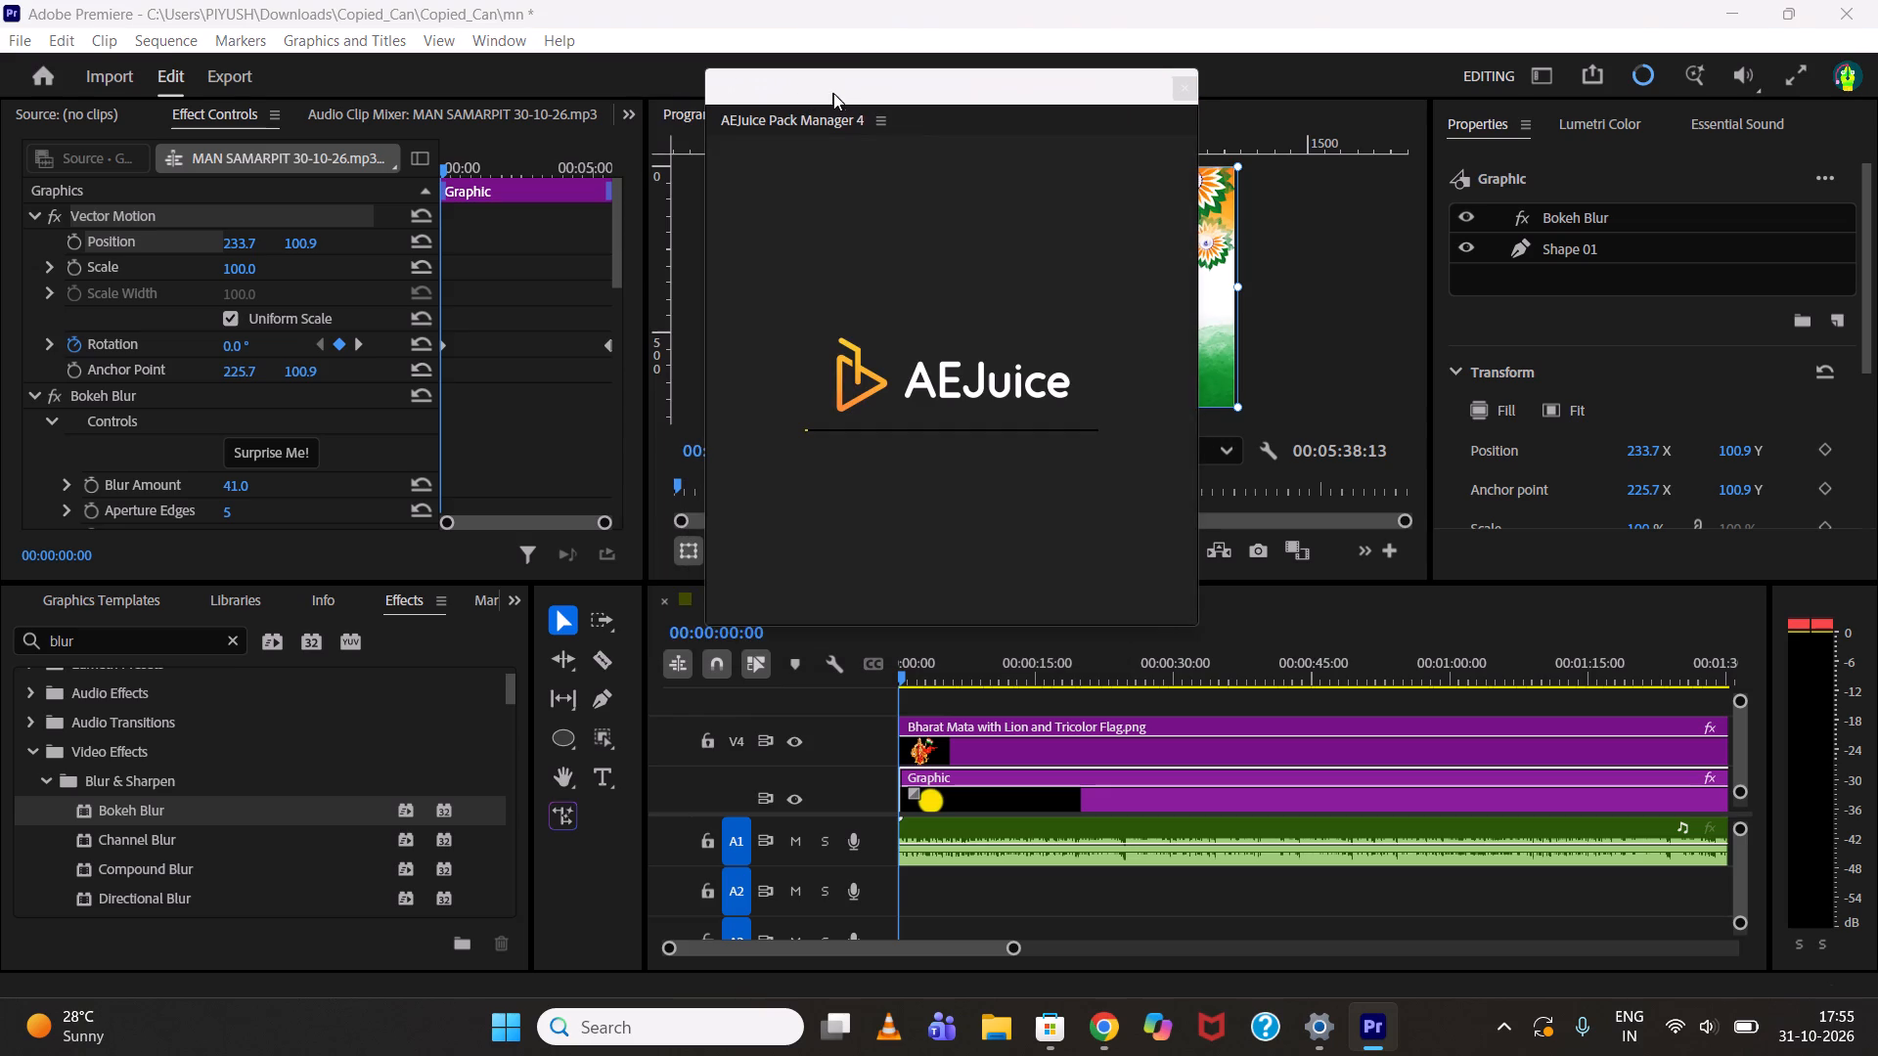
{"action": "left_click_drag", "start_coordinate": [833, 93], "coordinate": [845, 92]}
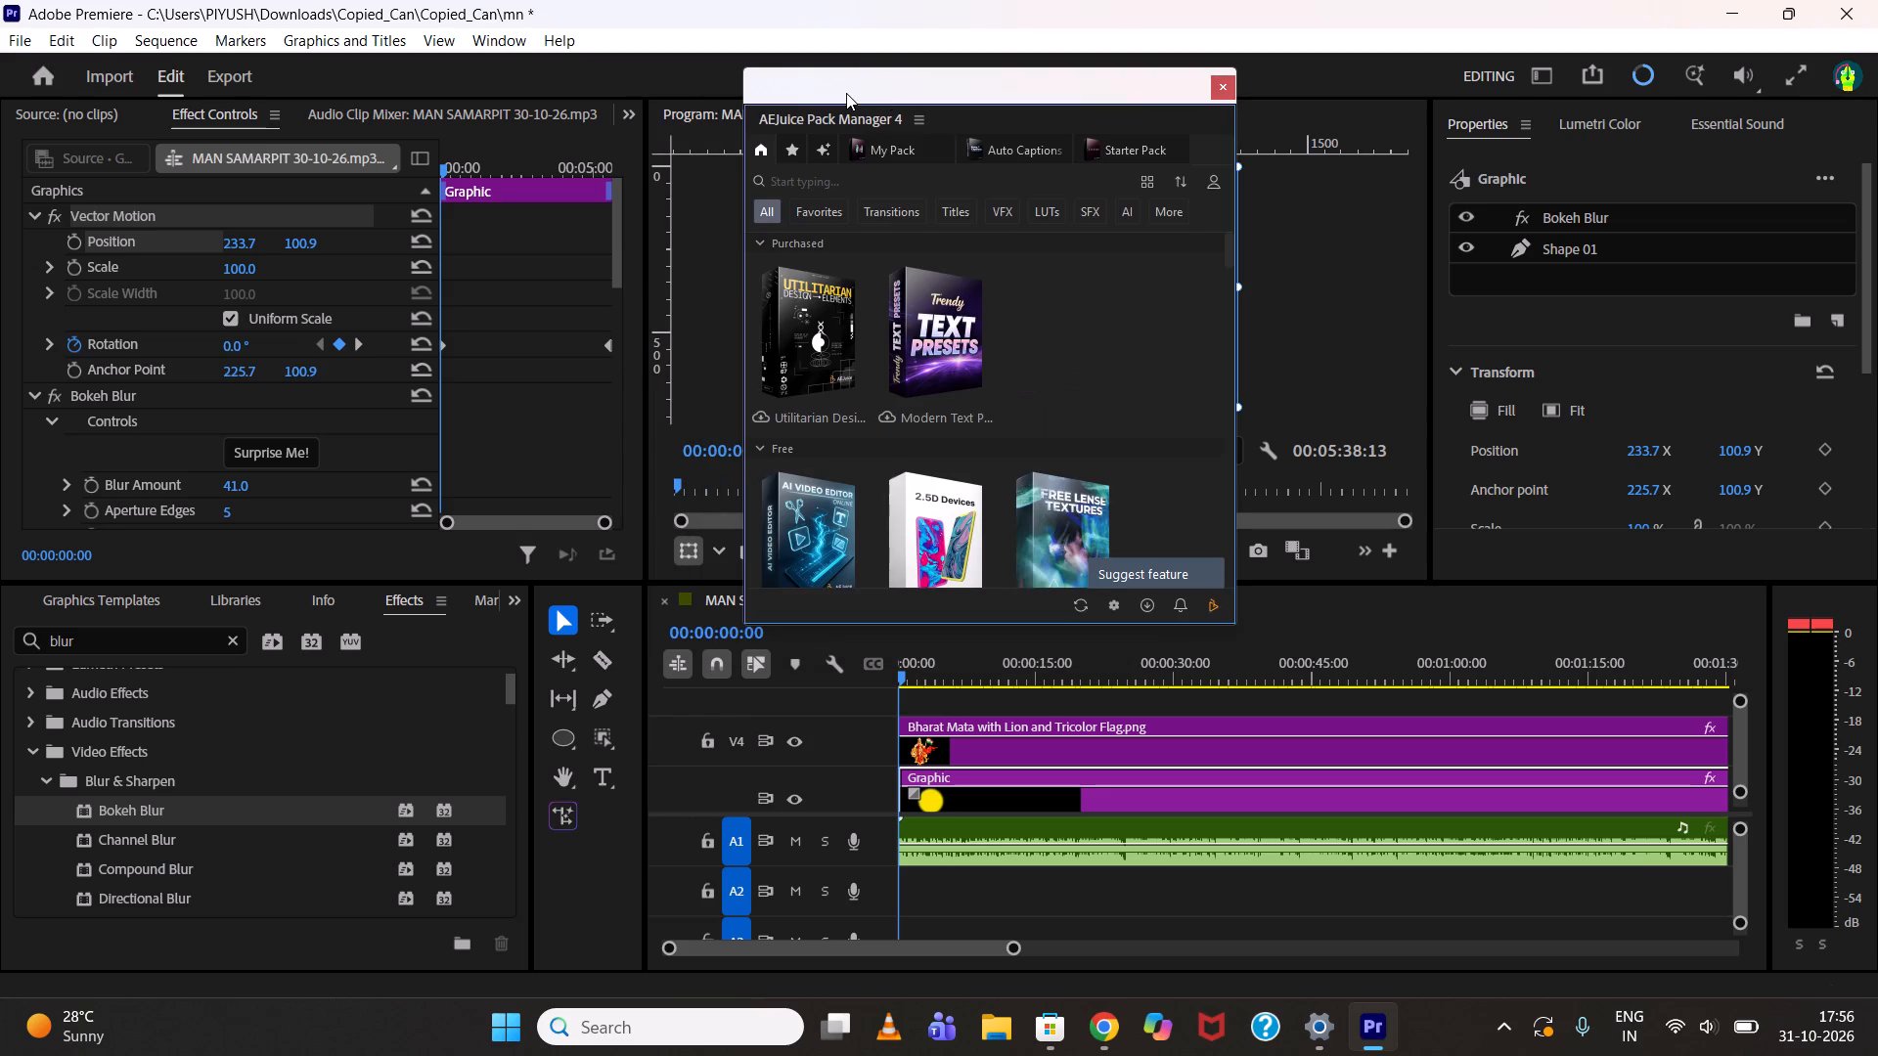
{"action": "left_click", "coordinate": [1012, 152]}
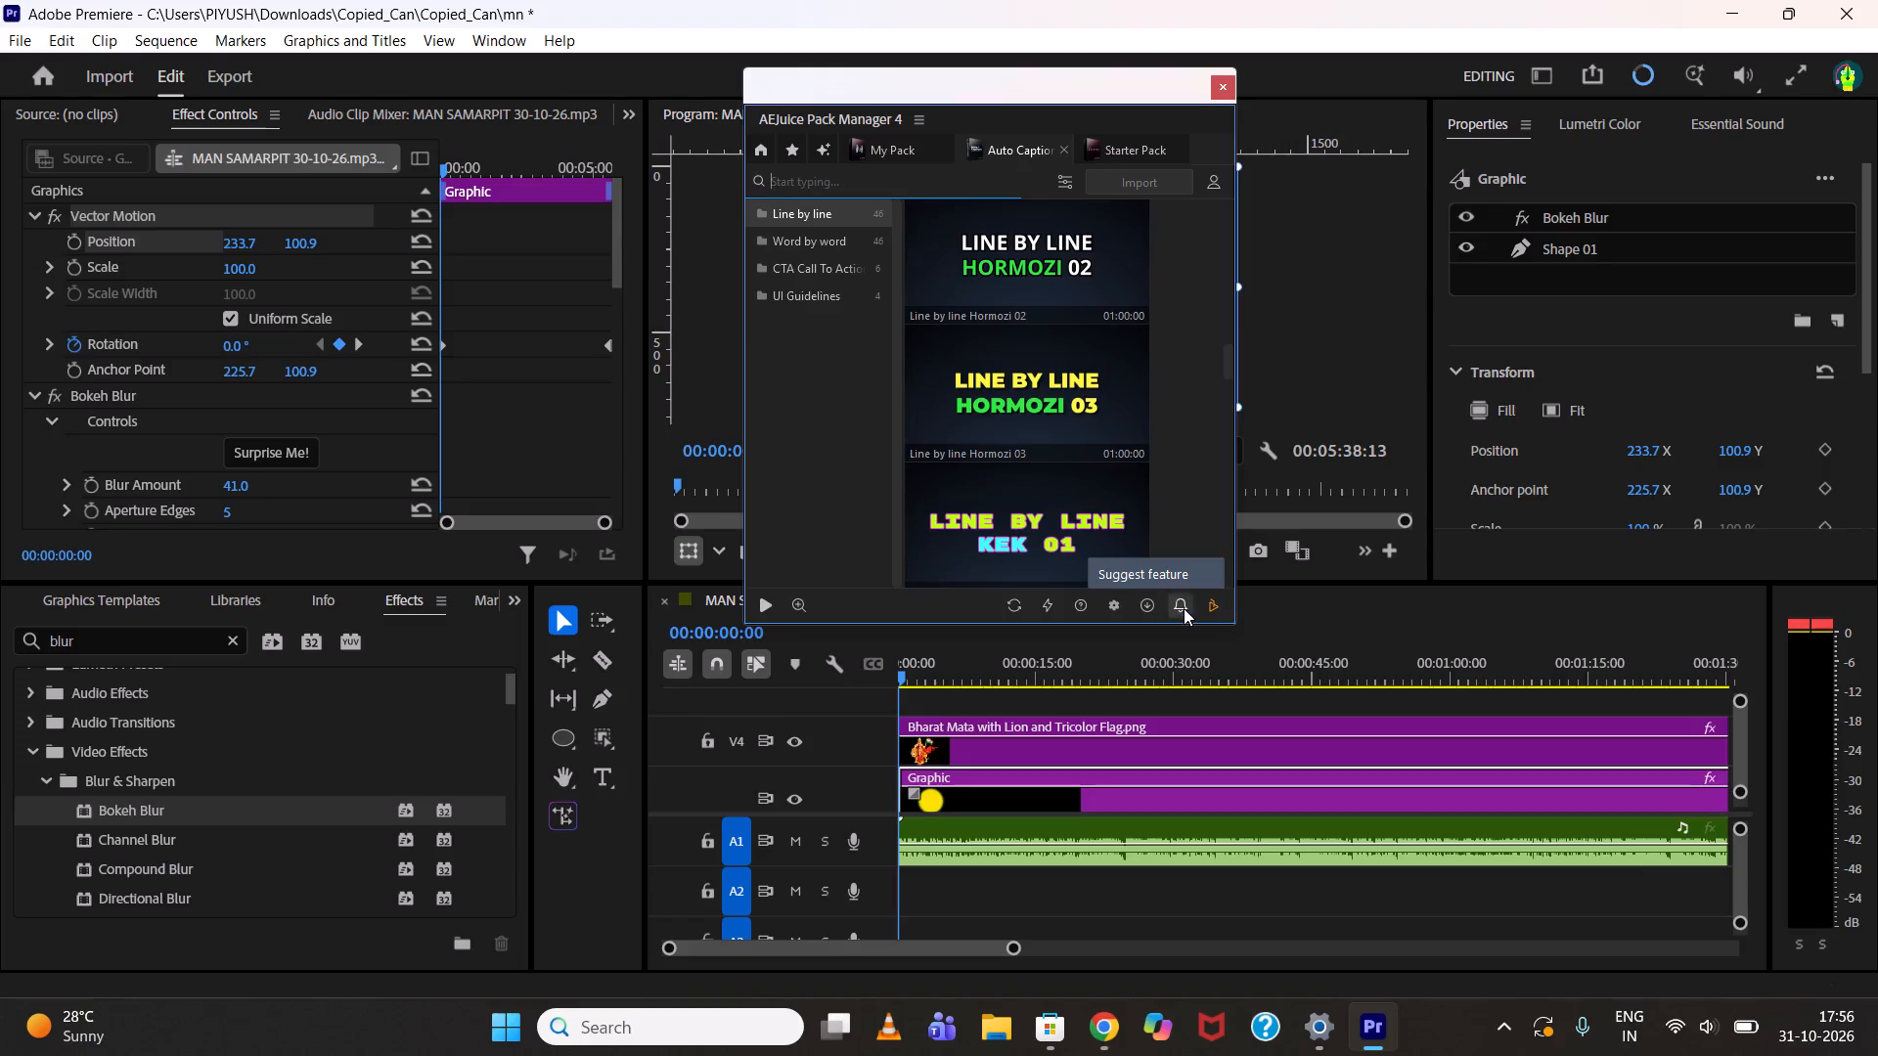
Open the AEJuice account page in the browser from Pack Manager.
{"action": "left_click", "coordinate": [1211, 596]}
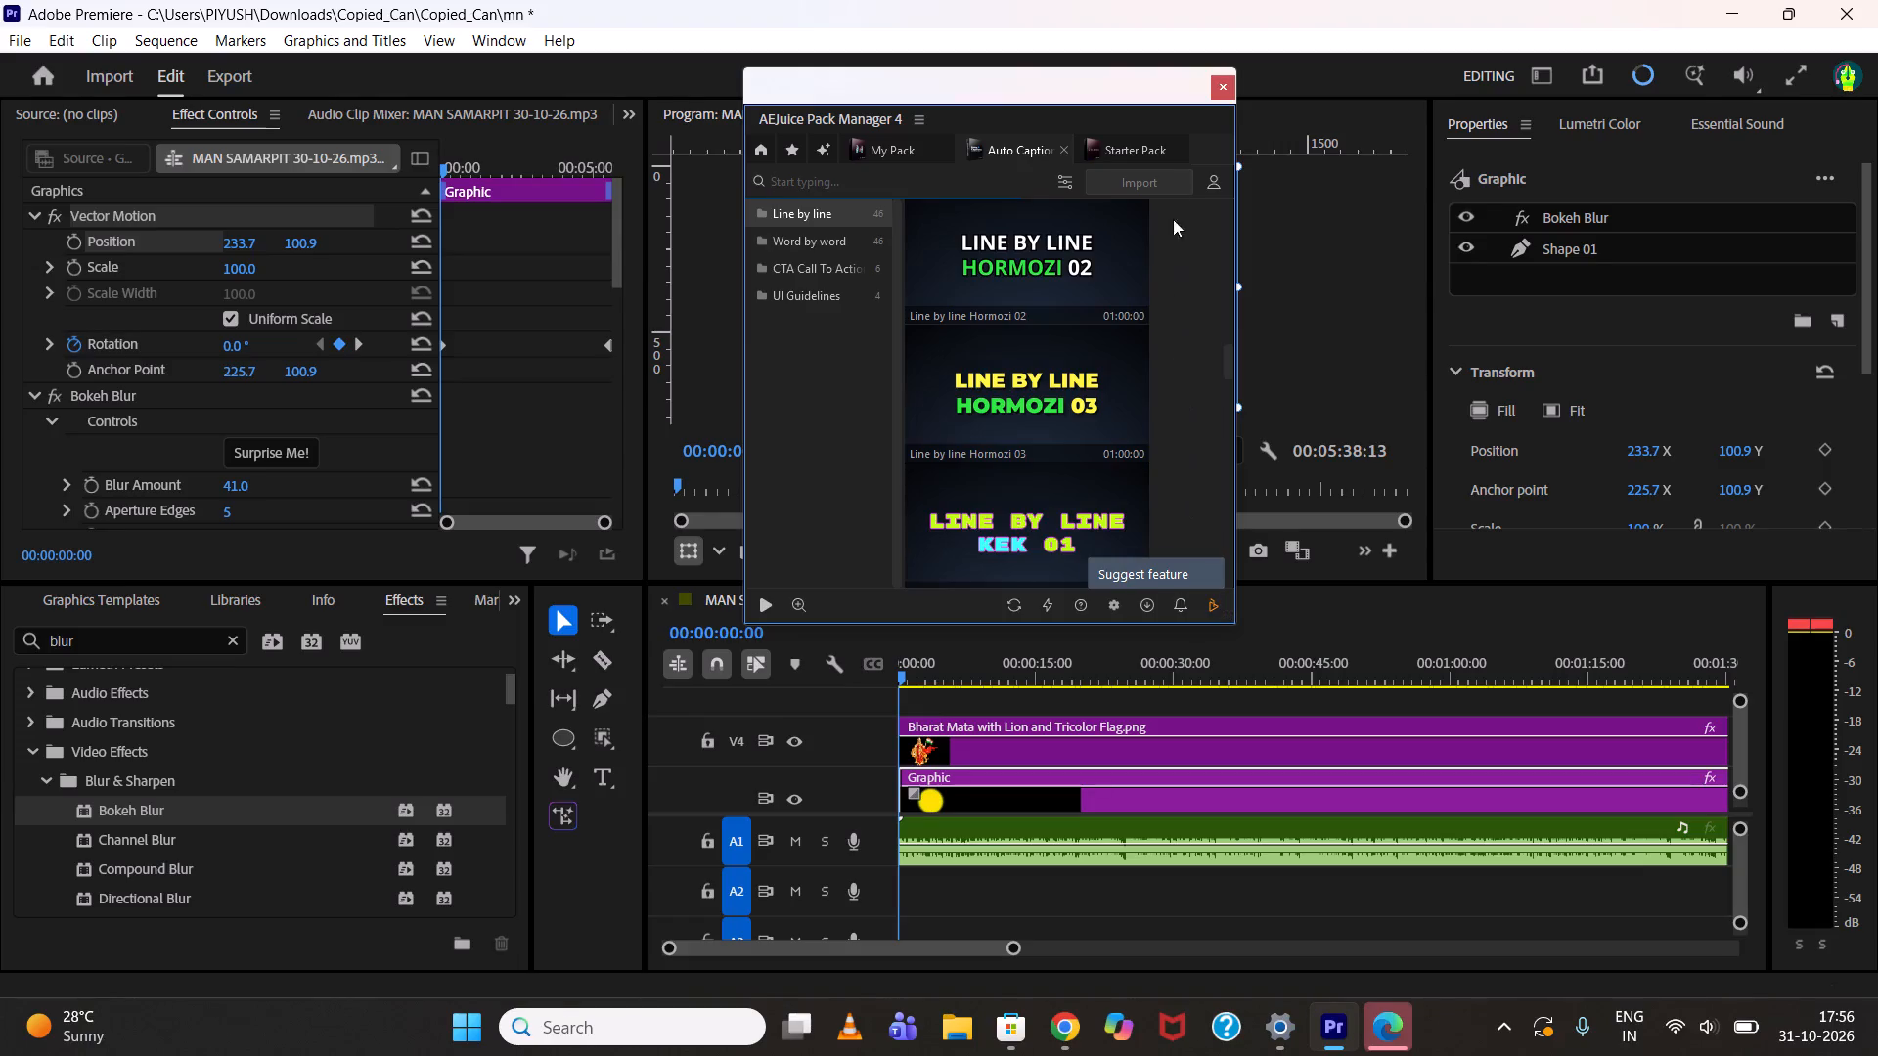
{"action": "left_click", "coordinate": [1210, 170]}
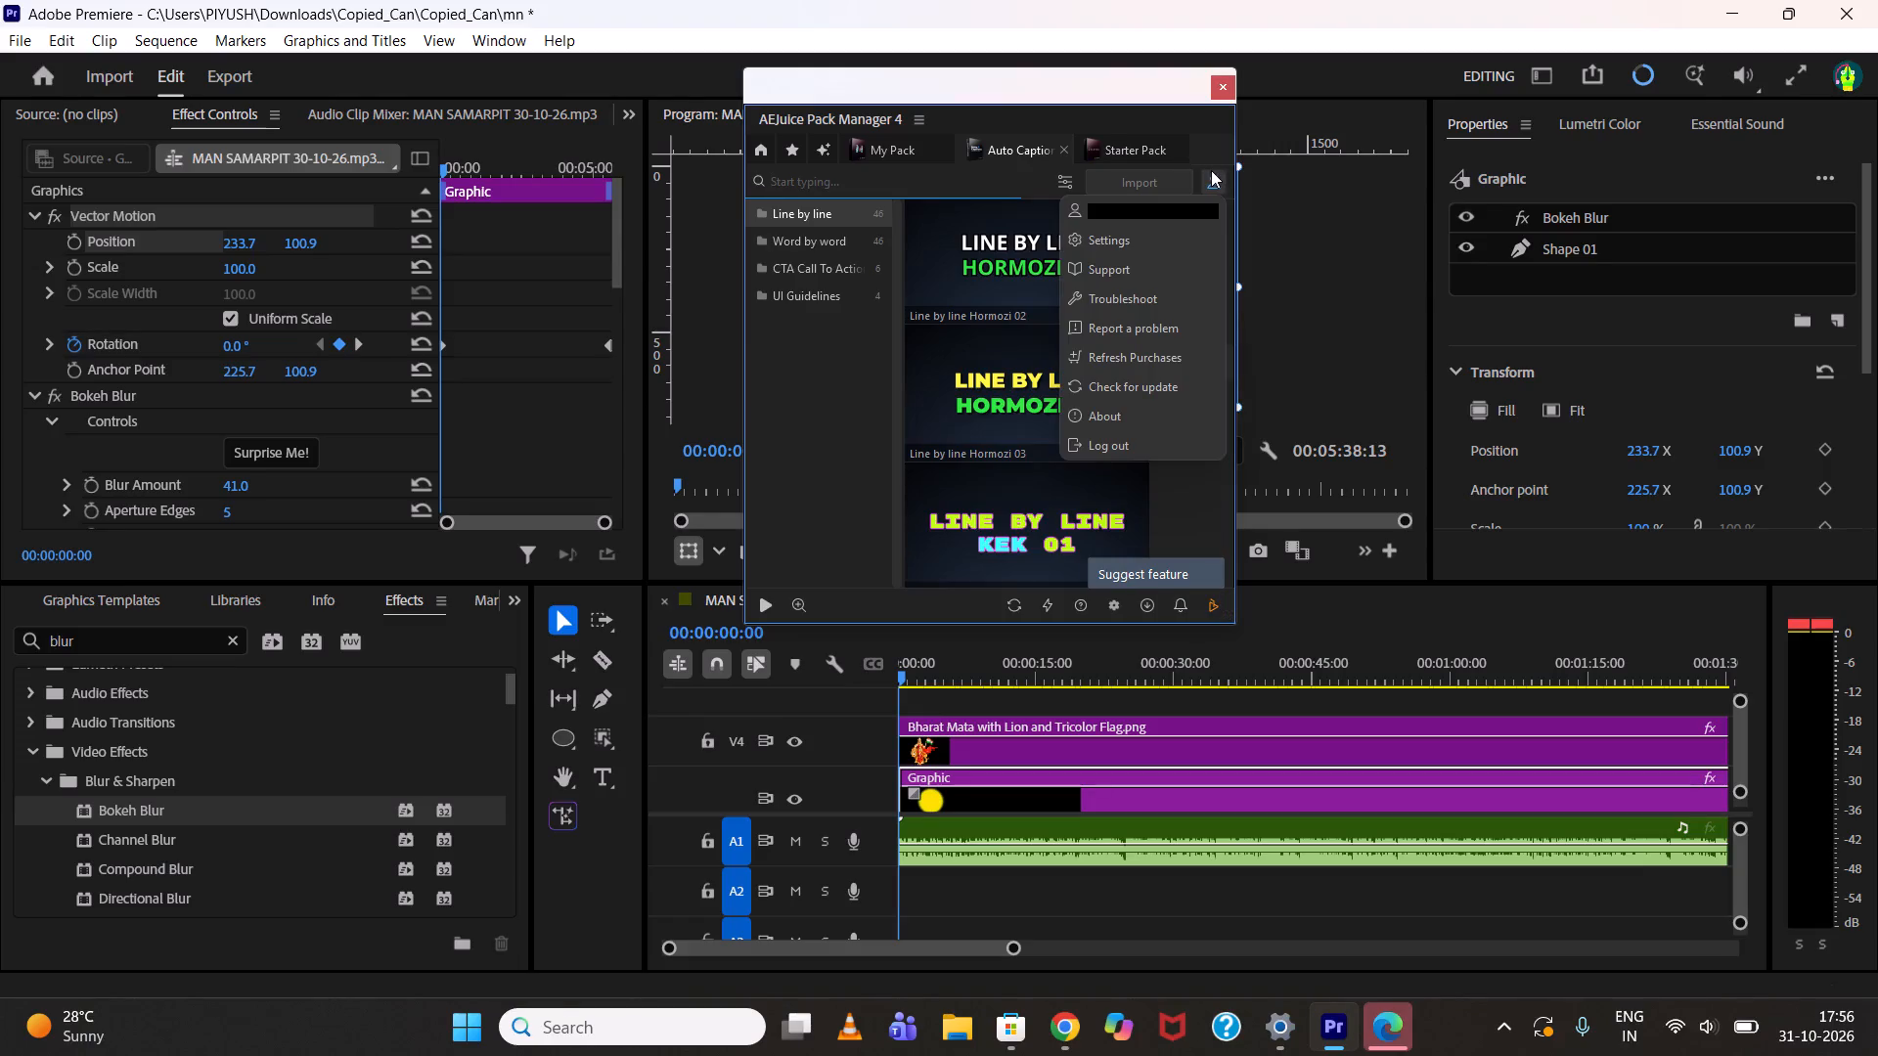
{"action": "left_click", "coordinate": [1181, 212]}
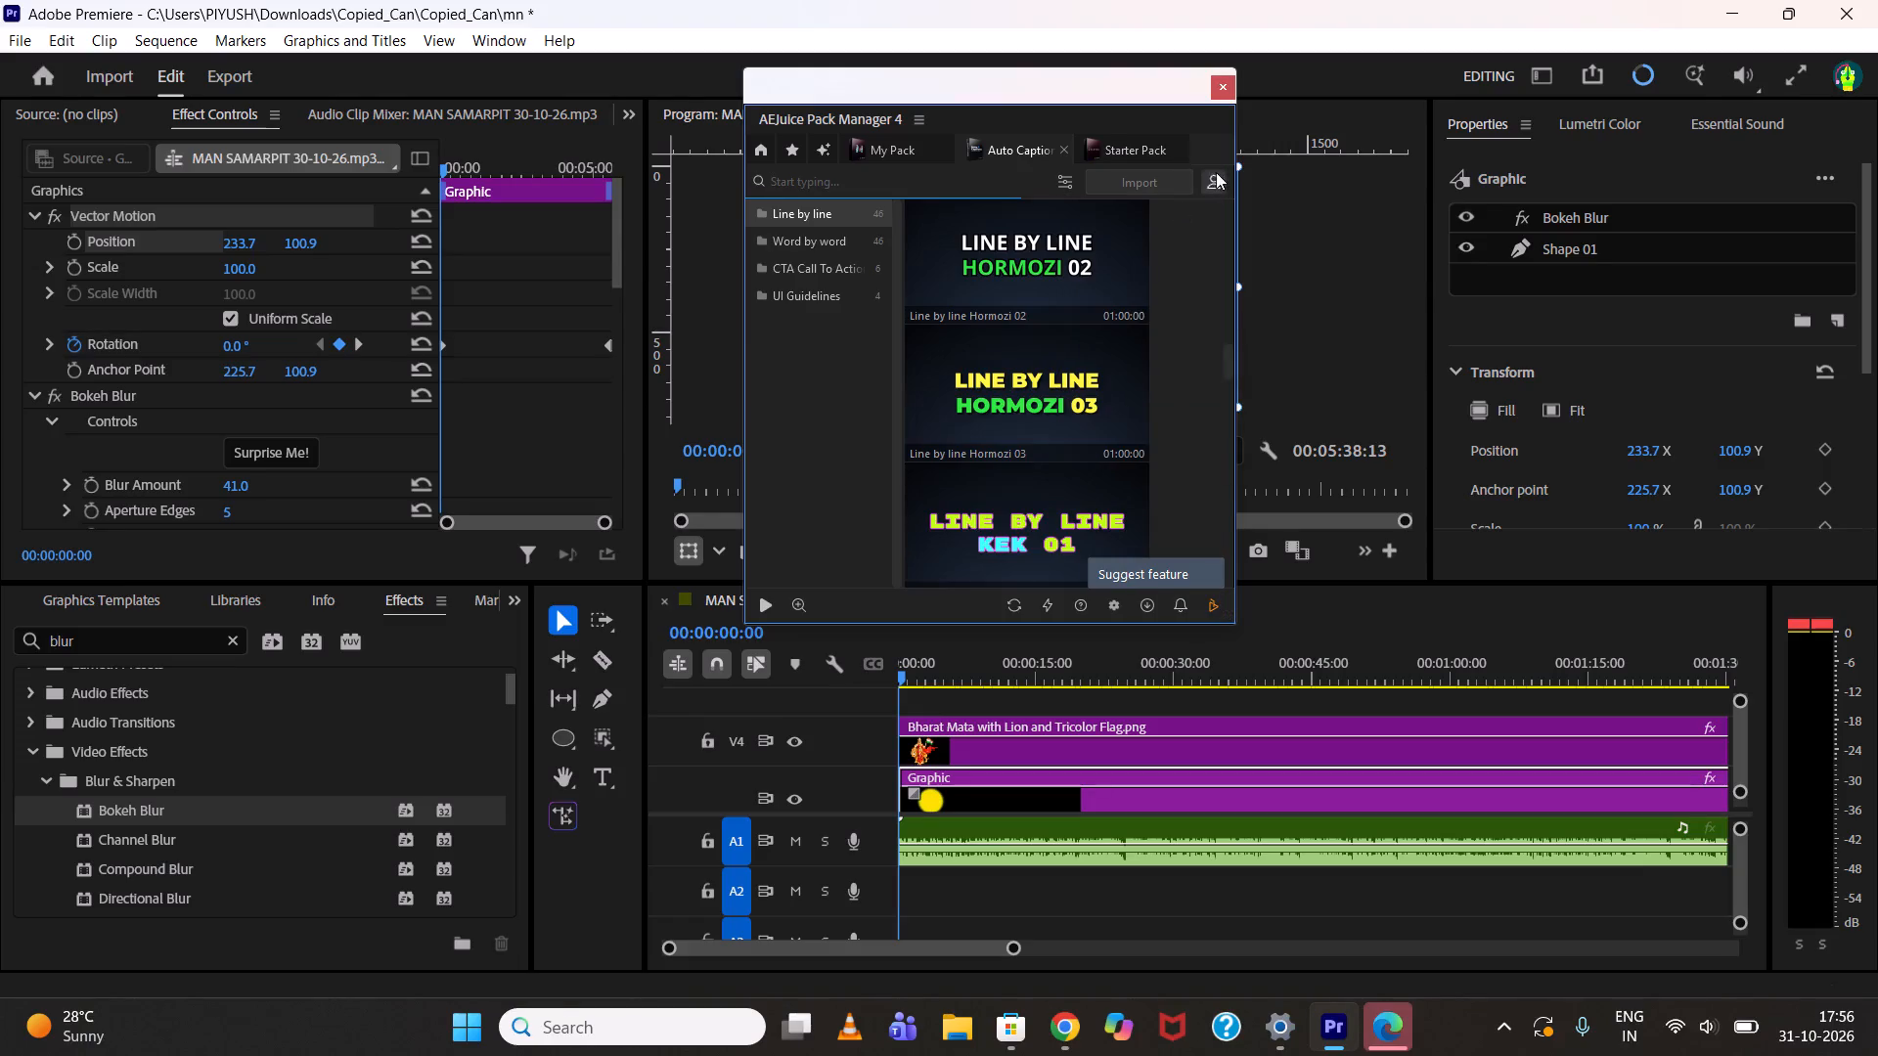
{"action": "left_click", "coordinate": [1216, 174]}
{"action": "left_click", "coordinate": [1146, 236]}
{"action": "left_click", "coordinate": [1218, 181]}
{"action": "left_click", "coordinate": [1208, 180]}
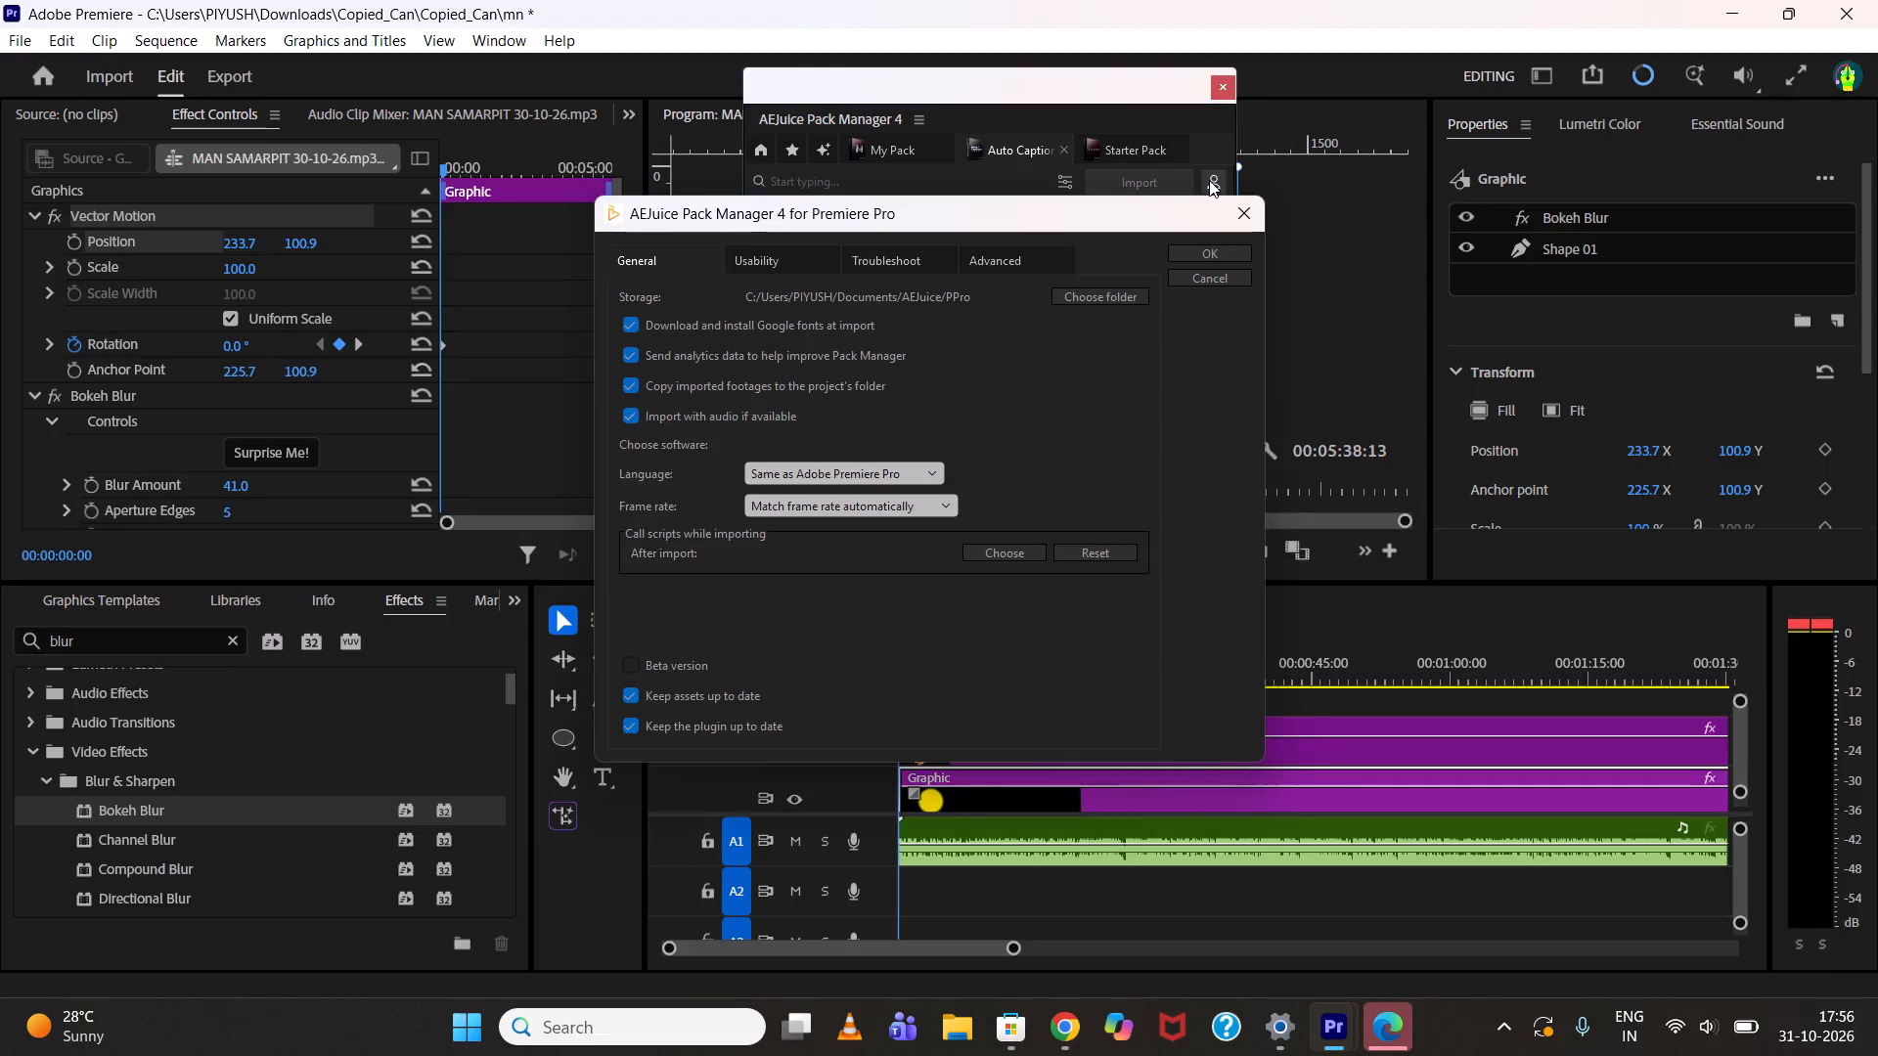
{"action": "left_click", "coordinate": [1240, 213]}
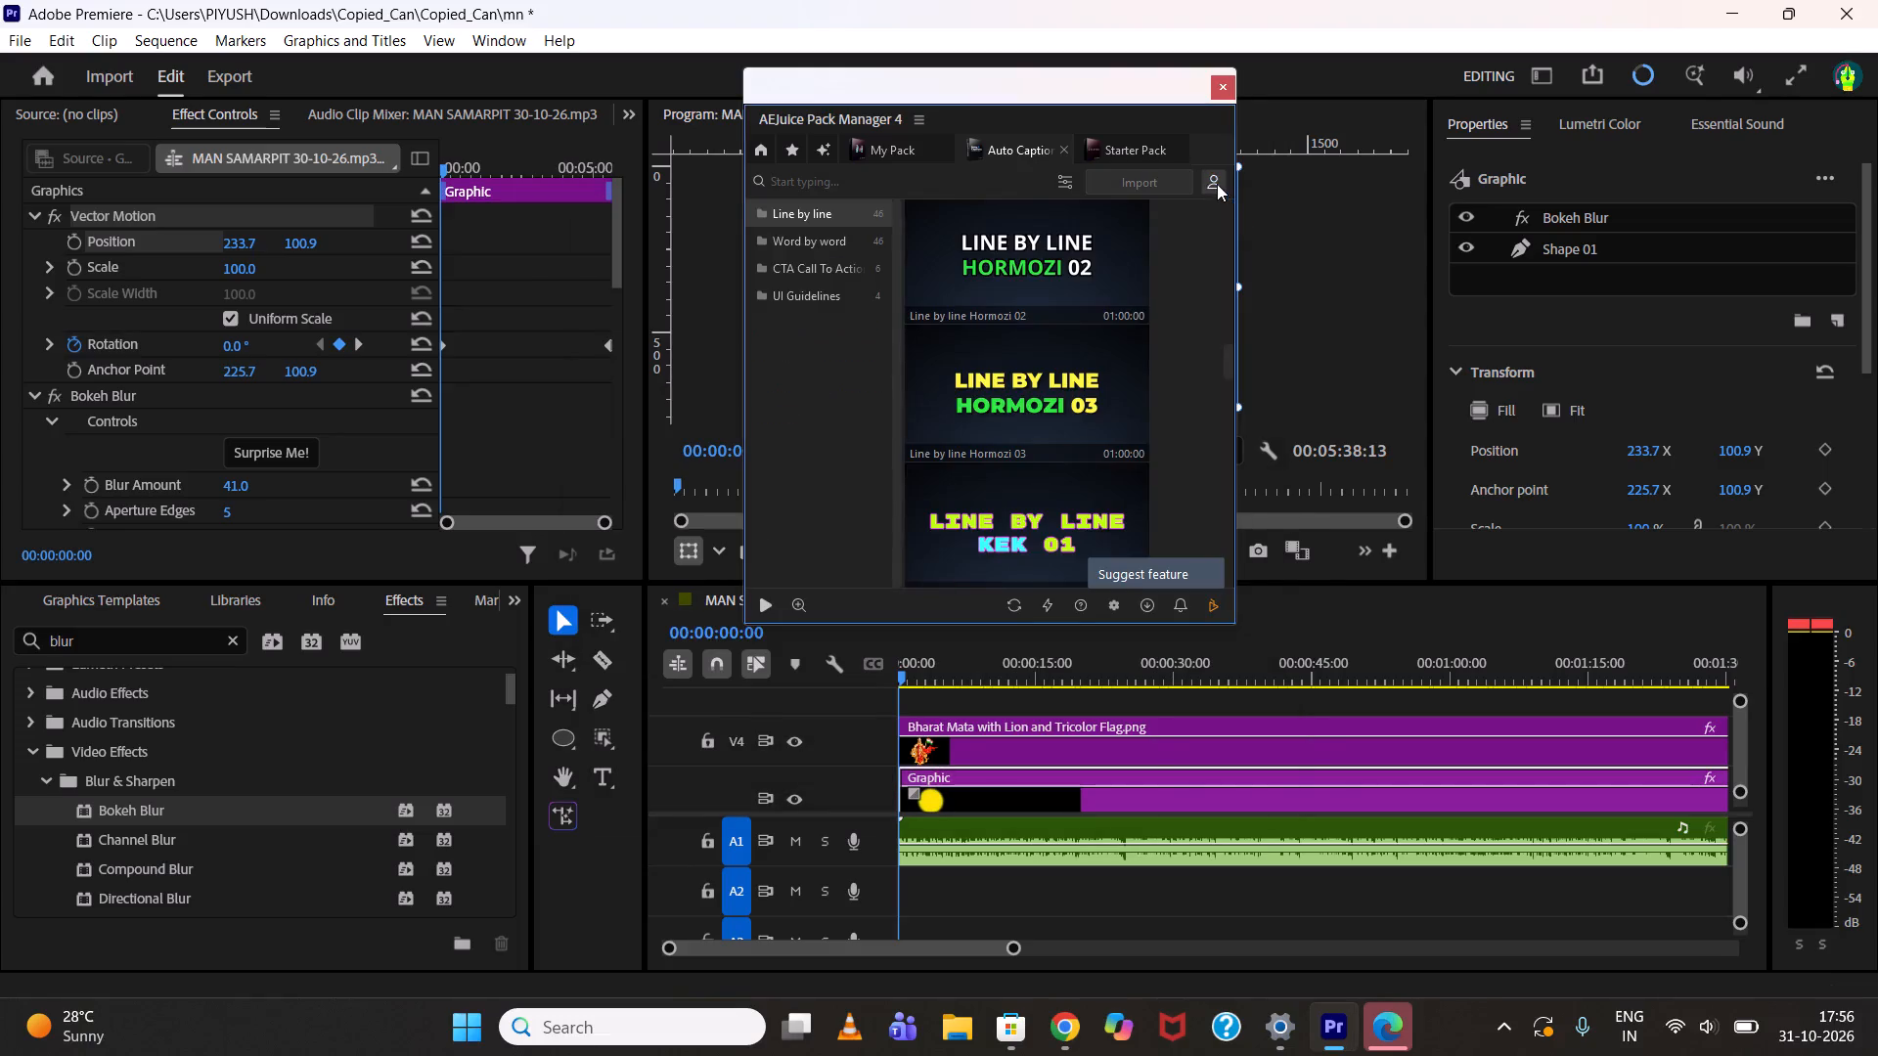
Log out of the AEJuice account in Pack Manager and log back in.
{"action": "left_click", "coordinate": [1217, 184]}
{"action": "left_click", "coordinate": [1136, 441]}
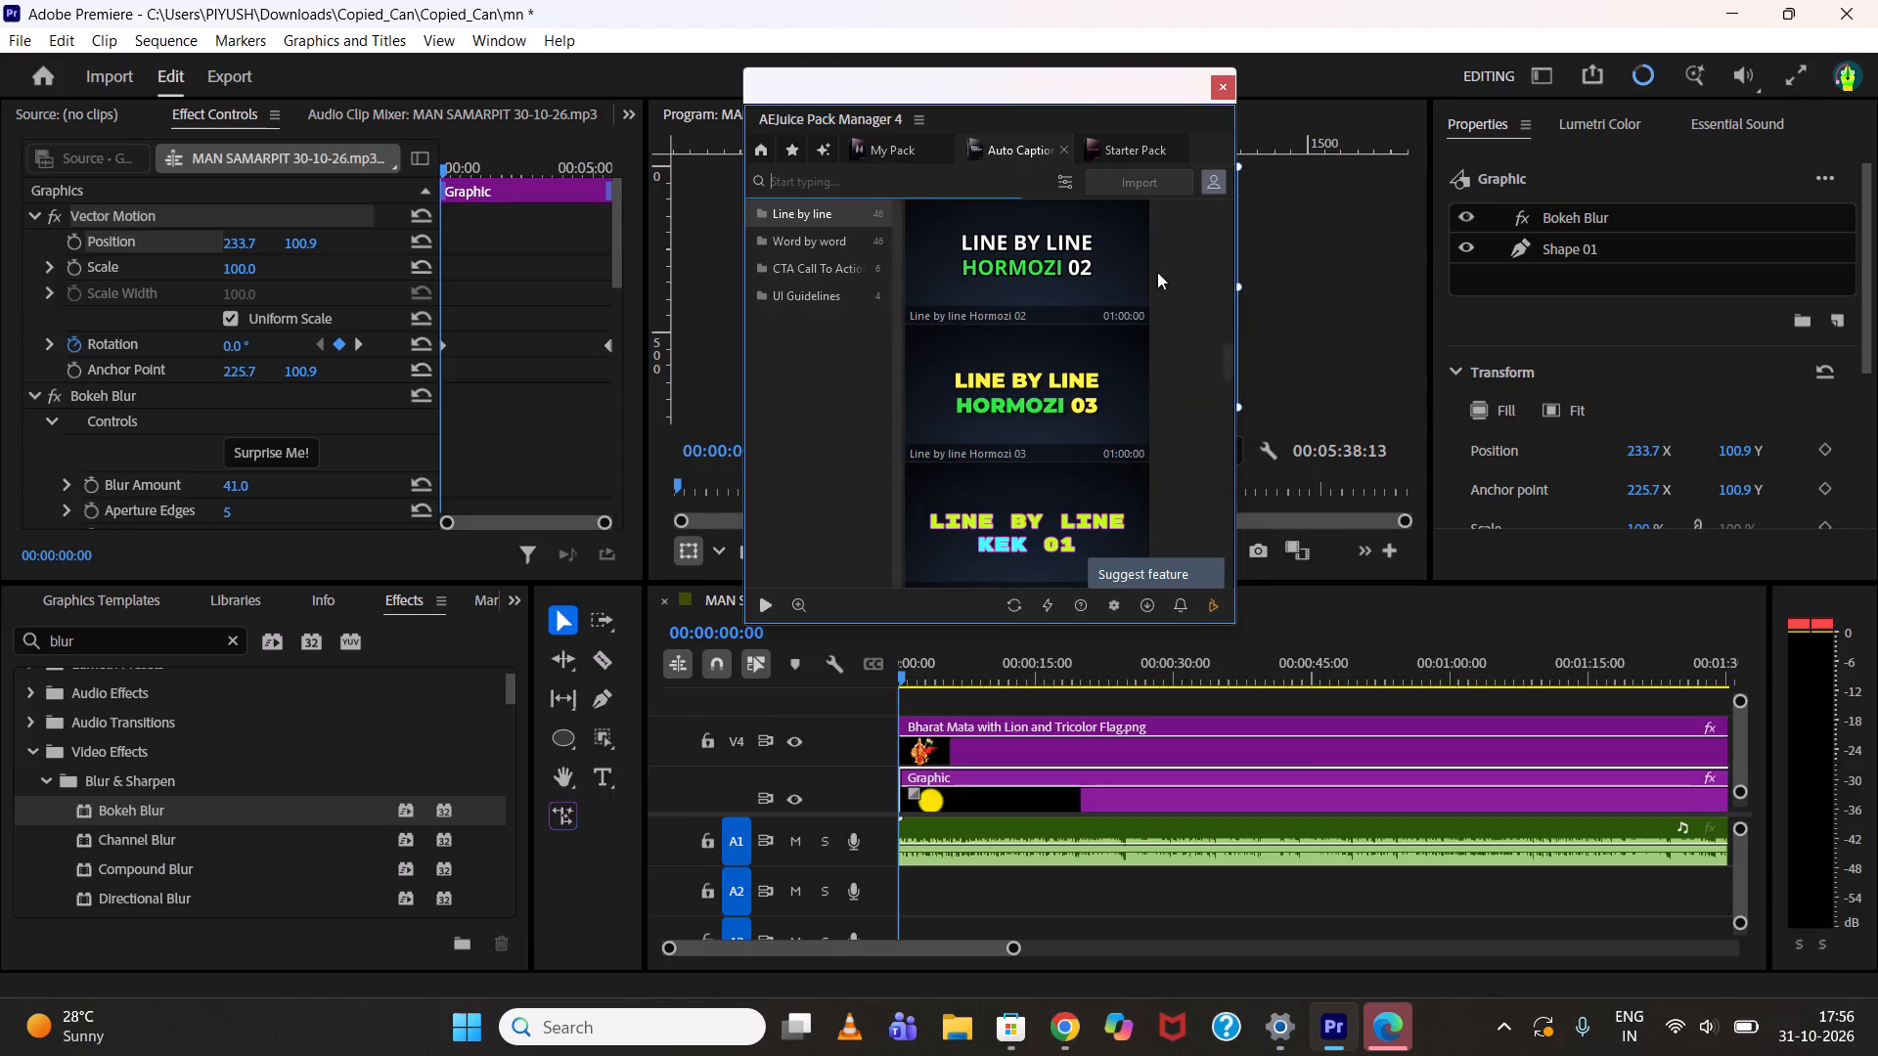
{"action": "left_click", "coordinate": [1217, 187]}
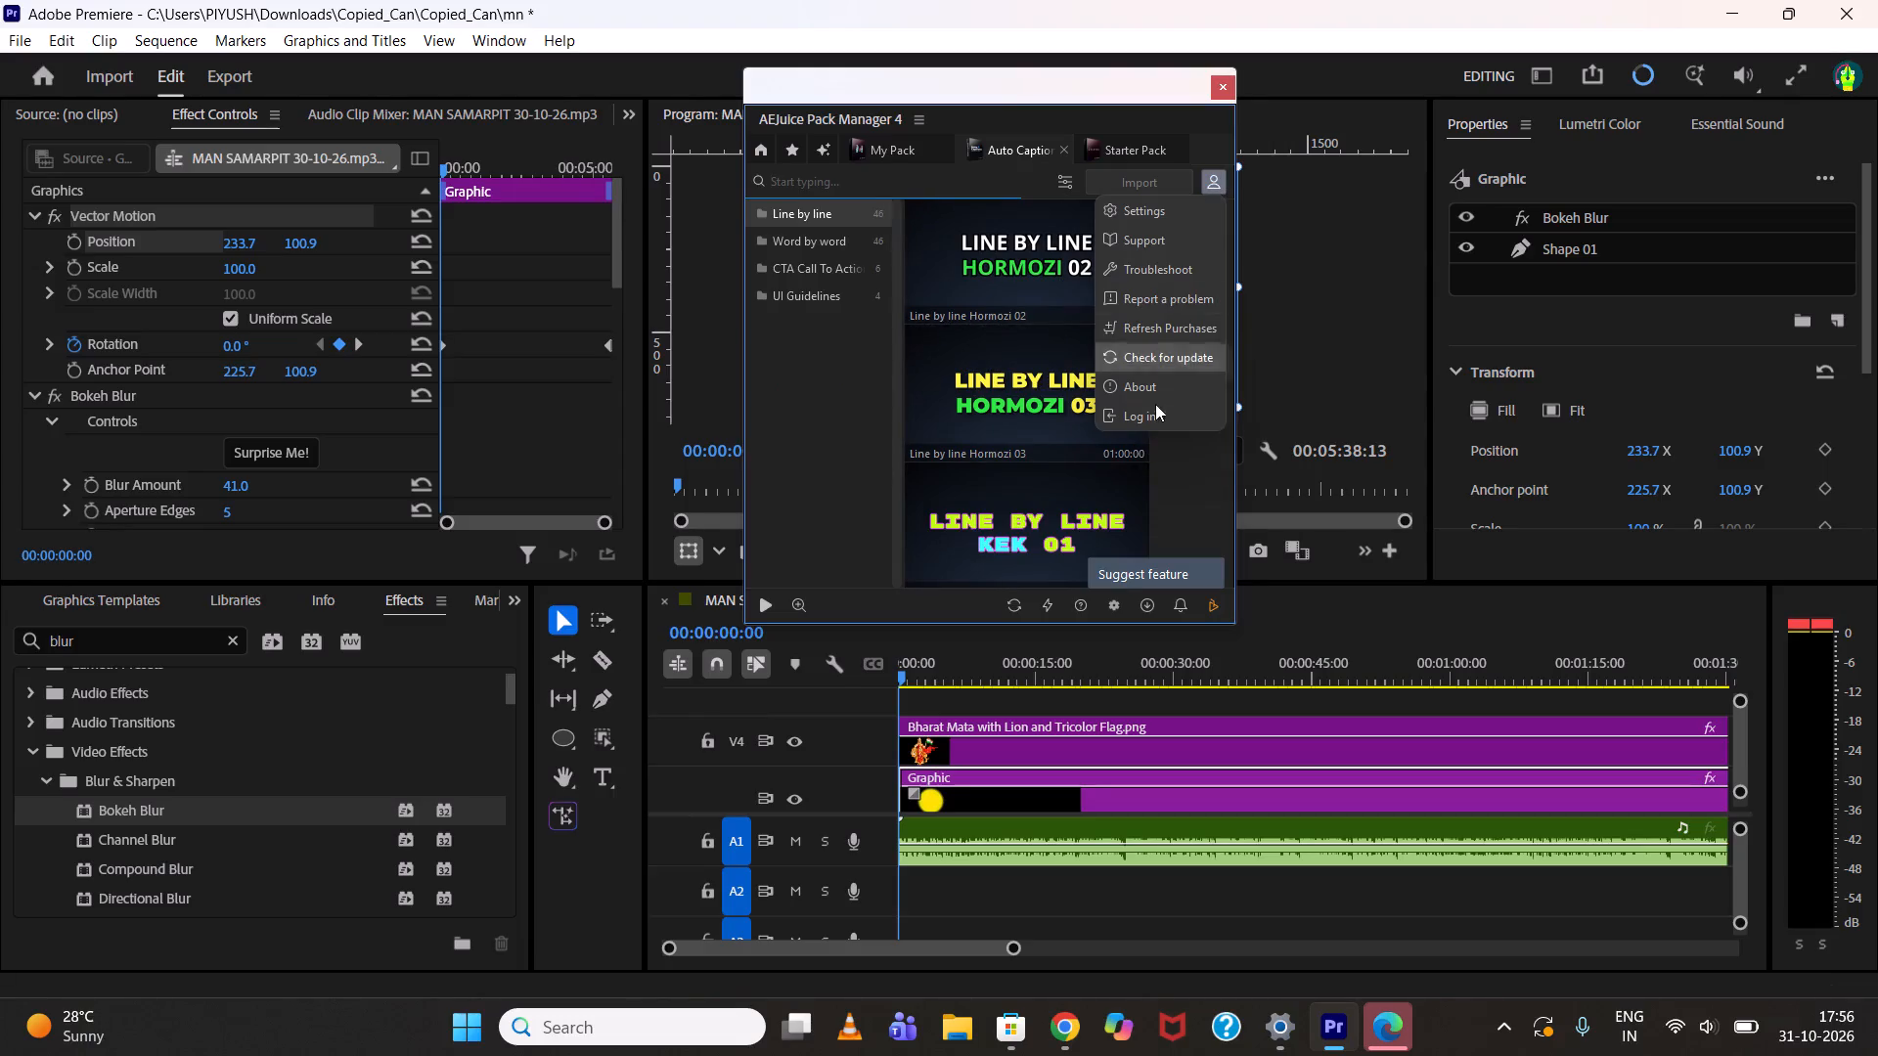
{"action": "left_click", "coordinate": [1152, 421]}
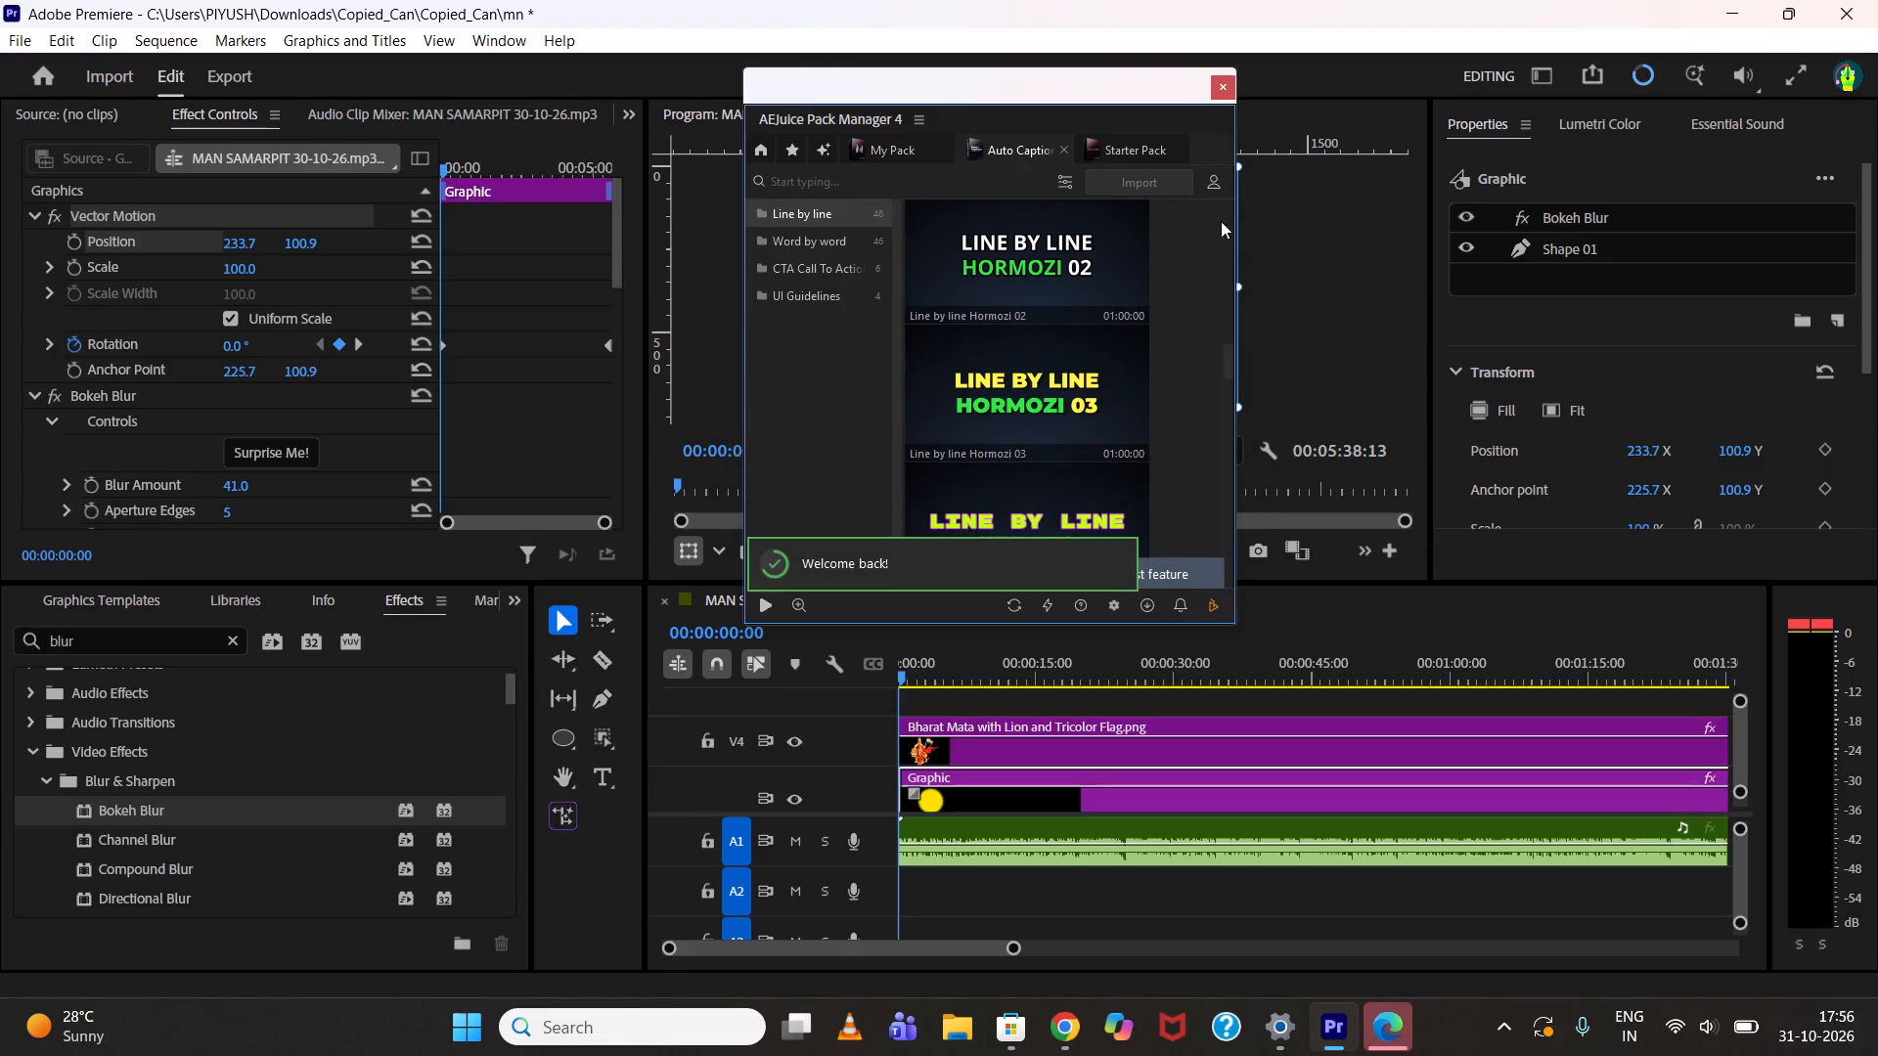
Log out of the AEJuice account in Pack Manager again.
{"action": "left_click", "coordinate": [1224, 183]}
{"action": "left_click", "coordinate": [1148, 433]}
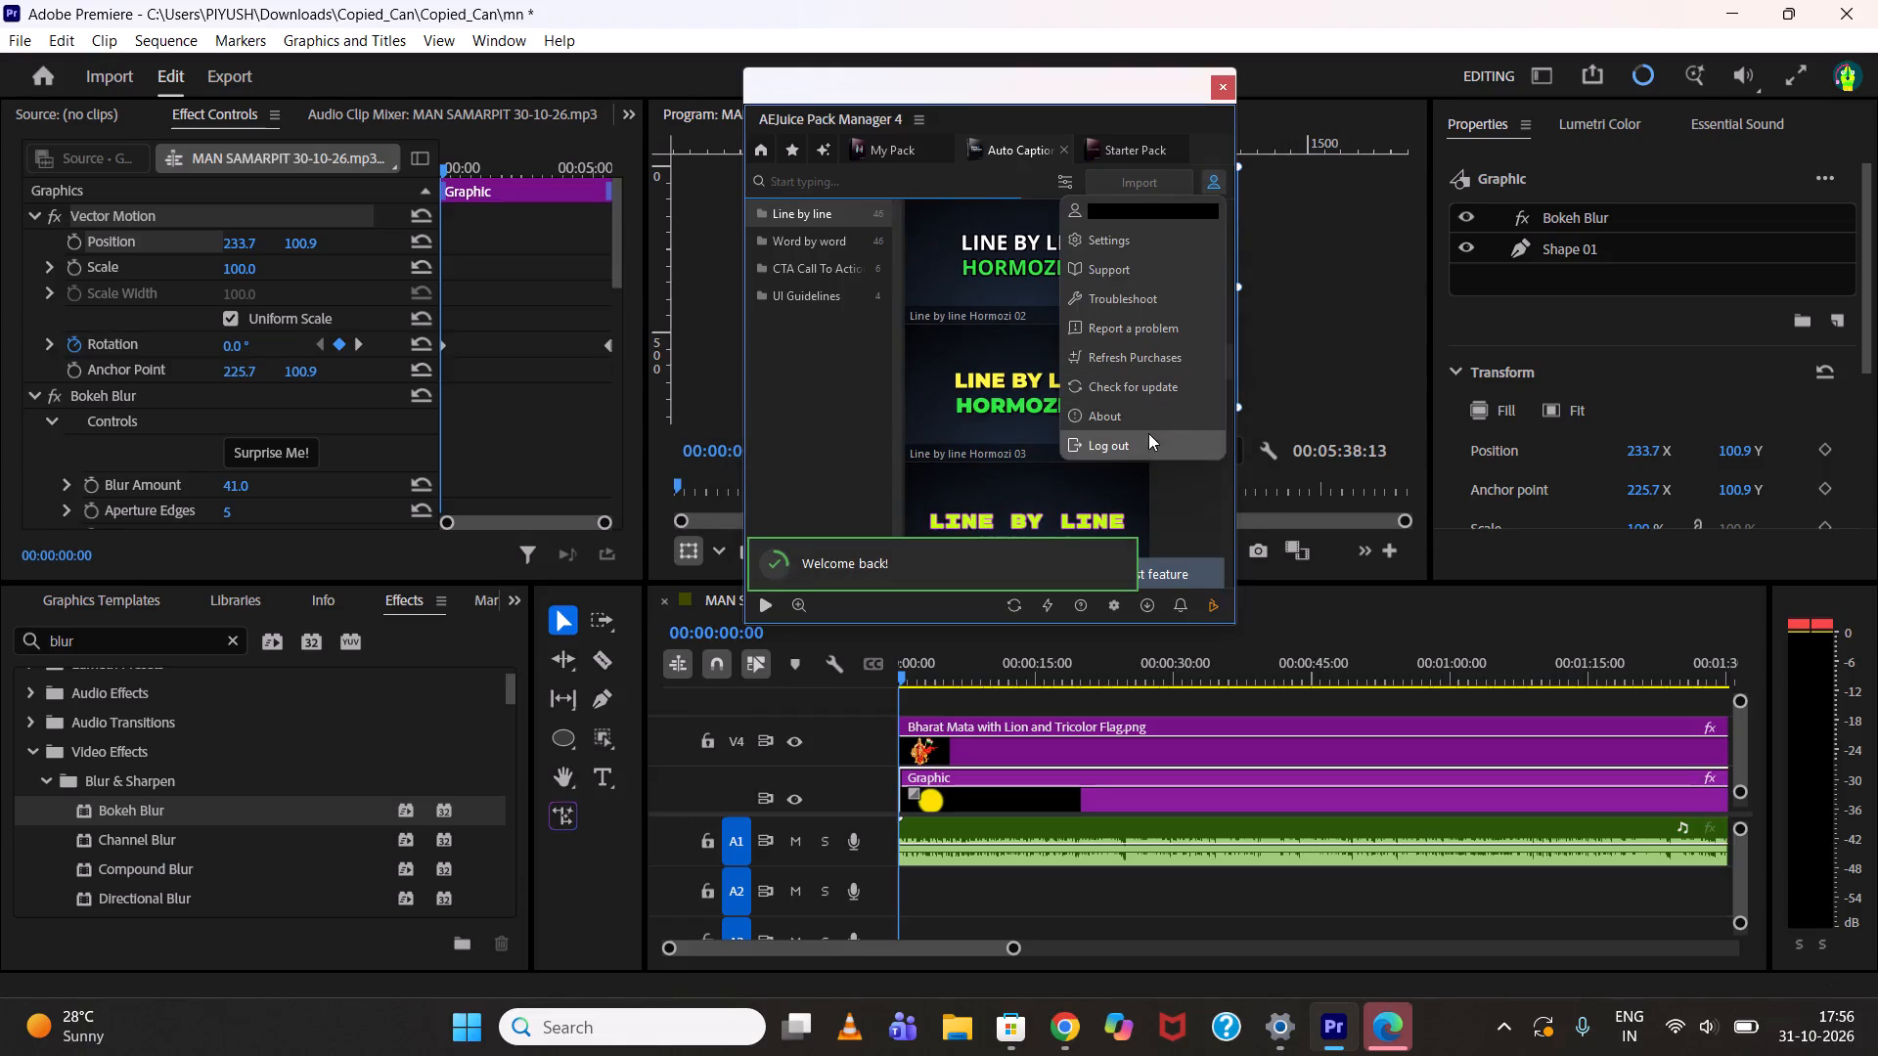
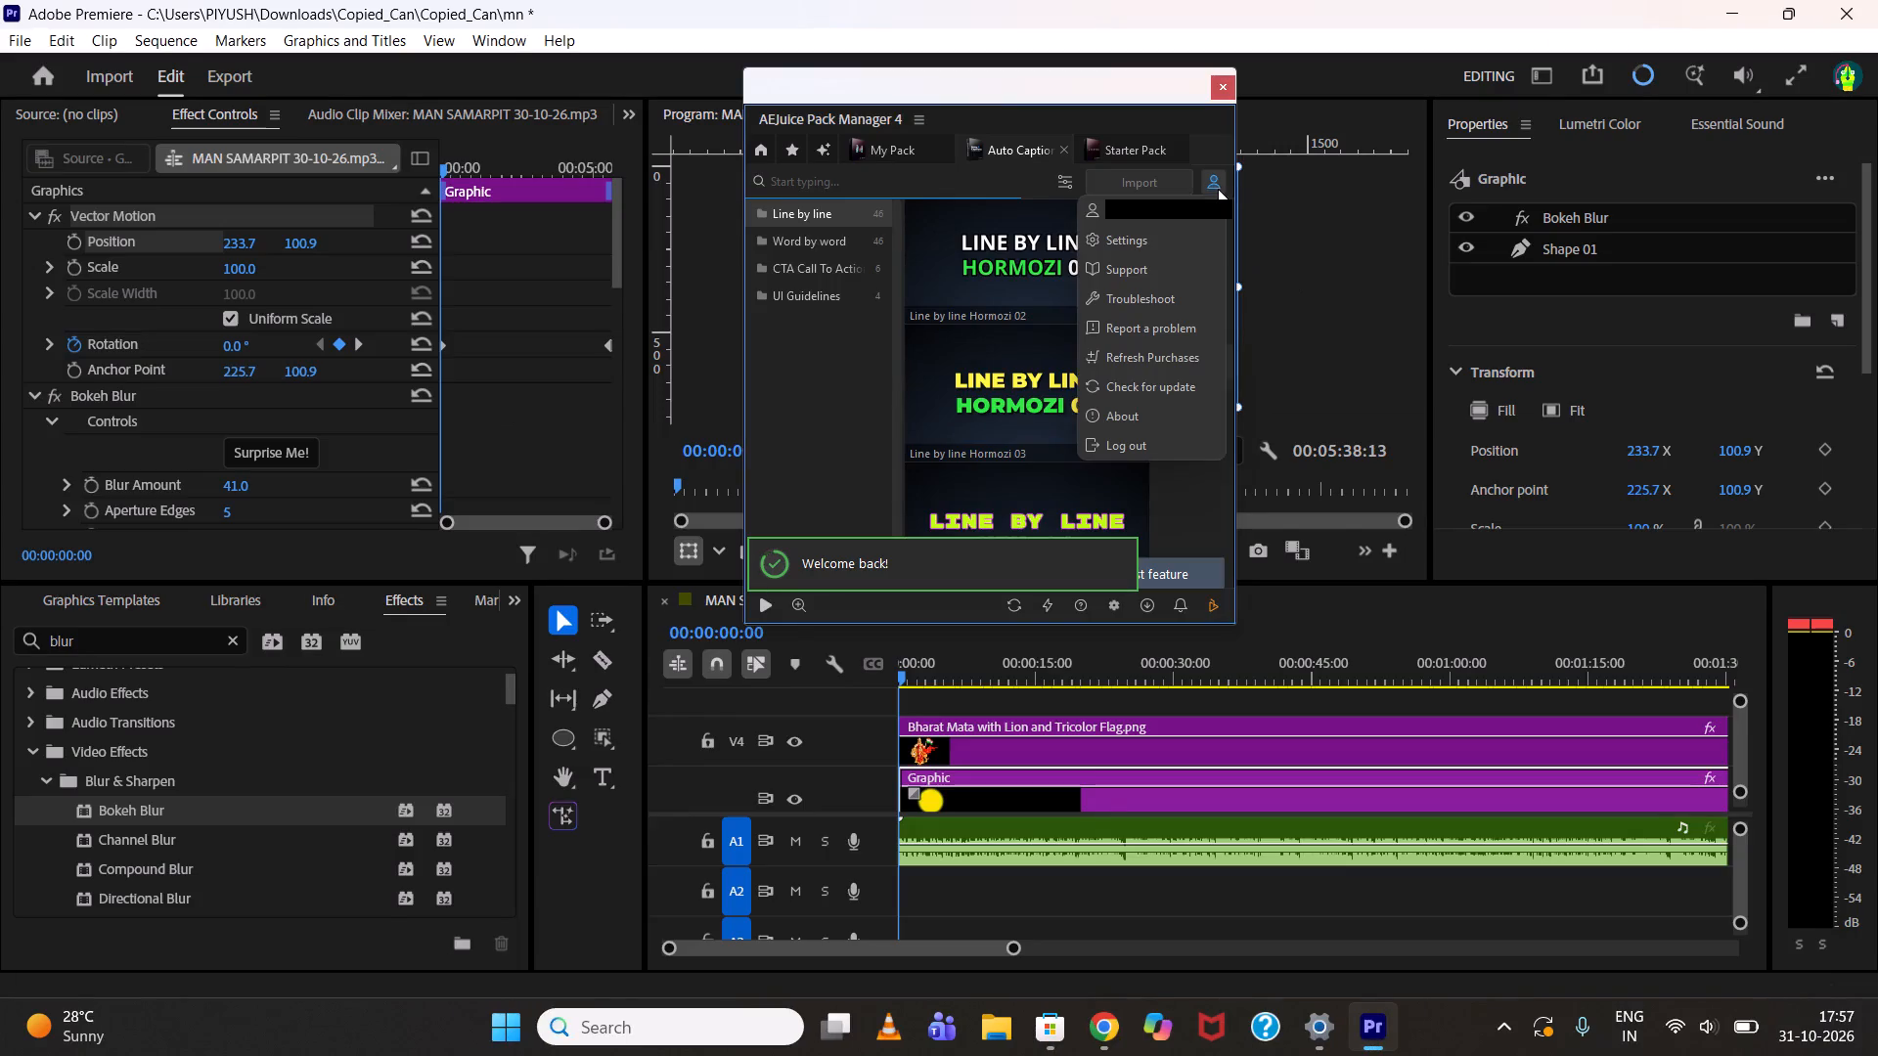
{"action": "left_click", "coordinate": [839, 395]}
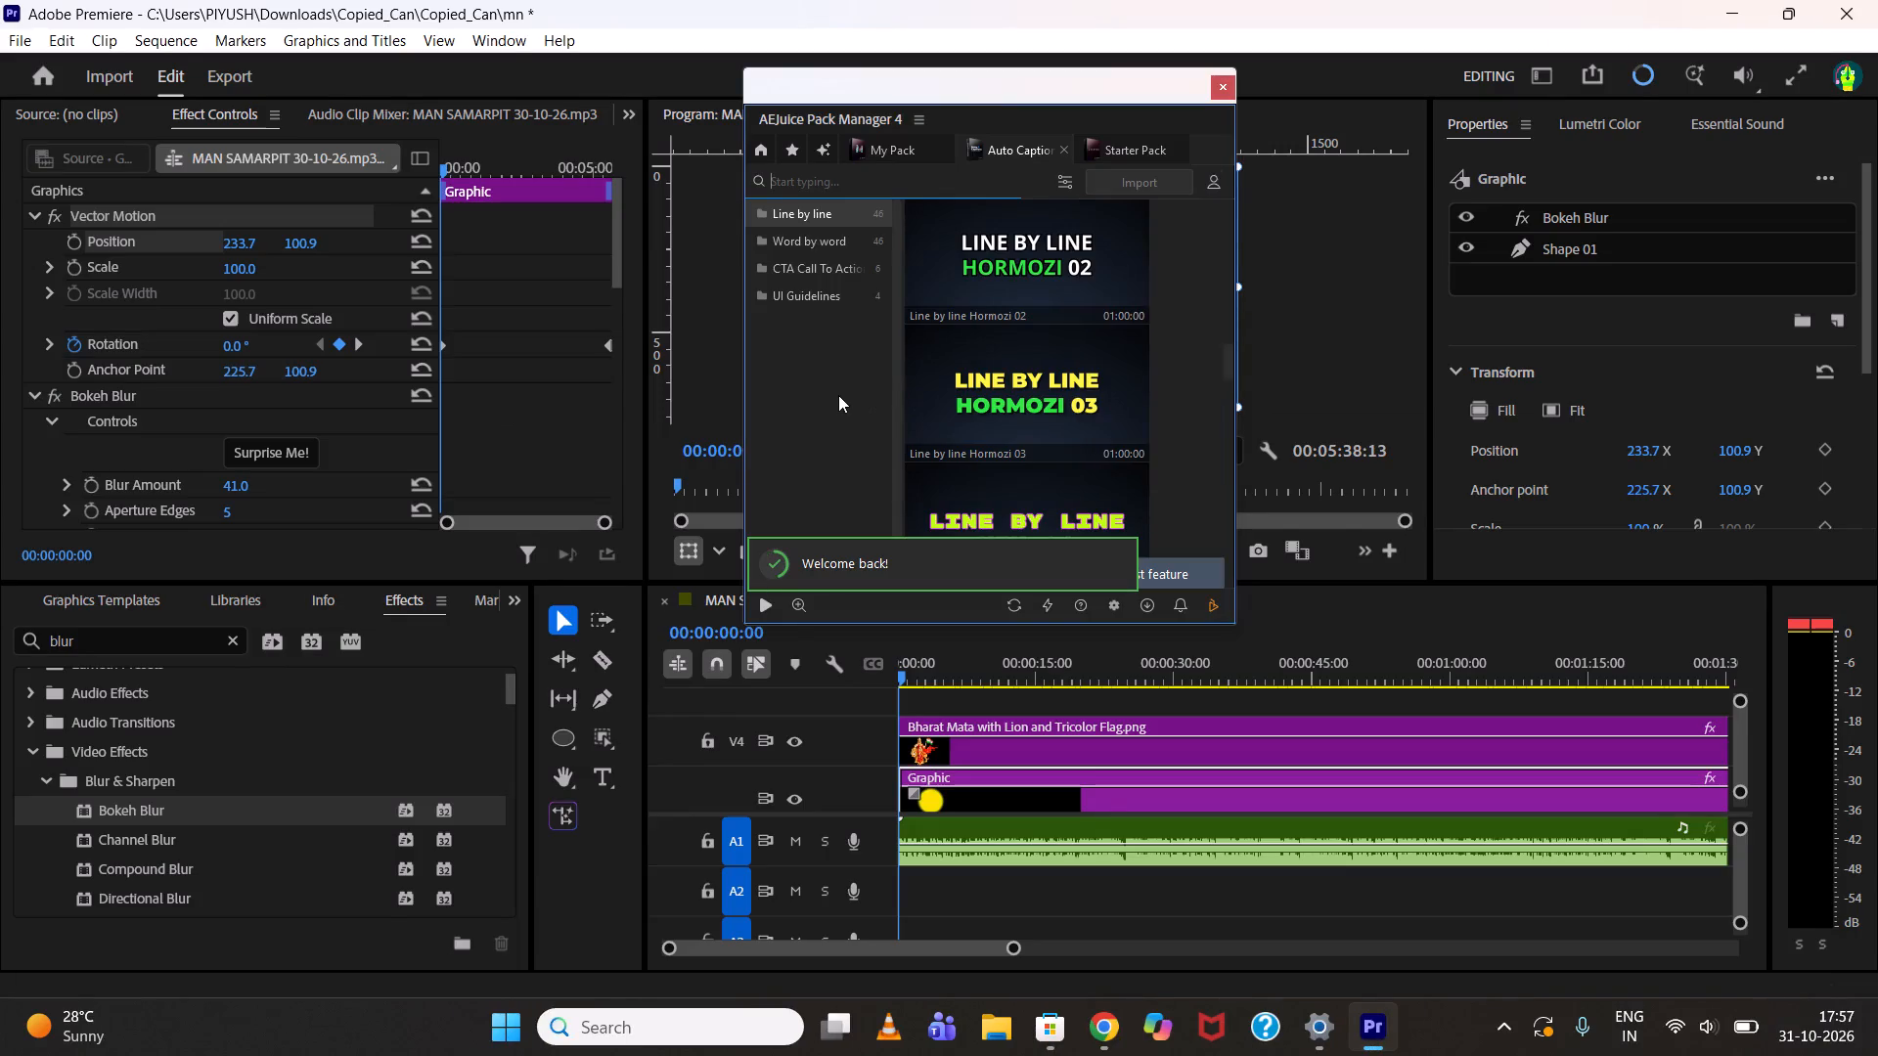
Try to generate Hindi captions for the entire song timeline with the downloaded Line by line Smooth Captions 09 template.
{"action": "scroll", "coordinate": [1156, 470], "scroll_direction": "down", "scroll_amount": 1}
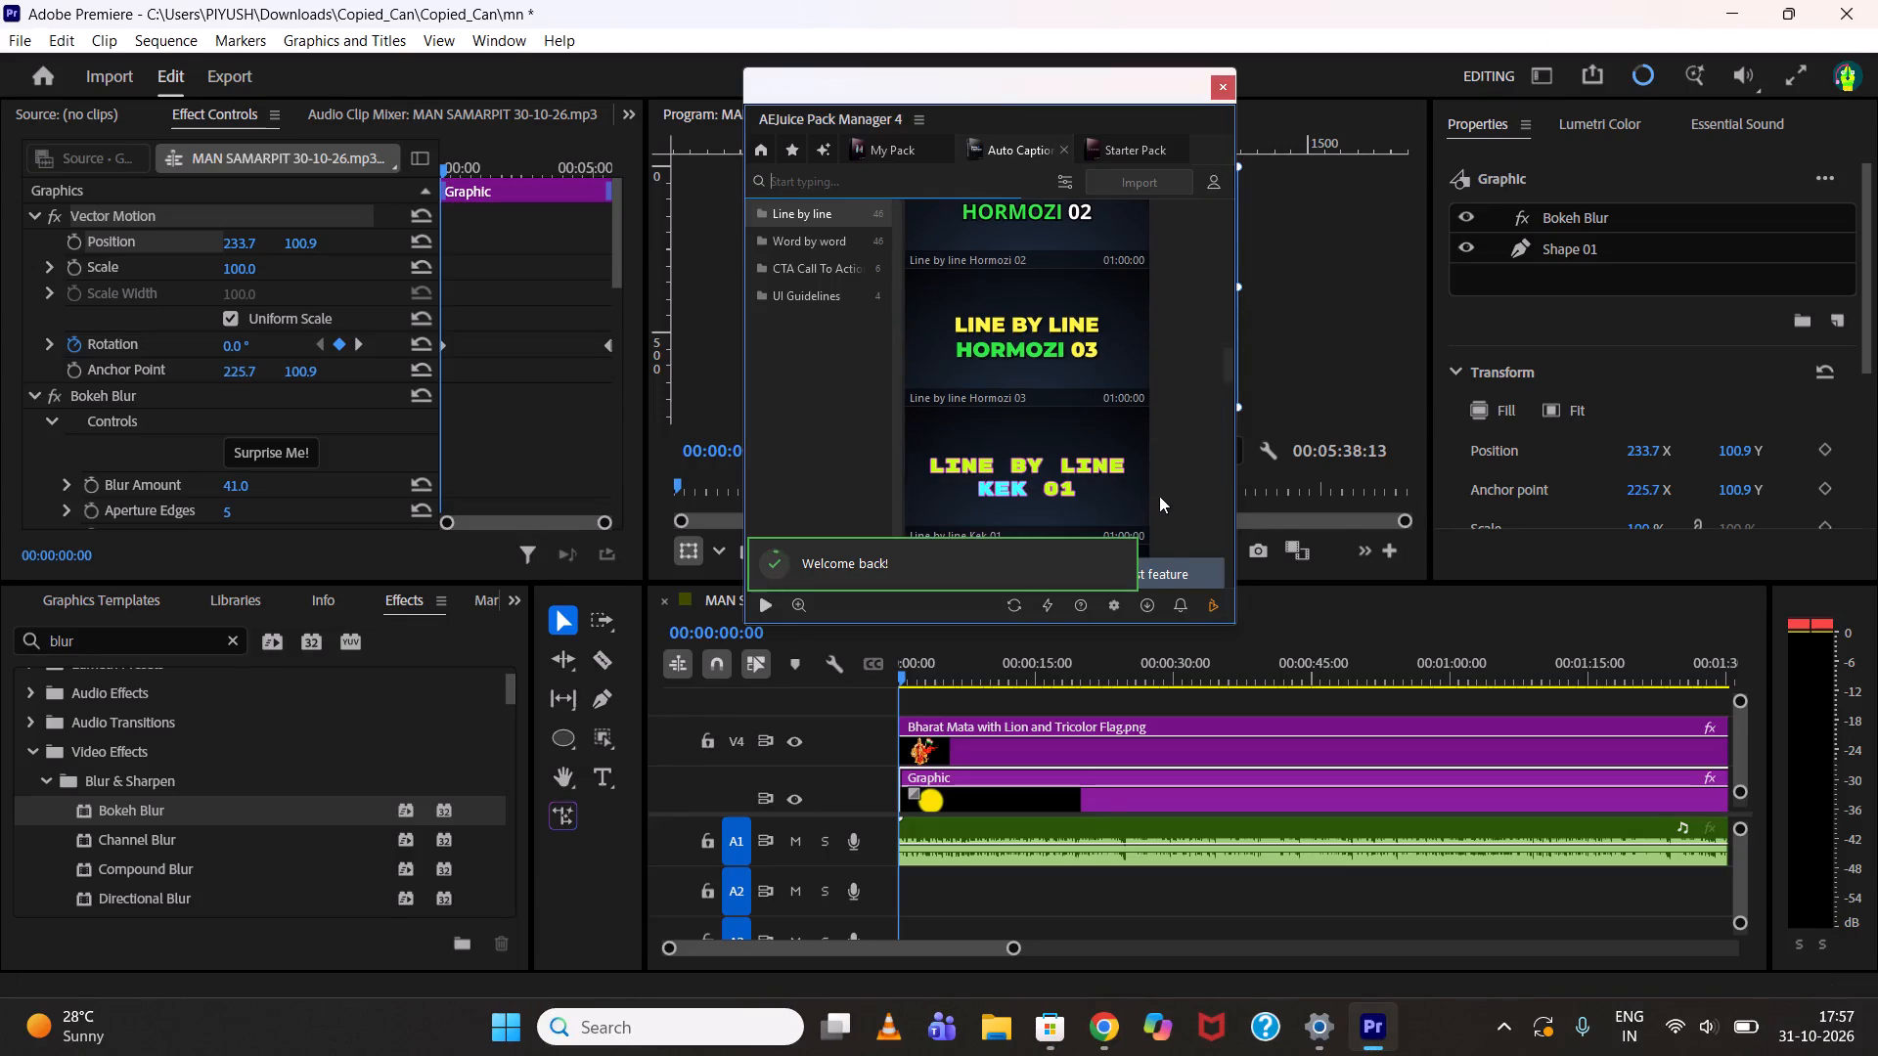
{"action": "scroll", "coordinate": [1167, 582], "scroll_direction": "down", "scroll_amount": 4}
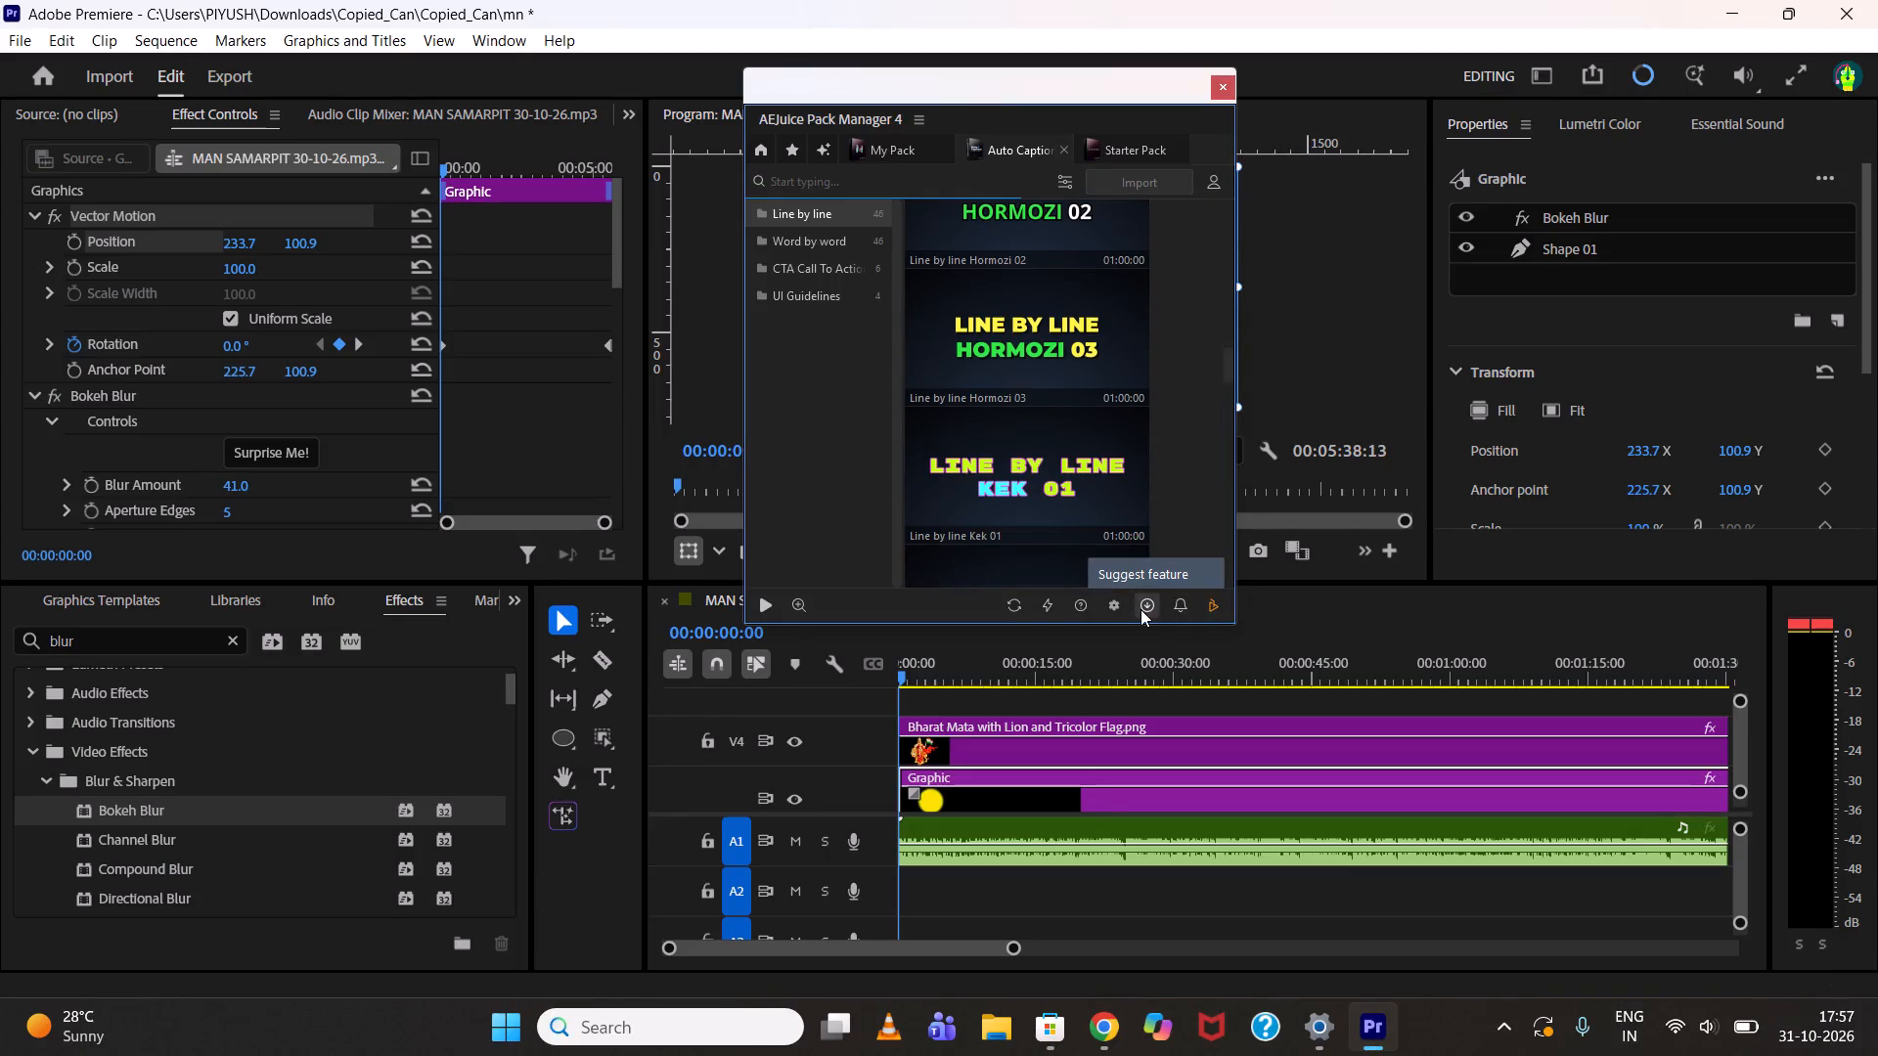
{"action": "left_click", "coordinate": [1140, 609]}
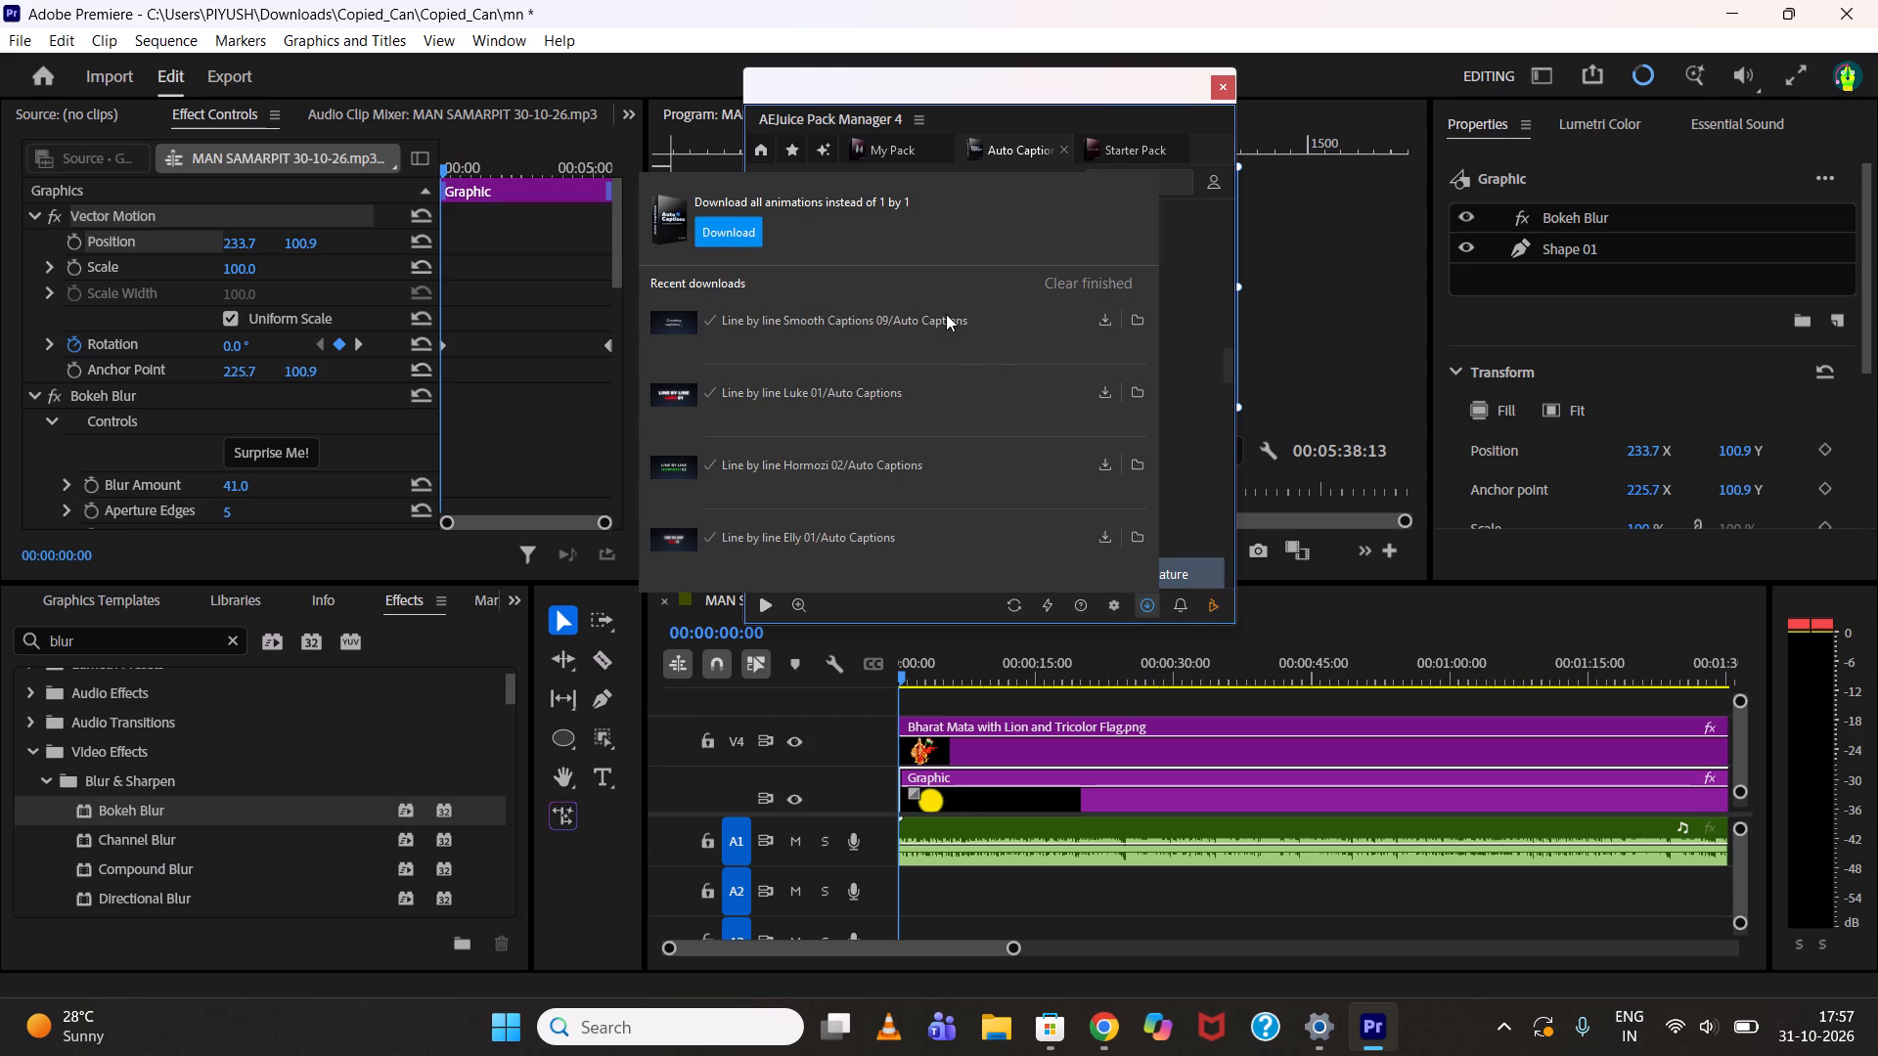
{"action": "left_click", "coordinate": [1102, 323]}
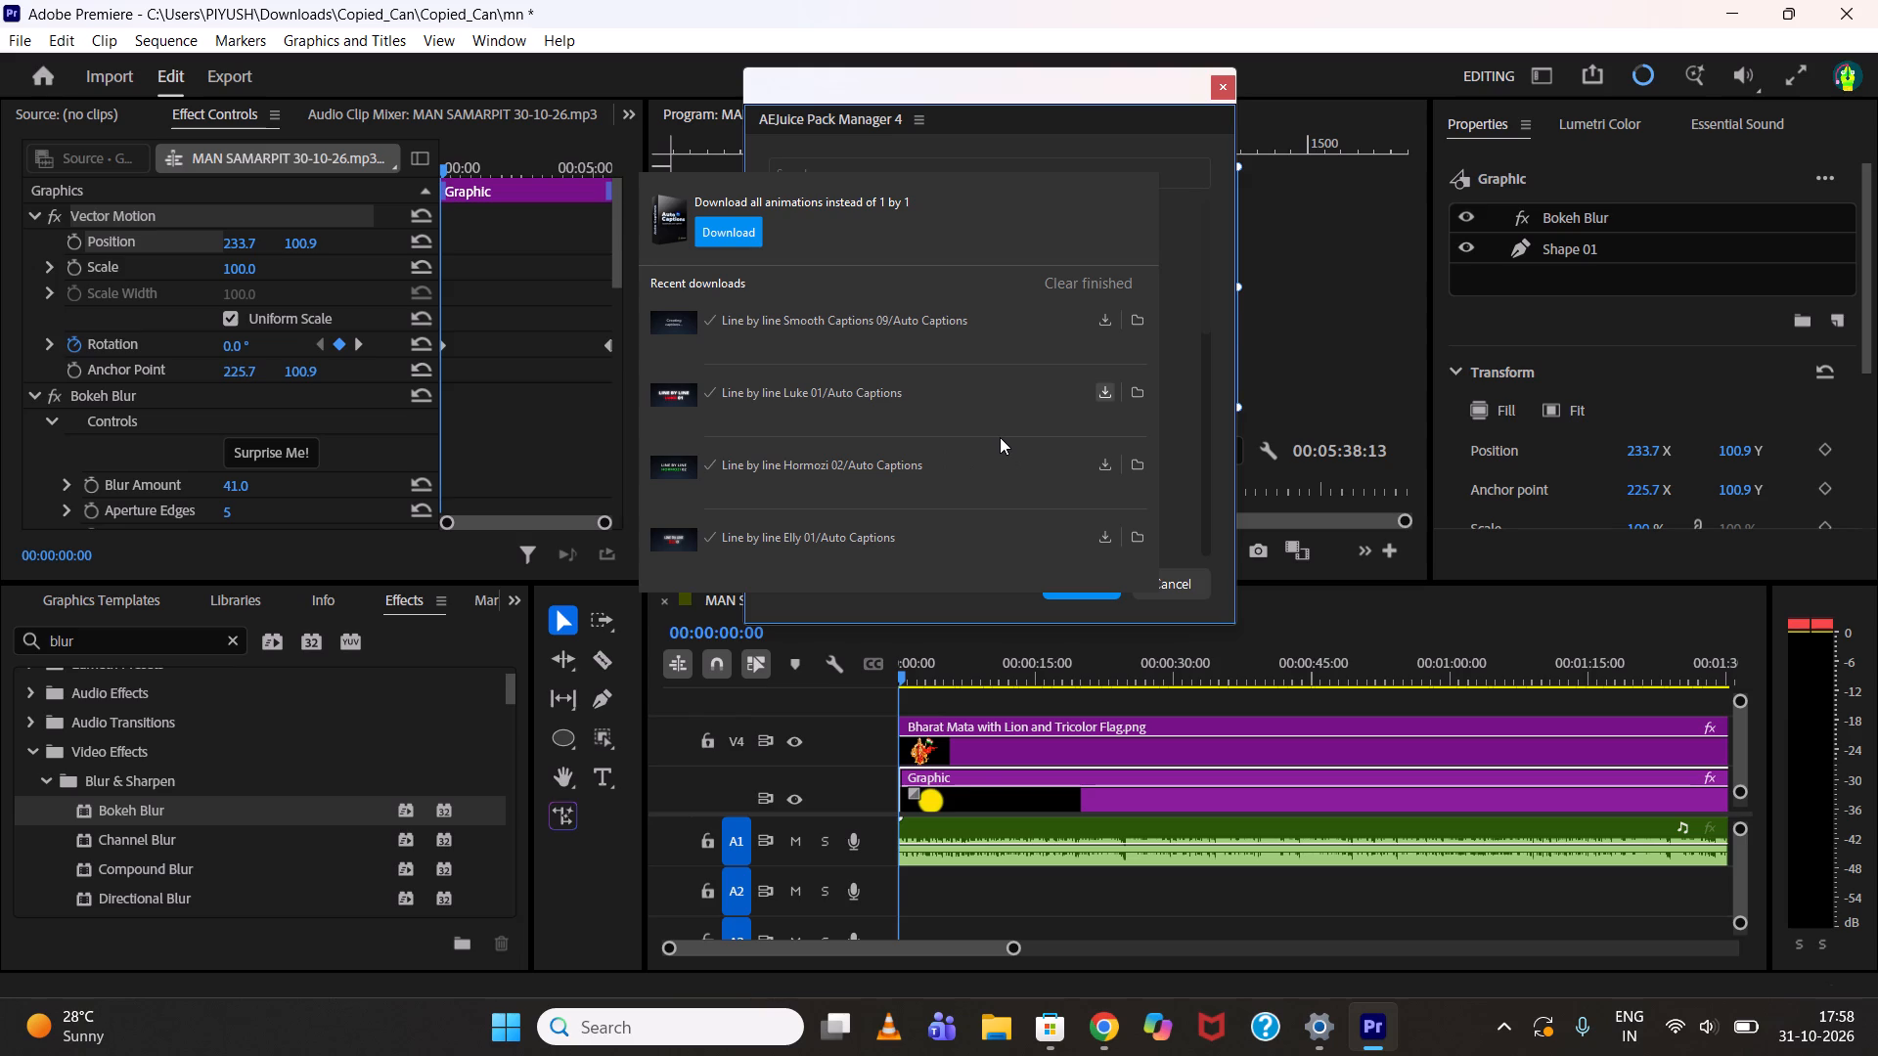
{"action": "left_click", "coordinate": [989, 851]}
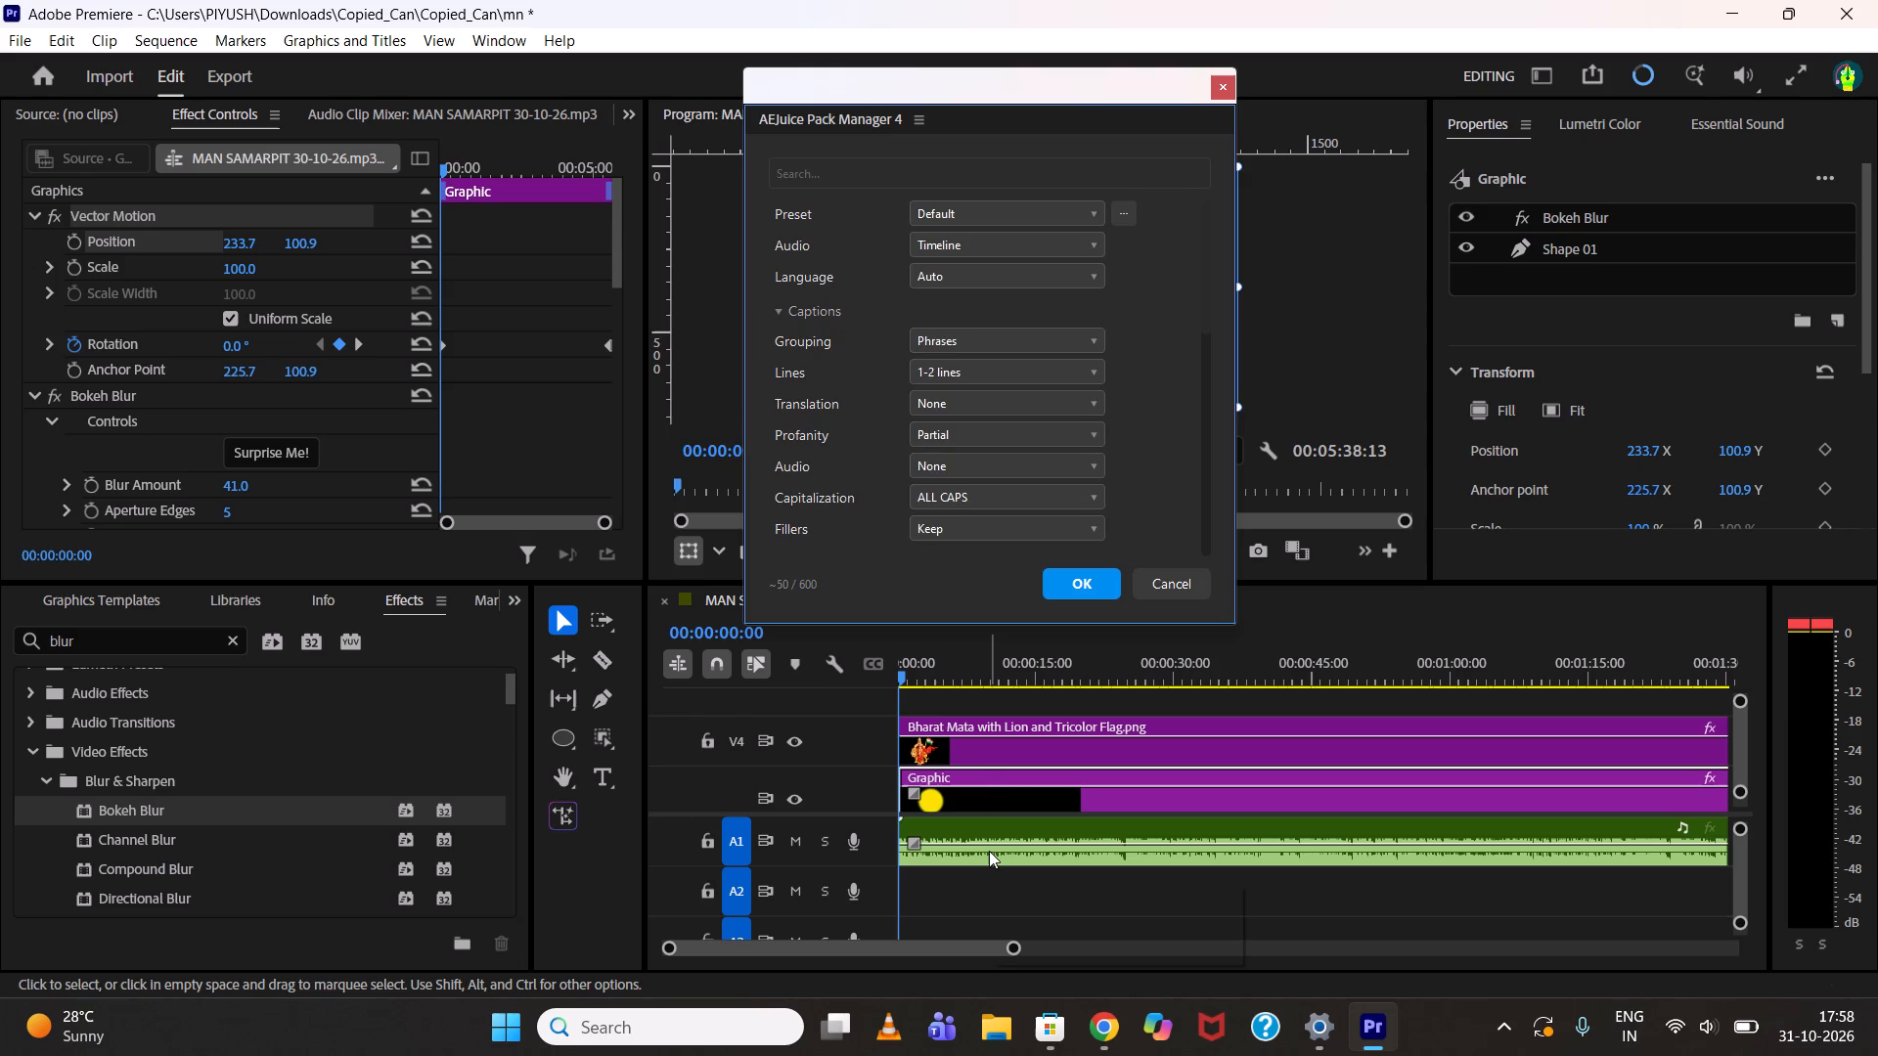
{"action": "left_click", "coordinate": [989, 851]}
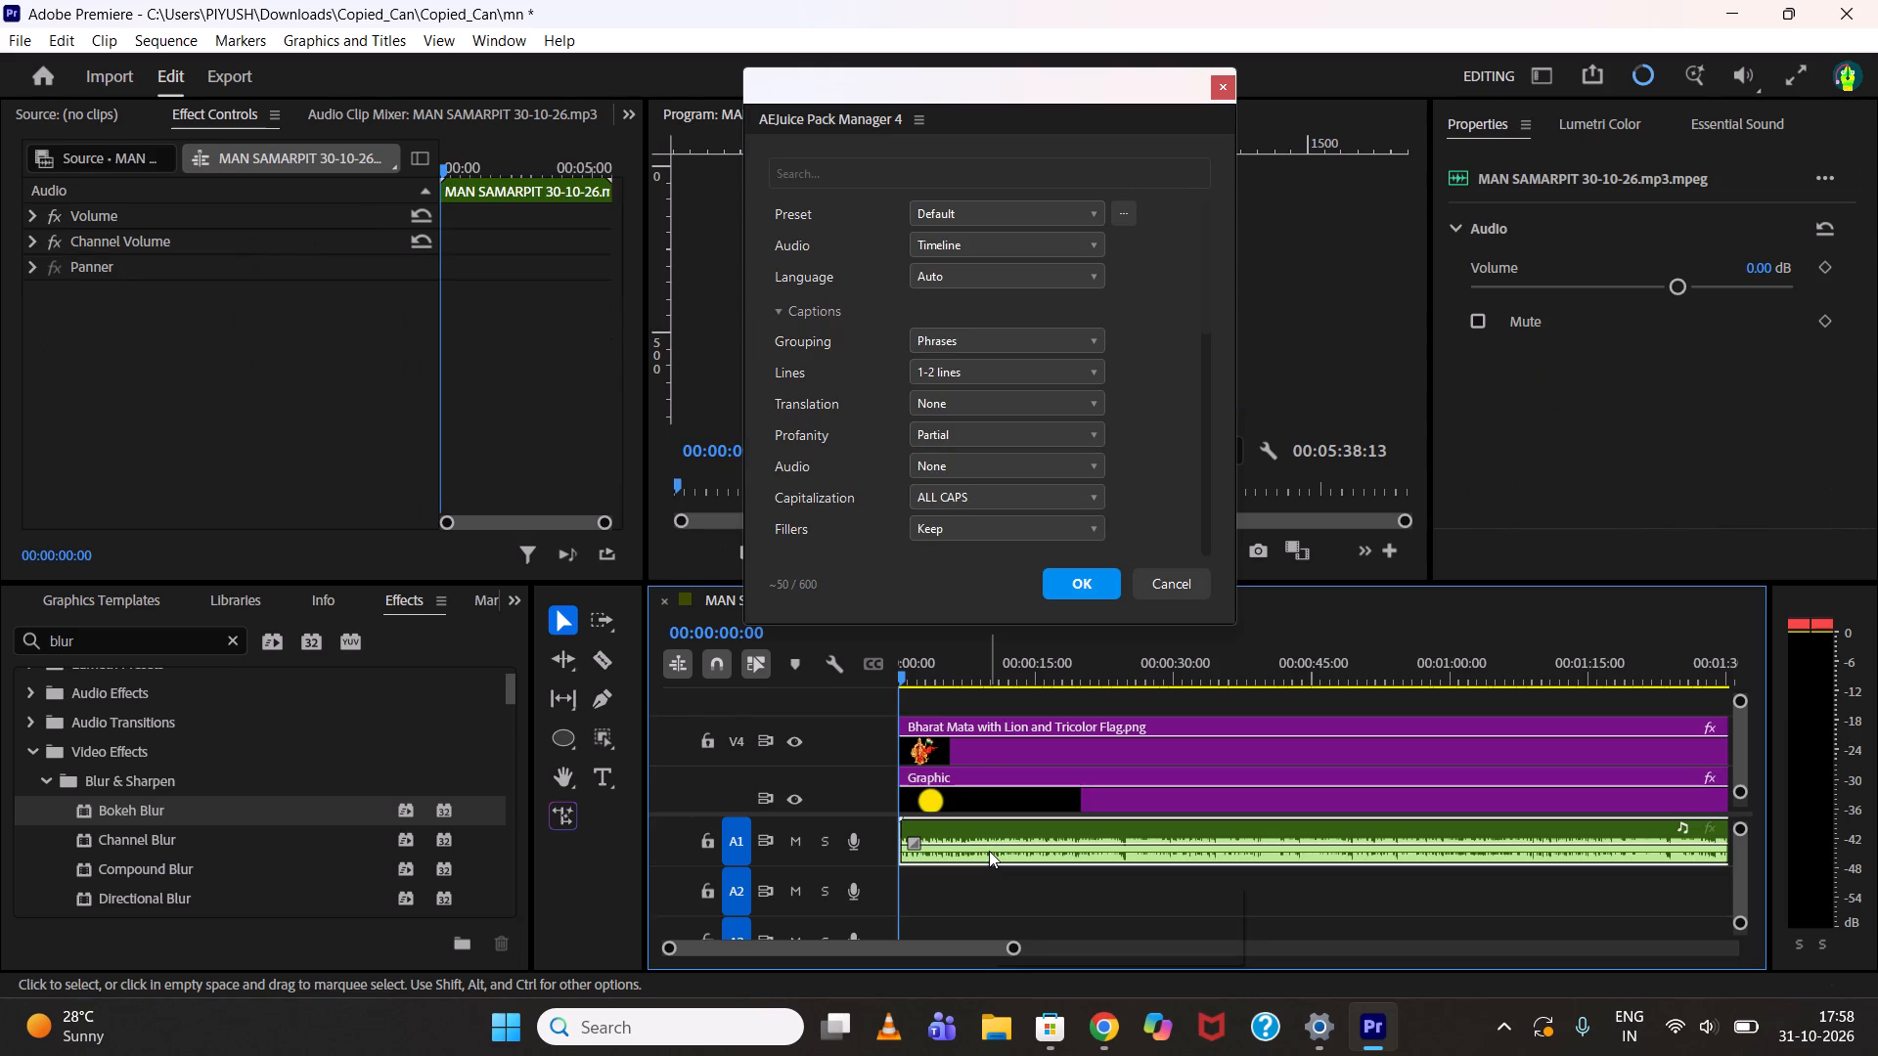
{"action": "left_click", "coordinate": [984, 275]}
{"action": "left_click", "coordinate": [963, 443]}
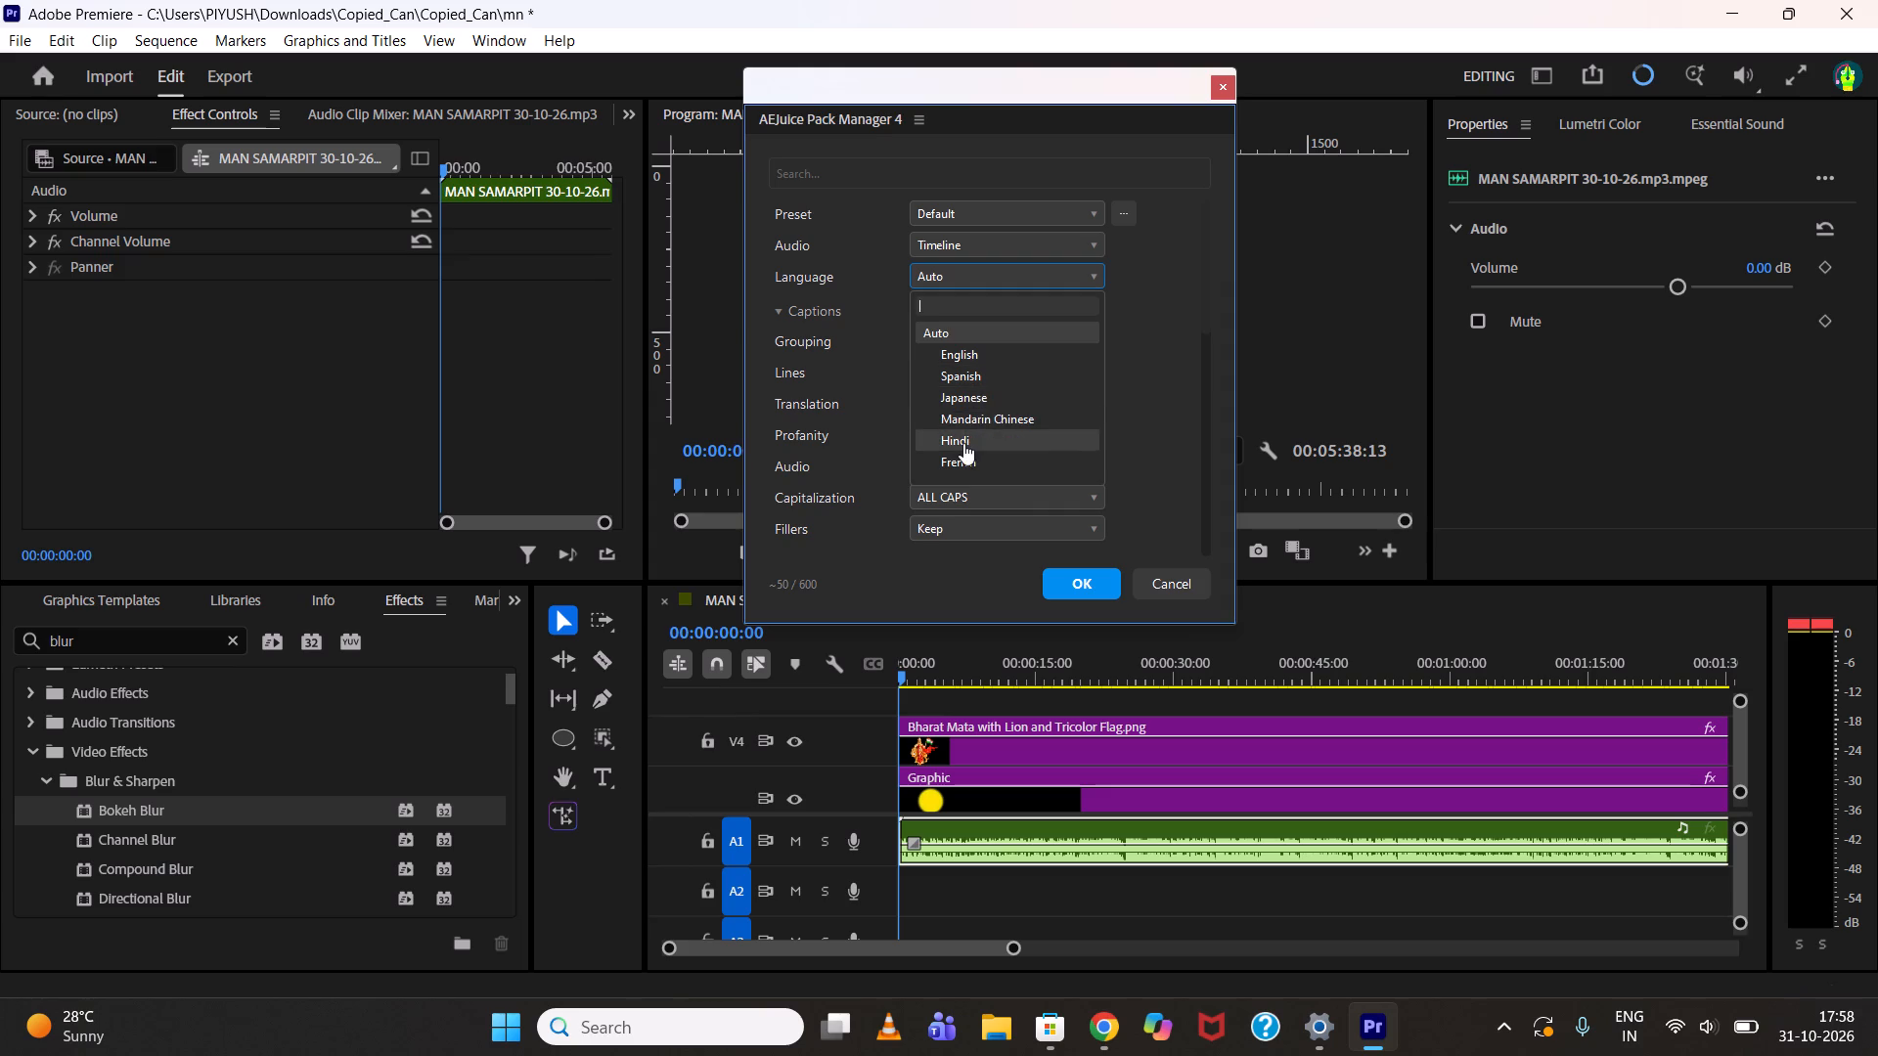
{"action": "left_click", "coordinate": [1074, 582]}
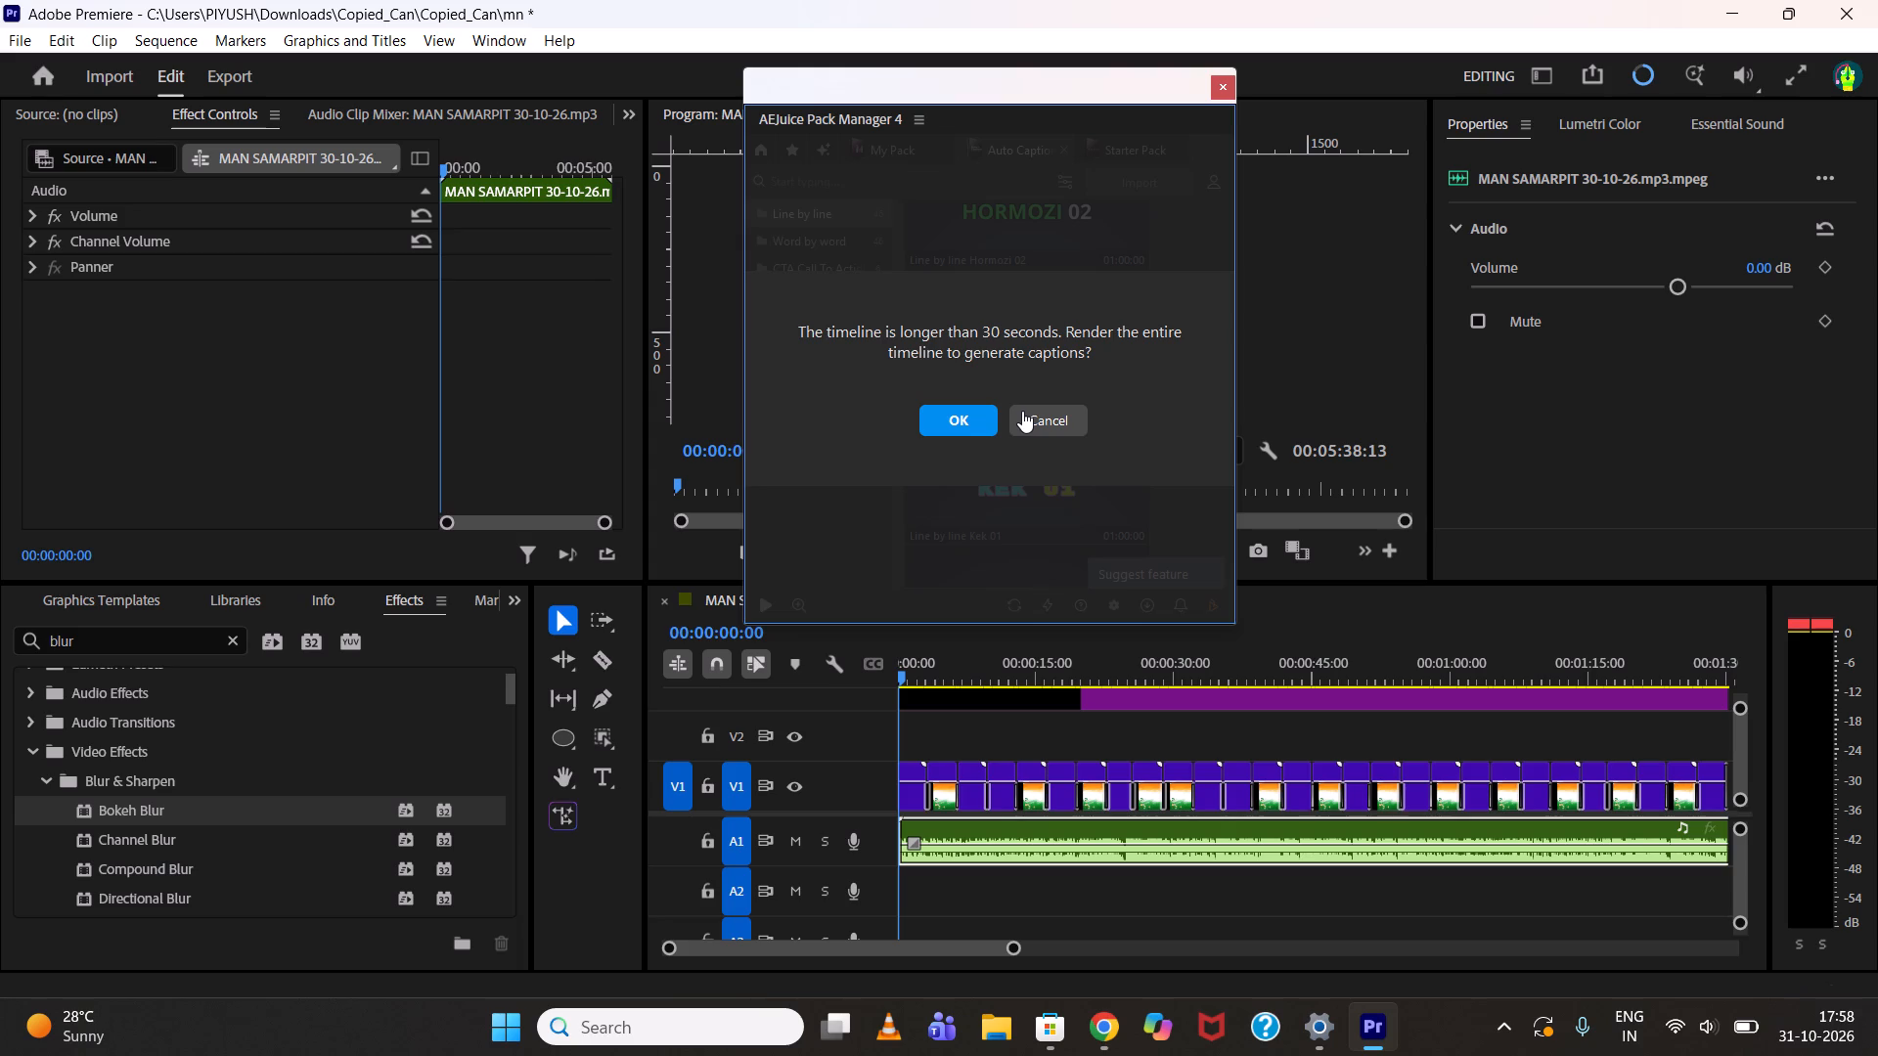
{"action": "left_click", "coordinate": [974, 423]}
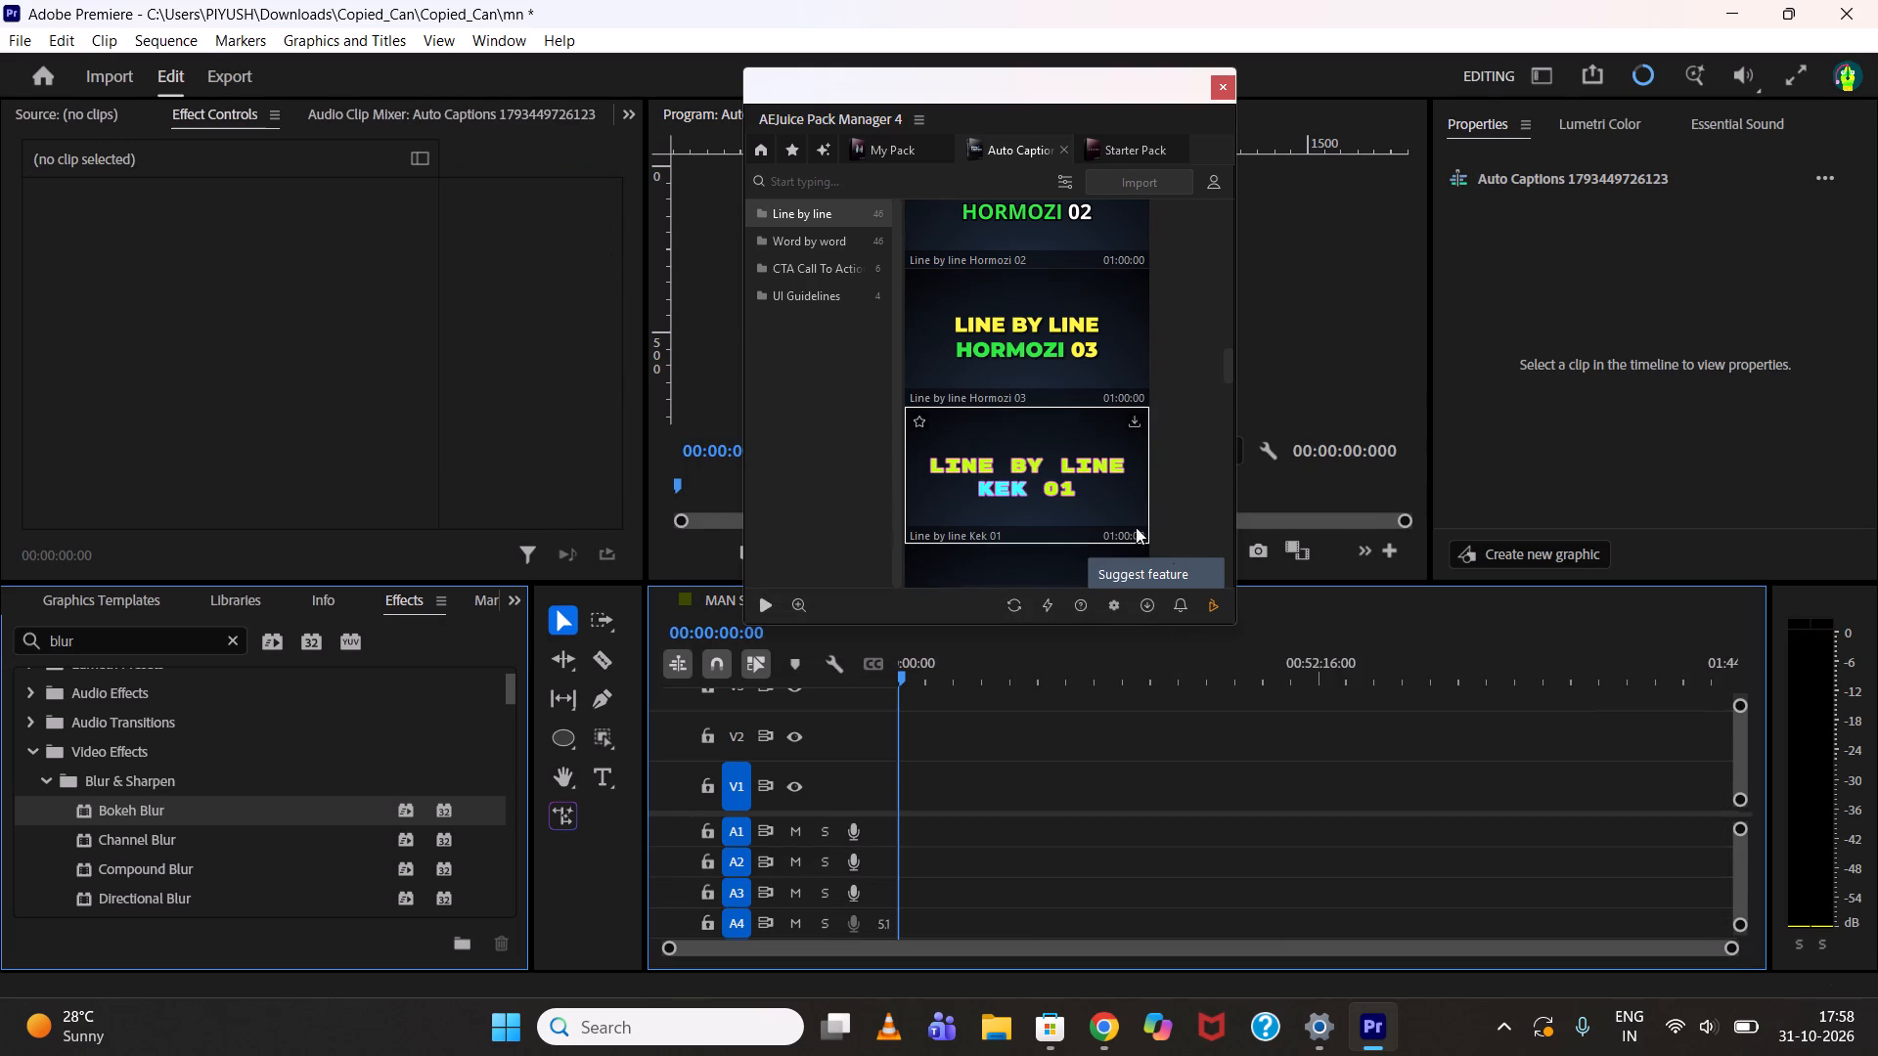
Look through the Line by line caption templates and their options in Pack Manager, then close it.
{"action": "left_click", "coordinate": [1070, 183]}
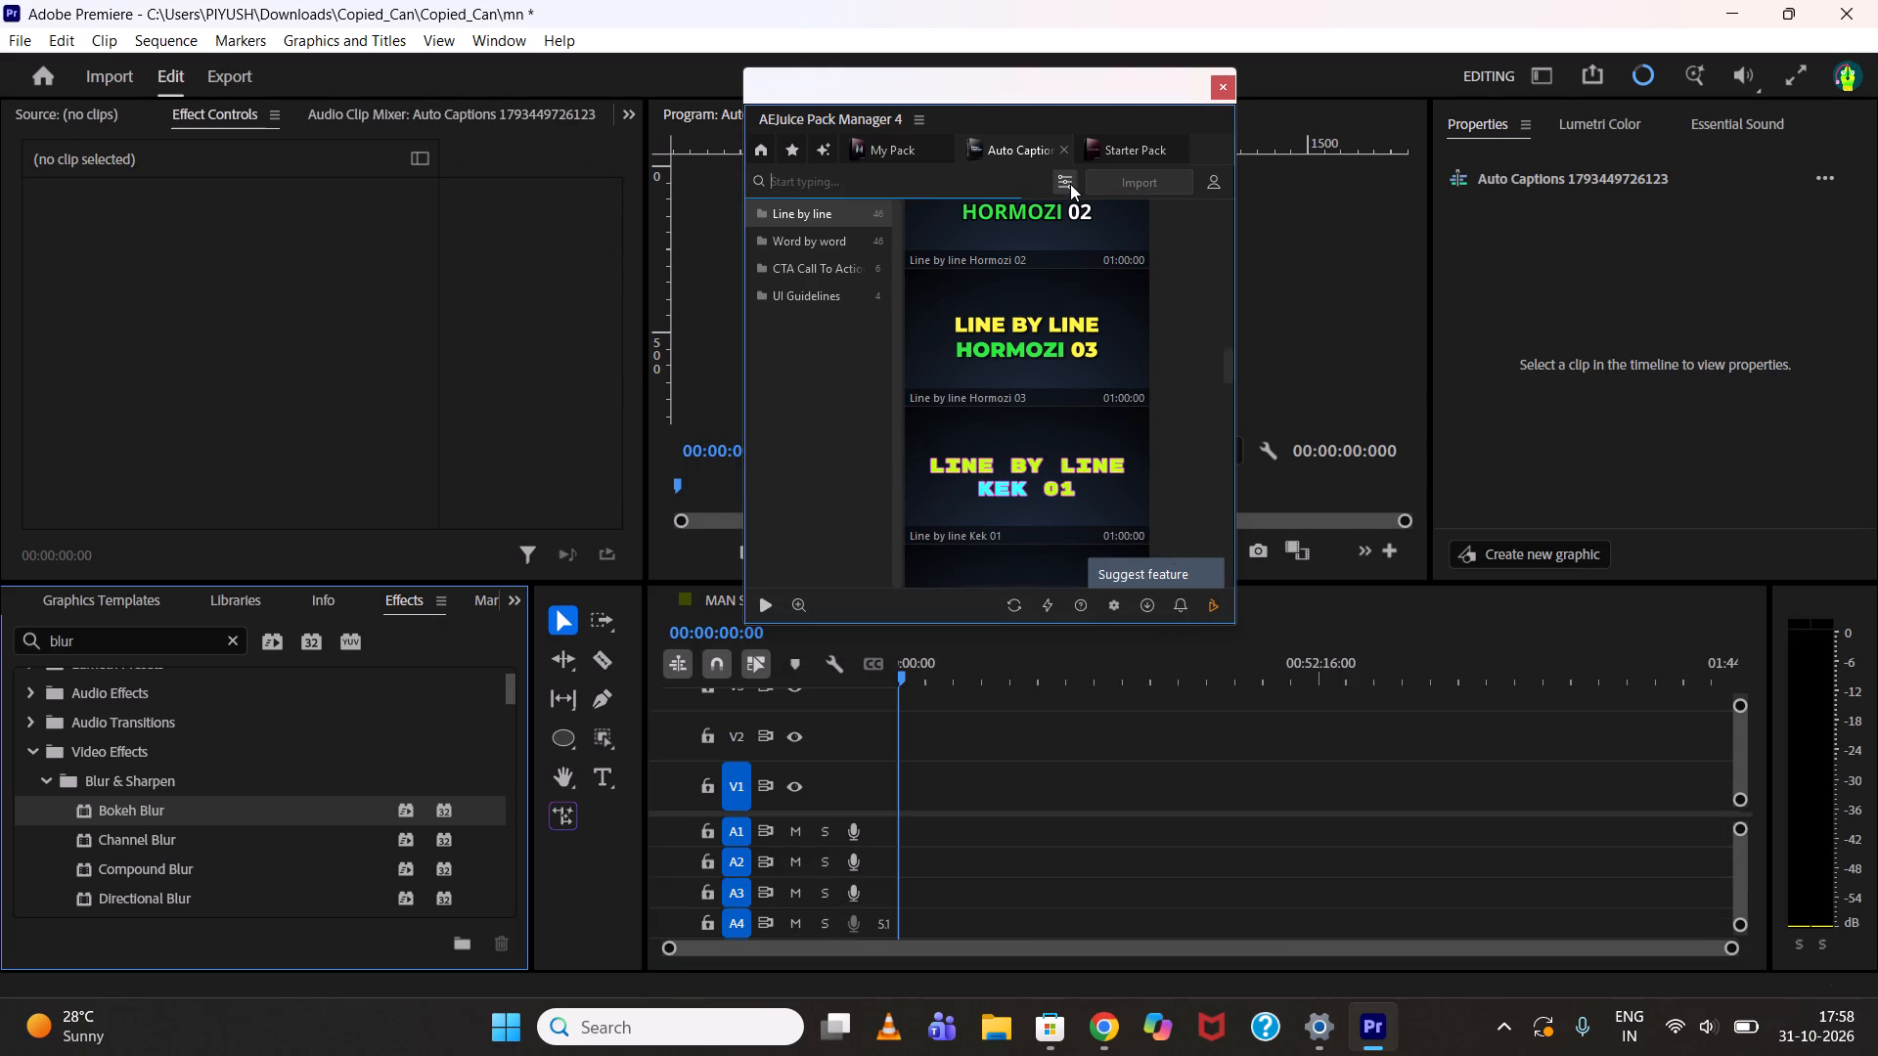
{"action": "left_click_drag", "start_coordinate": [1073, 84], "coordinate": [1450, 74]}
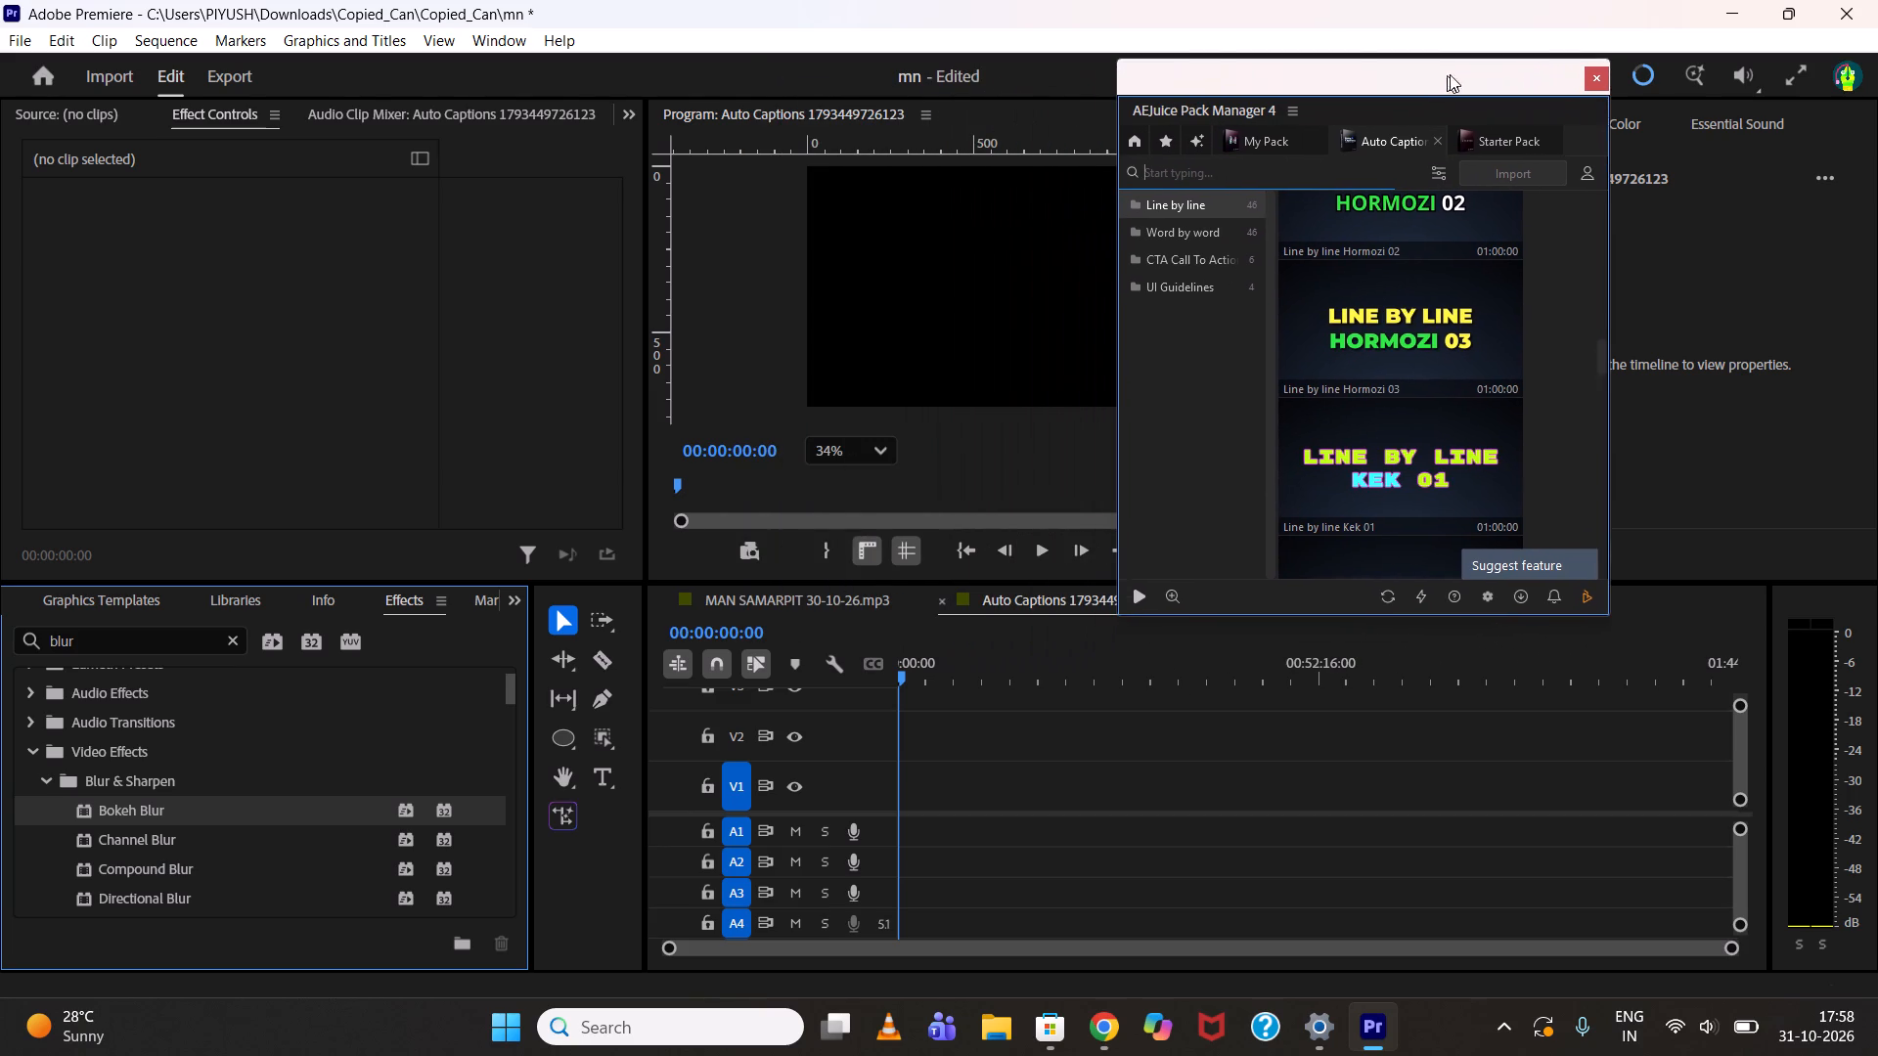
{"action": "left_click_drag", "start_coordinate": [1450, 74], "coordinate": [1451, 73]}
{"action": "scroll", "coordinate": [1383, 303], "scroll_direction": "down", "scroll_amount": 12}
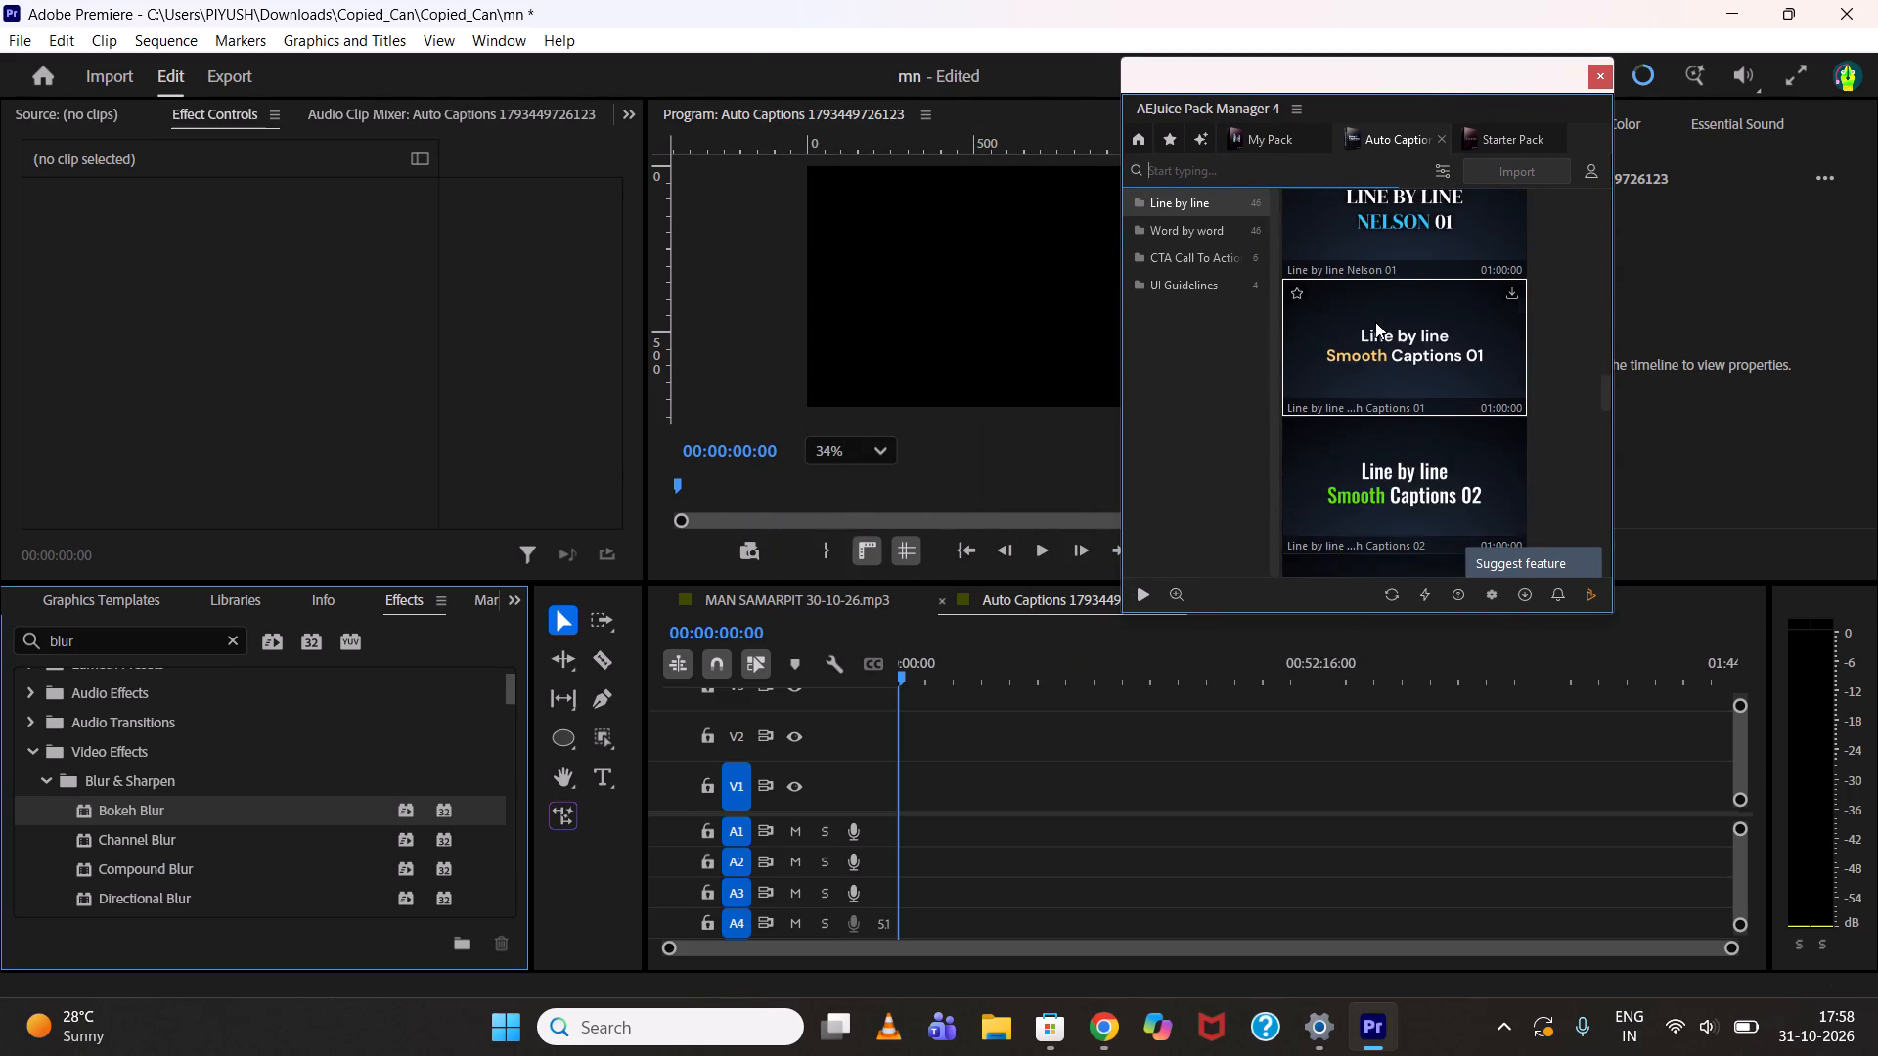
{"action": "scroll", "coordinate": [1375, 322], "scroll_direction": "up", "scroll_amount": 14}
{"action": "scroll", "coordinate": [1407, 430], "scroll_direction": "up", "scroll_amount": 17}
{"action": "left_click", "coordinate": [1444, 168]}
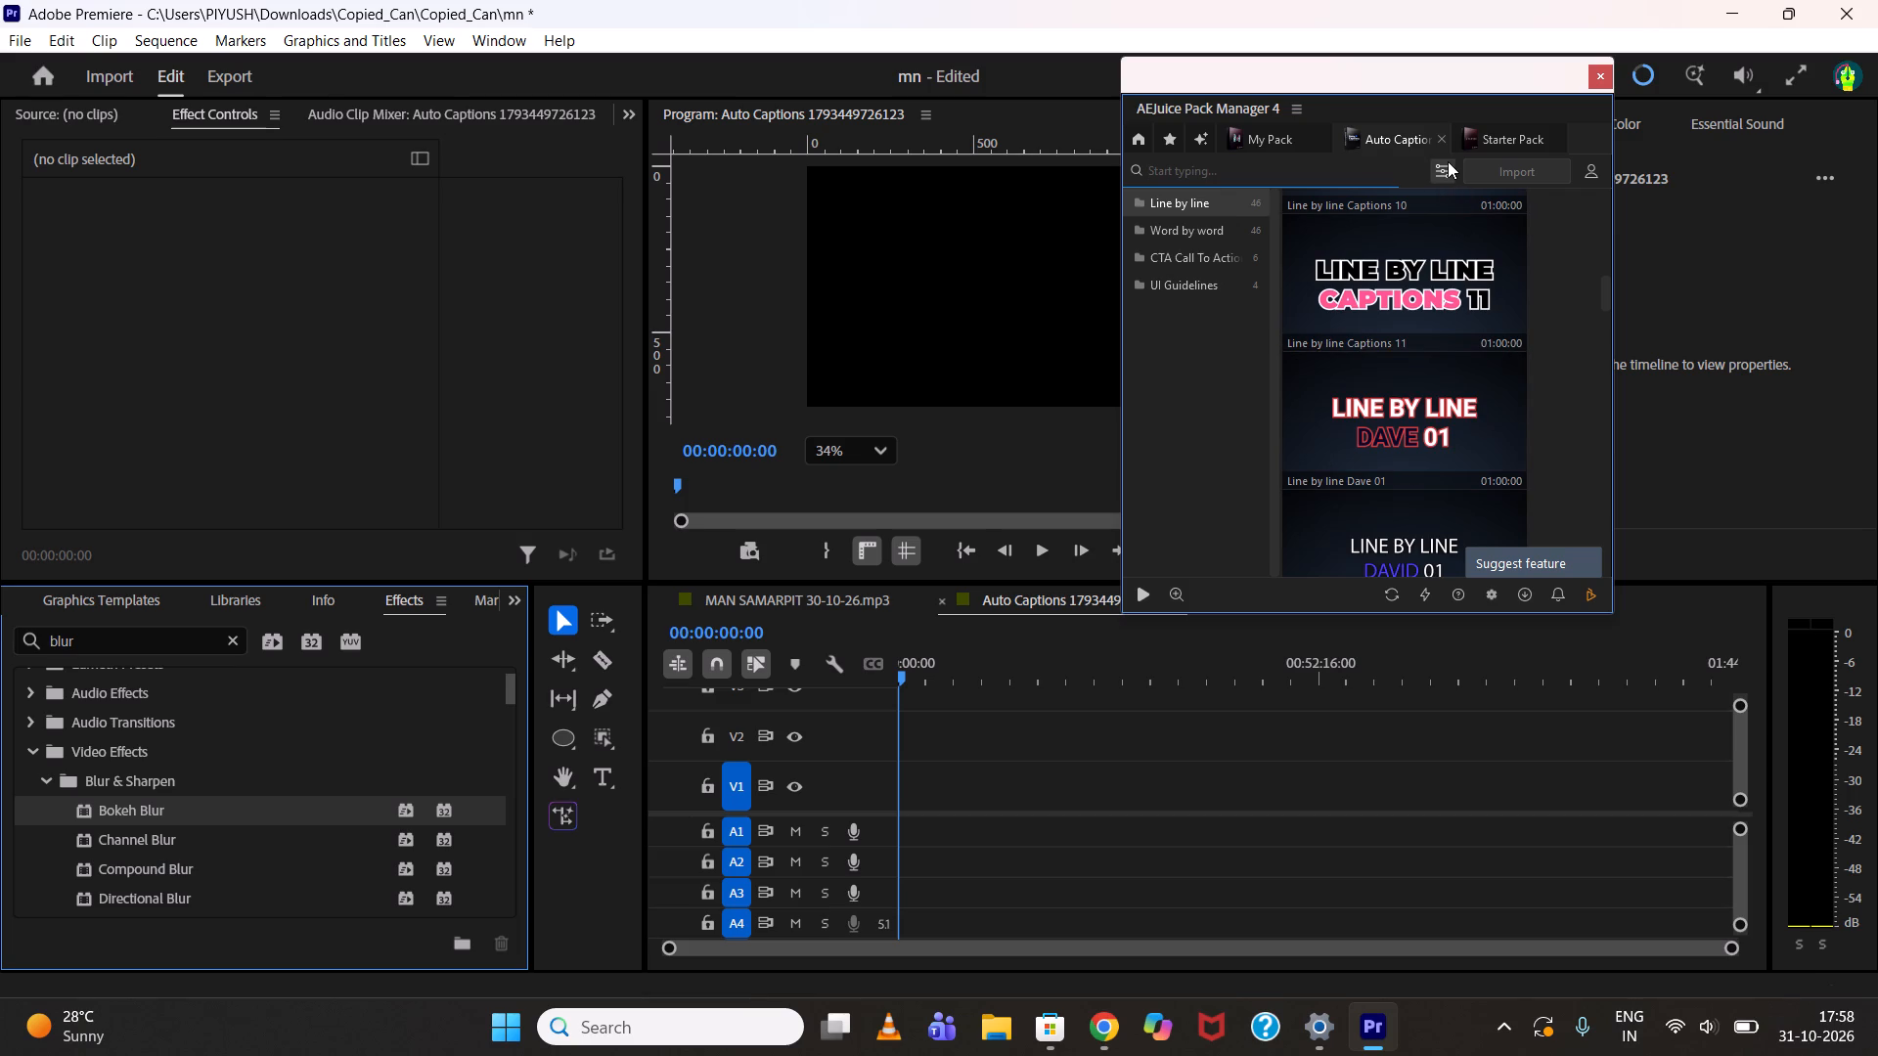
{"action": "left_click", "coordinate": [1448, 161]}
{"action": "left_click", "coordinate": [1597, 82]}
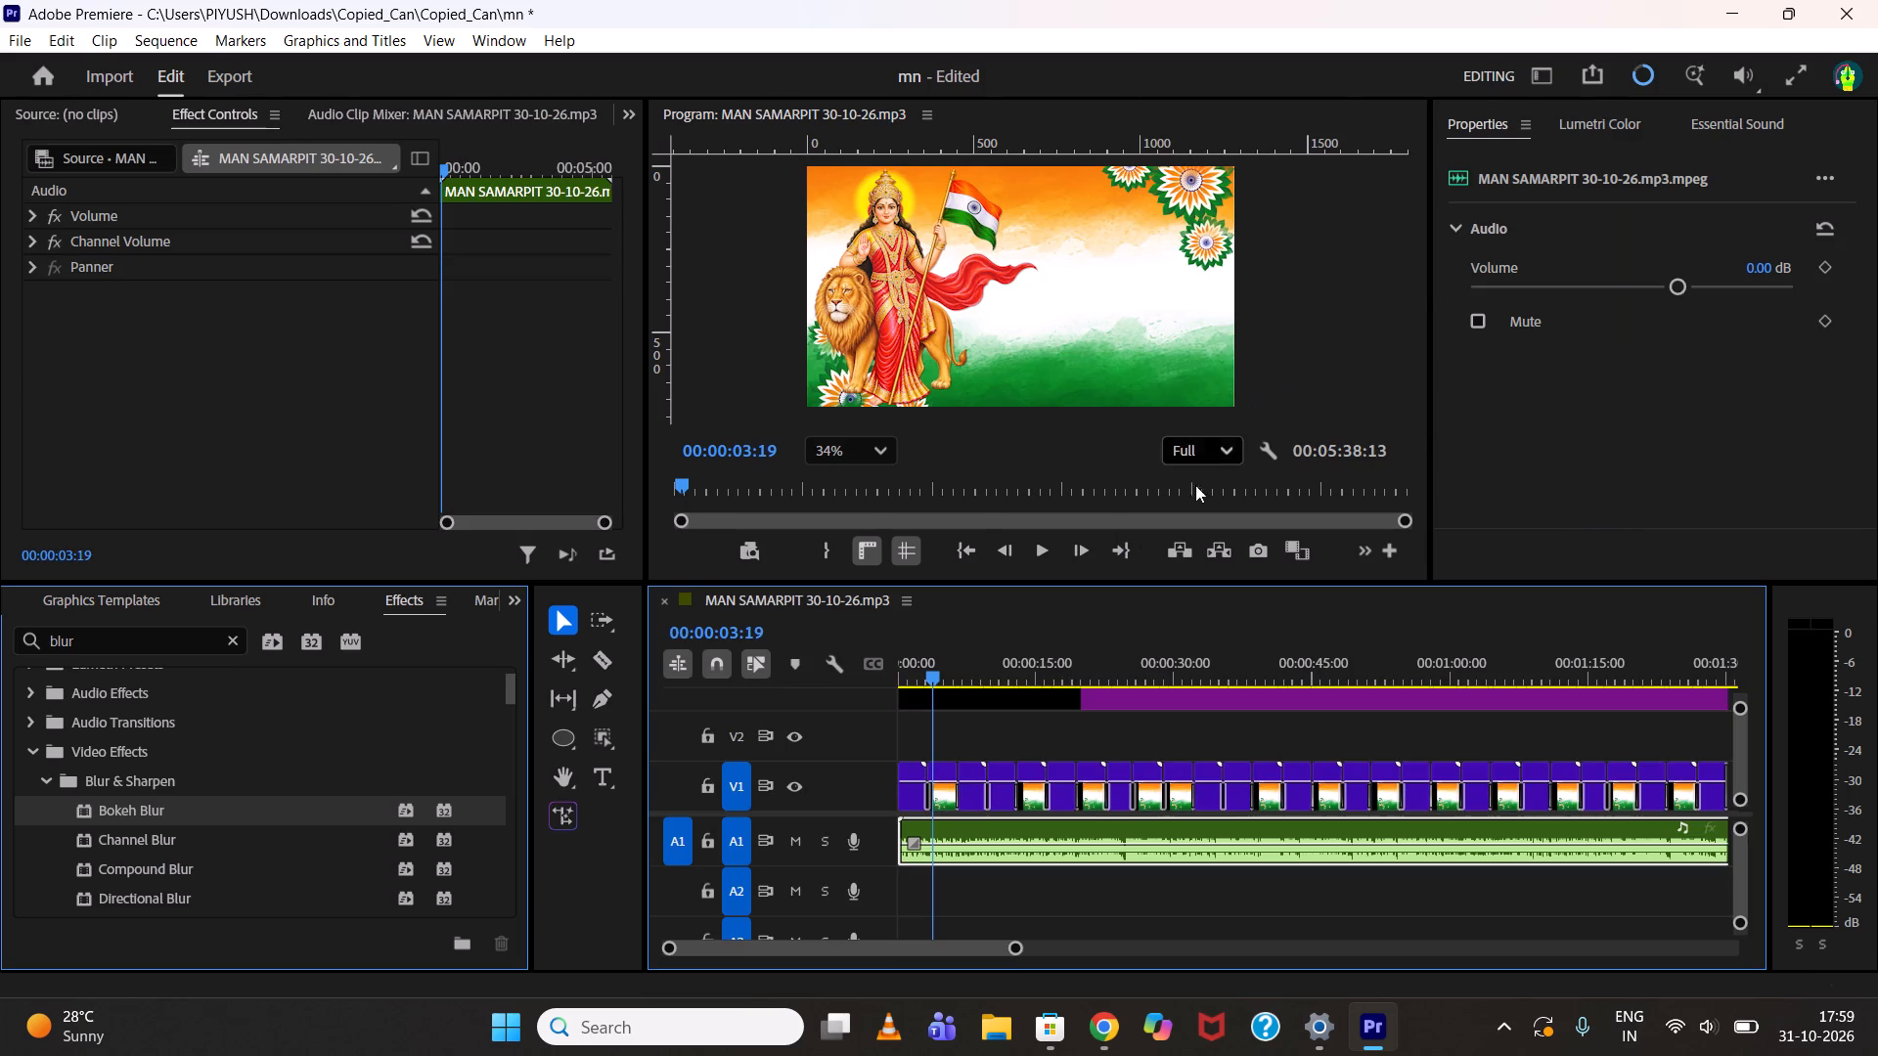
Scrub and play the first half minute of the MAN SAMARPIT sequence to check the sound, adjusting the system volume.
{"action": "left_click_drag", "start_coordinate": [977, 648], "coordinate": [1018, 646]}
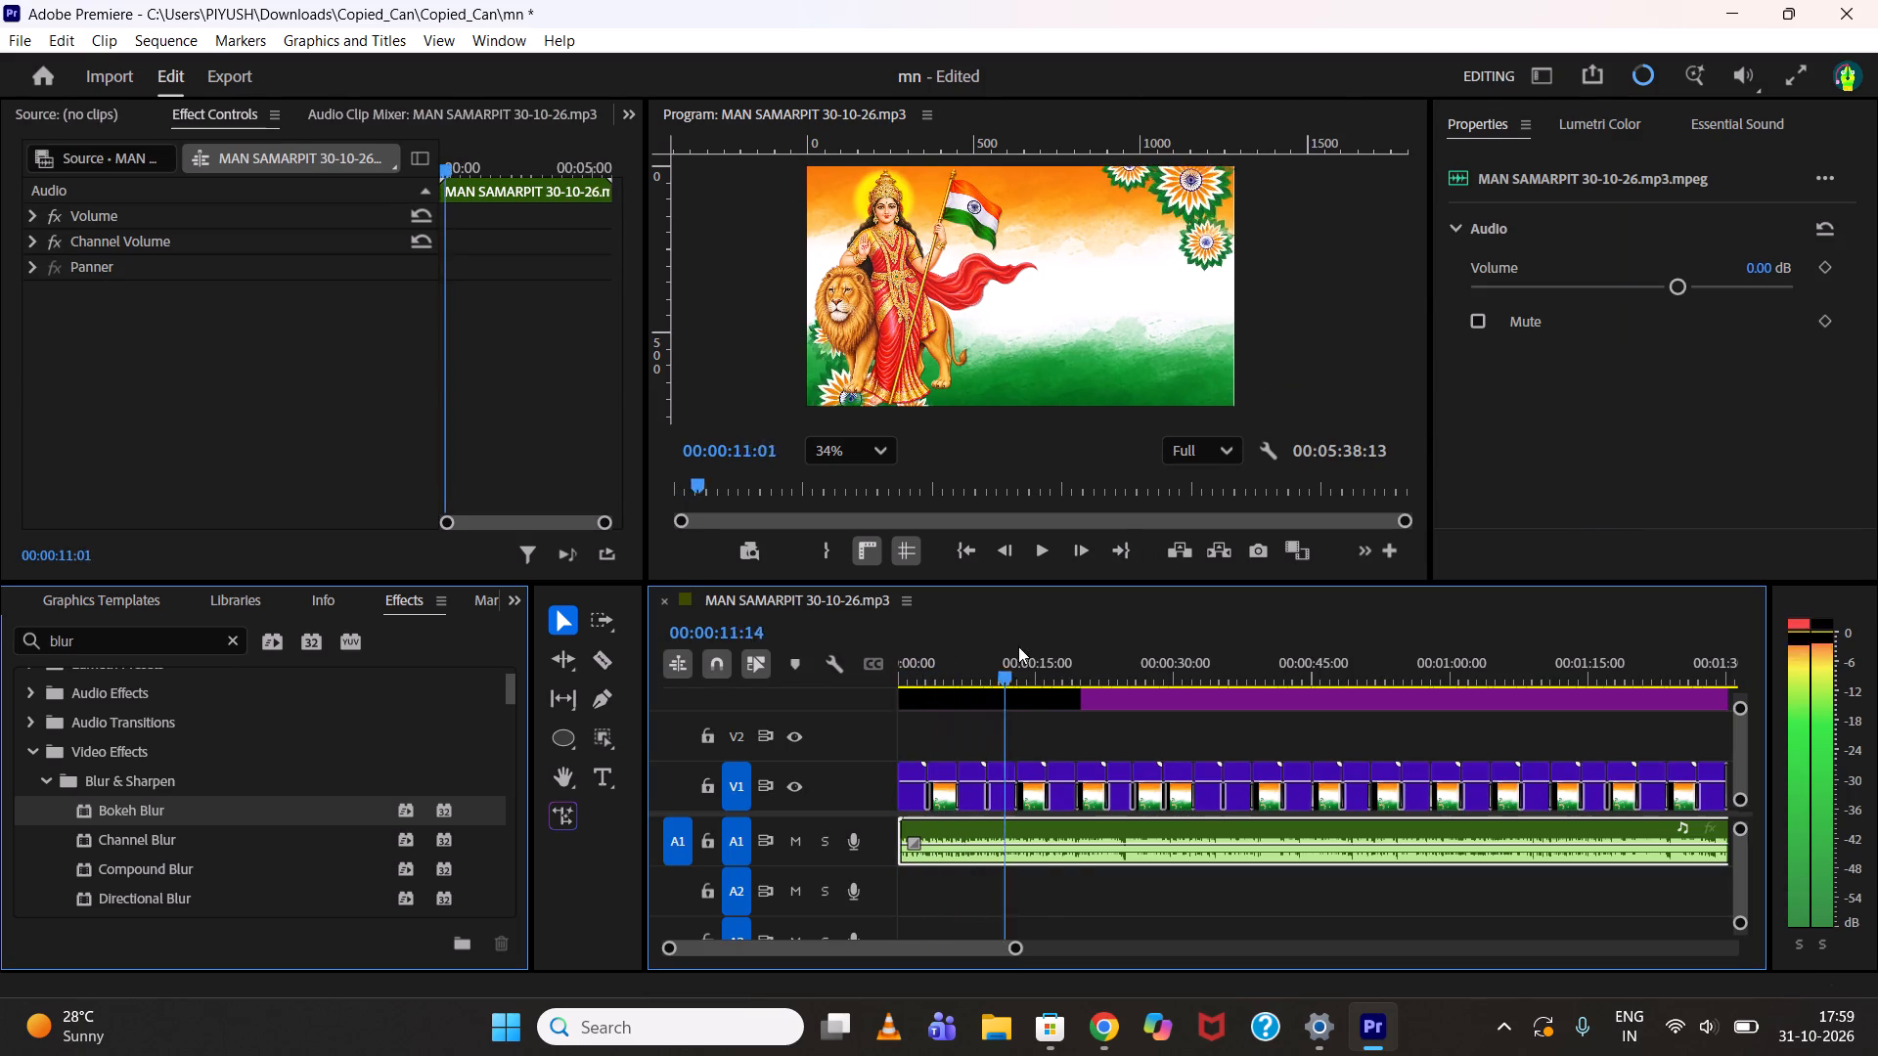
{"action": "left_click_drag", "start_coordinate": [1018, 646], "coordinate": [1126, 646]}
{"action": "left_click", "coordinate": [1698, 1015]}
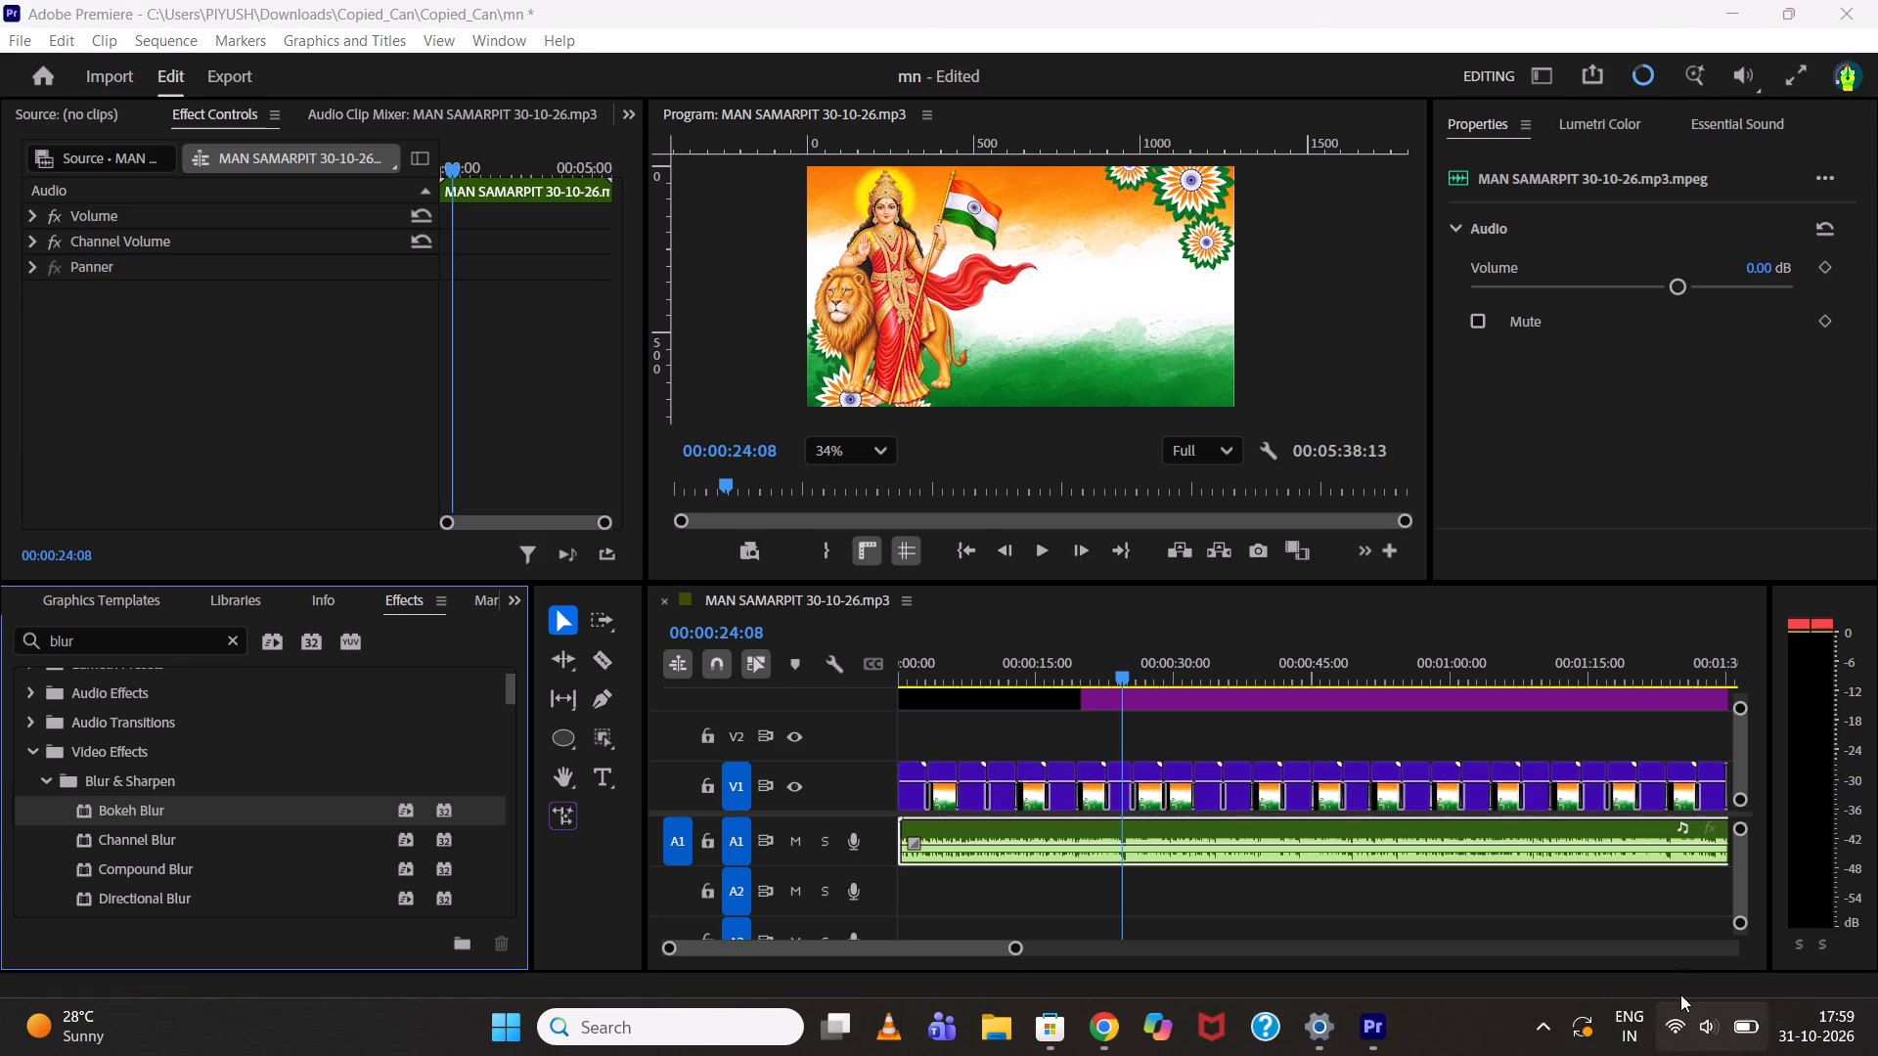
{"action": "left_click", "coordinate": [1587, 883]}
{"action": "left_click", "coordinate": [1154, 658]}
{"action": "key", "text": "space"}
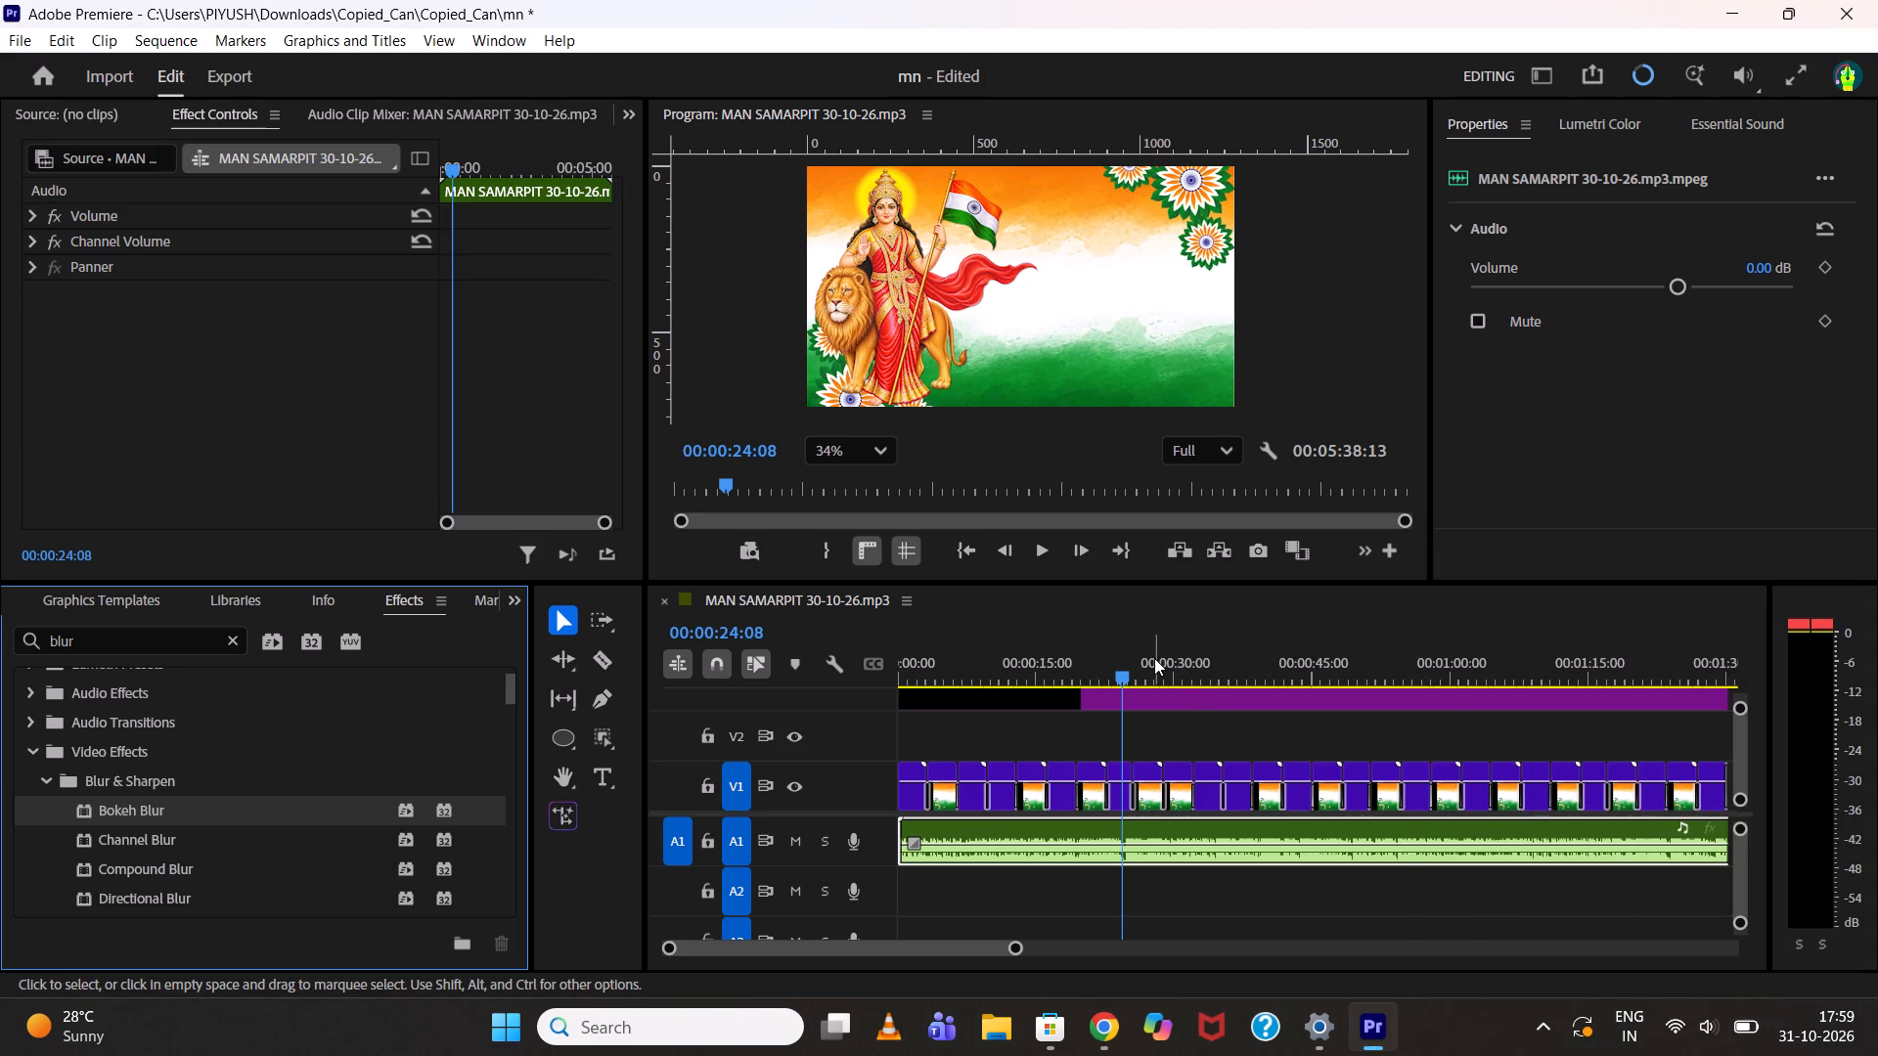
{"action": "key", "text": "space"}
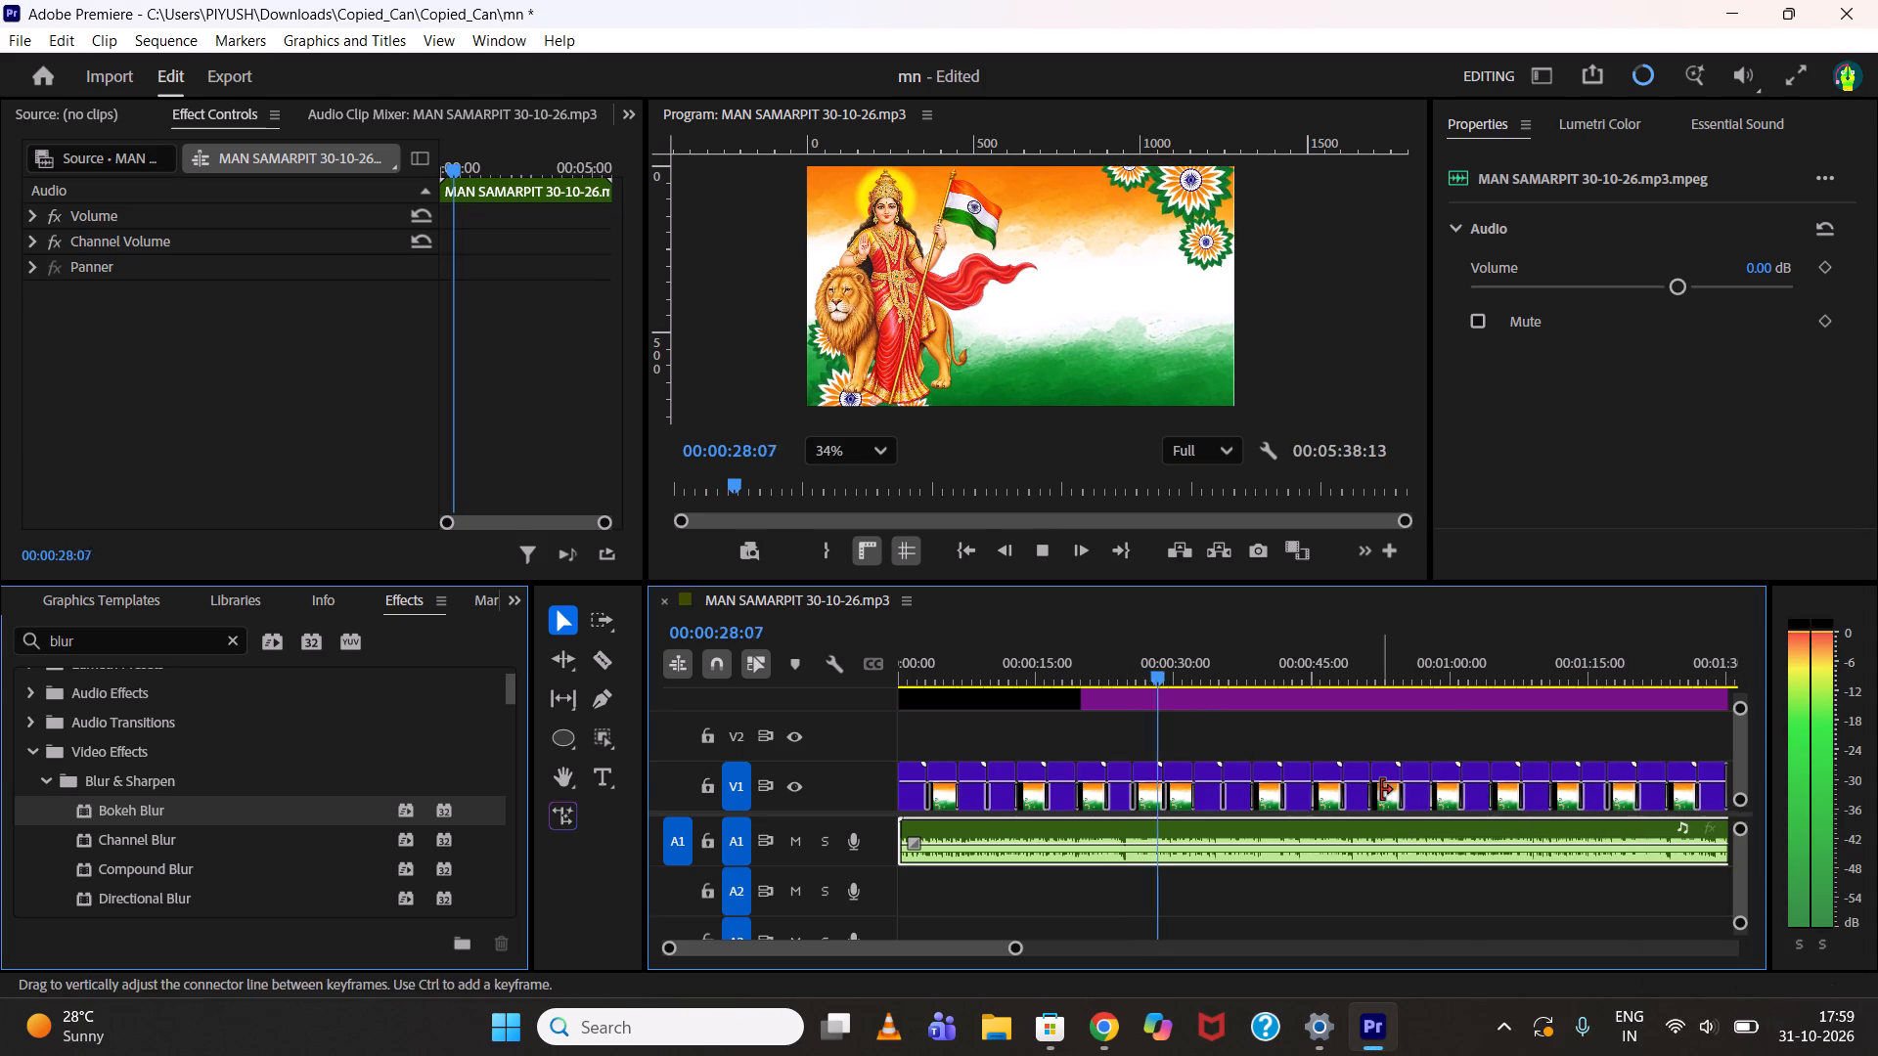
{"action": "key", "text": "space"}
Turn on Bluetooth on the computer and select a device to connect.
{"action": "left_click", "coordinate": [1666, 1039]}
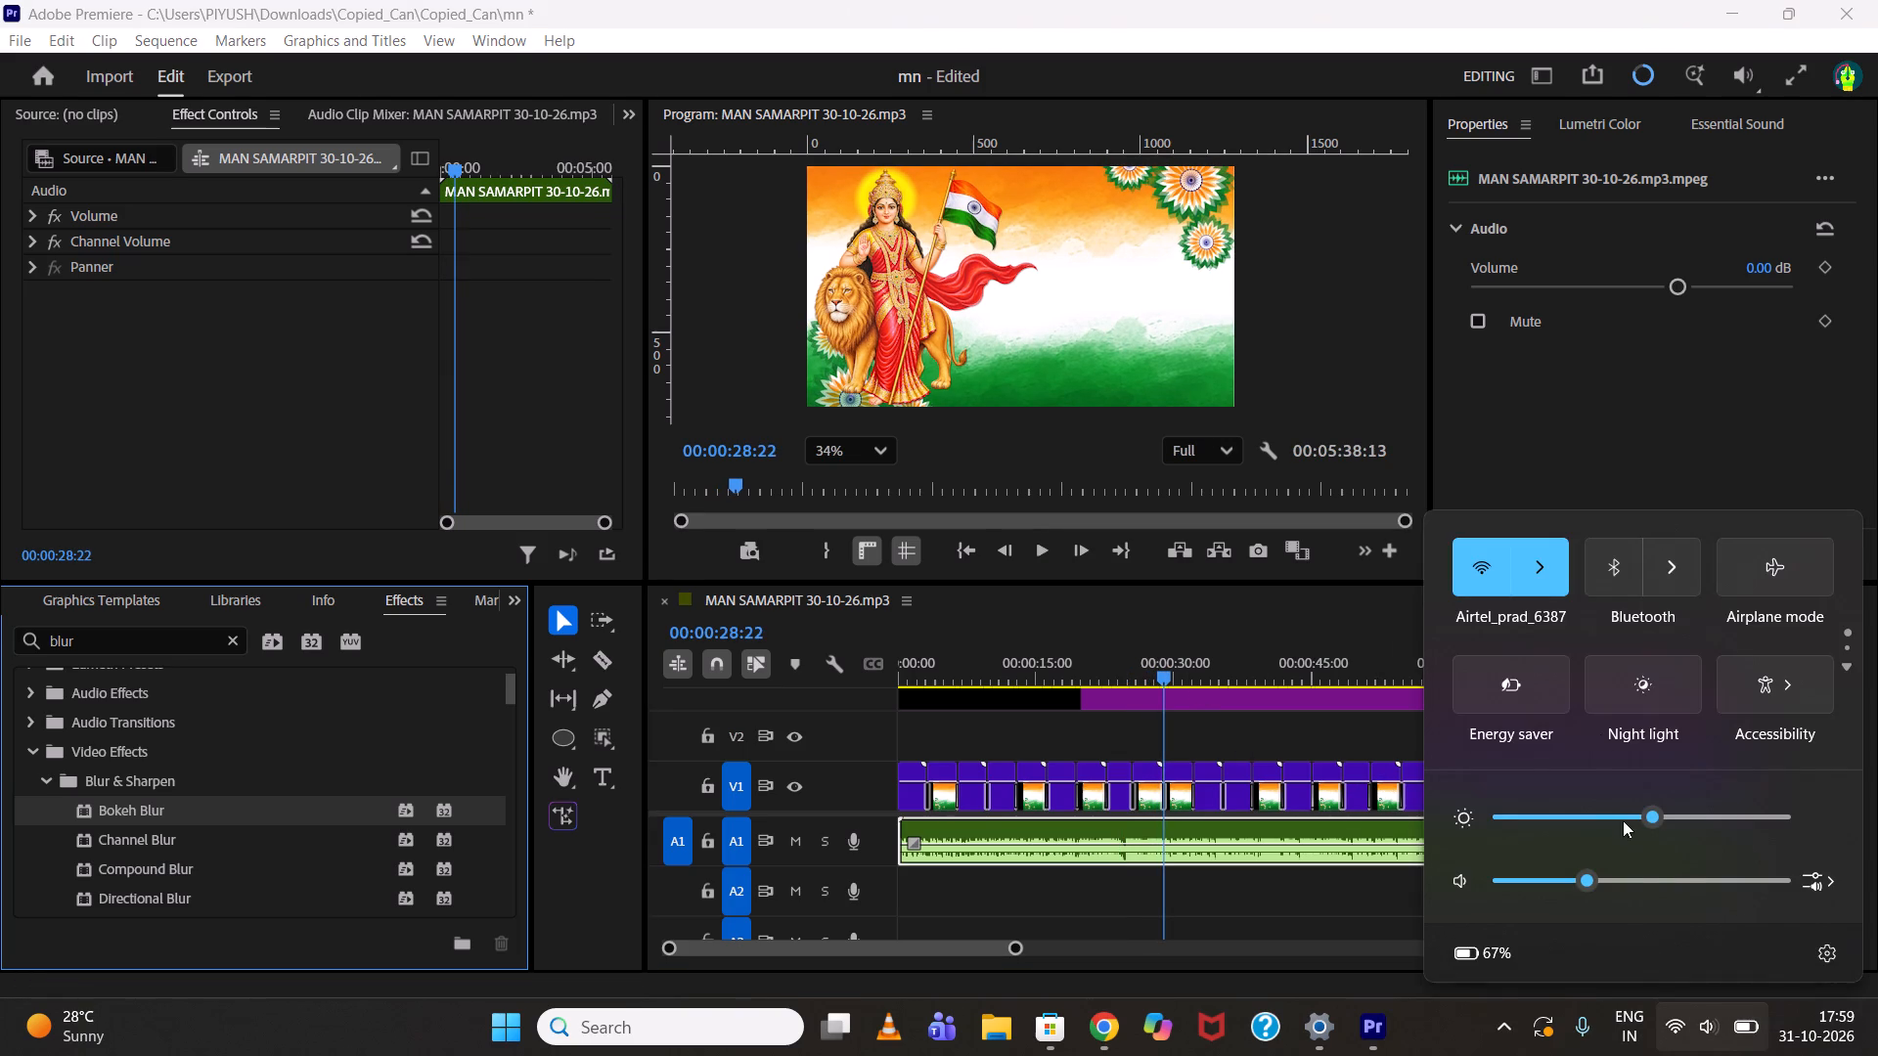
{"action": "left_click", "coordinate": [1582, 593]}
{"action": "left_click", "coordinate": [1593, 589]}
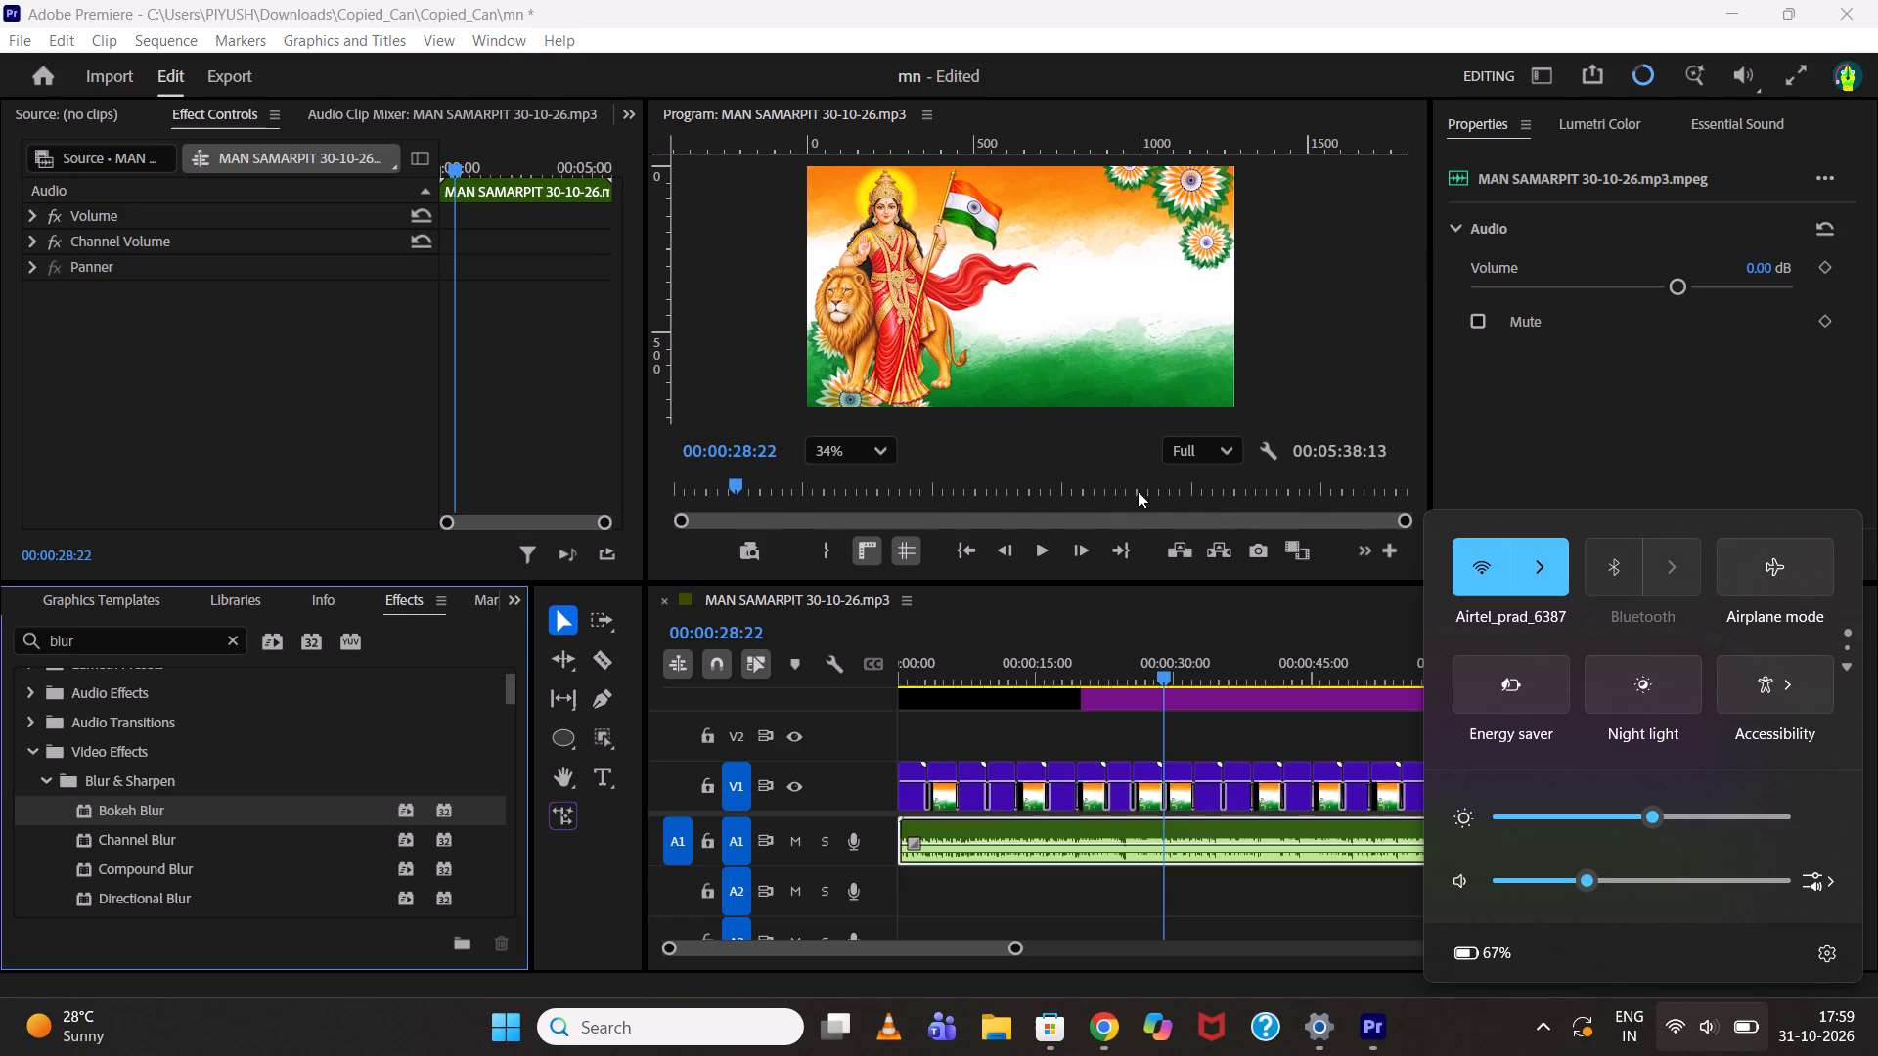
{"action": "left_click", "coordinate": [1671, 580]}
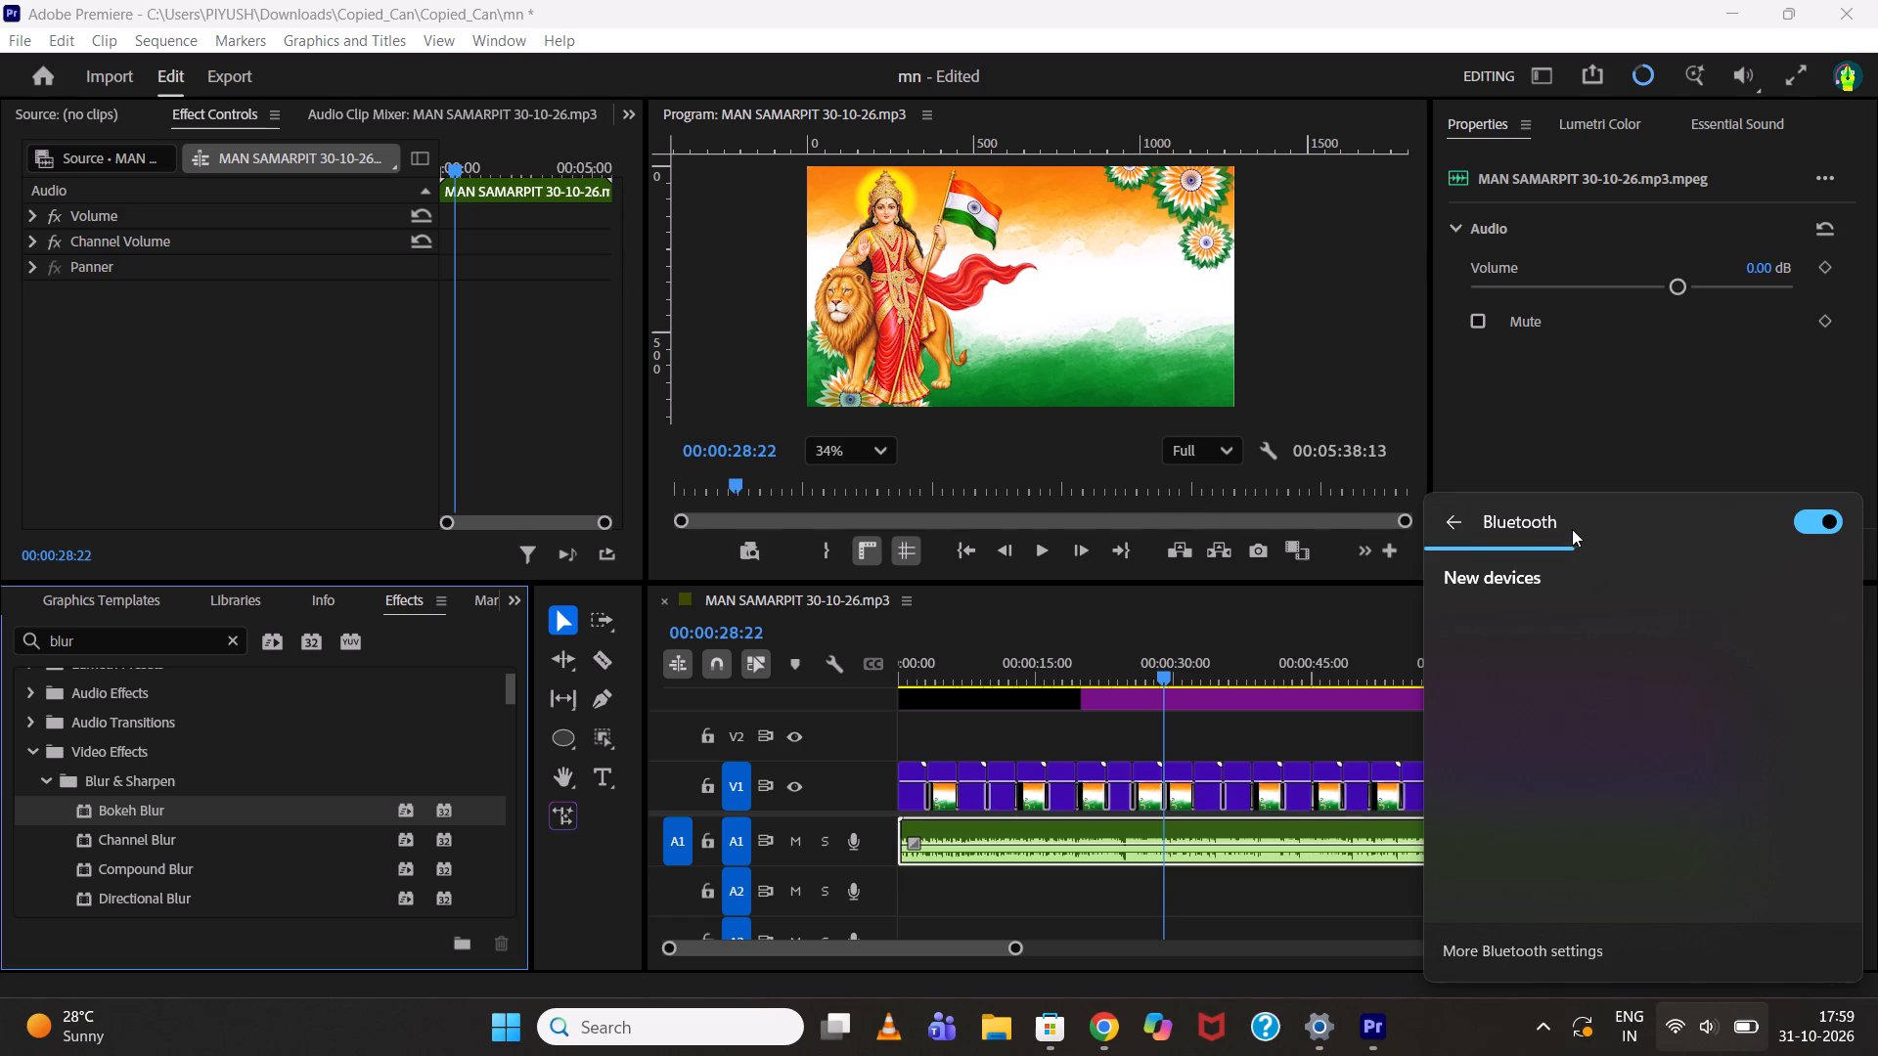
{"action": "left_click", "coordinate": [1553, 770]}
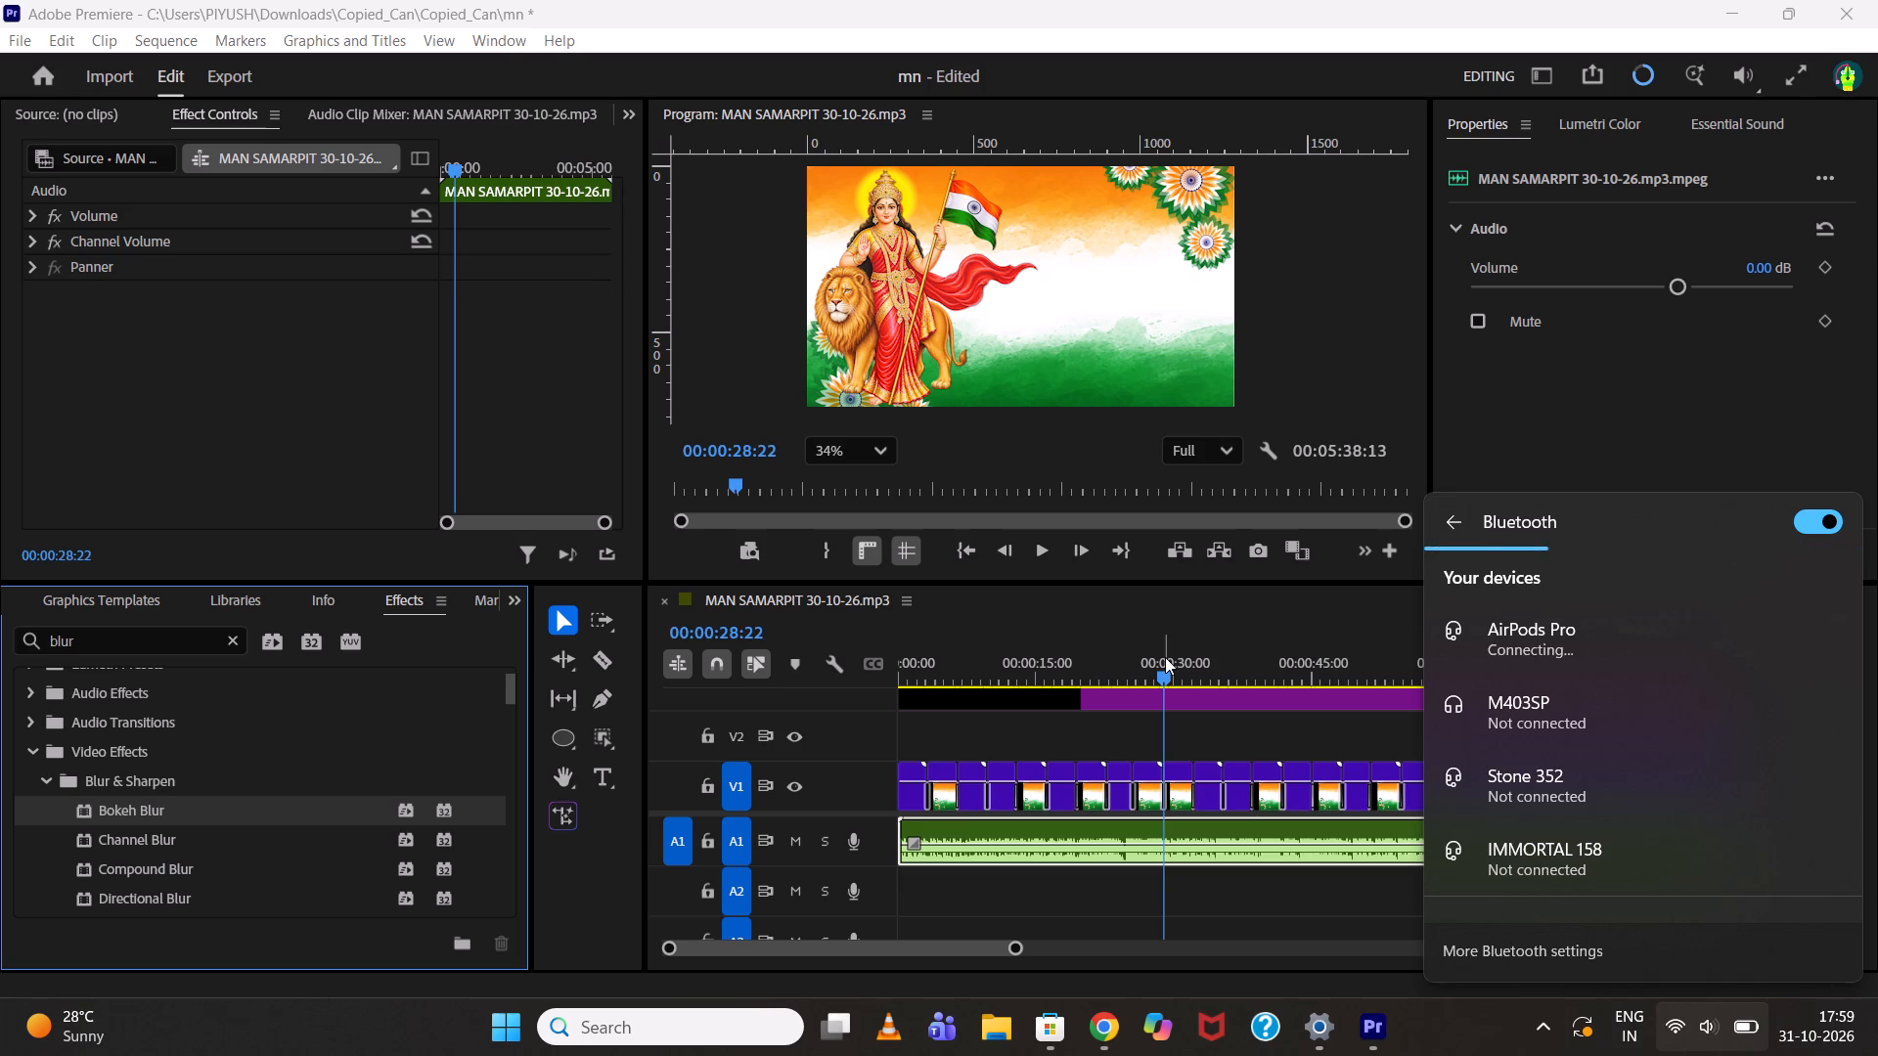
Play the MAN SAMARPIT sequence from near its start to check the sound through the AirPods Pro, lowering the system volume during playback.
{"action": "left_click_drag", "start_coordinate": [1155, 655], "coordinate": [1142, 655]}
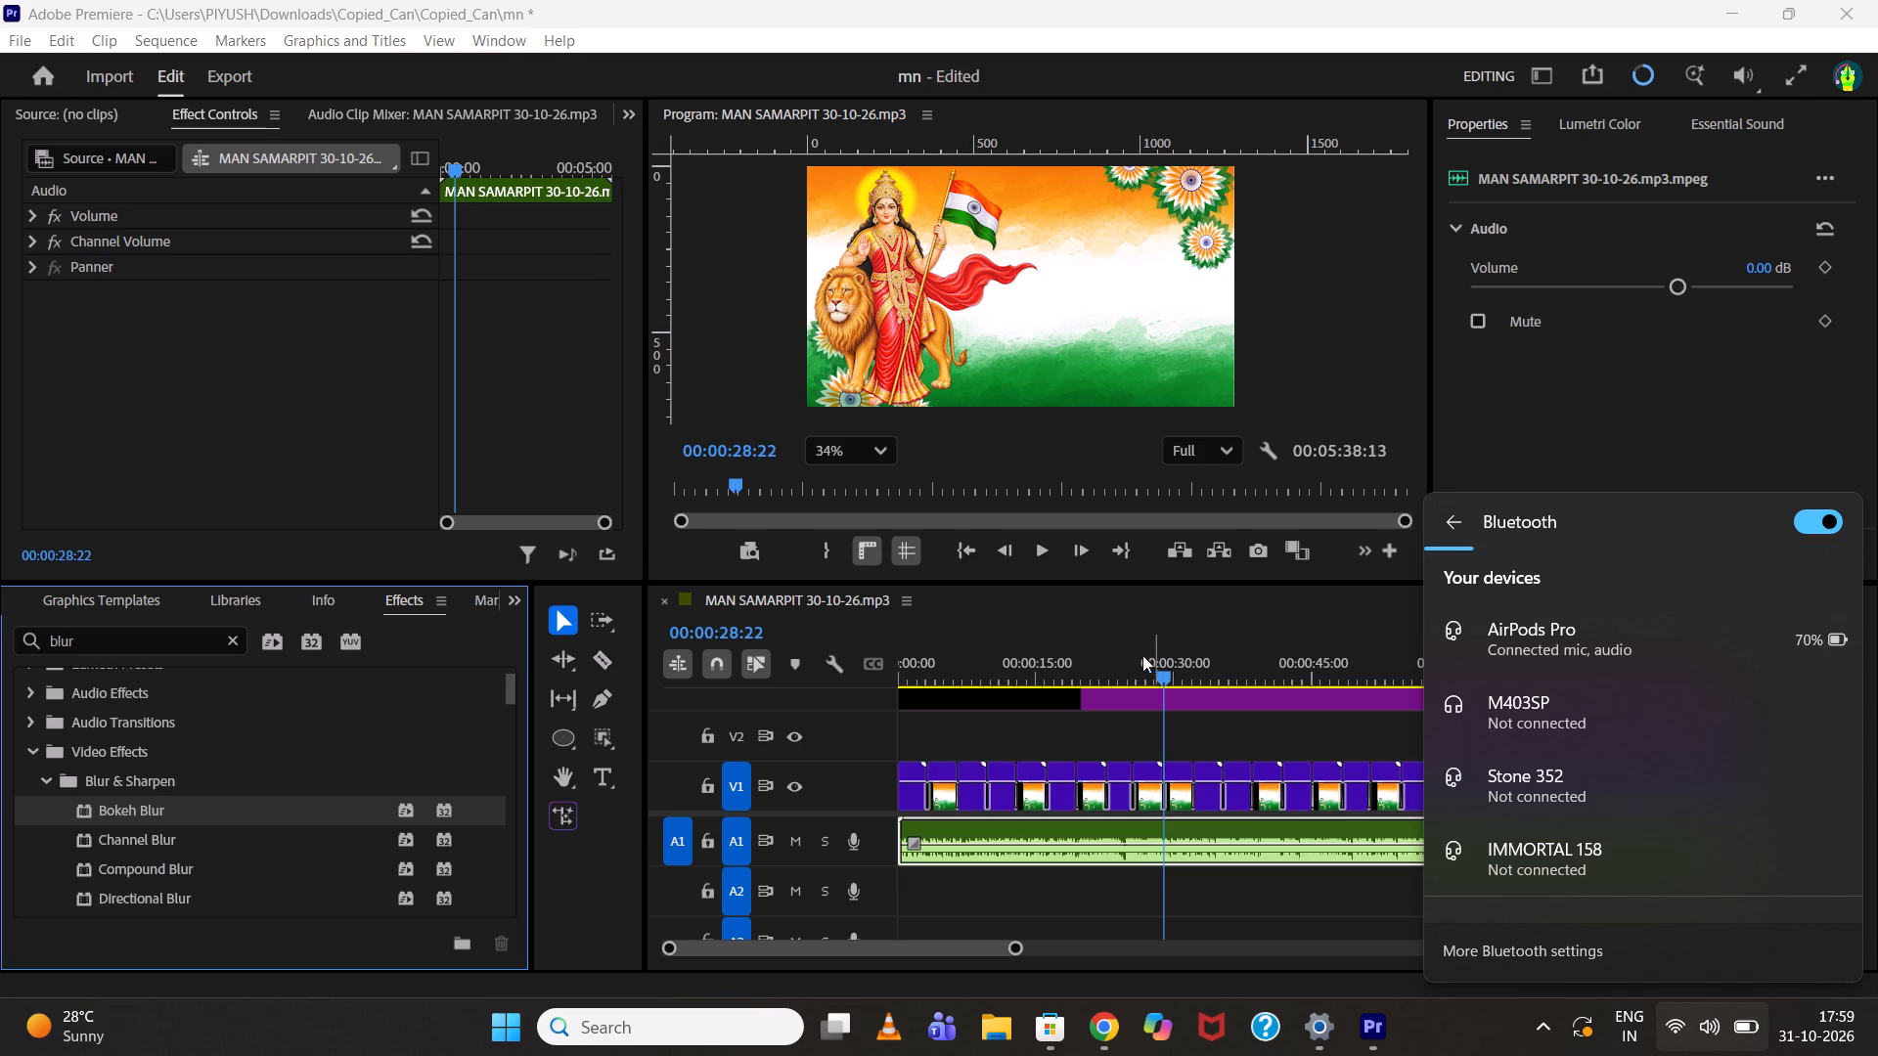
{"action": "left_click_drag", "start_coordinate": [1142, 655], "coordinate": [1033, 655]}
{"action": "left_click_drag", "start_coordinate": [1023, 661], "coordinate": [1000, 668]}
{"action": "left_click_drag", "start_coordinate": [1000, 668], "coordinate": [917, 683]}
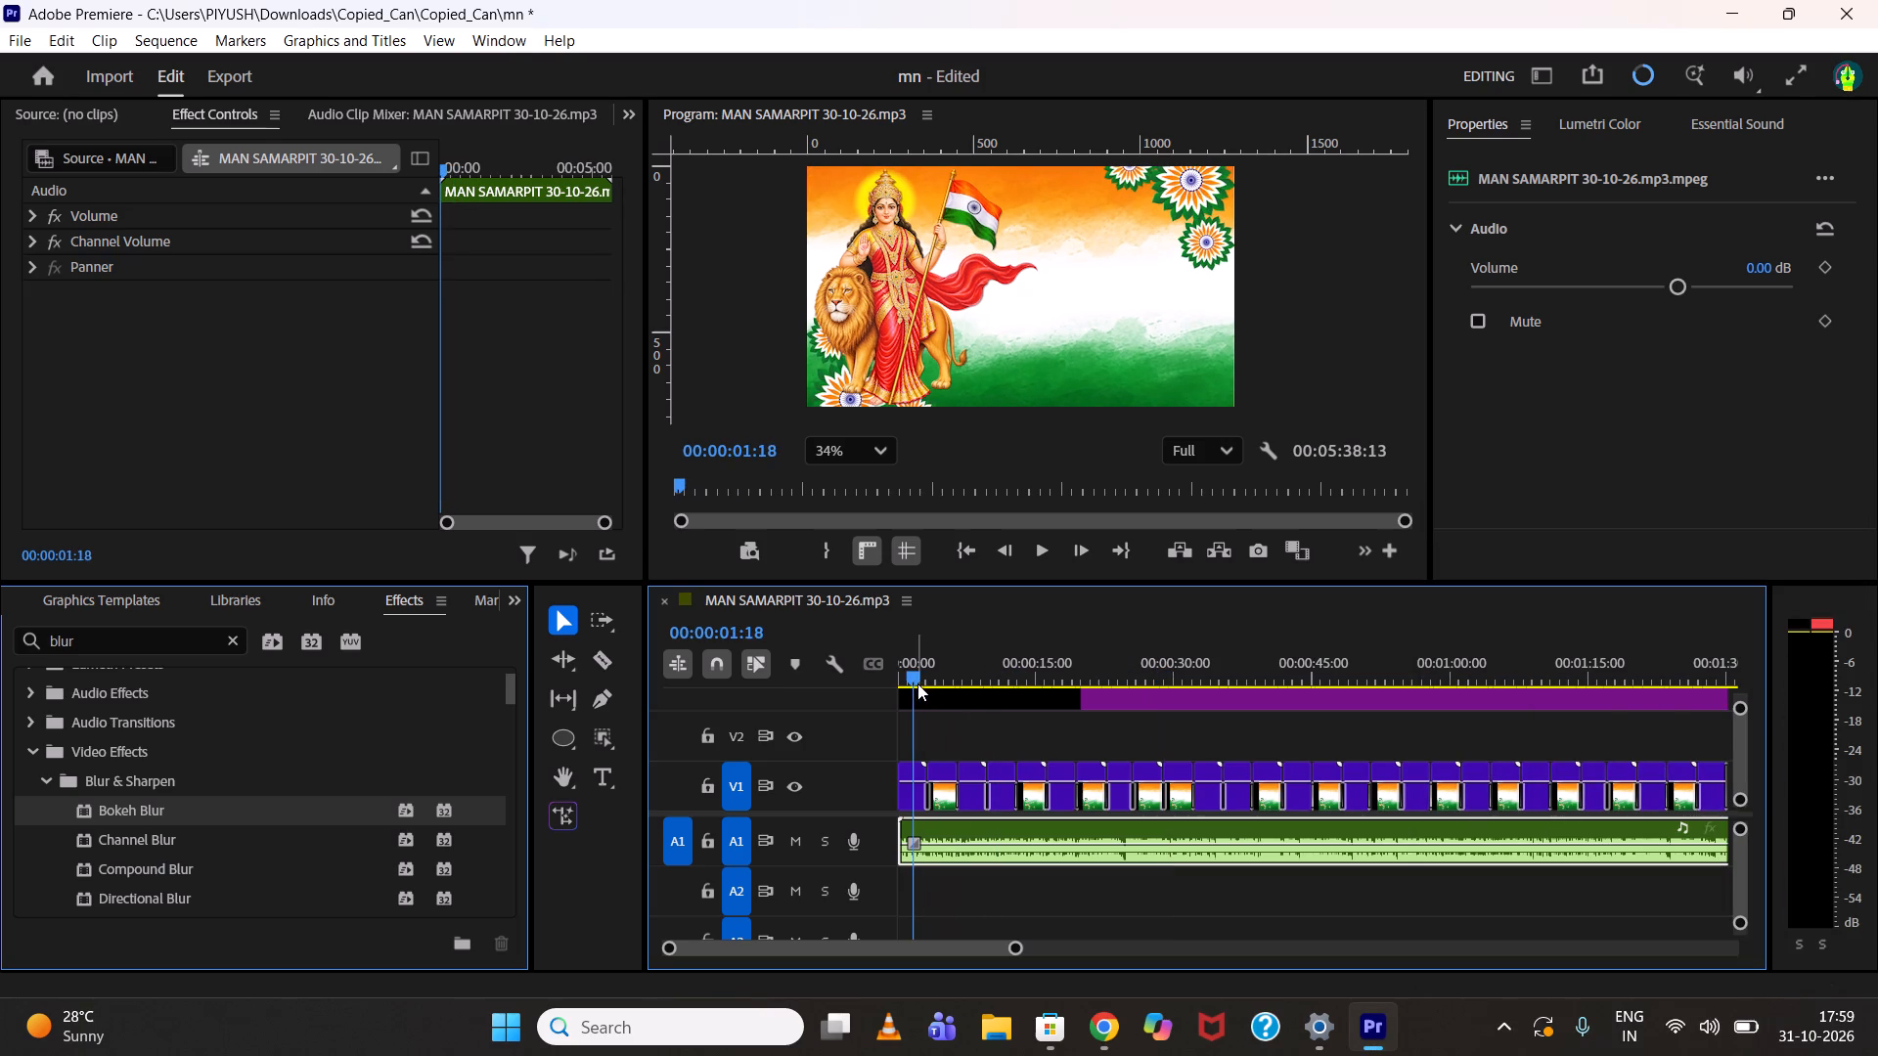
{"action": "left_click", "coordinate": [1704, 1027]}
{"action": "left_click_drag", "start_coordinate": [1567, 803], "coordinate": [1645, 815]}
{"action": "left_click", "coordinate": [1676, 882]}
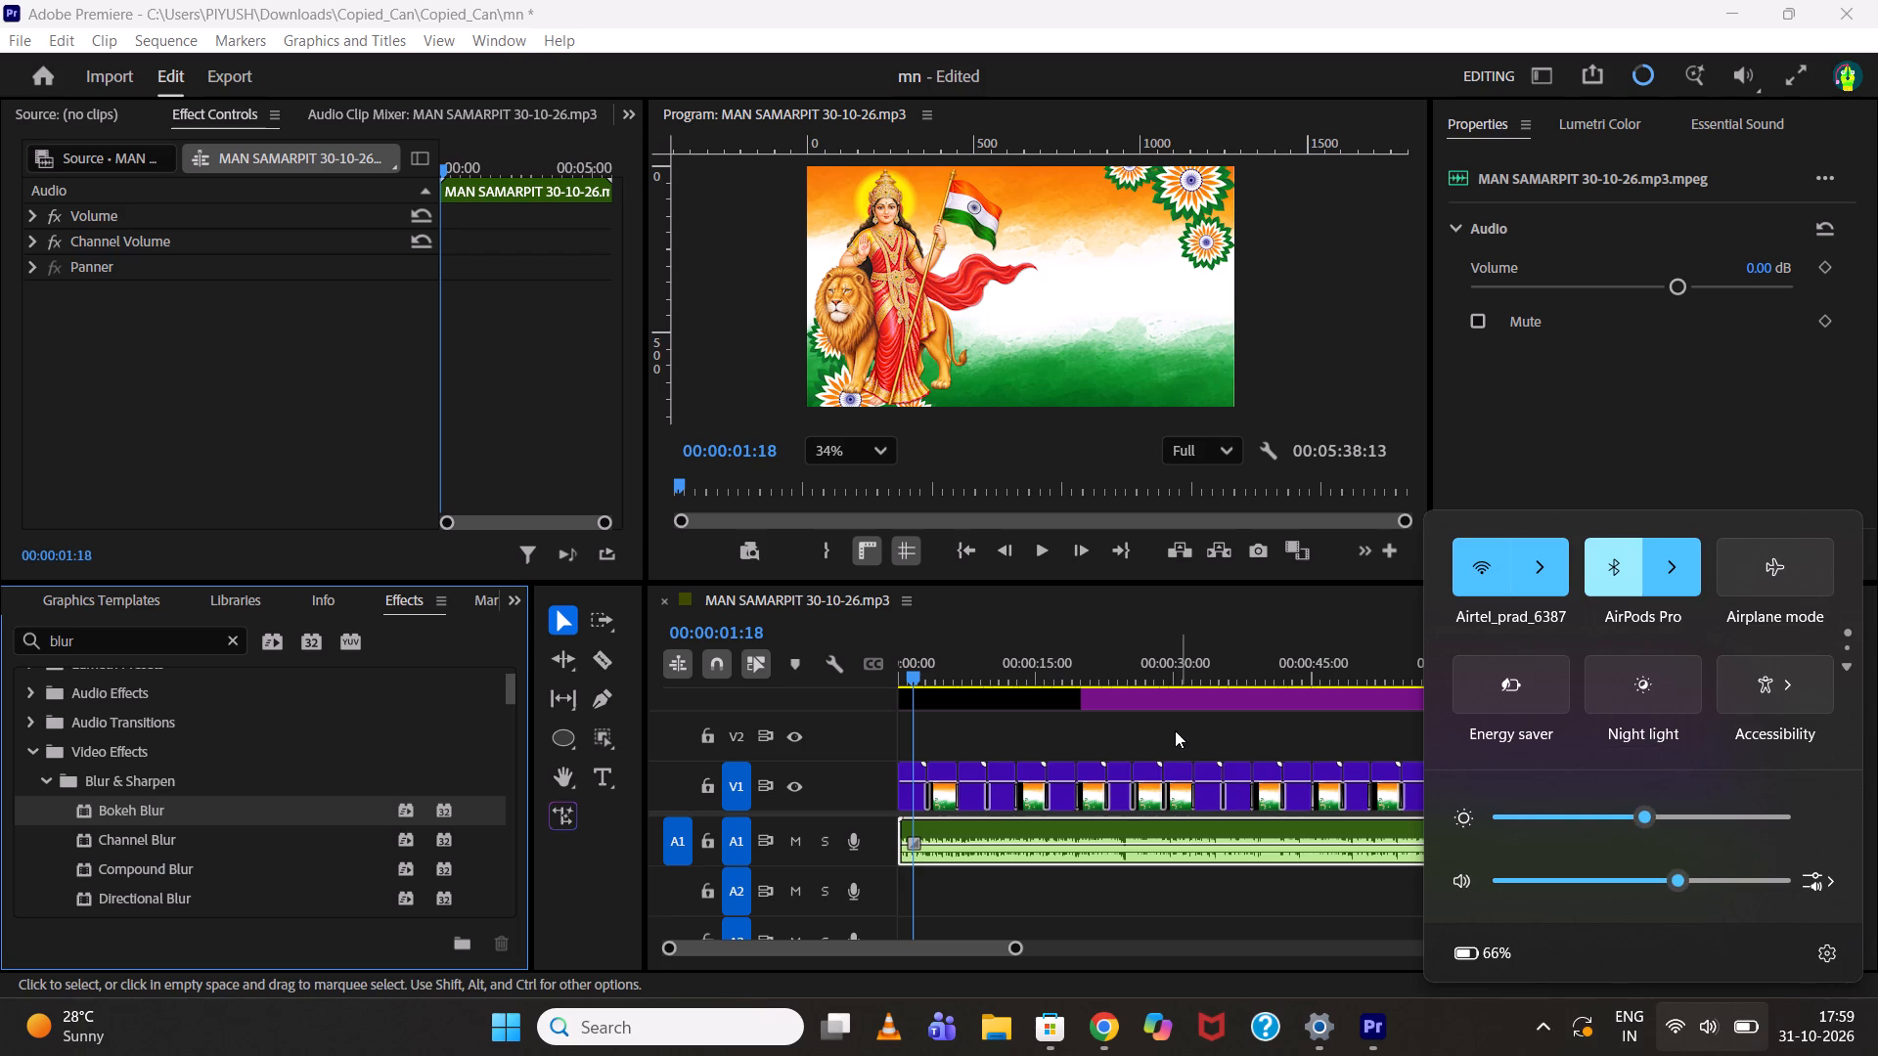
{"action": "left_click", "coordinate": [1175, 730]}
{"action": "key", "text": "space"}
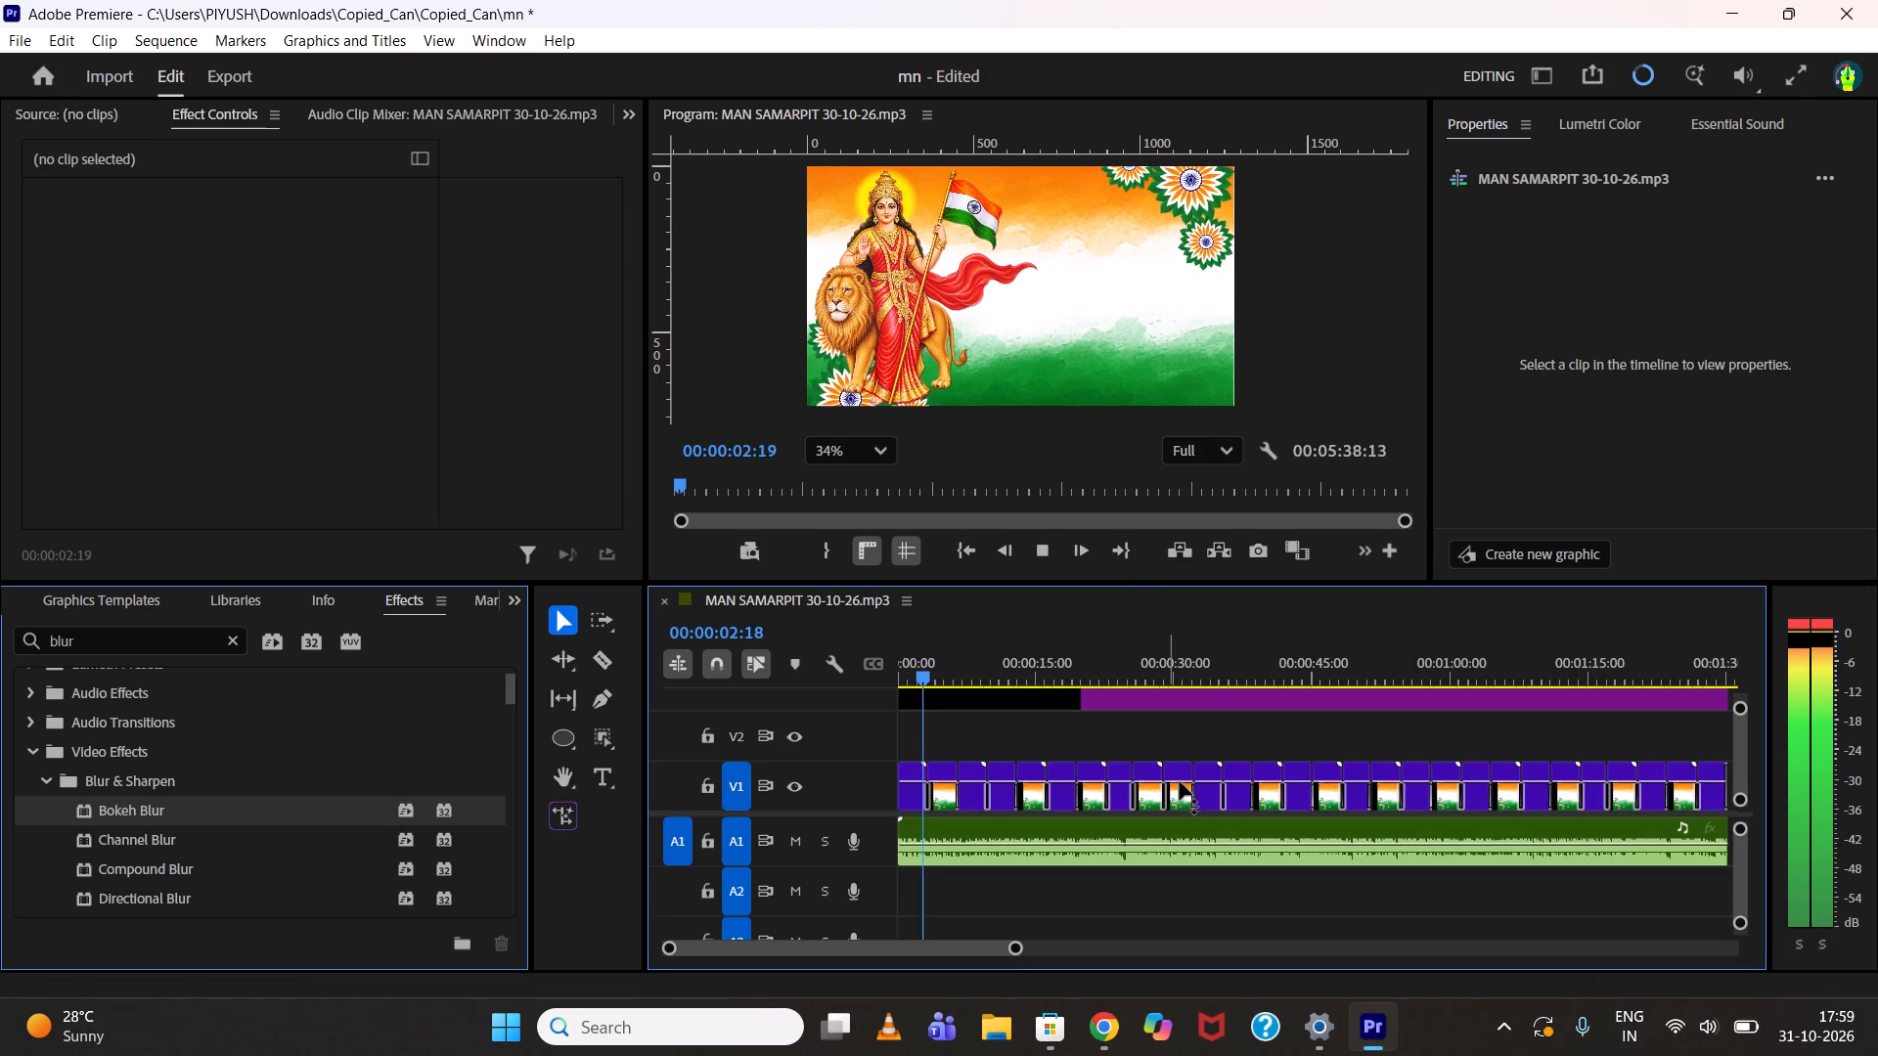
{"action": "left_click", "coordinate": [1723, 1051]}
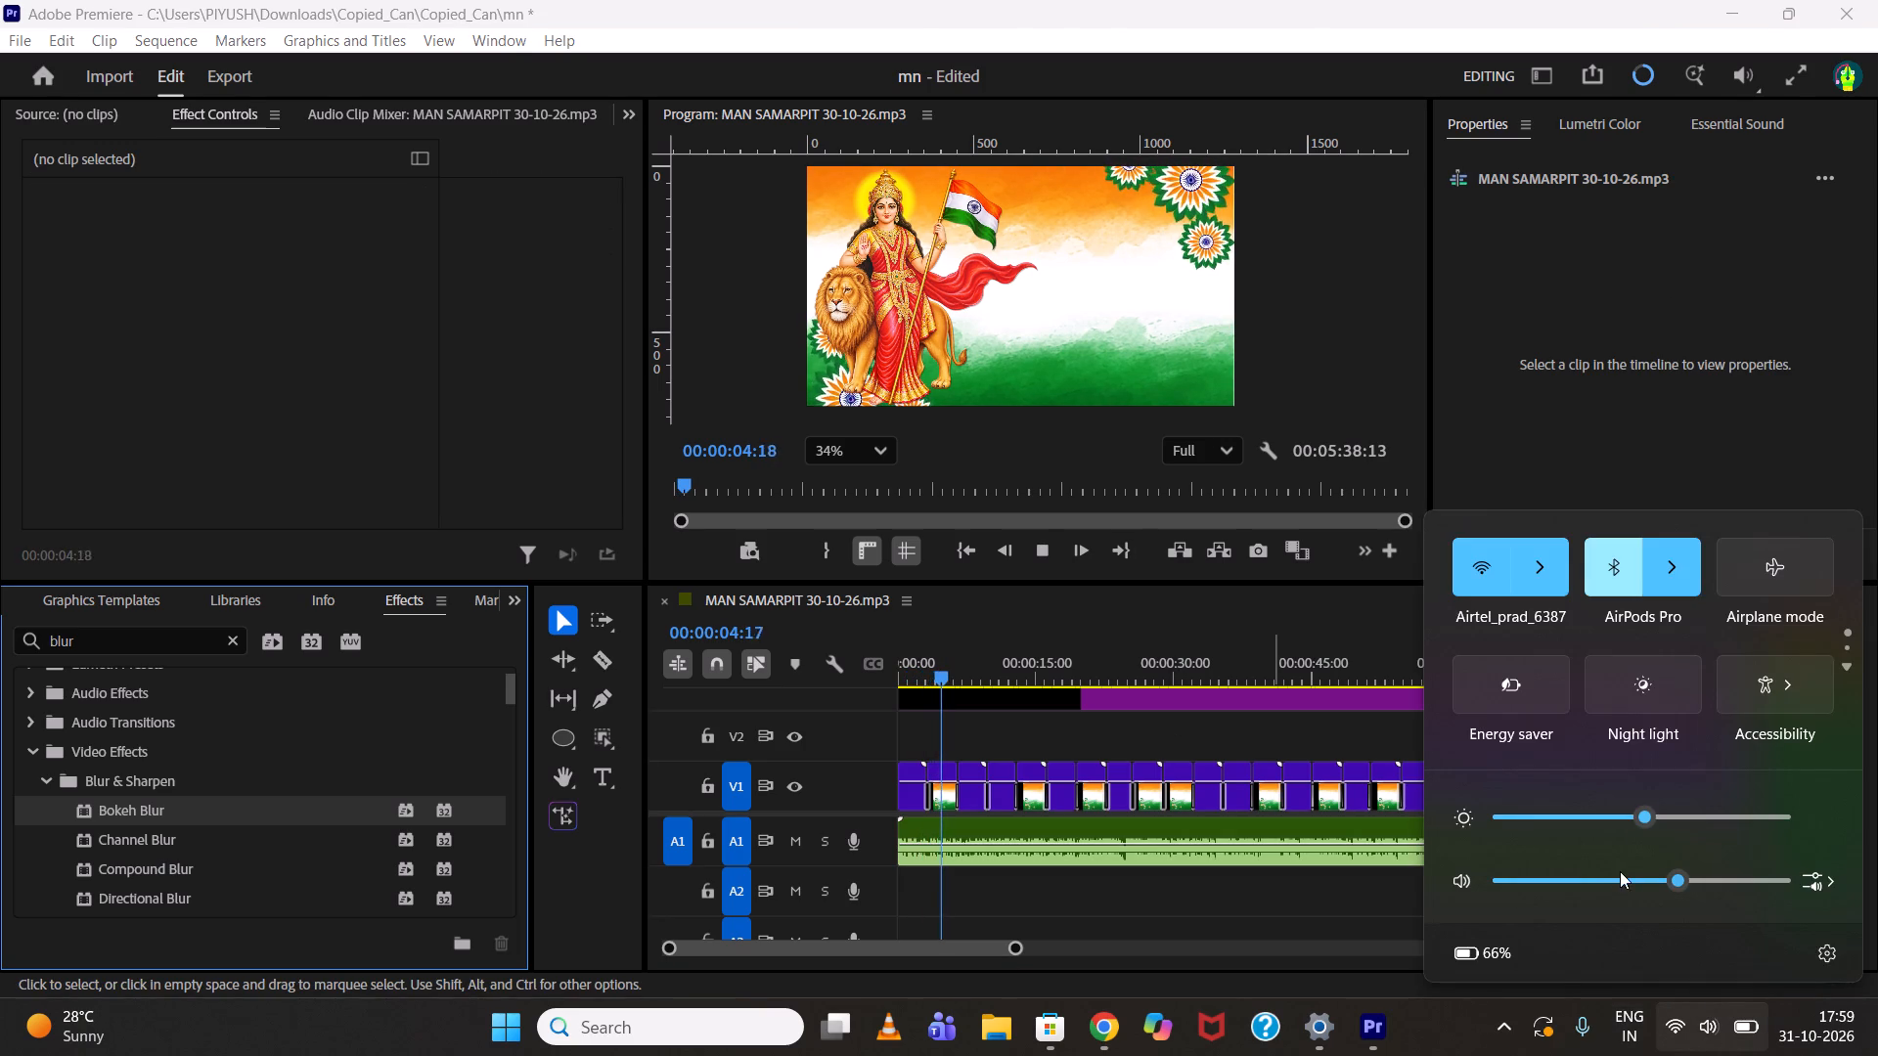
{"action": "left_click", "coordinate": [1611, 873]}
{"action": "scroll", "coordinate": [1230, 642], "scroll_direction": "down", "scroll_amount": 3}
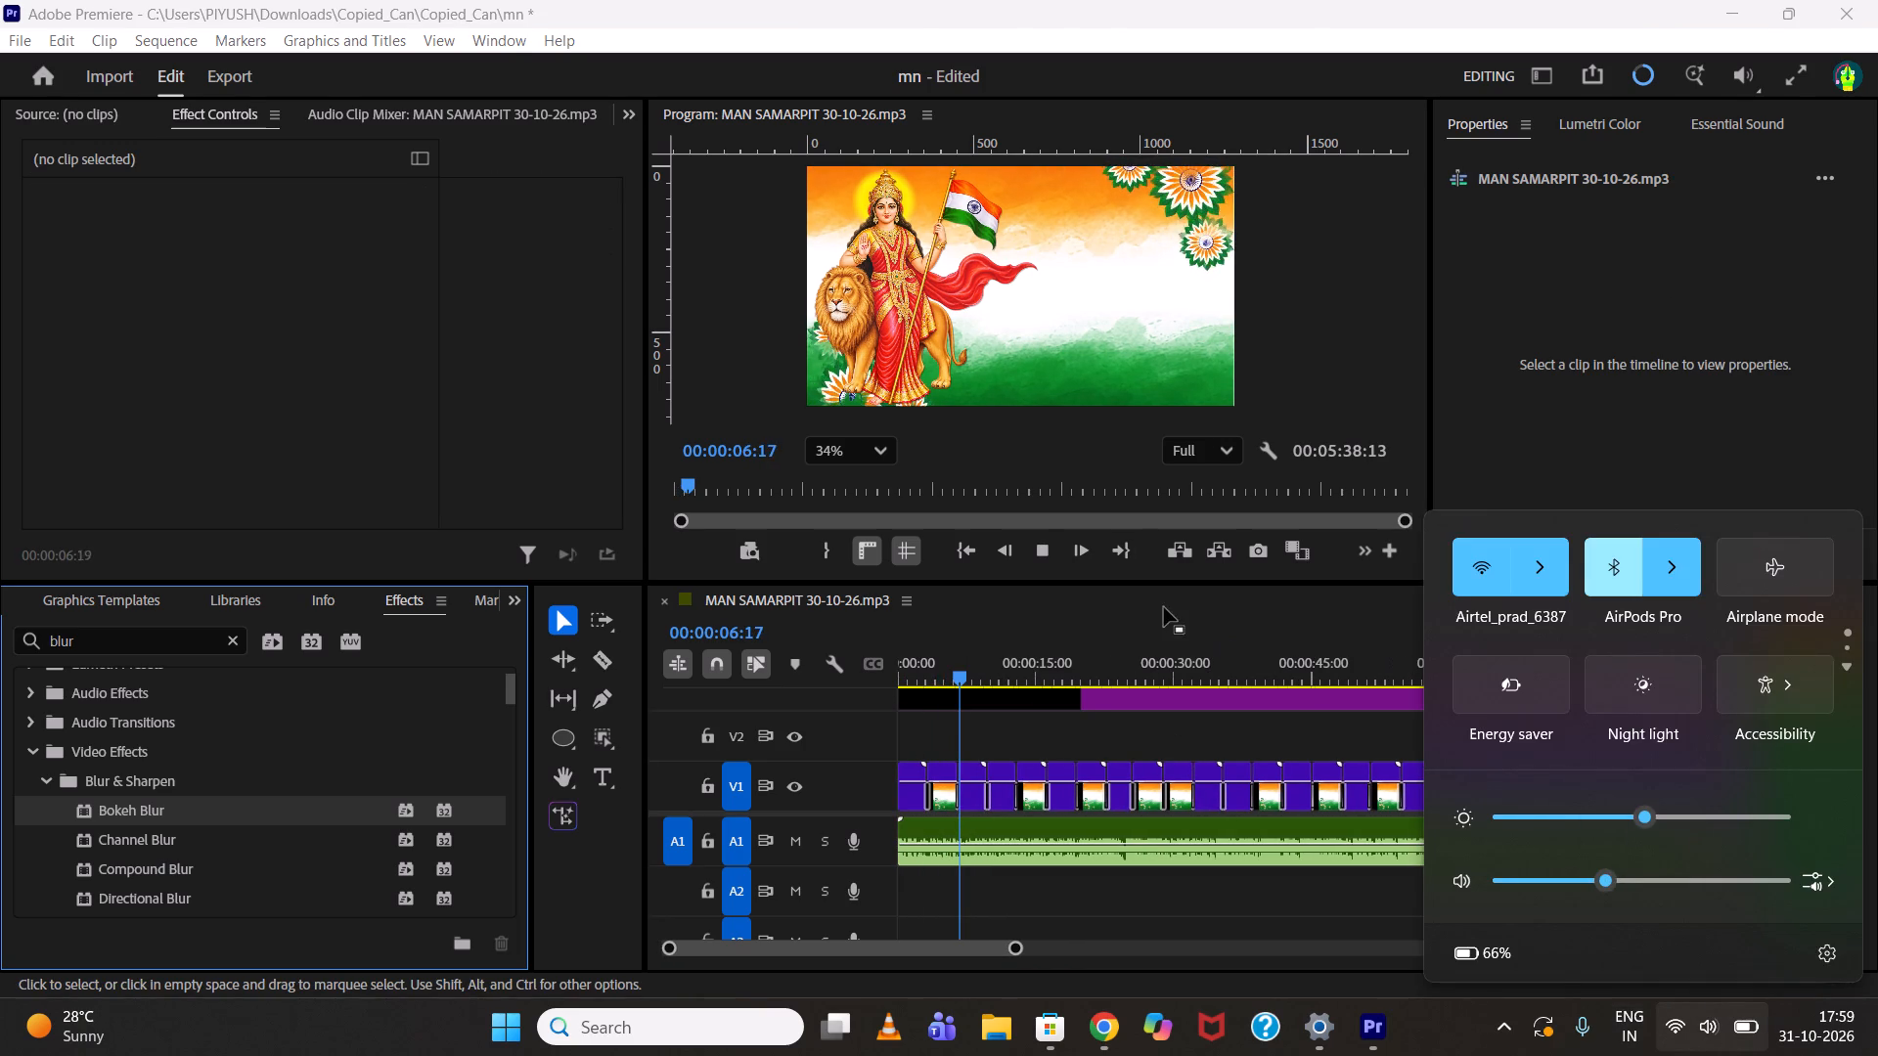
{"action": "scroll", "coordinate": [1160, 605], "scroll_direction": "down", "scroll_amount": 3}
{"action": "middle_click_drag", "start_coordinate": [1075, 226], "coordinate": [1066, 252]}
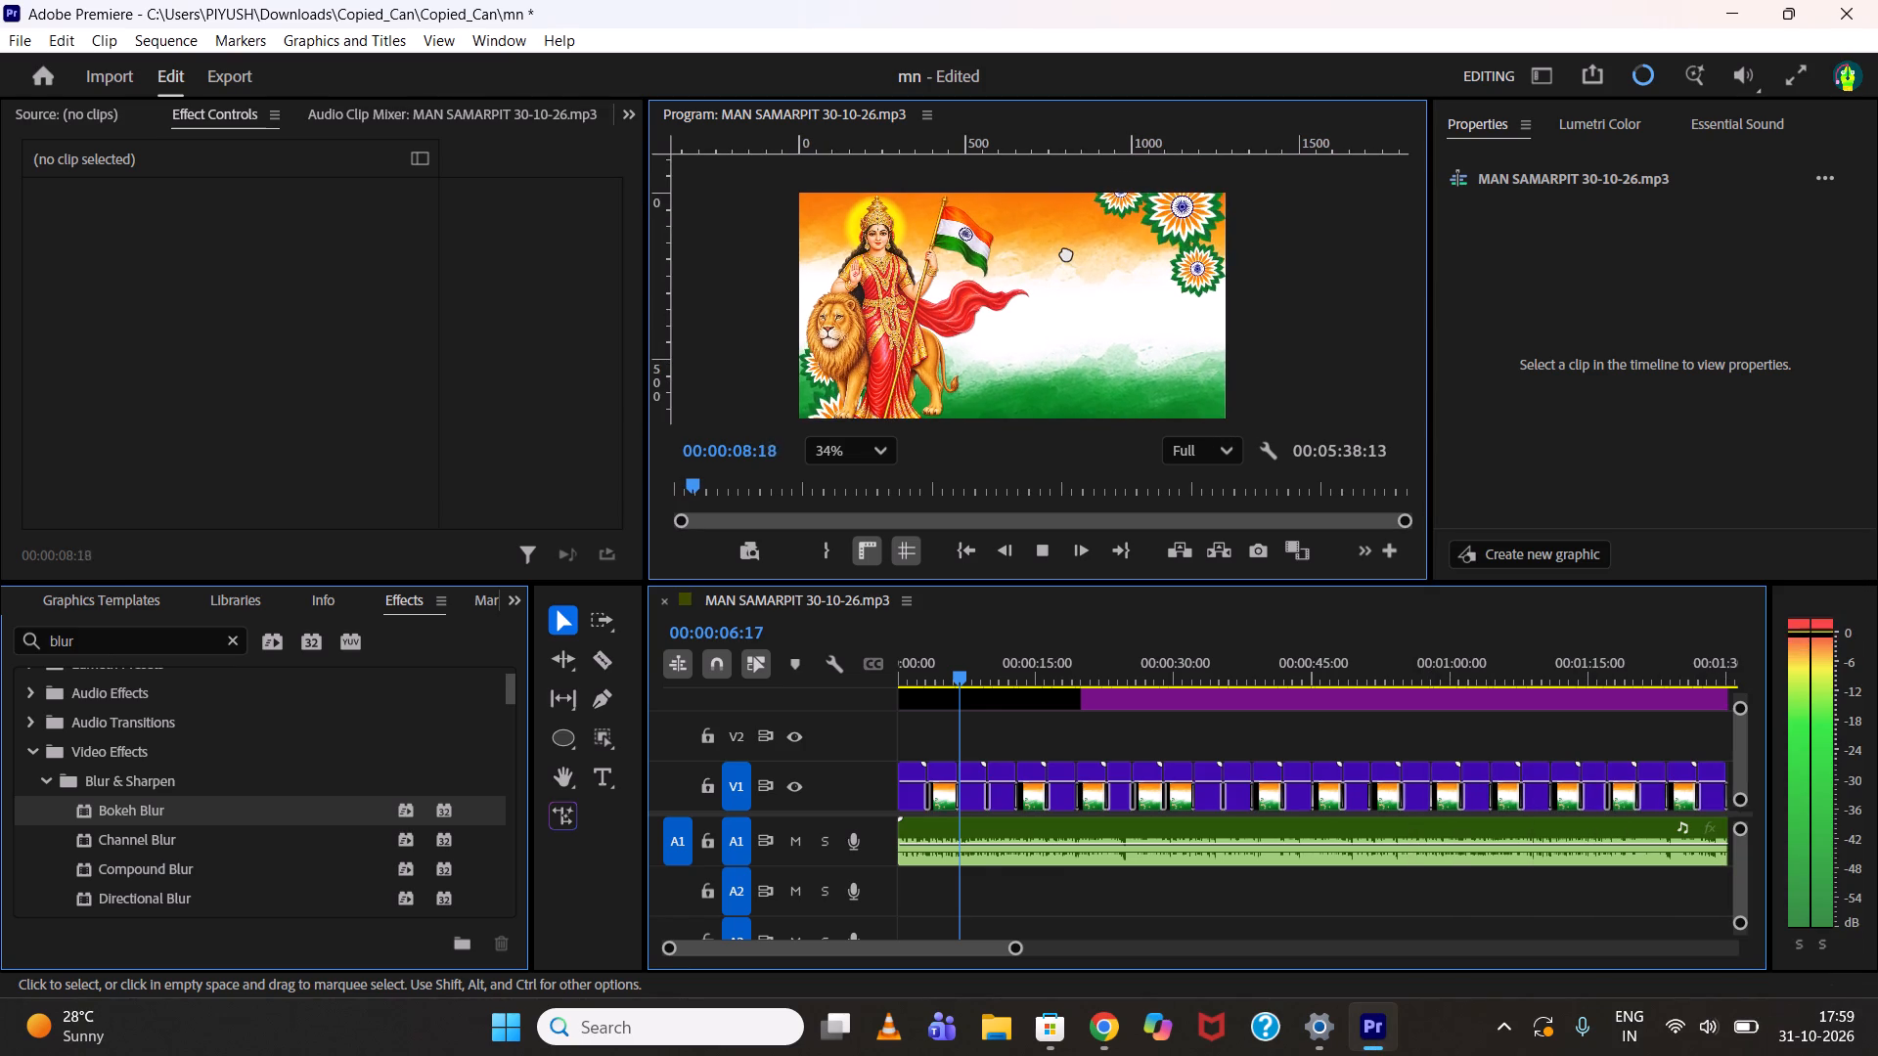
Apply the Wiggle effect to the Bharat Mata with Lion and Tricolor Flag clip on track V4.
{"action": "scroll", "coordinate": [1066, 252], "scroll_direction": "up", "scroll_amount": 1}
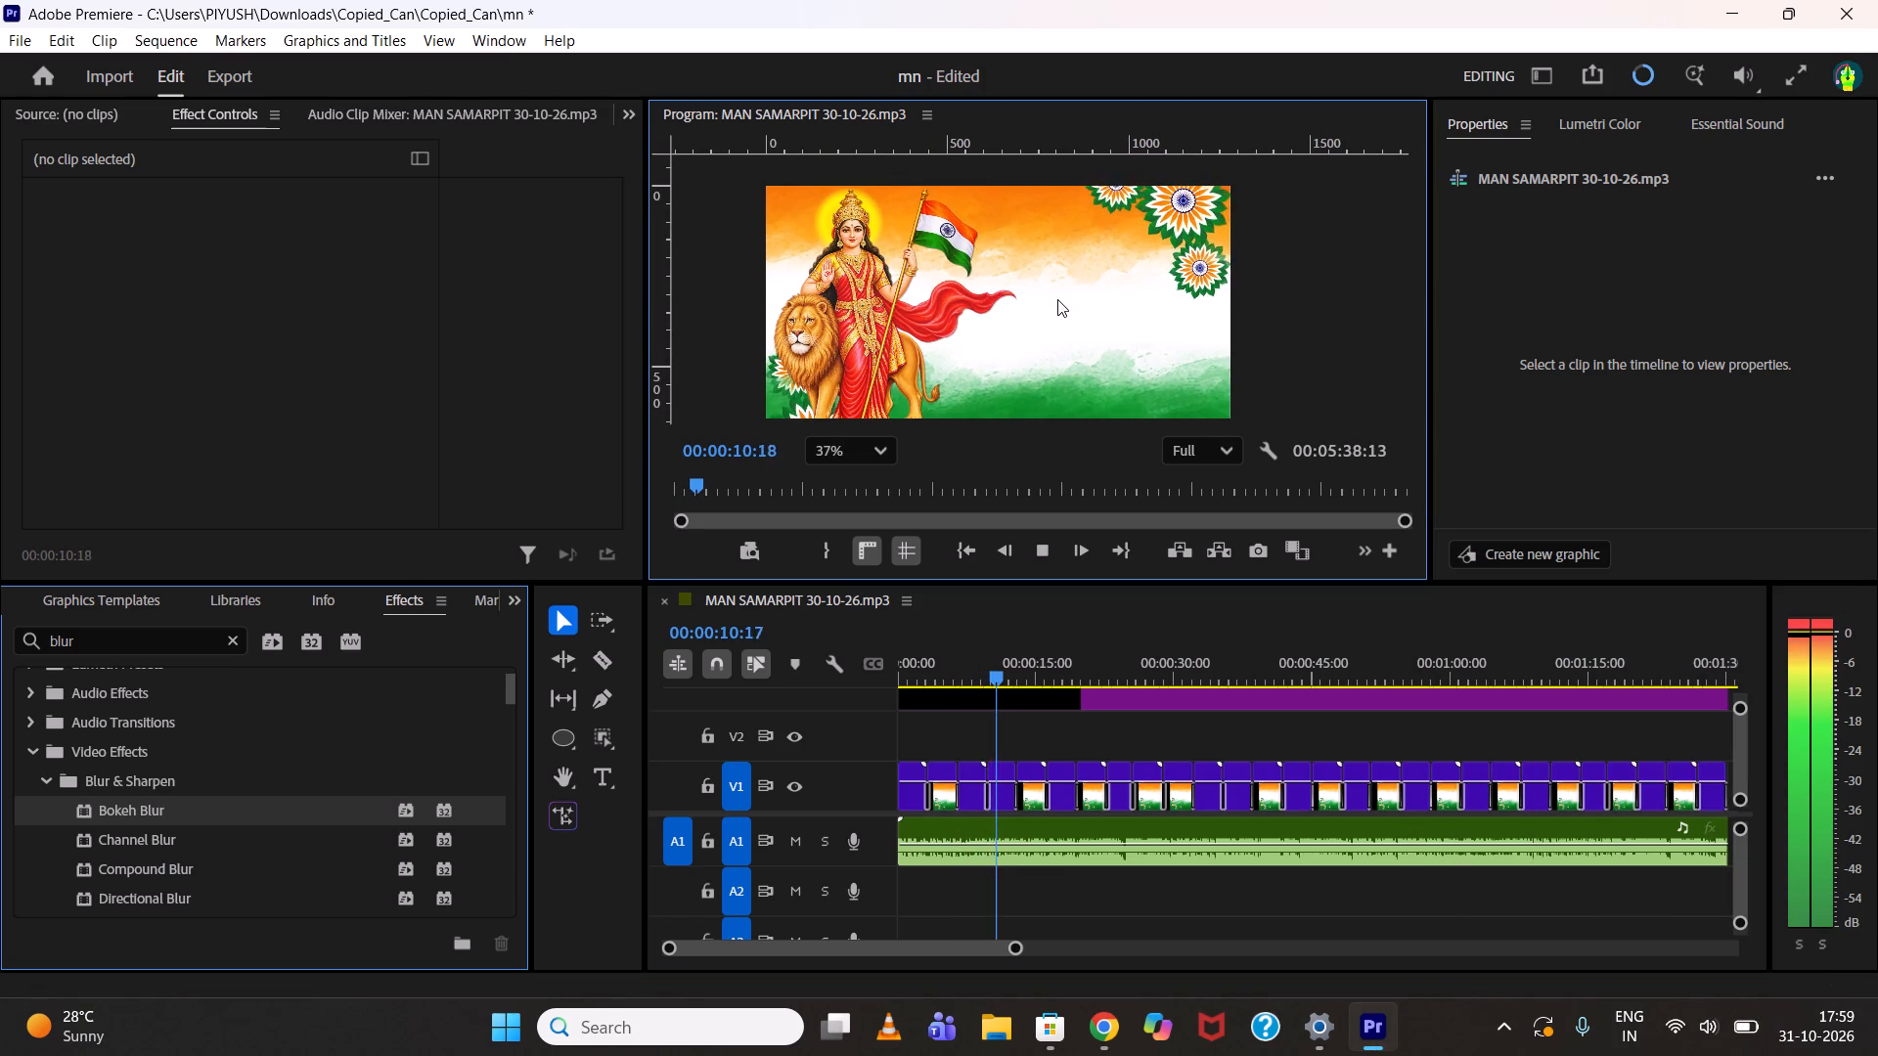
{"action": "middle_click_drag", "start_coordinate": [1058, 291], "coordinate": [1065, 272]}
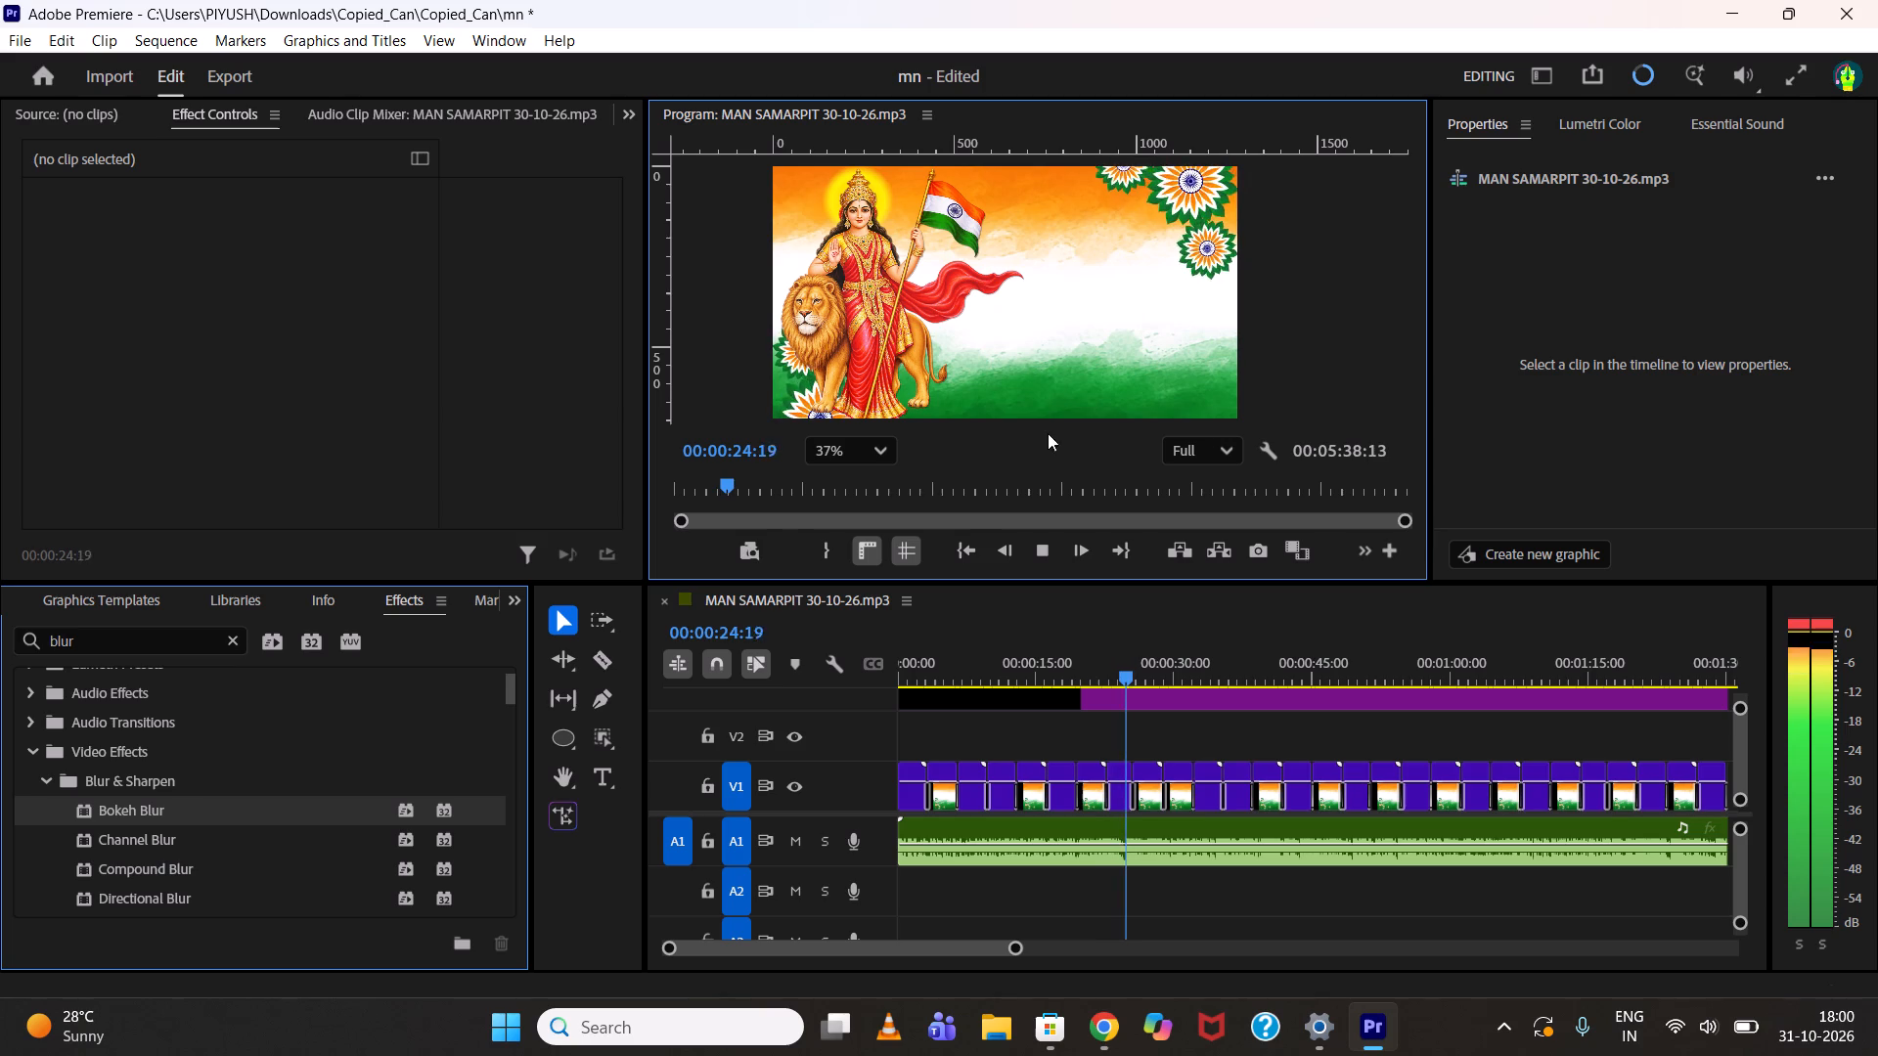
{"action": "left_click_drag", "start_coordinate": [1033, 655], "coordinate": [715, 682]}
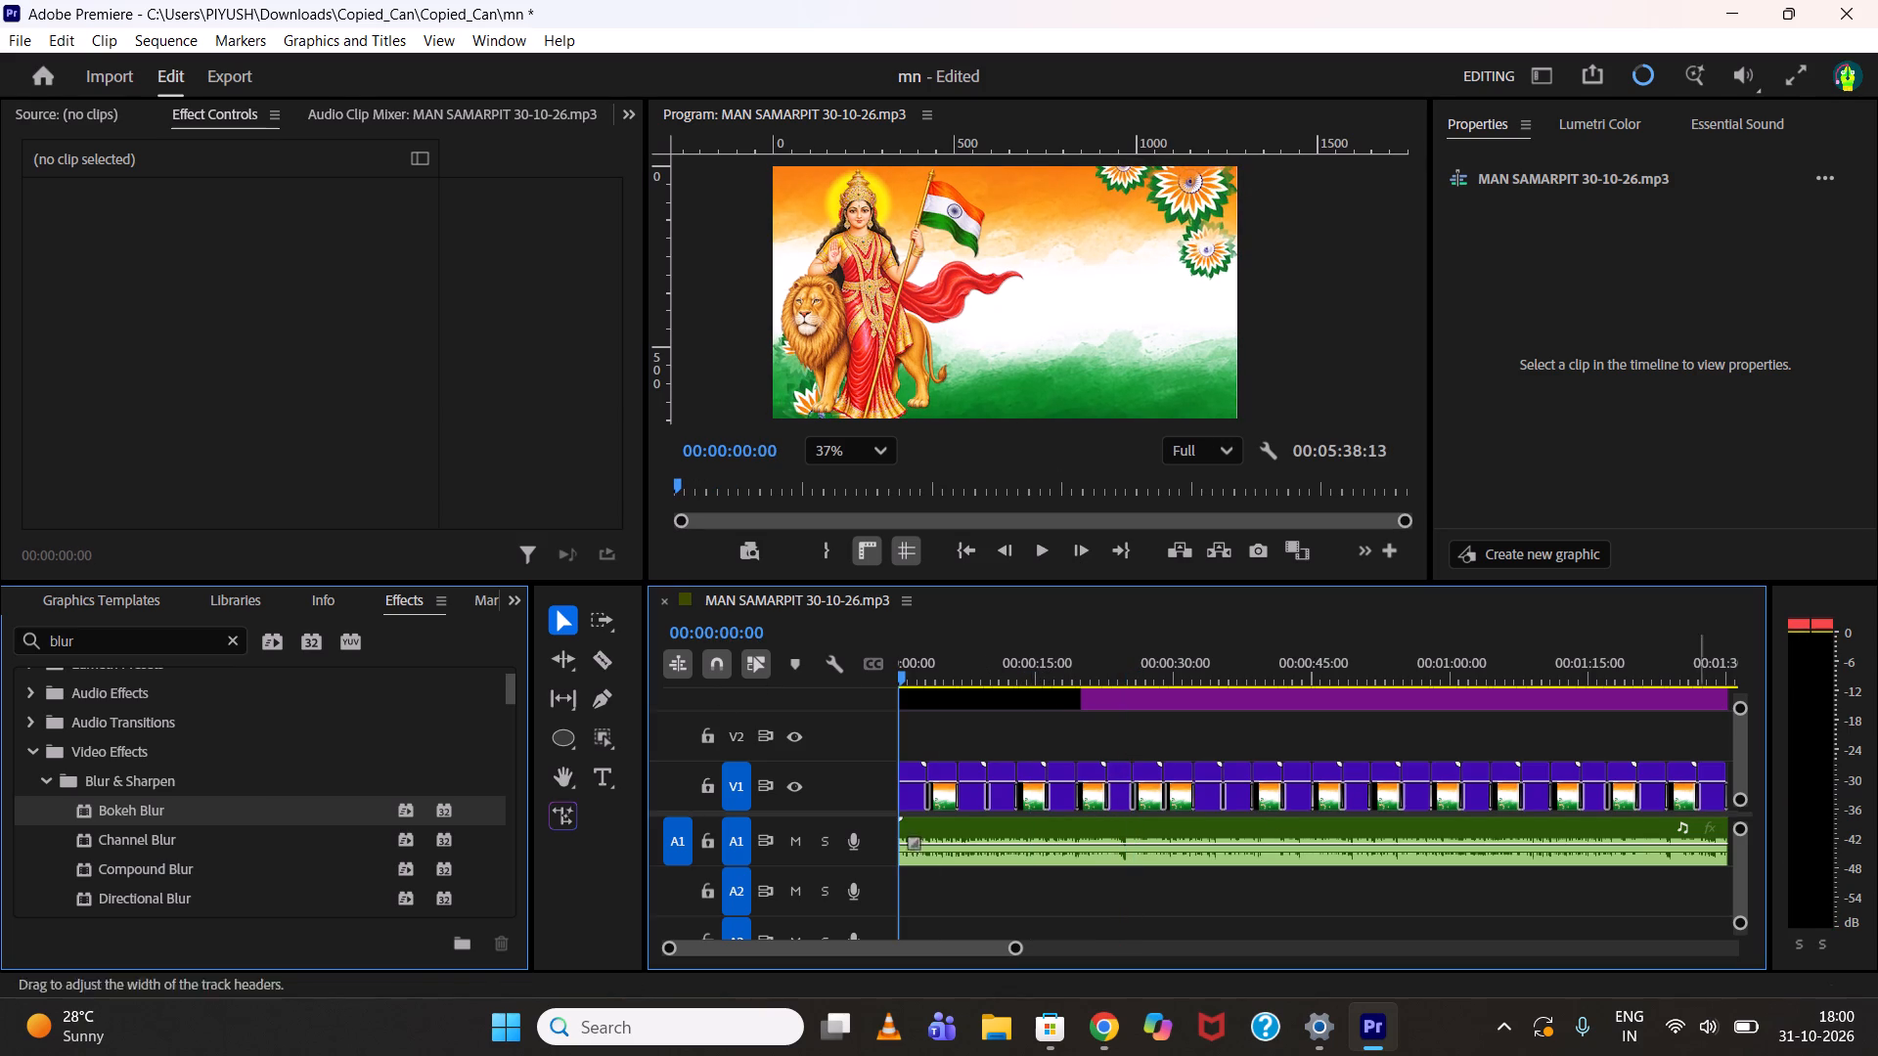
{"action": "left_click", "coordinate": [1742, 748]}
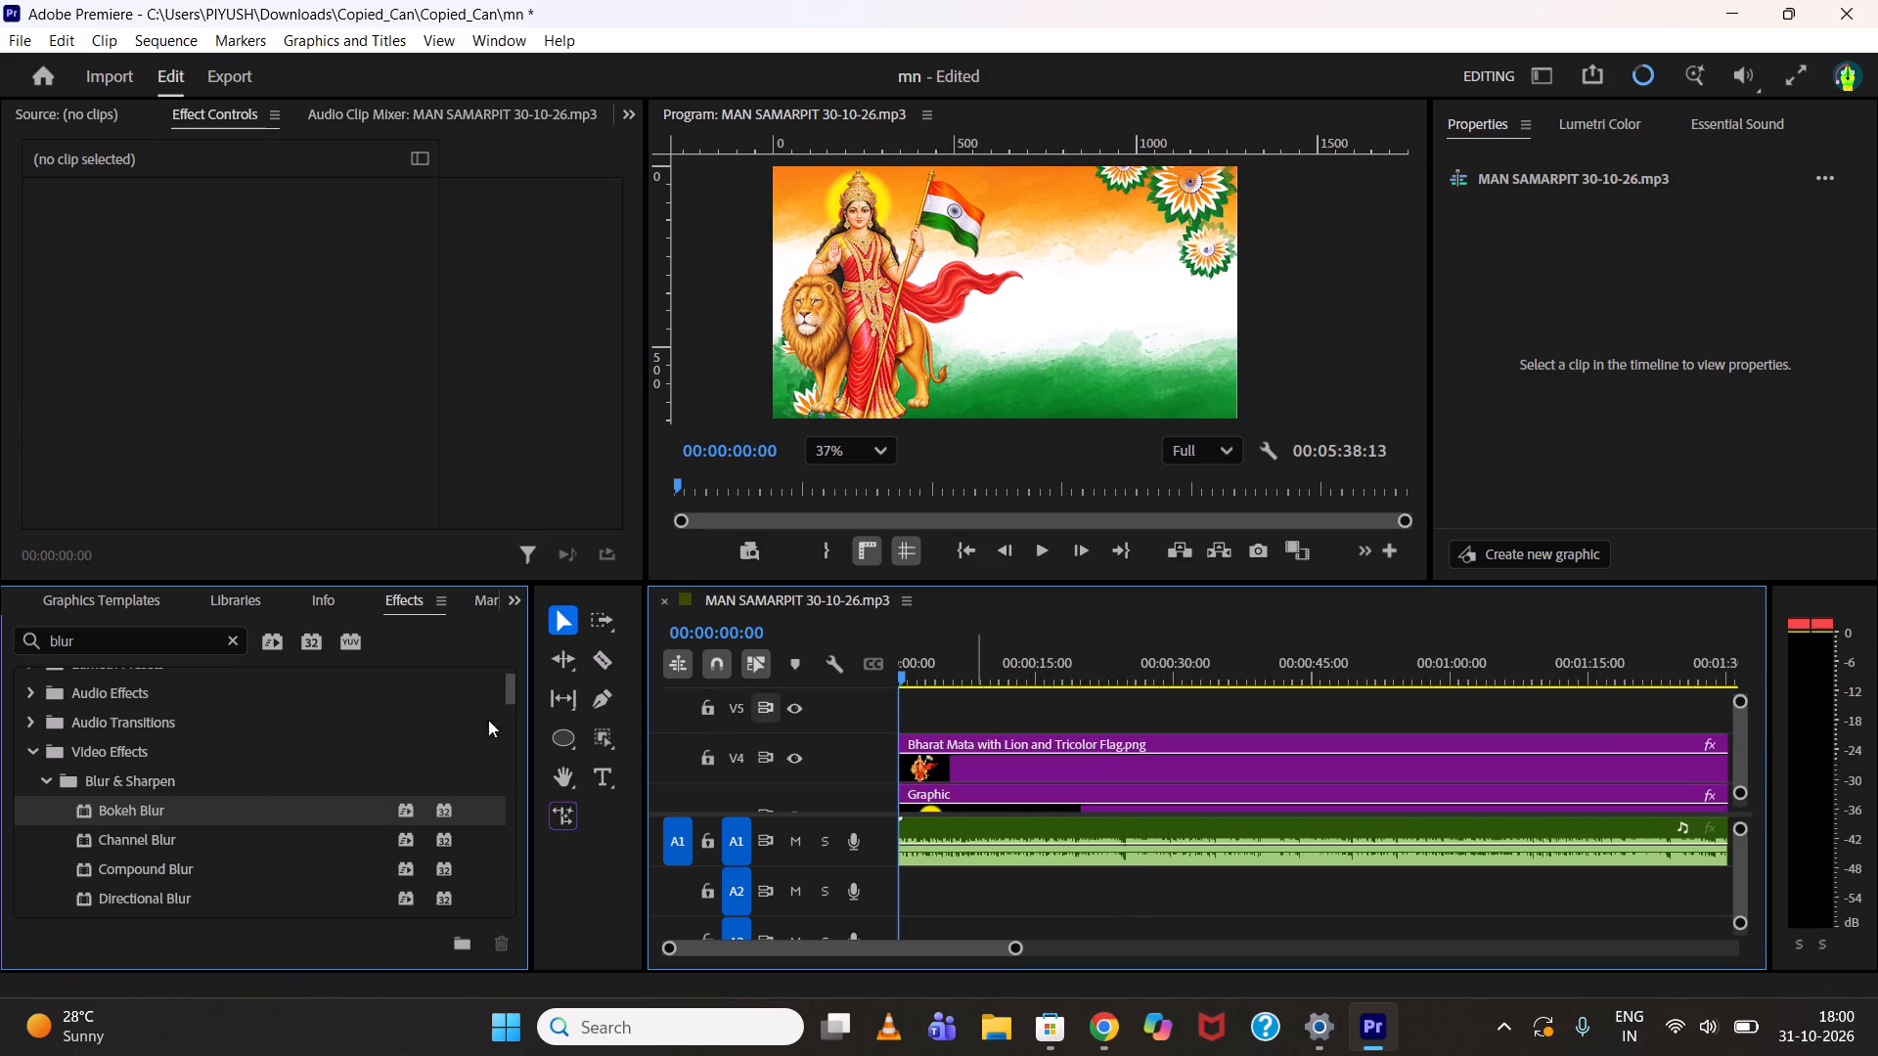
{"action": "left_click_drag", "start_coordinate": [157, 647], "coordinate": [29, 645]}
{"action": "type", "text": "wi"}
{"action": "type", "text": "gg"}
{"action": "key", "text": "l"}
{"action": "key", "text": "e"}
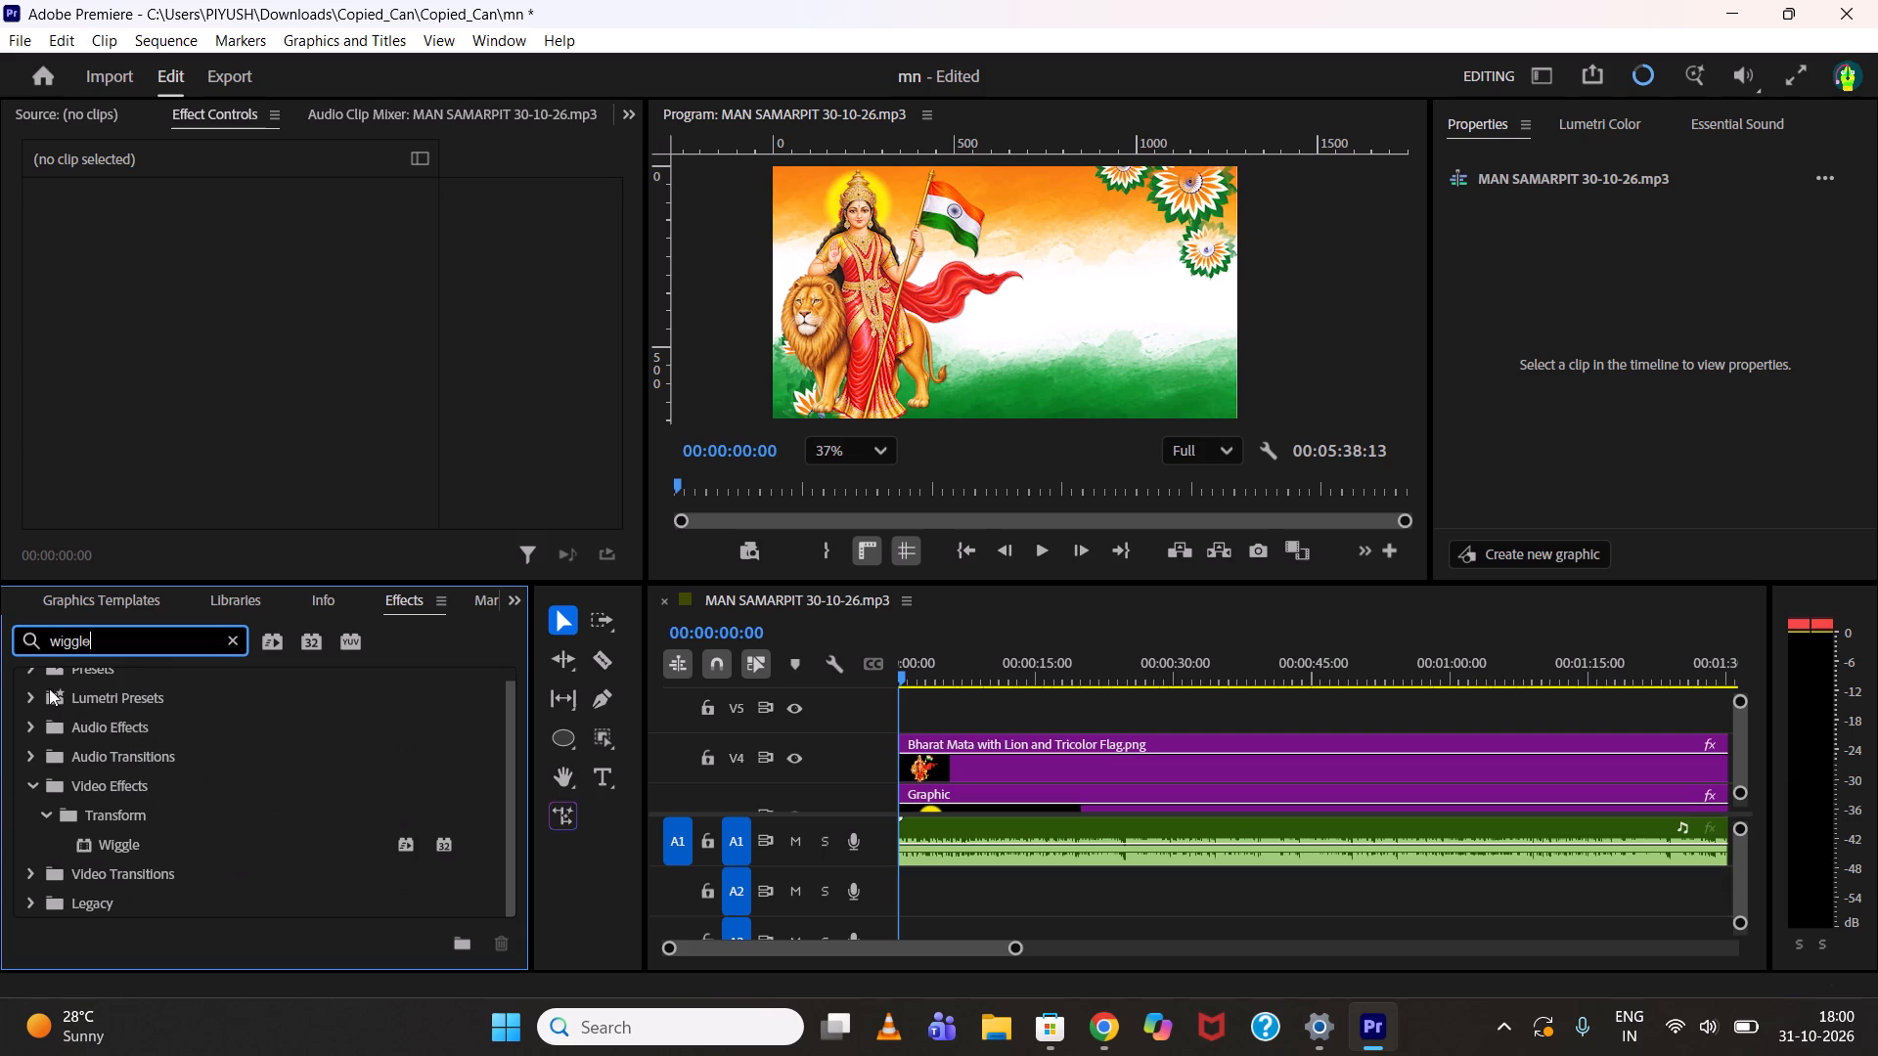
{"action": "left_click_drag", "start_coordinate": [167, 837], "coordinate": [921, 767]}
Set the clip's Wiggle effect to Horizontal Range 3%, Vertical Range 2% and Wiggle Speed 22%, and preview it from the sequence start.
{"action": "scroll", "coordinate": [180, 363], "scroll_direction": "down", "scroll_amount": 10}
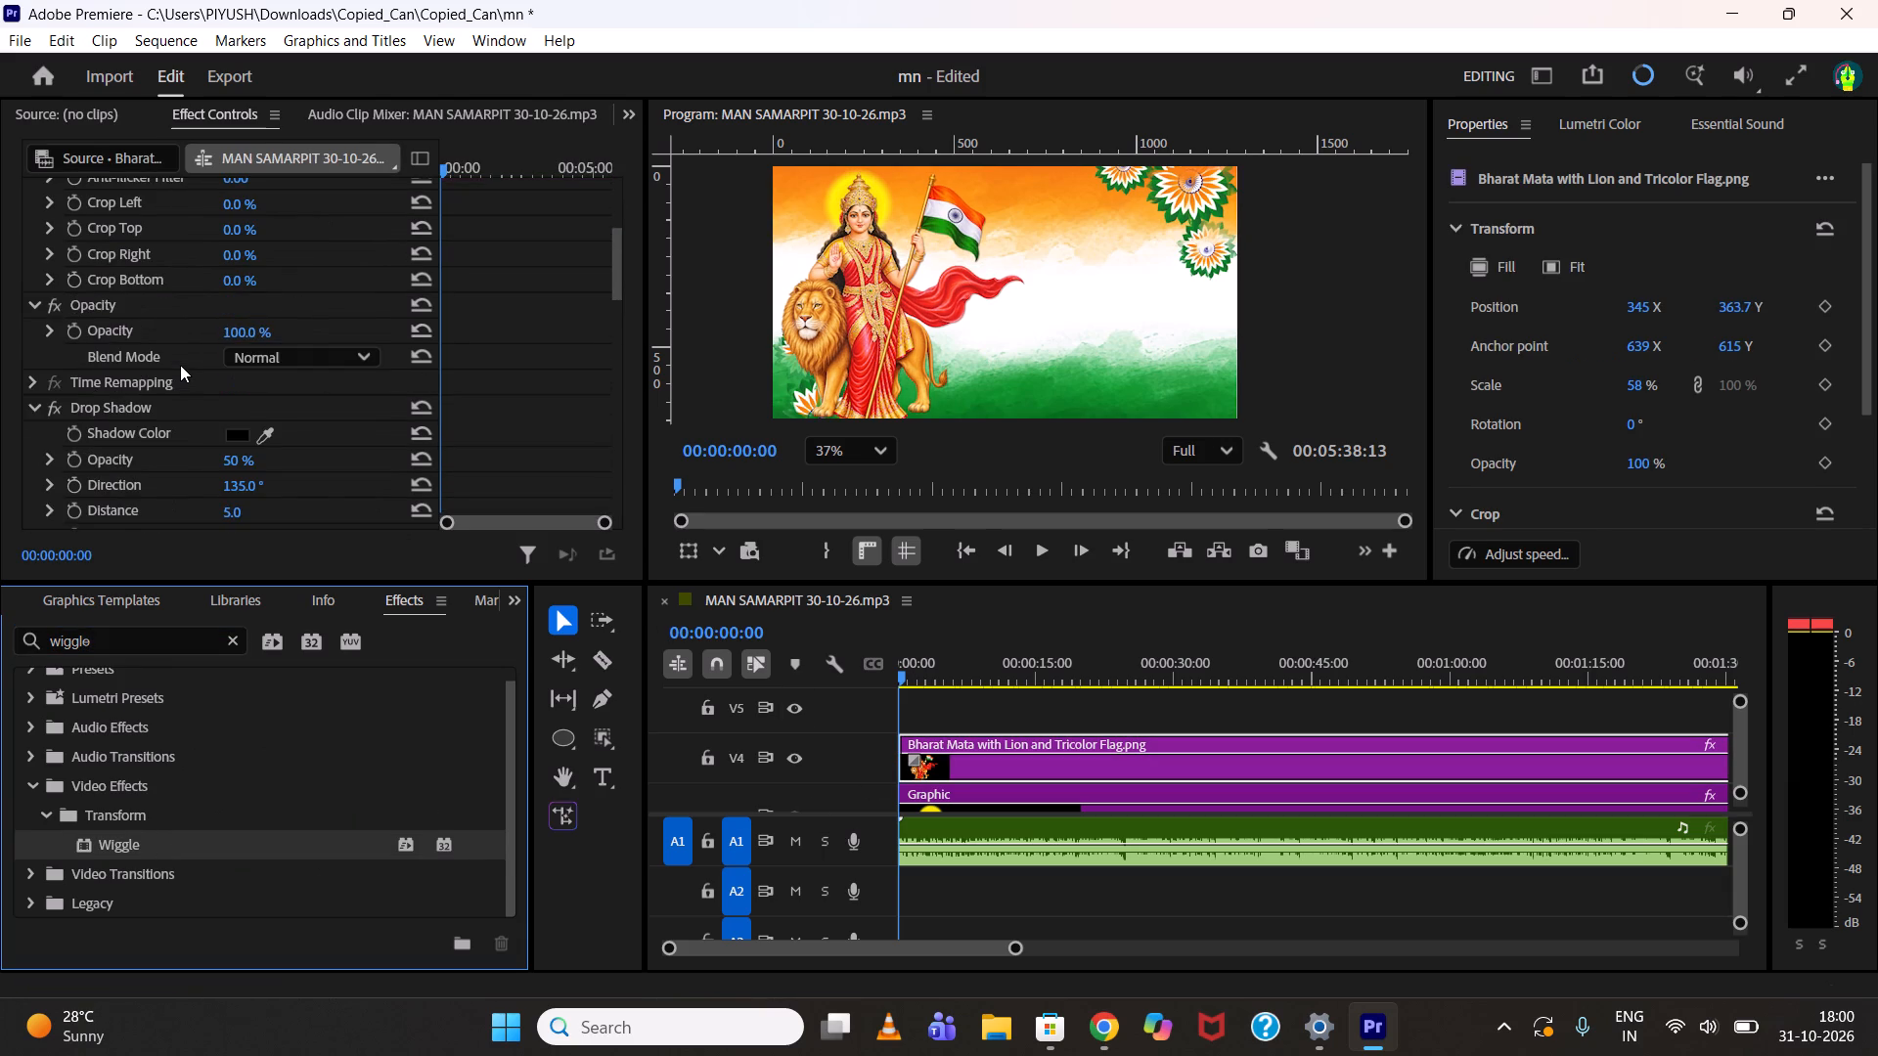
{"action": "scroll", "coordinate": [180, 365], "scroll_direction": "down", "scroll_amount": 2}
{"action": "scroll", "coordinate": [207, 441], "scroll_direction": "down", "scroll_amount": 10}
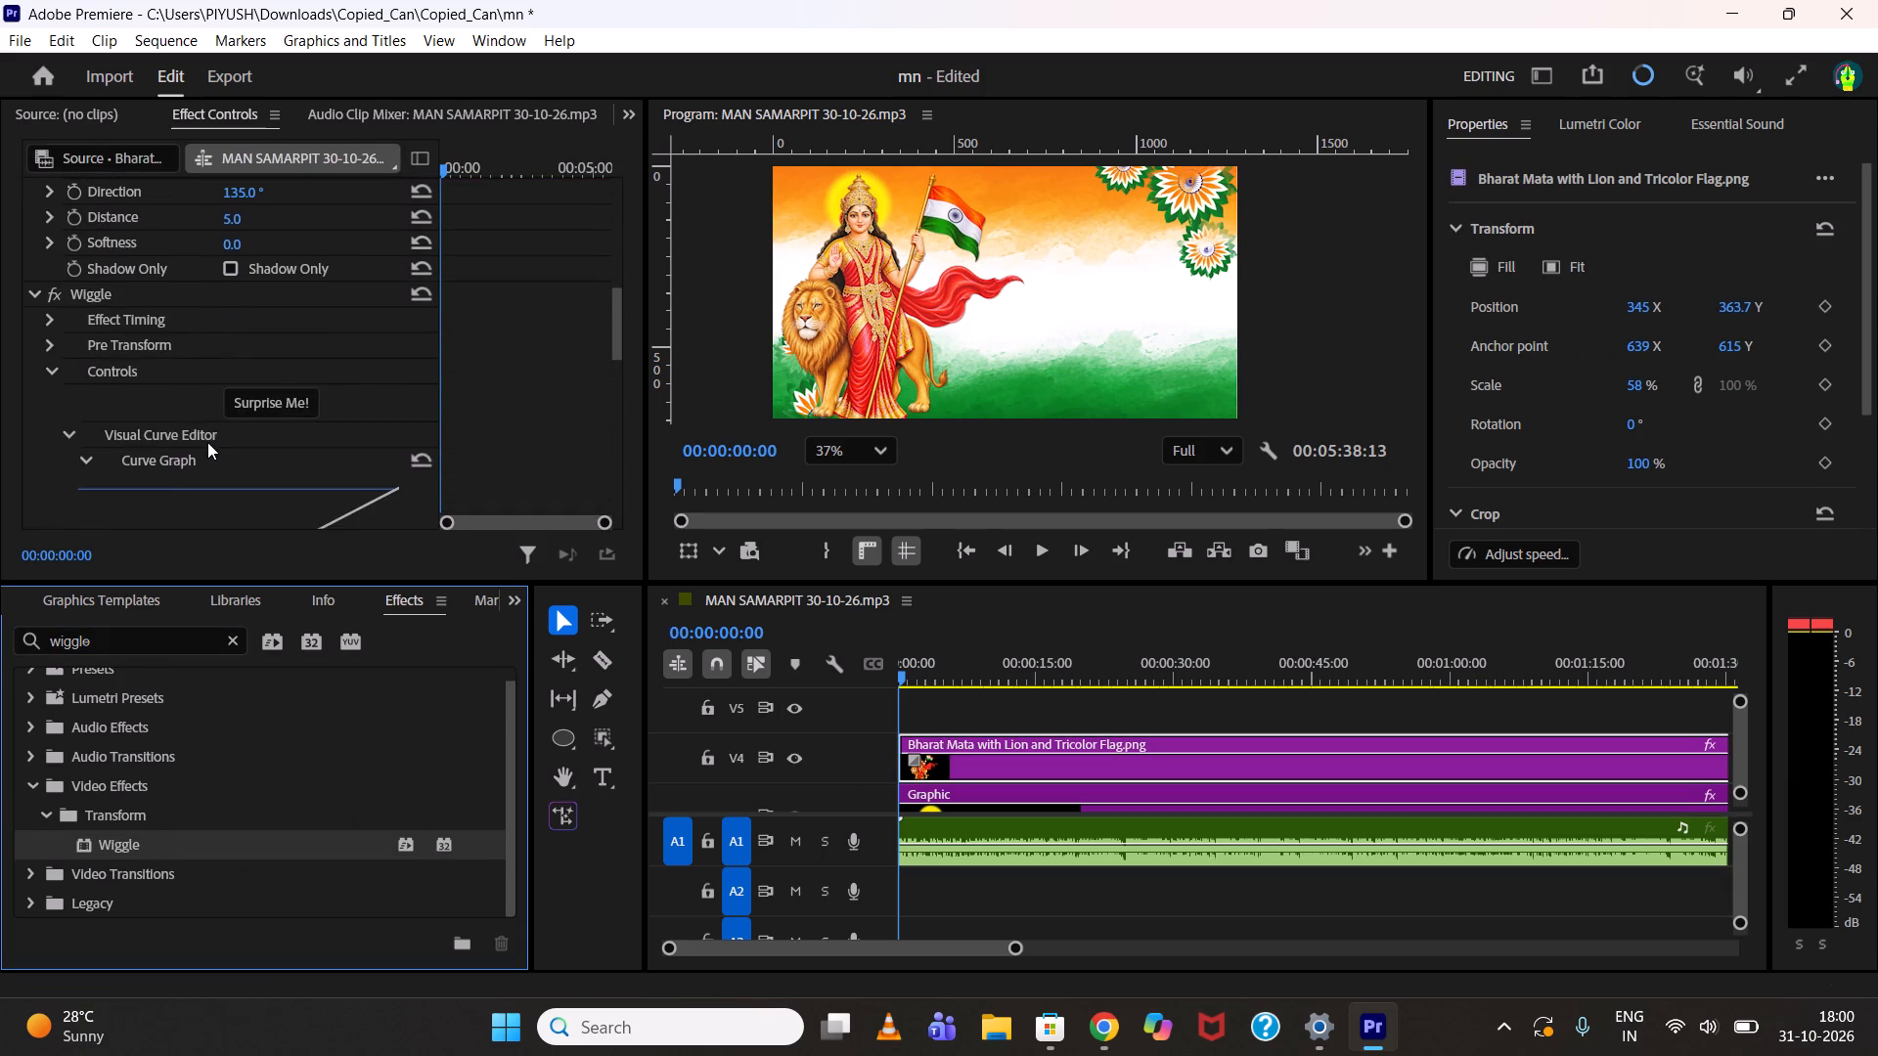
{"action": "scroll", "coordinate": [207, 442], "scroll_direction": "down", "scroll_amount": 15}
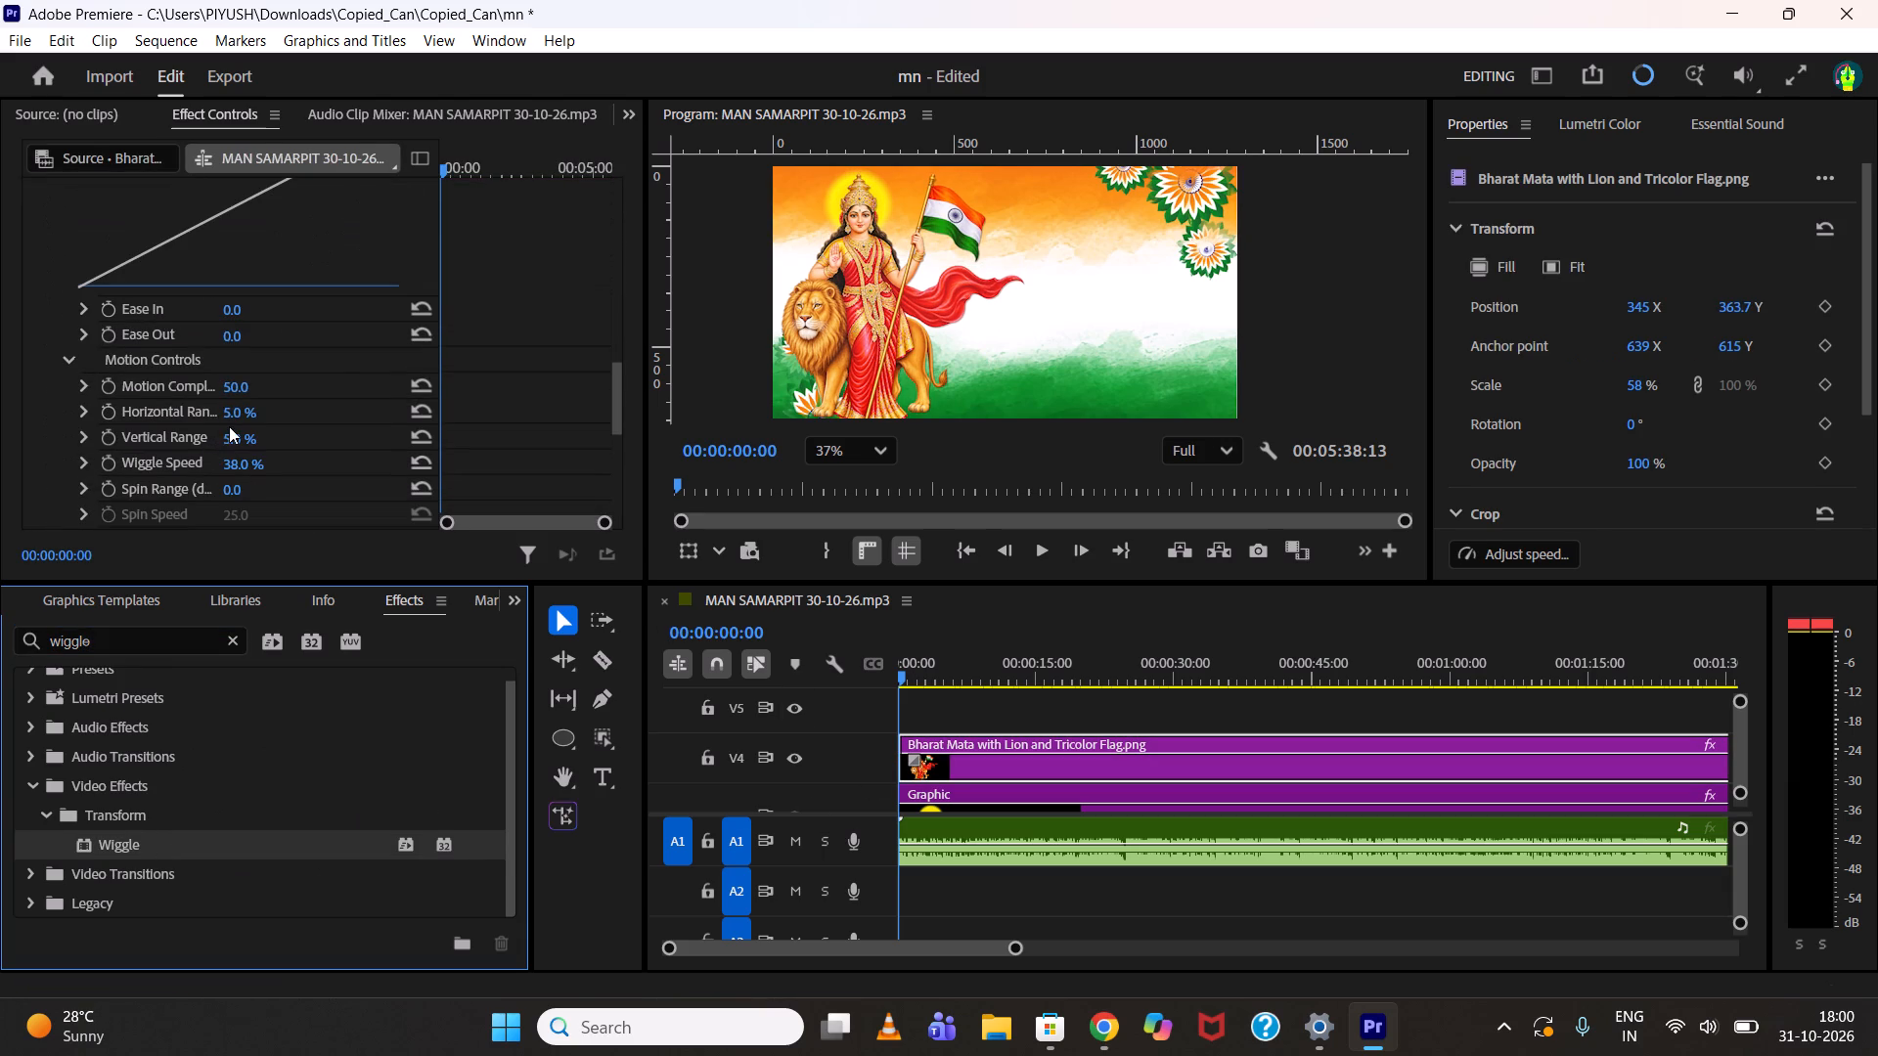
{"action": "left_click", "coordinate": [237, 415]}
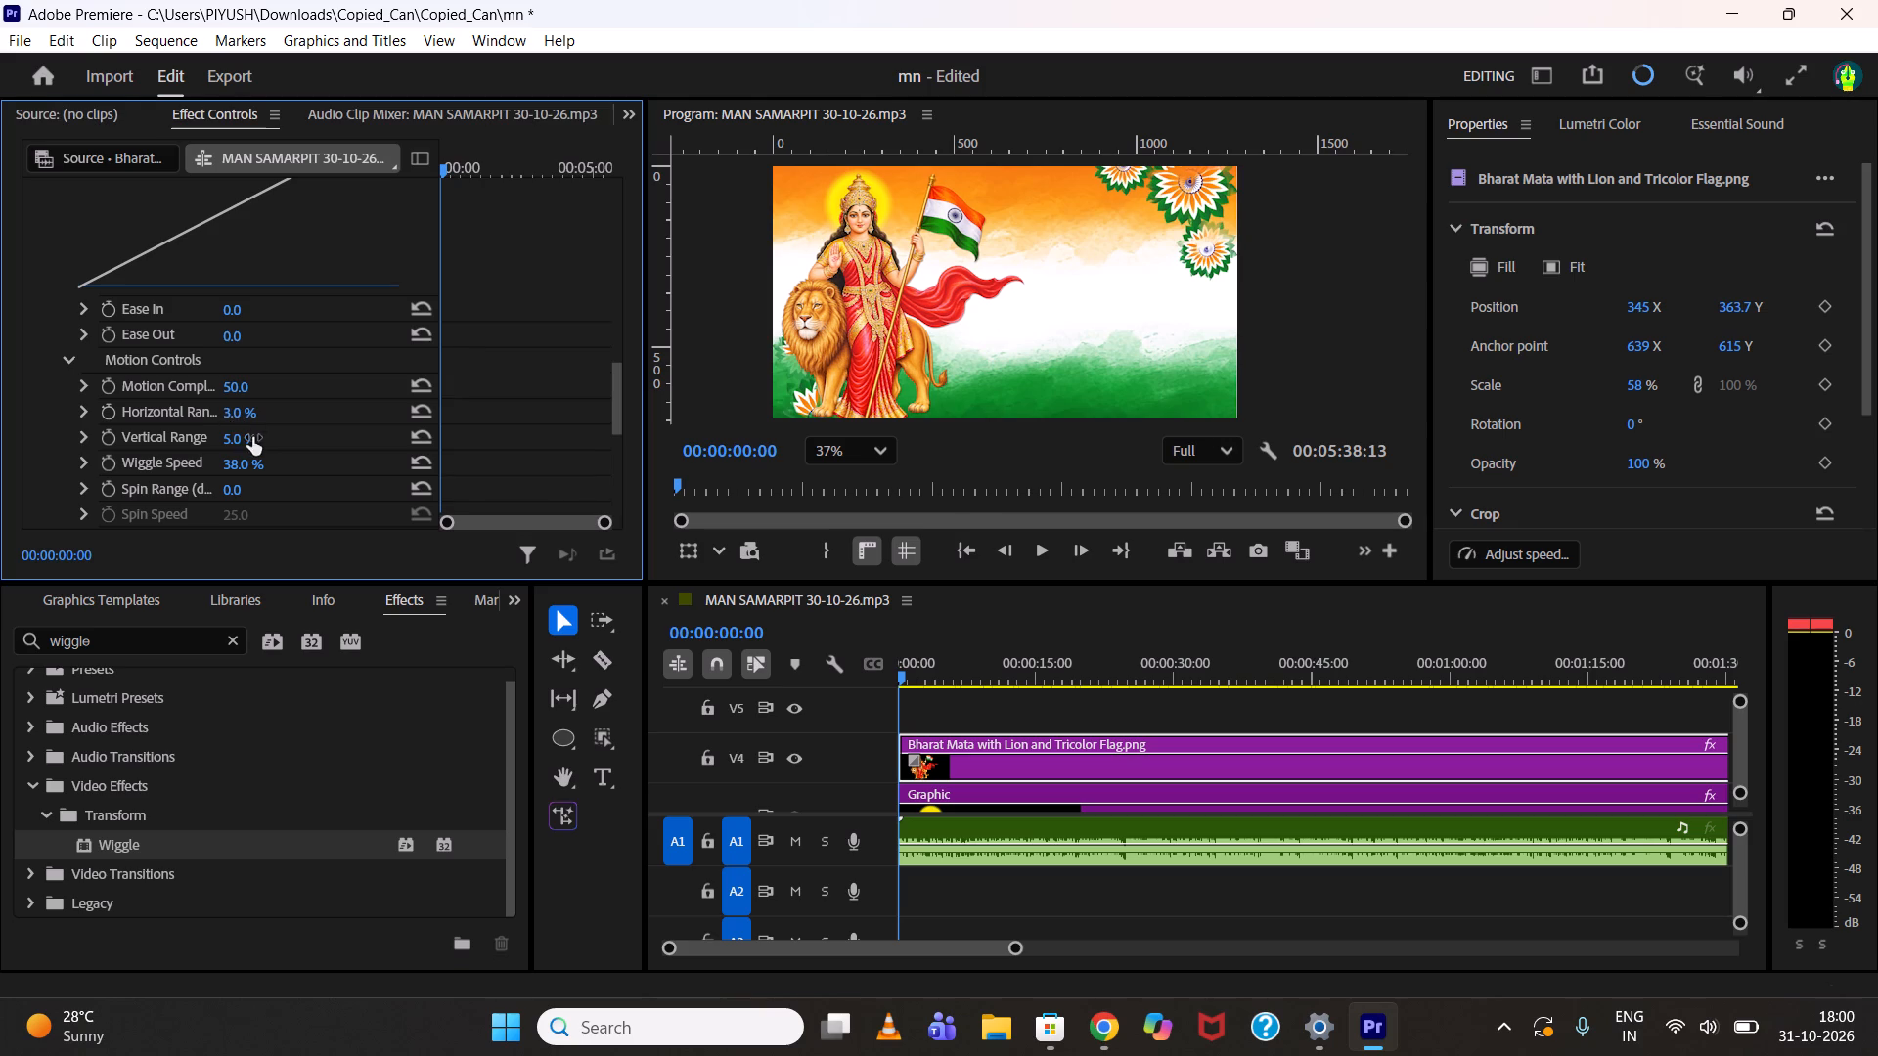
{"action": "left_click", "coordinate": [252, 437]}
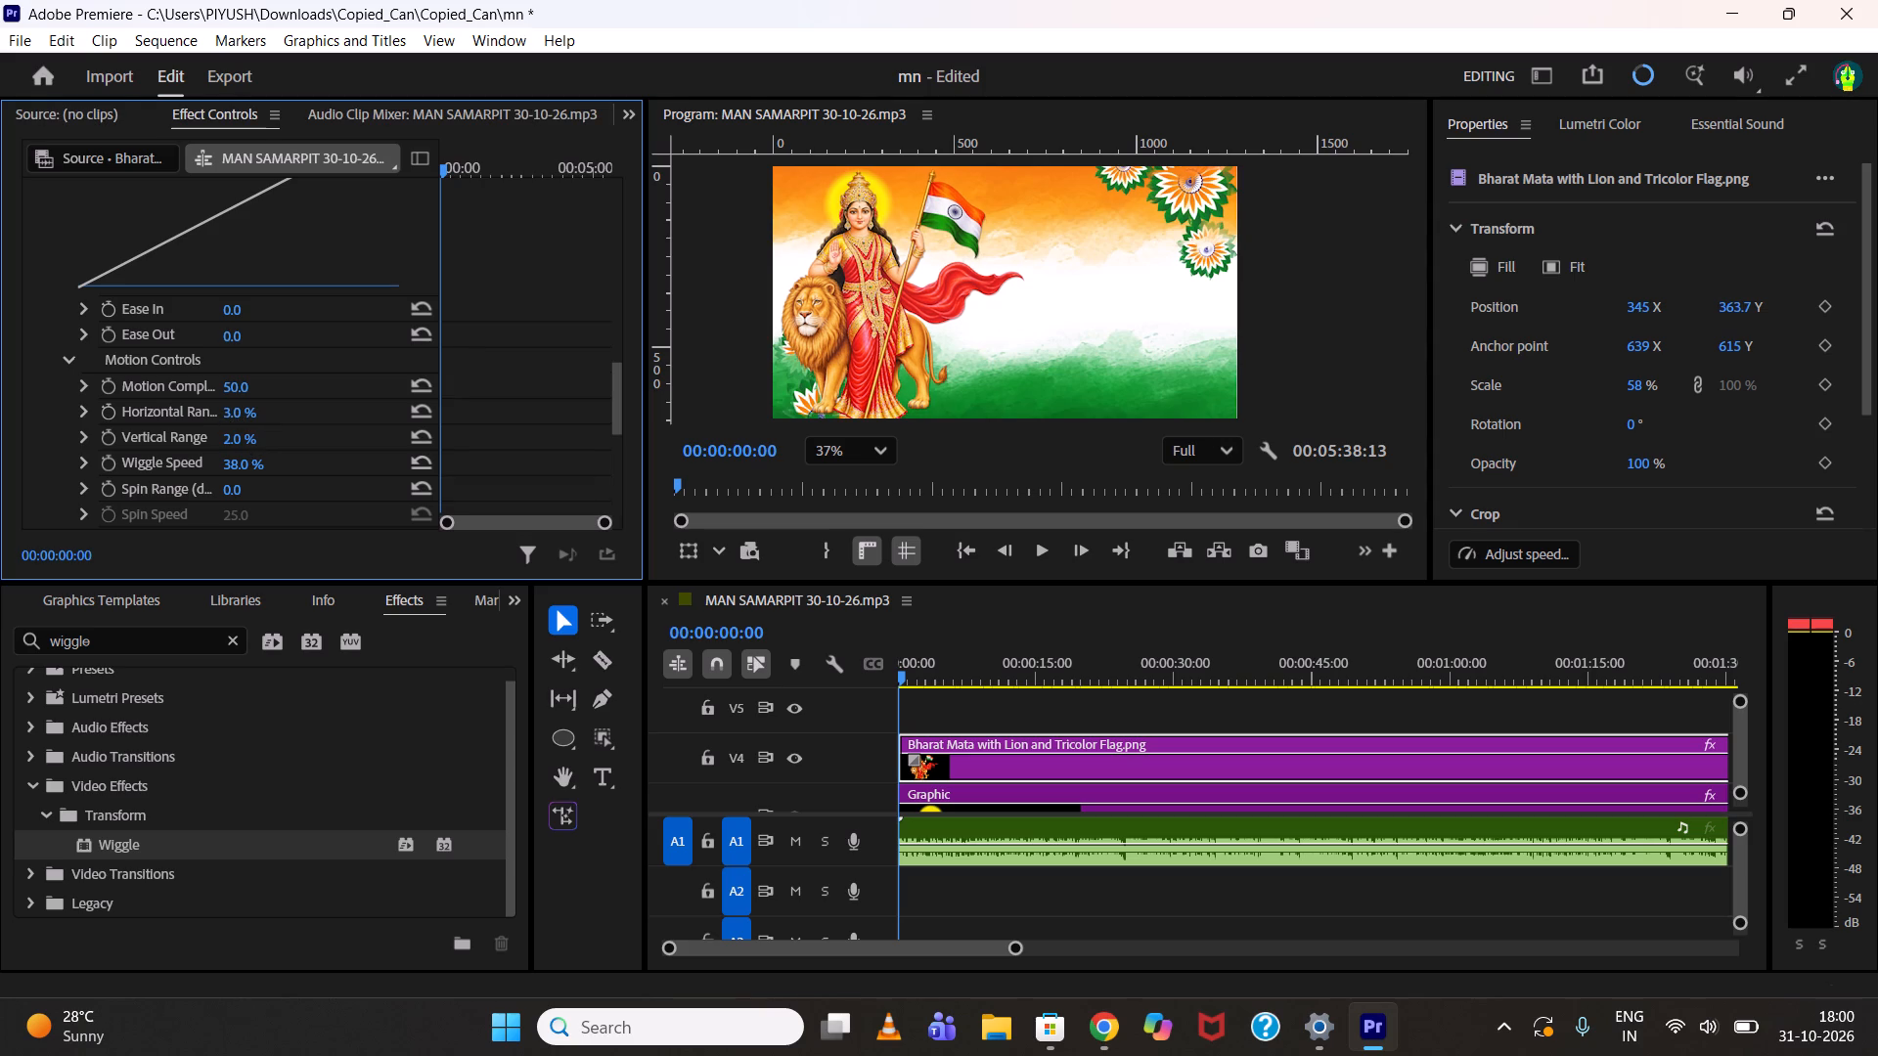
{"action": "left_click_drag", "start_coordinate": [250, 462], "coordinate": [236, 462]}
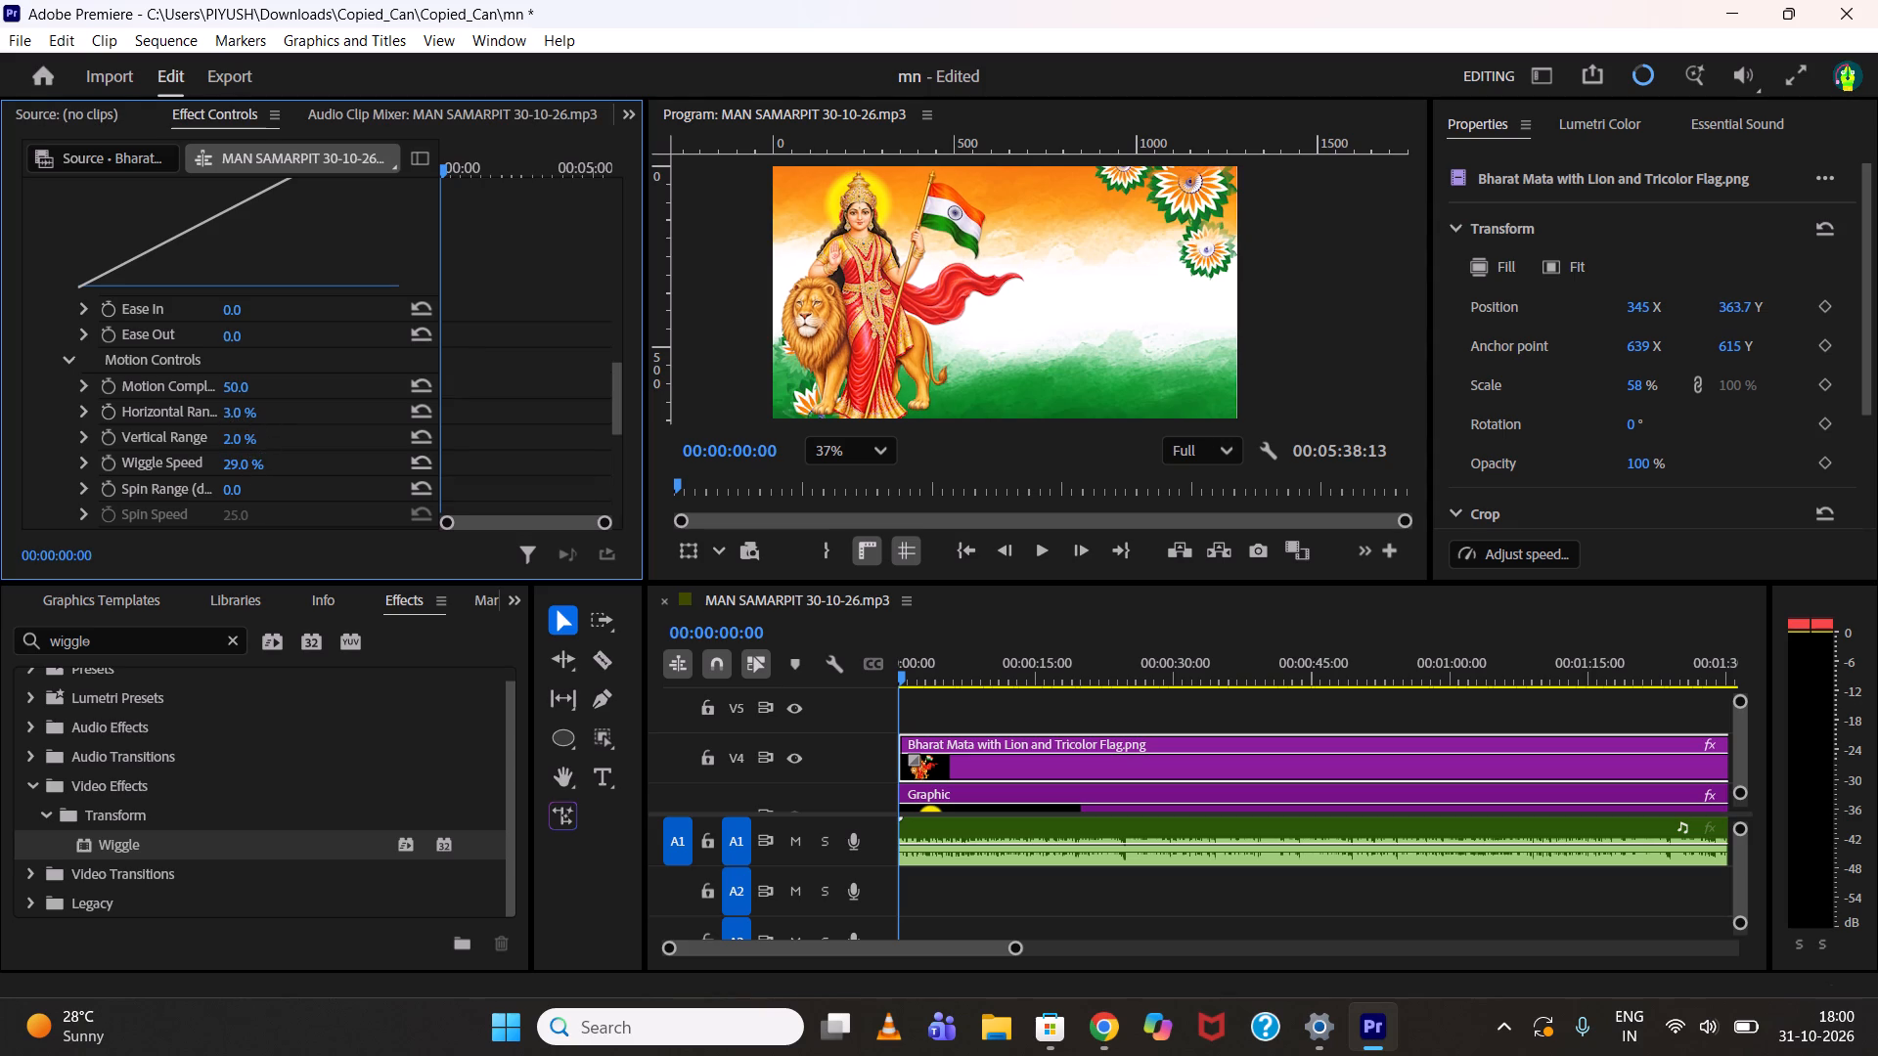
{"action": "left_click_drag", "start_coordinate": [236, 462], "coordinate": [231, 462]}
{"action": "left_click_drag", "start_coordinate": [913, 670], "coordinate": [851, 666]}
{"action": "key", "text": "space"}
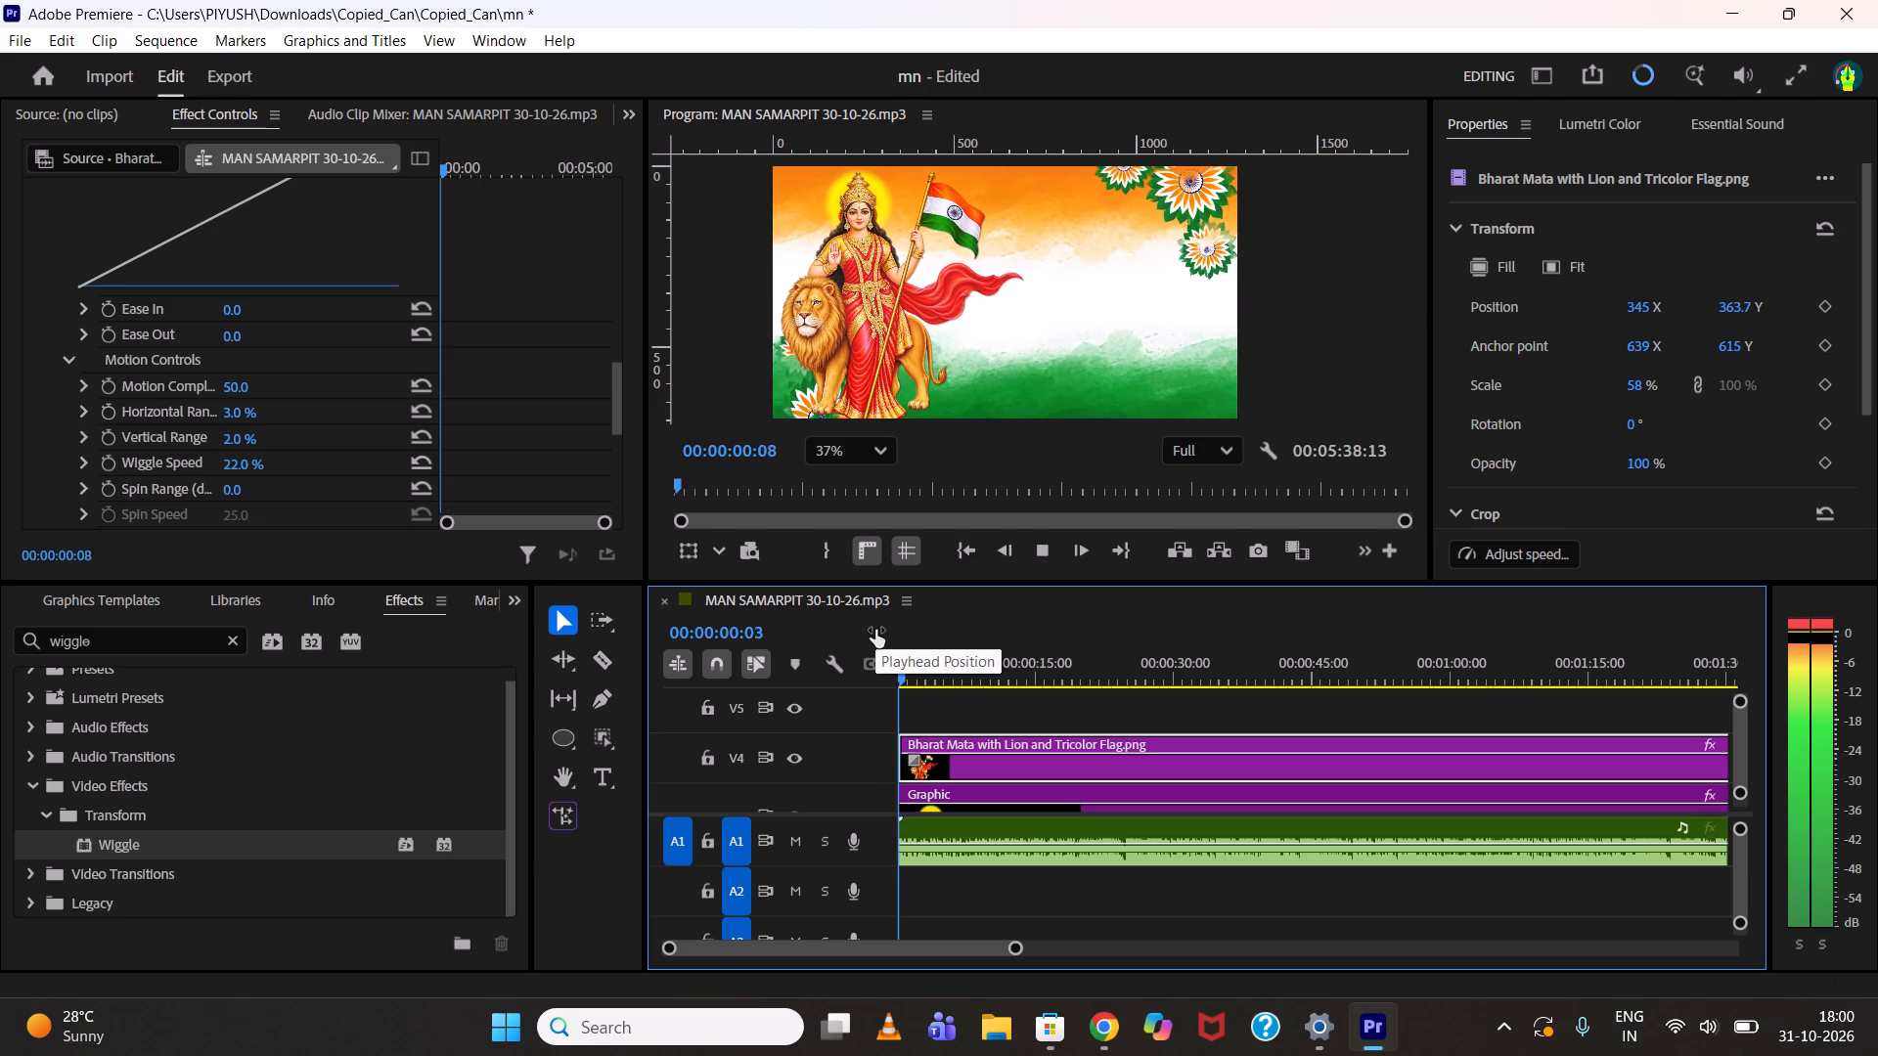
{"action": "key", "text": "space"}
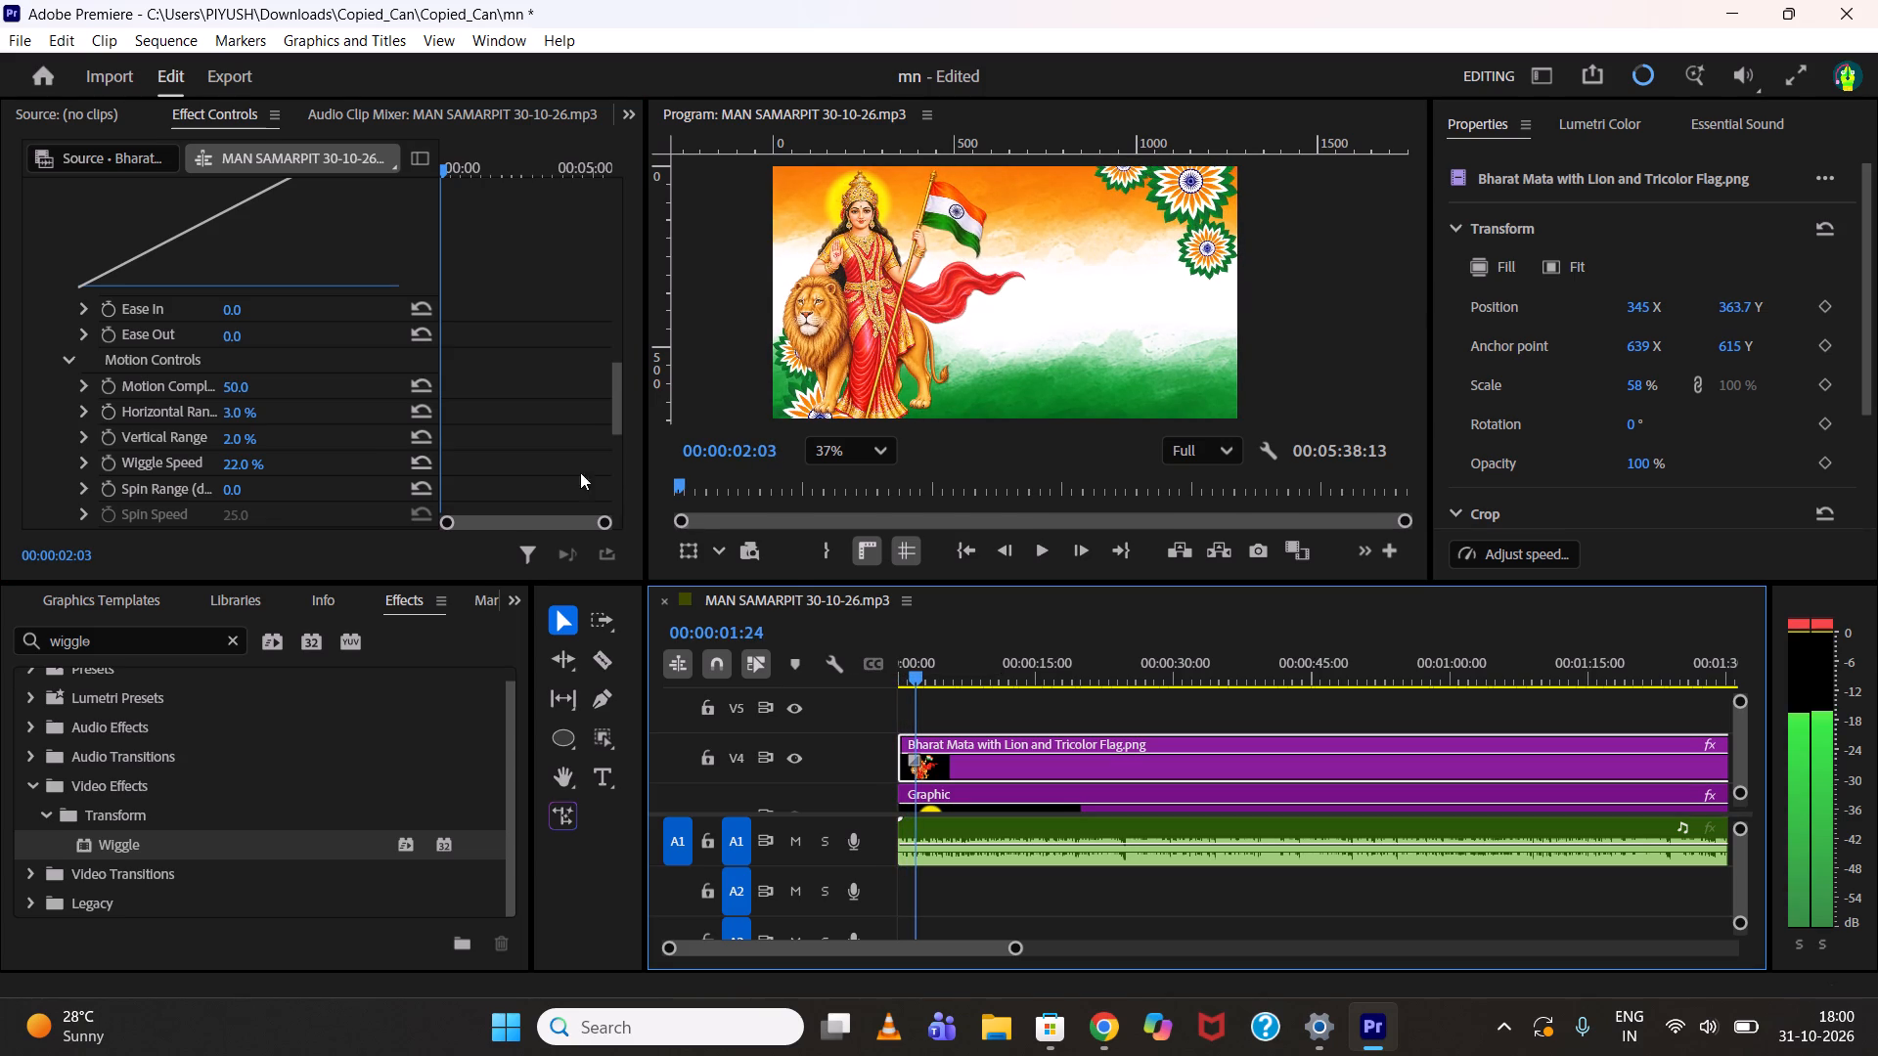
Reduce the Wiggle effect's Horizontal Range to 1% and play a few seconds to check the motion.
{"action": "left_click", "coordinate": [249, 411]}
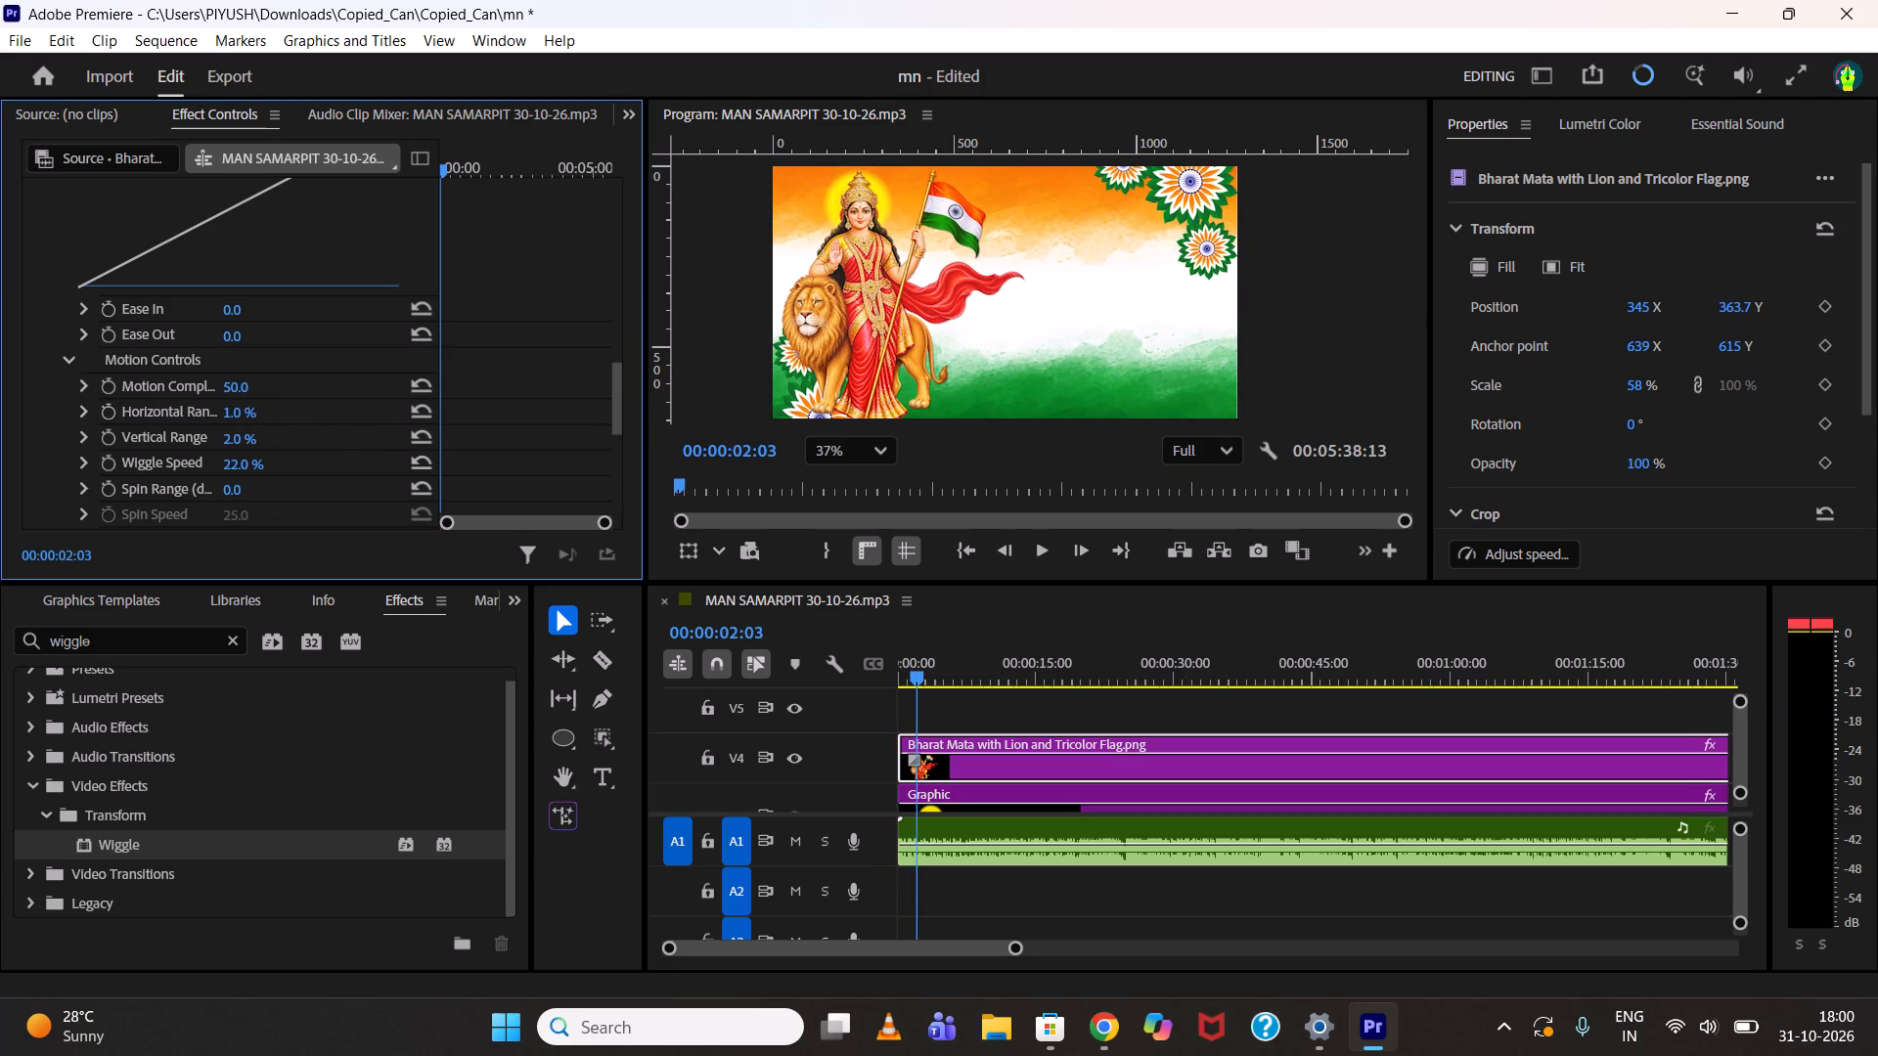
{"action": "key", "text": "space"}
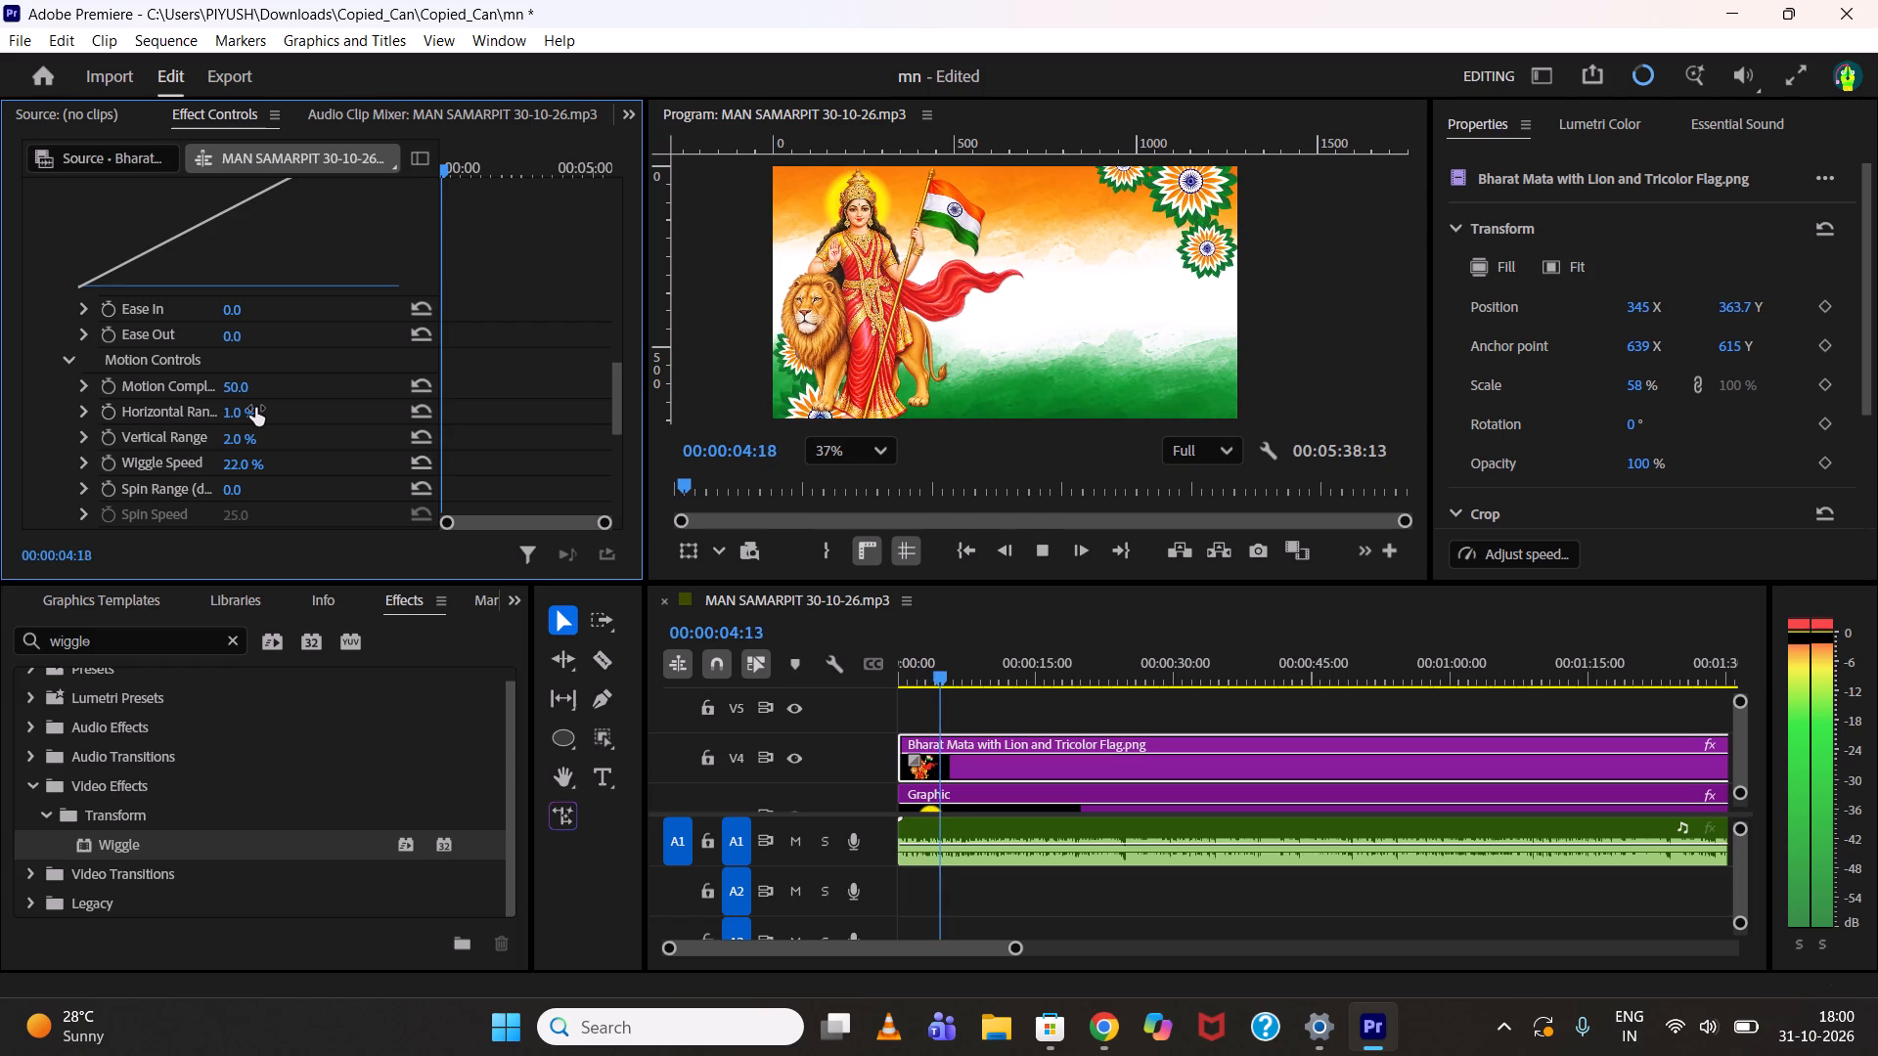
{"action": "key", "text": "space"}
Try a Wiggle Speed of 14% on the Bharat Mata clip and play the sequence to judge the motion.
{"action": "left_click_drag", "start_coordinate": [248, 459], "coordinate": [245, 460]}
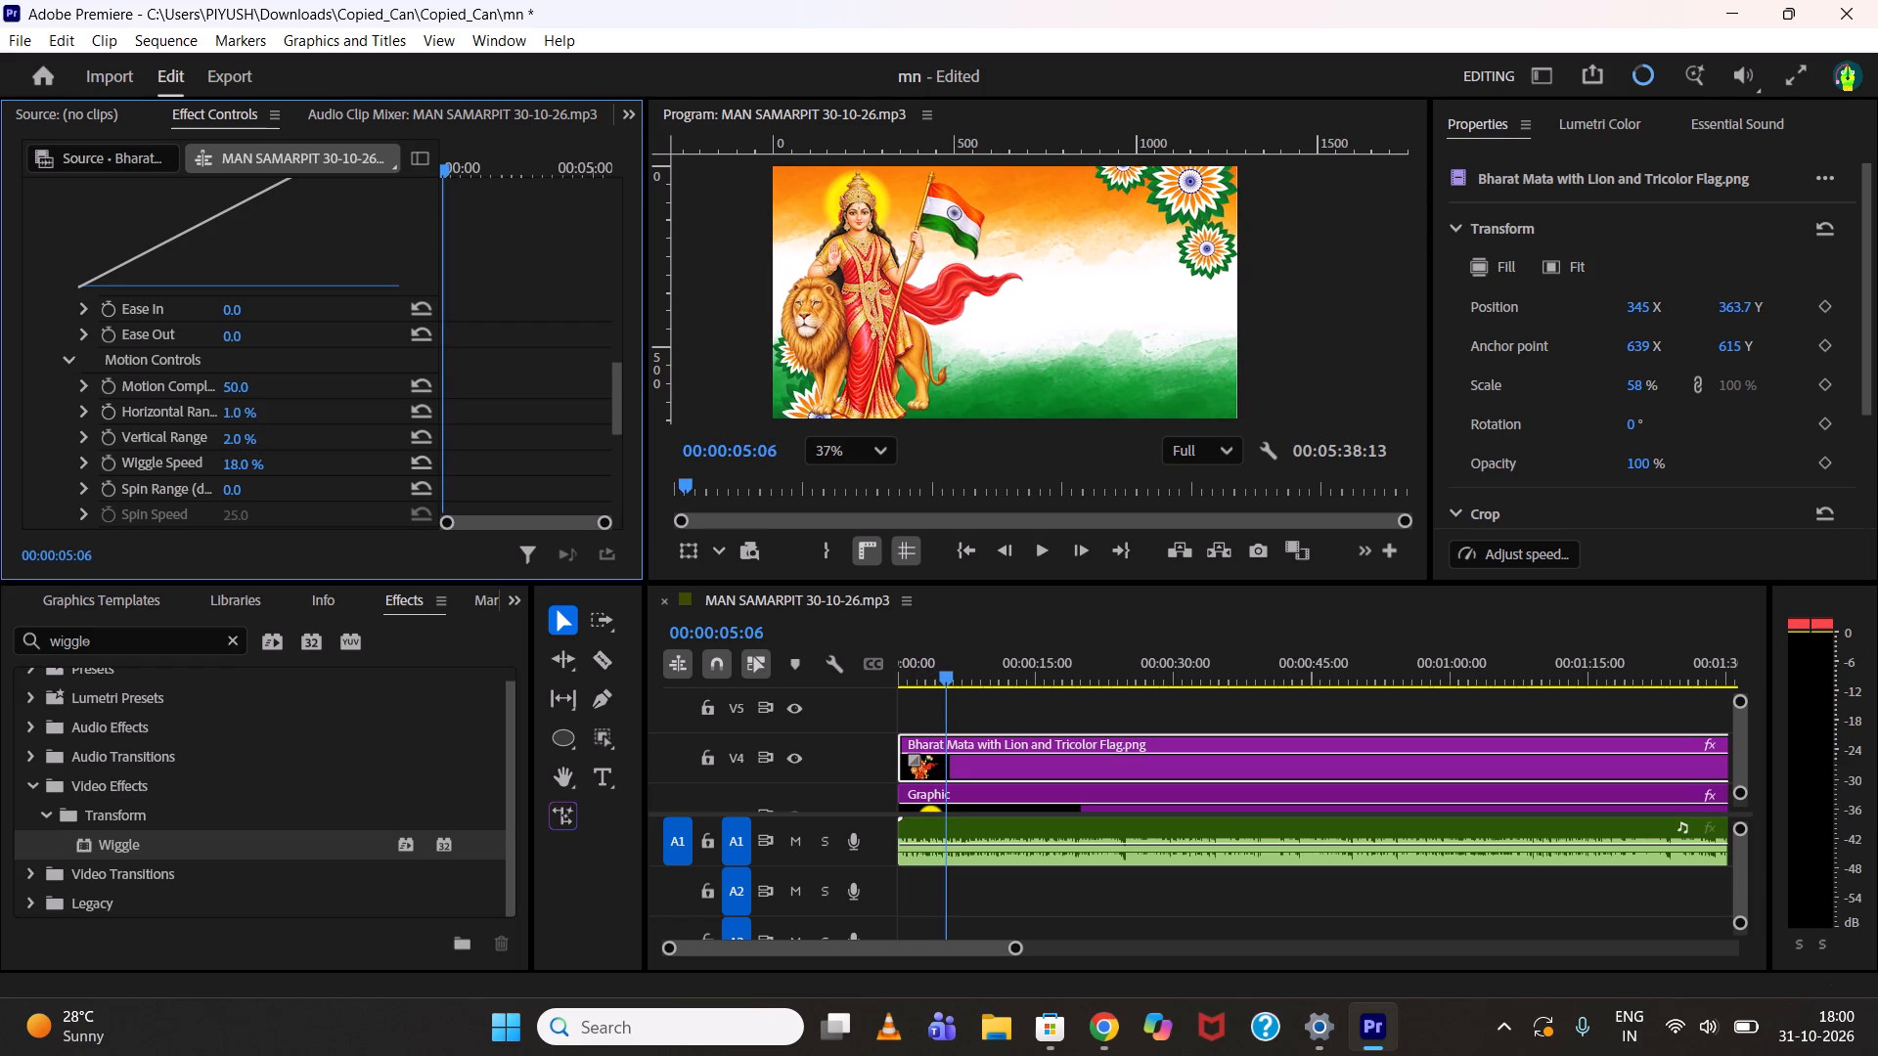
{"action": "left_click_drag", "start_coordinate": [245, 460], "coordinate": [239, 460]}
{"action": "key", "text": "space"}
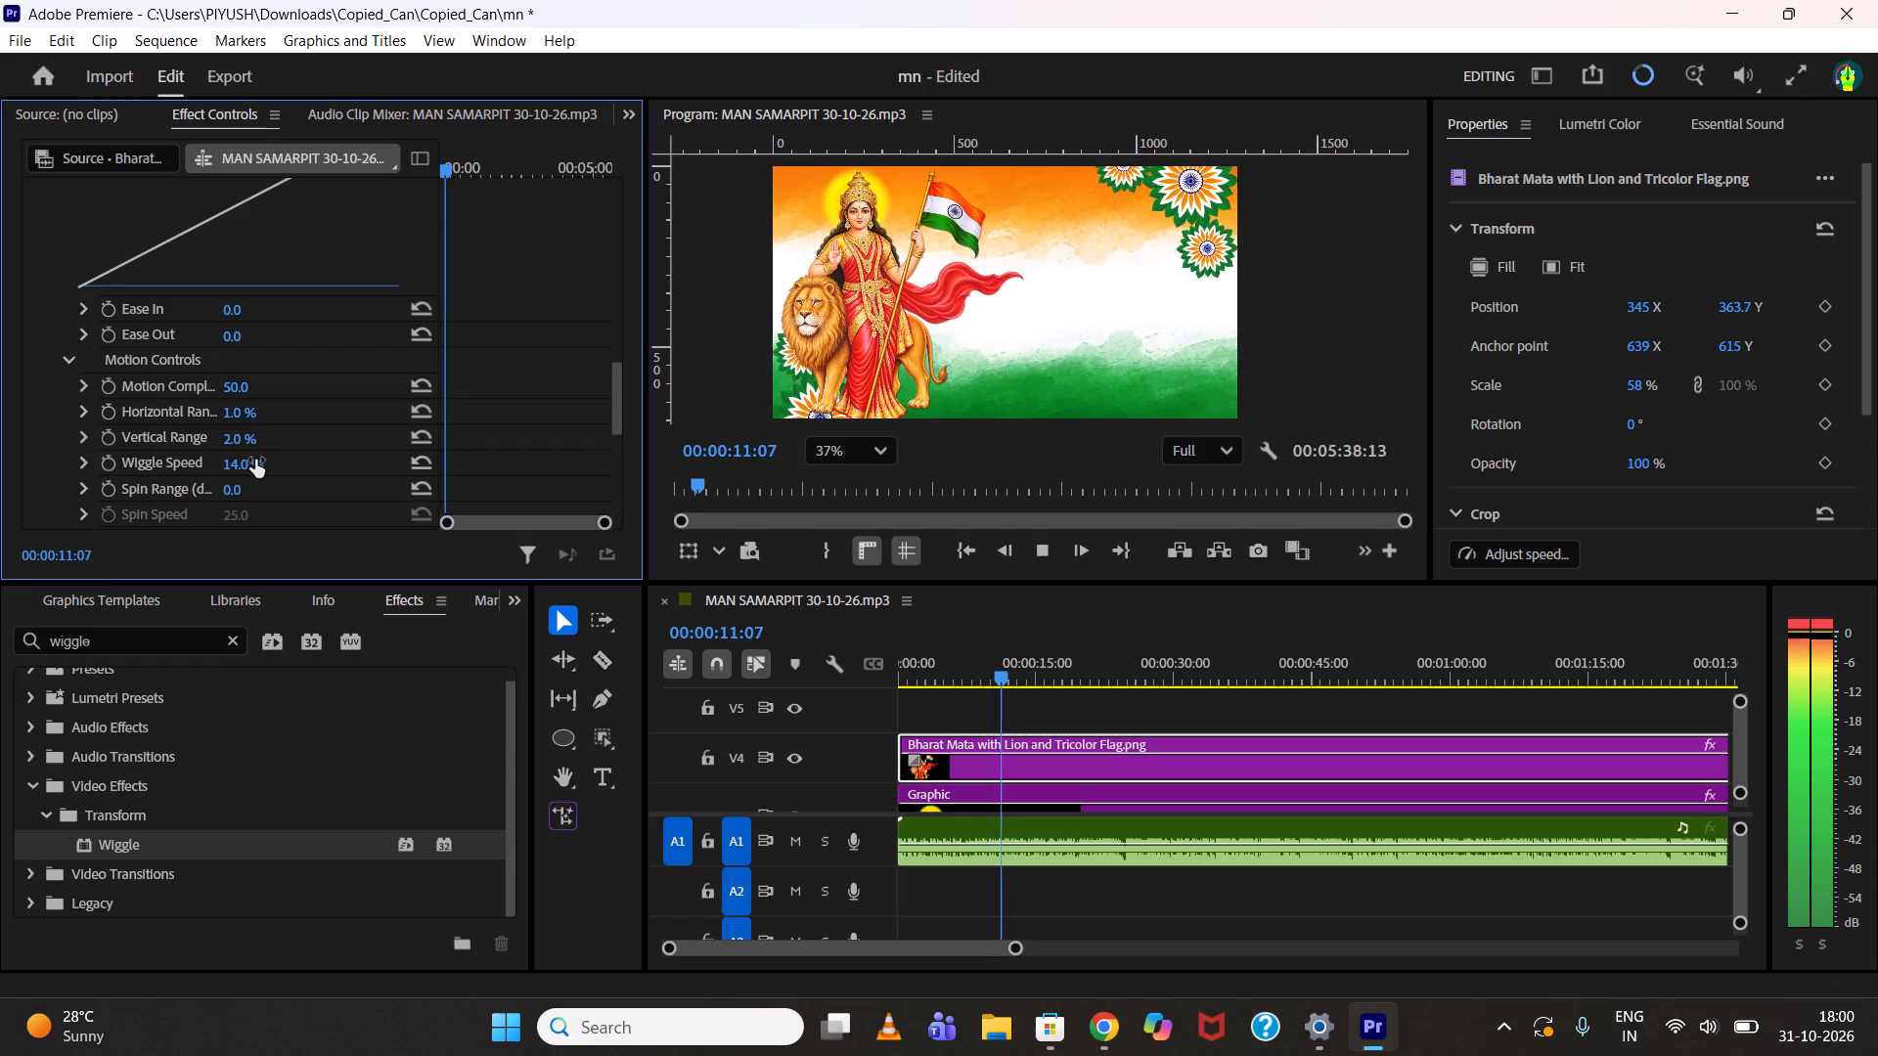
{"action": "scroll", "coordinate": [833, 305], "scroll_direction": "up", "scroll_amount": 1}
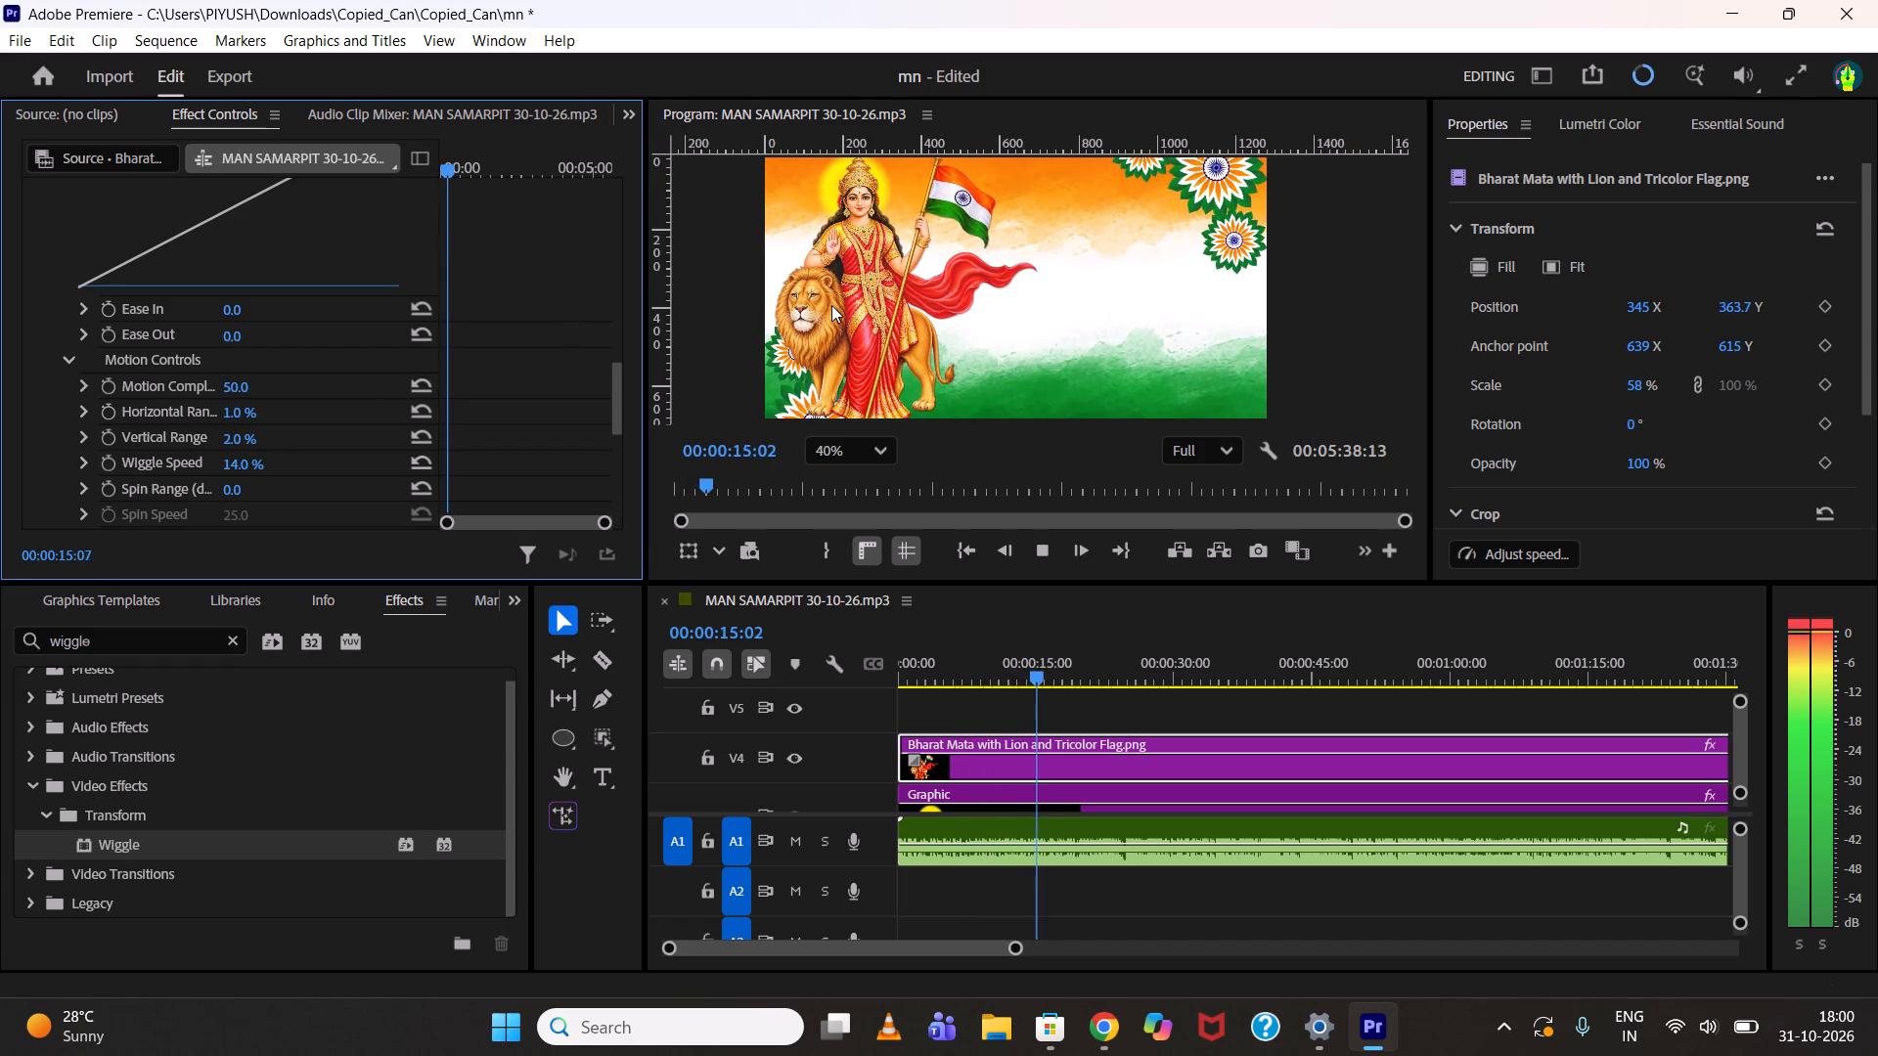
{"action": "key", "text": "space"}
Set the Wiggle Speed to 6%, review the motion in playback up to about 30 seconds, and return the playhead near the start.
{"action": "left_click_drag", "start_coordinate": [238, 460], "coordinate": [227, 461]}
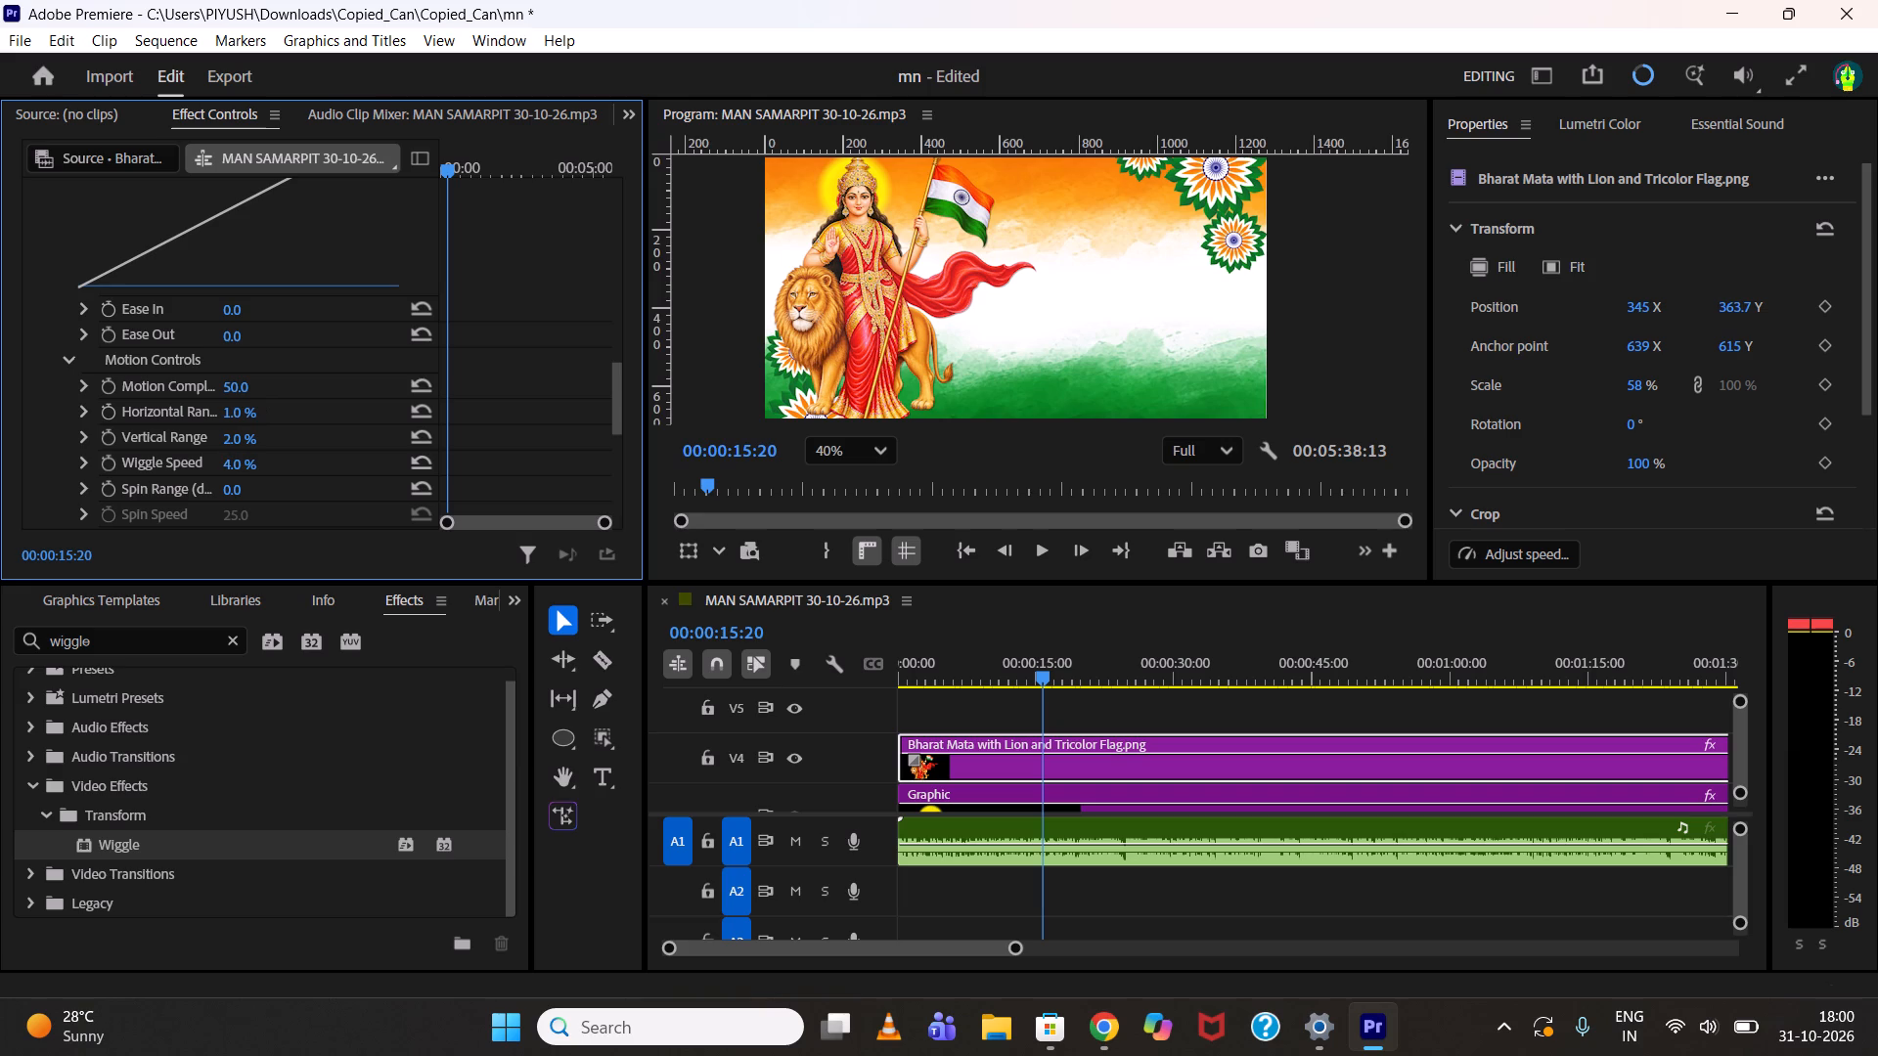
{"action": "left_click_drag", "start_coordinate": [227, 461], "coordinate": [226, 461]}
{"action": "left_click", "coordinate": [241, 462]}
{"action": "key", "text": "space"}
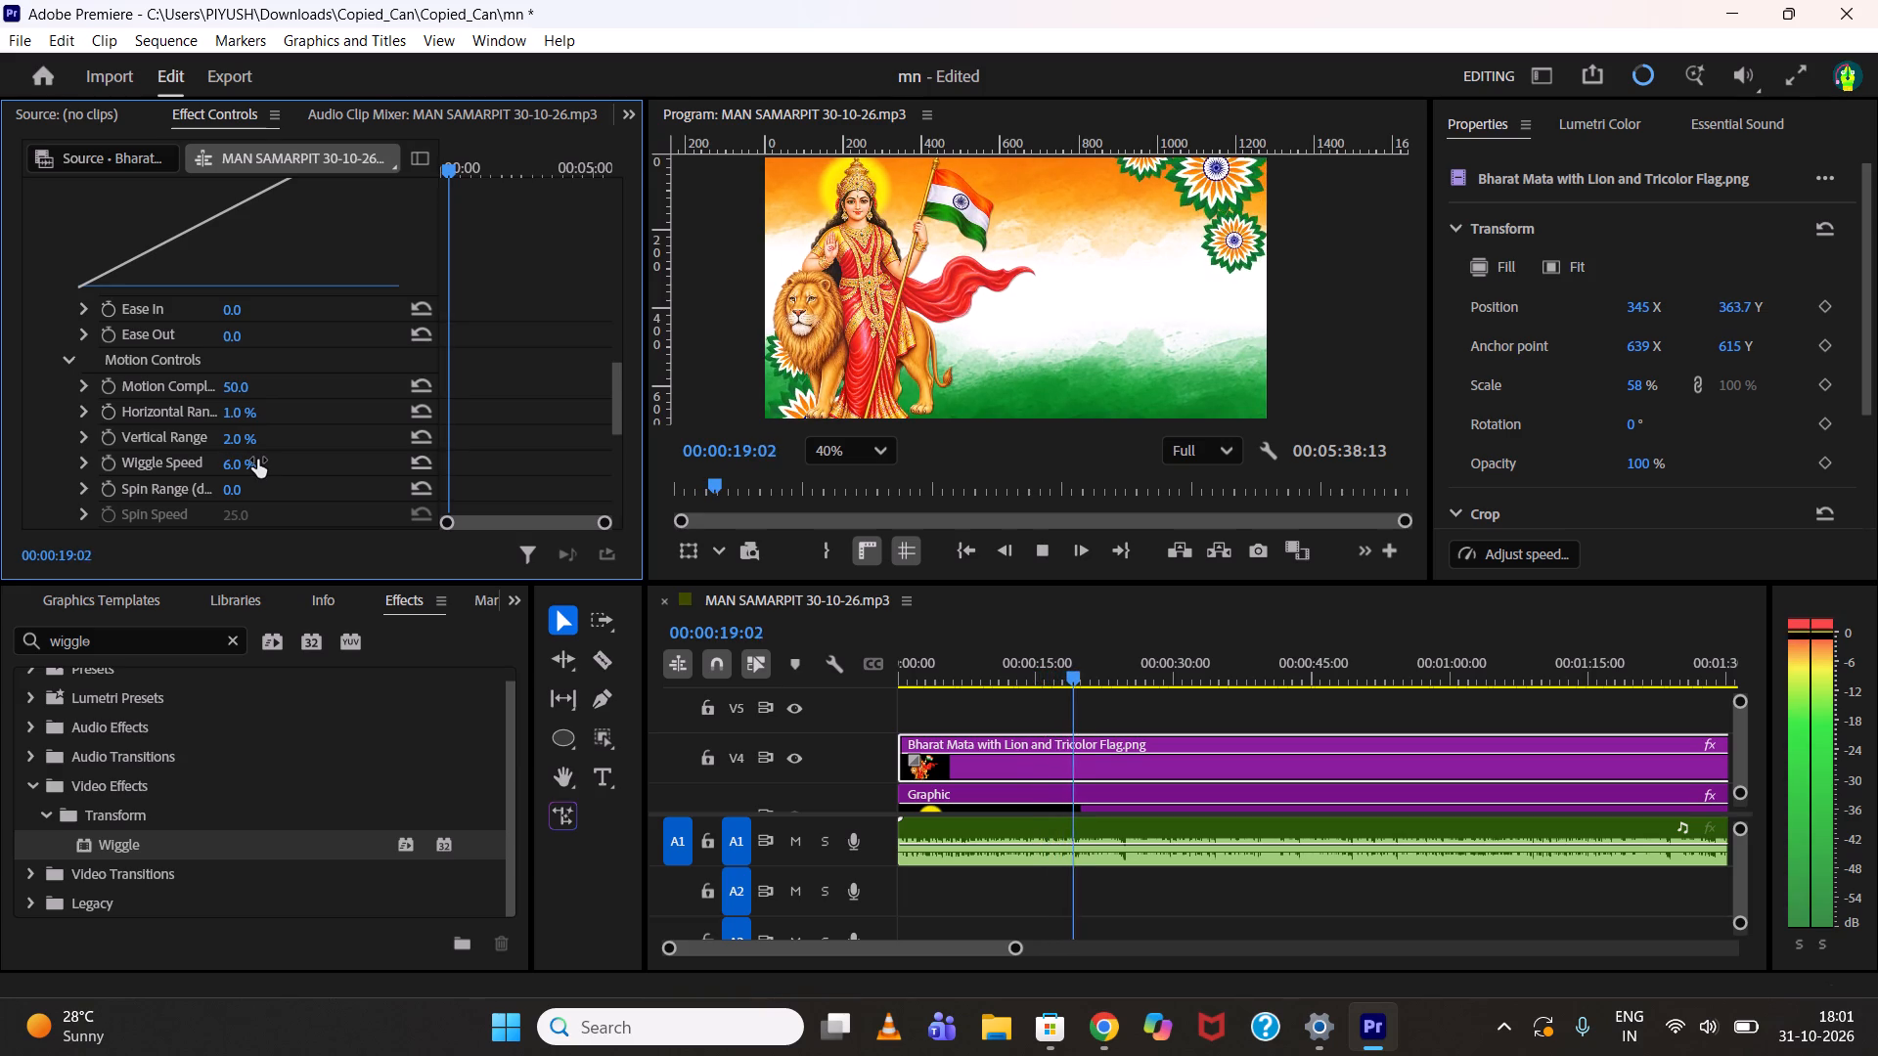
{"action": "scroll", "coordinate": [951, 353], "scroll_direction": "down", "scroll_amount": 1}
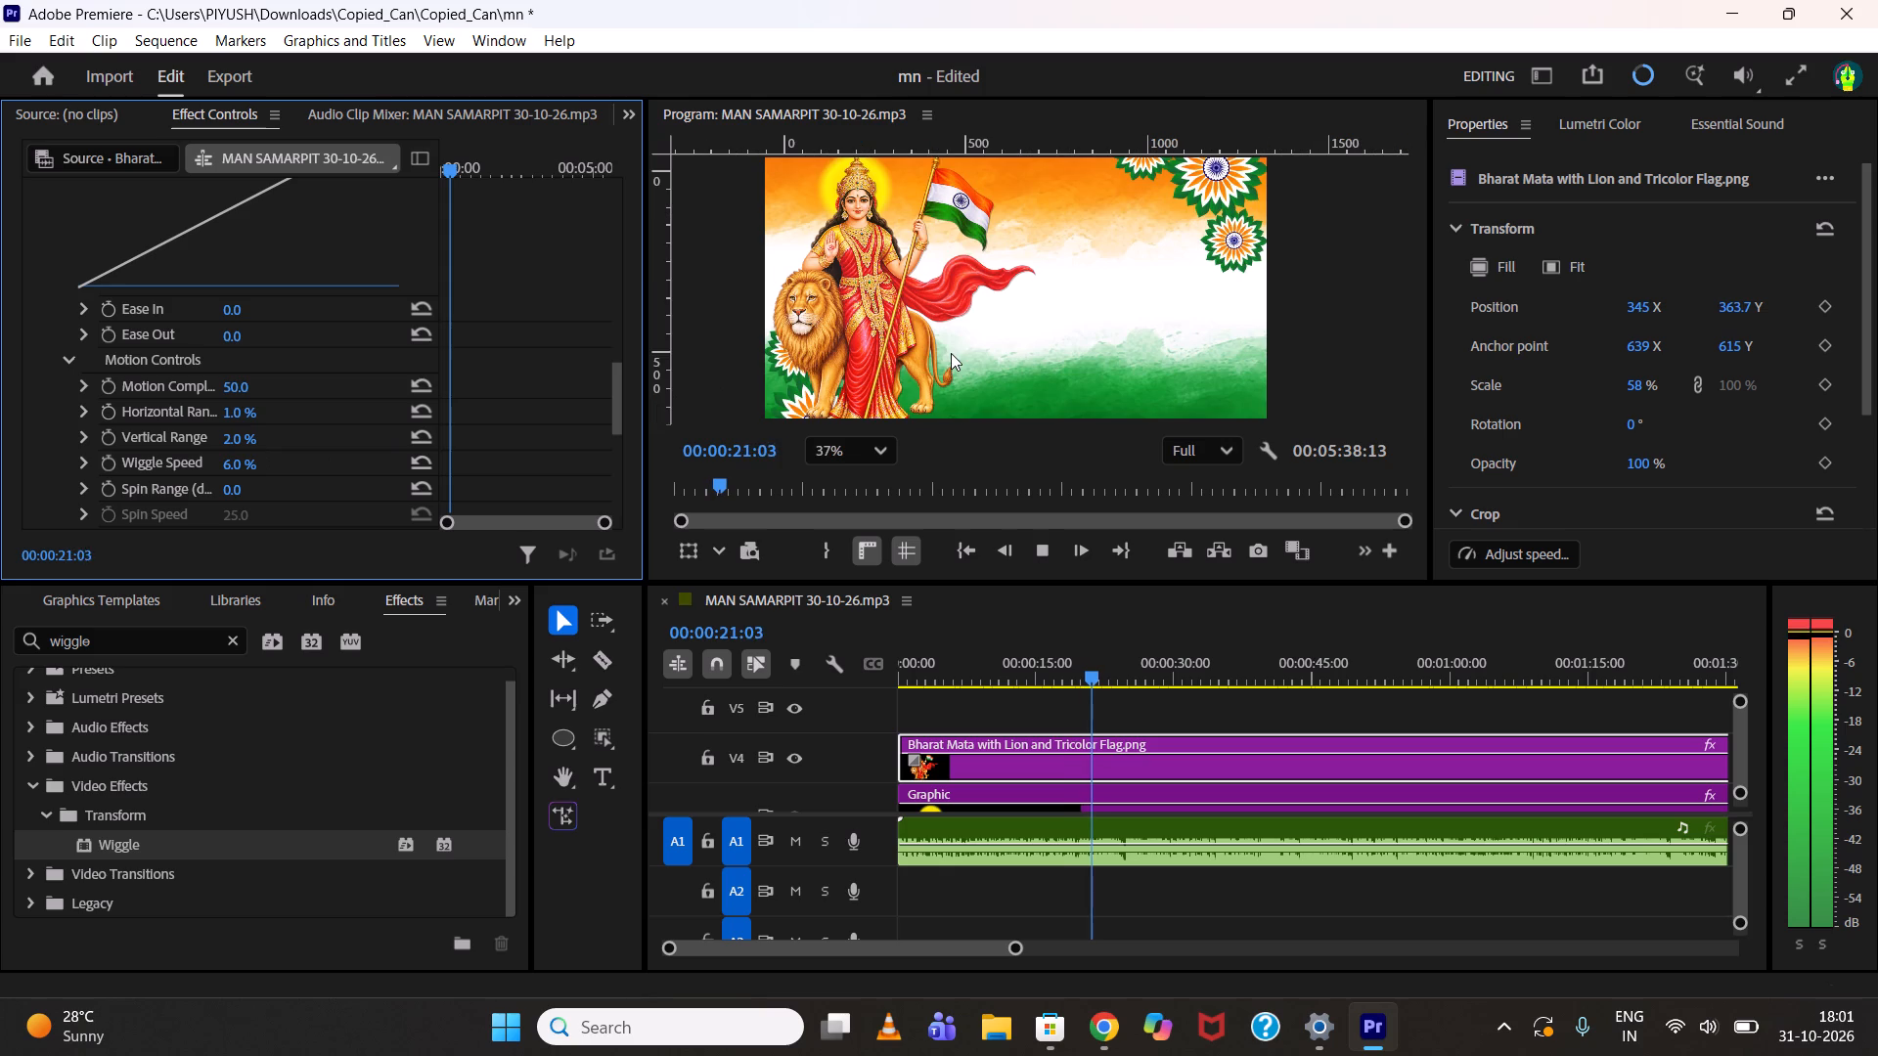
{"action": "middle_click_drag", "start_coordinate": [946, 353], "coordinate": [871, 320]}
{"action": "middle_click_drag", "start_coordinate": [872, 322], "coordinate": [876, 338]}
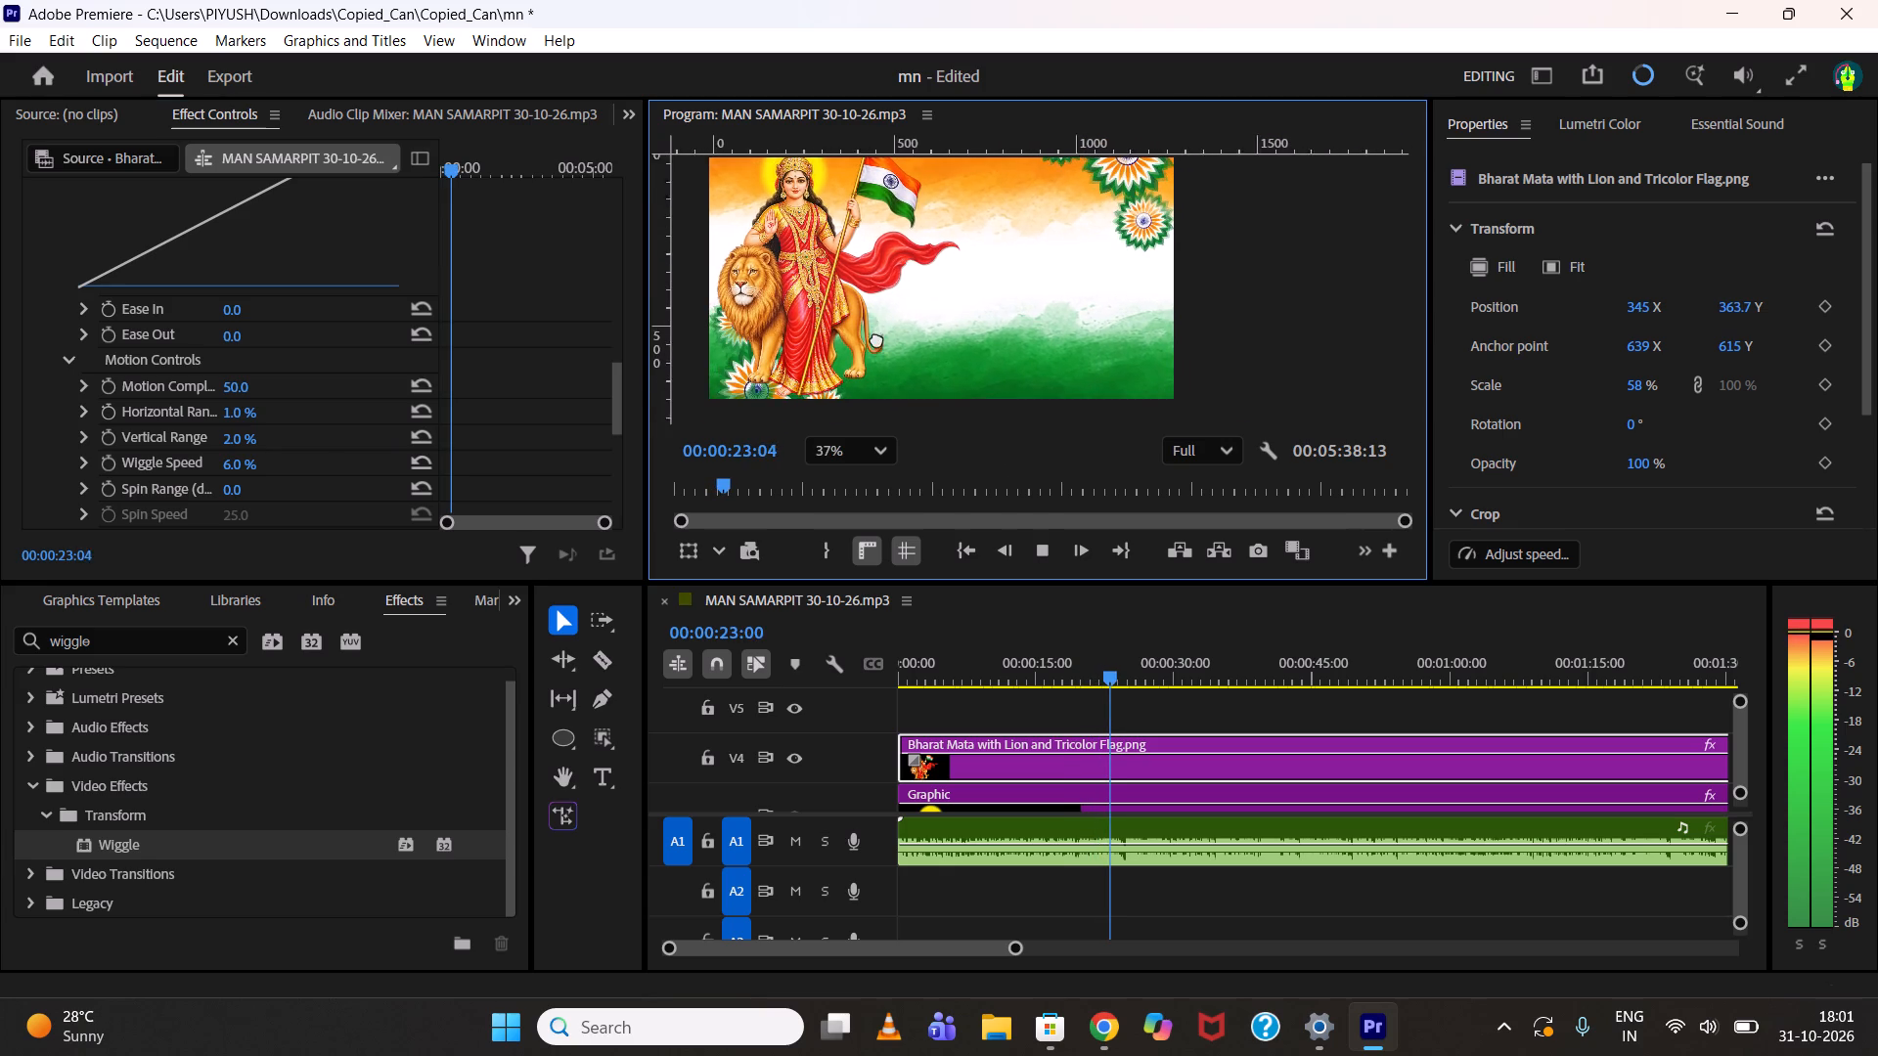
{"action": "middle_click_drag", "start_coordinate": [876, 338], "coordinate": [872, 360]}
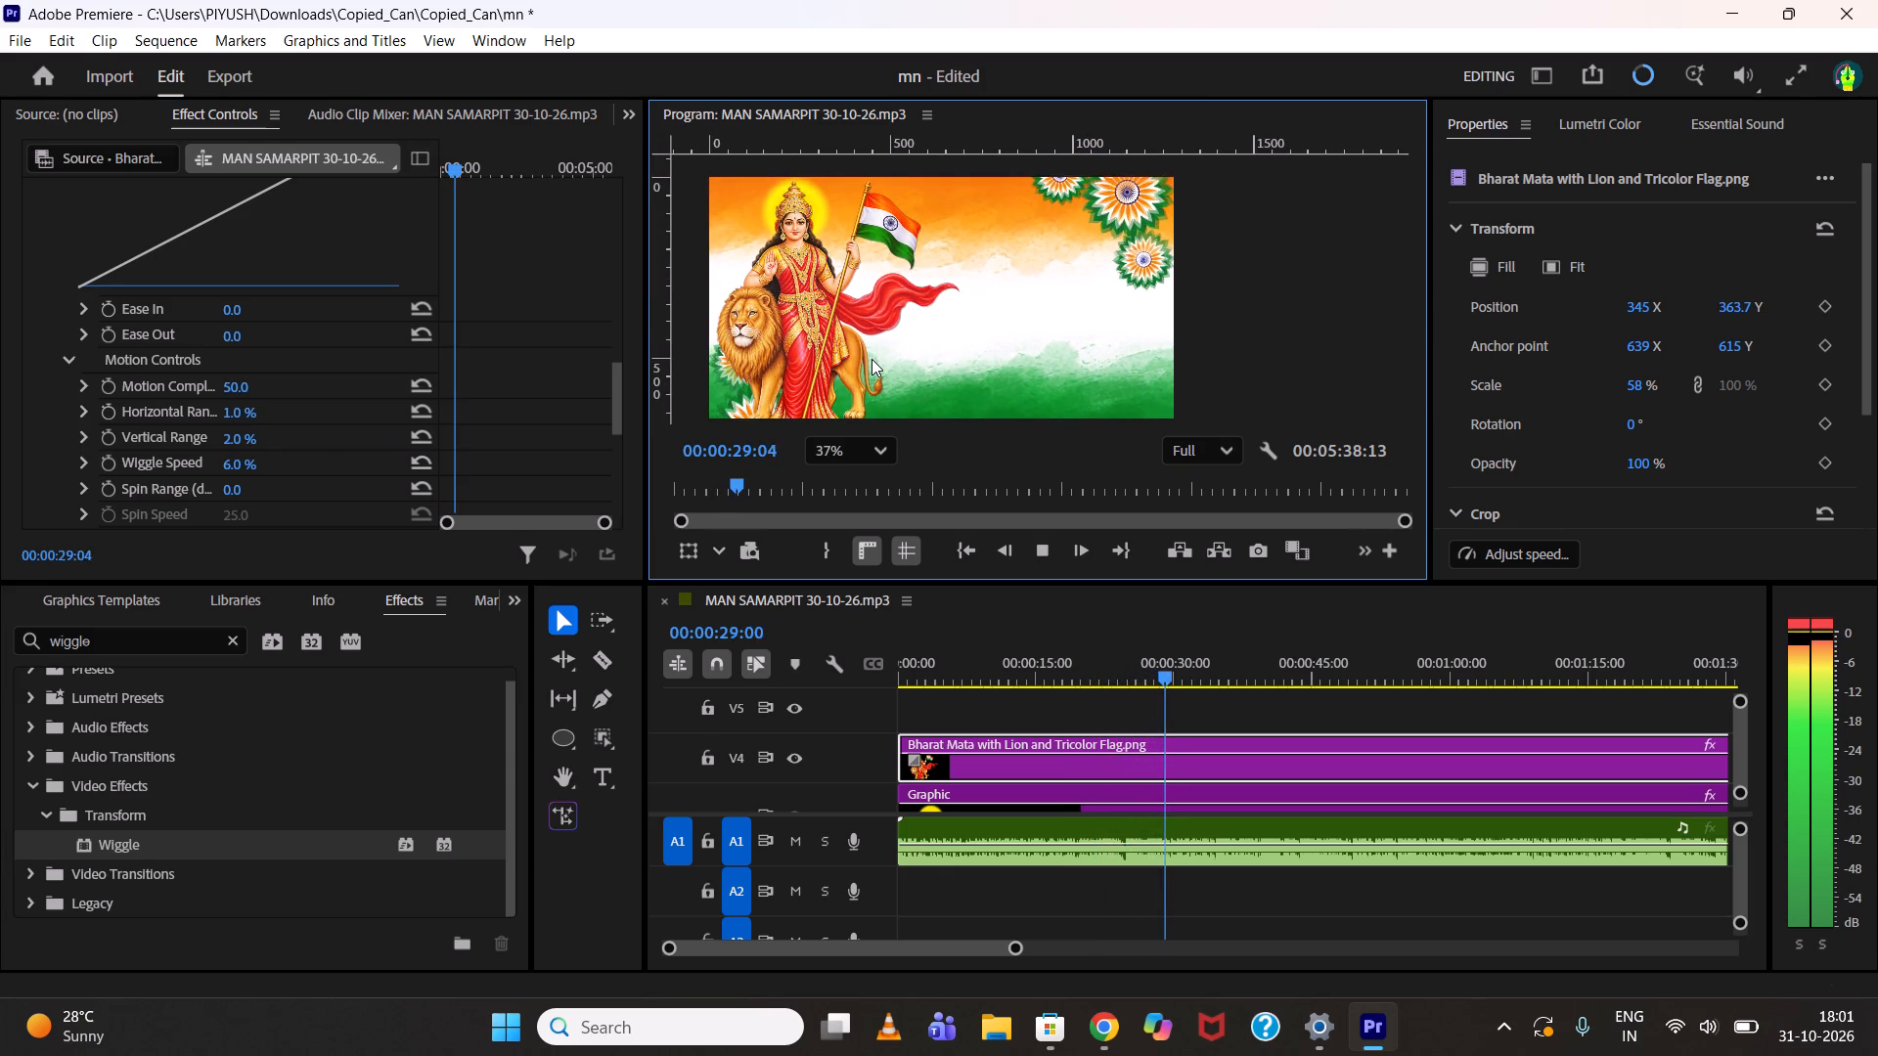
{"action": "key", "text": "space"}
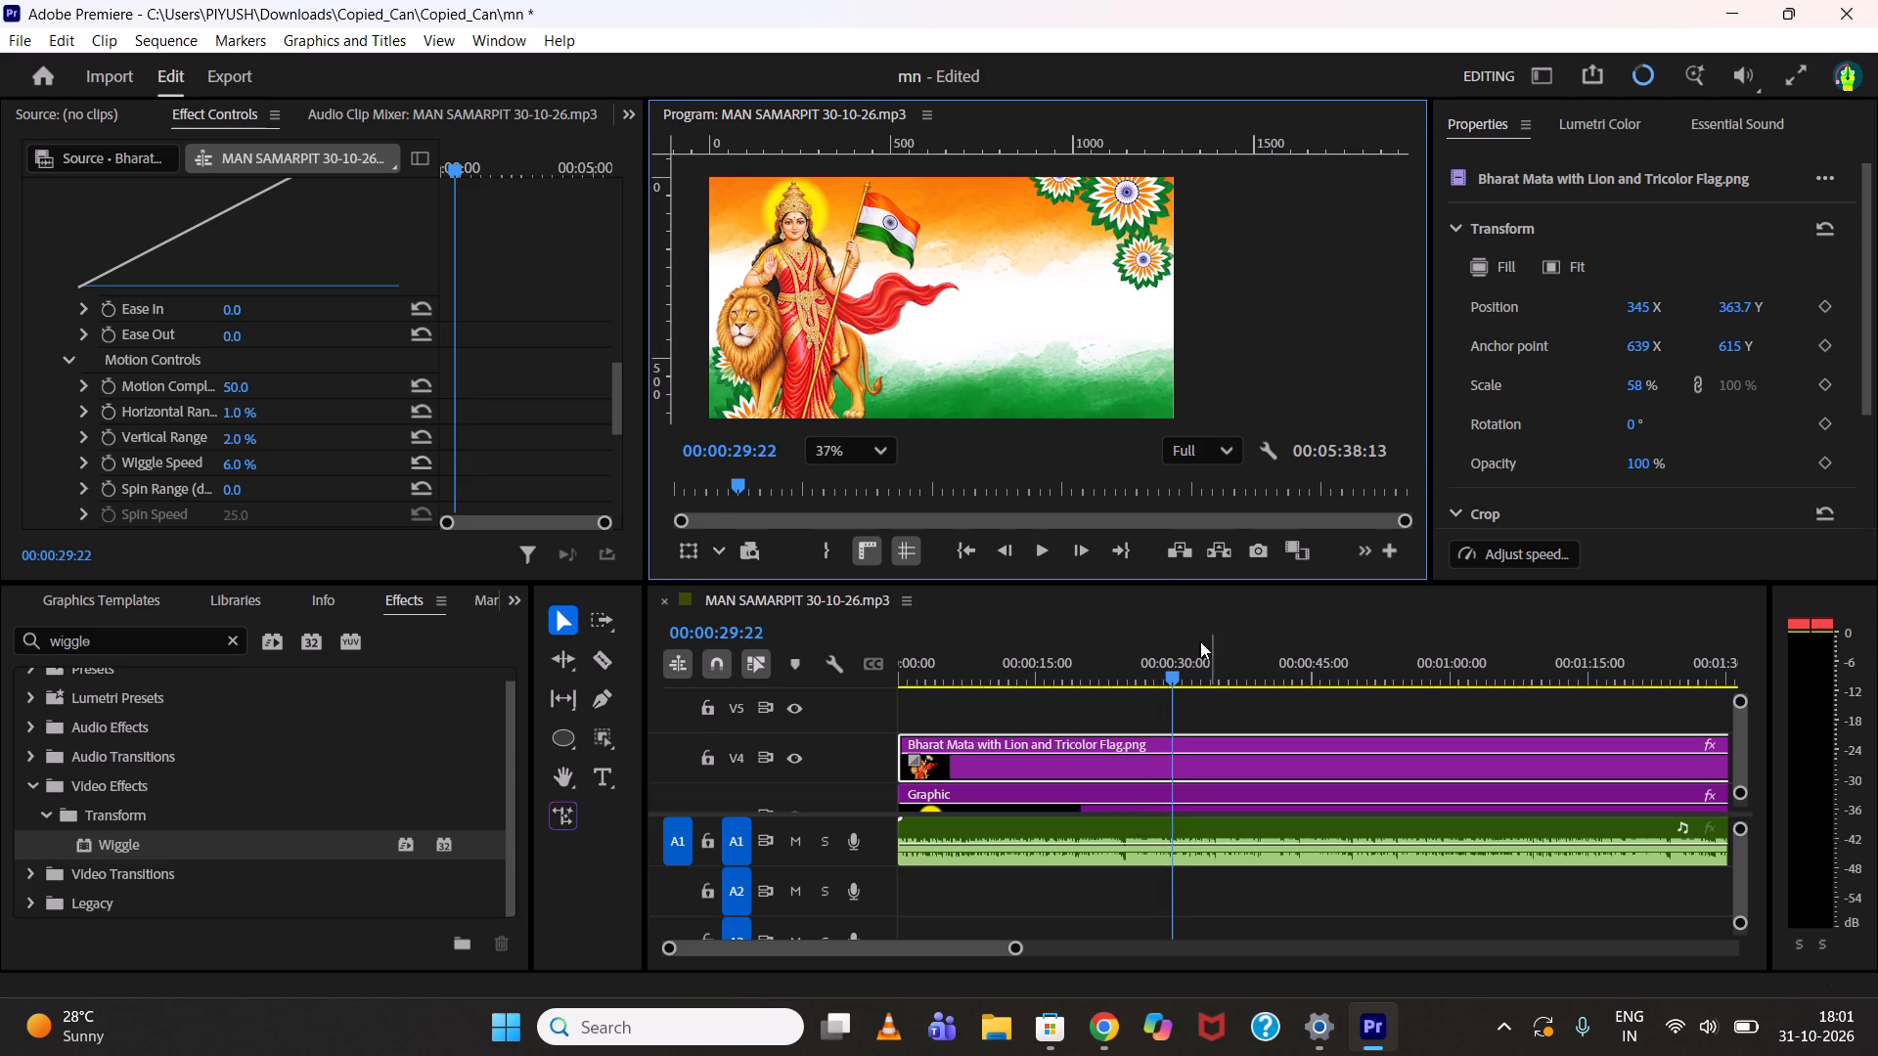
{"action": "left_click_drag", "start_coordinate": [1169, 654], "coordinate": [927, 675]}
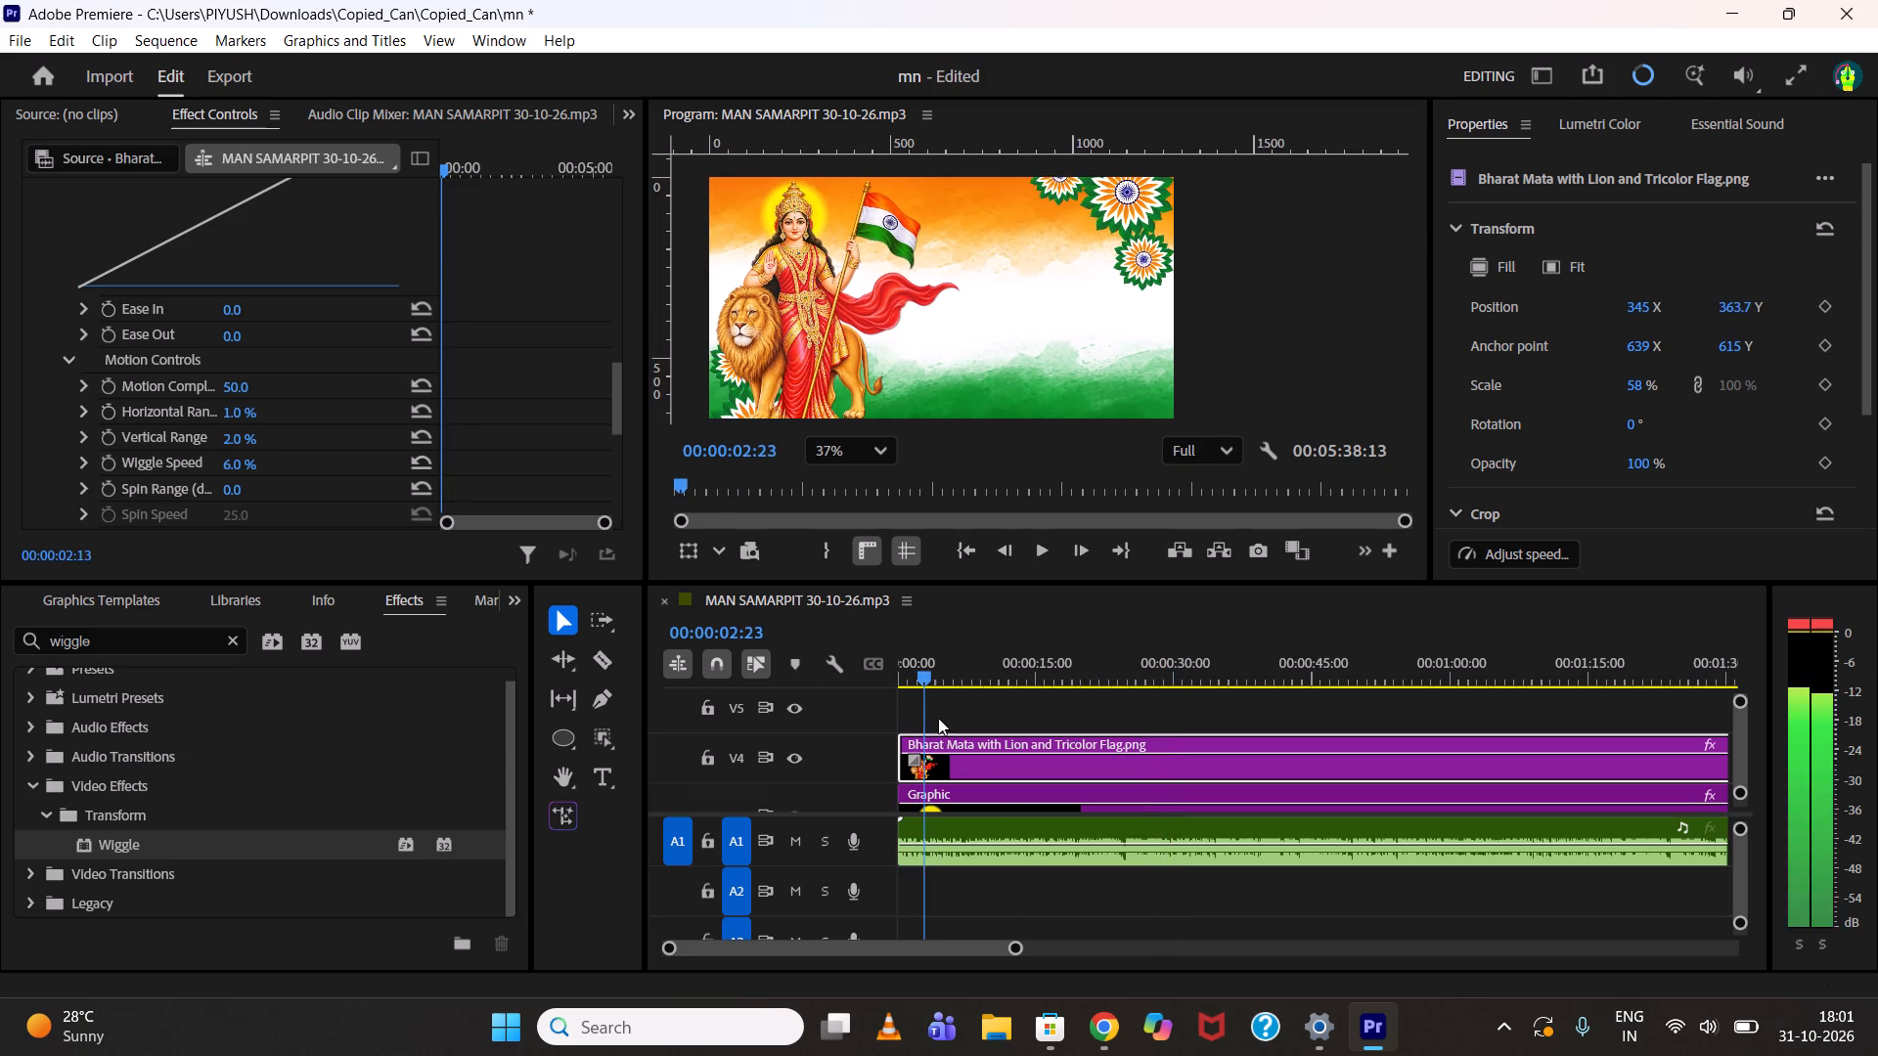
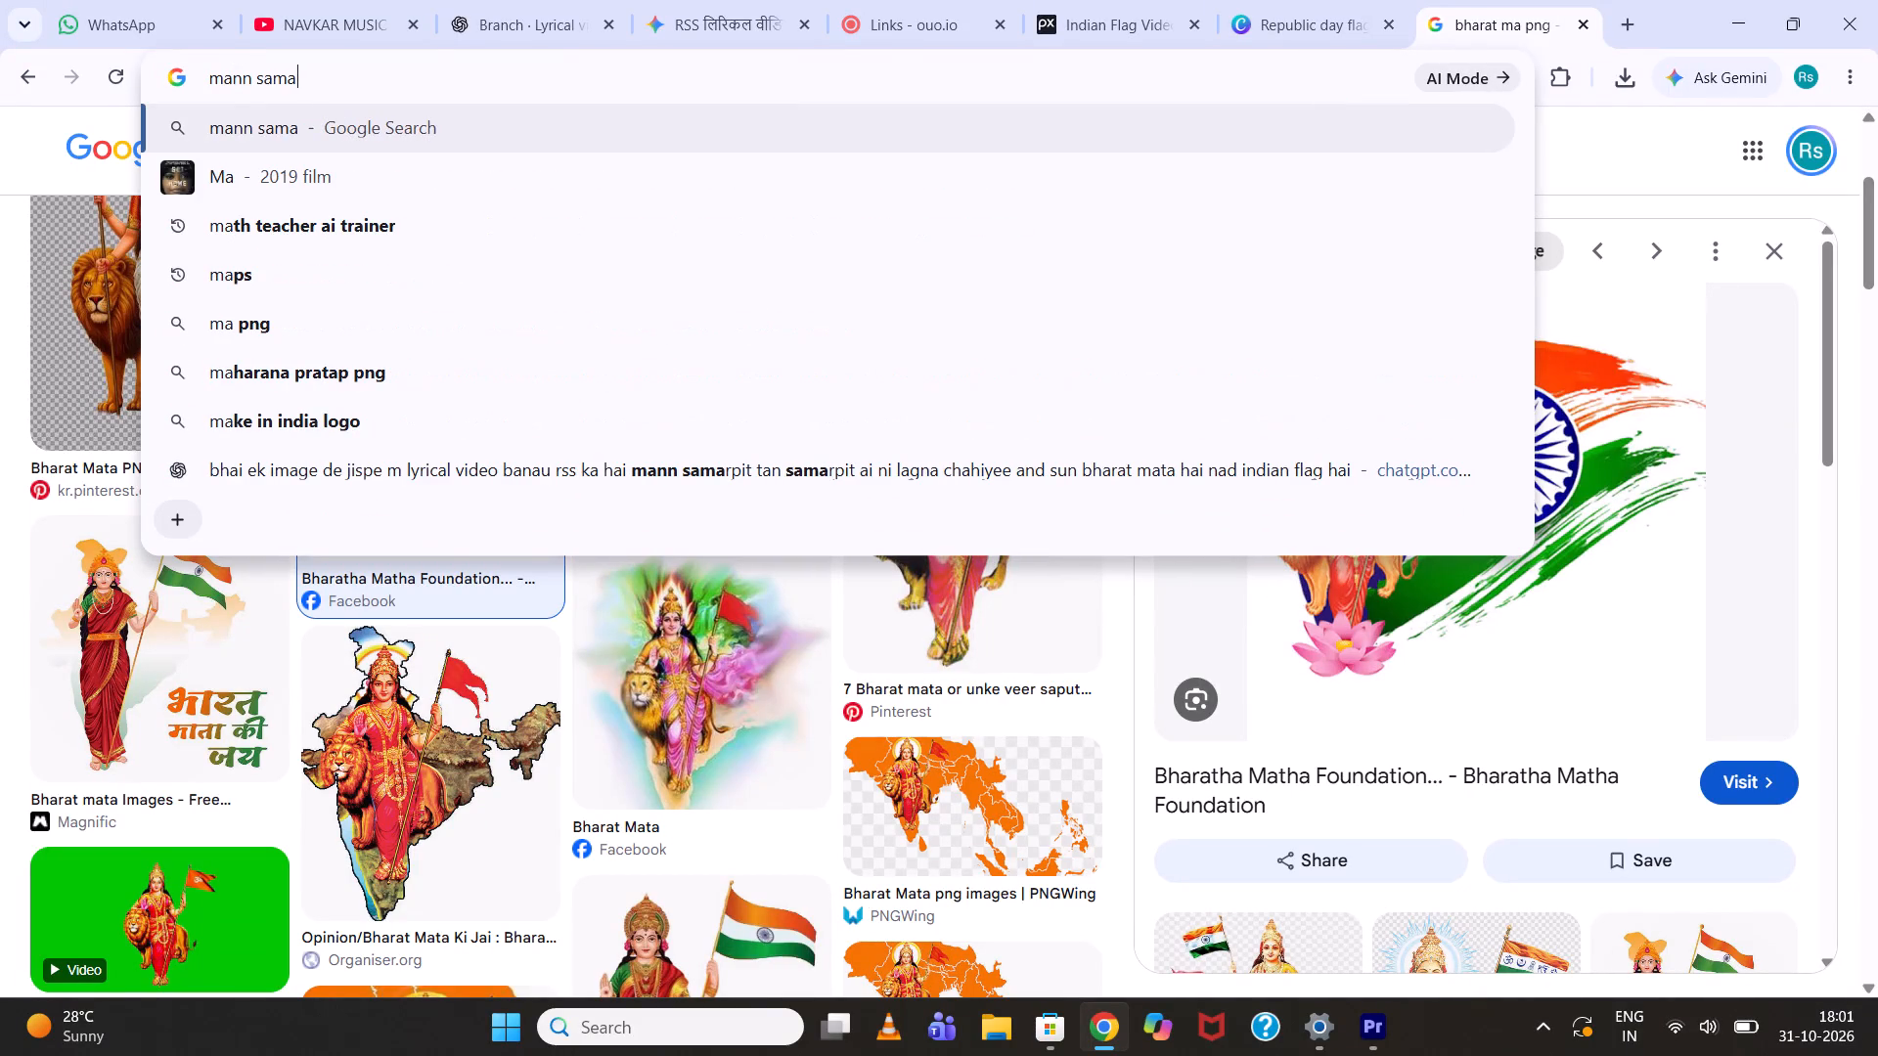
Search the web for "man samarpit tan samarpit lyrics" and open the Ekvastra lyrics page.
{"action": "type", "text": "rpit"}
{"action": "key", "text": "space"}
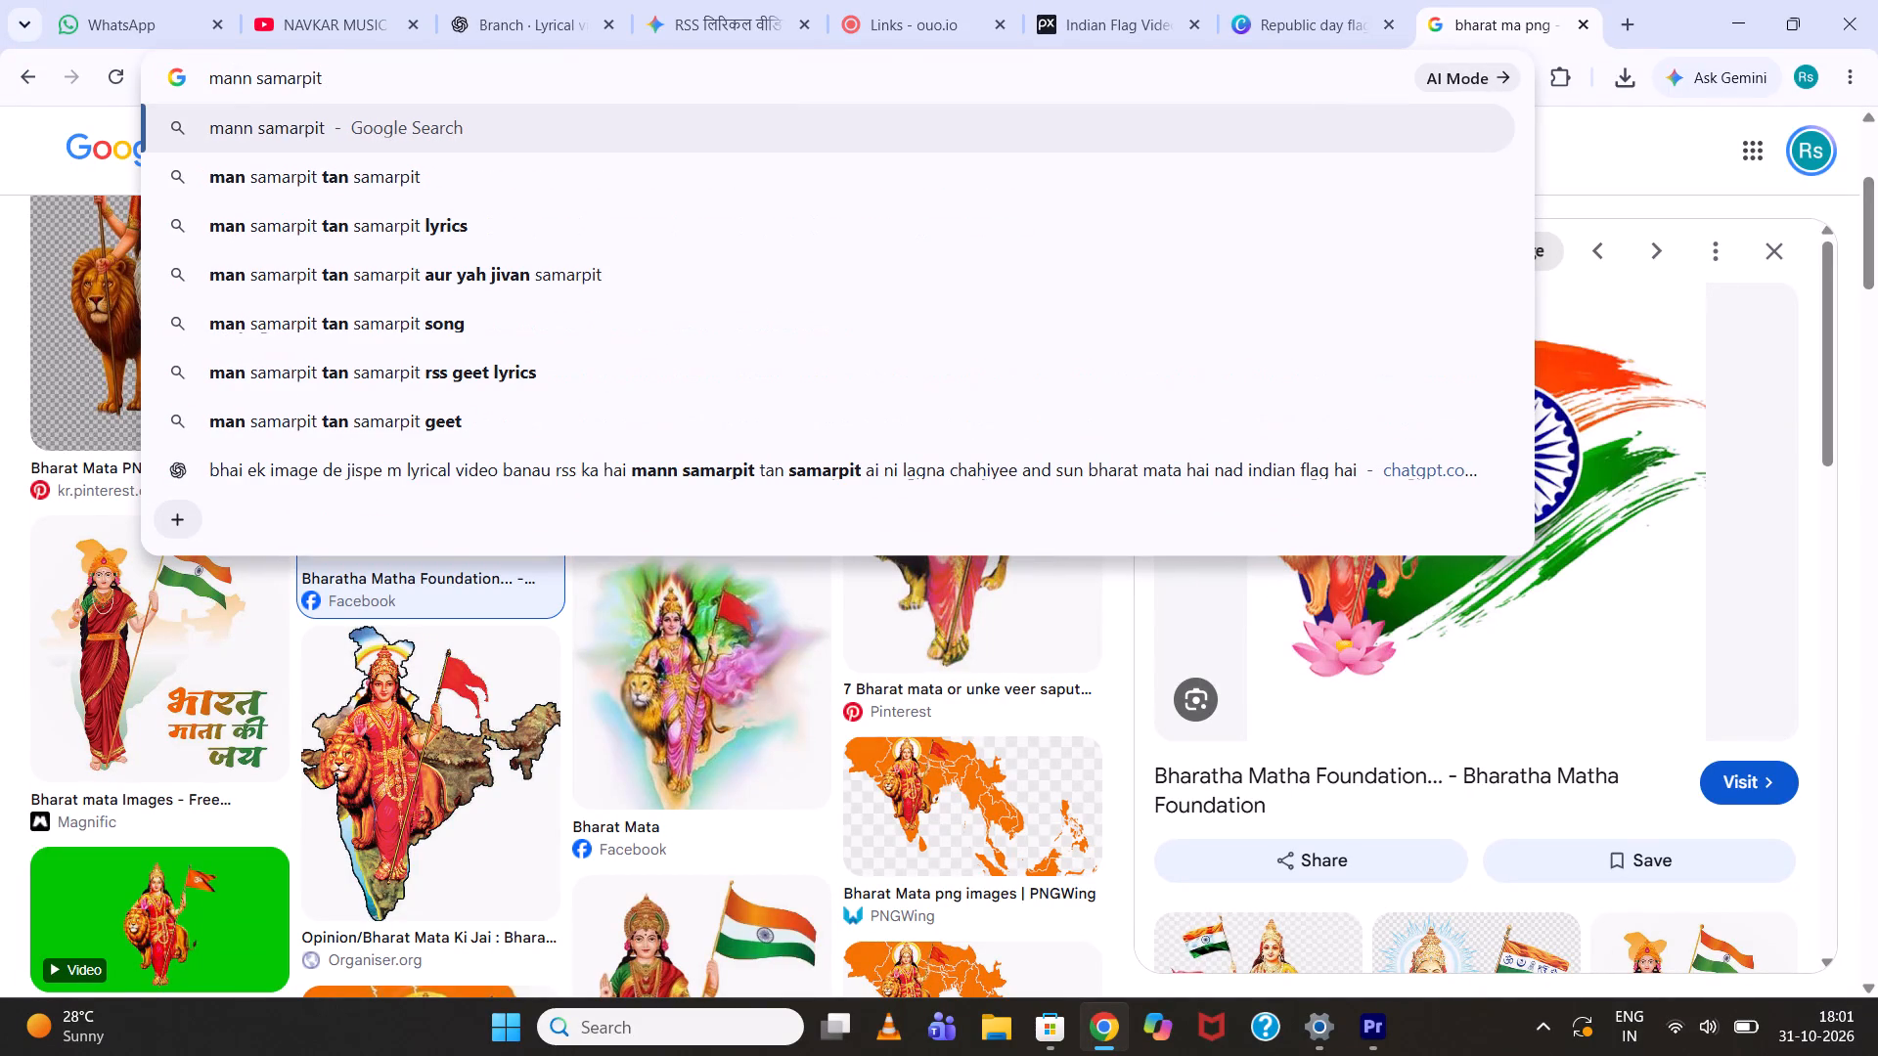
{"action": "key", "text": "Down"}
{"action": "key", "text": "Down"}
{"action": "key", "text": "Return"}
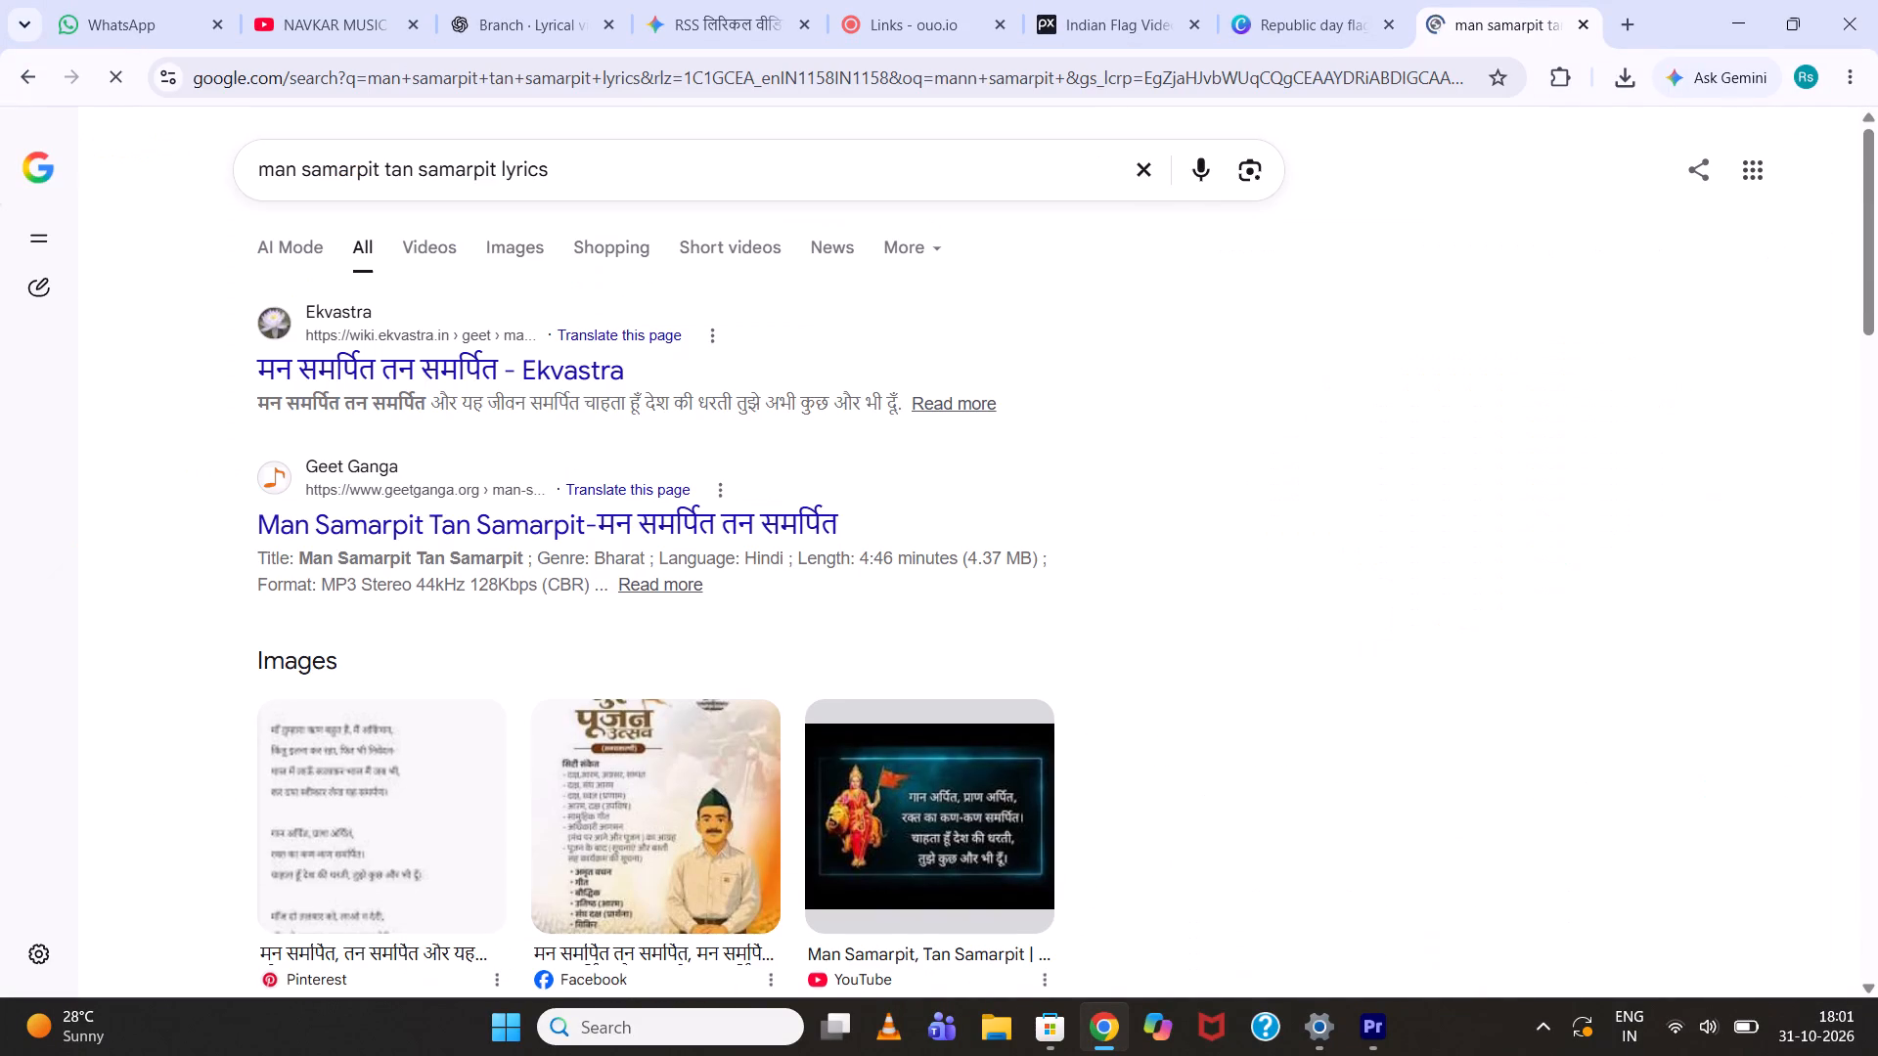
{"action": "left_click", "coordinate": [389, 352]}
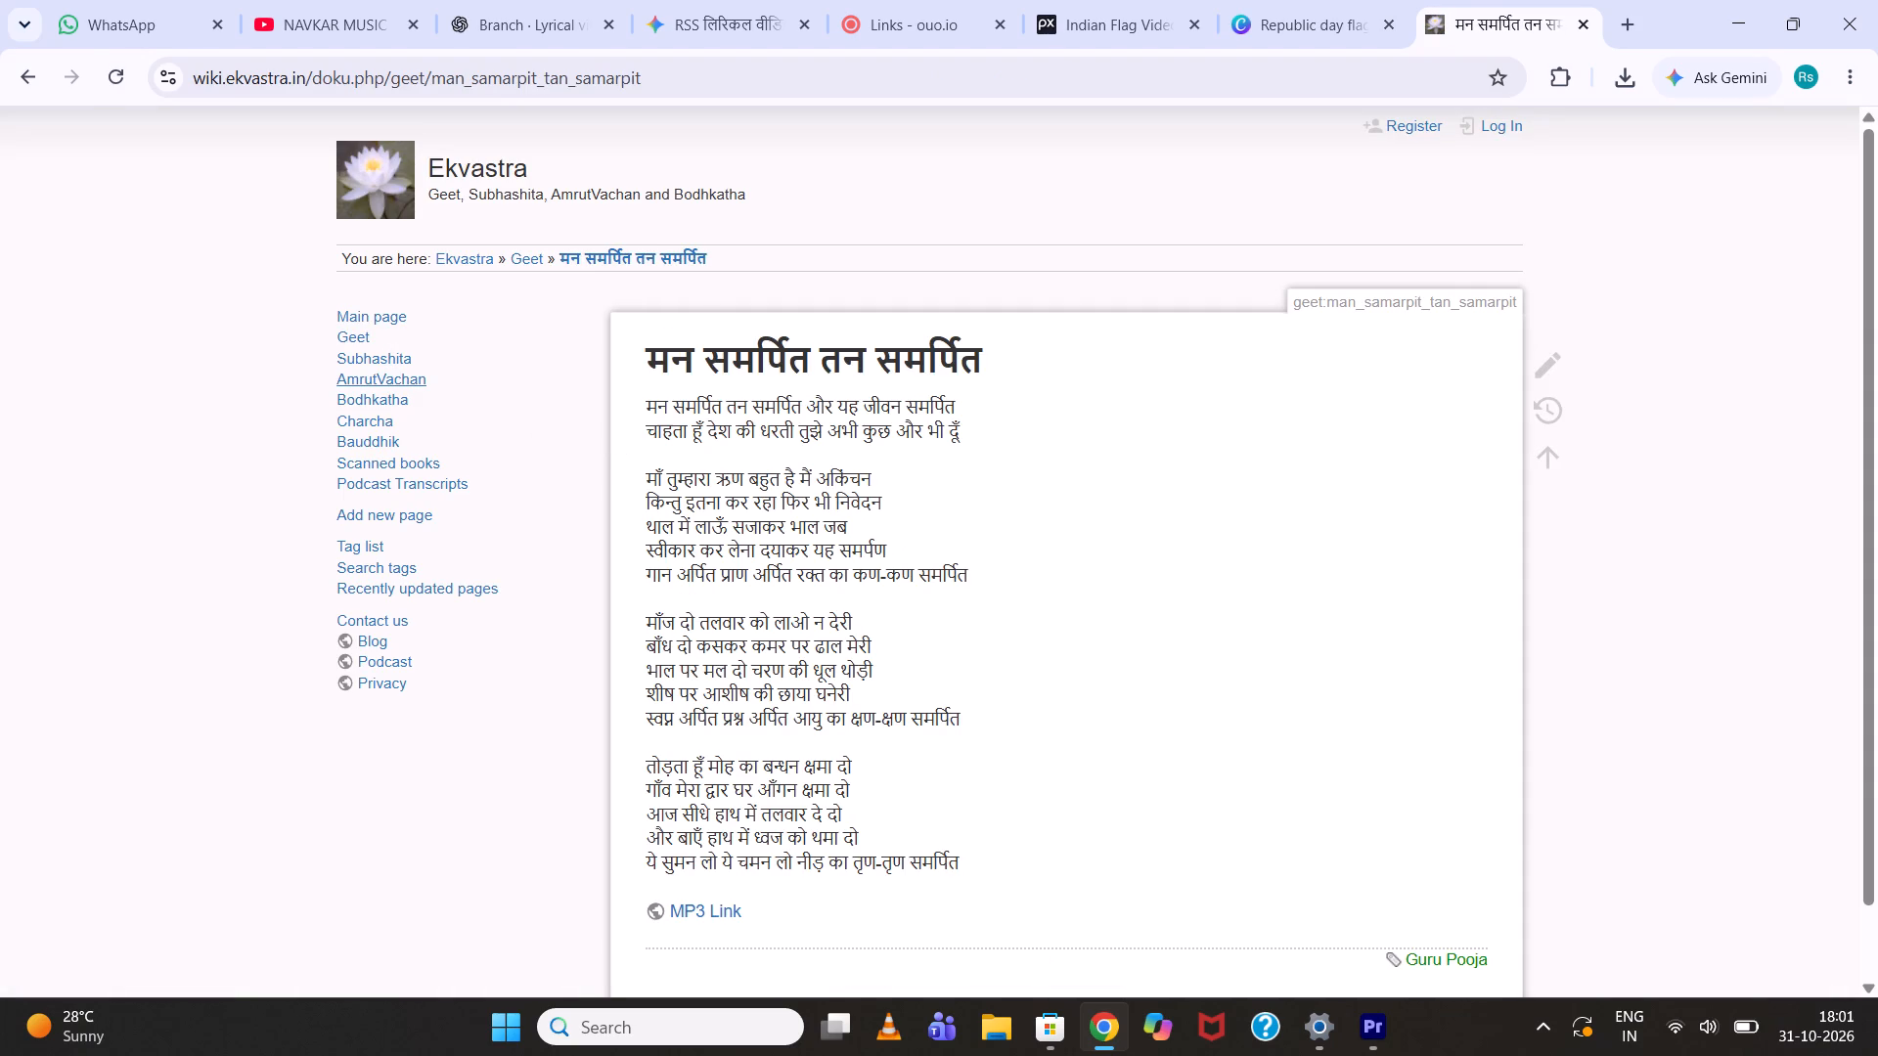
Copy the first lyric line, "मन समर्पित तन समर्पित और यह जीवन समर्पित", from the lyrics page.
{"action": "left_click_drag", "start_coordinate": [645, 402], "coordinate": [792, 405]}
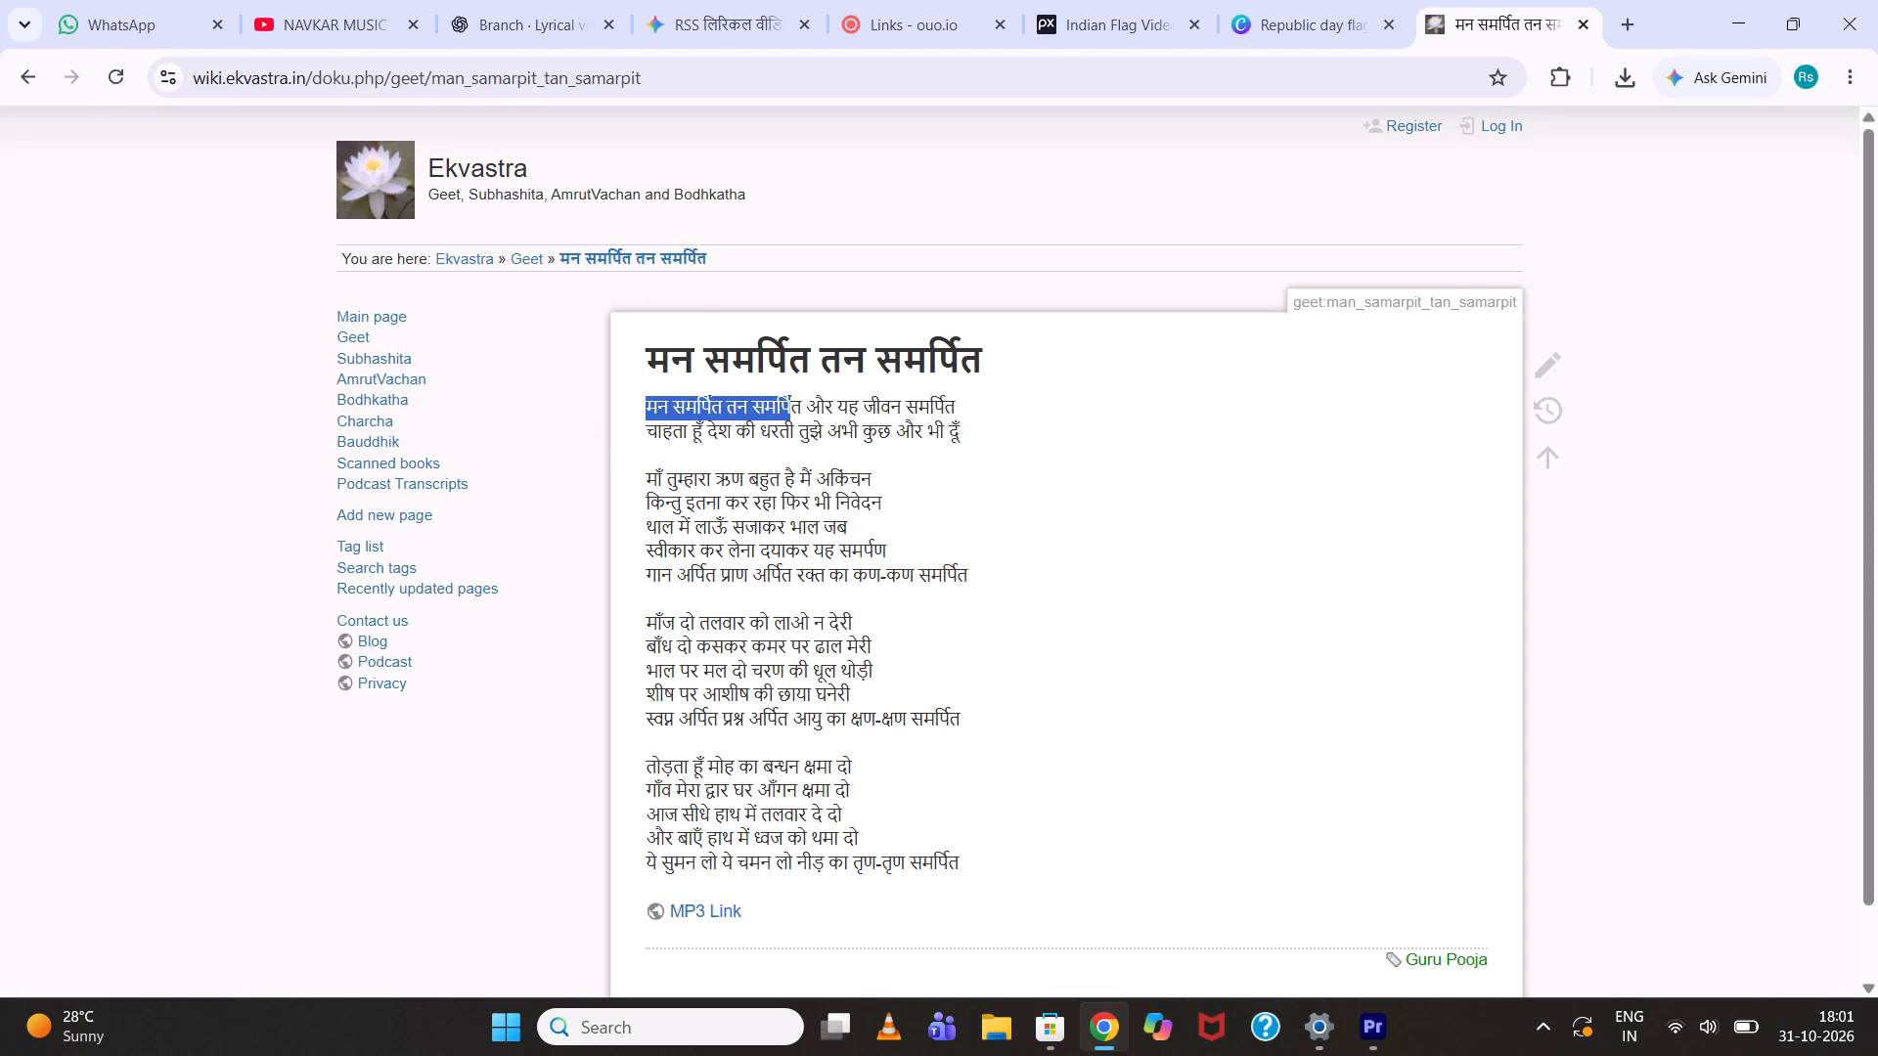
{"action": "left_click_drag", "start_coordinate": [792, 405], "coordinate": [795, 403]}
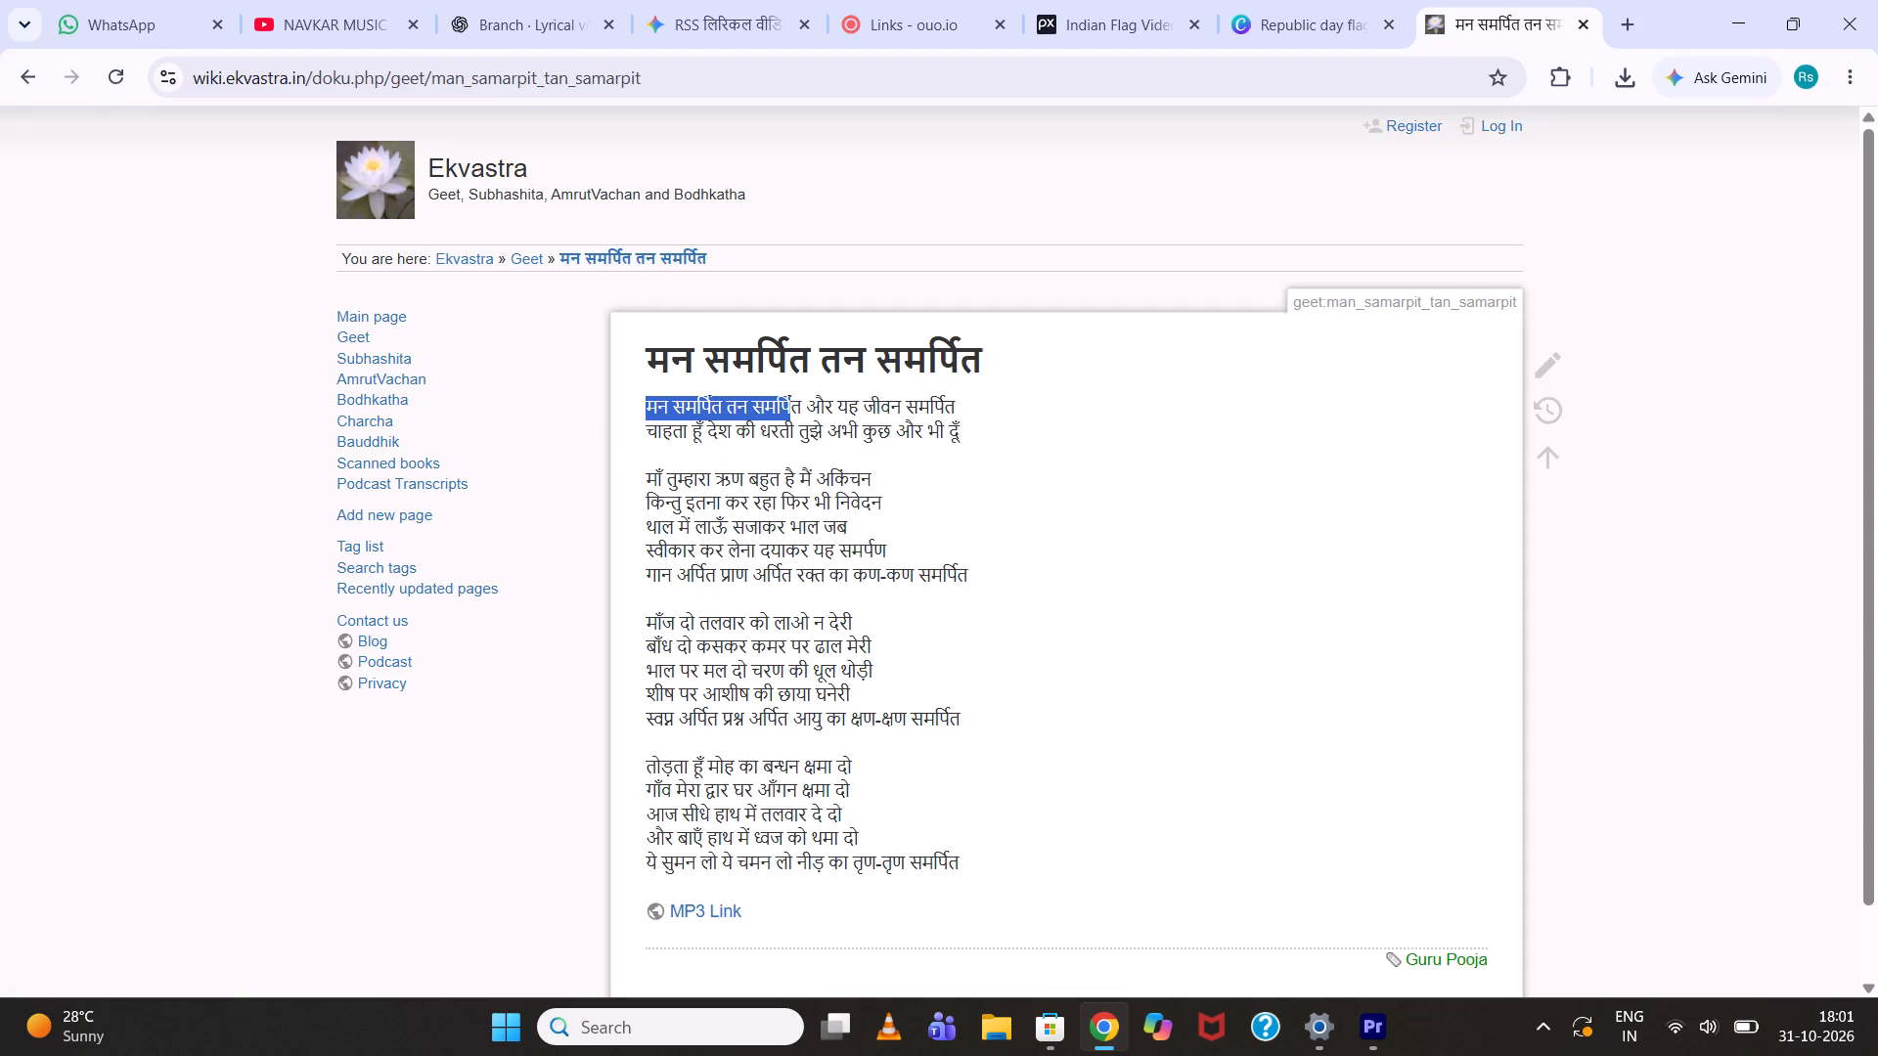
{"action": "left_click", "coordinate": [789, 407]}
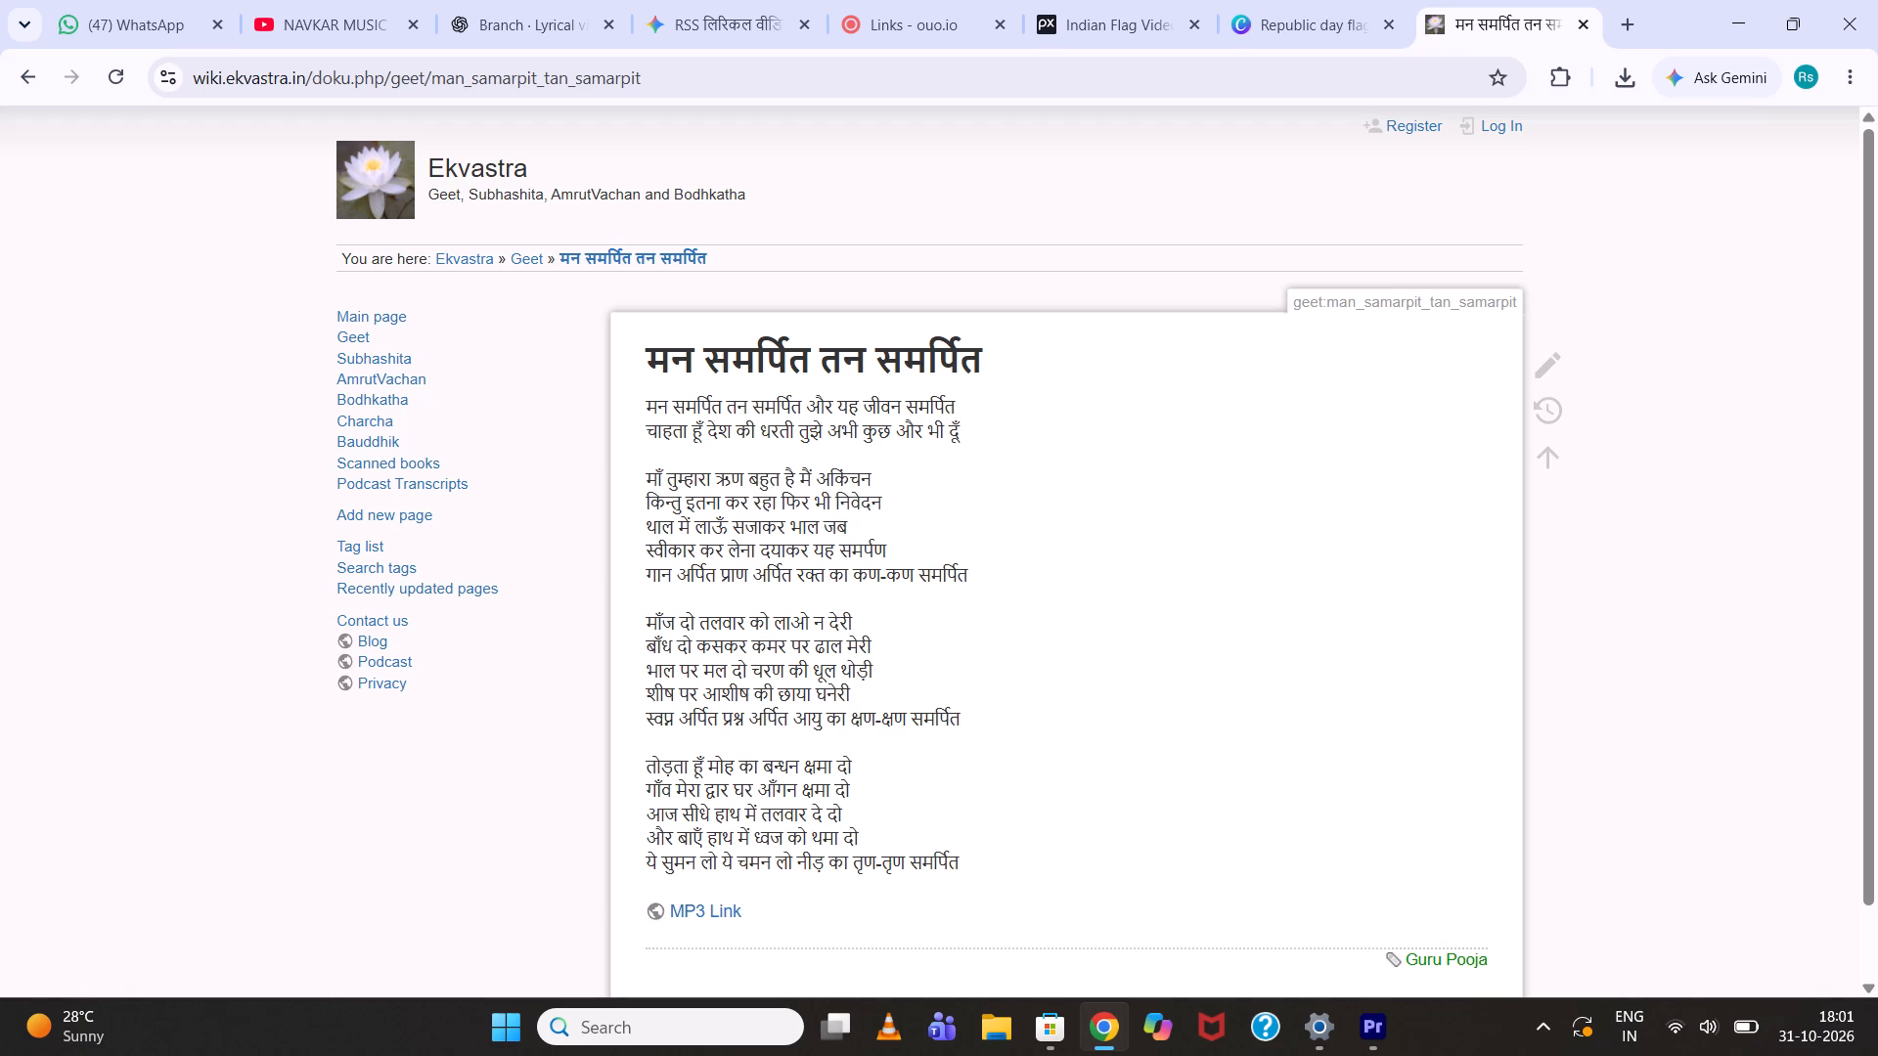
{"action": "left_click_drag", "start_coordinate": [647, 405], "coordinate": [948, 407]}
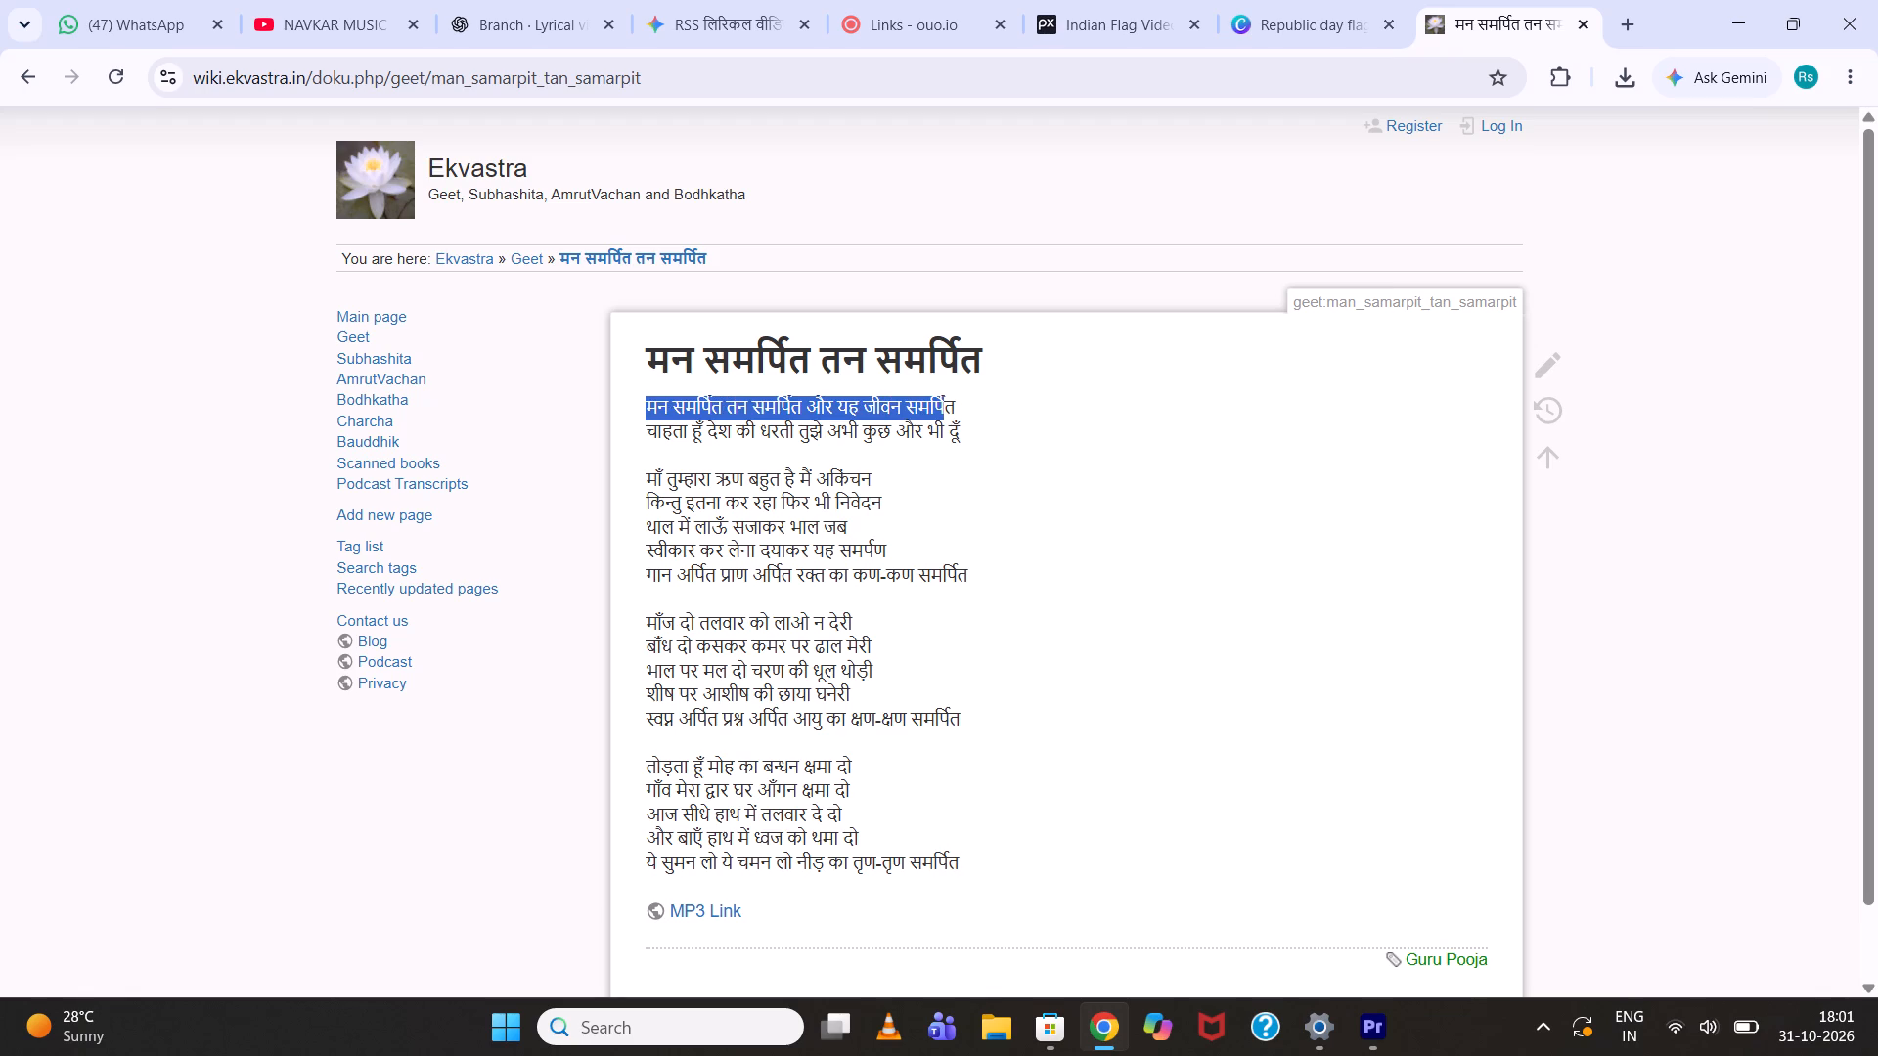
{"action": "left_click_drag", "start_coordinate": [948, 407], "coordinate": [957, 407]}
{"action": "key", "text": "ctrl+c"}
Switch to Premiere and play the song from near the sequence start to about 00:00:07:23 to hear where the first line falls.
{"action": "left_click", "coordinate": [1364, 1040]}
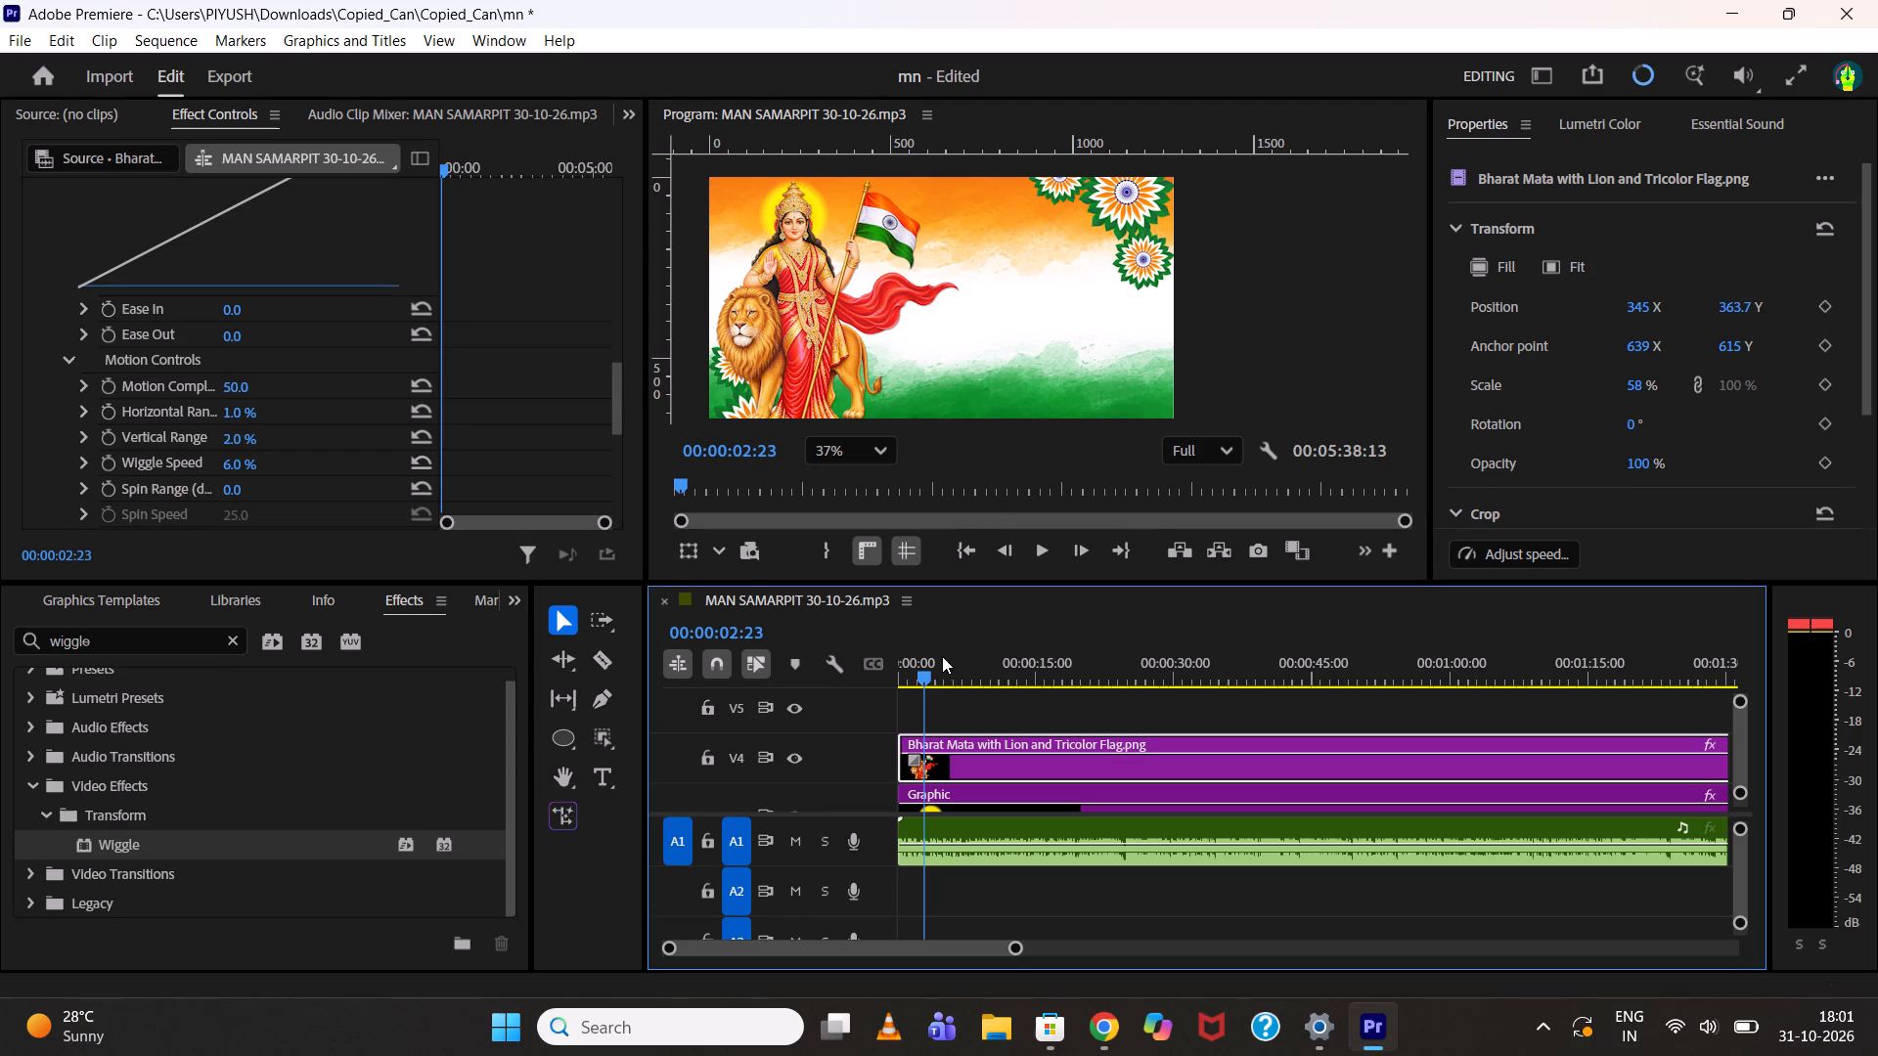
{"action": "left_click_drag", "start_coordinate": [927, 661], "coordinate": [910, 661]}
{"action": "key", "text": "space"}
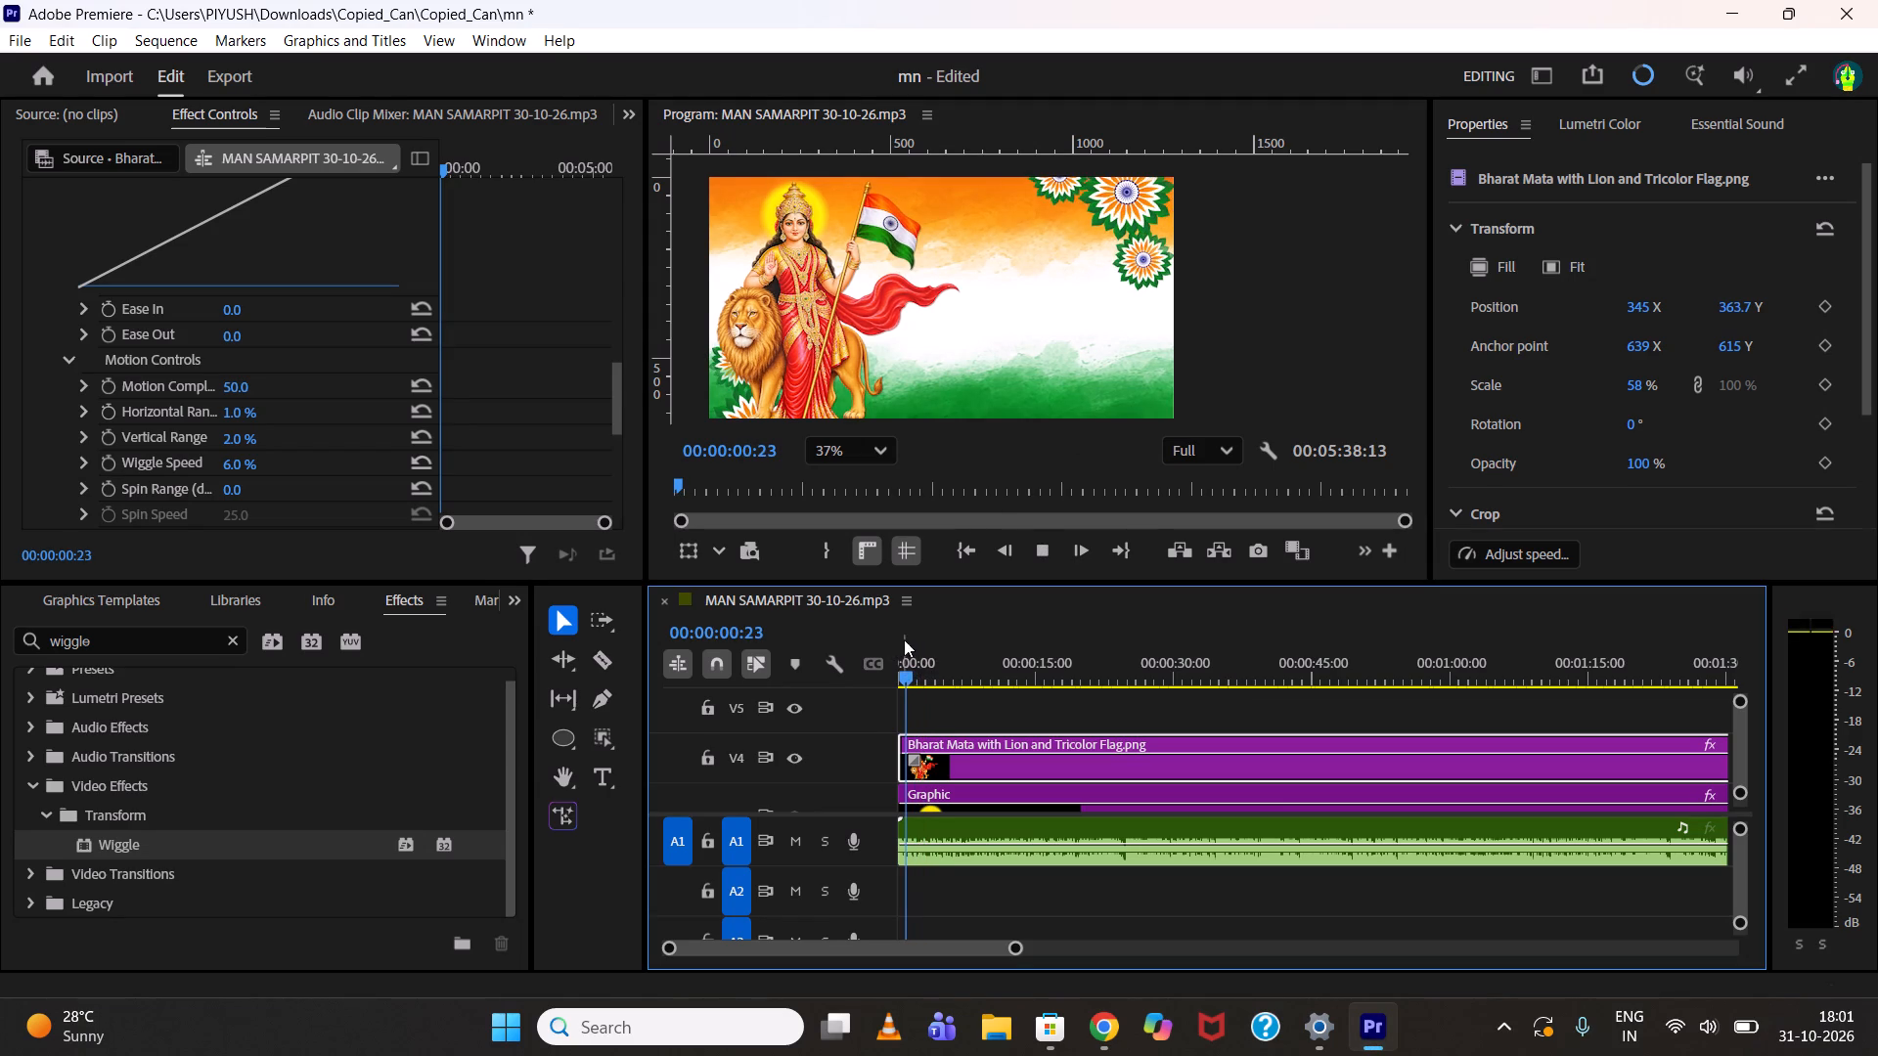
{"action": "key", "text": "space"}
{"action": "key", "text": "space"}
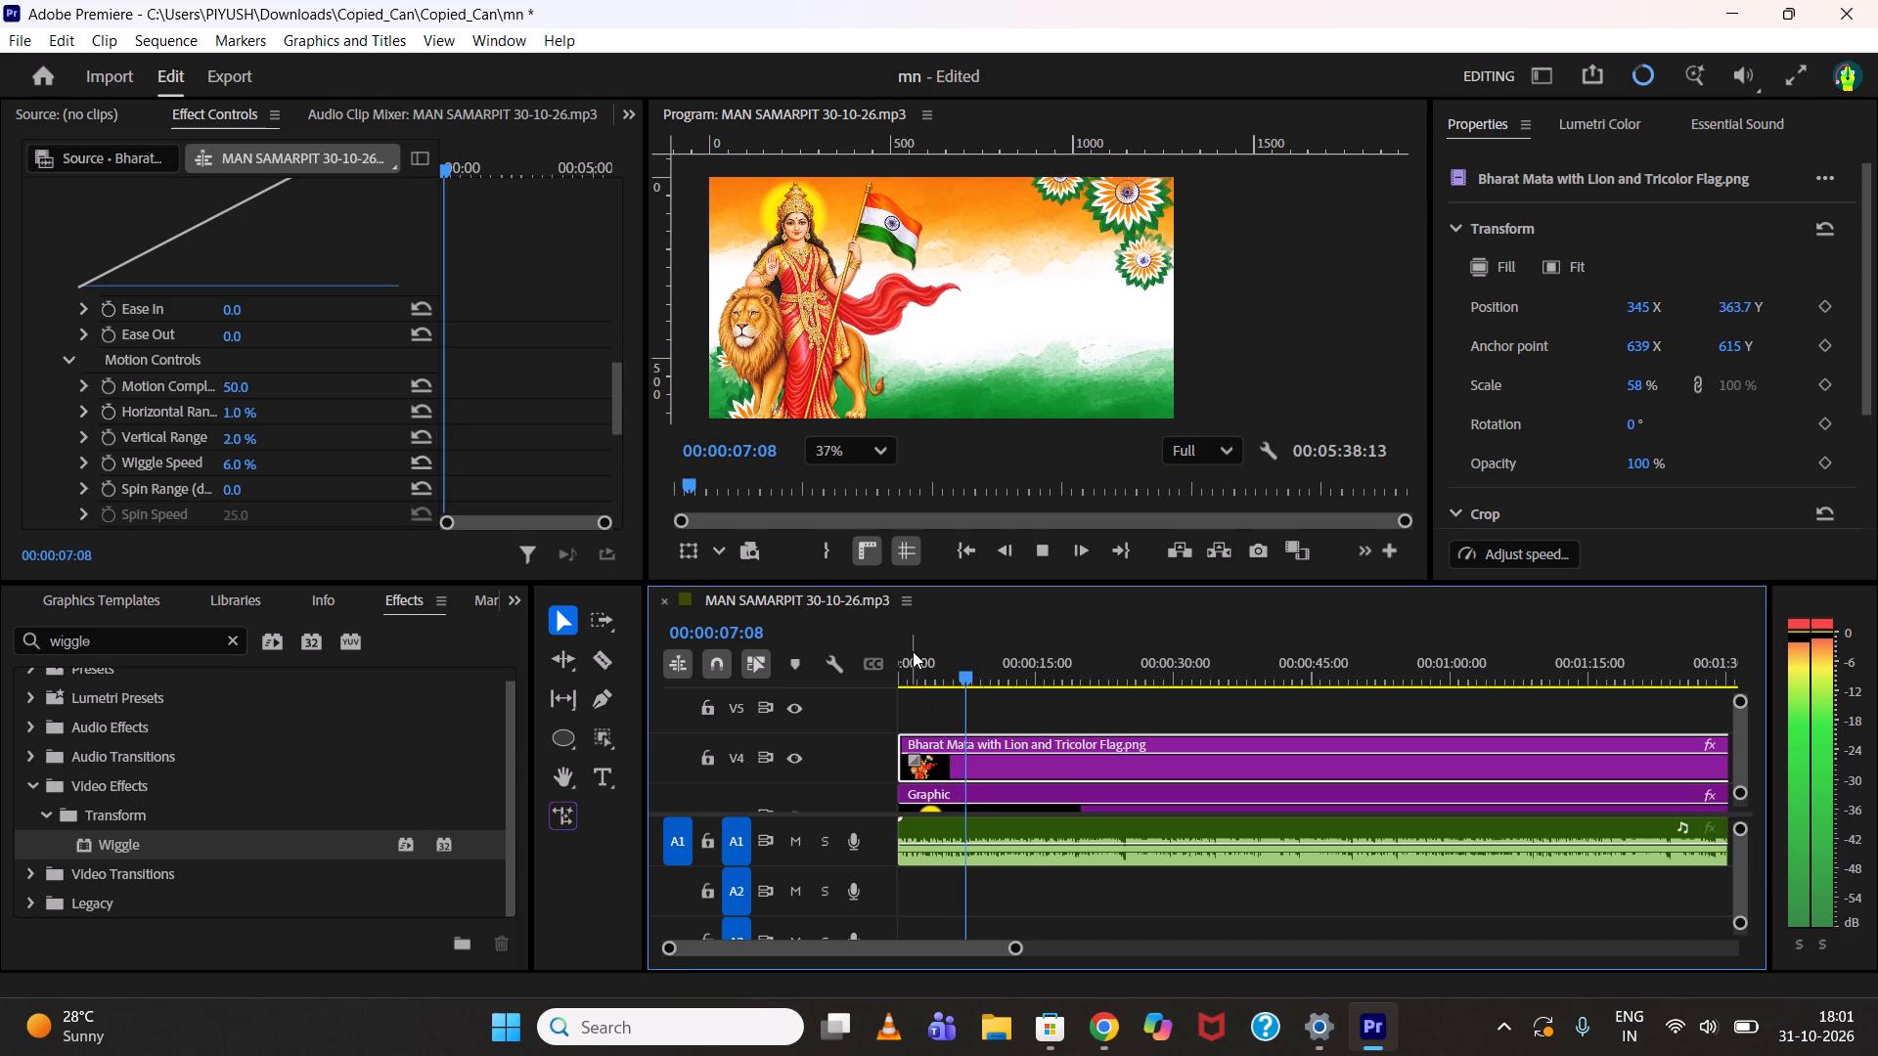
{"action": "key", "text": "space"}
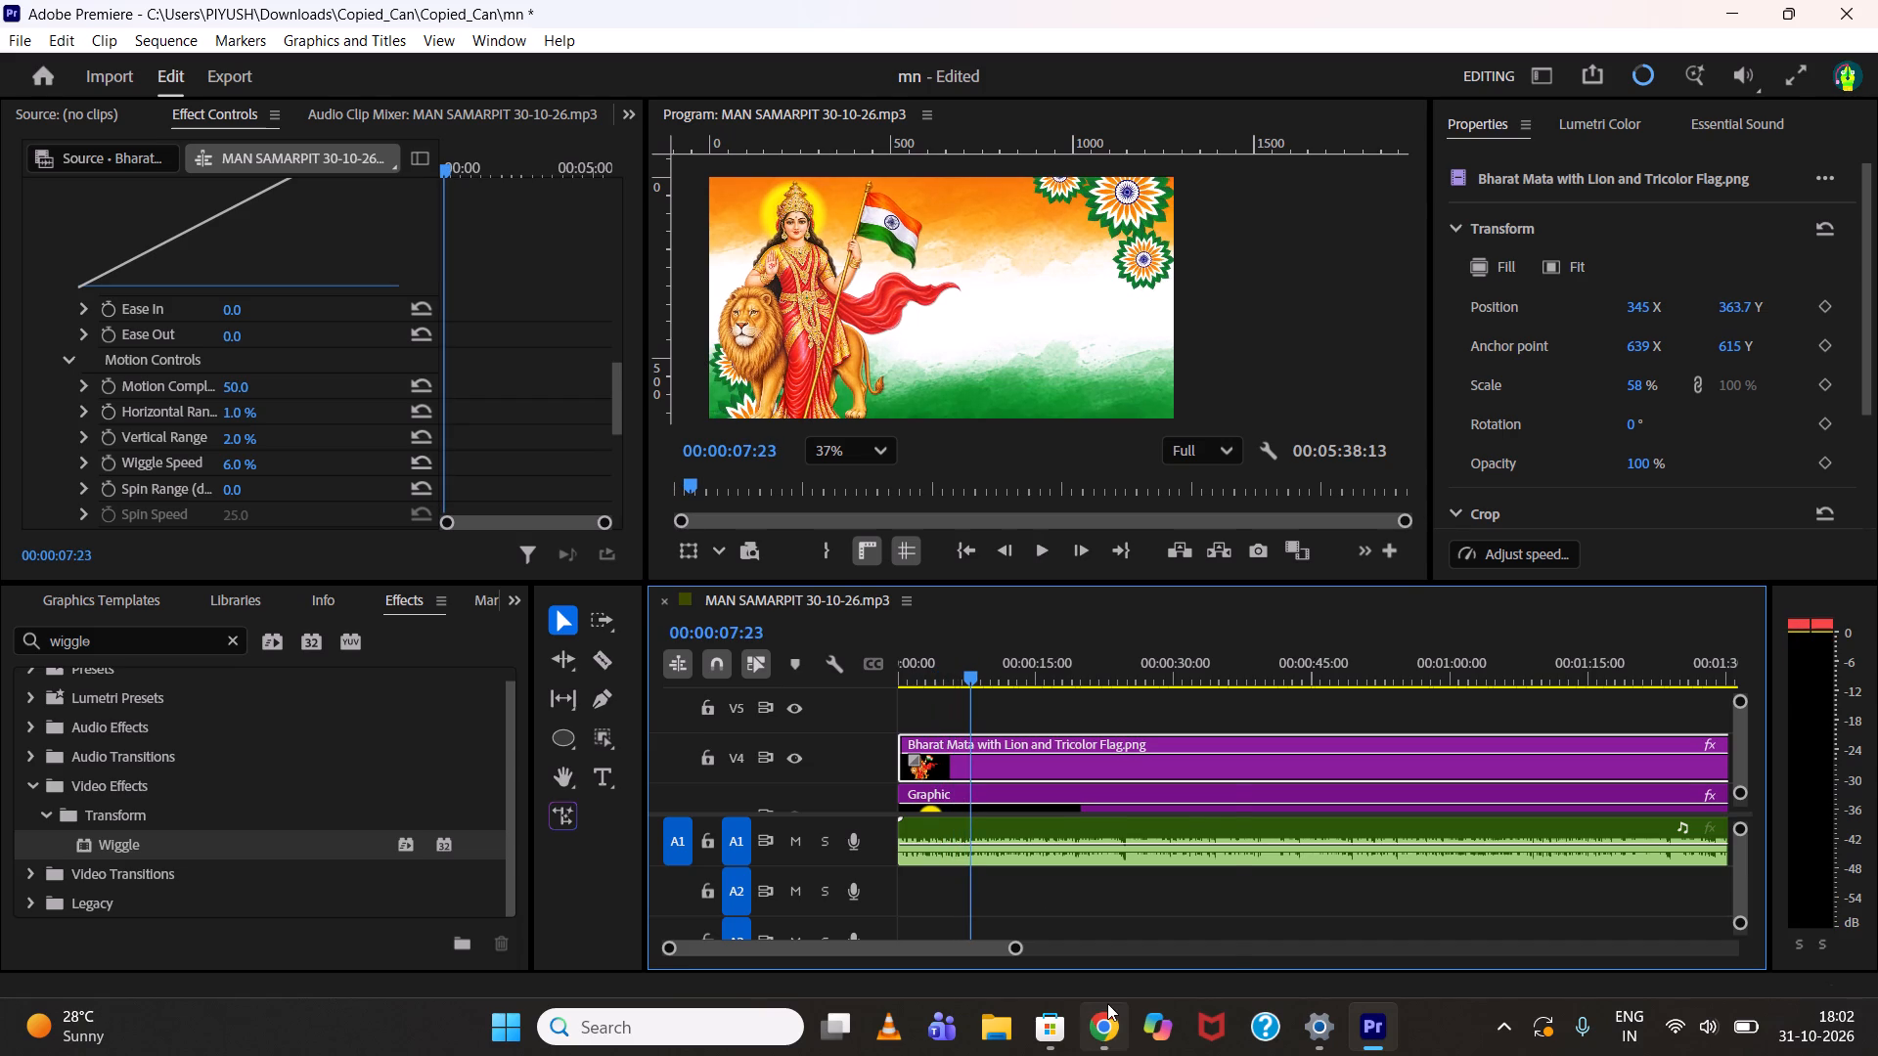
In File Explorer, delete the two ANAK DHARA videos from the software folder on drive D.
{"action": "left_click", "coordinate": [1106, 1003]}
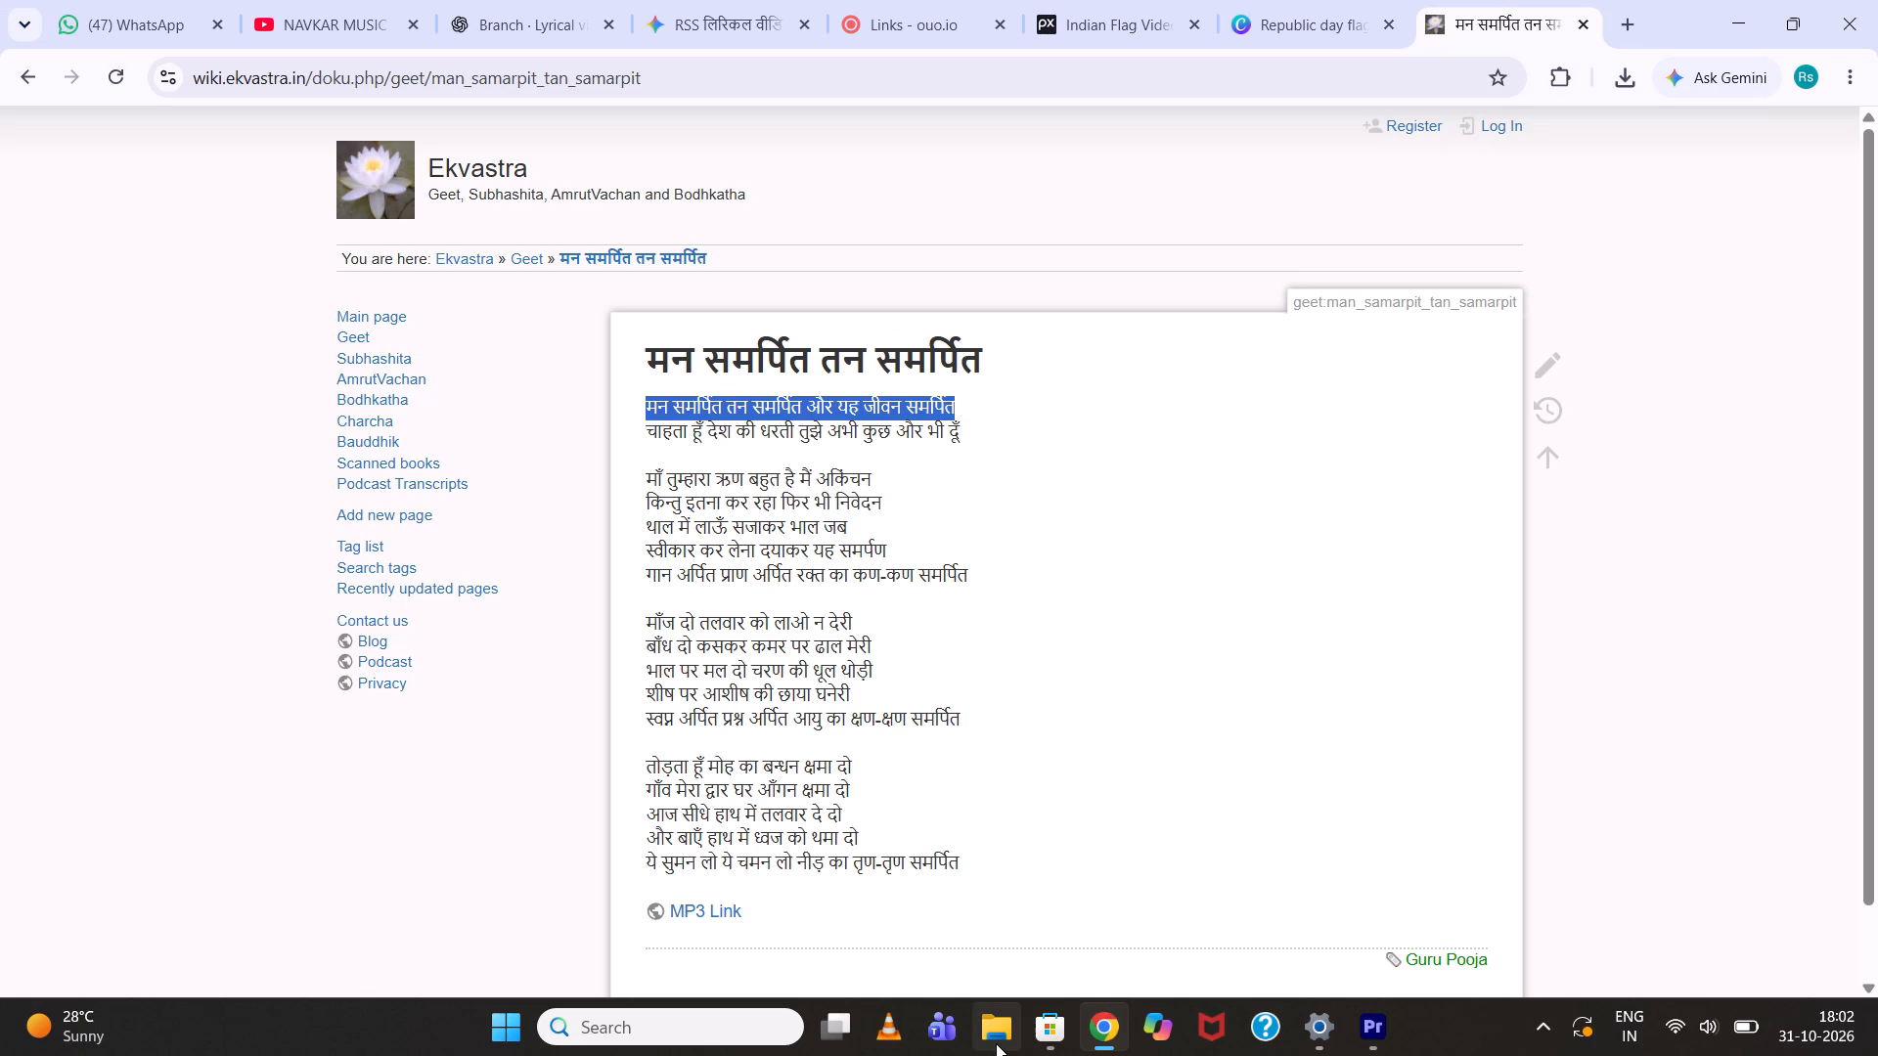
{"action": "left_click", "coordinate": [996, 1043]}
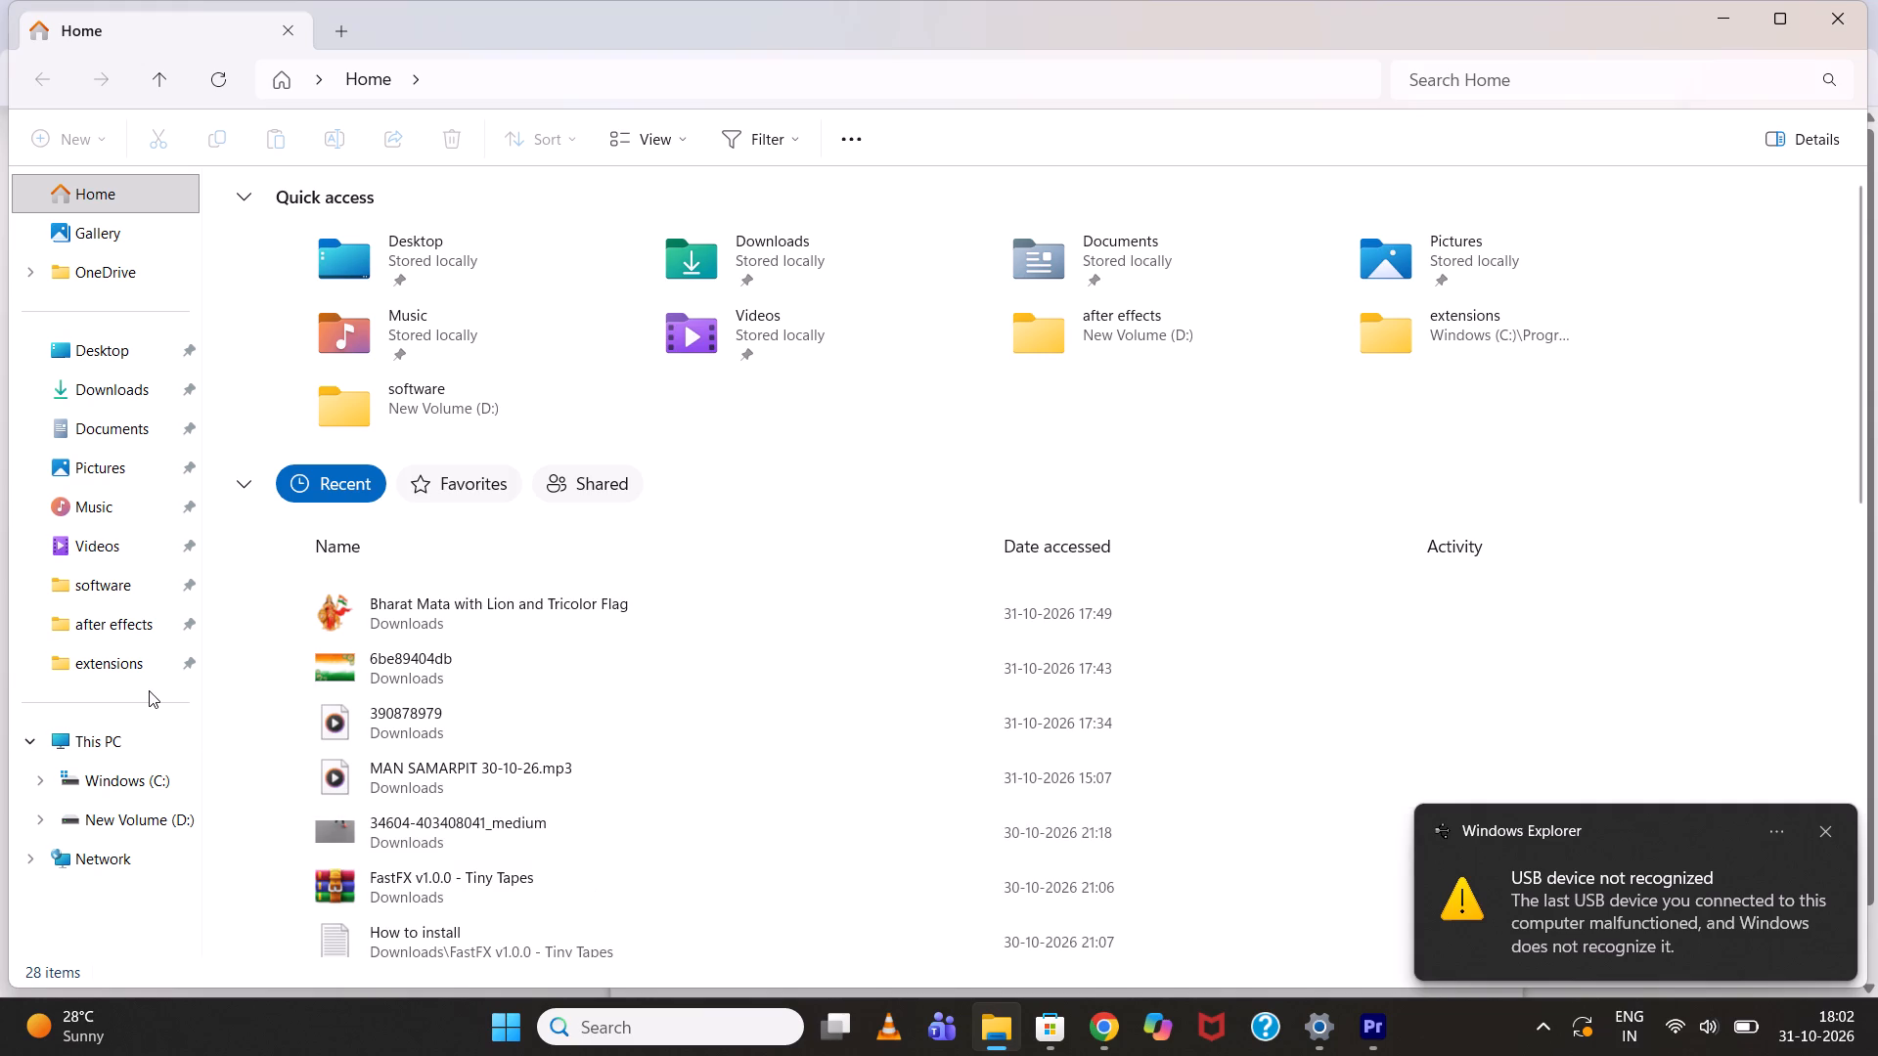
{"action": "left_click", "coordinate": [122, 408]}
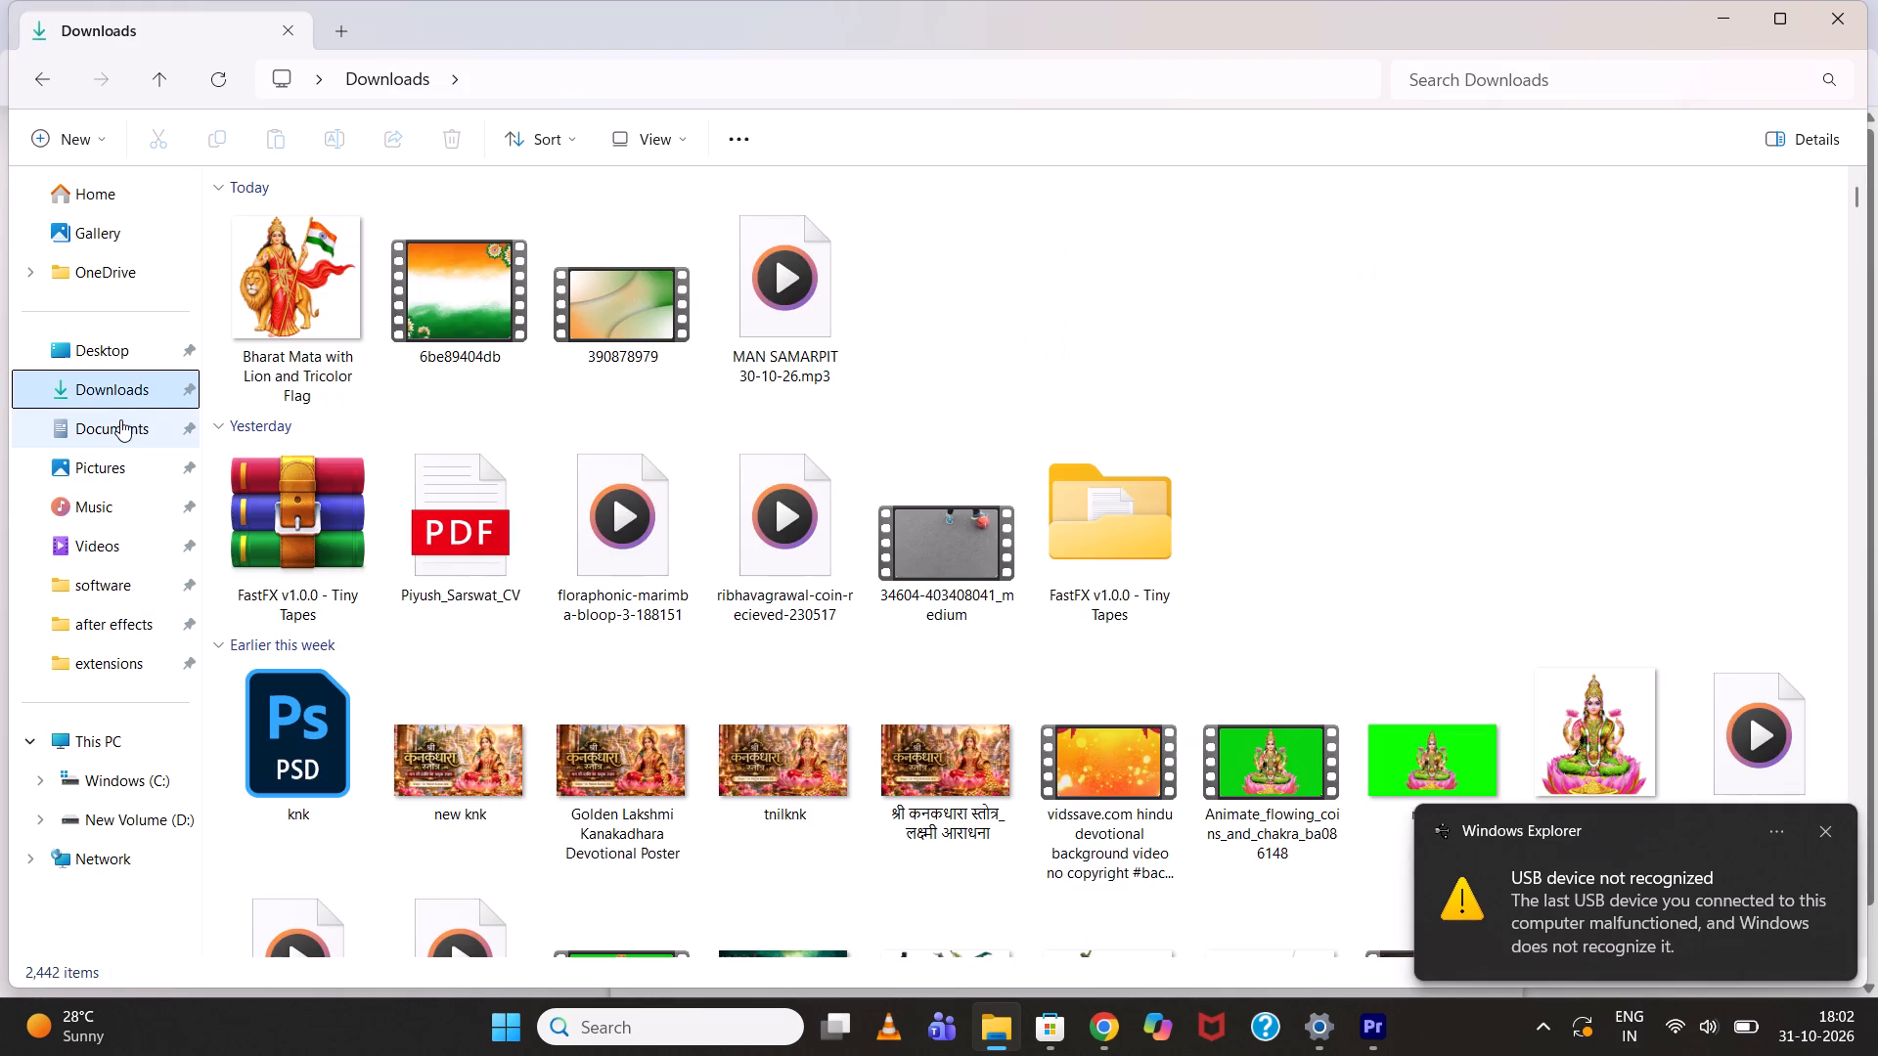
{"action": "left_click", "coordinate": [120, 419]}
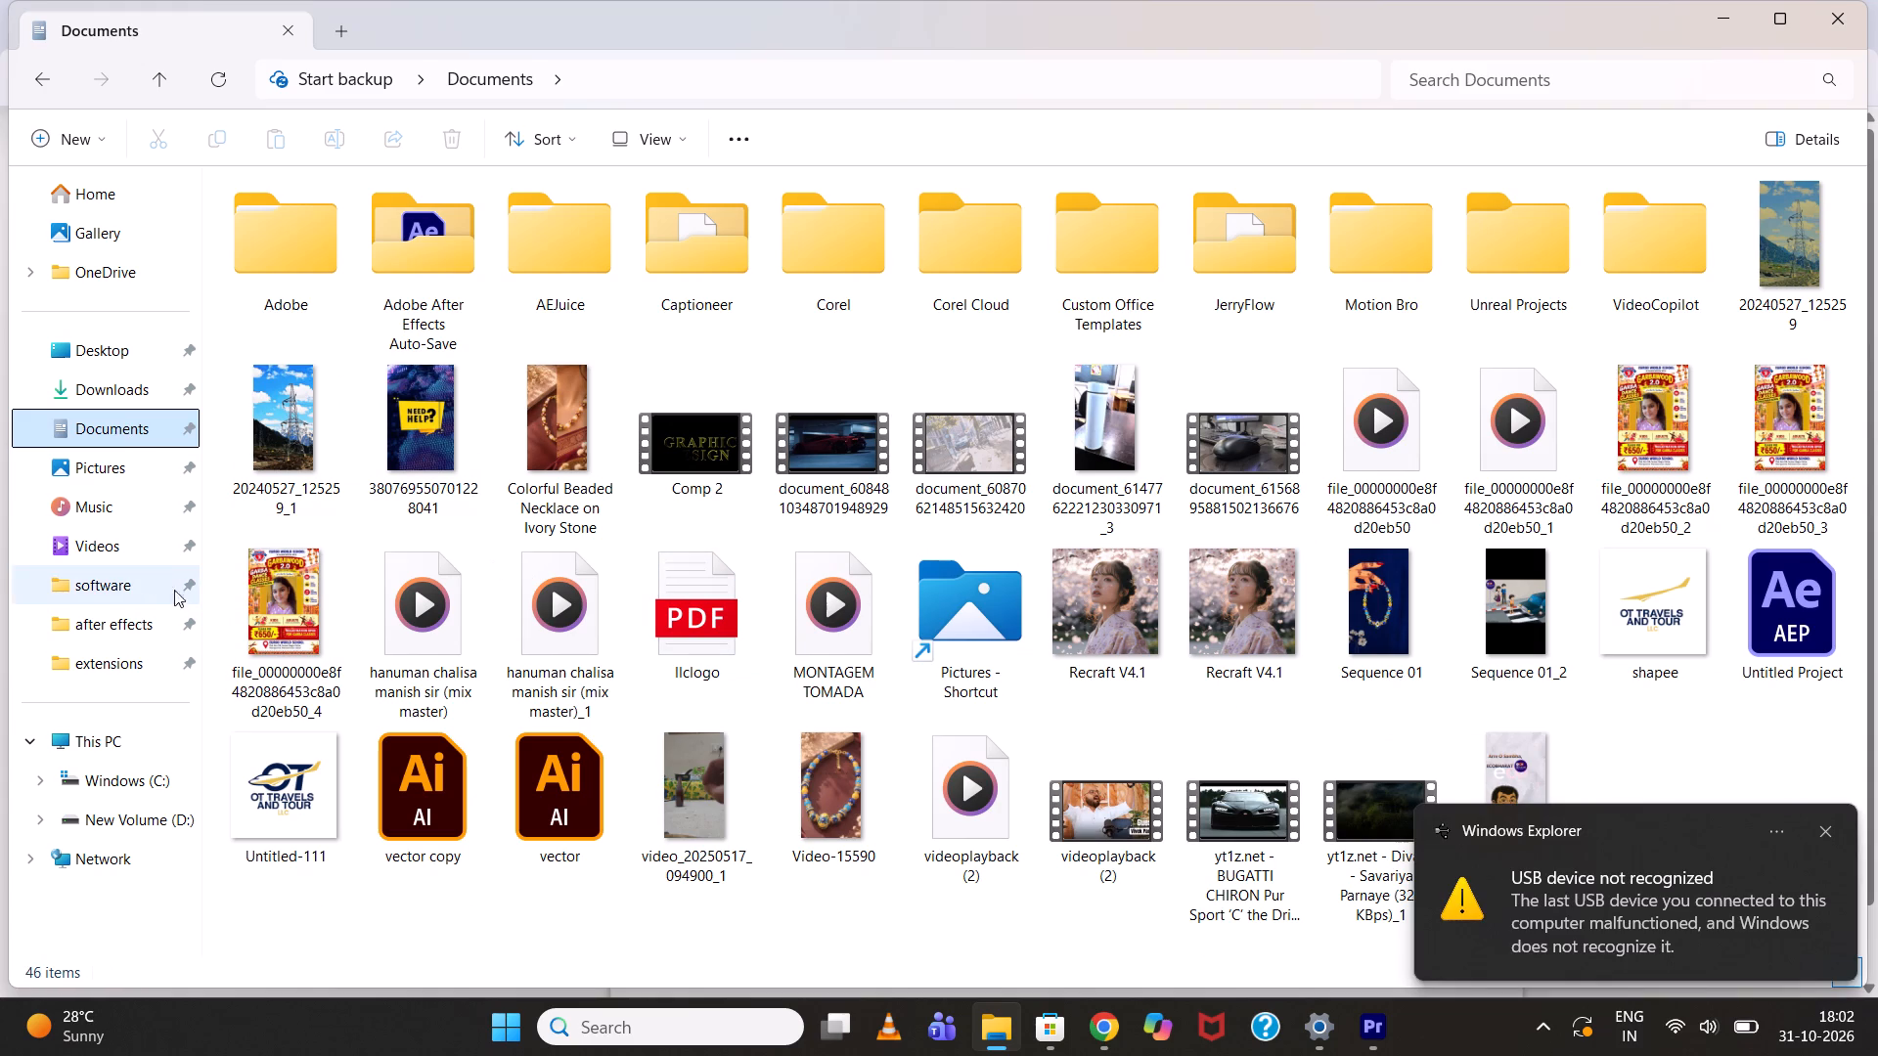
{"action": "left_click", "coordinate": [111, 599]}
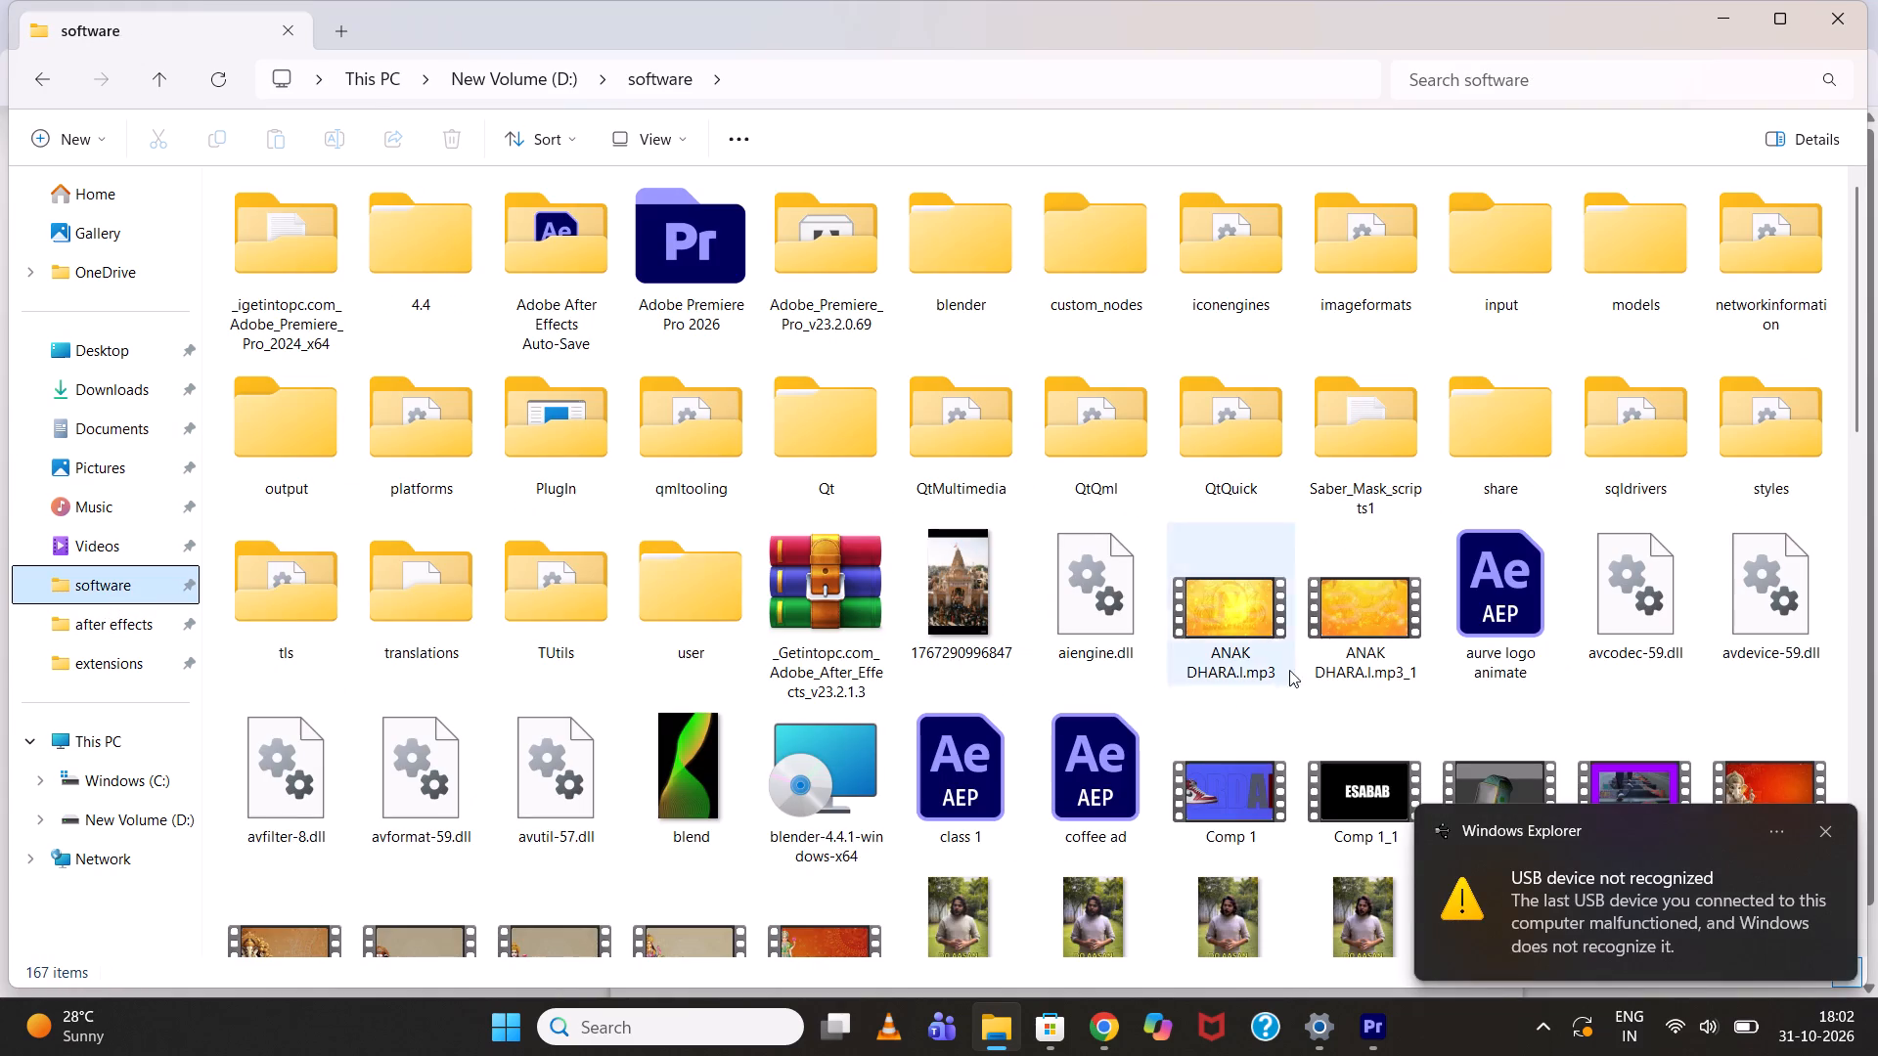
{"action": "left_click", "coordinate": [1226, 626]}
{"action": "key", "text": "Delete"}
{"action": "left_click", "coordinate": [1229, 623]}
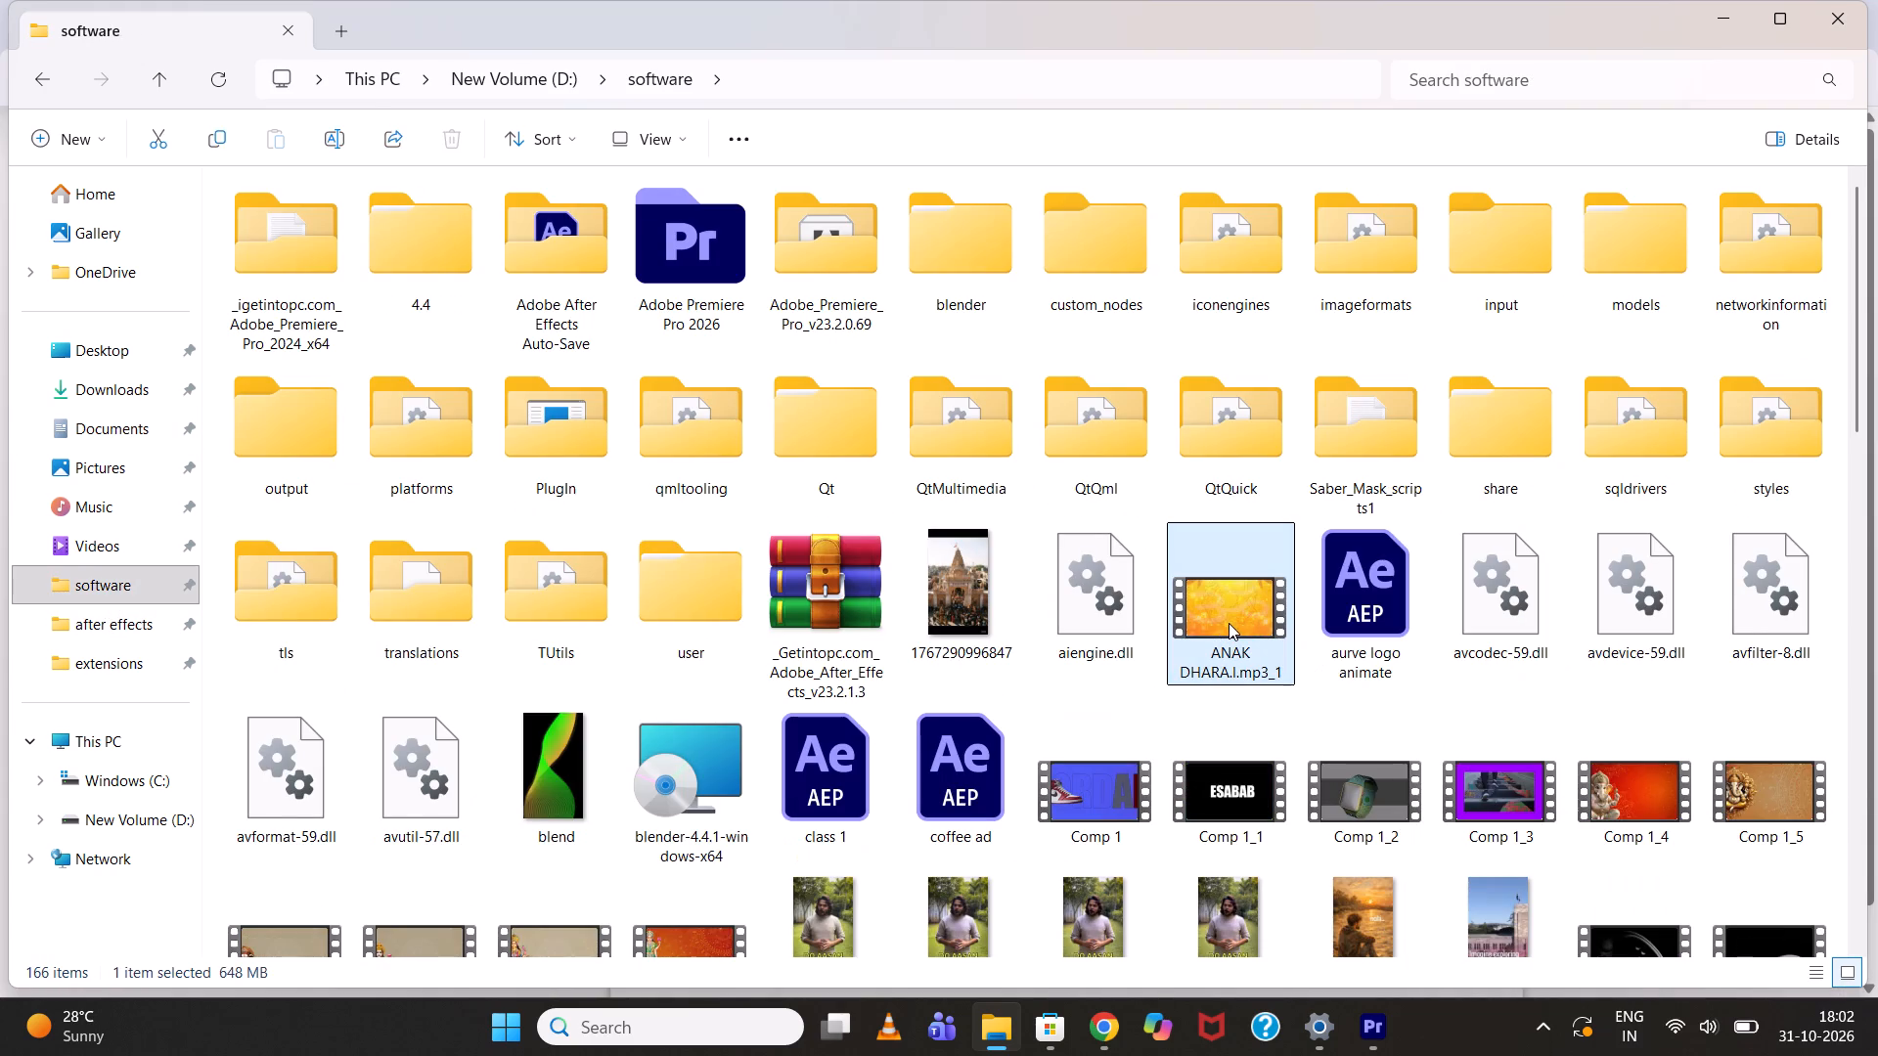
{"action": "key", "text": "Delete"}
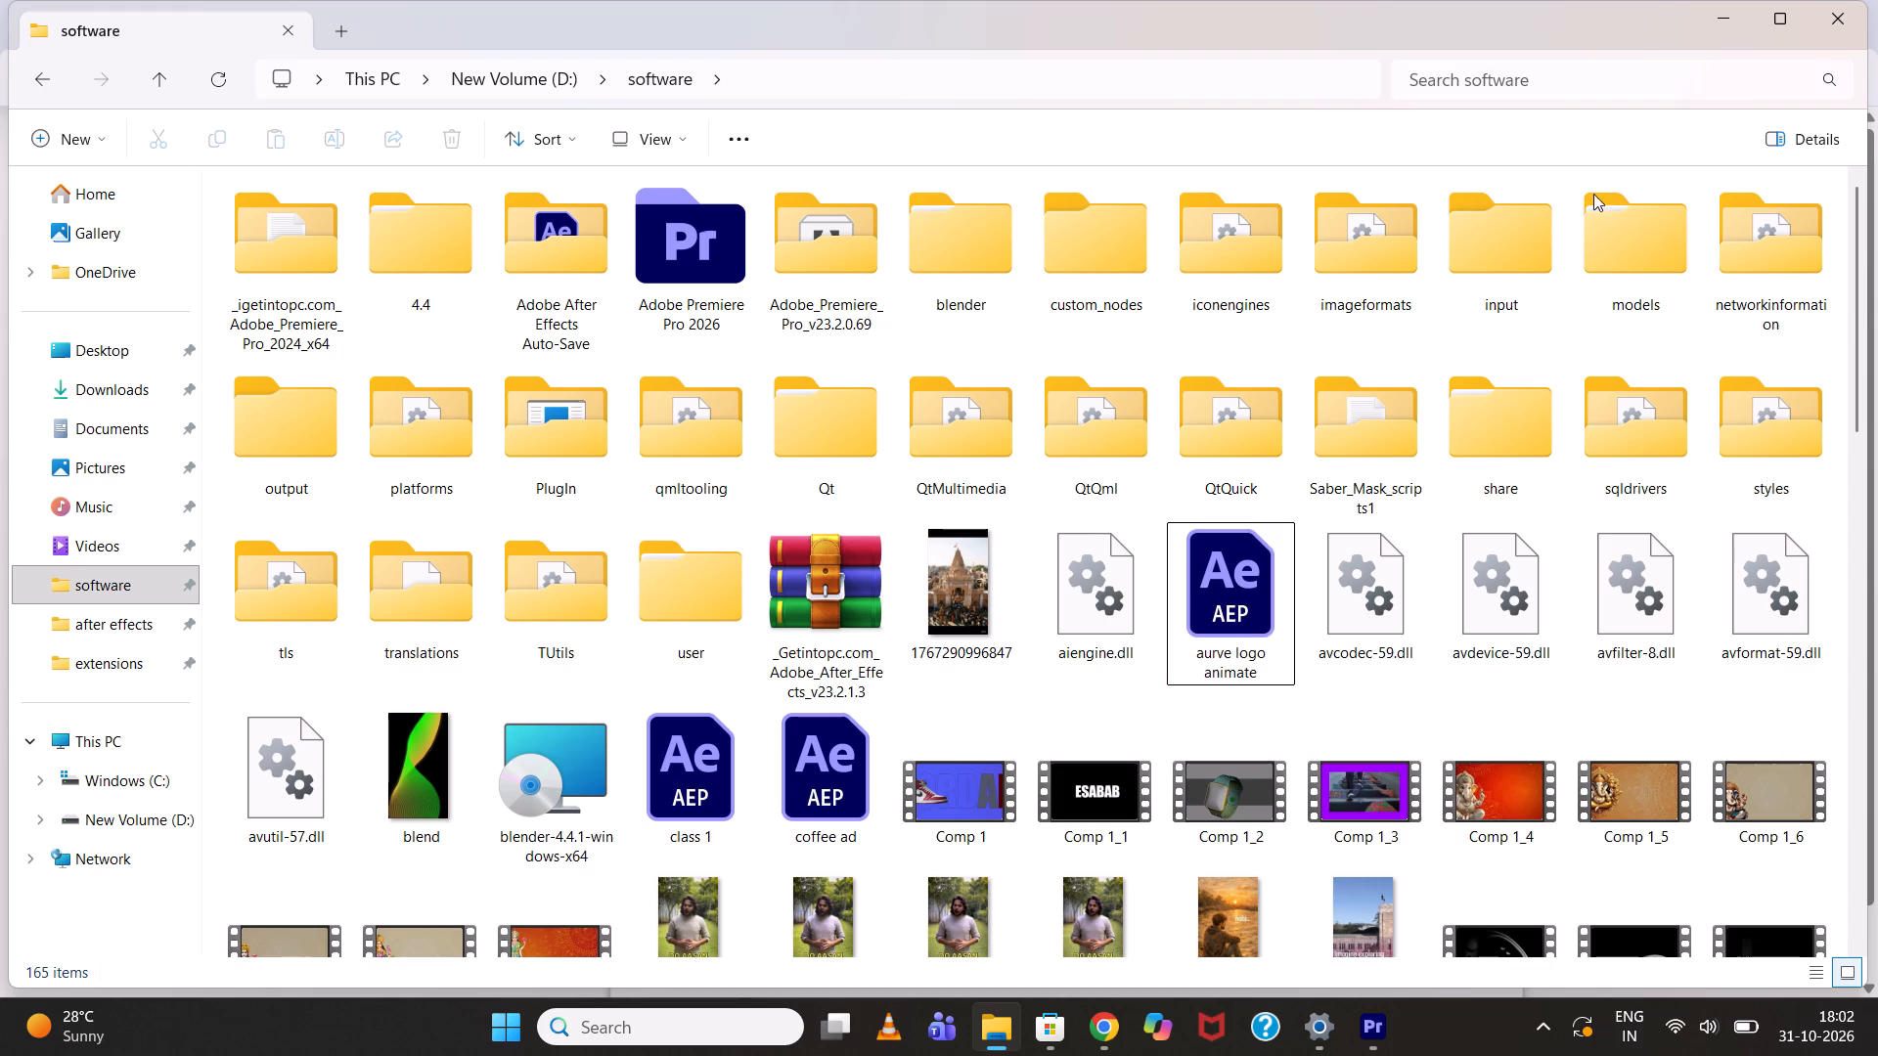
Minimise the open windows and permanently delete both ANAK DHARA videos from the Recycle Bin.
{"action": "left_click", "coordinate": [1733, 17]}
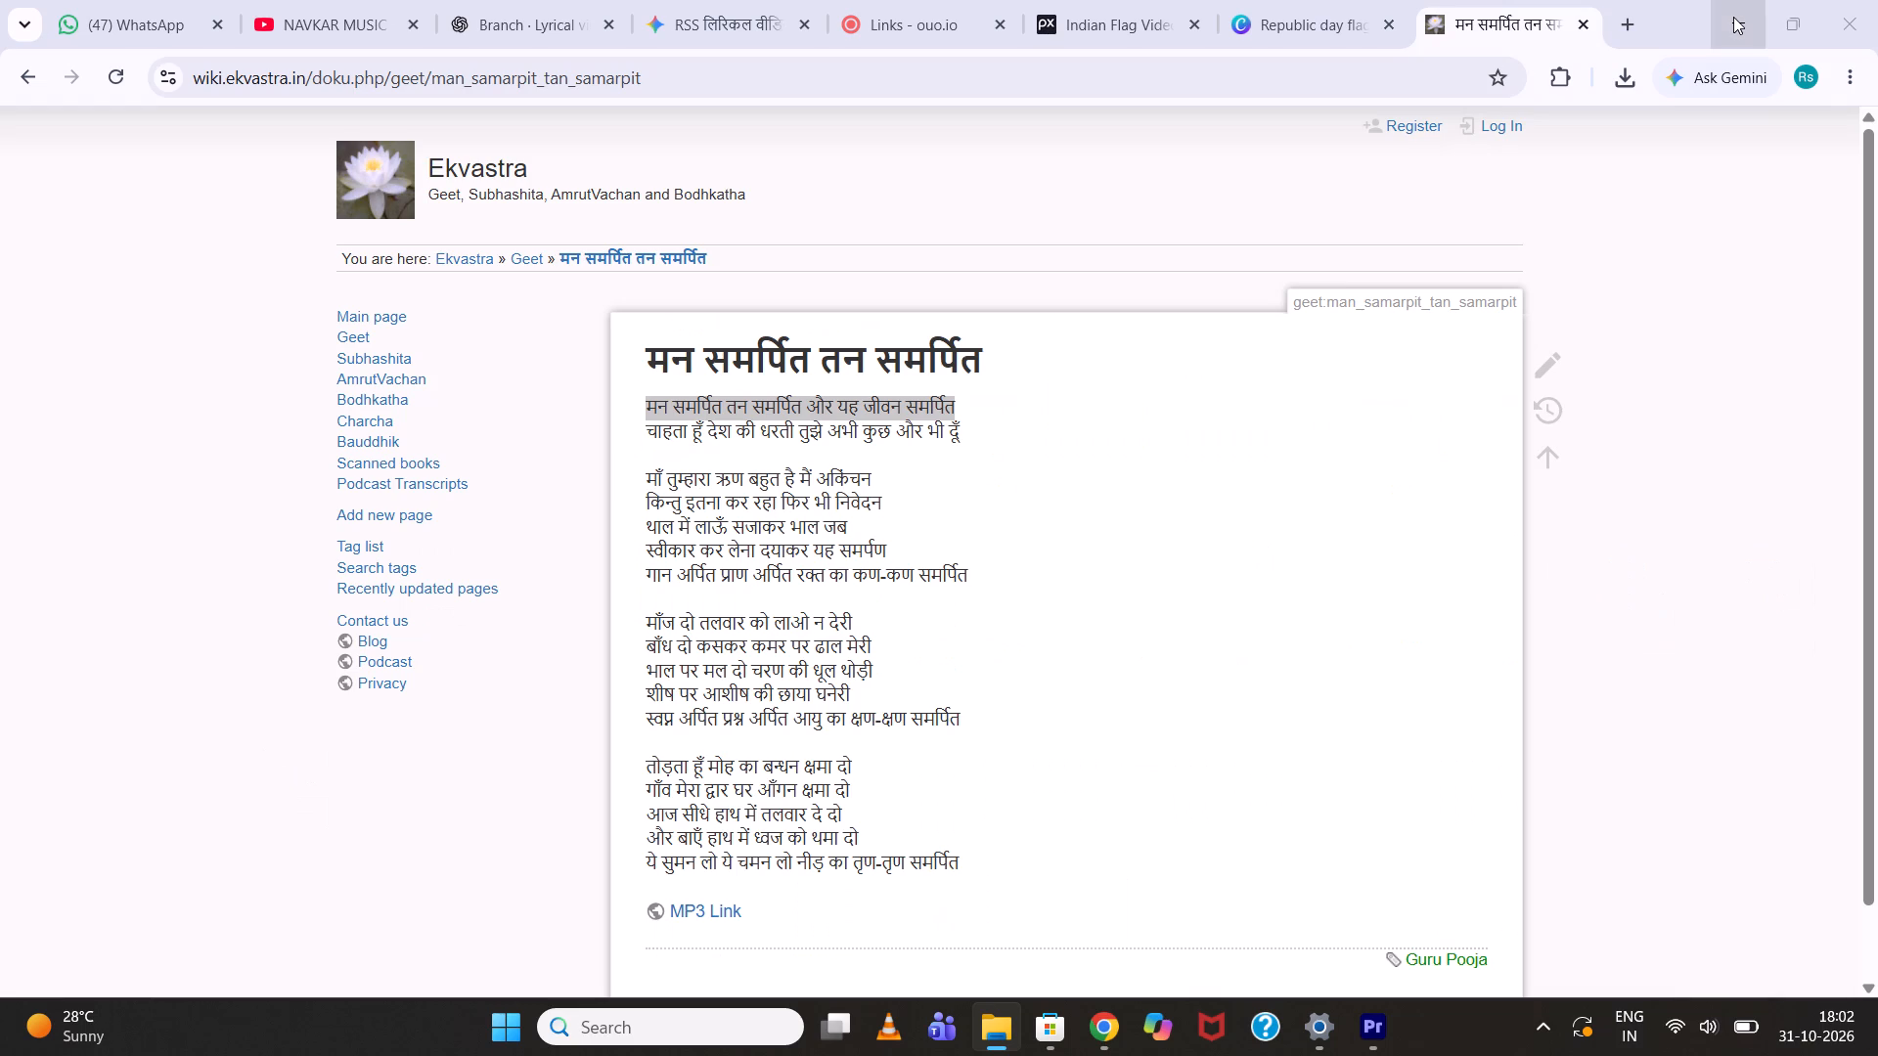
{"action": "left_click", "coordinate": [1732, 18]}
{"action": "left_click", "coordinate": [1729, 20]}
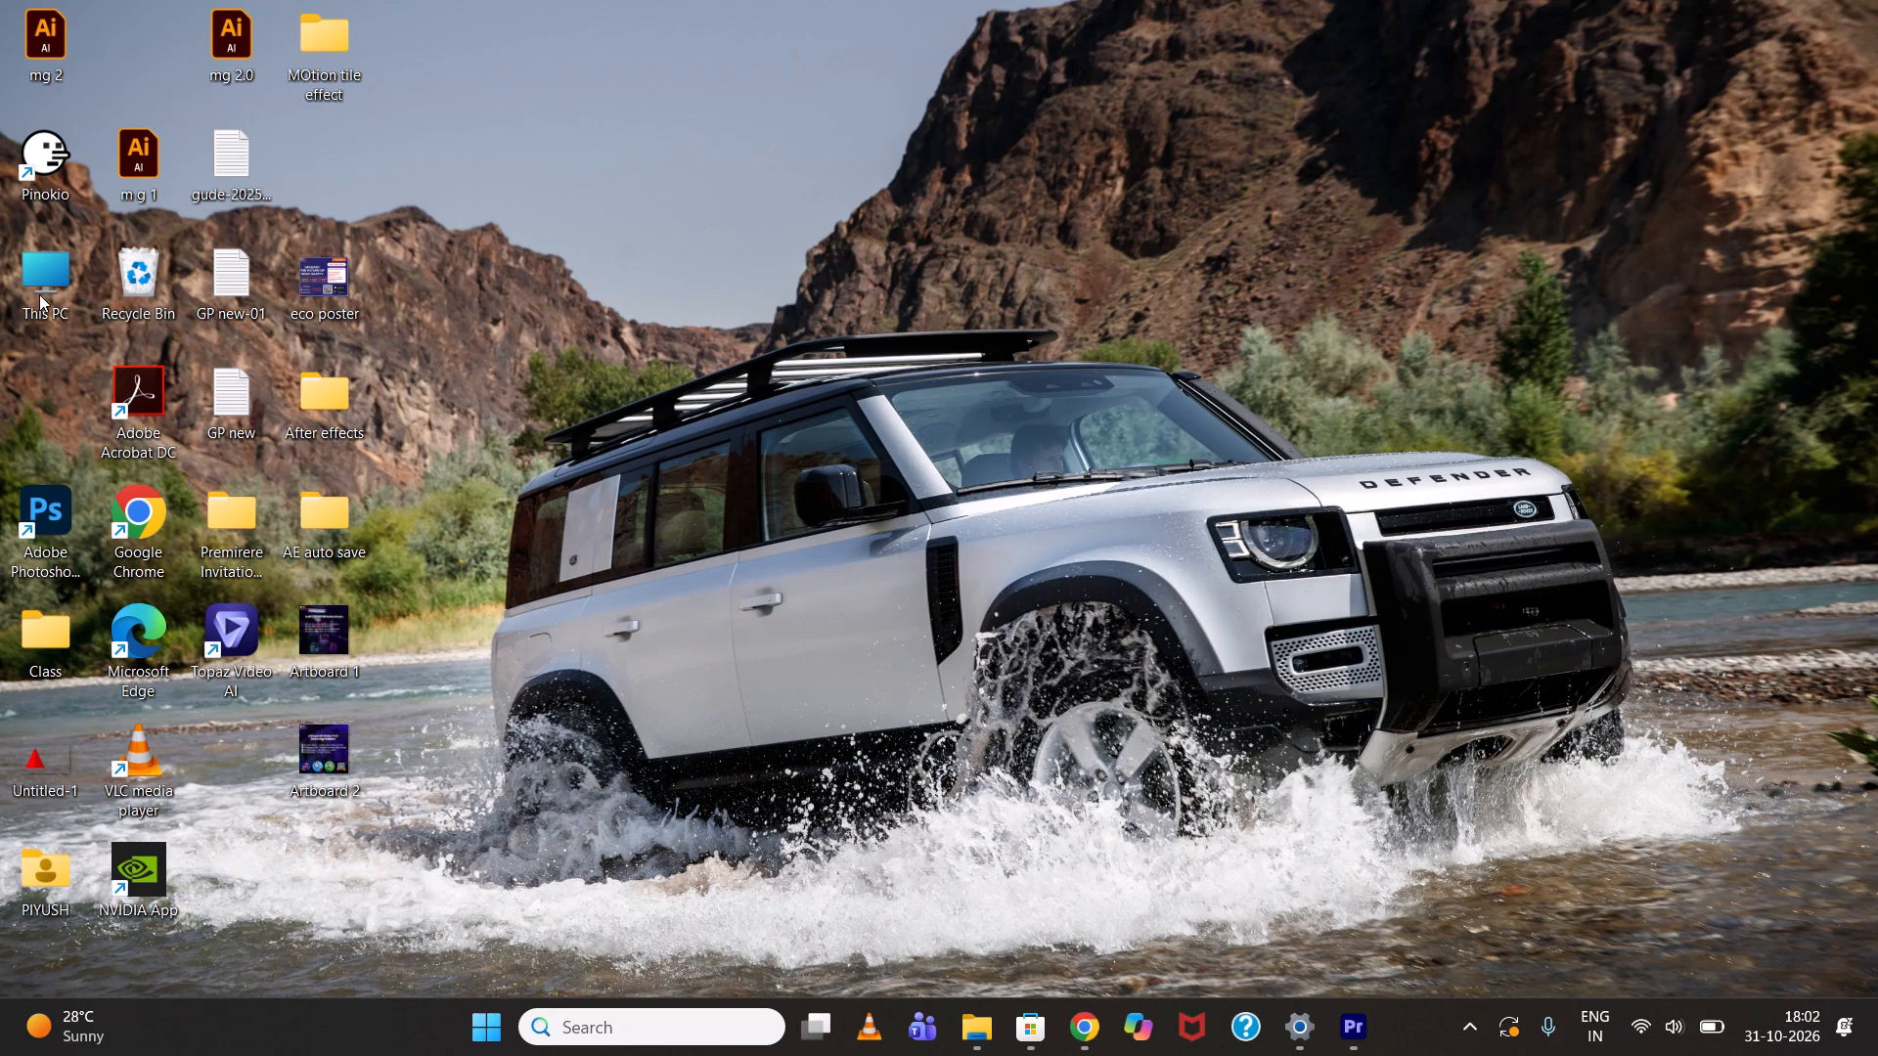
{"action": "left_click", "coordinate": [22, 290]}
{"action": "double_click", "coordinate": [114, 274]}
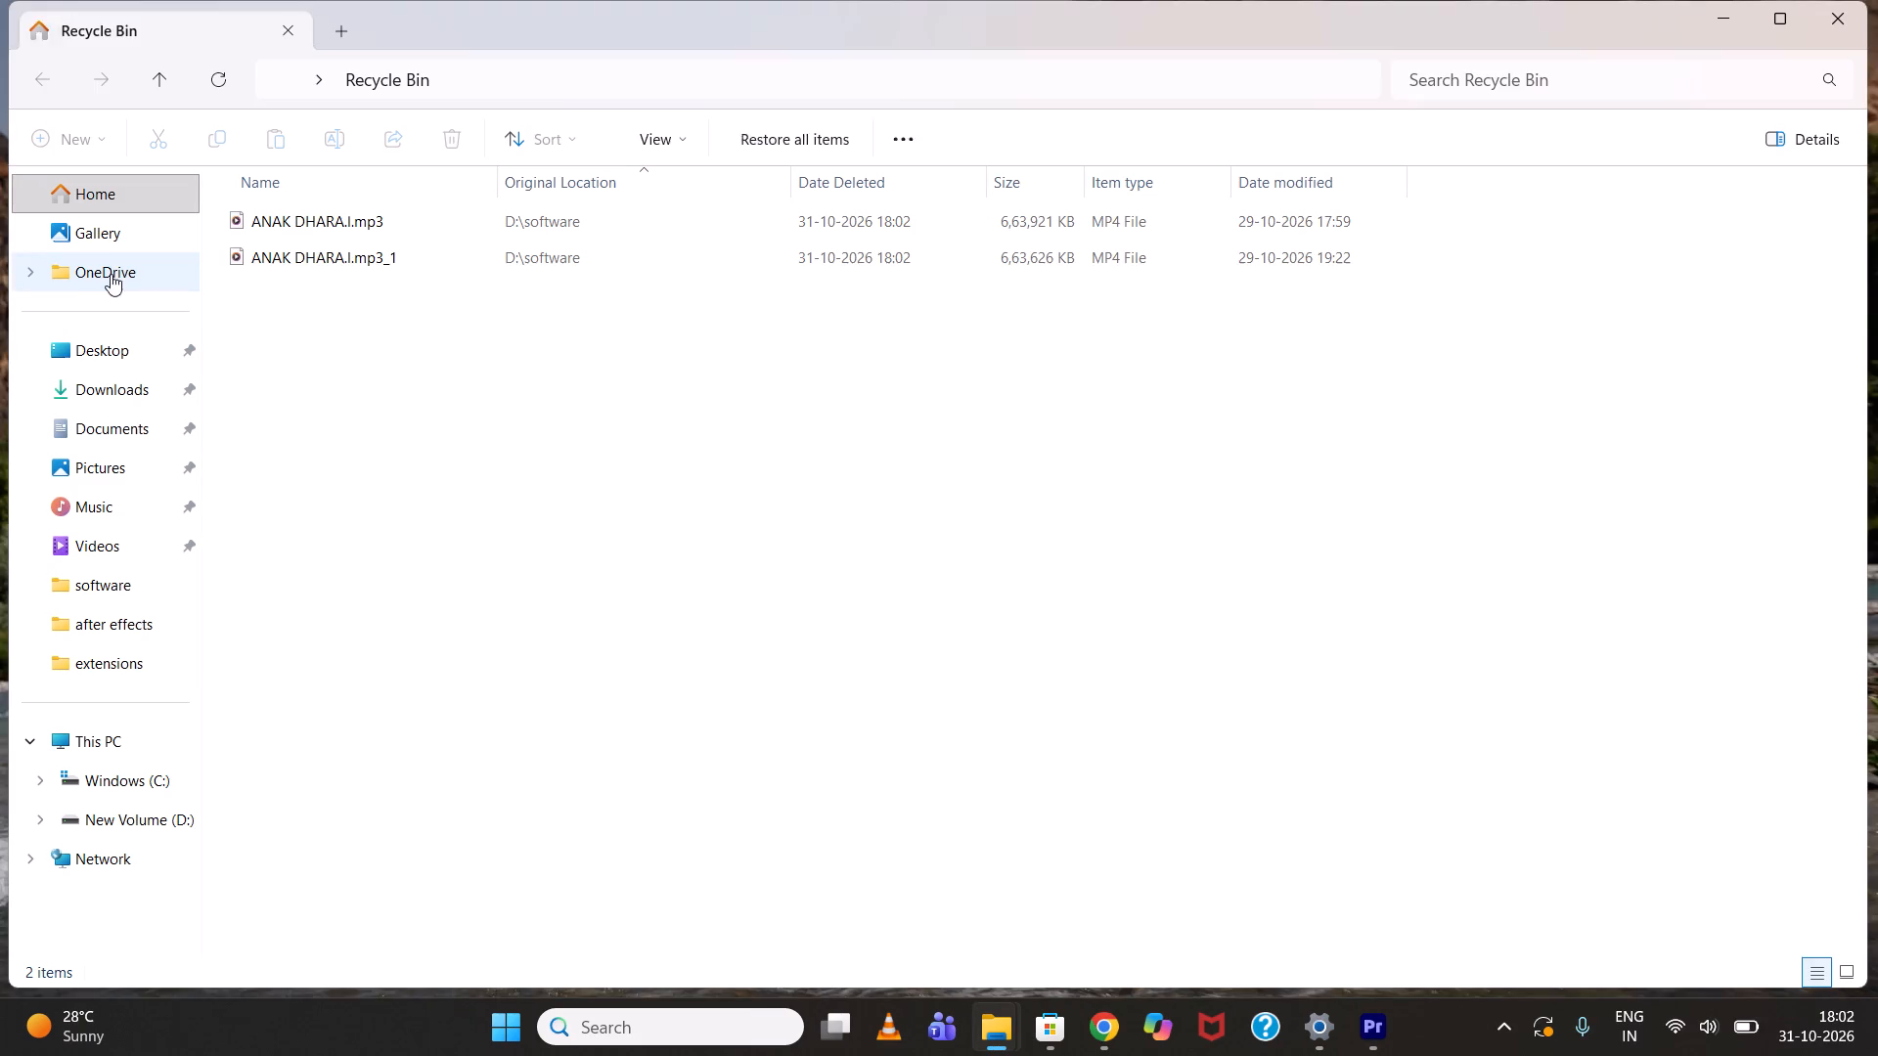
{"action": "left_click_drag", "start_coordinate": [352, 395], "coordinate": [318, 225]}
{"action": "key", "text": "Delete"}
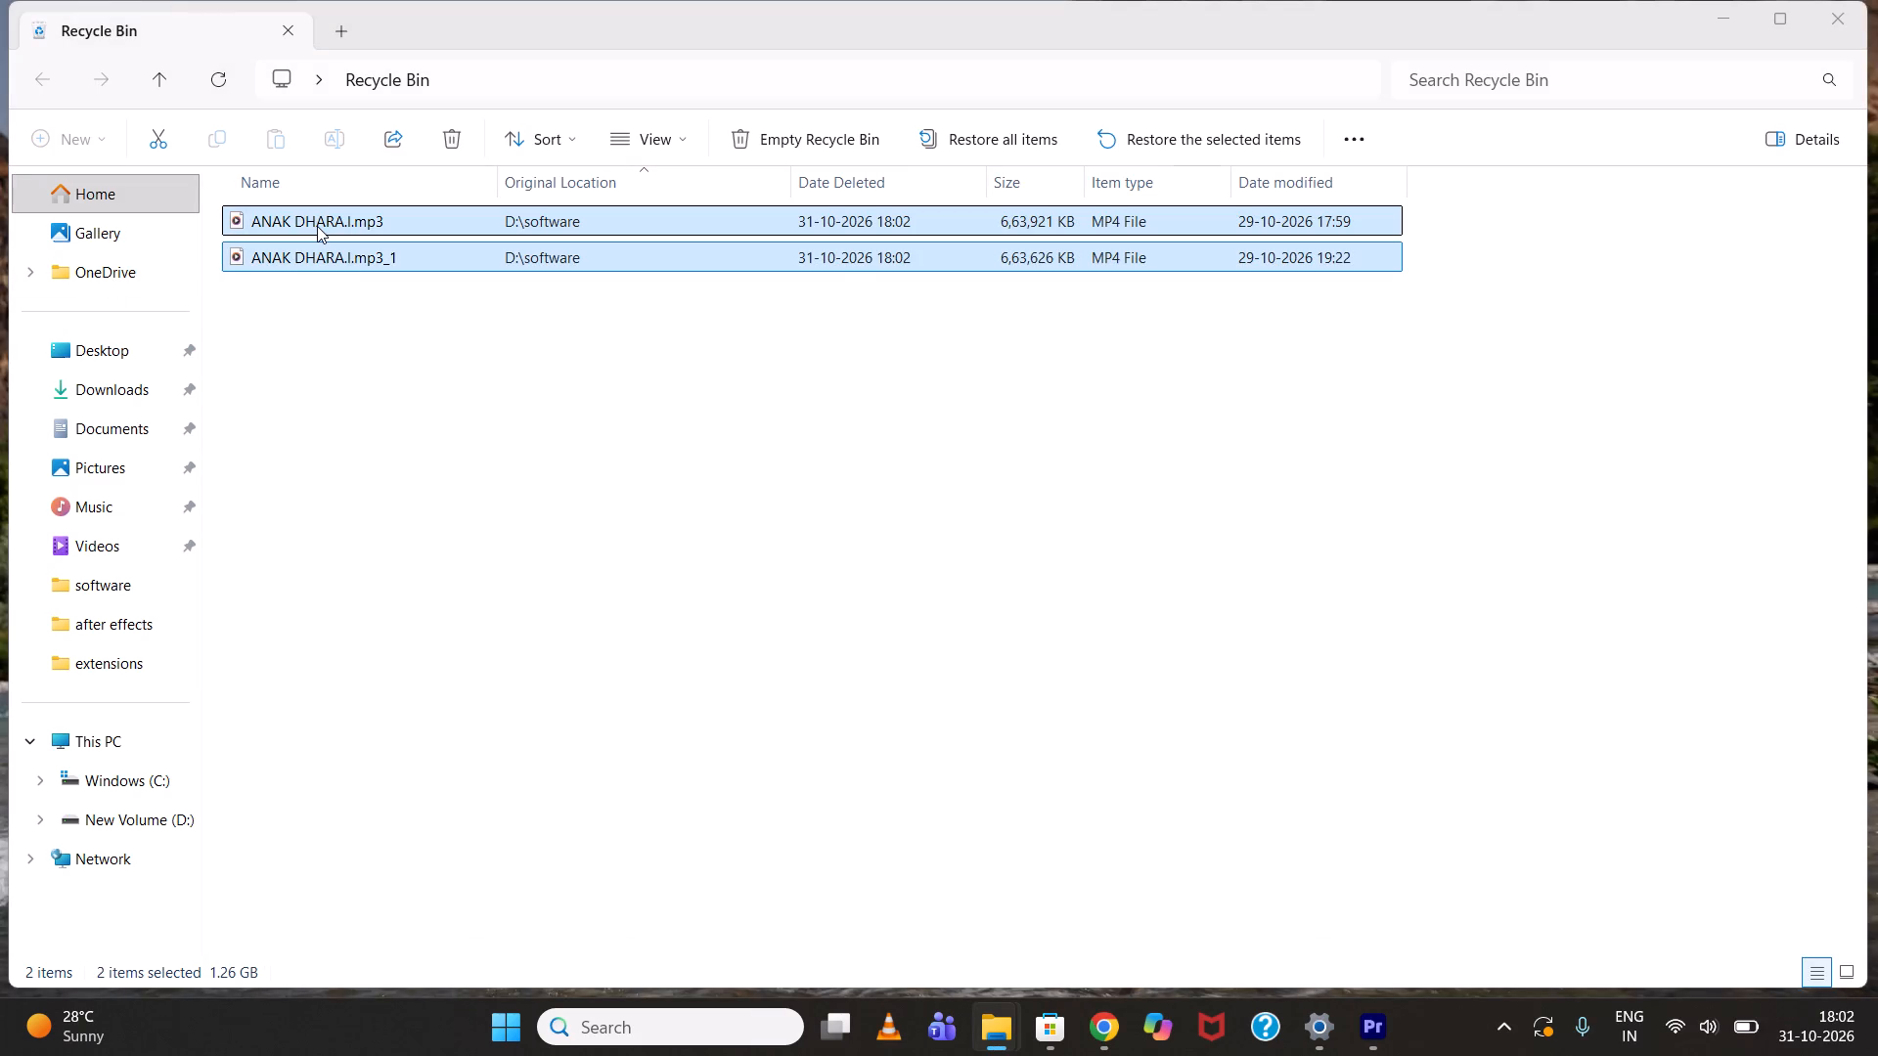
{"action": "left_click", "coordinate": [1007, 526]}
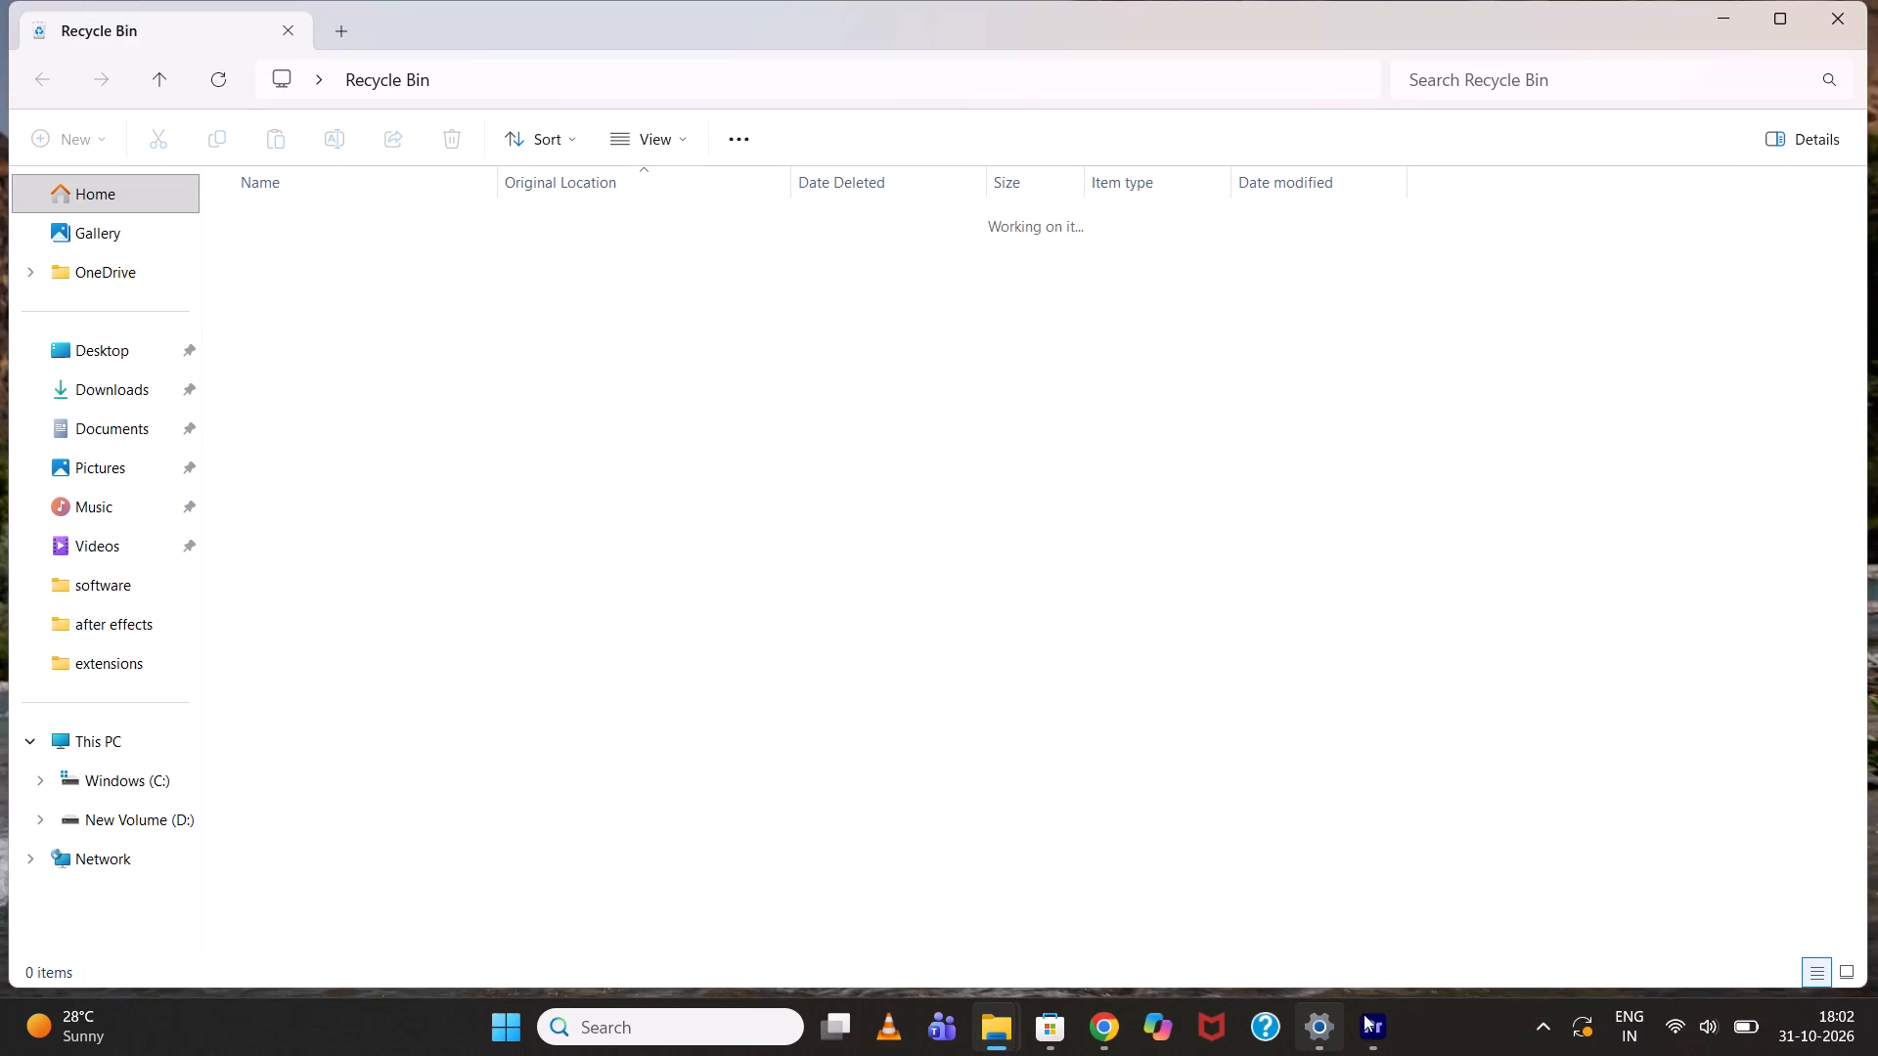
Back in Premiere, play from the sequence start to 00:00:05:24 and add the copied first lyric line there as a text clip on V5.
{"action": "left_click", "coordinate": [1374, 1031]}
{"action": "left_click", "coordinate": [1373, 1023]}
{"action": "left_click", "coordinate": [1373, 1023]}
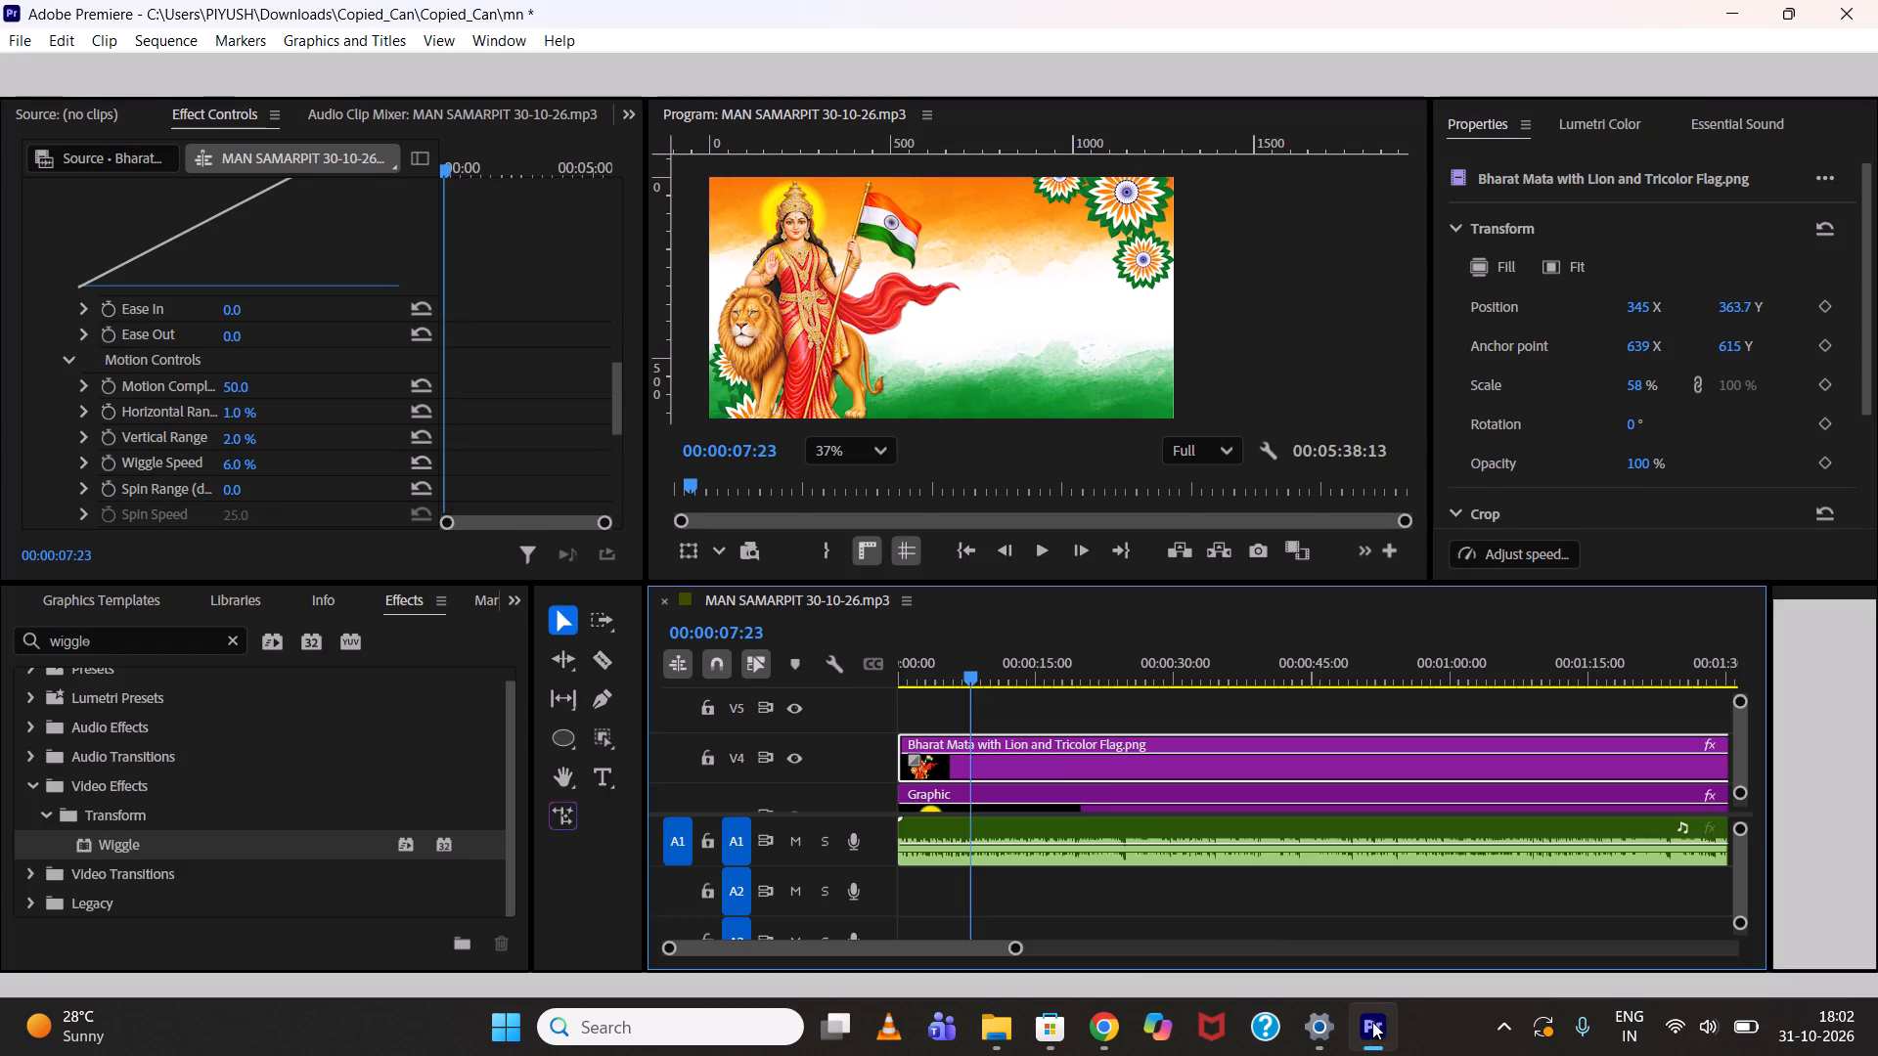
{"action": "left_click_drag", "start_coordinate": [962, 679], "coordinate": [879, 677]}
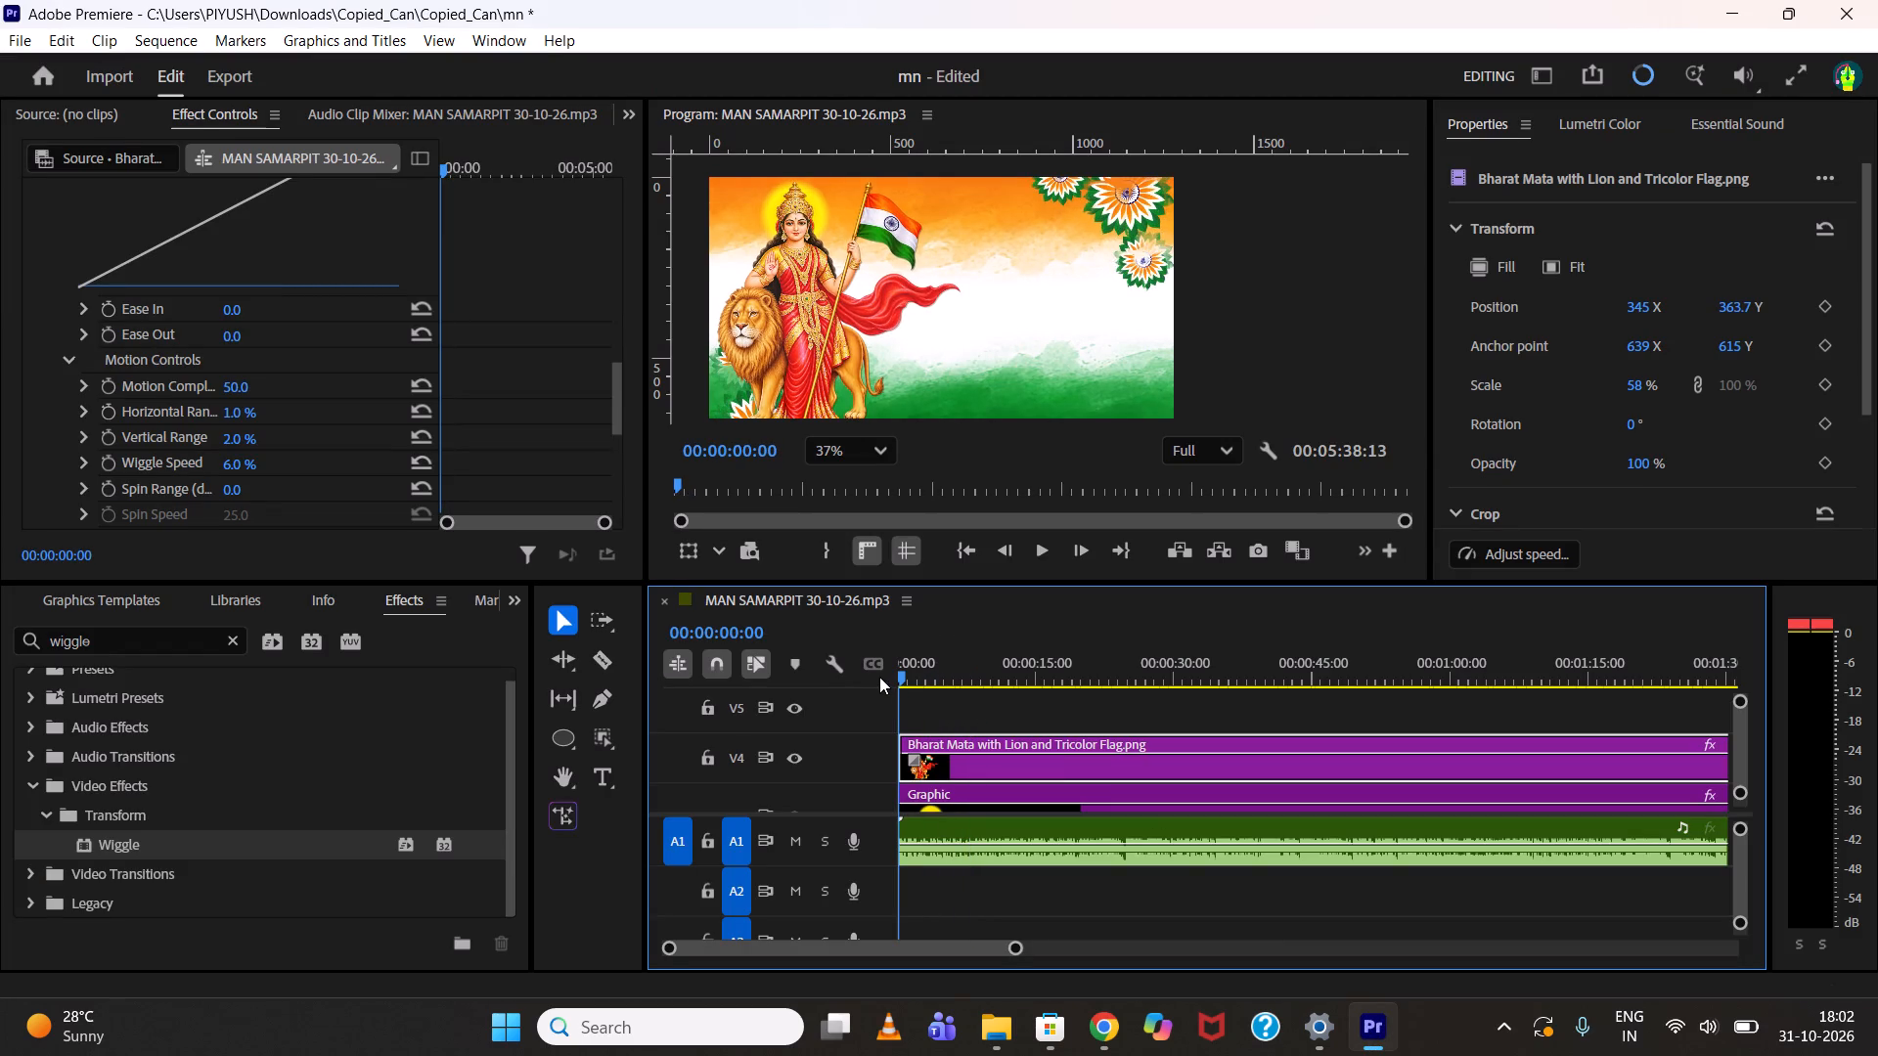
{"action": "key", "text": "space"}
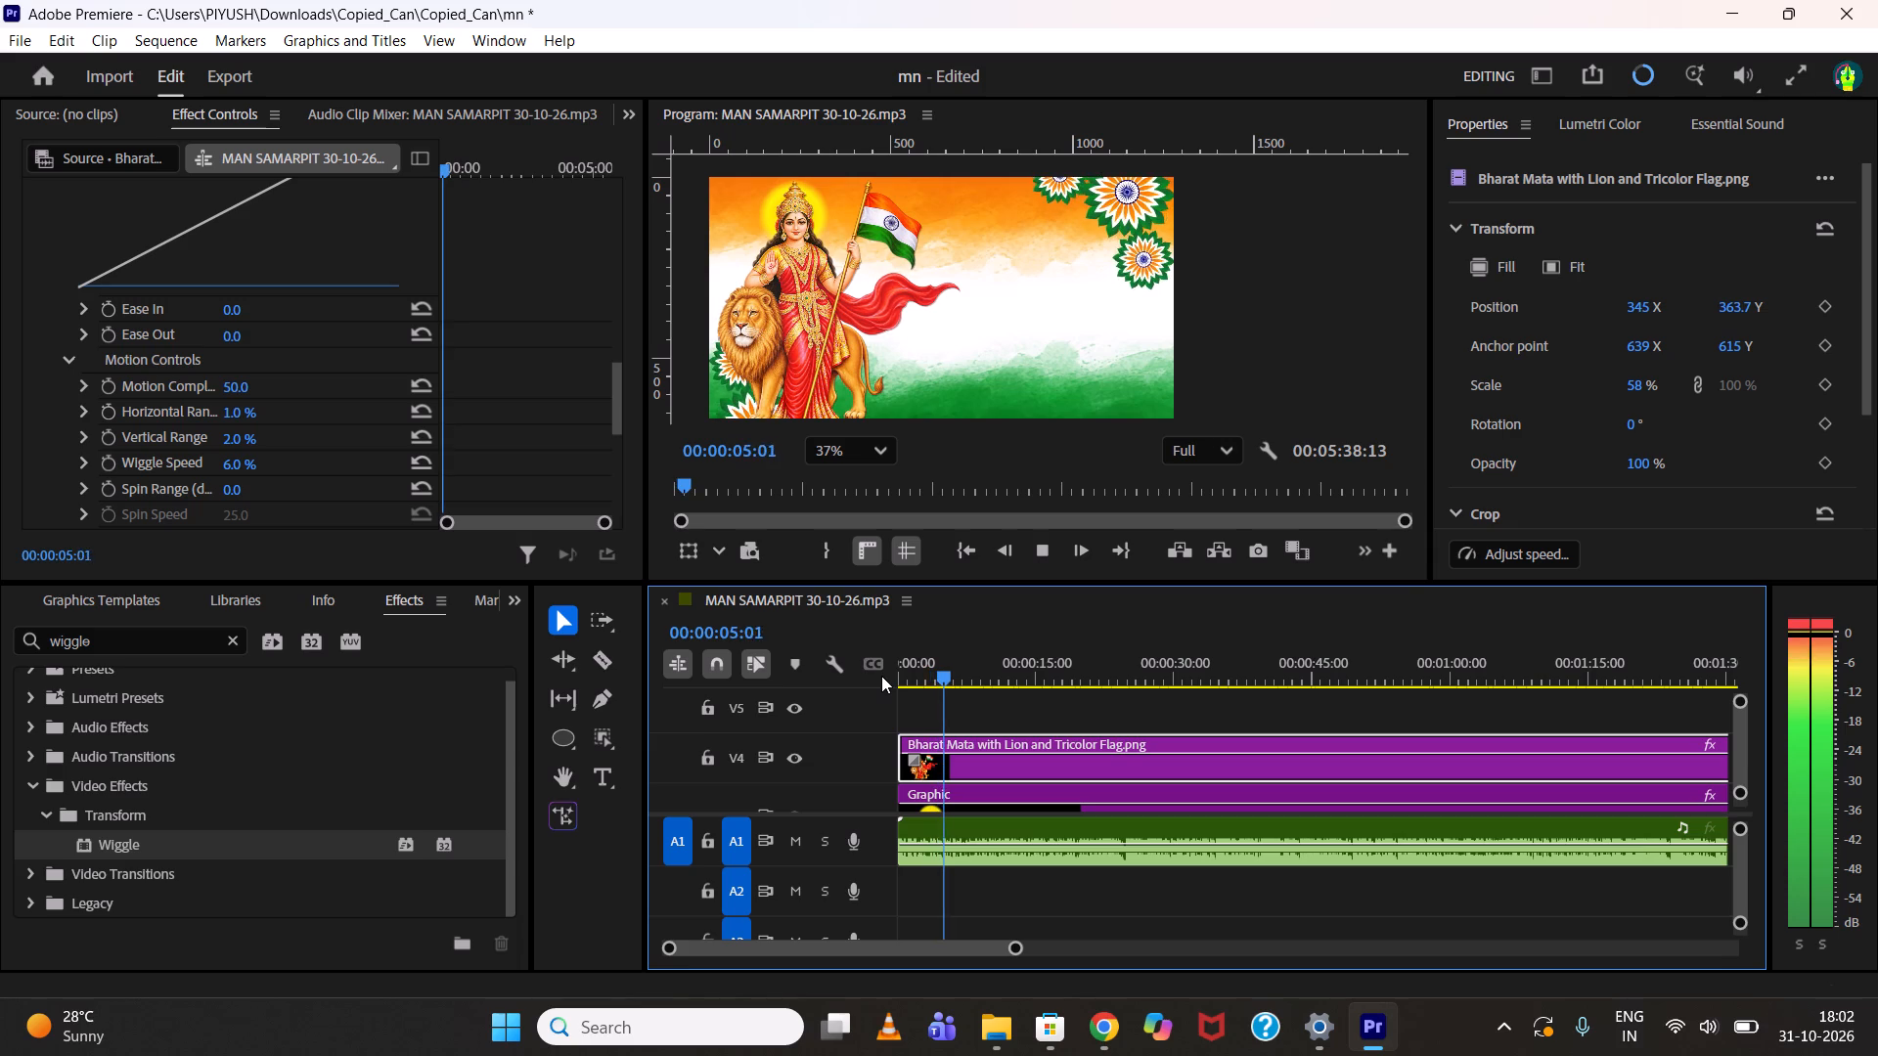
{"action": "key", "text": "space"}
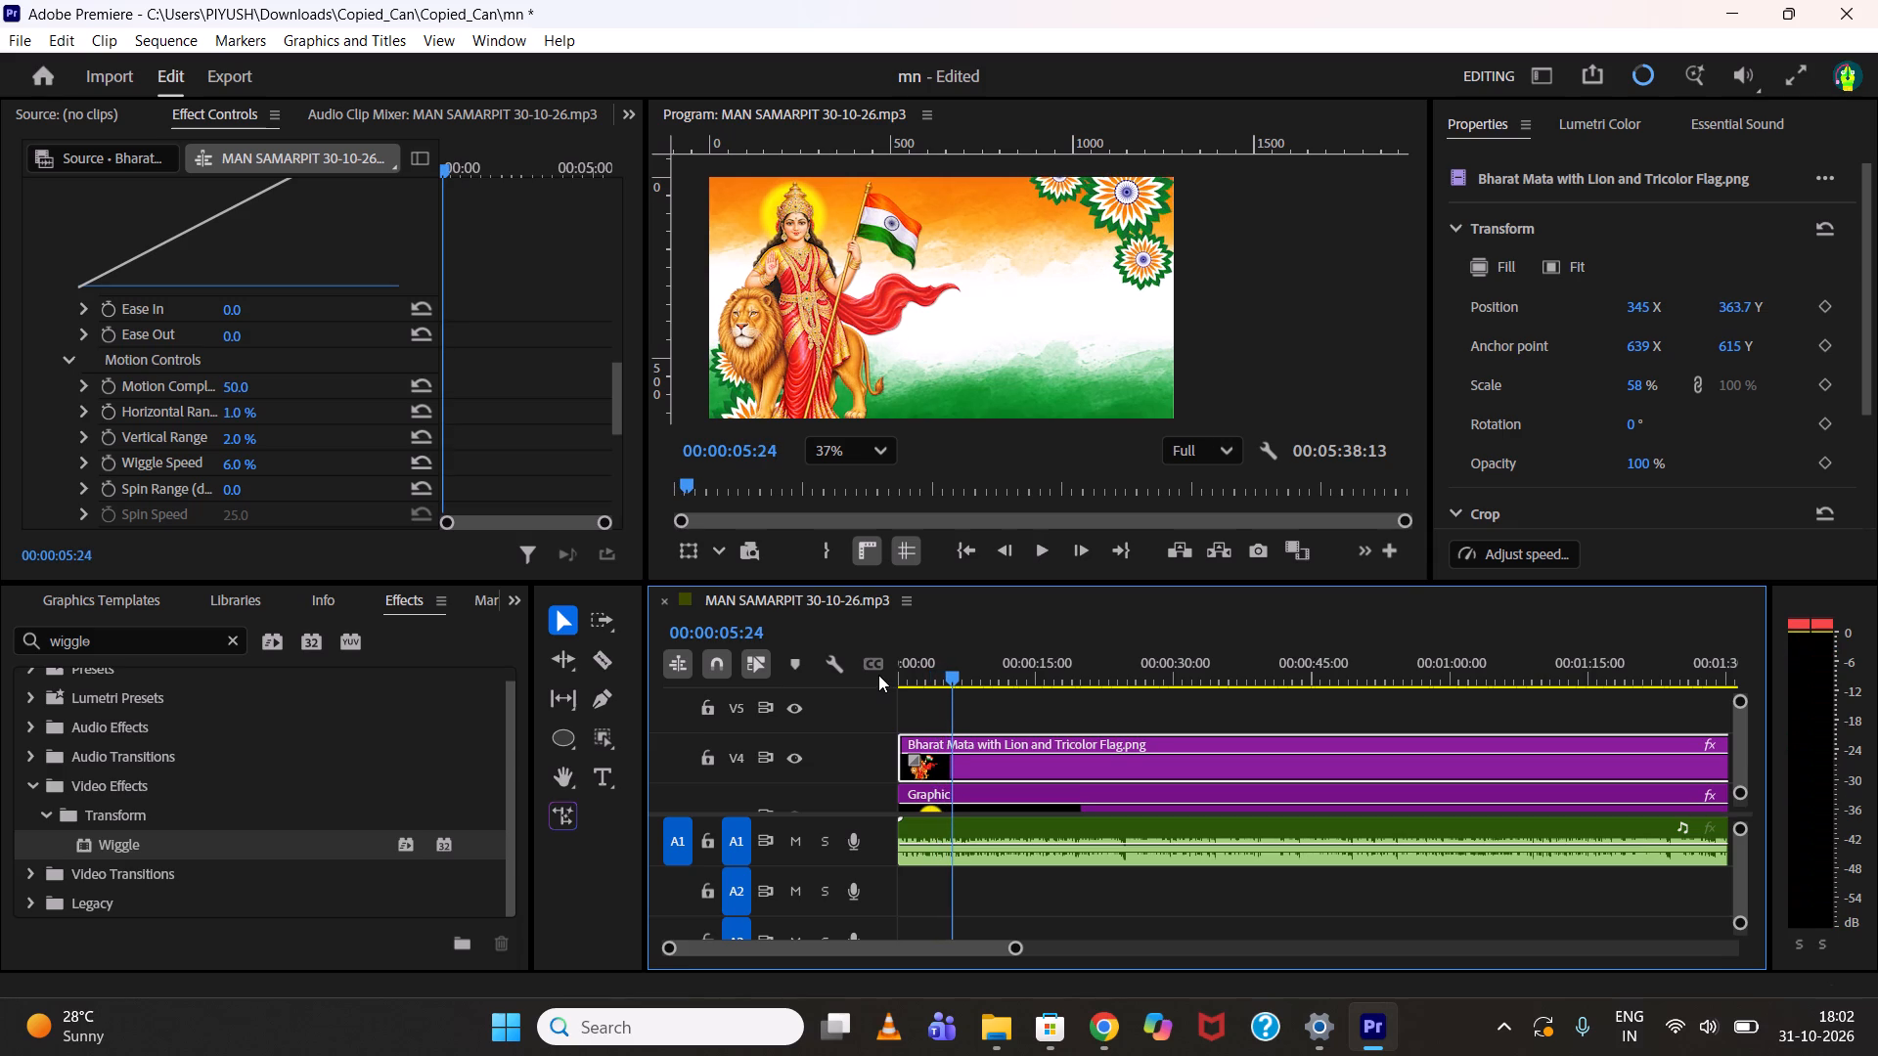
{"action": "left_click", "coordinate": [1096, 1014]}
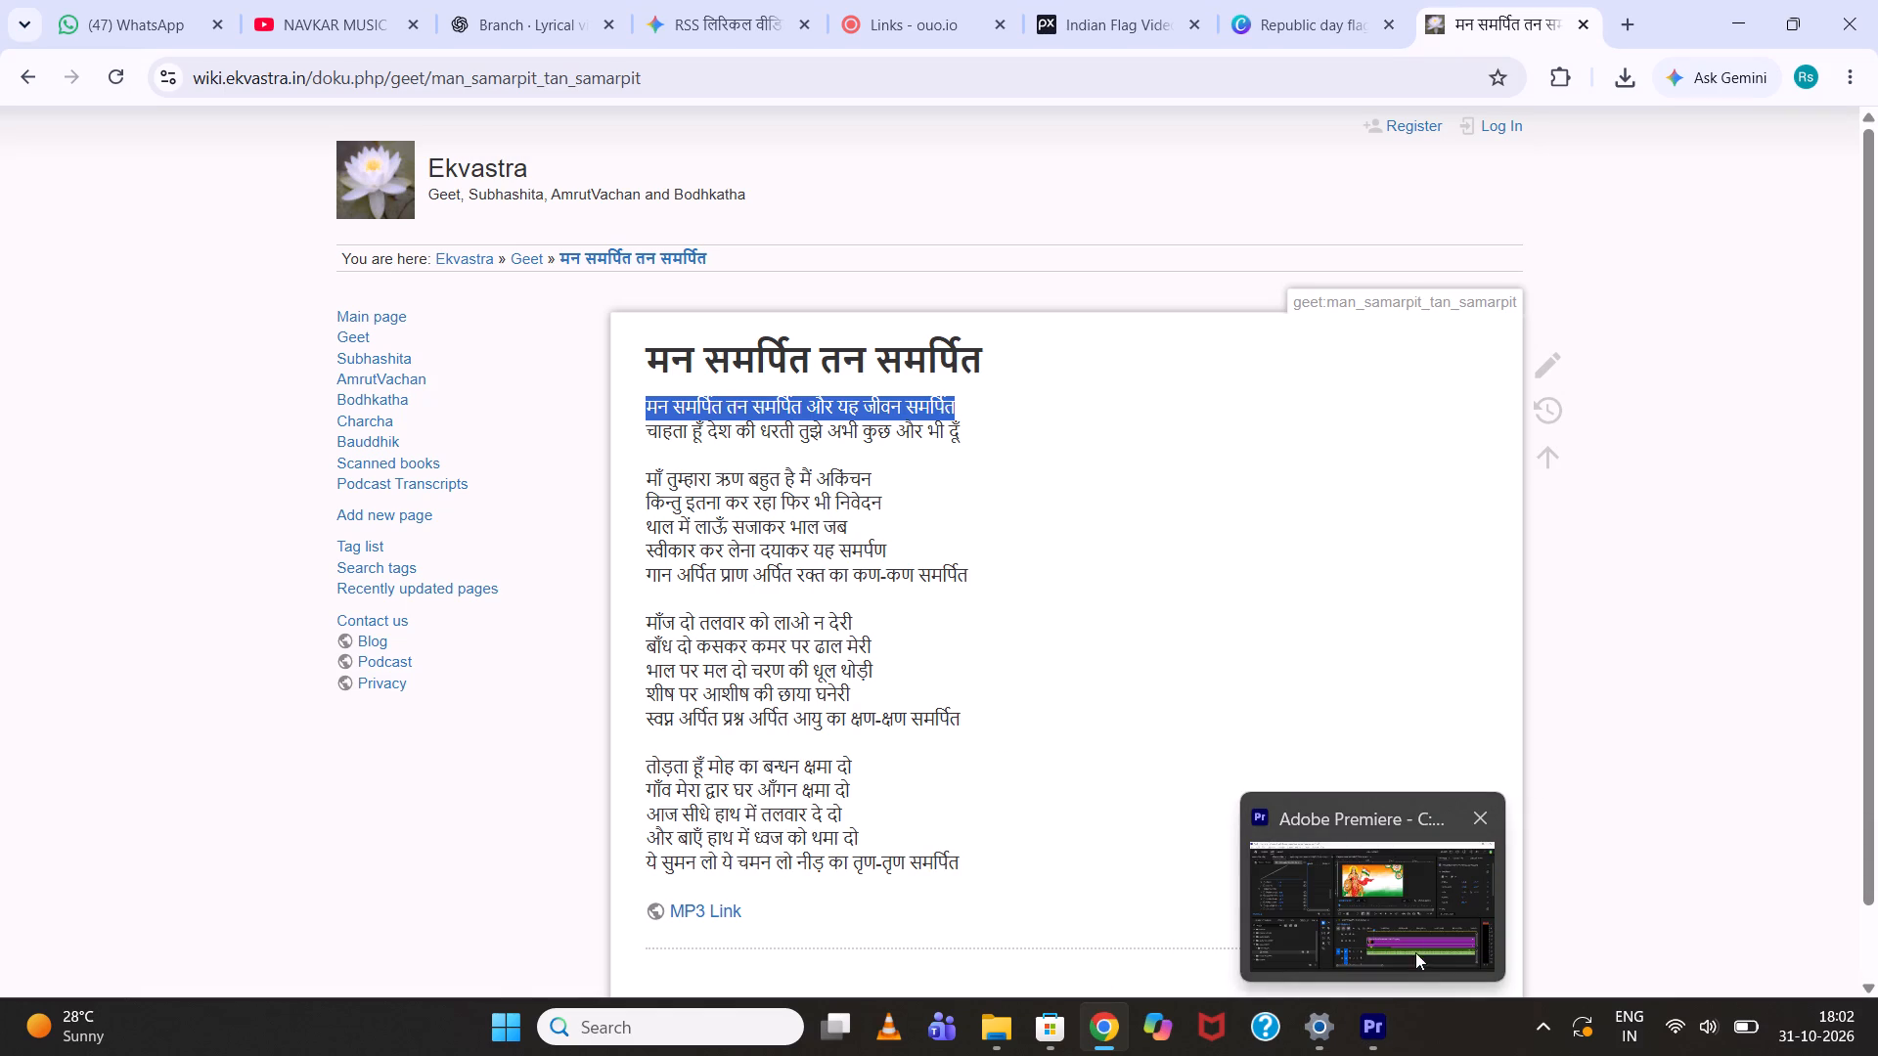
{"action": "left_click", "coordinate": [1366, 1044]}
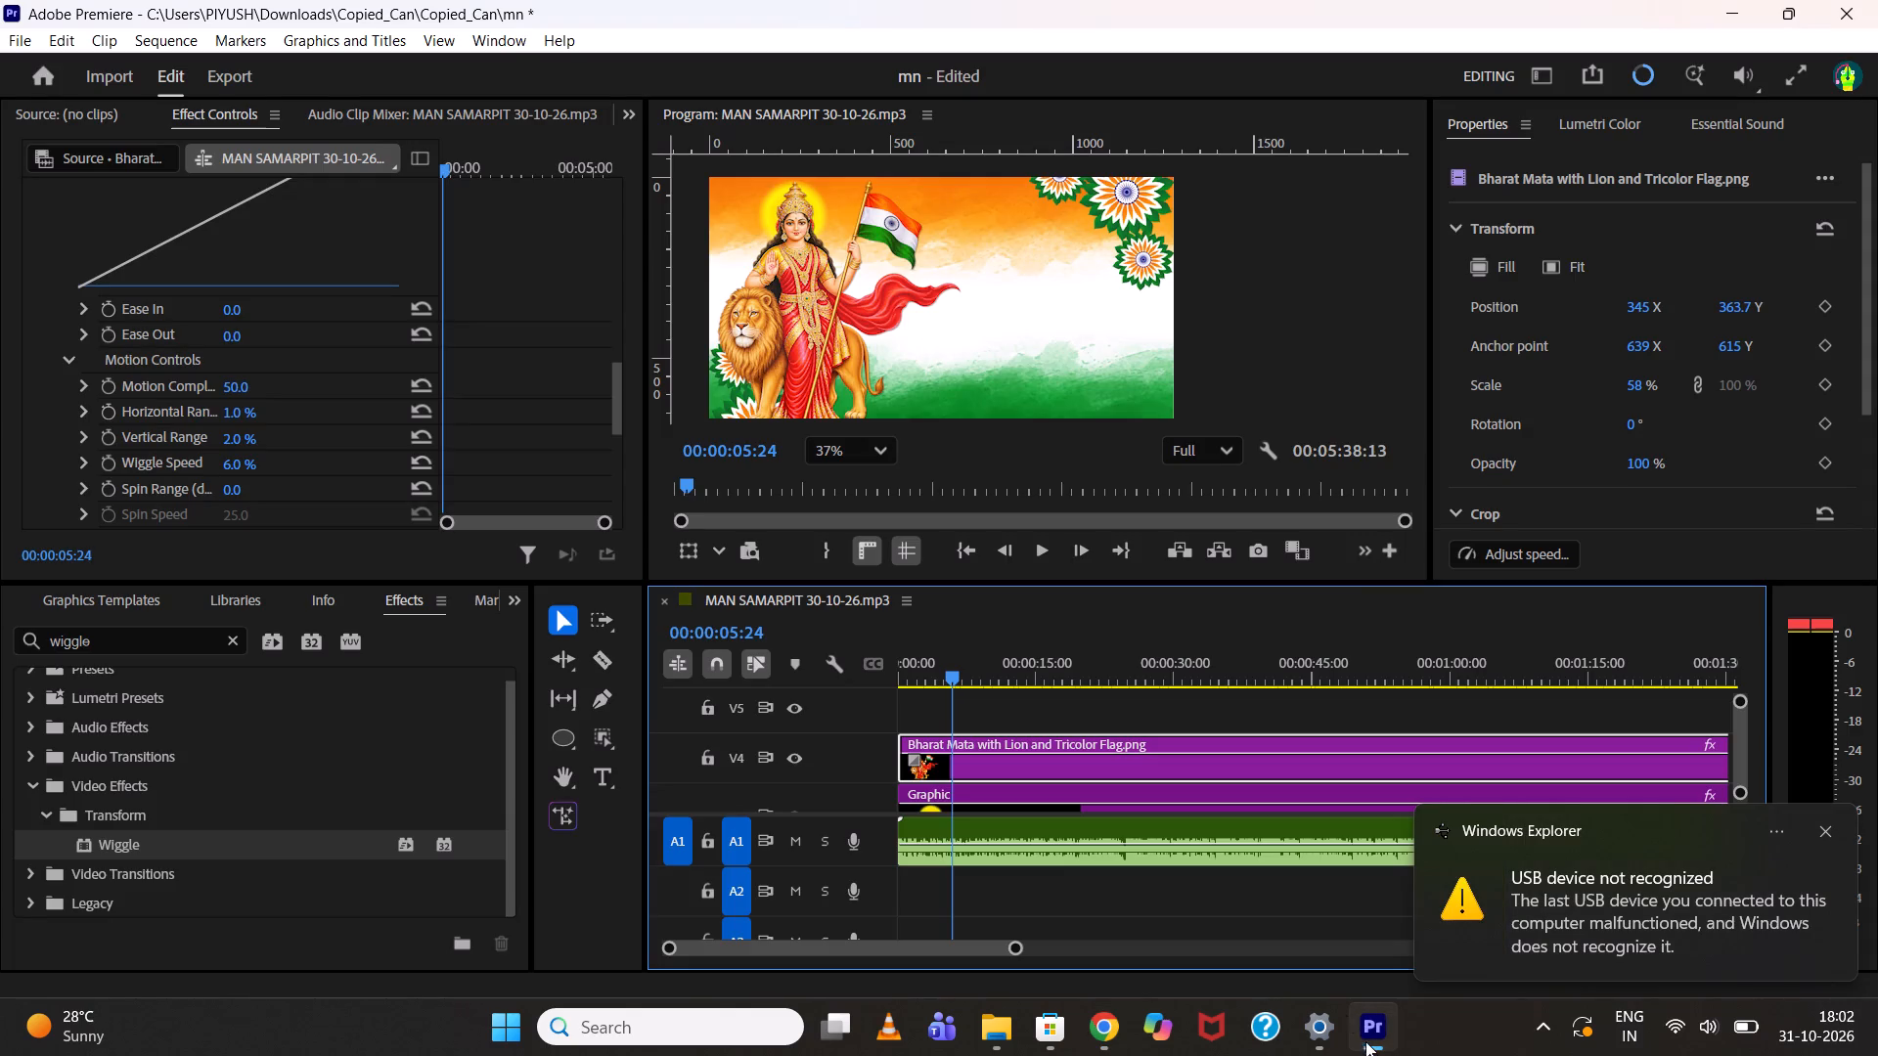
{"action": "left_click", "coordinate": [600, 763]}
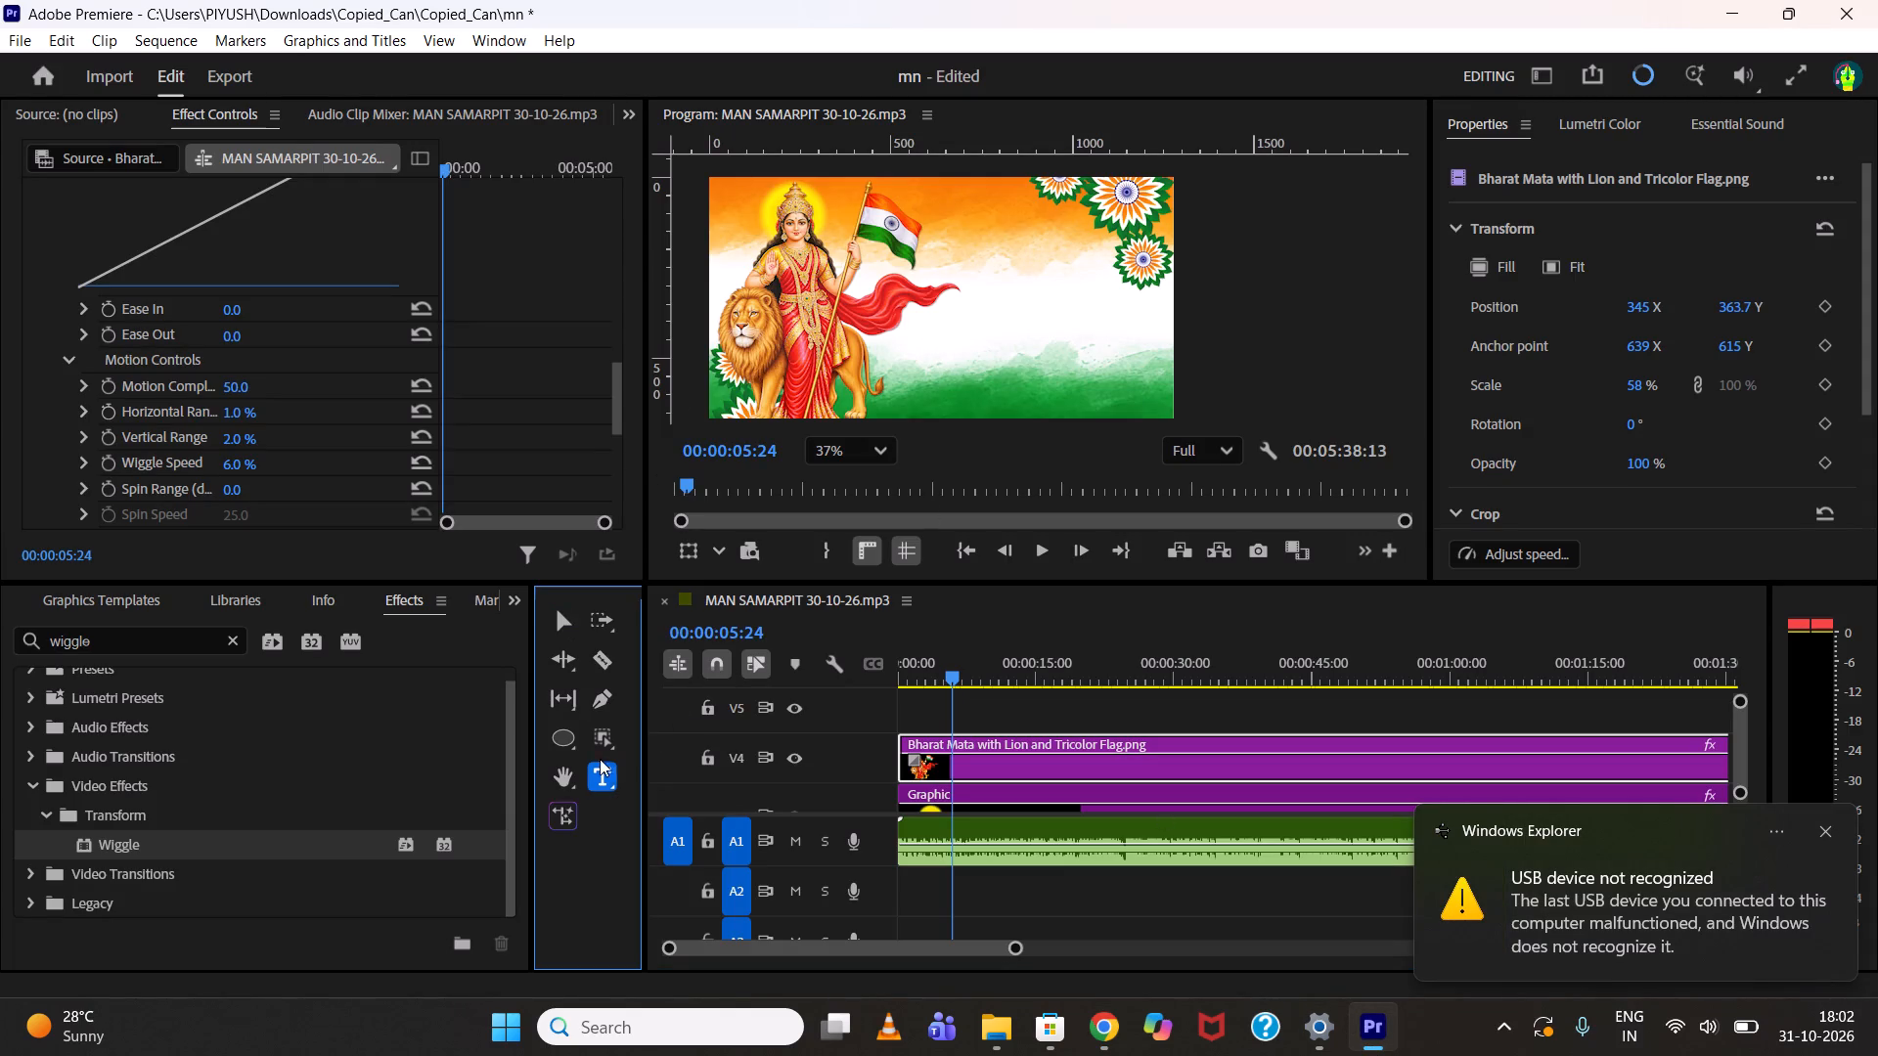
{"action": "left_click", "coordinate": [984, 279]}
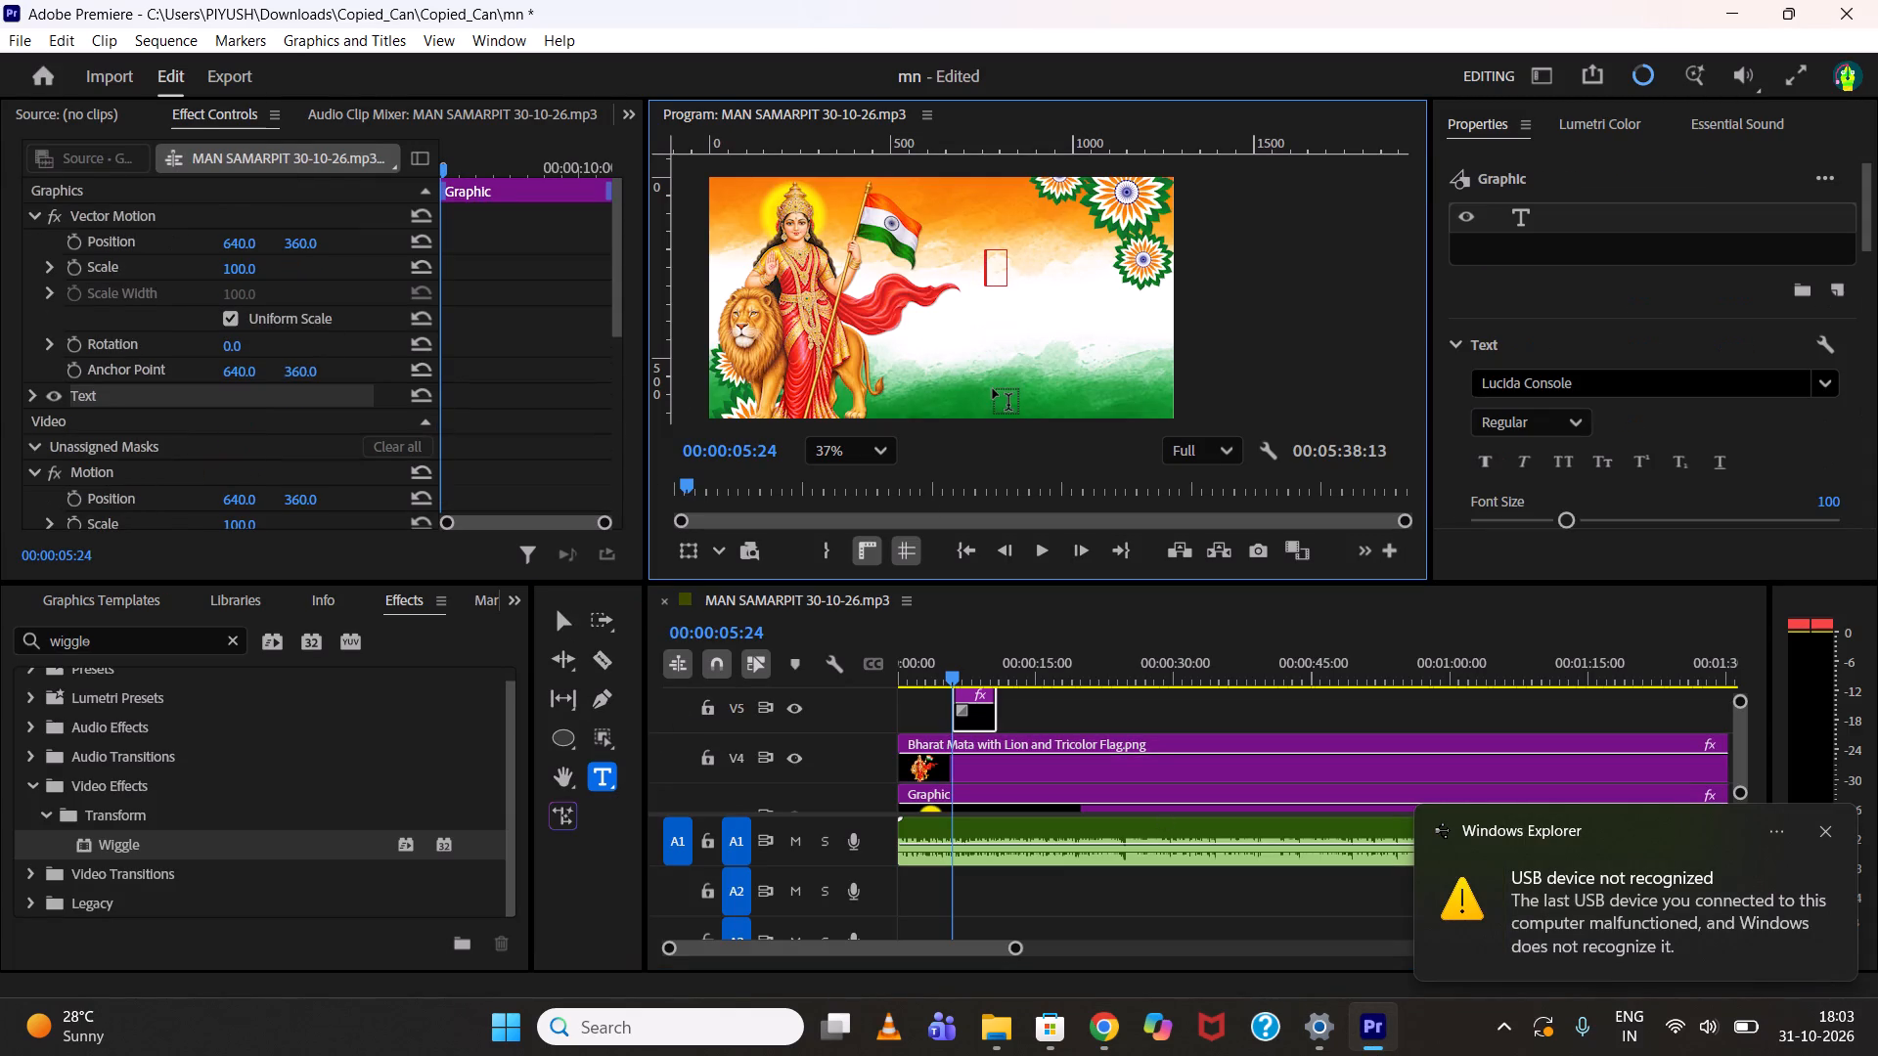
{"action": "key", "text": "ctrl+v"}
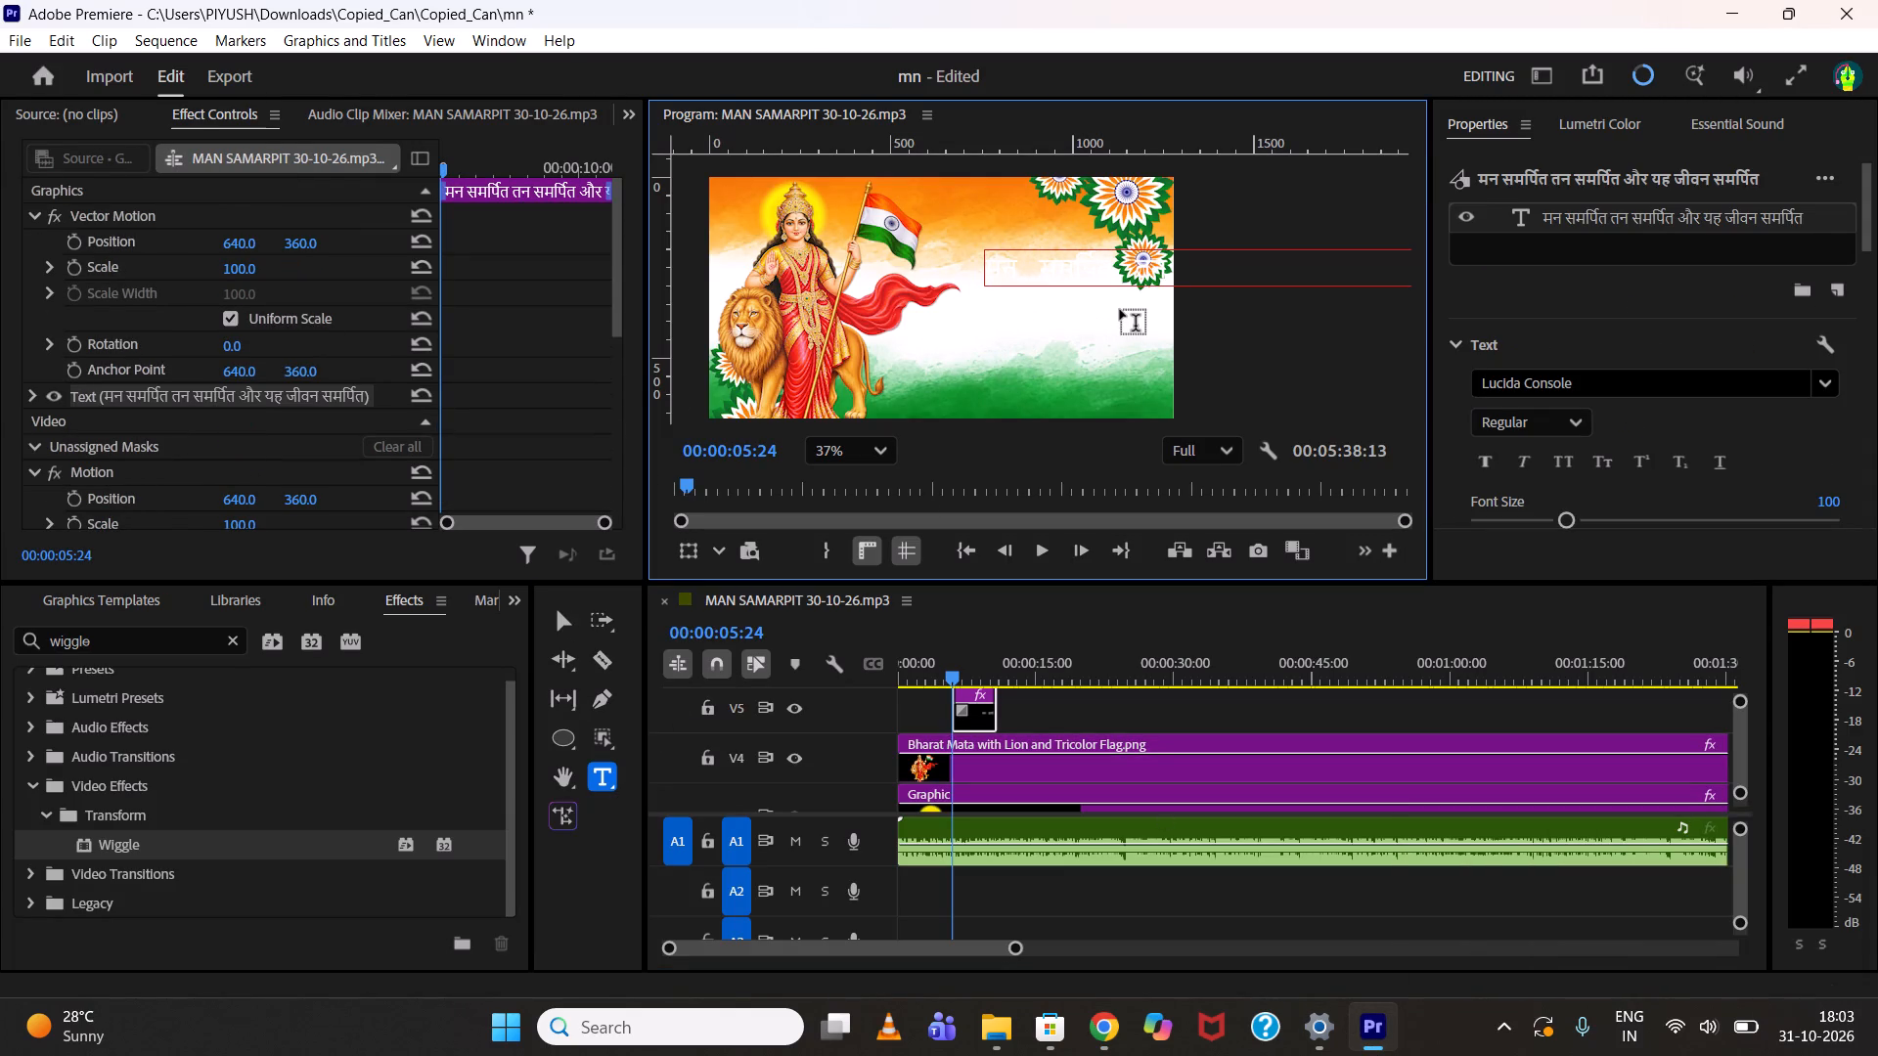
{"action": "left_click", "coordinate": [1038, 714]}
Break the first lyric's text into two lines so that और यह जीवन समर्पित starts the second line.
{"action": "double_click", "coordinate": [975, 717]}
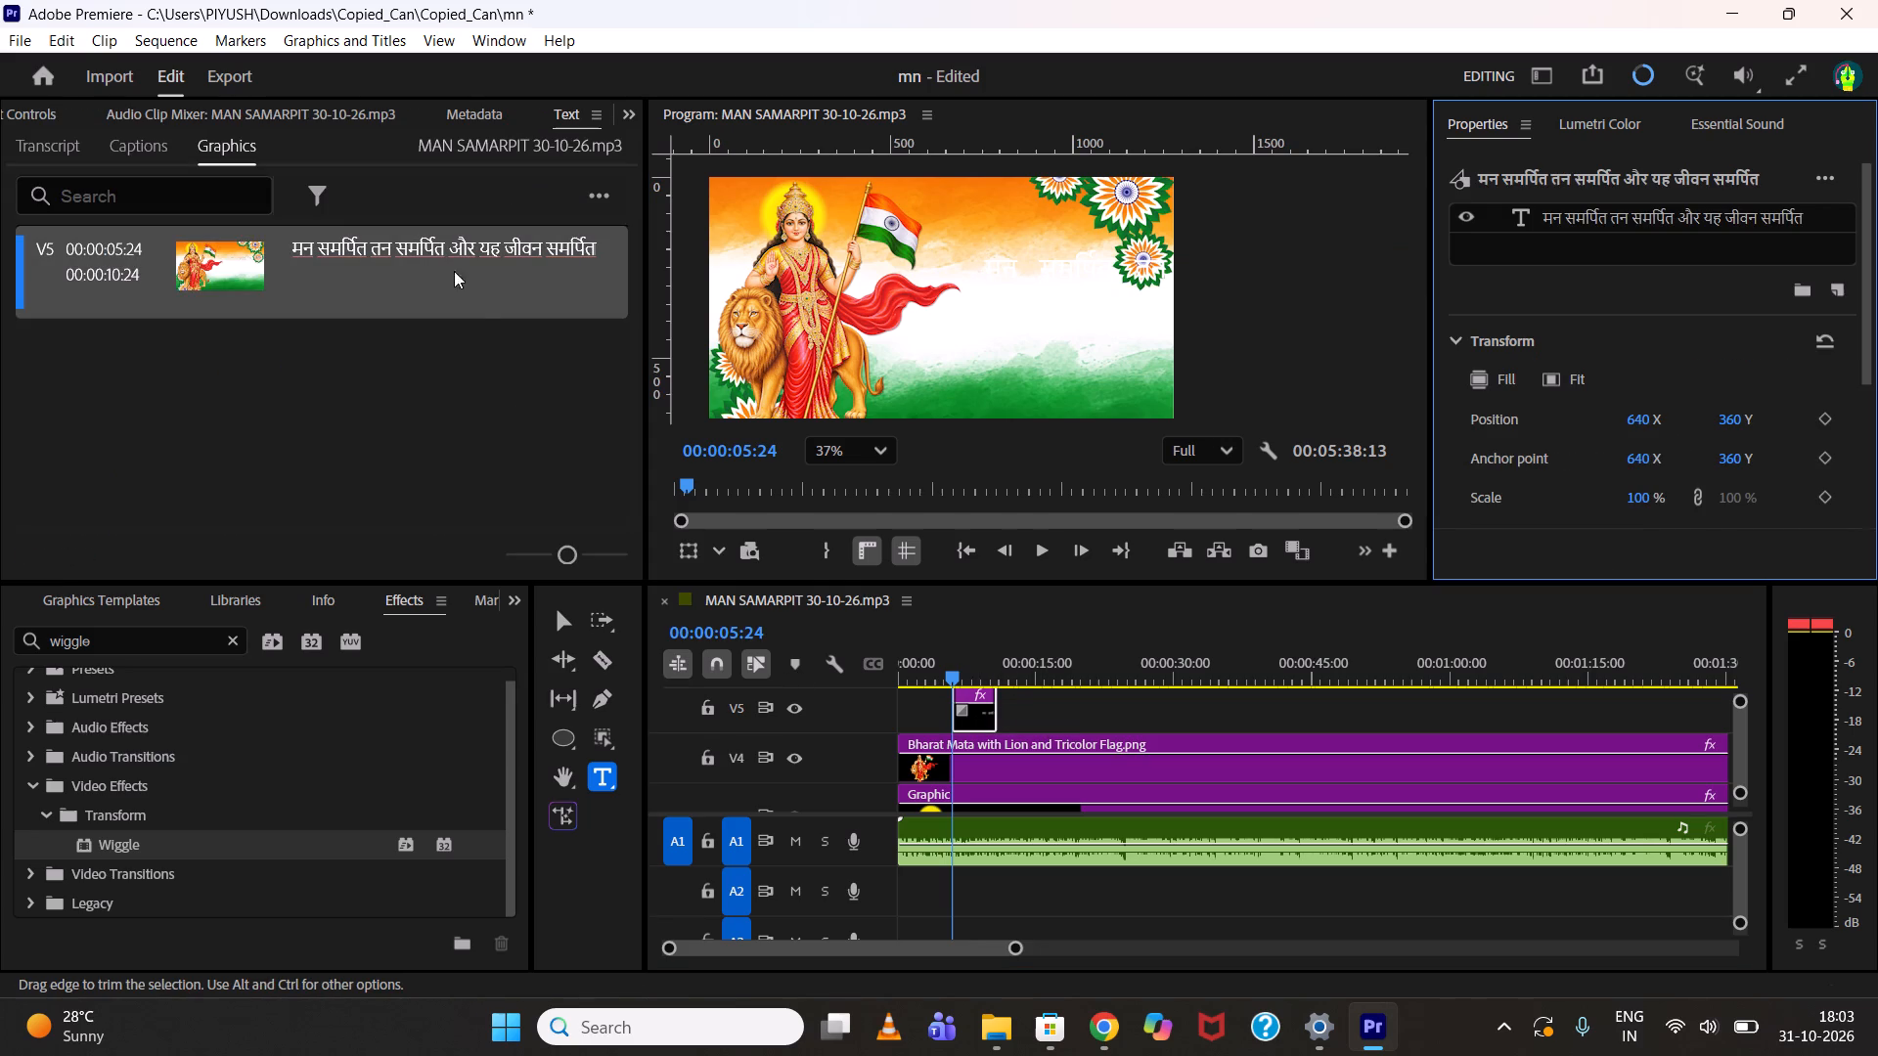
{"action": "double_click", "coordinate": [450, 242]}
{"action": "left_click", "coordinate": [446, 246]}
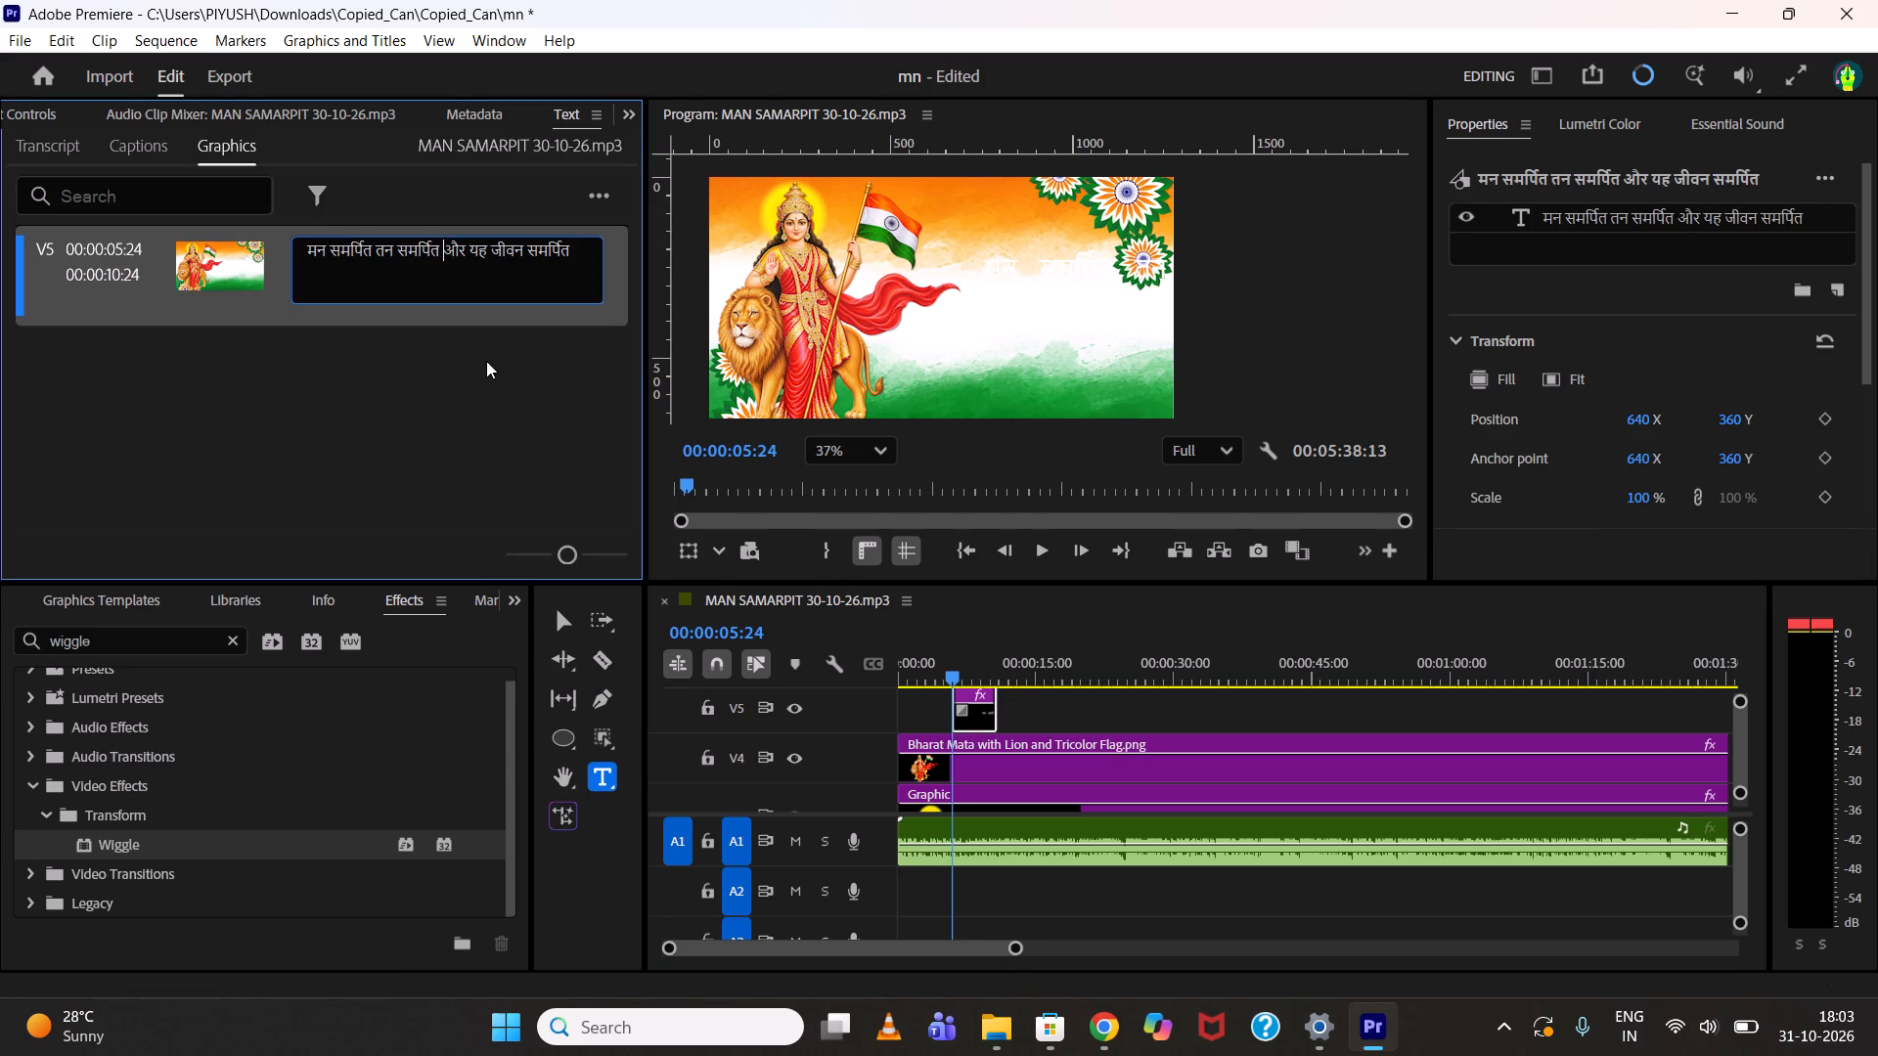
{"action": "key", "text": "Return"}
{"action": "left_click", "coordinate": [497, 370]}
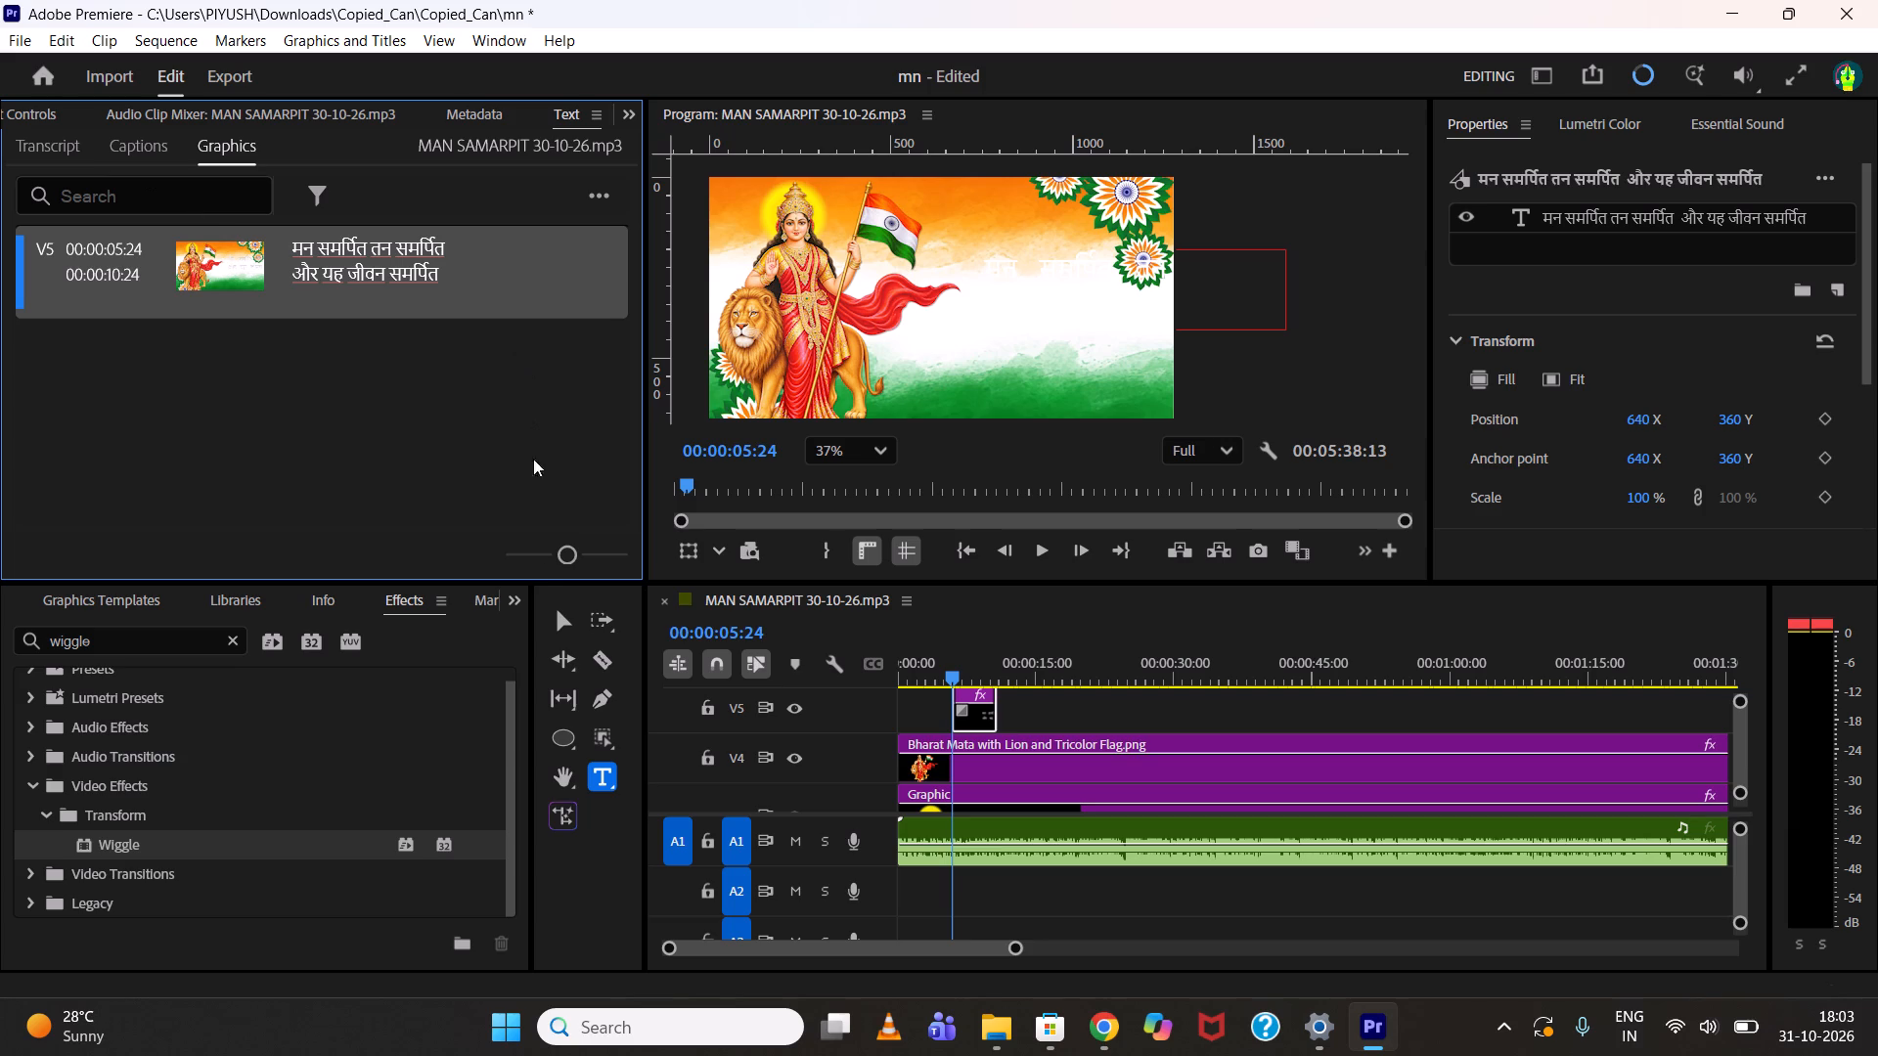
Move the two-line lyric slightly left and down beside Bharat Mata and set its font size to 68.
{"action": "left_click", "coordinate": [557, 611]}
{"action": "left_click_drag", "start_coordinate": [1046, 299], "coordinate": [1035, 304]}
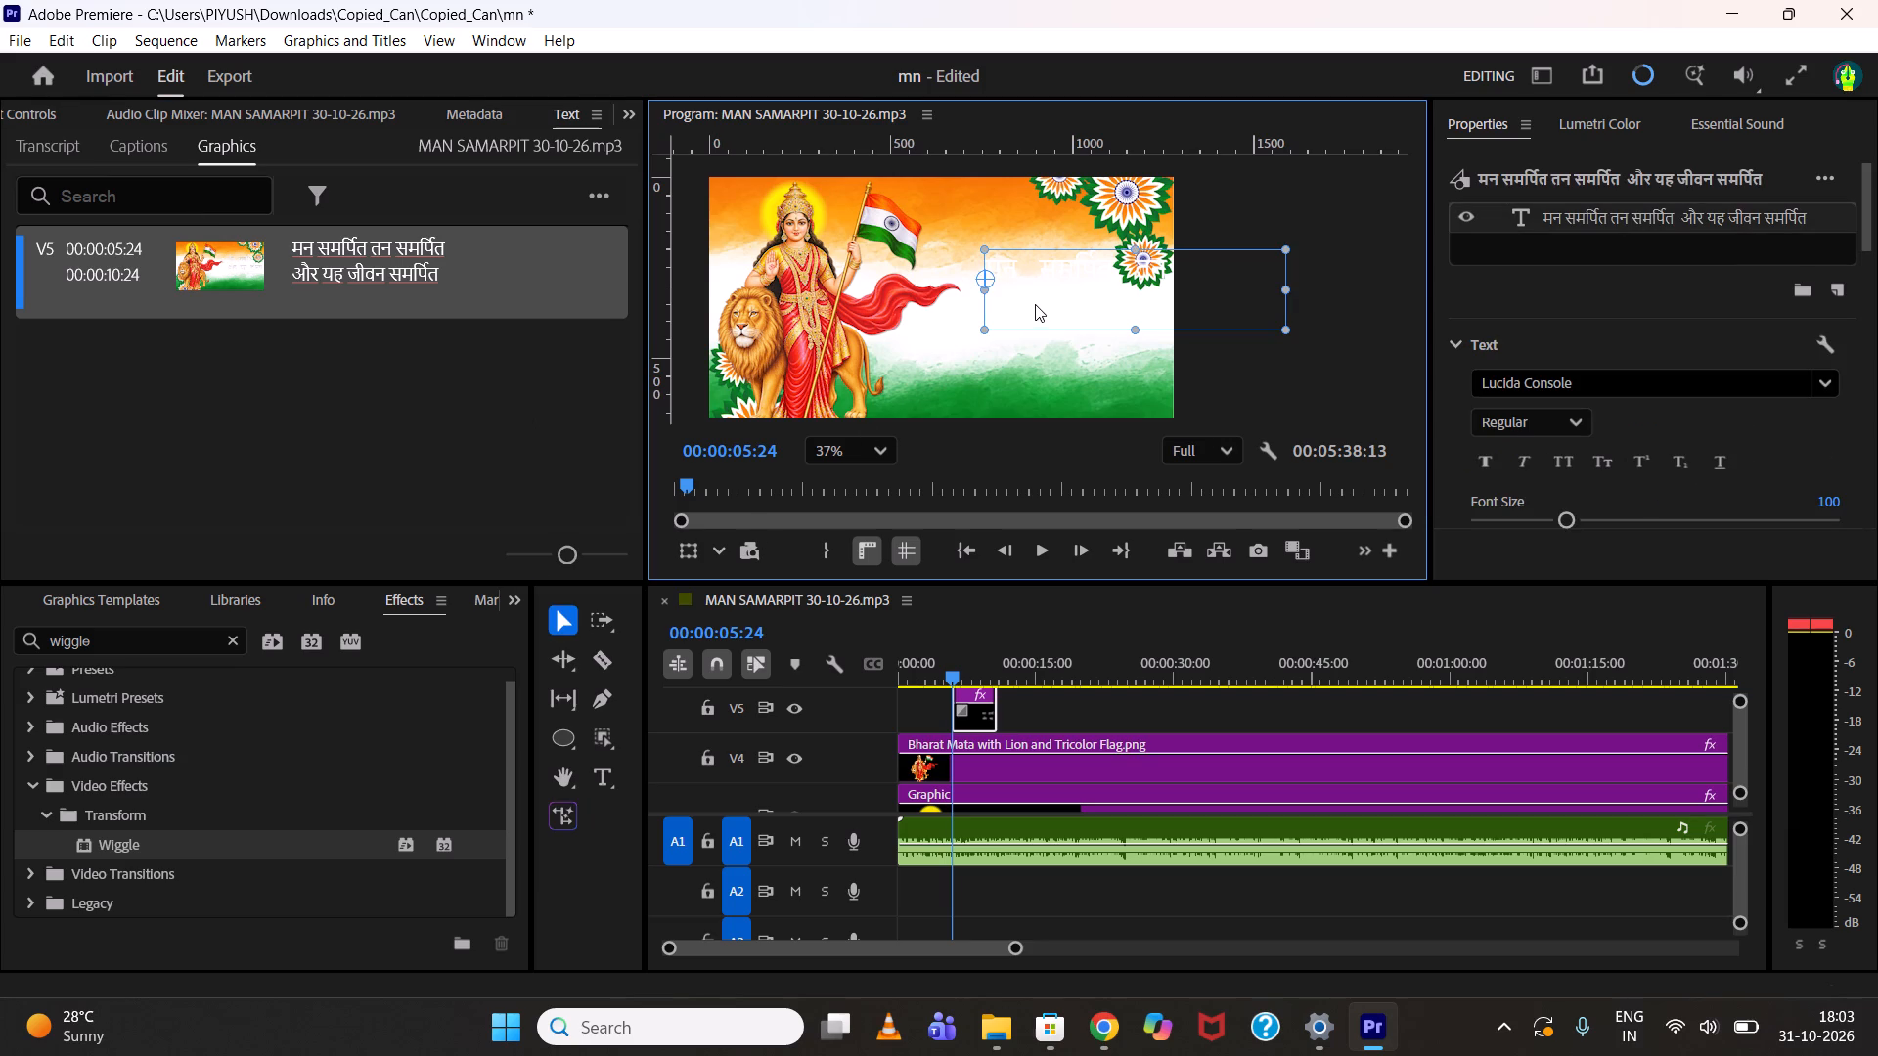
{"action": "left_click_drag", "start_coordinate": [1035, 304], "coordinate": [1019, 309]}
{"action": "left_click_drag", "start_coordinate": [1050, 290], "coordinate": [1021, 300]}
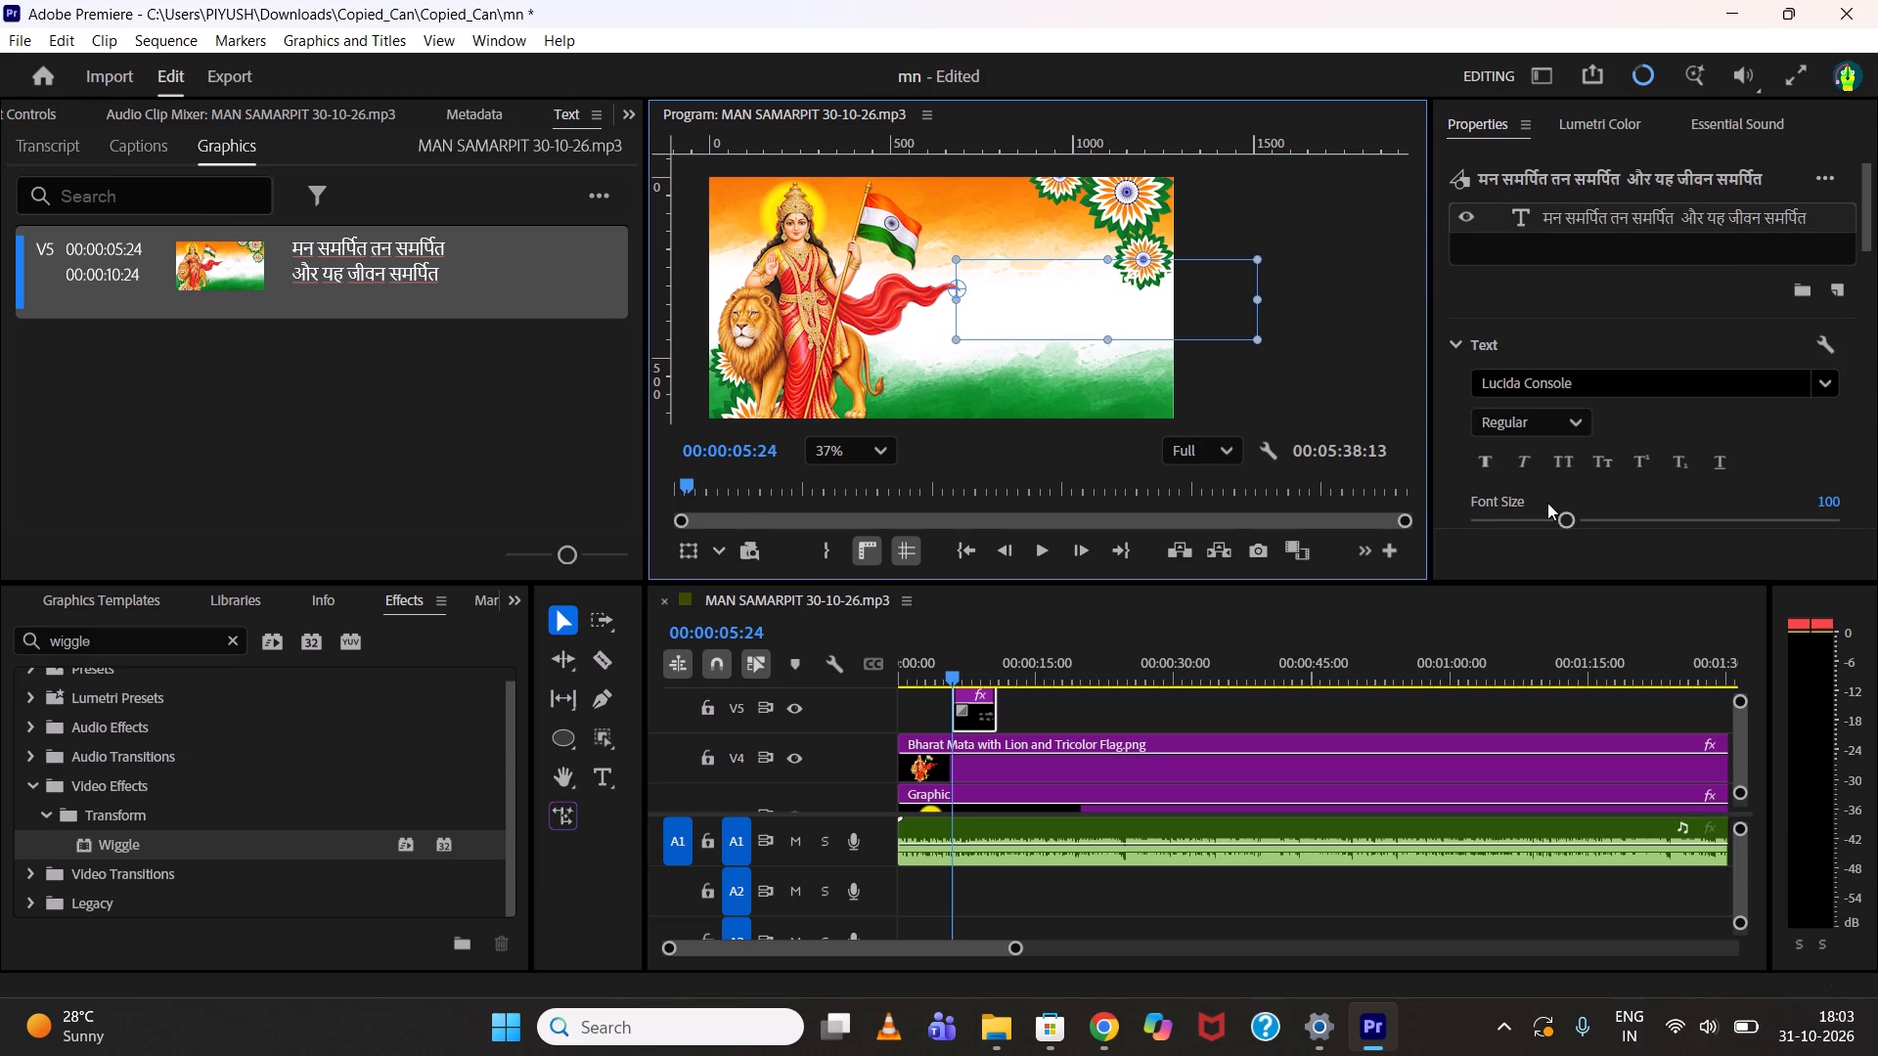
{"action": "left_click", "coordinate": [1539, 513]}
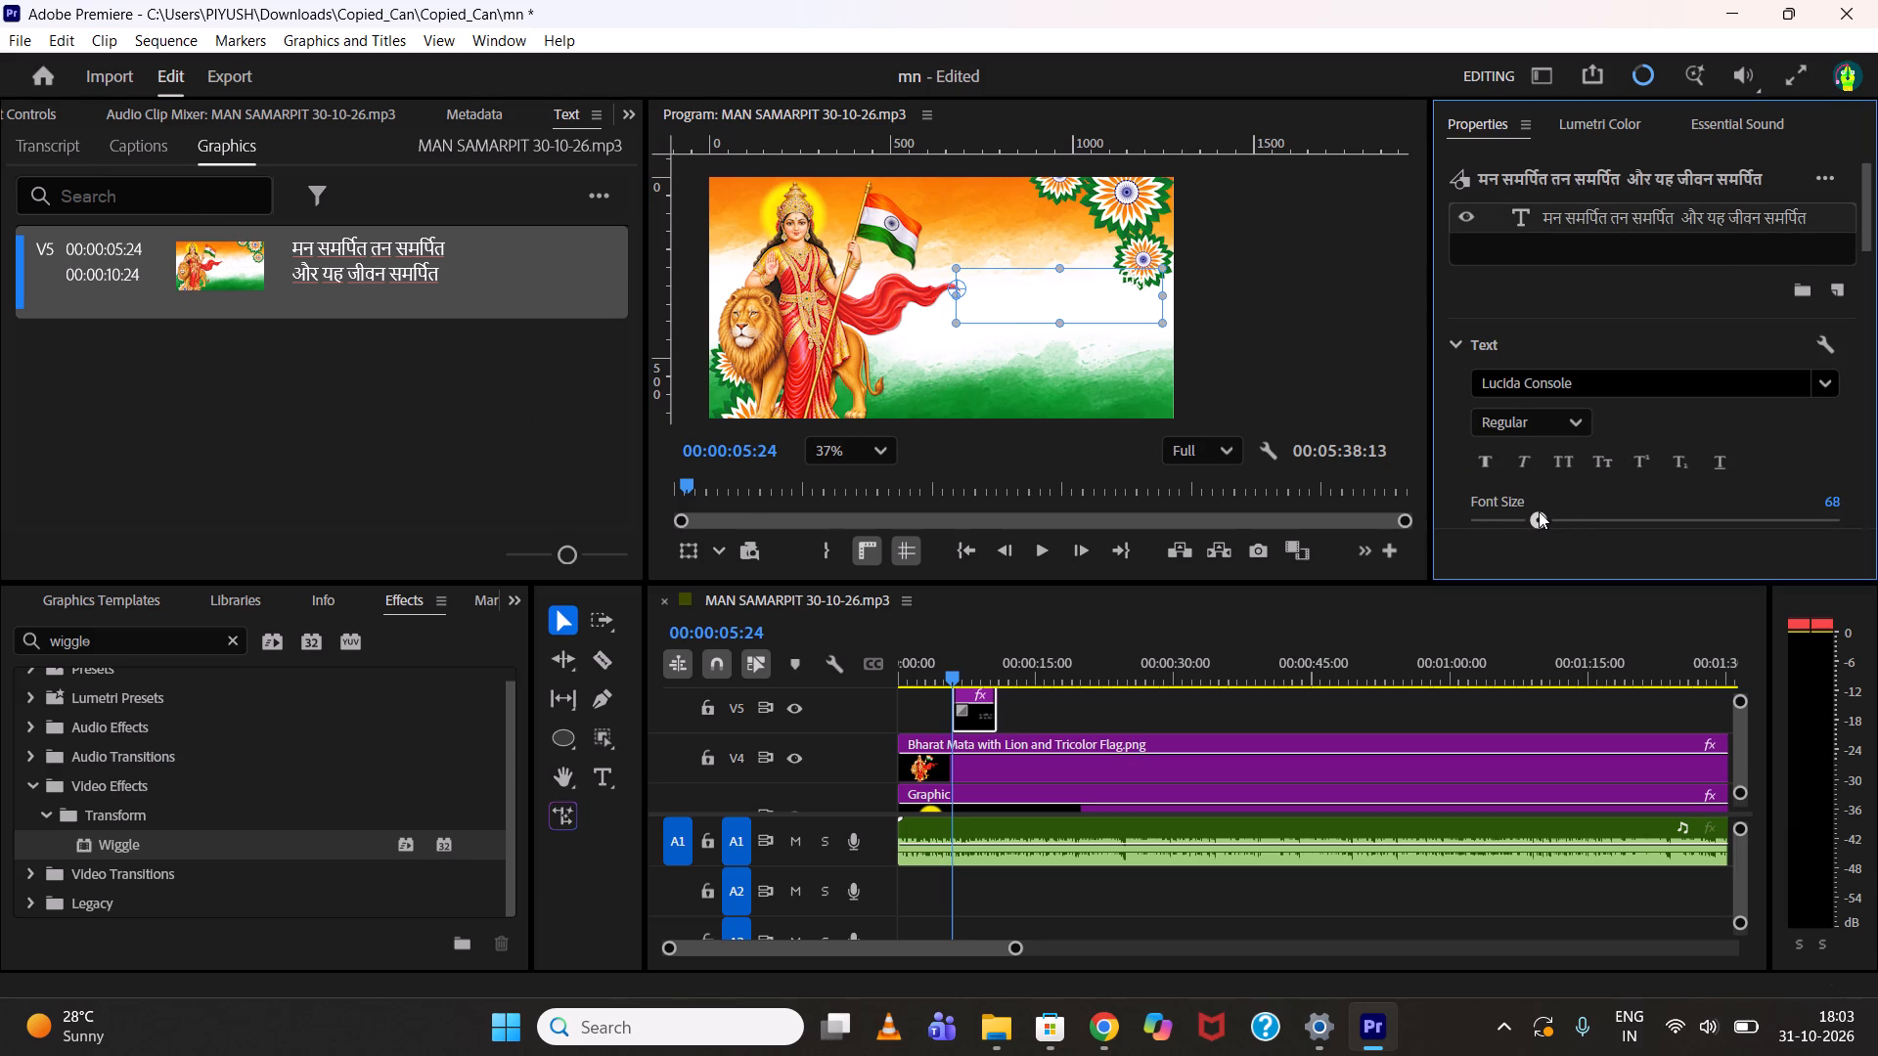
Move the lyric text's anchor point from its left edge to about the centre of the text block.
{"action": "scroll", "coordinate": [1469, 493], "scroll_direction": "down", "scroll_amount": 1}
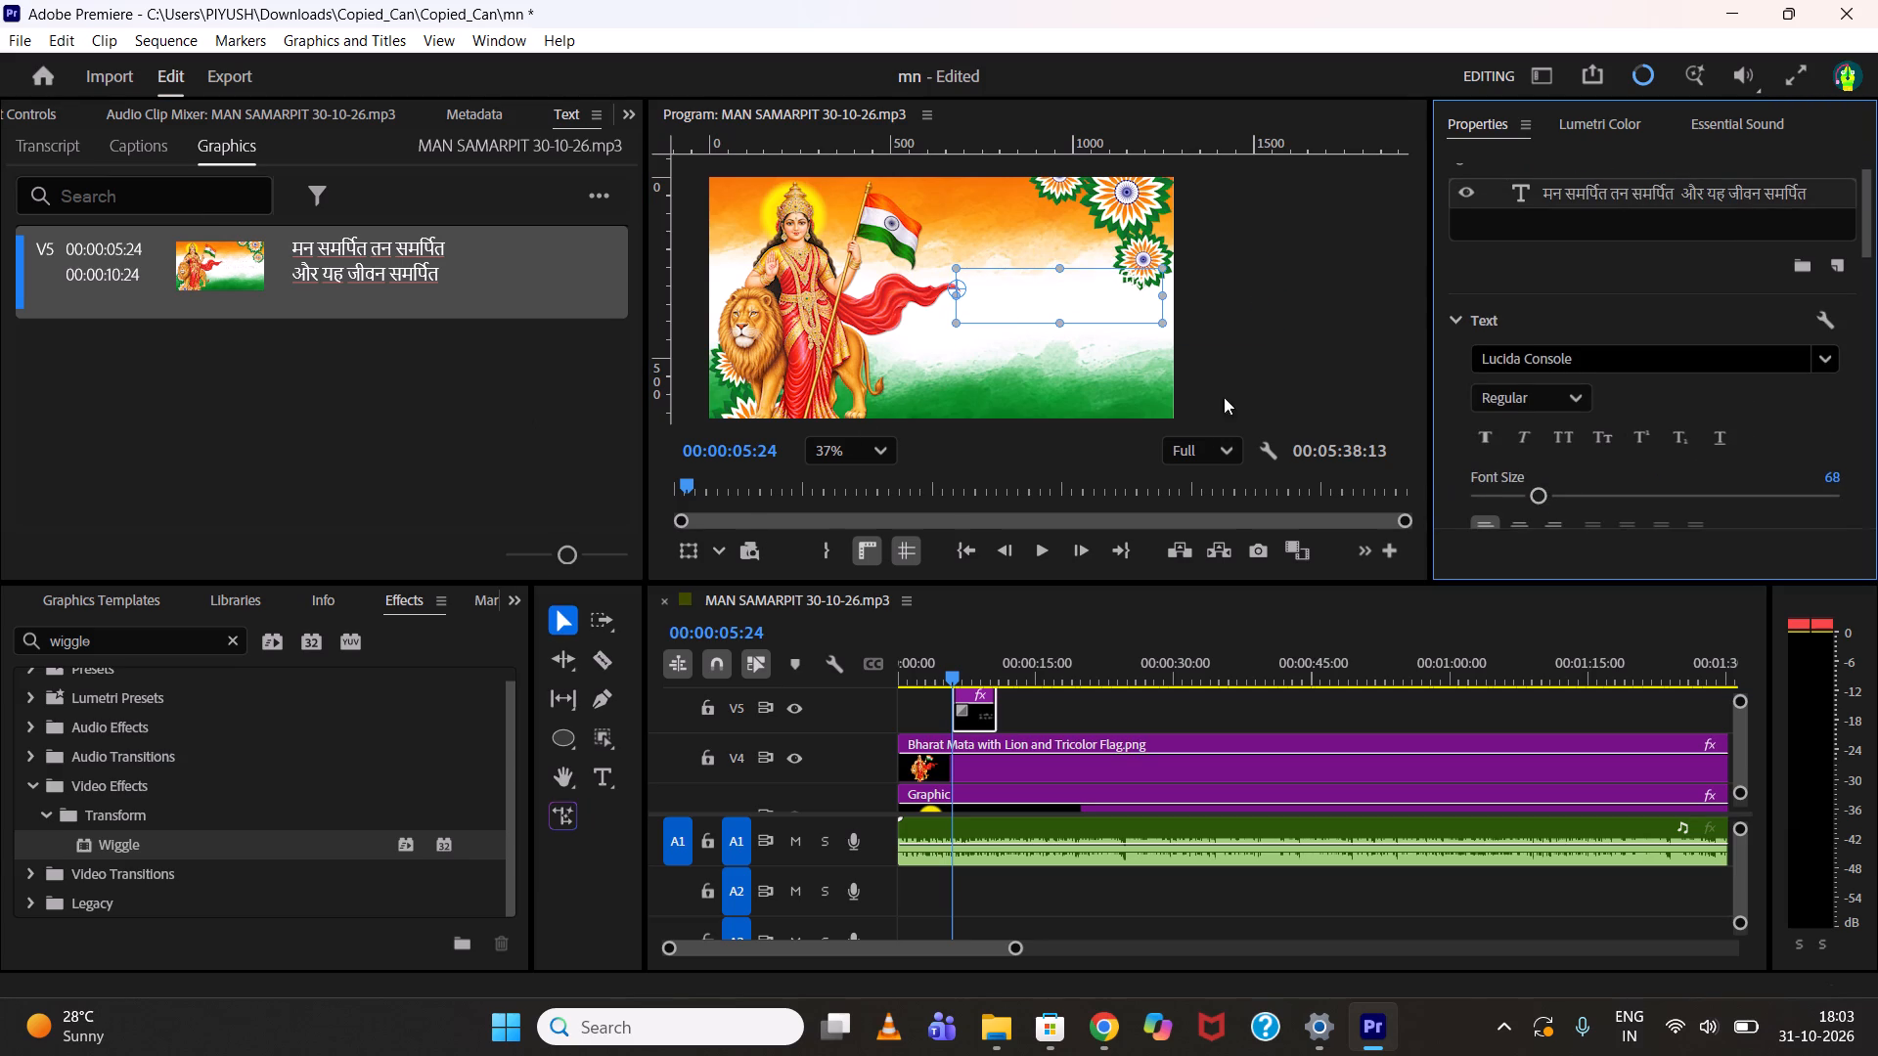
{"action": "left_click_drag", "start_coordinate": [964, 289], "coordinate": [1058, 295]}
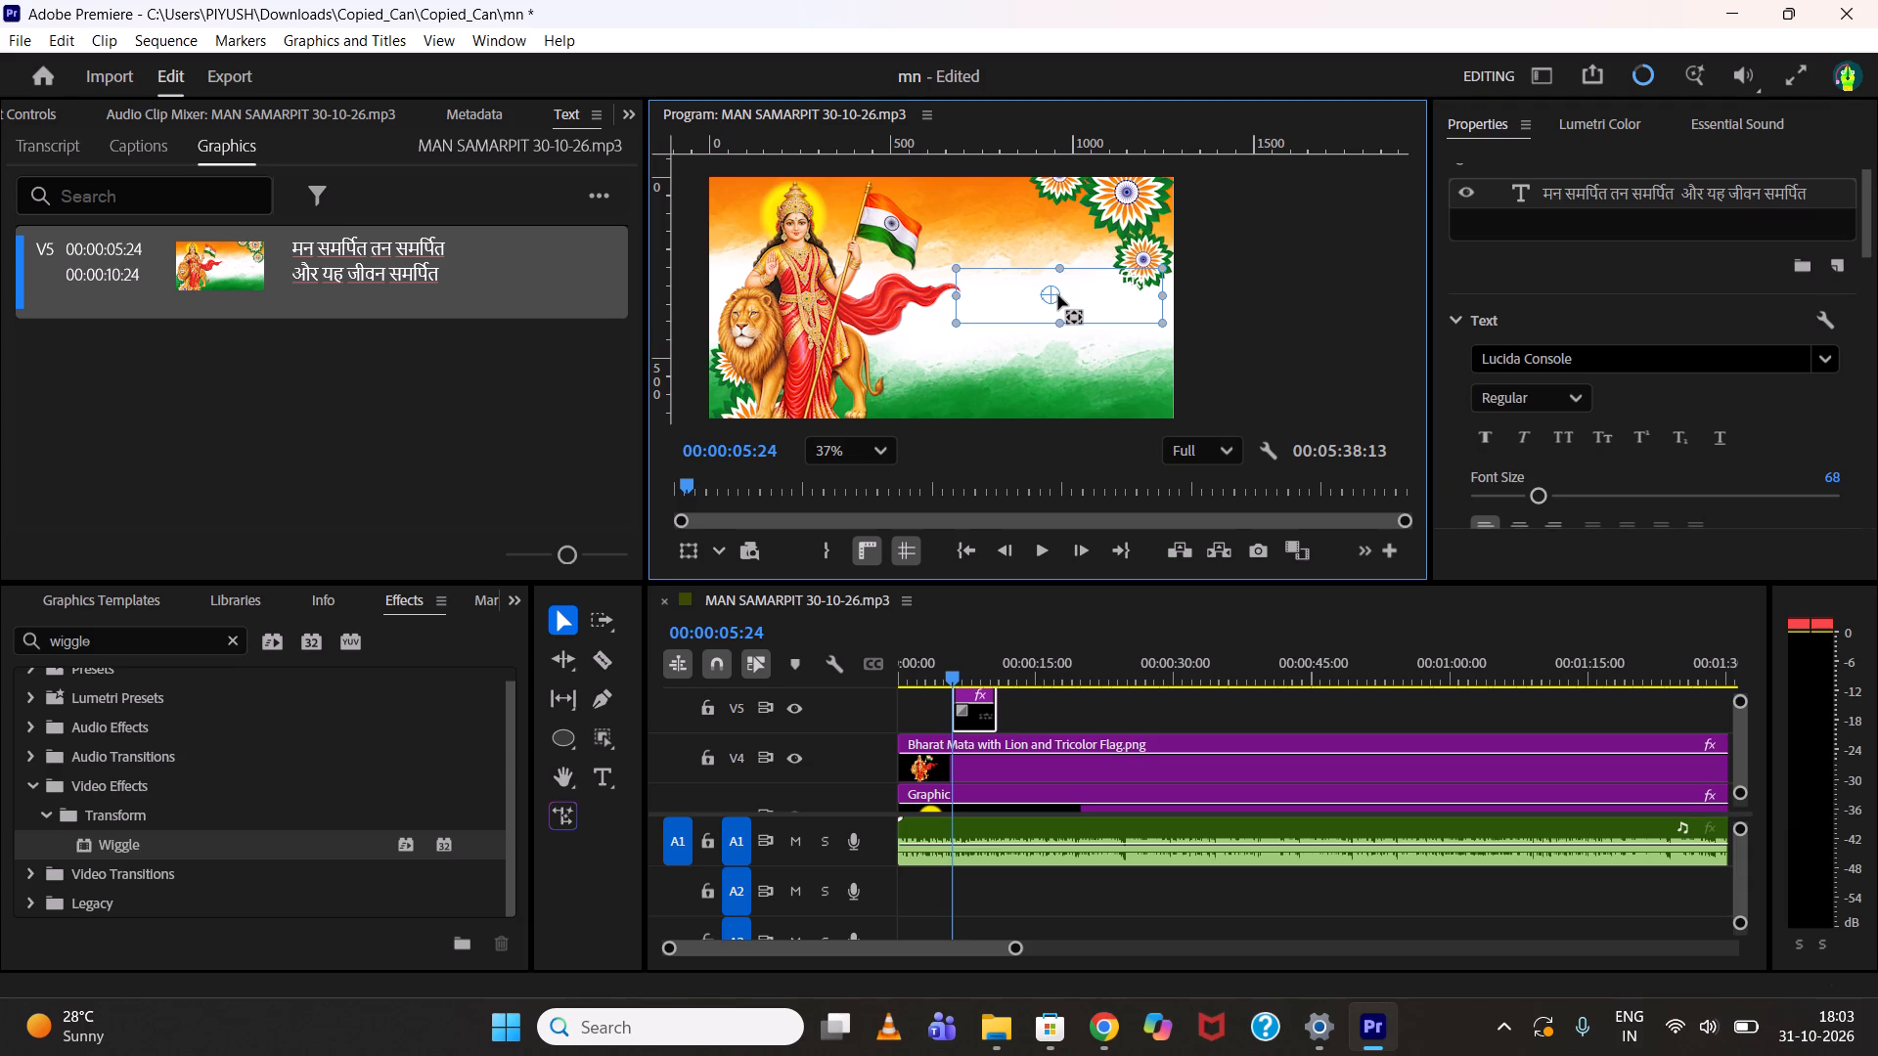
{"action": "left_click_drag", "start_coordinate": [1058, 295], "coordinate": [1072, 296]}
Change the lyric text's fill colour to solid black and check its legibility over the background.
{"action": "scroll", "coordinate": [1484, 457], "scroll_direction": "down", "scroll_amount": 14}
{"action": "left_click", "coordinate": [1508, 438]}
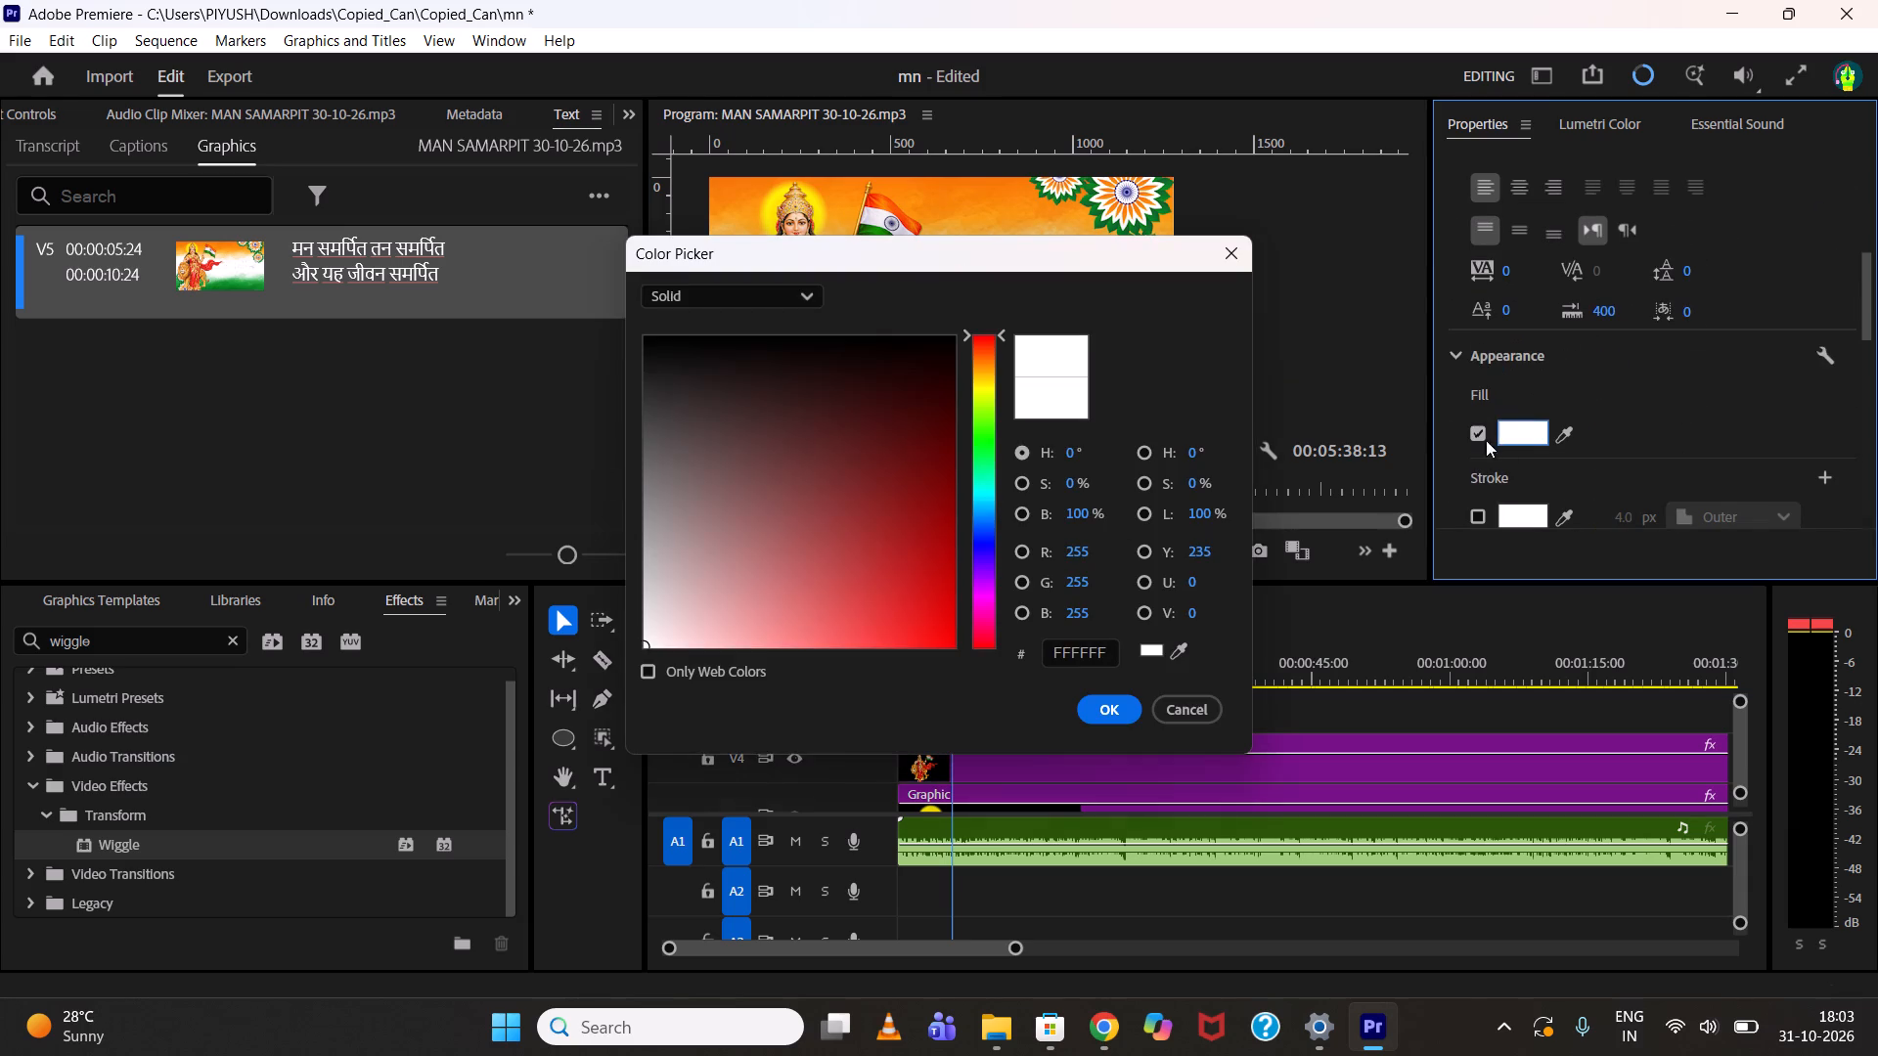
{"action": "left_click_drag", "start_coordinate": [848, 444], "coordinate": [551, 227]}
{"action": "left_click", "coordinate": [1127, 711]}
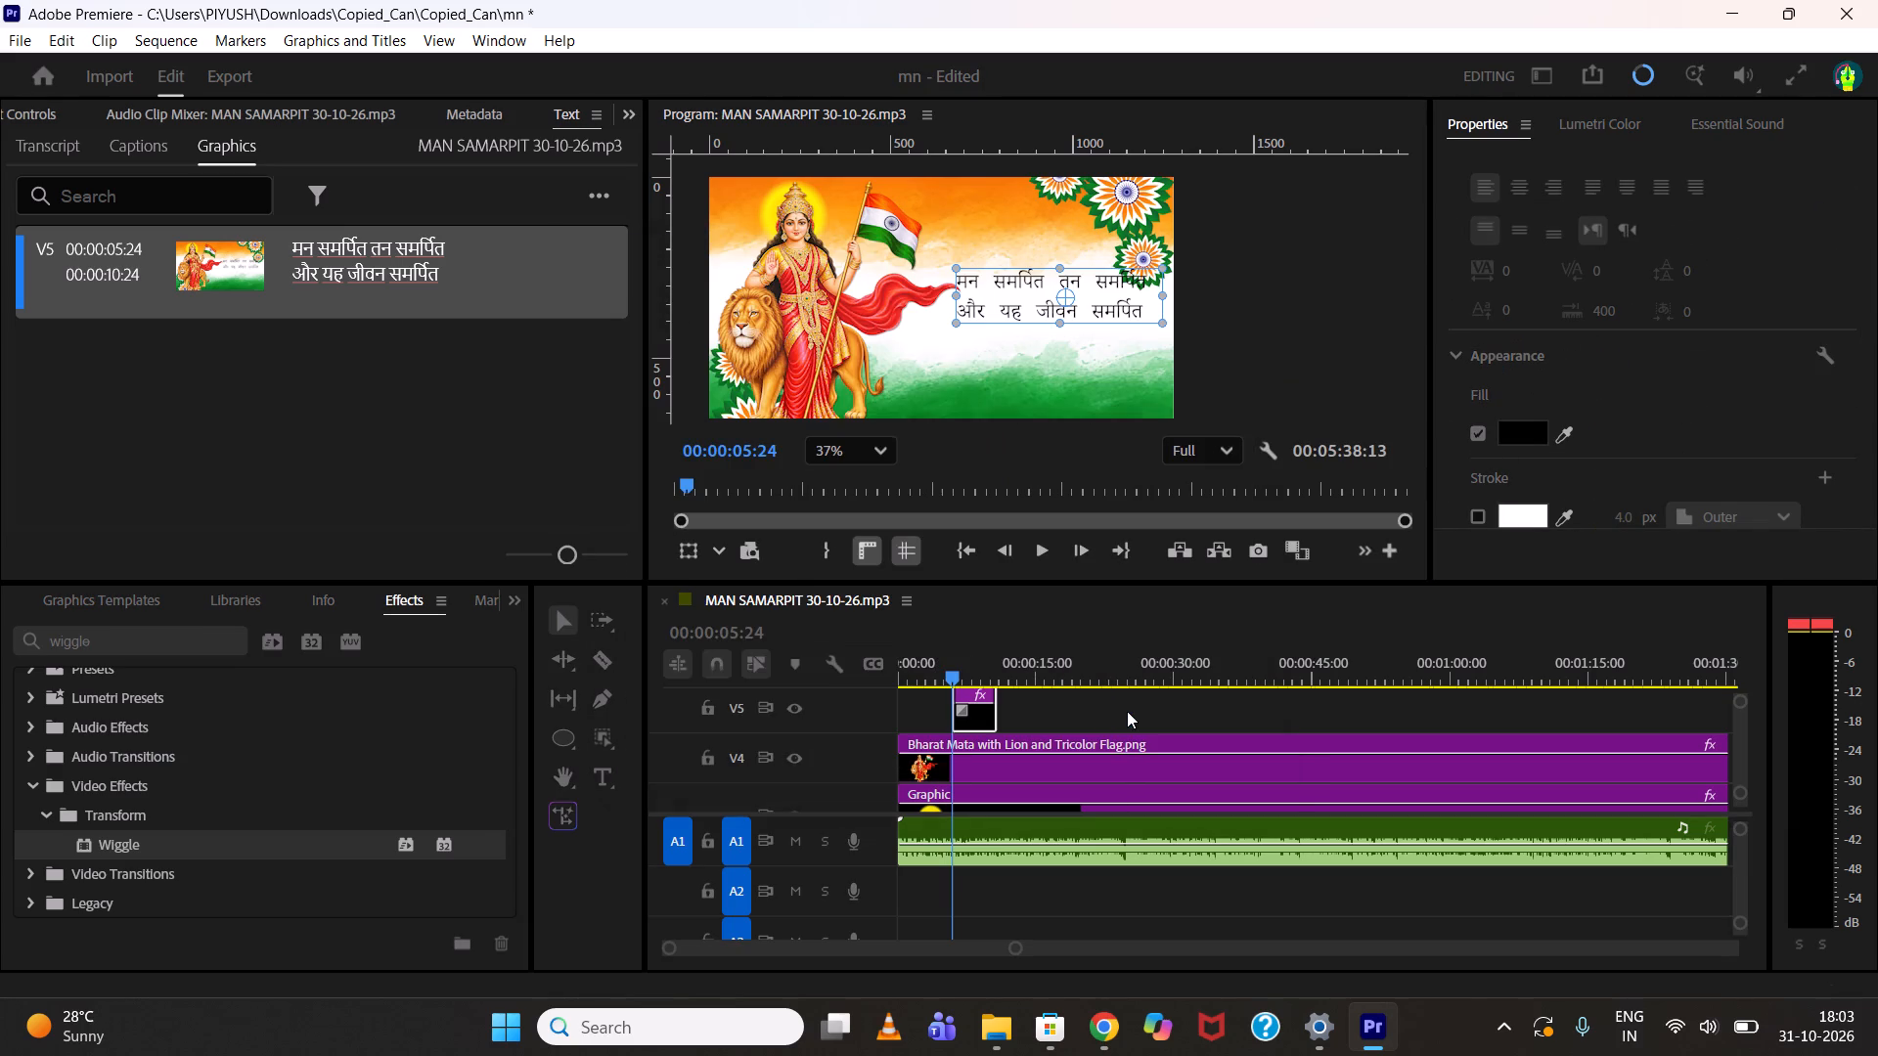
{"action": "scroll", "coordinate": [1608, 460], "scroll_direction": "down", "scroll_amount": 8}
{"action": "scroll", "coordinate": [1062, 249], "scroll_direction": "up", "scroll_amount": 6}
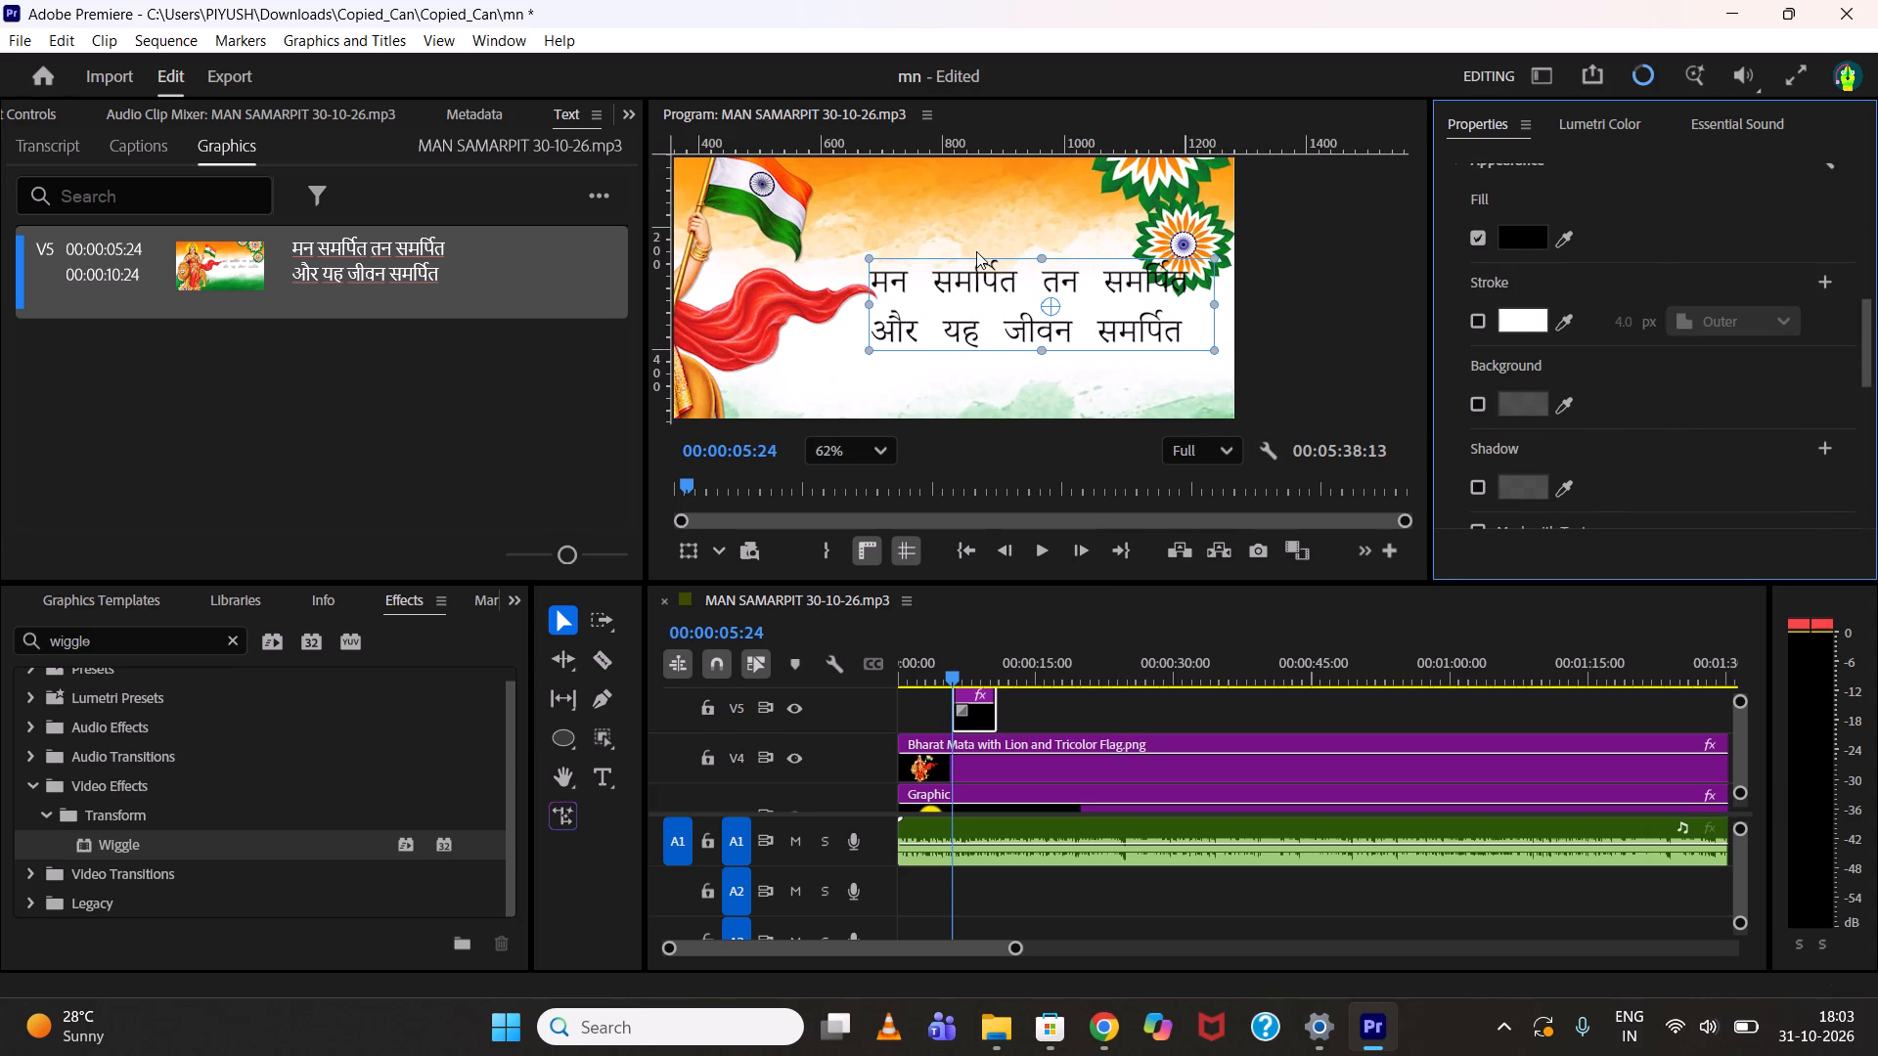
{"action": "scroll", "coordinate": [994, 263], "scroll_direction": "down", "scroll_amount": 7}
Switch to Chrome and search Google Images in a new tab for "text box png".
{"action": "left_click", "coordinate": [1100, 1027]}
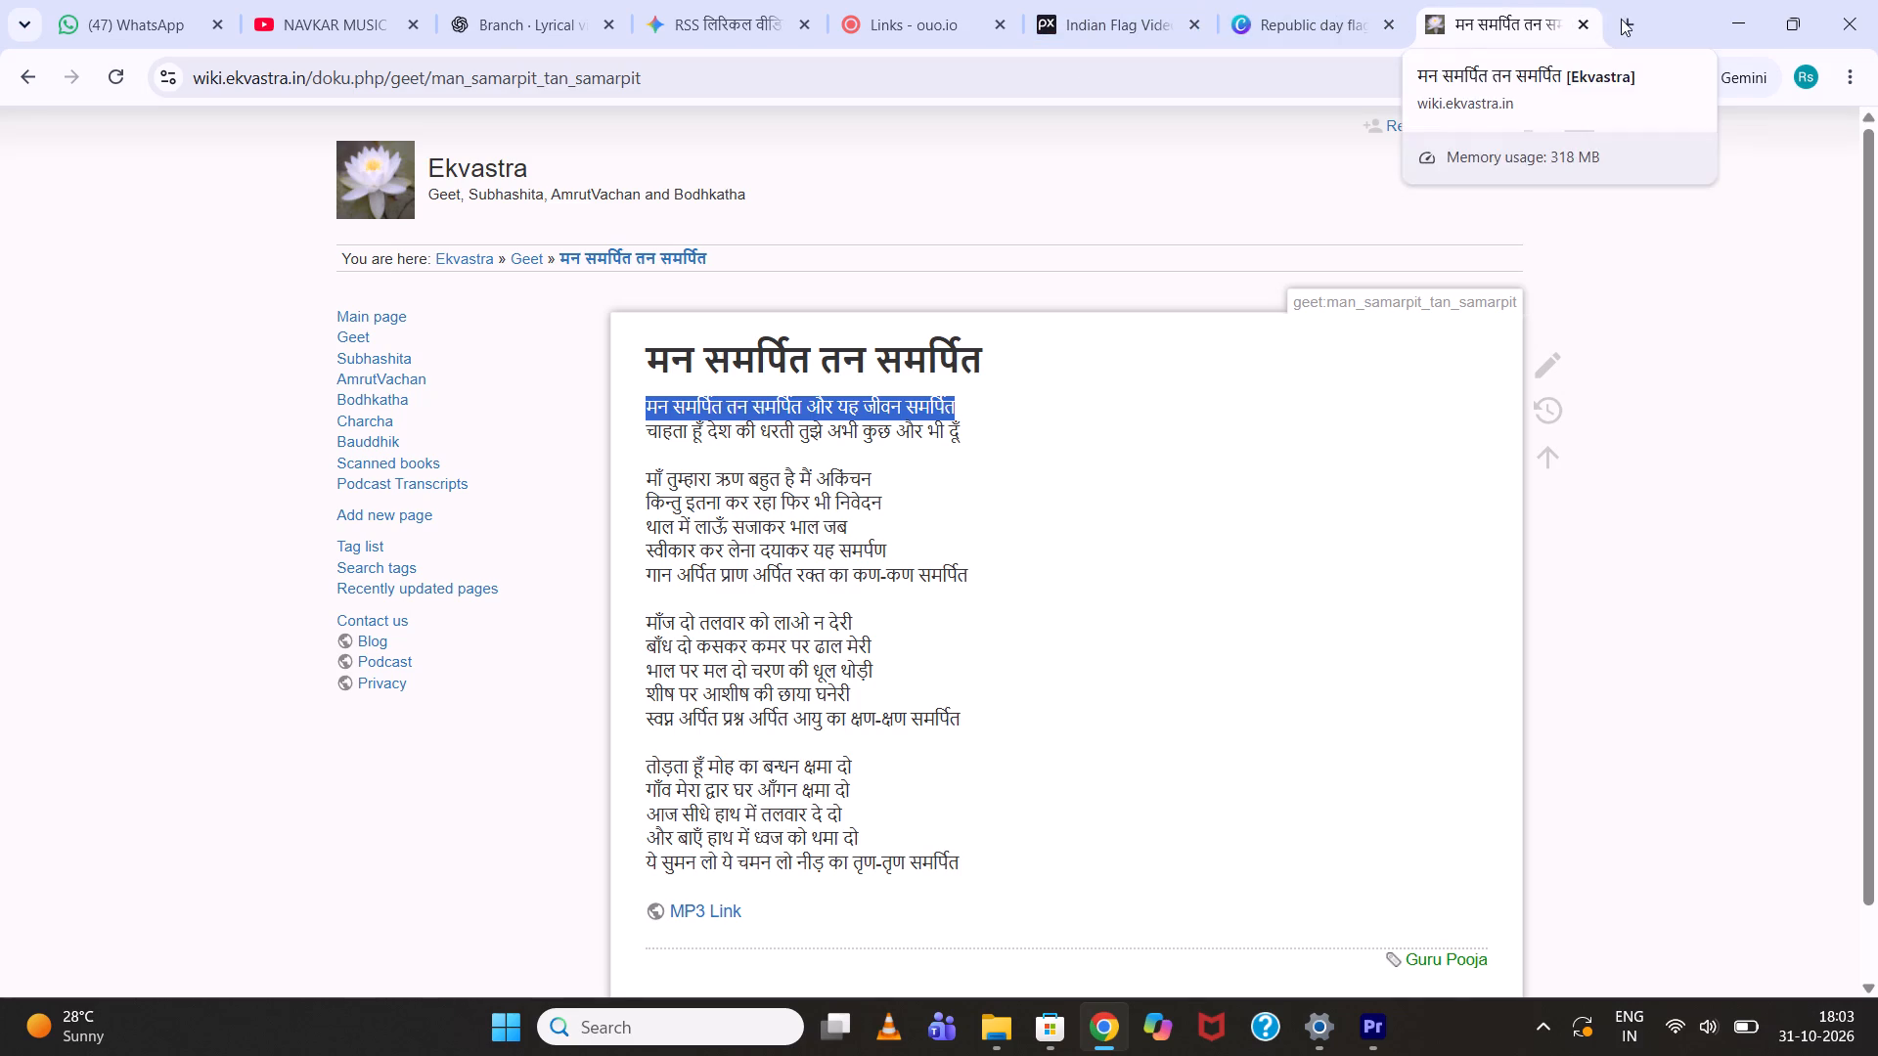
{"action": "left_click", "coordinate": [1621, 19]}
{"action": "type", "text": "text box png"}
{"action": "key", "text": "Return"}
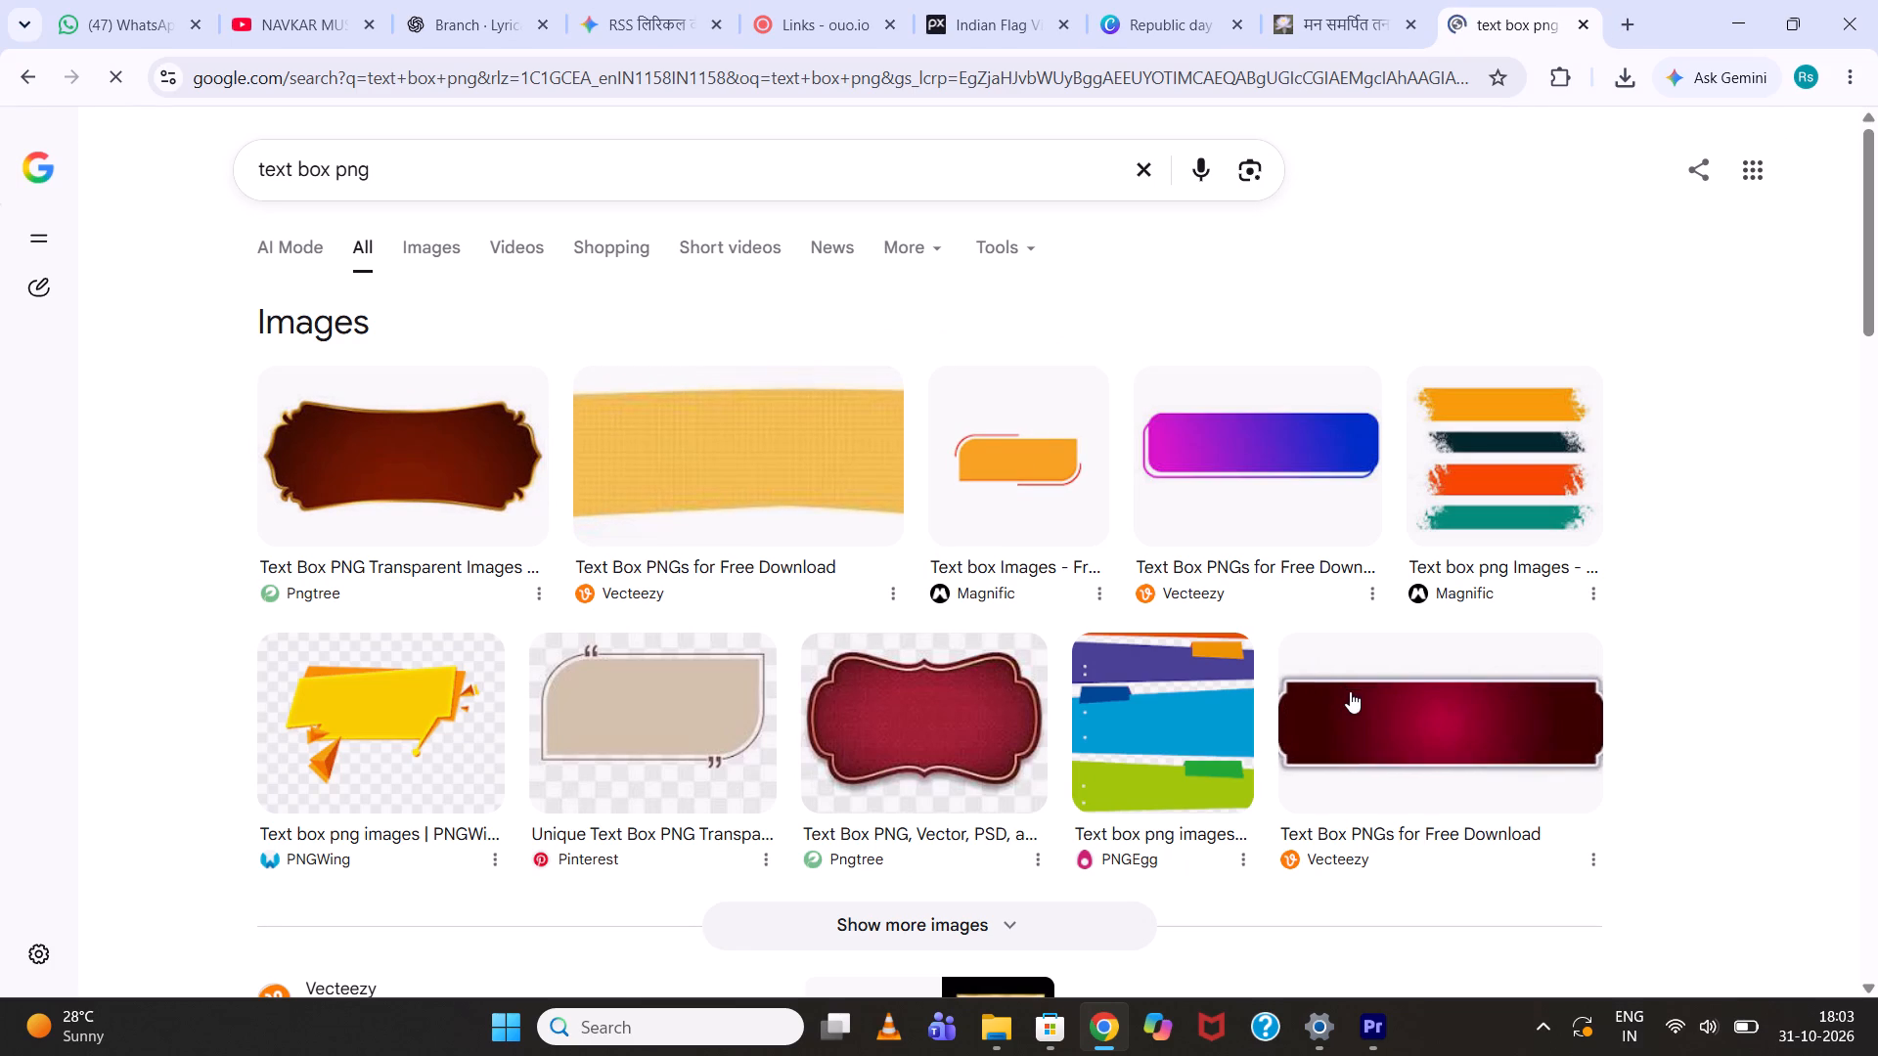
{"action": "left_click", "coordinate": [459, 263]}
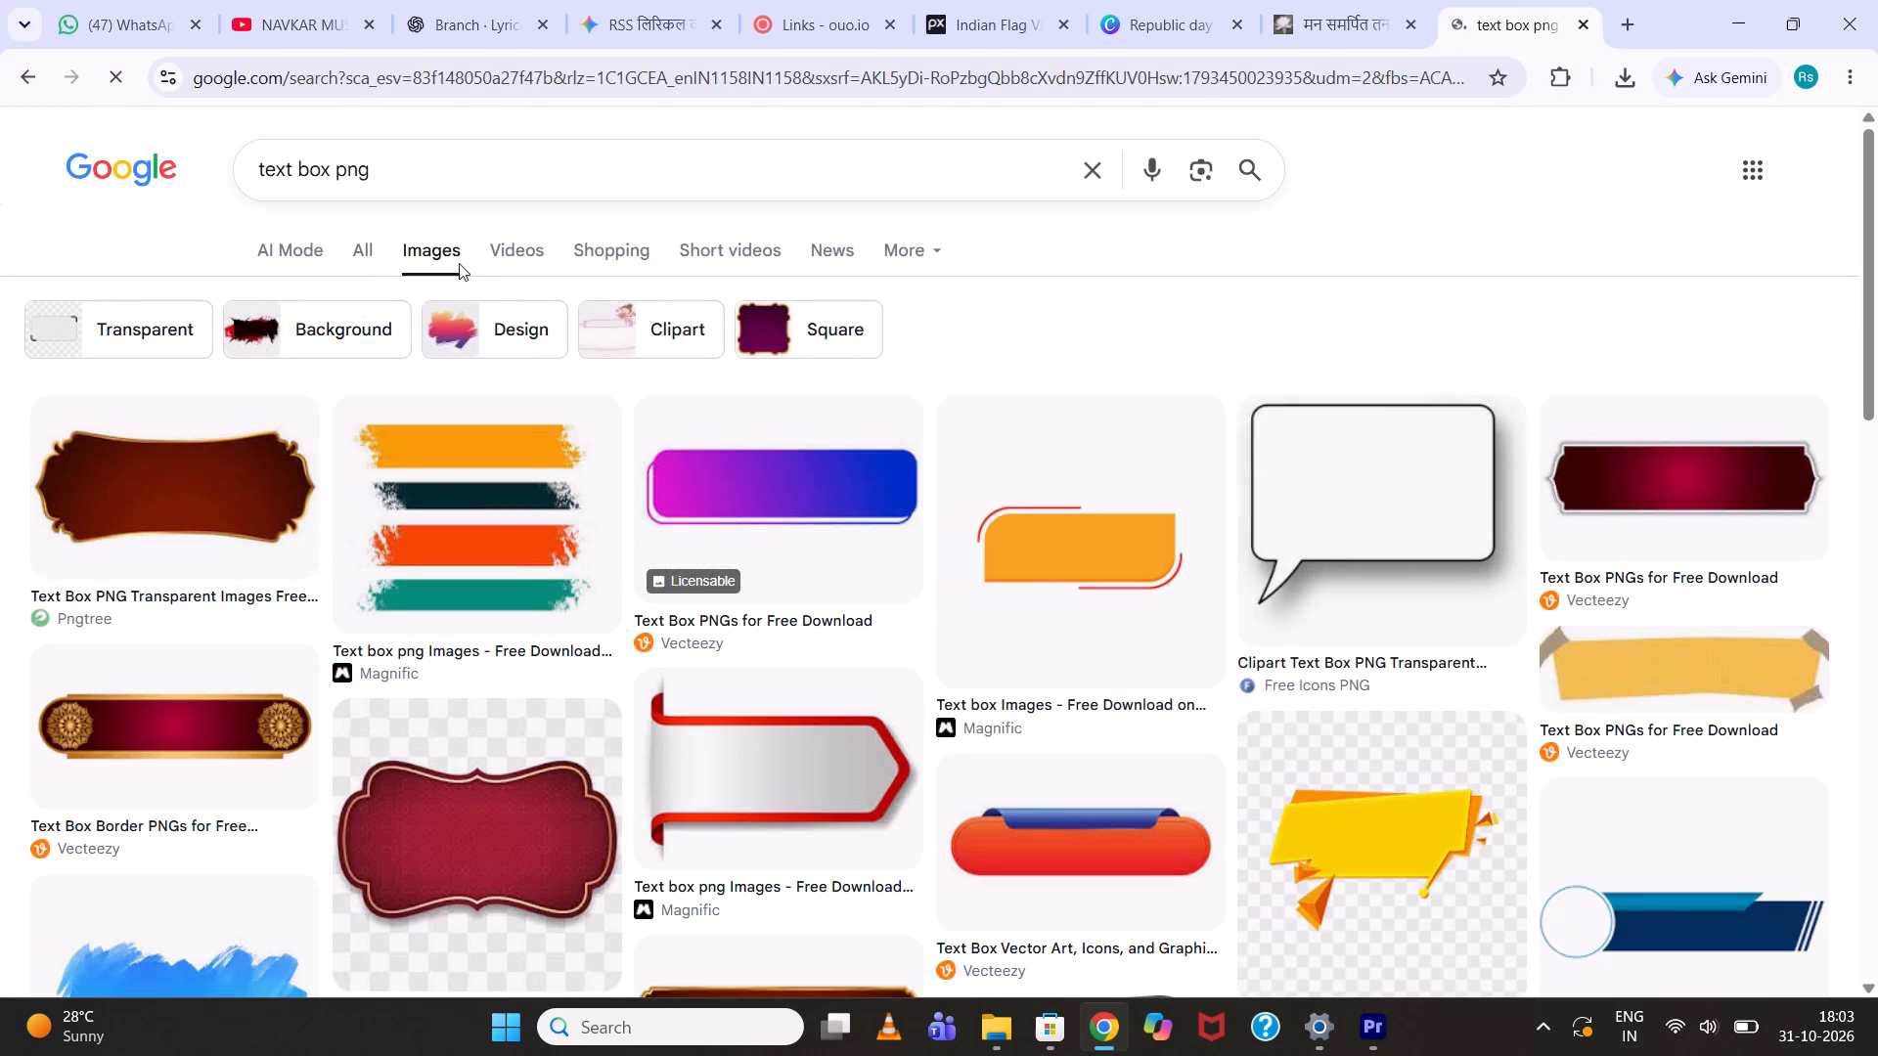
Browse the image results for a decorative text box and preview the traditional gold scroll frame with red rods.
{"action": "scroll", "coordinate": [1060, 585], "scroll_direction": "down", "scroll_amount": 1}
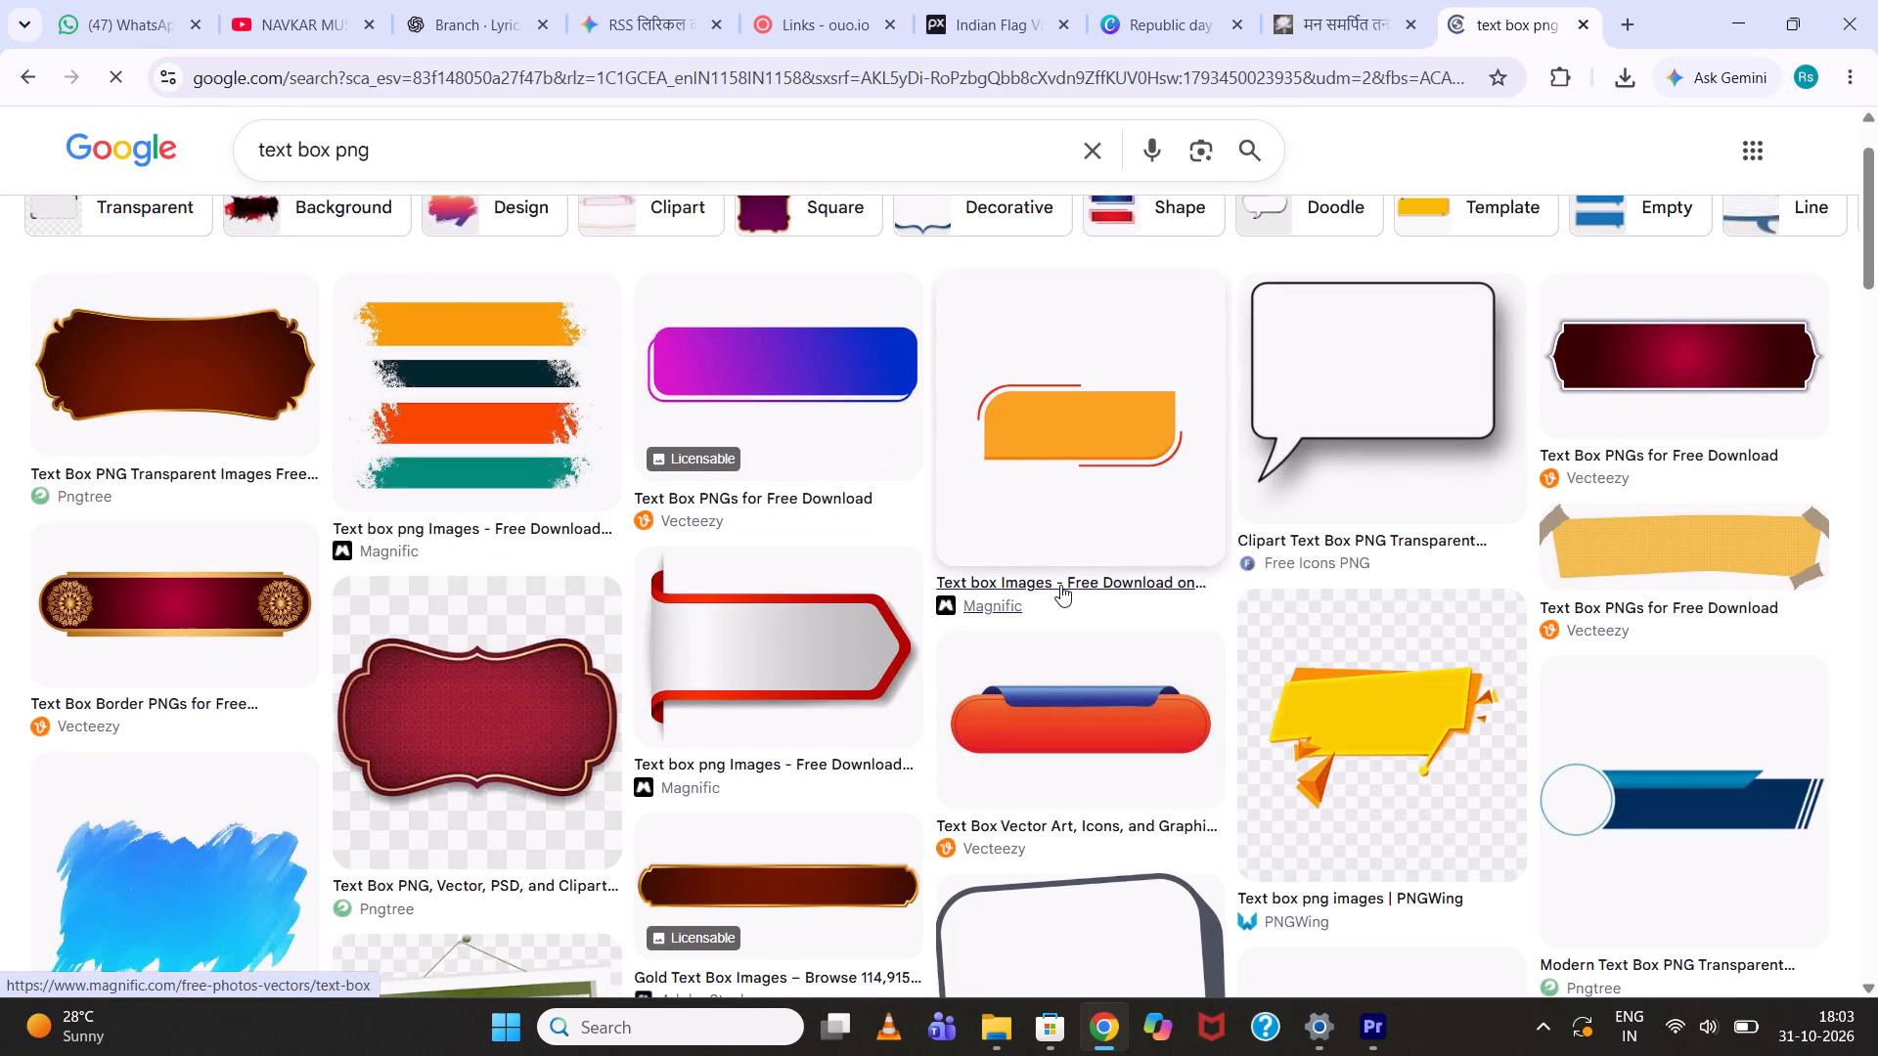
{"action": "scroll", "coordinate": [1055, 558], "scroll_direction": "down", "scroll_amount": 2}
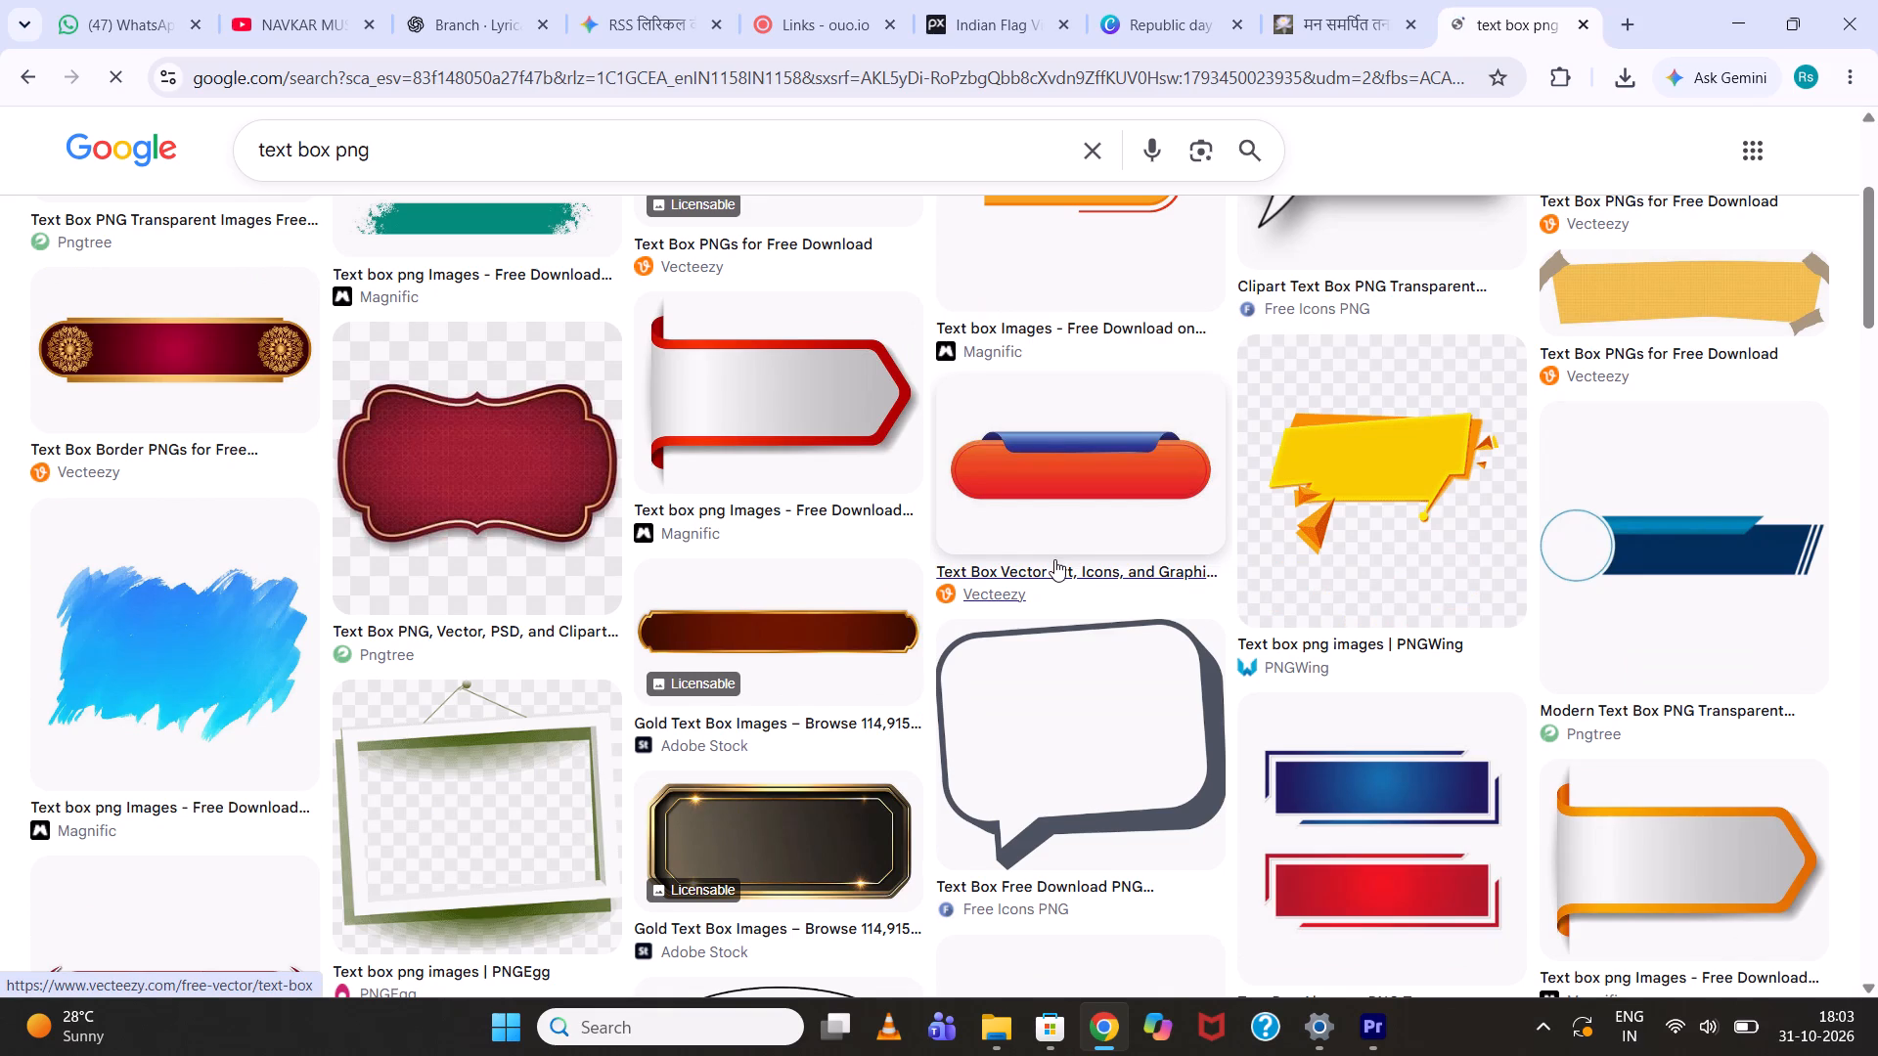
{"action": "scroll", "coordinate": [1053, 561], "scroll_direction": "down", "scroll_amount": 3}
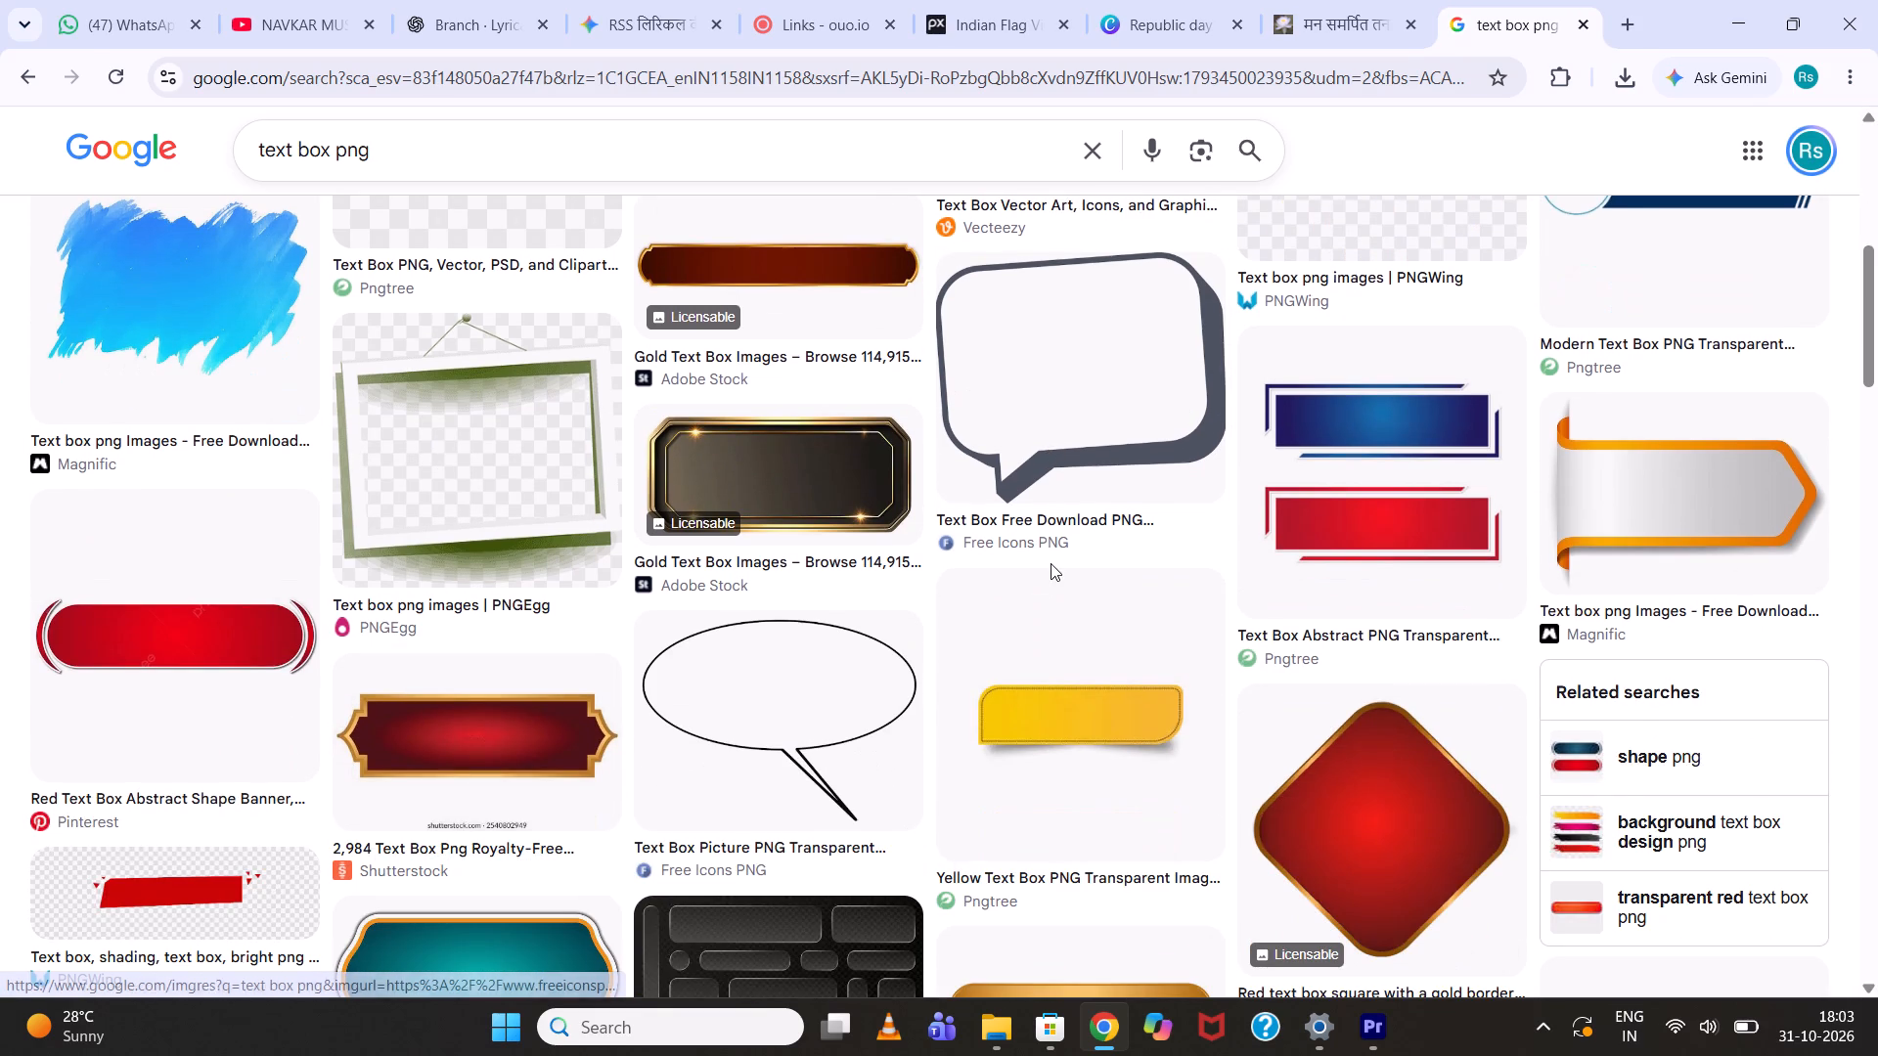
{"action": "scroll", "coordinate": [1049, 566], "scroll_direction": "down", "scroll_amount": 3}
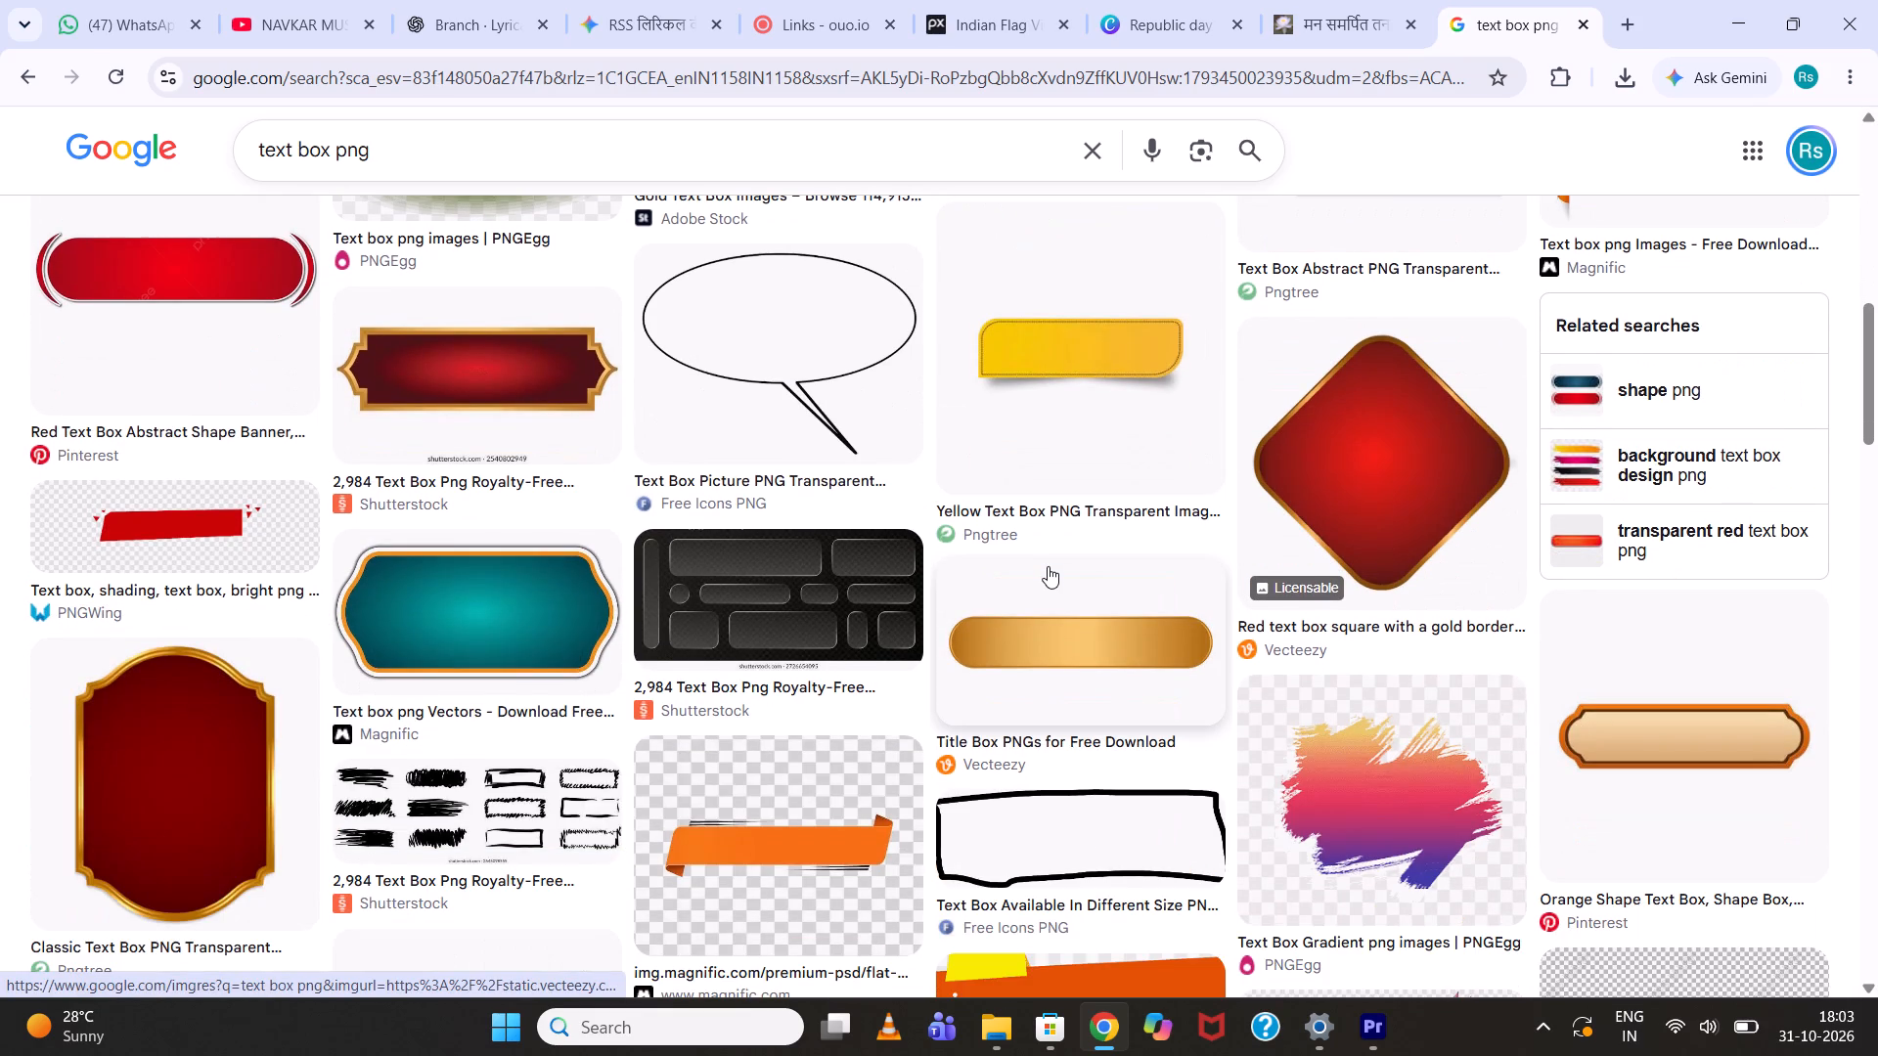
{"action": "scroll", "coordinate": [1044, 559], "scroll_direction": "down", "scroll_amount": 4}
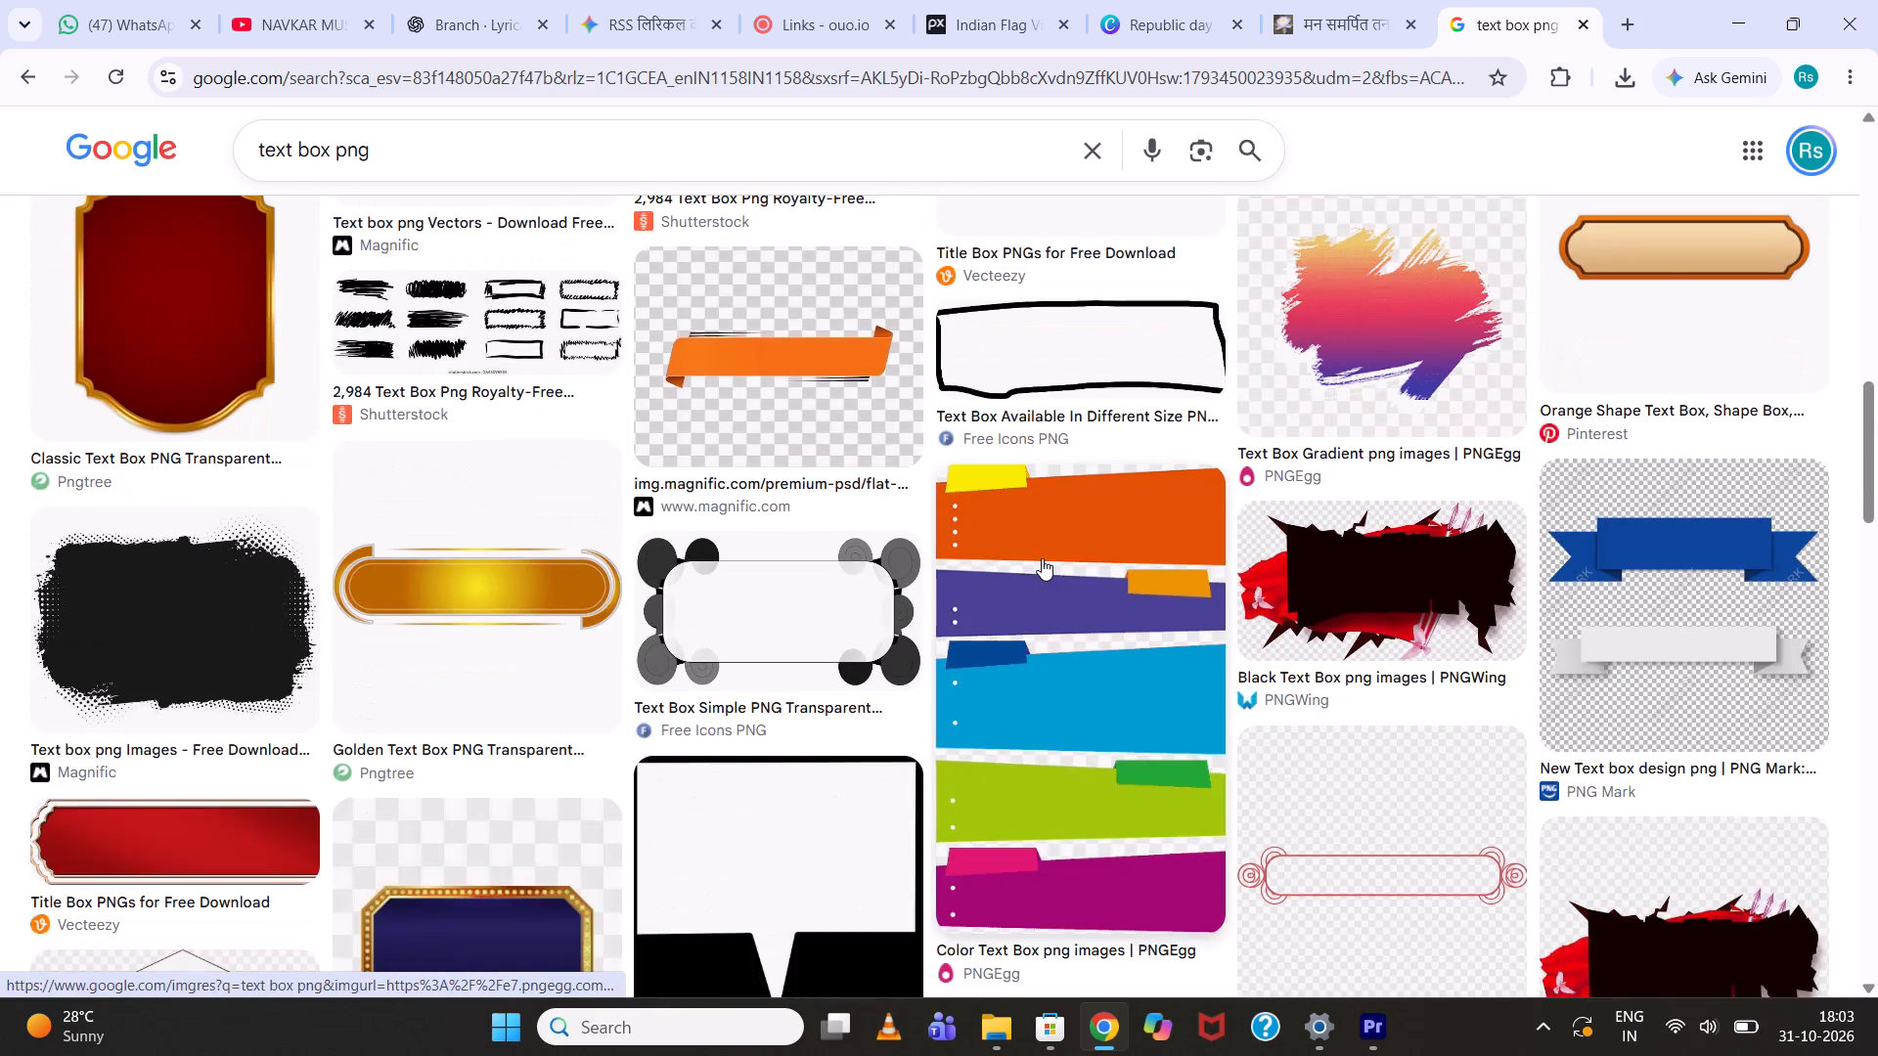
{"action": "scroll", "coordinate": [1042, 558], "scroll_direction": "down", "scroll_amount": 8}
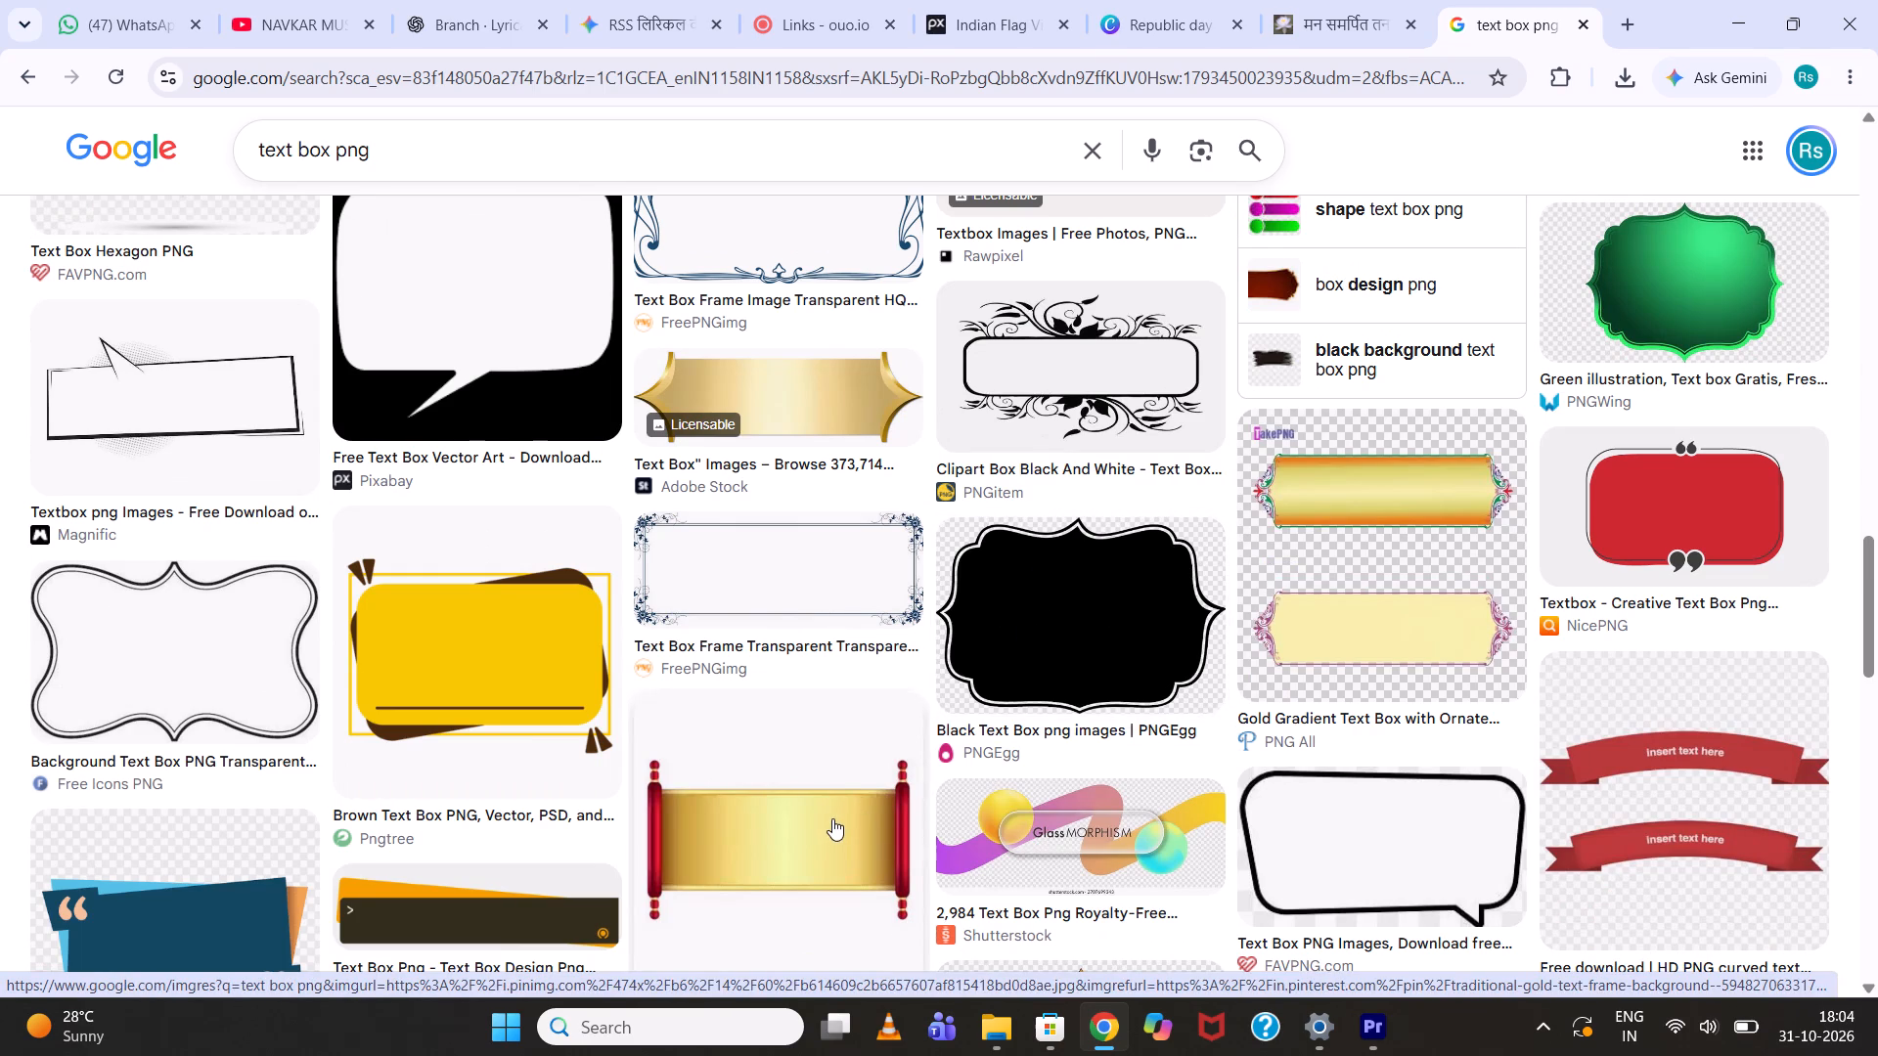
{"action": "left_click", "coordinate": [810, 802]}
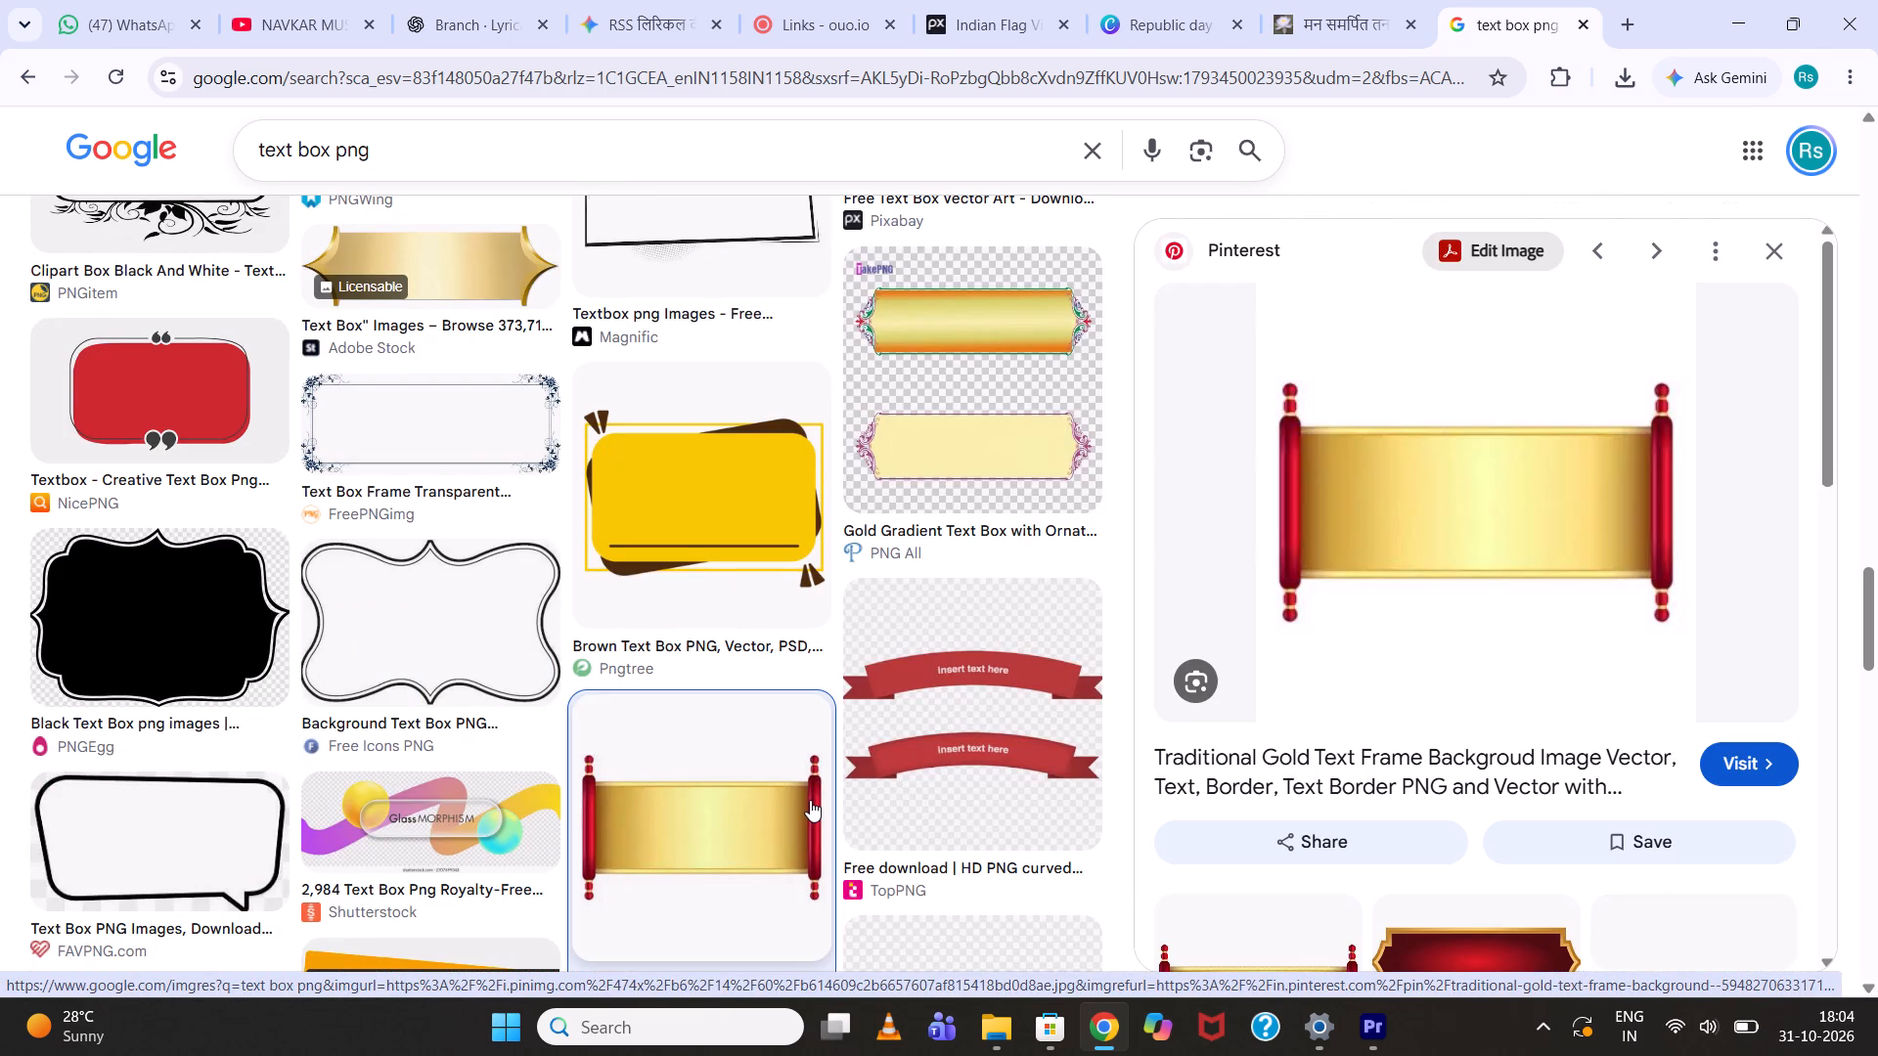
Look through the related images and further search results for other decorative text box designs.
{"action": "scroll", "coordinate": [1508, 612], "scroll_direction": "down", "scroll_amount": 2}
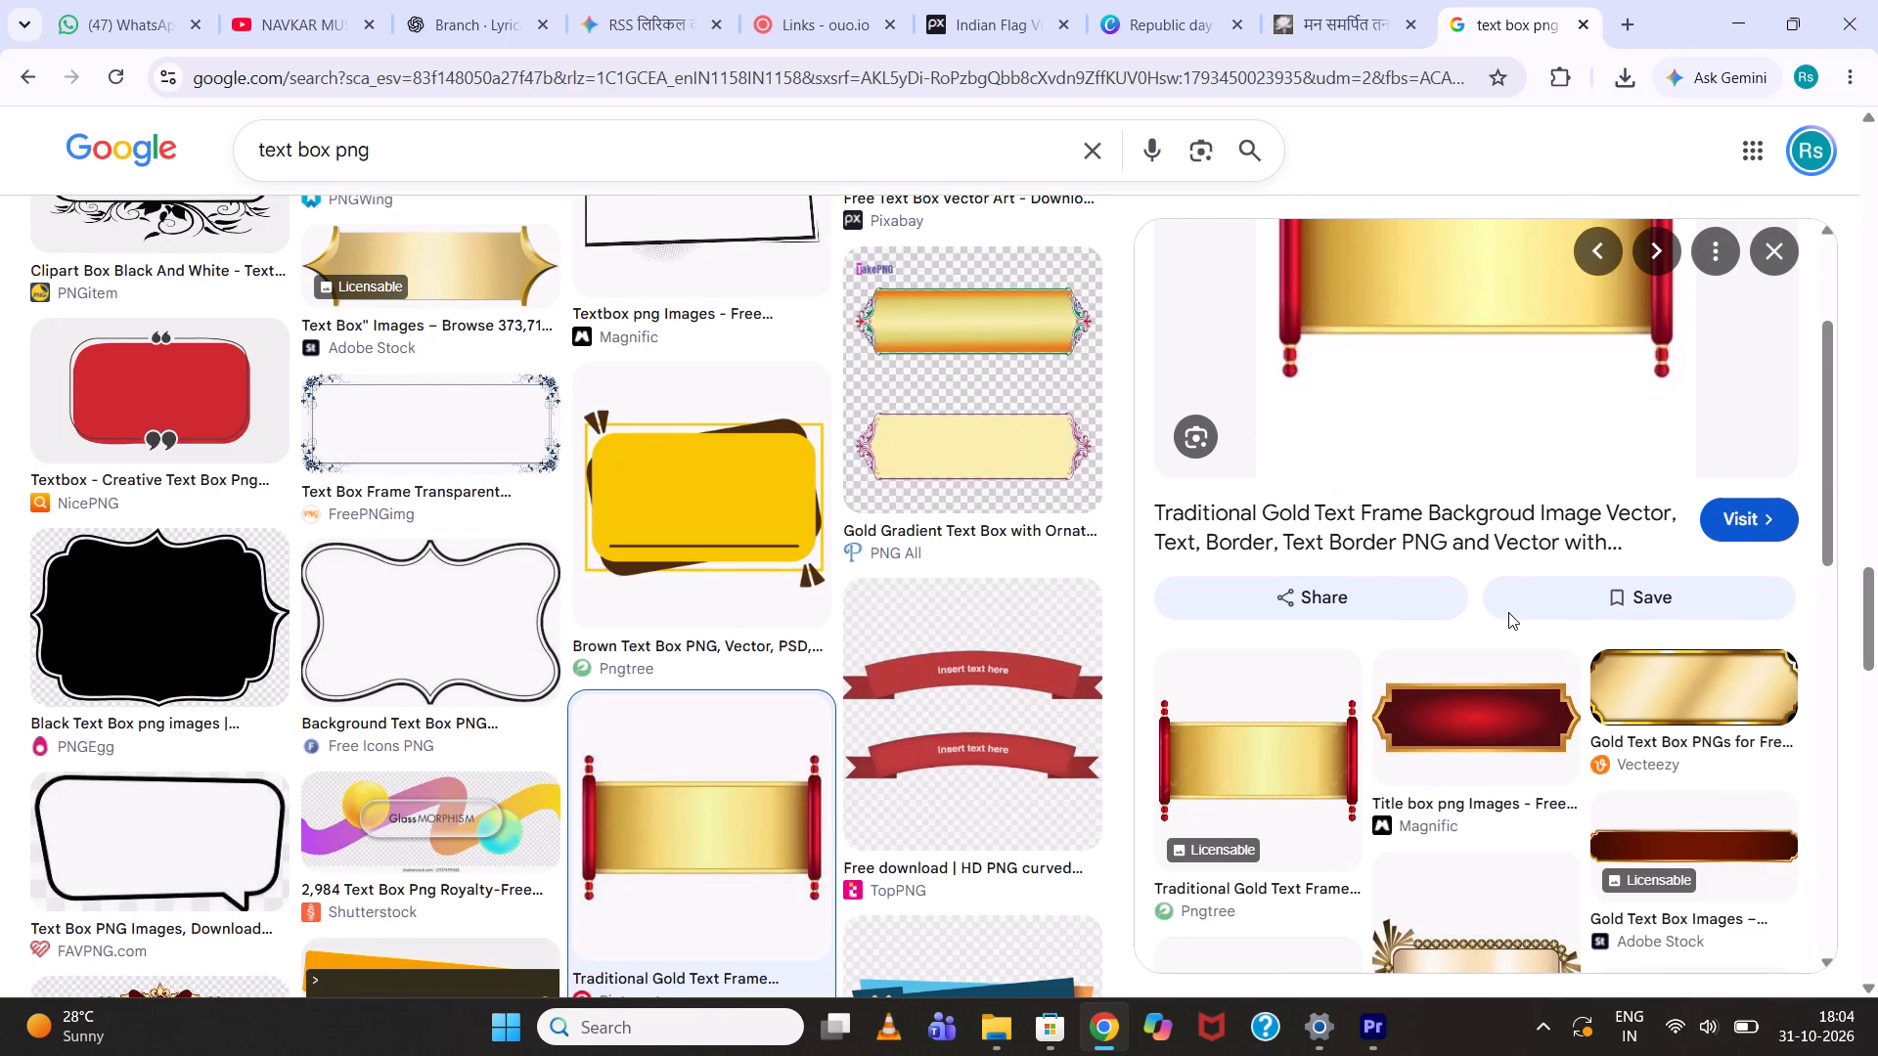
{"action": "scroll", "coordinate": [1508, 612], "scroll_direction": "down", "scroll_amount": 4}
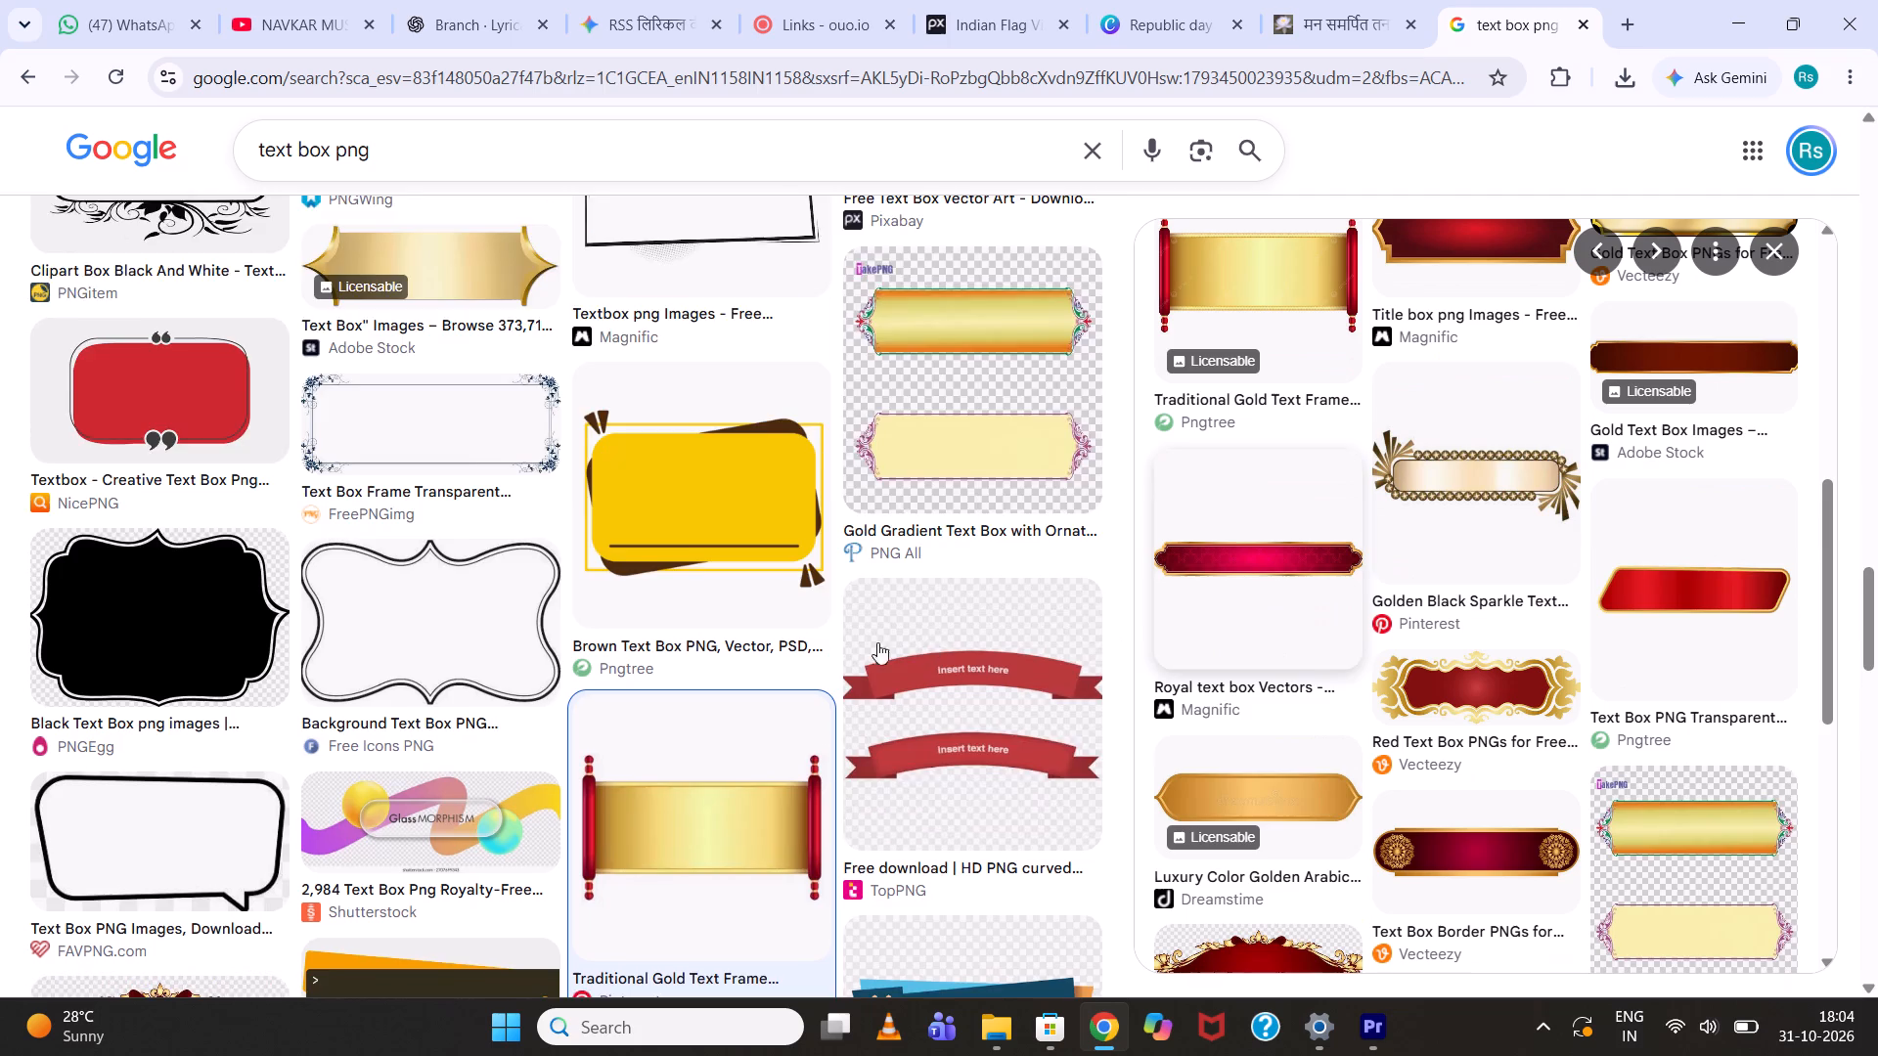
{"action": "scroll", "coordinate": [862, 645], "scroll_direction": "down", "scroll_amount": 7}
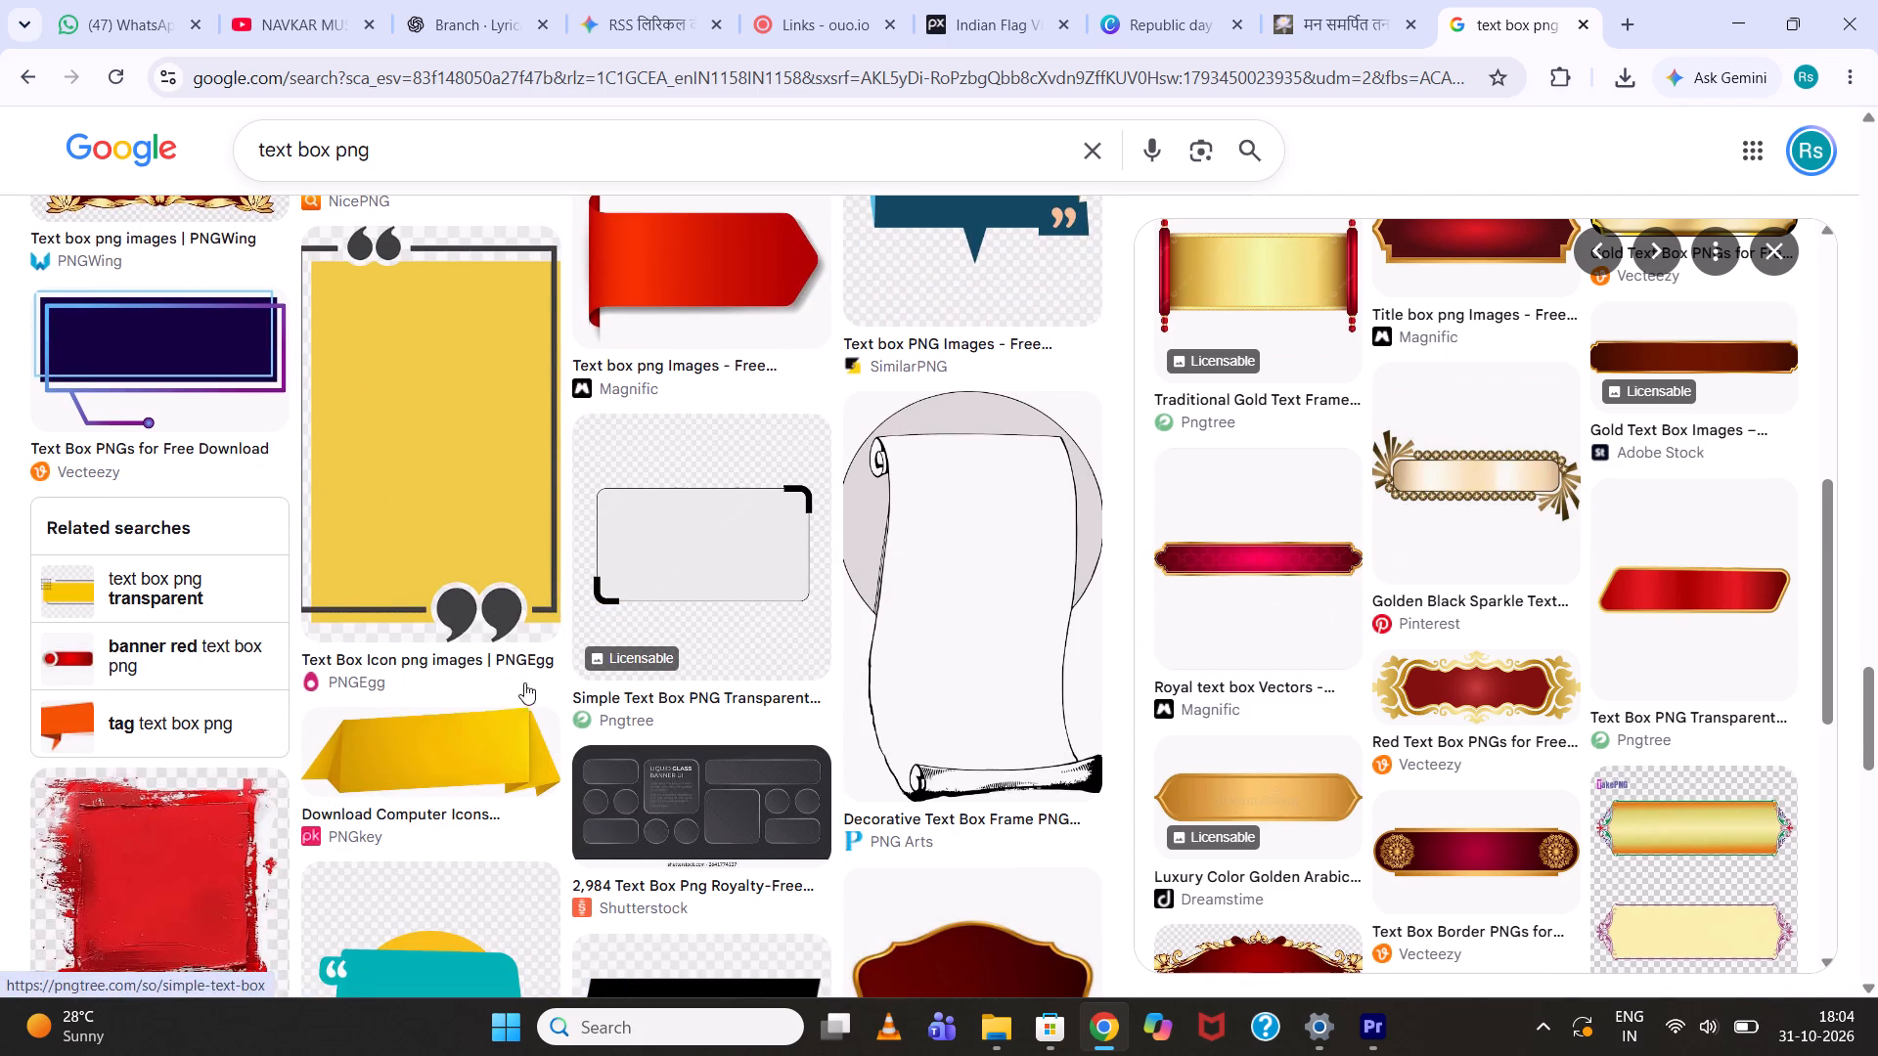
{"action": "scroll", "coordinate": [447, 703], "scroll_direction": "down", "scroll_amount": 6}
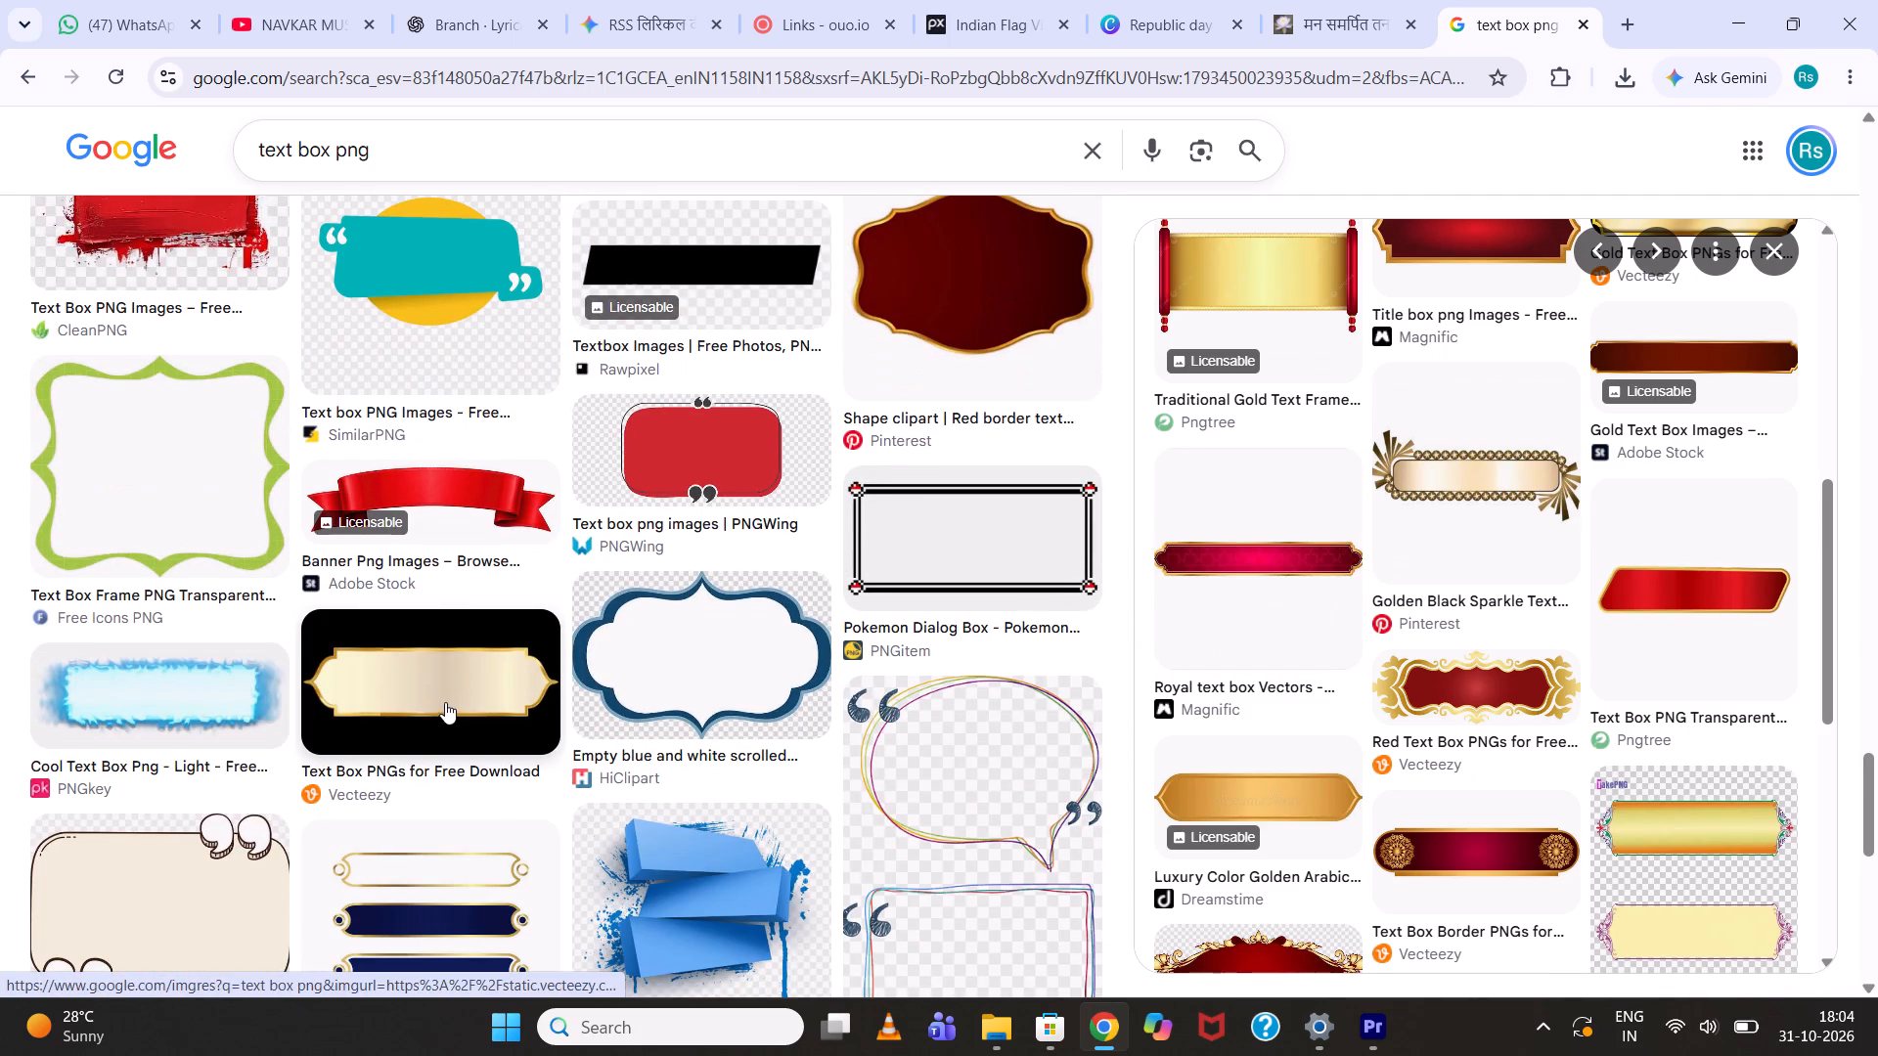
{"action": "scroll", "coordinate": [896, 439], "scroll_direction": "down", "scroll_amount": 5}
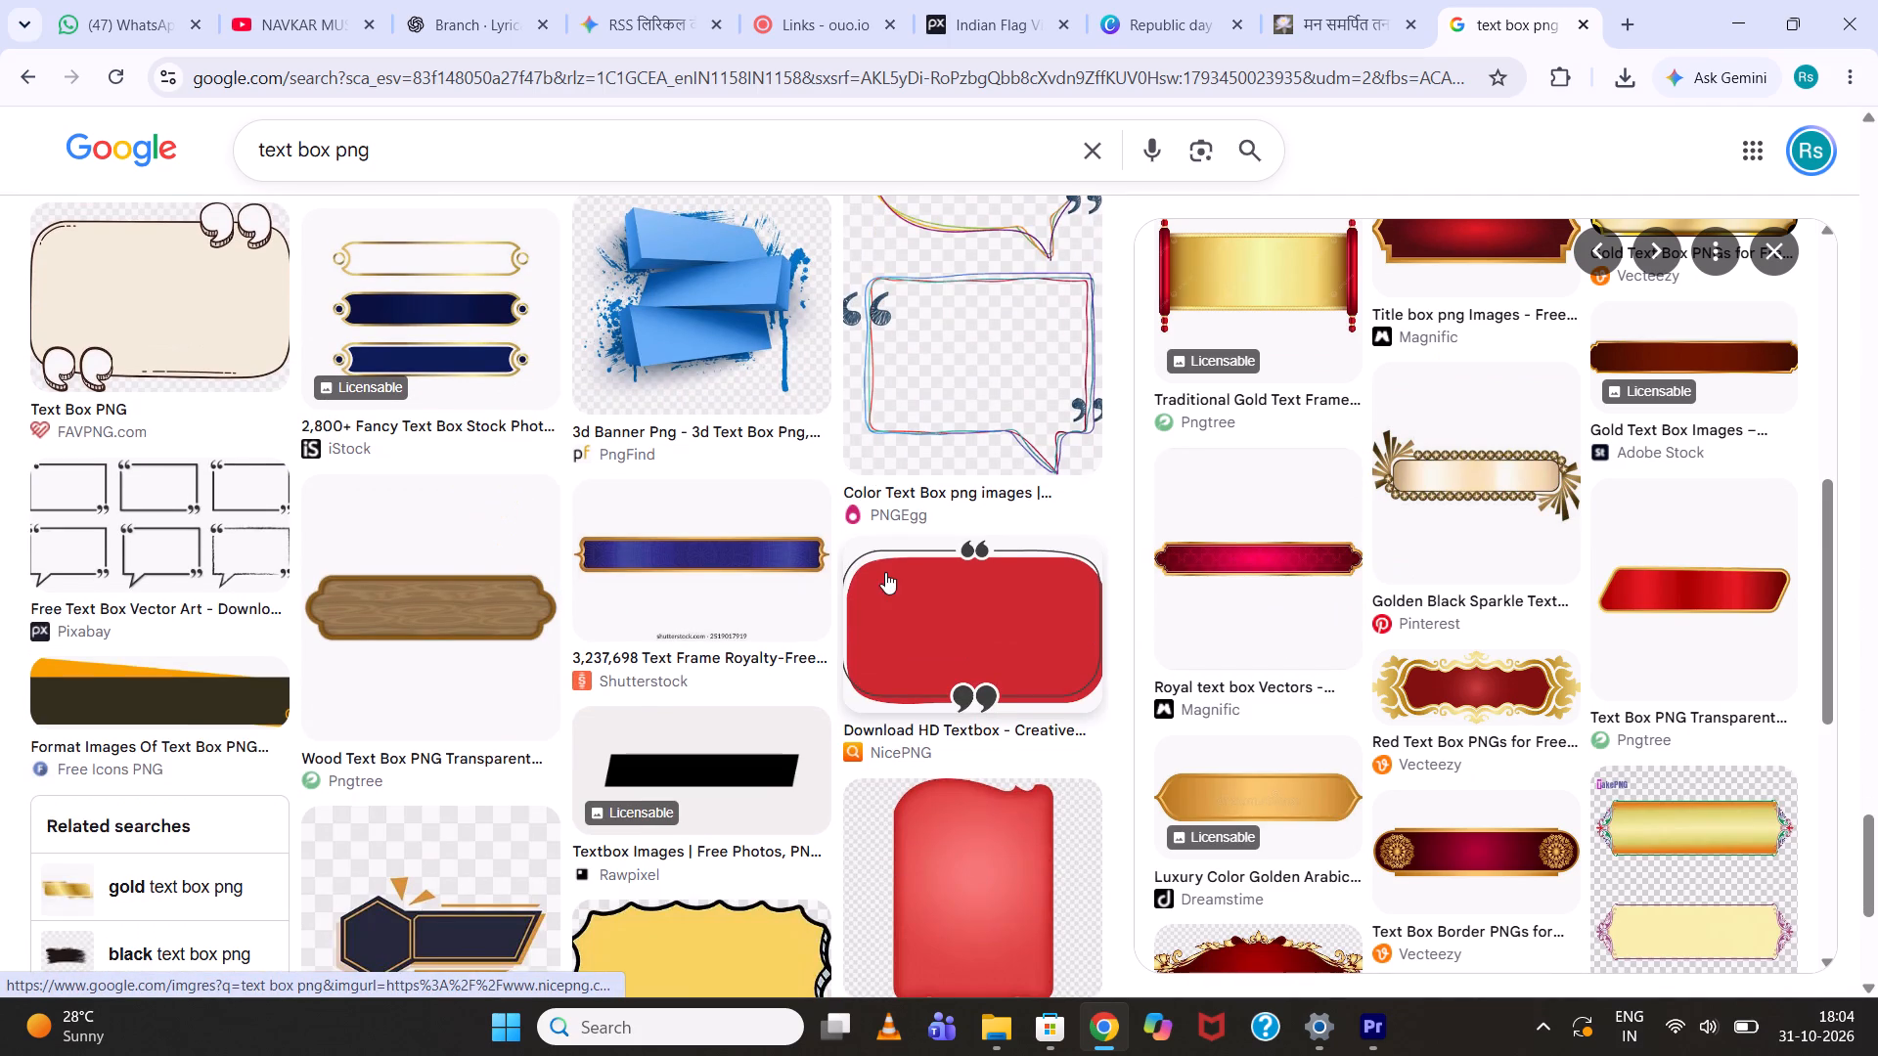
{"action": "scroll", "coordinate": [884, 593], "scroll_direction": "down", "scroll_amount": 4}
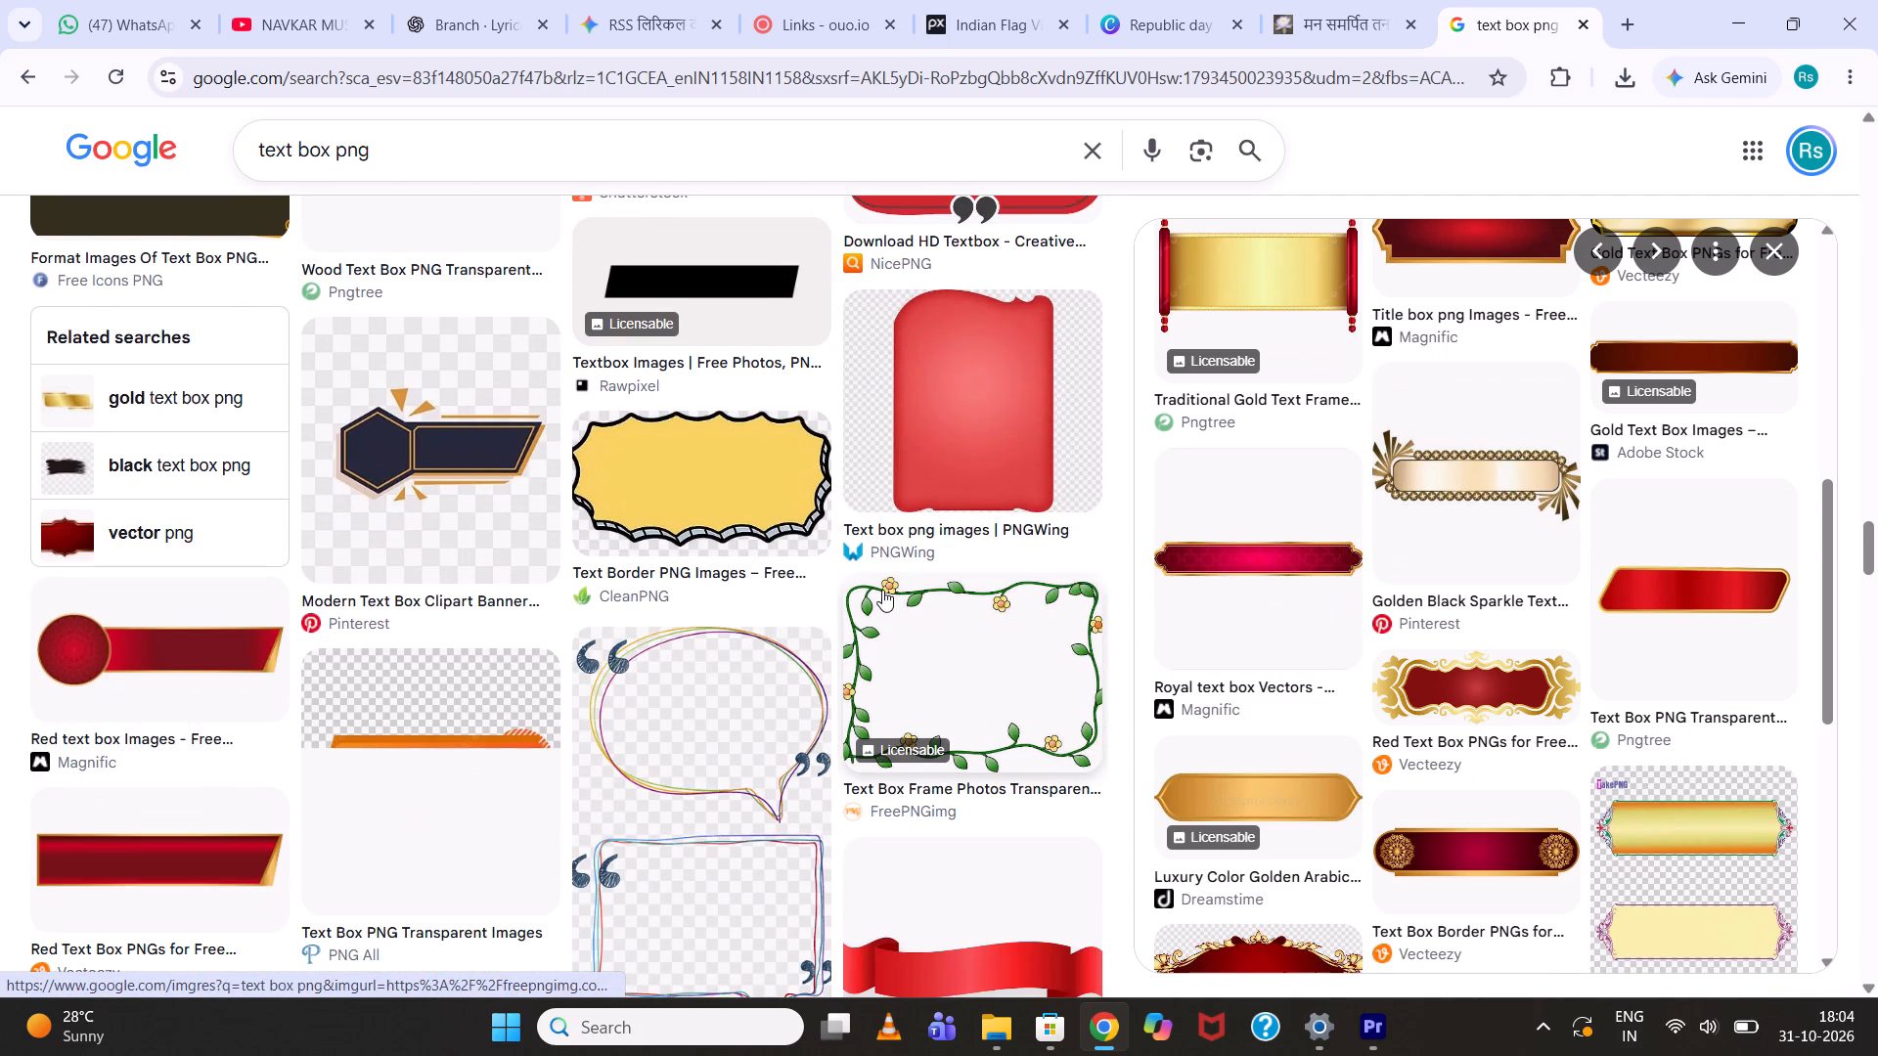
{"action": "scroll", "coordinate": [918, 410], "scroll_direction": "down", "scroll_amount": 1}
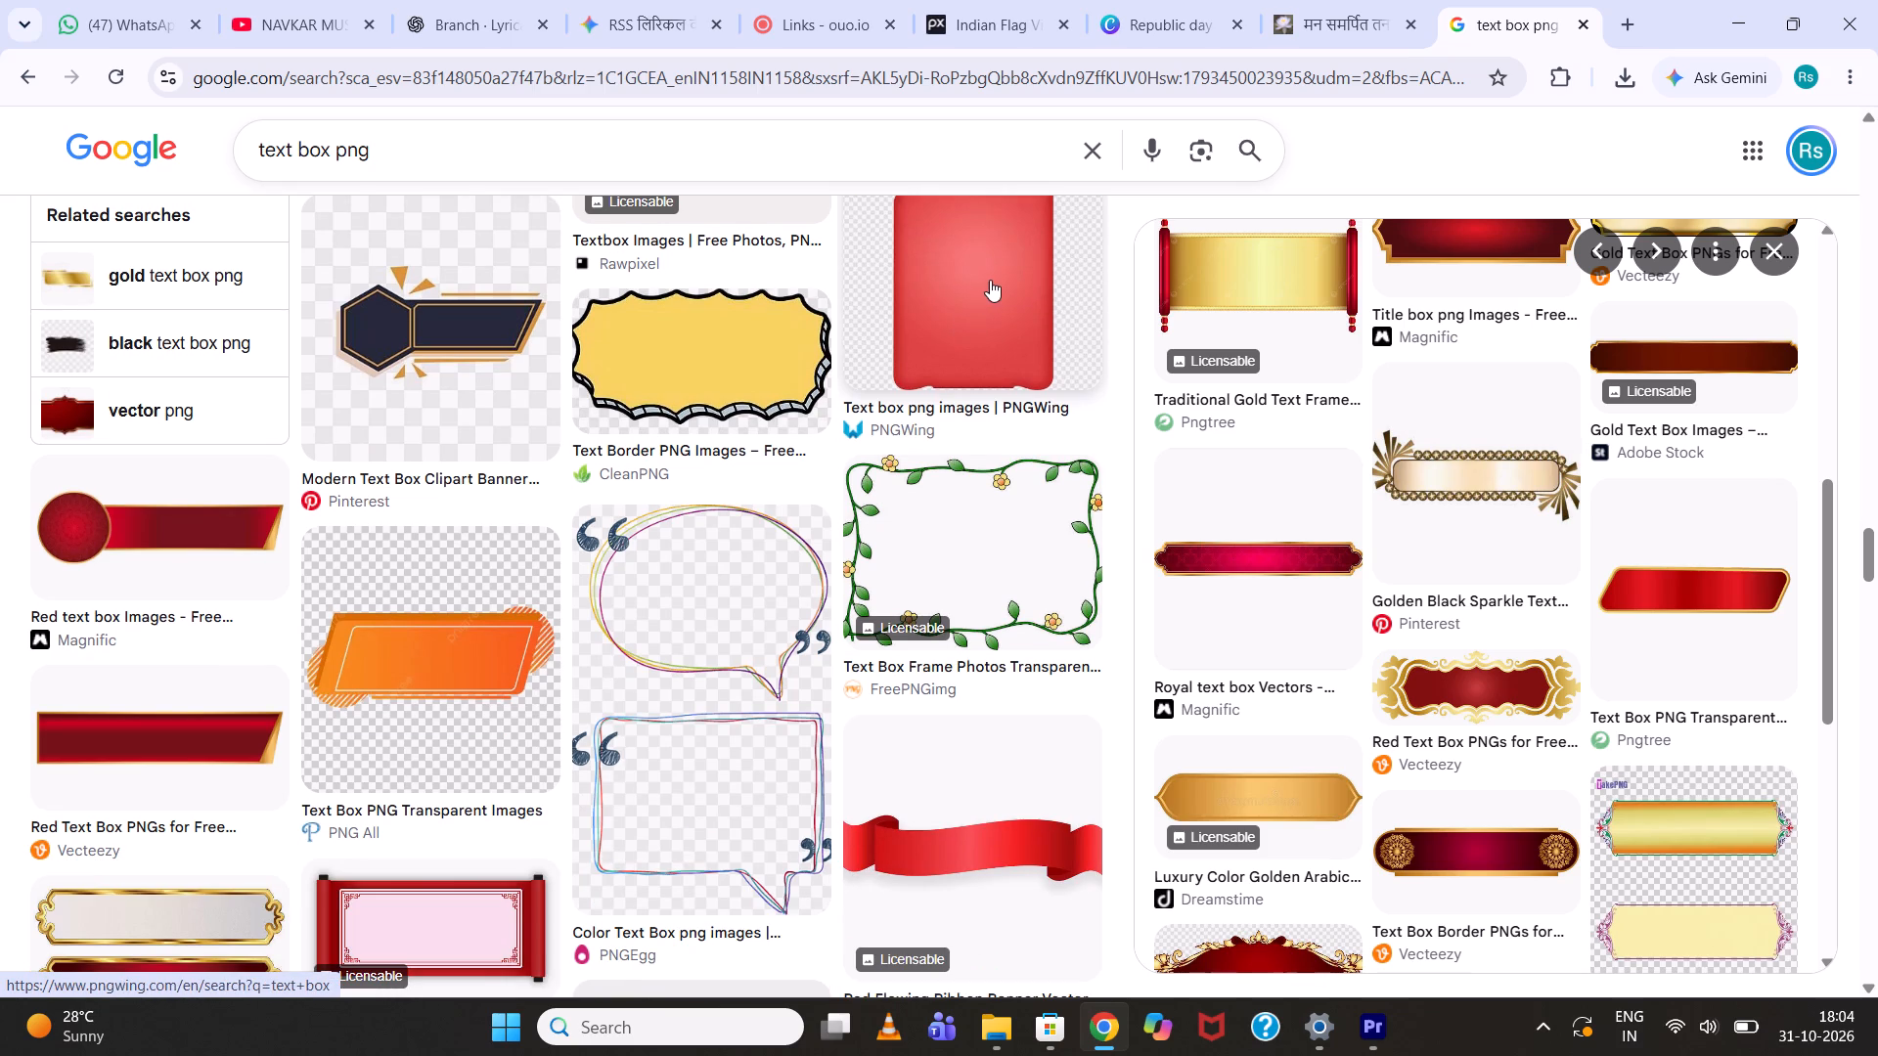
Preview the red PNGWing text box, then the related ornate maroon text box from Pngtree.
{"action": "left_click", "coordinate": [989, 280]}
{"action": "scroll", "coordinate": [1140, 638], "scroll_direction": "down", "scroll_amount": 2}
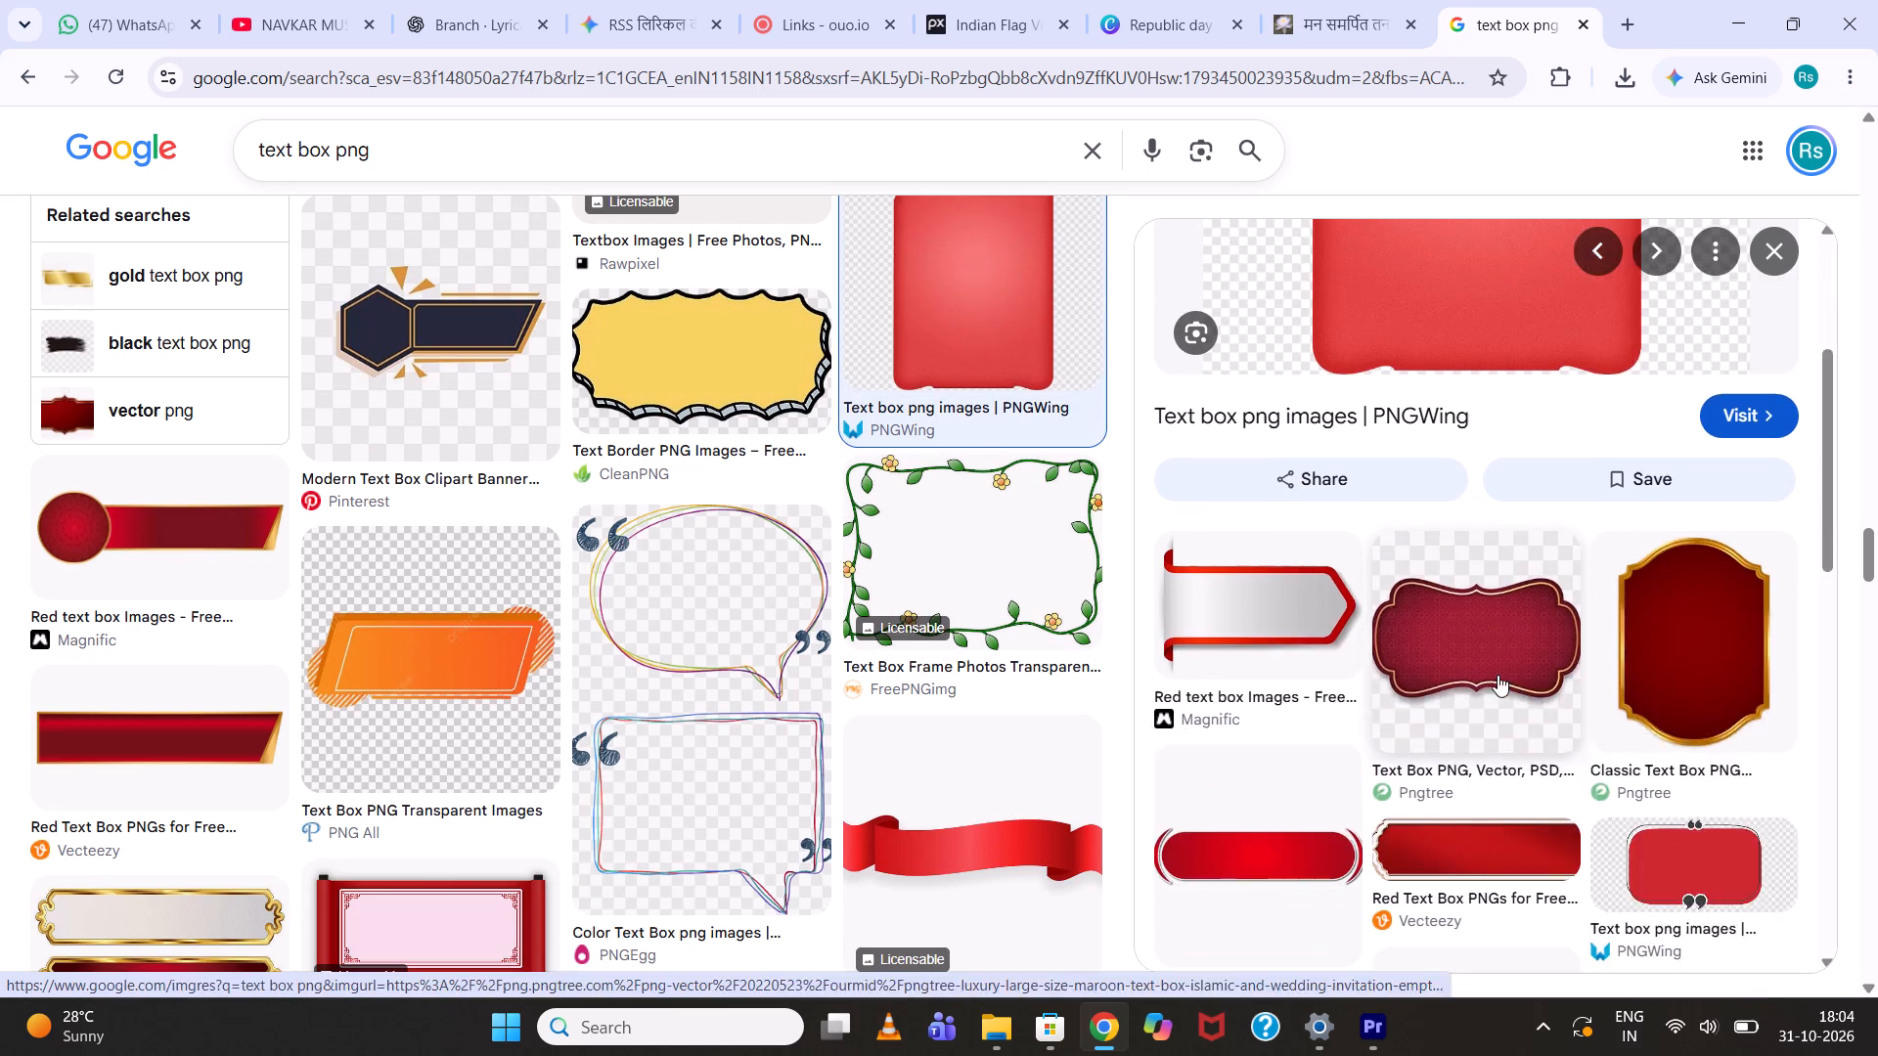
{"action": "scroll", "coordinate": [1498, 675], "scroll_direction": "down", "scroll_amount": 2}
{"action": "left_click", "coordinate": [1443, 538]}
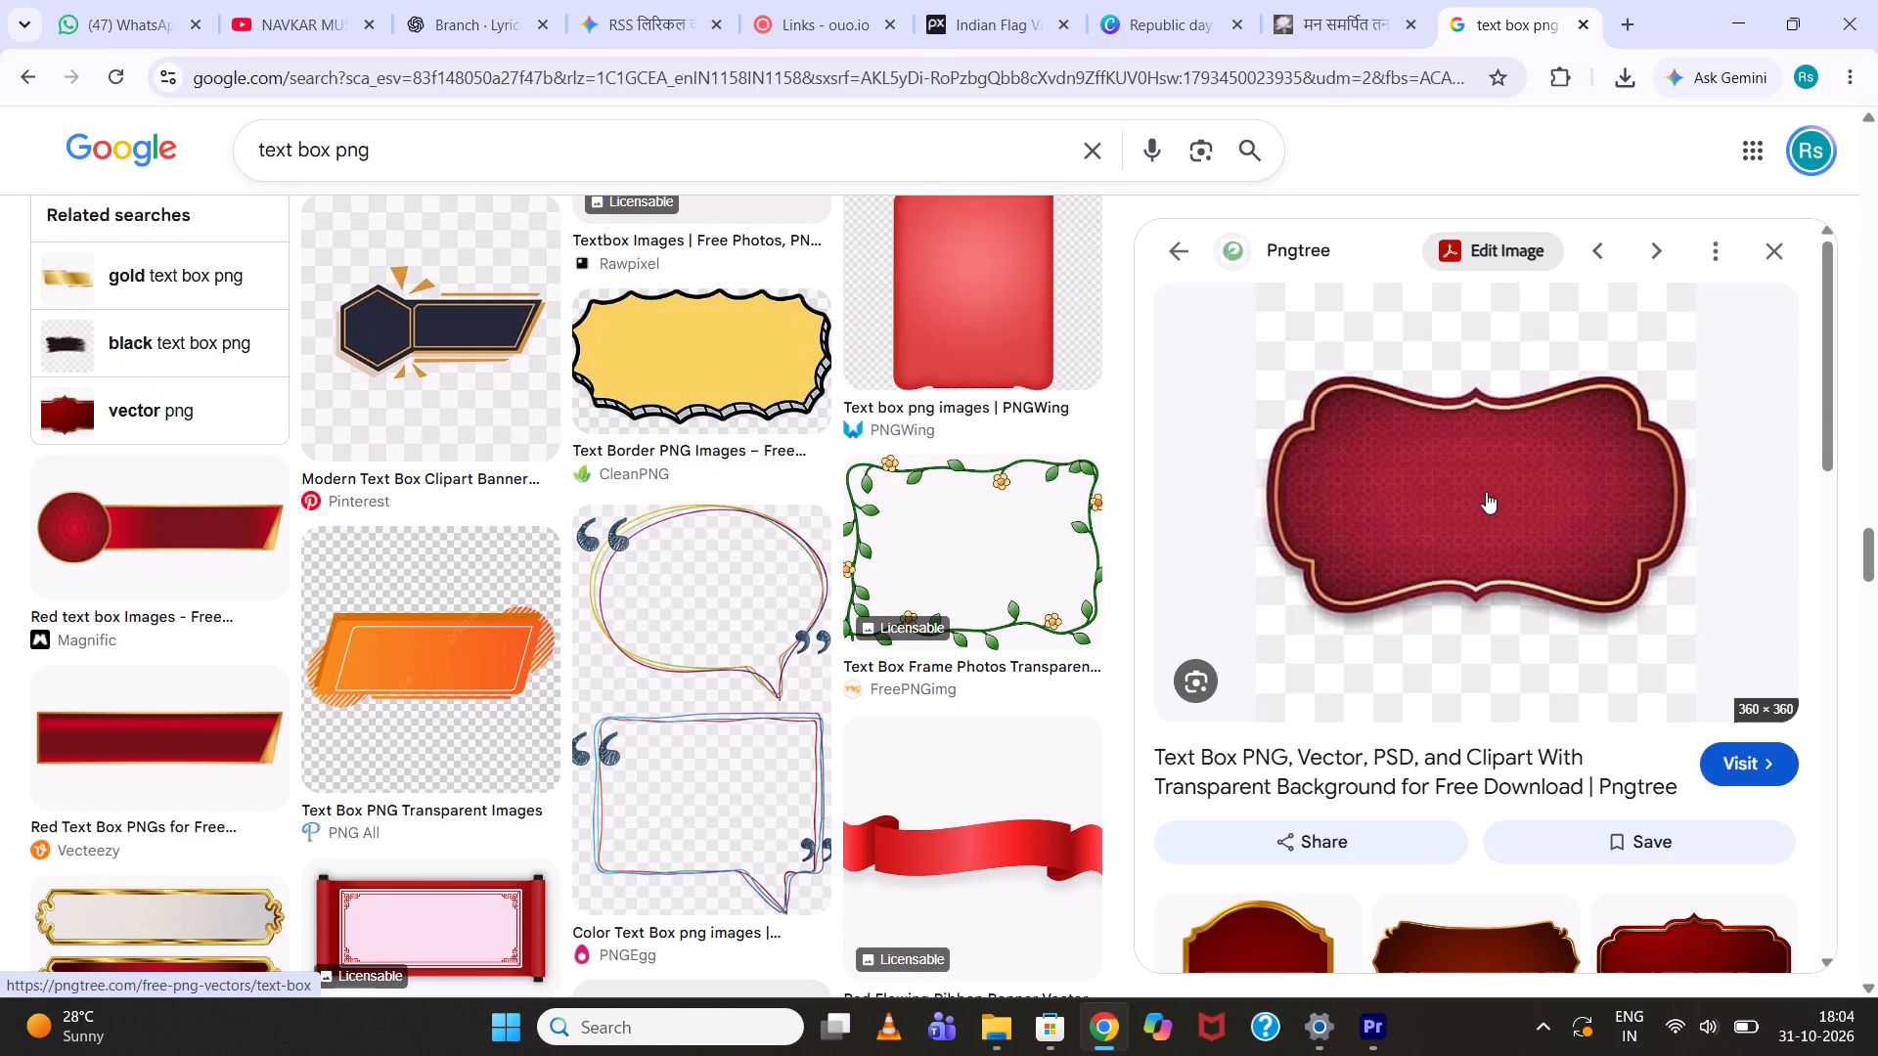
Open the Pngtree text box results page from the maroon text box preview and dismiss the promotional offers.
{"action": "left_click", "coordinate": [1393, 479]}
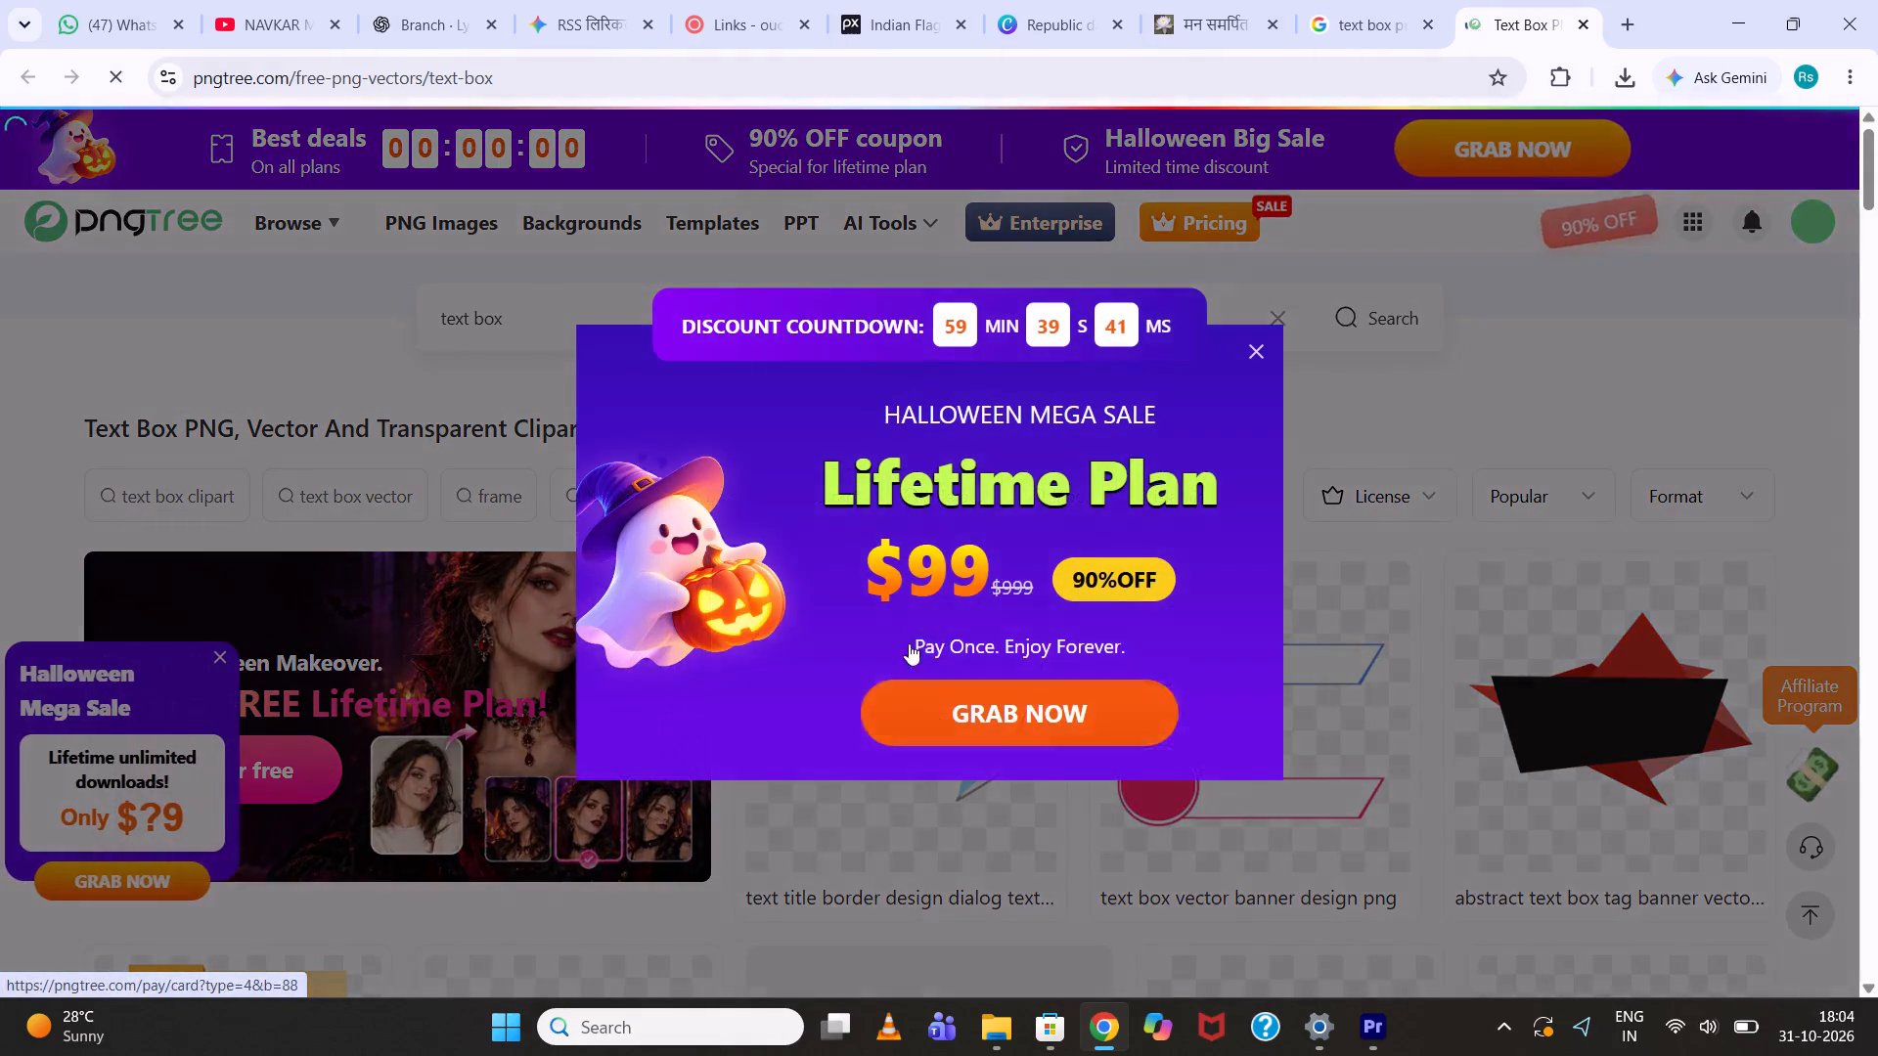
{"action": "left_click", "coordinate": [1263, 342]}
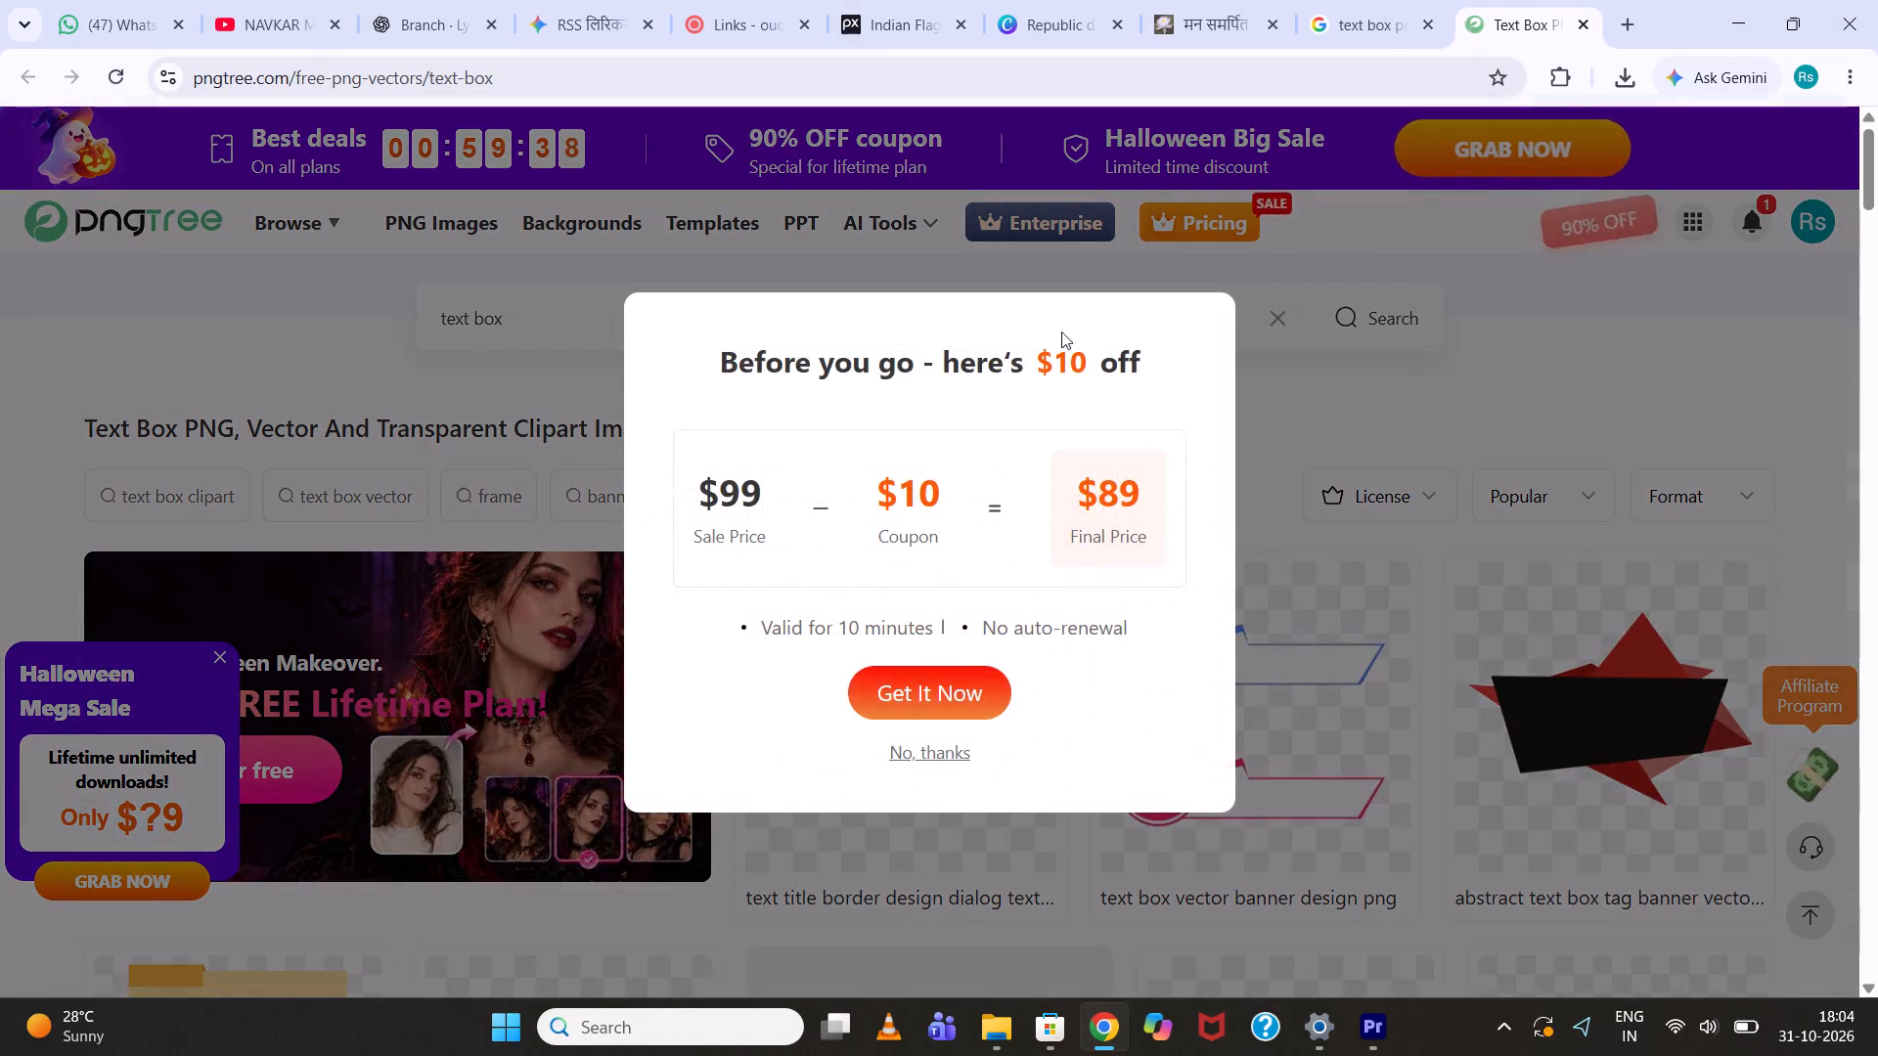
{"action": "left_click", "coordinate": [1294, 320]}
{"action": "left_click", "coordinate": [948, 753]}
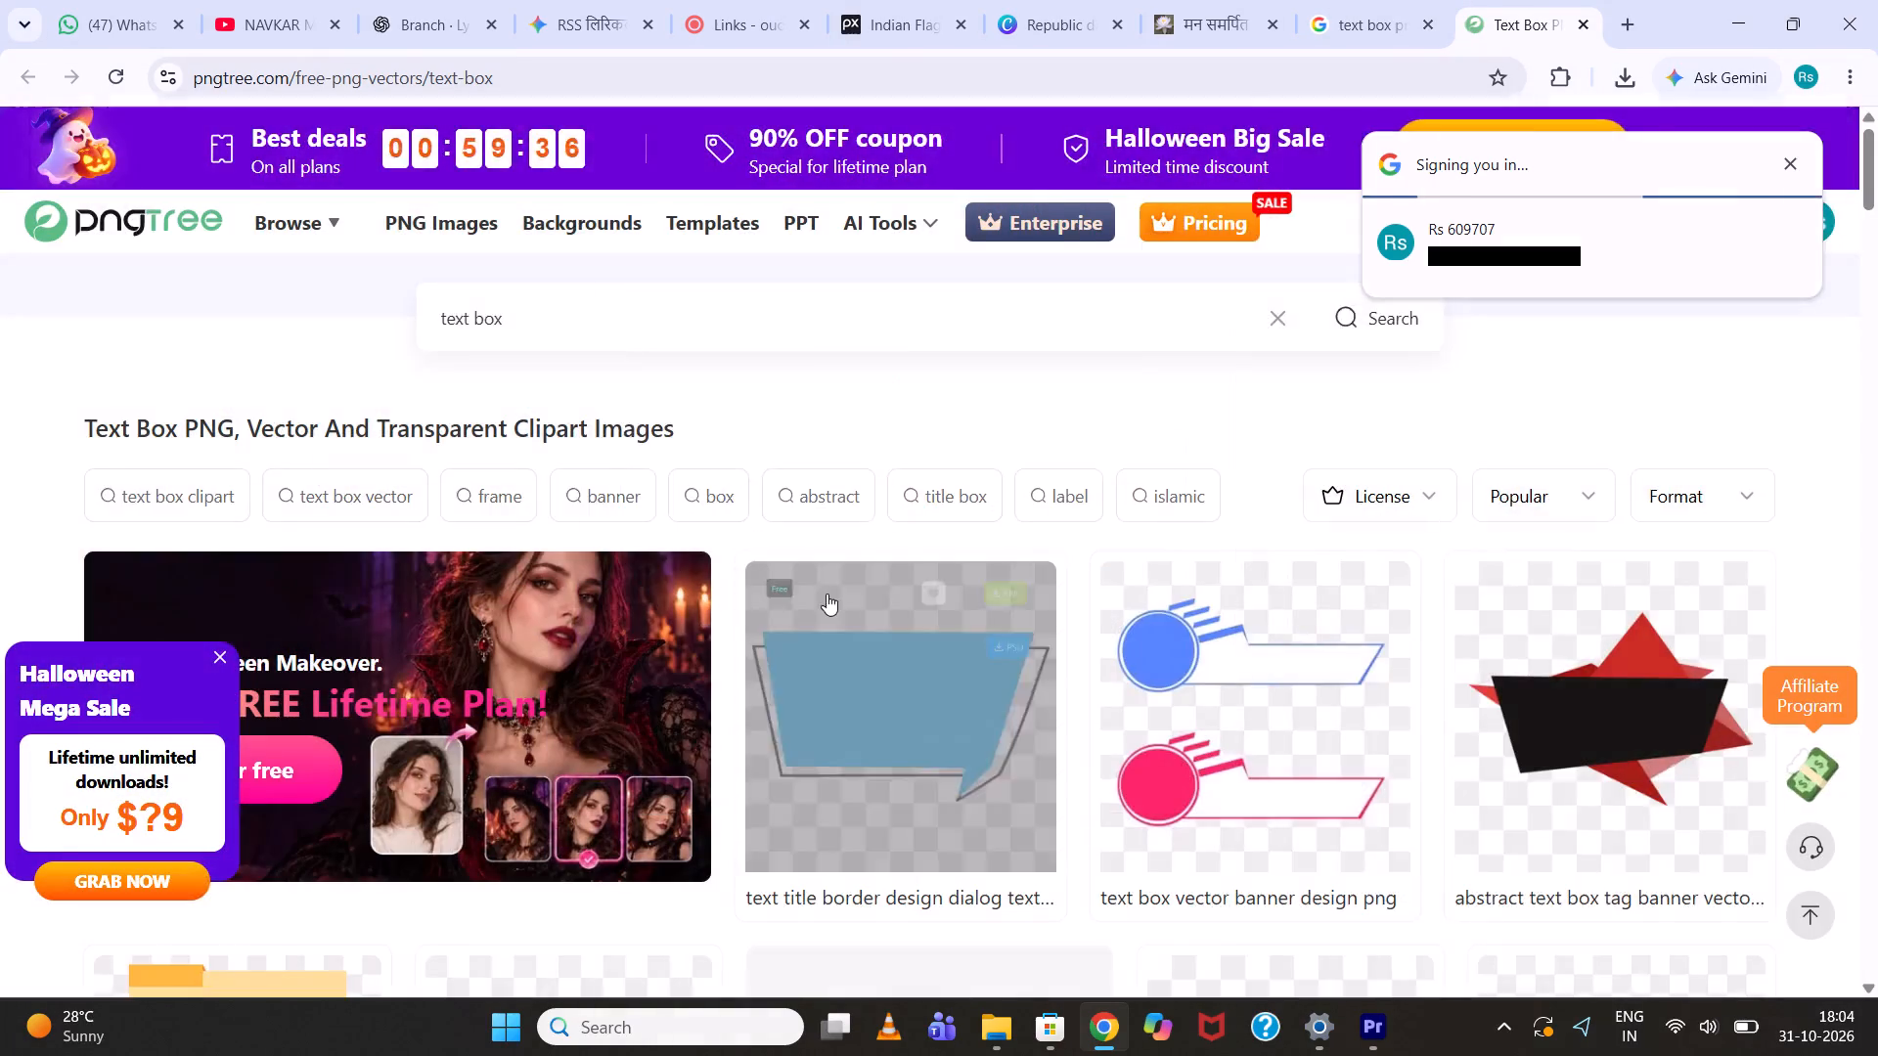
{"action": "scroll", "coordinate": [827, 594], "scroll_direction": "down", "scroll_amount": 9}
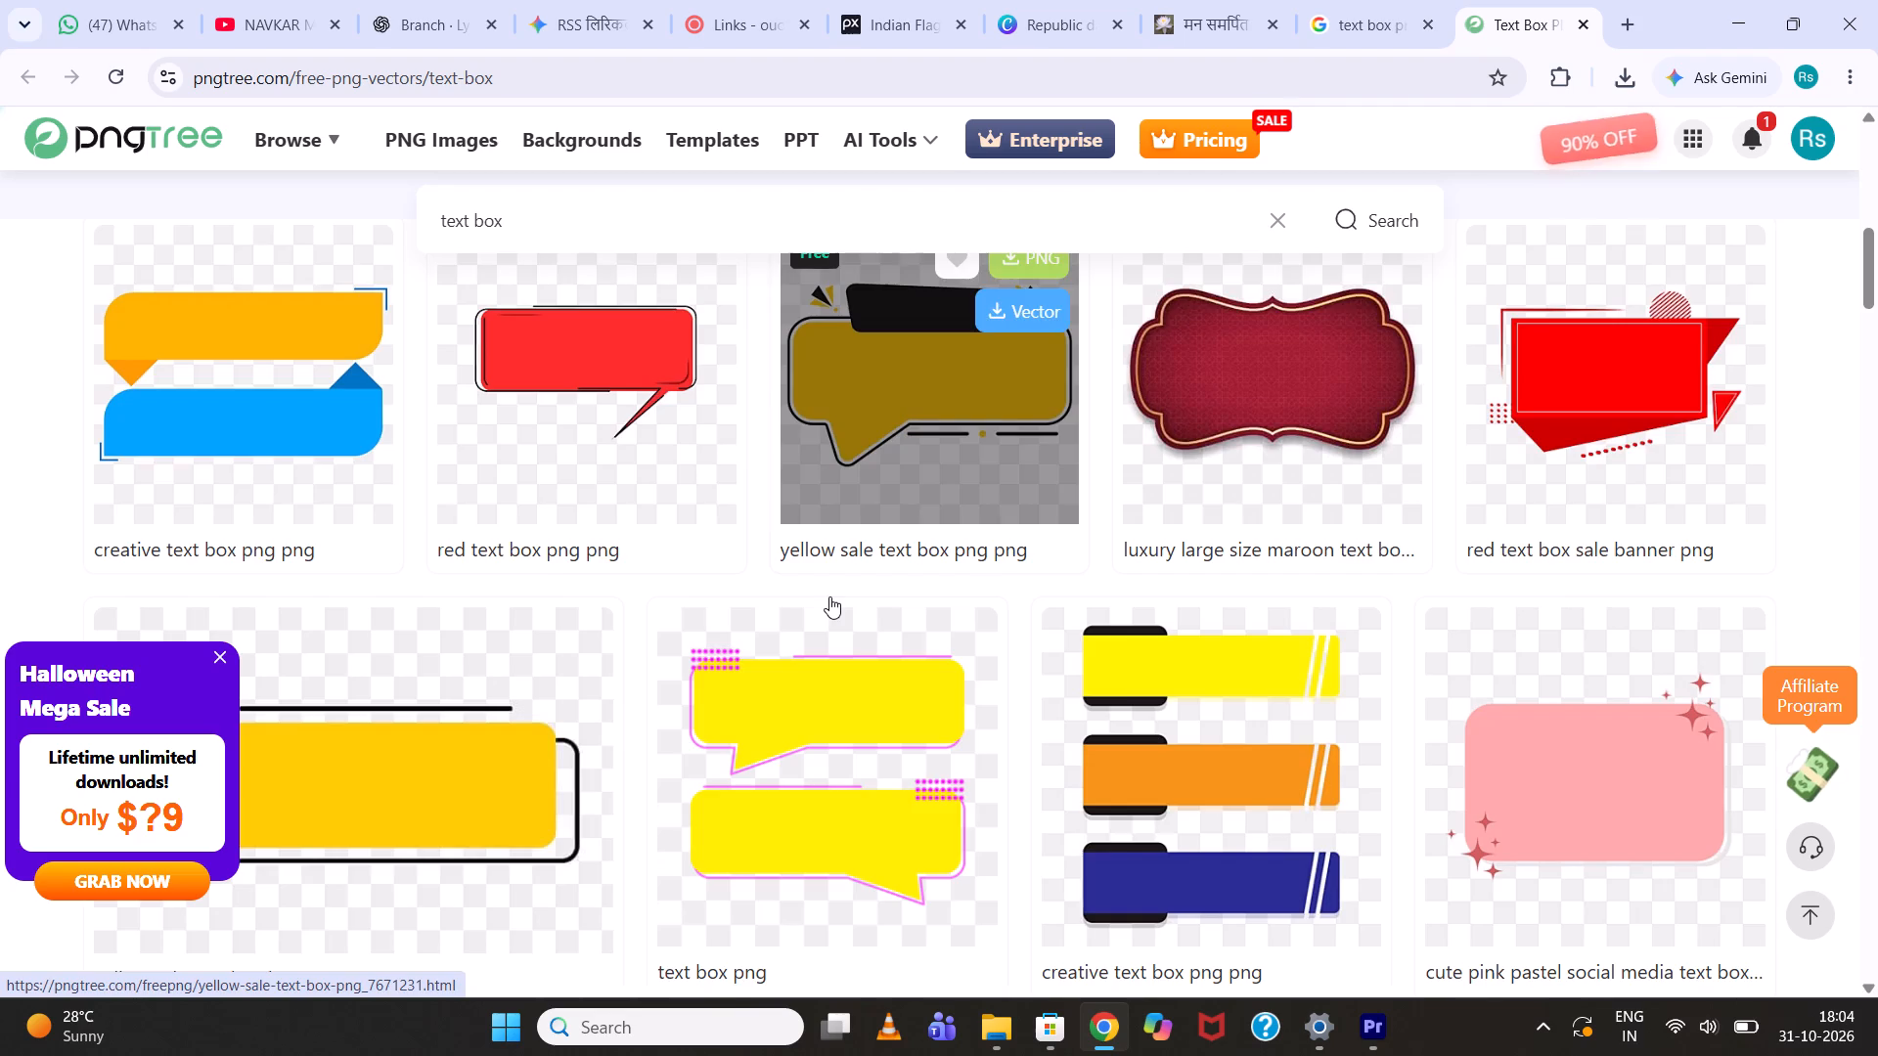
{"action": "scroll", "coordinate": [829, 596], "scroll_direction": "down", "scroll_amount": 10}
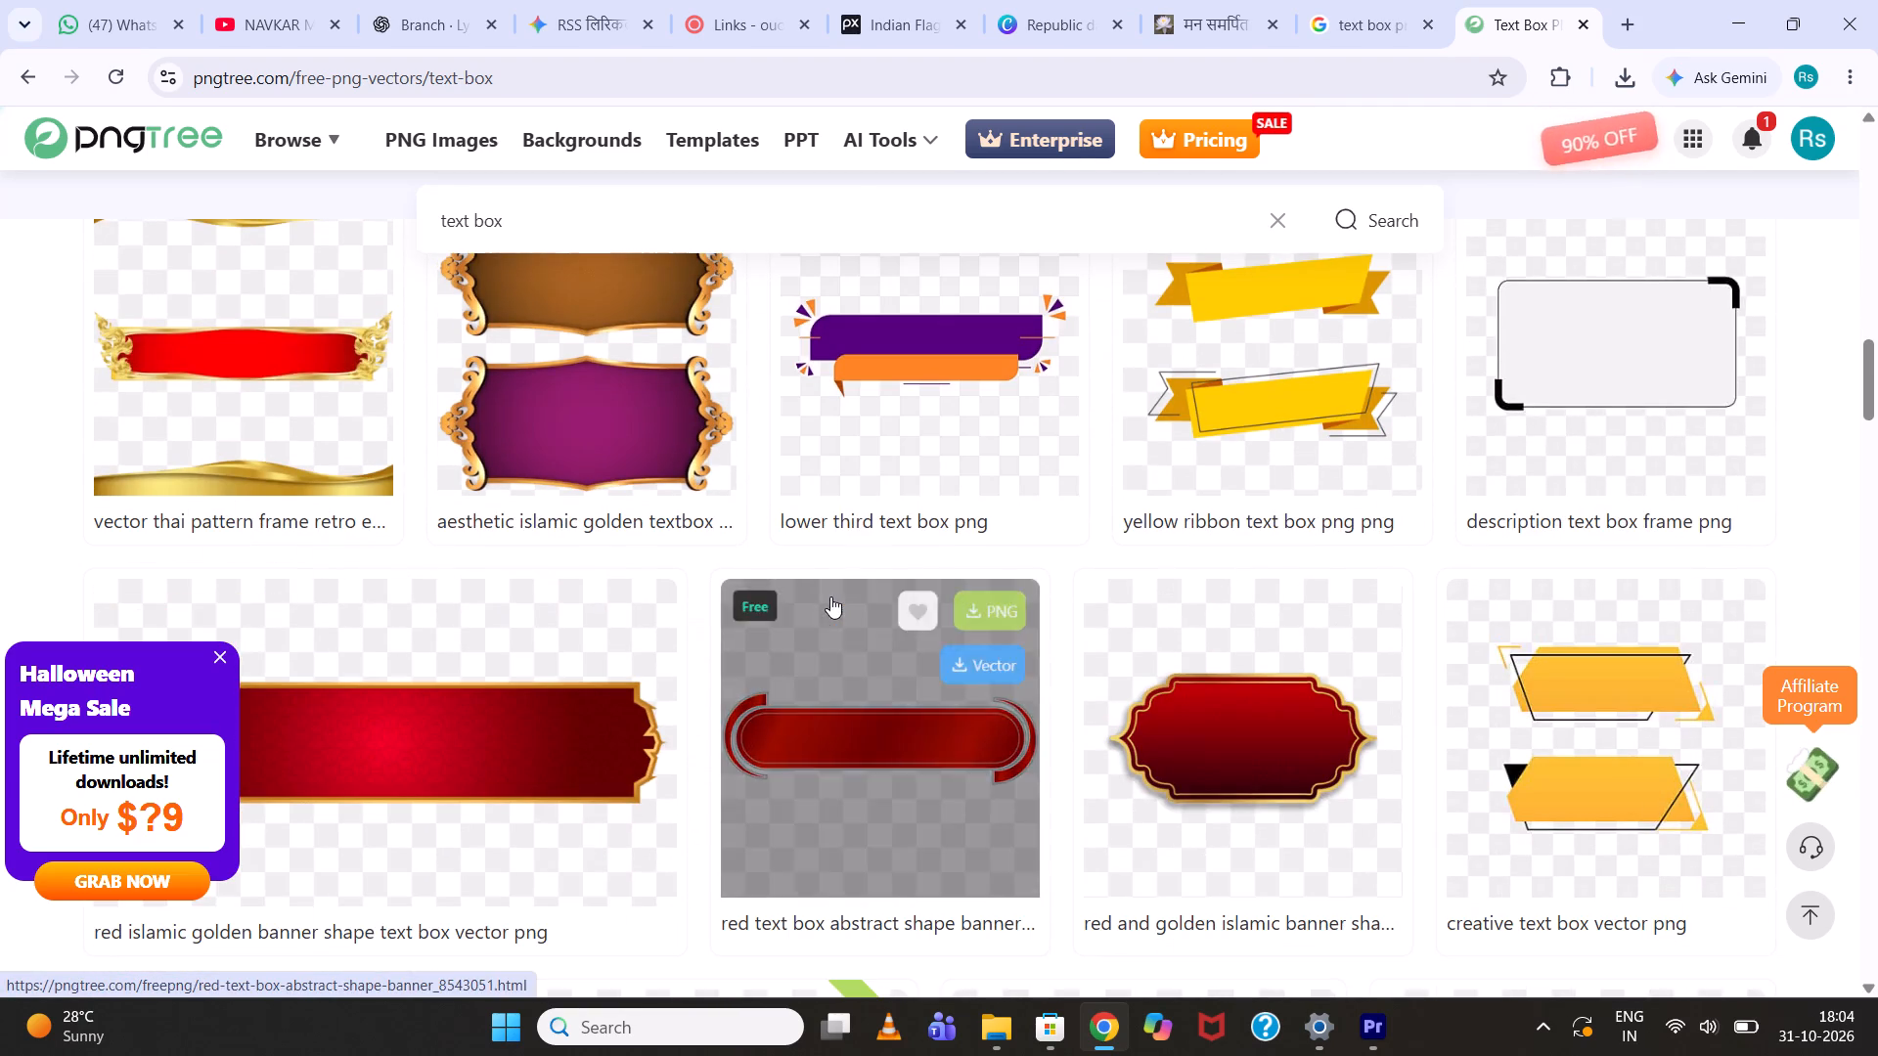
{"action": "scroll", "coordinate": [1236, 677], "scroll_direction": "down", "scroll_amount": 1}
{"action": "left_click", "coordinate": [529, 622]}
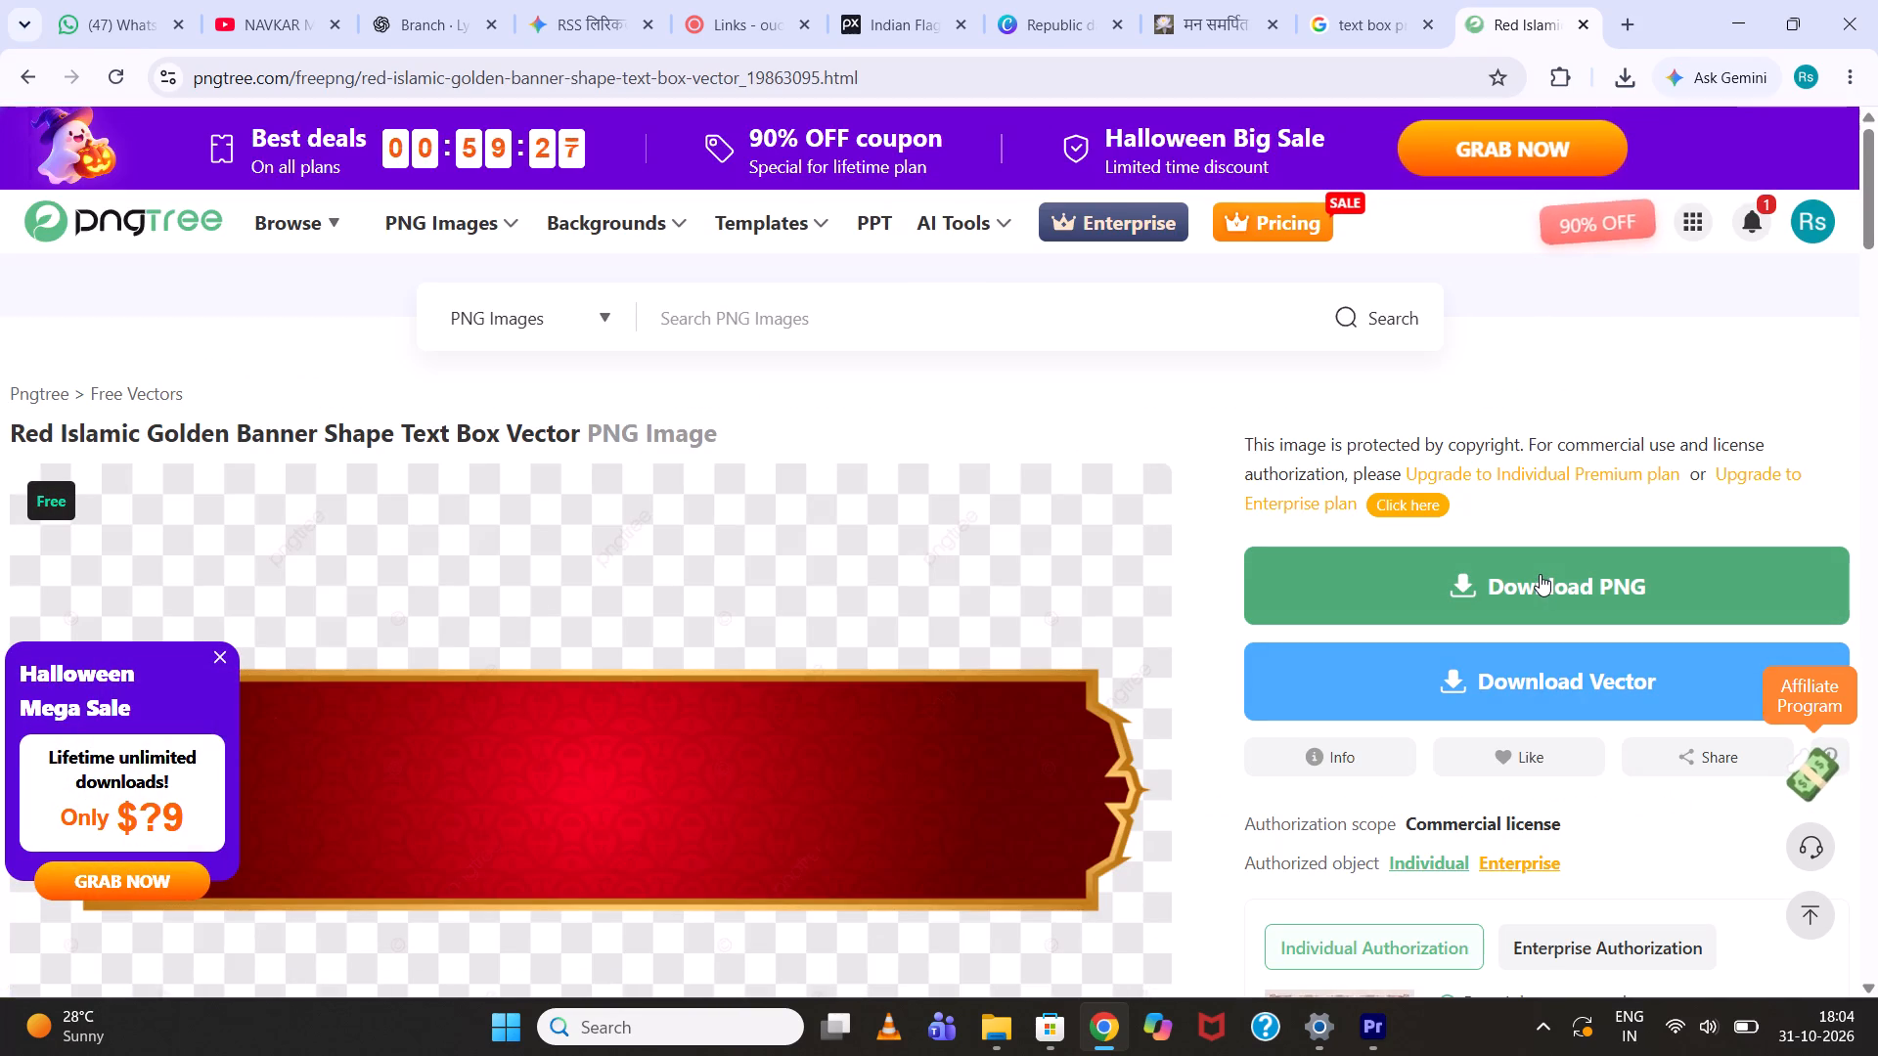
{"action": "left_click", "coordinate": [1540, 574]}
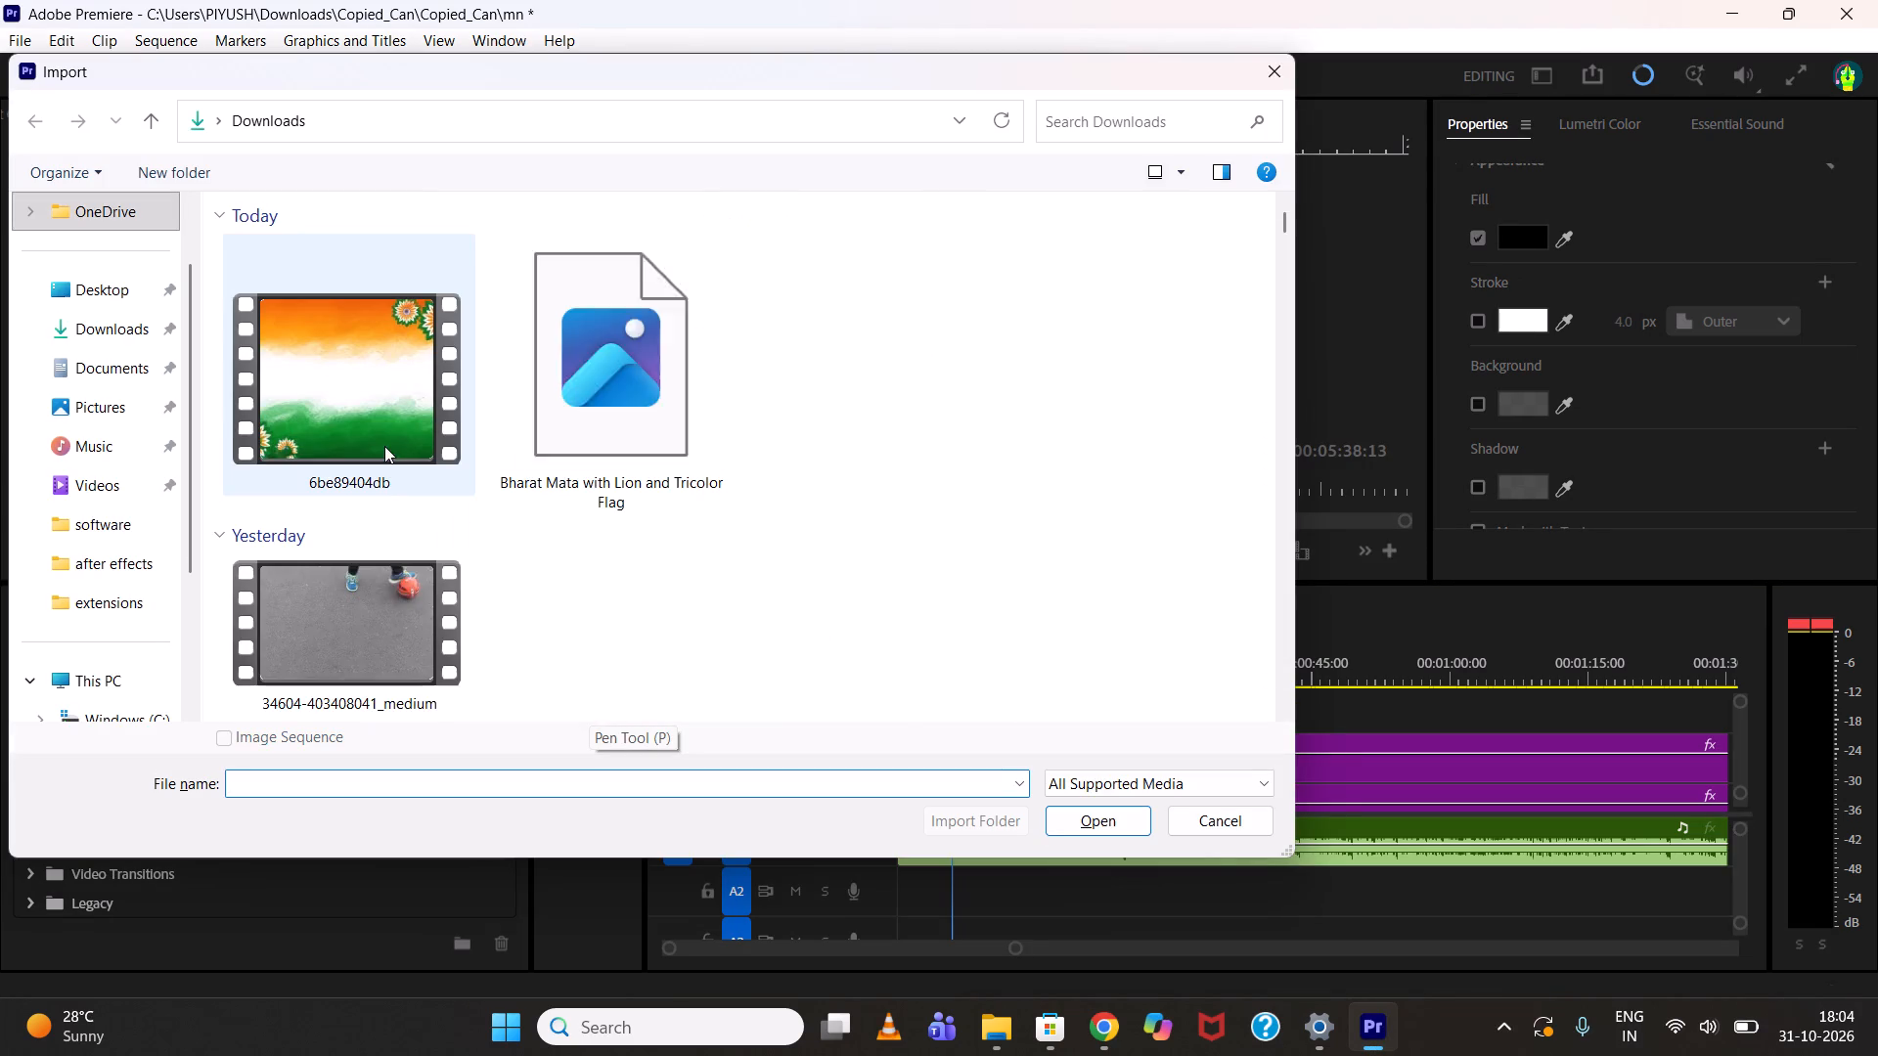
{"action": "scroll", "coordinate": [380, 394], "scroll_direction": "up", "scroll_amount": 6}
{"action": "double_click", "coordinate": [368, 369]}
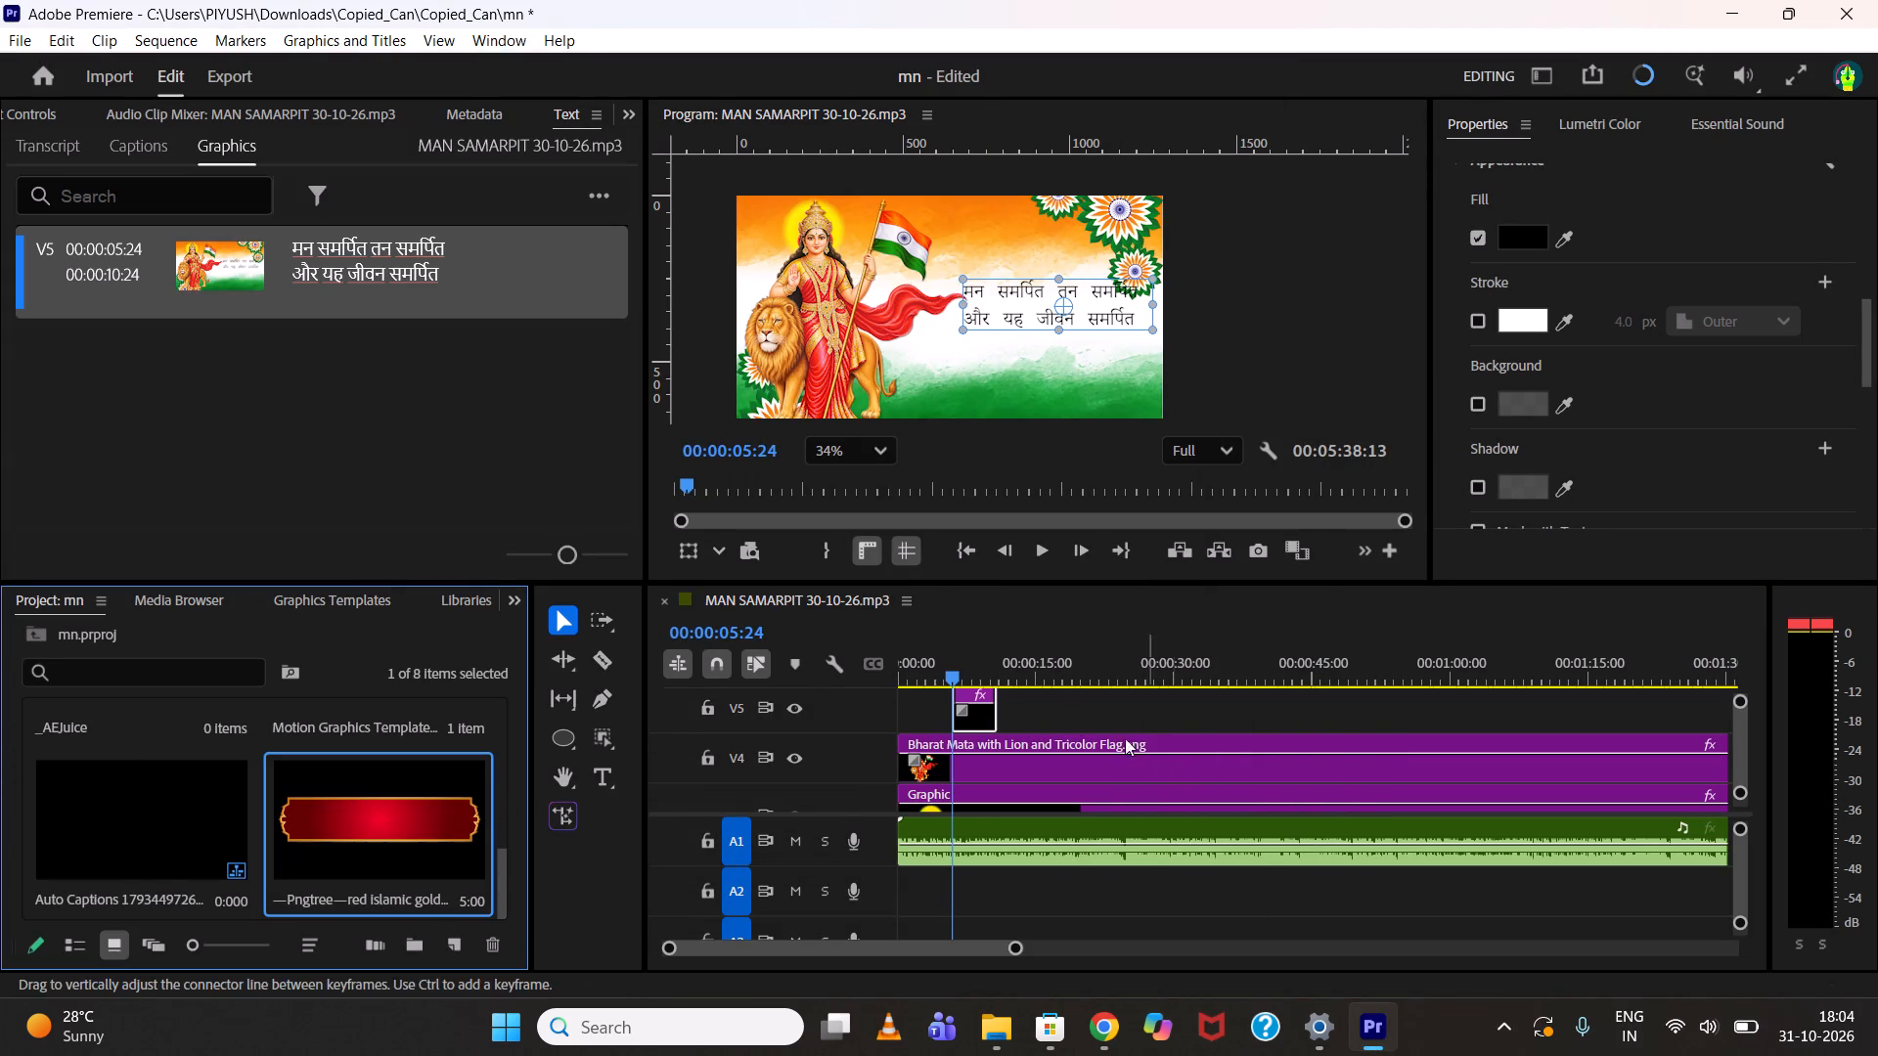
Shift the Hindi lyric clip to start at 00:00:05:08 and raise it to track V6.
{"action": "left_click", "coordinate": [980, 719]}
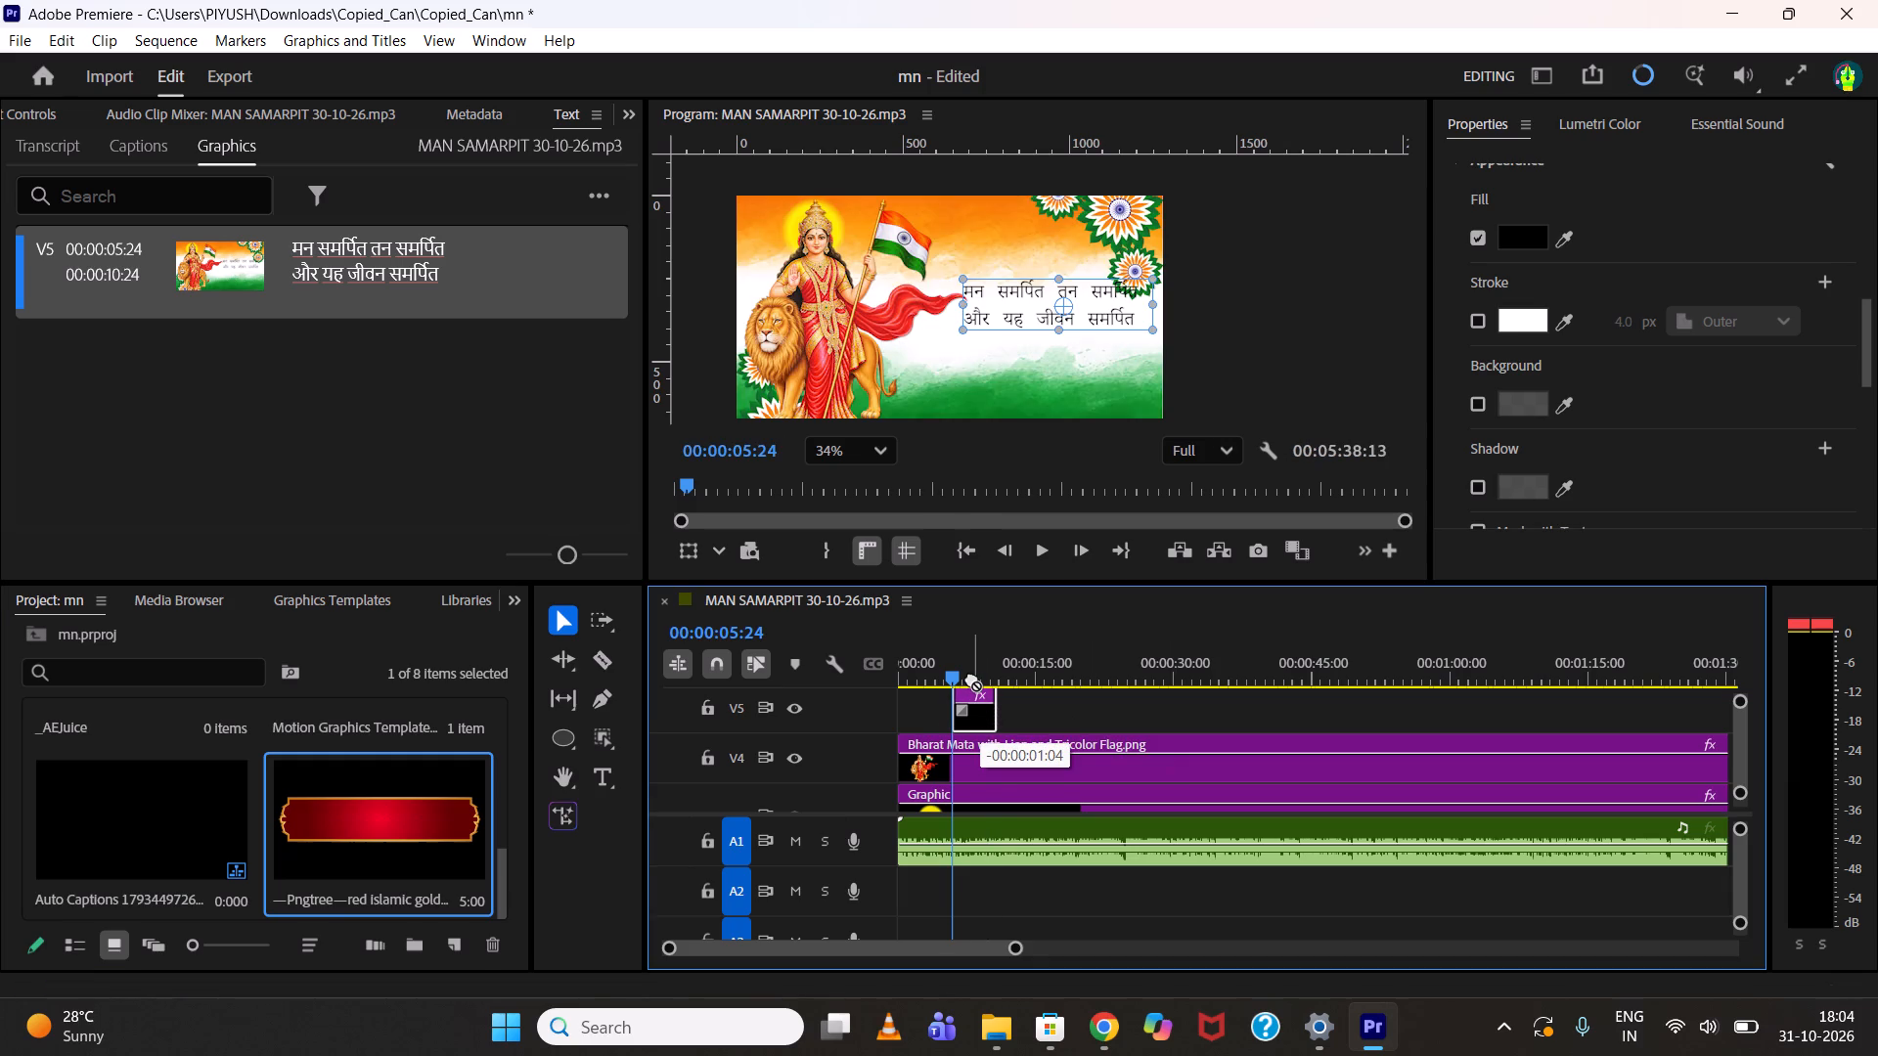
{"action": "left_click", "coordinate": [1746, 773]}
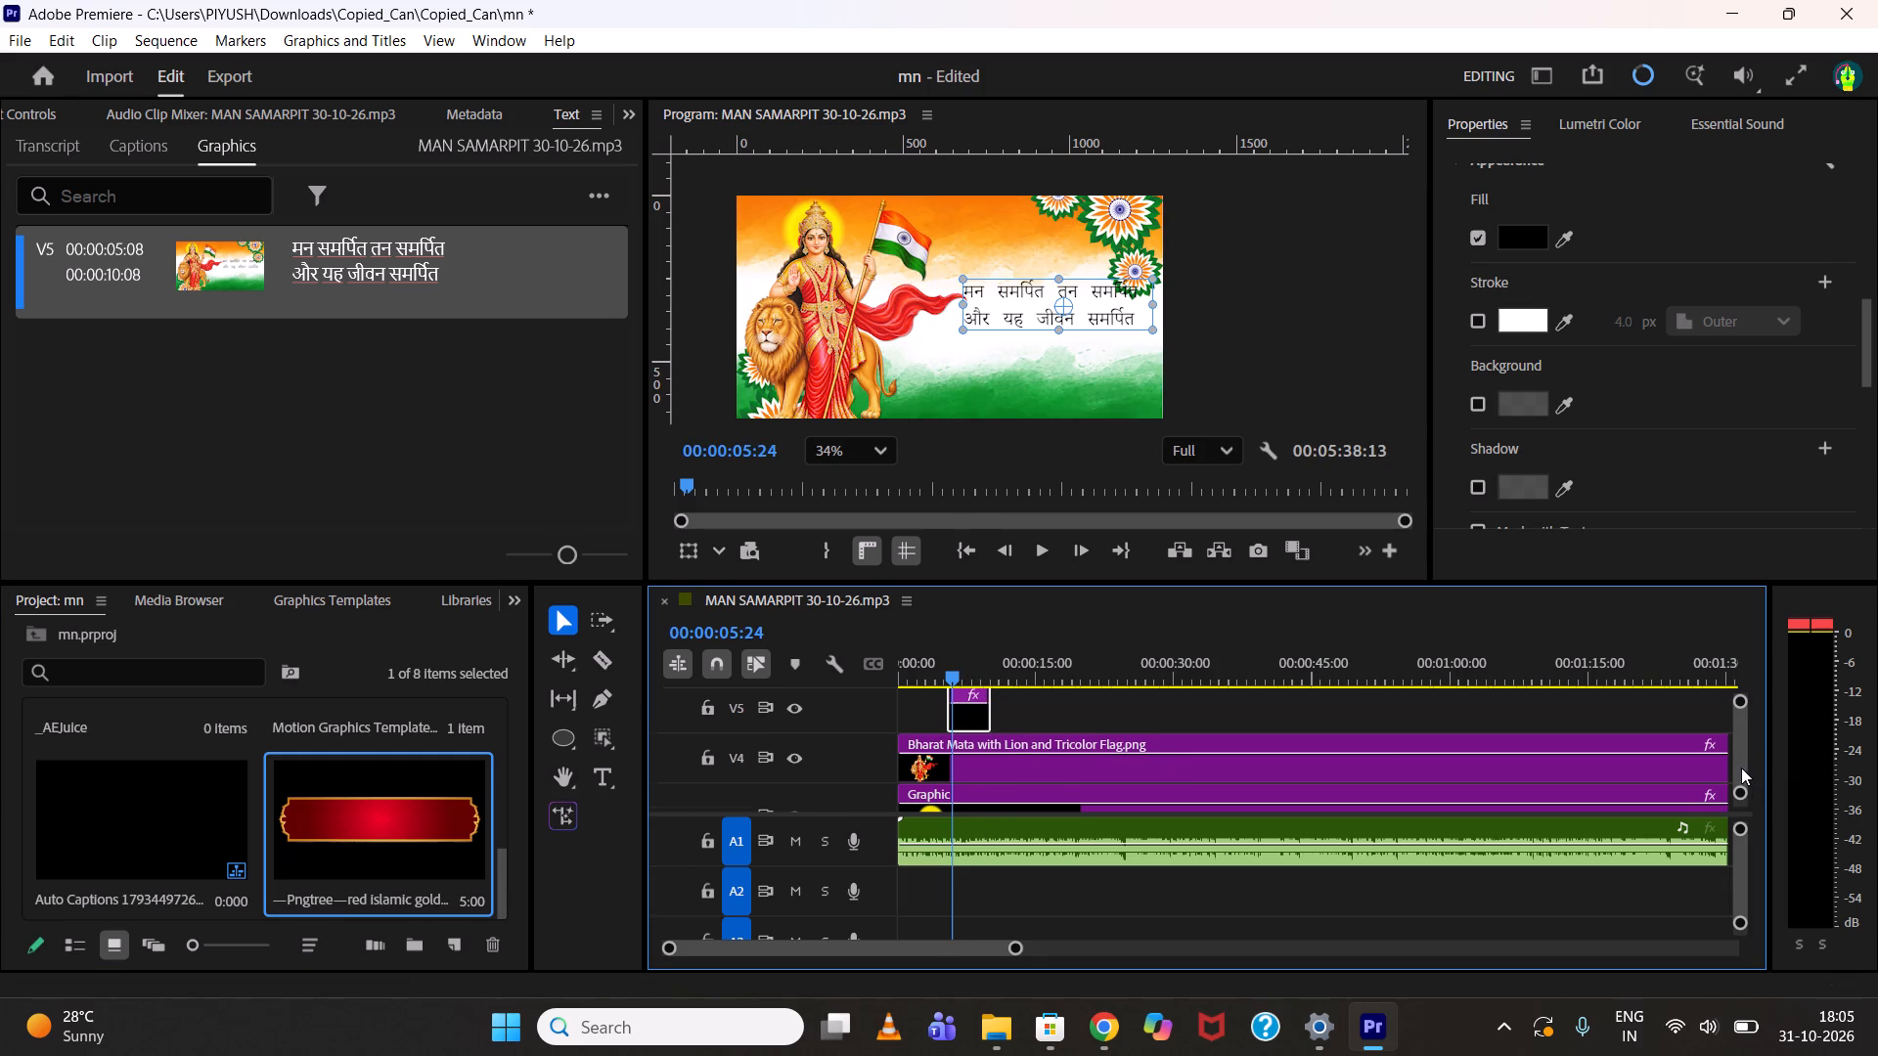
{"action": "left_click_drag", "start_coordinate": [971, 735], "coordinate": [969, 703]}
Place the red golden banner image on track V2, starting at about 00:00:00:24.
{"action": "left_click_drag", "start_coordinate": [417, 819], "coordinate": [908, 725]}
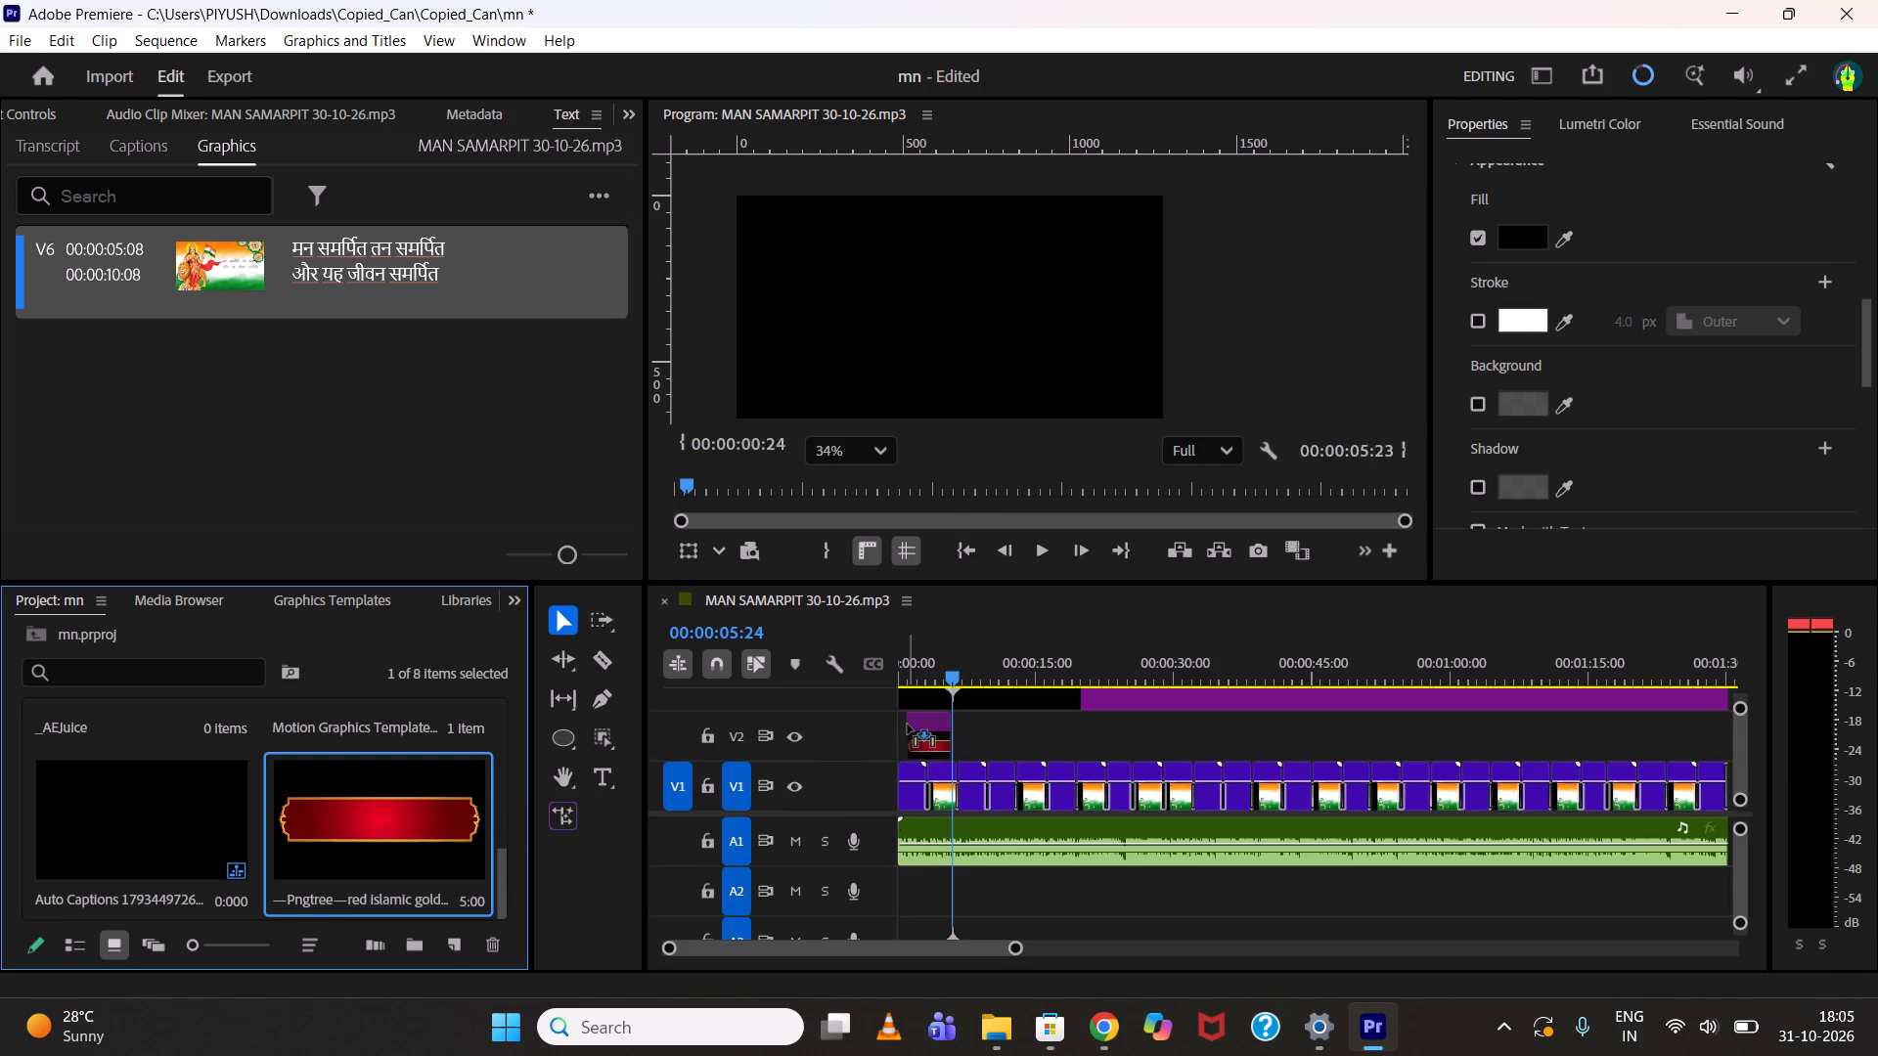
{"action": "left_click_drag", "start_coordinate": [908, 725], "coordinate": [909, 726]}
Scale the red banner clip on V2 to 36% and set its position to 817 X, 316 Y.
{"action": "left_click_drag", "start_coordinate": [943, 680], "coordinate": [931, 680]}
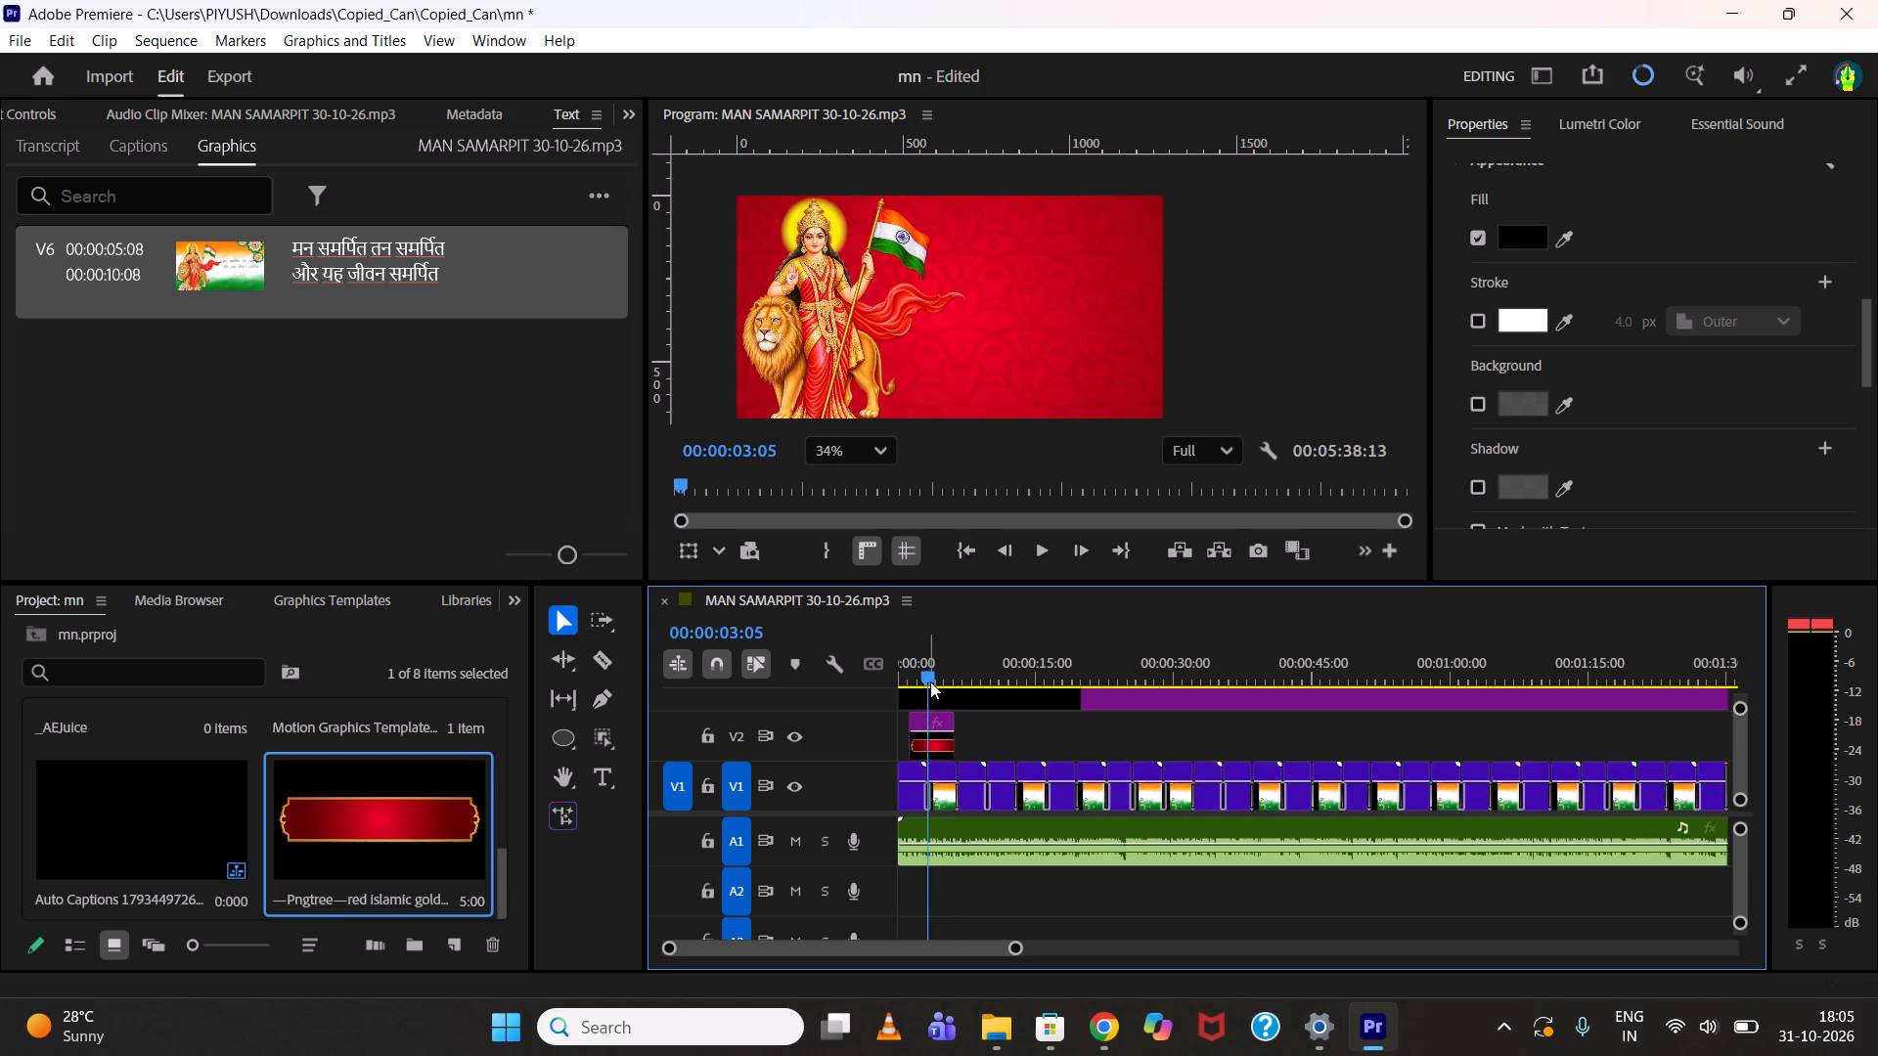
{"action": "left_click", "coordinate": [936, 741]}
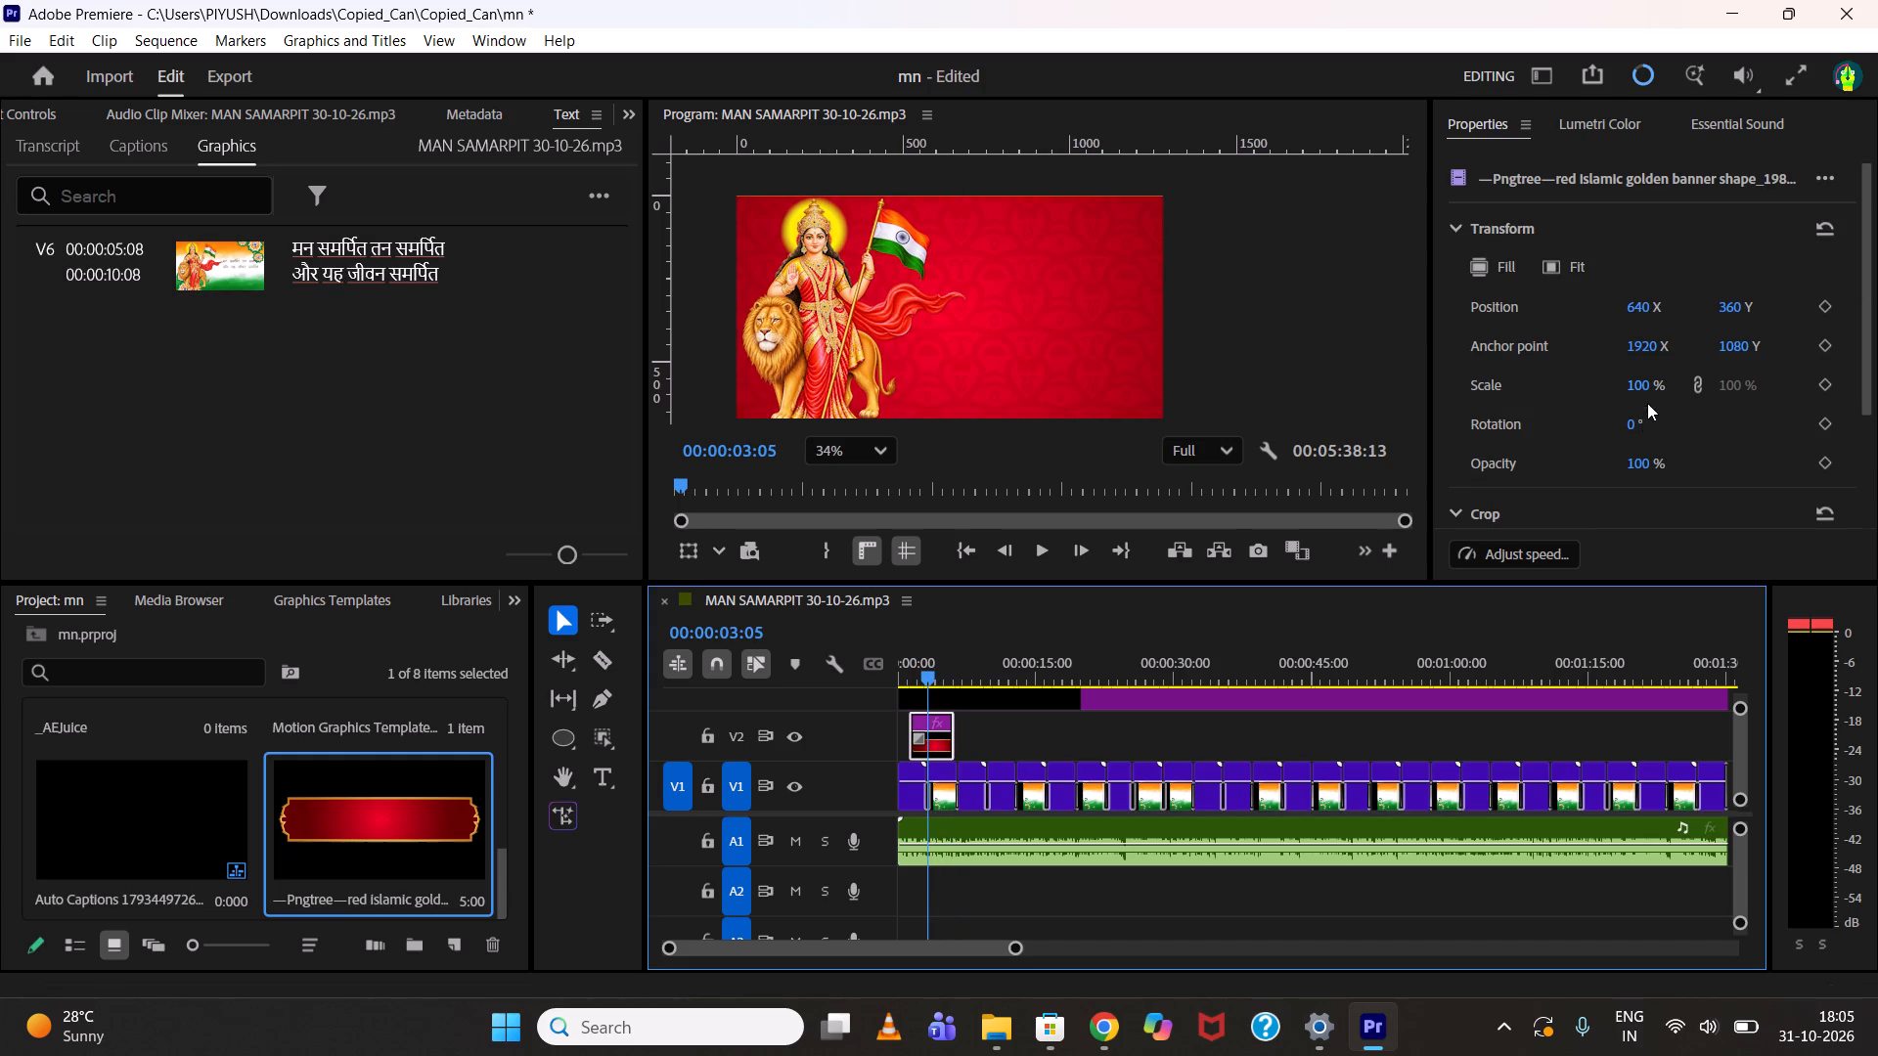
{"action": "left_click_drag", "start_coordinate": [1650, 385], "coordinate": [1583, 402]}
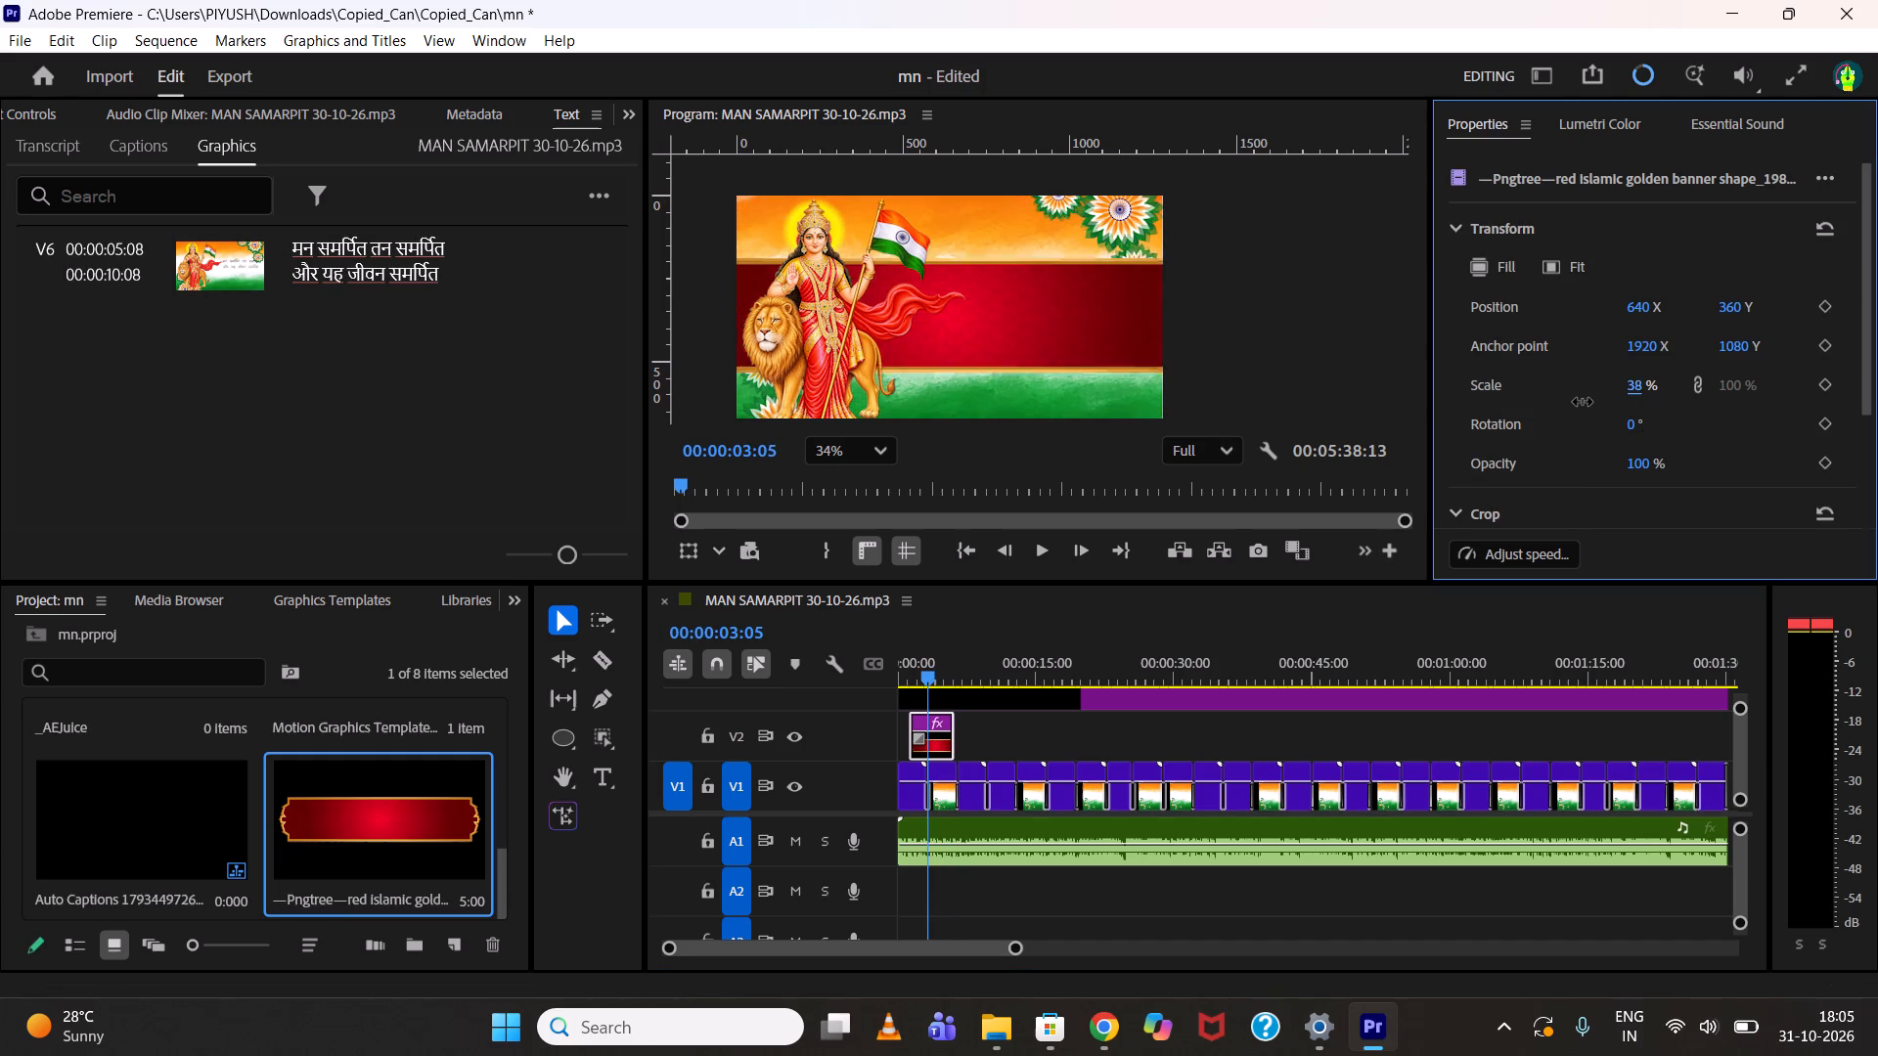
{"action": "left_click_drag", "start_coordinate": [1583, 402], "coordinate": [1576, 404]}
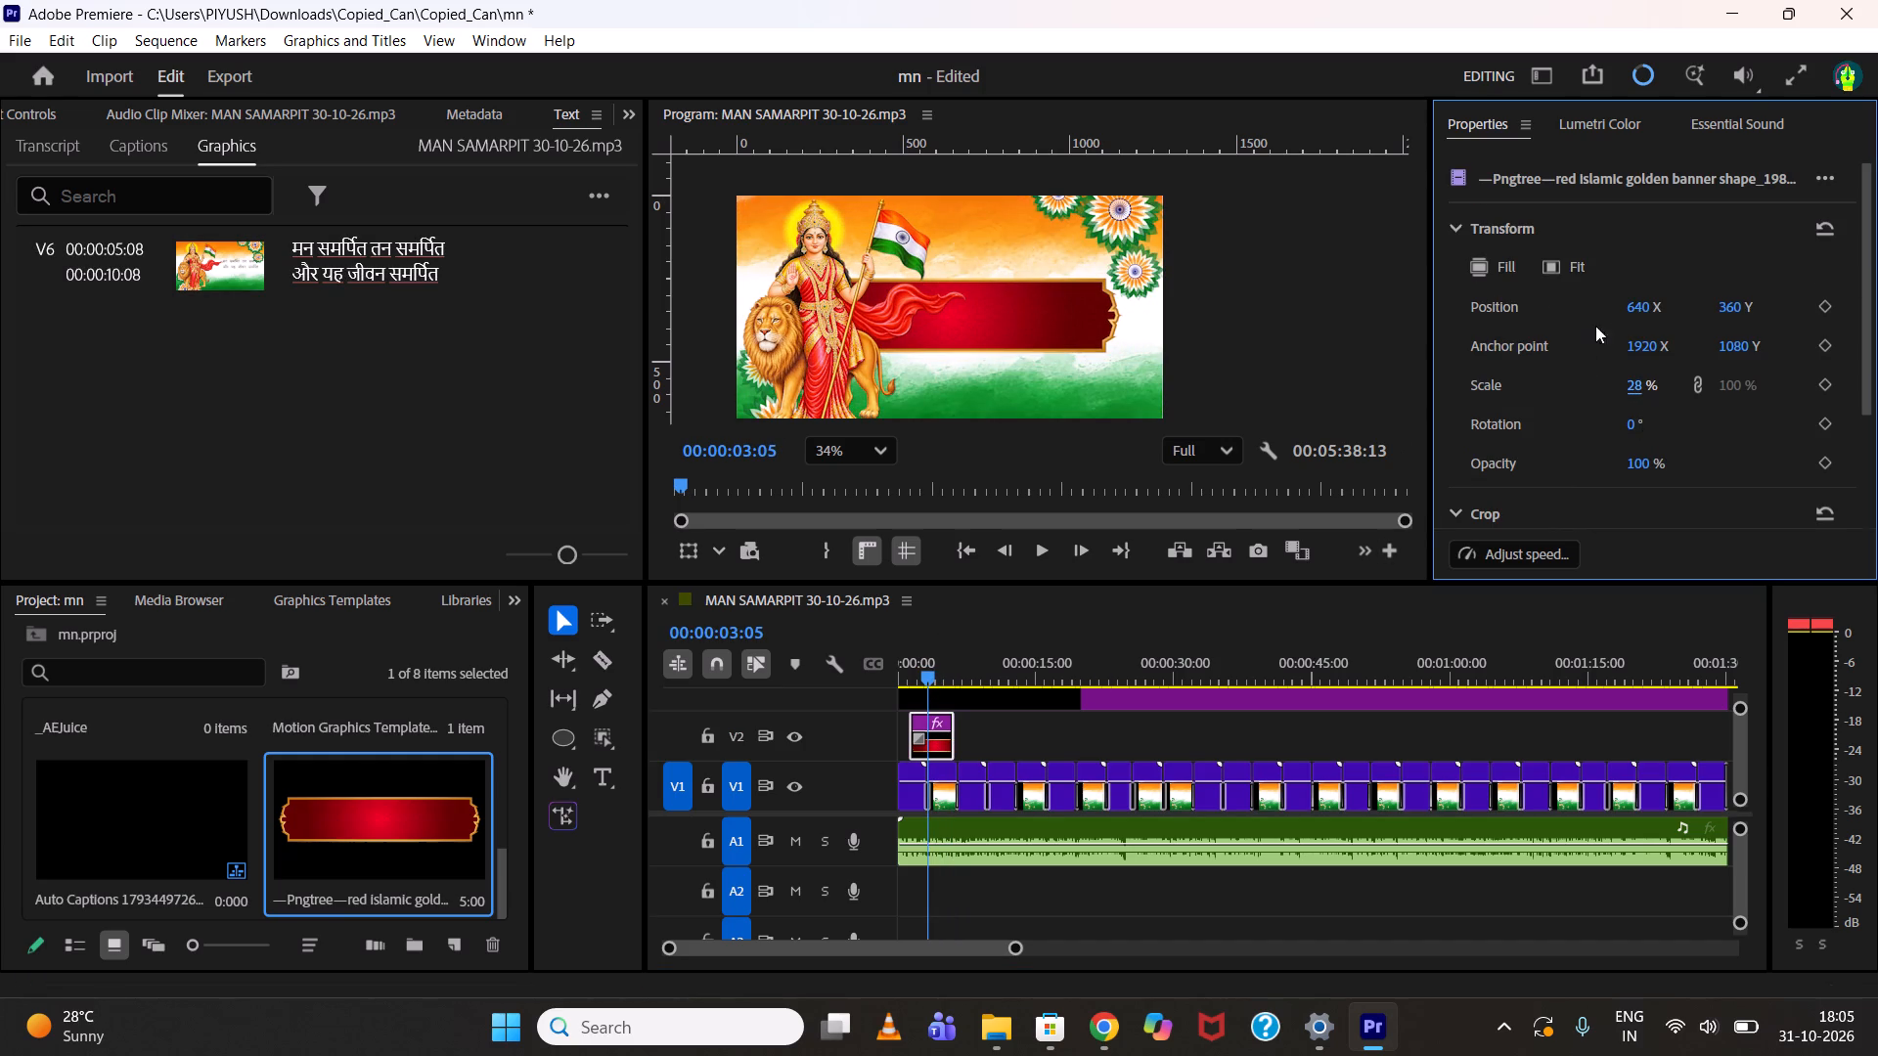
{"action": "left_click_drag", "start_coordinate": [1631, 307], "coordinate": [1839, 293]}
{"action": "left_click_drag", "start_coordinate": [1734, 317], "coordinate": [1710, 317]}
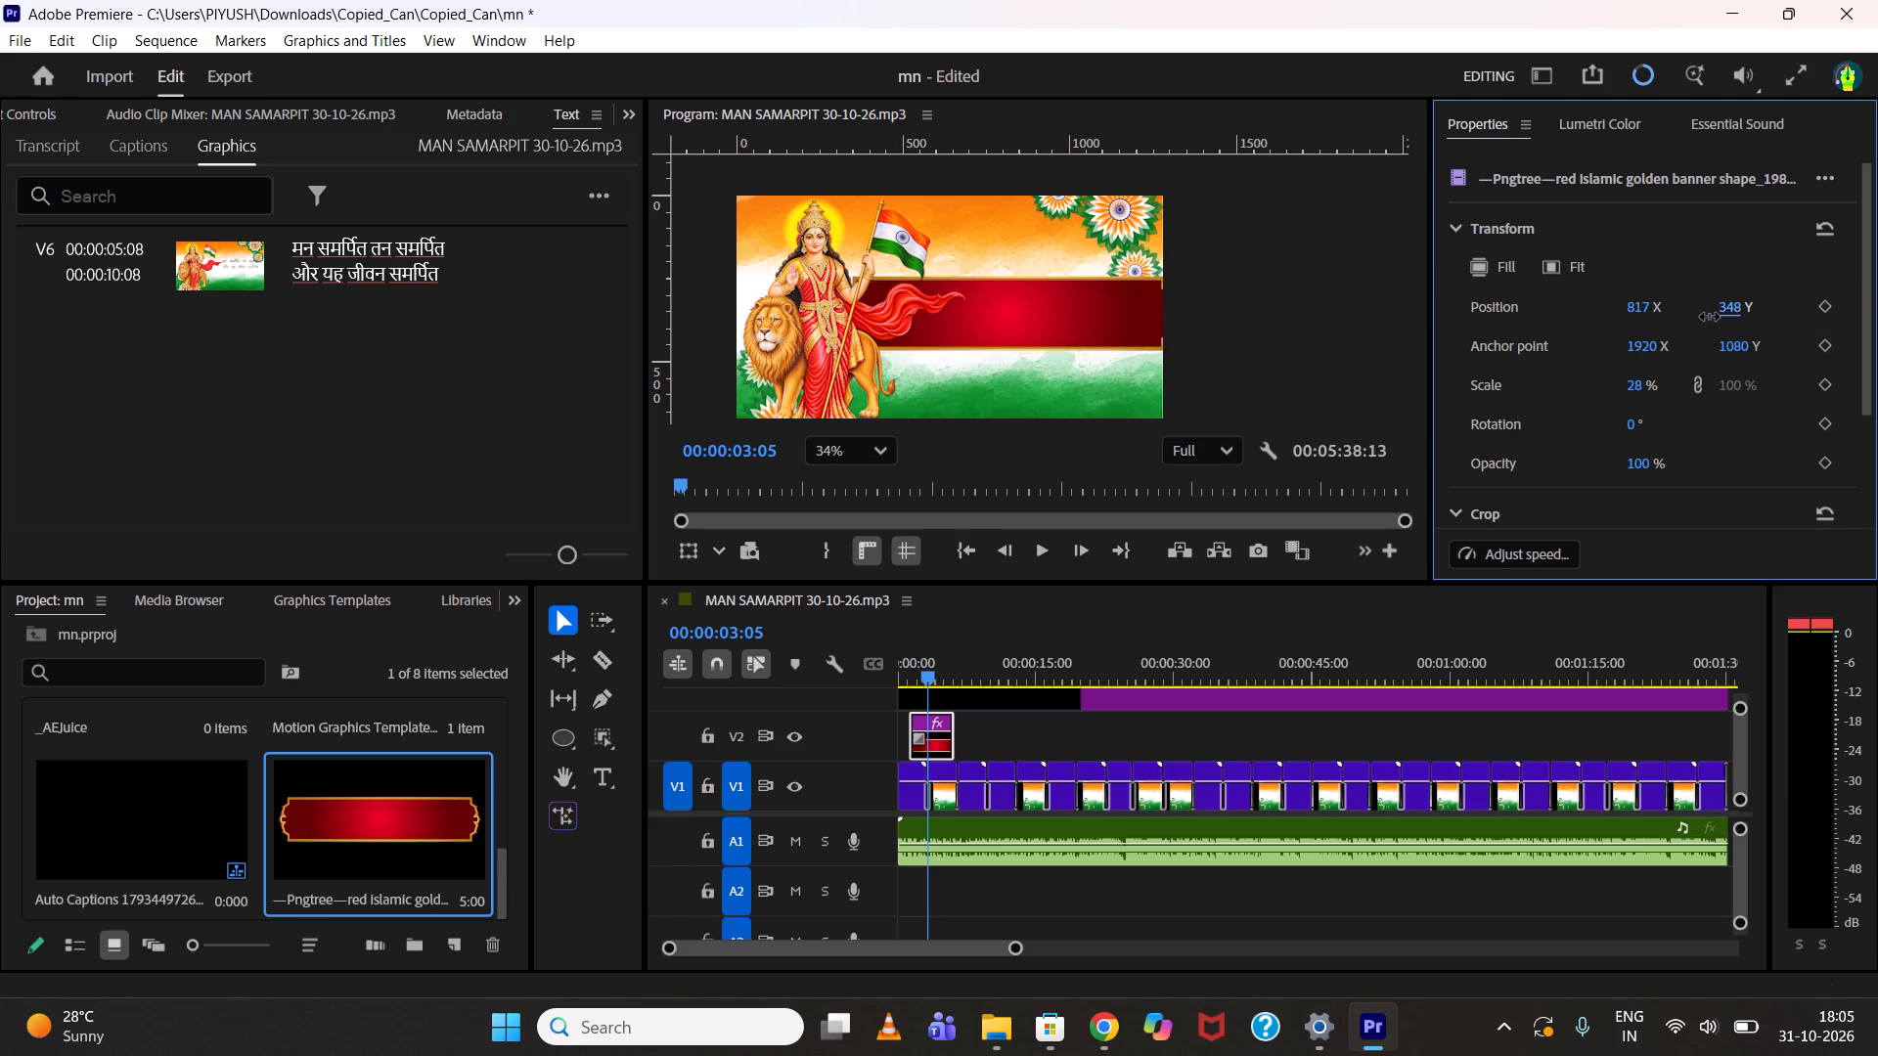
{"action": "left_click_drag", "start_coordinate": [1710, 317], "coordinate": [1676, 317]}
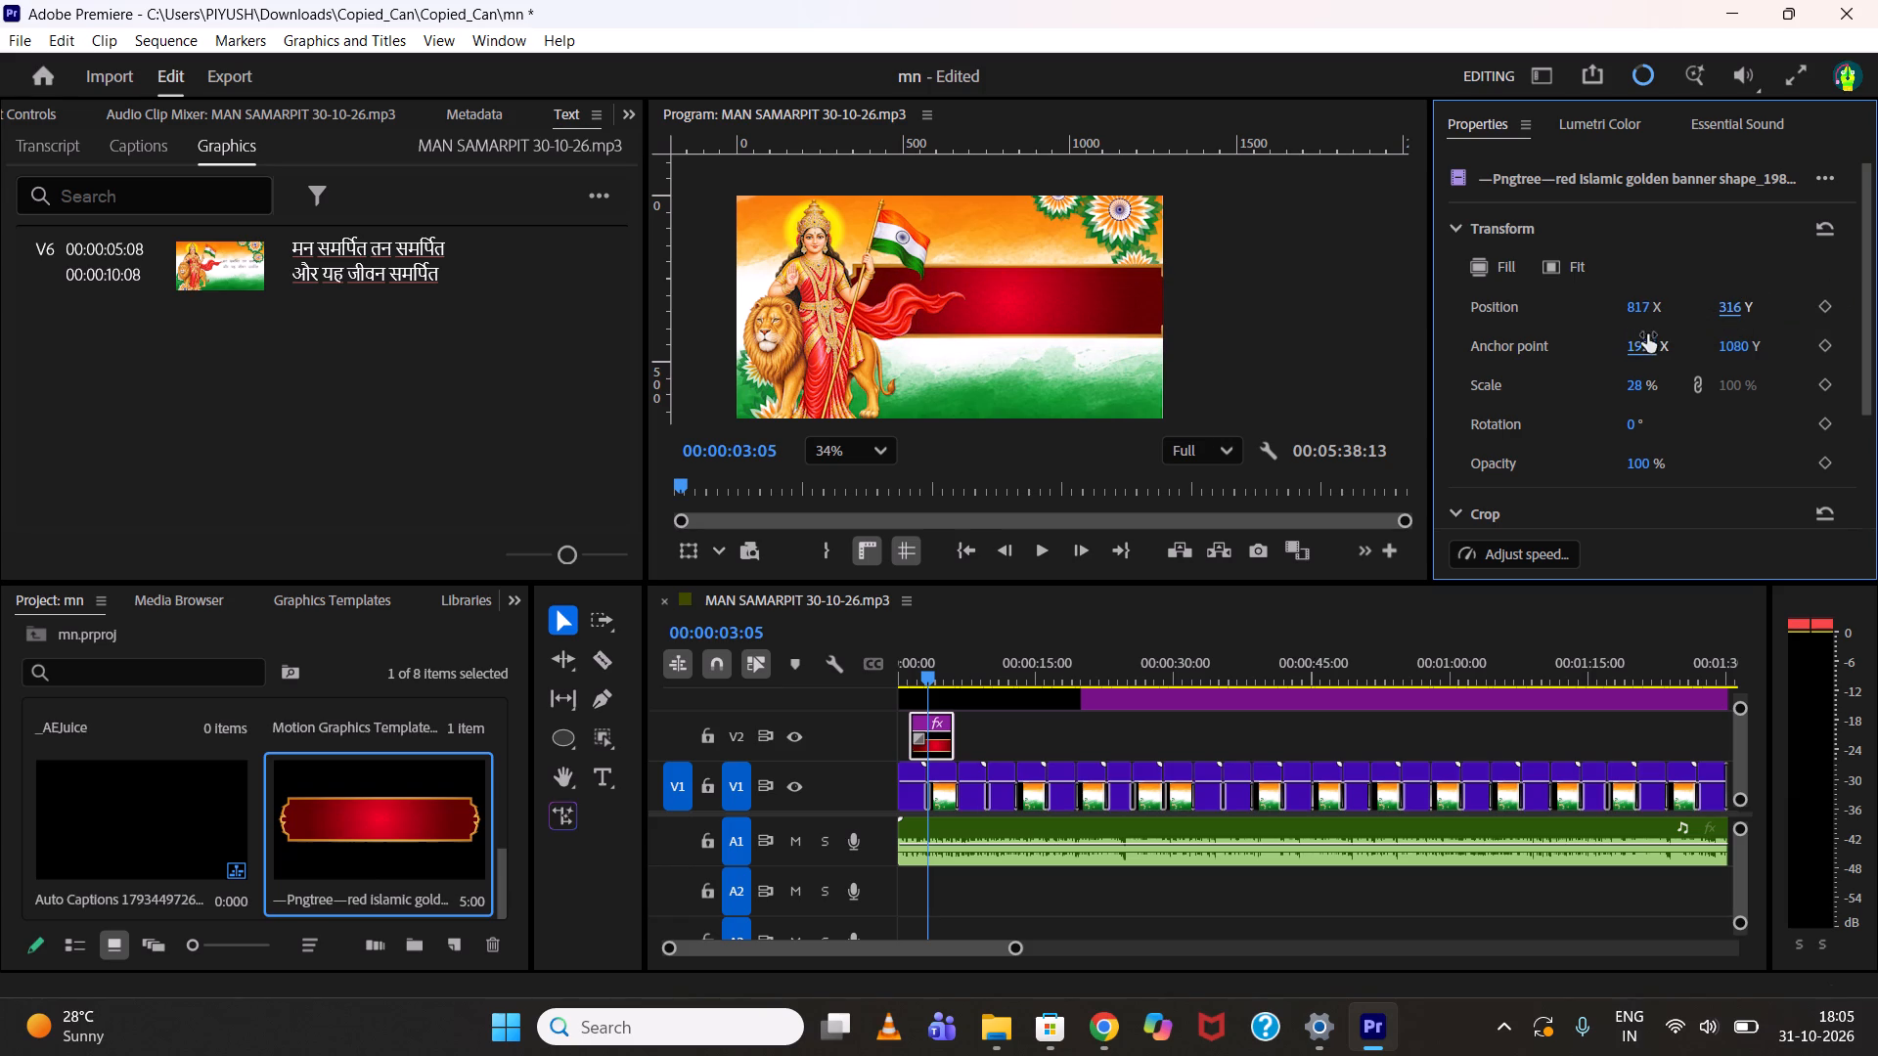
{"action": "left_click_drag", "start_coordinate": [1632, 383], "coordinate": [1642, 380]}
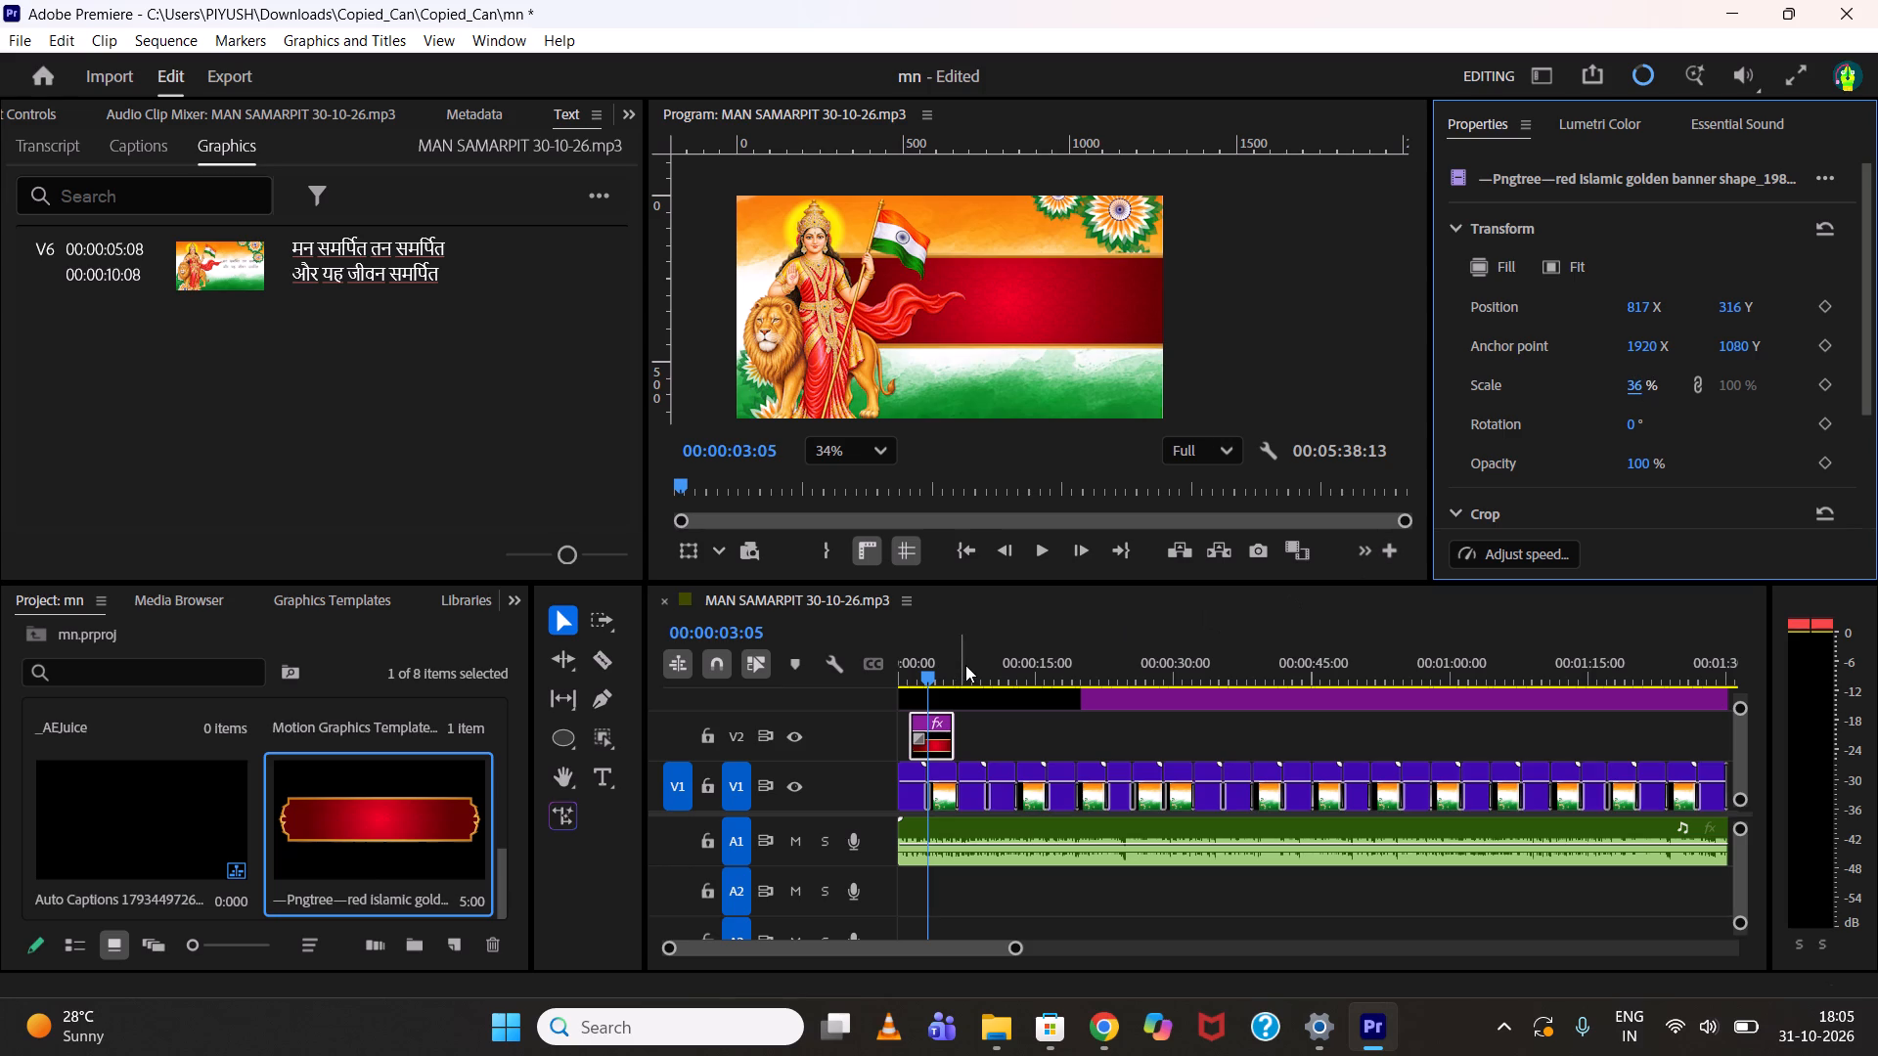
Play the sequence from the start to check timing, and move the V2 banner clip forward to overlap the lyrics at 00:00:09:09.
{"action": "left_click_drag", "start_coordinate": [952, 665], "coordinate": [857, 658]}
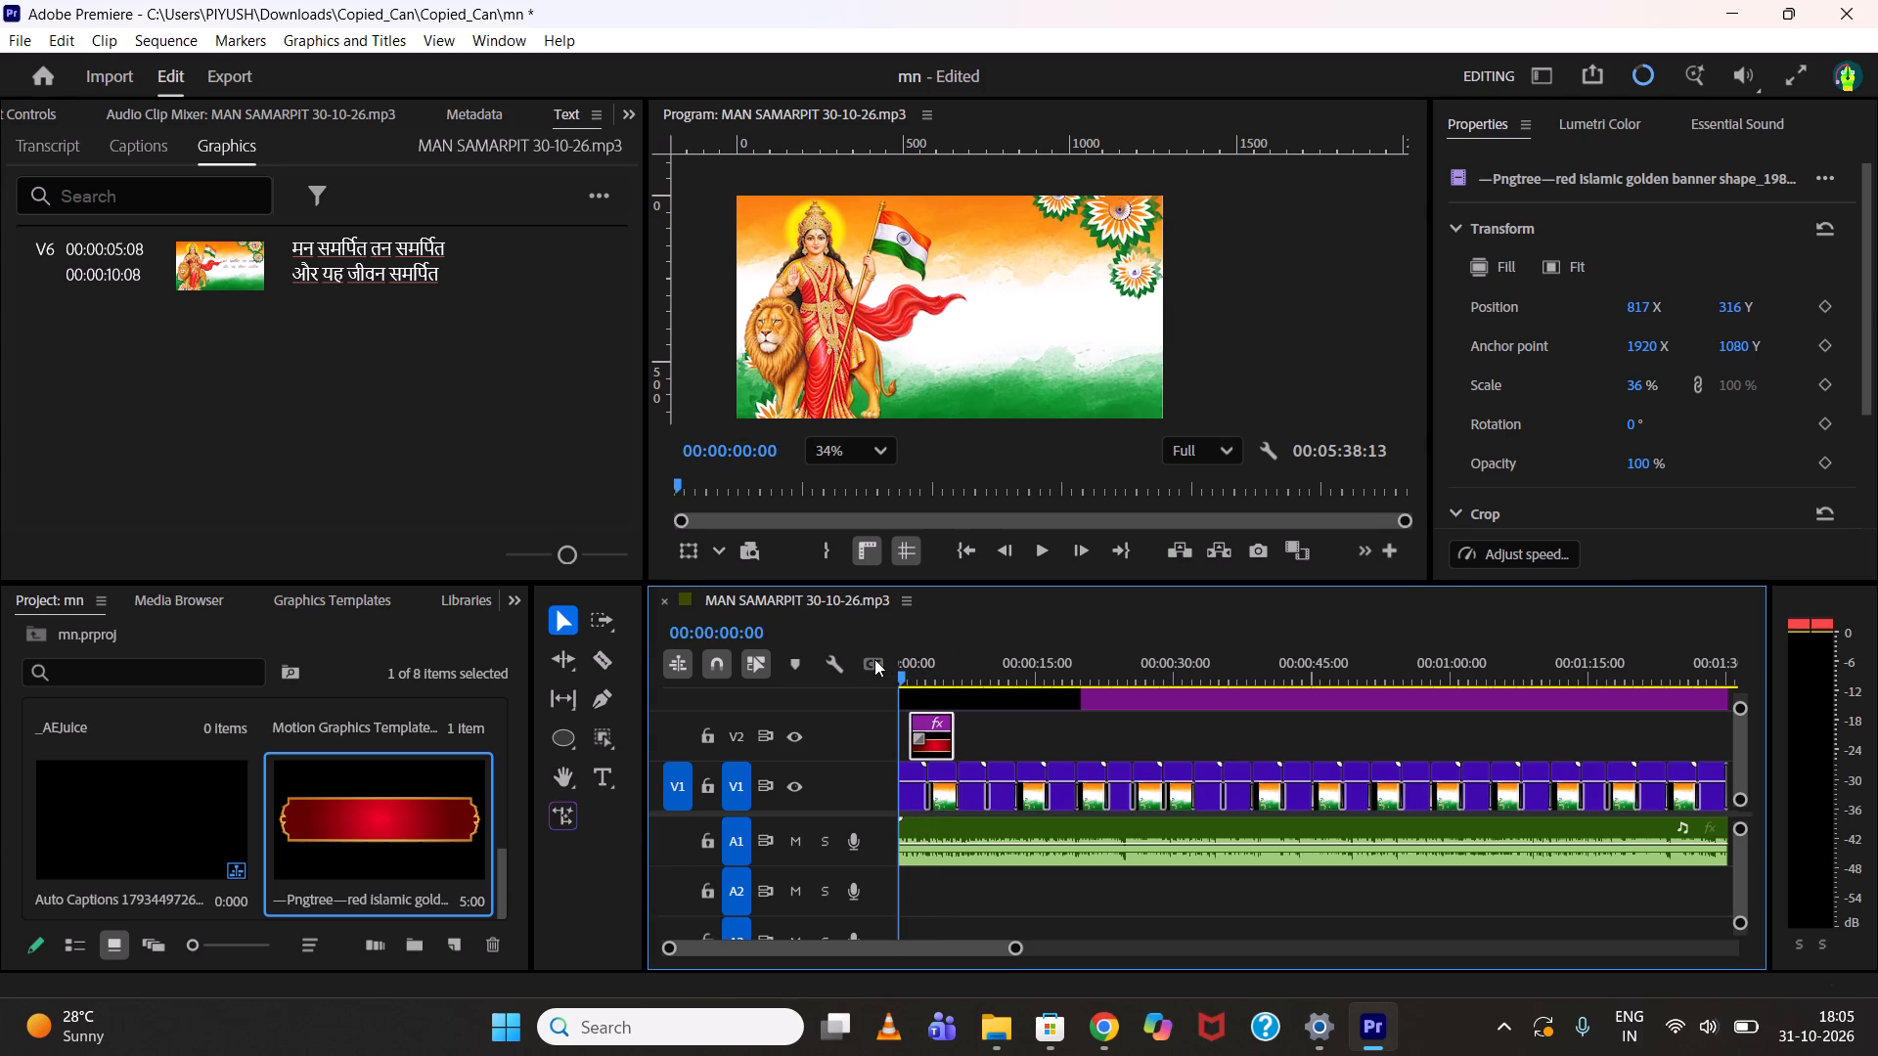
{"action": "key", "text": "space"}
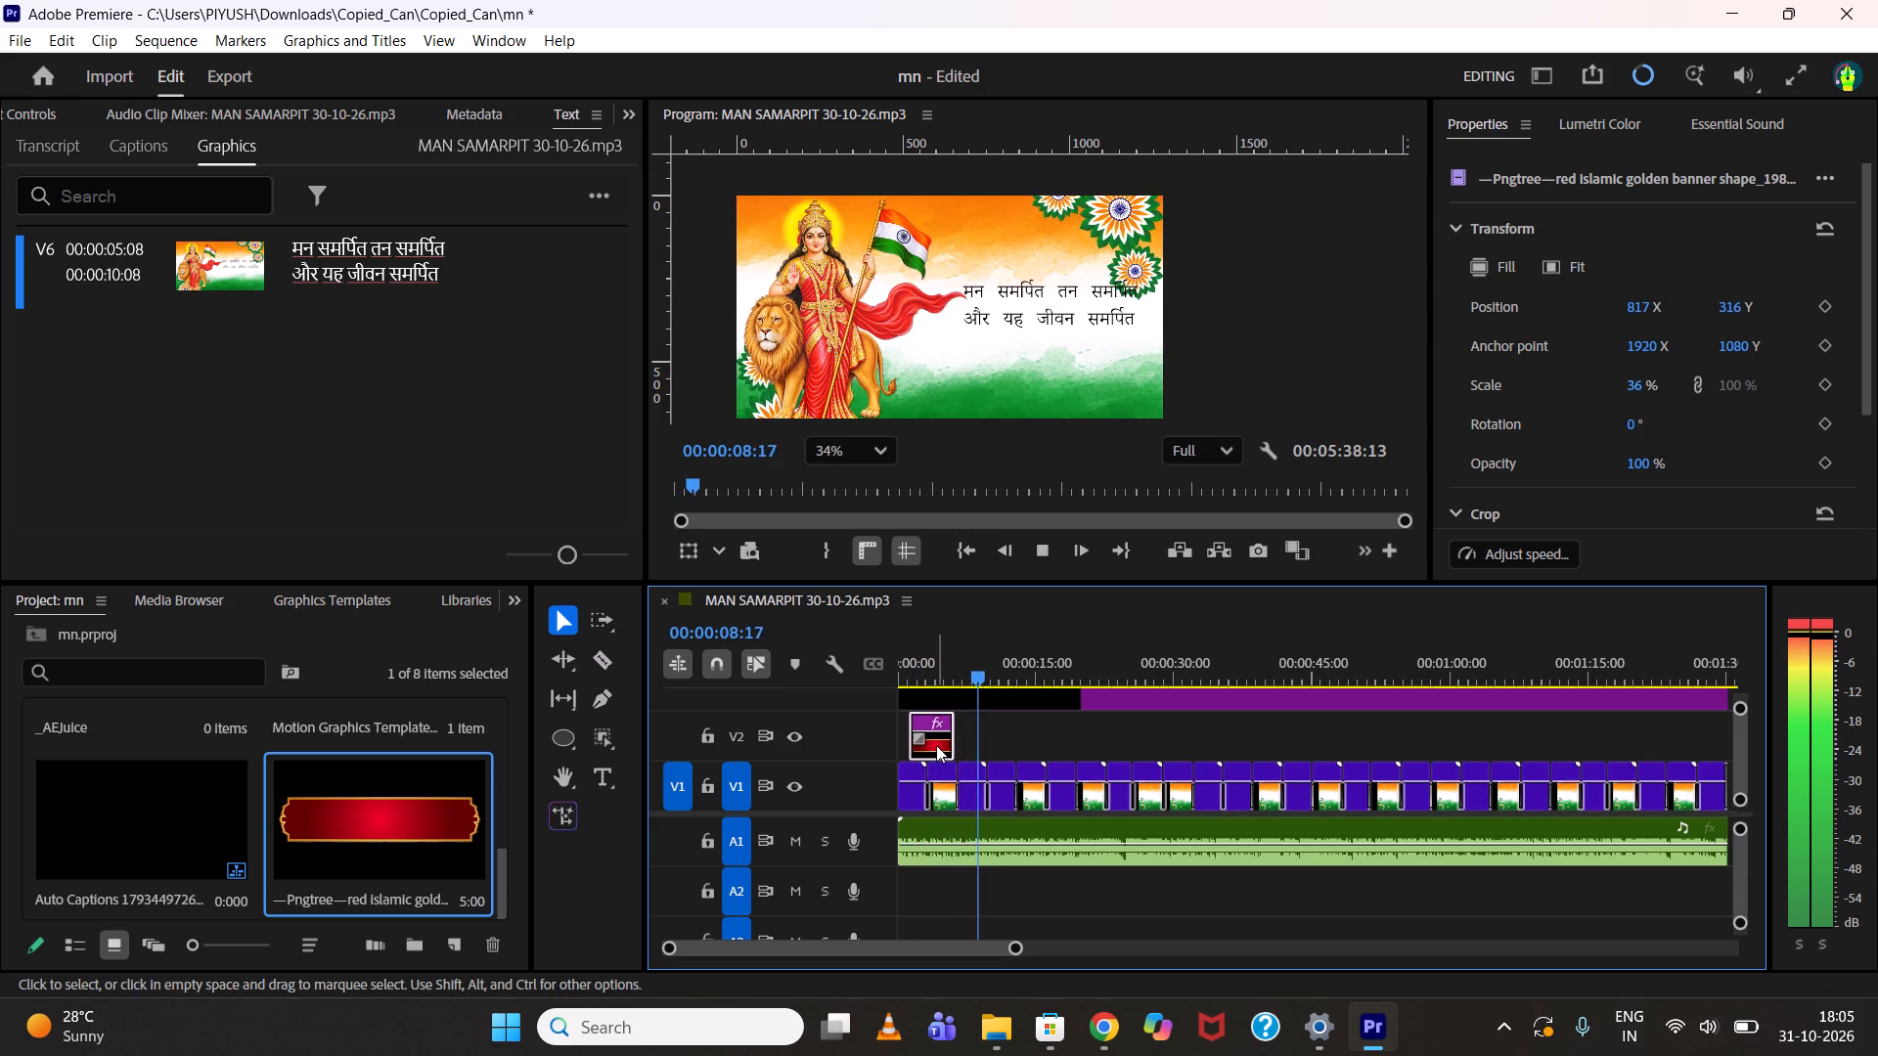
{"action": "key", "text": "space"}
{"action": "left_click_drag", "start_coordinate": [936, 745], "coordinate": [982, 741]}
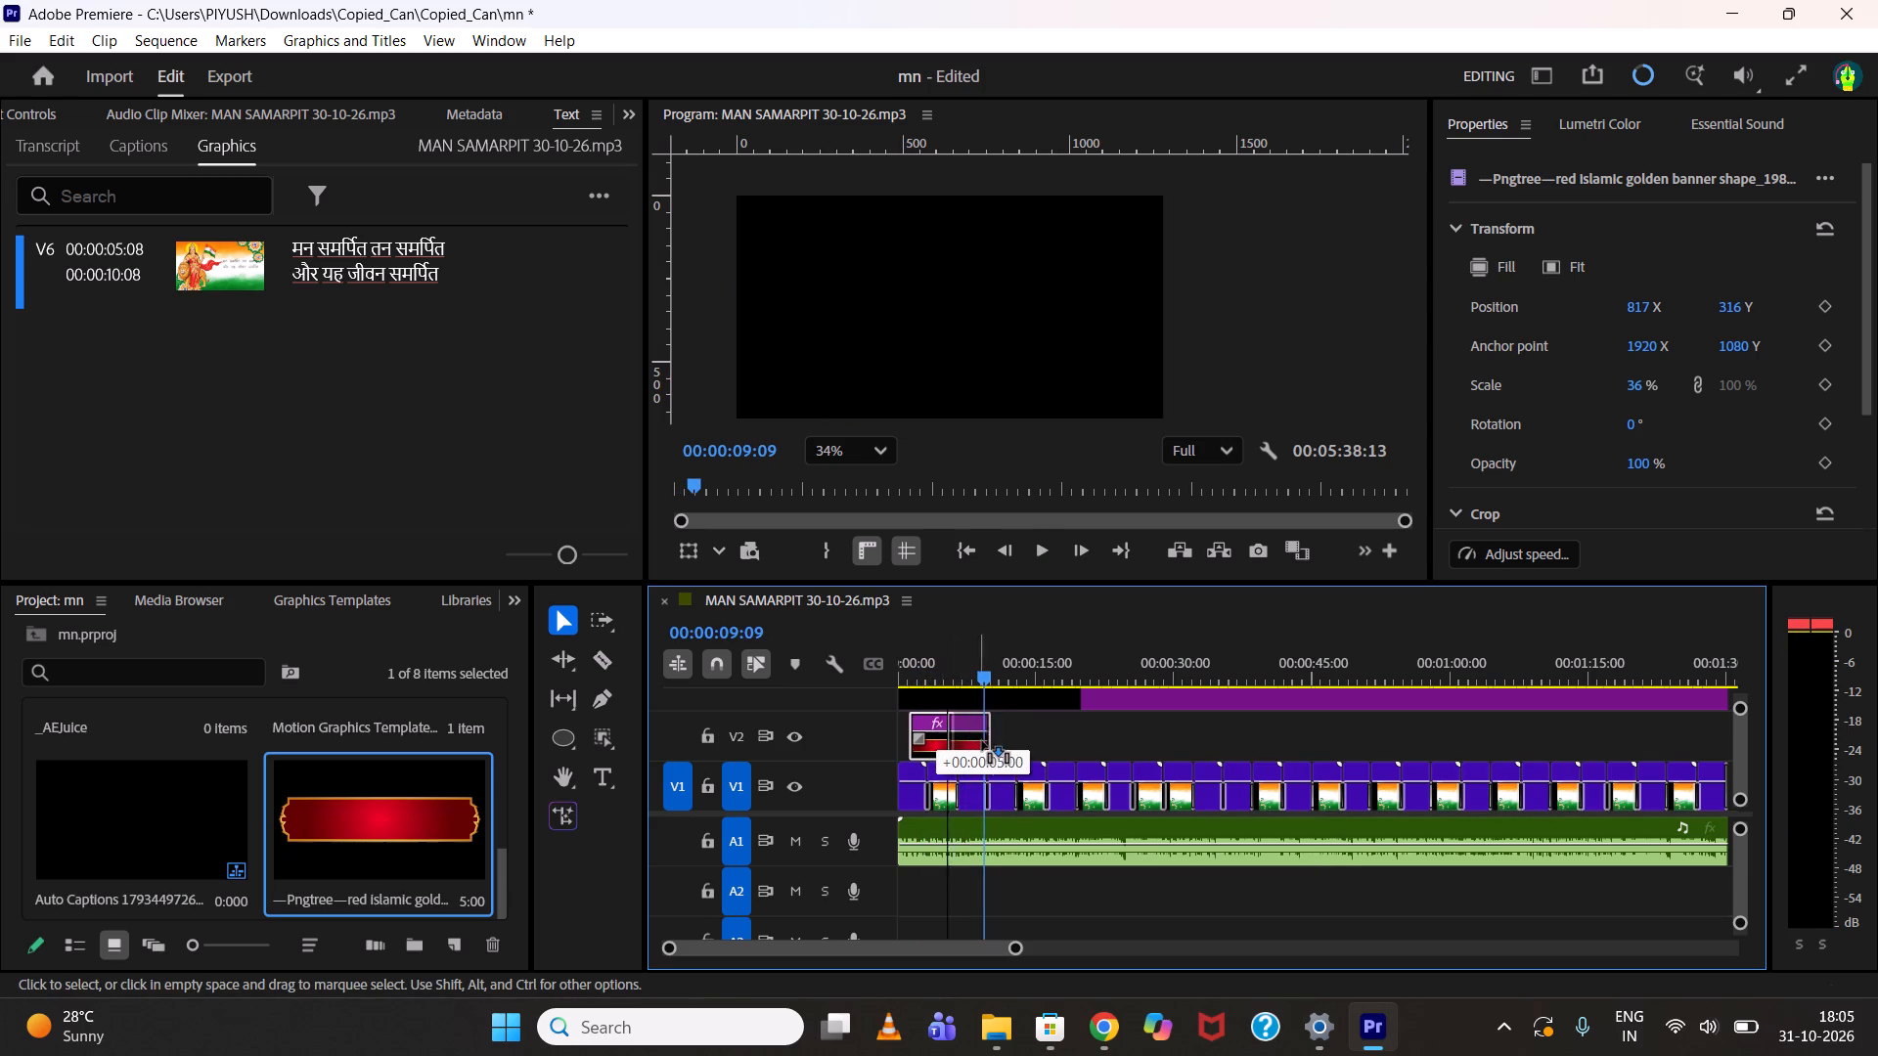
{"action": "left_click_drag", "start_coordinate": [982, 741], "coordinate": [998, 739]}
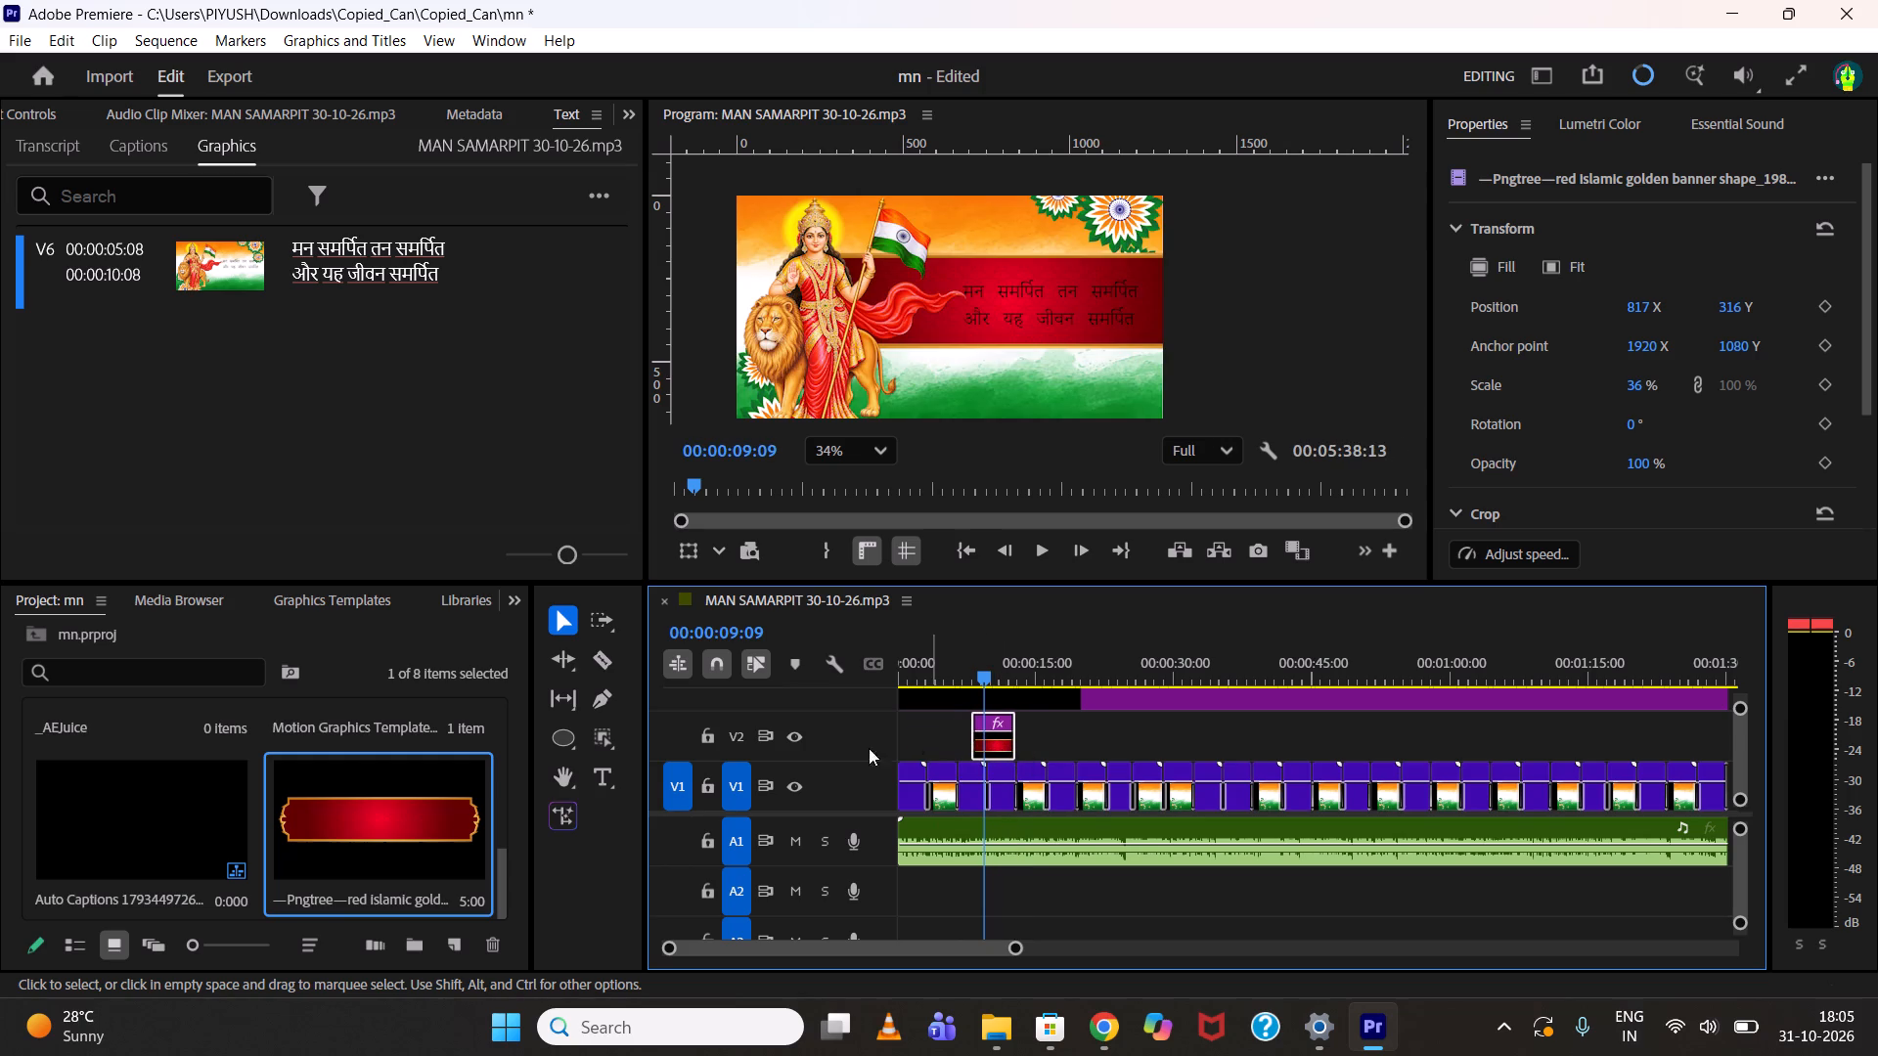
Clear the wiggle search in the effects library and look through the video transitions, including the Dissolve group.
{"action": "left_click", "coordinate": [518, 598]}
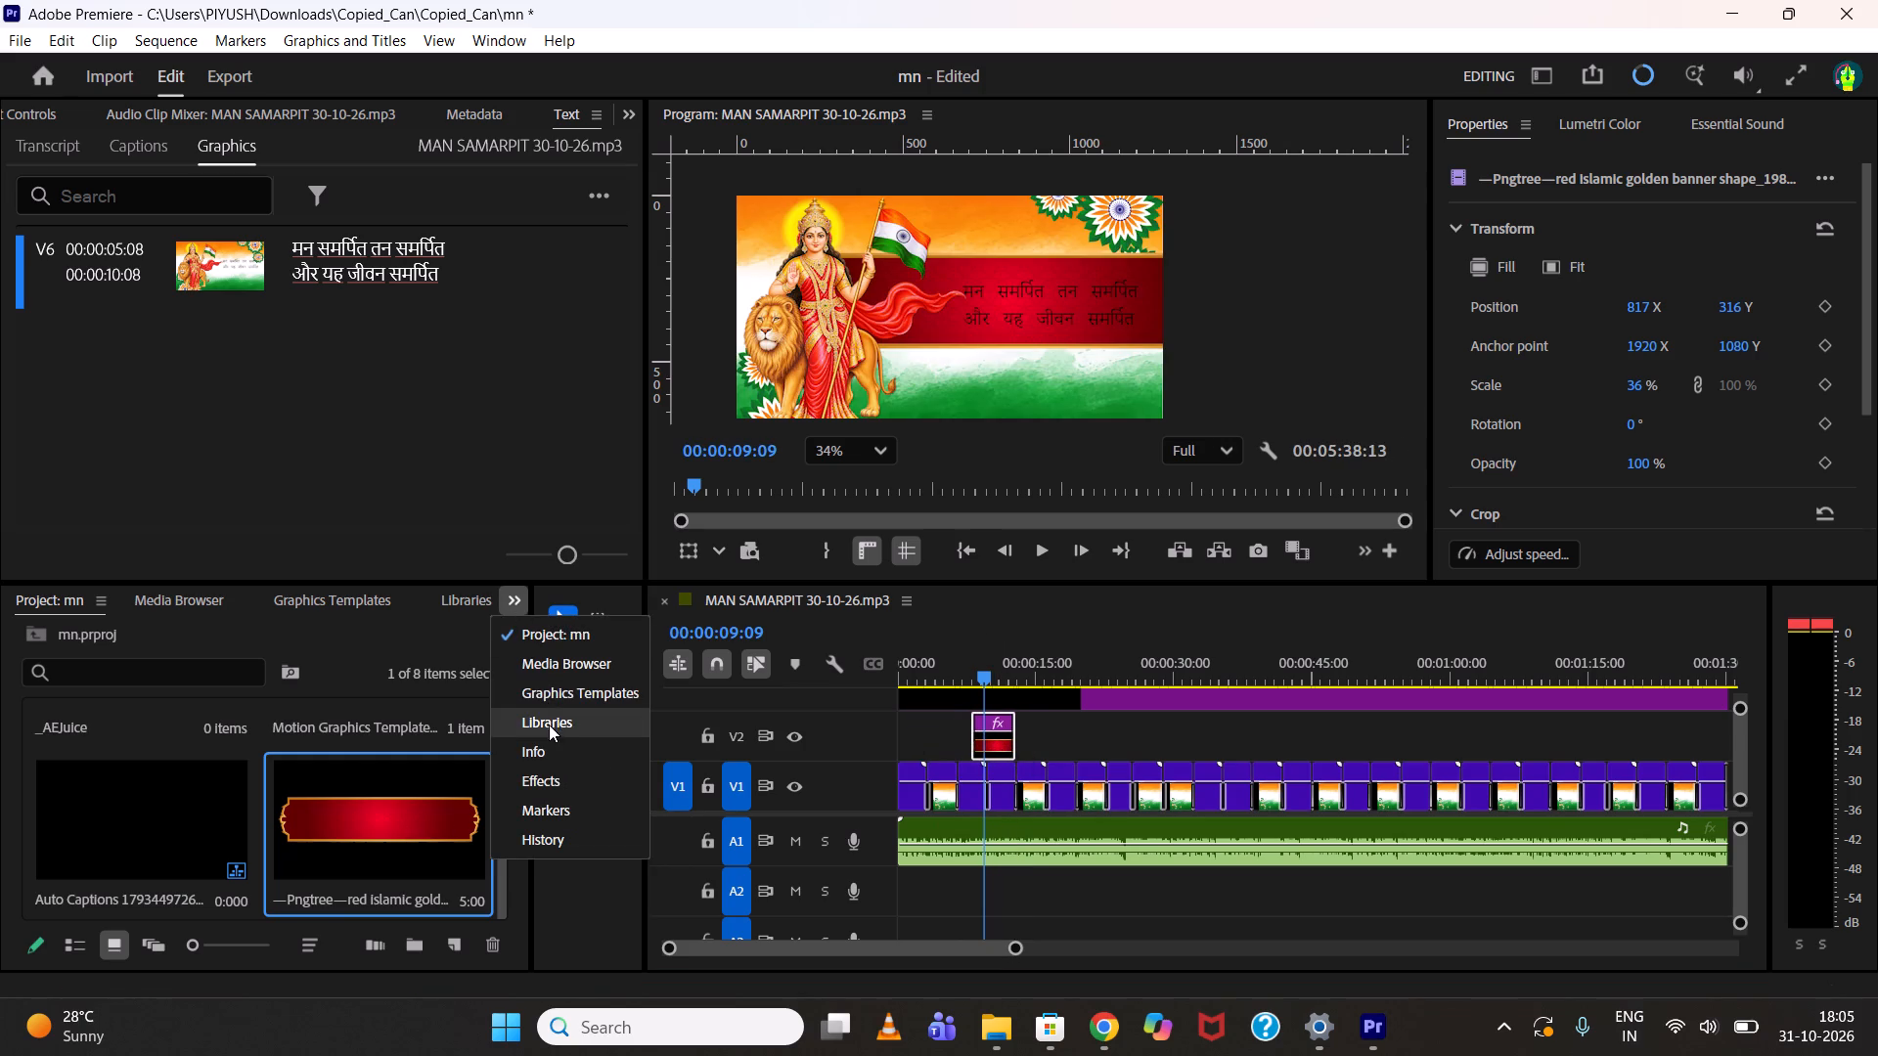
{"action": "left_click", "coordinate": [561, 792]}
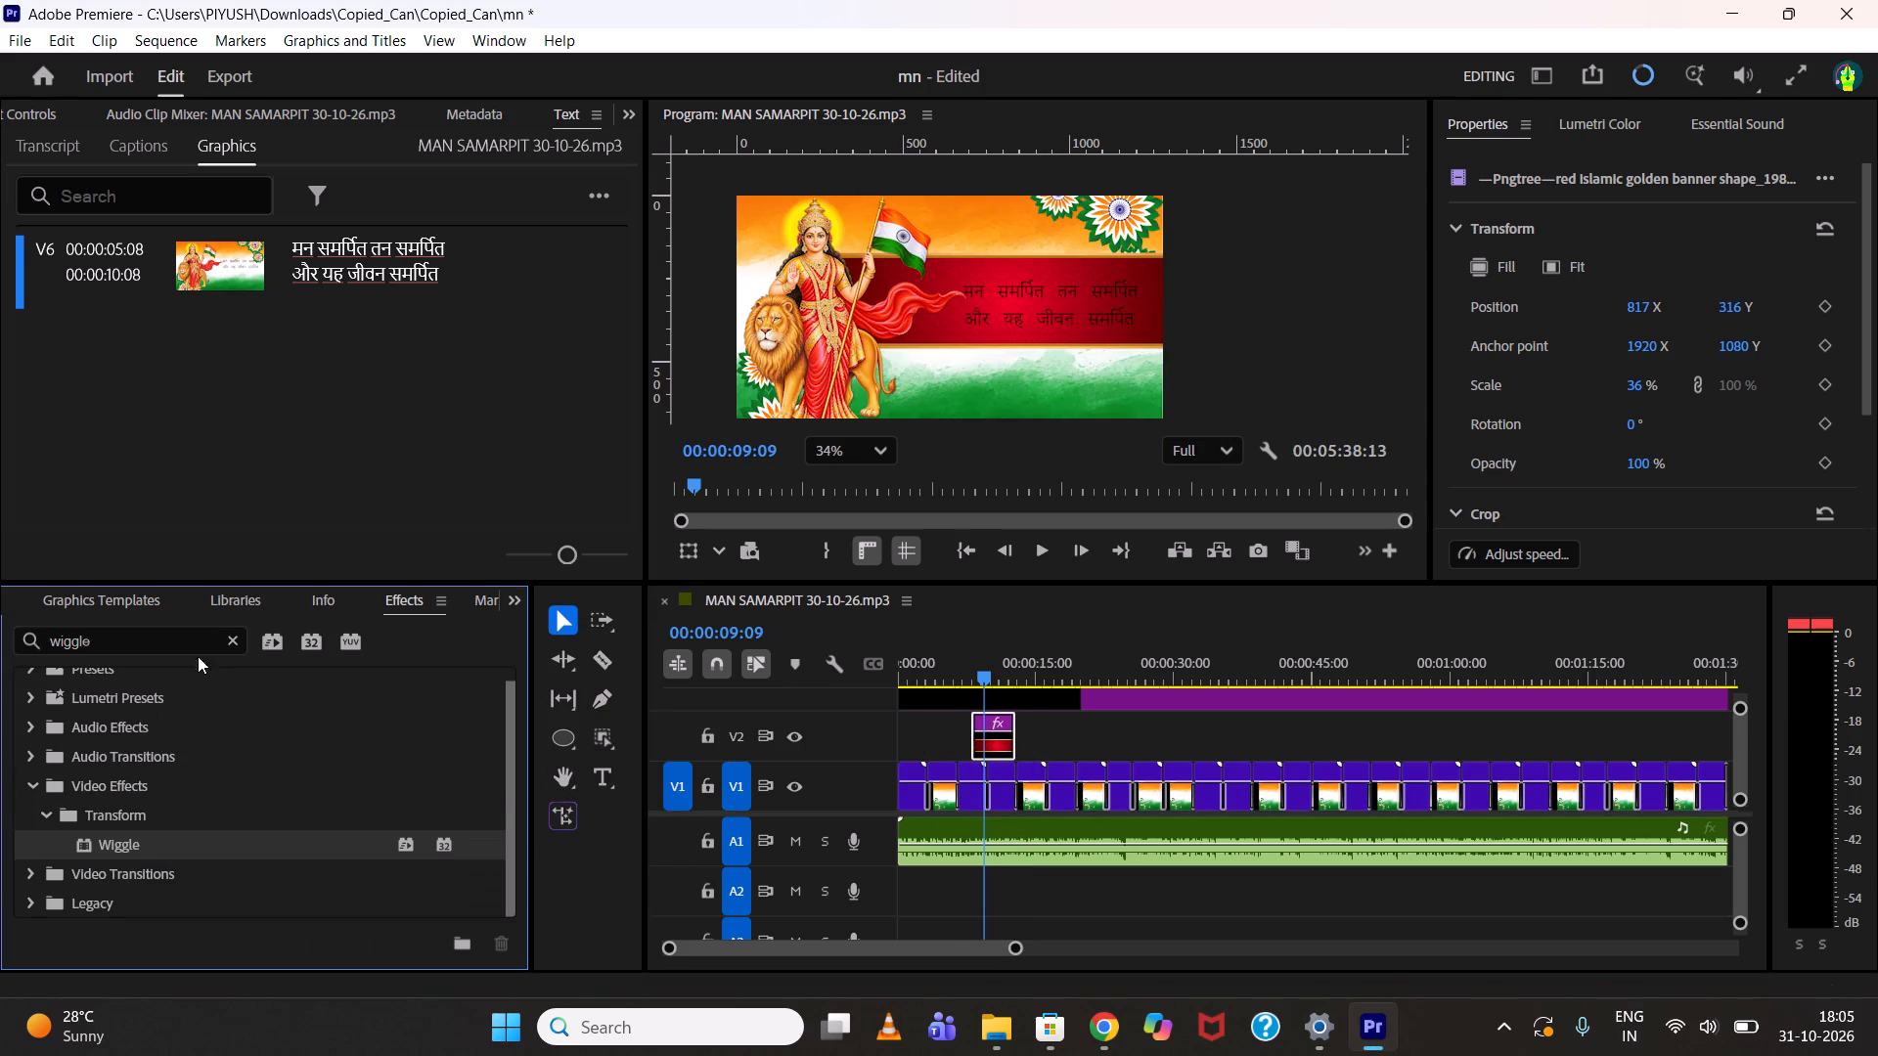
{"action": "left_click", "coordinate": [239, 638]}
{"action": "scroll", "coordinate": [26, 771], "scroll_direction": "down", "scroll_amount": 6}
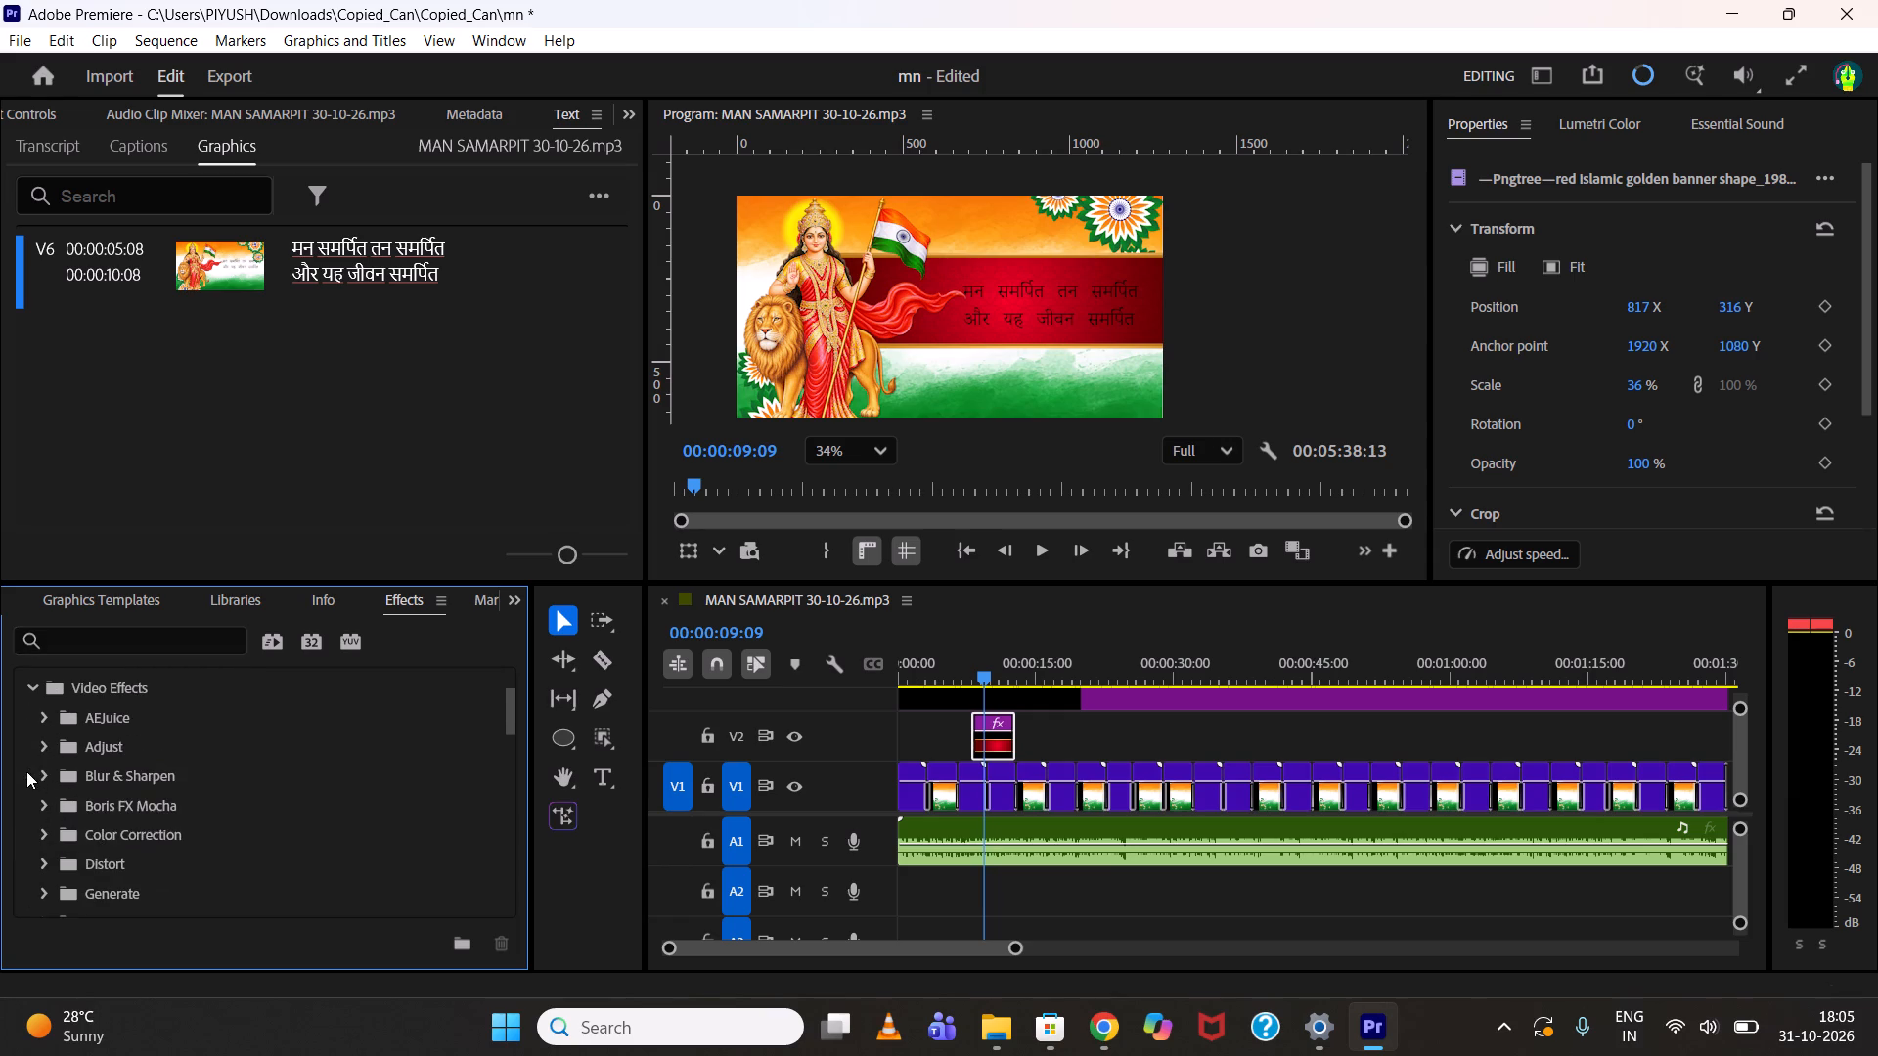
{"action": "scroll", "coordinate": [26, 780], "scroll_direction": "down", "scroll_amount": 20}
{"action": "scroll", "coordinate": [26, 780], "scroll_direction": "down", "scroll_amount": 8}
{"action": "scroll", "coordinate": [26, 800], "scroll_direction": "down", "scroll_amount": 15}
{"action": "left_click", "coordinate": [30, 865]}
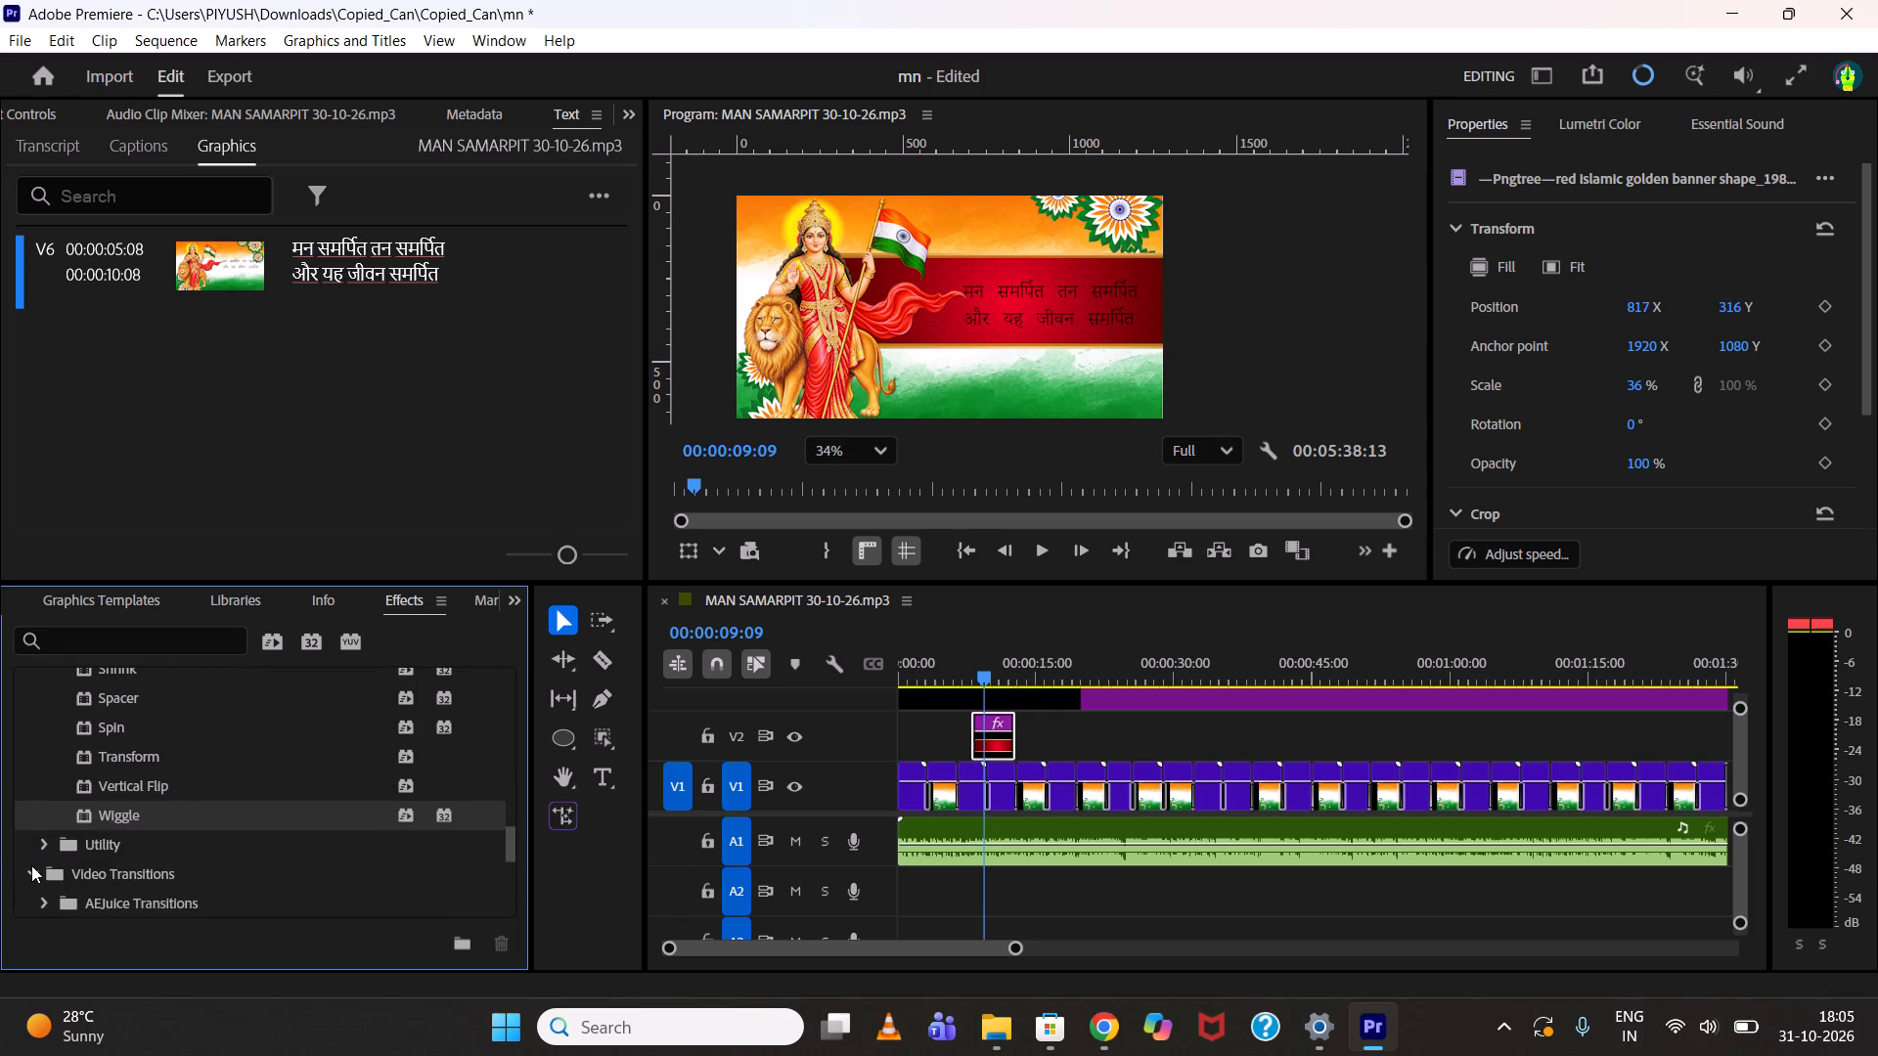
{"action": "scroll", "coordinate": [32, 861], "scroll_direction": "down", "scroll_amount": 6}
{"action": "left_click", "coordinate": [37, 807]}
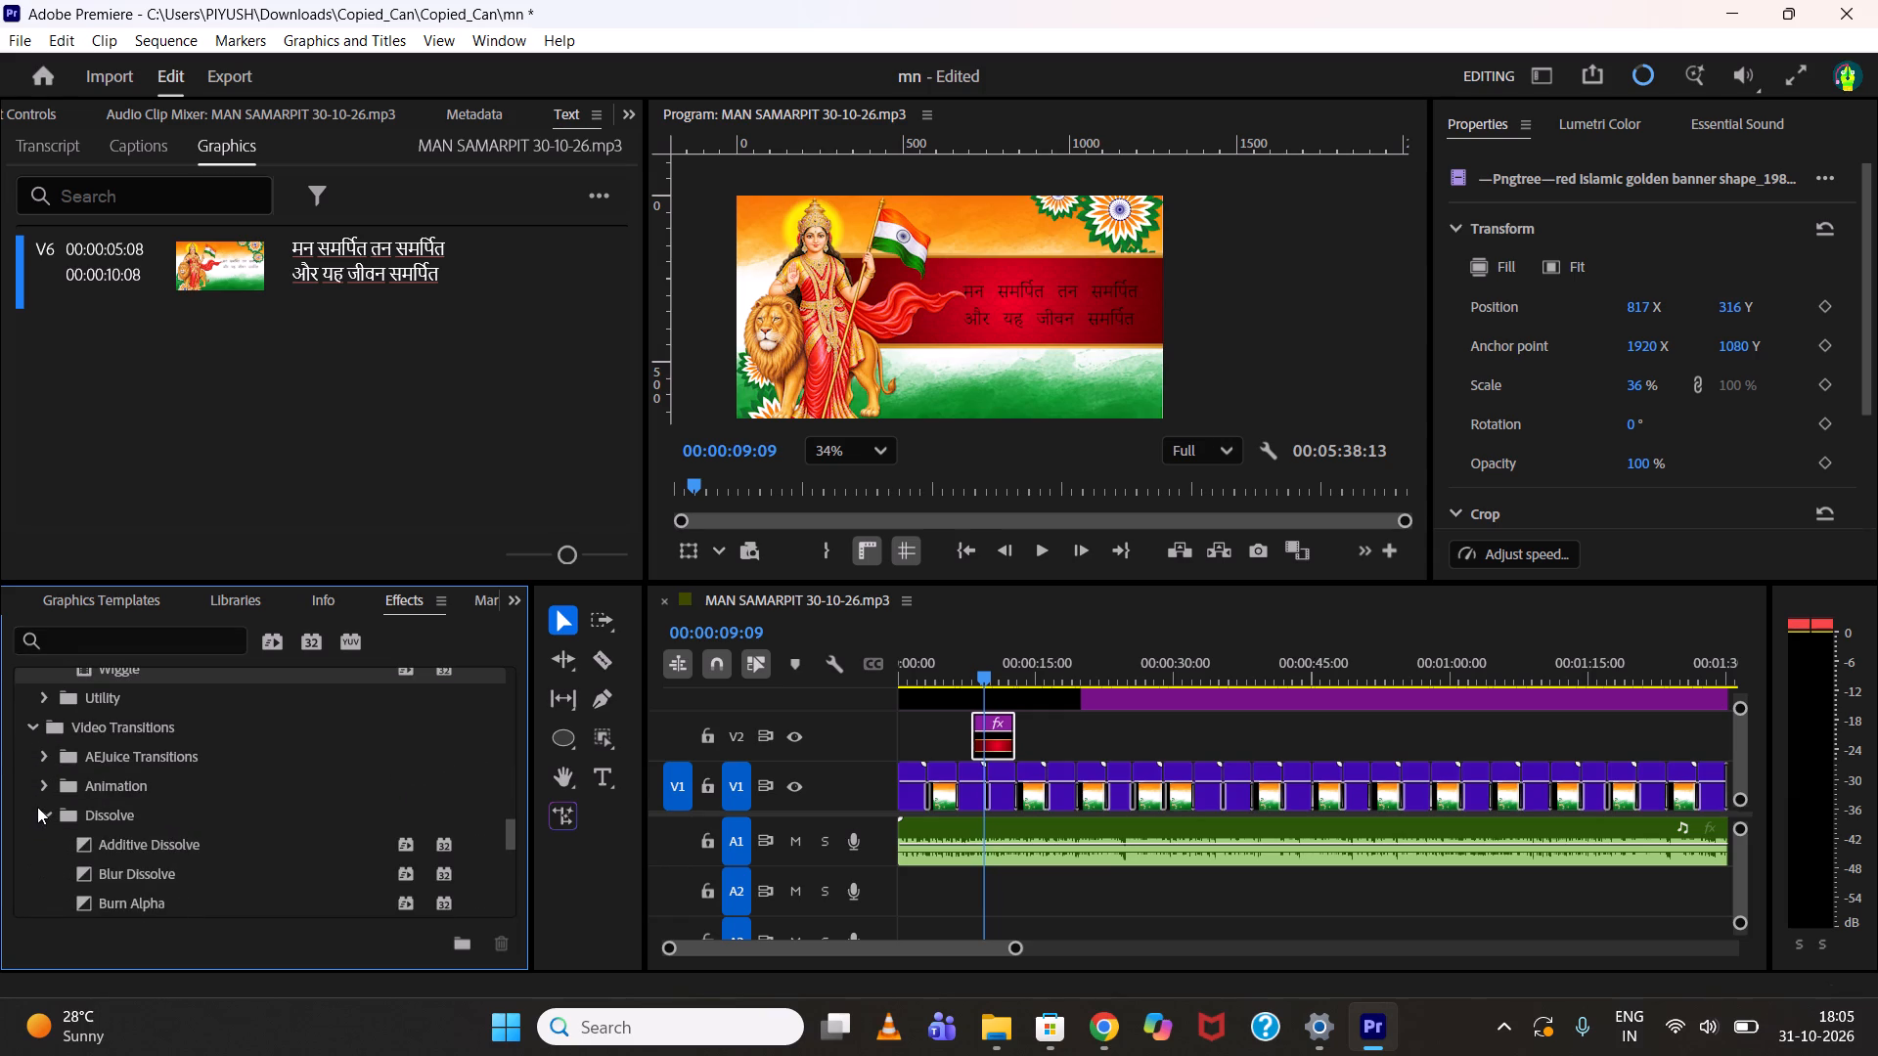
{"action": "scroll", "coordinate": [38, 806], "scroll_direction": "down", "scroll_amount": 12}
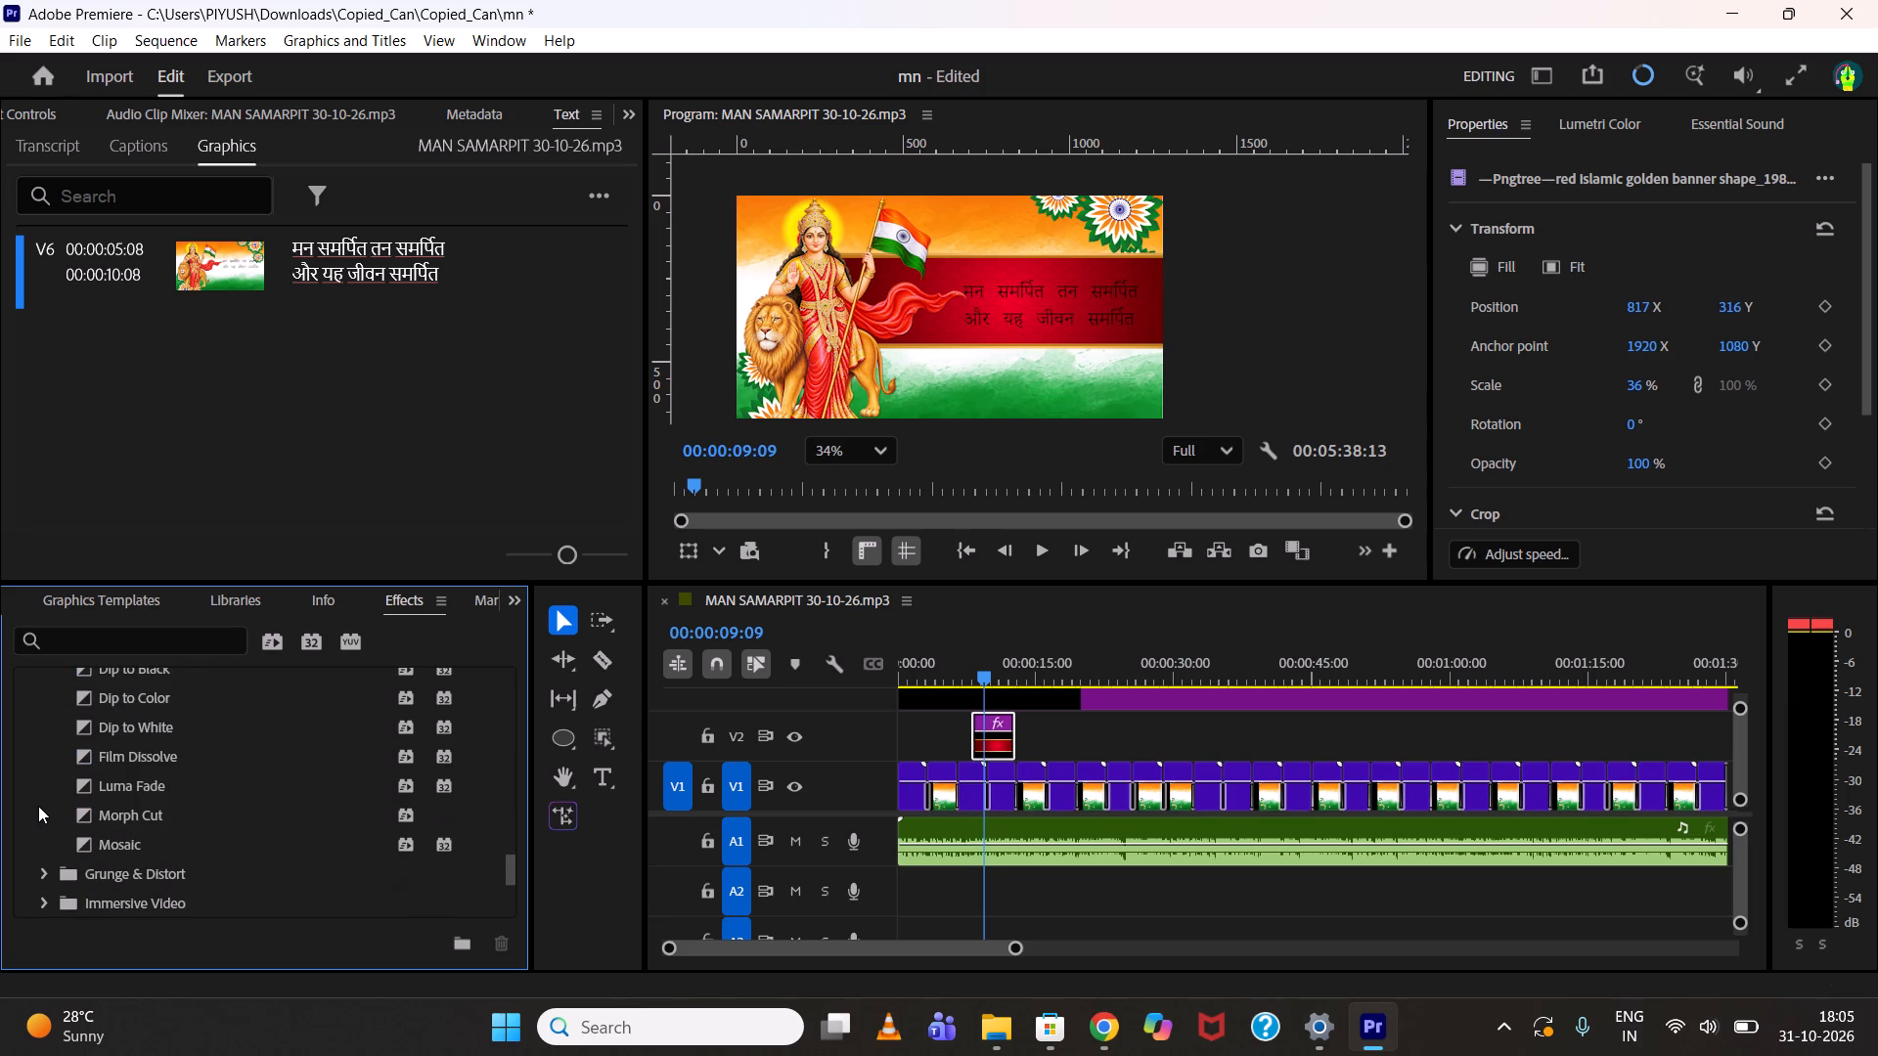
{"action": "scroll", "coordinate": [54, 840], "scroll_direction": "down", "scroll_amount": 3}
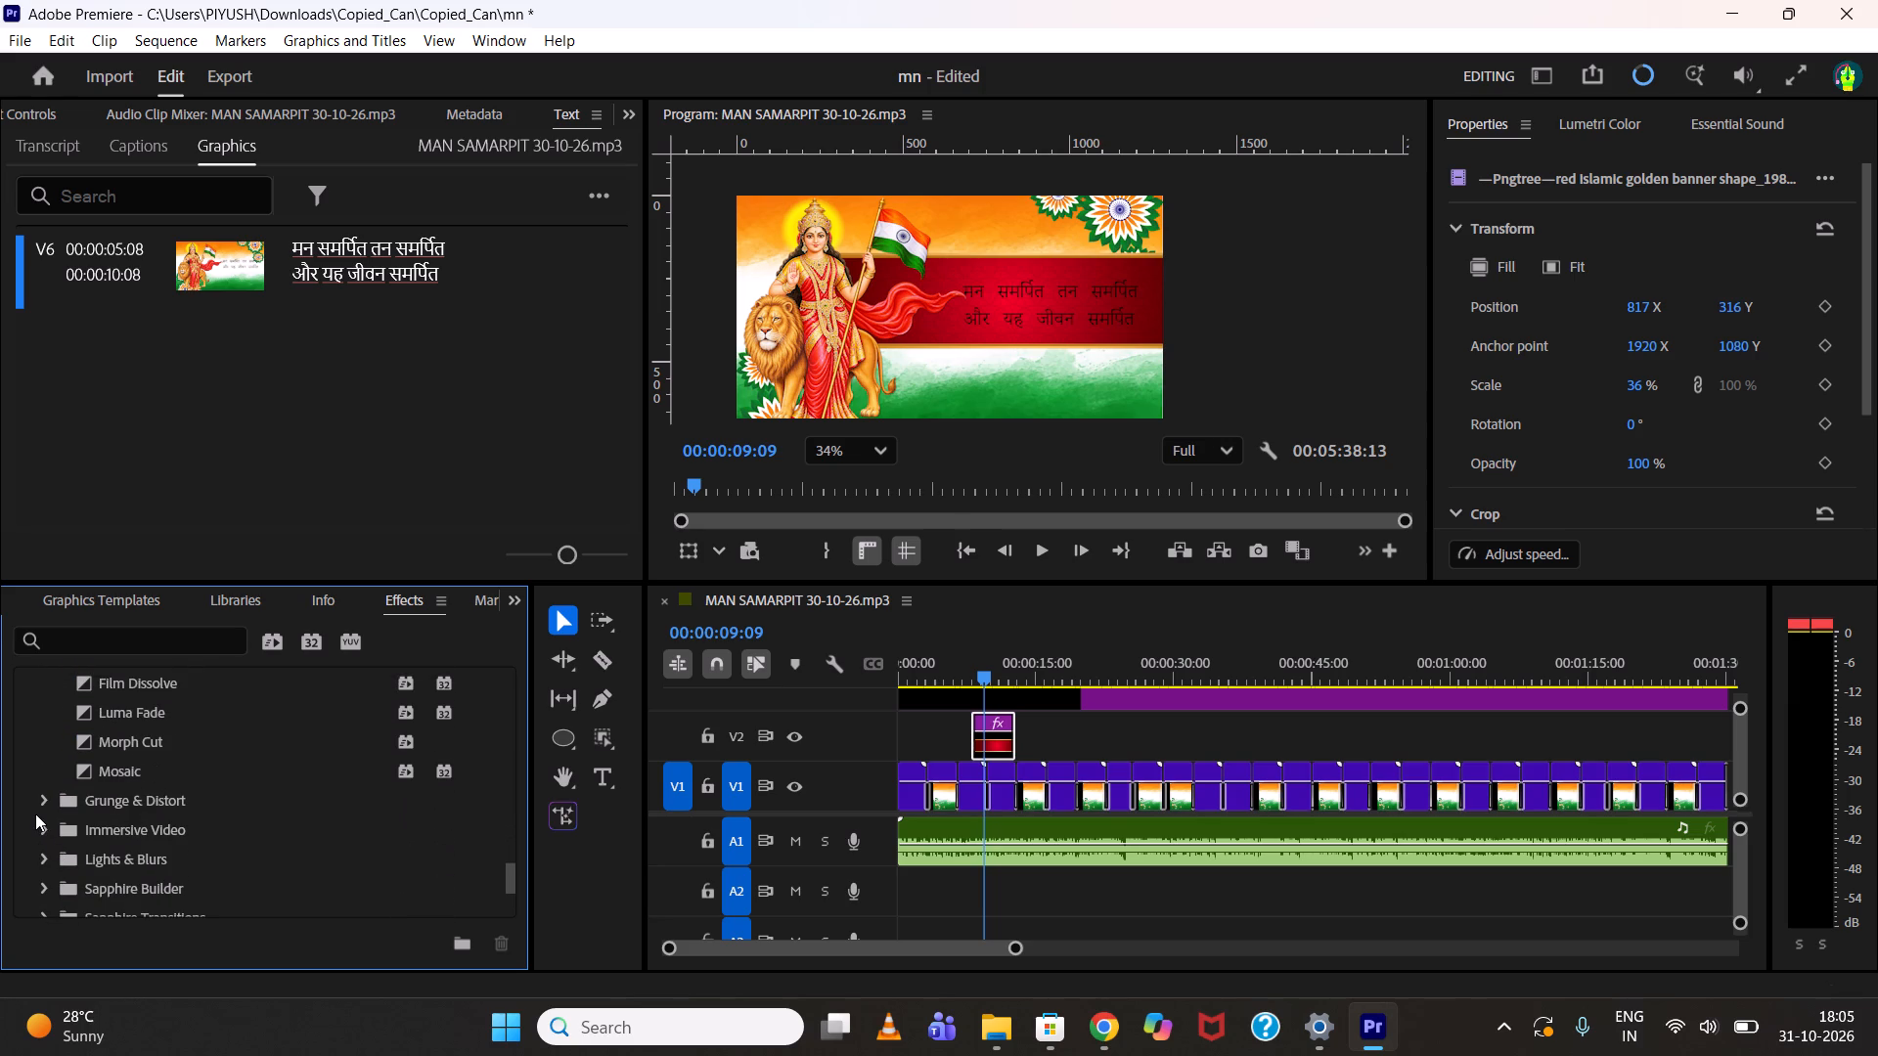
Apply the Glass transition from the Grunge & Distort group to the red banner clip on V2.
{"action": "left_click", "coordinate": [36, 814]}
{"action": "left_click", "coordinate": [43, 801]}
{"action": "scroll", "coordinate": [43, 801], "scroll_direction": "down", "scroll_amount": 5}
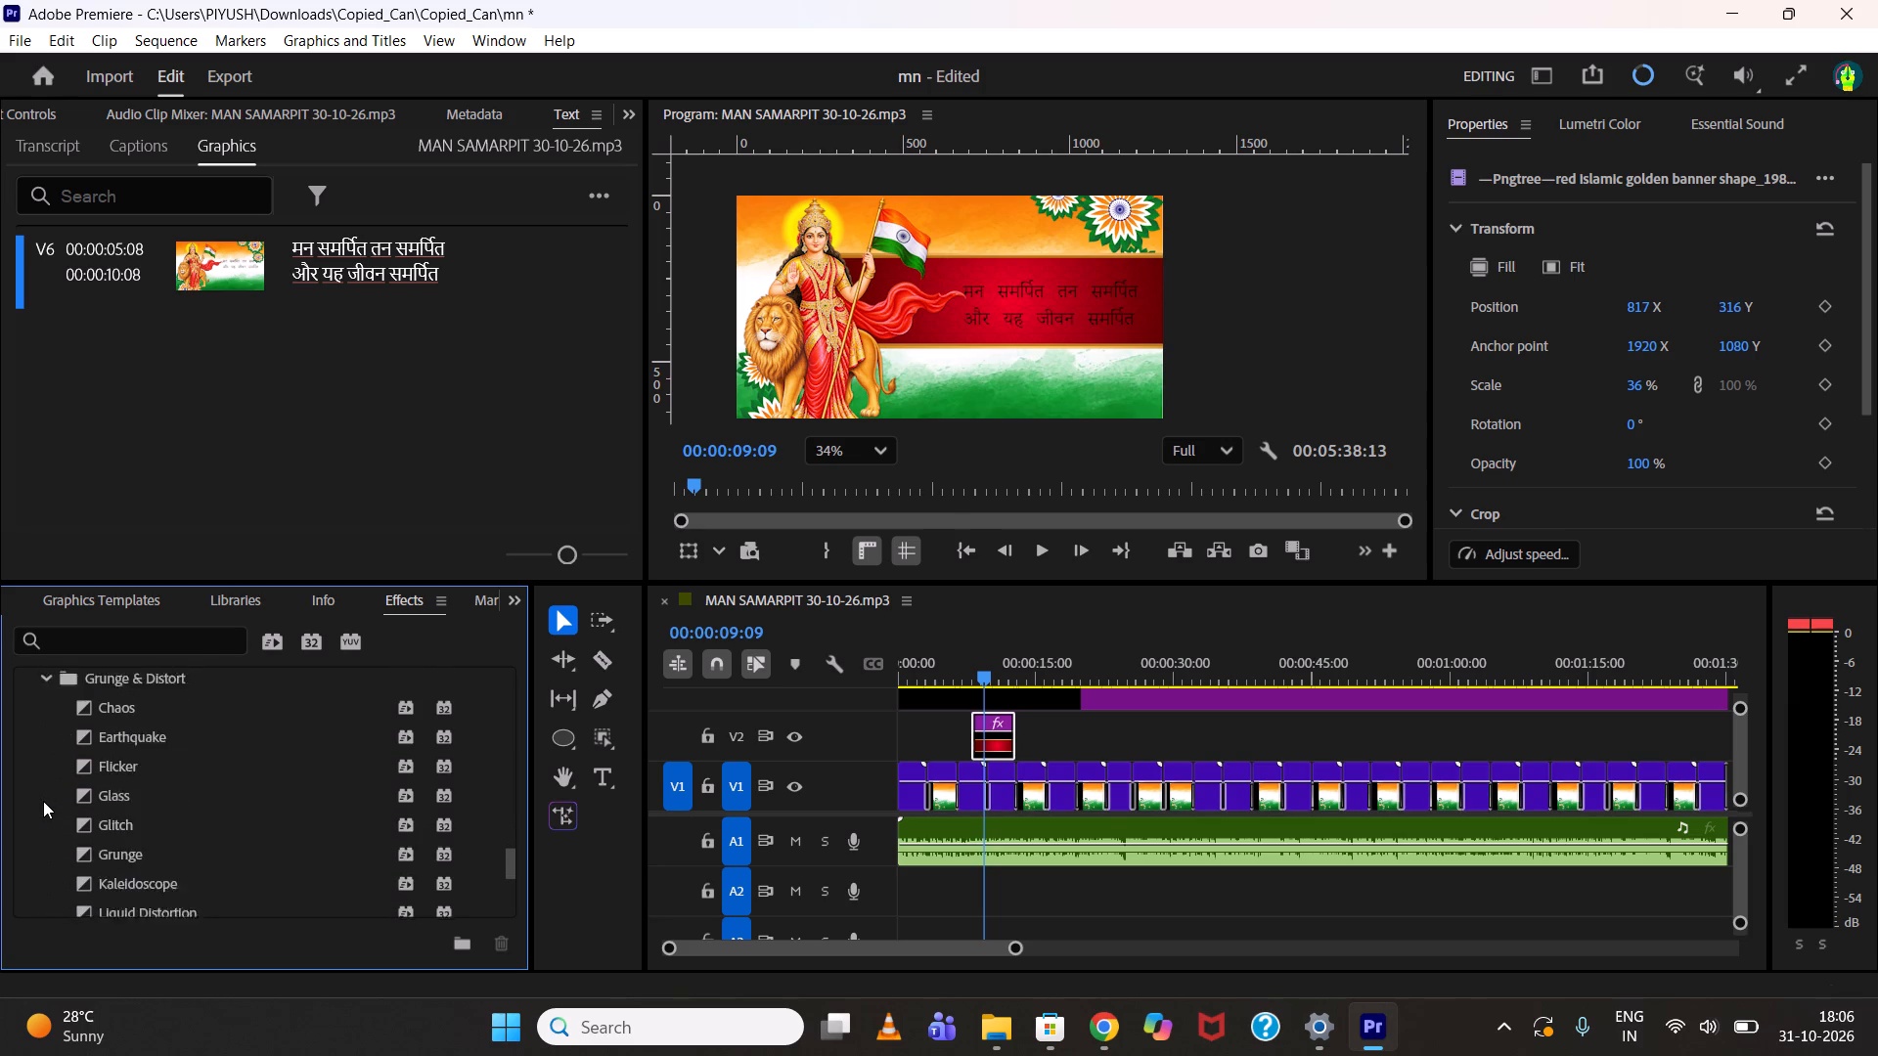
{"action": "scroll", "coordinate": [43, 801], "scroll_direction": "down", "scroll_amount": 1}
{"action": "left_click_drag", "start_coordinate": [120, 768], "coordinate": [1019, 736]}
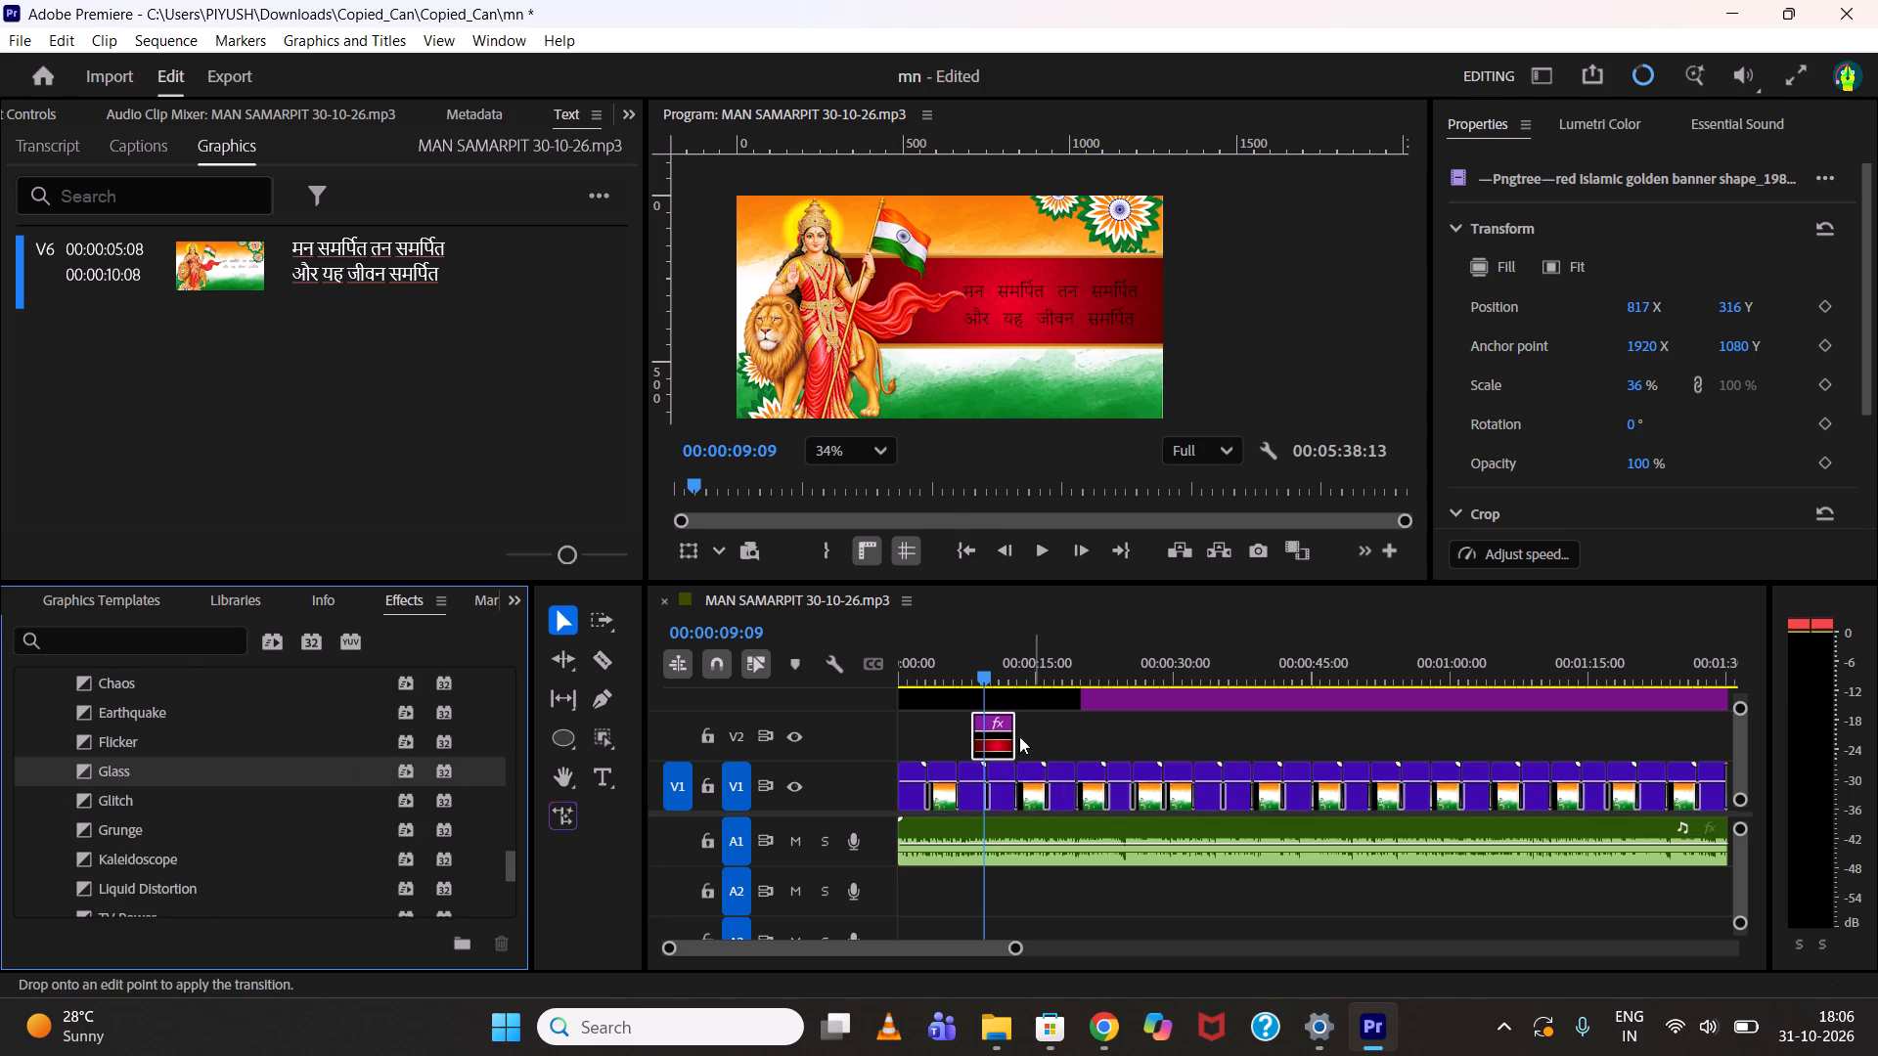
{"action": "left_click_drag", "start_coordinate": [1019, 736], "coordinate": [982, 740]}
{"action": "left_click", "coordinate": [978, 676]}
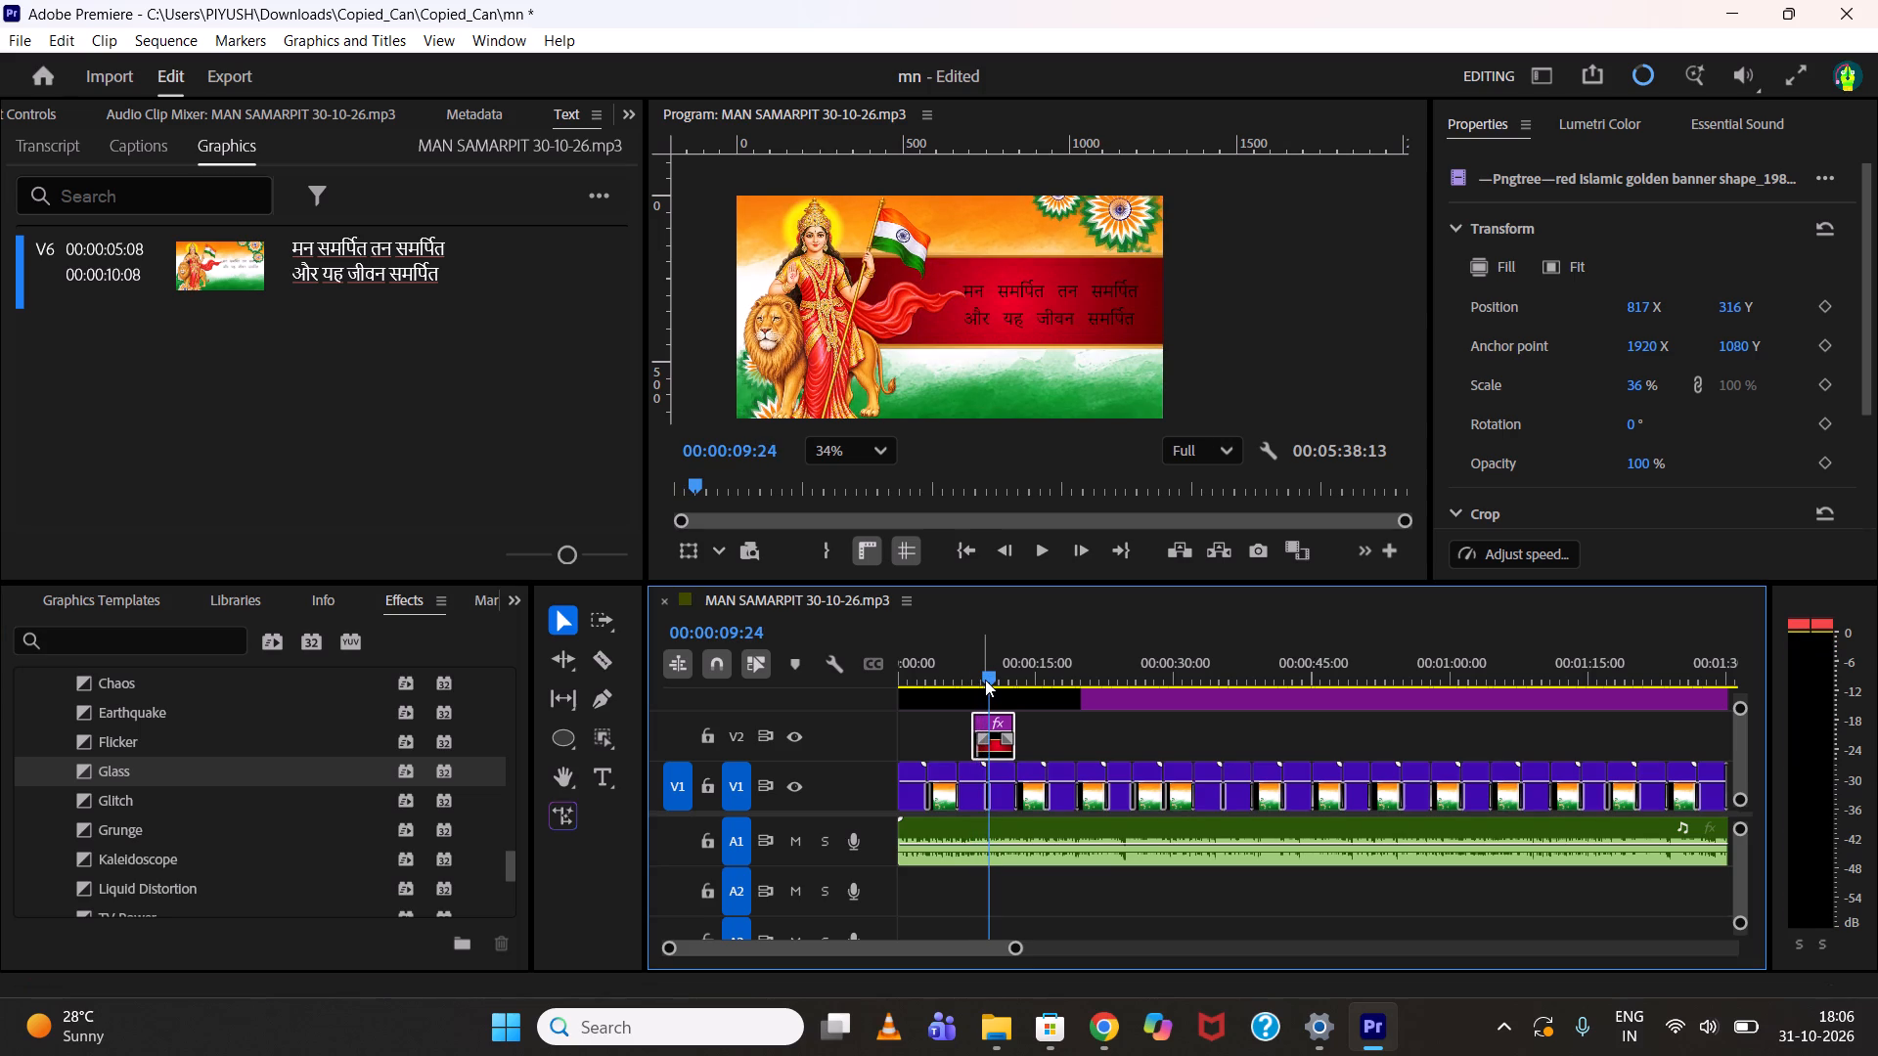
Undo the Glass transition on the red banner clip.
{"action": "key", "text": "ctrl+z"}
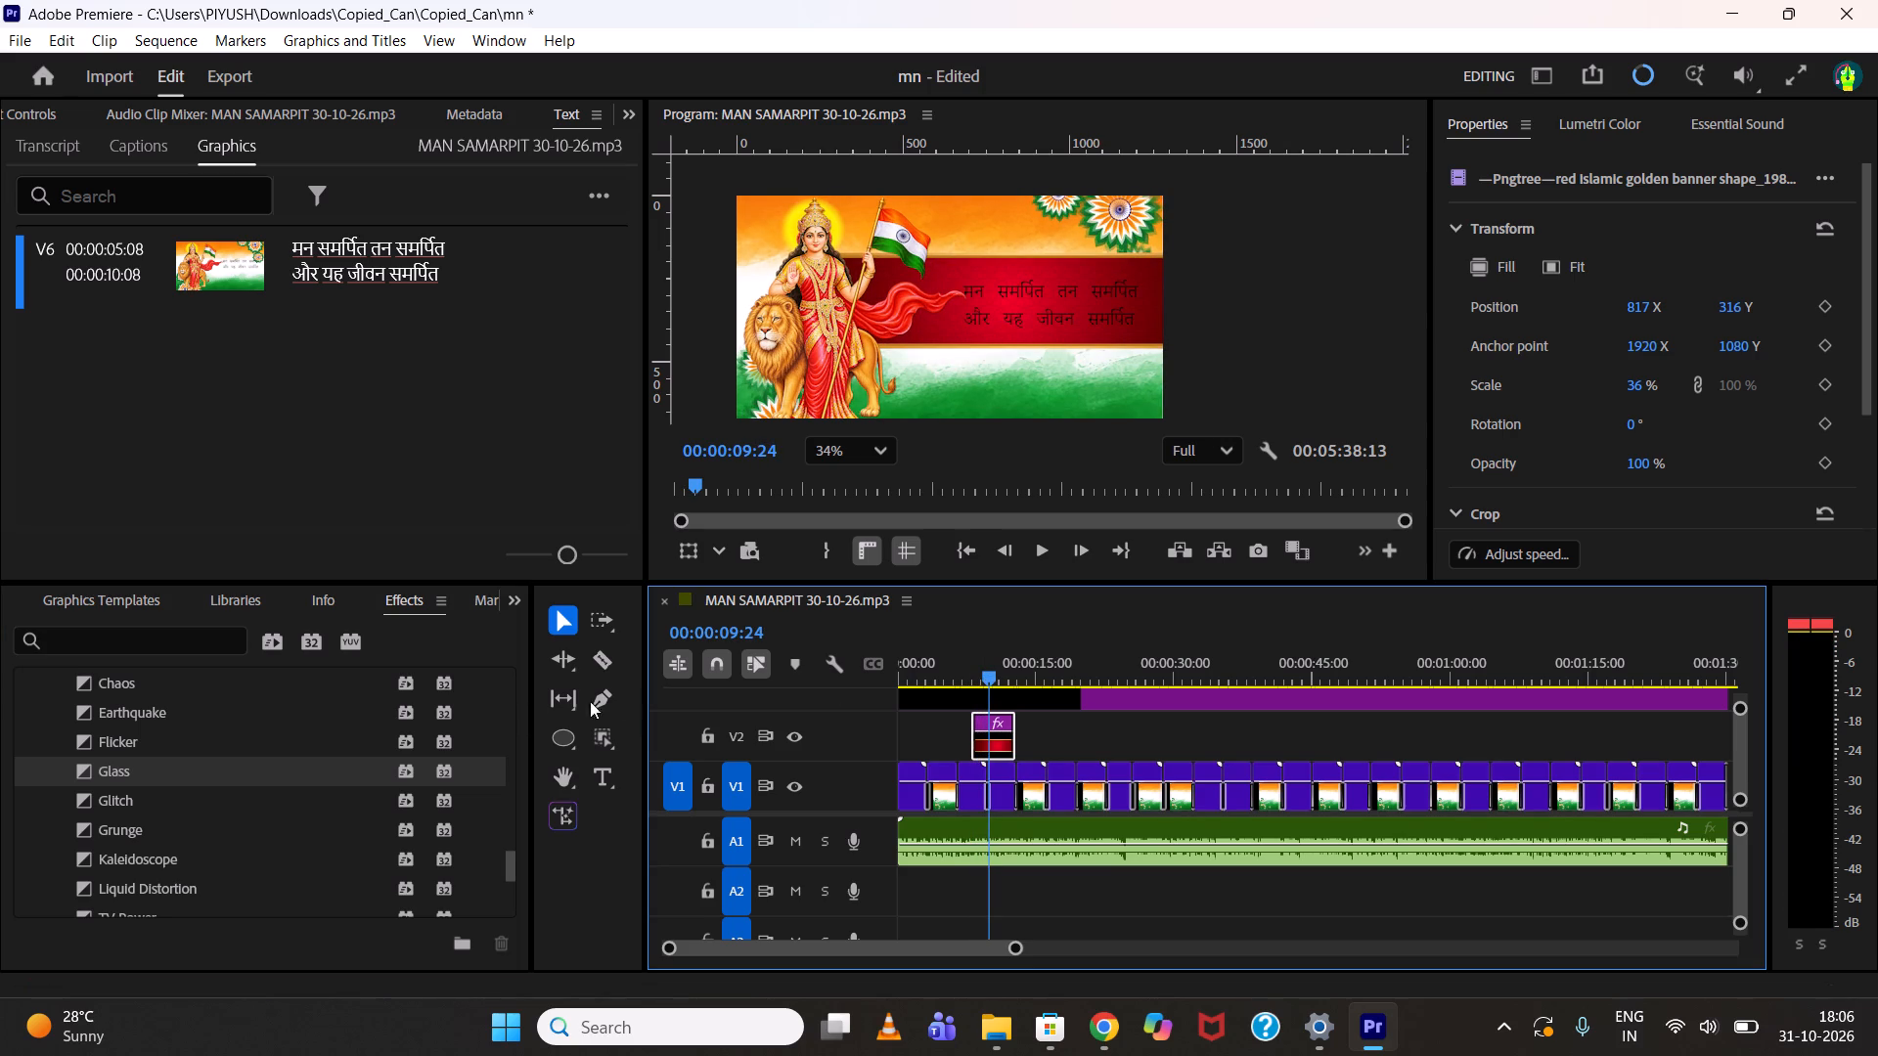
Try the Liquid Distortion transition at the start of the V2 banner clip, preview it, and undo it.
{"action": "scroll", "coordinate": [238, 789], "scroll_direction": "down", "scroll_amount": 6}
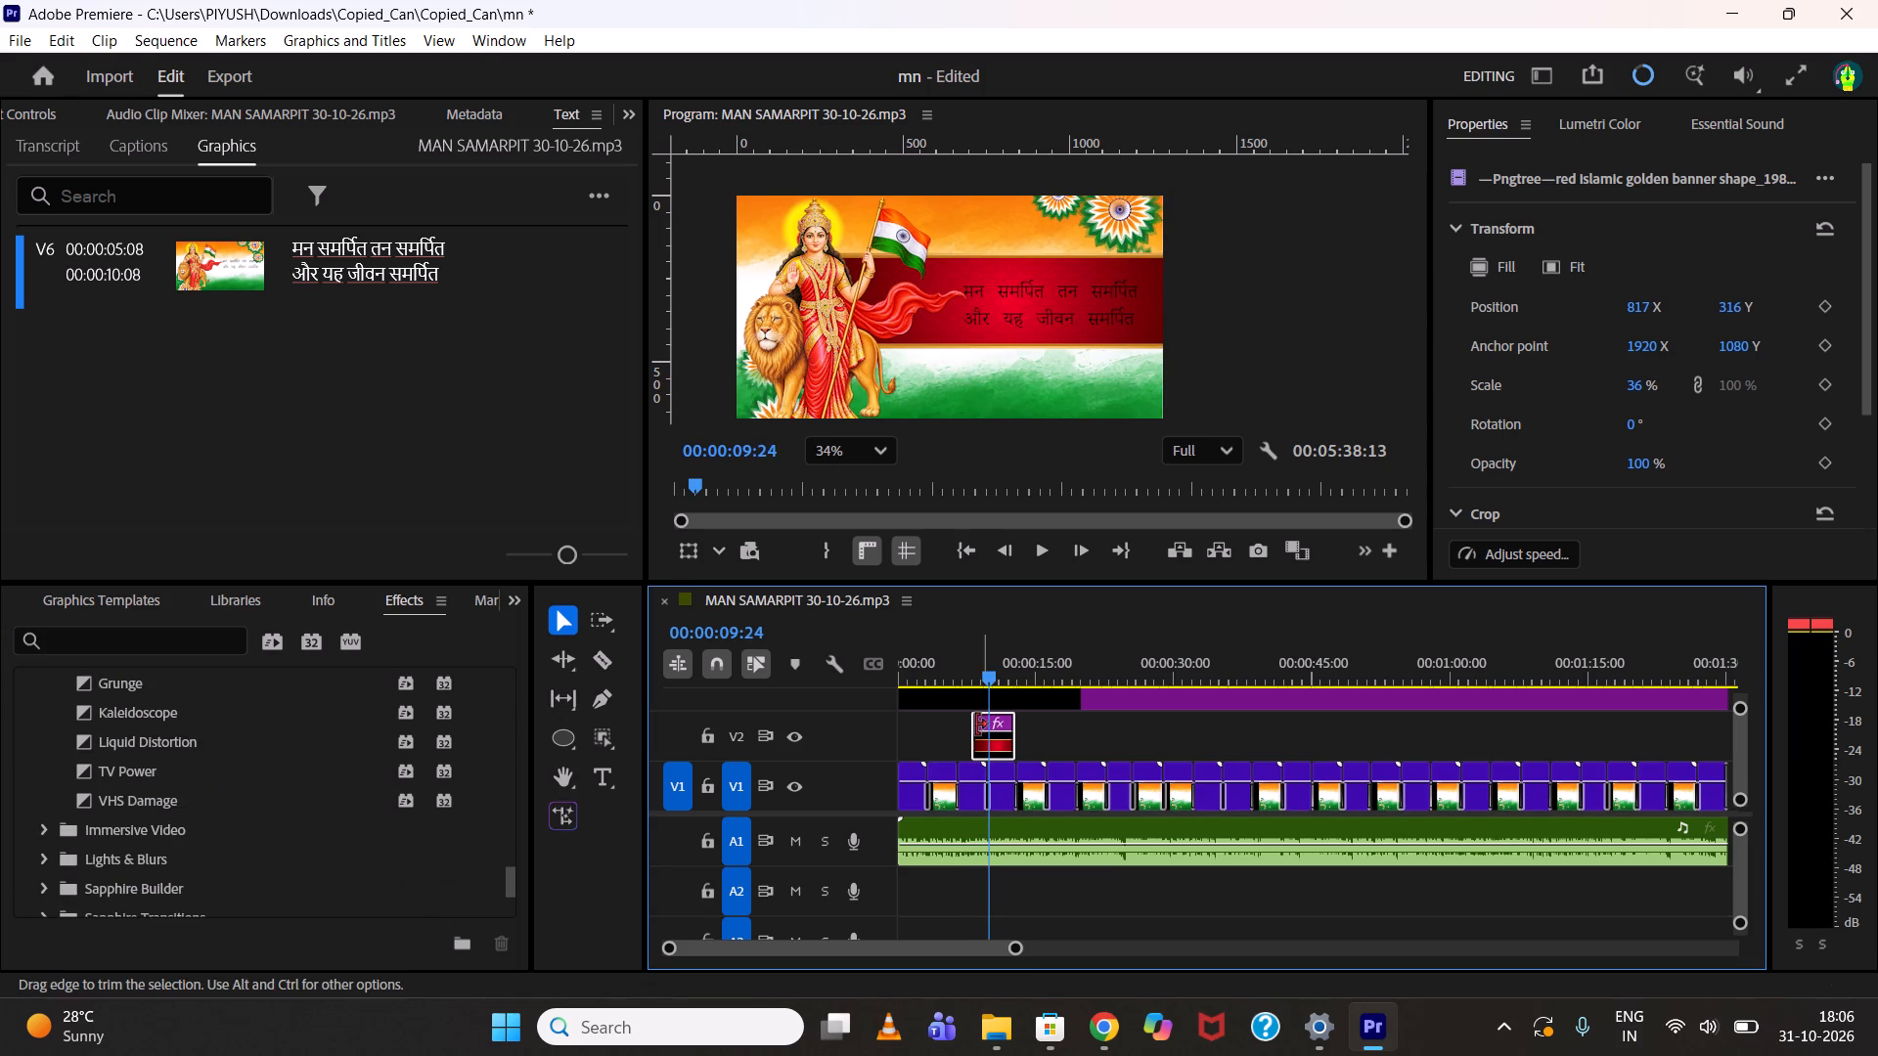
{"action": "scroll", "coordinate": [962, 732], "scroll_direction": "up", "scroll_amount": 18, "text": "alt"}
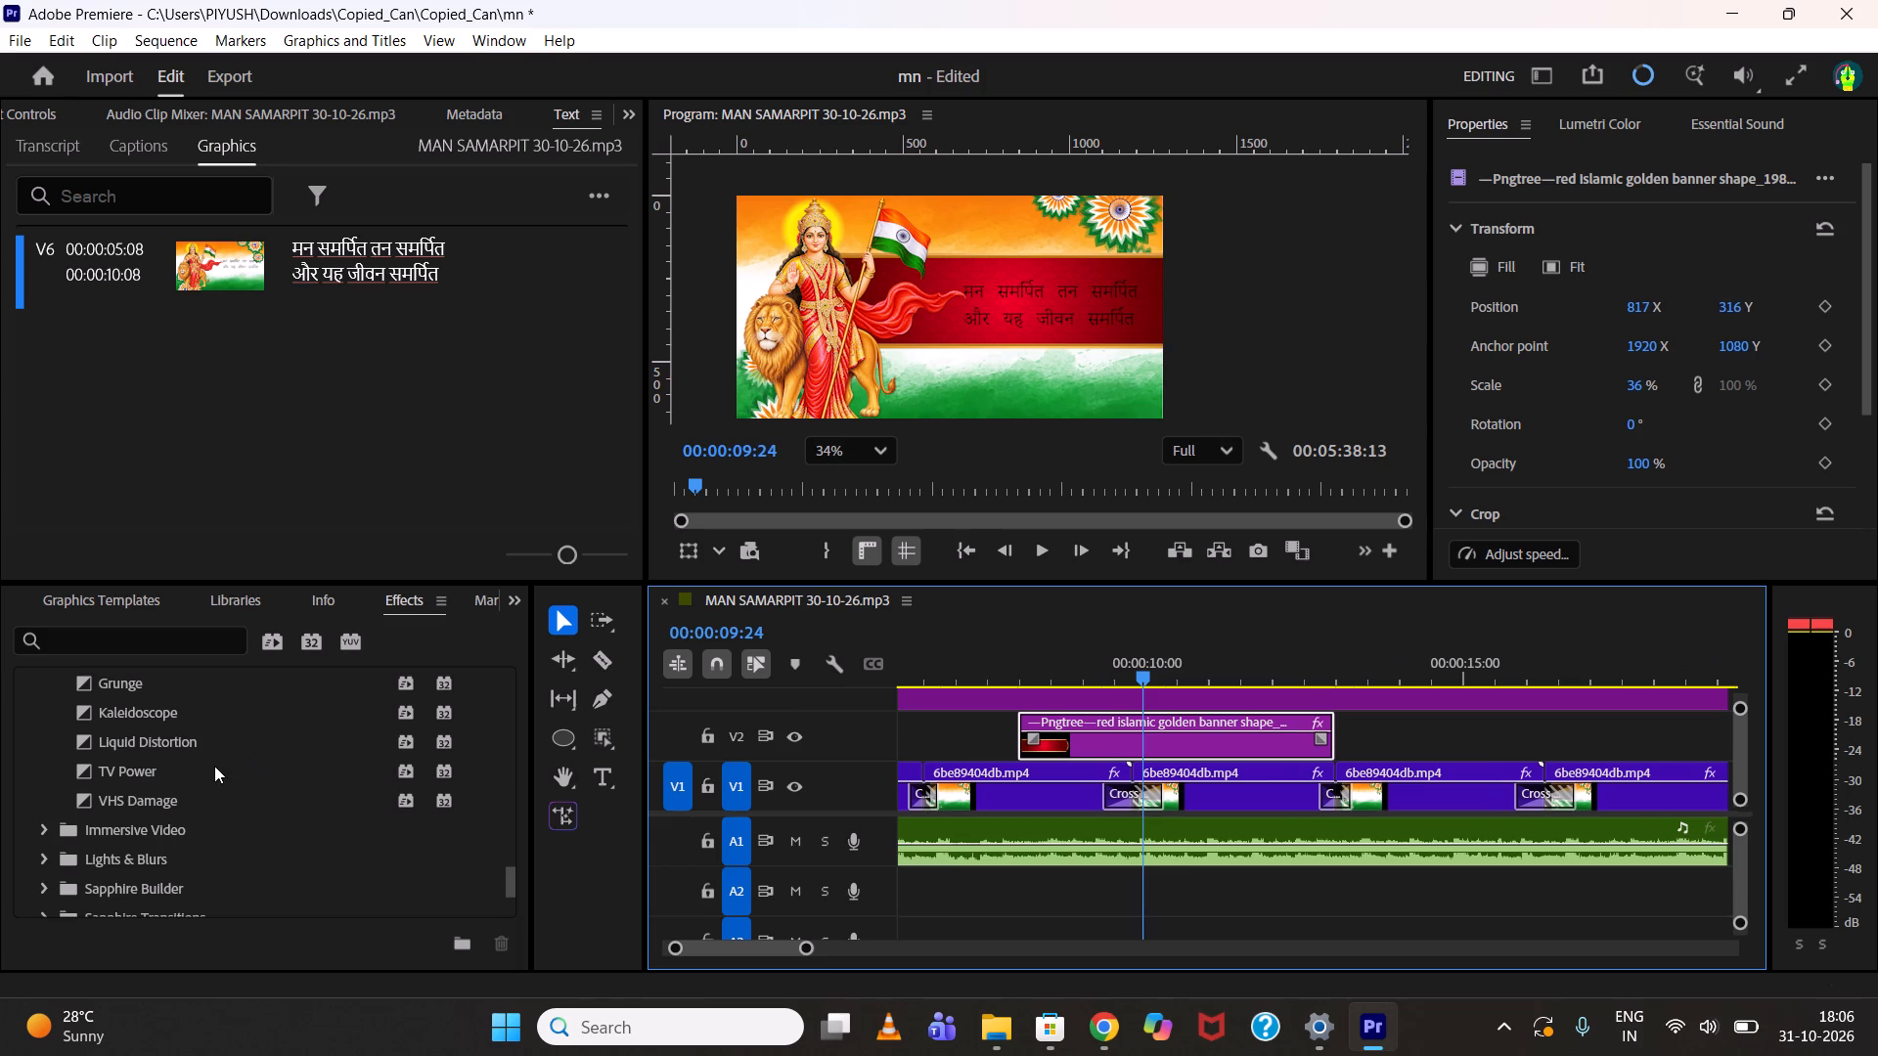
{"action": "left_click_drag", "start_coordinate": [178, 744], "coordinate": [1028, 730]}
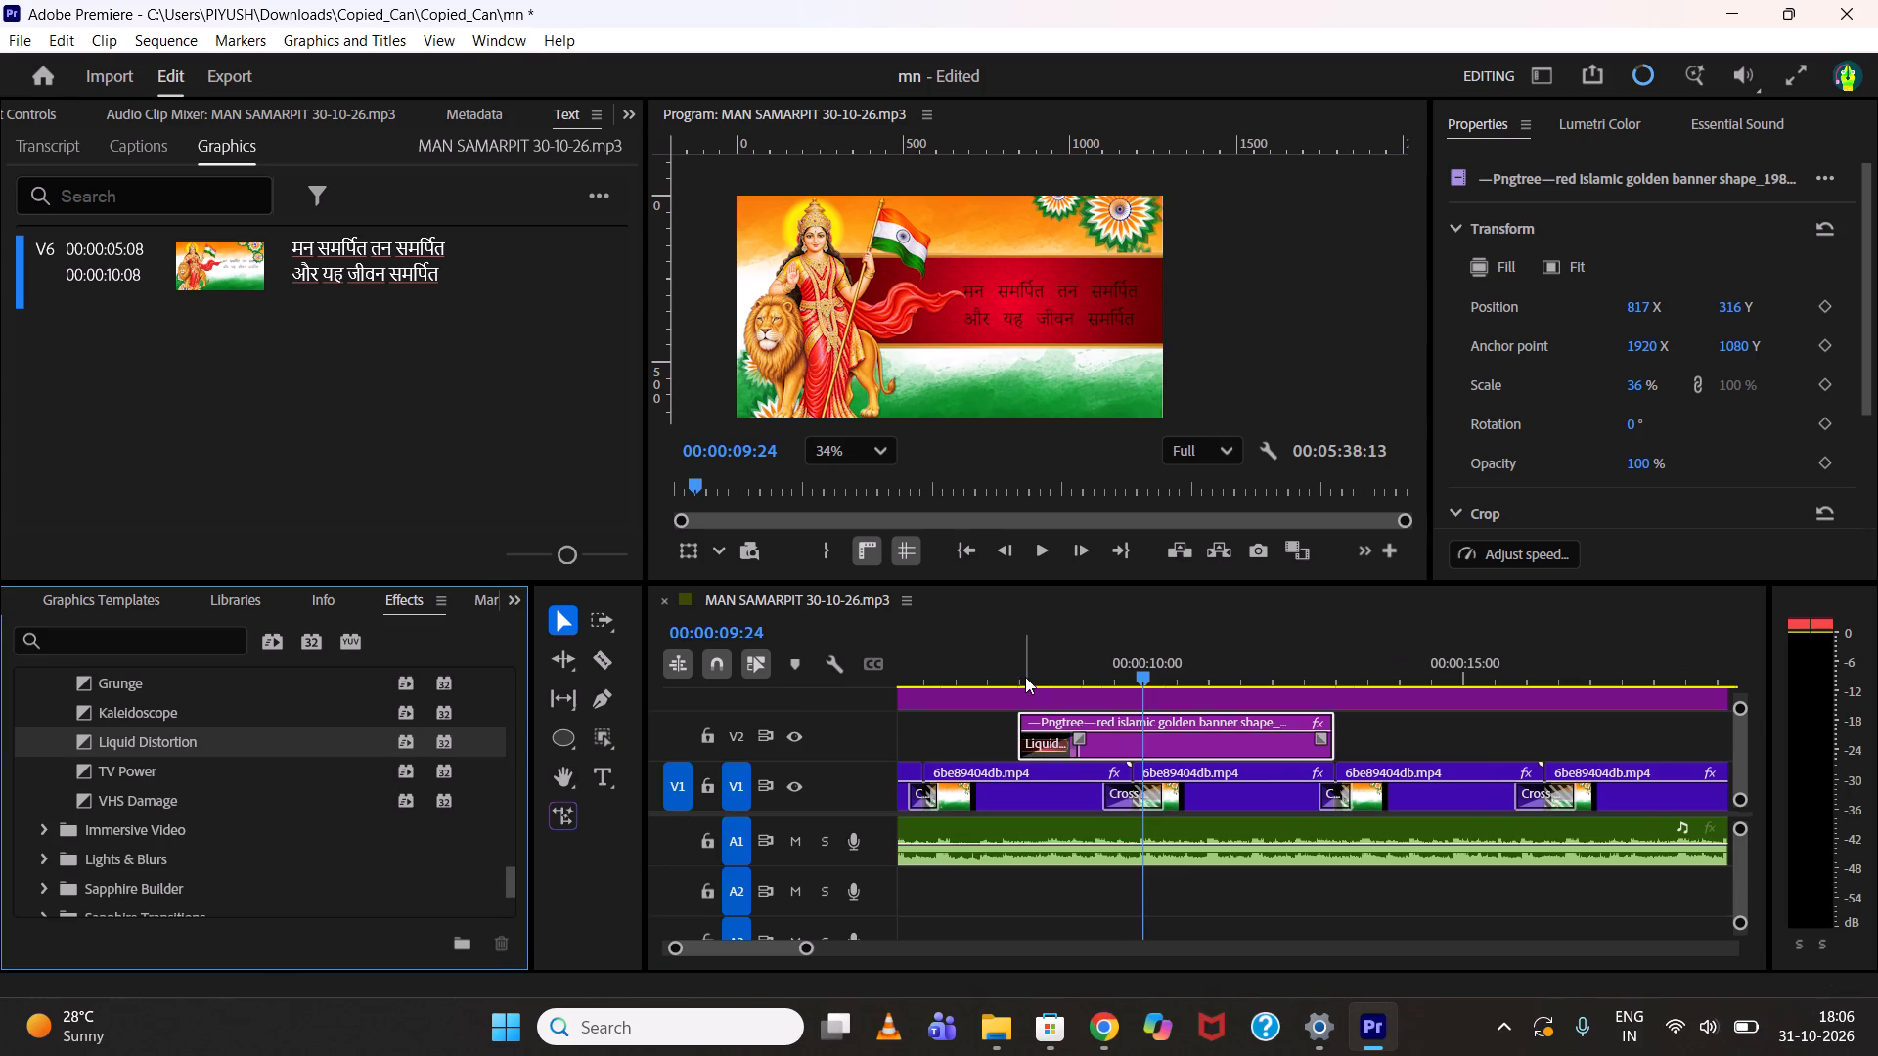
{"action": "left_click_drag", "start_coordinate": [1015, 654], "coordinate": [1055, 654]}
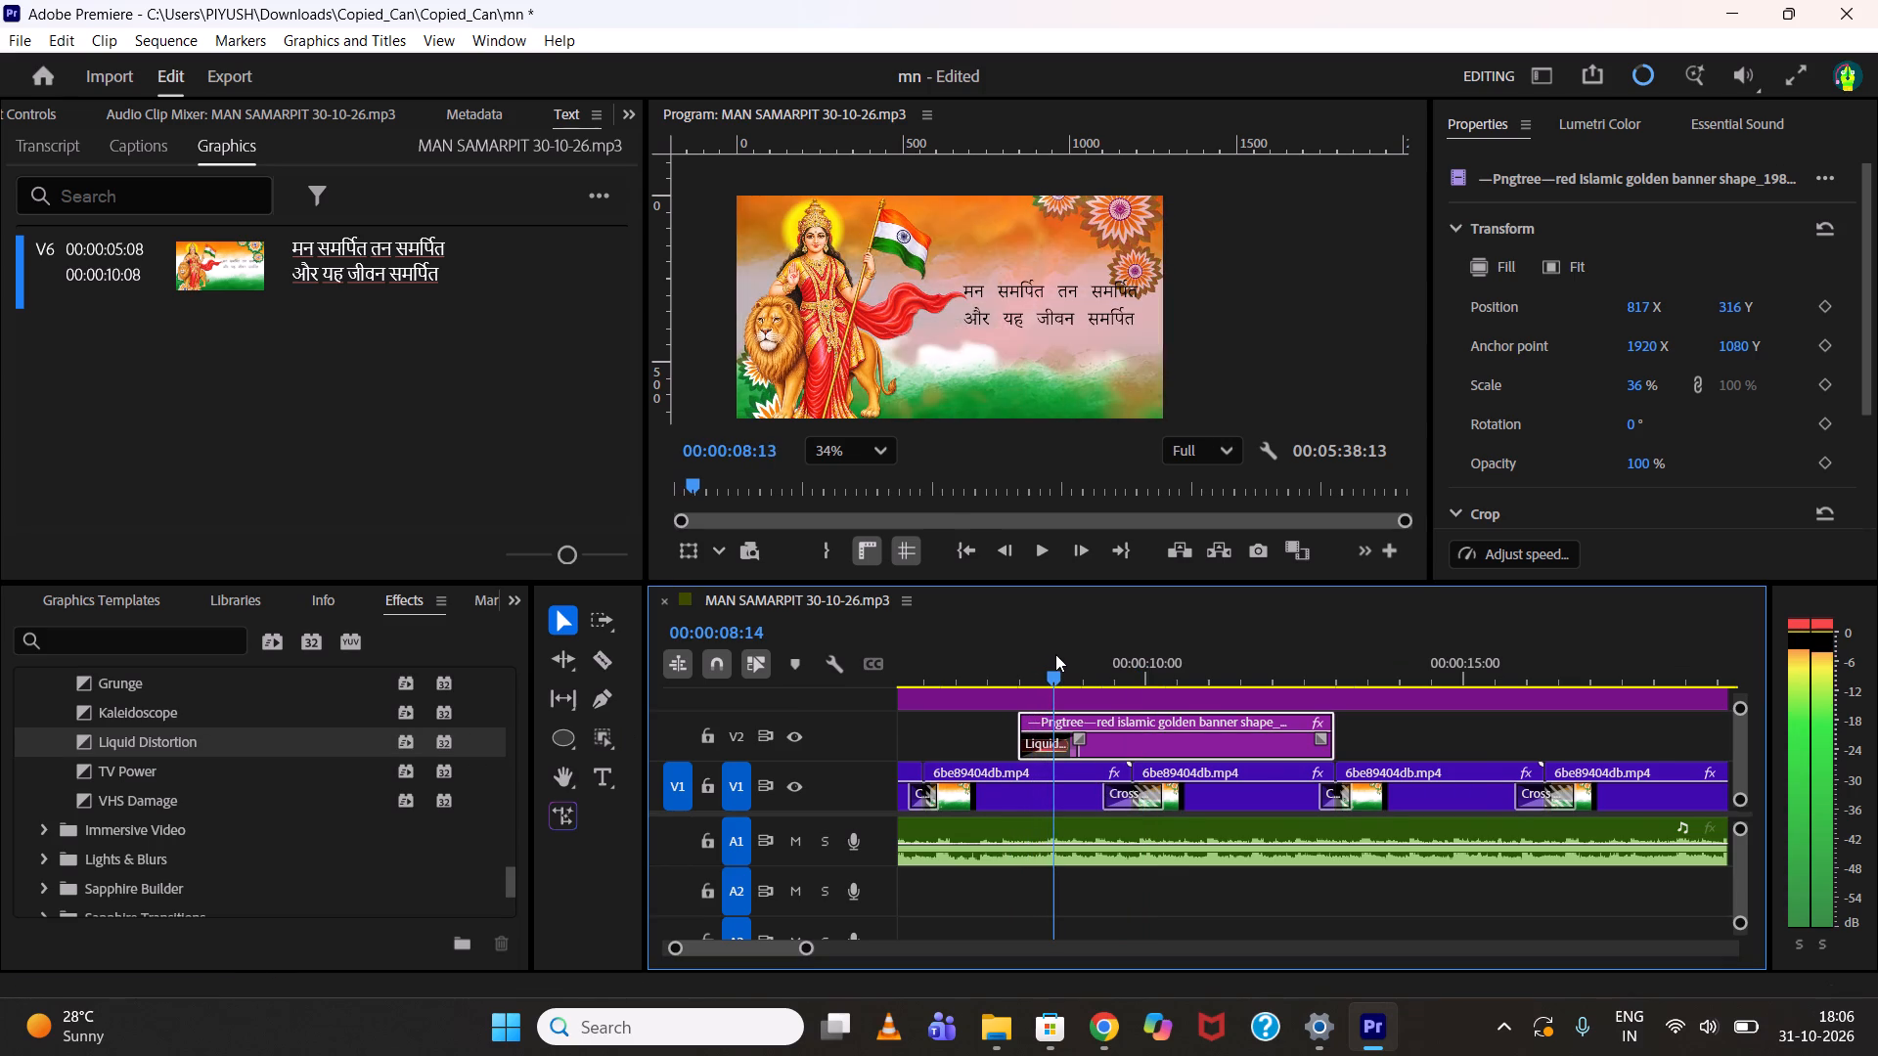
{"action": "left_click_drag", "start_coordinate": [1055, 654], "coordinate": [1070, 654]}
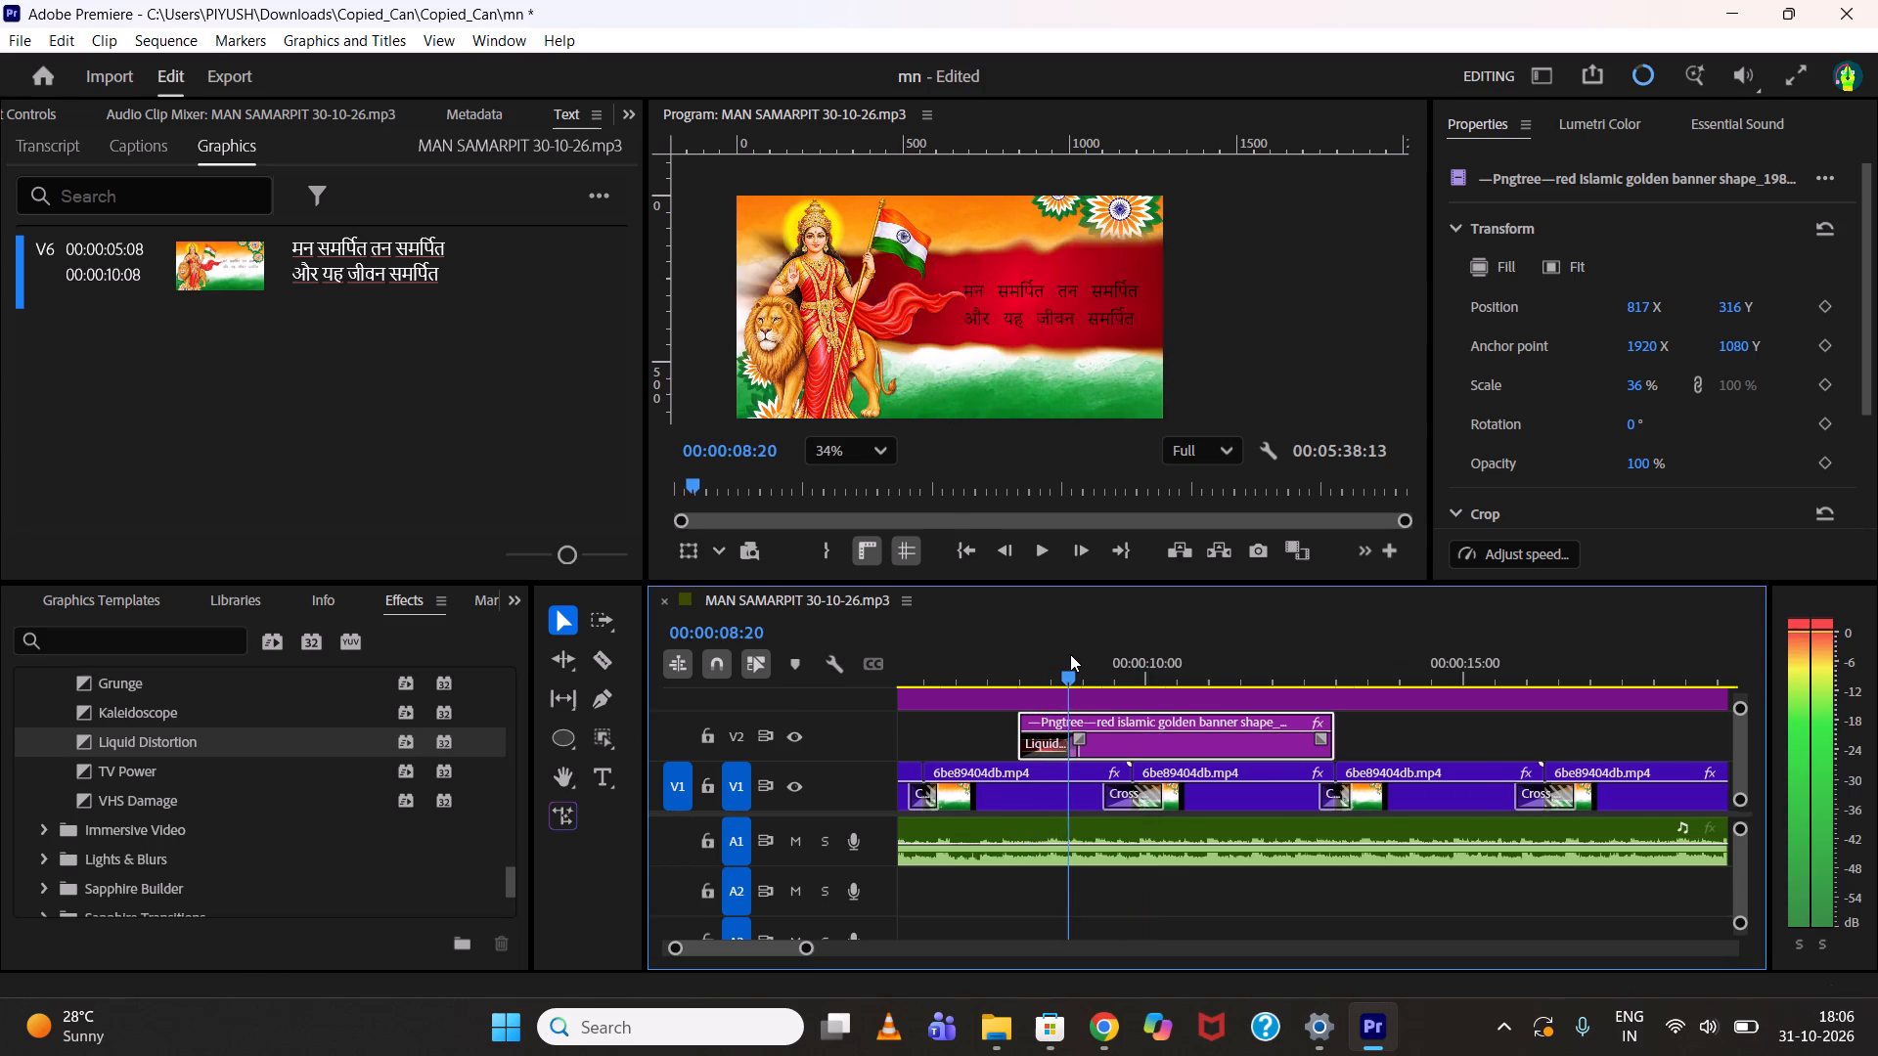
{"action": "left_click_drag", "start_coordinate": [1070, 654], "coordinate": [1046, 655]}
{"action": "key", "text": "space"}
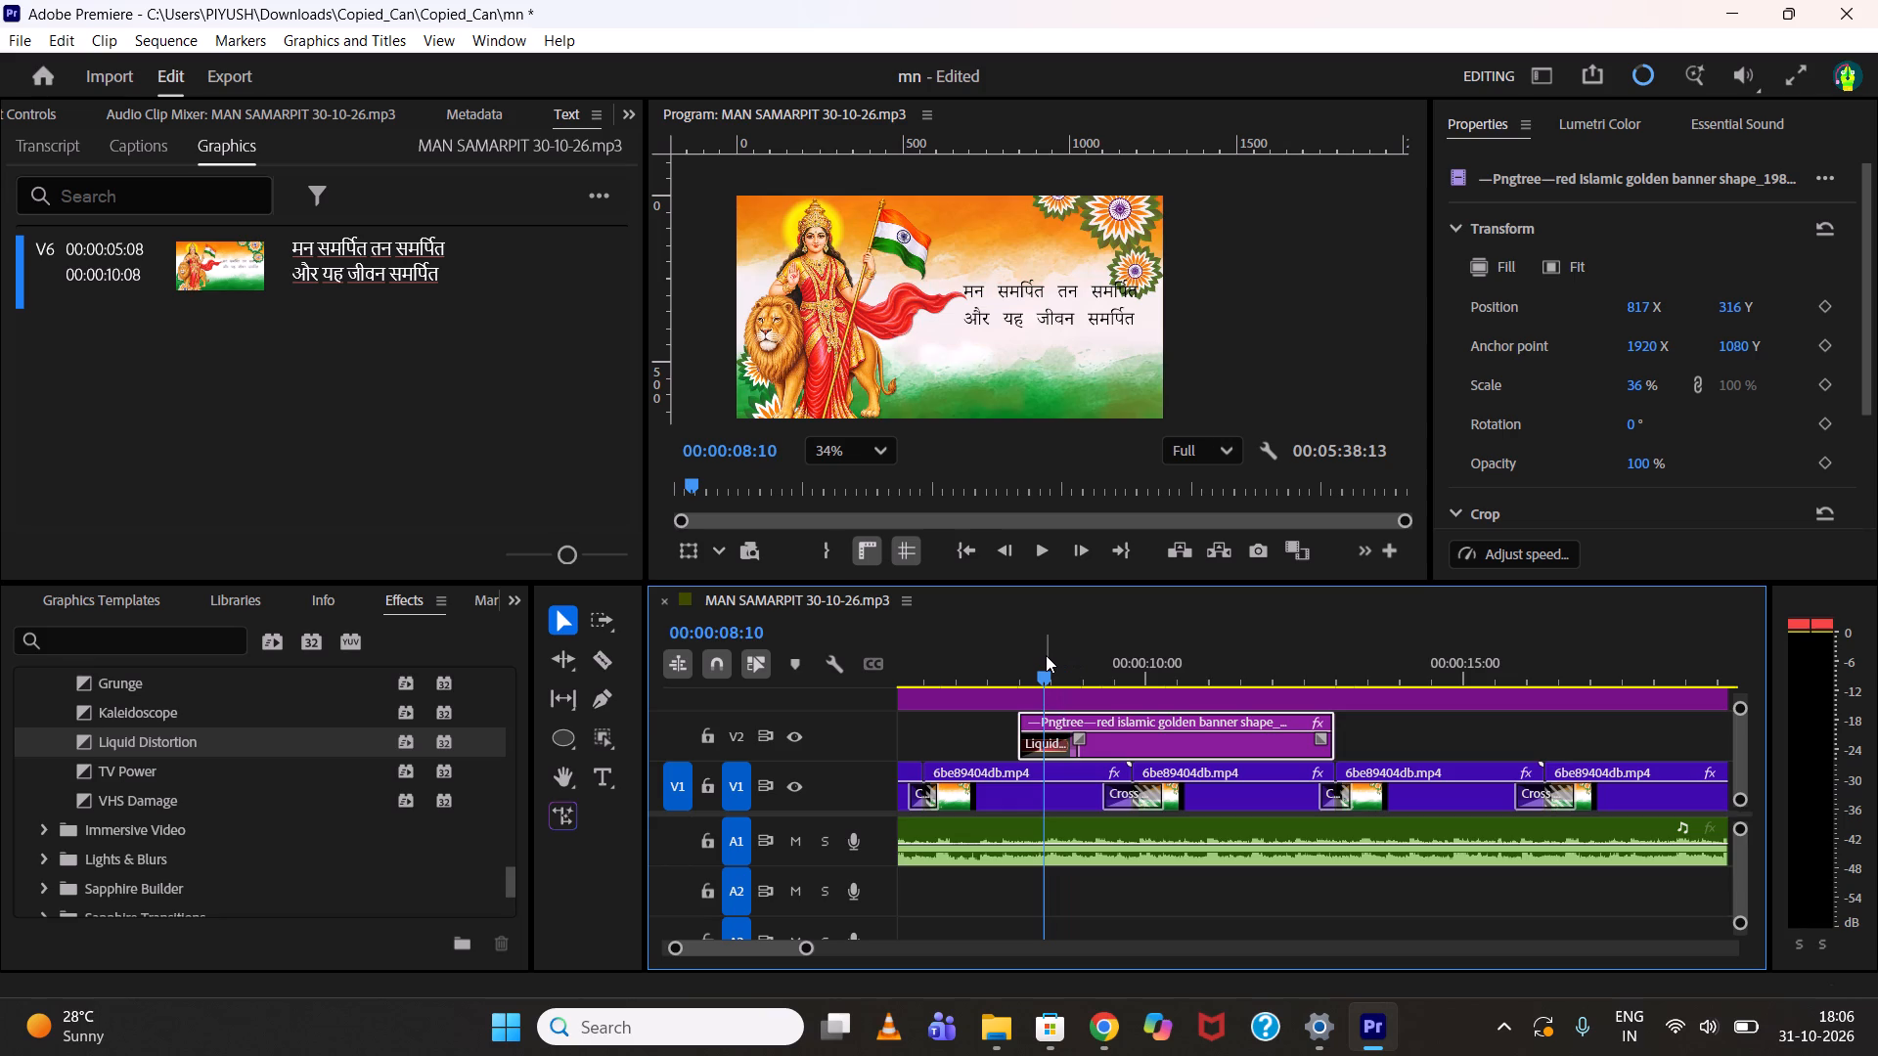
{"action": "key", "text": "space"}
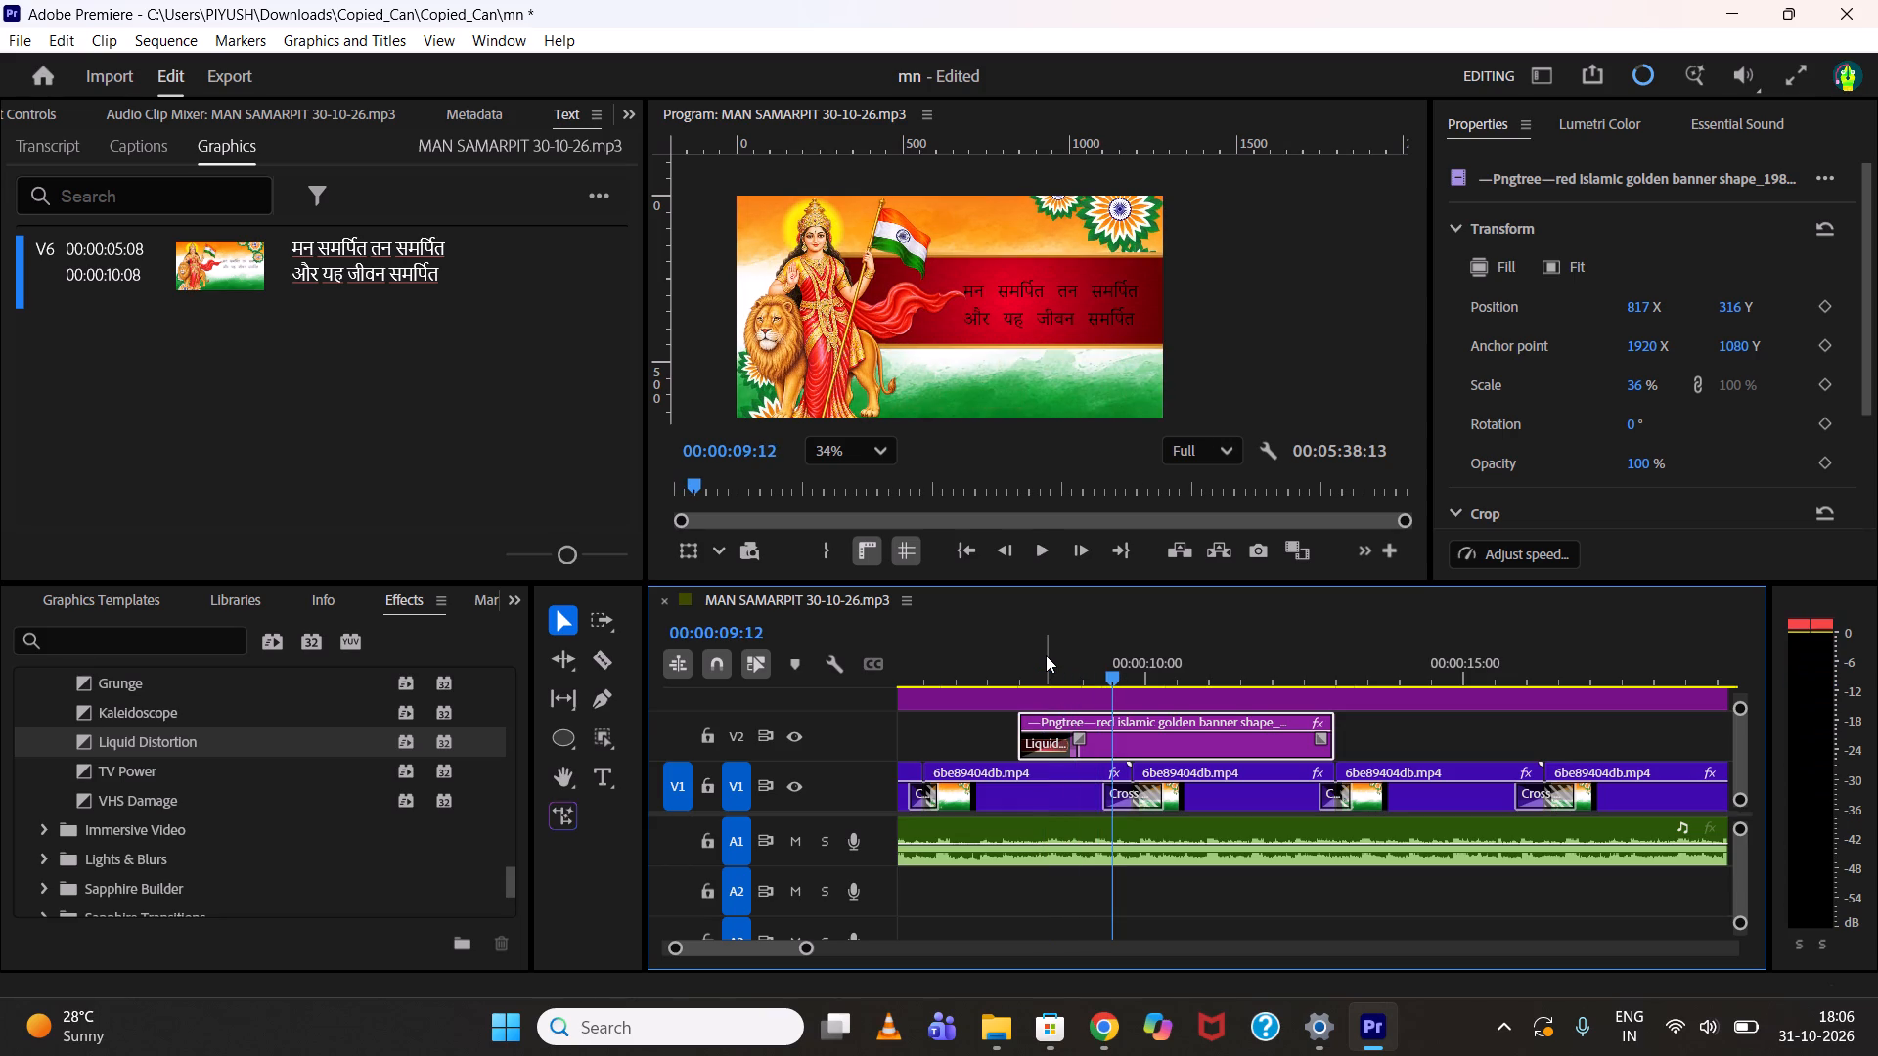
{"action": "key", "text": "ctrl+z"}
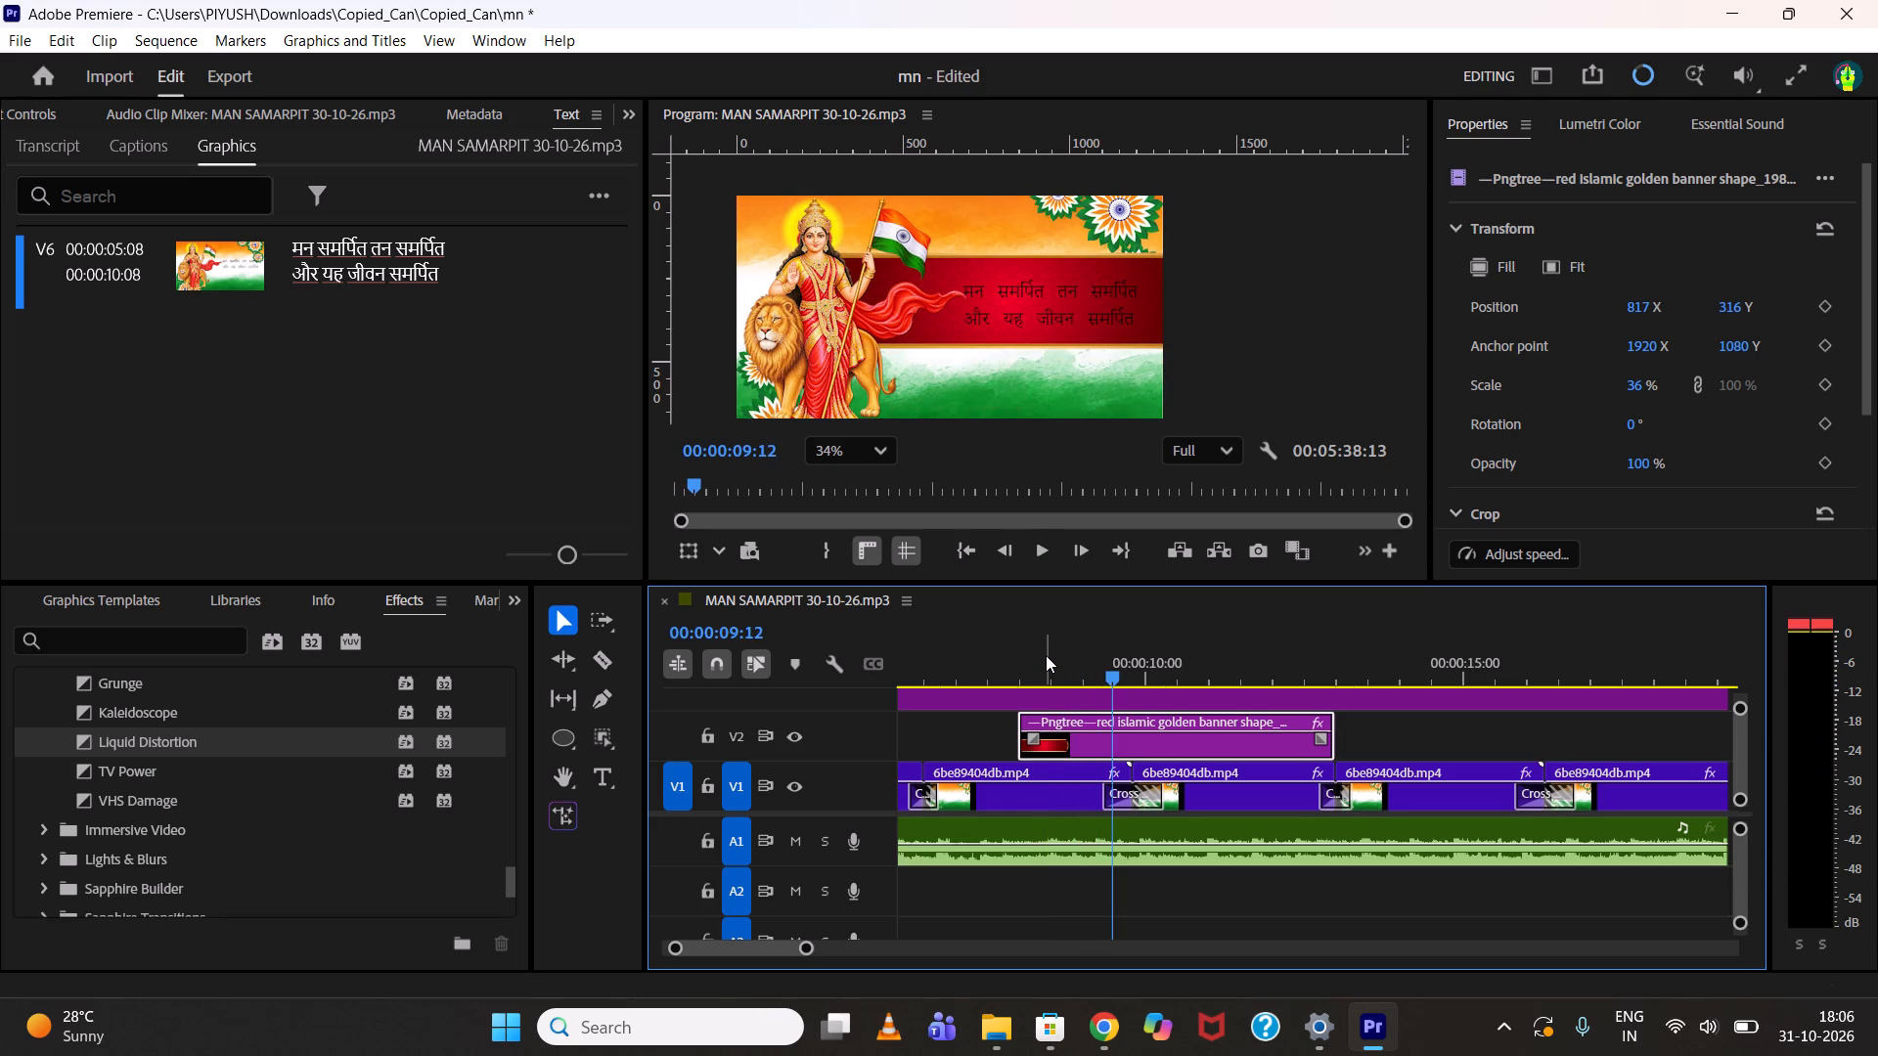
Apply the Neon Wipe transition from the Wipe group to the start of the V2 banner clip and preview the reveal.
{"action": "scroll", "coordinate": [278, 859], "scroll_direction": "down", "scroll_amount": 4}
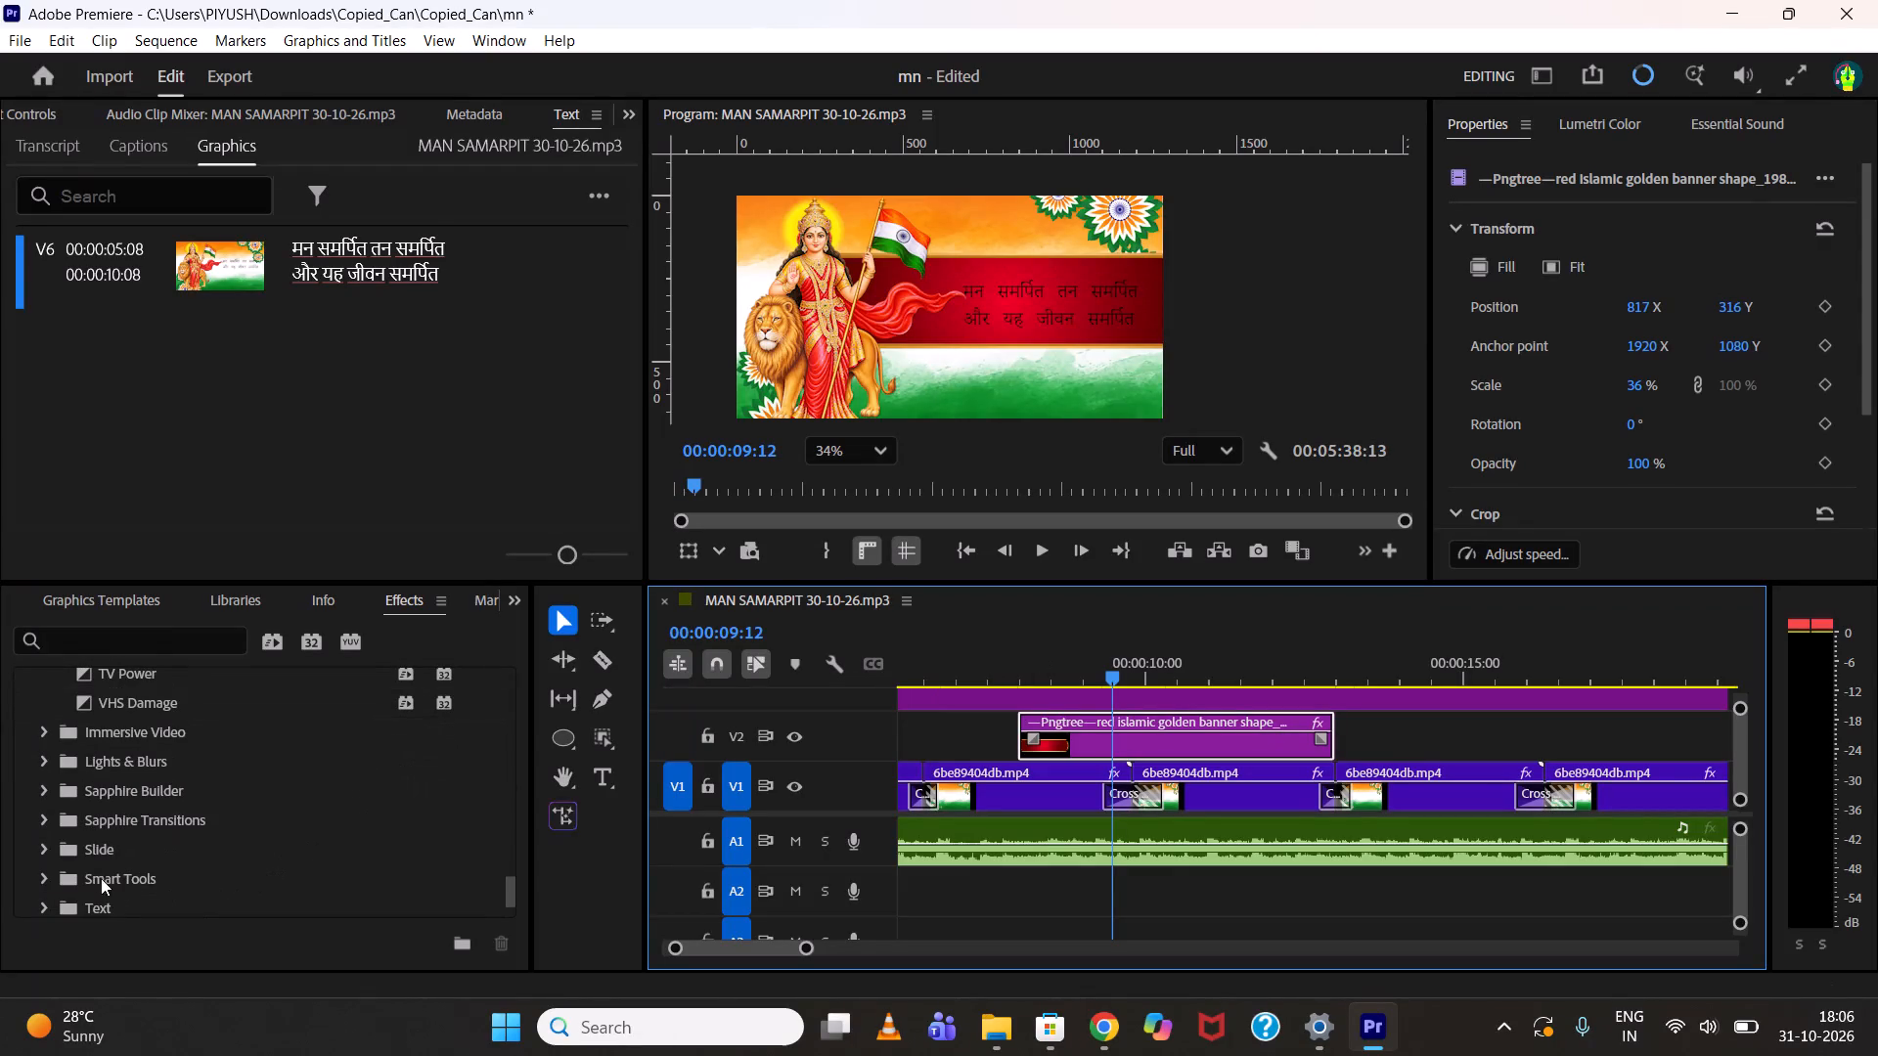
{"action": "scroll", "coordinate": [54, 846], "scroll_direction": "down", "scroll_amount": 1}
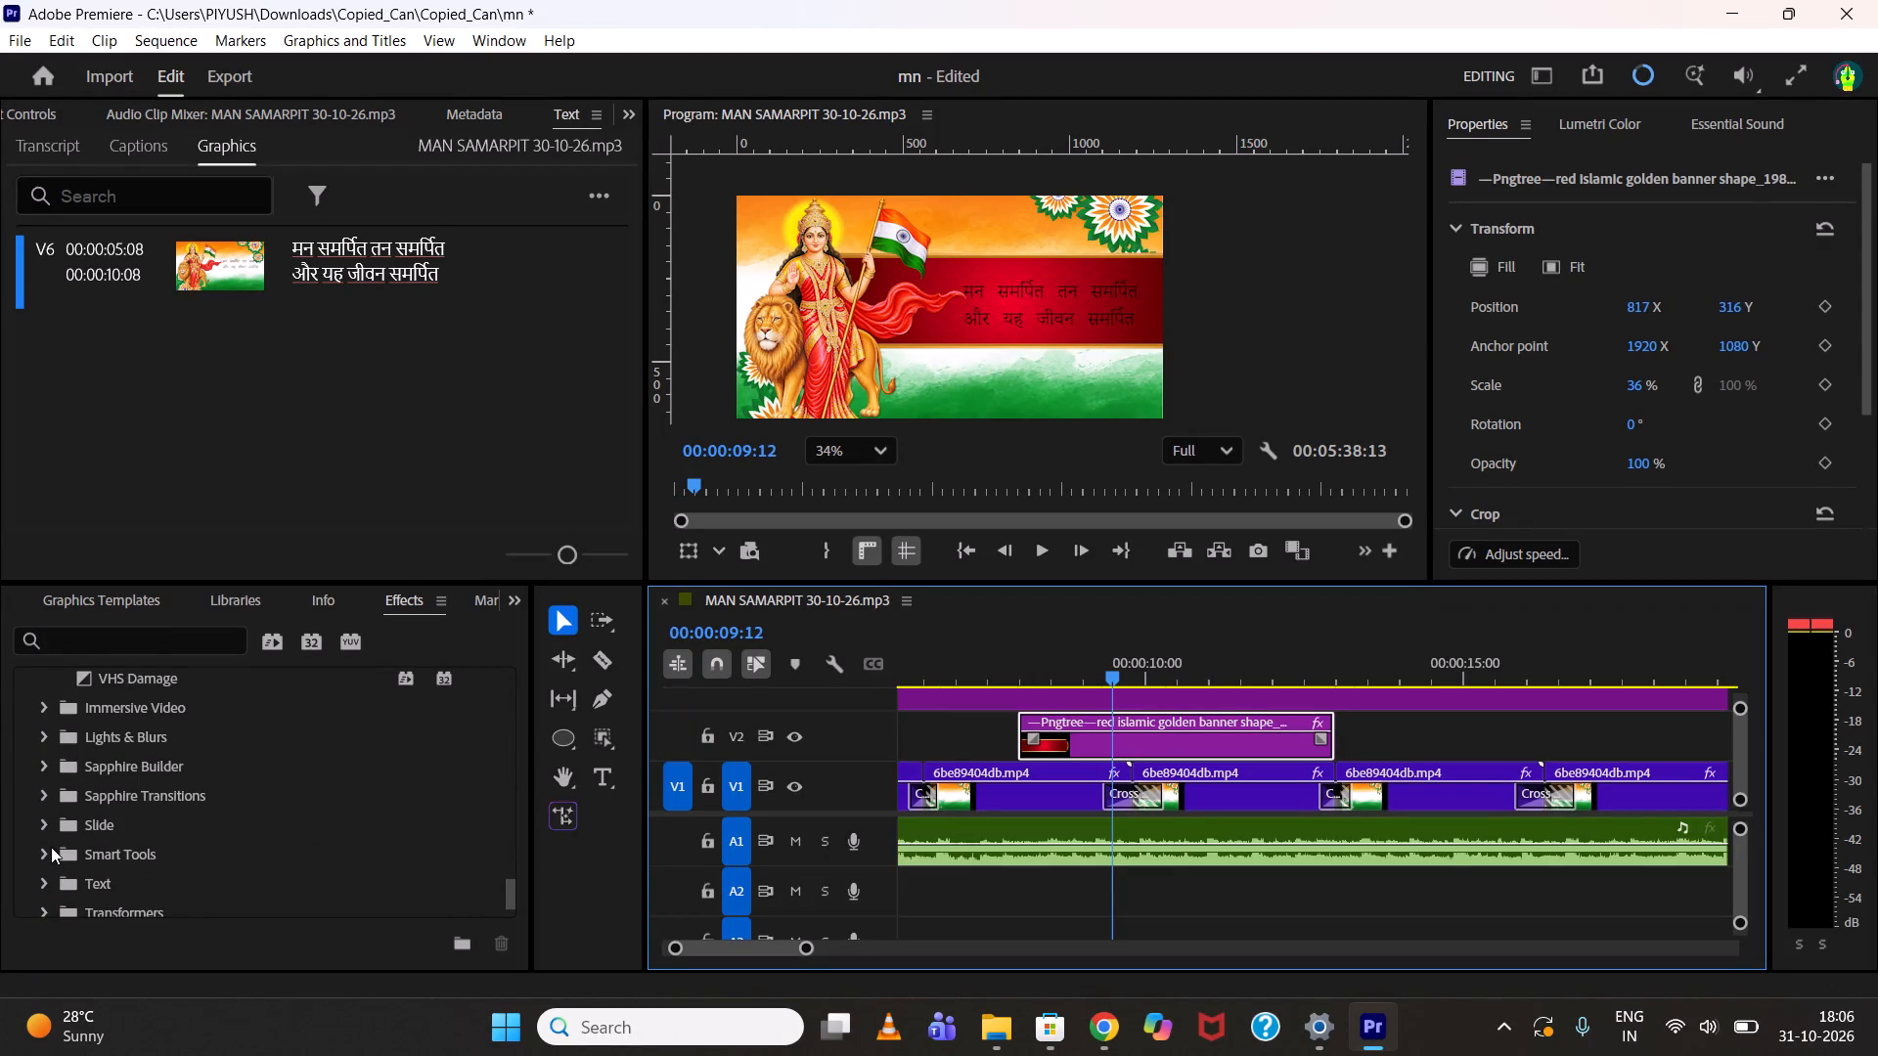
{"action": "left_click", "coordinate": [51, 847]}
{"action": "scroll", "coordinate": [51, 847], "scroll_direction": "down", "scroll_amount": 5}
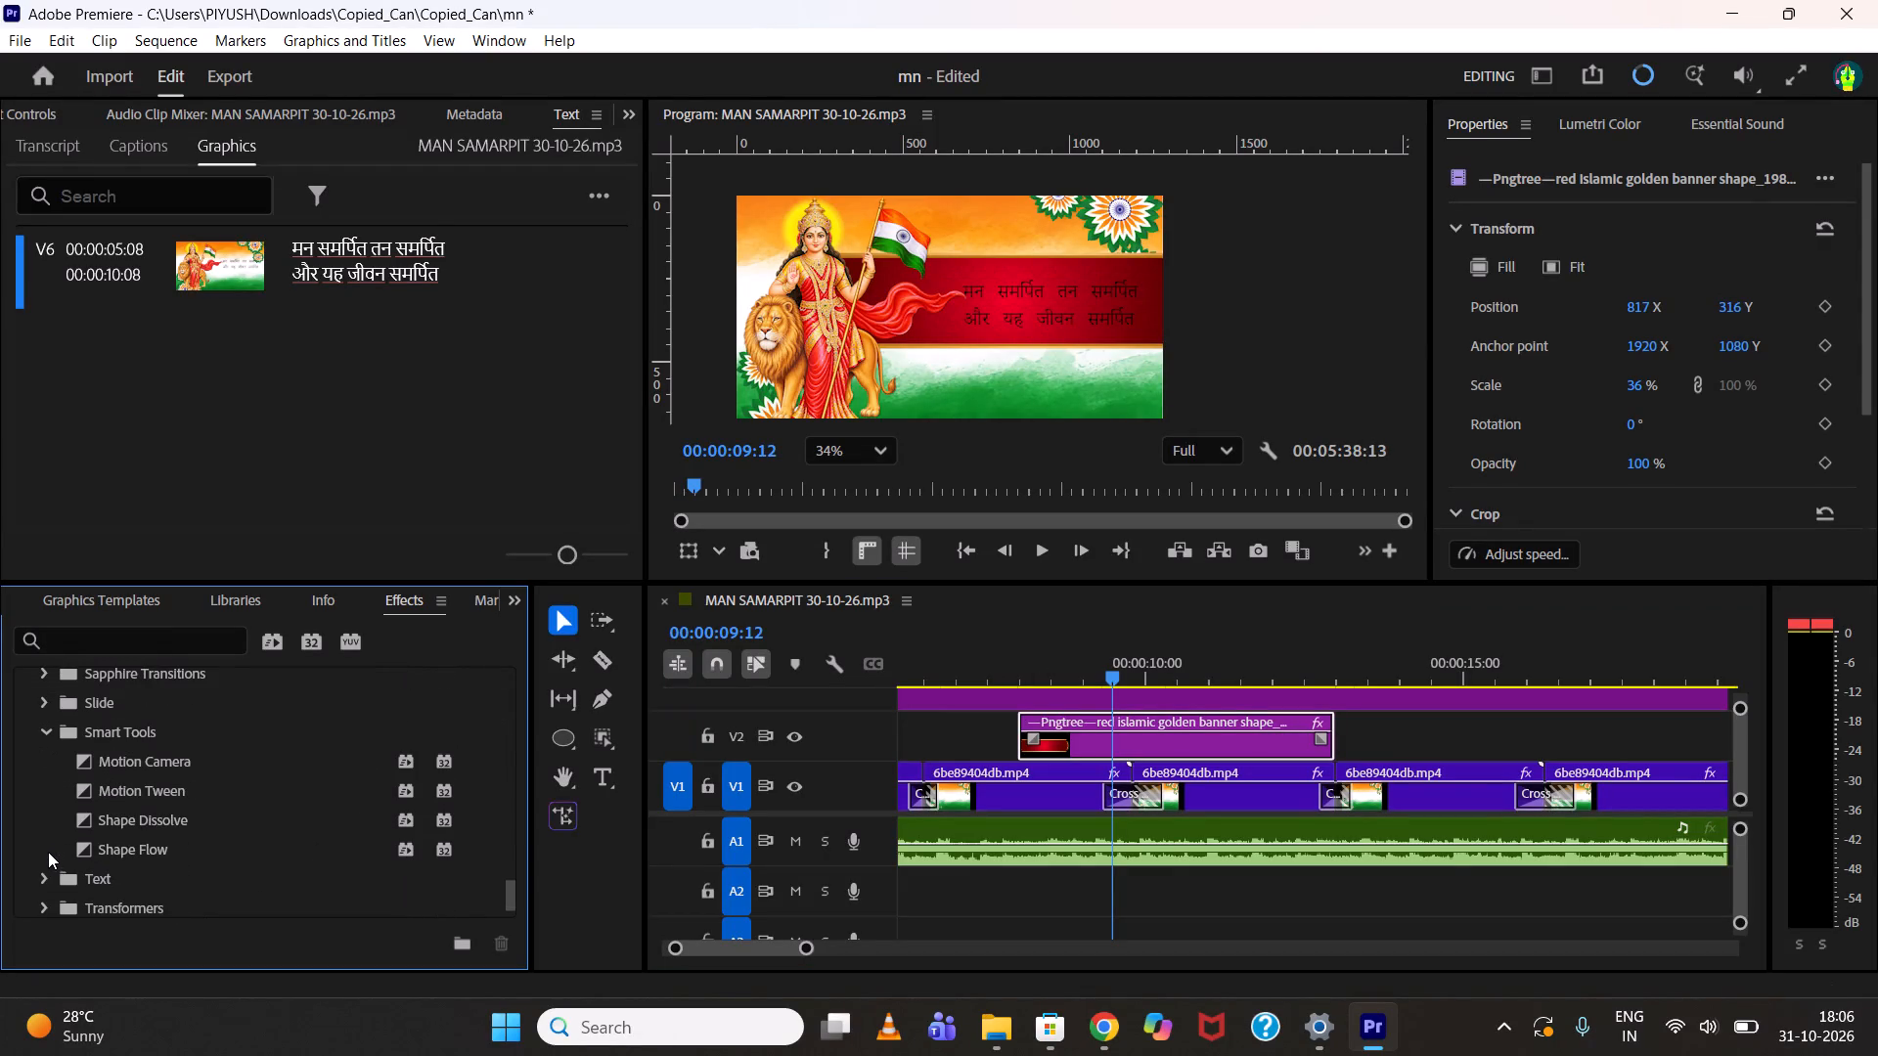
{"action": "scroll", "coordinate": [47, 858], "scroll_direction": "down", "scroll_amount": 3}
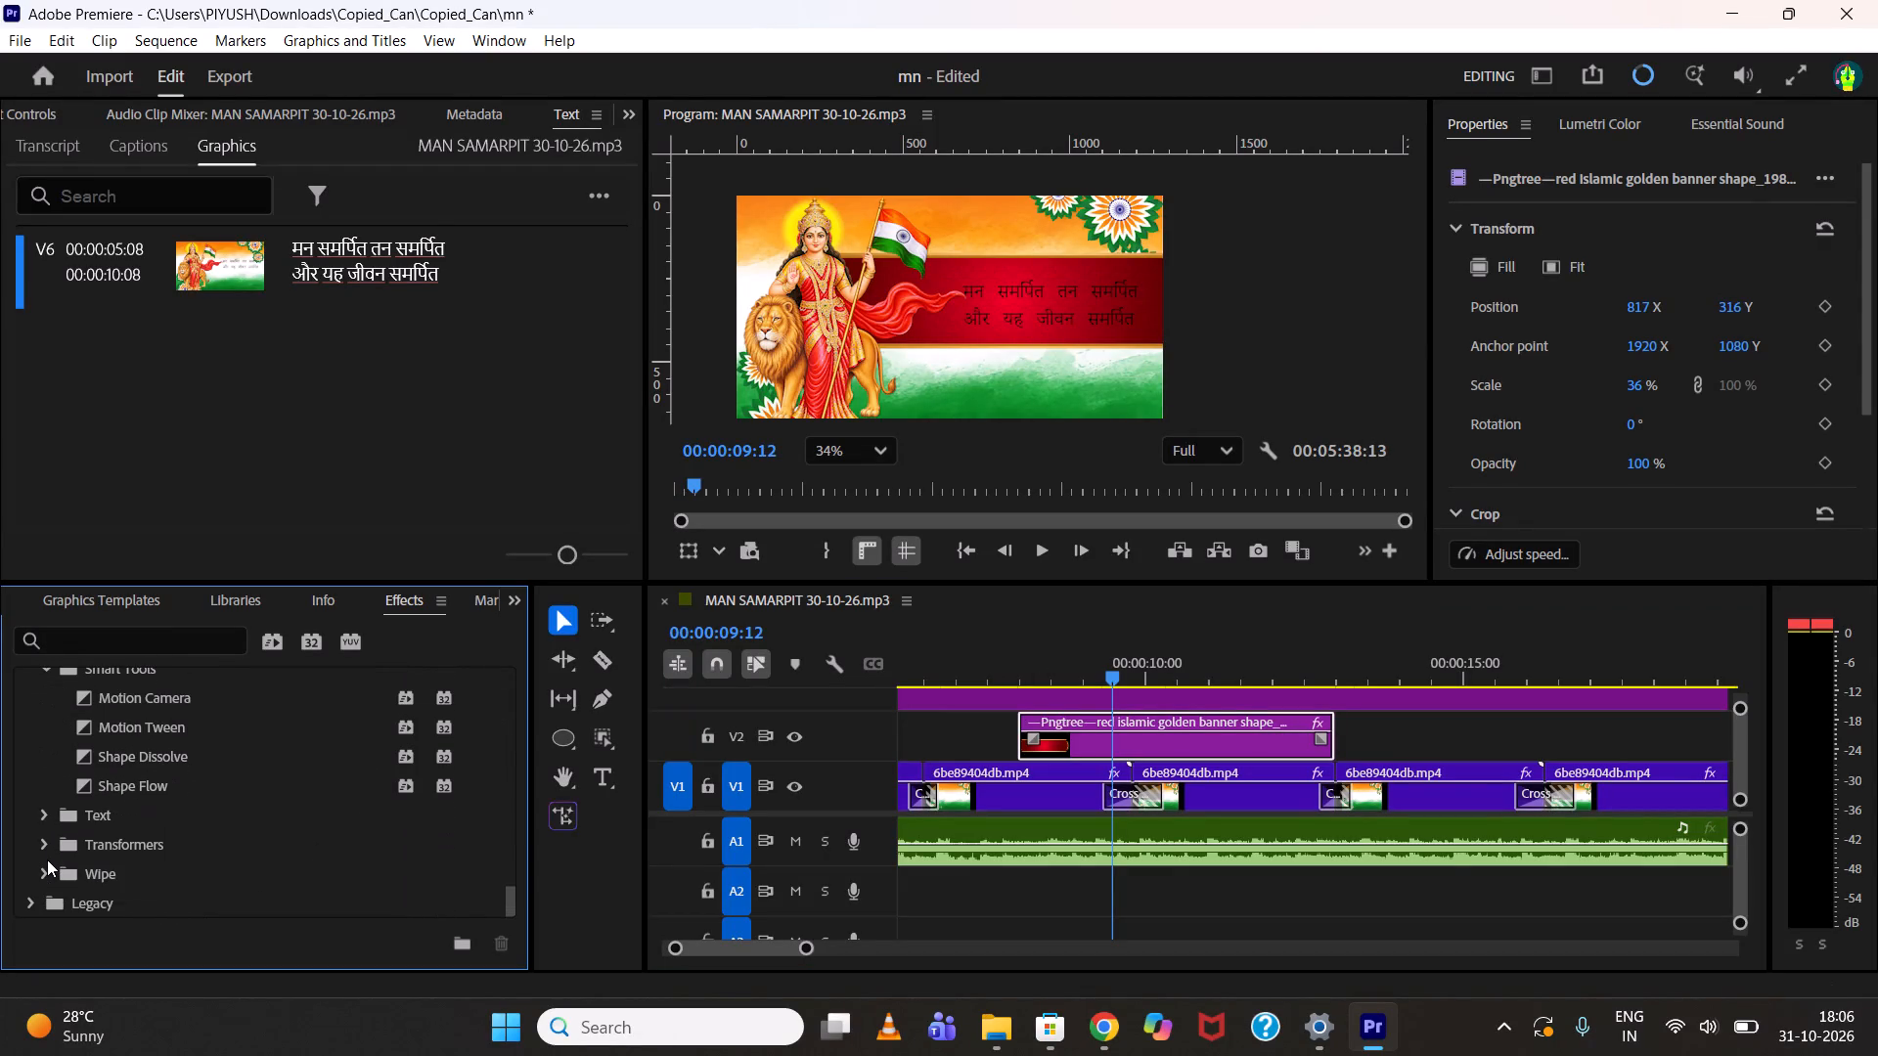
{"action": "left_click", "coordinate": [47, 861]}
{"action": "scroll", "coordinate": [53, 863], "scroll_direction": "down", "scroll_amount": 5}
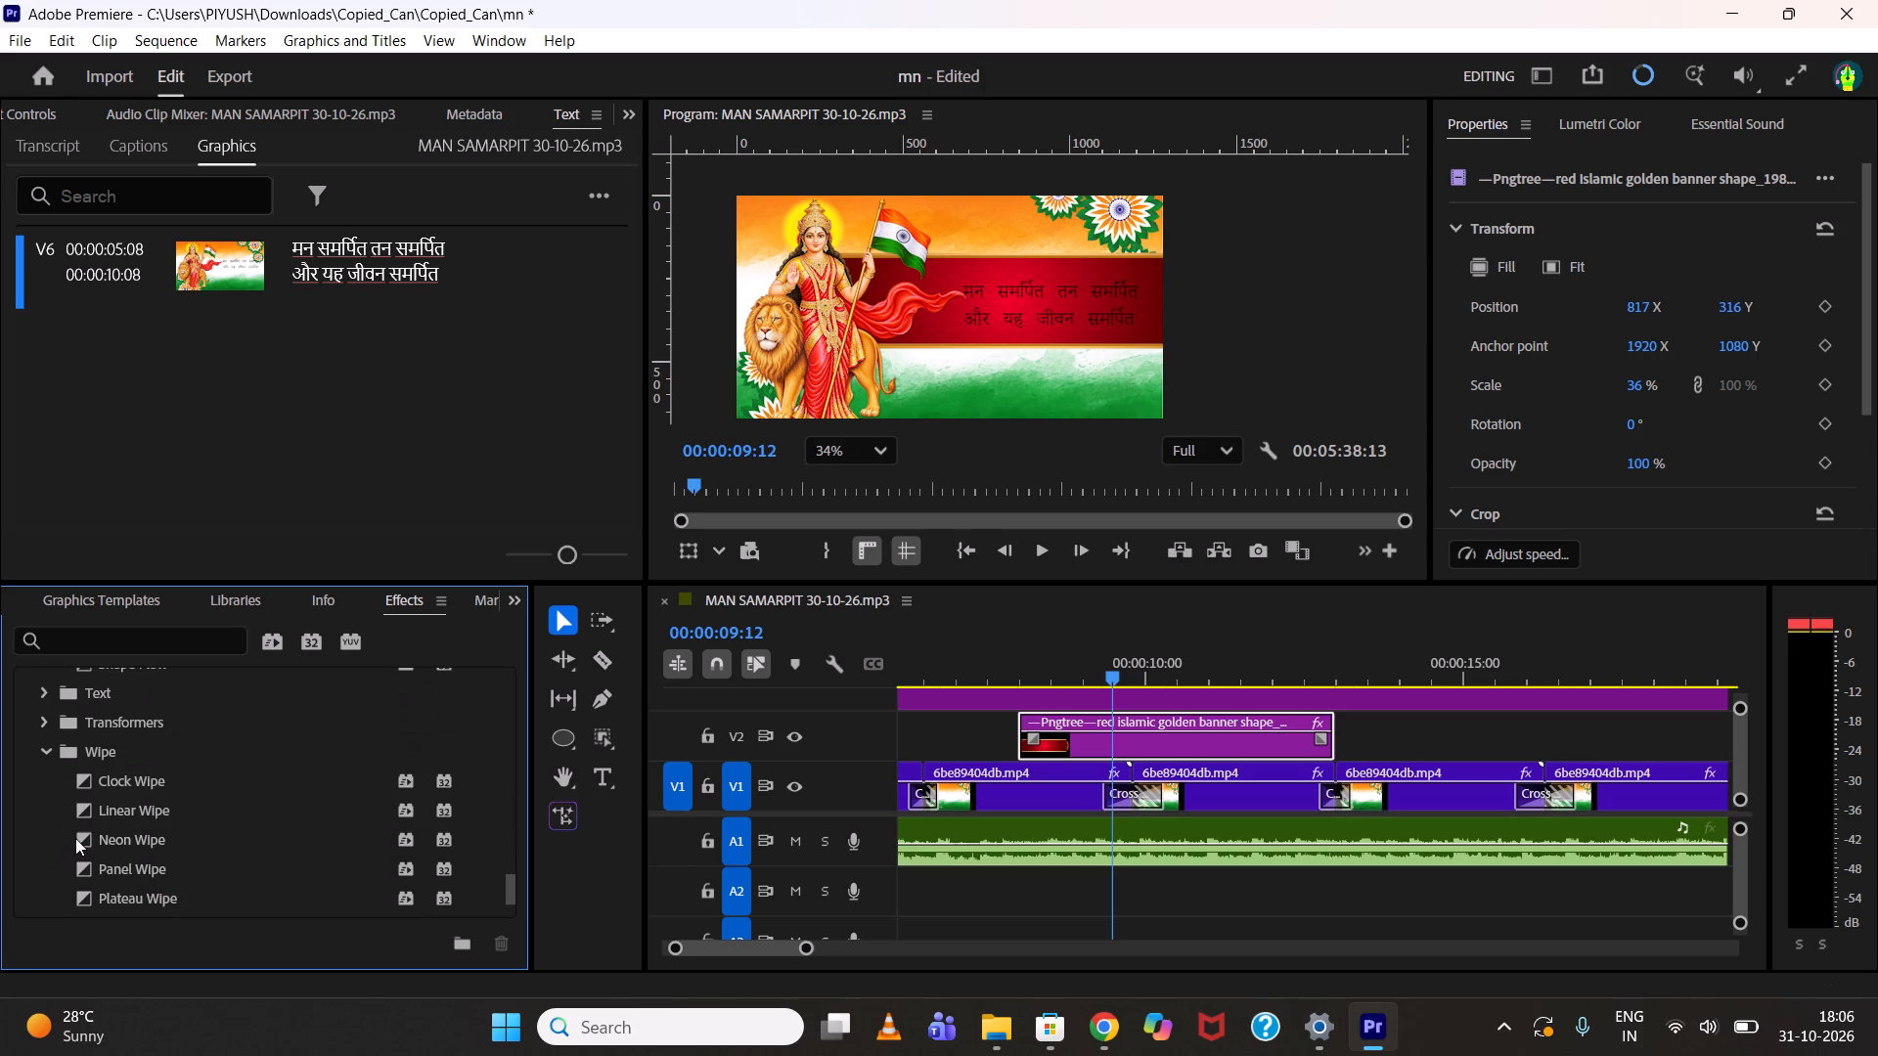
{"action": "left_click", "coordinate": [153, 834]}
{"action": "left_click_drag", "start_coordinate": [157, 834], "coordinate": [1025, 755]}
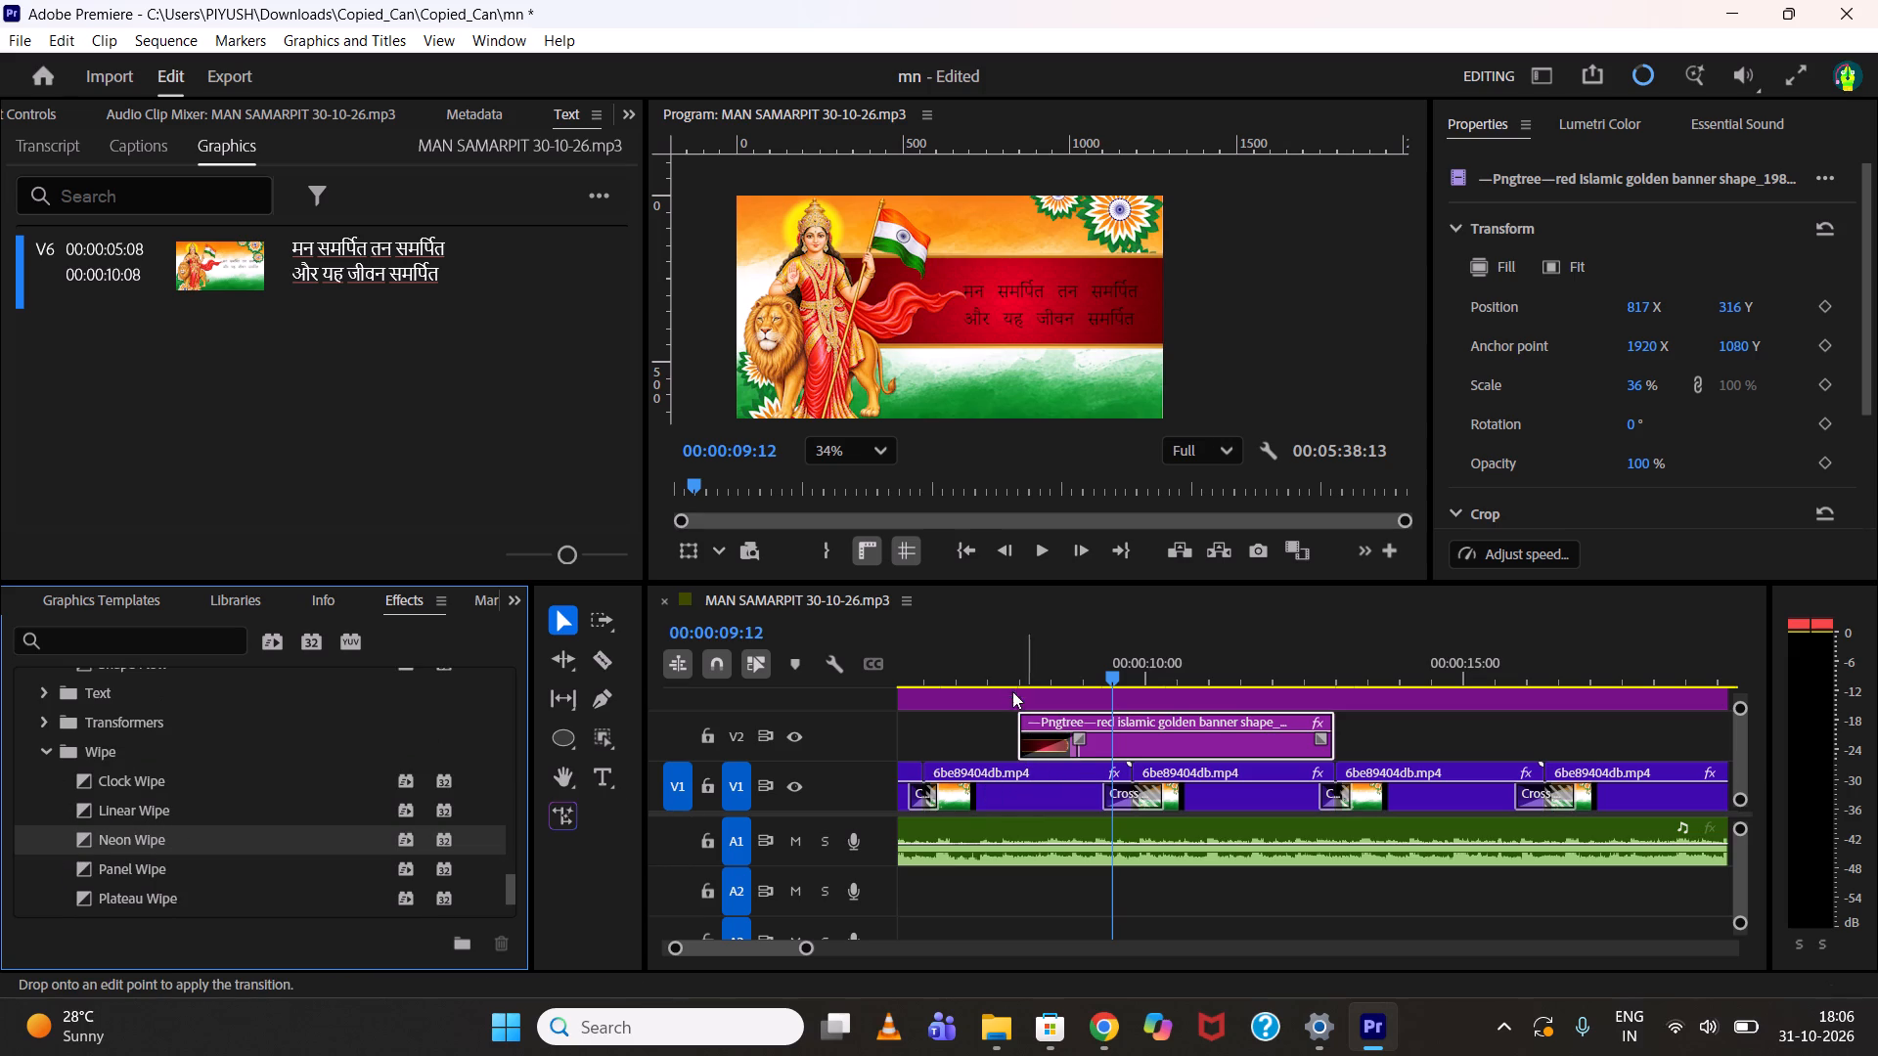
{"action": "left_click_drag", "start_coordinate": [1014, 670], "coordinate": [1052, 668]}
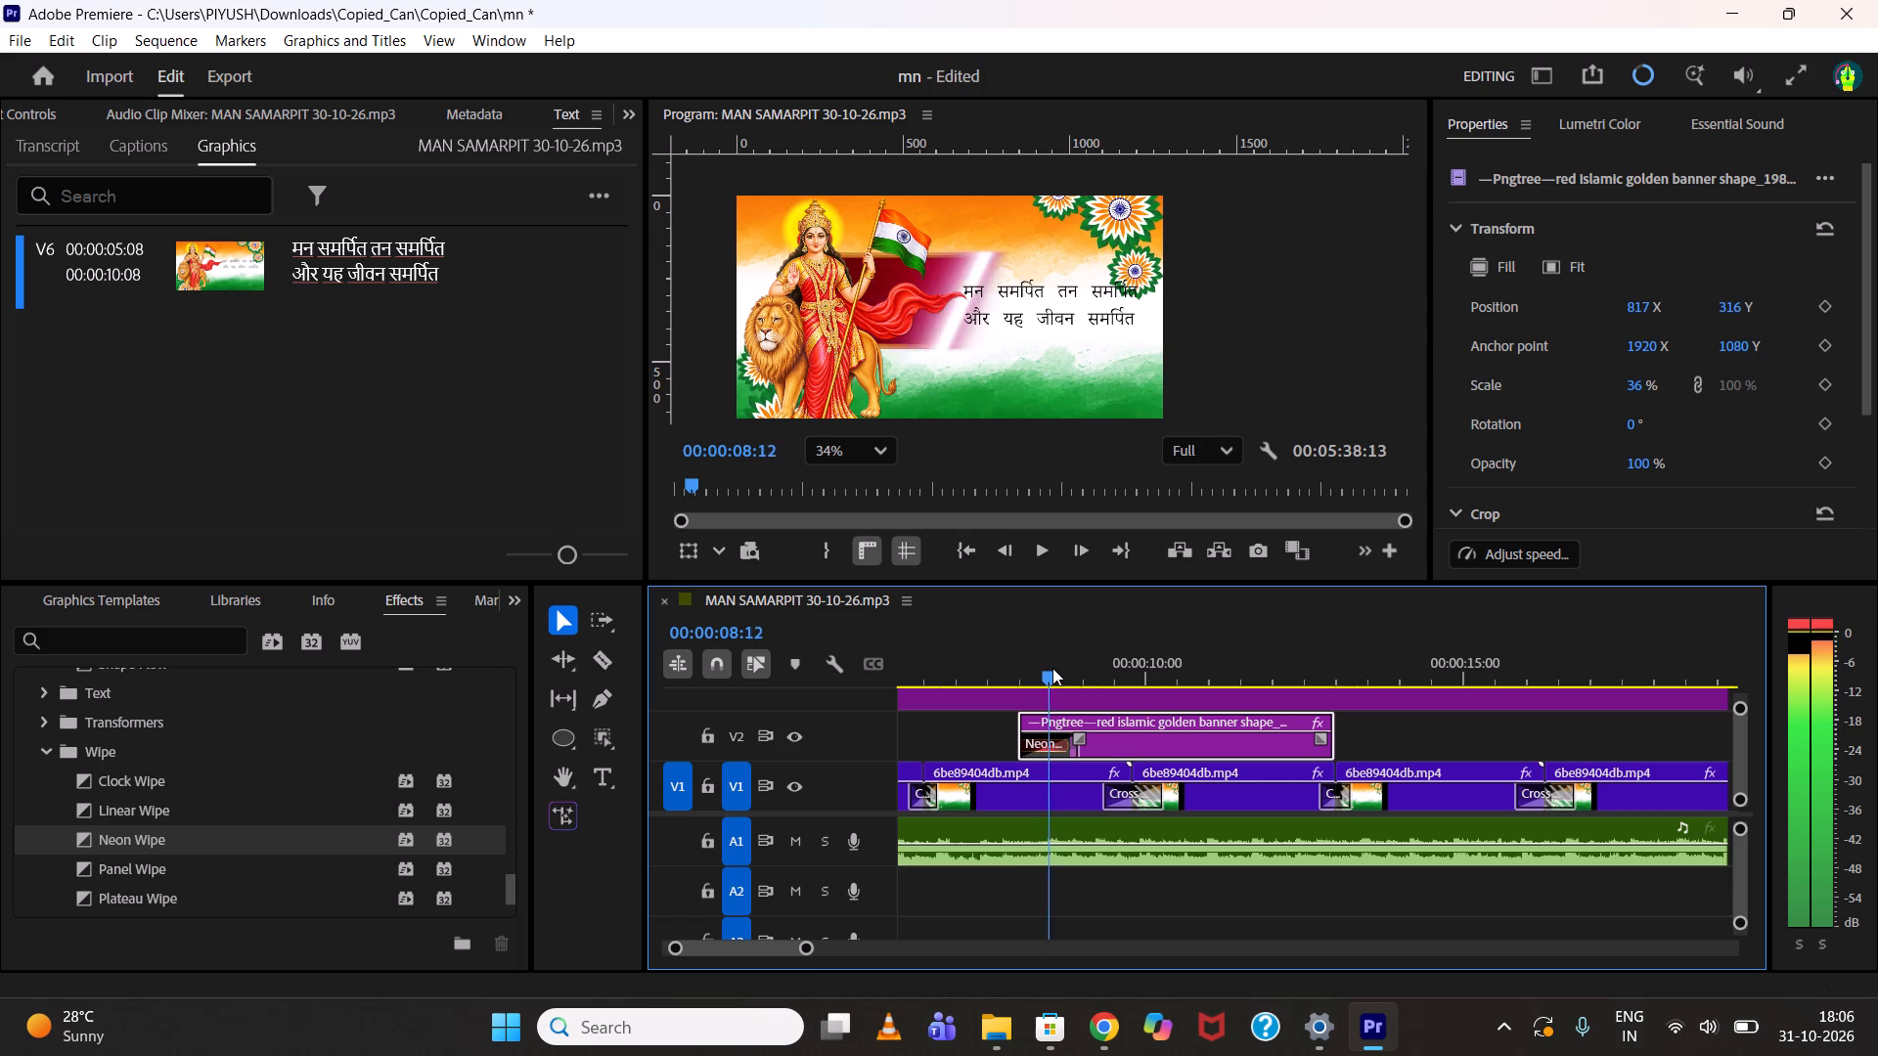
{"action": "left_click_drag", "start_coordinate": [1052, 668], "coordinate": [1065, 668]}
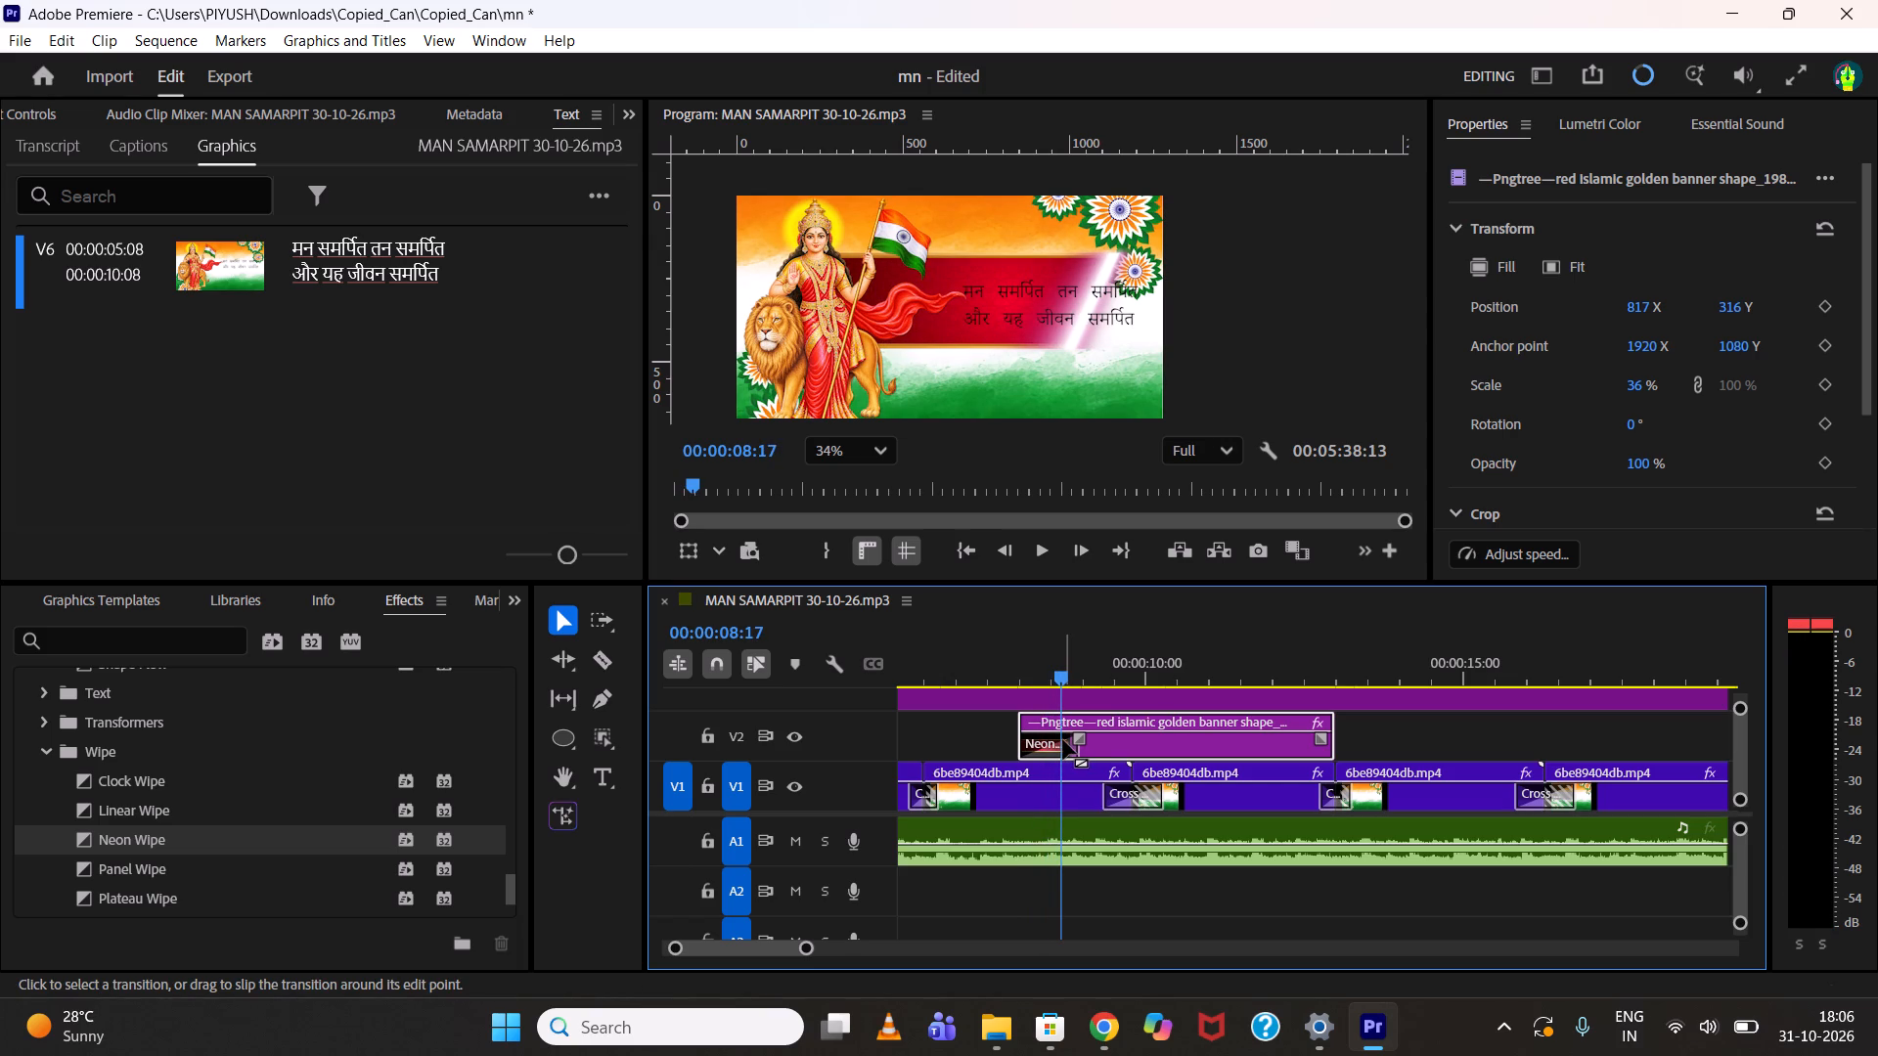
Change the Neon Wipe transition's colour to yellow (FFFE00) and scrub across the banner's entrance to check it.
{"action": "left_click", "coordinate": [1063, 740]}
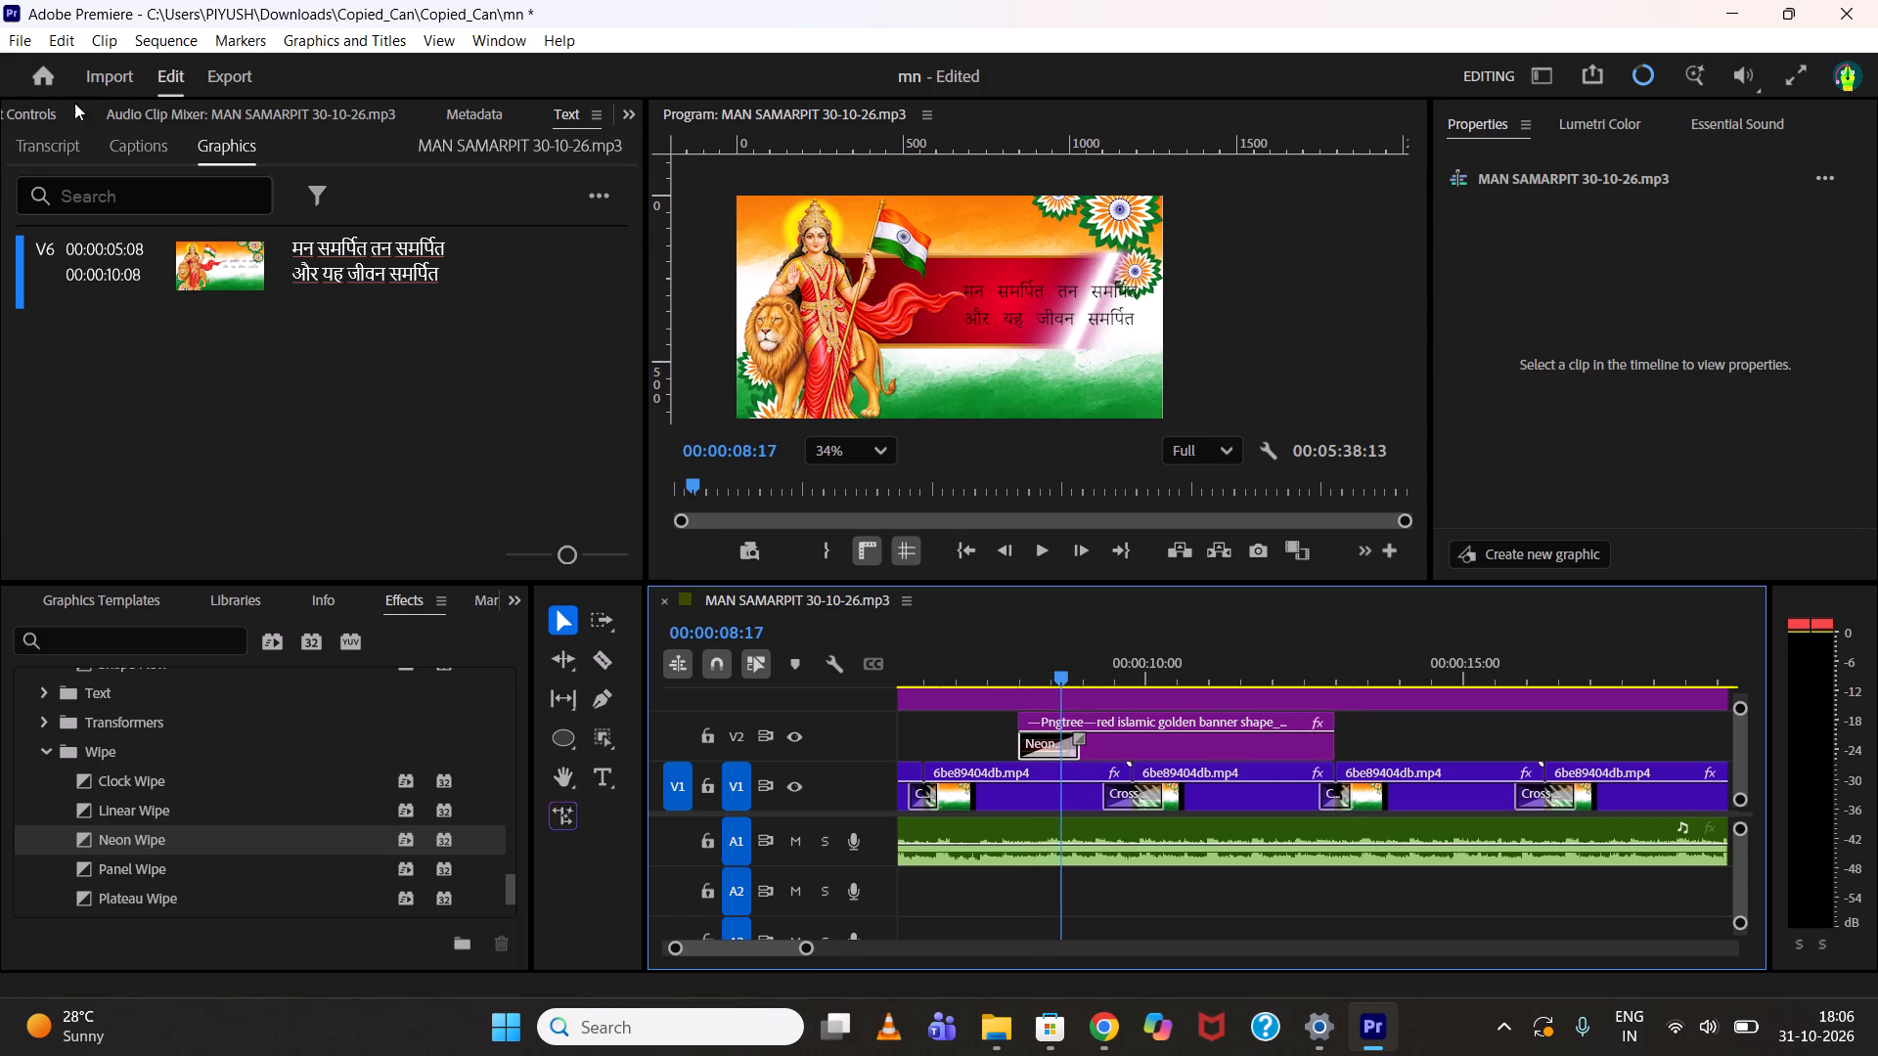
{"action": "left_click", "coordinate": [45, 124]}
{"action": "scroll", "coordinate": [51, 485], "scroll_direction": "down", "scroll_amount": 20}
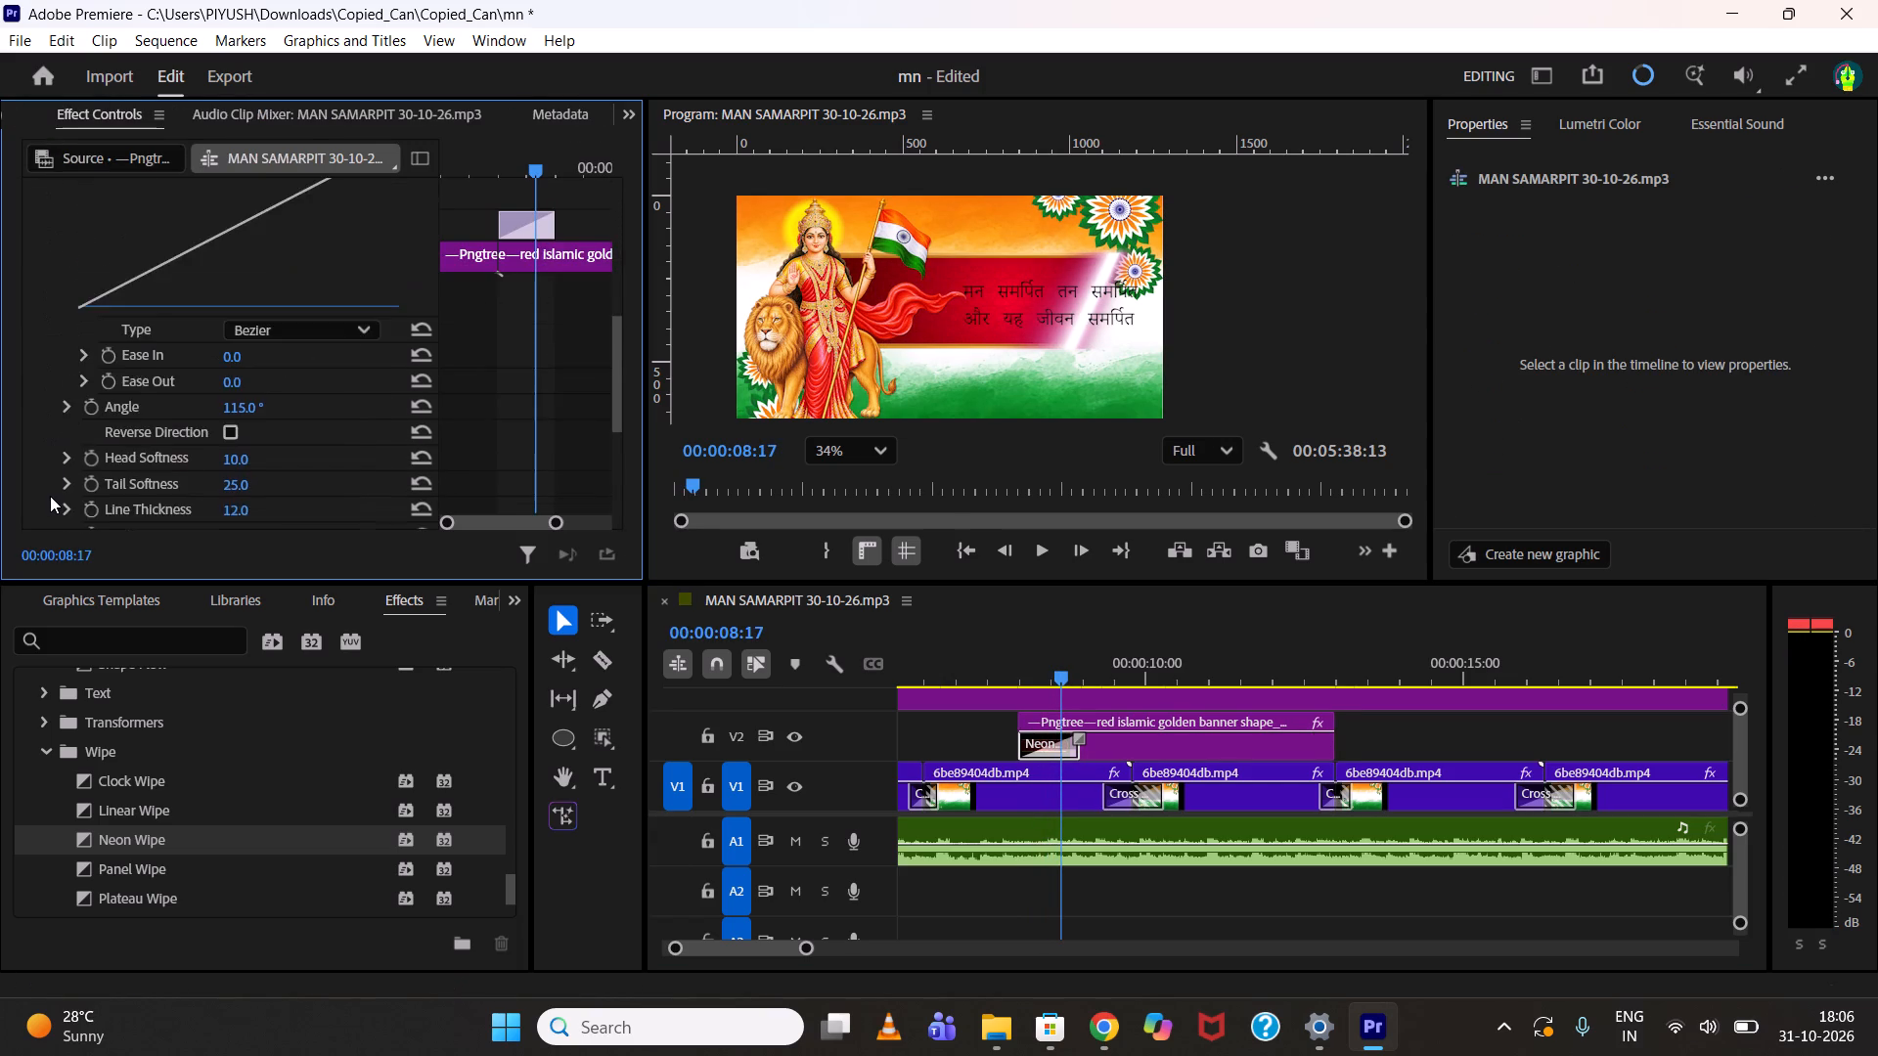
{"action": "scroll", "coordinate": [50, 496], "scroll_direction": "down", "scroll_amount": 3}
{"action": "left_click", "coordinate": [237, 389]}
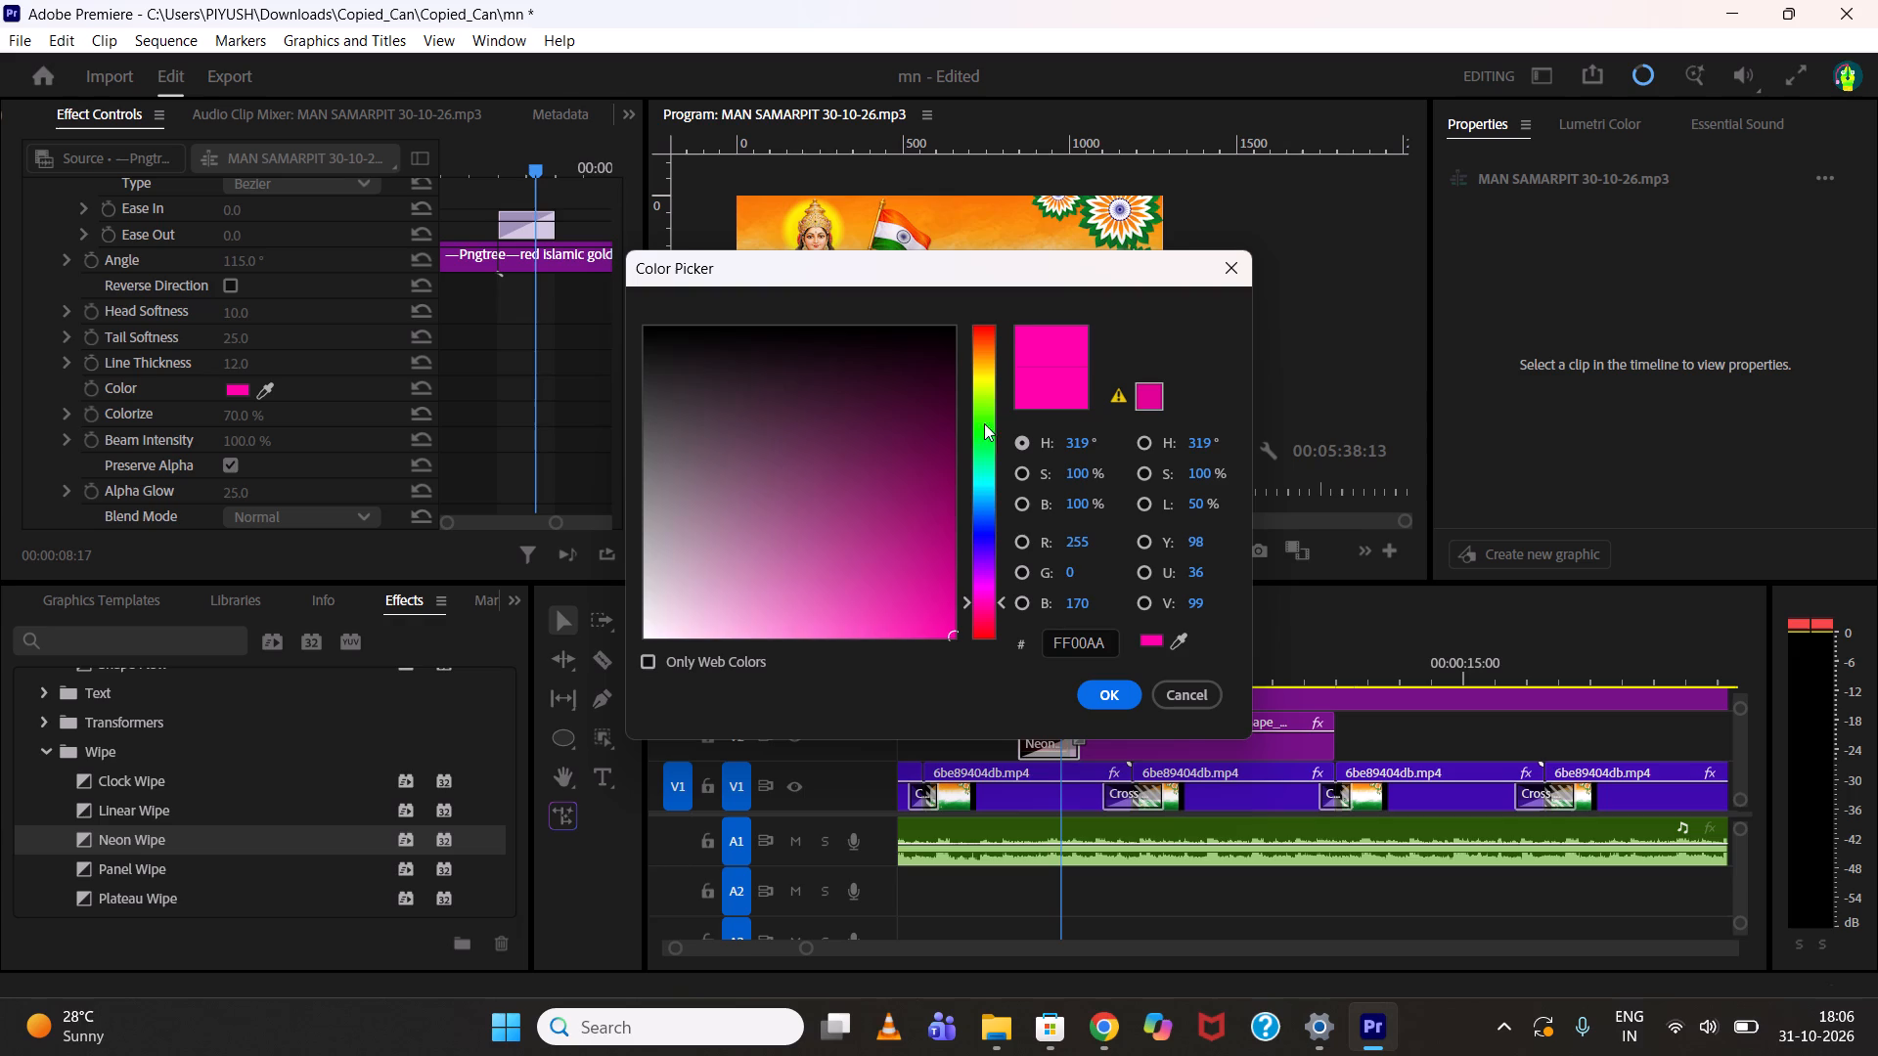
{"action": "left_click", "coordinate": [986, 378]}
{"action": "left_click_drag", "start_coordinate": [907, 428], "coordinate": [999, 651]}
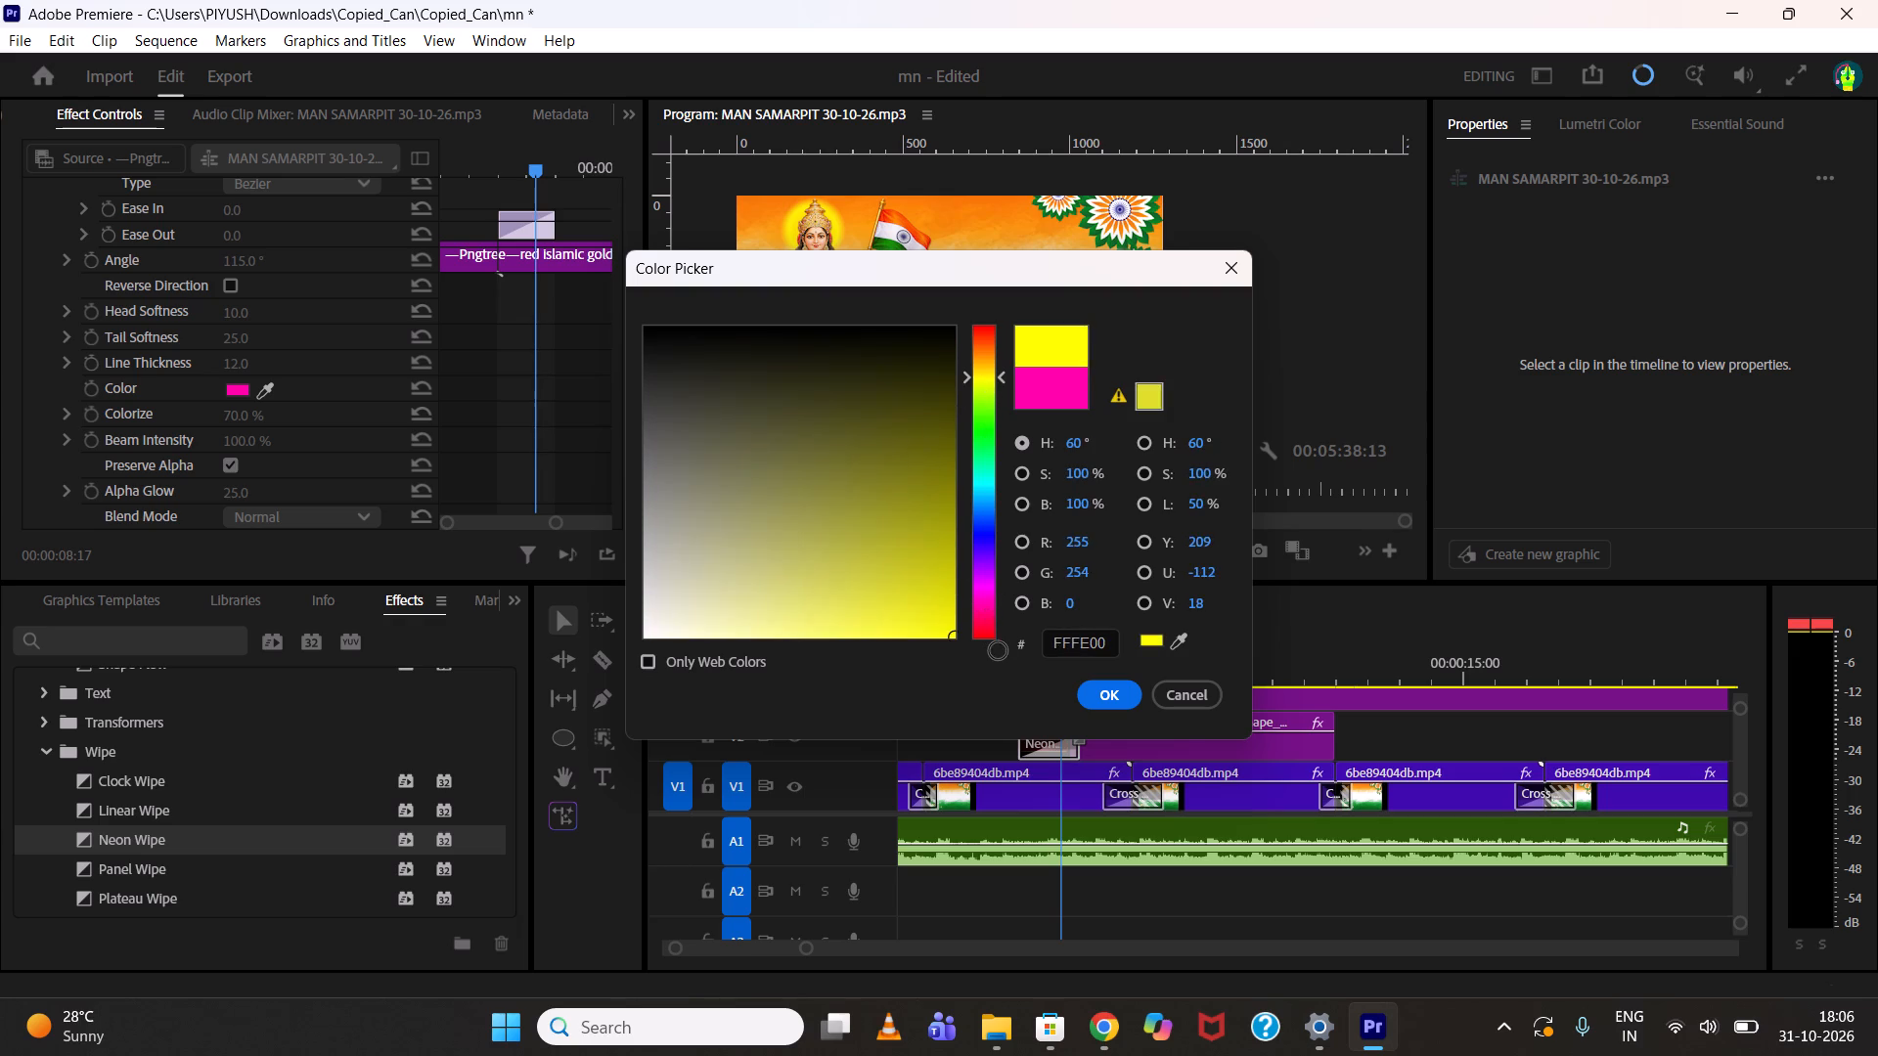
{"action": "left_click_drag", "start_coordinate": [999, 651], "coordinate": [990, 631]}
{"action": "left_click", "coordinate": [1131, 695]}
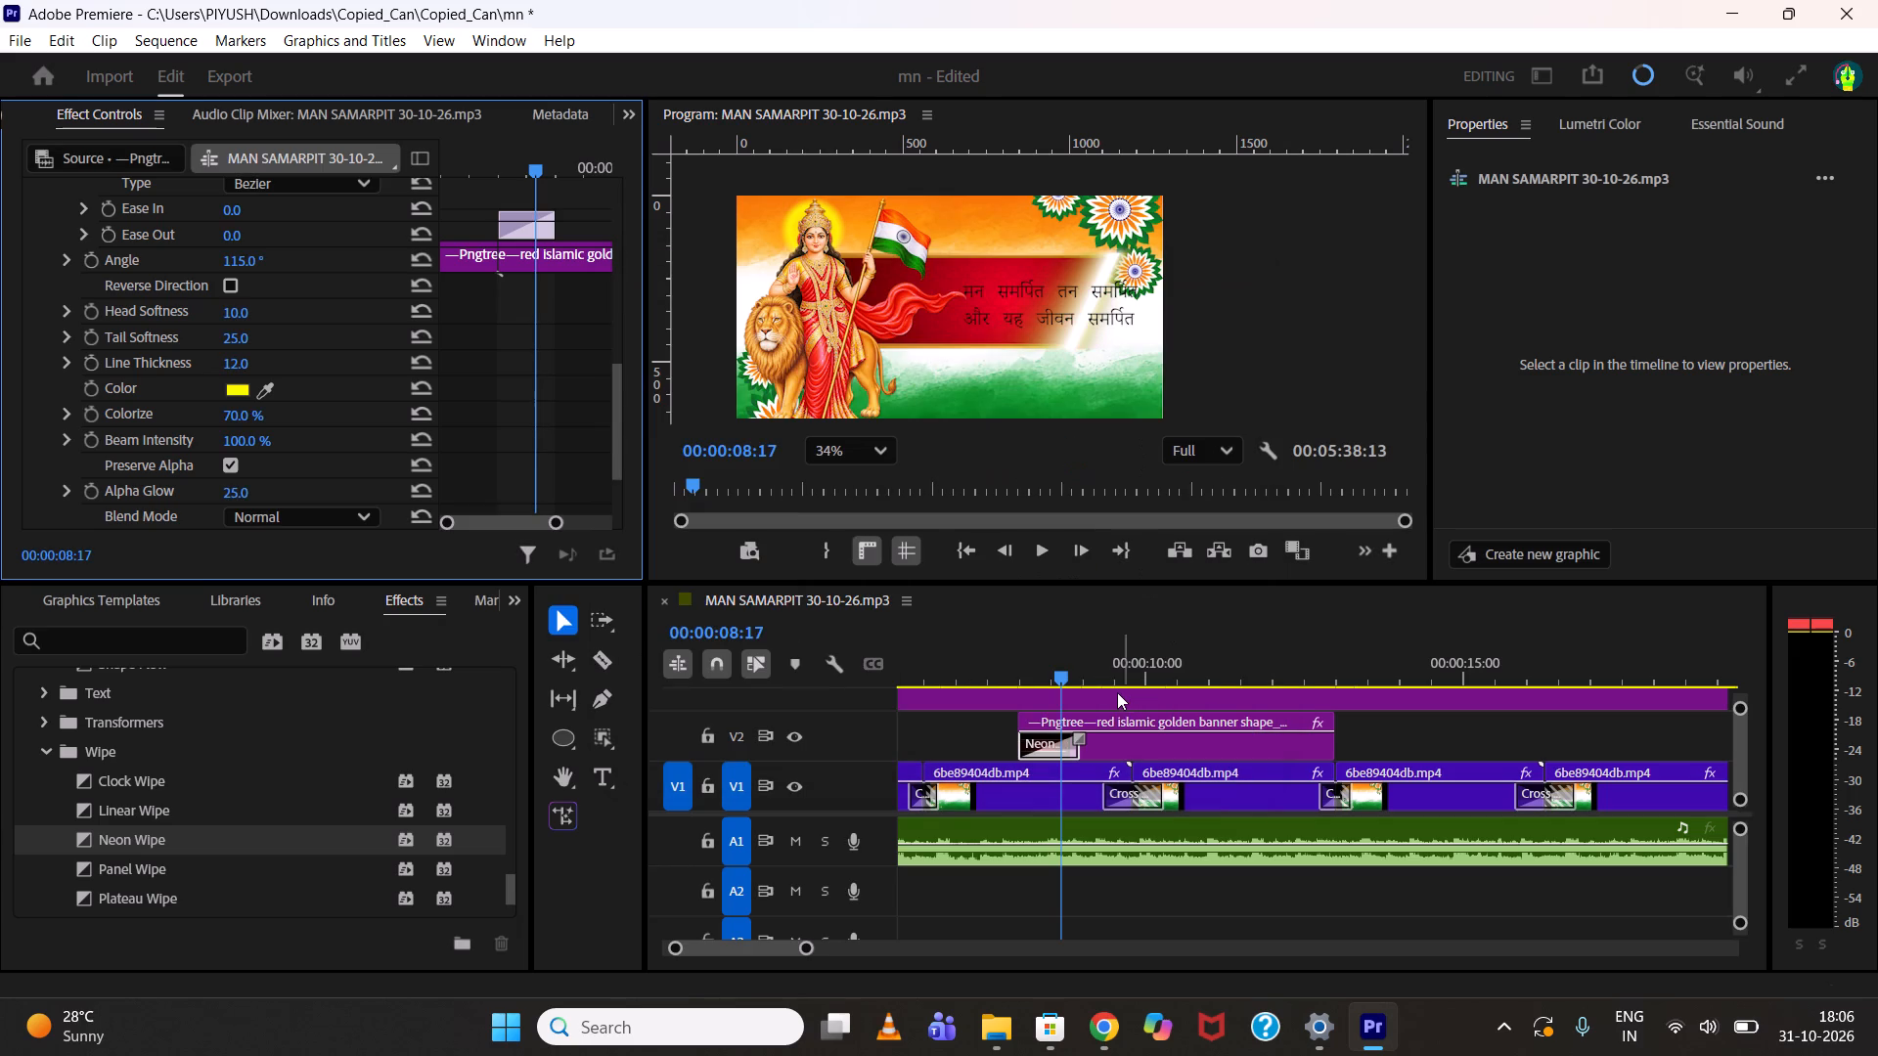
{"action": "left_click_drag", "start_coordinate": [1069, 673], "coordinate": [1076, 666]}
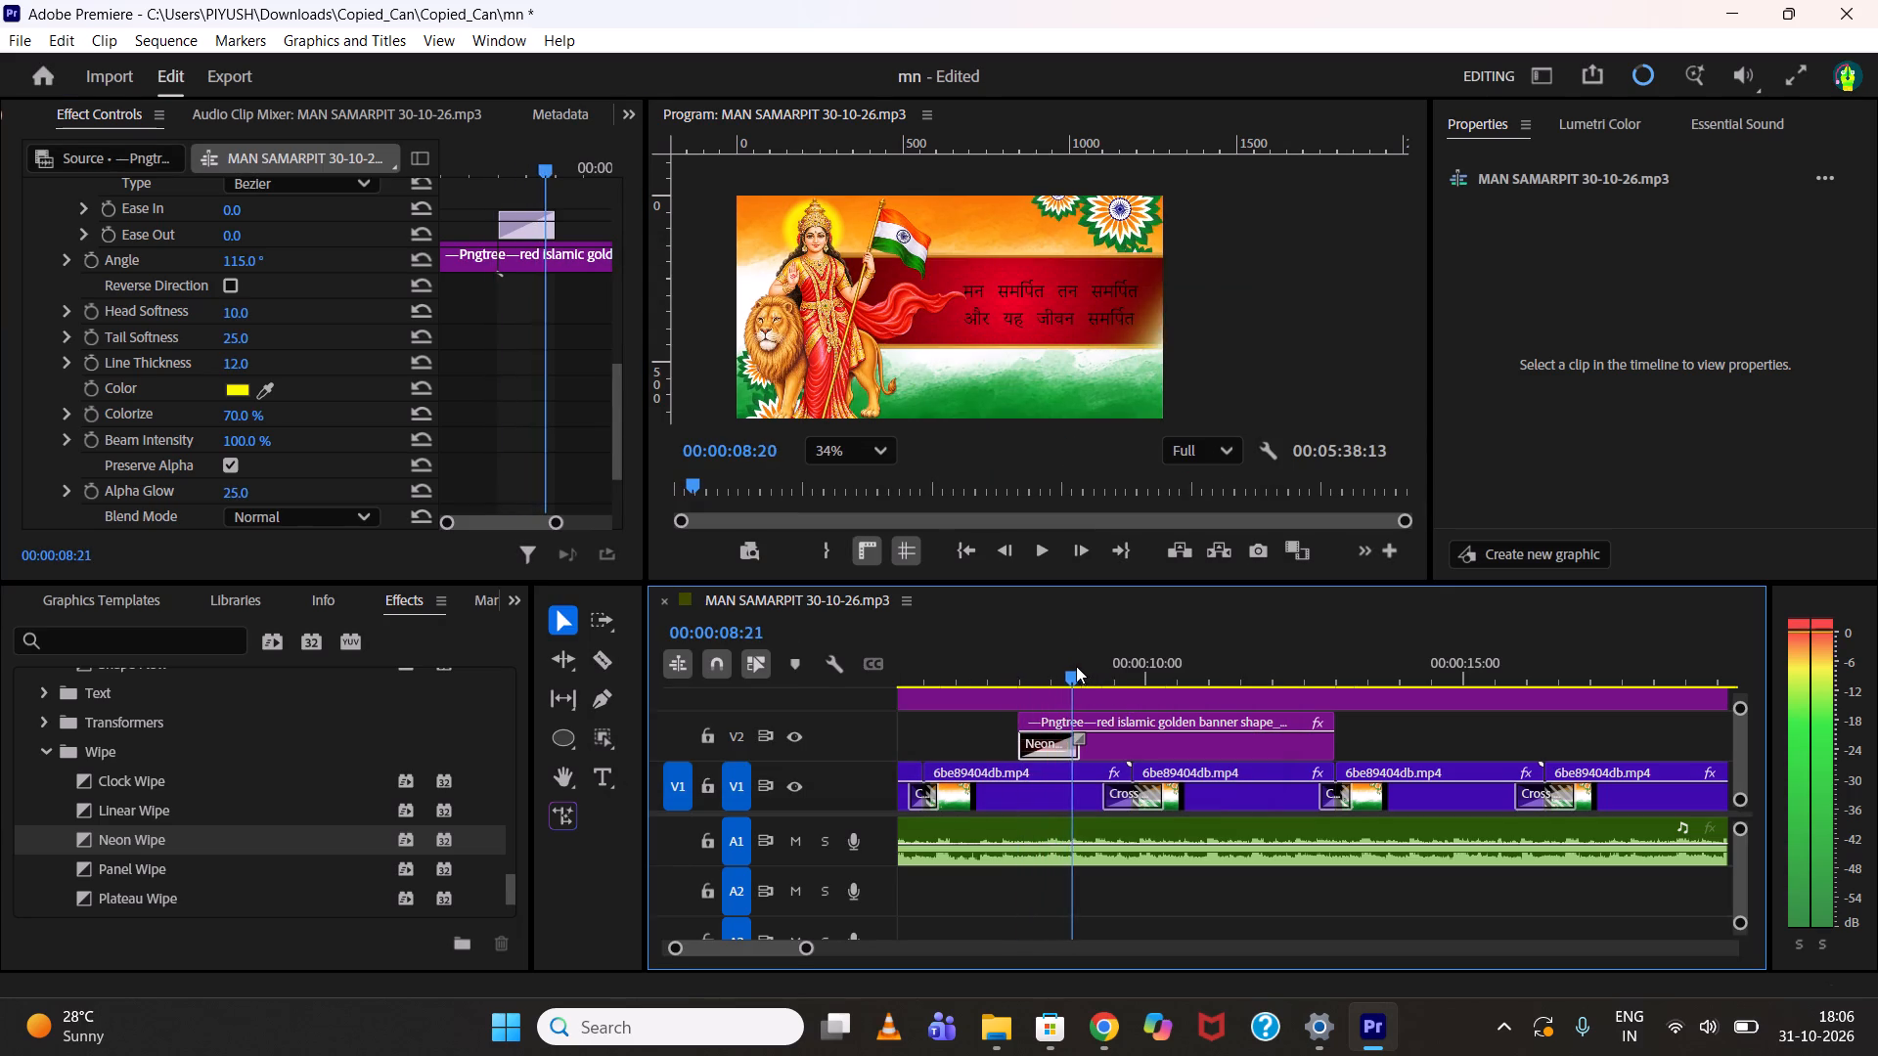
{"action": "left_click_drag", "start_coordinate": [1076, 666], "coordinate": [1088, 664]}
Play the sequence onward to check timing, and move the V2 banner clip about 10 seconds later, starting near 00:00:18.
{"action": "left_click", "coordinate": [1140, 706]}
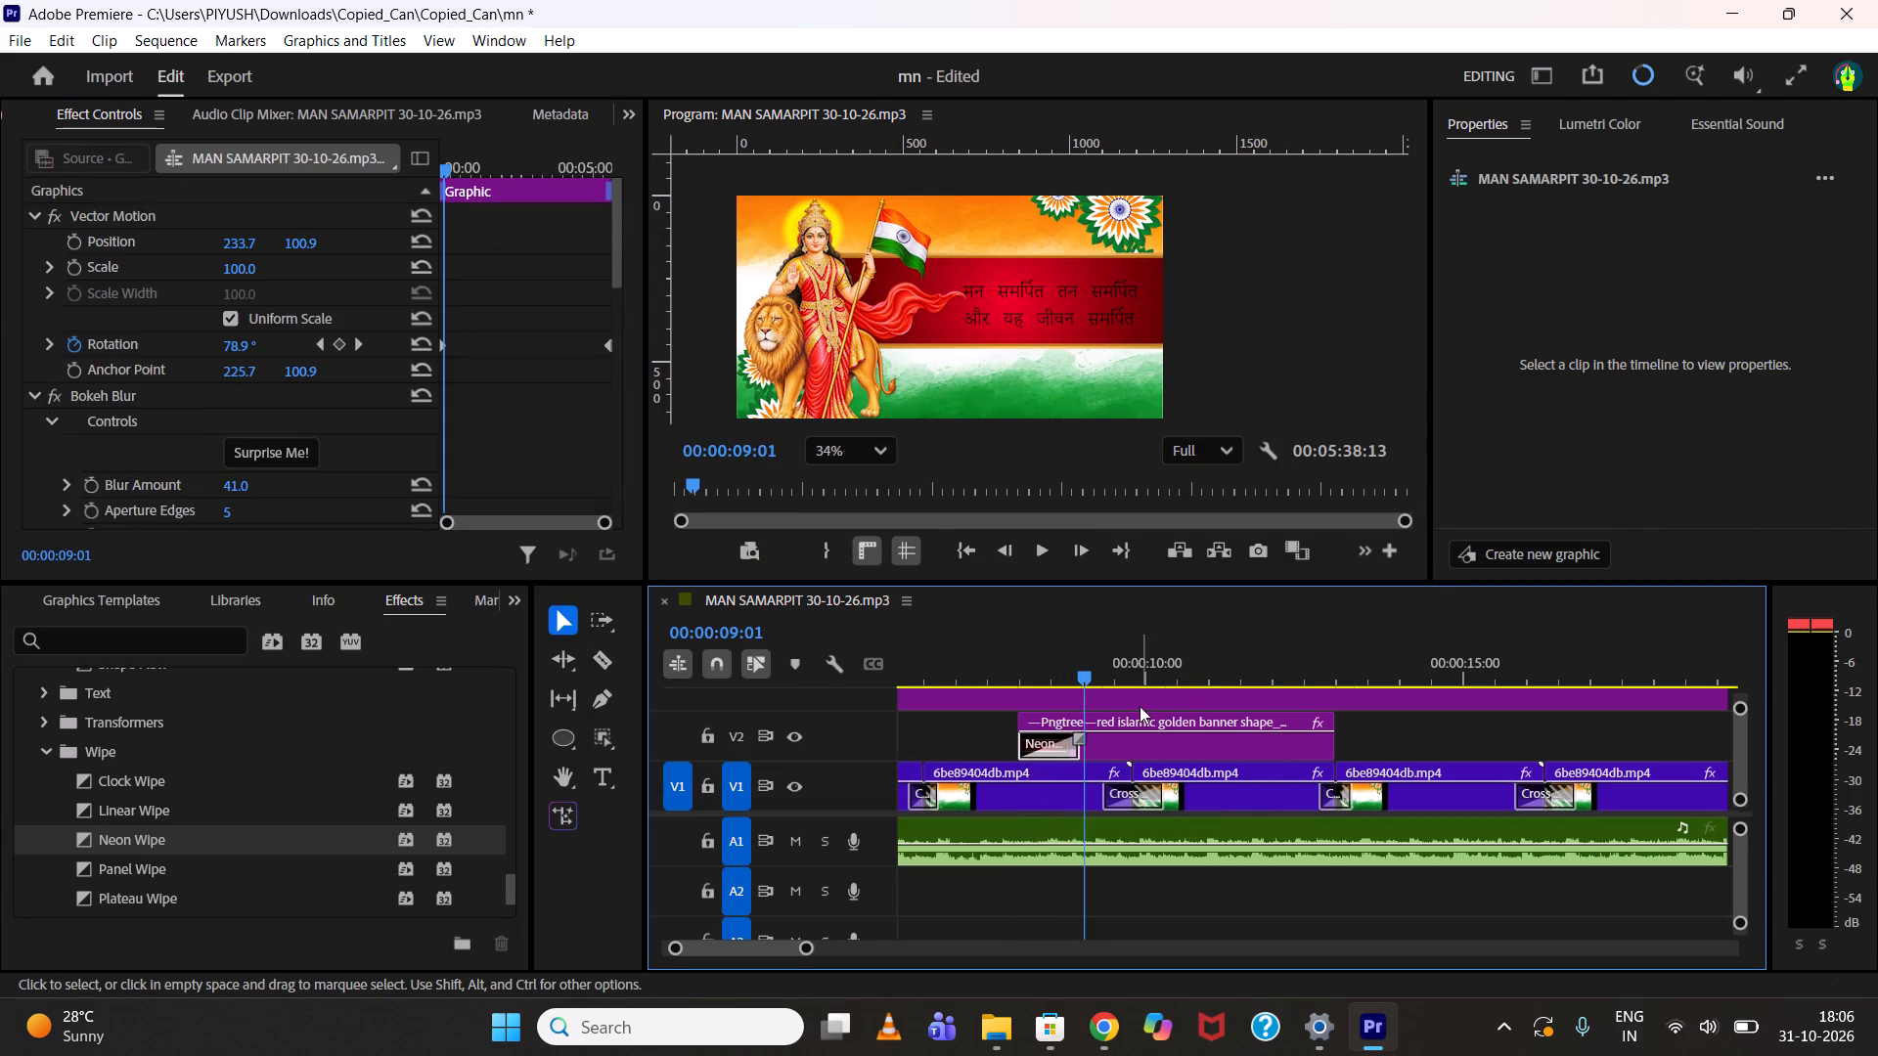
{"action": "key", "text": "space"}
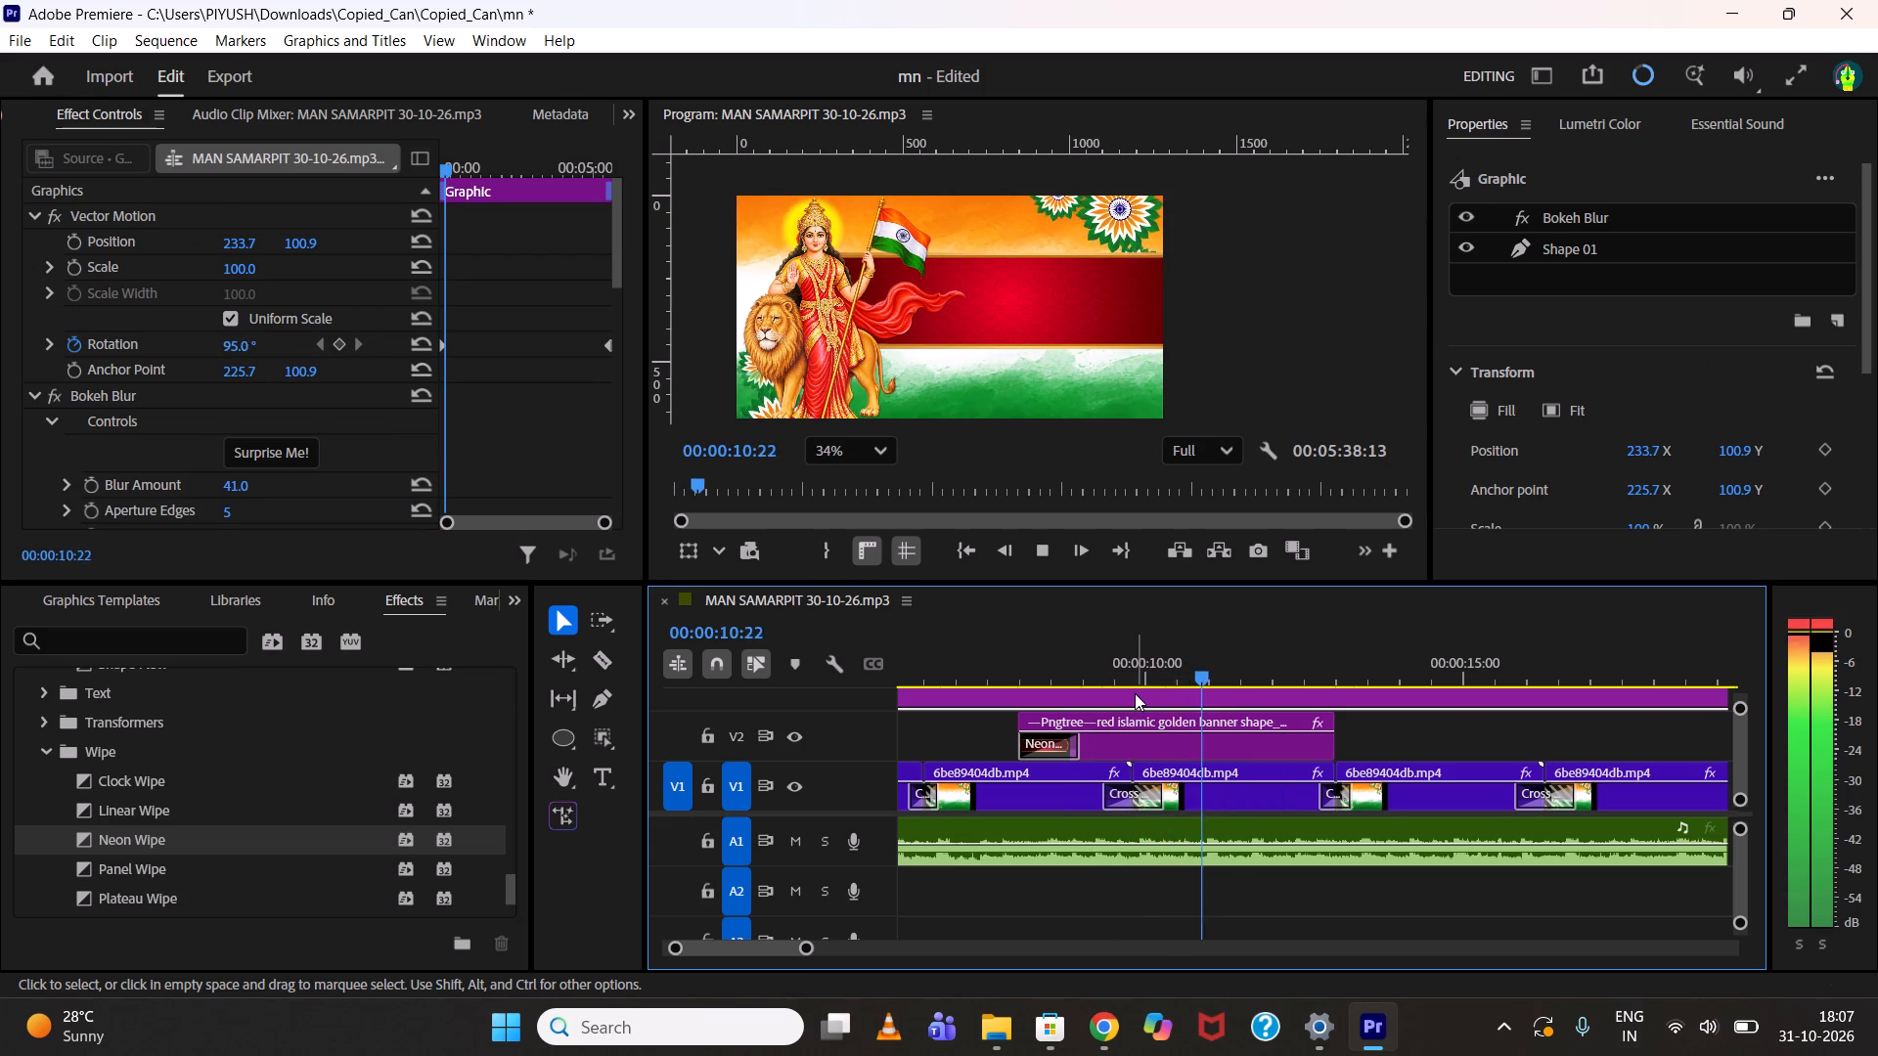
{"action": "scroll", "coordinate": [1076, 724], "scroll_direction": "down", "scroll_amount": 5}
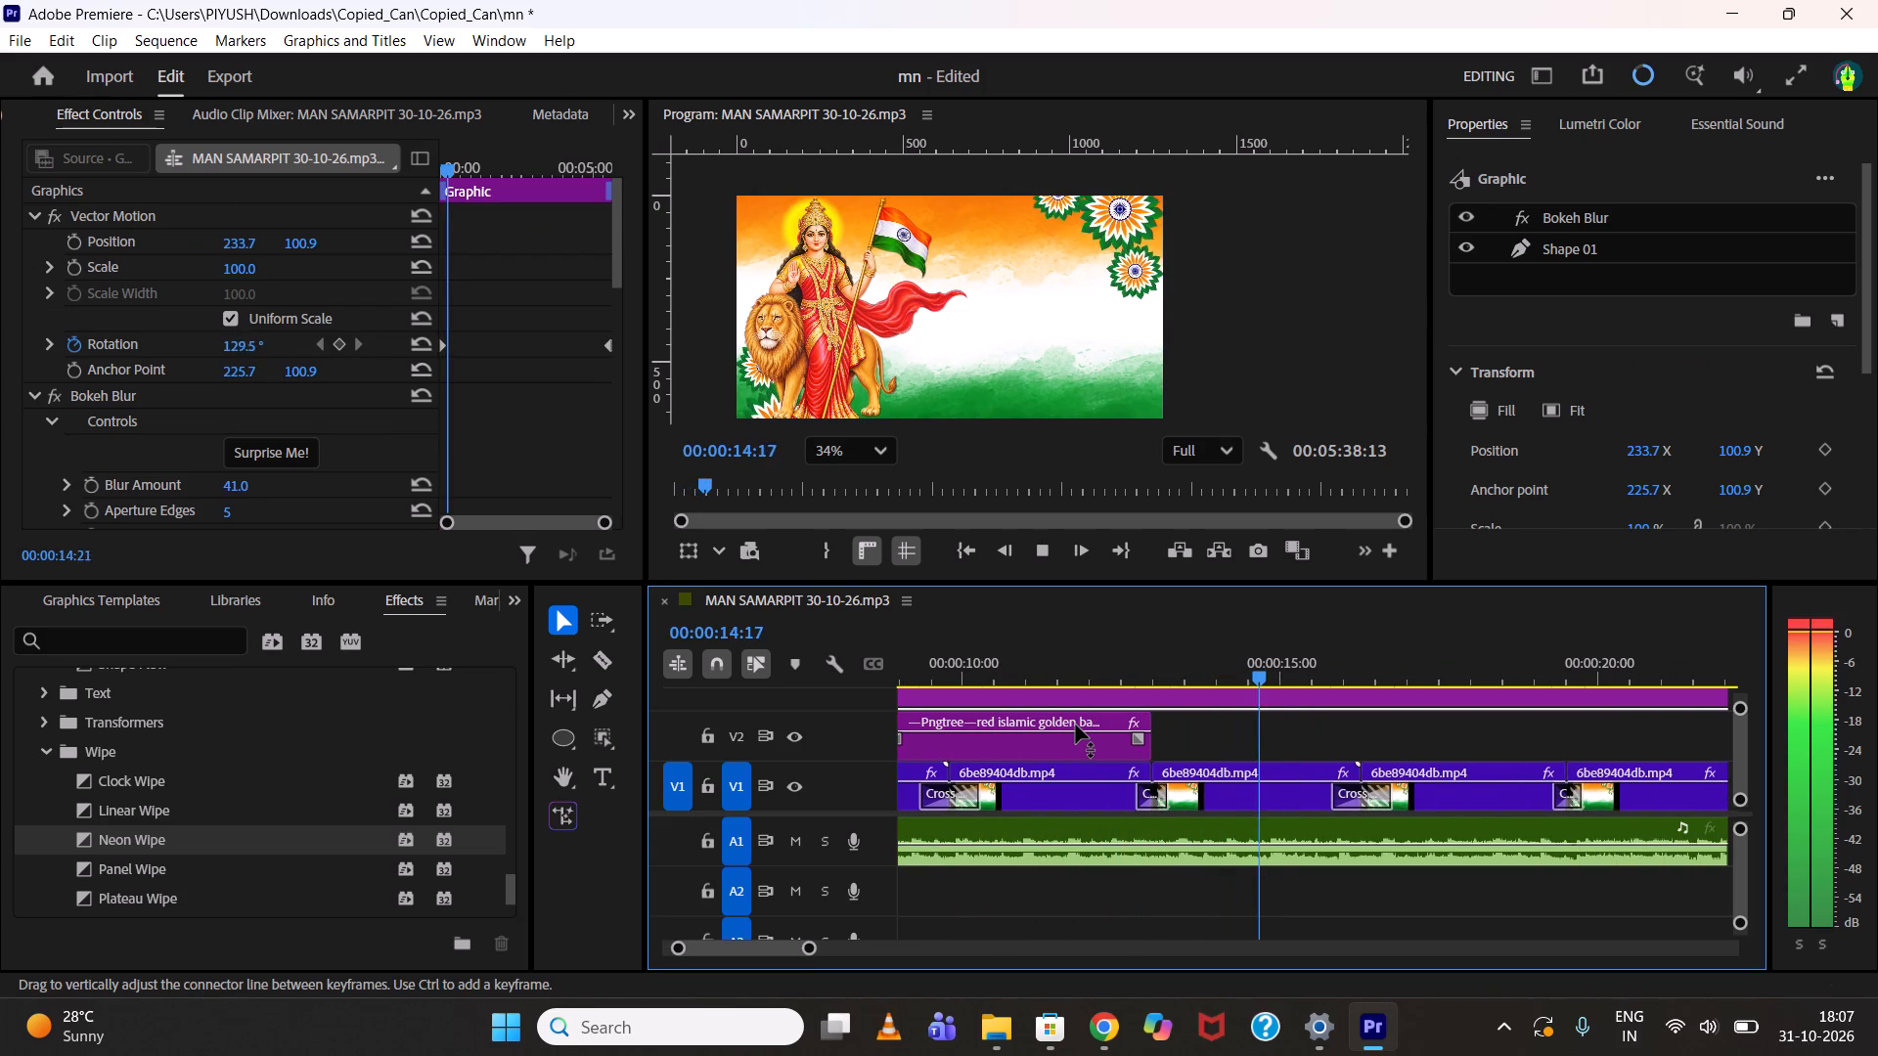
{"action": "scroll", "coordinate": [1076, 725], "scroll_direction": "down", "scroll_amount": 9, "text": "alt"}
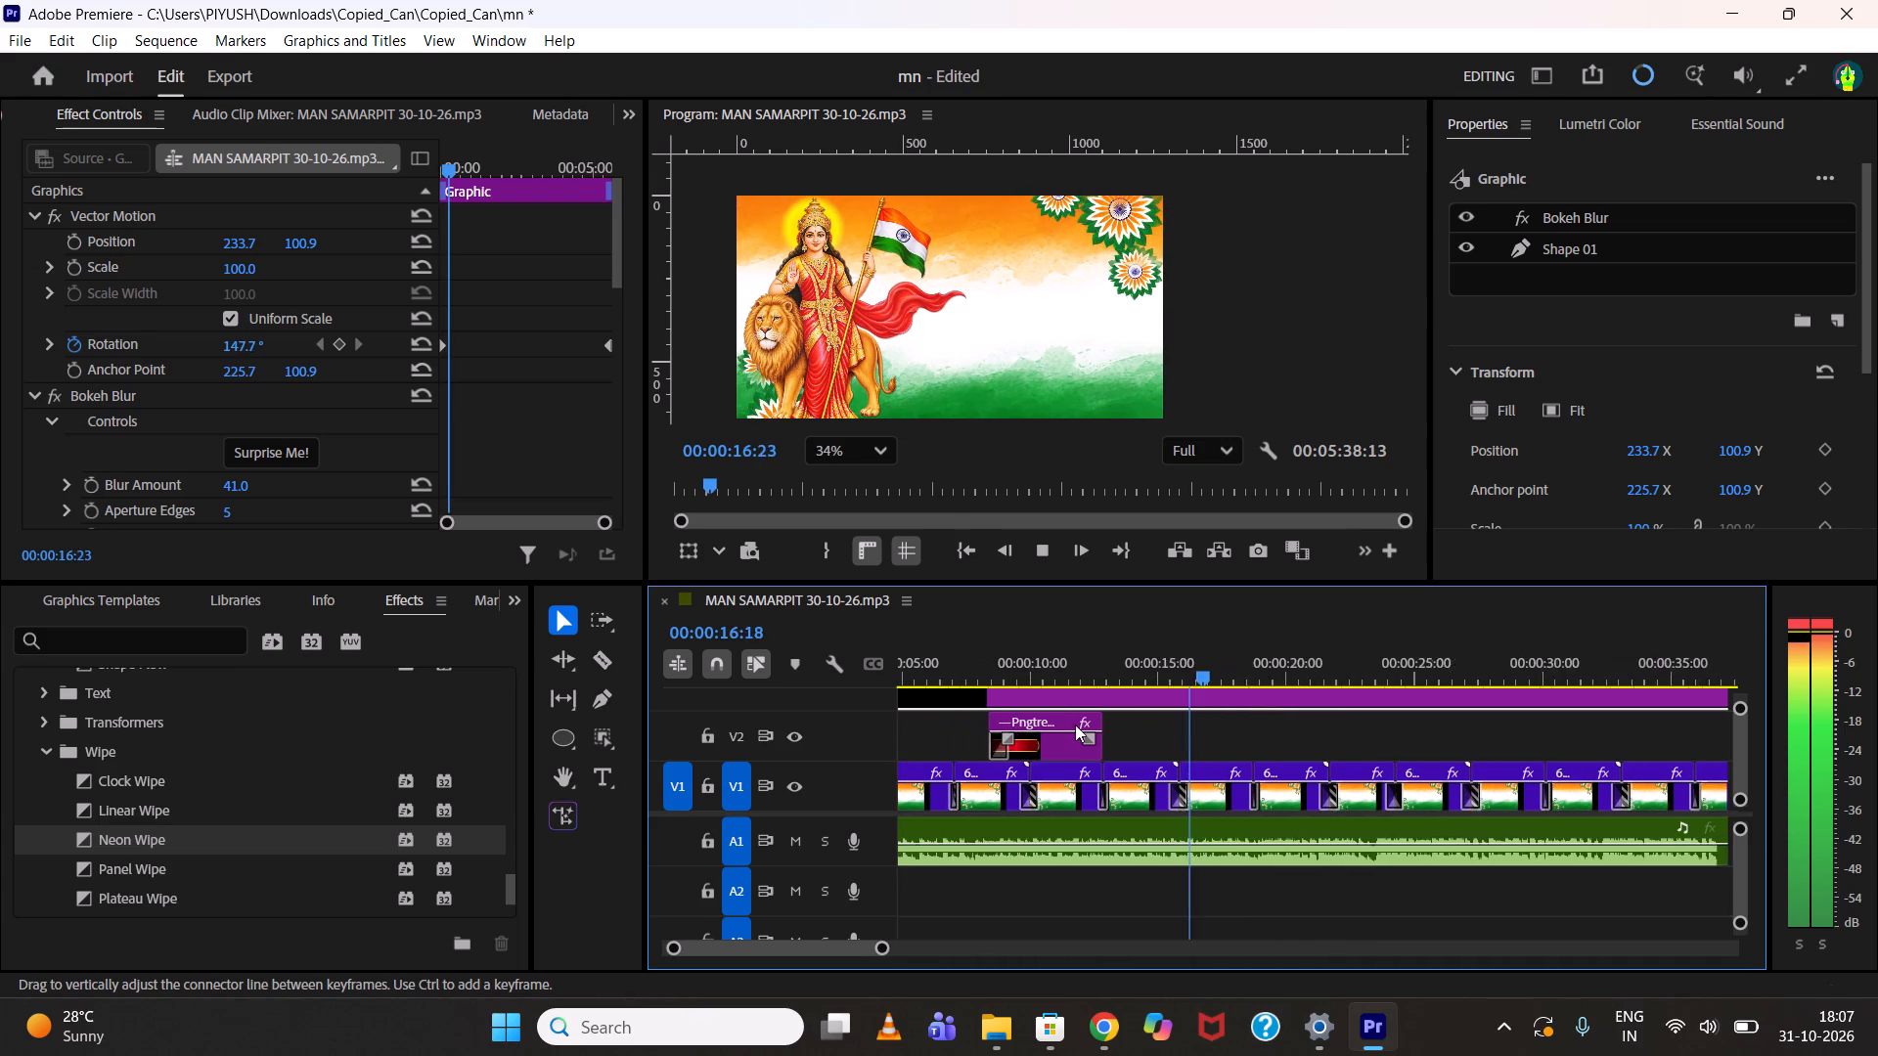
{"action": "scroll", "coordinate": [1069, 739], "scroll_direction": "down", "scroll_amount": 2}
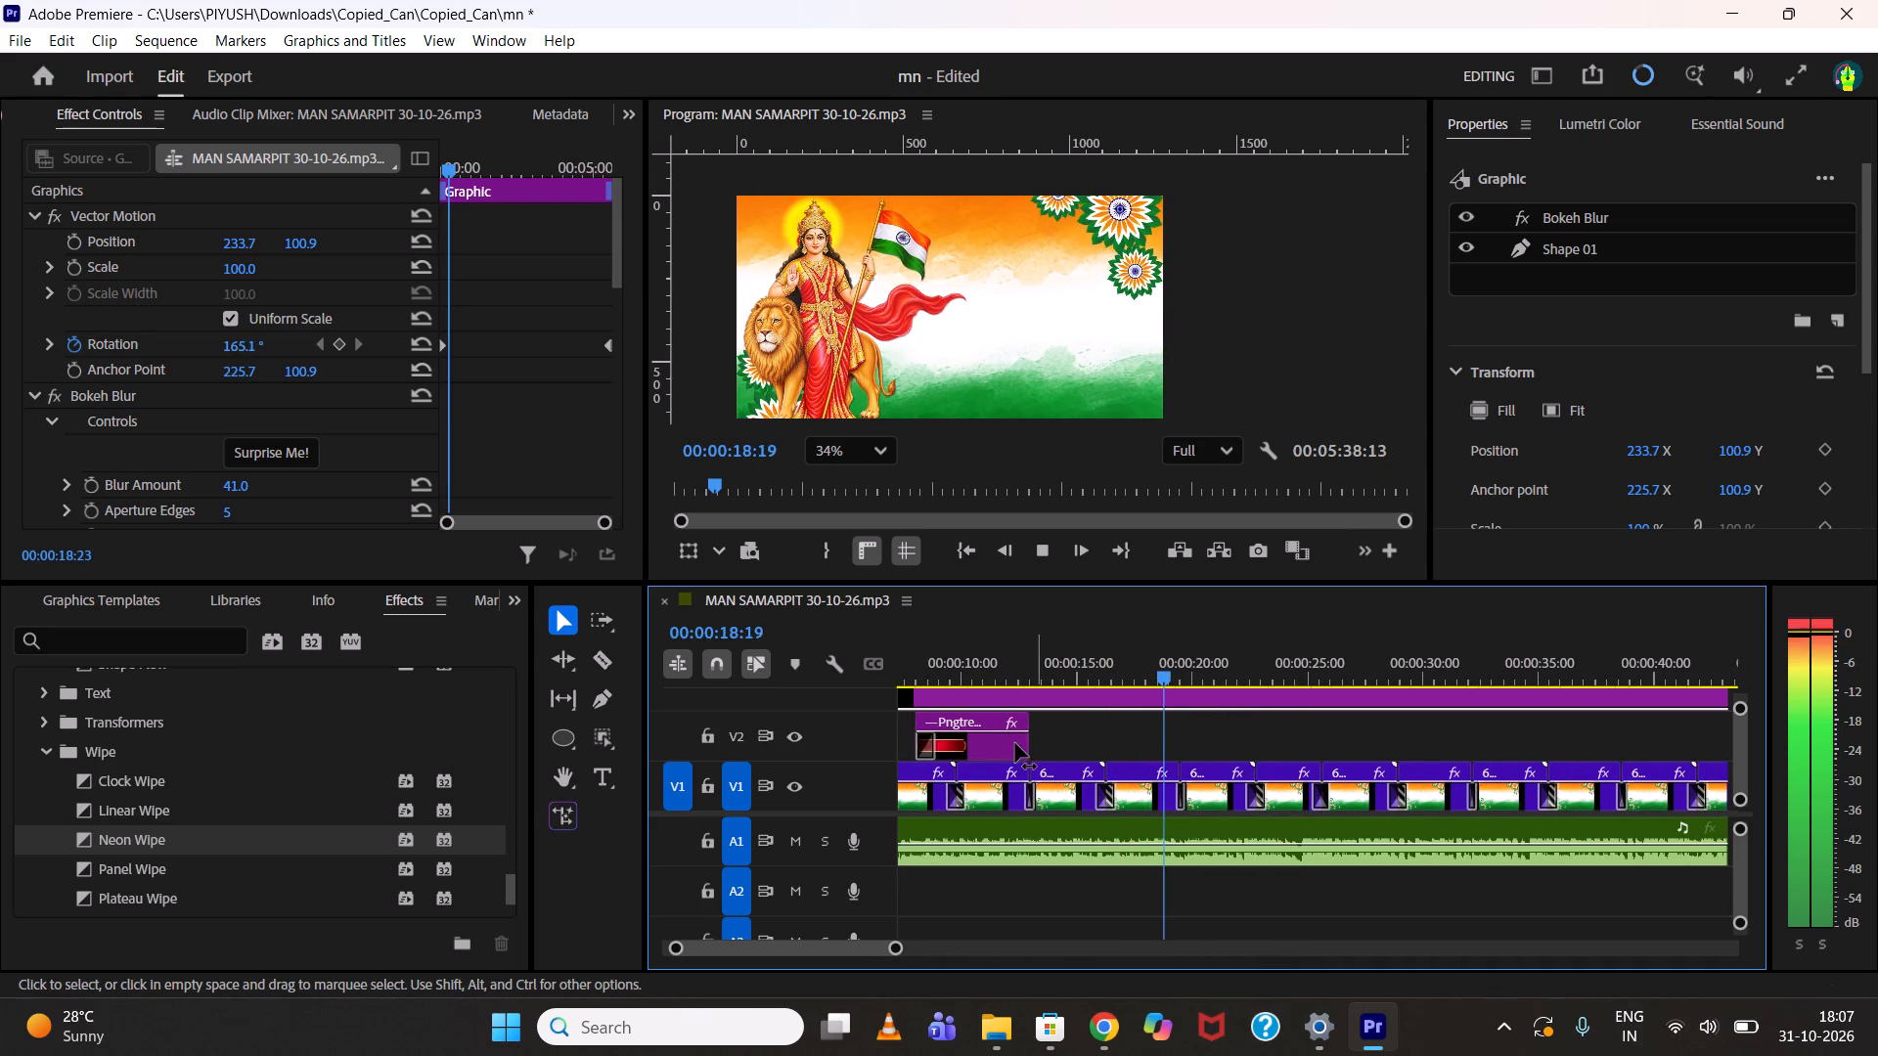
{"action": "key", "text": "space"}
{"action": "left_click_drag", "start_coordinate": [987, 747], "coordinate": [1051, 742]}
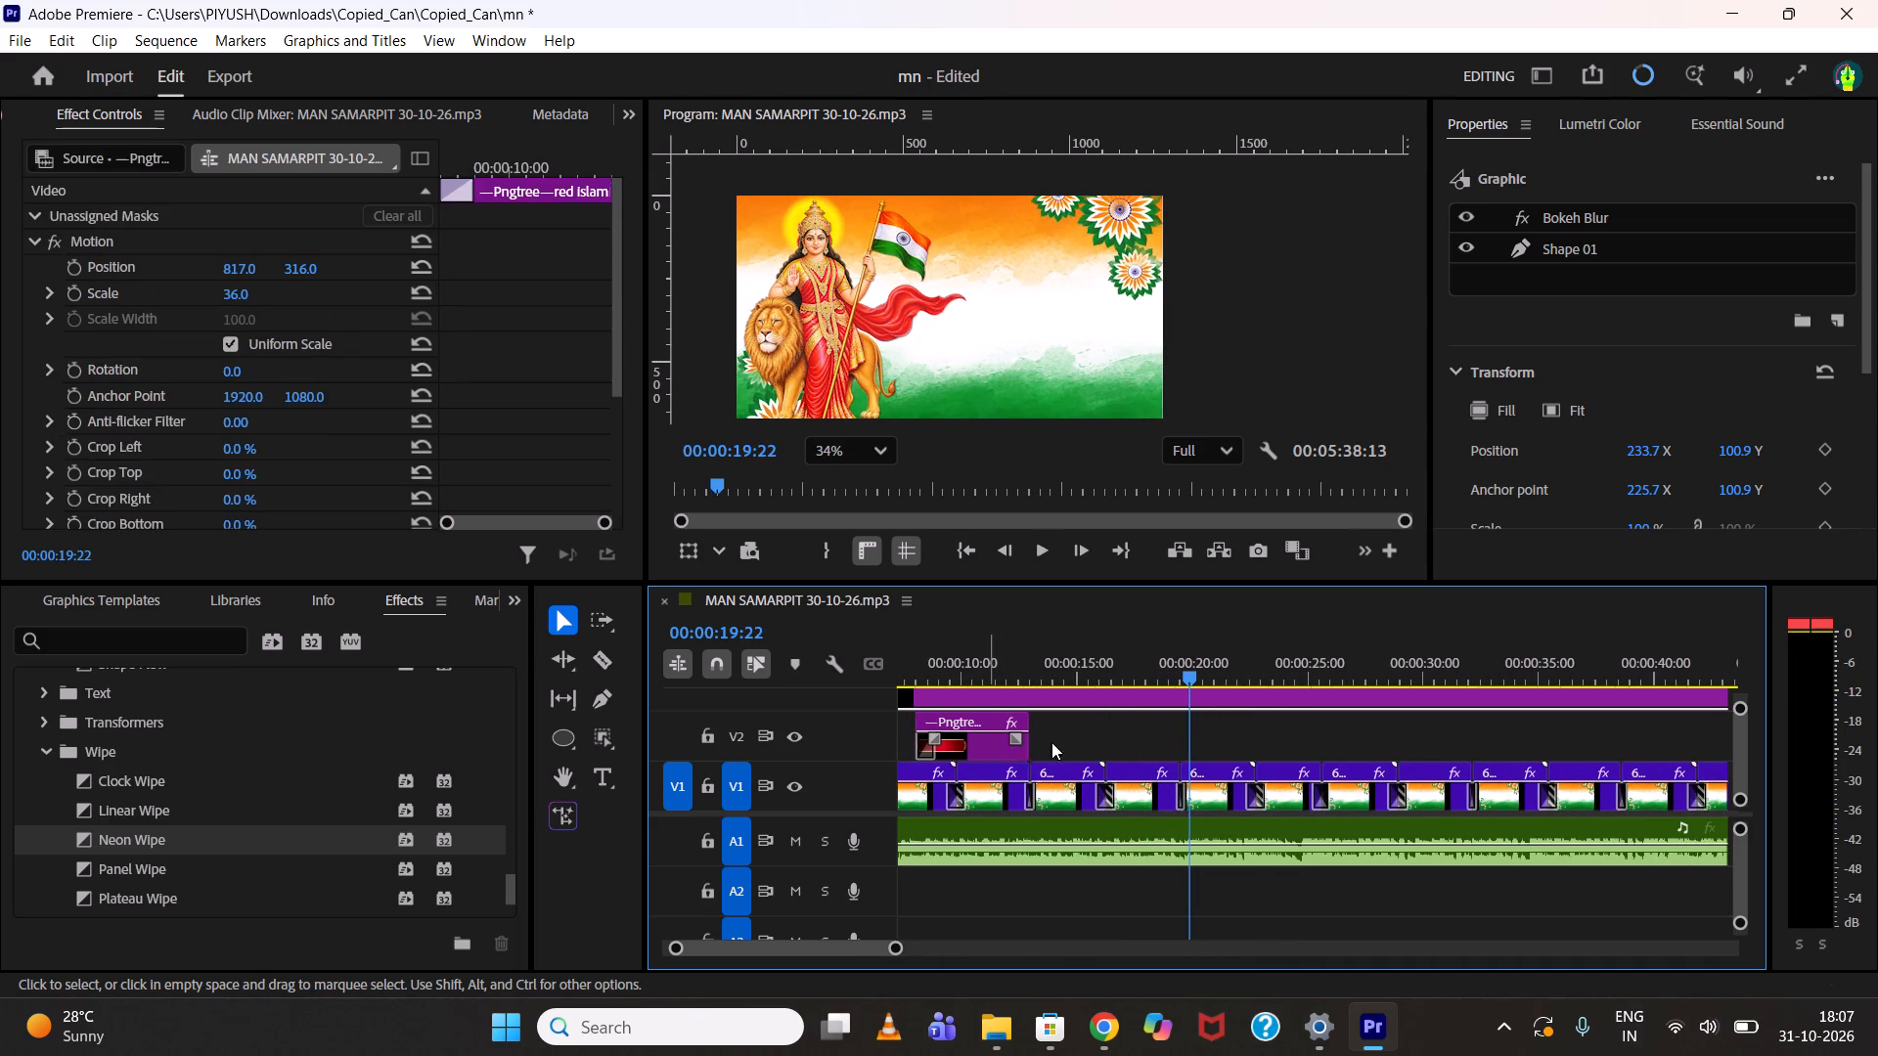
{"action": "left_click_drag", "start_coordinate": [1051, 742], "coordinate": [1229, 743]}
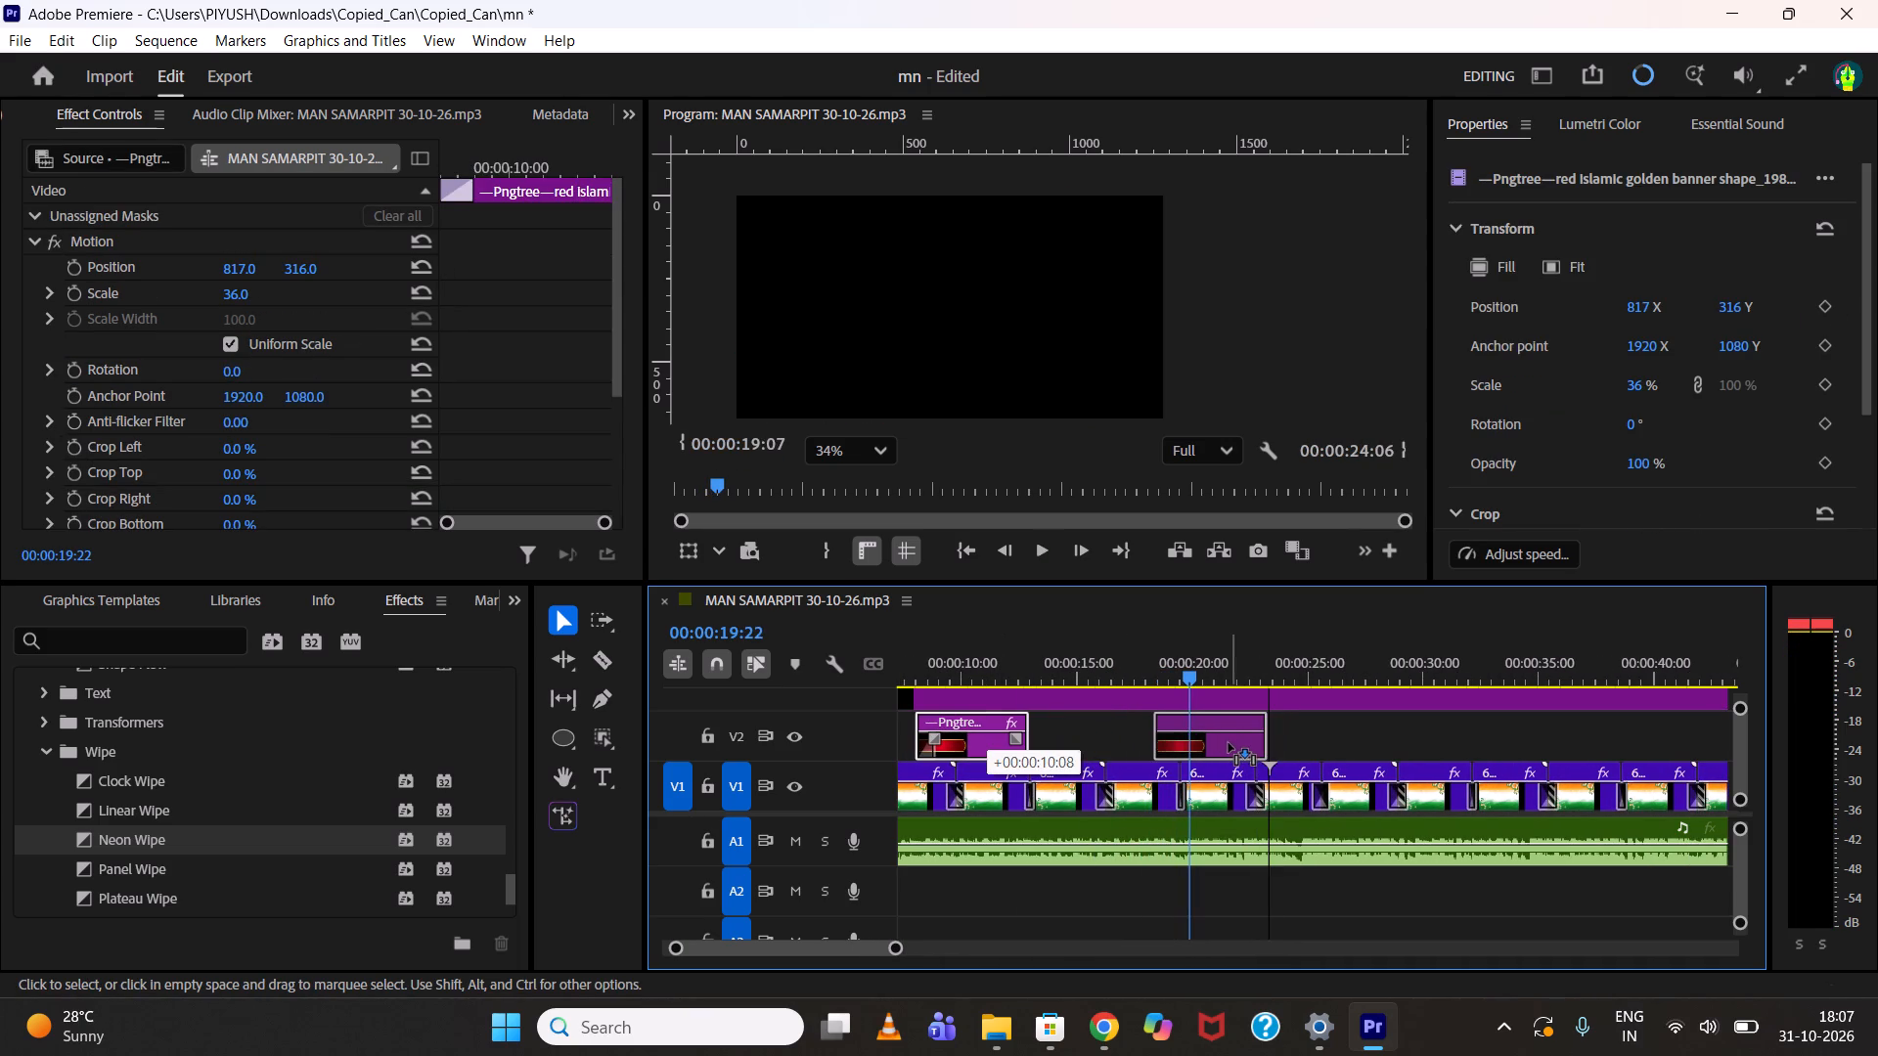
{"action": "left_click_drag", "start_coordinate": [1229, 743], "coordinate": [1228, 743]}
Play the moved banner's entrance and extend the clip's start about 00:00:01:13 earlier, giving a duration of about 00:00:06:13.
{"action": "left_click_drag", "start_coordinate": [1166, 668], "coordinate": [1155, 669]}
{"action": "key", "text": "space"}
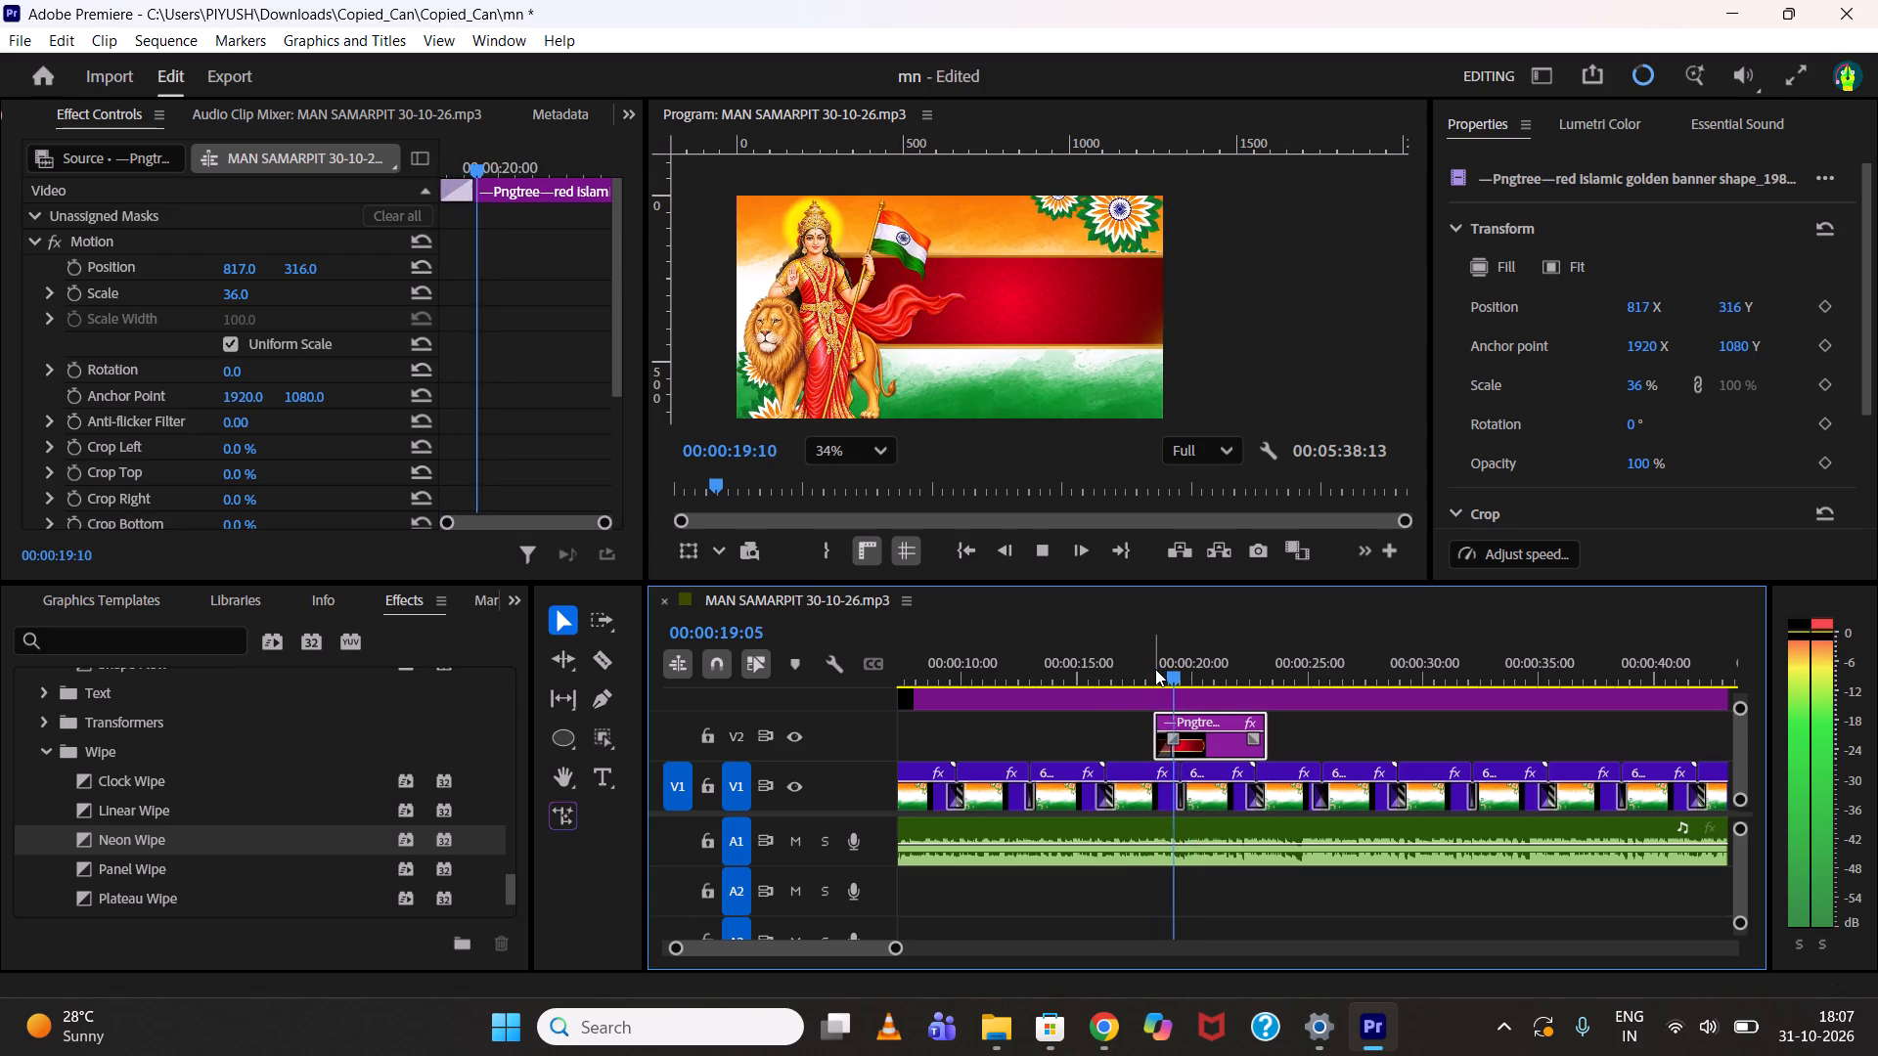
{"action": "left_click_drag", "start_coordinate": [1154, 669], "coordinate": [1145, 669]}
{"action": "key", "text": "space"}
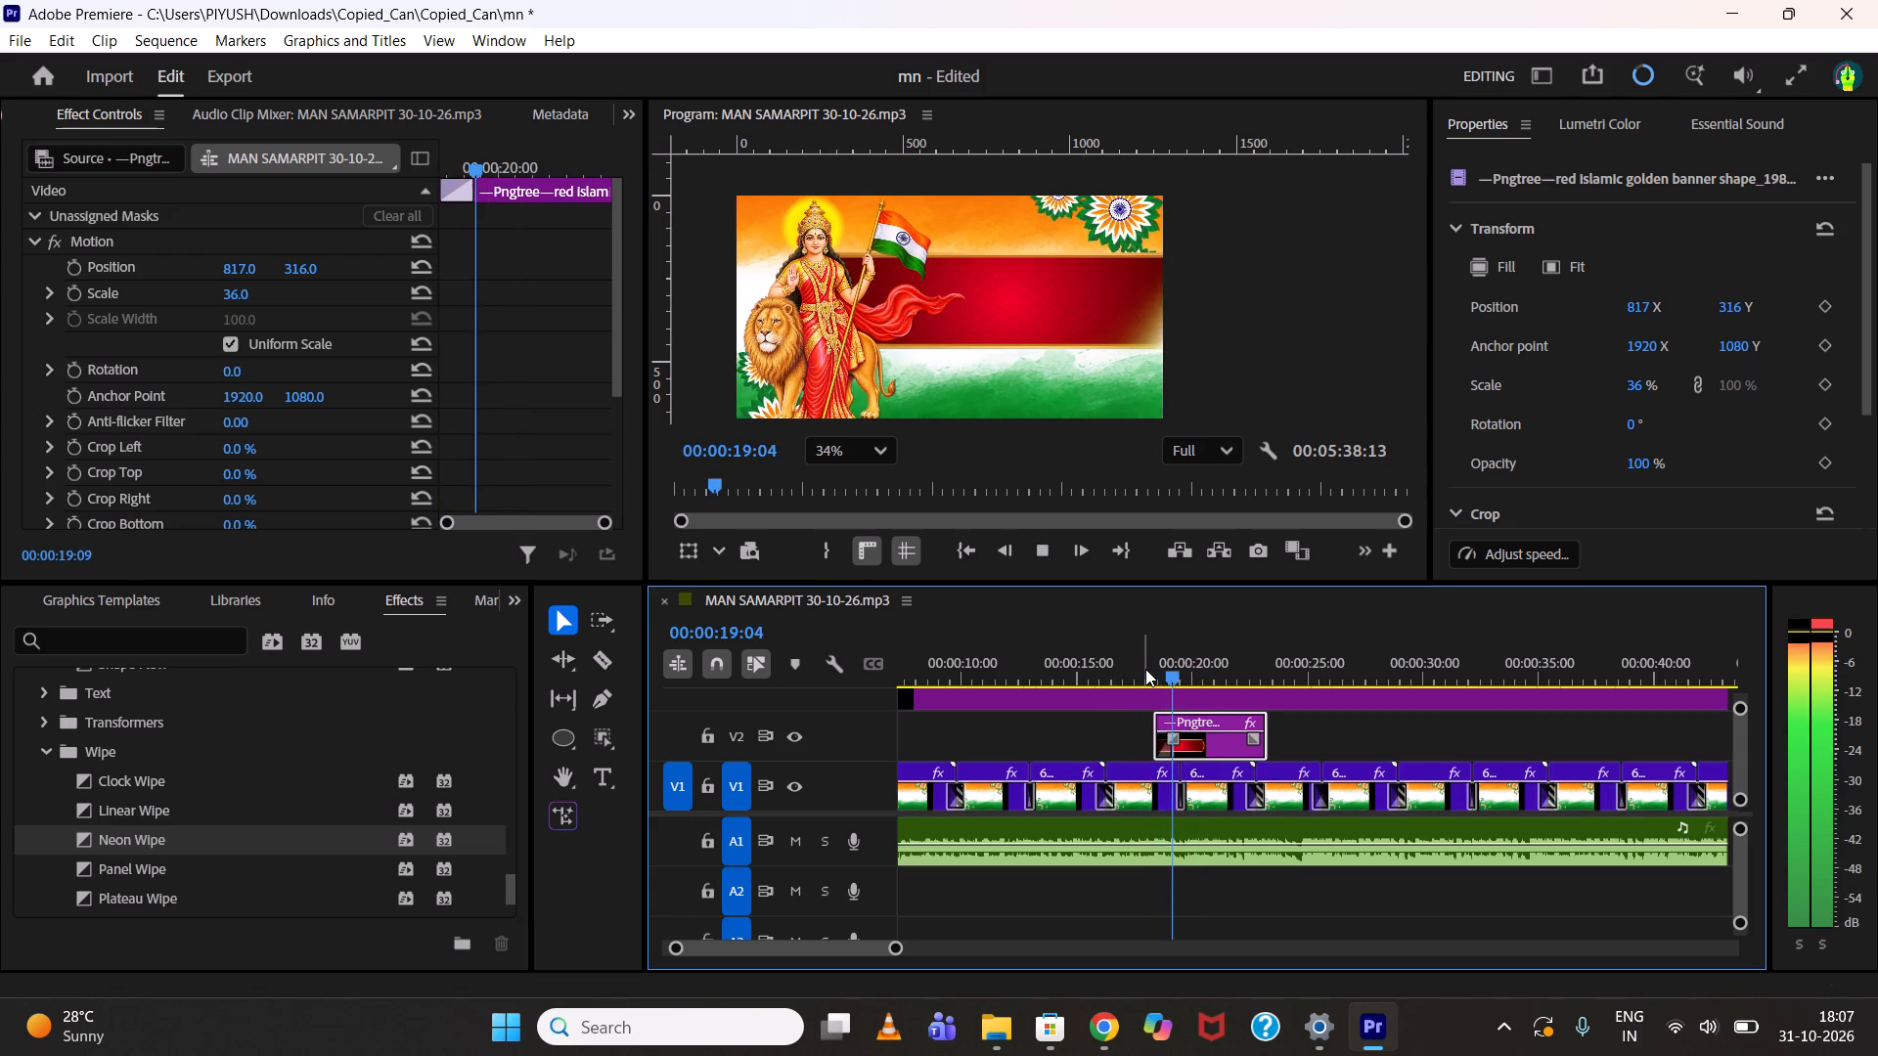
{"action": "key", "text": "space"}
{"action": "left_click_drag", "start_coordinate": [1153, 747], "coordinate": [1128, 754]}
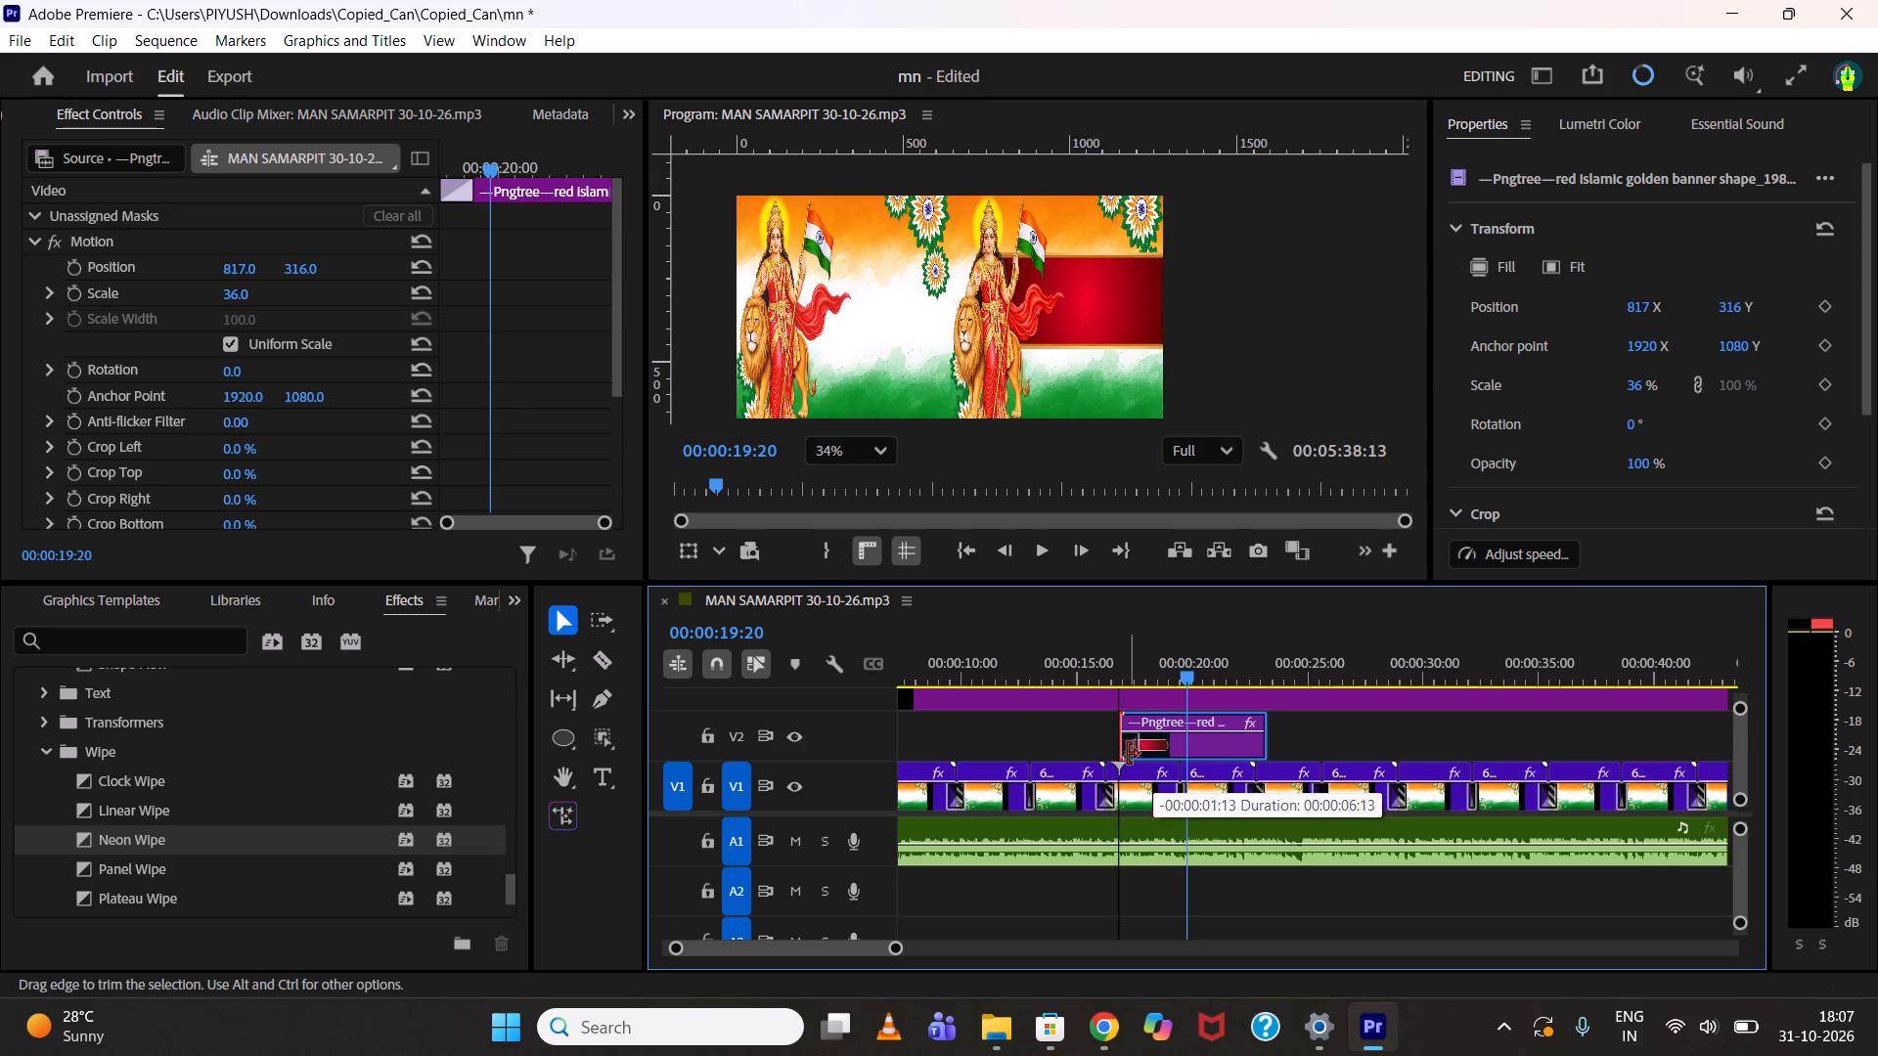
{"action": "left_click_drag", "start_coordinate": [1128, 754], "coordinate": [1127, 754]}
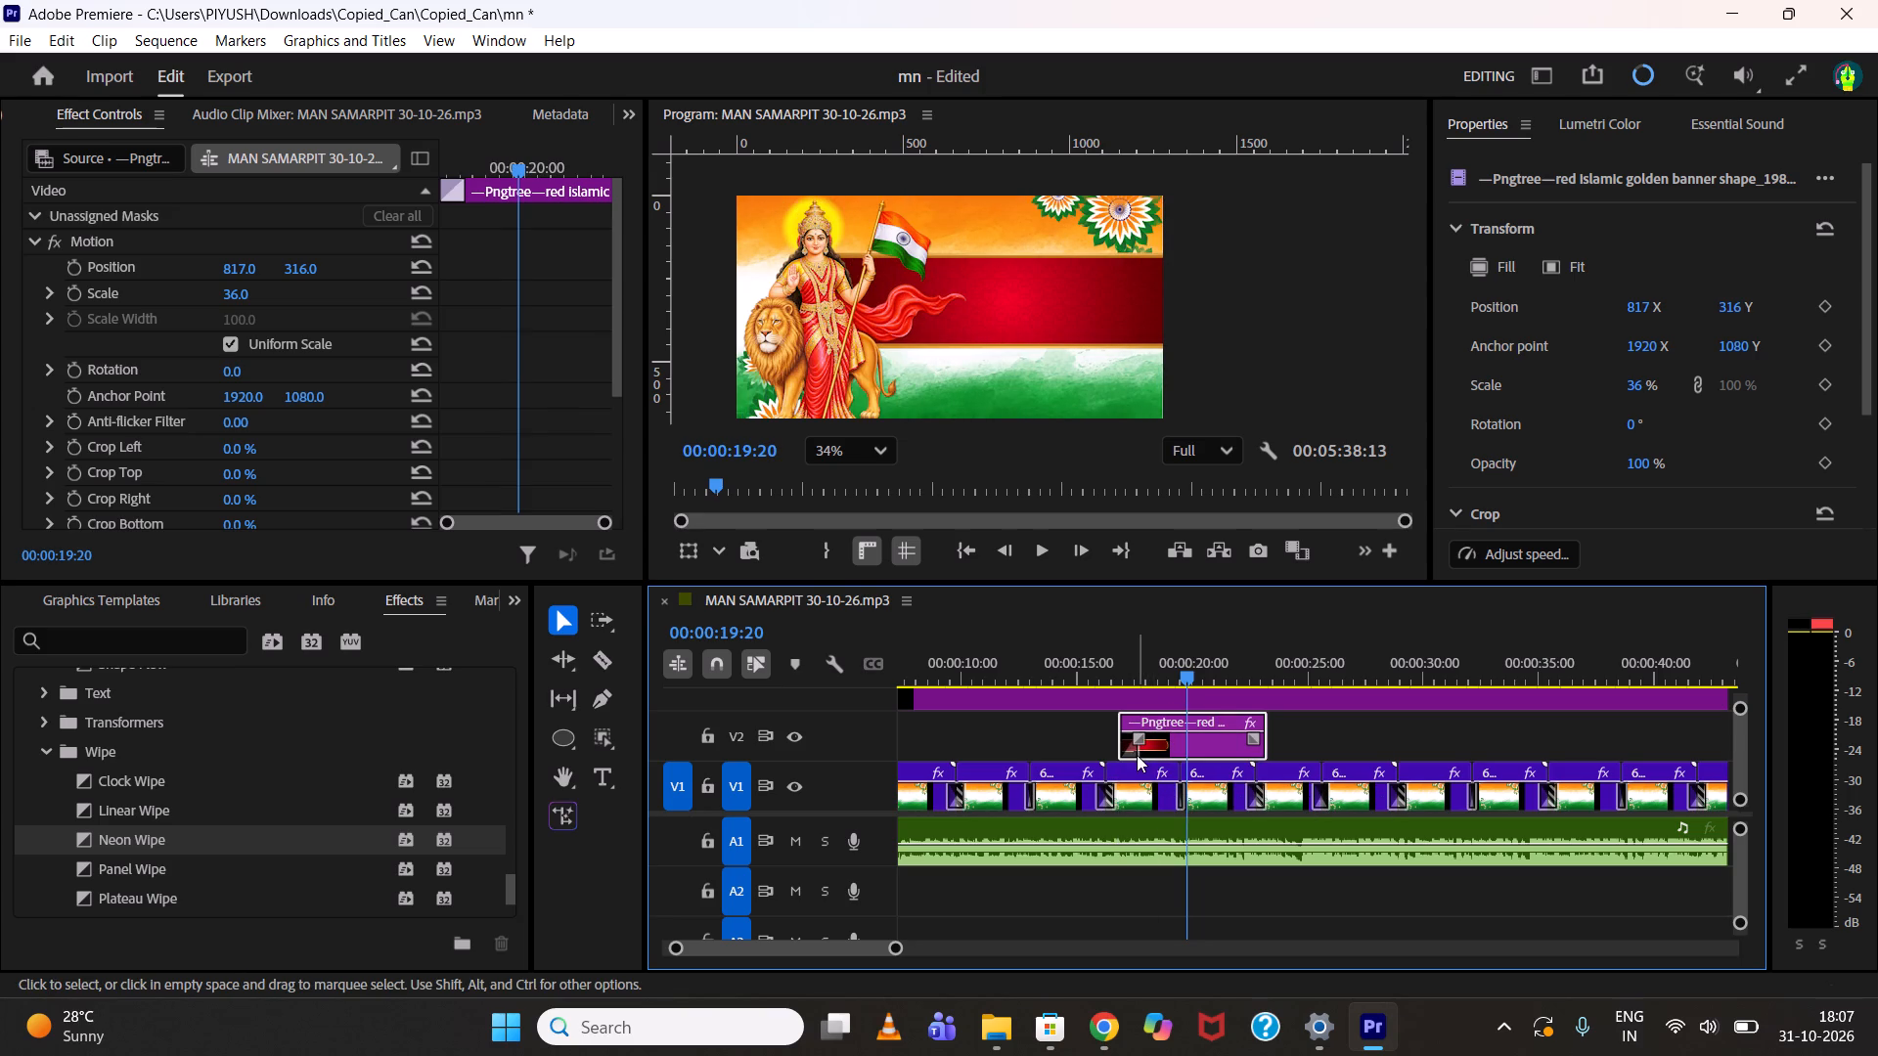
Lengthen the Neon Wipe transition at the start of the V2 banner clip to 00:00:01:18 and preview the reveal.
{"action": "left_click", "coordinate": [1140, 744]}
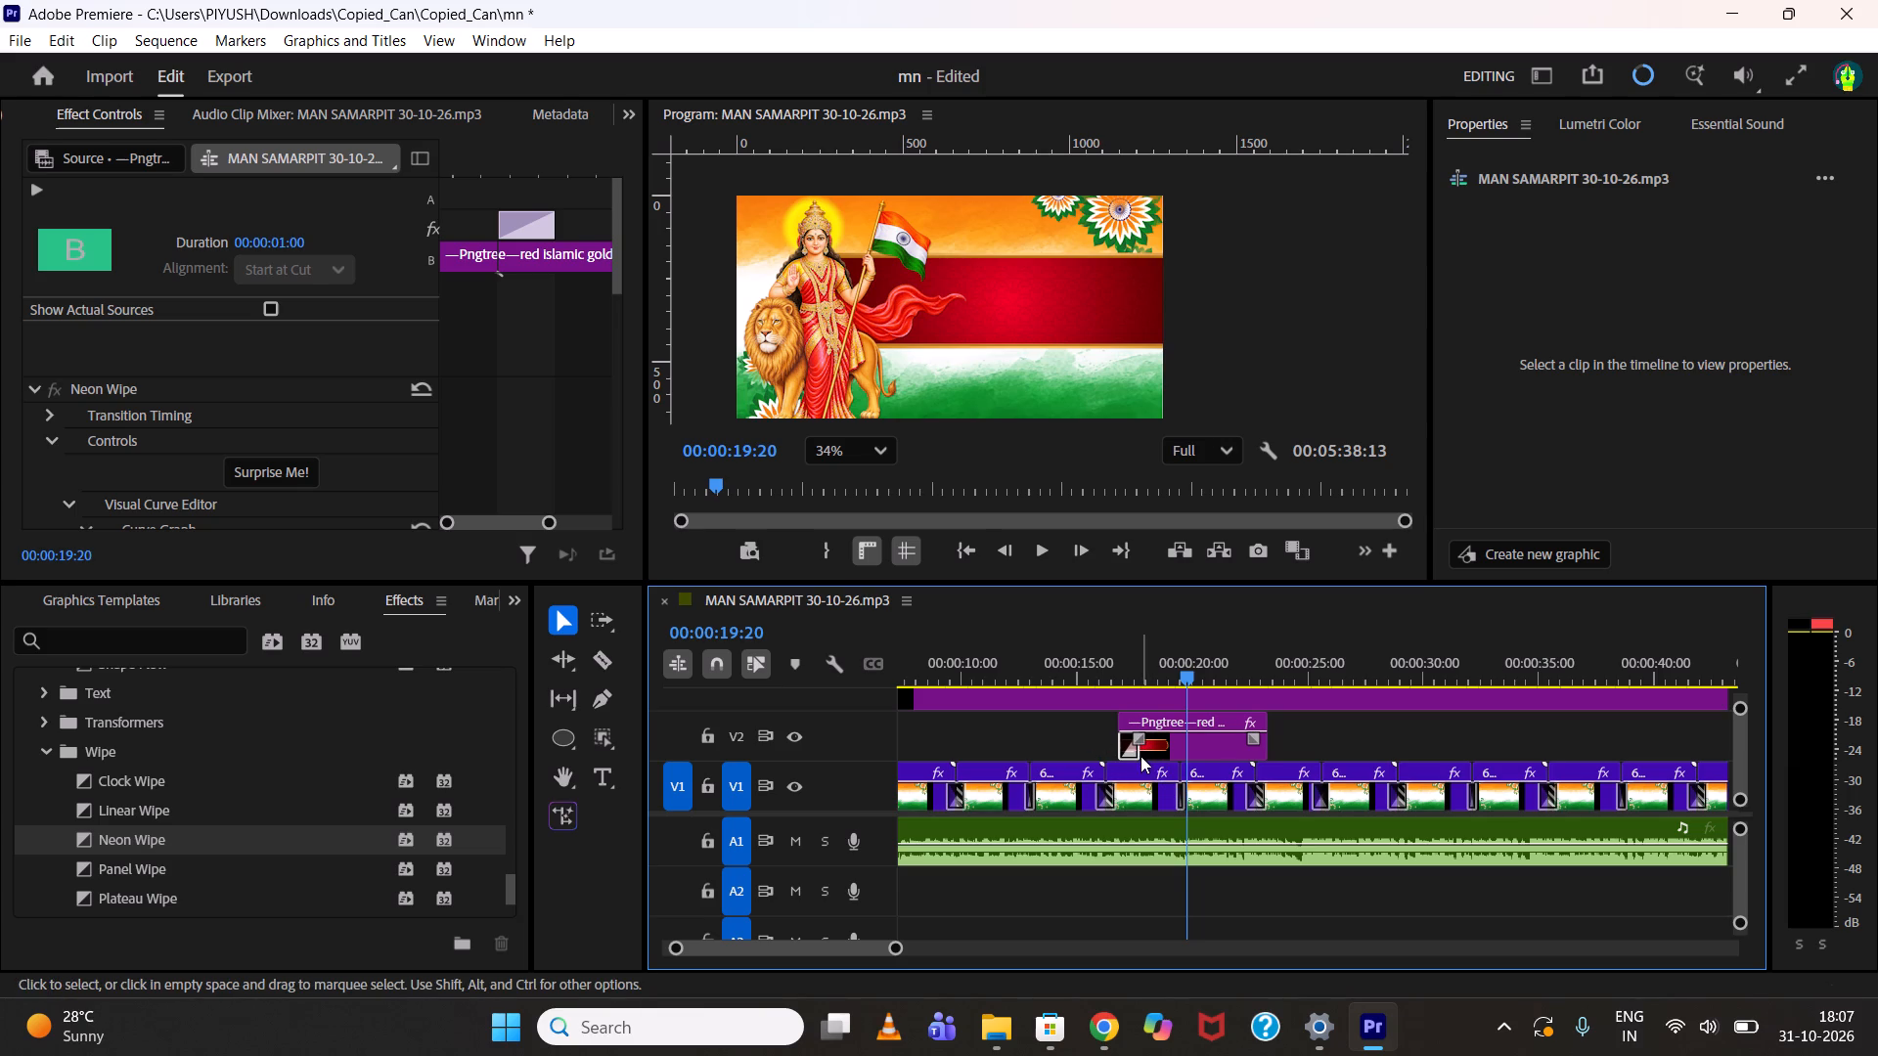
{"action": "key", "text": "space"}
{"action": "key", "text": "space"}
{"action": "scroll", "coordinate": [1138, 744], "scroll_direction": "up", "scroll_amount": 5, "text": "alt"}
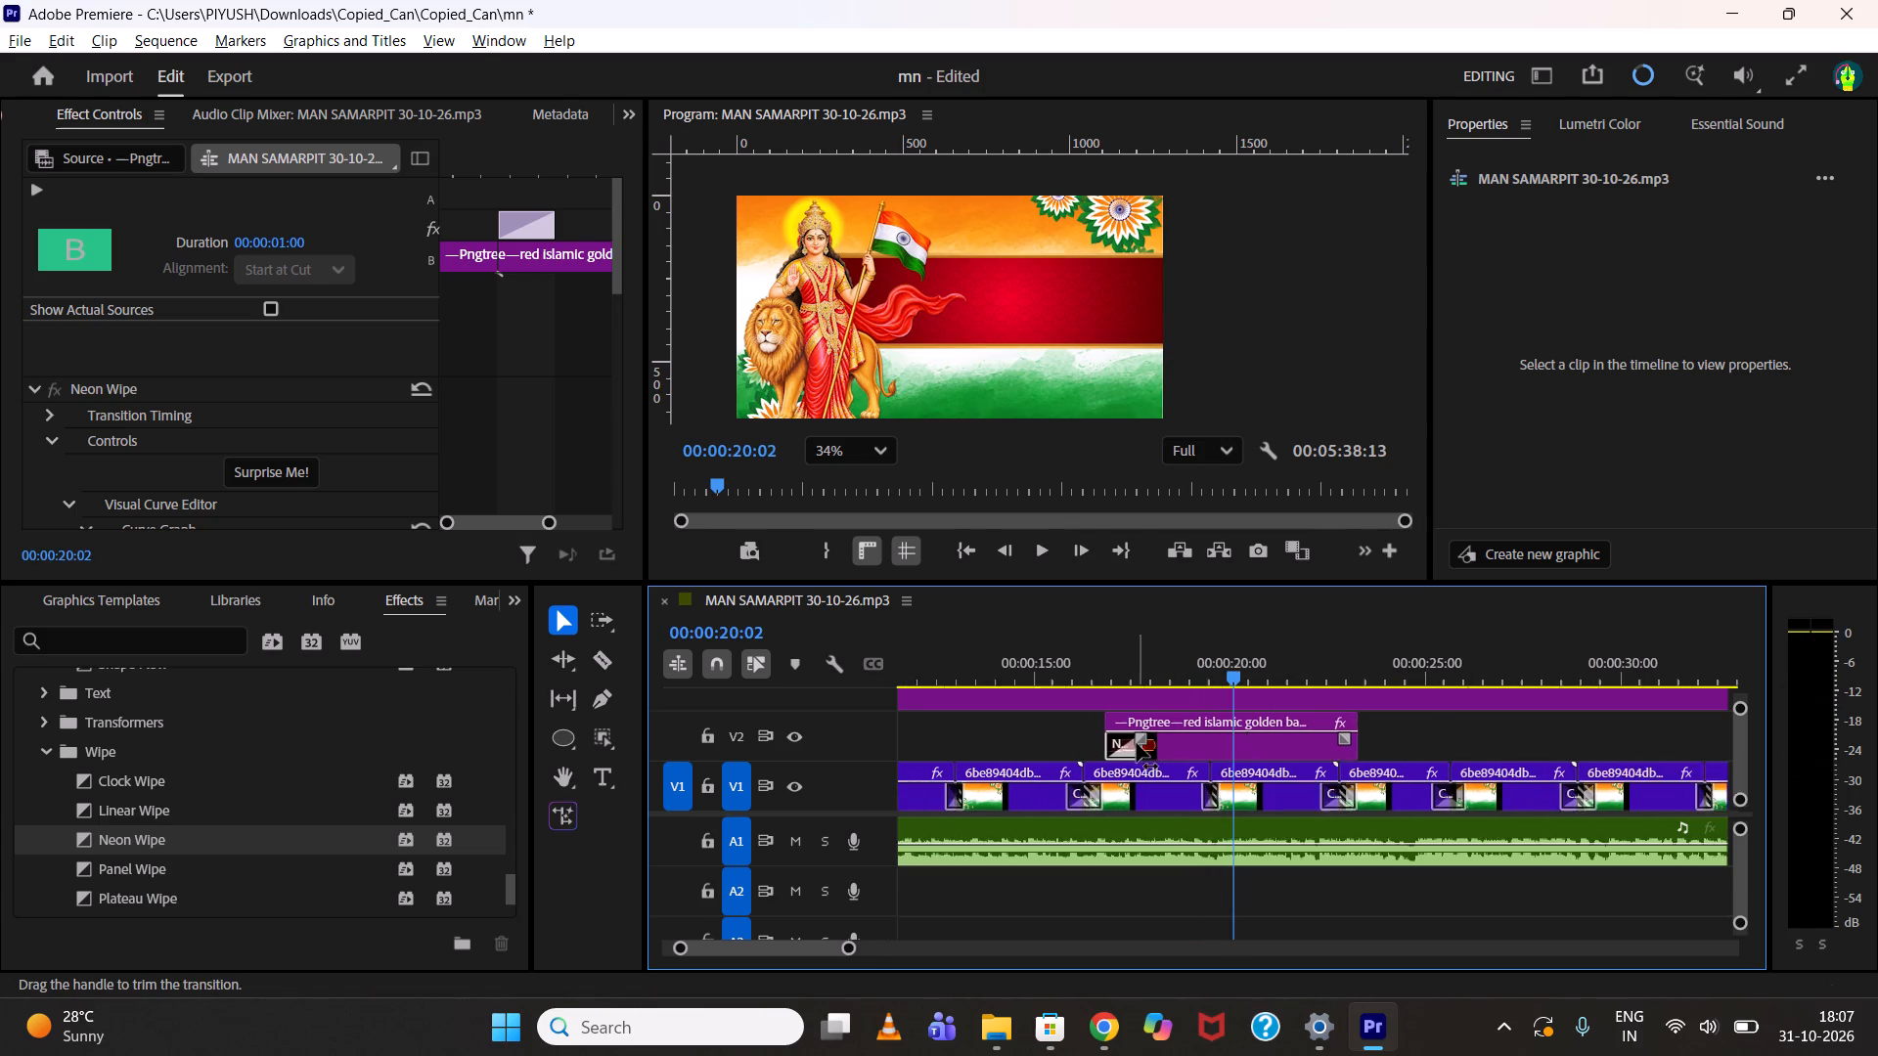
{"action": "scroll", "coordinate": [1137, 743], "scroll_direction": "up", "scroll_amount": 1, "text": "alt"}
{"action": "left_click_drag", "start_coordinate": [1143, 748], "coordinate": [1176, 746]}
{"action": "left_click_drag", "start_coordinate": [1129, 661], "coordinate": [1113, 664]}
{"action": "key", "text": "space"}
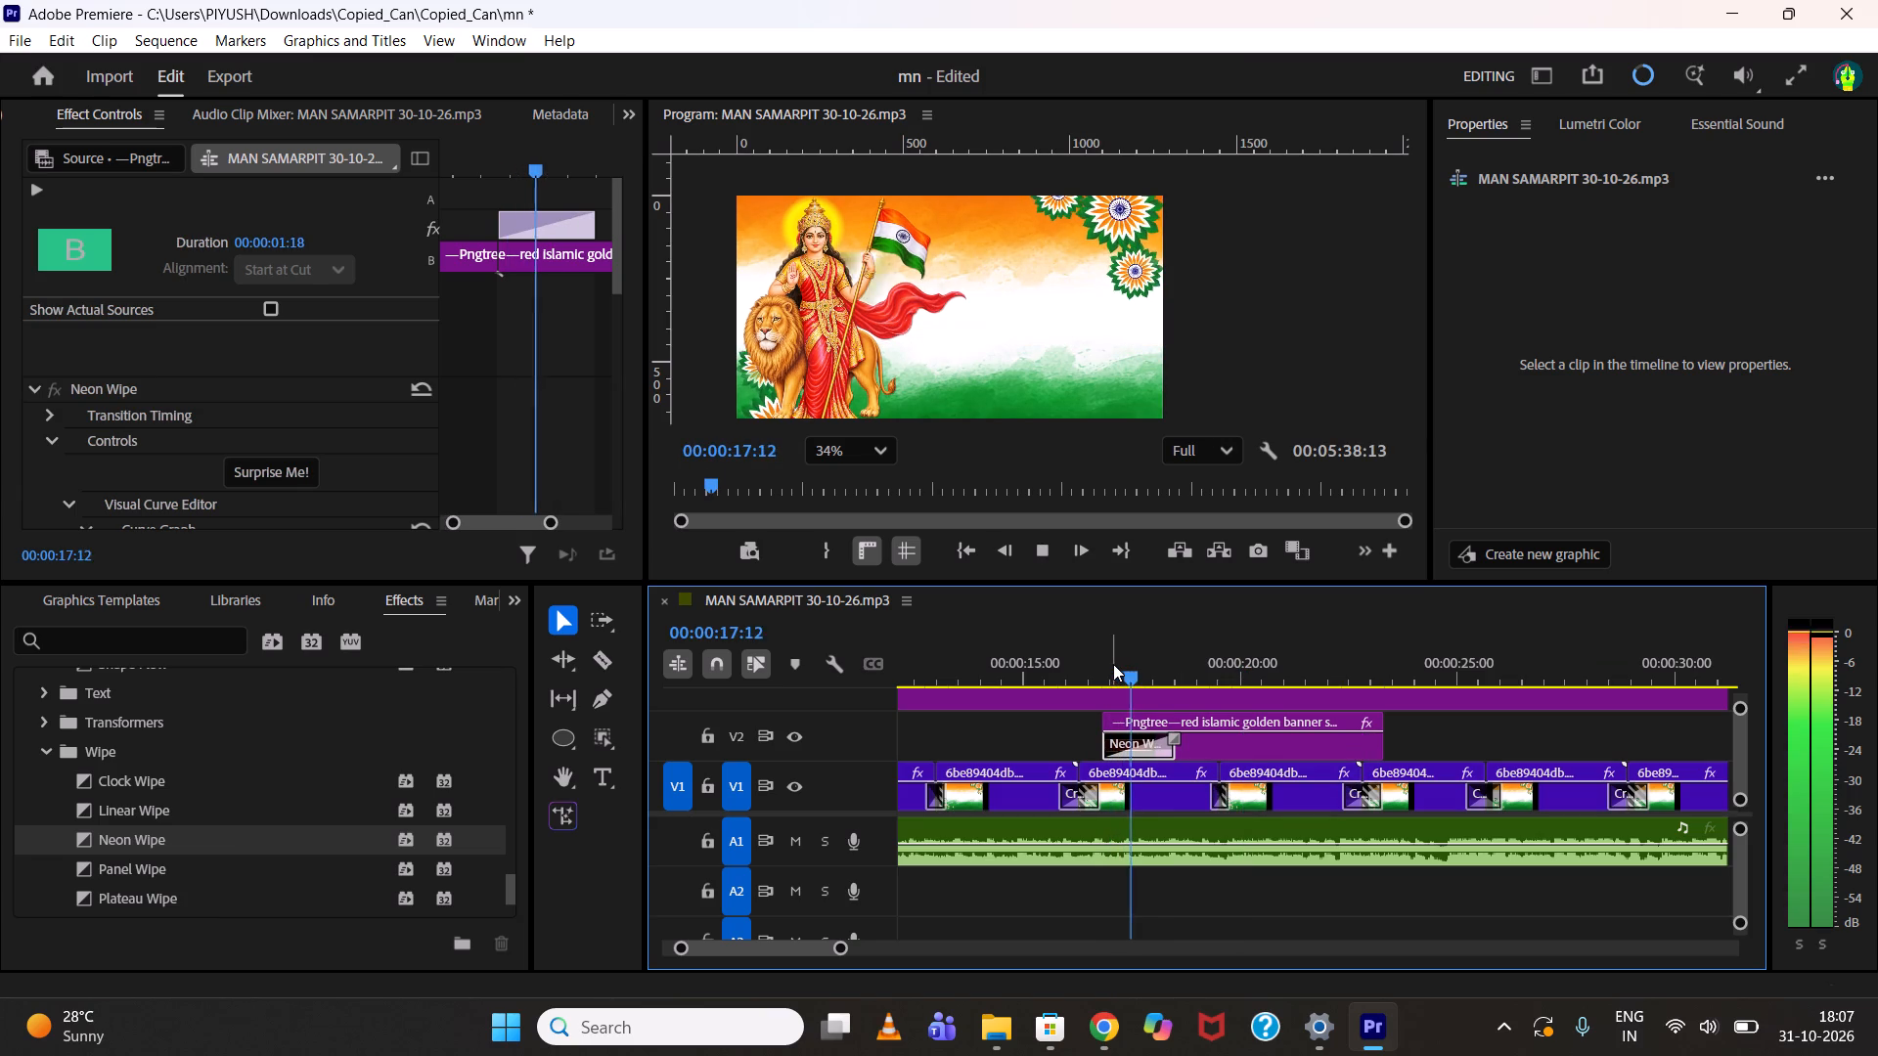
{"action": "left_click", "coordinate": [1113, 664]}
{"action": "key", "text": "space"}
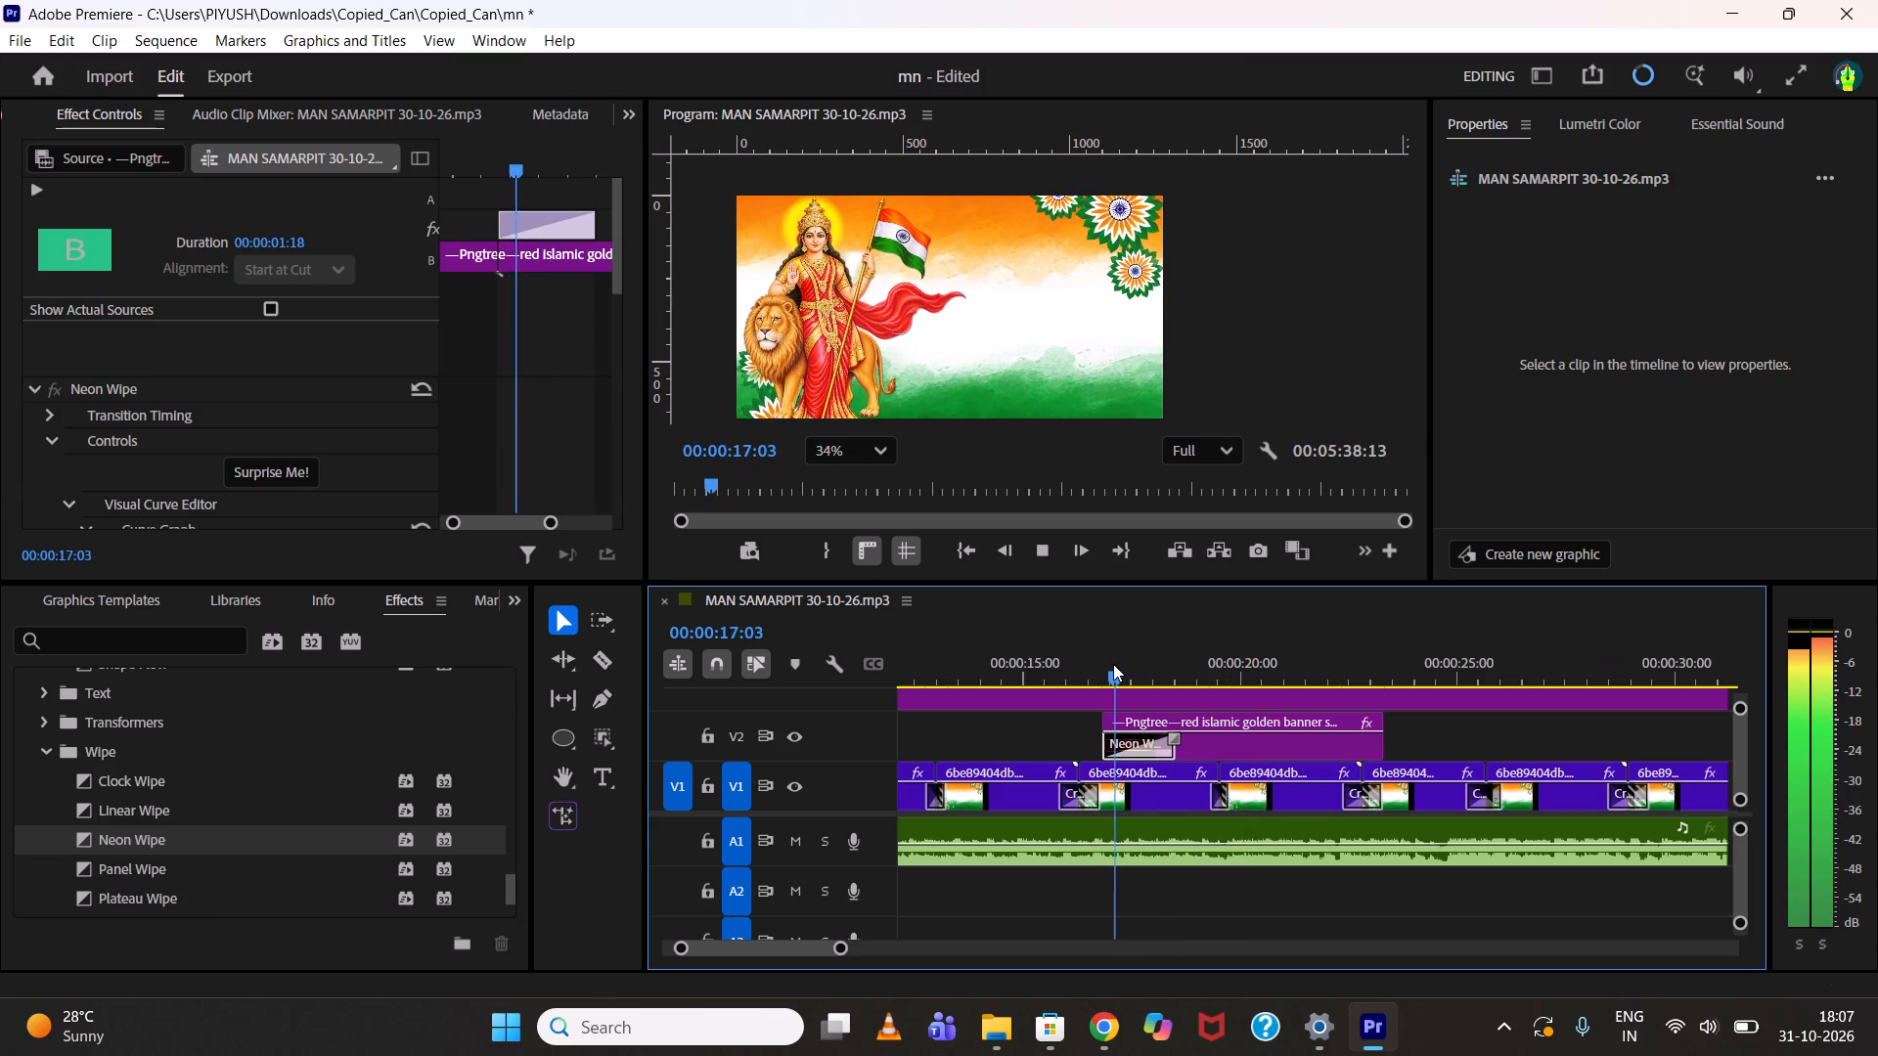
{"action": "key", "text": "space"}
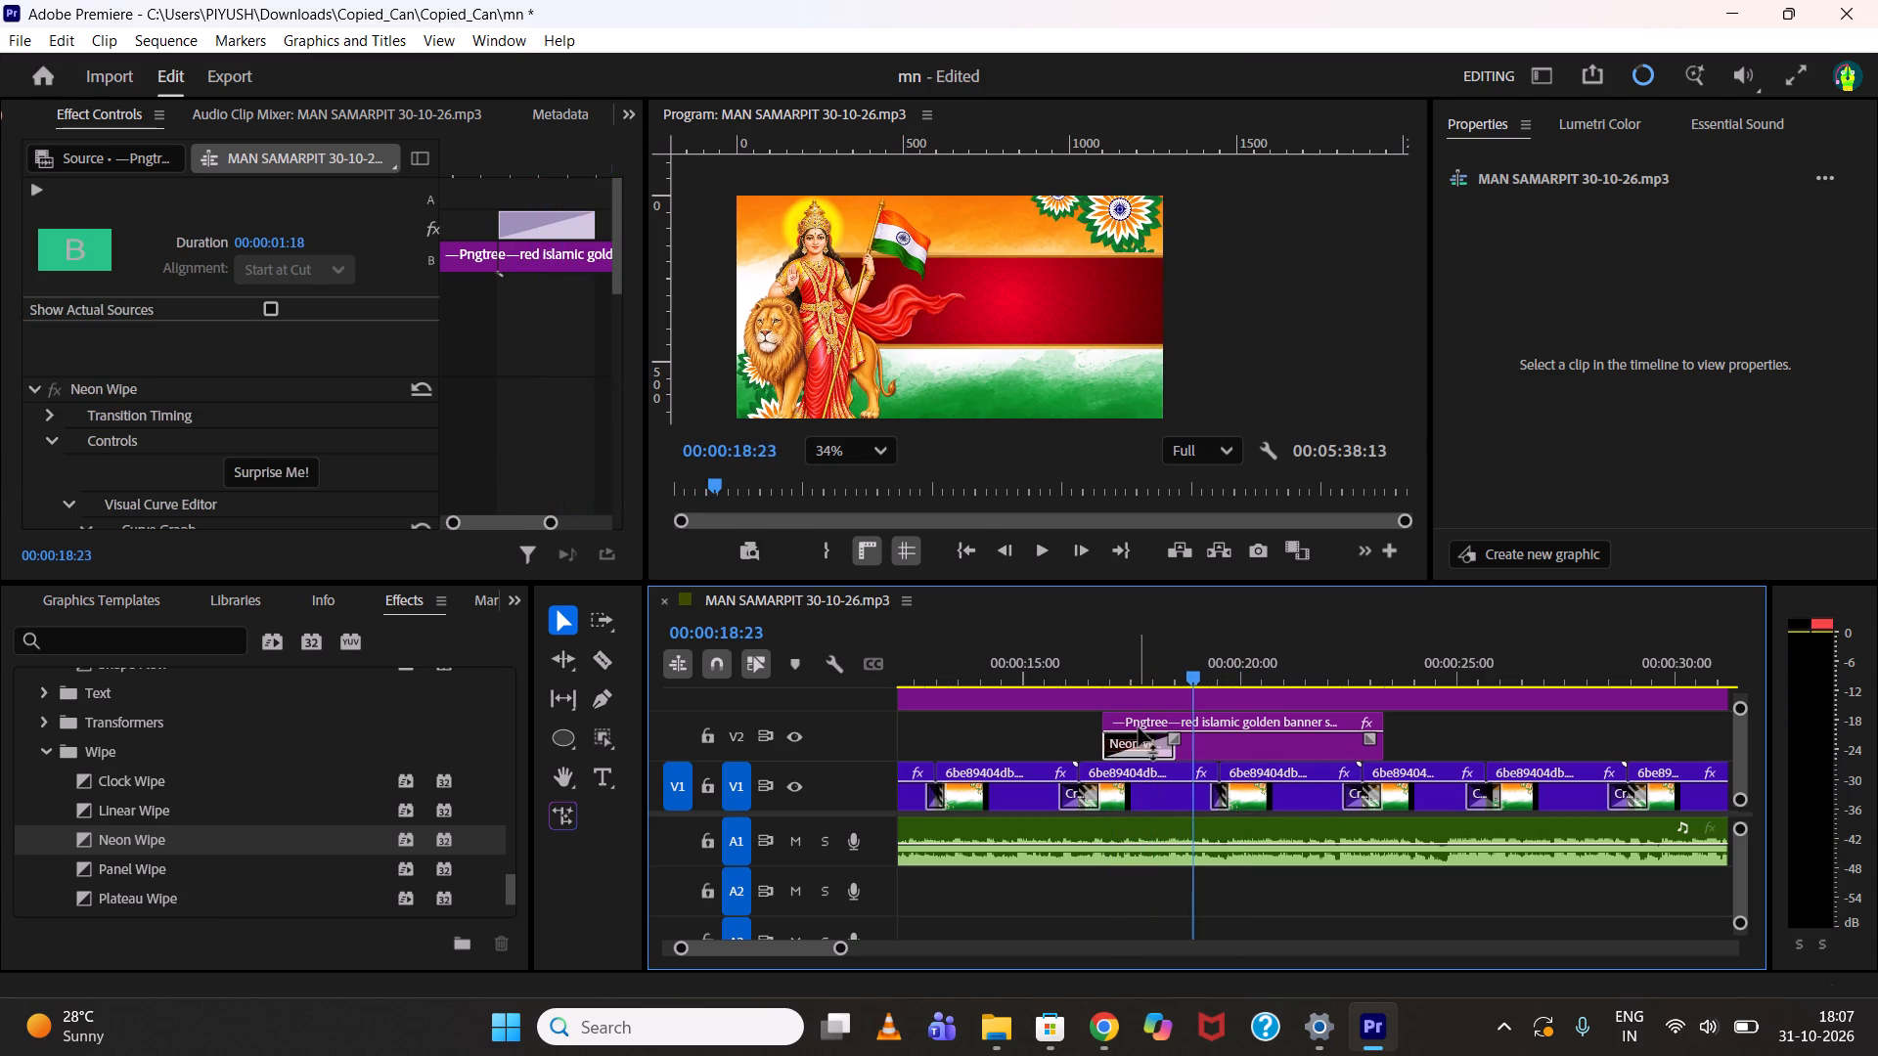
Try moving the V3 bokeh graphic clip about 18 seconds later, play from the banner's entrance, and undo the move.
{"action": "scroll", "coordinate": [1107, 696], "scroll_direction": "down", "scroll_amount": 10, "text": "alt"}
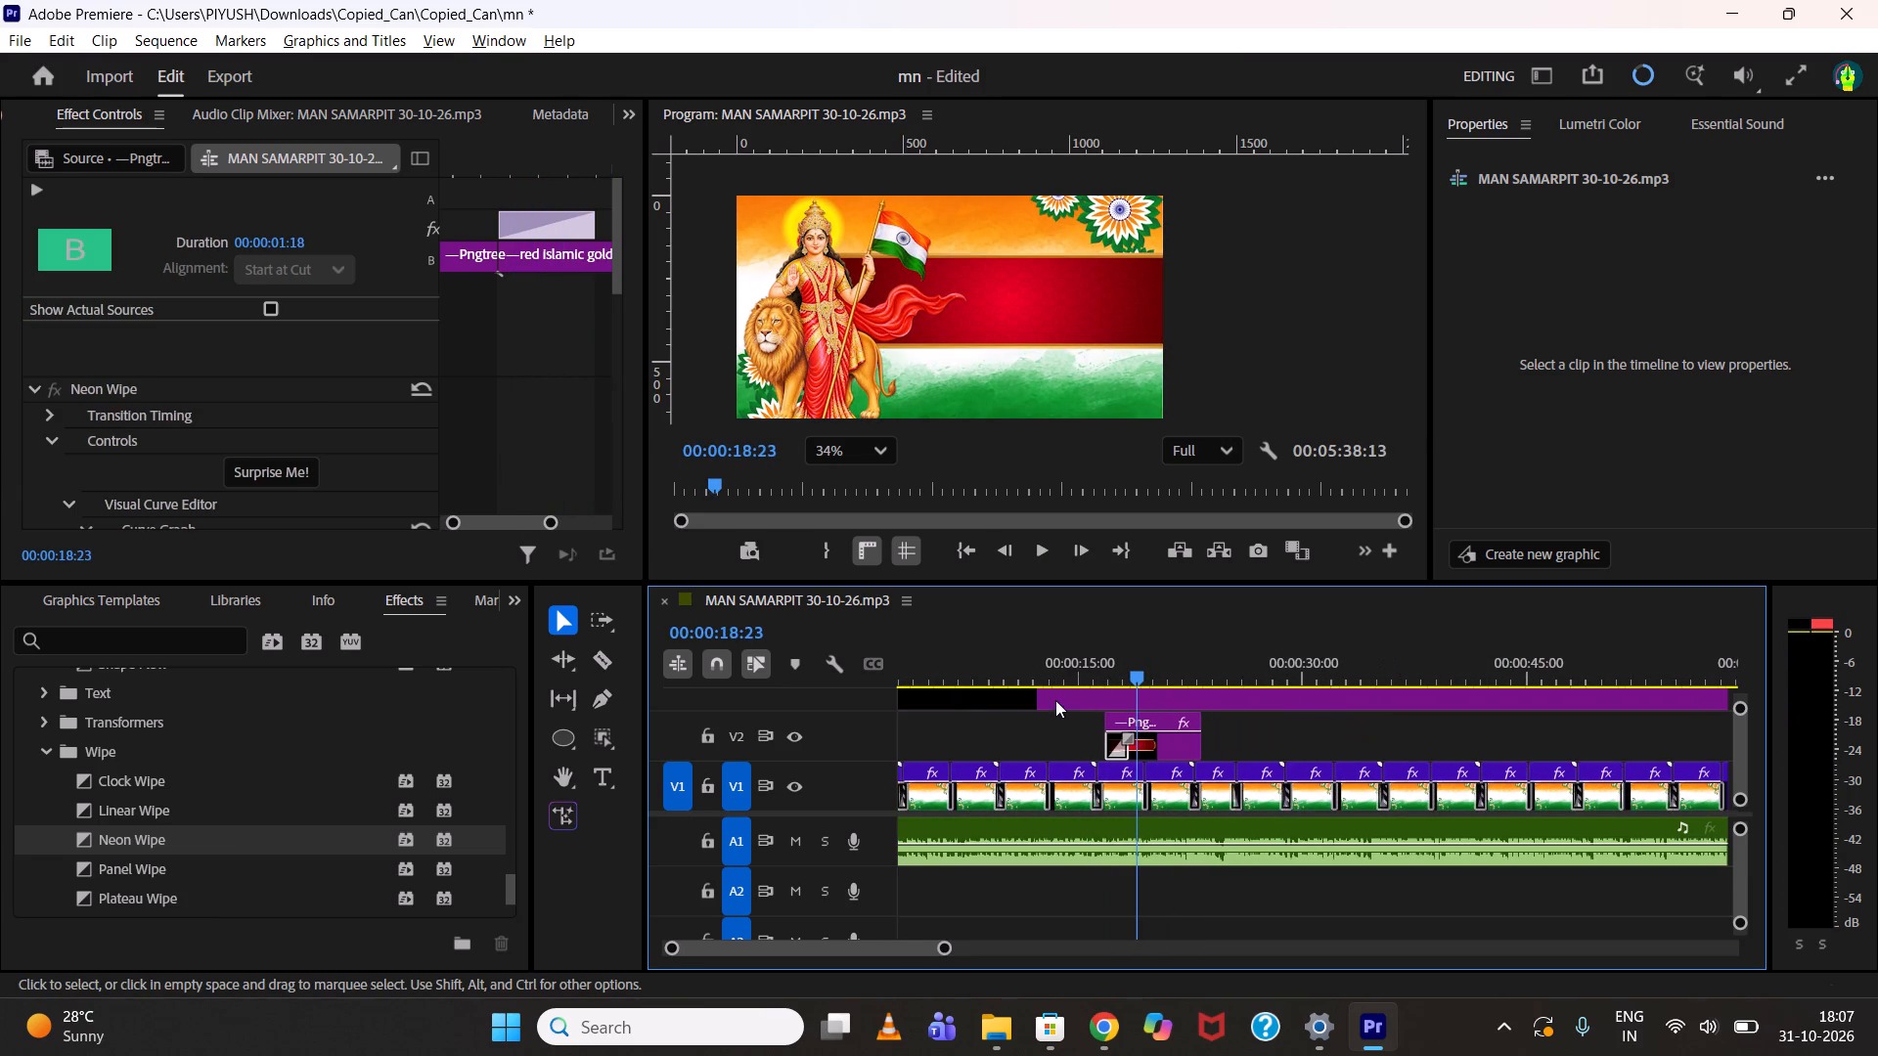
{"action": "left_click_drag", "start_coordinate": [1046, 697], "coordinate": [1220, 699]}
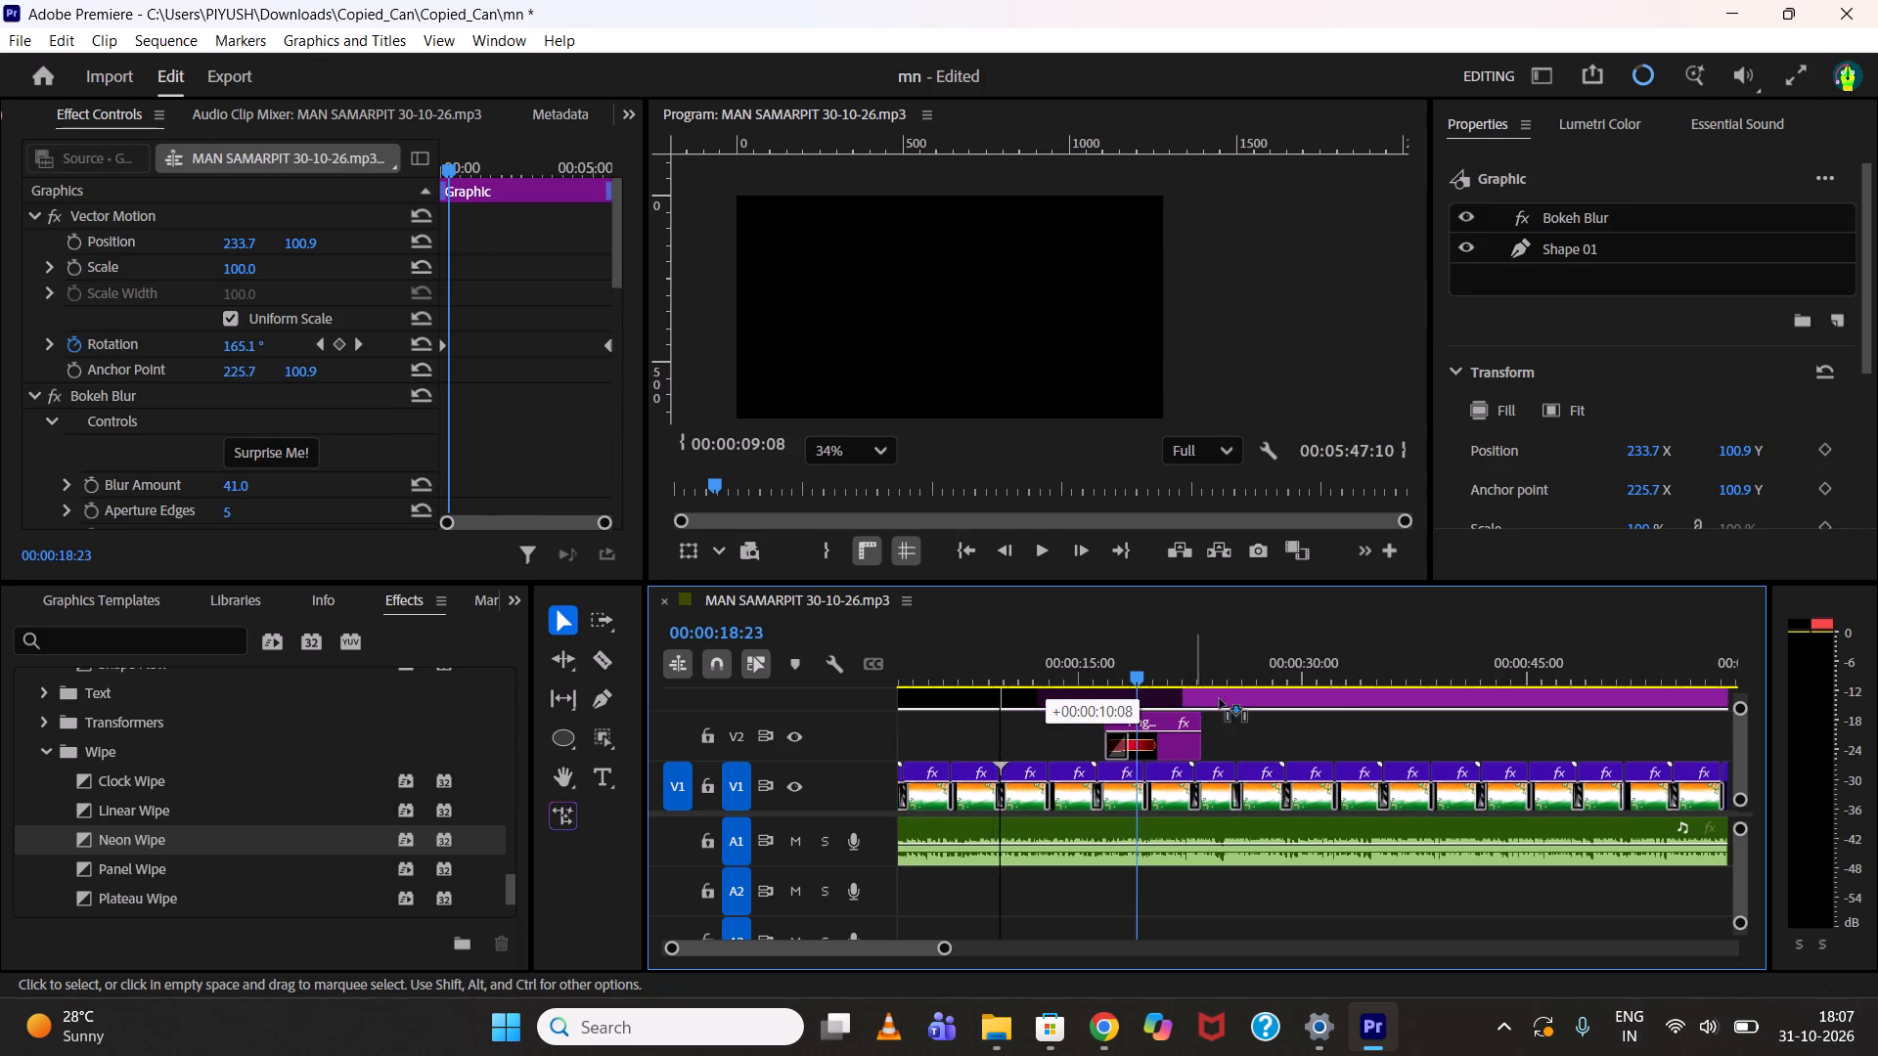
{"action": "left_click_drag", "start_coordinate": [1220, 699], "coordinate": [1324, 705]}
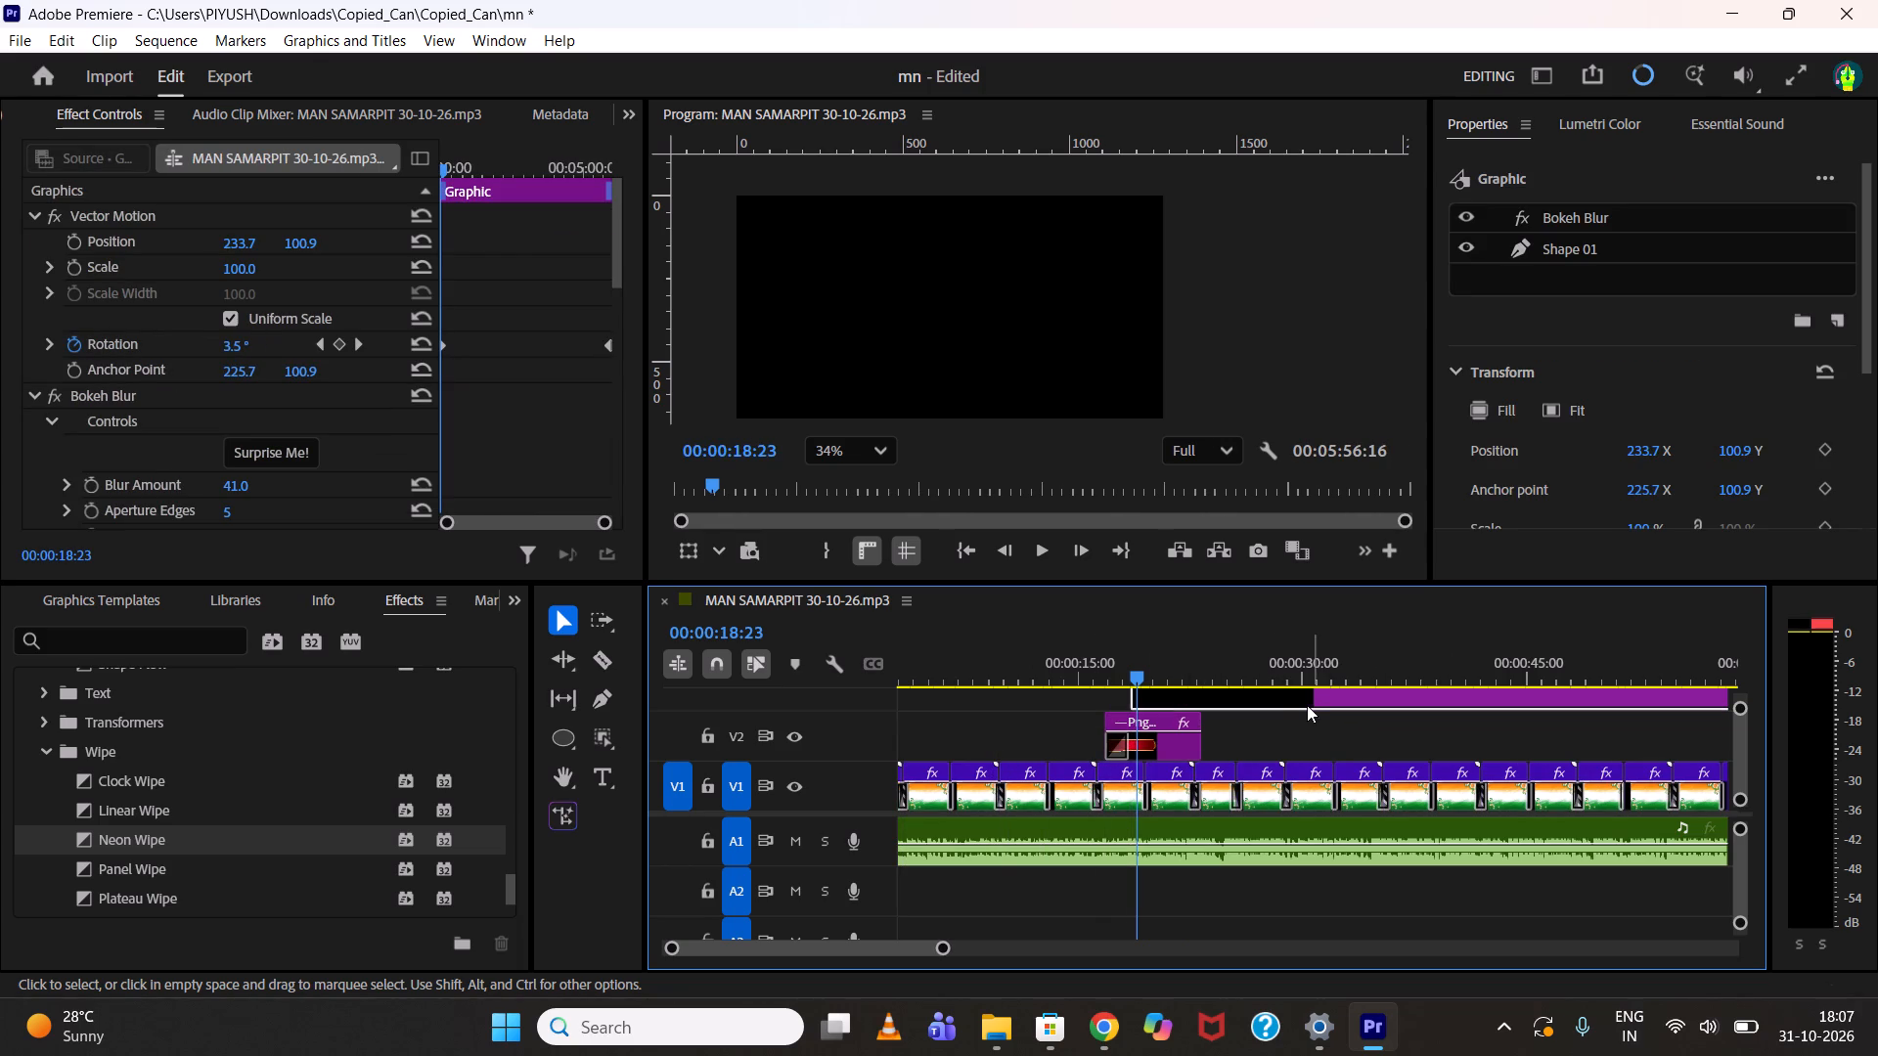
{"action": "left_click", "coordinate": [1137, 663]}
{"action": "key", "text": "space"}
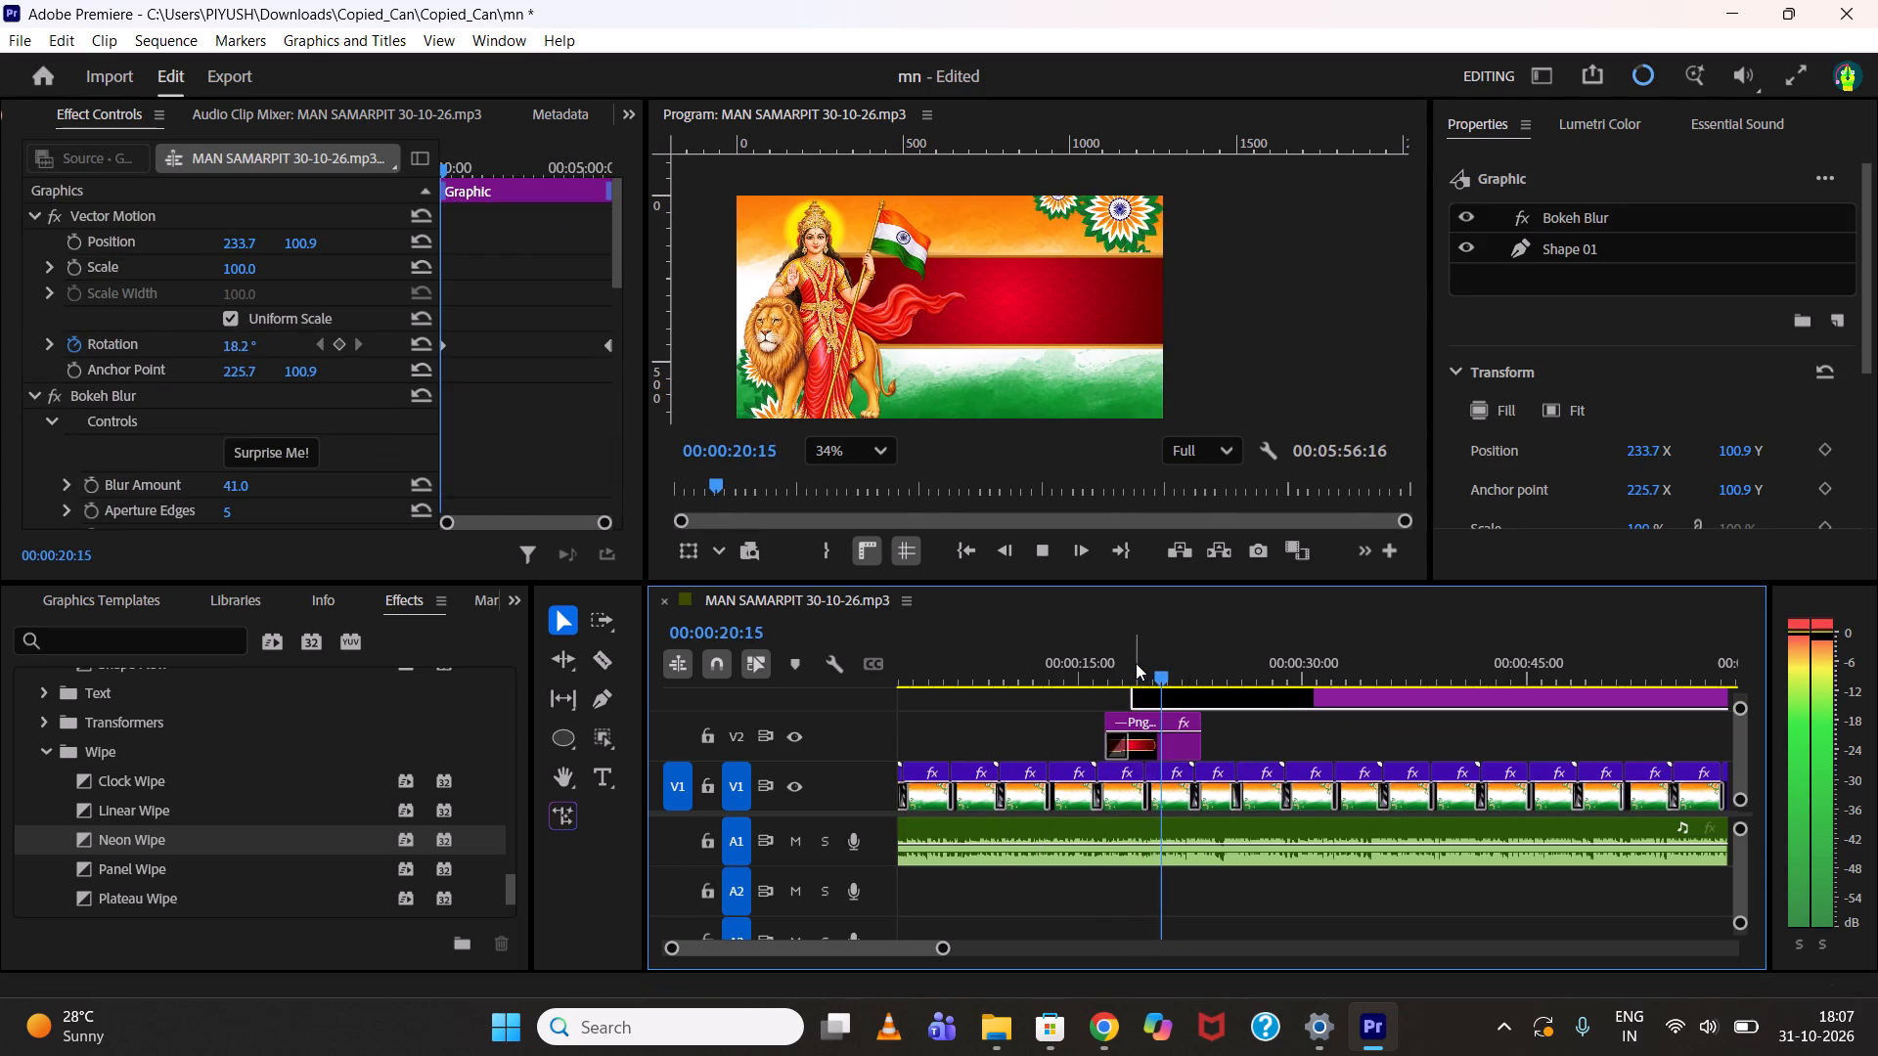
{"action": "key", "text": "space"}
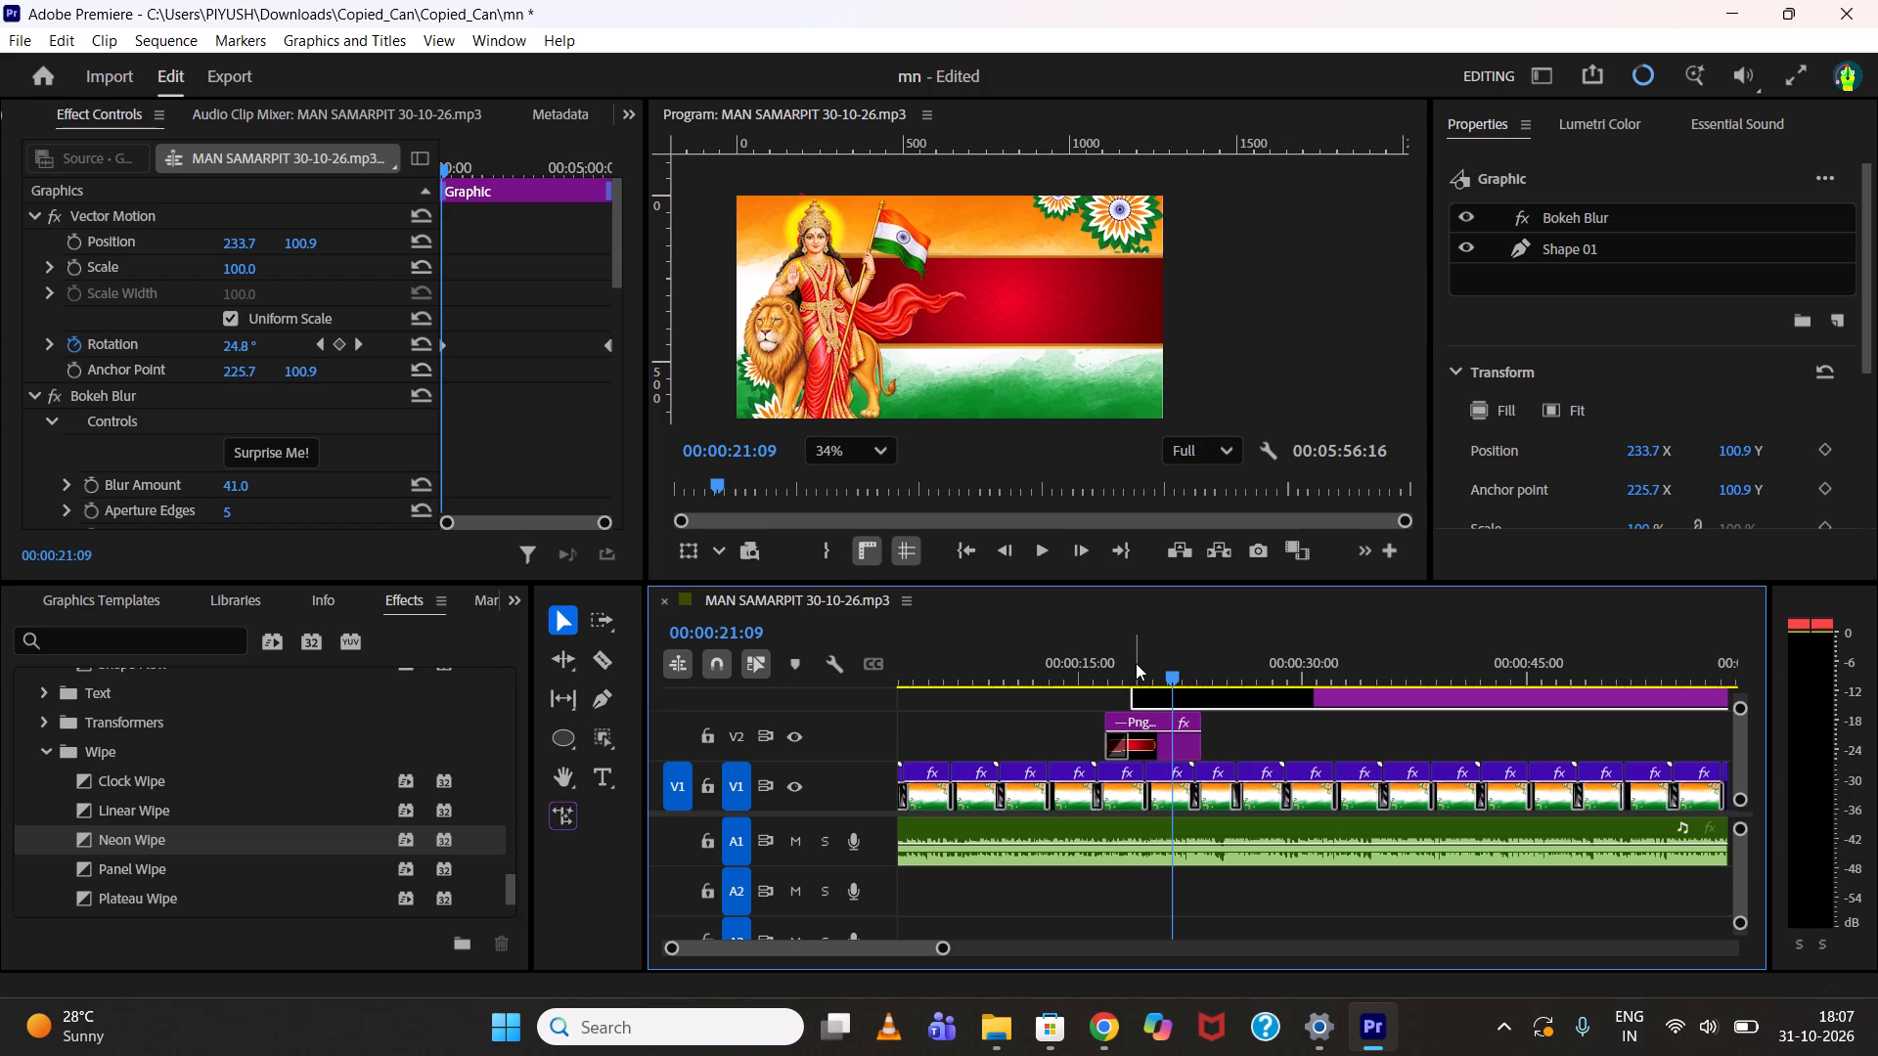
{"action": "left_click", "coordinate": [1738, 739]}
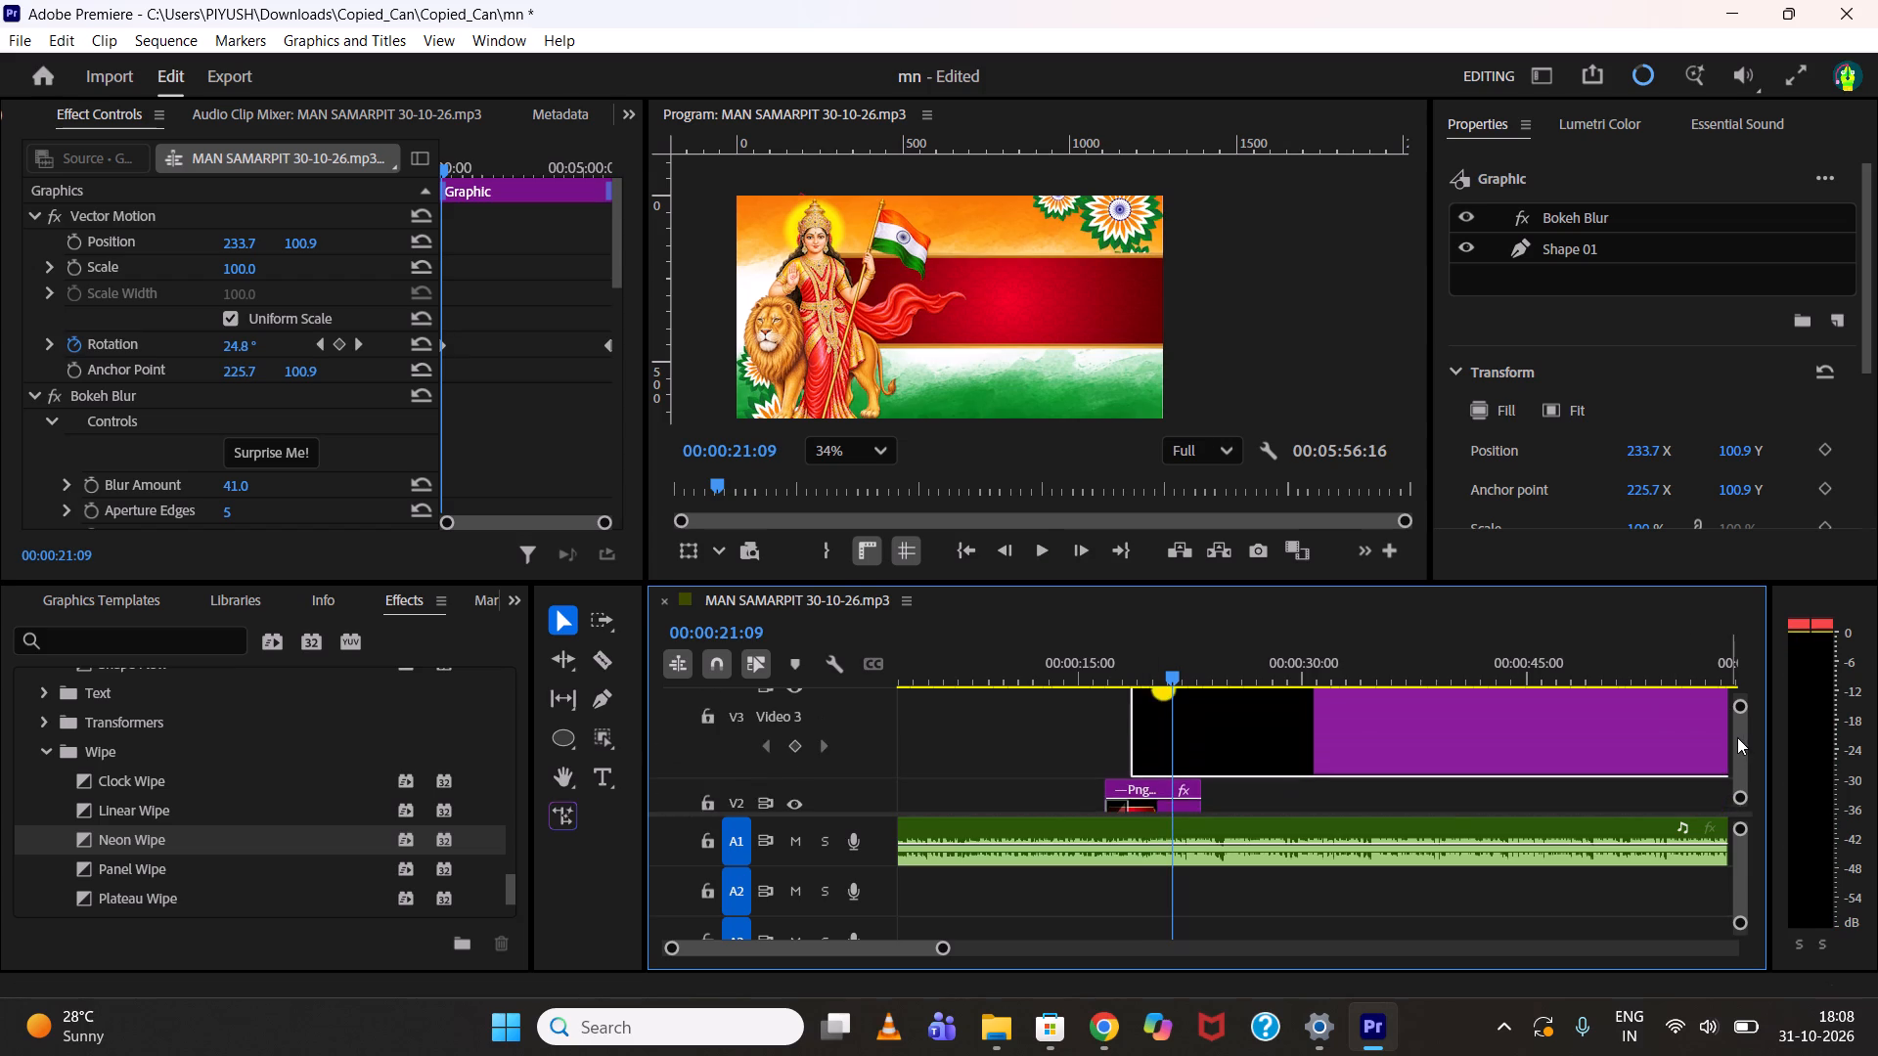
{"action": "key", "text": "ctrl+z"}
Move the Hindi lyric clip from V6 down to V5, starting near 00:00:20 over the red banner.
{"action": "scroll", "coordinate": [972, 733], "scroll_direction": "up", "scroll_amount": 6}
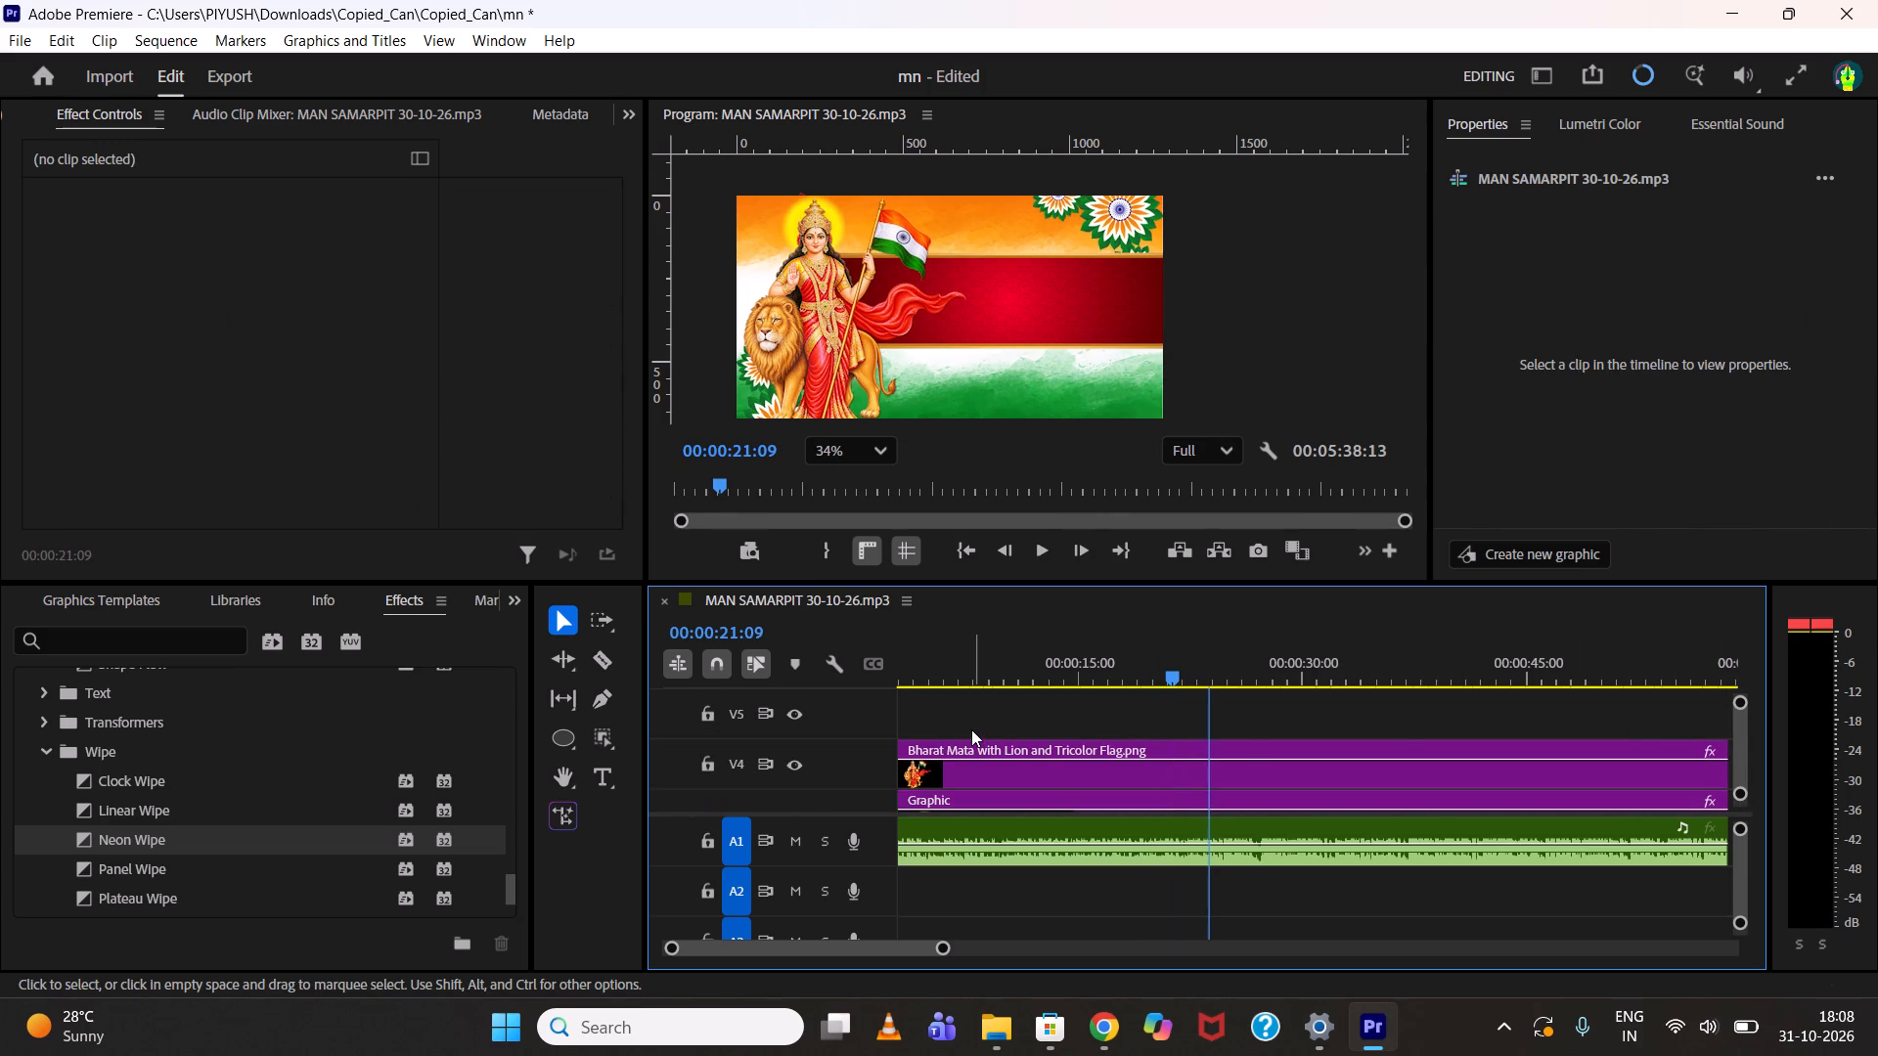
{"action": "scroll", "coordinate": [971, 729], "scroll_direction": "up", "scroll_amount": 5}
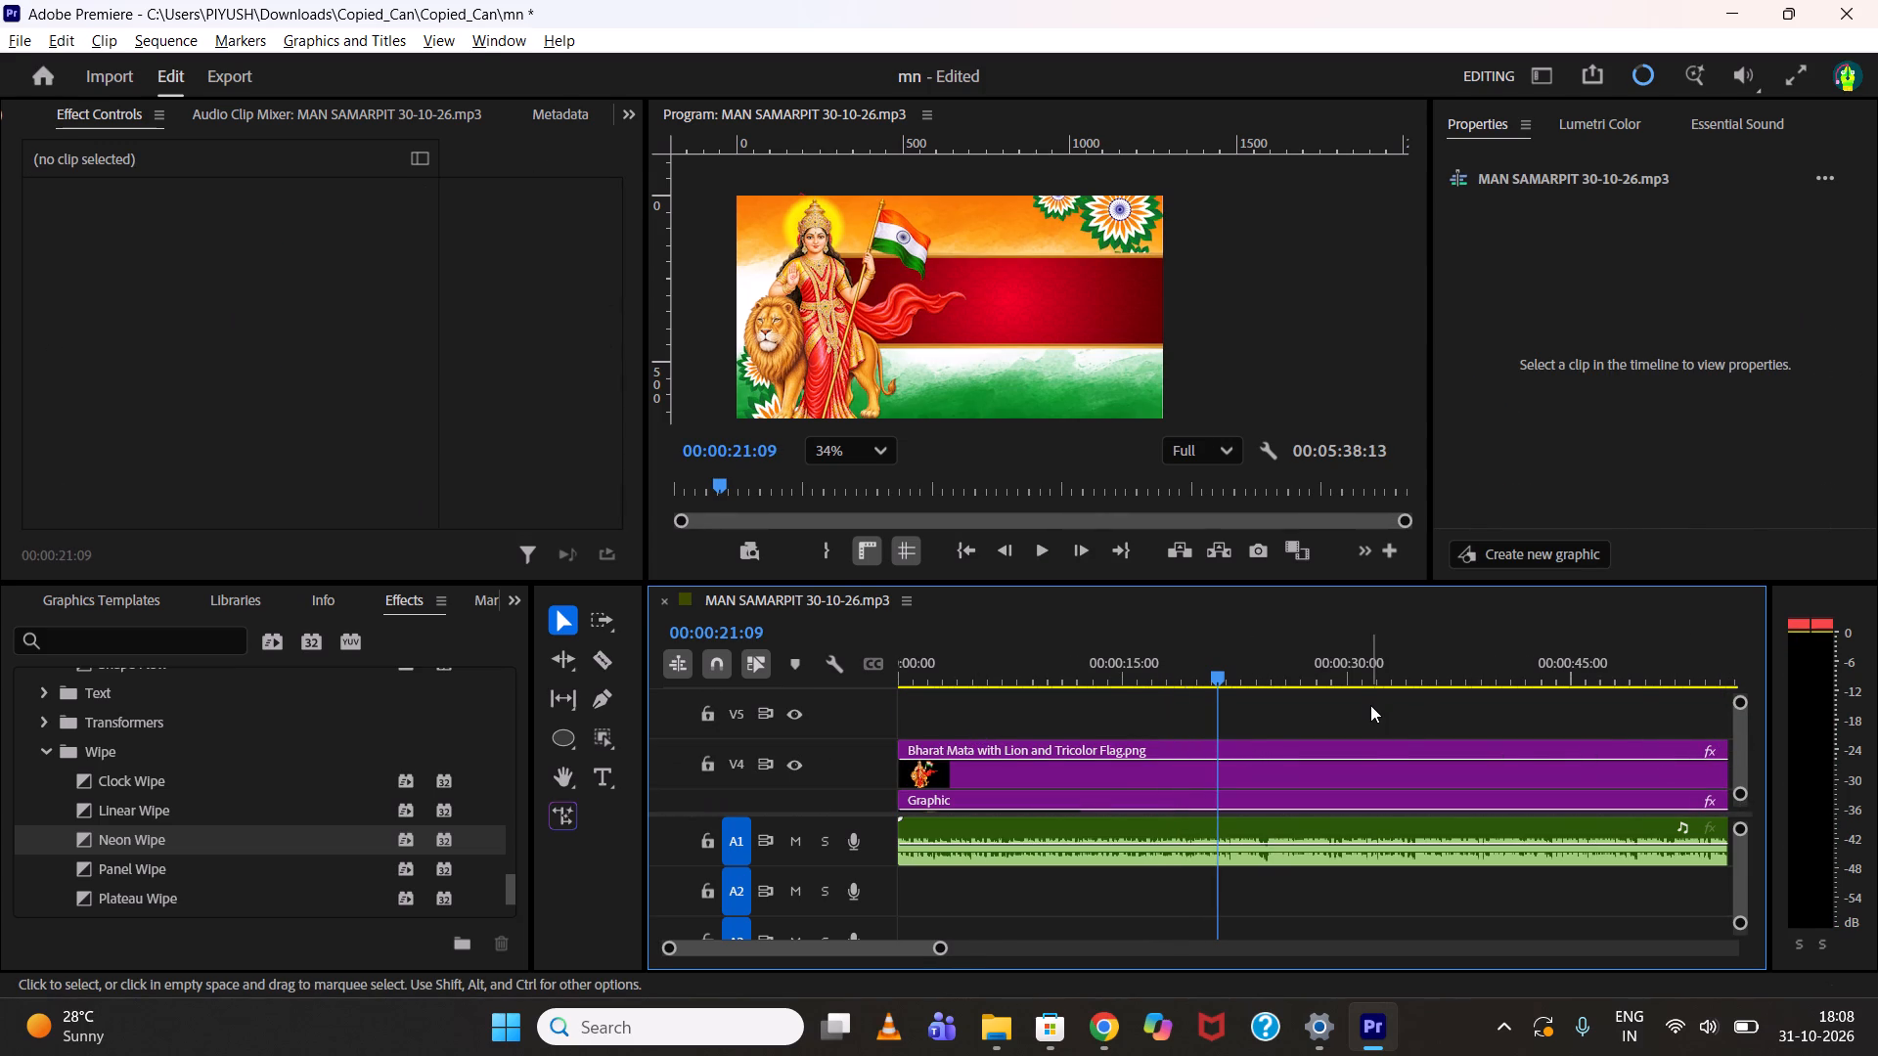
{"action": "scroll", "coordinate": [1370, 705], "scroll_direction": "down", "scroll_amount": 5, "text": "alt"}
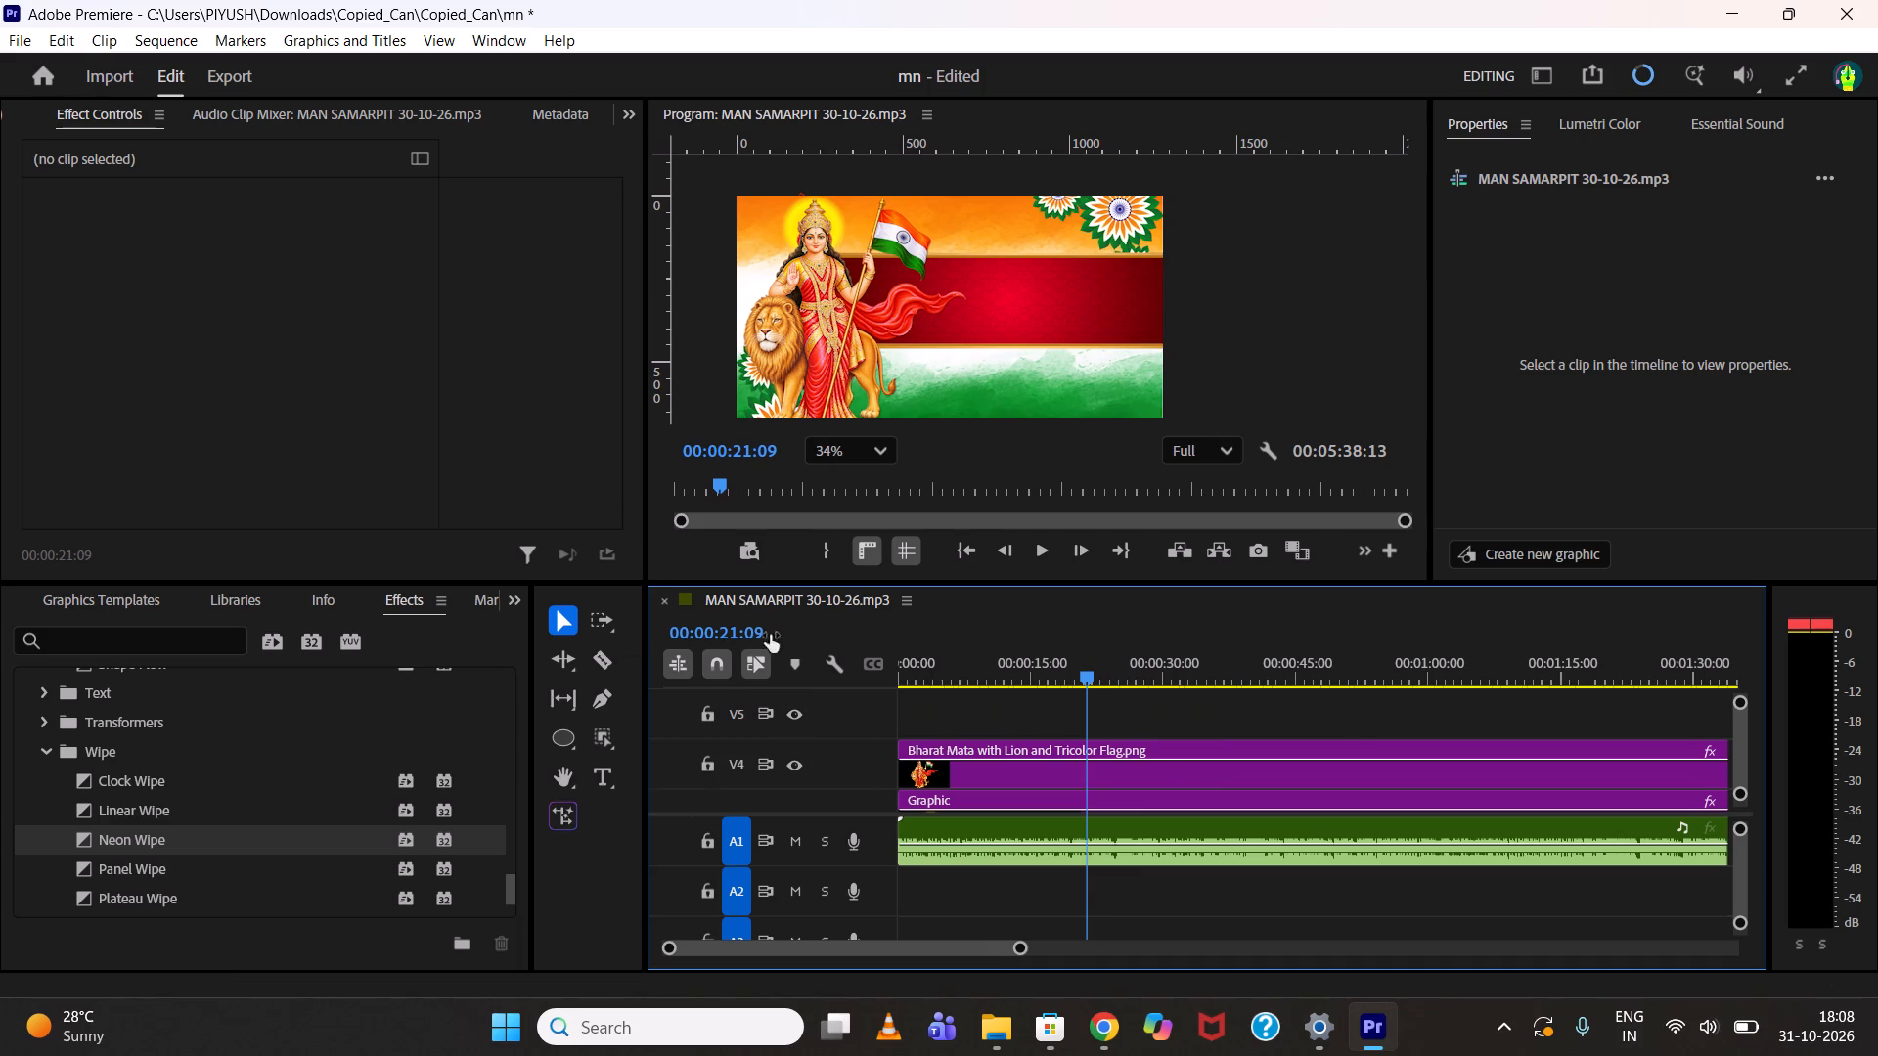
{"action": "left_click", "coordinate": [1084, 680]}
{"action": "left_click", "coordinate": [1041, 604]}
{"action": "key", "text": "grave"}
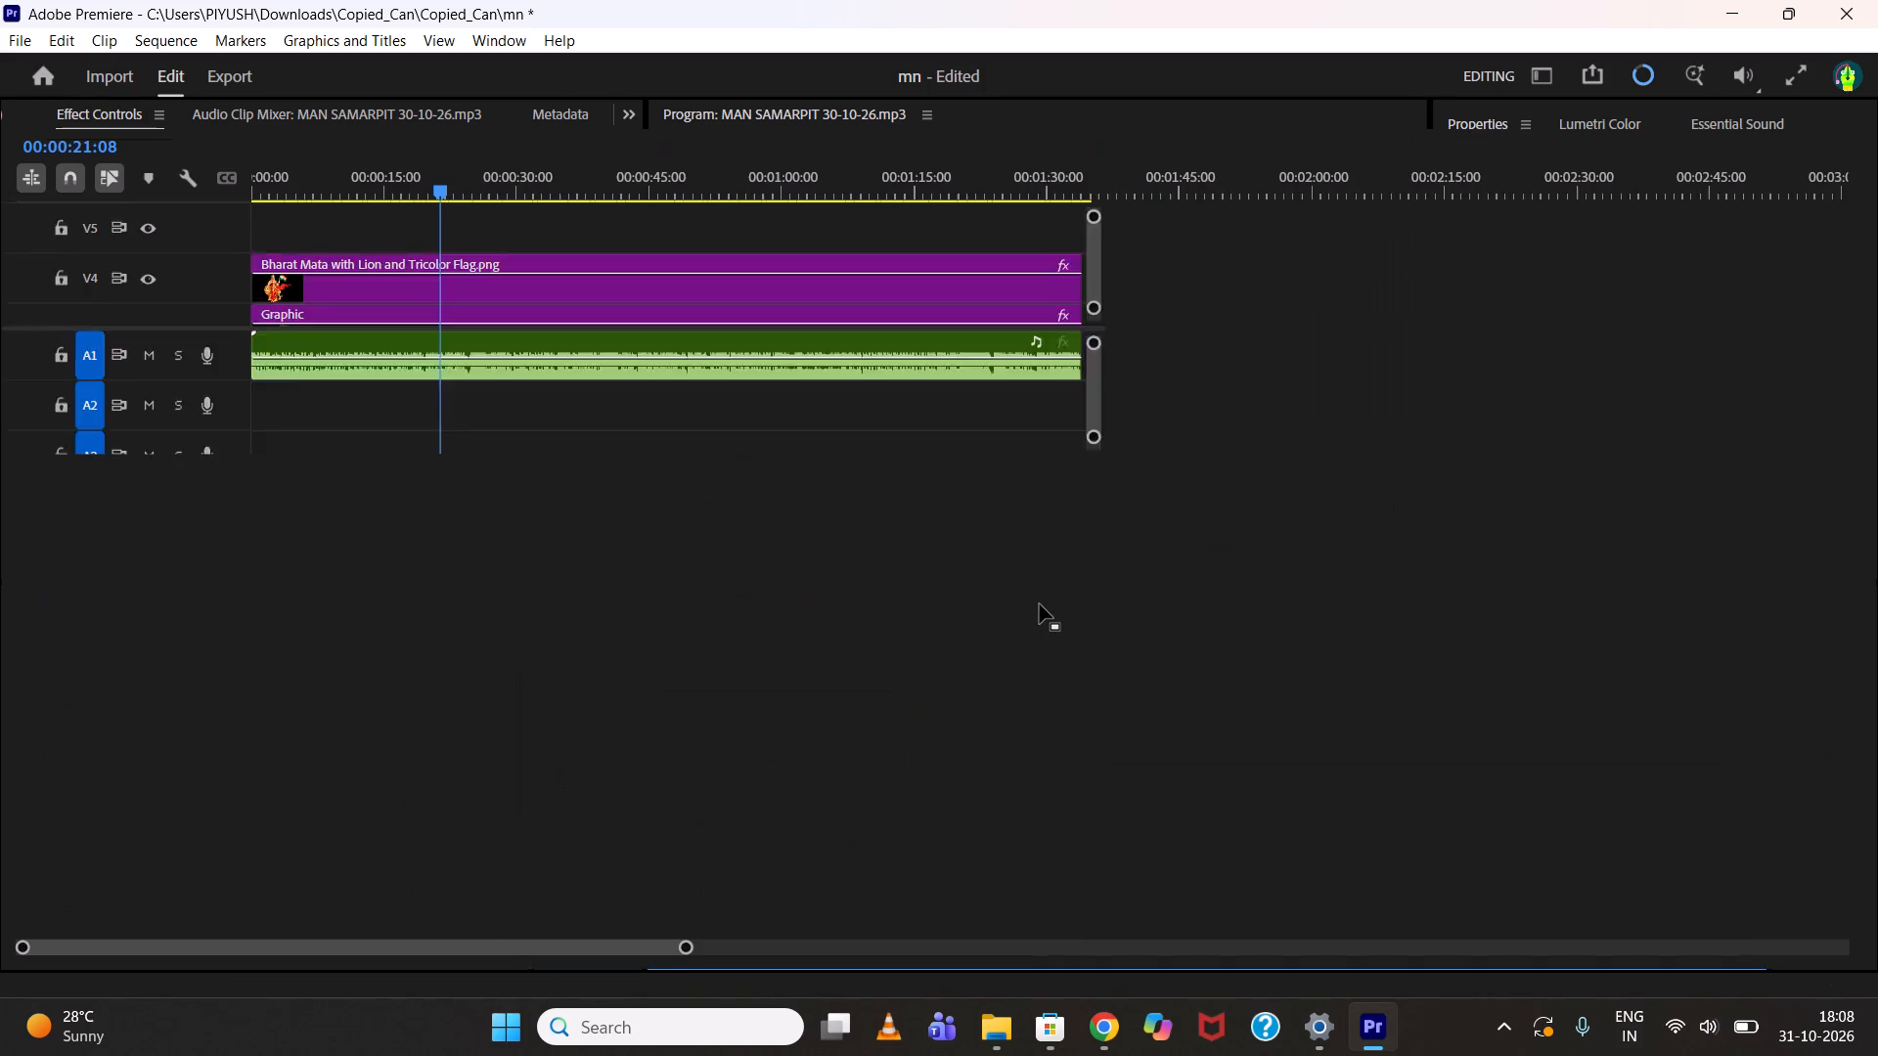
{"action": "left_click_drag", "start_coordinate": [319, 251], "coordinate": [334, 268]}
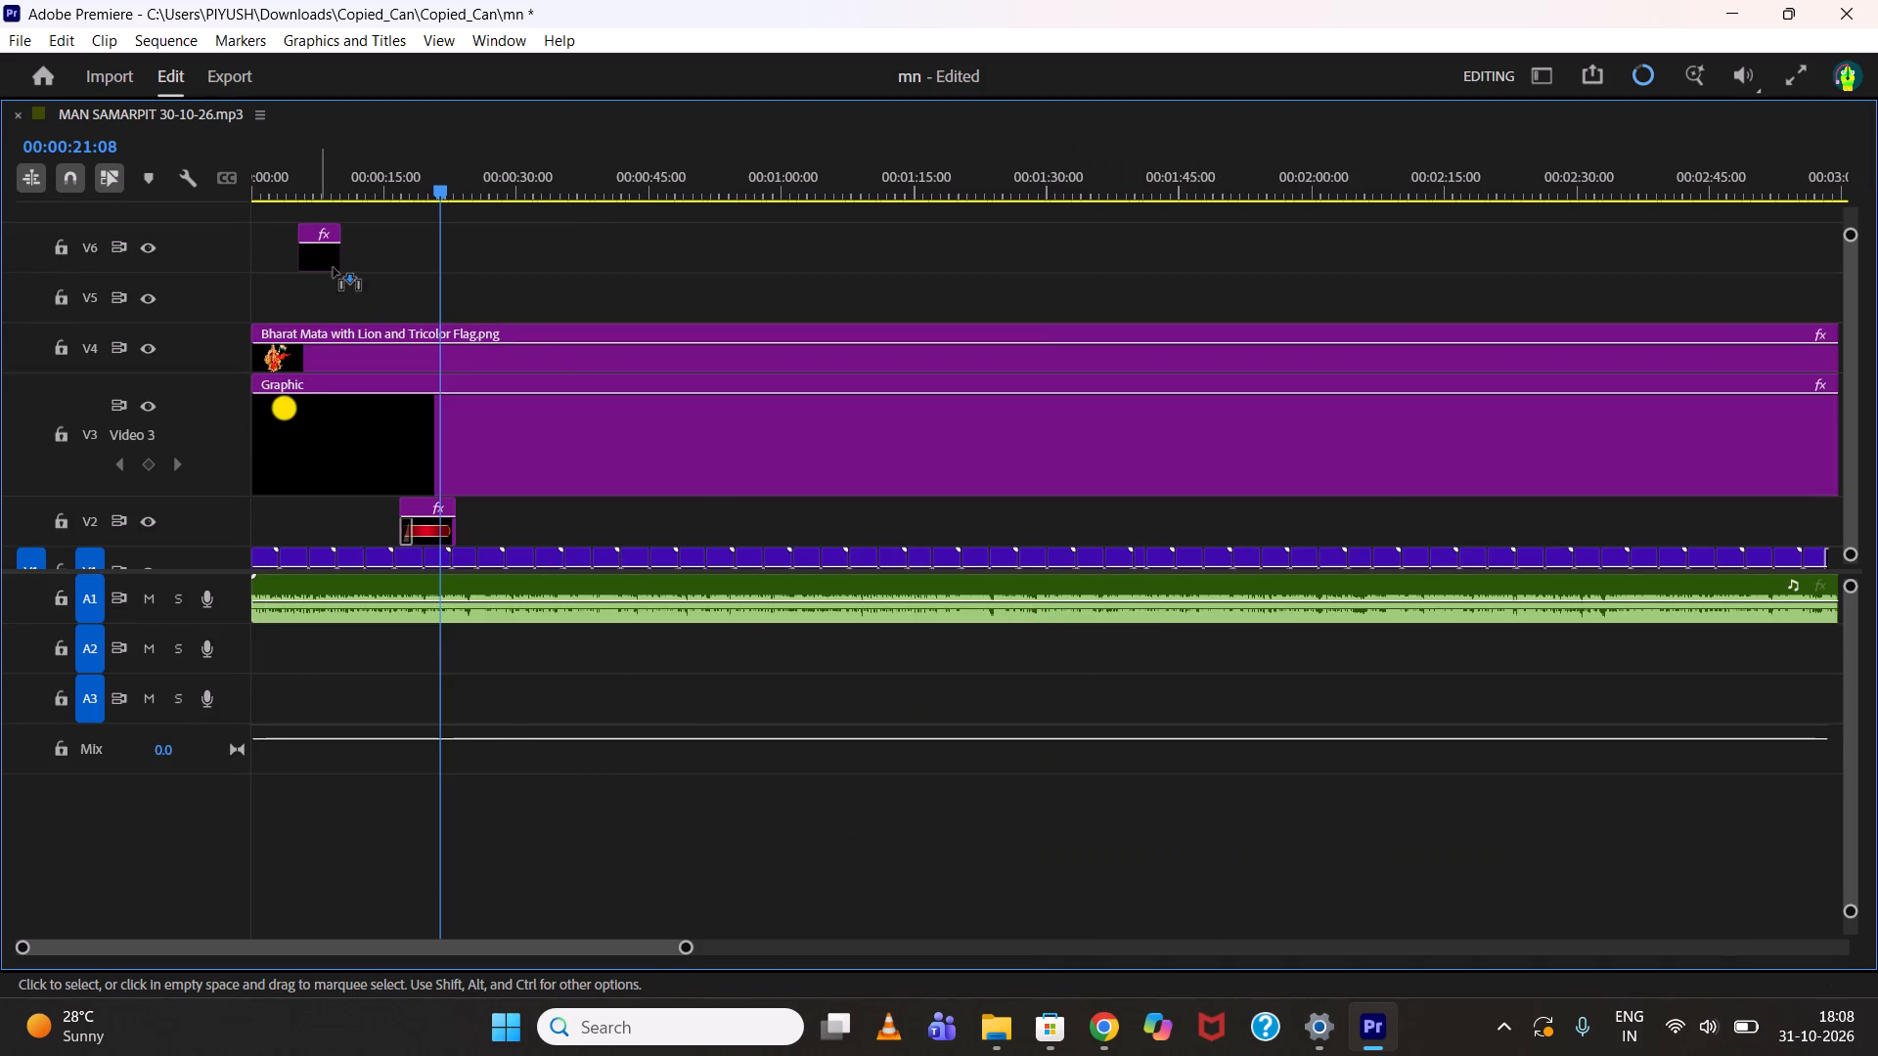
{"action": "left_click_drag", "start_coordinate": [334, 268], "coordinate": [447, 298]}
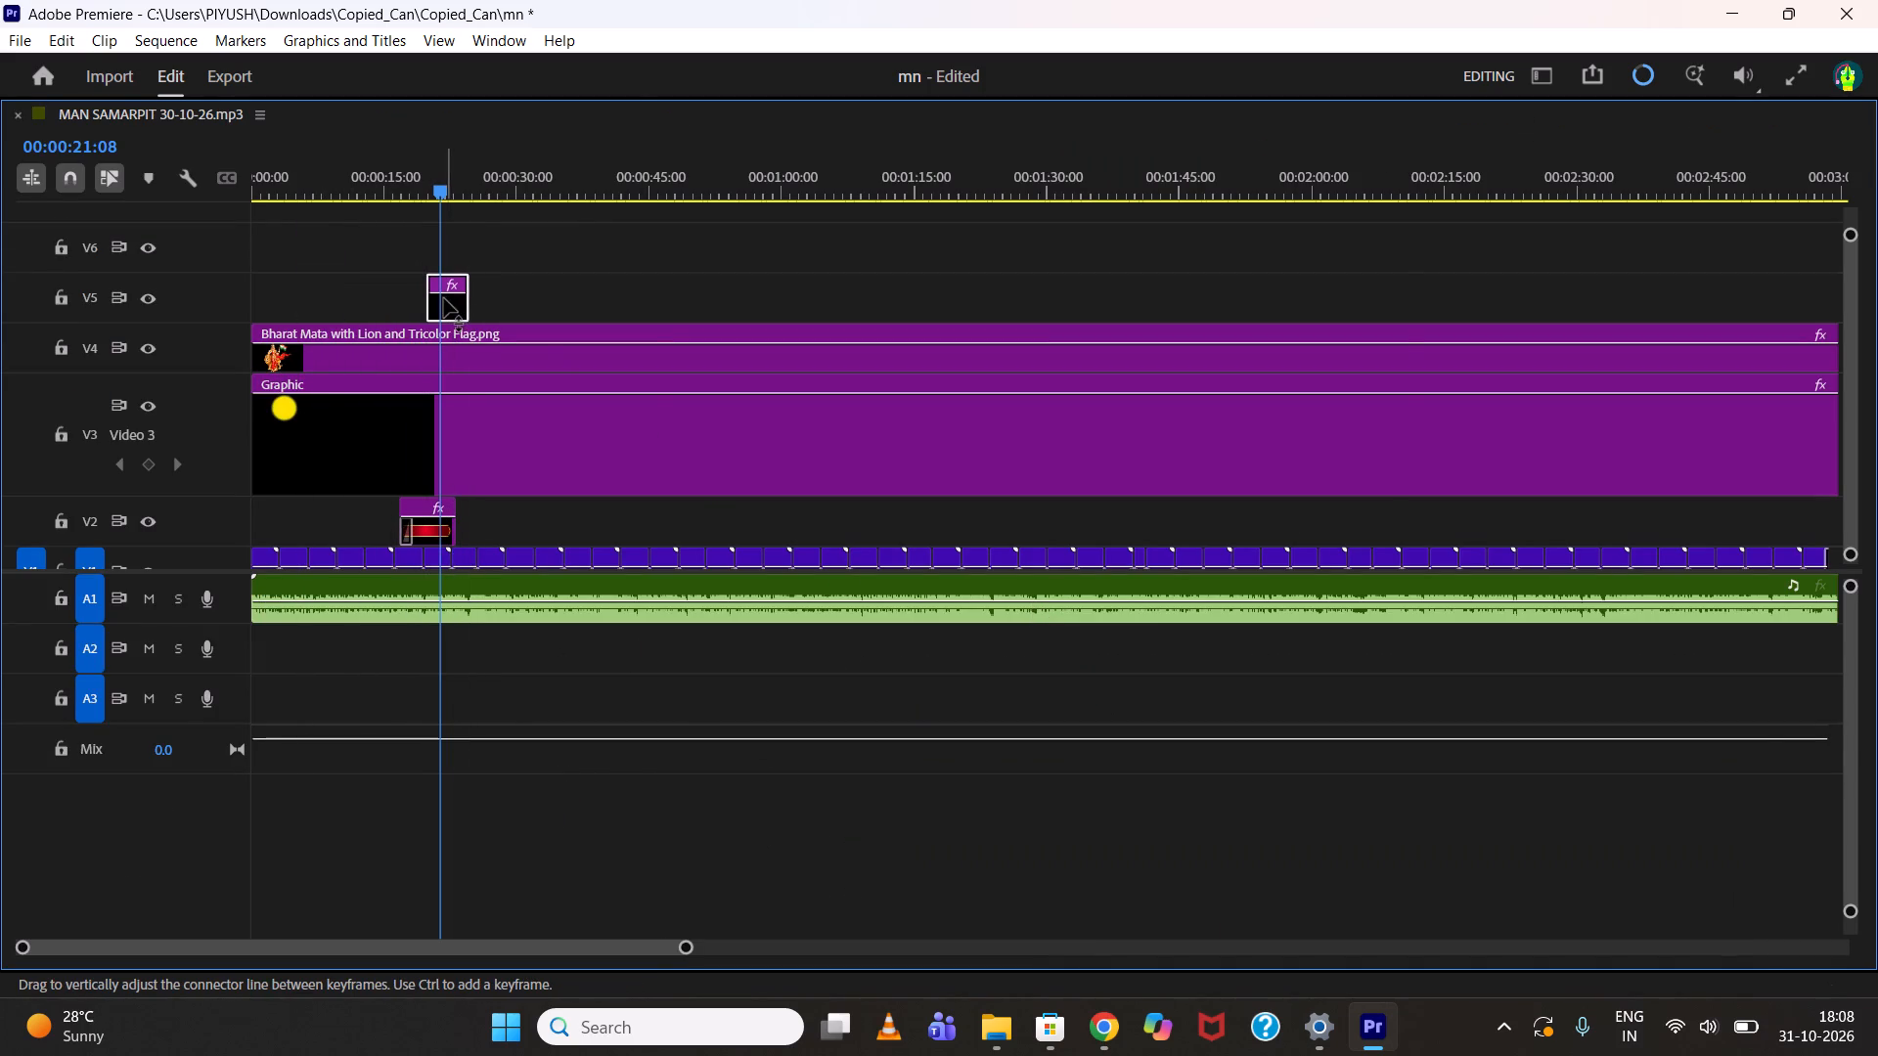
{"action": "key", "text": "grave"}
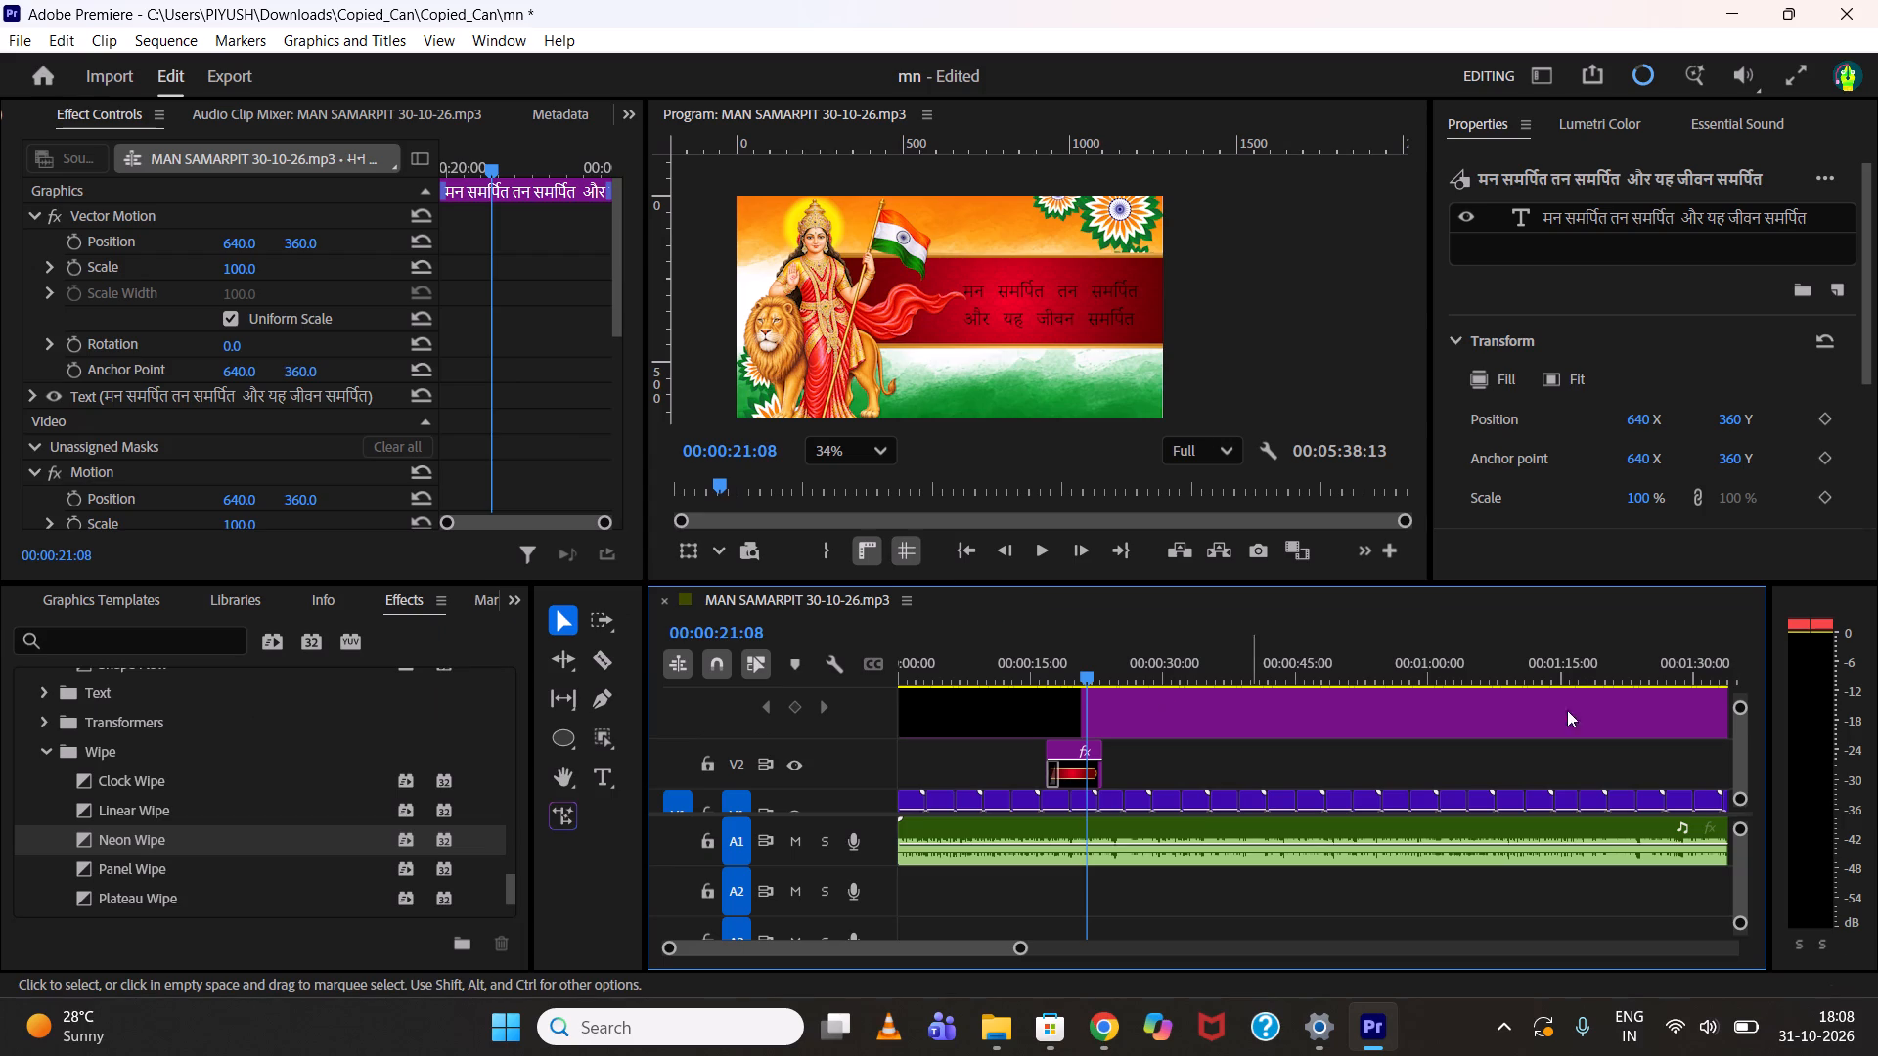
Extend the end of the V2 red-gold banner clip to the end of the sequence, level with the audio's end.
{"action": "left_click", "coordinate": [1735, 720]}
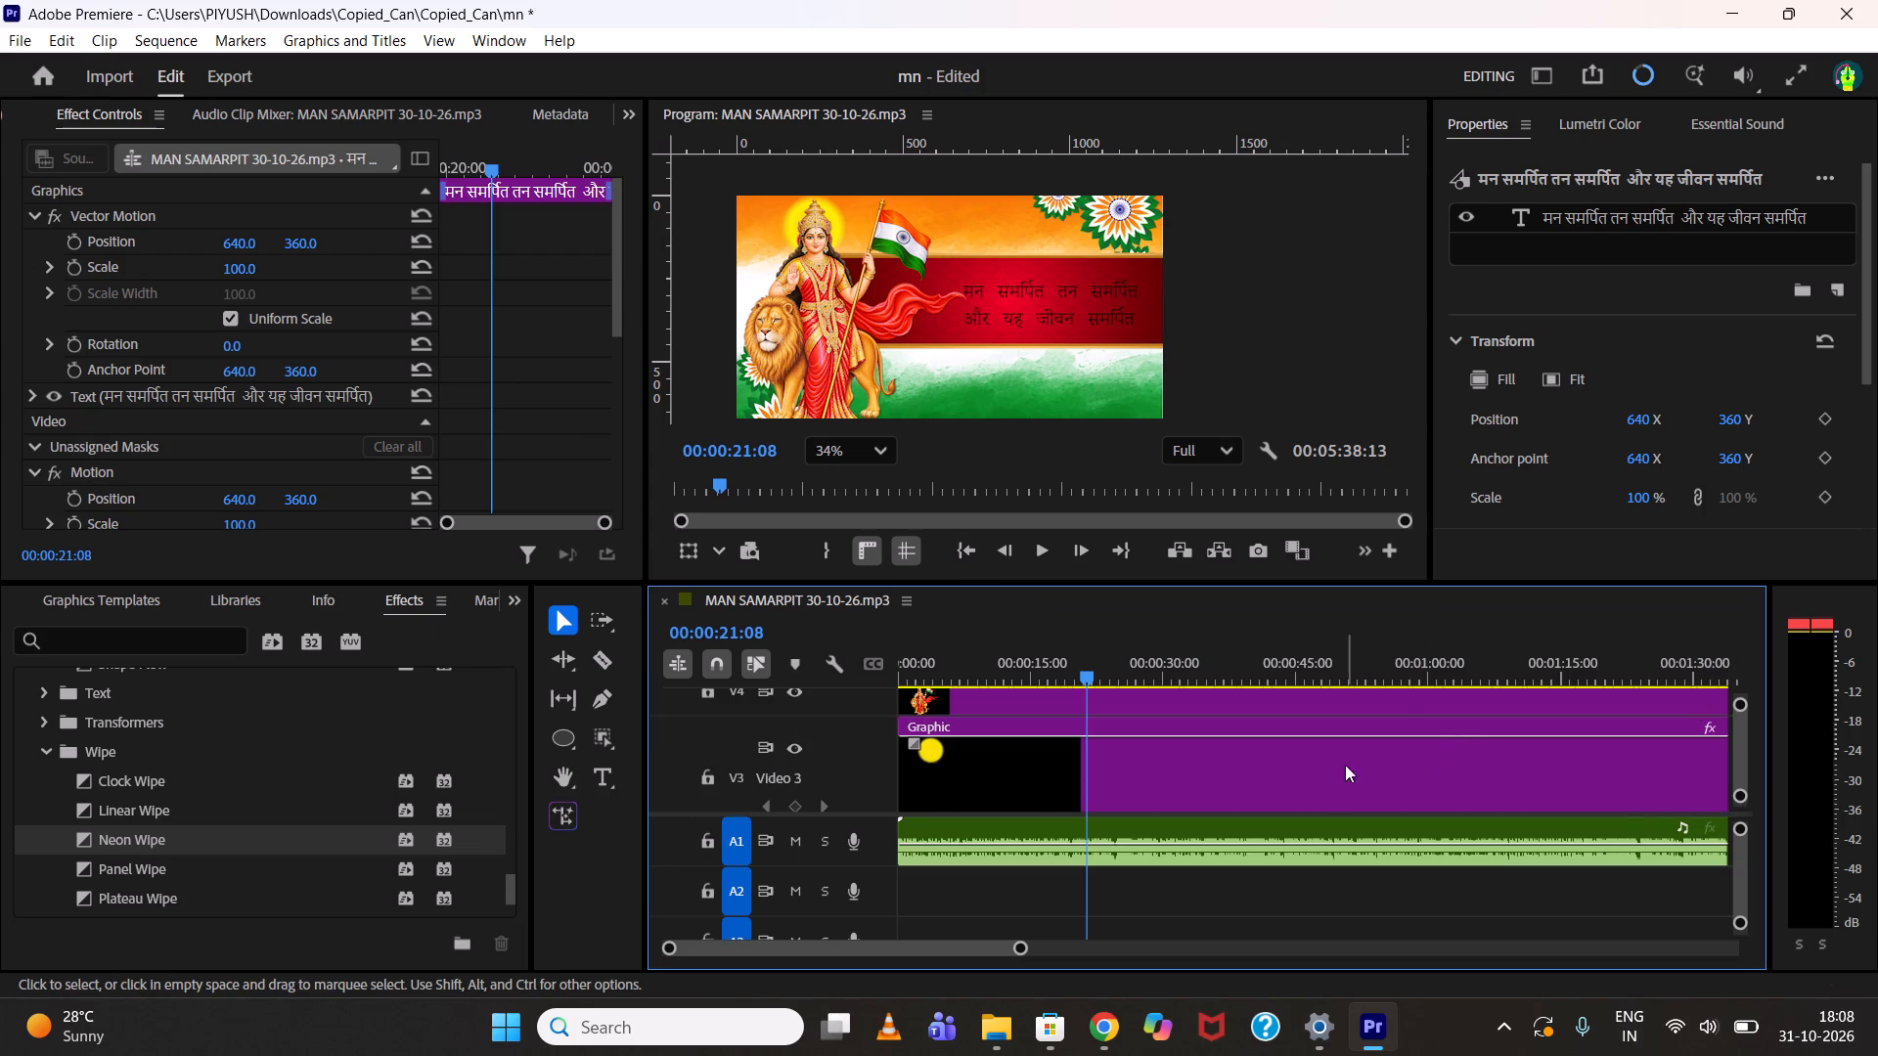
{"action": "left_click", "coordinate": [1730, 764]}
{"action": "left_click", "coordinate": [1739, 763]}
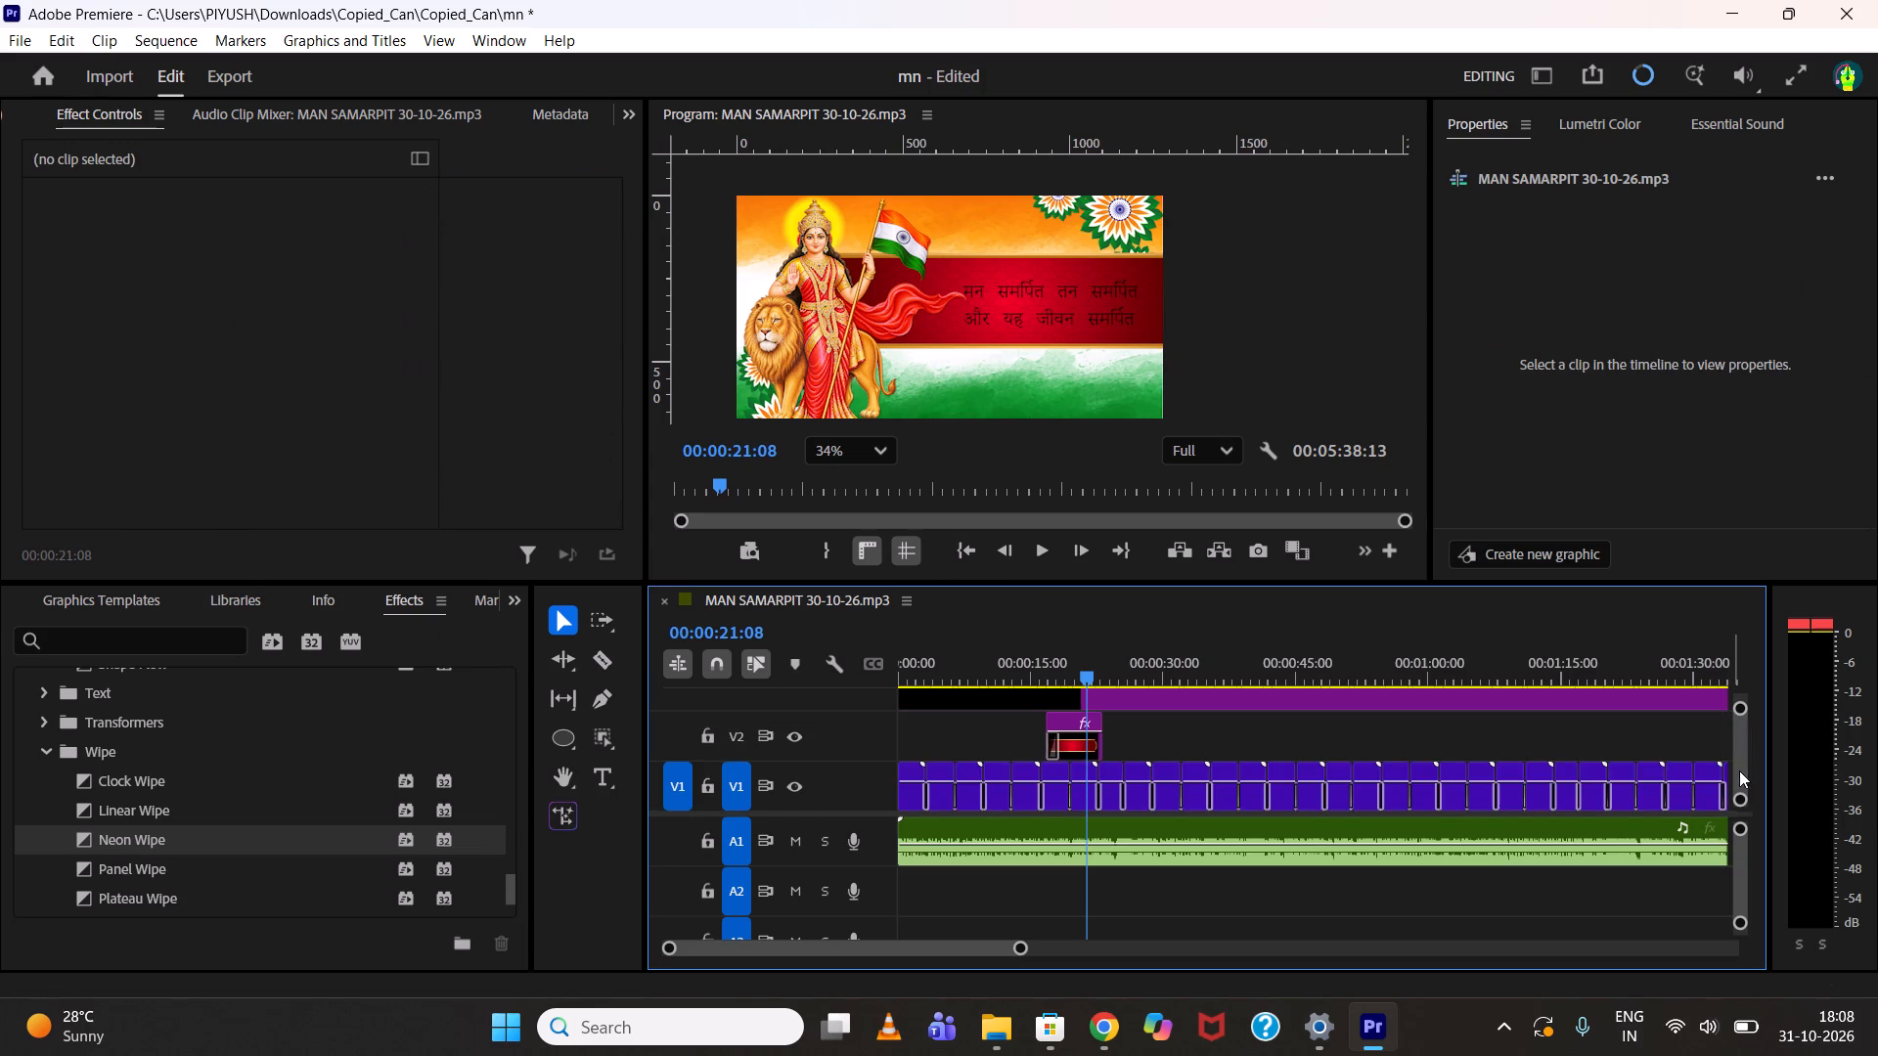
{"action": "left_click_drag", "start_coordinate": [1107, 737], "coordinate": [1523, 740]}
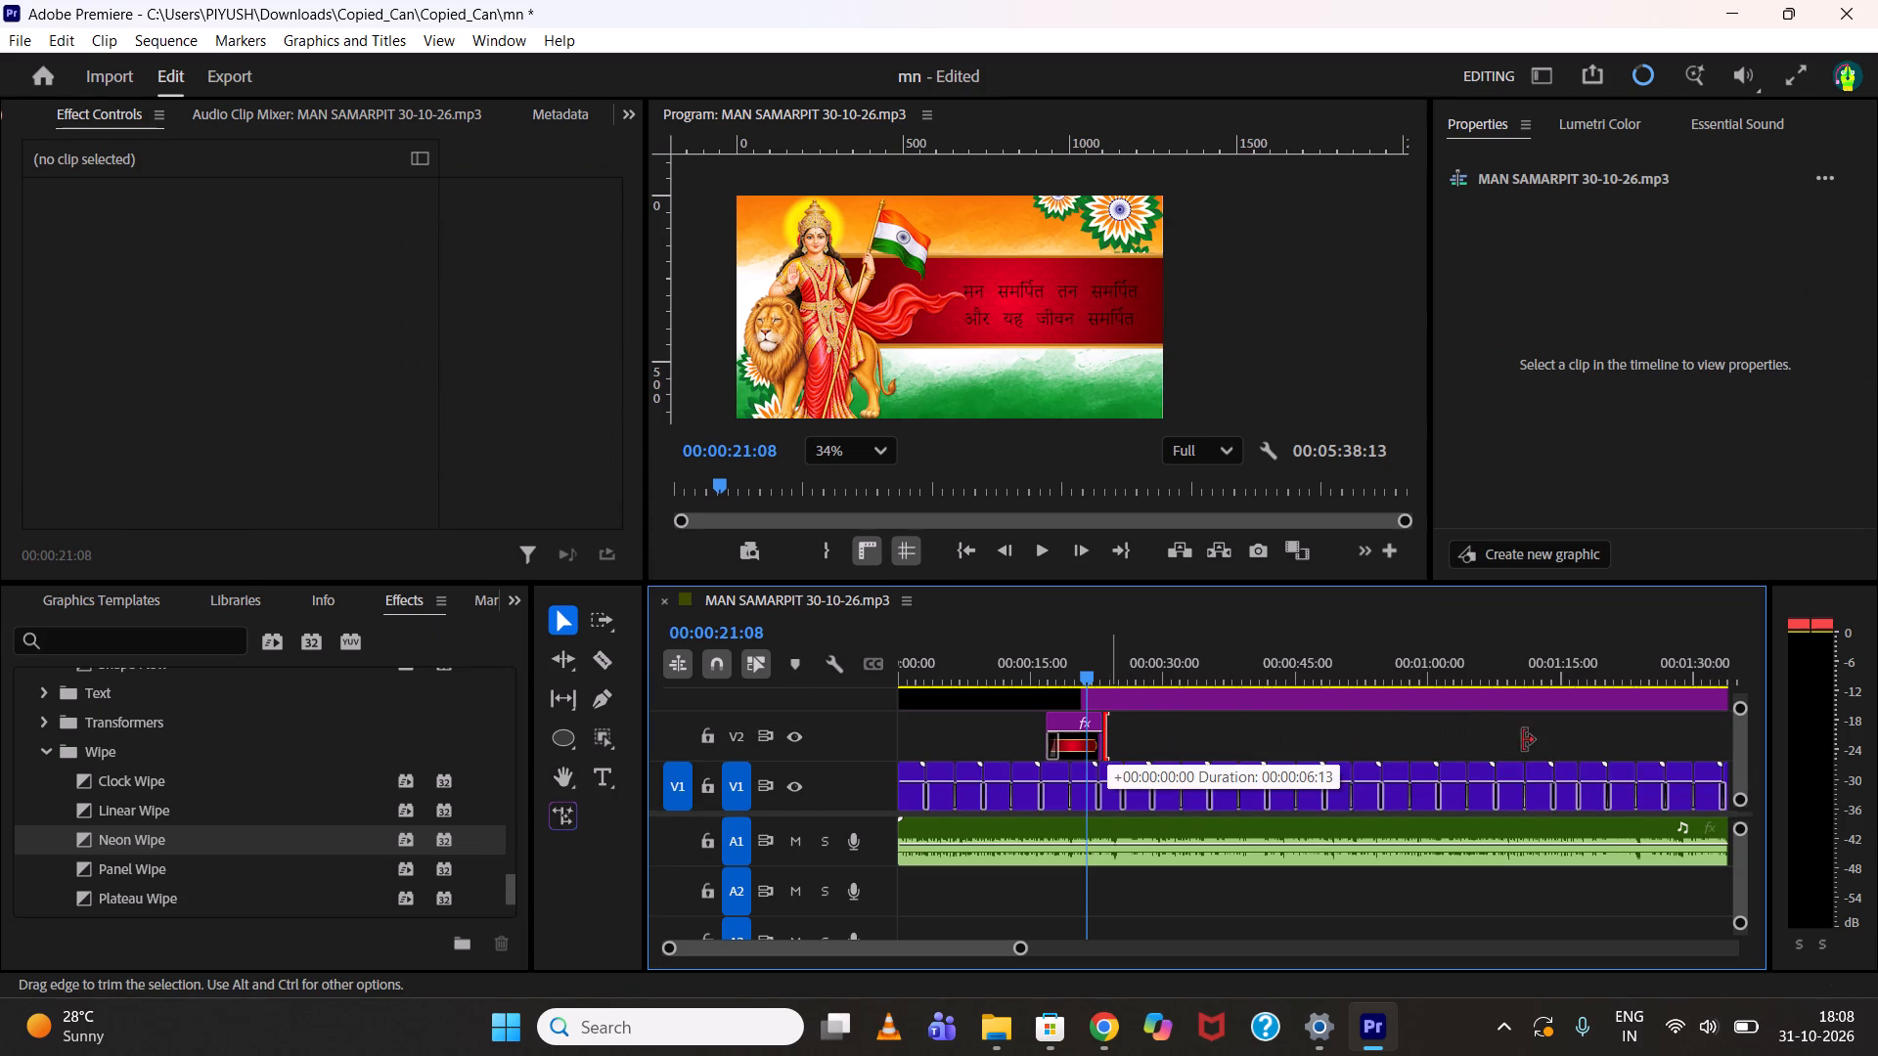
{"action": "left_click_drag", "start_coordinate": [1523, 740], "coordinate": [1733, 738]}
{"action": "scroll", "coordinate": [1346, 742], "scroll_direction": "down", "scroll_amount": 5, "text": "alt"}
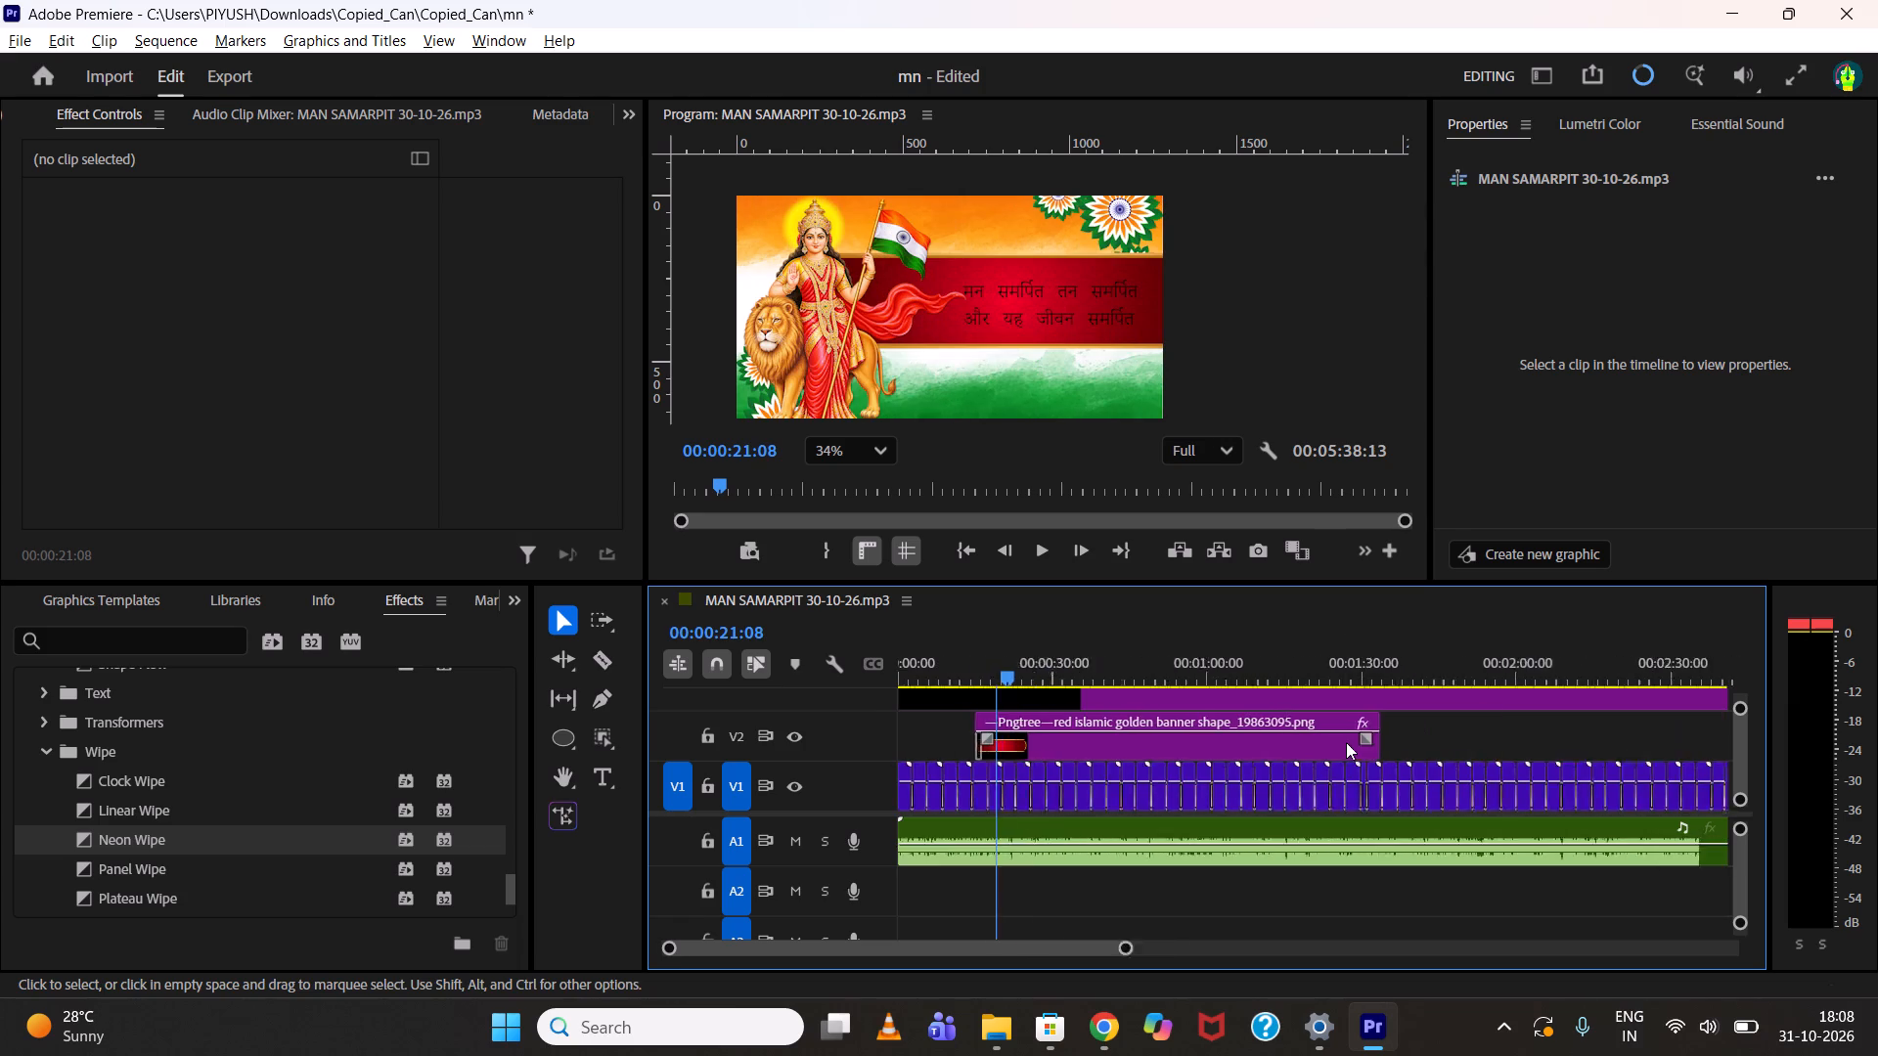
{"action": "scroll", "coordinate": [1346, 742], "scroll_direction": "down", "scroll_amount": 7, "text": "alt"}
{"action": "left_click_drag", "start_coordinate": [1162, 743], "coordinate": [1545, 733]}
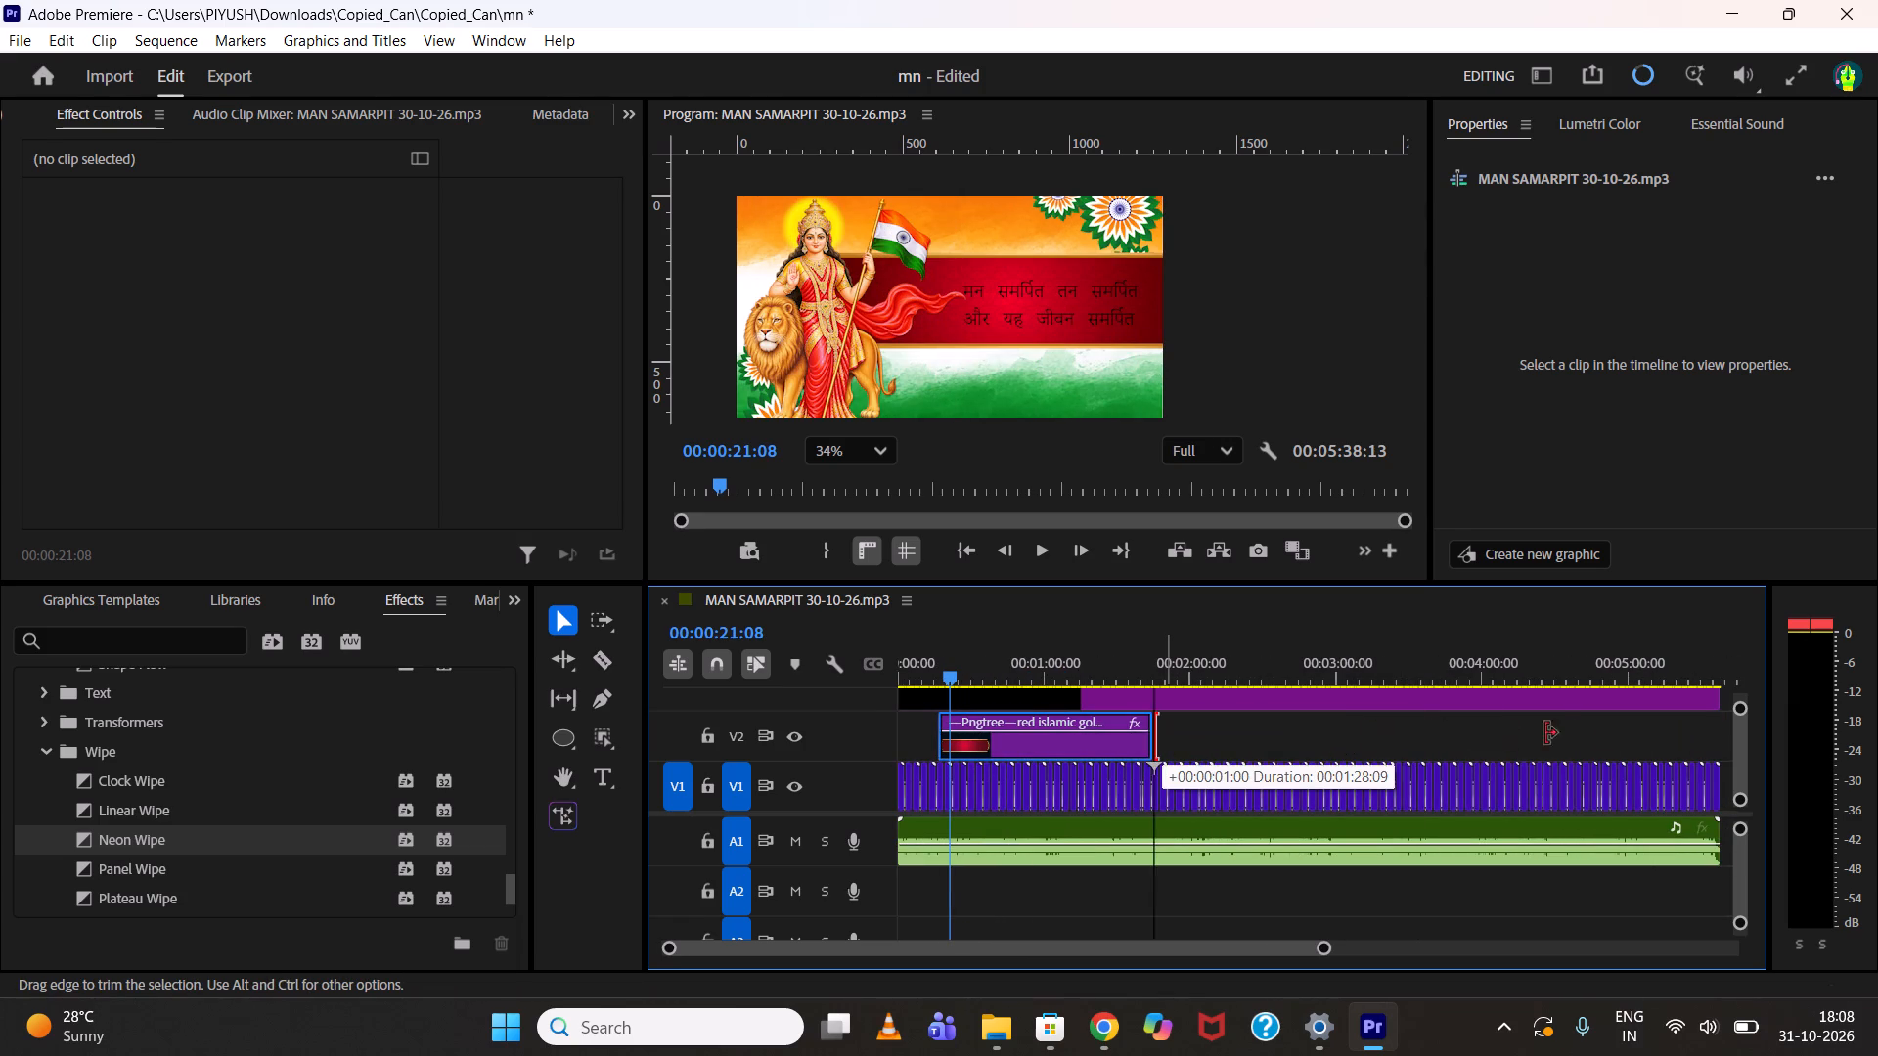
{"action": "left_click_drag", "start_coordinate": [1545, 733], "coordinate": [1676, 736]}
{"action": "scroll", "coordinate": [1640, 734], "scroll_direction": "down", "scroll_amount": 7}
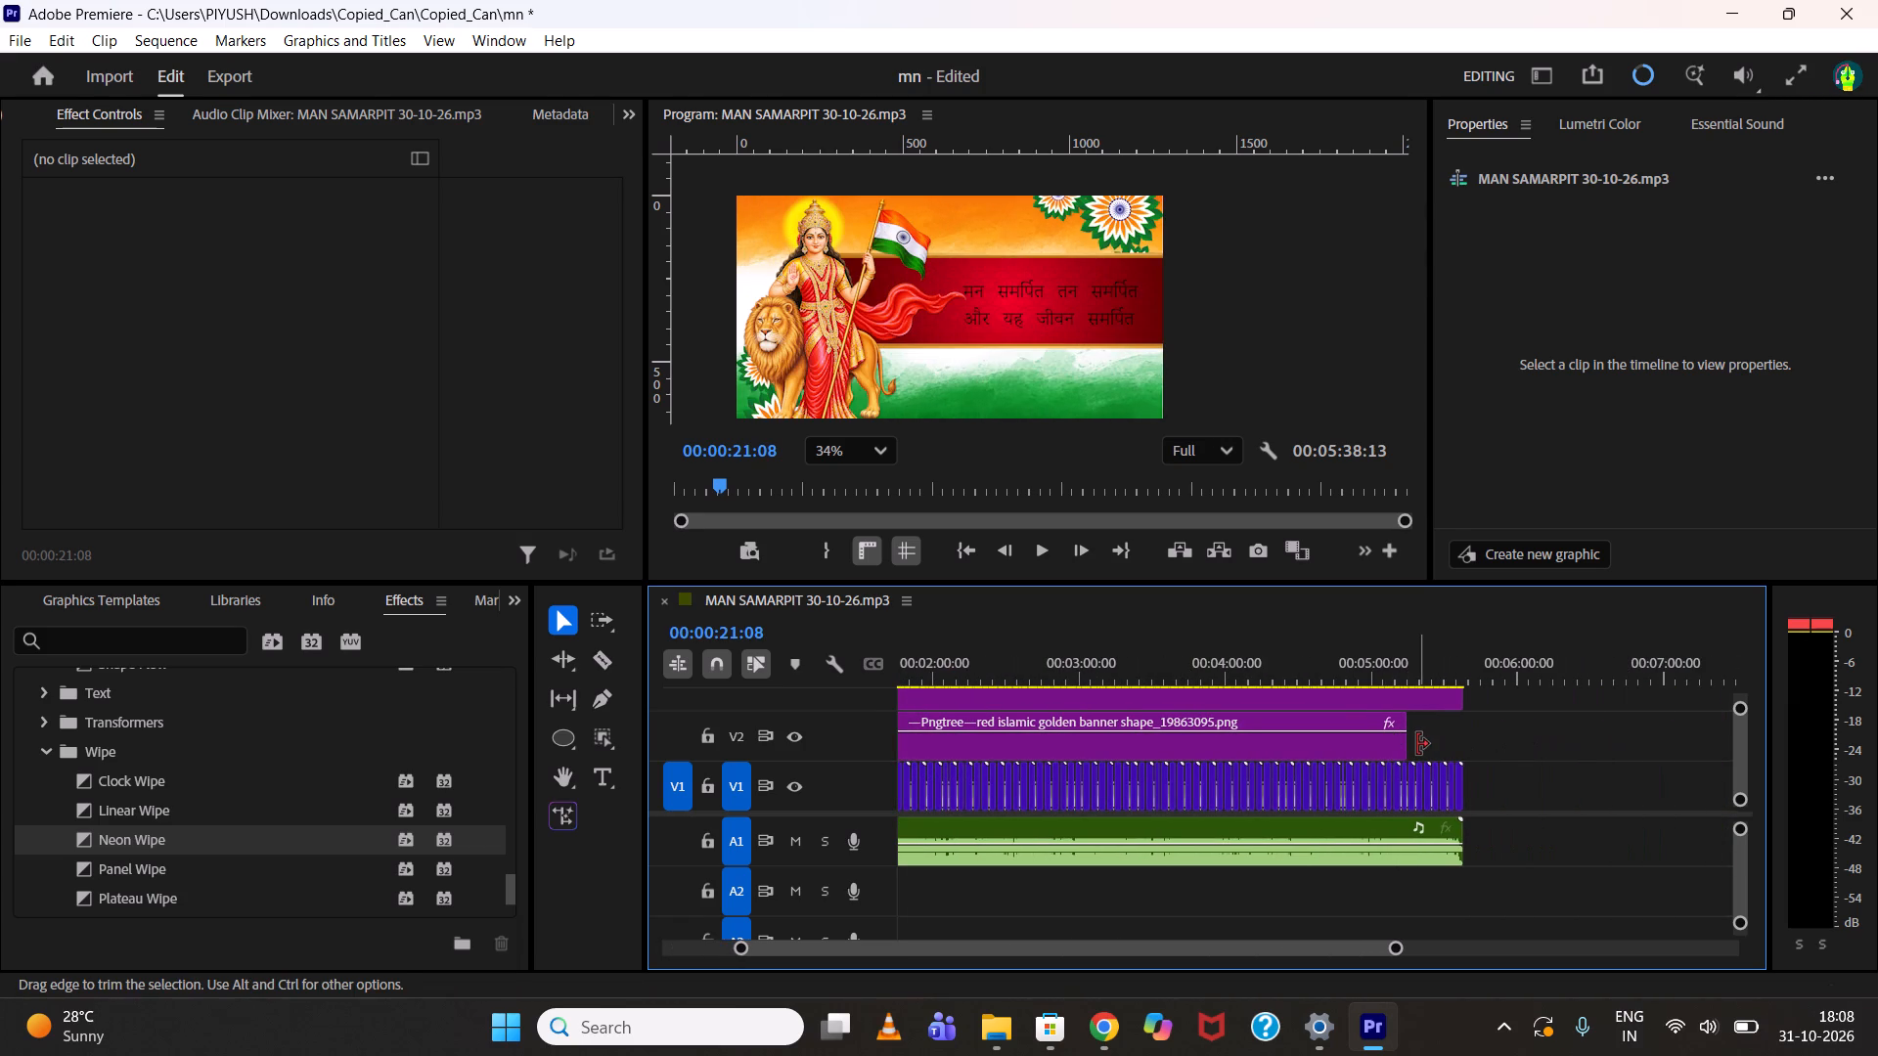
{"action": "left_click_drag", "start_coordinate": [1417, 744], "coordinate": [1463, 740]}
{"action": "left_click_drag", "start_coordinate": [1463, 740], "coordinate": [1474, 740]}
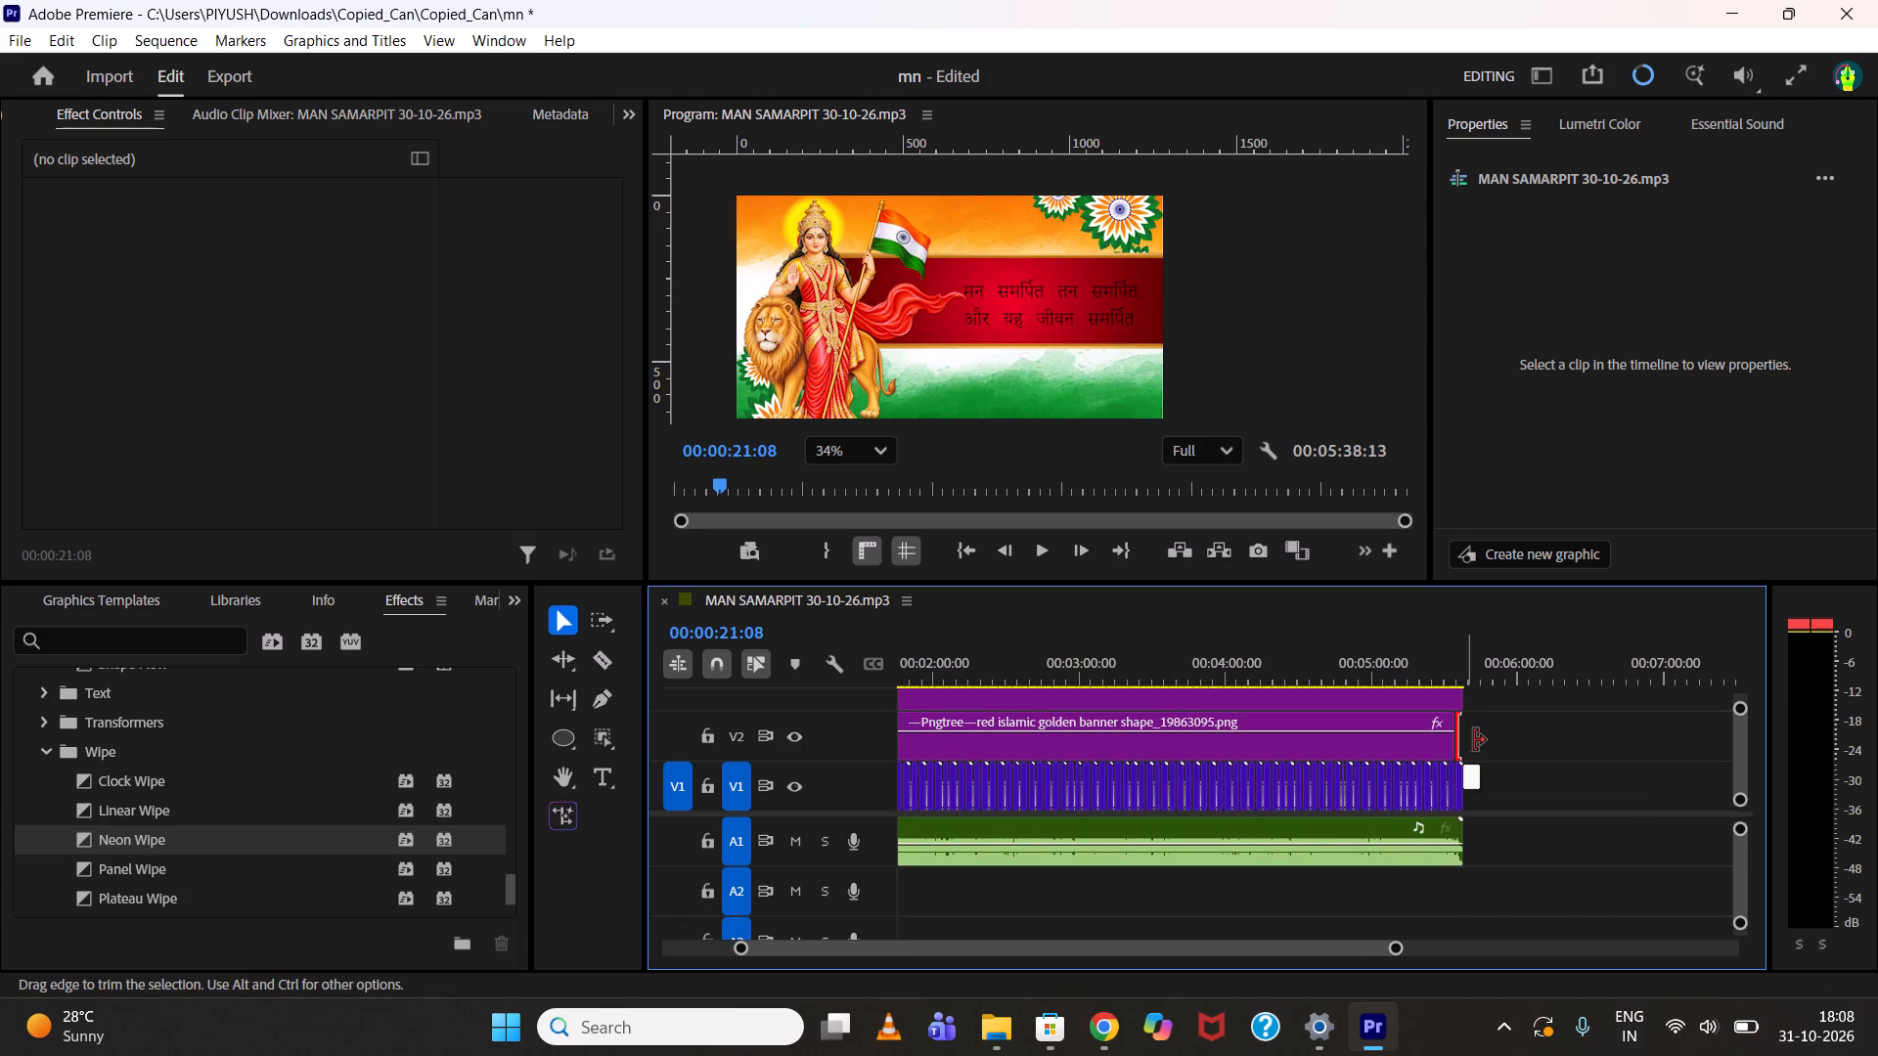
{"action": "left_click_drag", "start_coordinate": [1474, 740], "coordinate": [1475, 740]}
{"action": "scroll", "coordinate": [1464, 752], "scroll_direction": "up", "scroll_amount": 20}
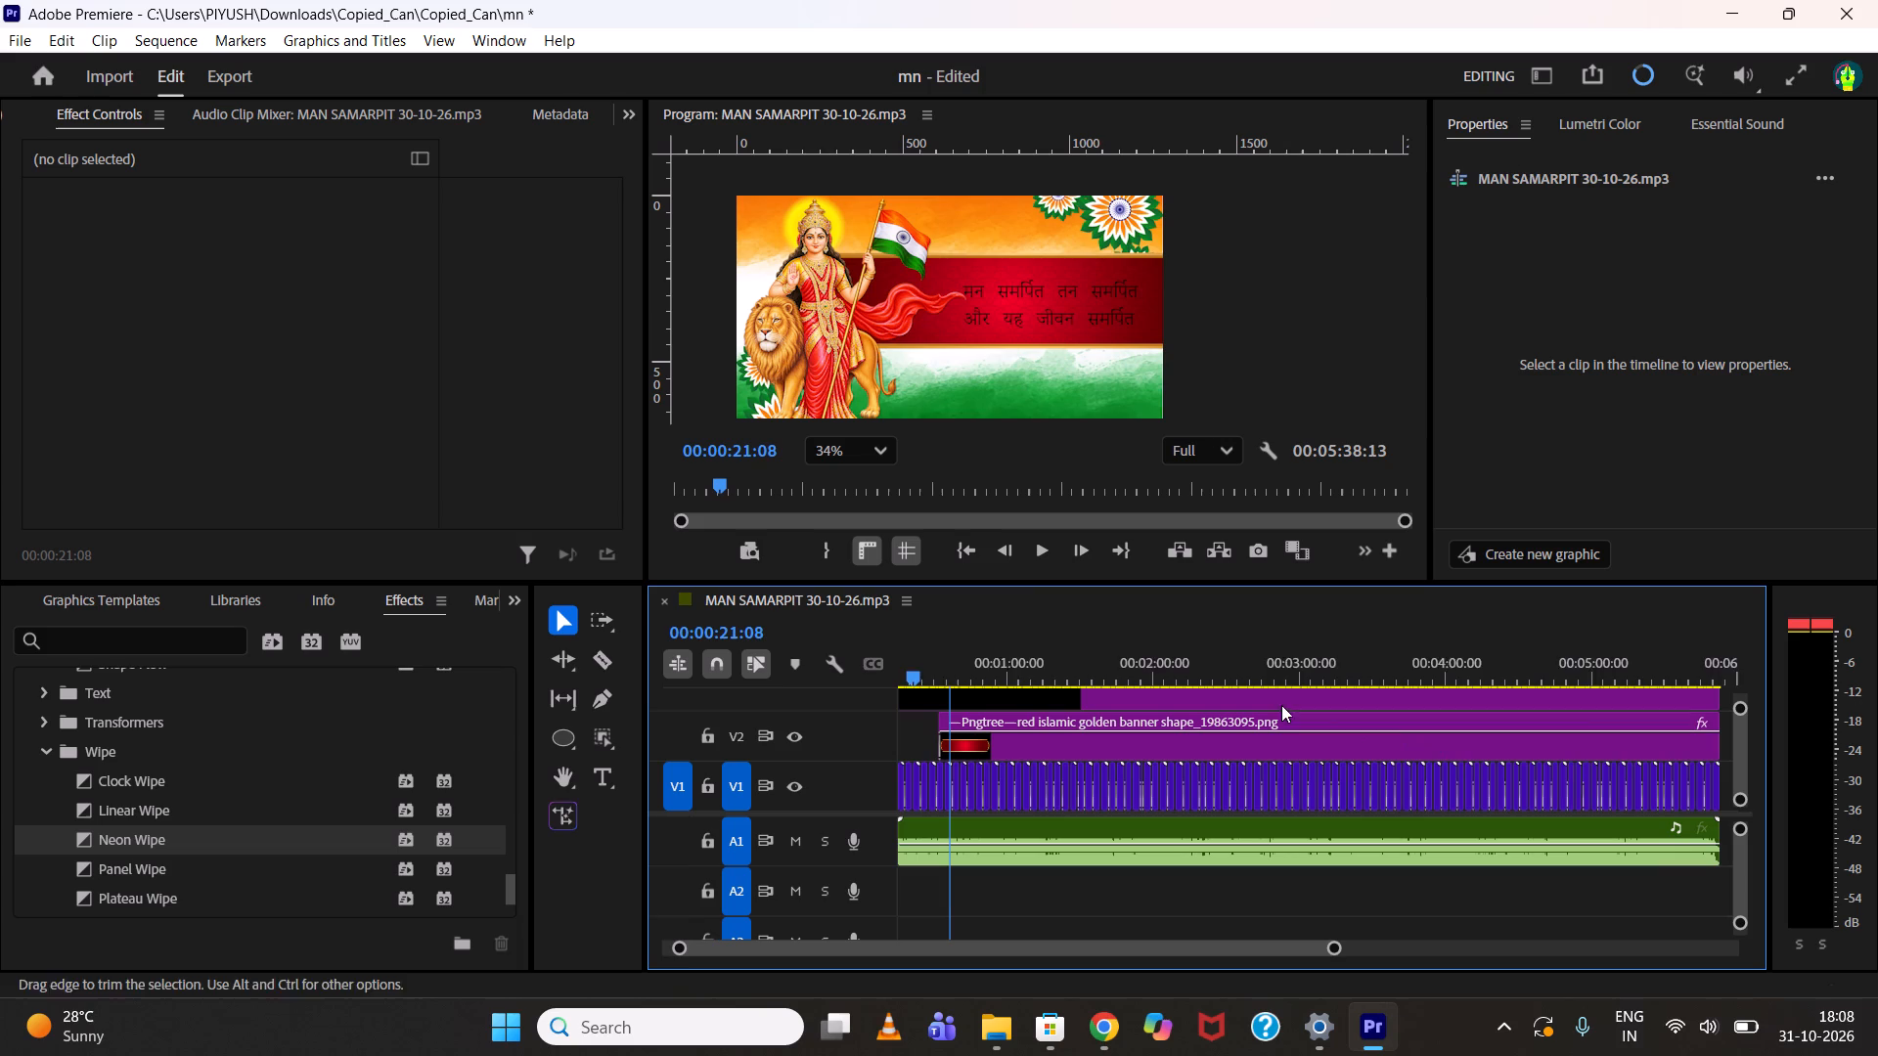
Extend the end of the Hindi lyric clip on V5 to the end of the sequence, level with the audio's end.
{"action": "left_click", "coordinate": [1733, 747]}
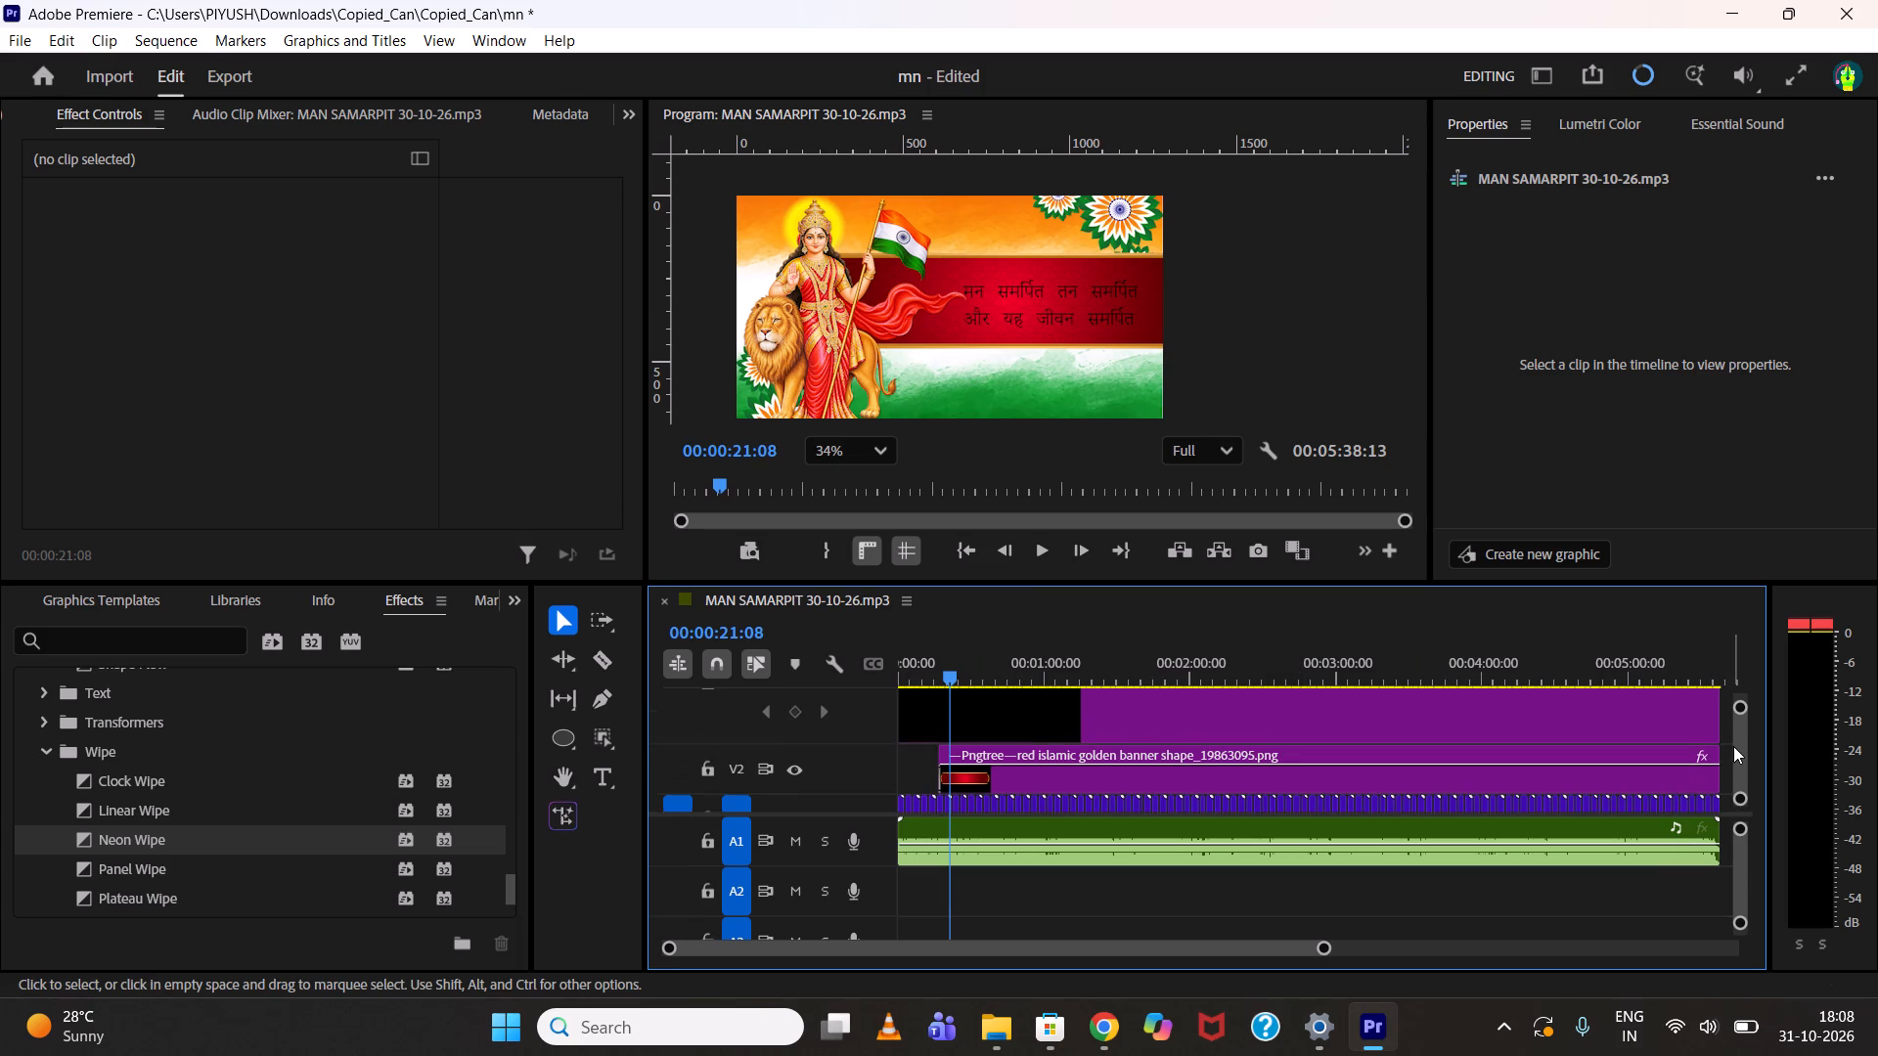
{"action": "left_click", "coordinate": [1742, 753]}
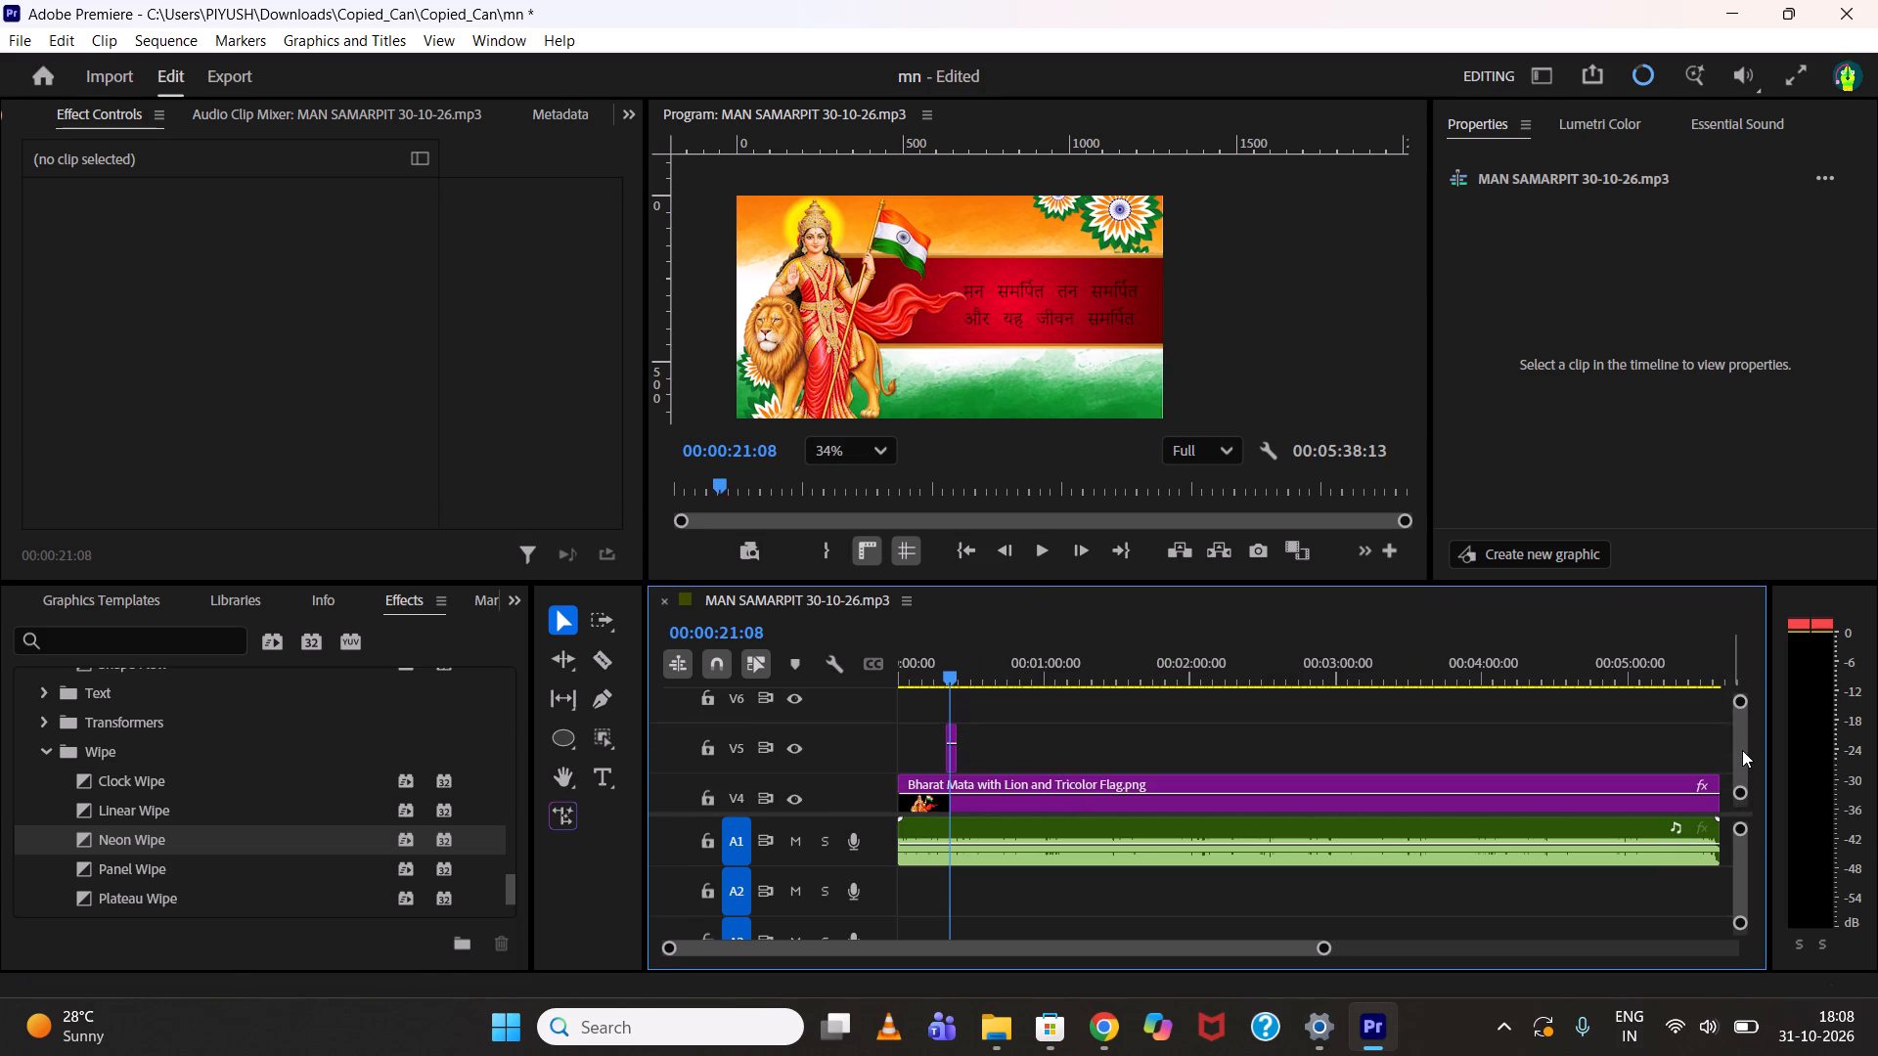
{"action": "left_click_drag", "start_coordinate": [971, 744], "coordinate": [1195, 741]}
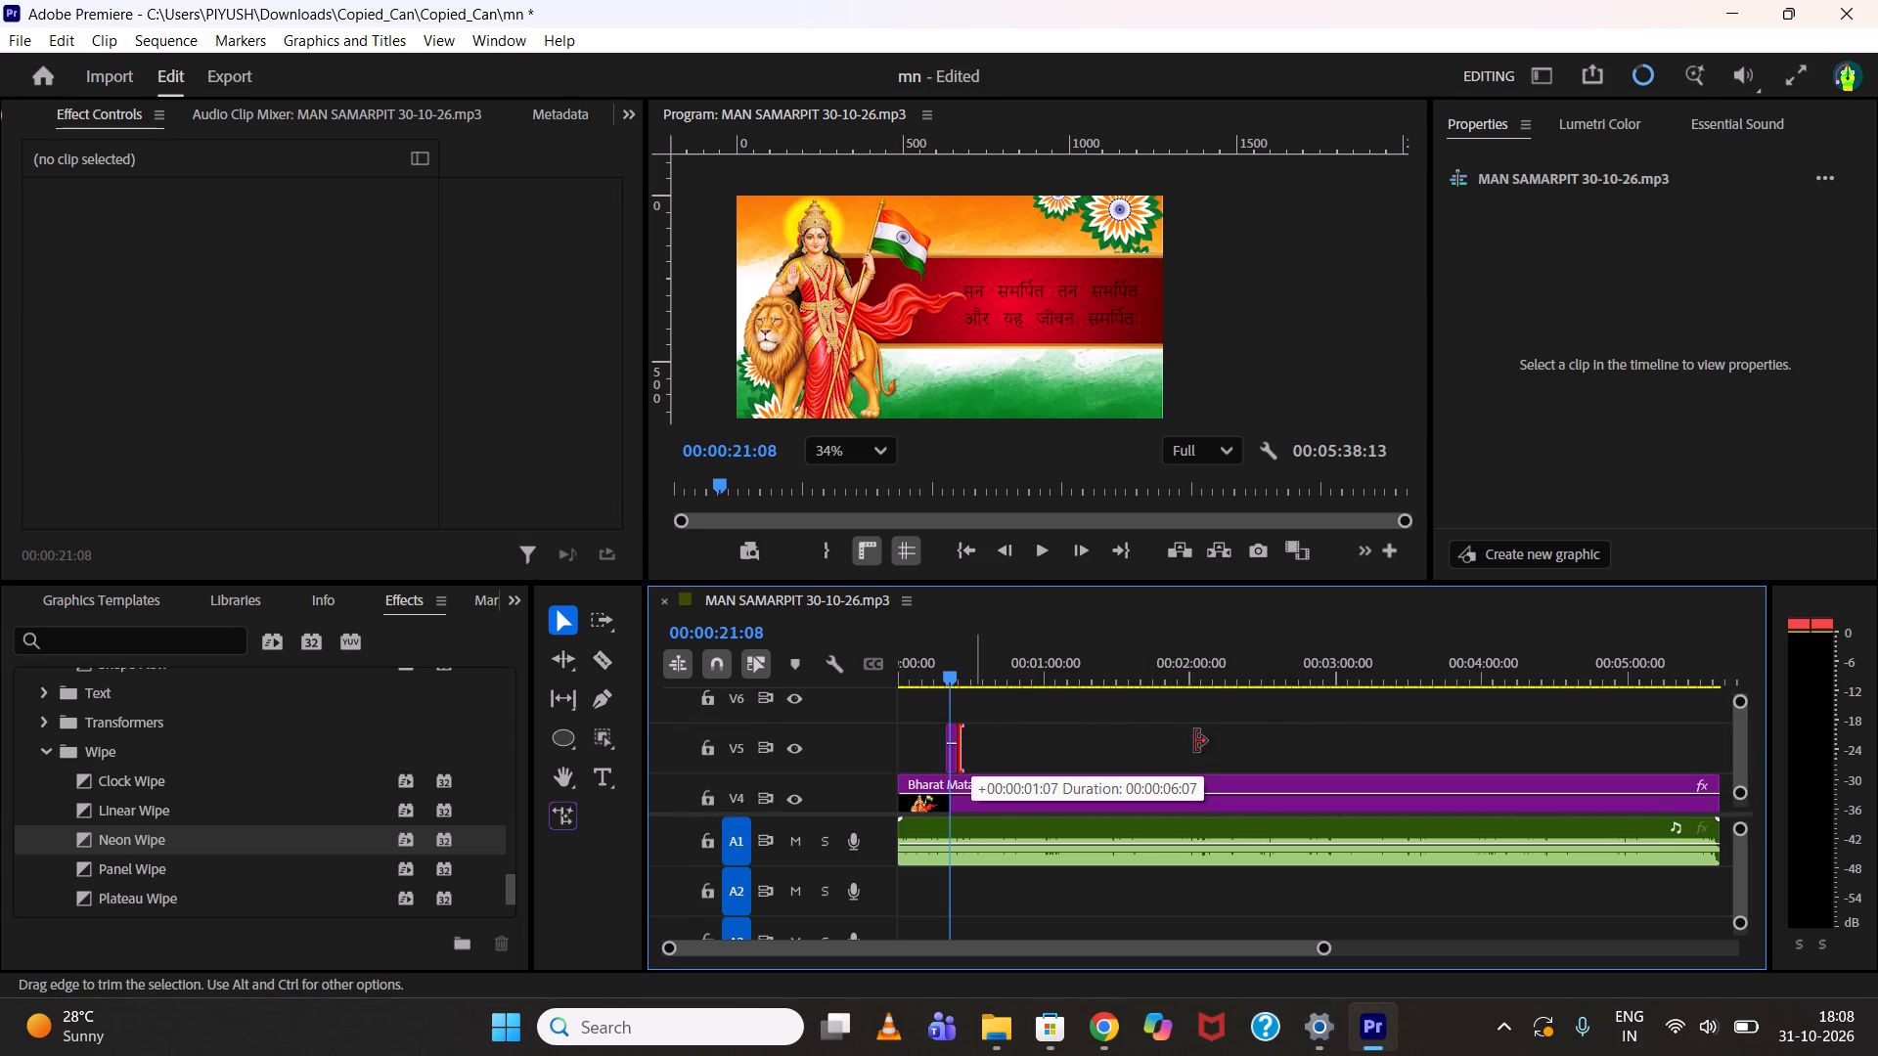
{"action": "left_click_drag", "start_coordinate": [1195, 741], "coordinate": [1661, 733]}
{"action": "scroll", "coordinate": [1632, 730], "scroll_direction": "down", "scroll_amount": 6}
{"action": "left_click_drag", "start_coordinate": [1435, 746], "coordinate": [1501, 747]}
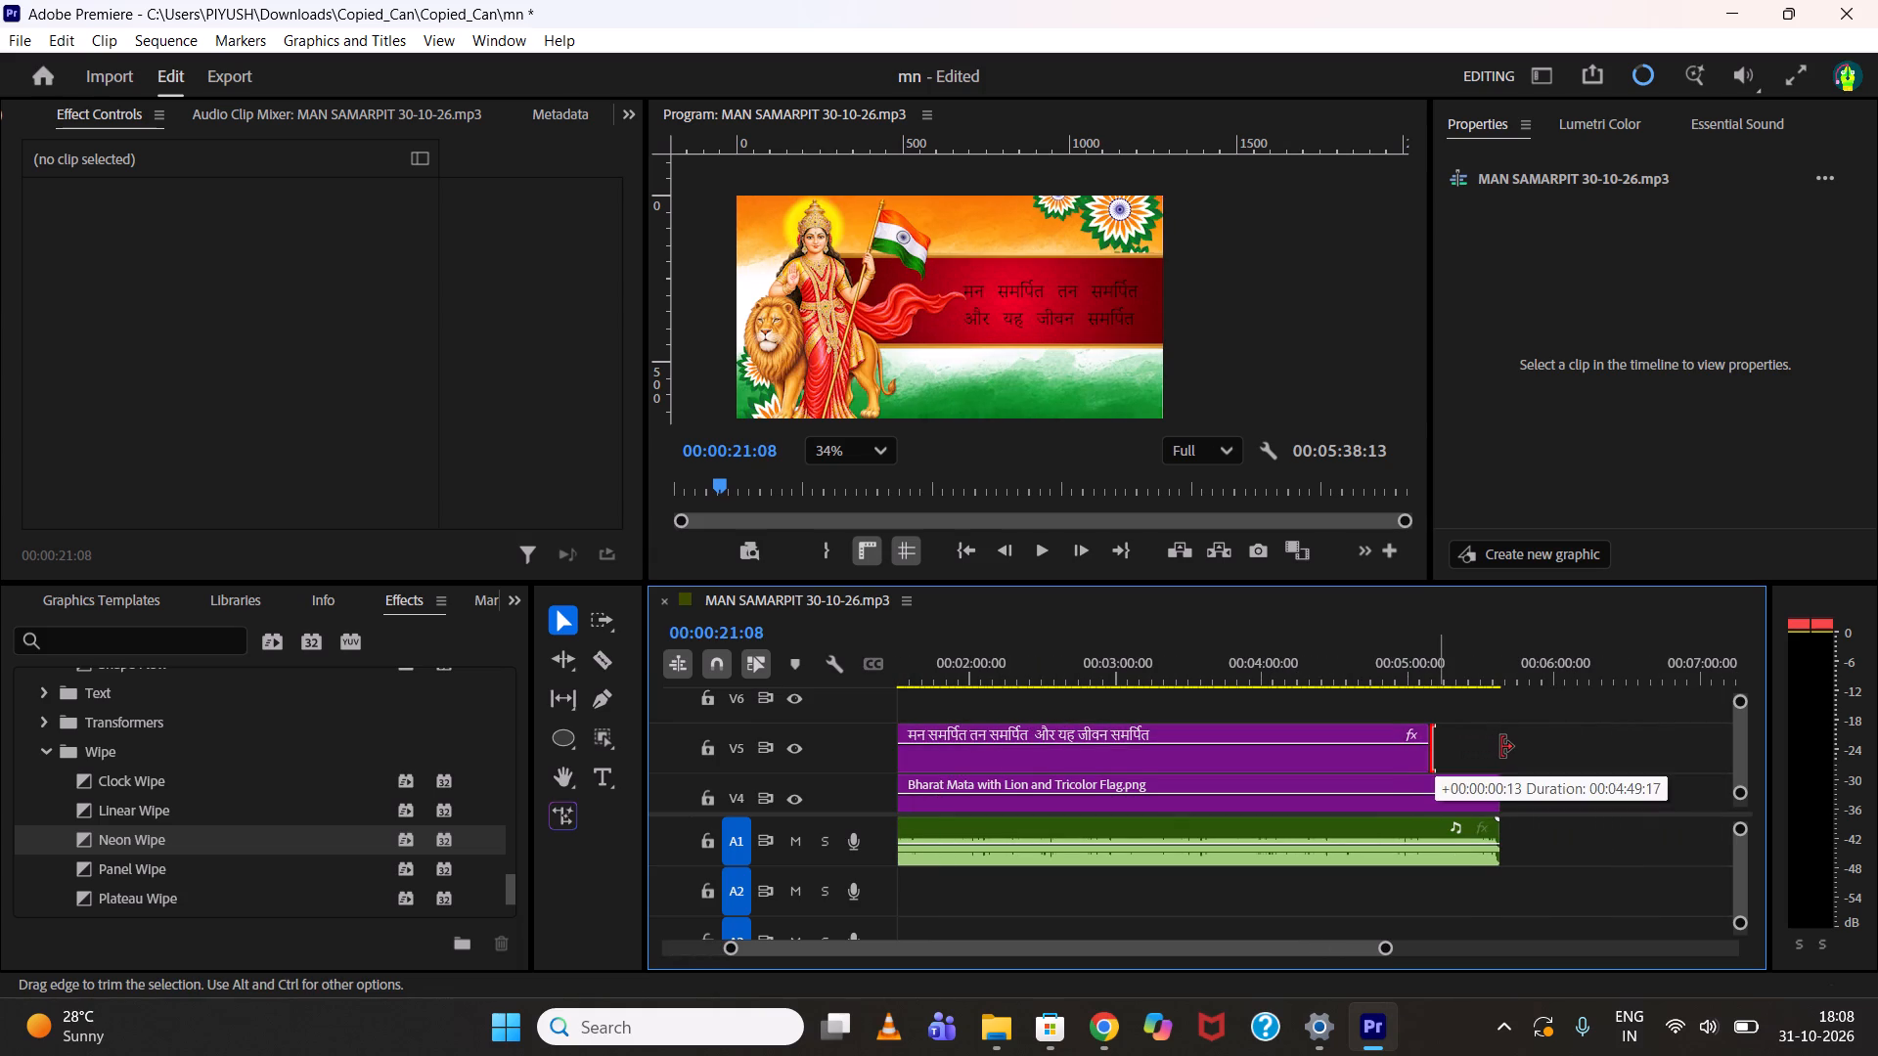
{"action": "left_click_drag", "start_coordinate": [1501, 747], "coordinate": [1508, 747]}
{"action": "scroll", "coordinate": [1473, 740], "scroll_direction": "up", "scroll_amount": 18}
Change the fill colour of the Hindi lyric text on V5 to white.
{"action": "left_click", "coordinate": [1068, 743]}
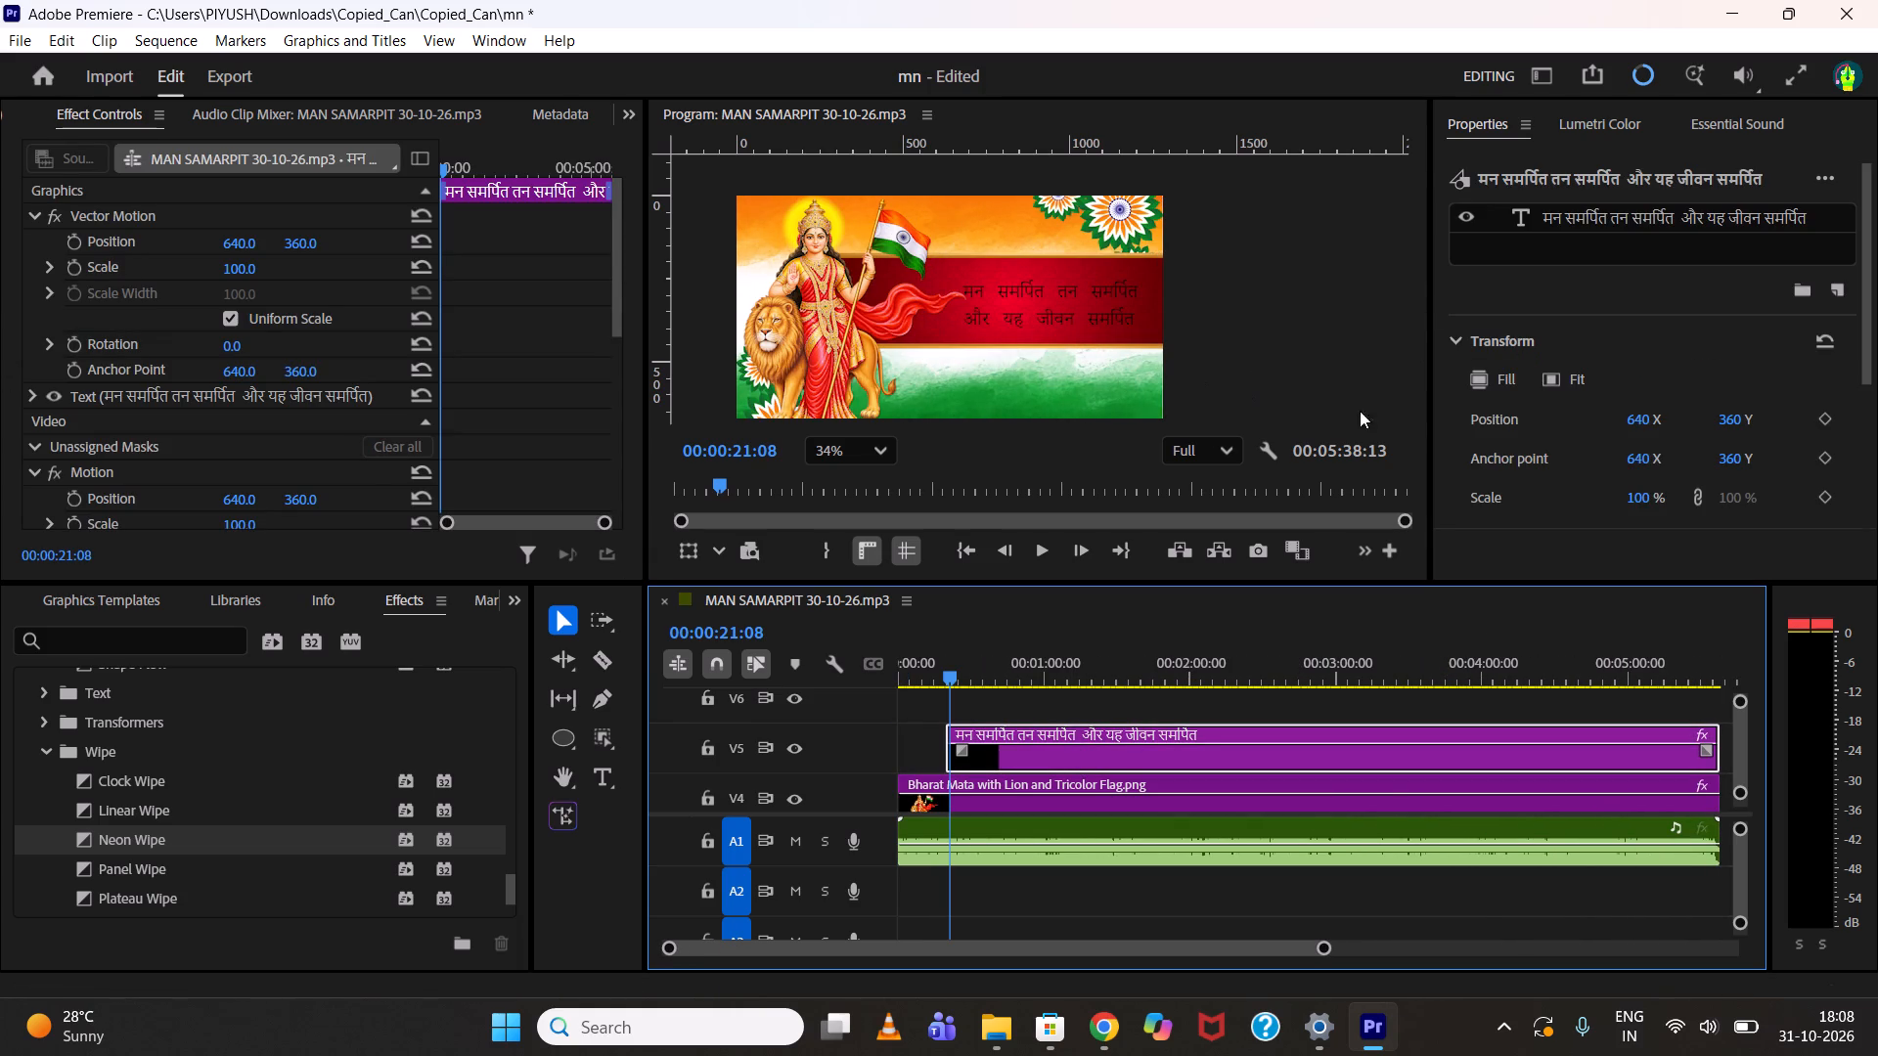
{"action": "scroll", "coordinate": [1543, 384], "scroll_direction": "down", "scroll_amount": 17}
{"action": "scroll", "coordinate": [1540, 383], "scroll_direction": "up", "scroll_amount": 7}
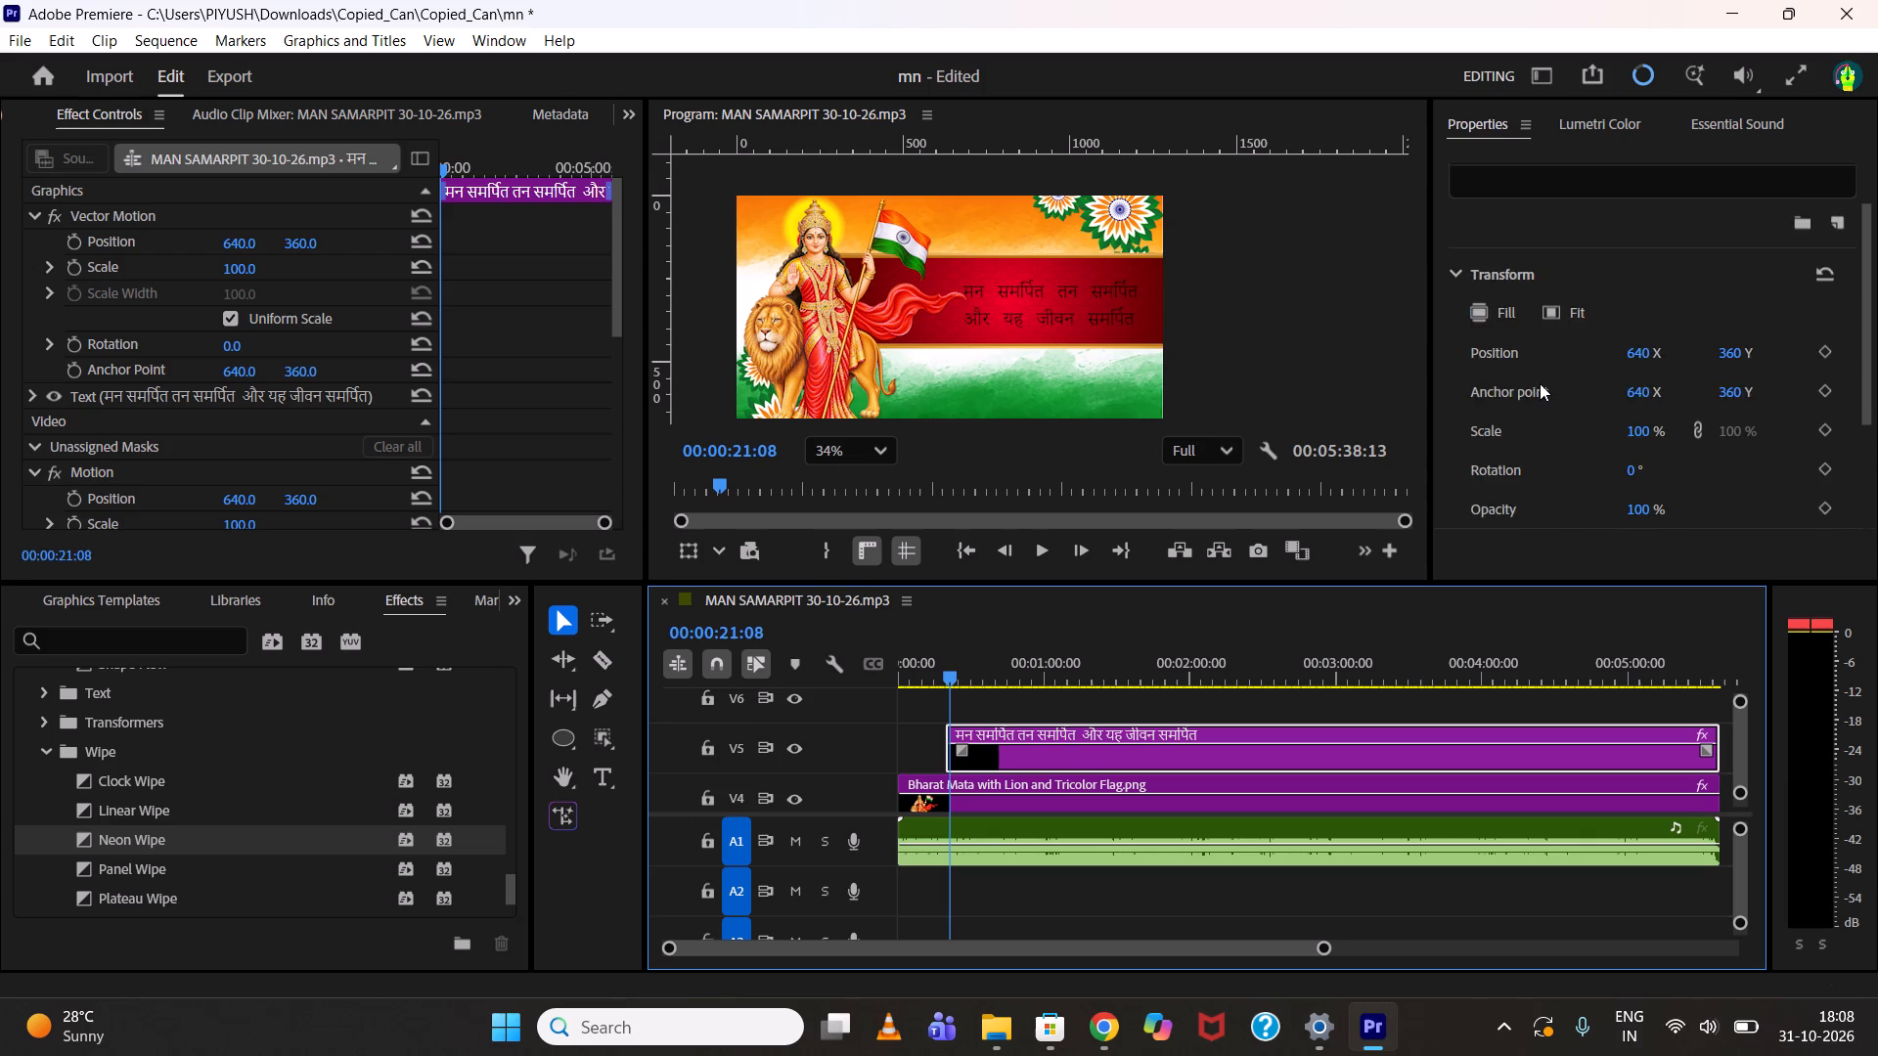
{"action": "scroll", "coordinate": [1540, 383], "scroll_direction": "up", "scroll_amount": 4}
{"action": "left_click", "coordinate": [1547, 223]}
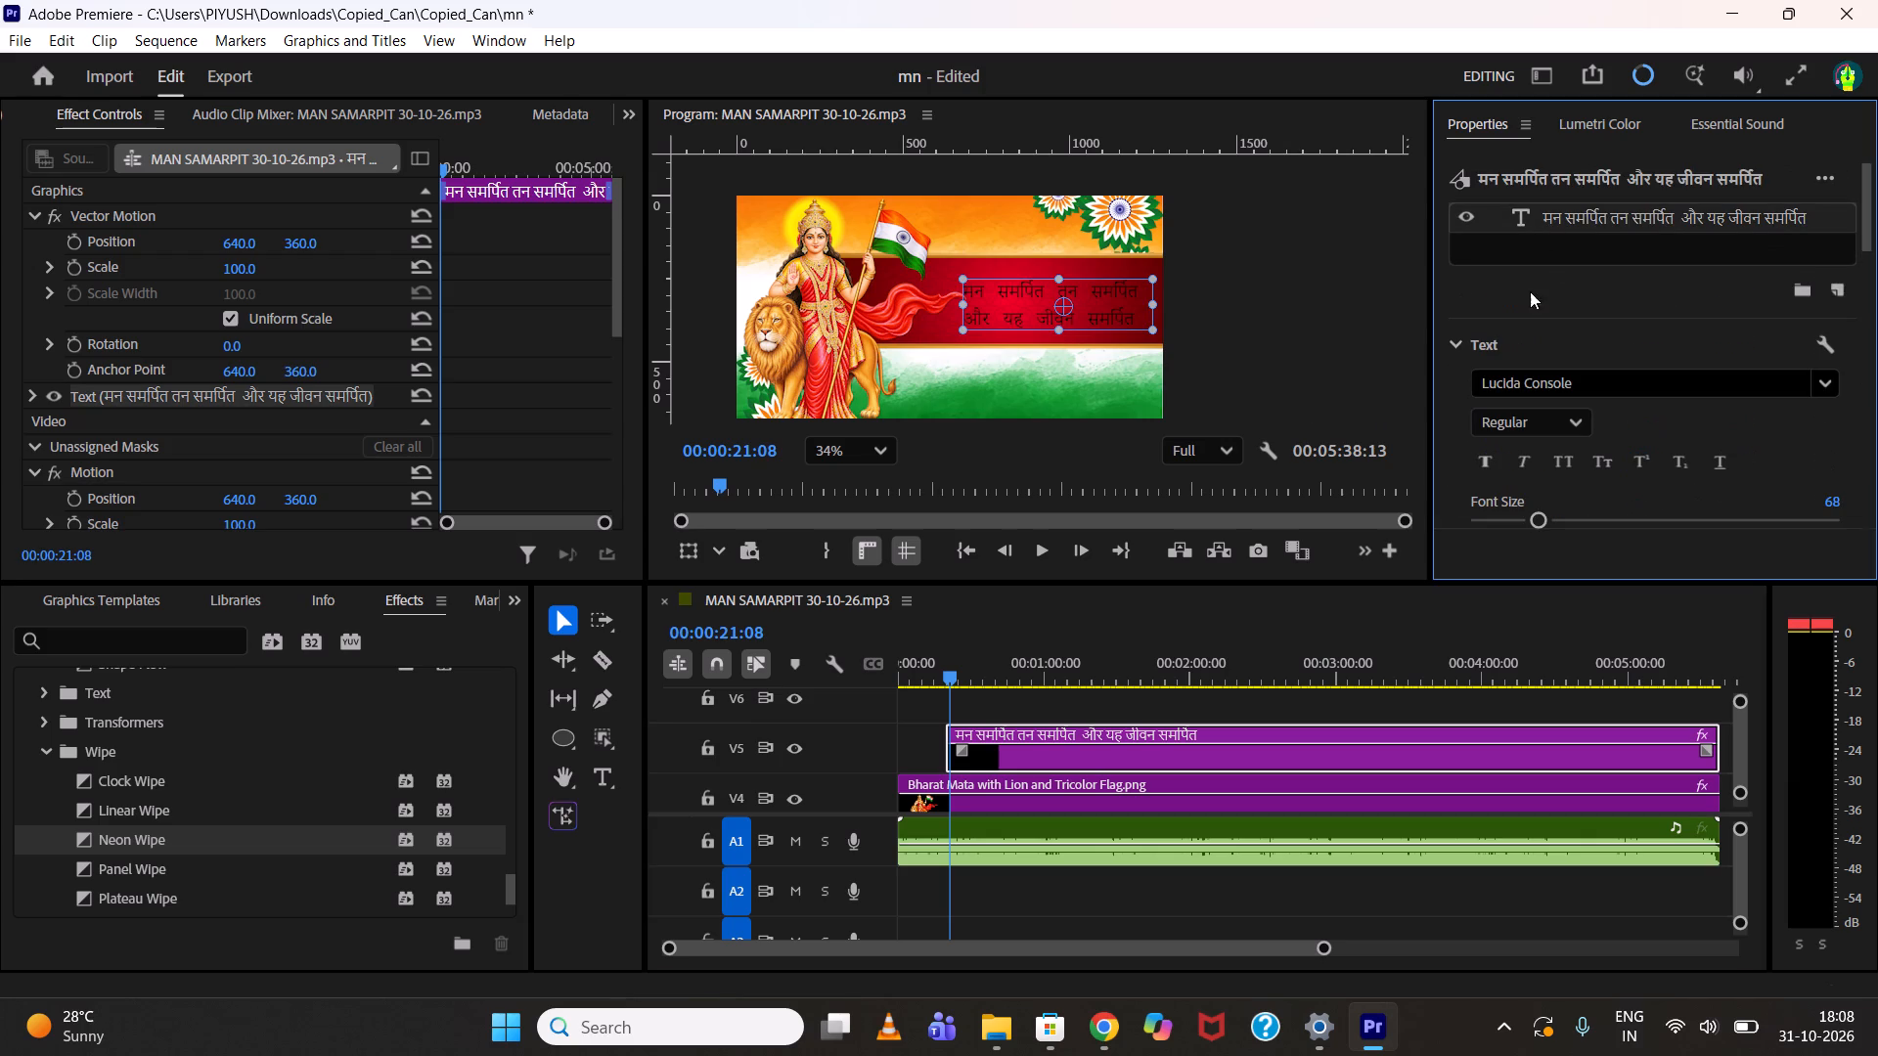
{"action": "scroll", "coordinate": [1459, 403], "scroll_direction": "down", "scroll_amount": 19}
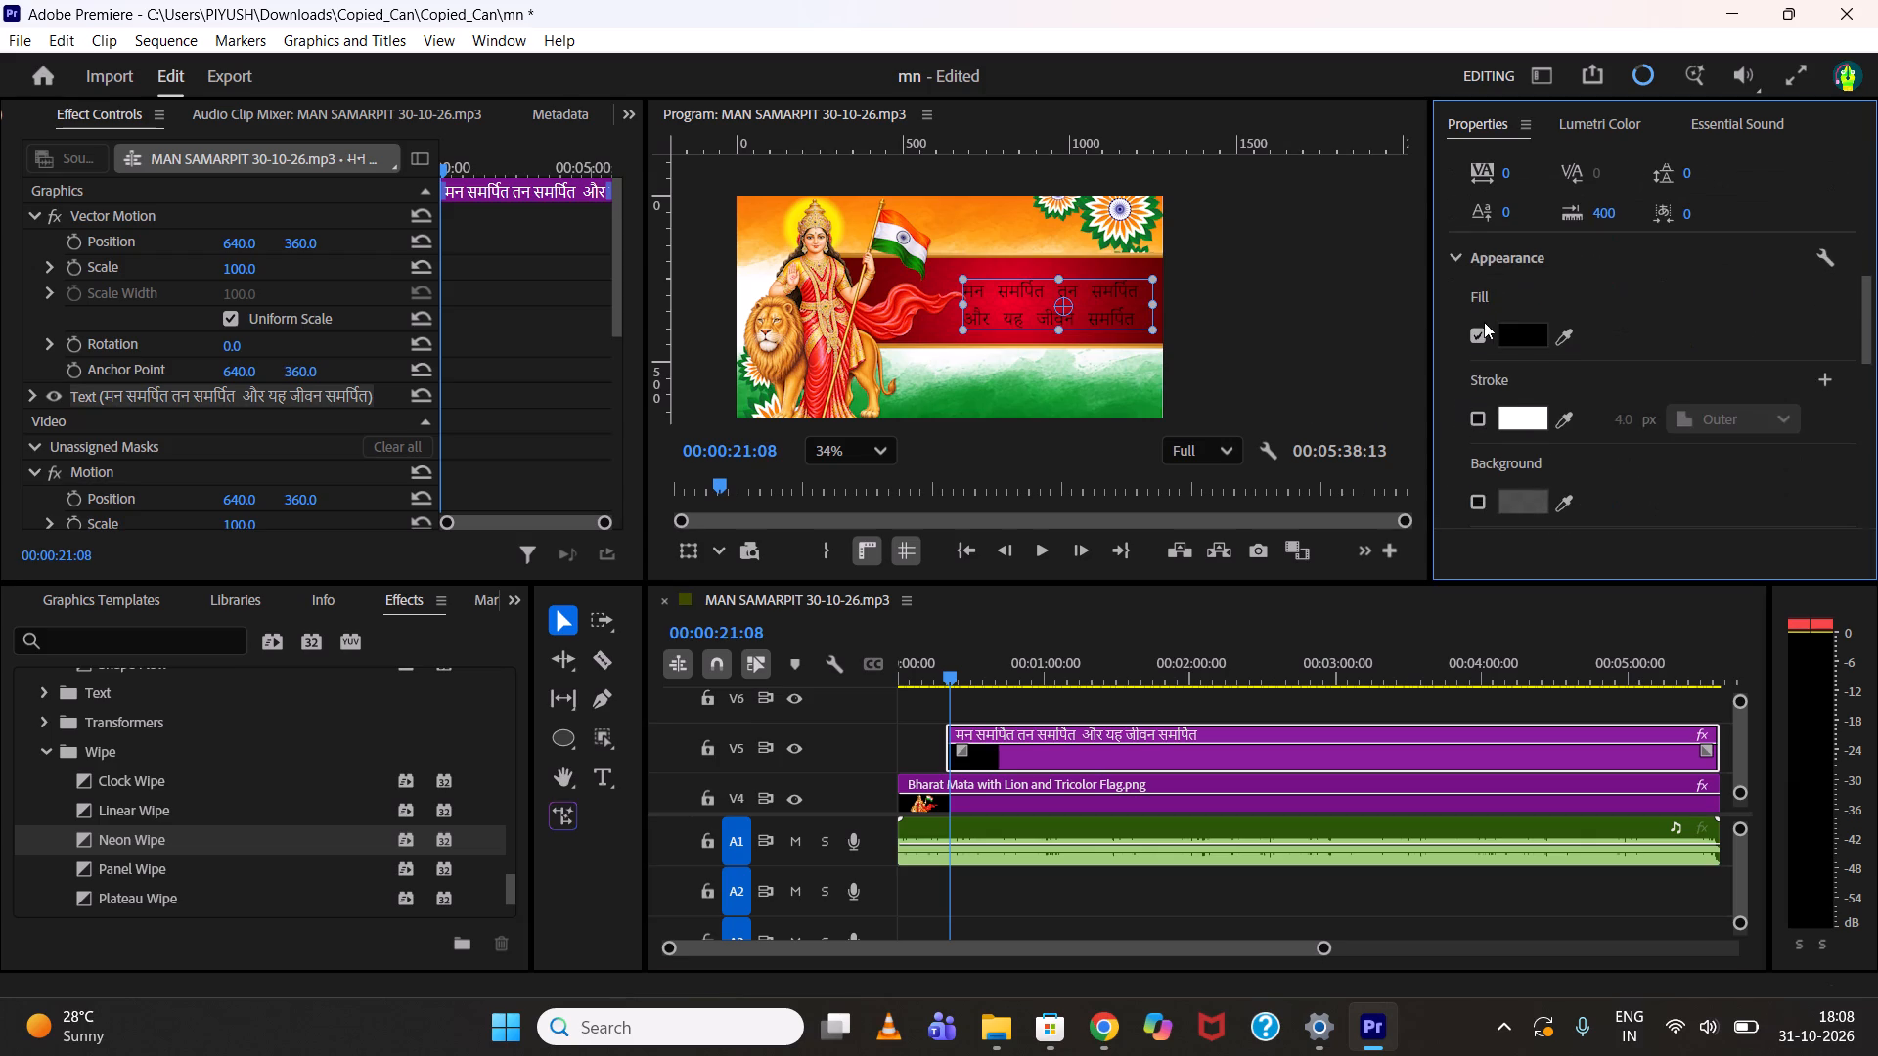
{"action": "left_click", "coordinate": [1508, 331]}
{"action": "left_click_drag", "start_coordinate": [870, 469], "coordinate": [850, 475]}
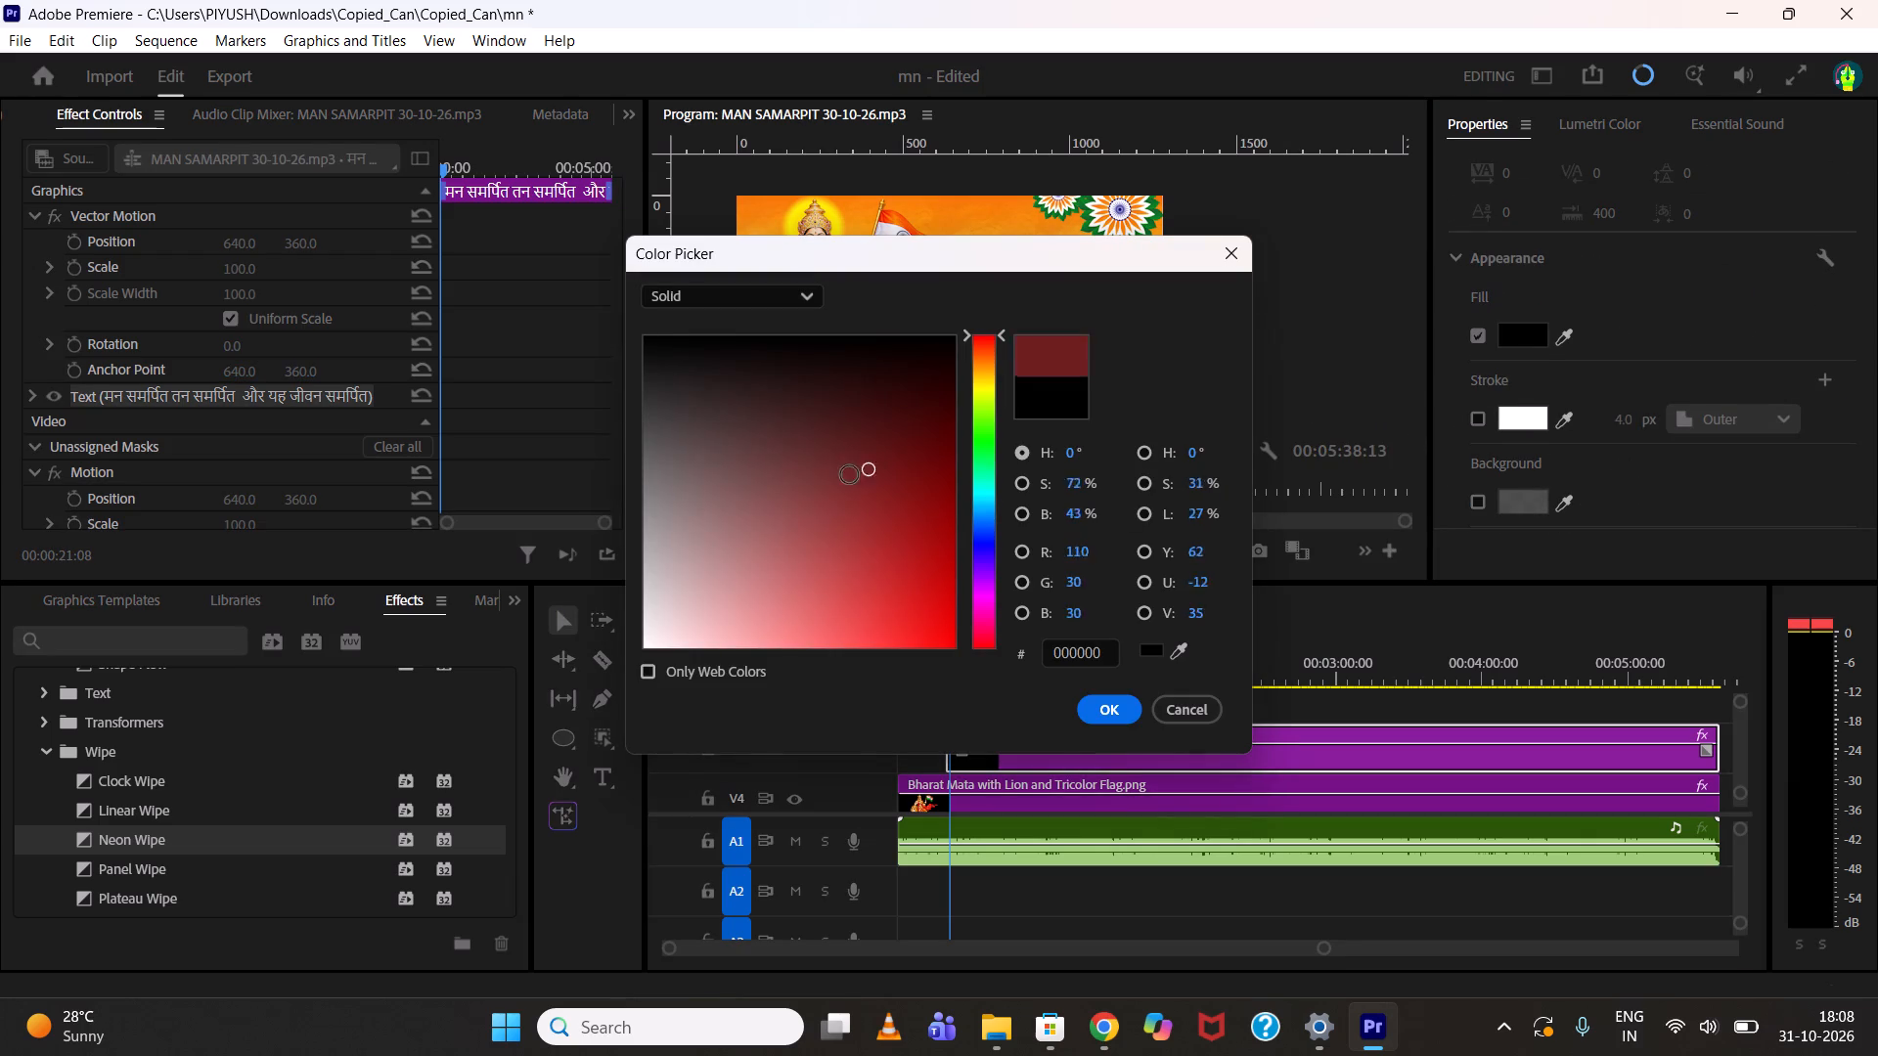
{"action": "left_click_drag", "start_coordinate": [850, 475], "coordinate": [546, 699]}
{"action": "left_click", "coordinate": [1108, 702]}
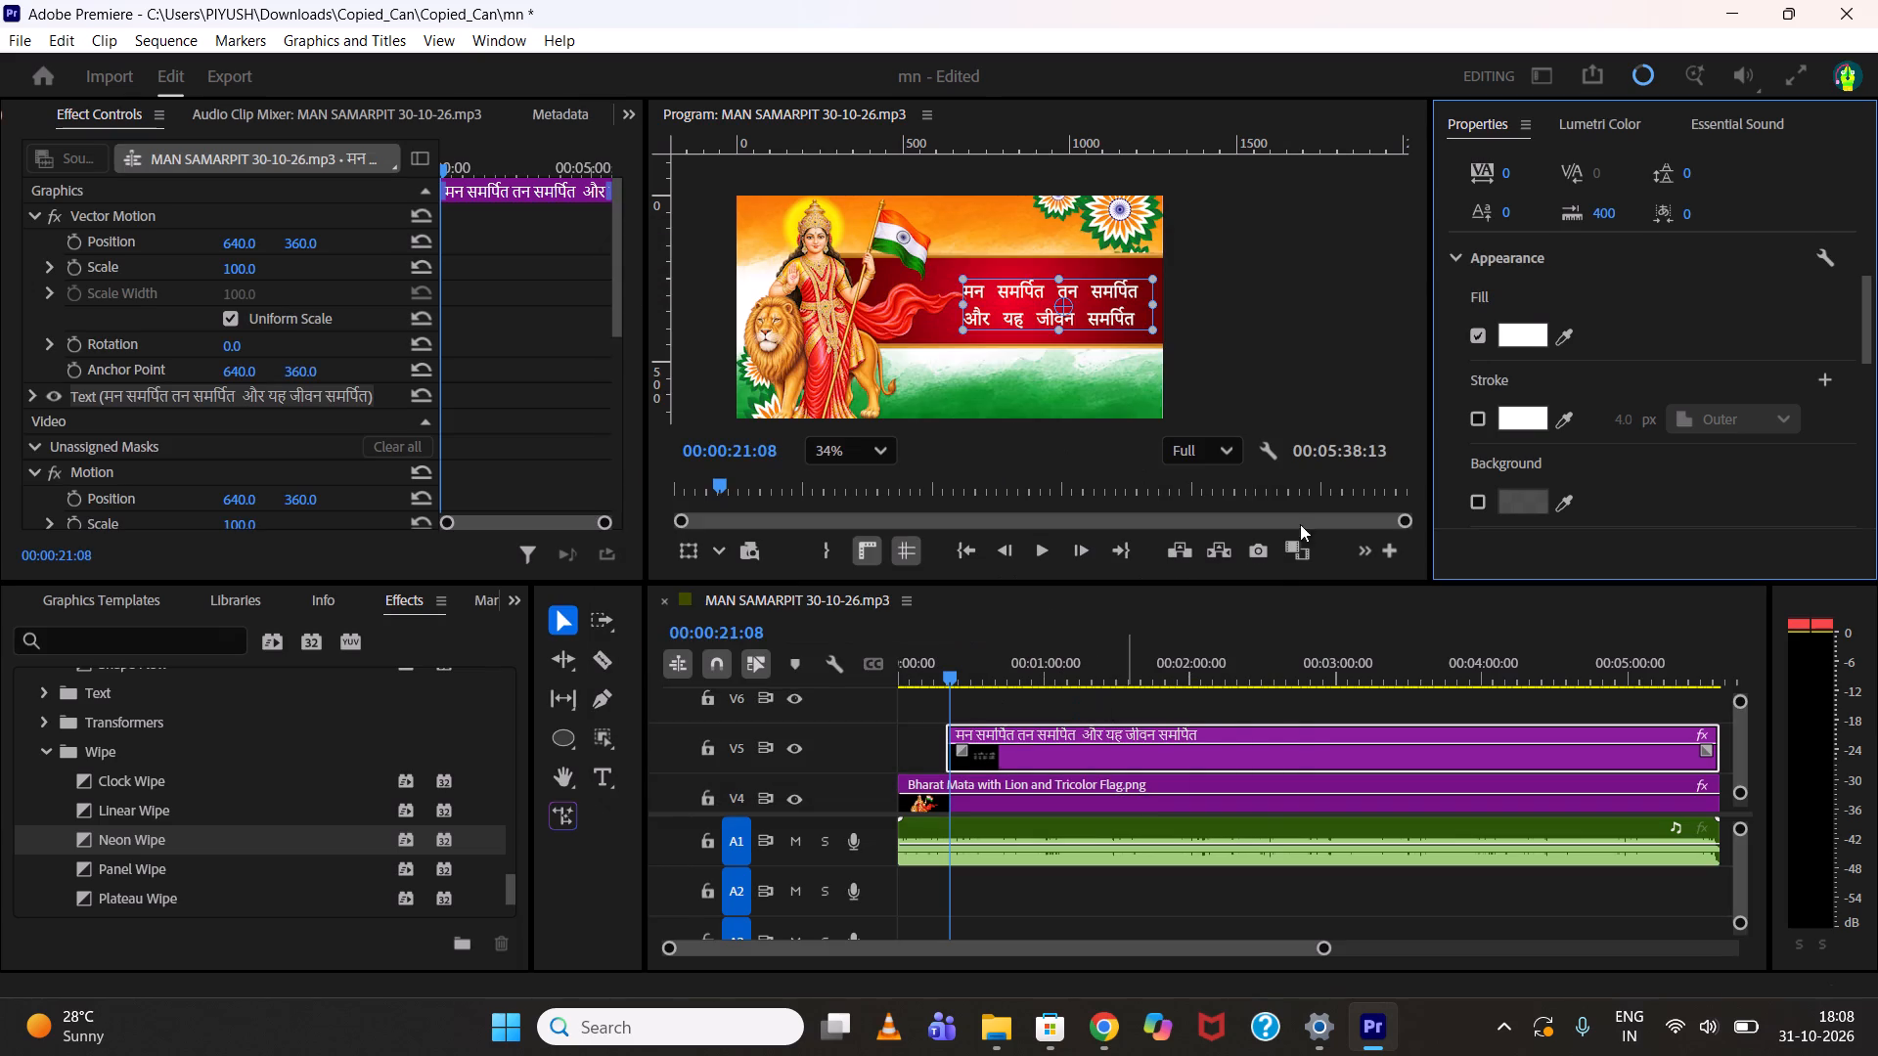
Nudge the white Hindi lyric text slightly upward so it sits vertically centred within the red banner.
{"action": "scroll", "coordinate": [1011, 259], "scroll_direction": "up", "scroll_amount": 7}
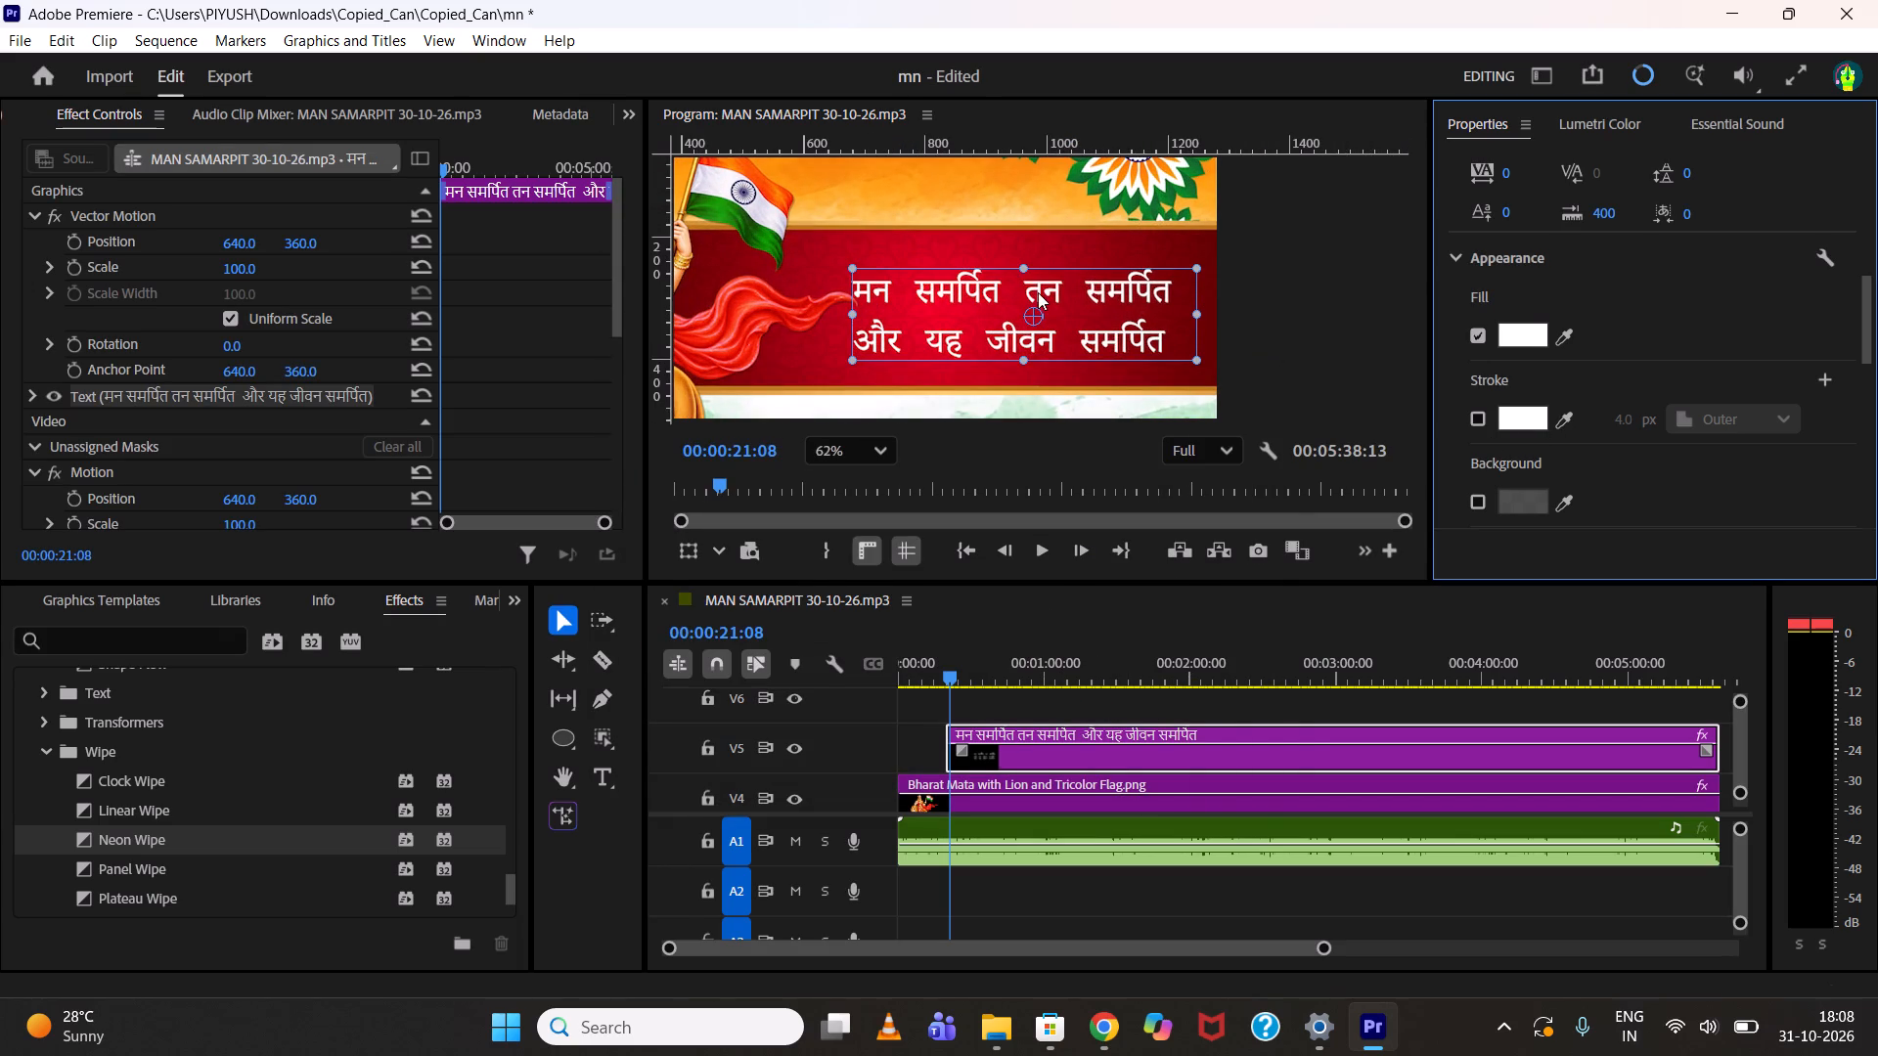
{"action": "left_click_drag", "start_coordinate": [1038, 291], "coordinate": [1039, 280]}
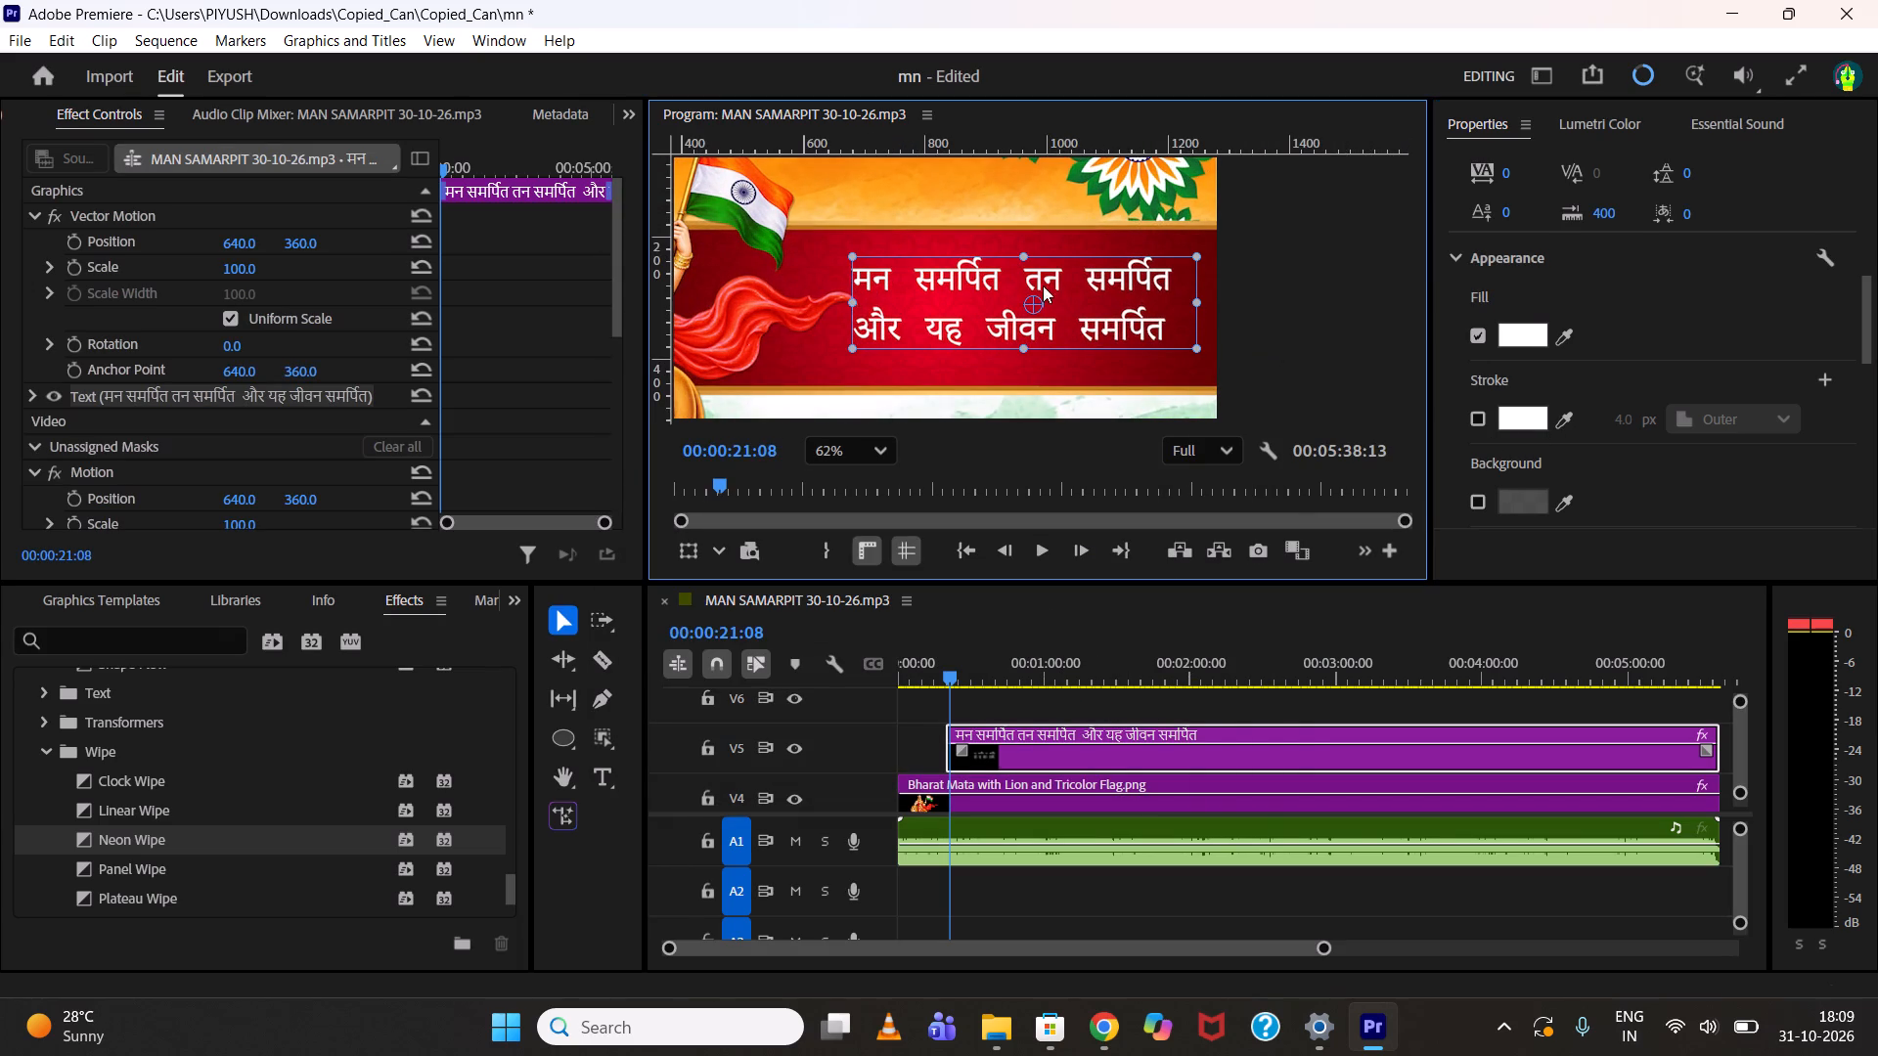
{"action": "left_click", "coordinate": [1027, 698]}
{"action": "scroll", "coordinate": [926, 274], "scroll_direction": "down", "scroll_amount": 8}
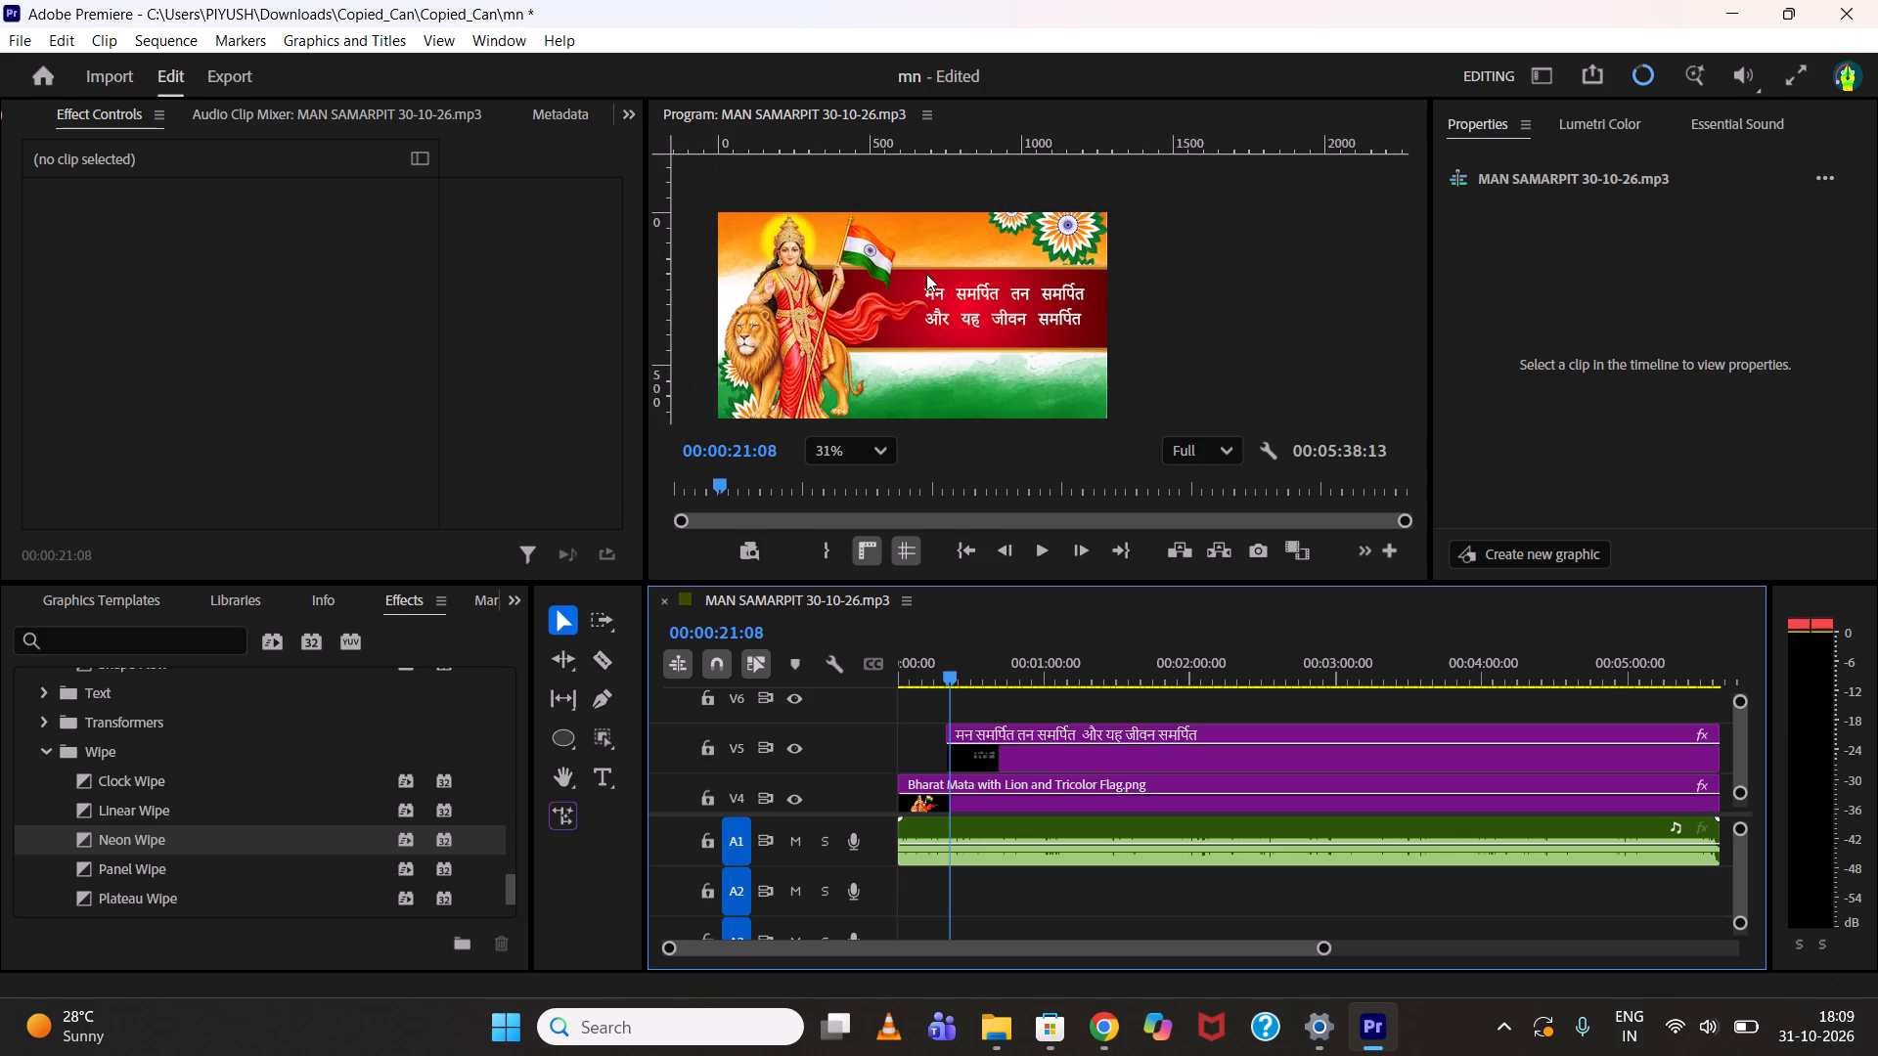
{"action": "scroll", "coordinate": [926, 274], "scroll_direction": "up", "scroll_amount": 10}
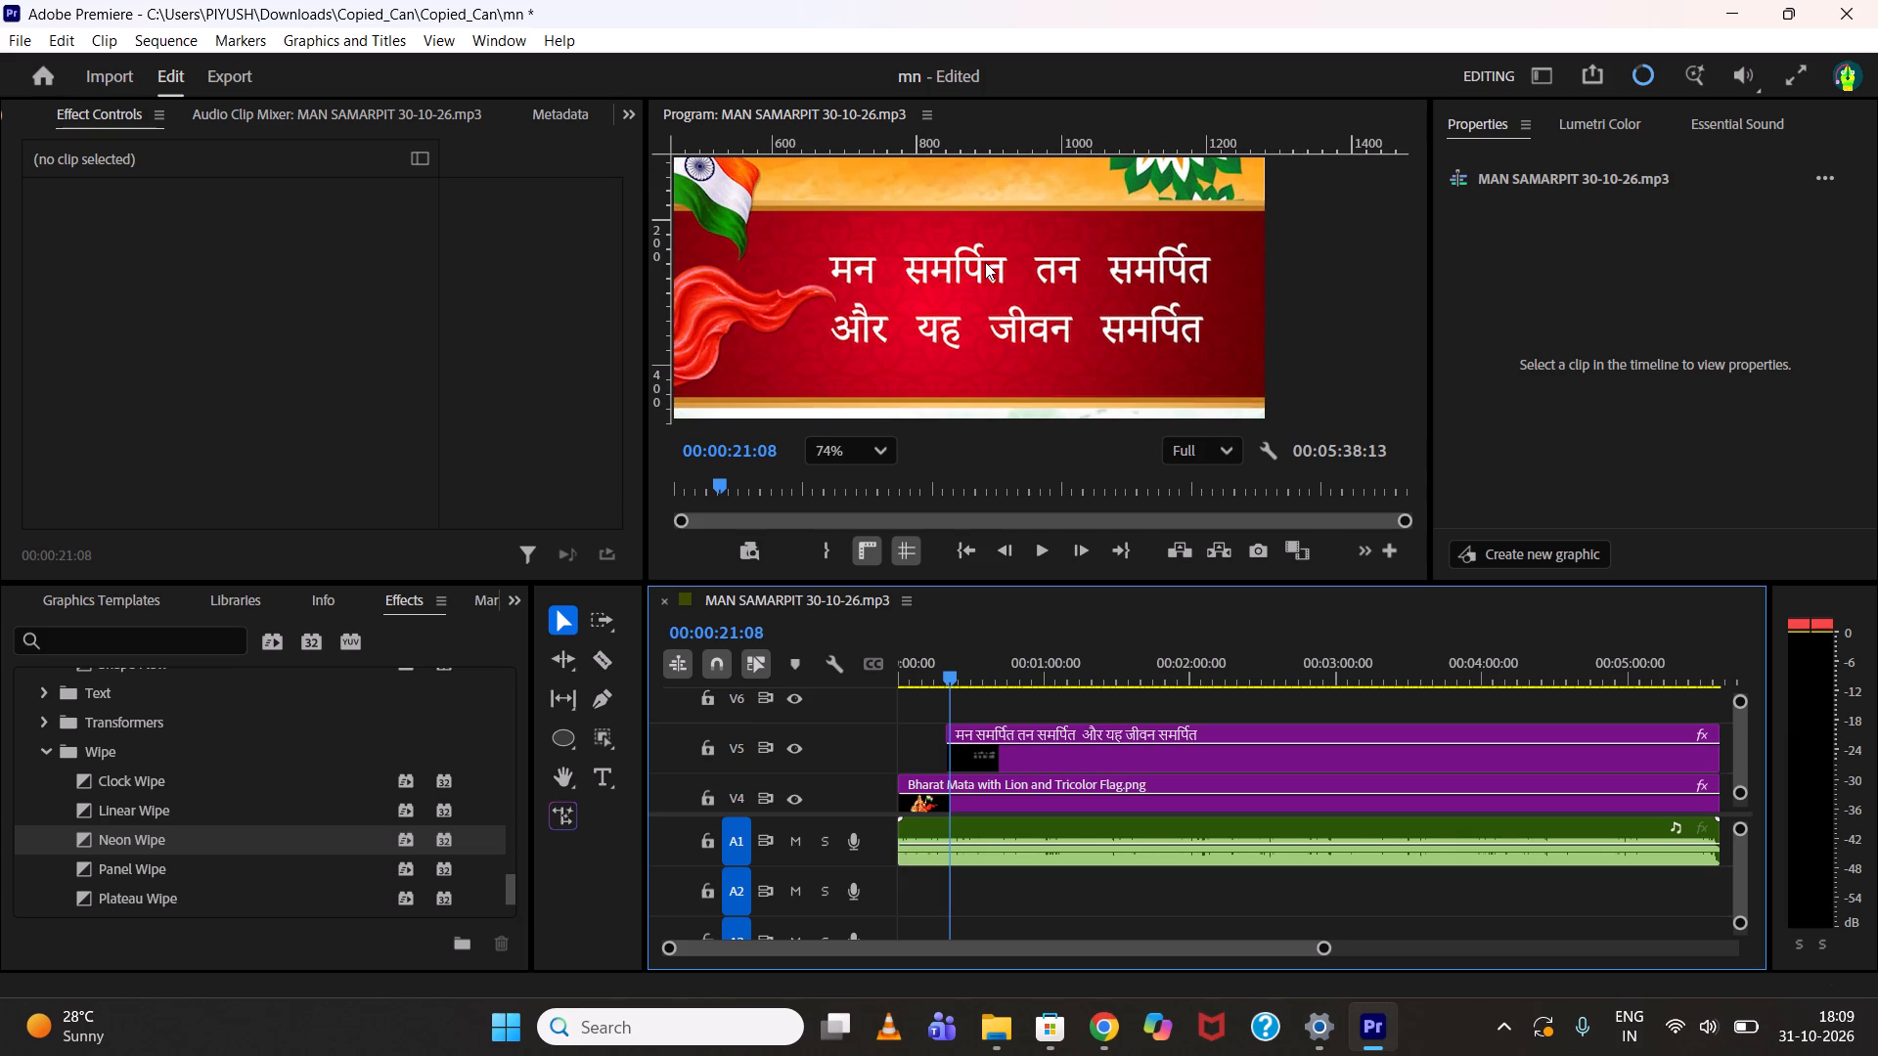
Search the effects for "text anim" and apply the Text Animator transition to the start of the V5 lyric clip.
{"action": "left_click", "coordinate": [985, 262]}
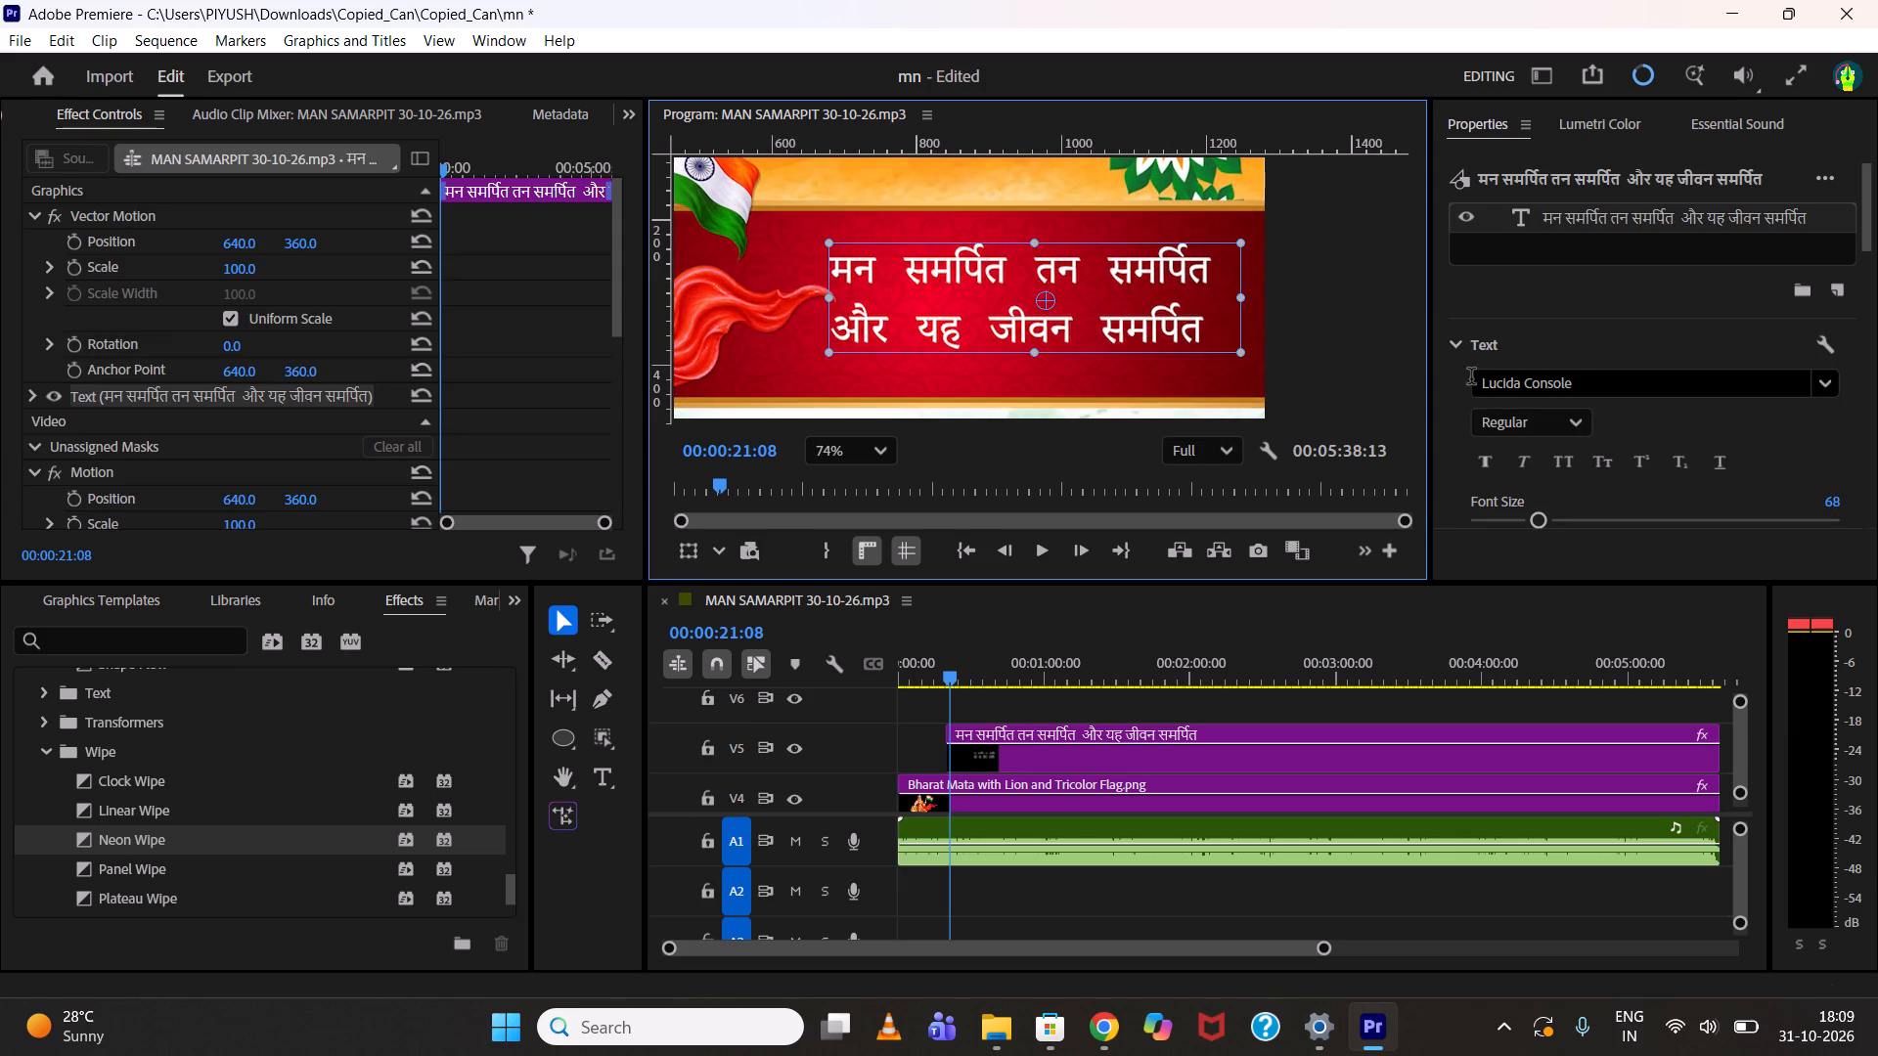
{"action": "left_click", "coordinate": [516, 601]}
{"action": "scroll", "coordinate": [235, 726], "scroll_direction": "up", "scroll_amount": 1}
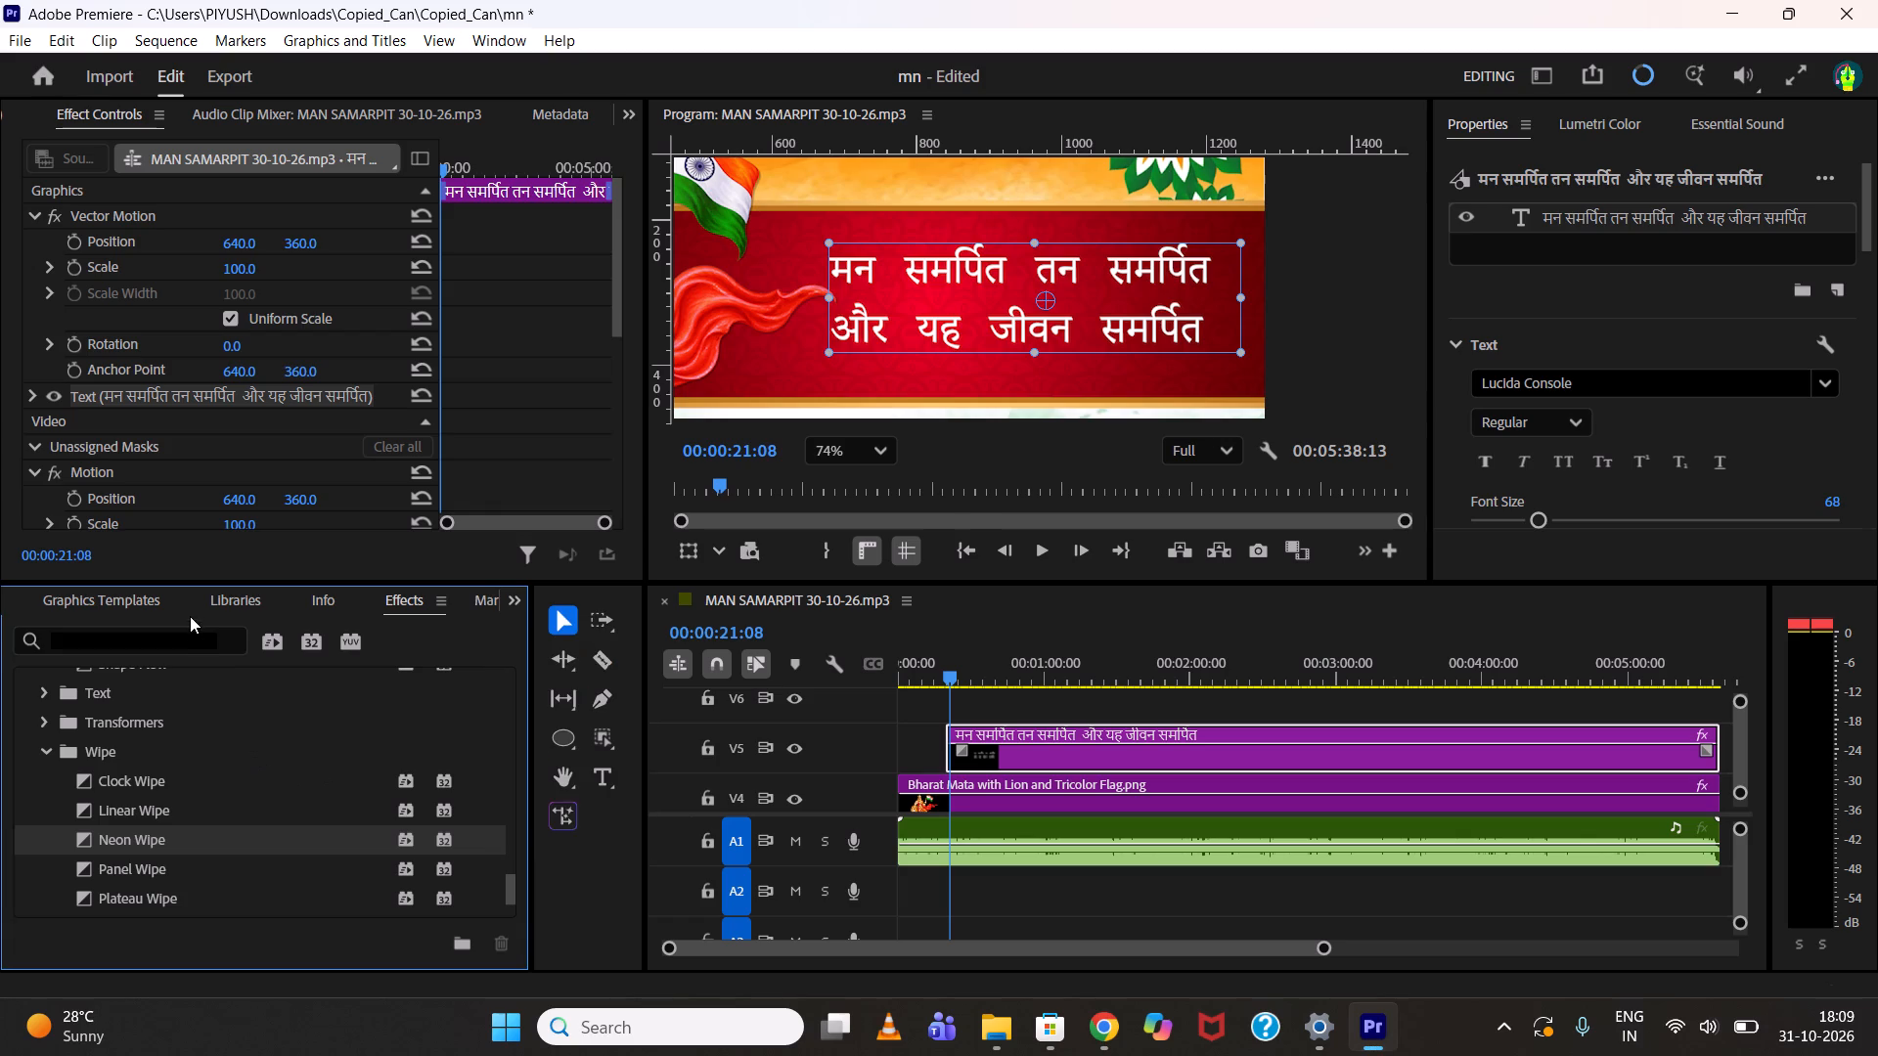
{"action": "left_click", "coordinate": [189, 638]}
{"action": "key", "text": "a"}
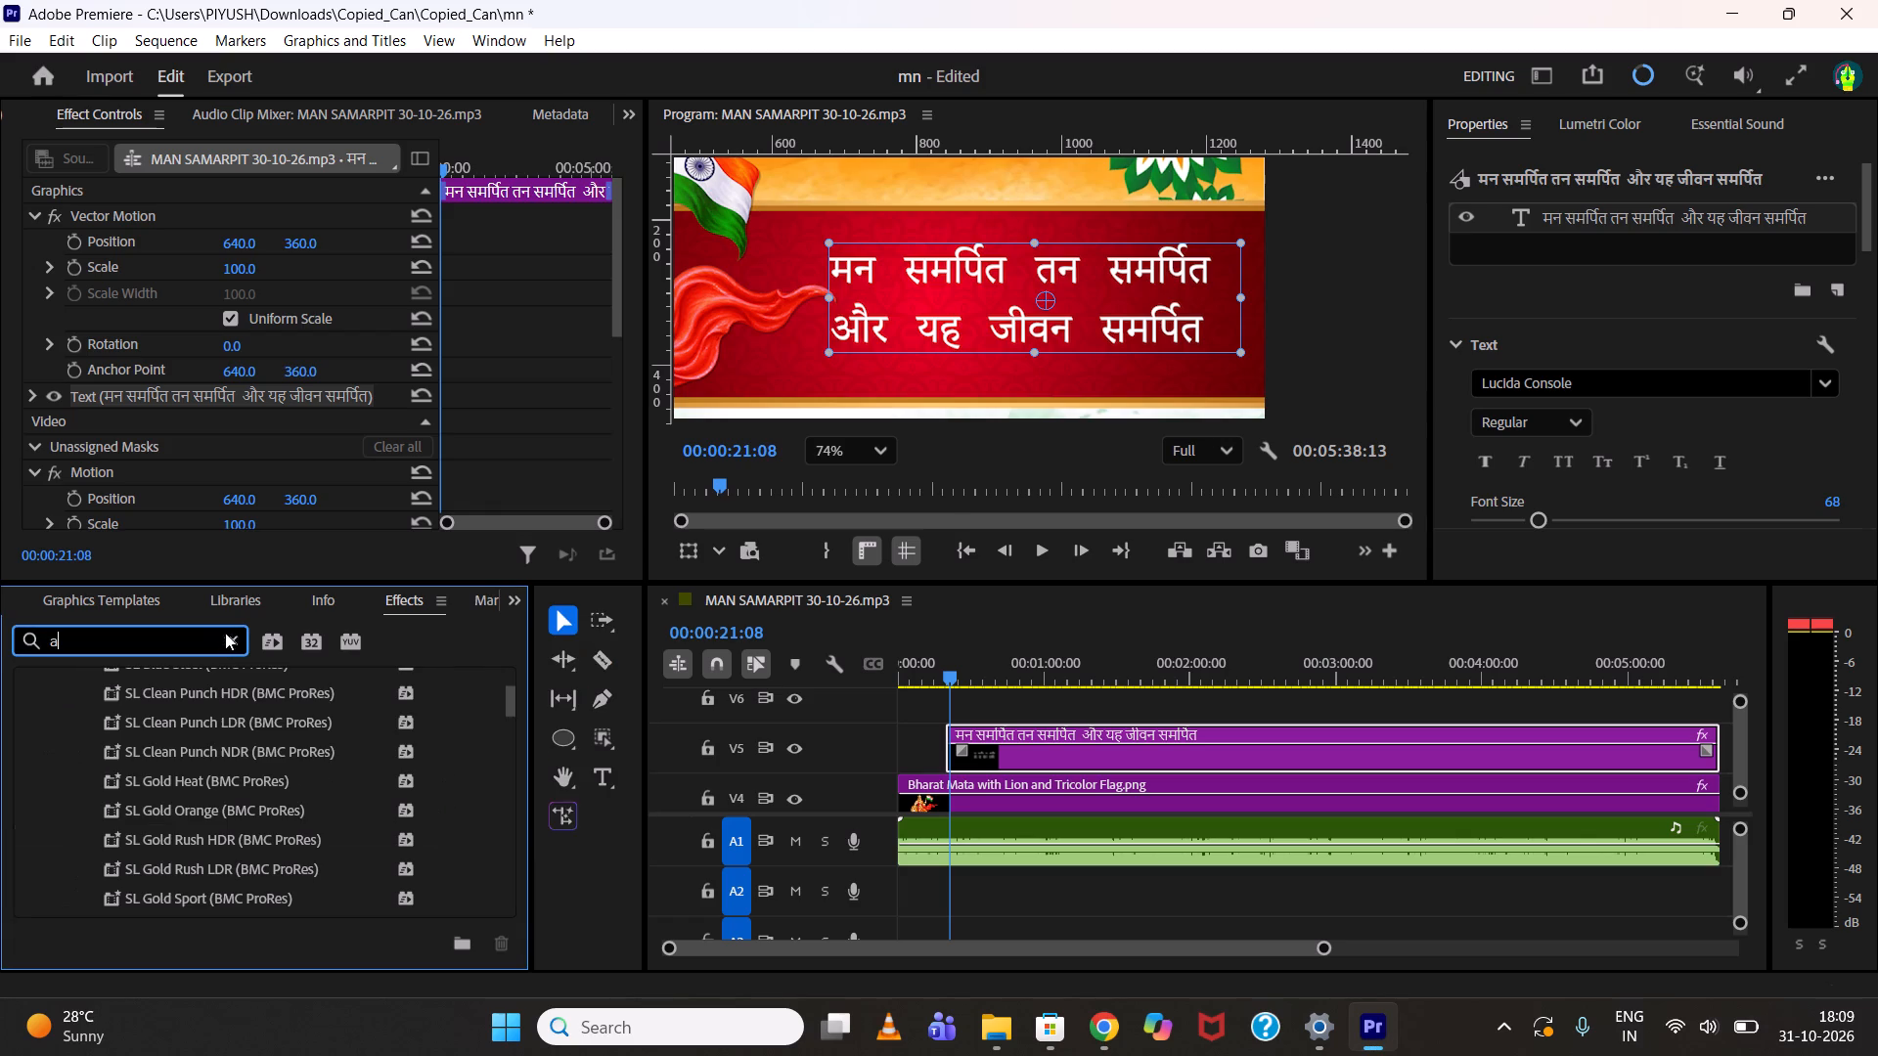
{"action": "key", "text": "BackSpace"}
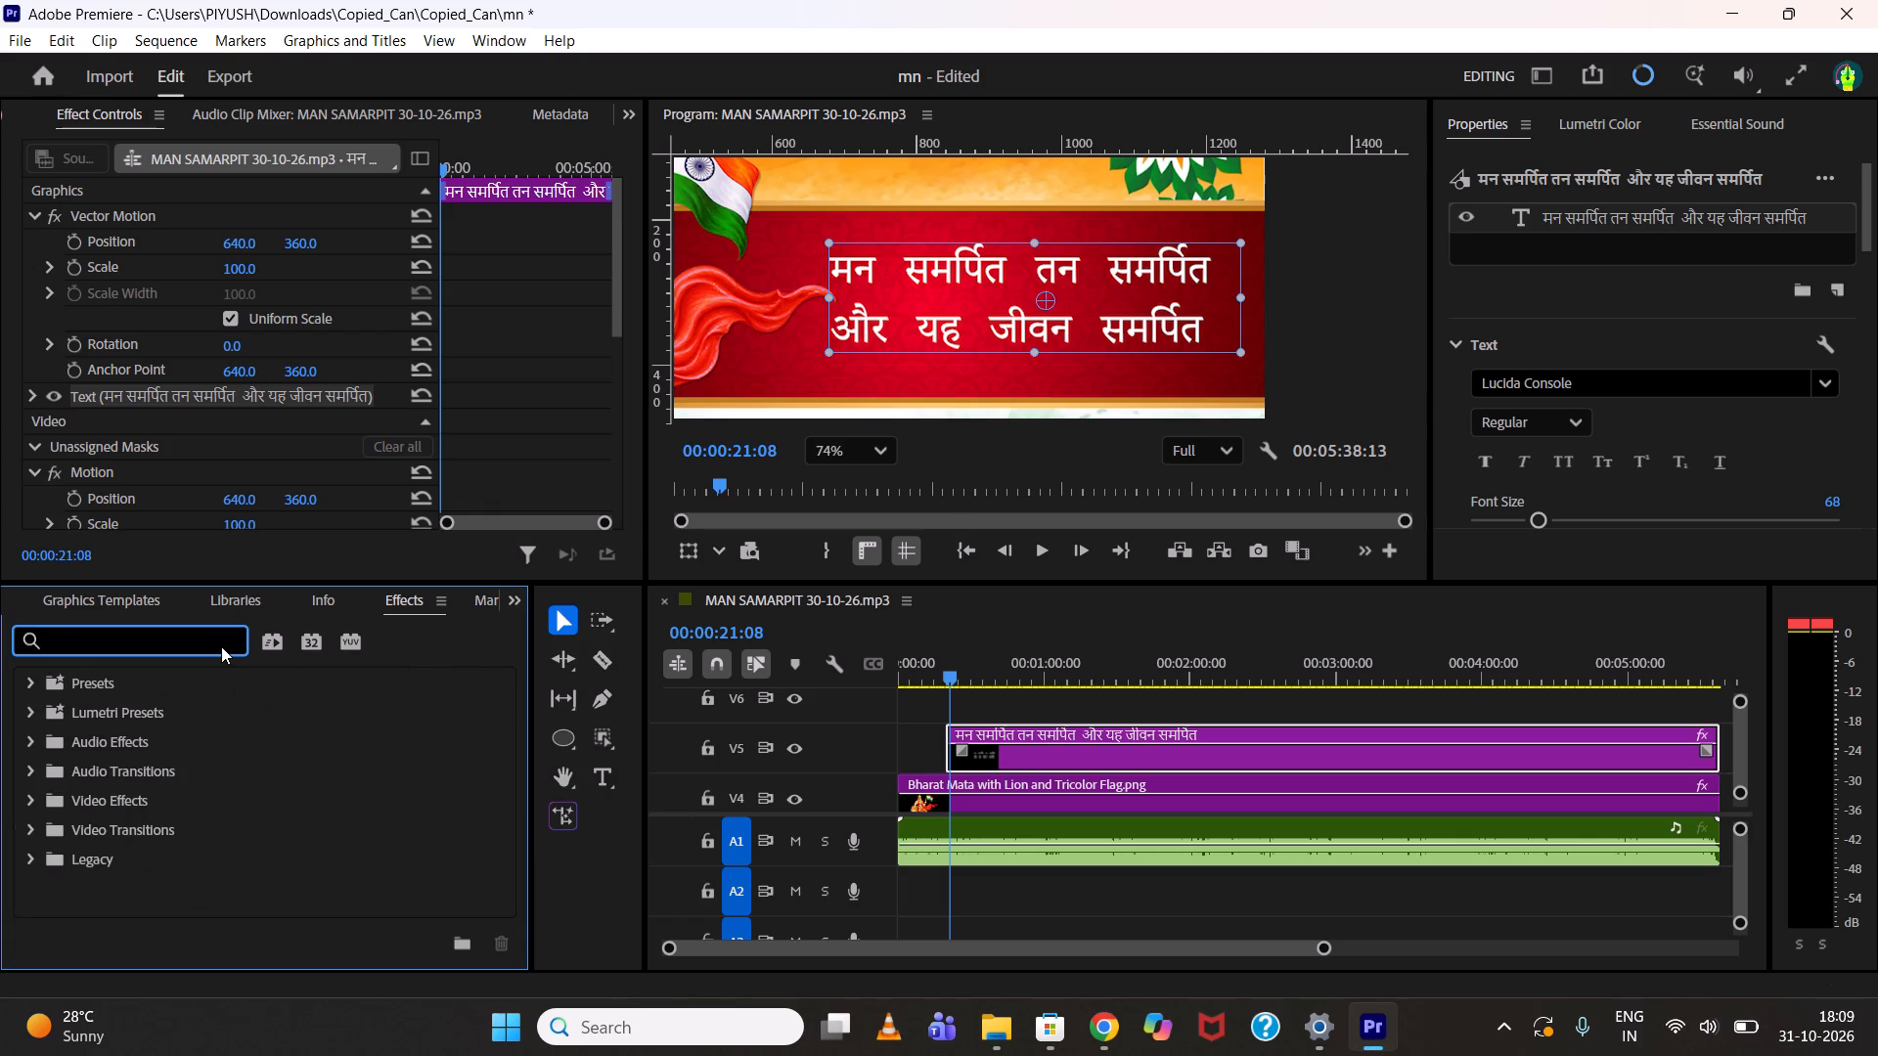
{"action": "left_click", "coordinate": [221, 646]}
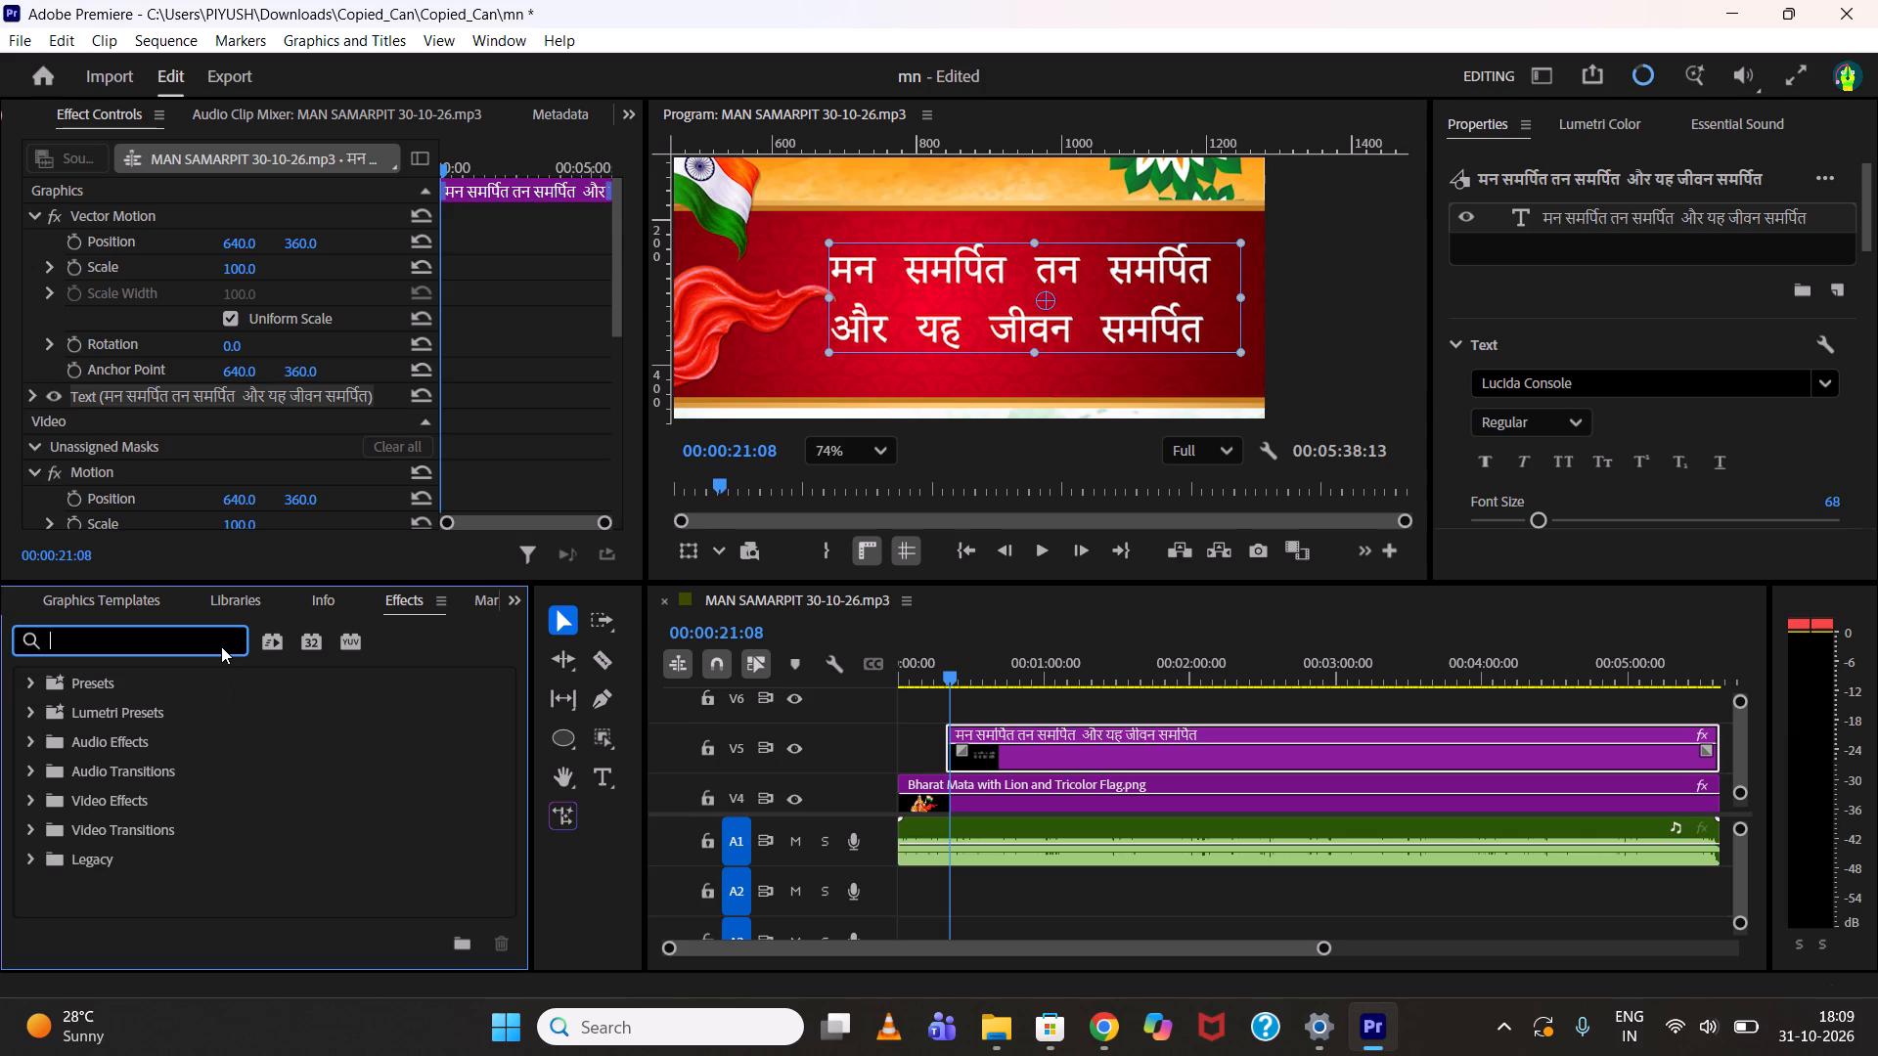
{"action": "left_click", "coordinate": [215, 642]}
{"action": "left_click", "coordinate": [138, 628]}
{"action": "type", "text": "tr"}
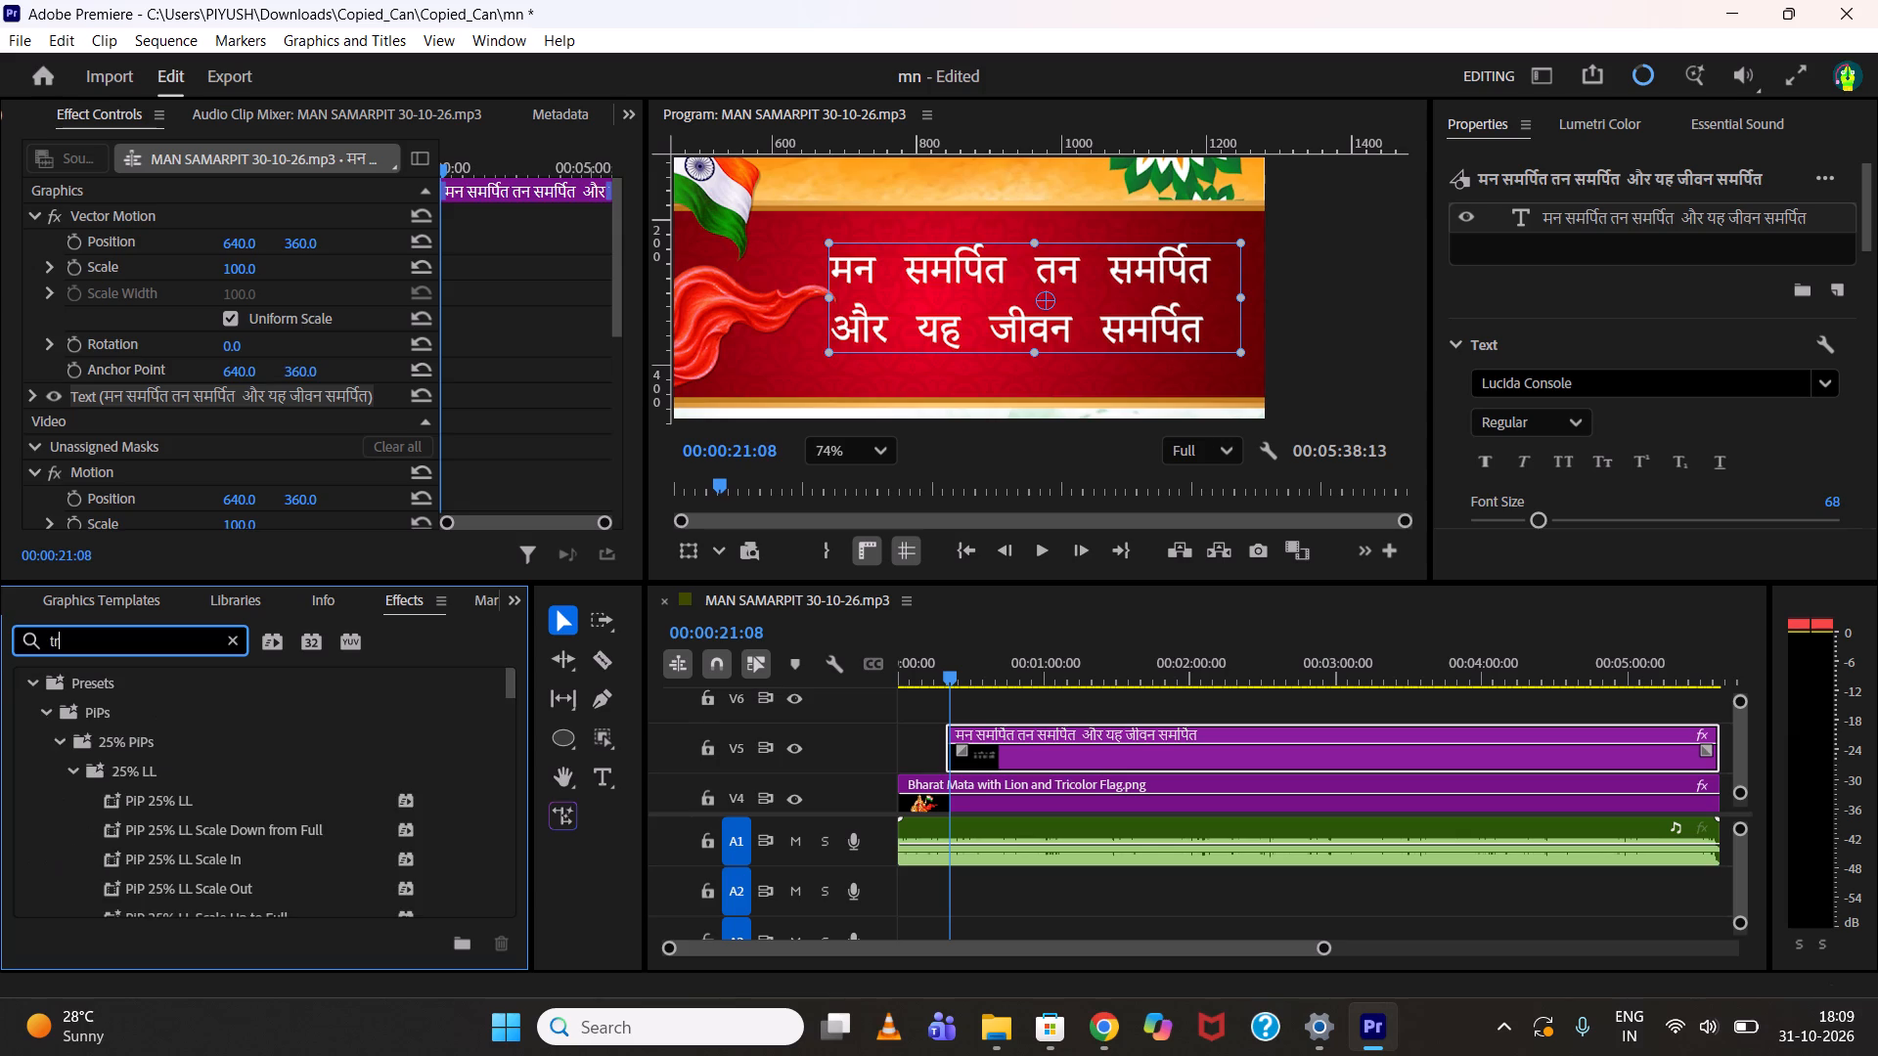
{"action": "key", "text": "BackSpace"}
{"action": "type", "text": "ext anim"}
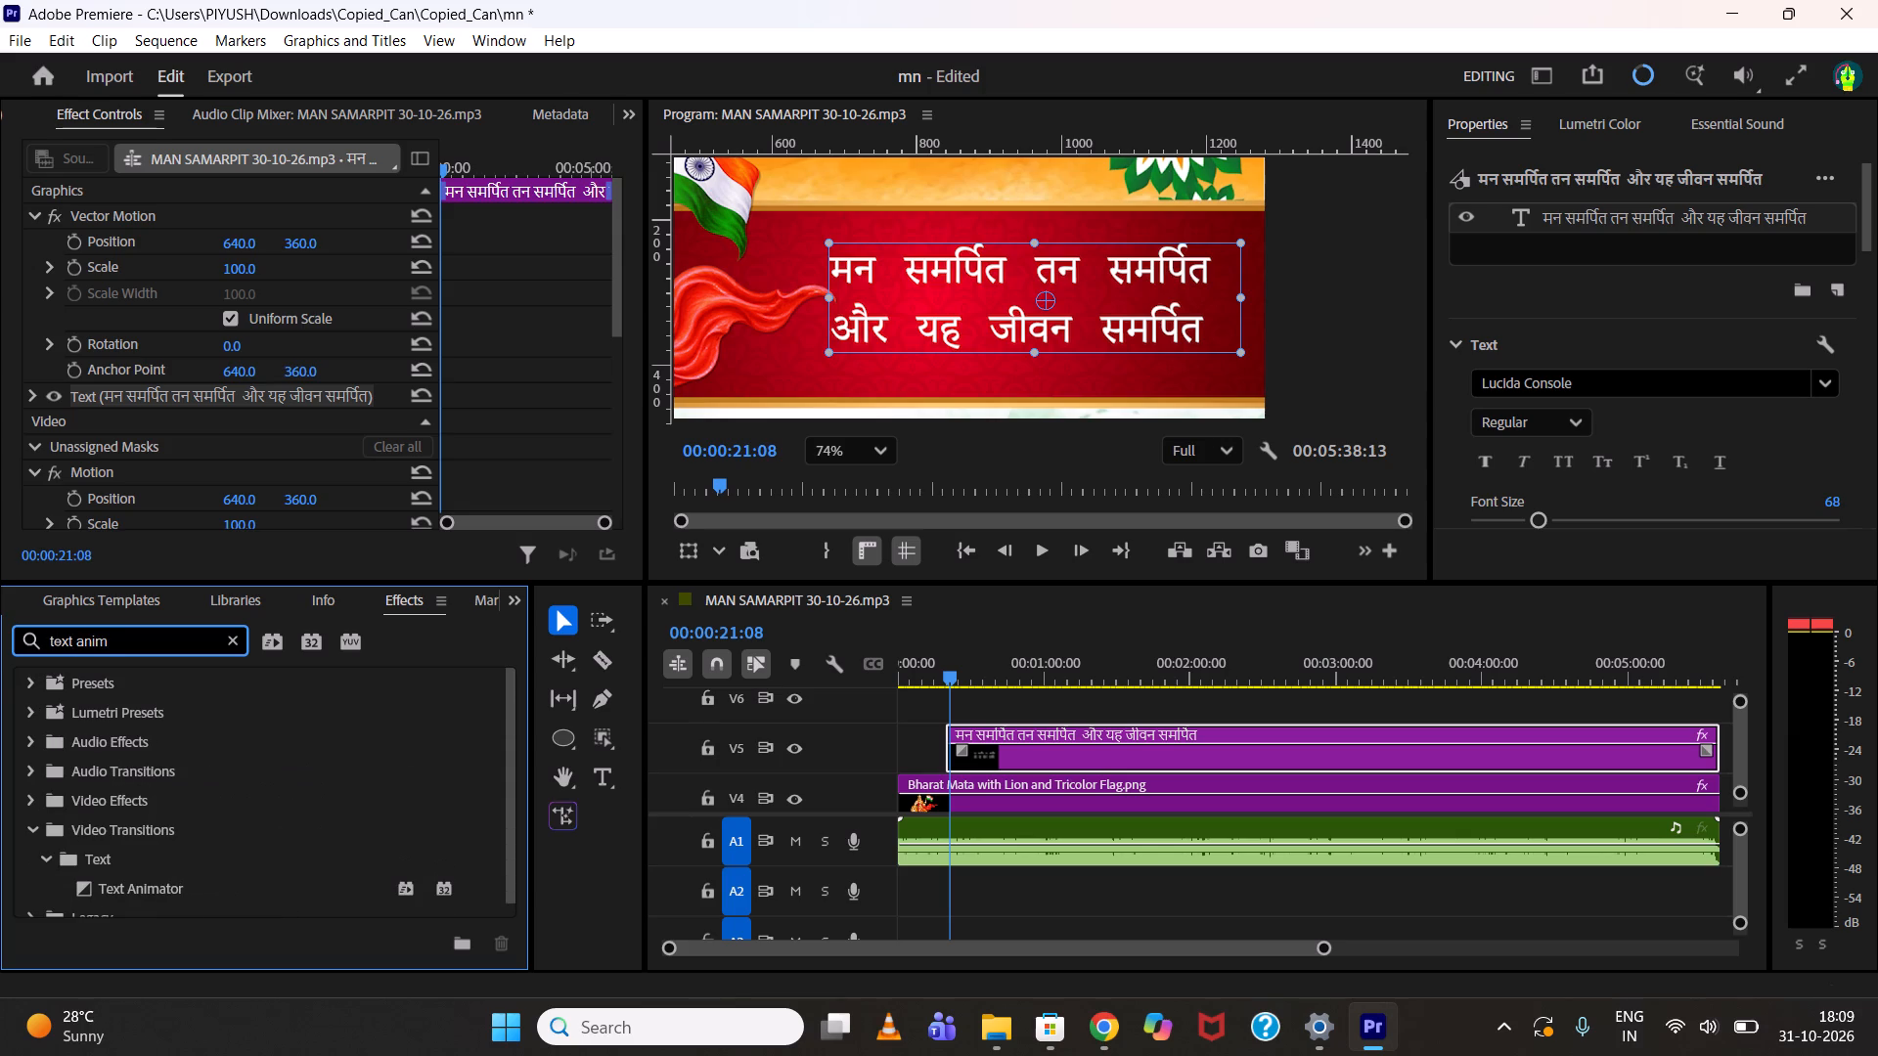
{"action": "left_click_drag", "start_coordinate": [89, 888], "coordinate": [918, 778]}
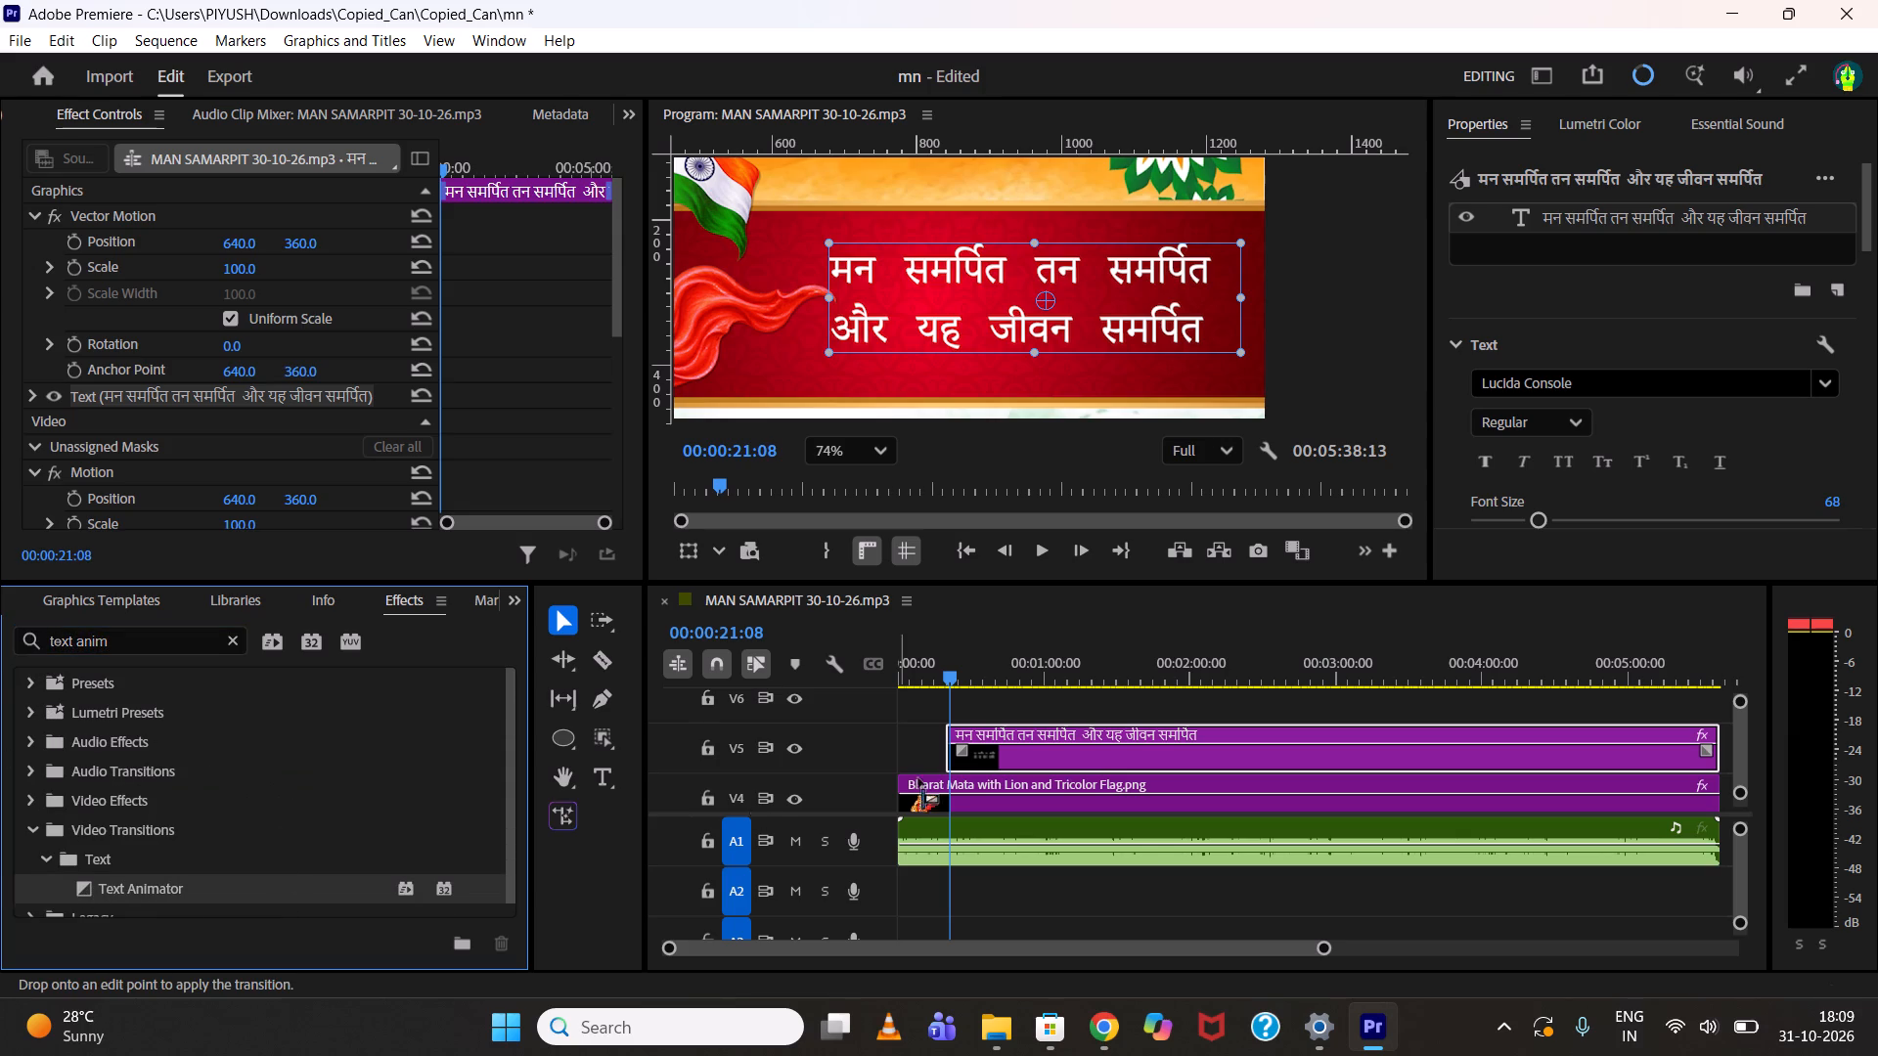
{"action": "left_click_drag", "start_coordinate": [918, 778], "coordinate": [968, 748]}
{"action": "left_click_drag", "start_coordinate": [968, 748], "coordinate": [957, 749]}
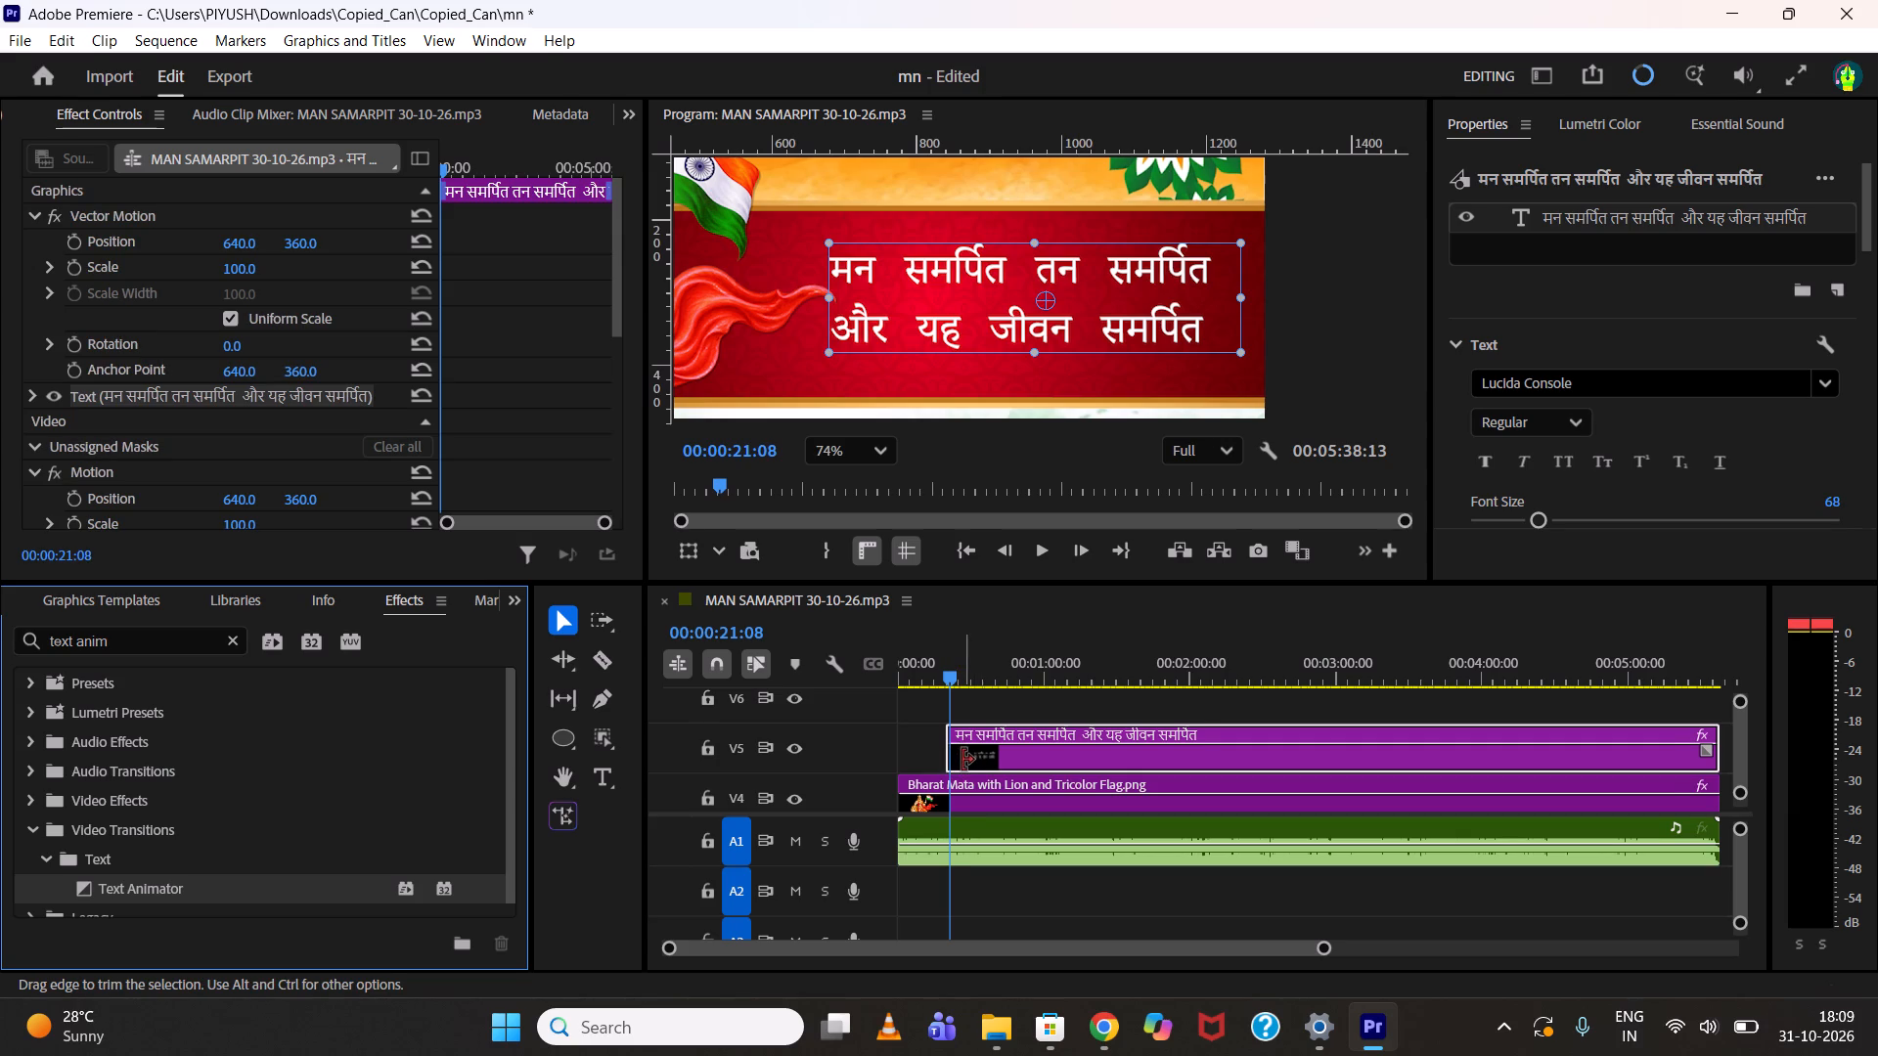
Play the lyric's entrance and lengthen its Text Animator transition to a duration of 00:00:01:04.
{"action": "scroll", "coordinate": [962, 760], "scroll_direction": "up", "scroll_amount": 17, "text": "alt"}
{"action": "scroll", "coordinate": [954, 755], "scroll_direction": "up", "scroll_amount": 12}
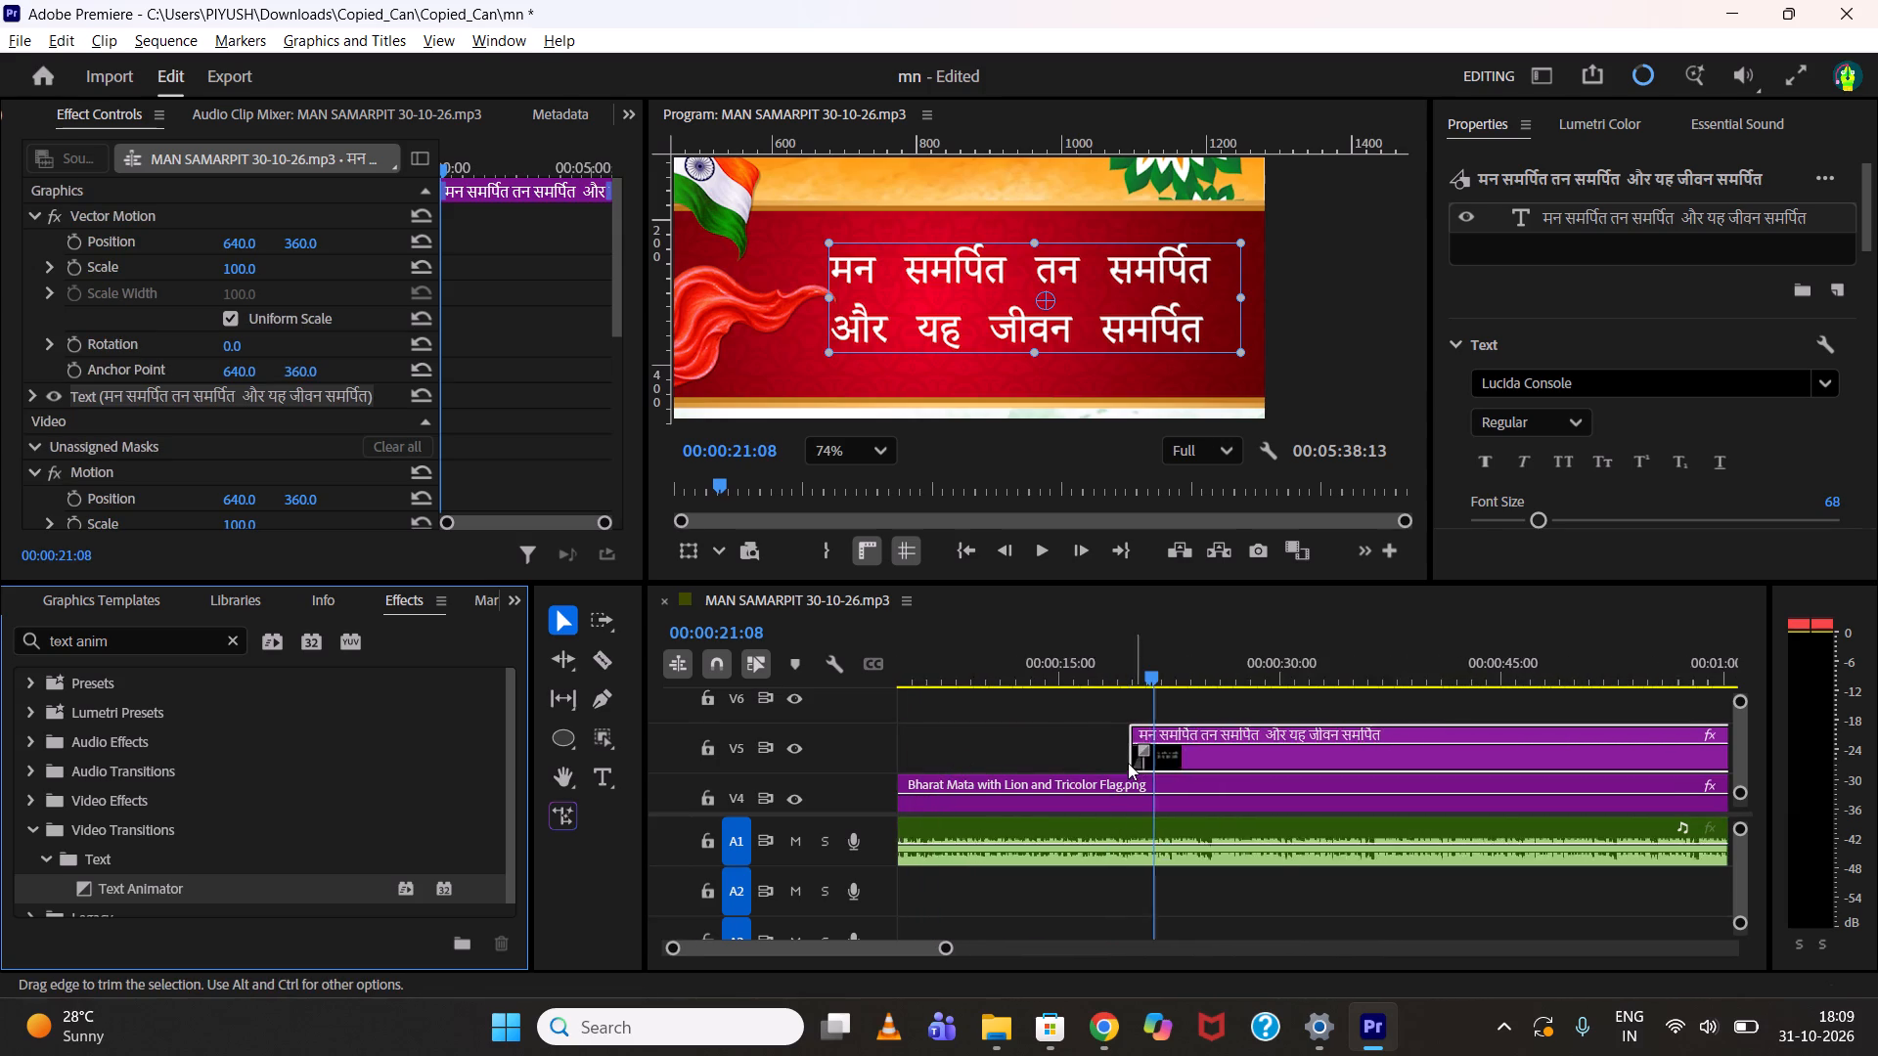
{"action": "scroll", "coordinate": [1128, 763], "scroll_direction": "up", "scroll_amount": 14}
{"action": "left_click_drag", "start_coordinate": [1168, 661], "coordinate": [1119, 661]}
{"action": "key", "text": "space"}
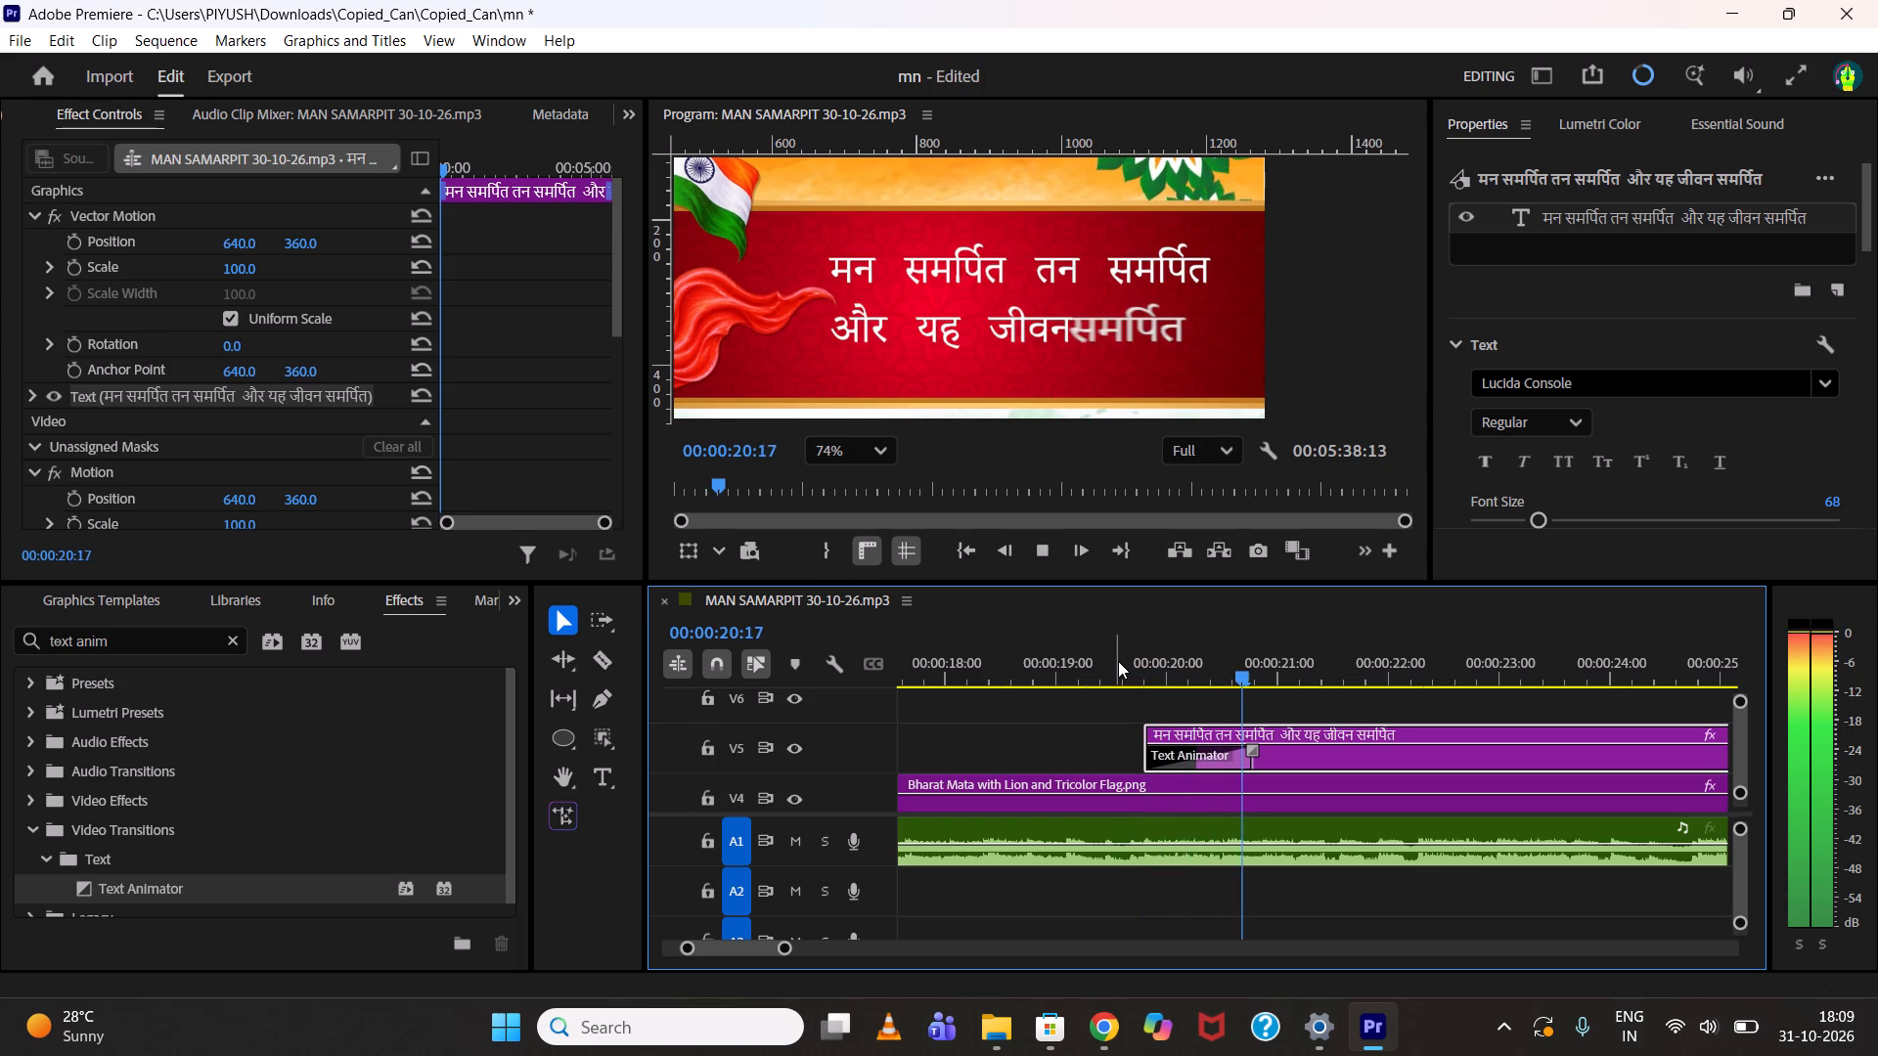
{"action": "key", "text": "space"}
{"action": "left_click_drag", "start_coordinate": [1251, 759], "coordinate": [1257, 759]}
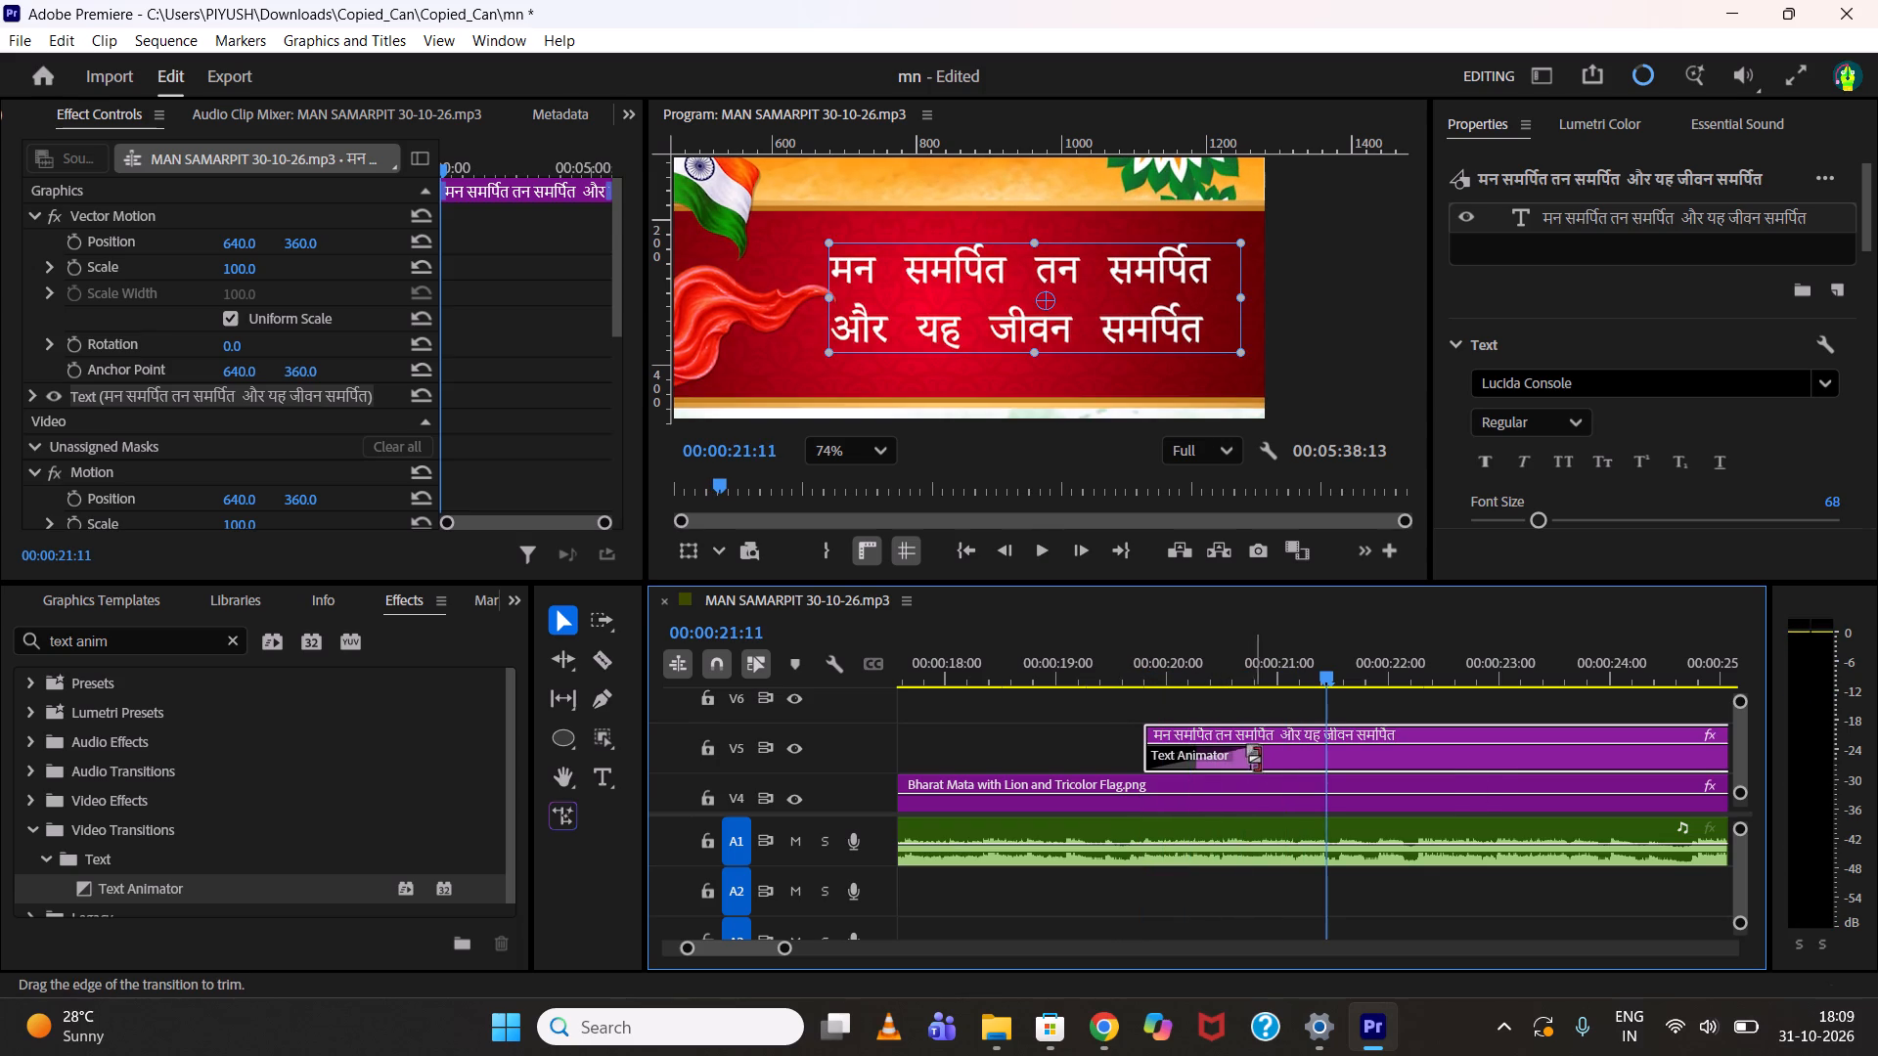
{"action": "left_click_drag", "start_coordinate": [1257, 759], "coordinate": [1270, 755]}
Set the Text Animator transition's preset to Scale Left Random and scrub through the lyric's entrance.
{"action": "left_click", "coordinate": [1241, 754]}
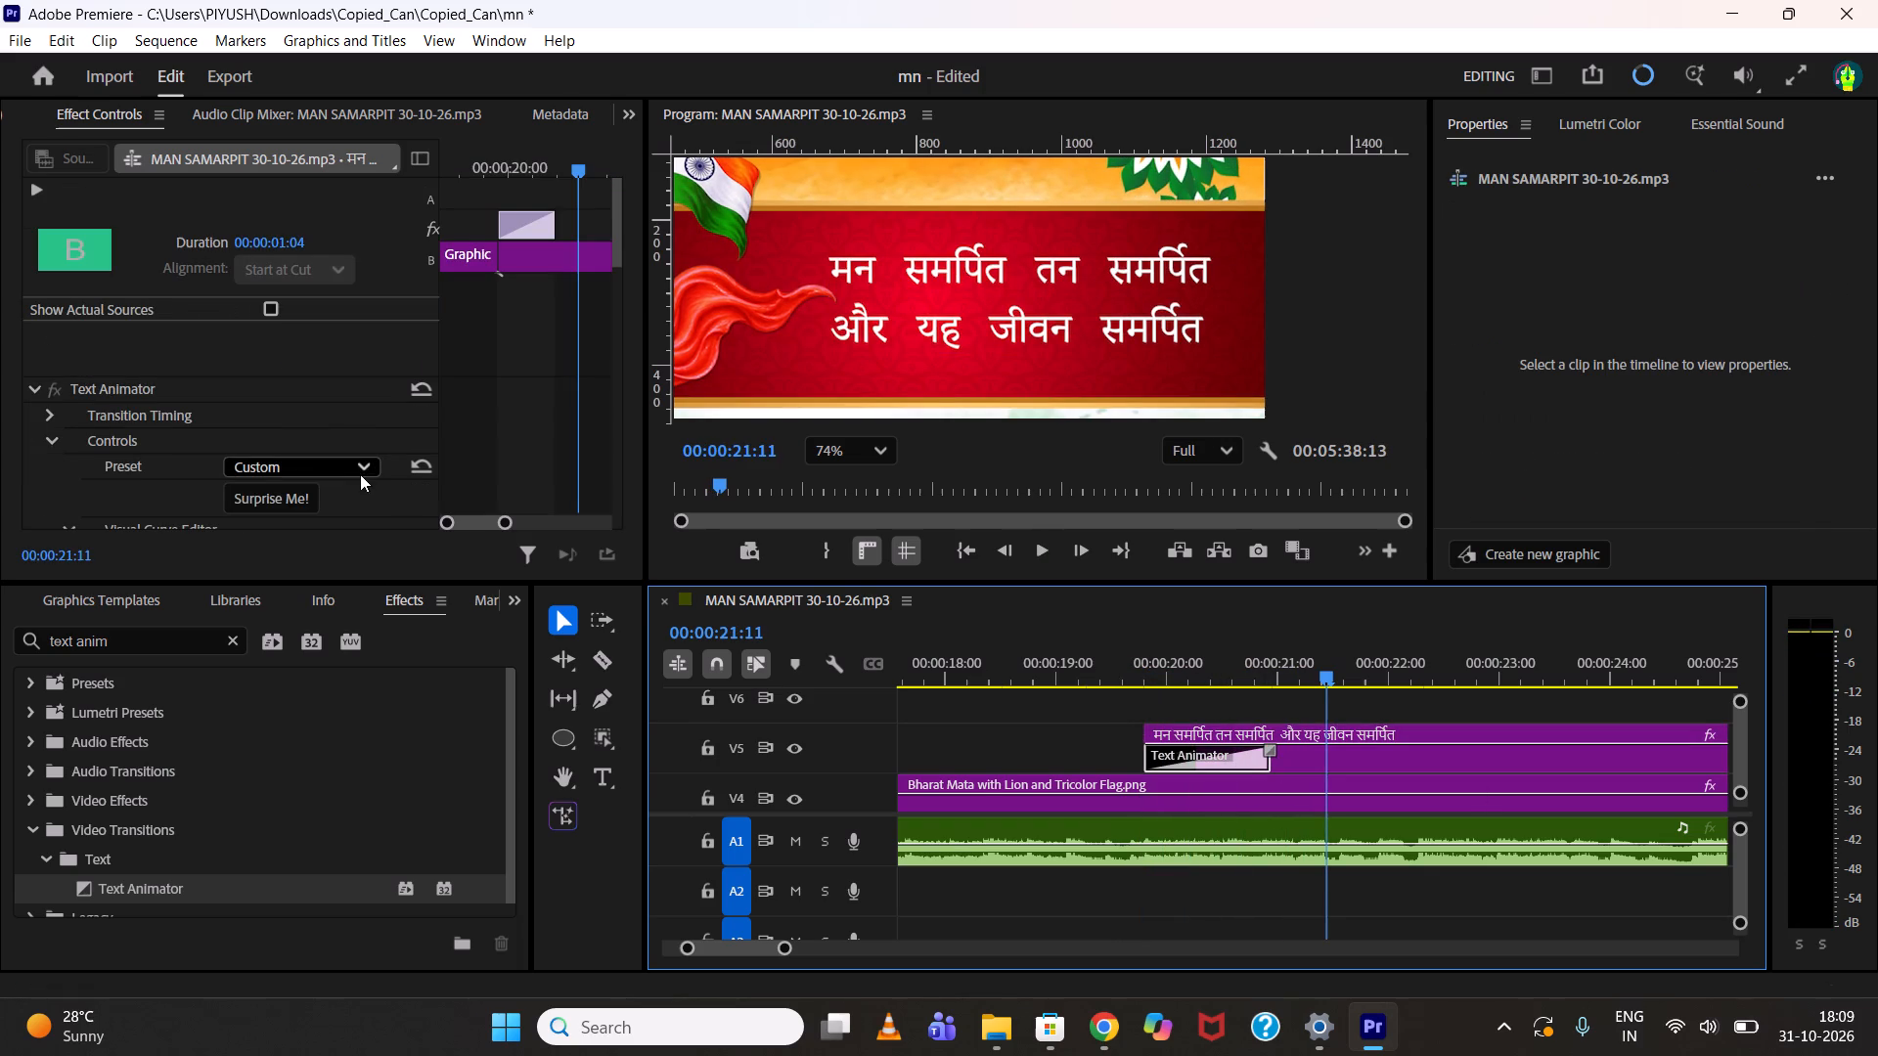
{"action": "left_click", "coordinate": [359, 474]}
{"action": "left_click", "coordinate": [324, 796]}
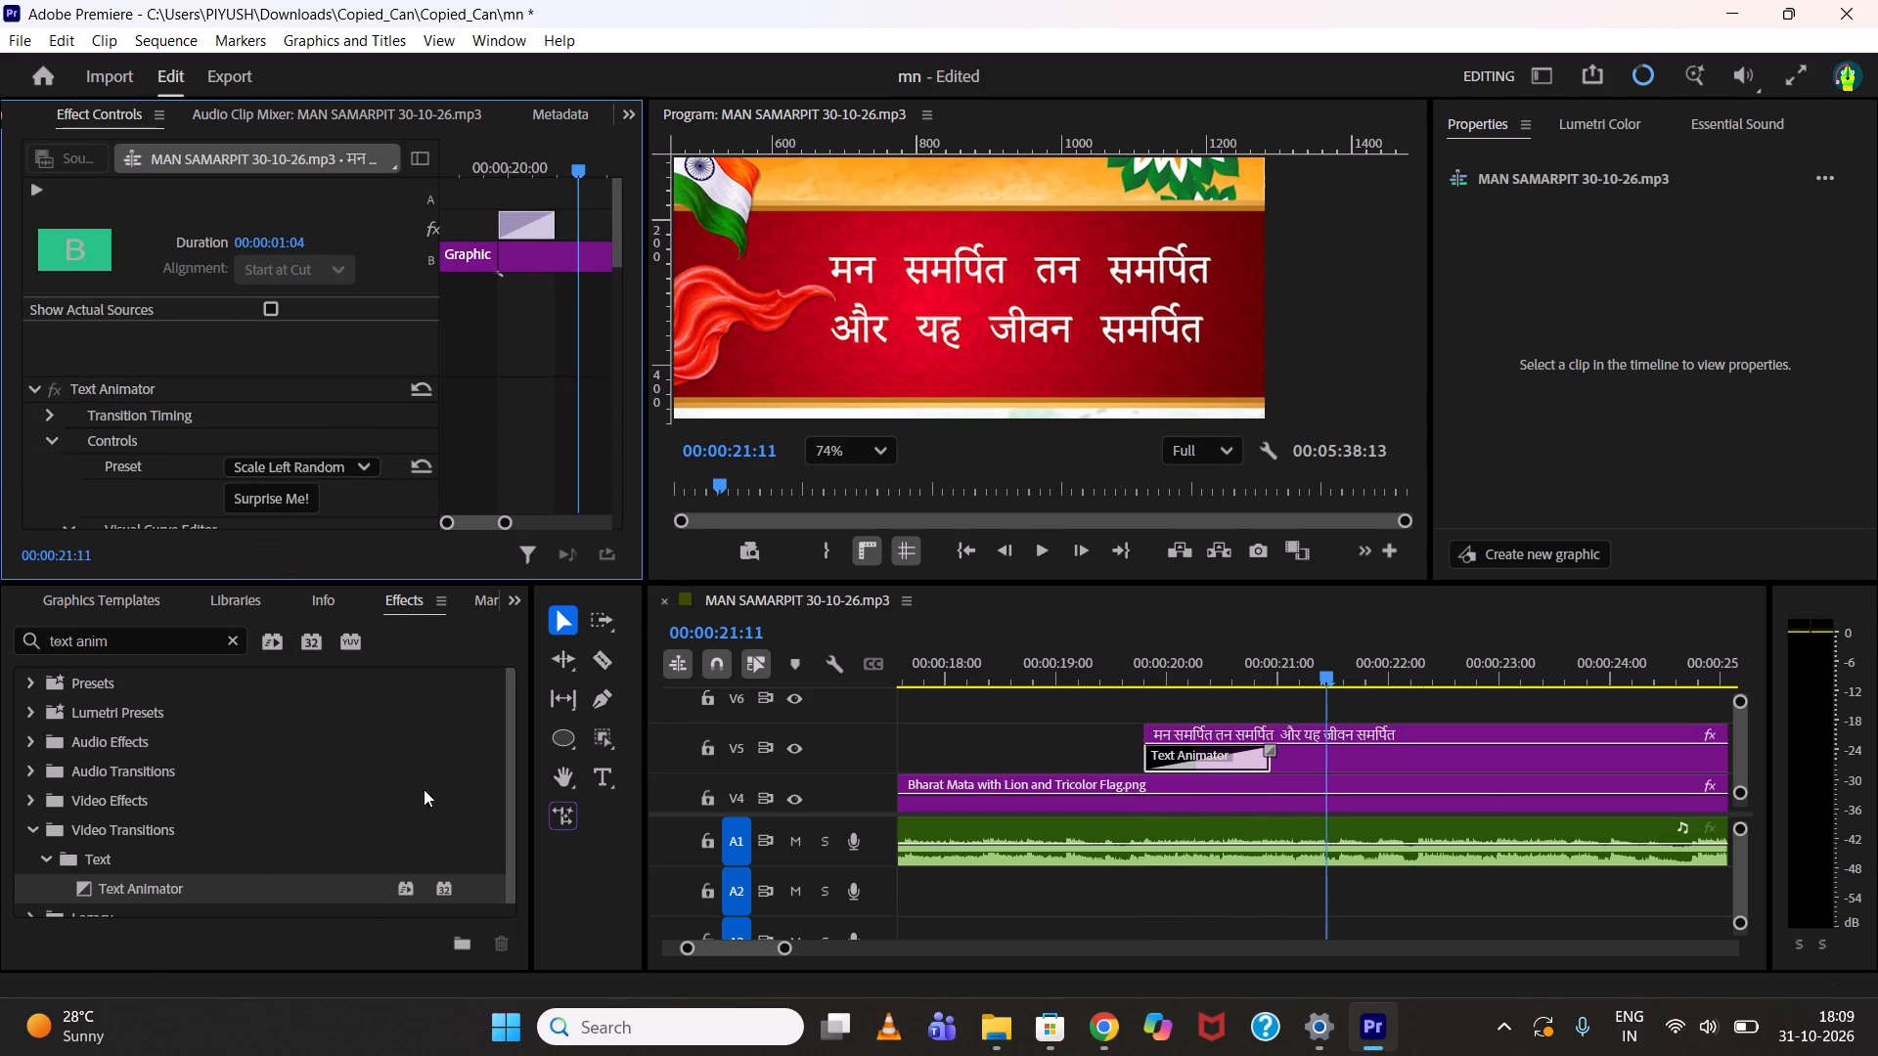
{"action": "left_click_drag", "start_coordinate": [1144, 671], "coordinate": [1181, 671]}
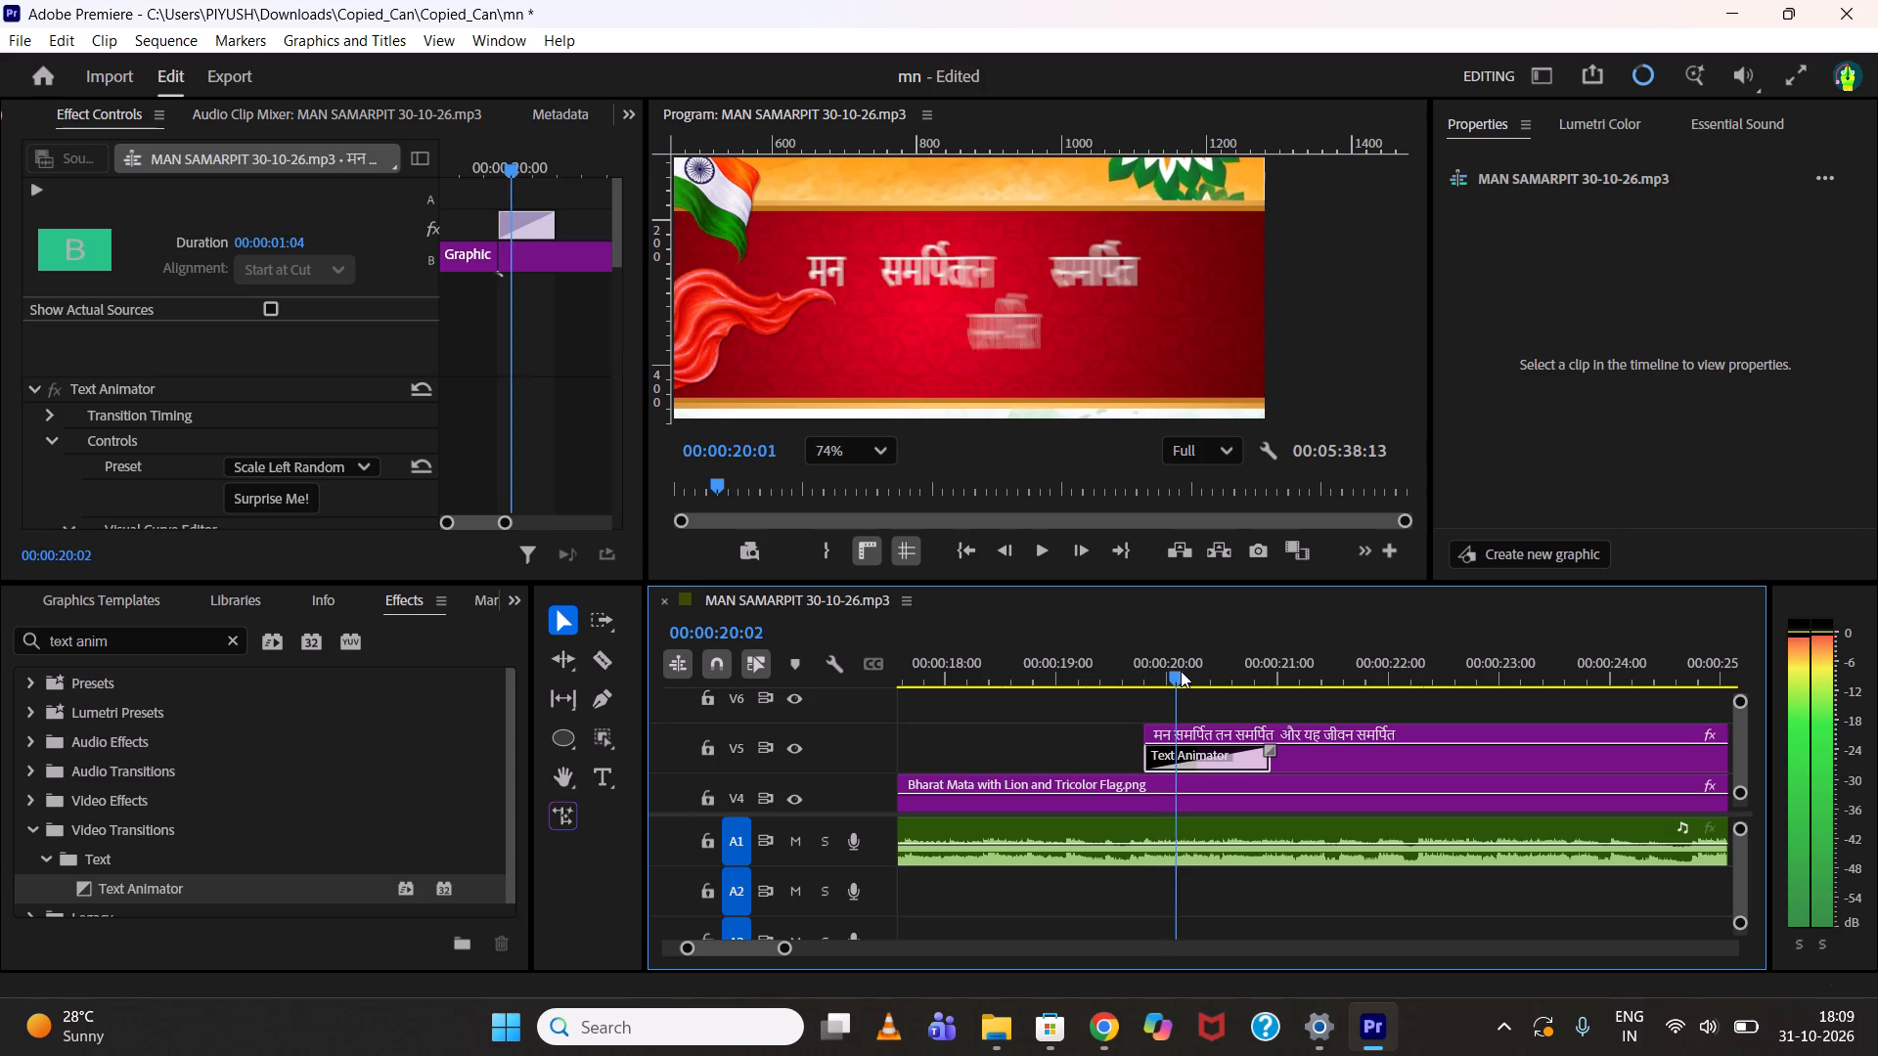
{"action": "left_click_drag", "start_coordinate": [1181, 671], "coordinate": [1221, 669]}
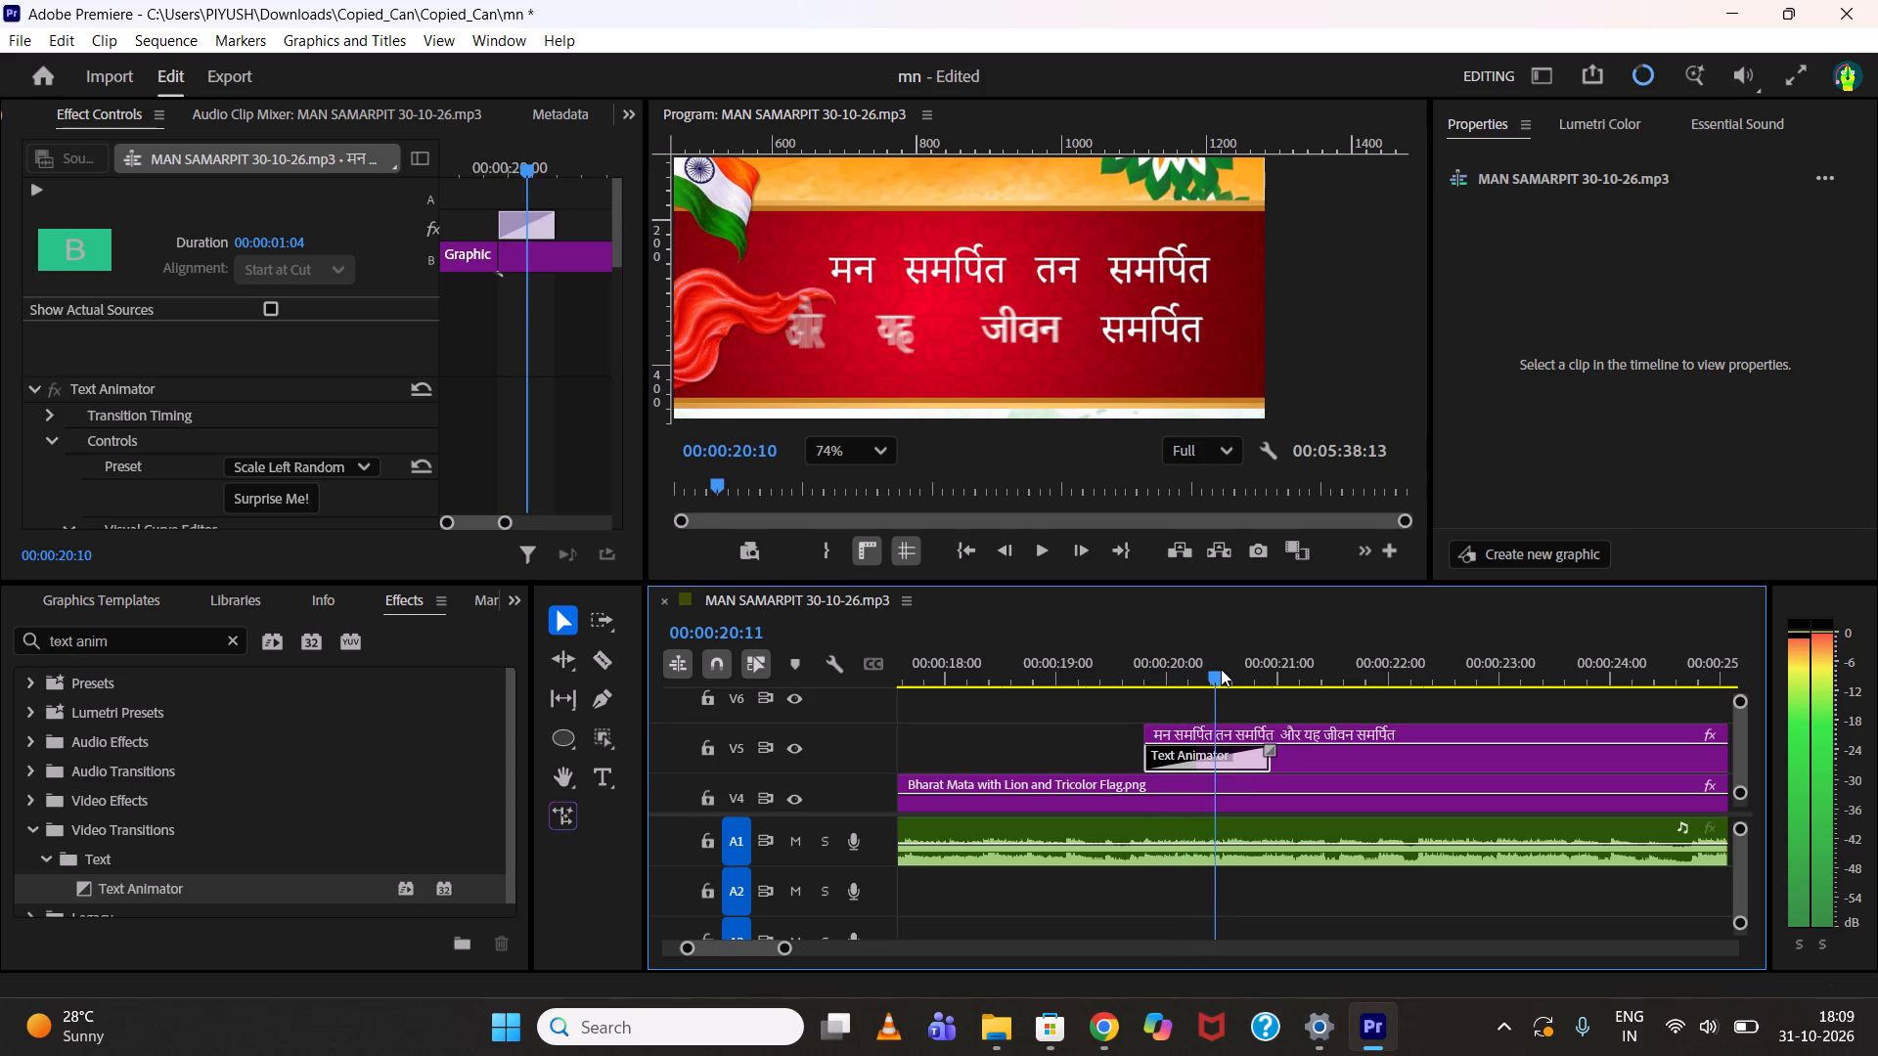
{"action": "left_click_drag", "start_coordinate": [1221, 669], "coordinate": [1284, 665]}
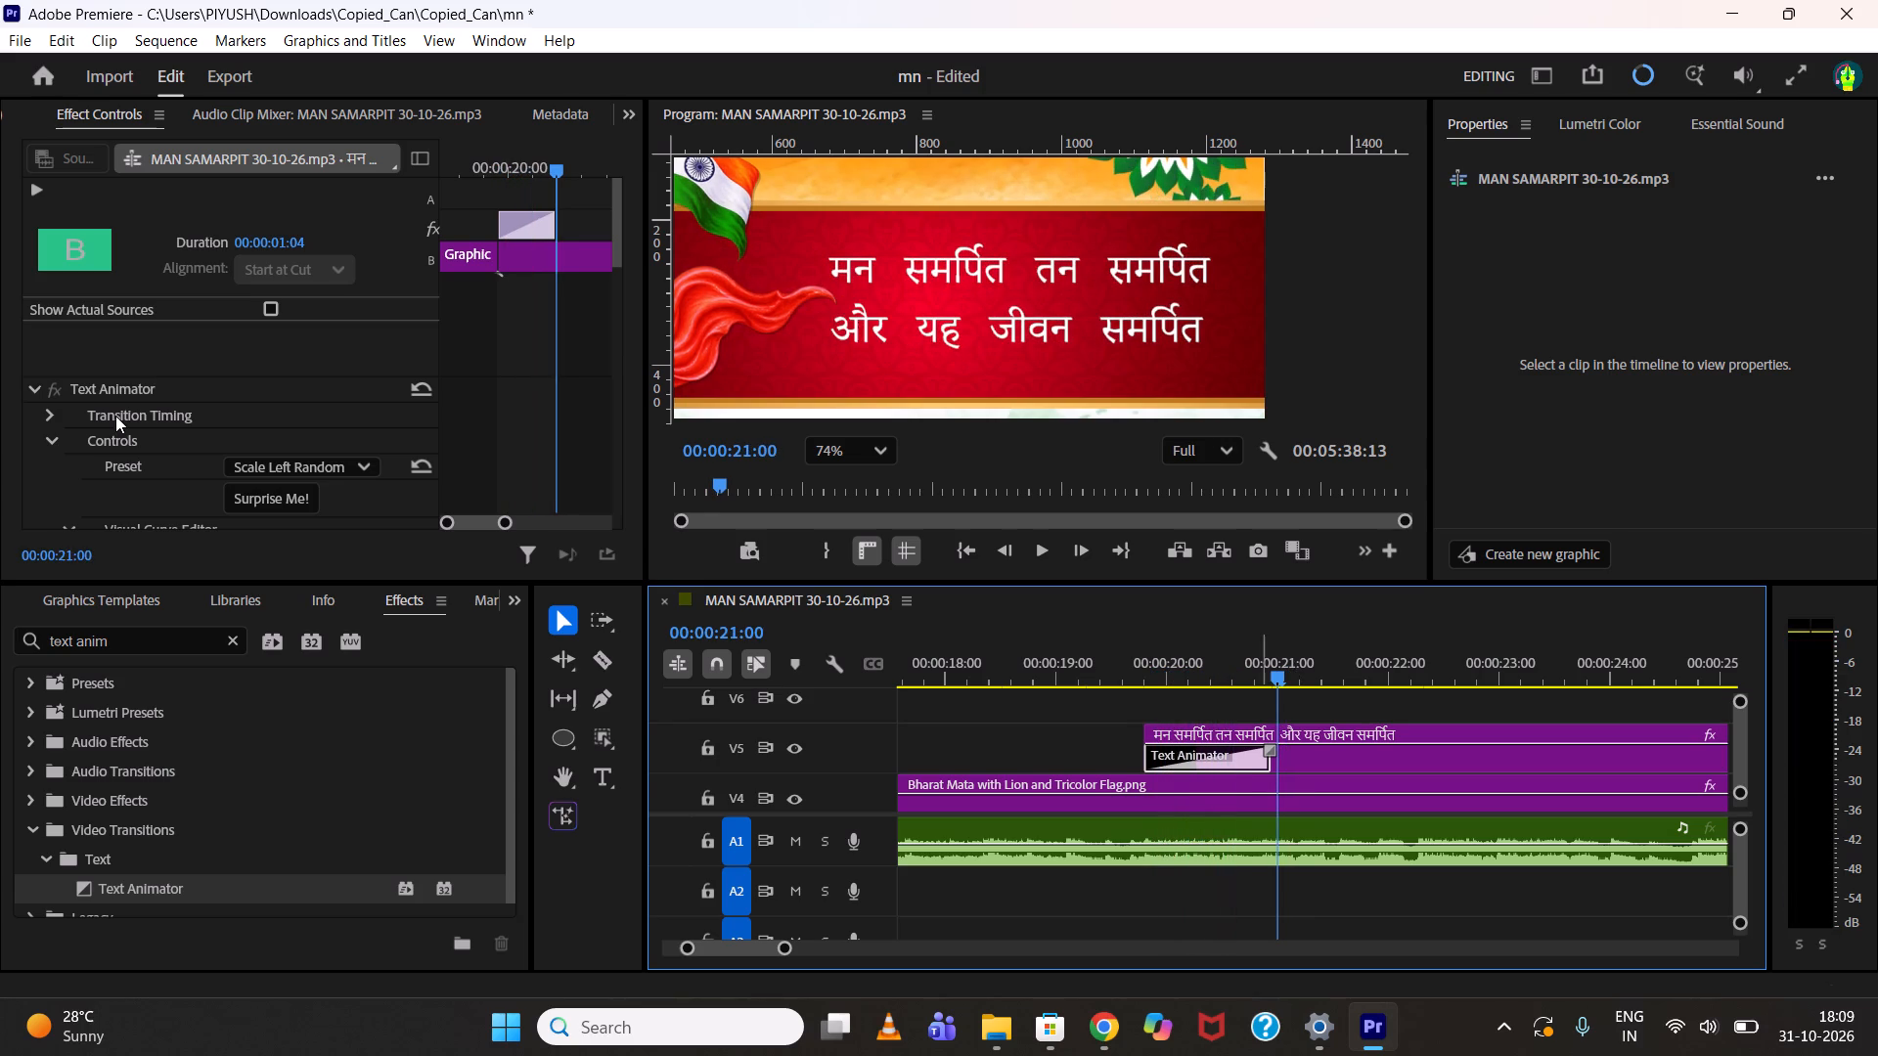
Set the Text Animator curve's Ease In to 62 and play the lyric's entrance from its start.
{"action": "scroll", "coordinate": [115, 416], "scroll_direction": "down", "scroll_amount": 15}
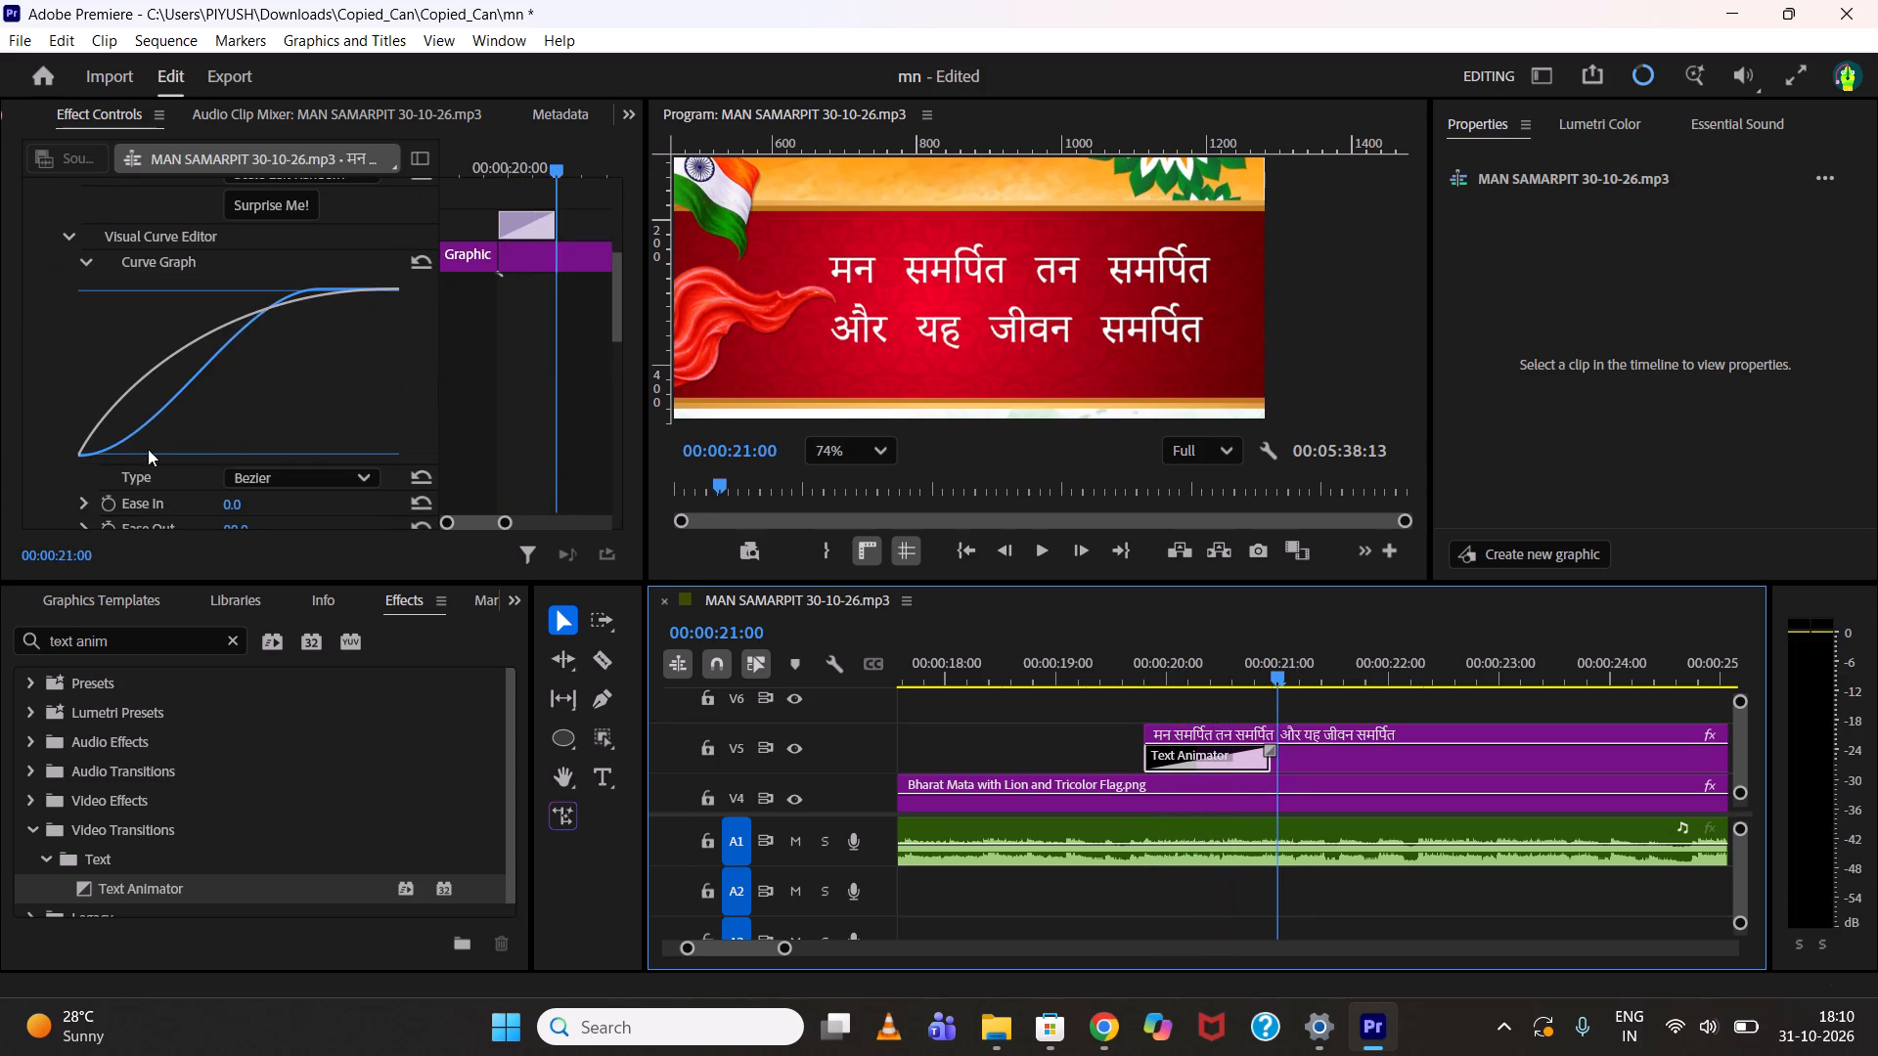
{"action": "left_click_drag", "start_coordinate": [236, 432], "coordinate": [311, 434]}
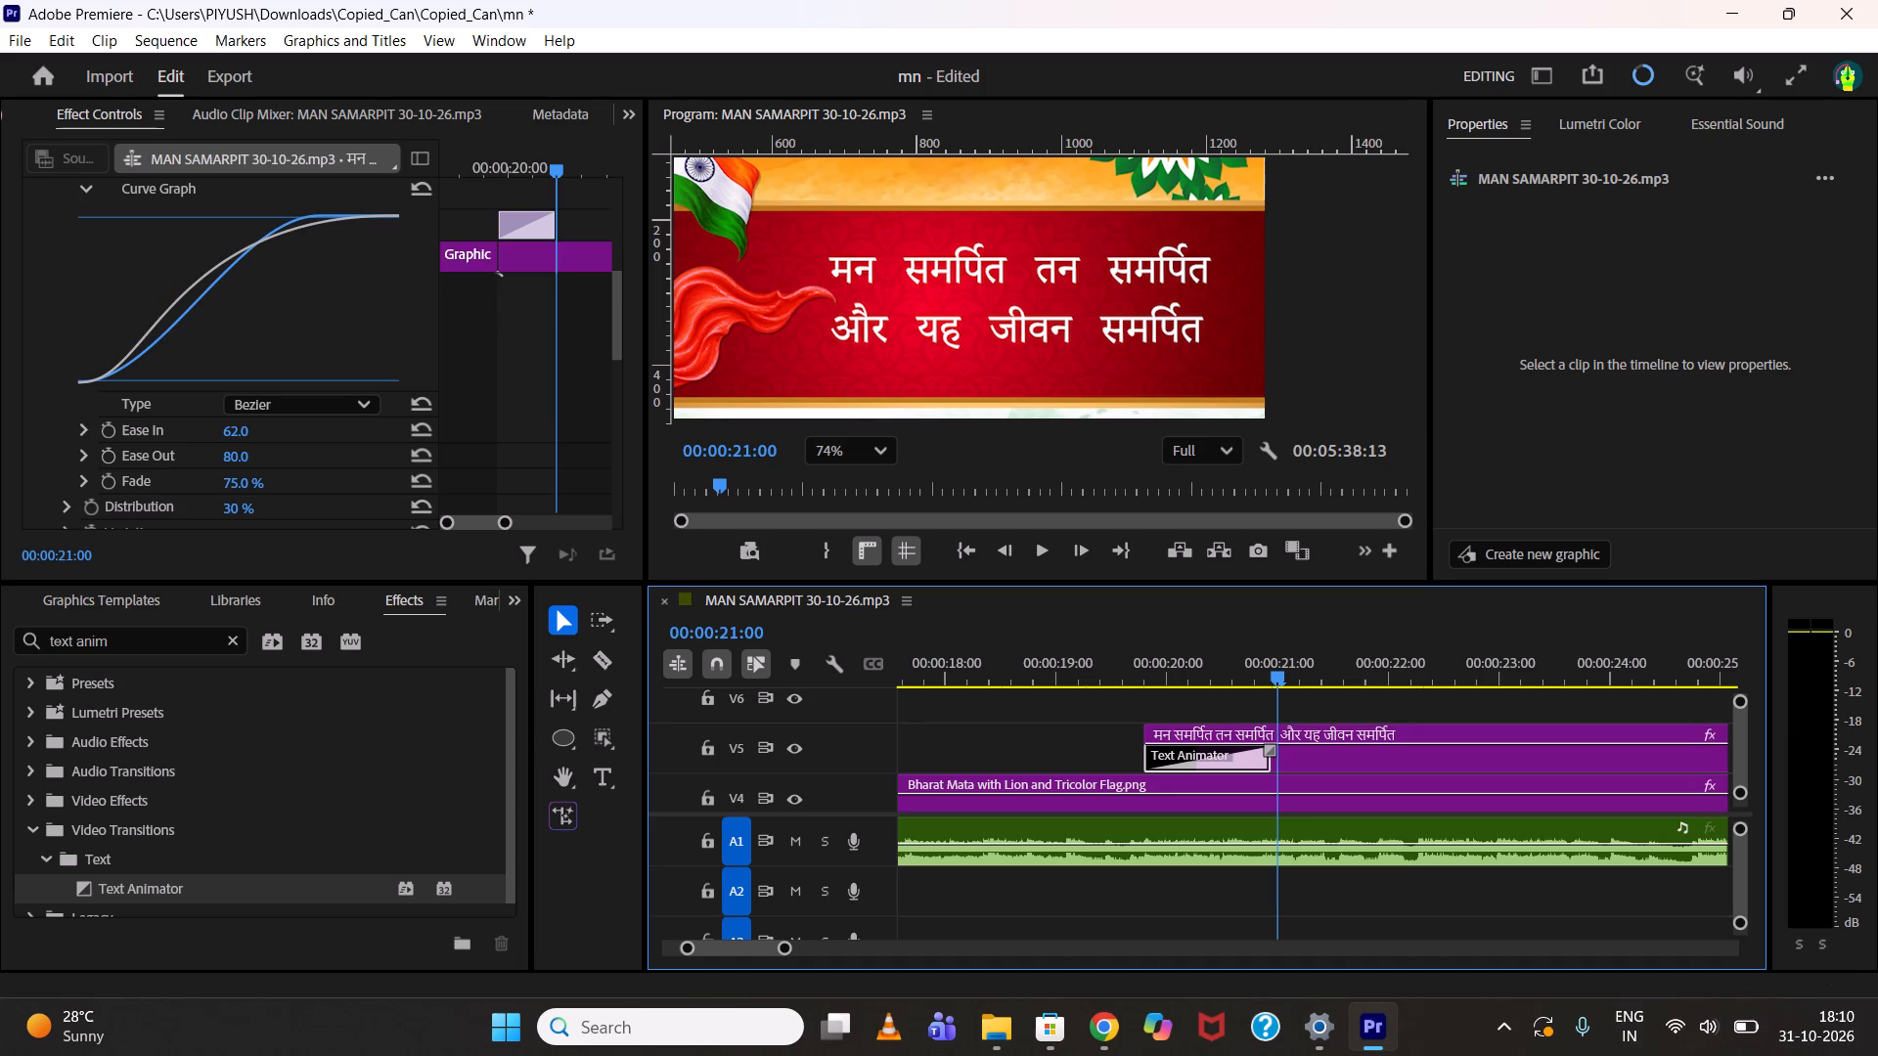
{"action": "left_click_drag", "start_coordinate": [1189, 679], "coordinate": [1147, 683]}
{"action": "key", "text": "space"}
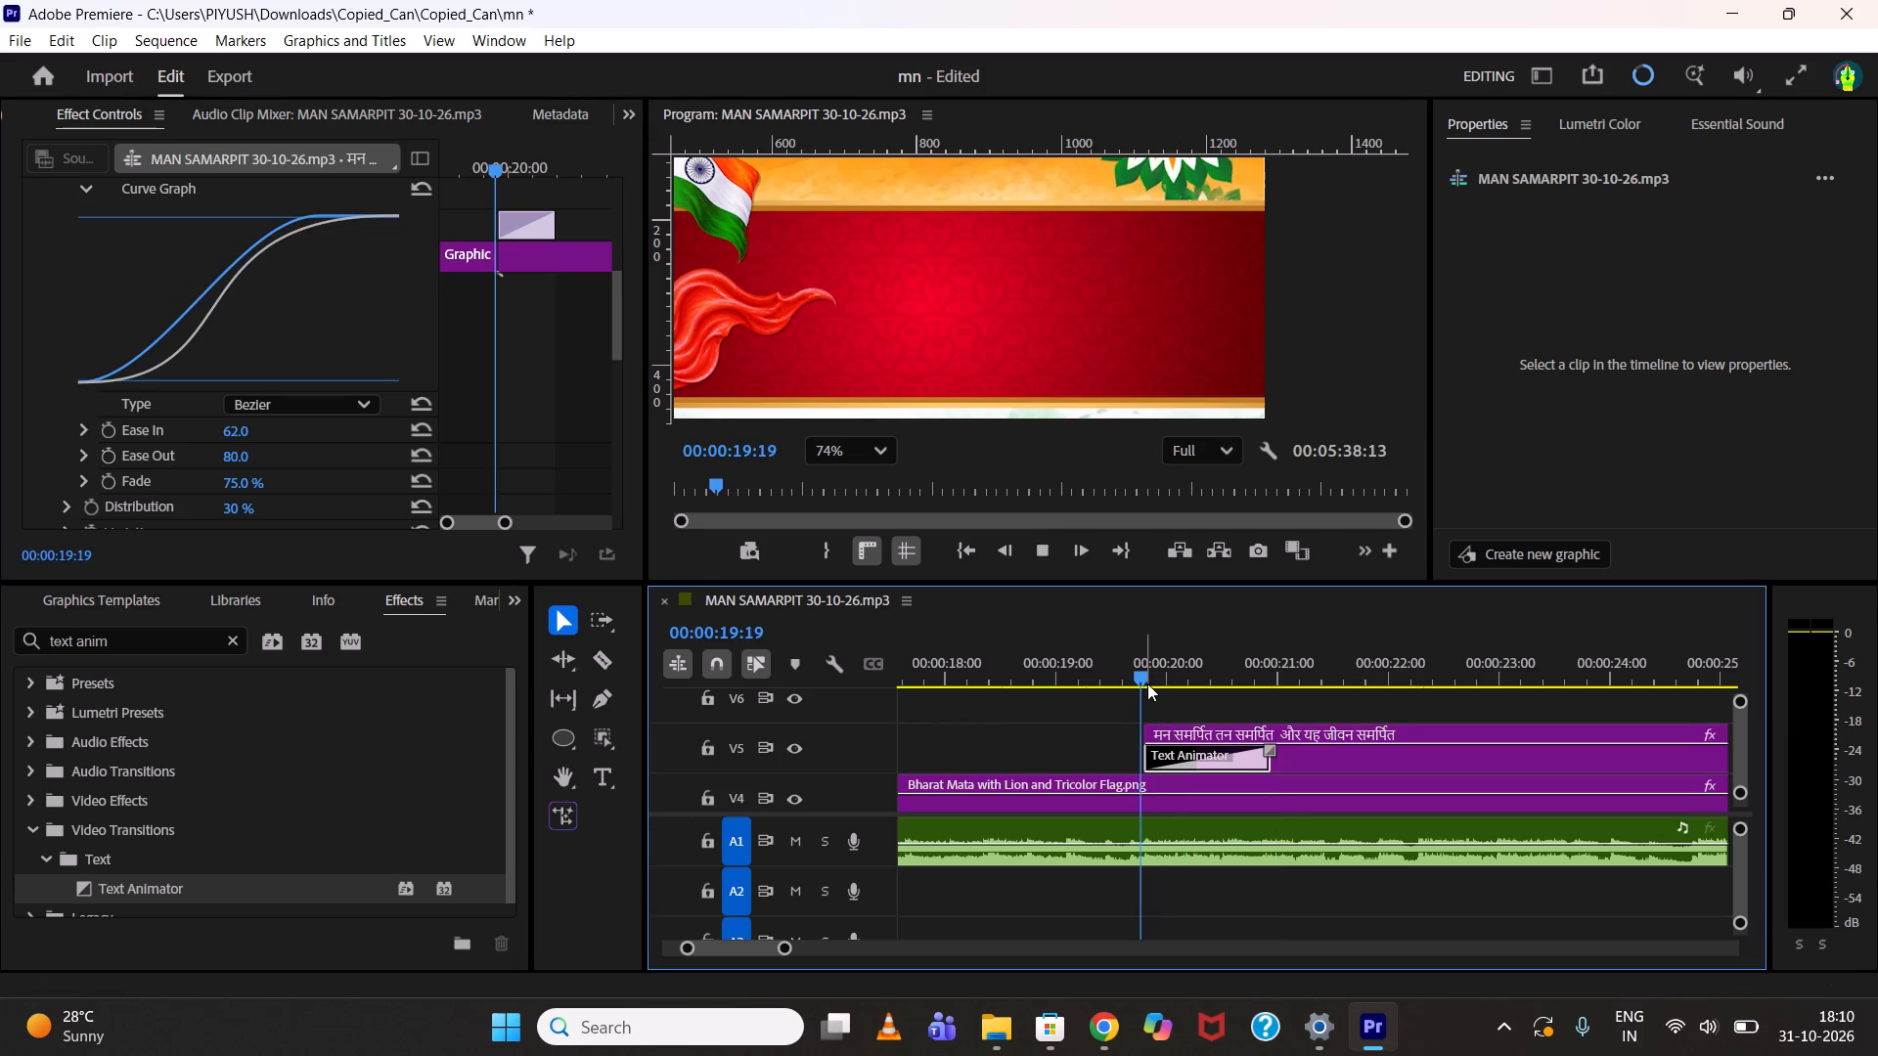
{"action": "key", "text": "space"}
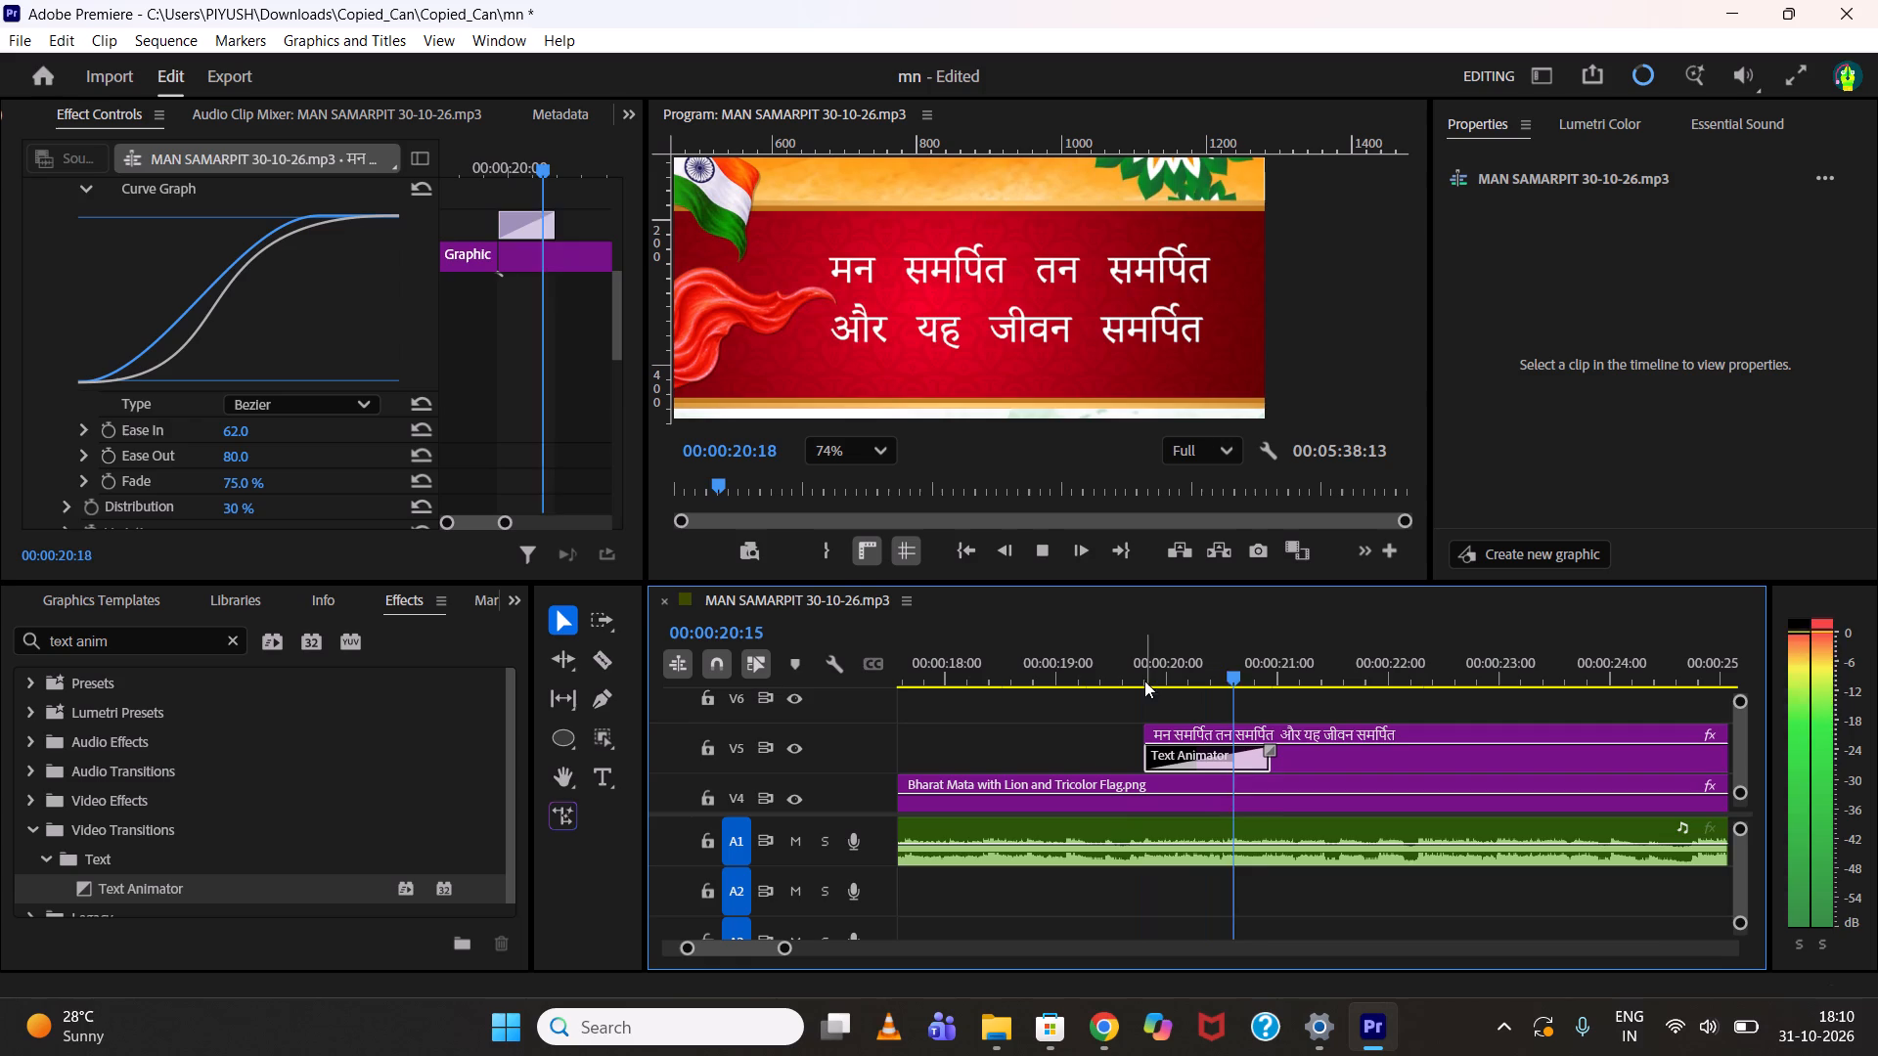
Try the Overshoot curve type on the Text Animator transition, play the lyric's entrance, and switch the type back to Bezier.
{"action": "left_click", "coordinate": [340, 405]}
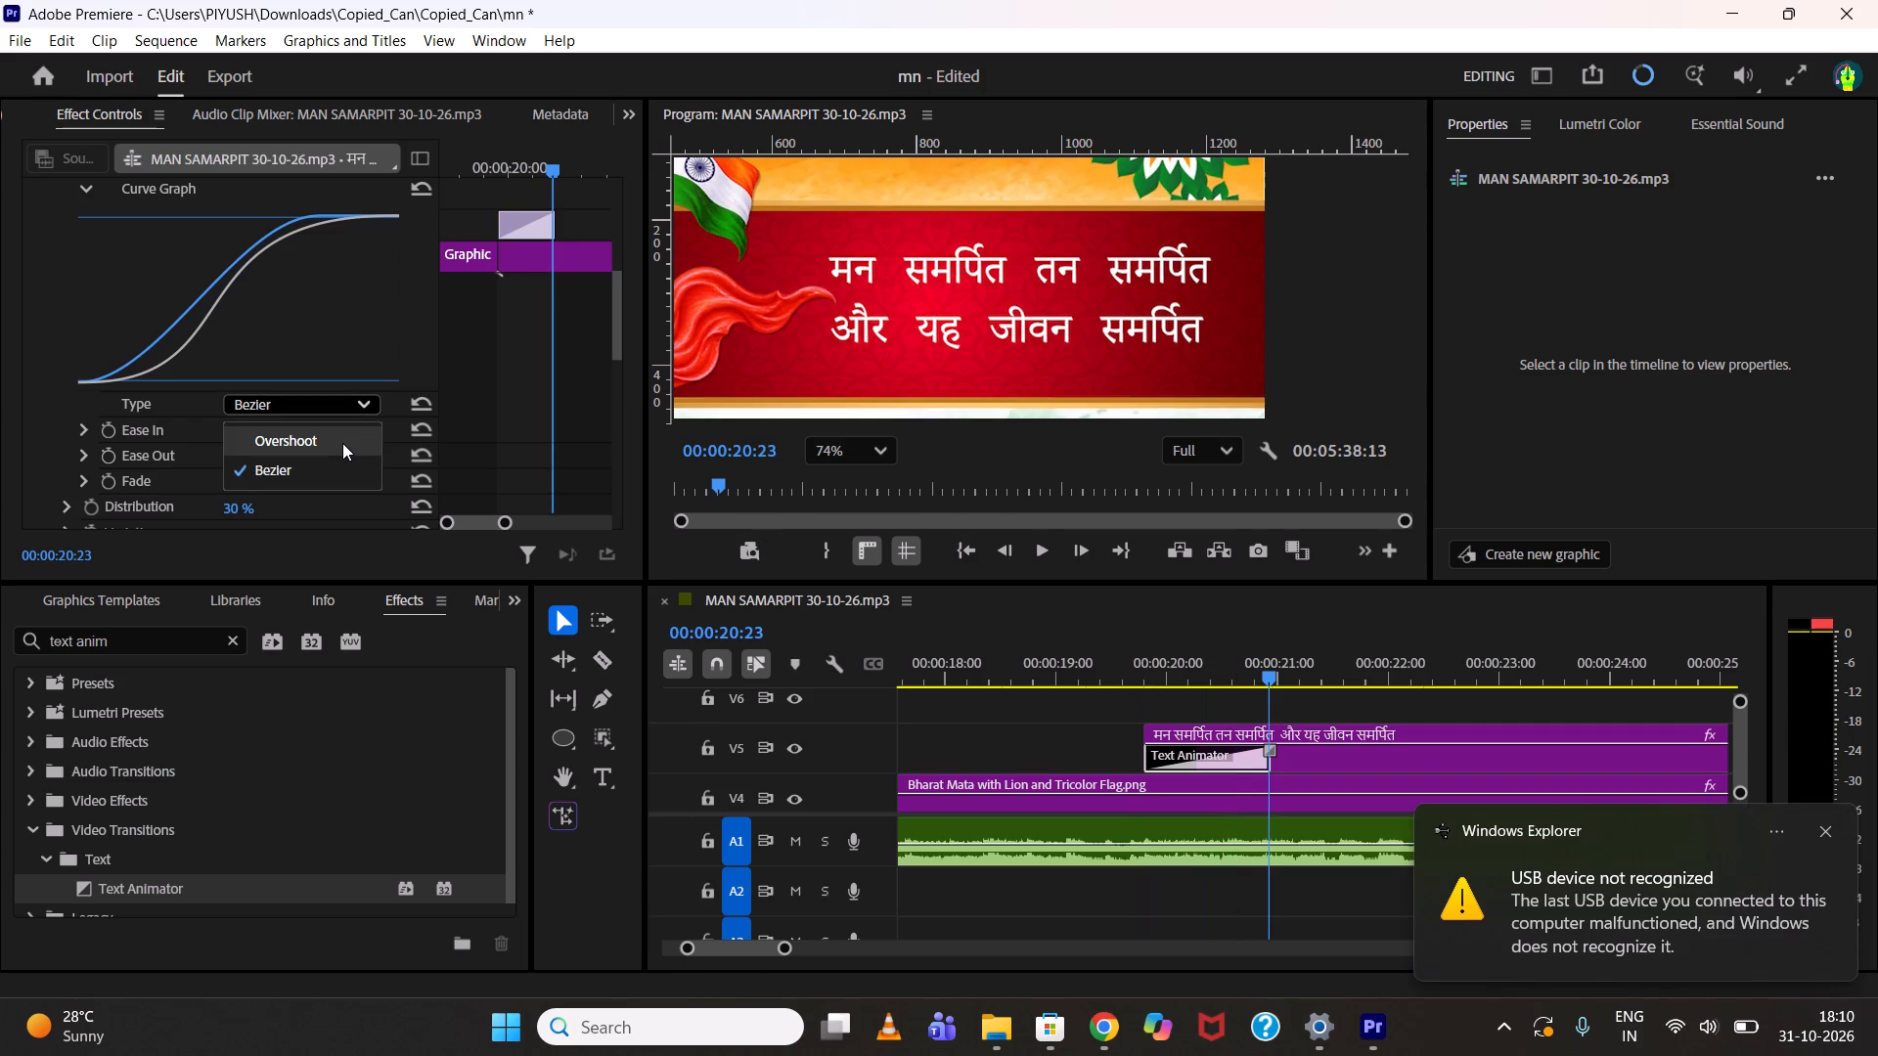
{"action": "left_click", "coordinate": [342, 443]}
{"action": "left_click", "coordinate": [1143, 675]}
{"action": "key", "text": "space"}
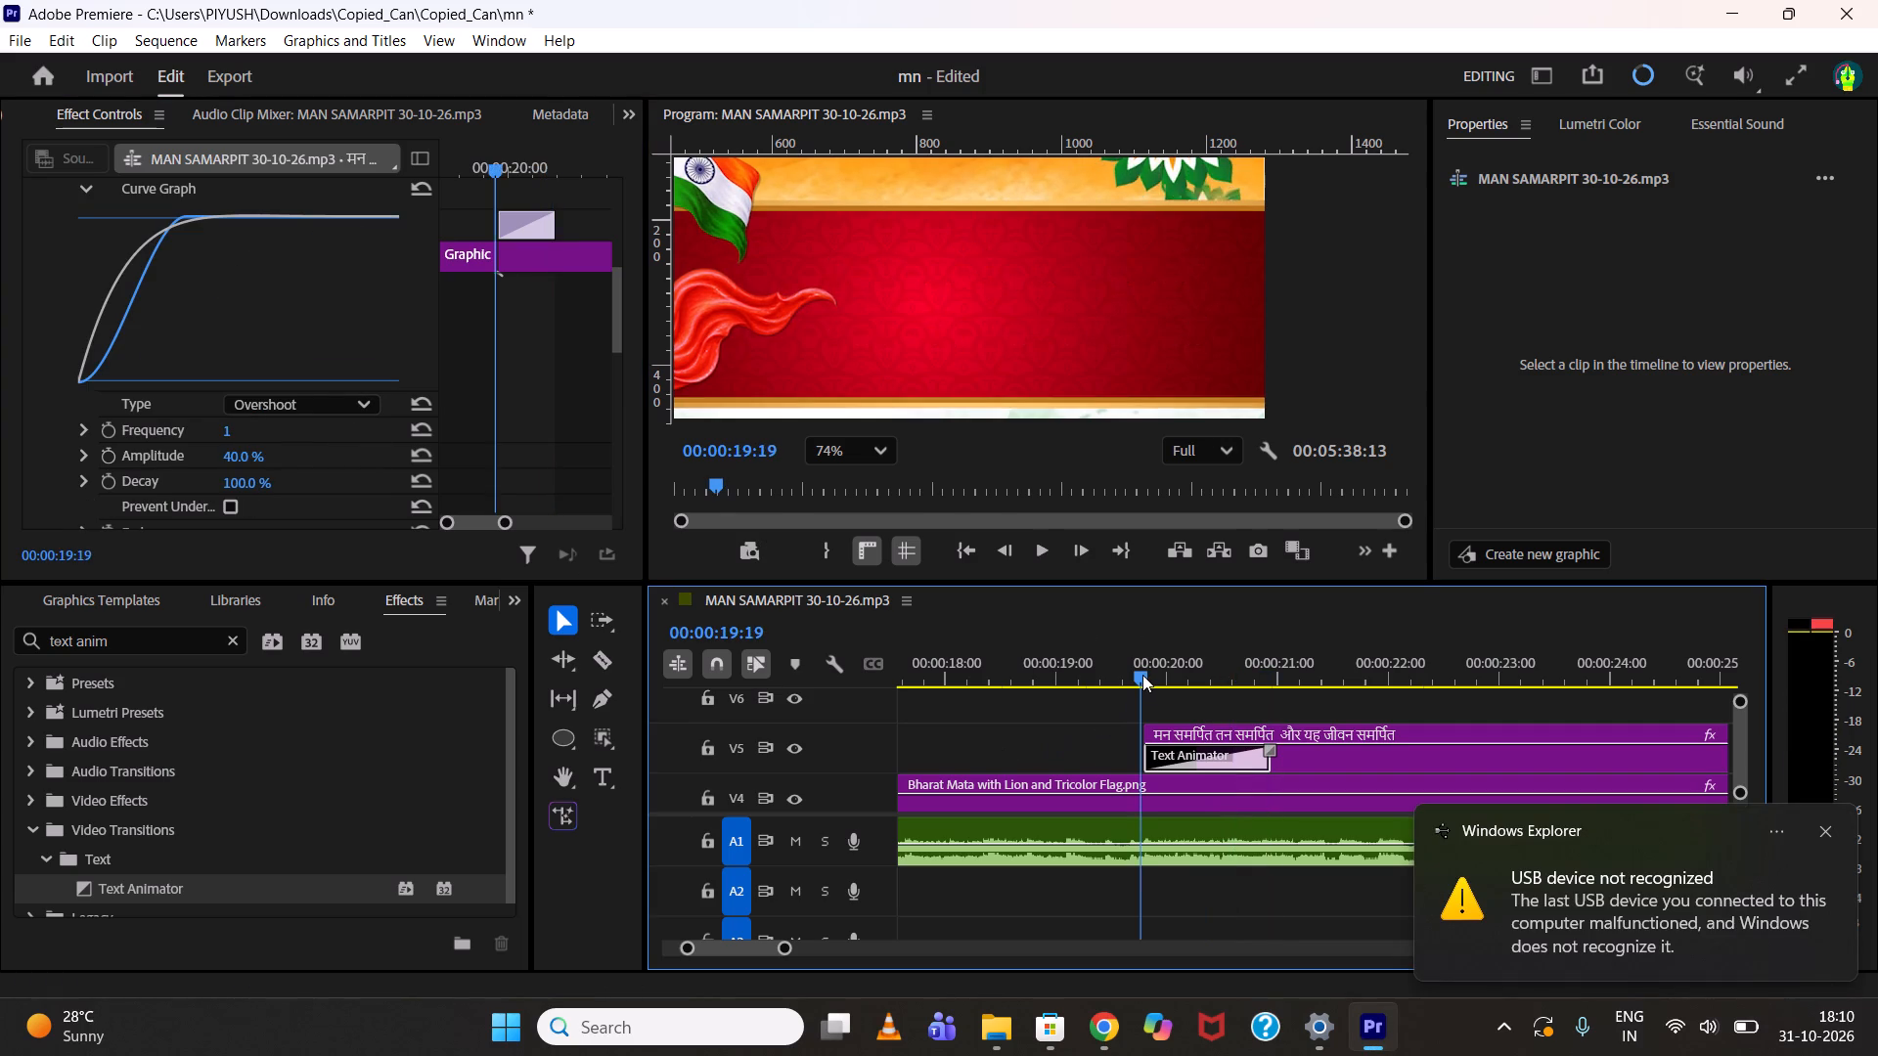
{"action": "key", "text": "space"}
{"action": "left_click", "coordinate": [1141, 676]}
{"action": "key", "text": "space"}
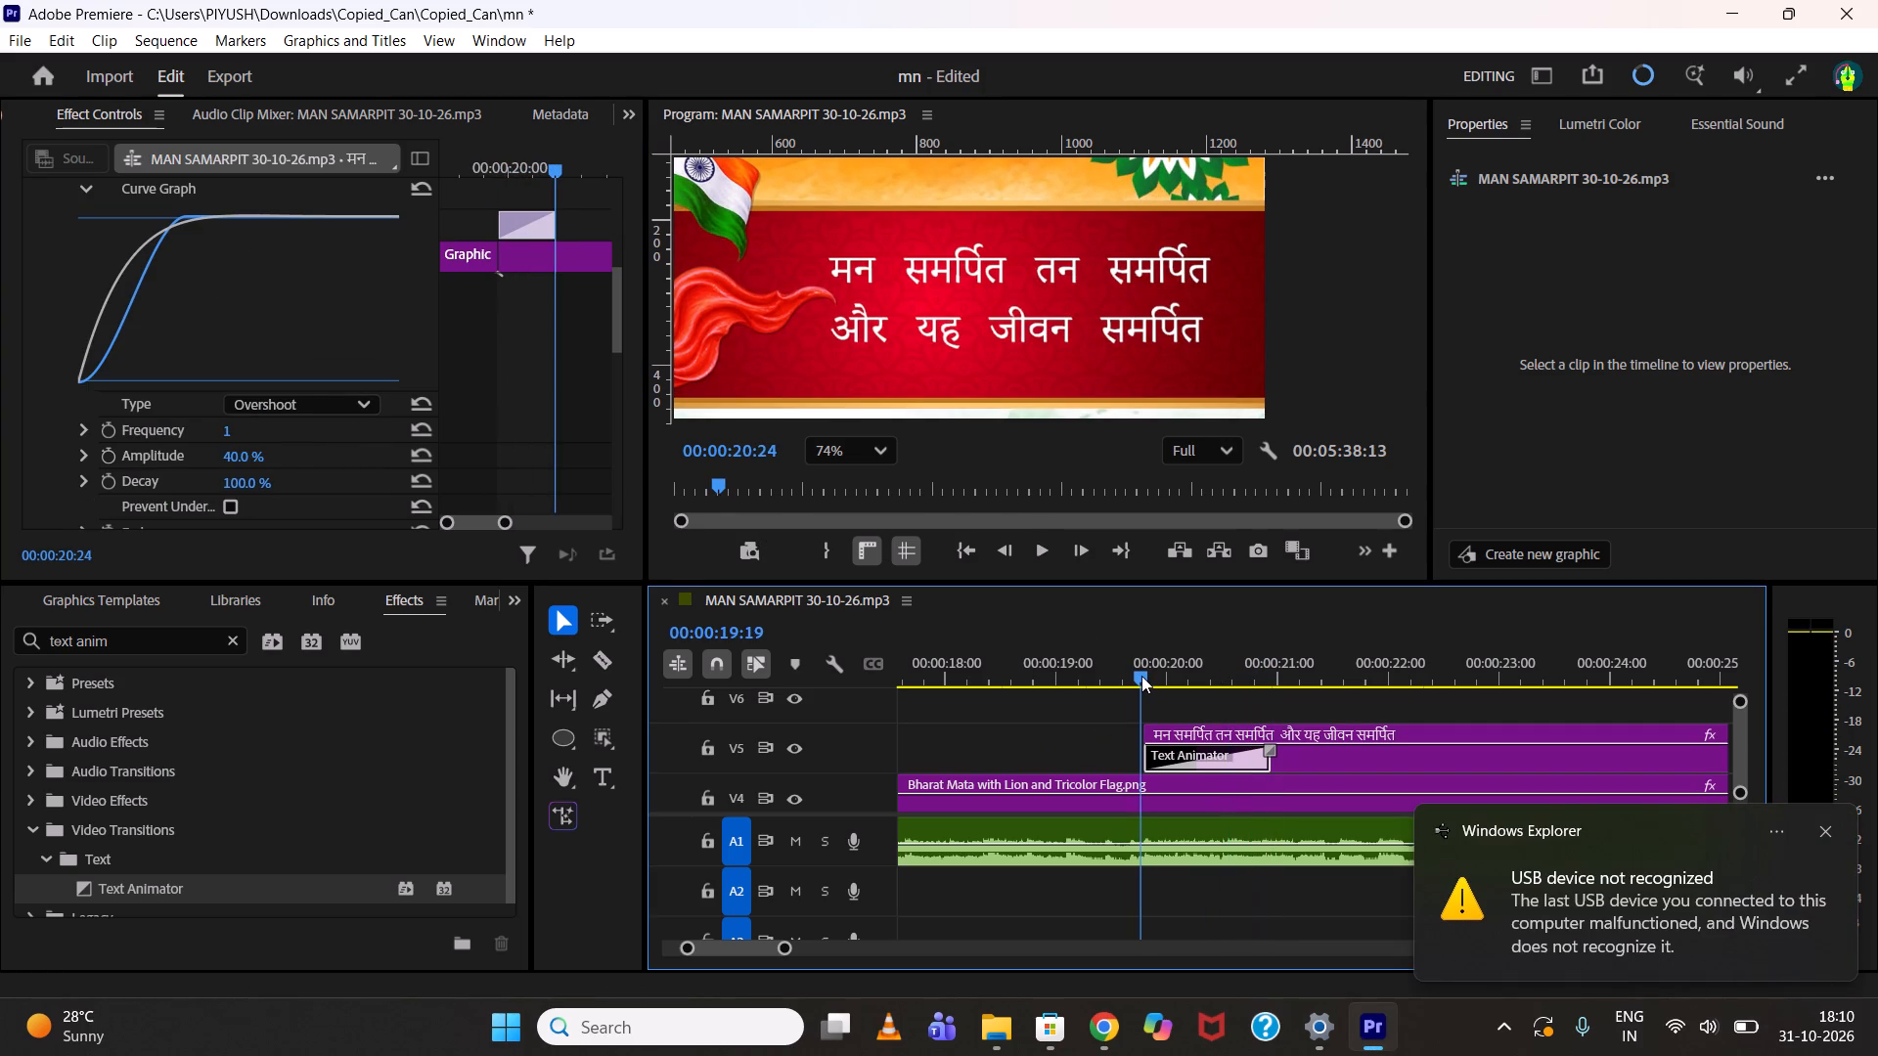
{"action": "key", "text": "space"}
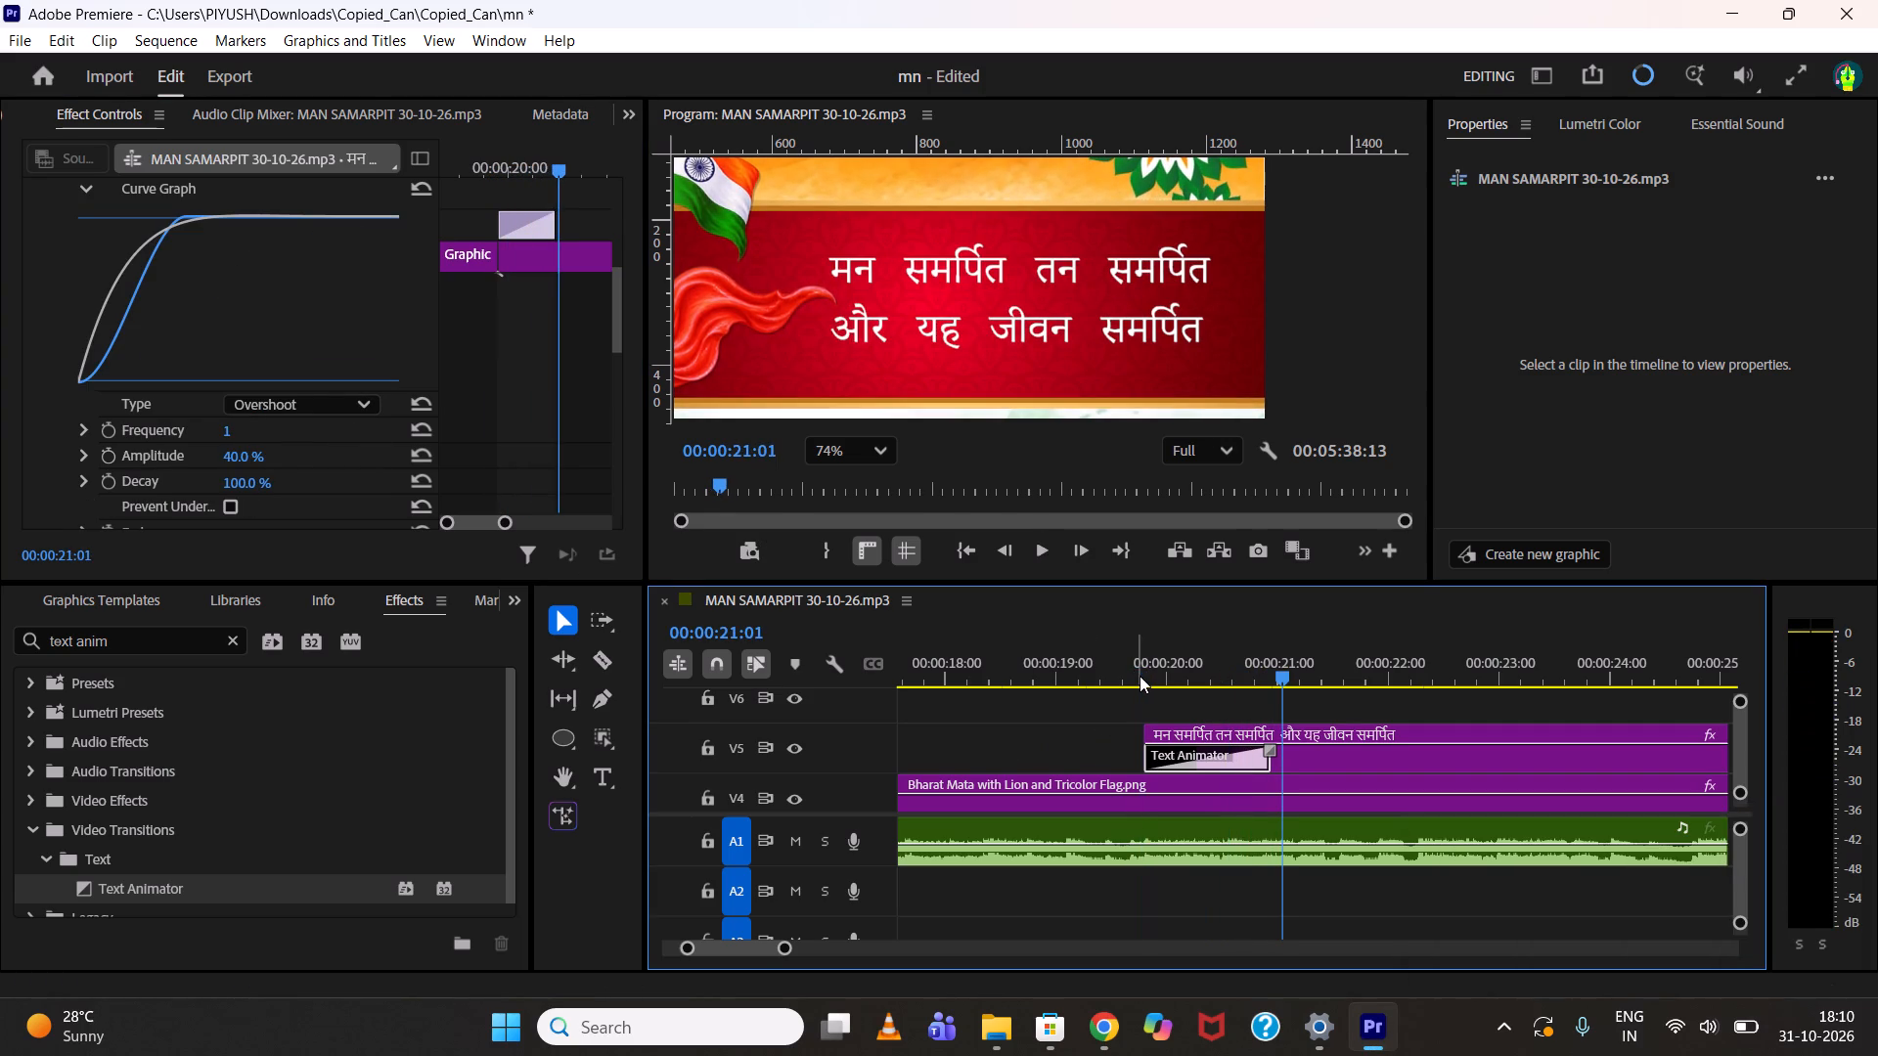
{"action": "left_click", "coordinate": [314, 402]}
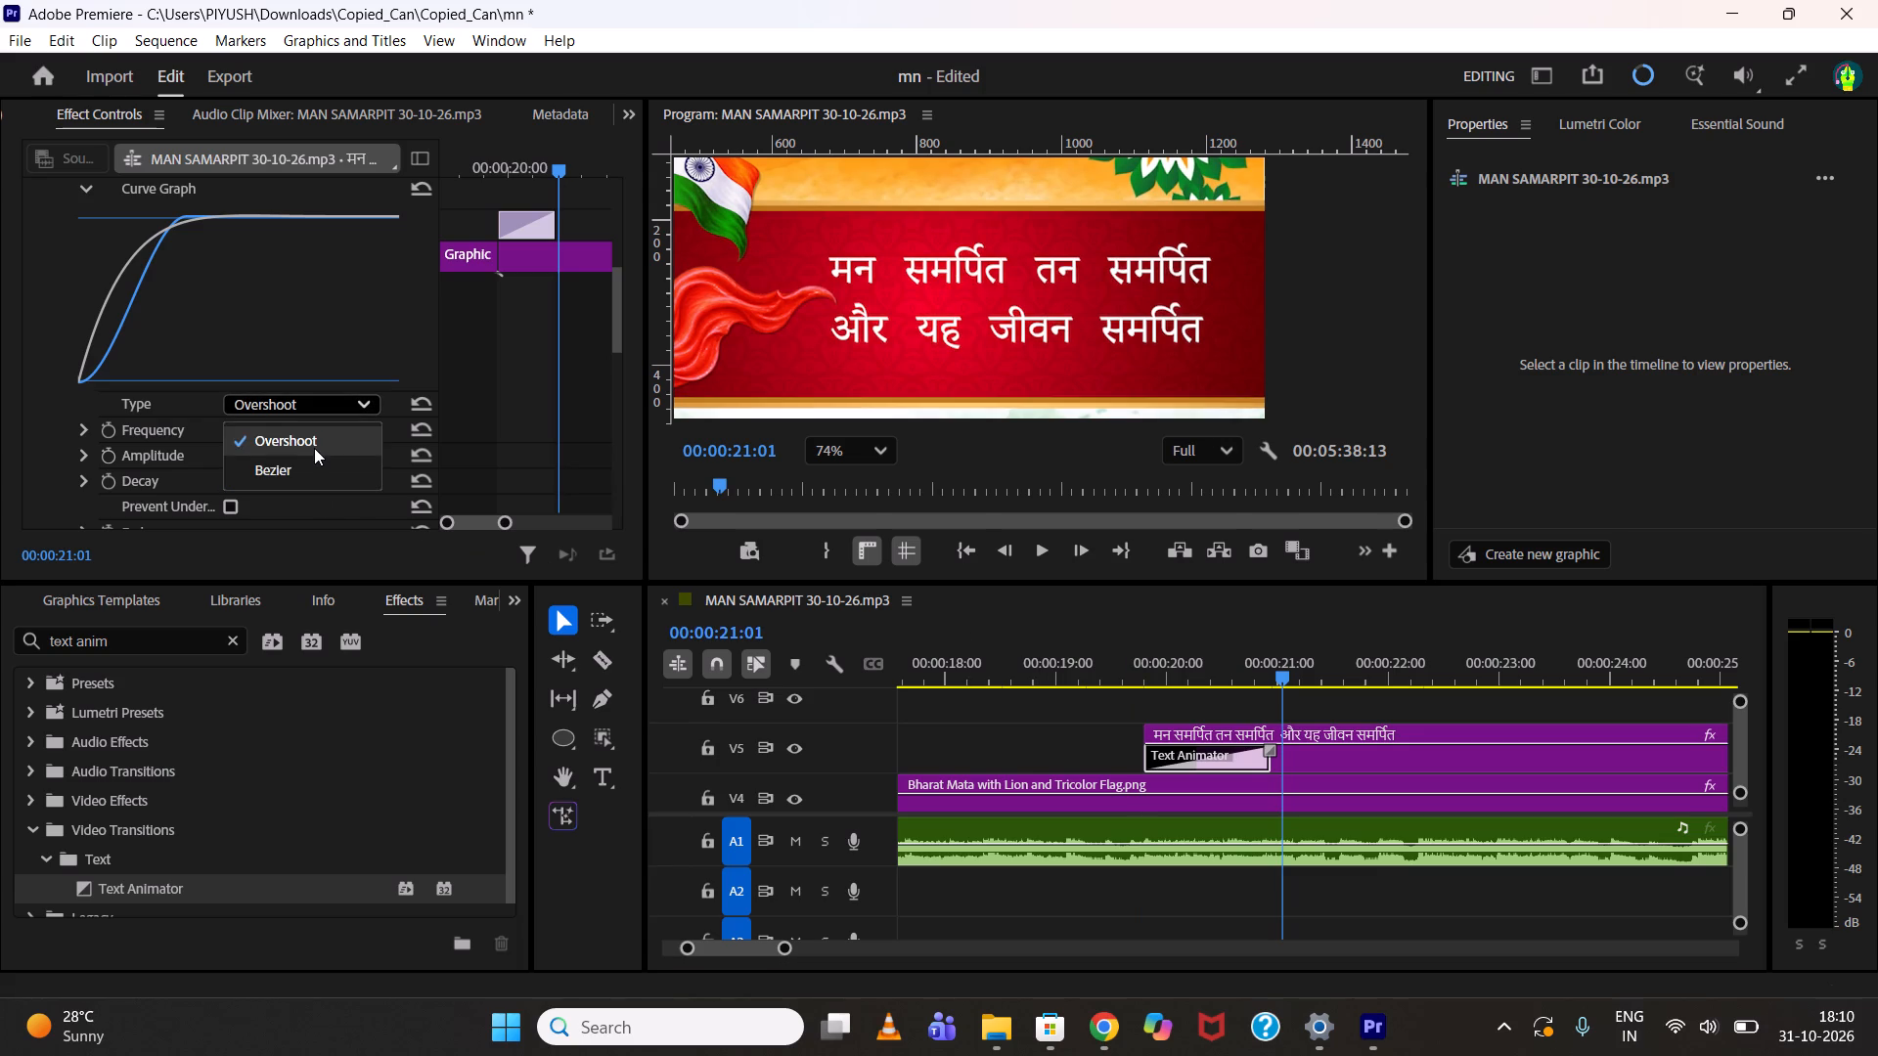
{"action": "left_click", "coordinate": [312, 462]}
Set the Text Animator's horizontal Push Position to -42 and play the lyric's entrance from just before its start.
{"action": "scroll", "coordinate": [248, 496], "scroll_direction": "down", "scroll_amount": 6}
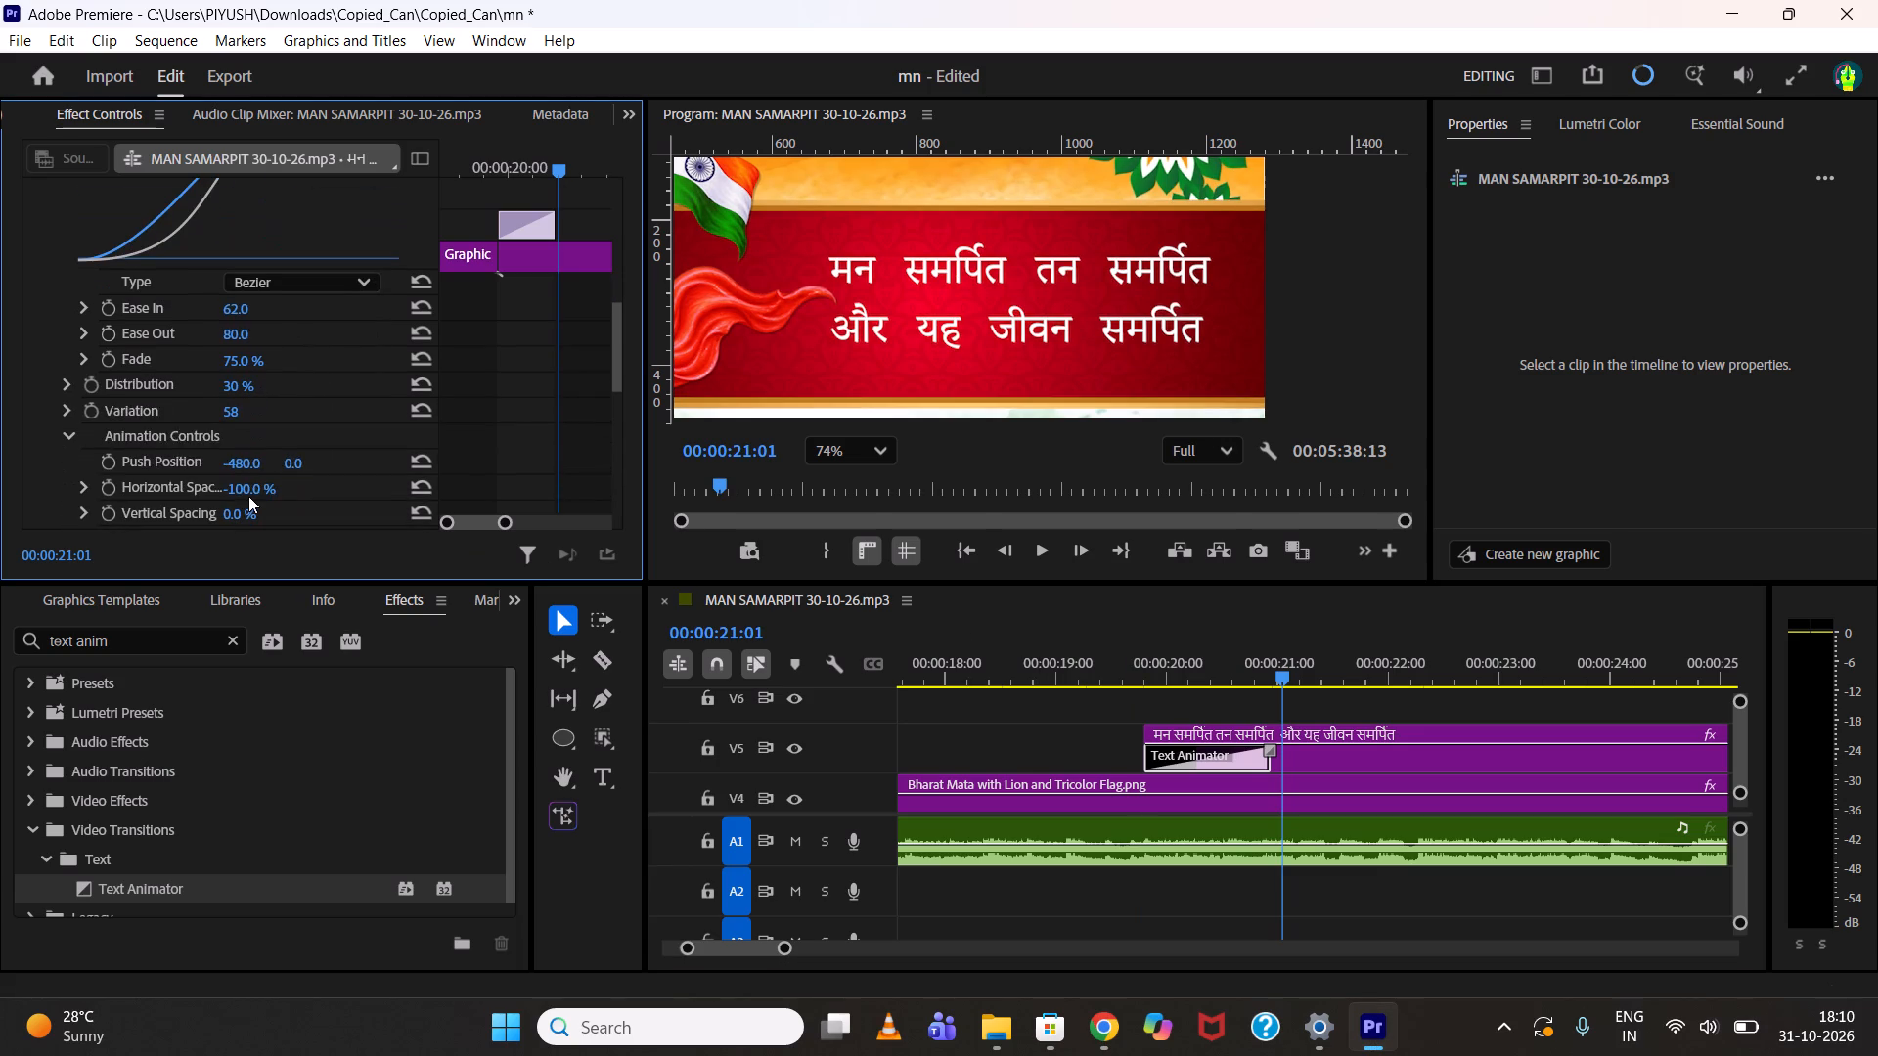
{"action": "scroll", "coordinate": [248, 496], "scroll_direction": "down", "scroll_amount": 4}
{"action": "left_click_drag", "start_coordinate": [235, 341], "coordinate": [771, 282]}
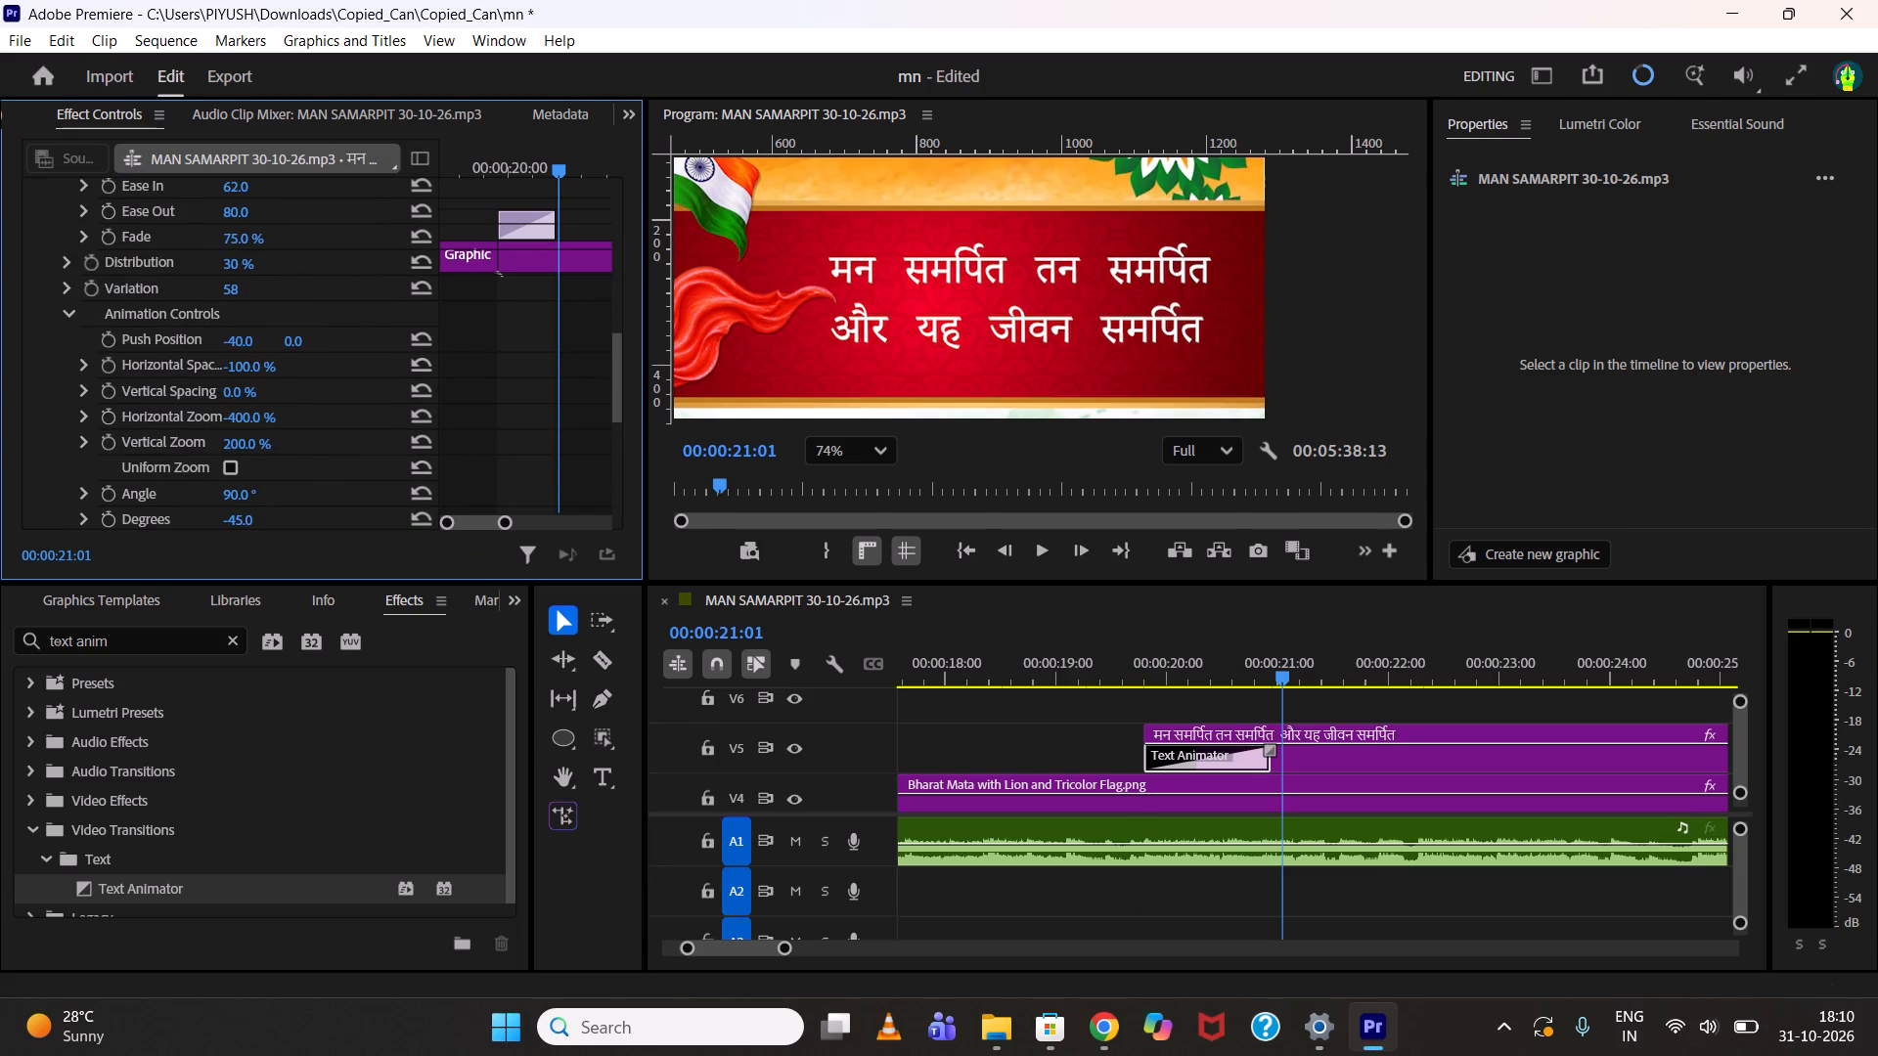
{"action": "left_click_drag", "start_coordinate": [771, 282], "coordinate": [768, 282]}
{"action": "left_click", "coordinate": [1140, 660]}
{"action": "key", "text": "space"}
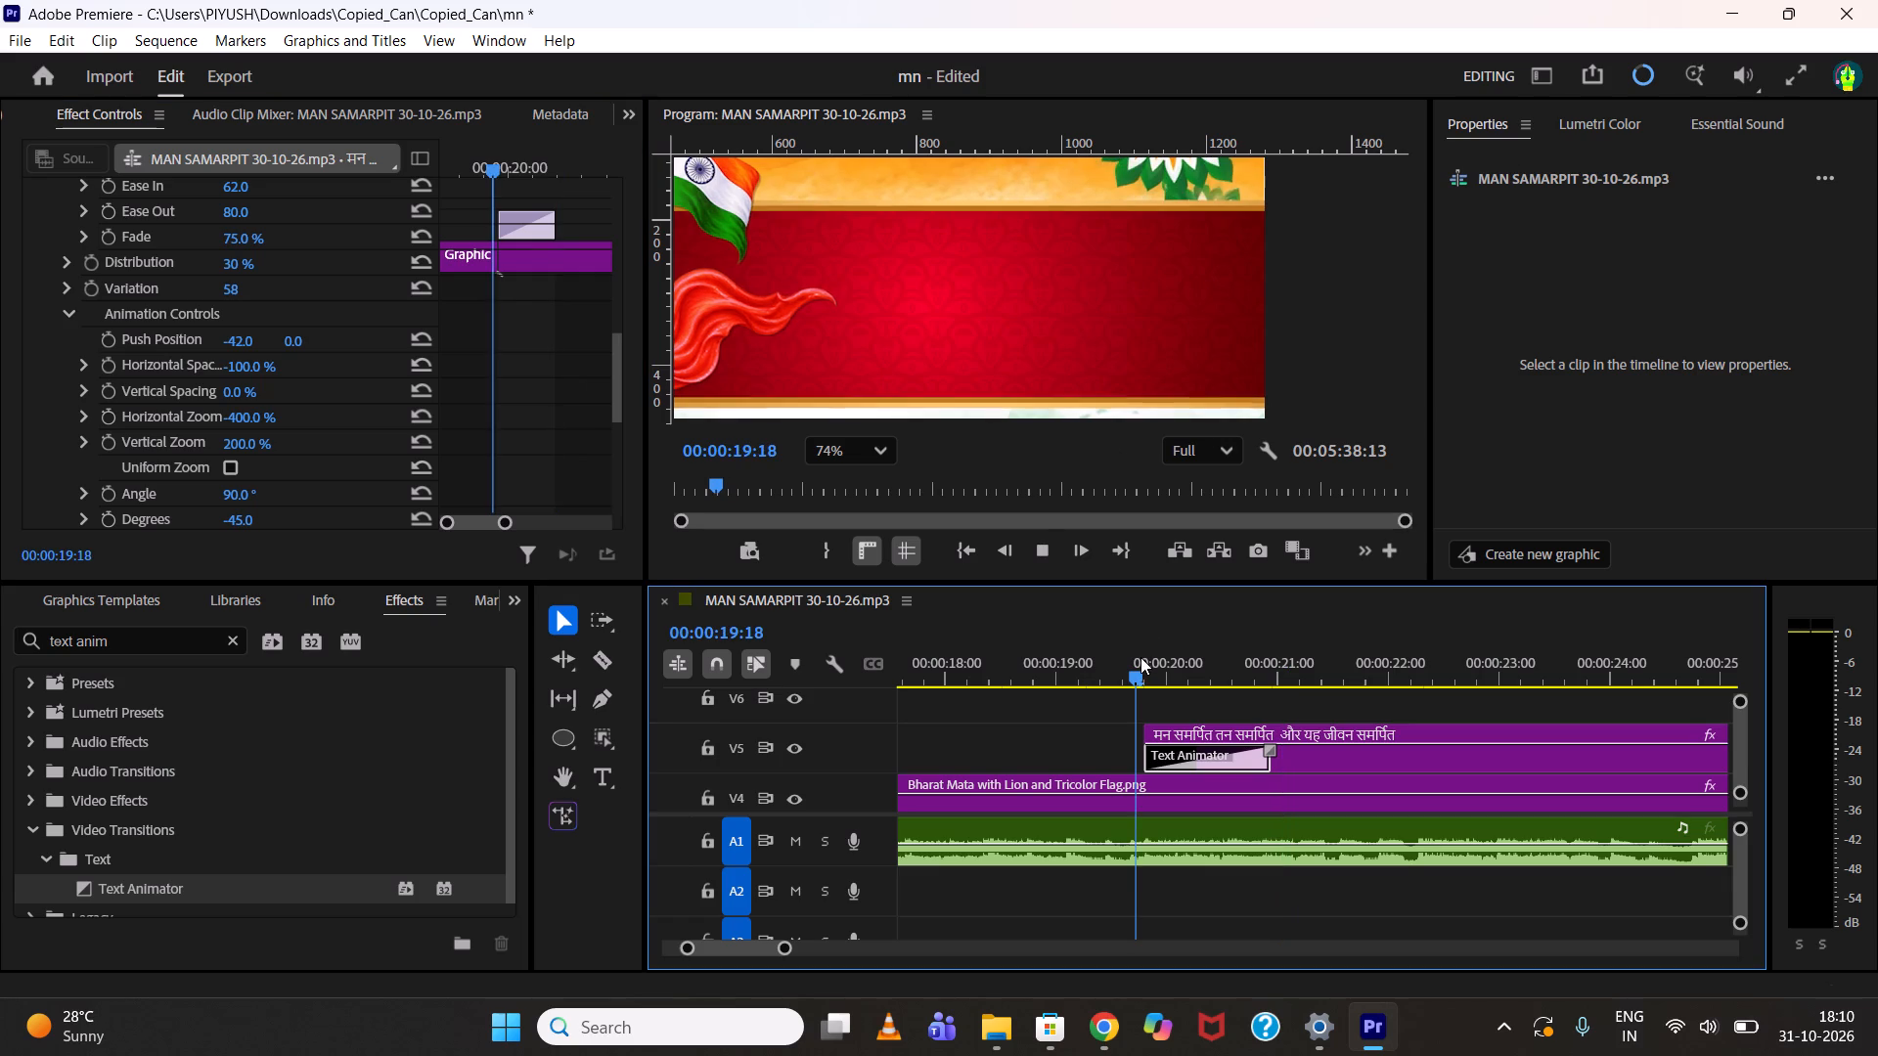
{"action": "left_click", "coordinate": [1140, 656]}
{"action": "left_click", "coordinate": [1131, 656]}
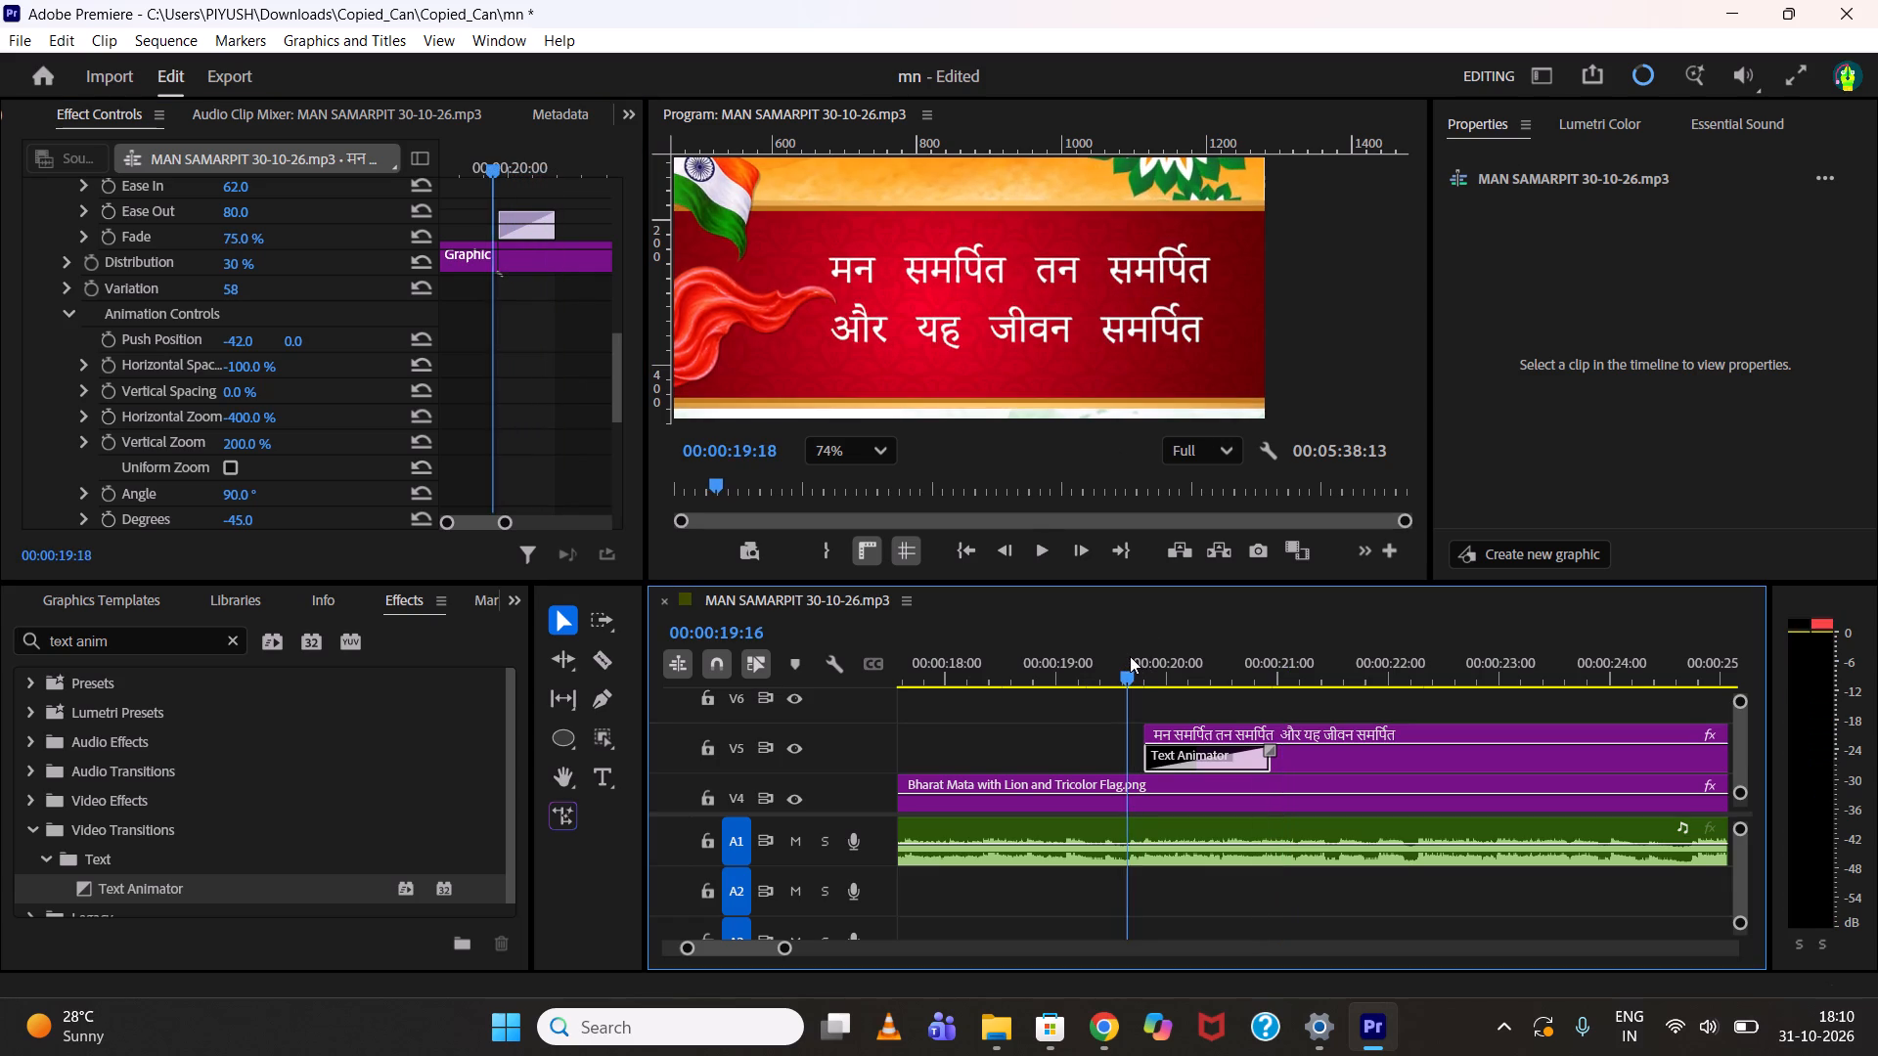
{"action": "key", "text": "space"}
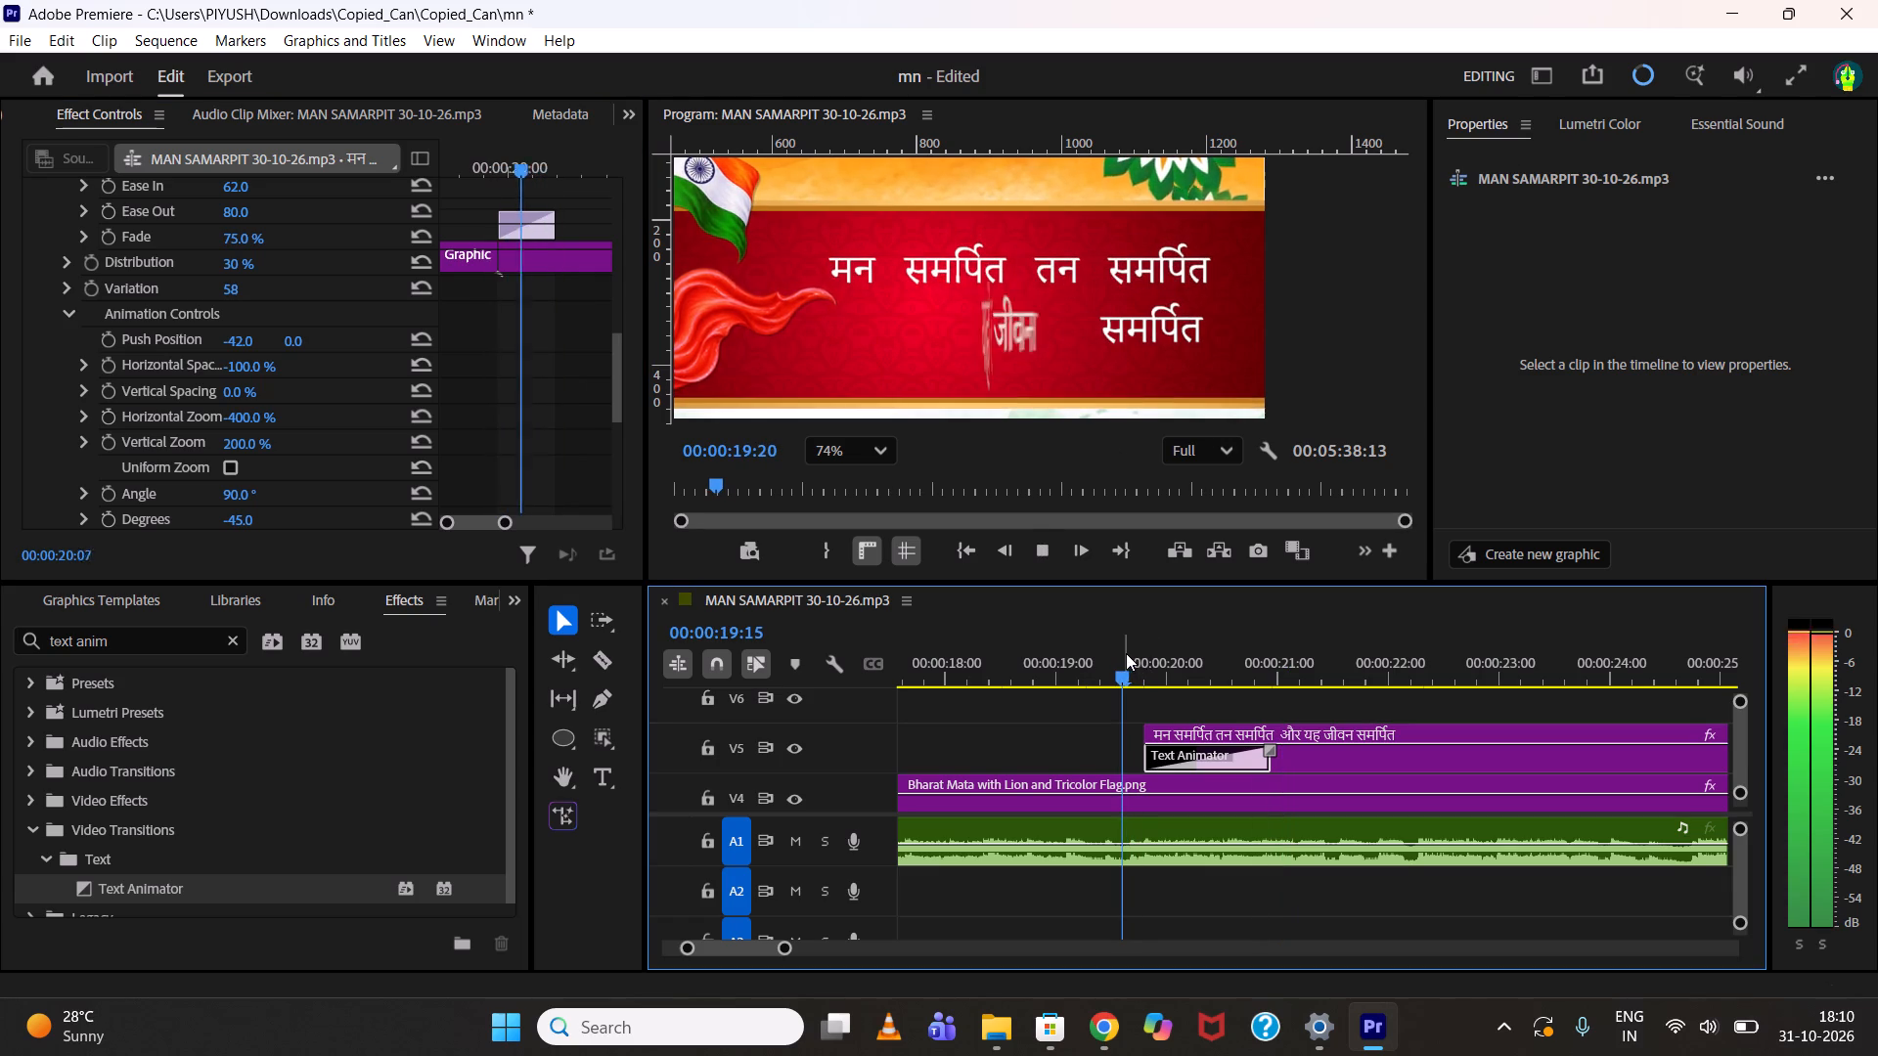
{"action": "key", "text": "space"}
Set the Text Animator's horizontal Push Position to -105 and play the lyric's entrance.
{"action": "left_click_drag", "start_coordinate": [246, 342], "coordinate": [209, 344]}
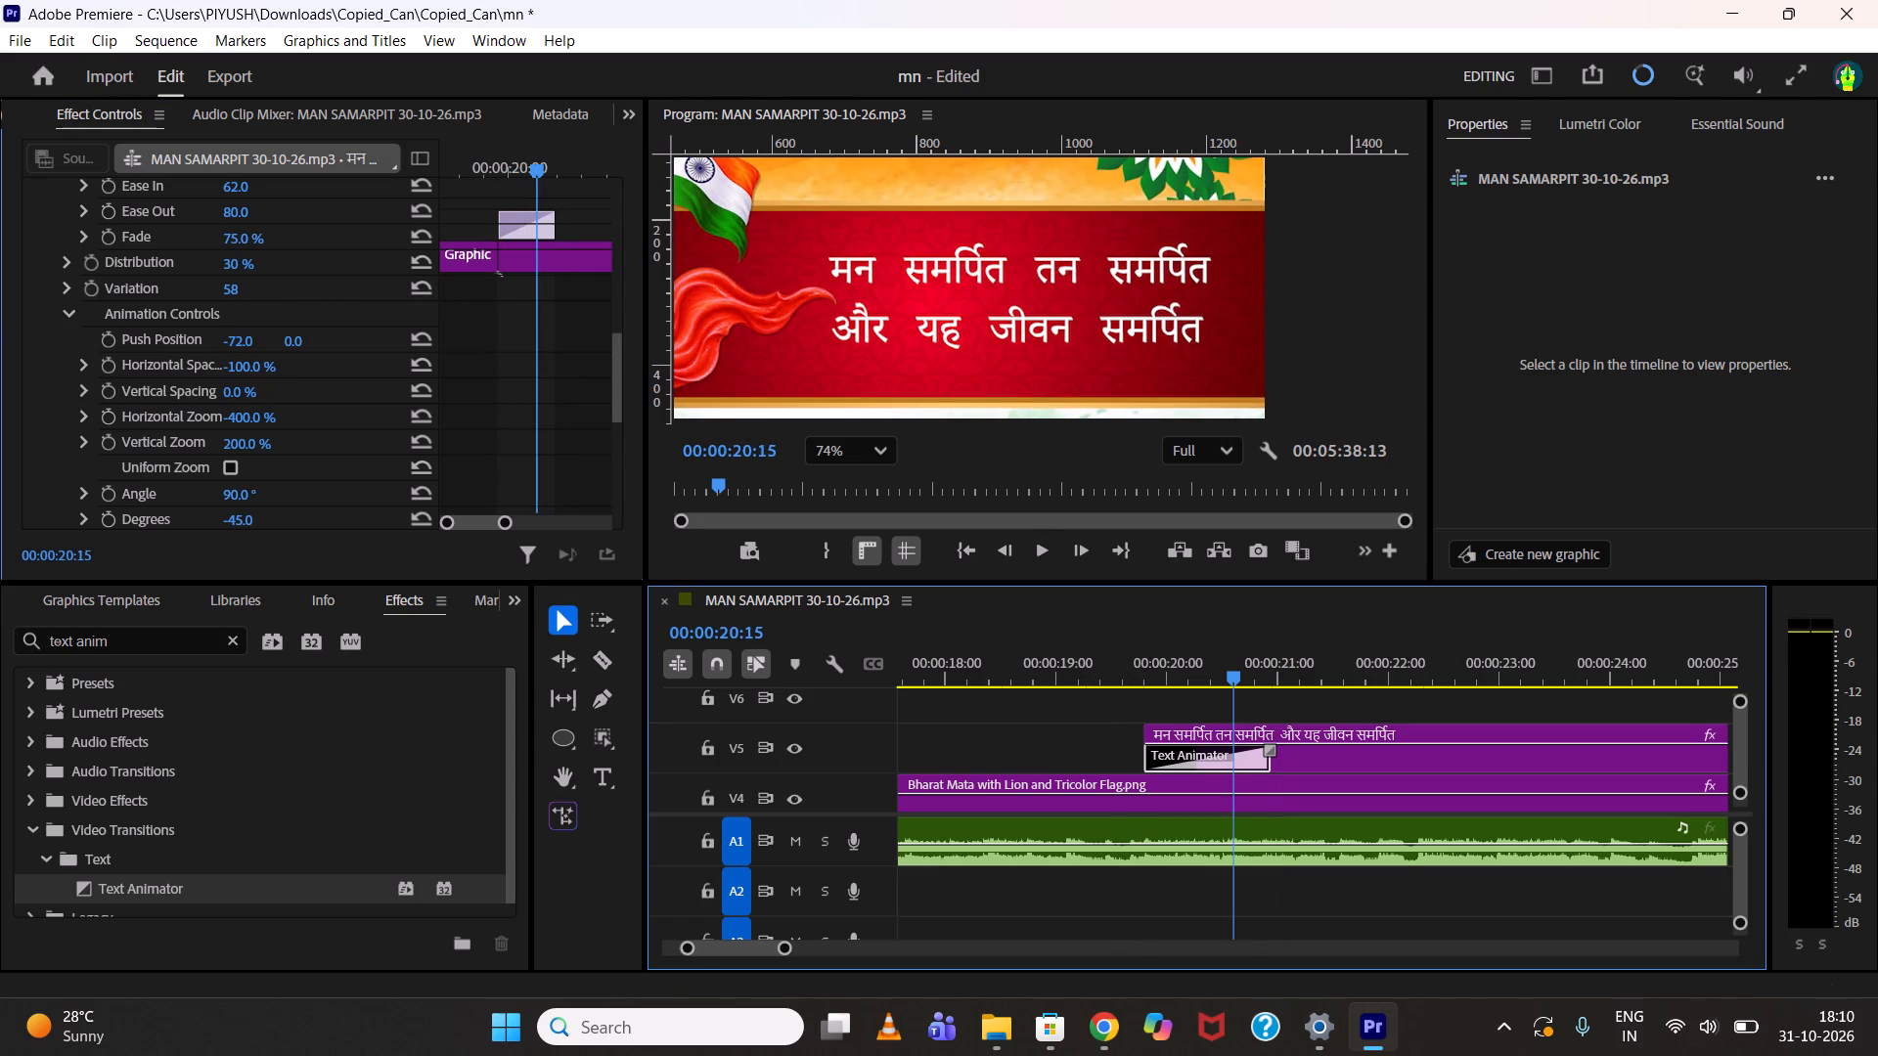
{"action": "left_click_drag", "start_coordinate": [209, 344], "coordinate": [208, 344]}
{"action": "left_click_drag", "start_coordinate": [242, 343], "coordinate": [202, 346]}
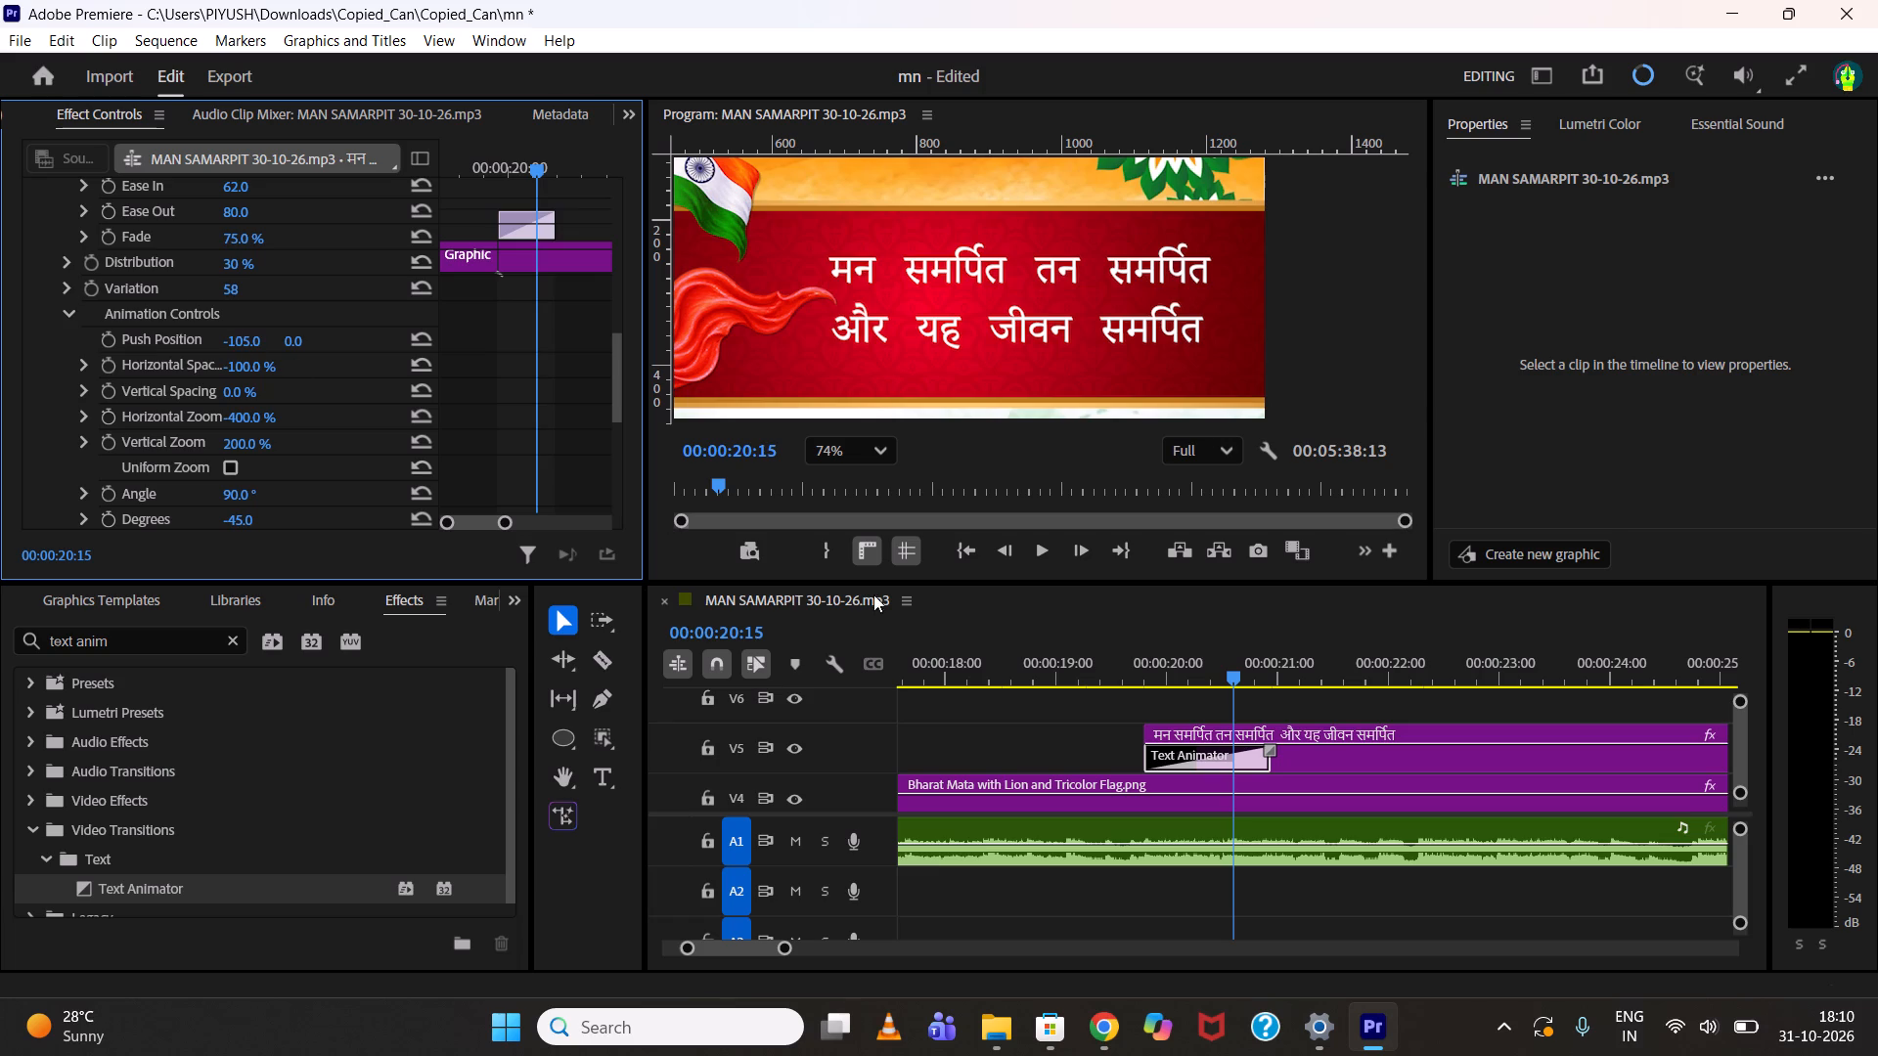
{"action": "left_click", "coordinate": [1132, 654]}
{"action": "key", "text": "space"}
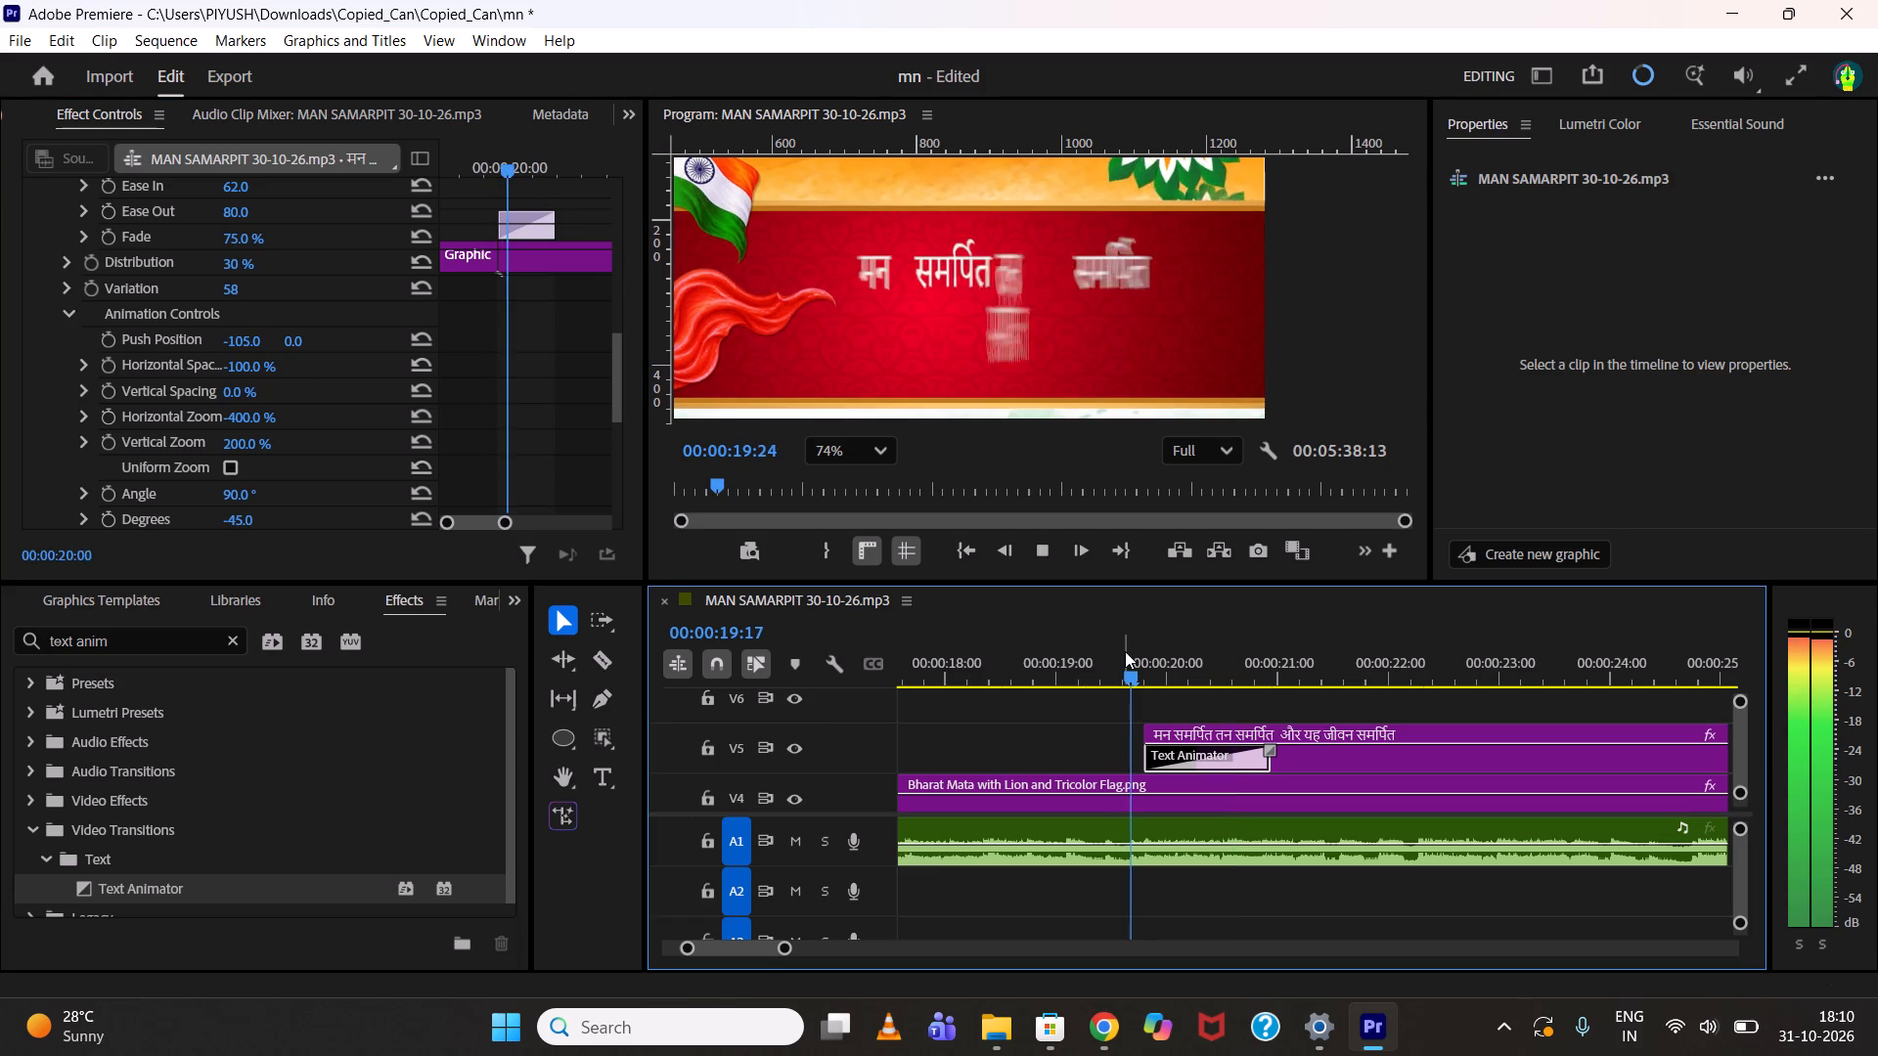
{"action": "key", "text": "space"}
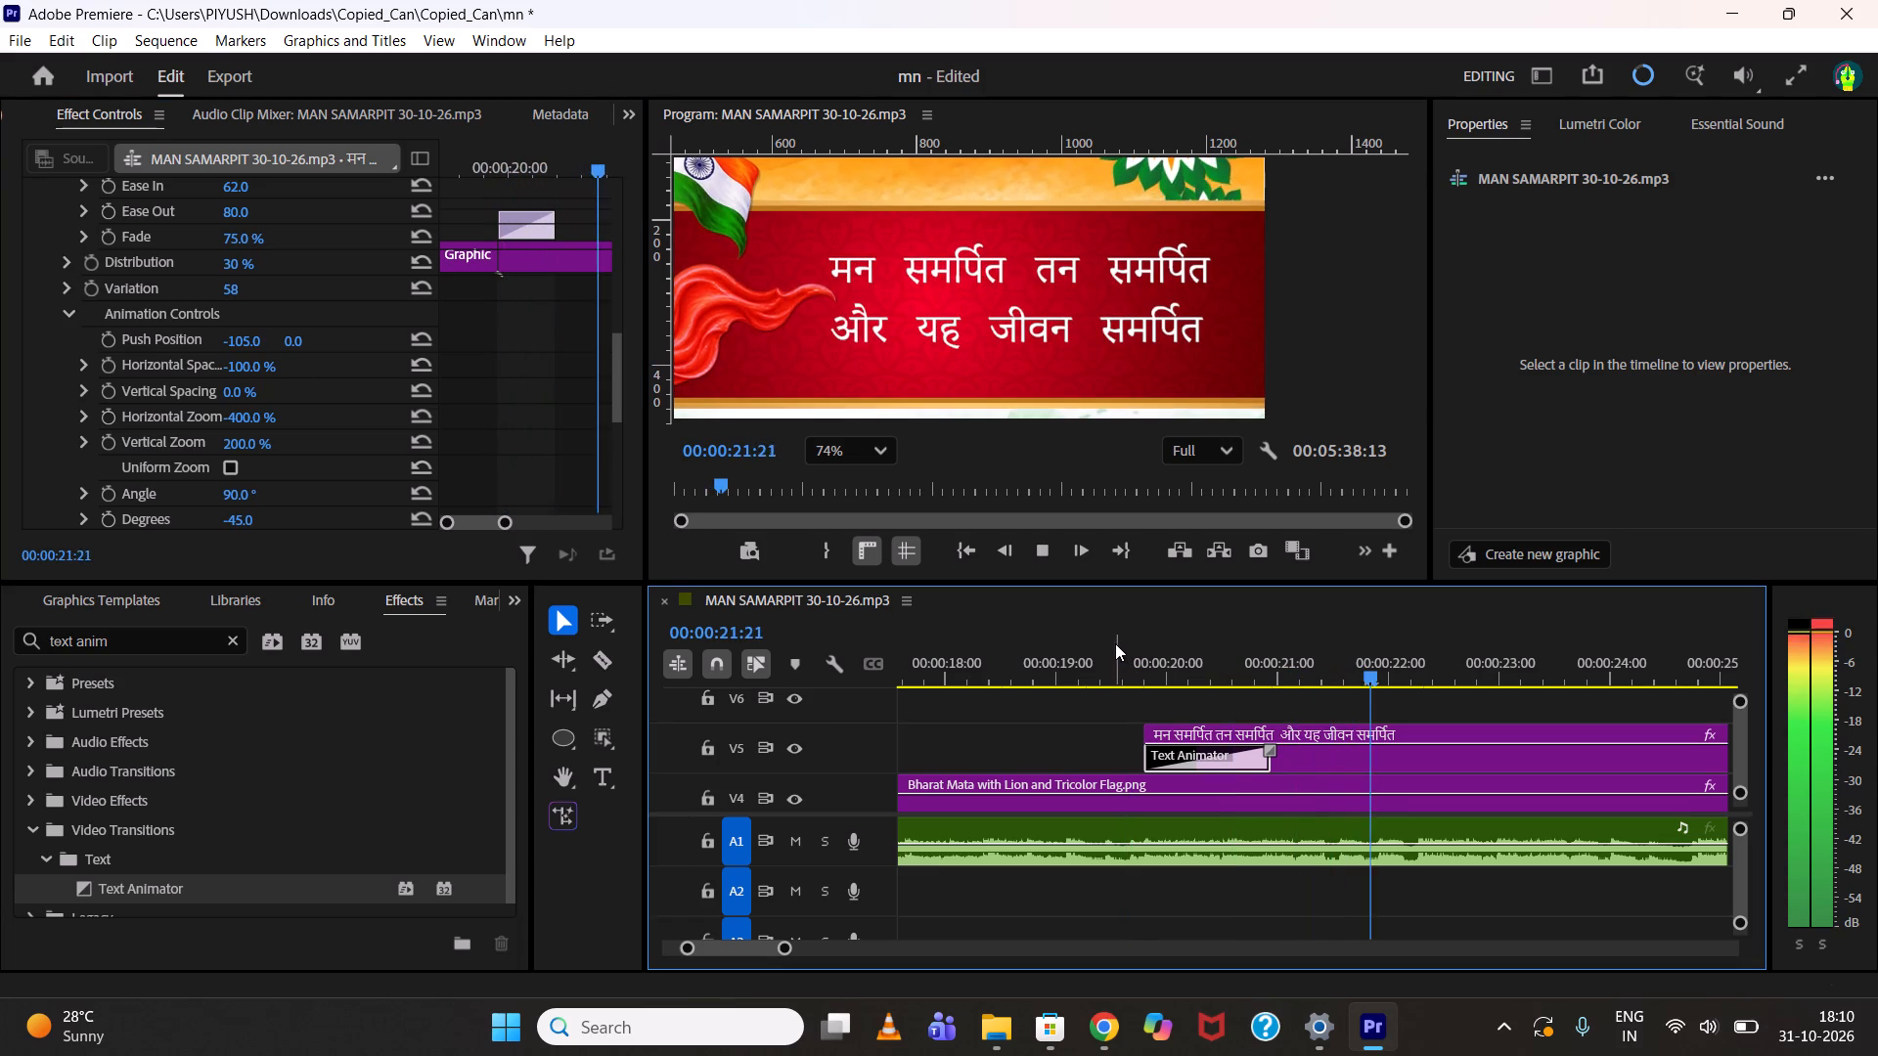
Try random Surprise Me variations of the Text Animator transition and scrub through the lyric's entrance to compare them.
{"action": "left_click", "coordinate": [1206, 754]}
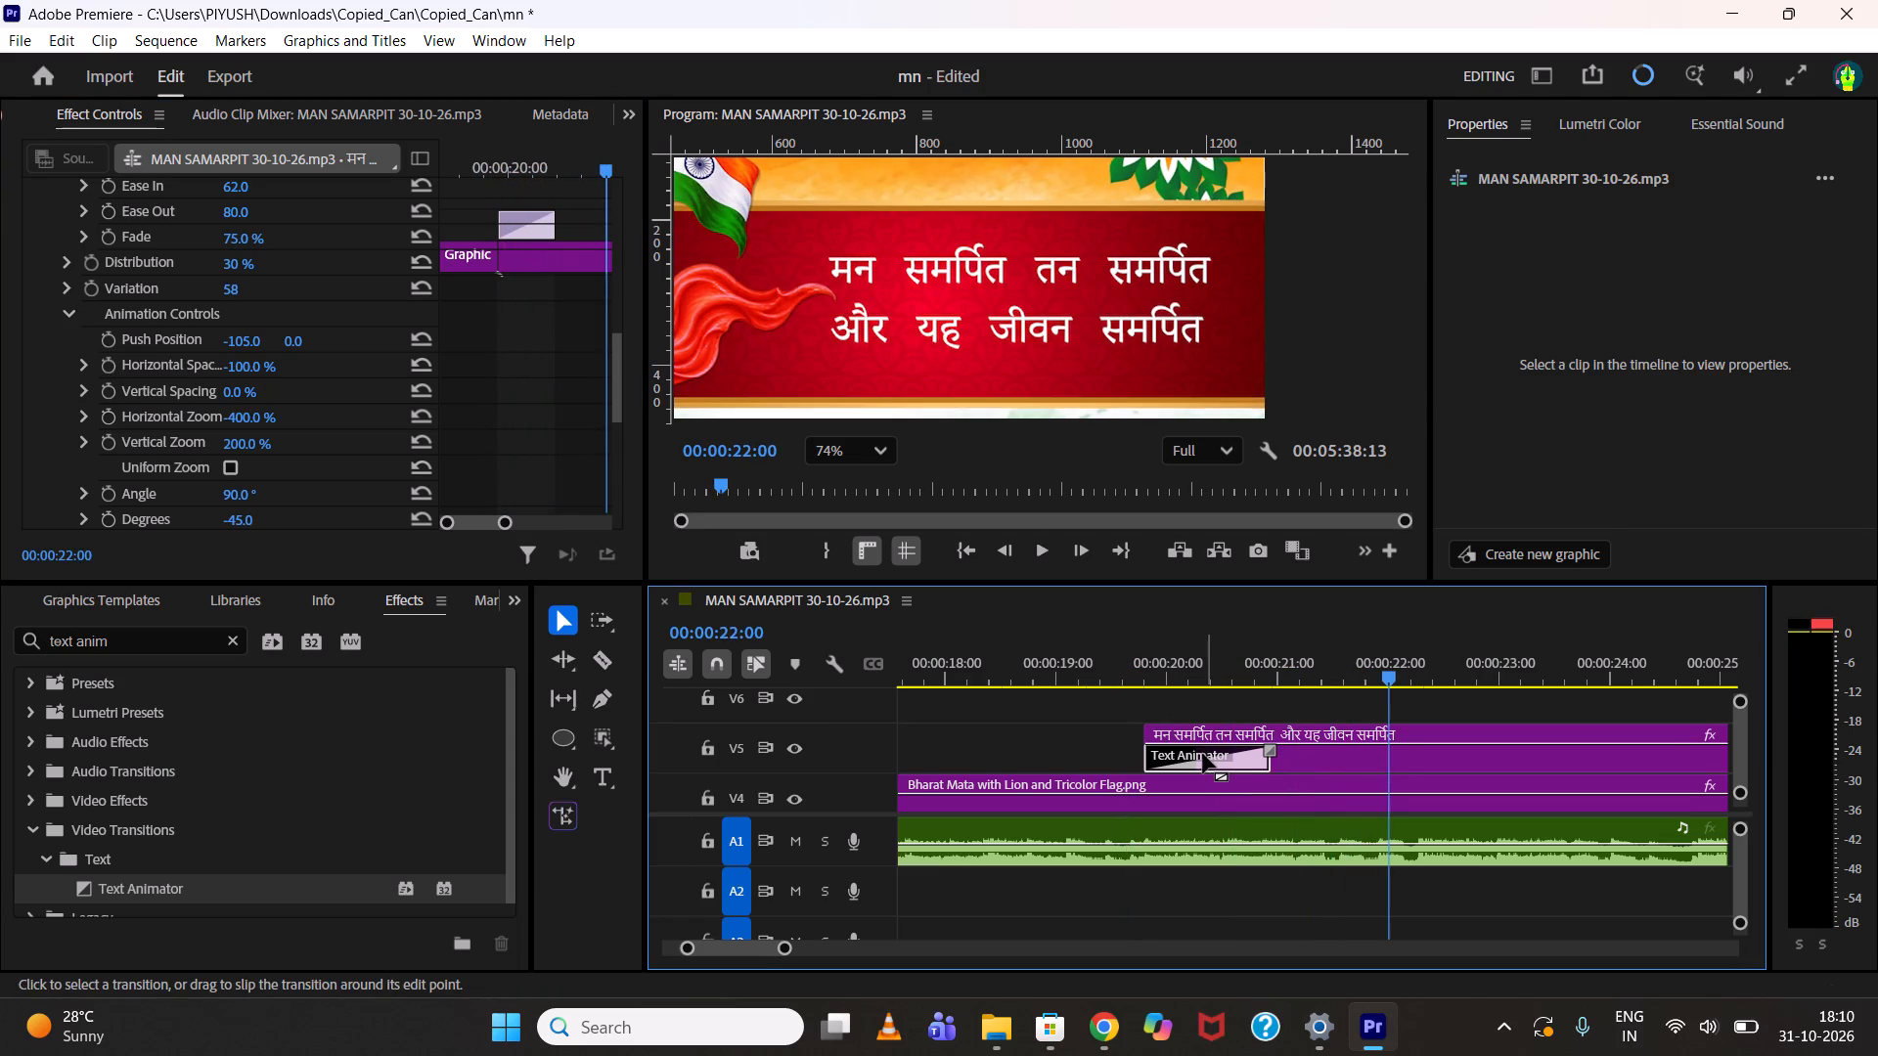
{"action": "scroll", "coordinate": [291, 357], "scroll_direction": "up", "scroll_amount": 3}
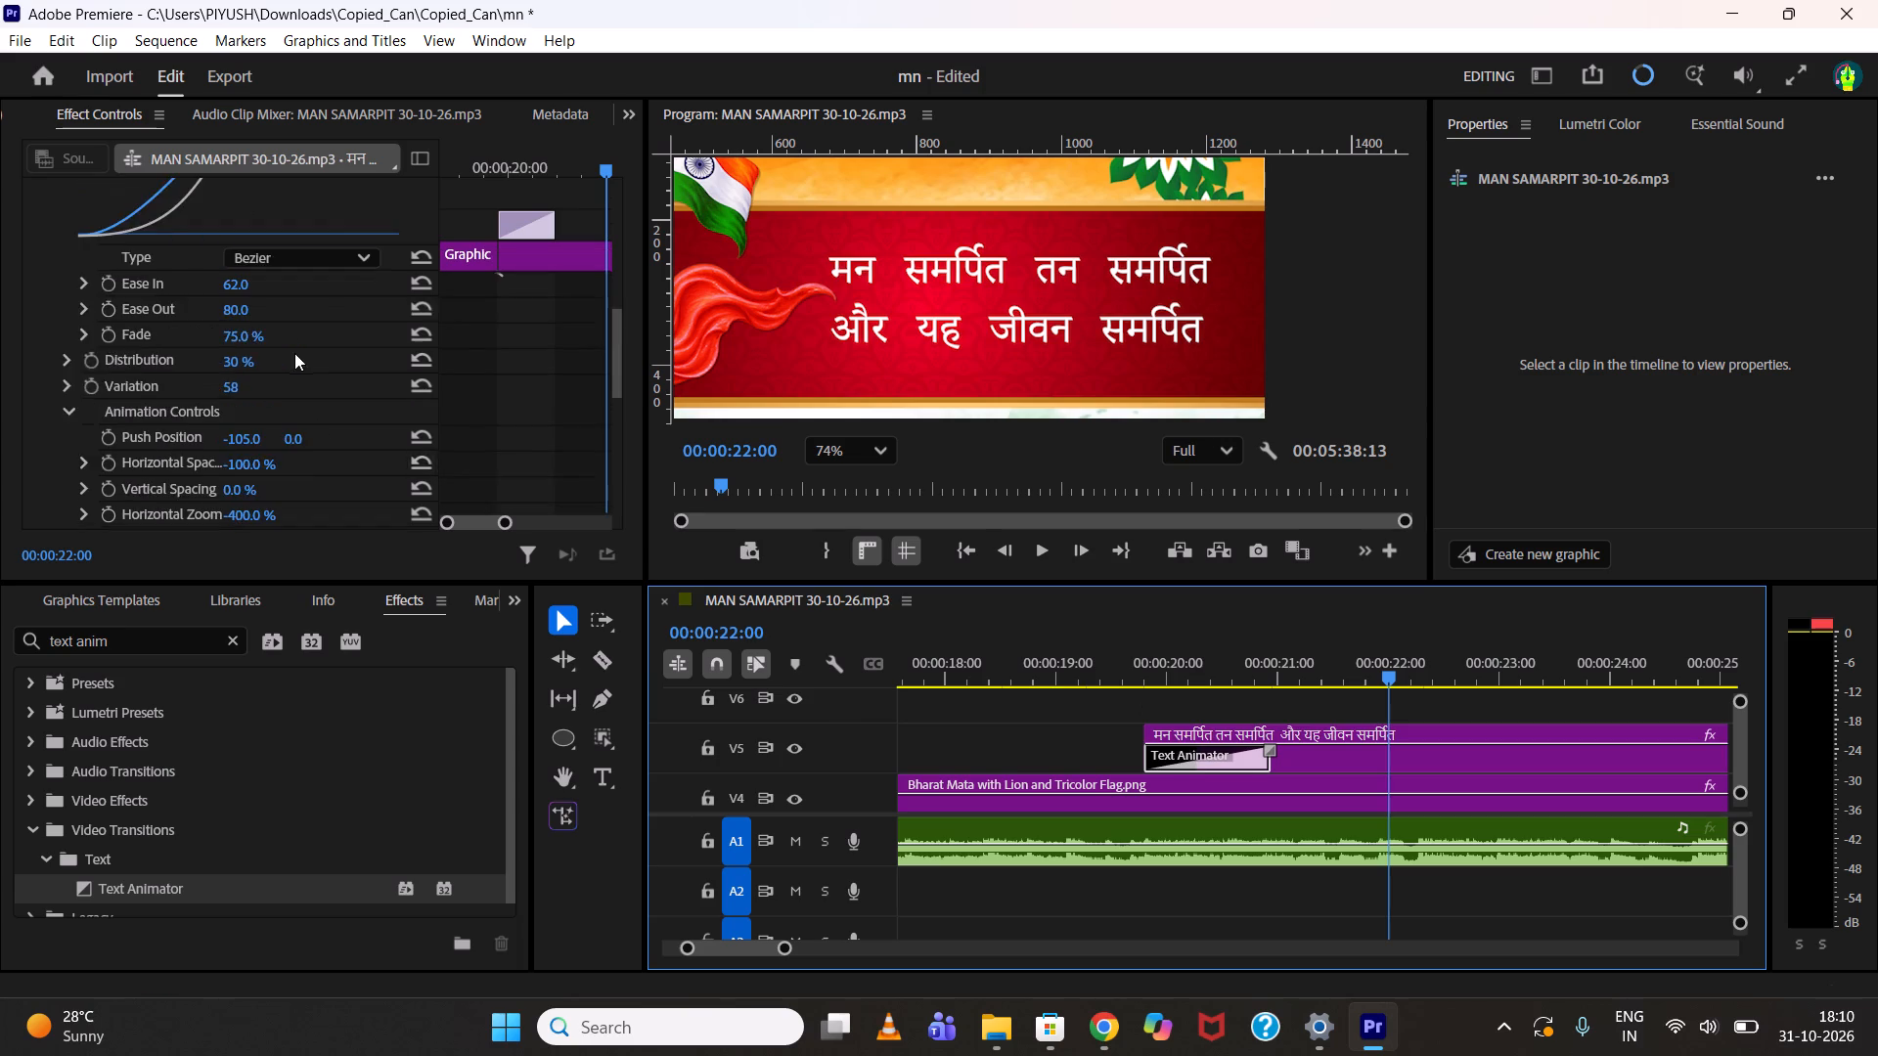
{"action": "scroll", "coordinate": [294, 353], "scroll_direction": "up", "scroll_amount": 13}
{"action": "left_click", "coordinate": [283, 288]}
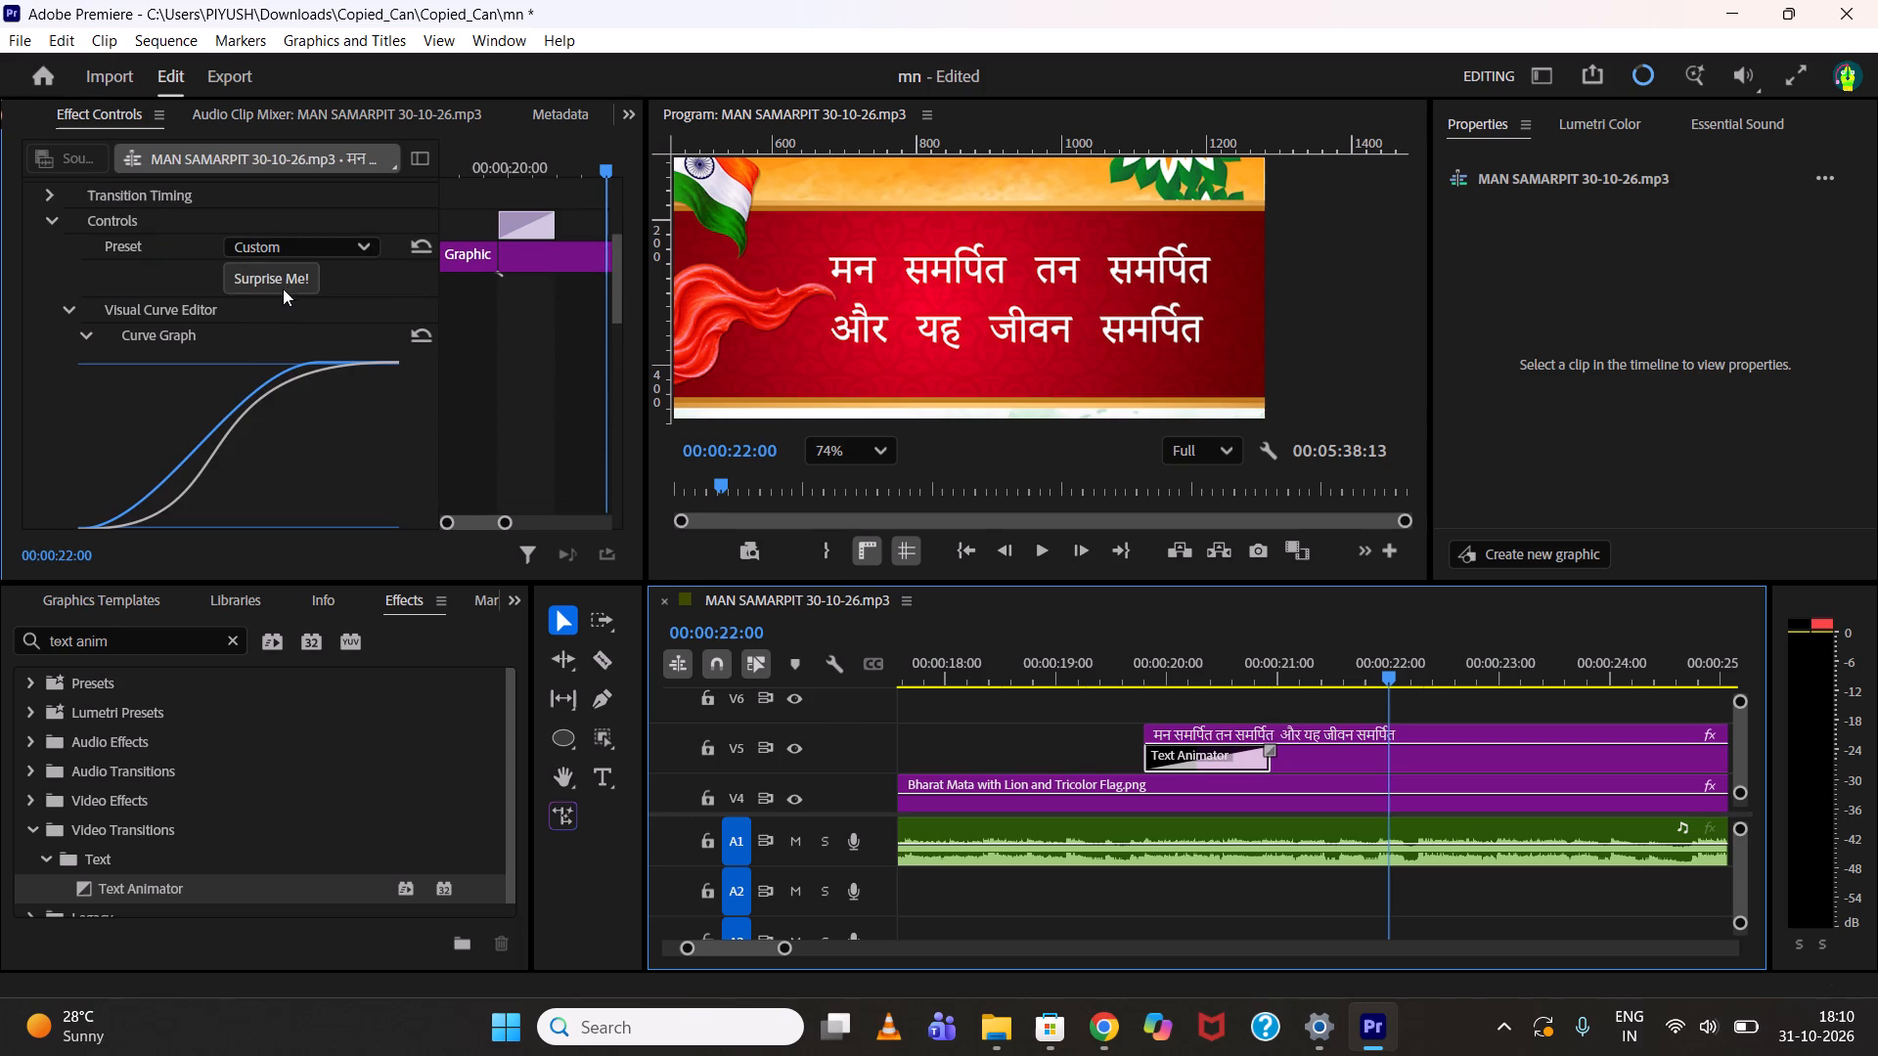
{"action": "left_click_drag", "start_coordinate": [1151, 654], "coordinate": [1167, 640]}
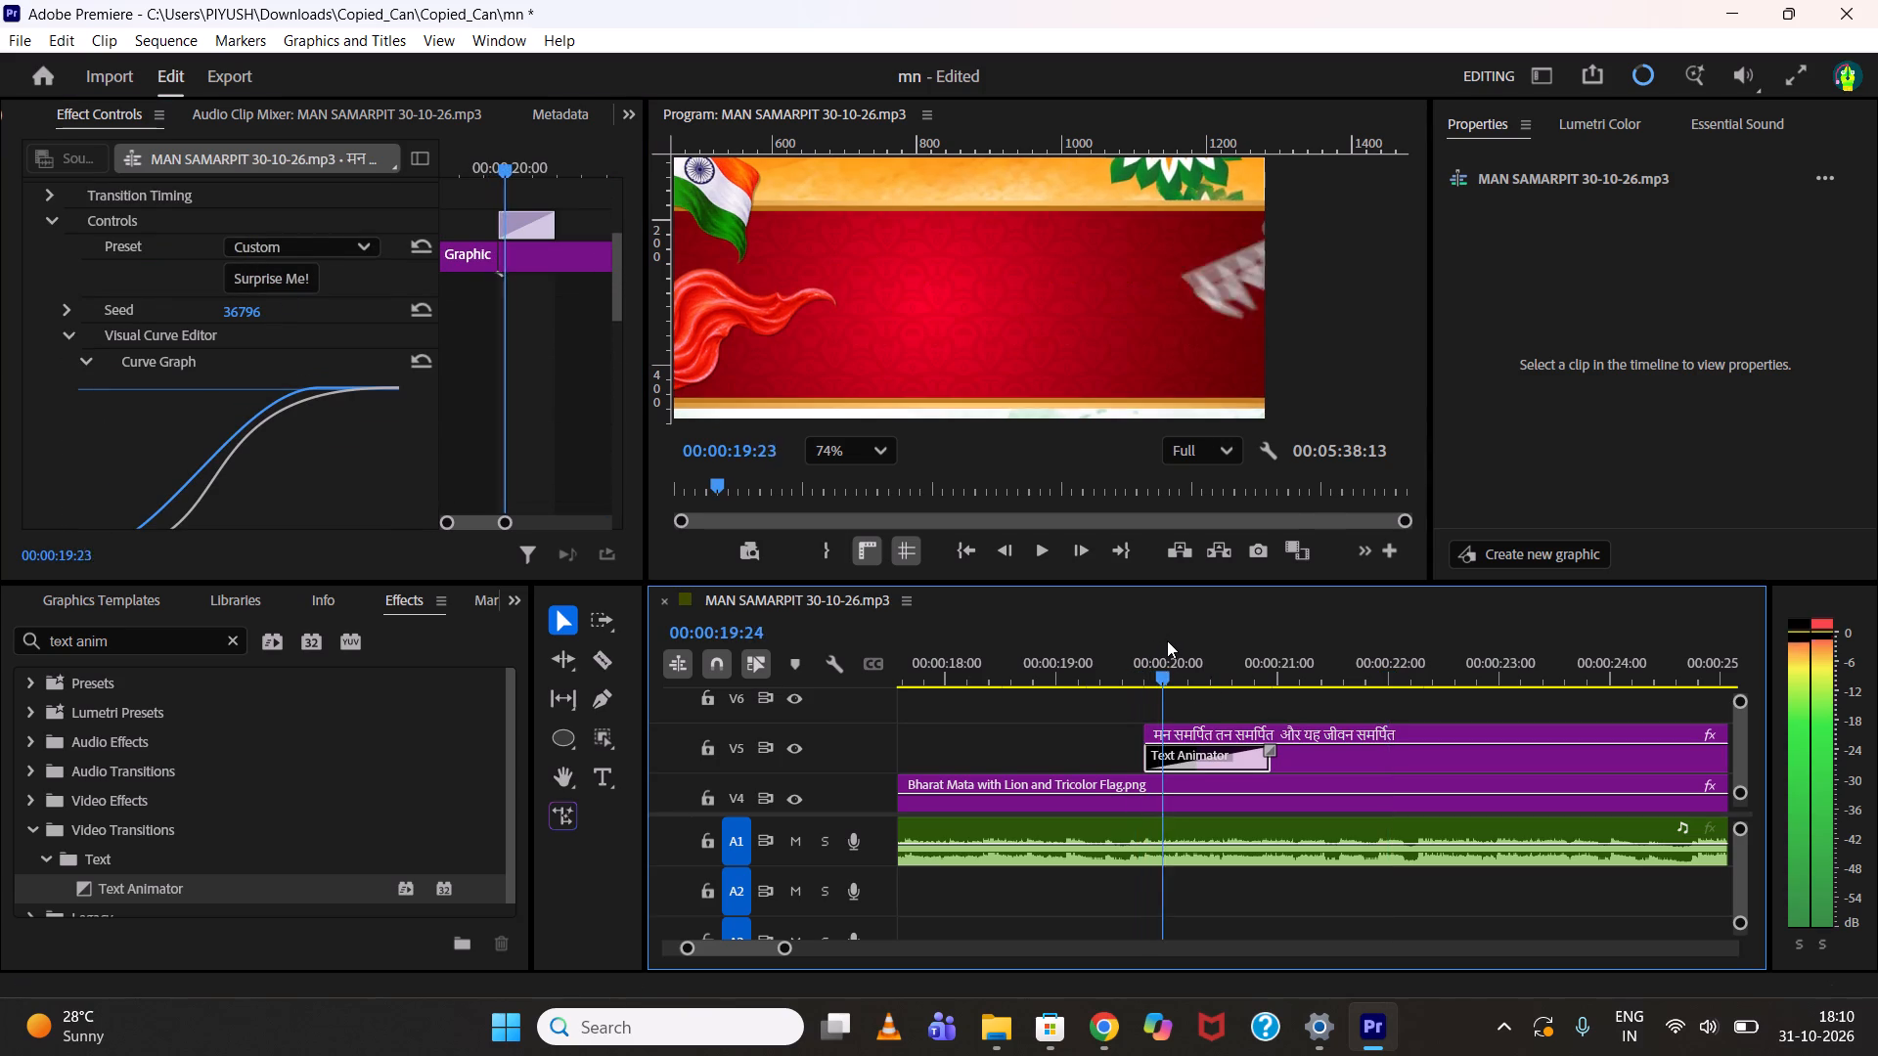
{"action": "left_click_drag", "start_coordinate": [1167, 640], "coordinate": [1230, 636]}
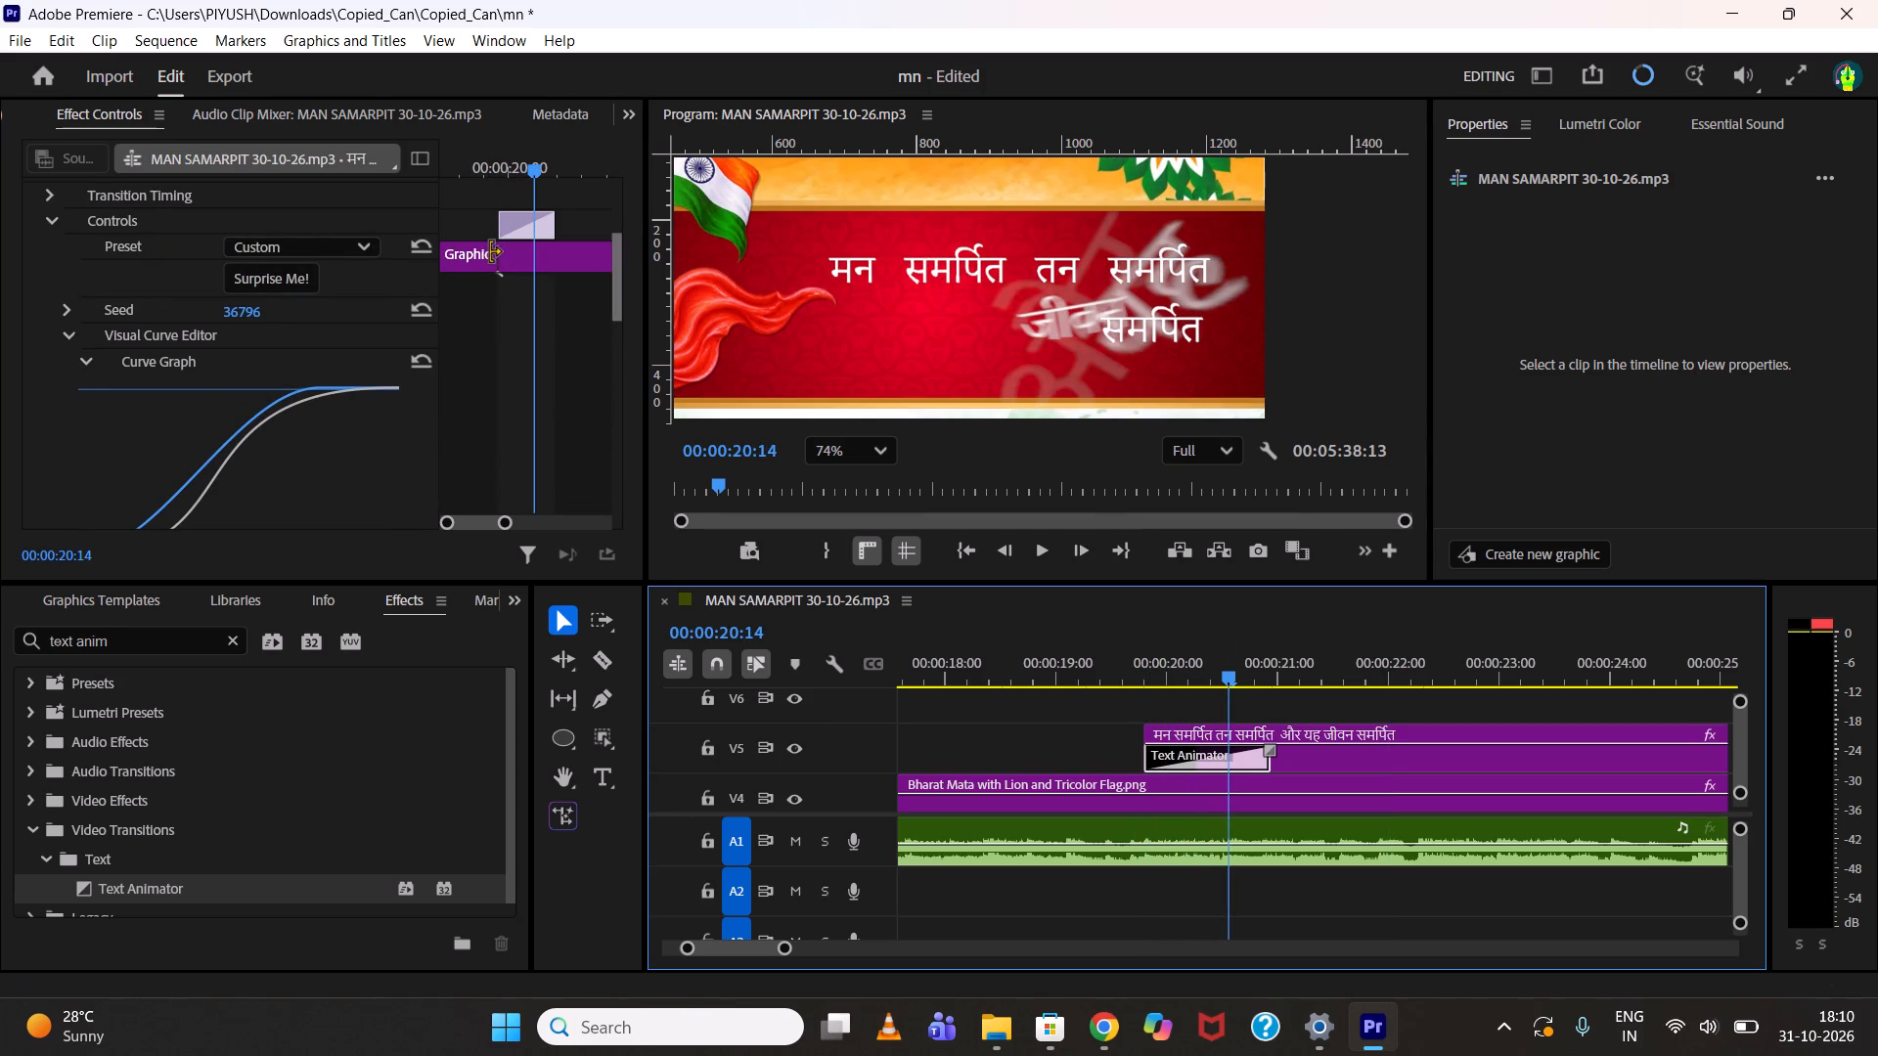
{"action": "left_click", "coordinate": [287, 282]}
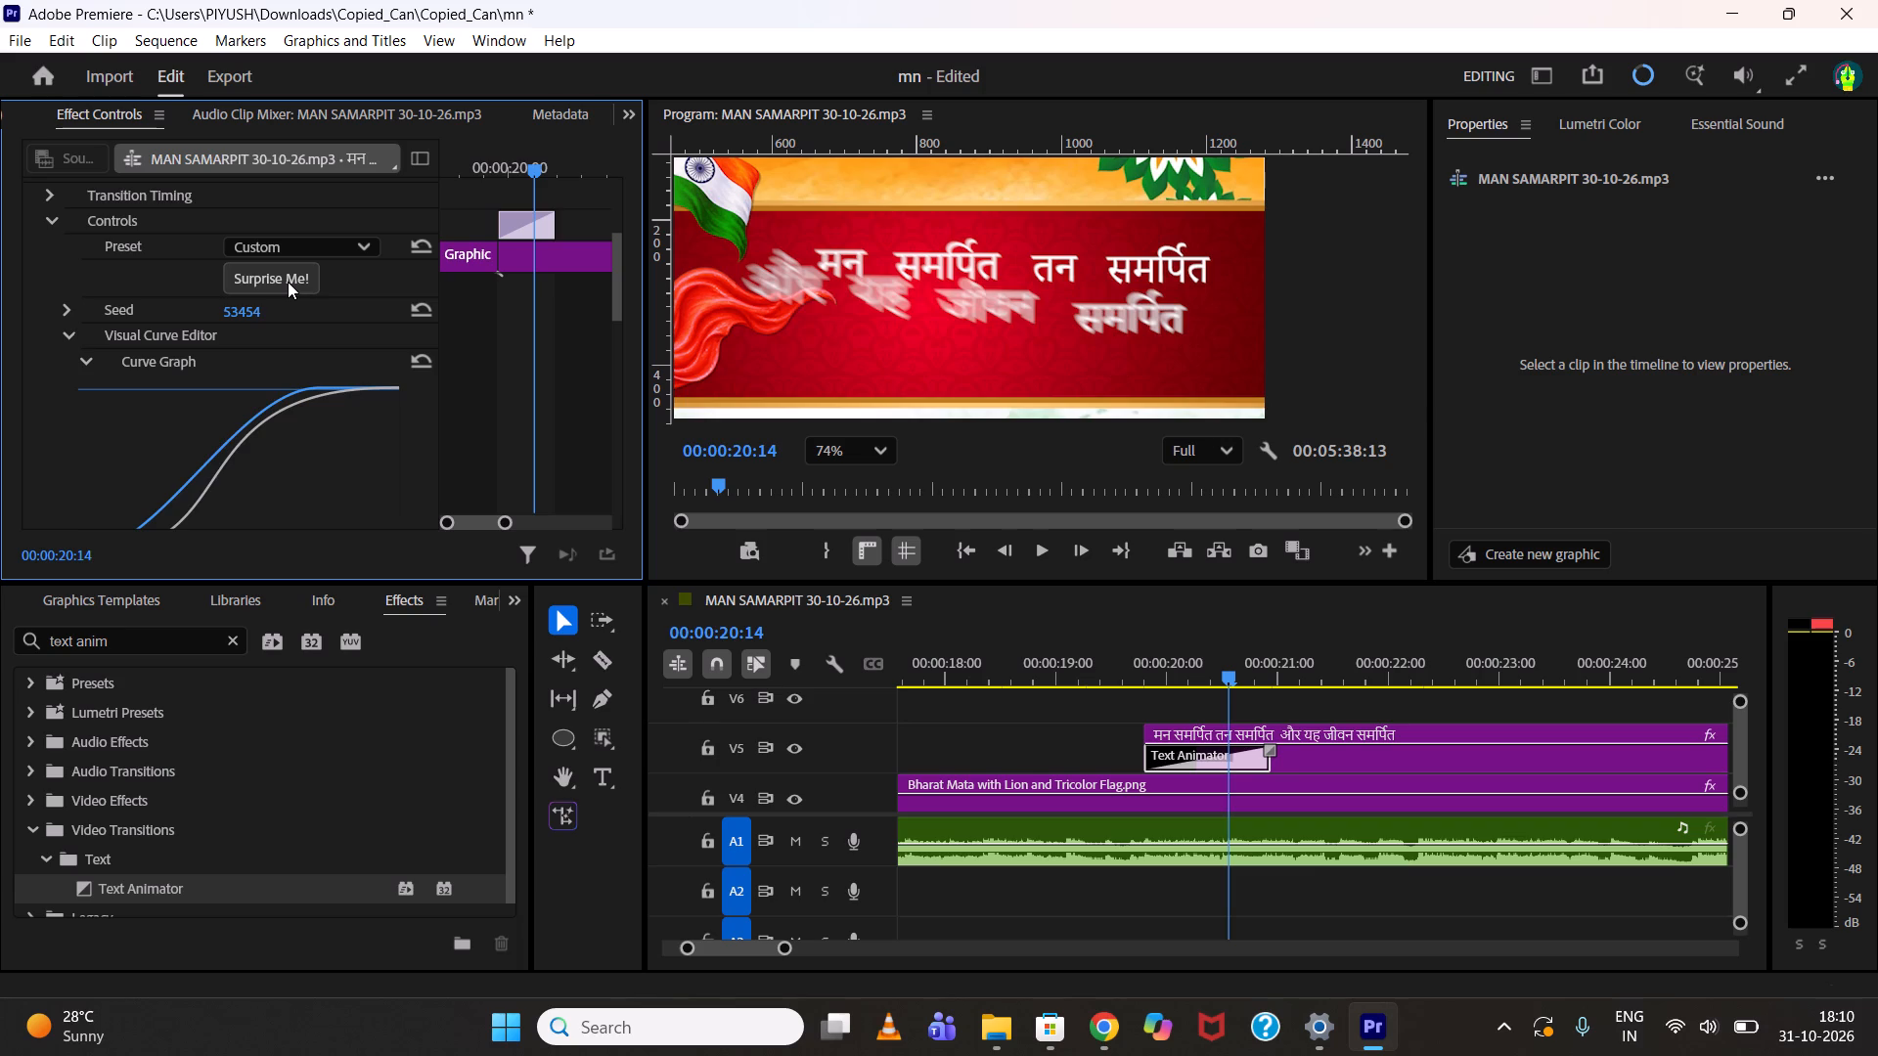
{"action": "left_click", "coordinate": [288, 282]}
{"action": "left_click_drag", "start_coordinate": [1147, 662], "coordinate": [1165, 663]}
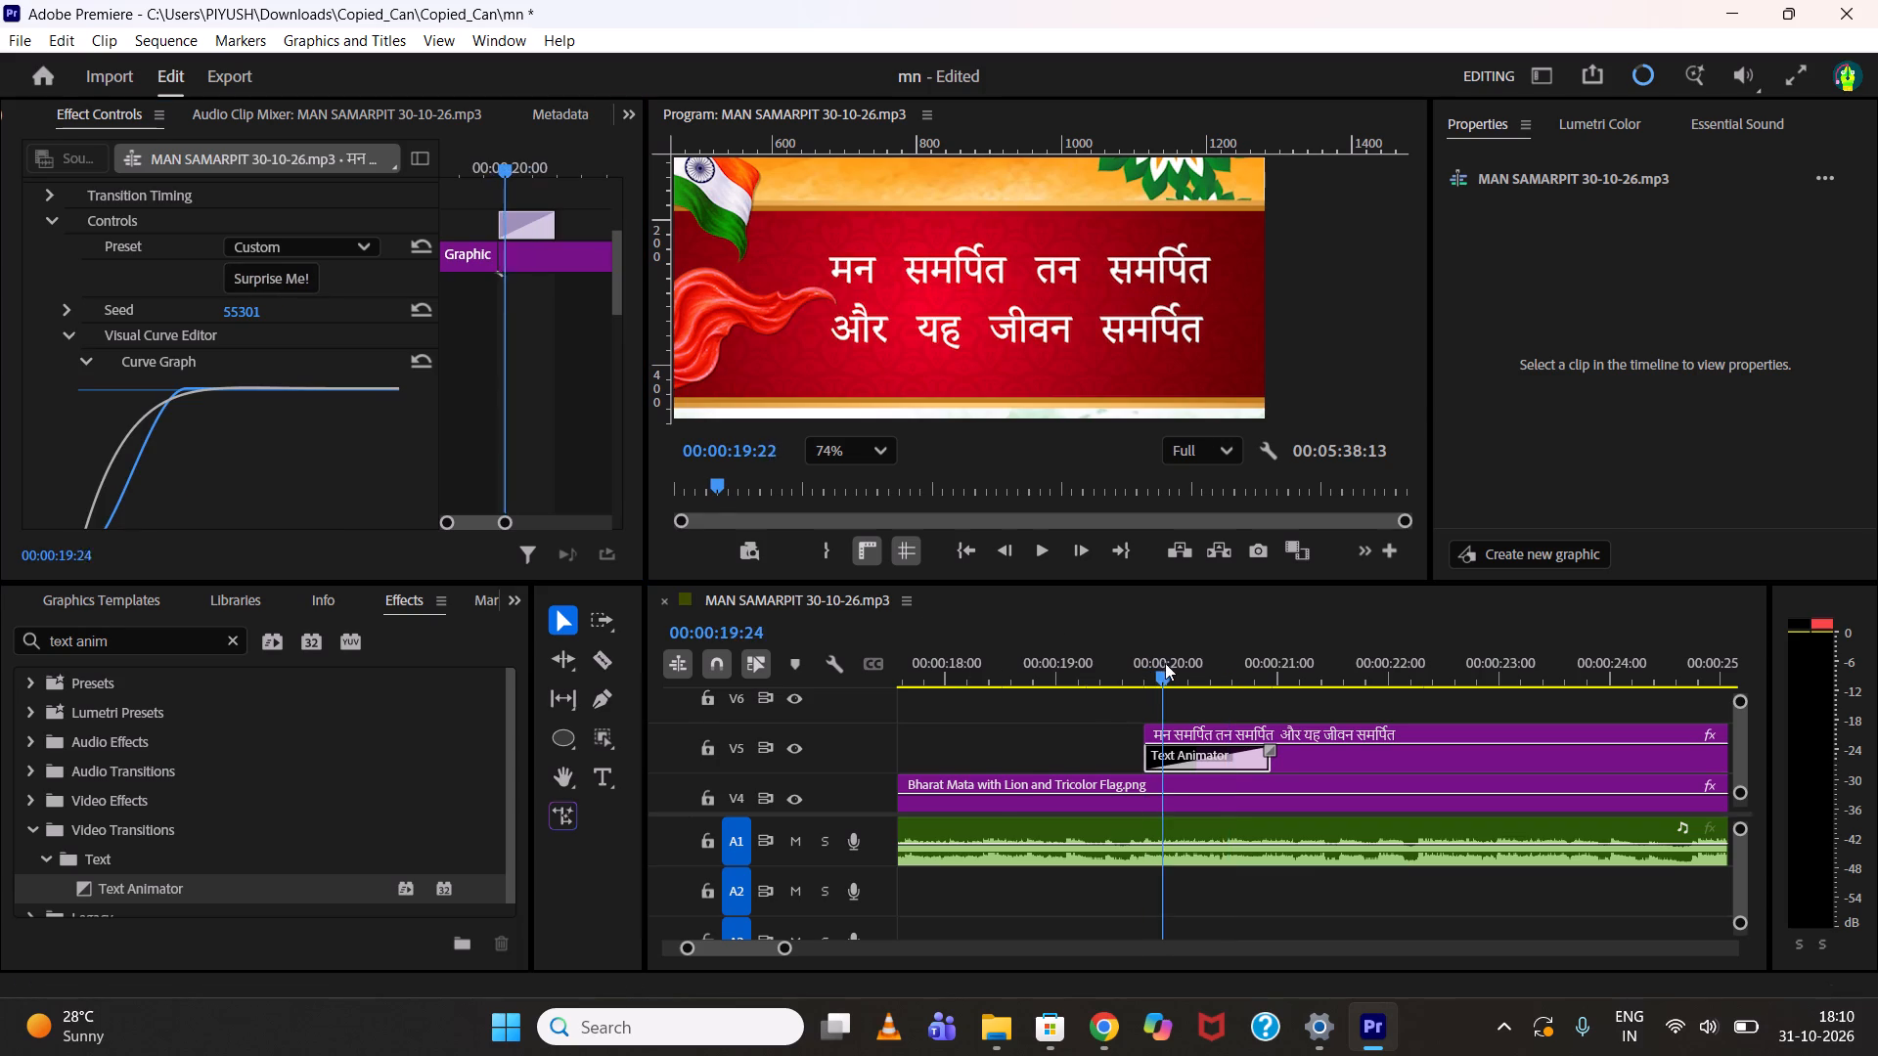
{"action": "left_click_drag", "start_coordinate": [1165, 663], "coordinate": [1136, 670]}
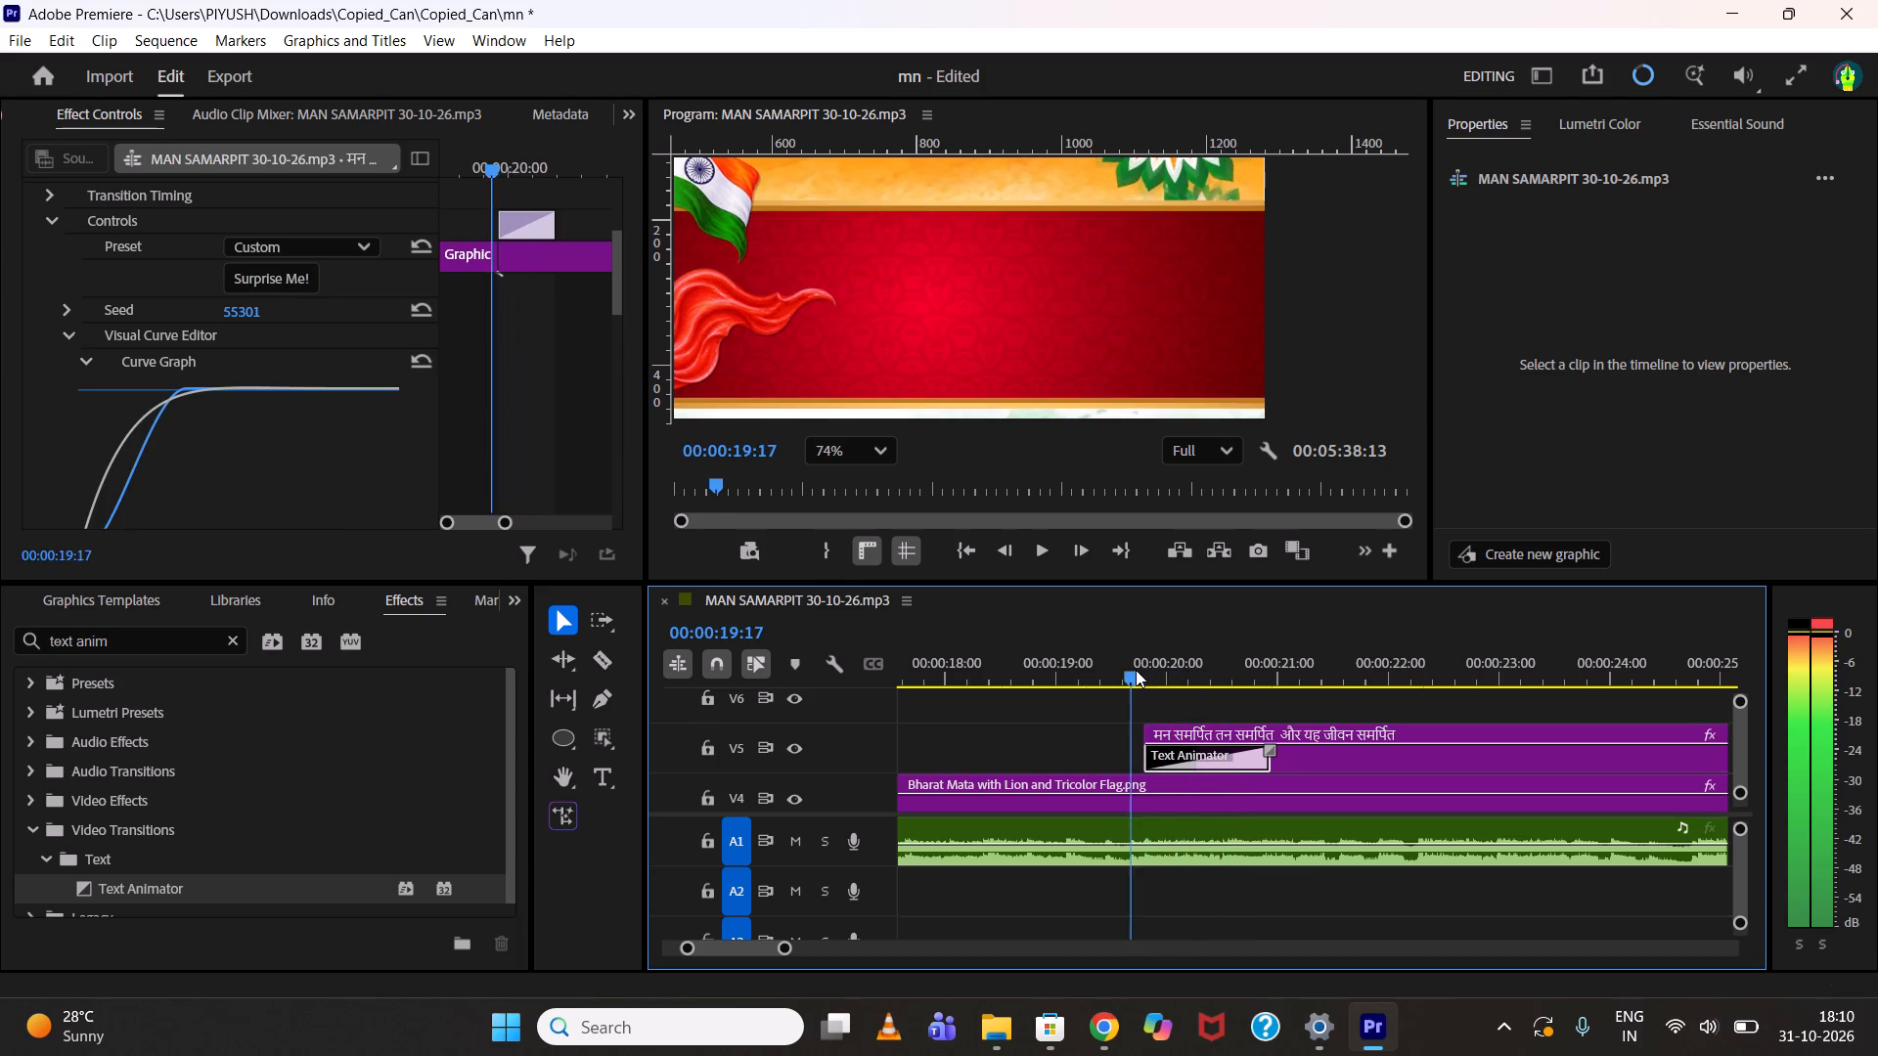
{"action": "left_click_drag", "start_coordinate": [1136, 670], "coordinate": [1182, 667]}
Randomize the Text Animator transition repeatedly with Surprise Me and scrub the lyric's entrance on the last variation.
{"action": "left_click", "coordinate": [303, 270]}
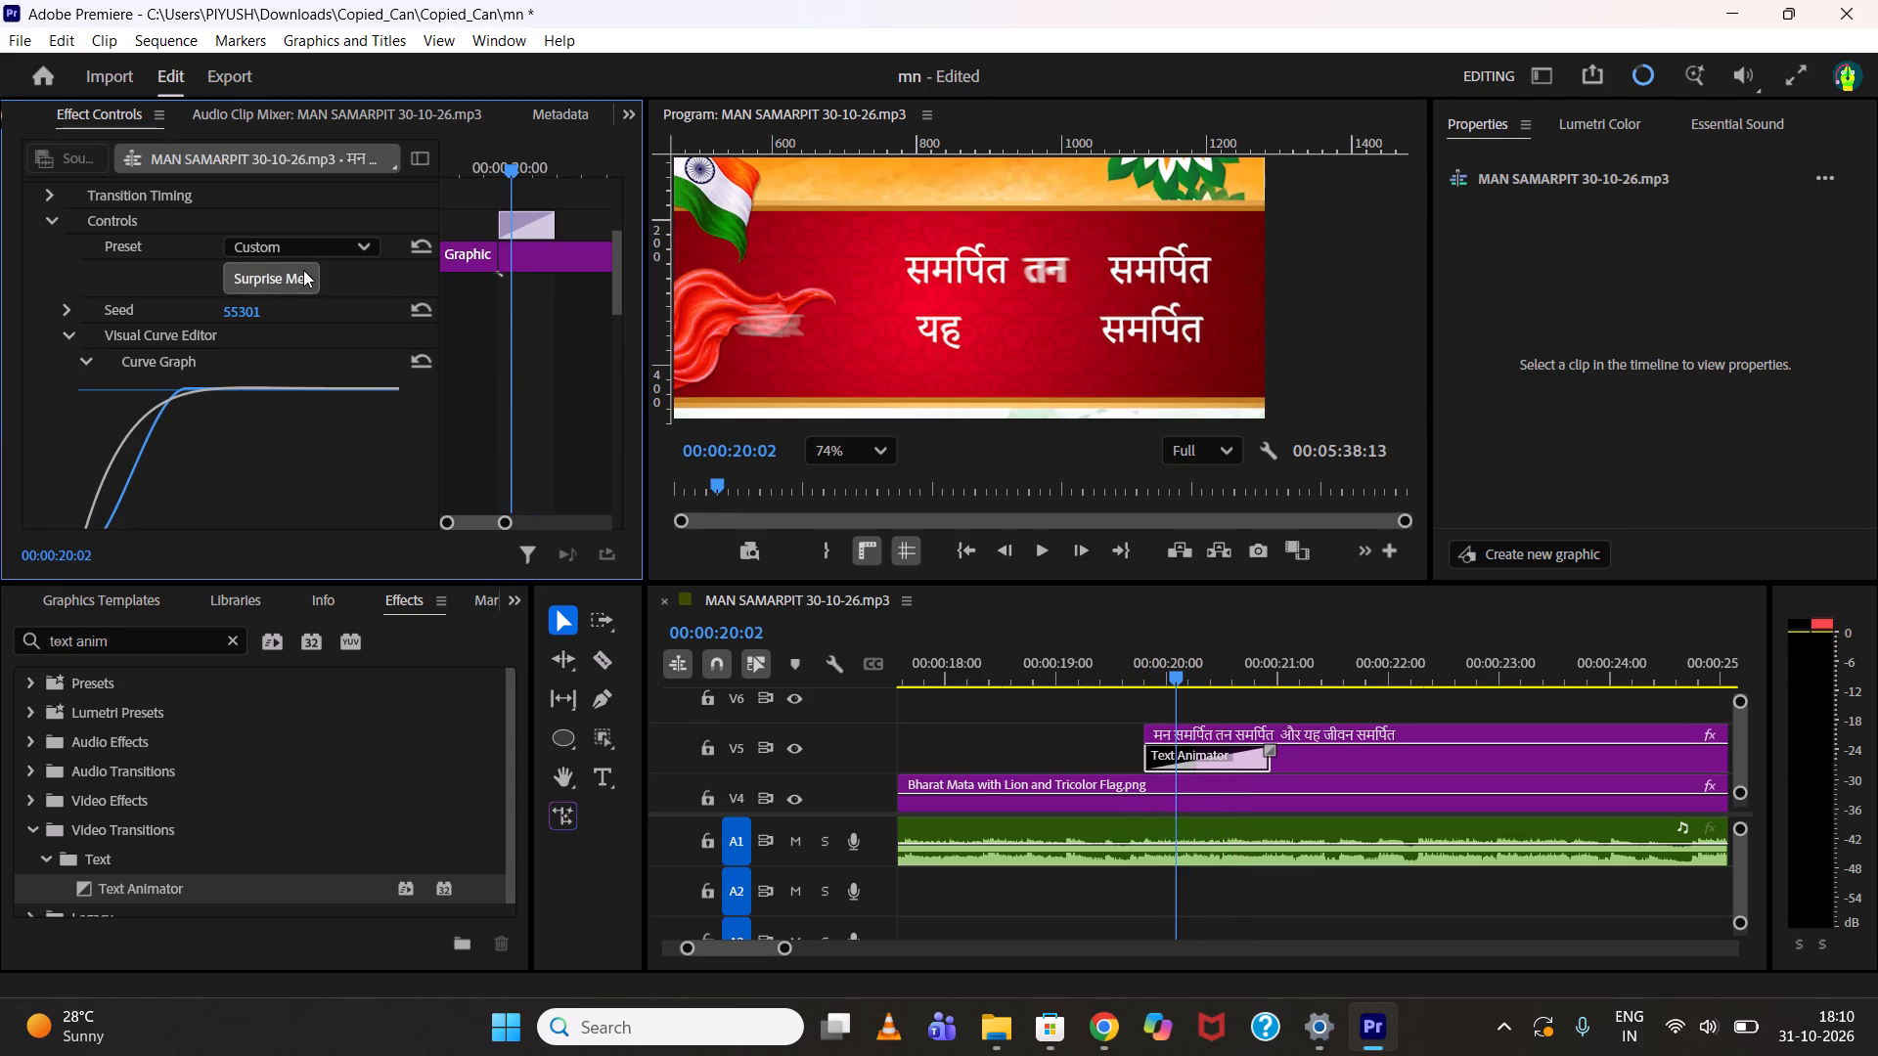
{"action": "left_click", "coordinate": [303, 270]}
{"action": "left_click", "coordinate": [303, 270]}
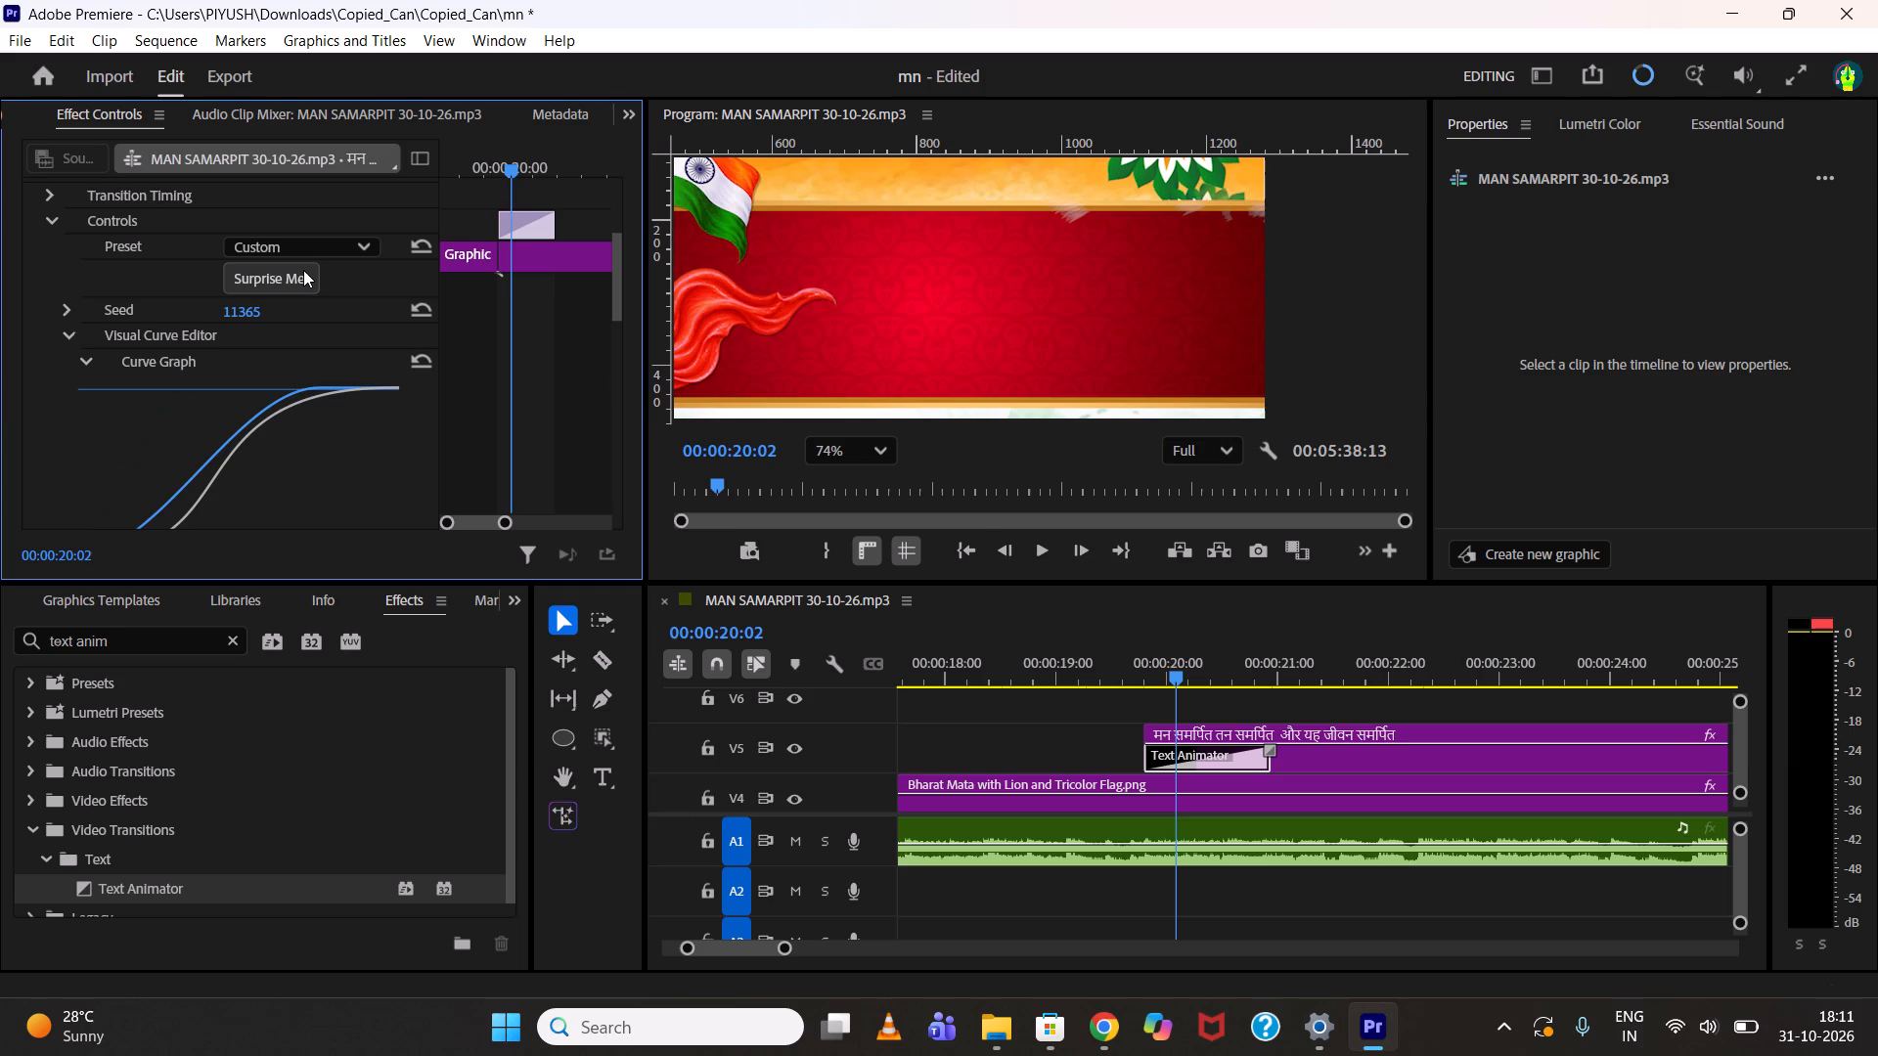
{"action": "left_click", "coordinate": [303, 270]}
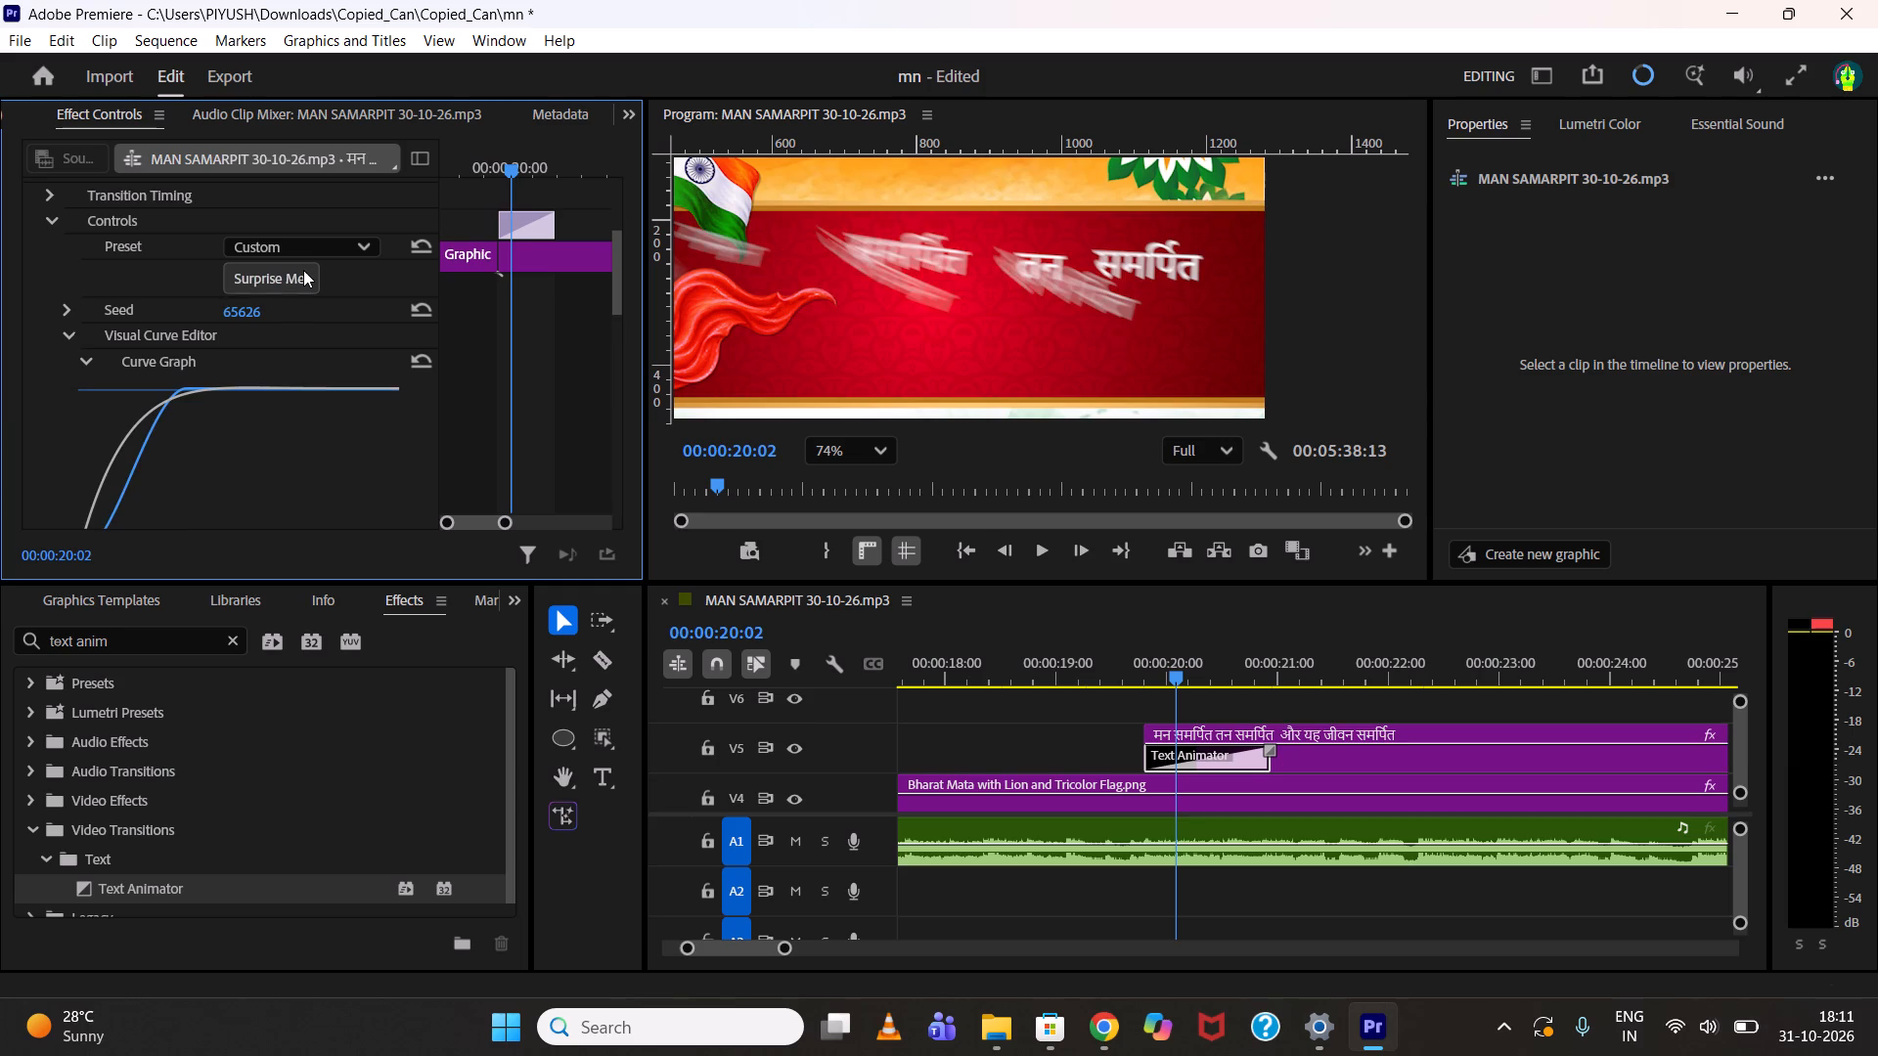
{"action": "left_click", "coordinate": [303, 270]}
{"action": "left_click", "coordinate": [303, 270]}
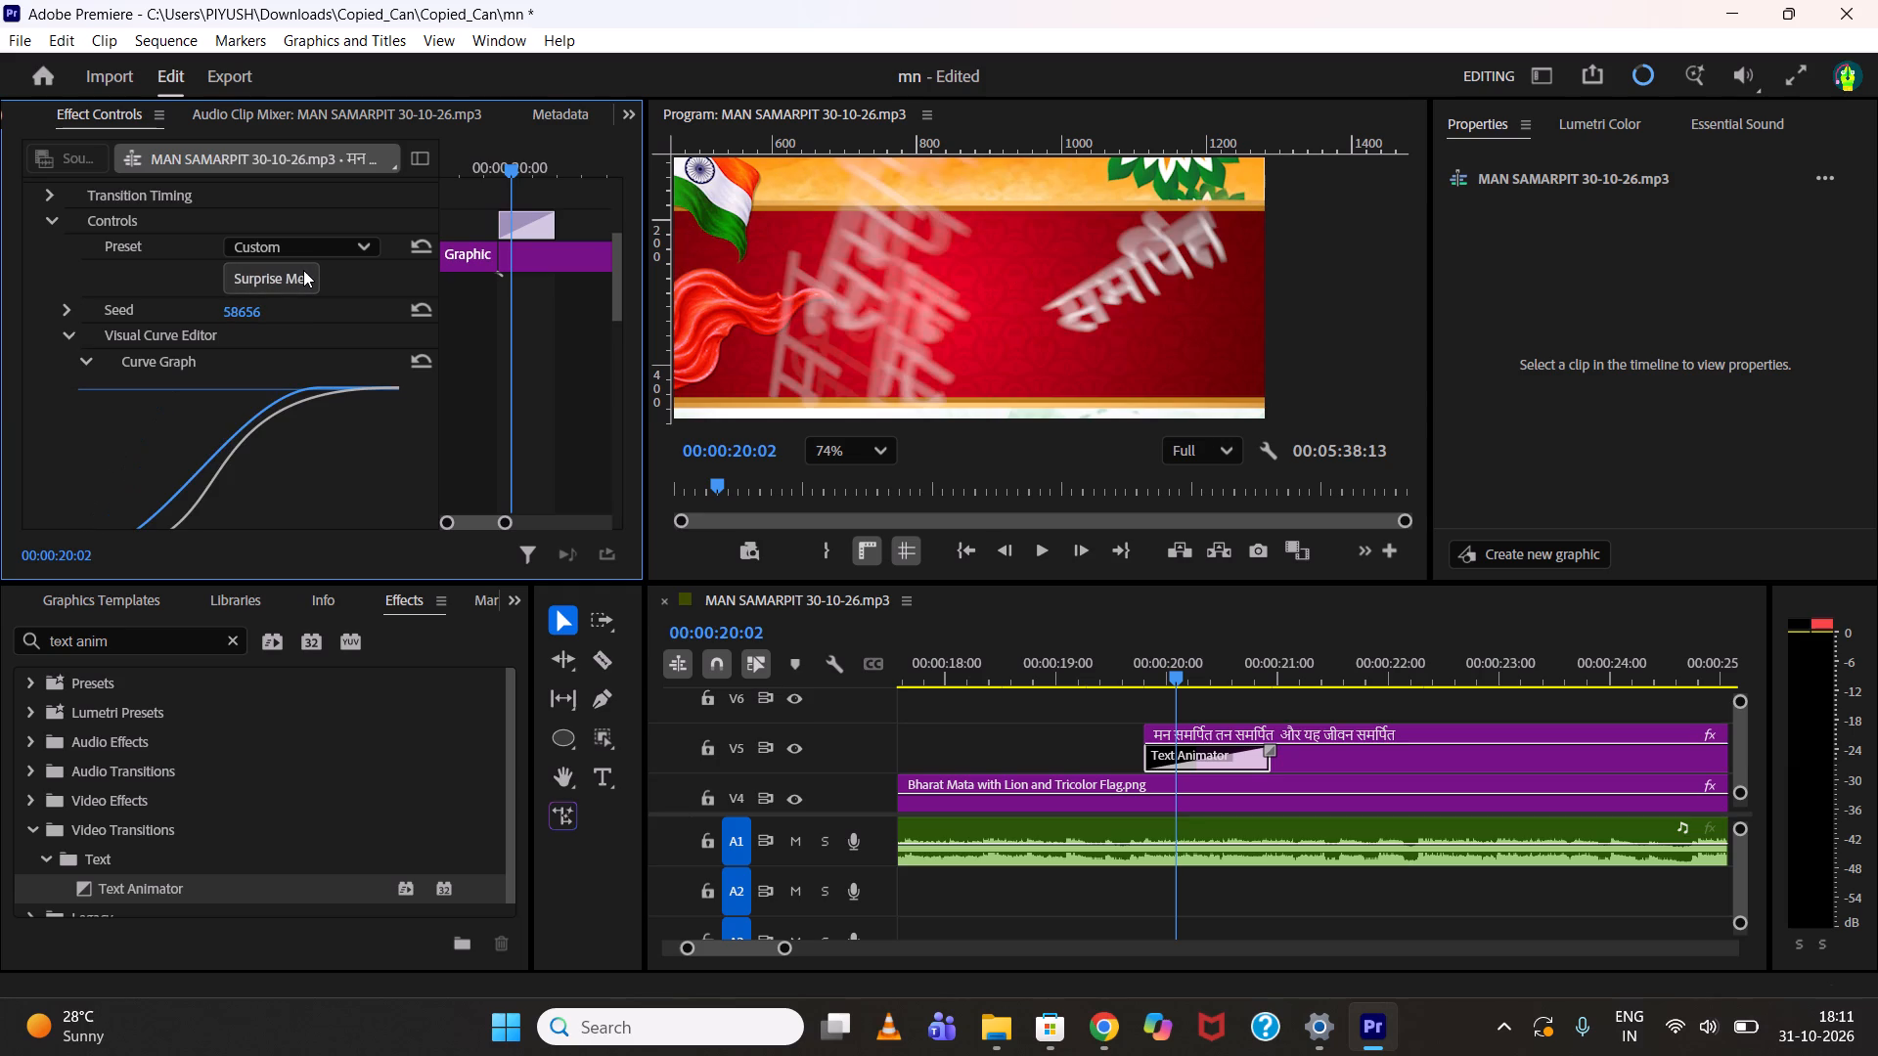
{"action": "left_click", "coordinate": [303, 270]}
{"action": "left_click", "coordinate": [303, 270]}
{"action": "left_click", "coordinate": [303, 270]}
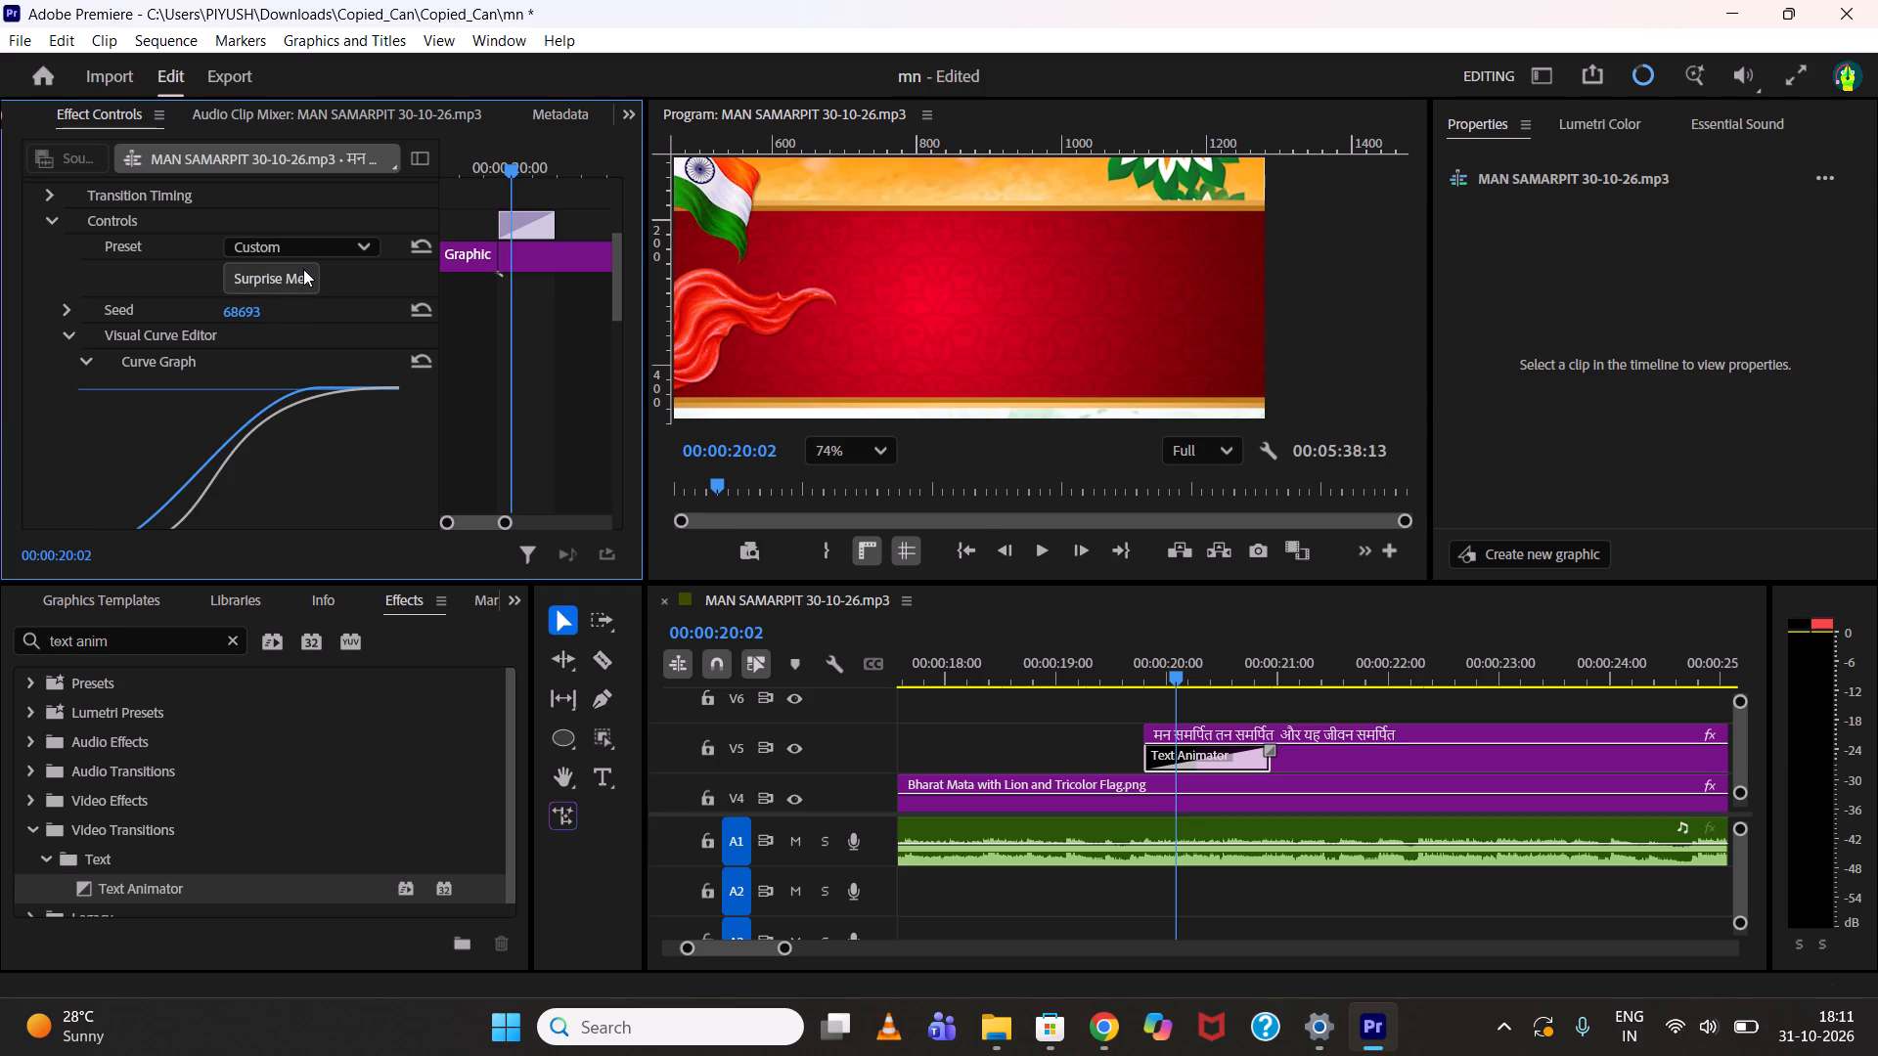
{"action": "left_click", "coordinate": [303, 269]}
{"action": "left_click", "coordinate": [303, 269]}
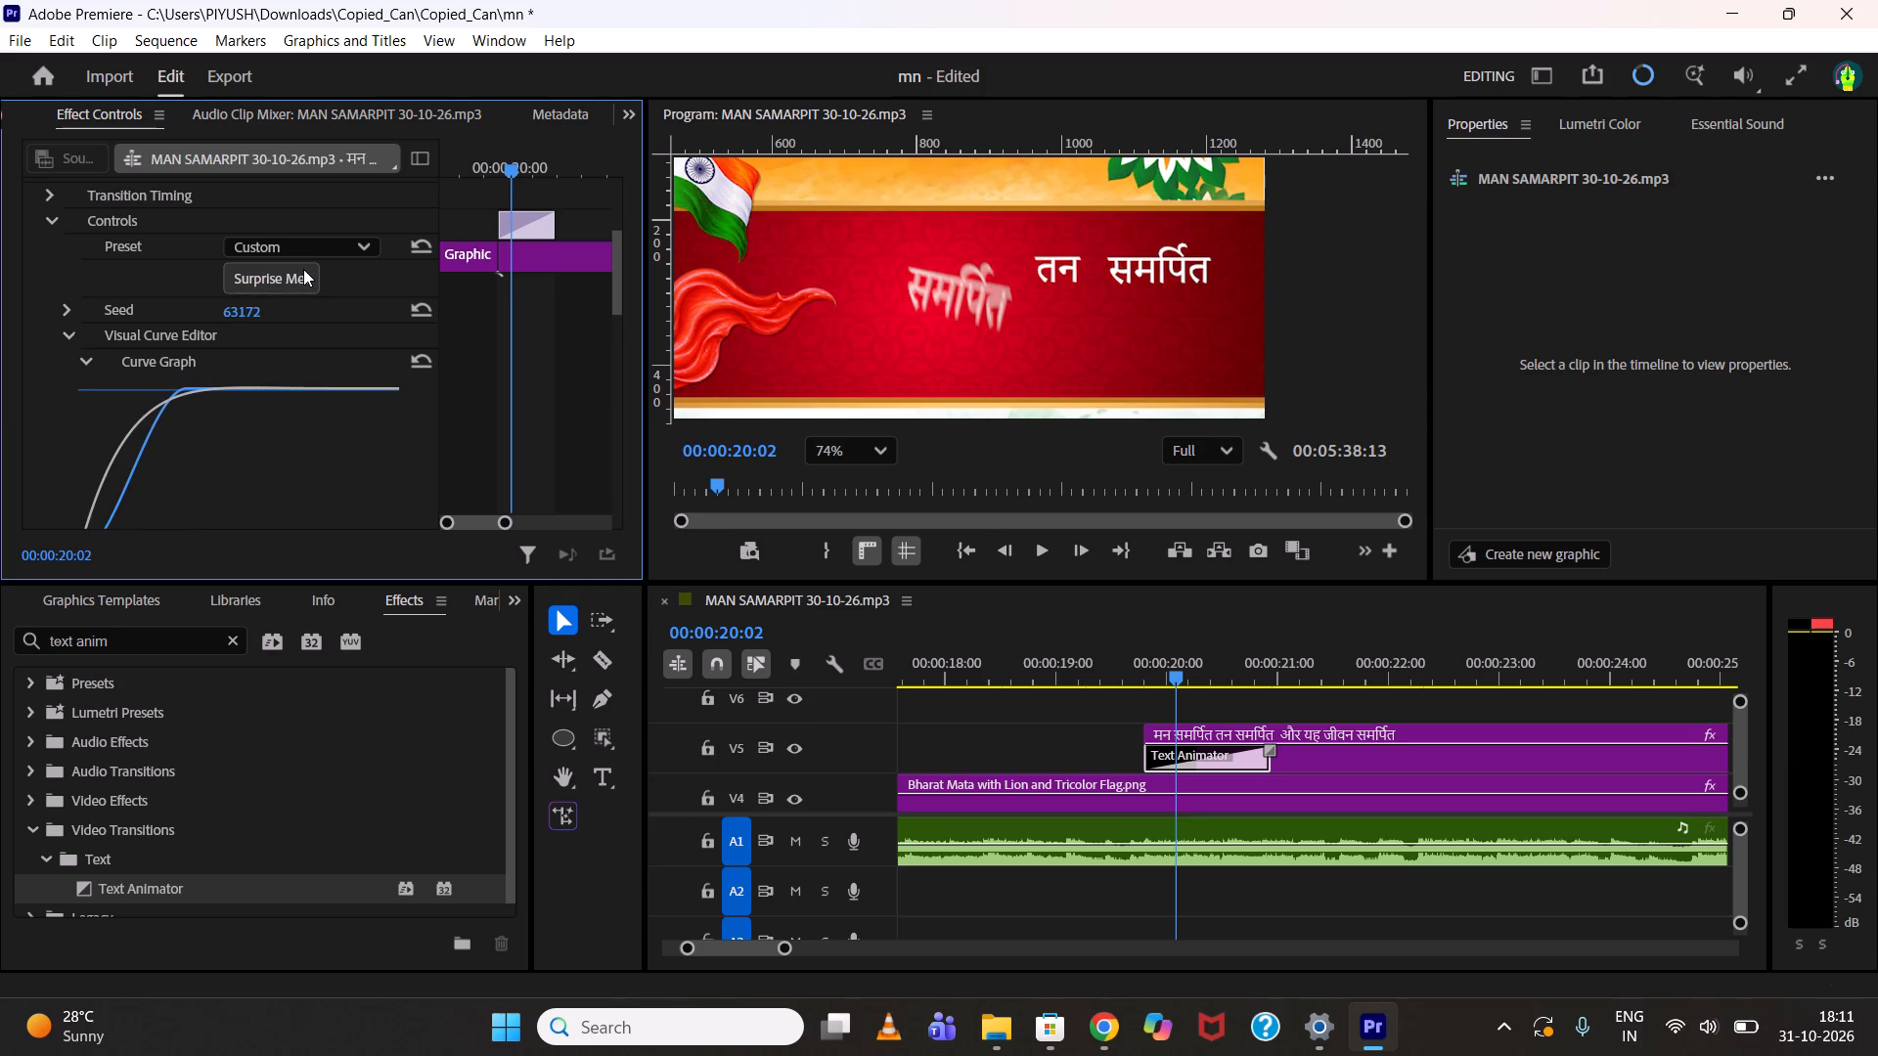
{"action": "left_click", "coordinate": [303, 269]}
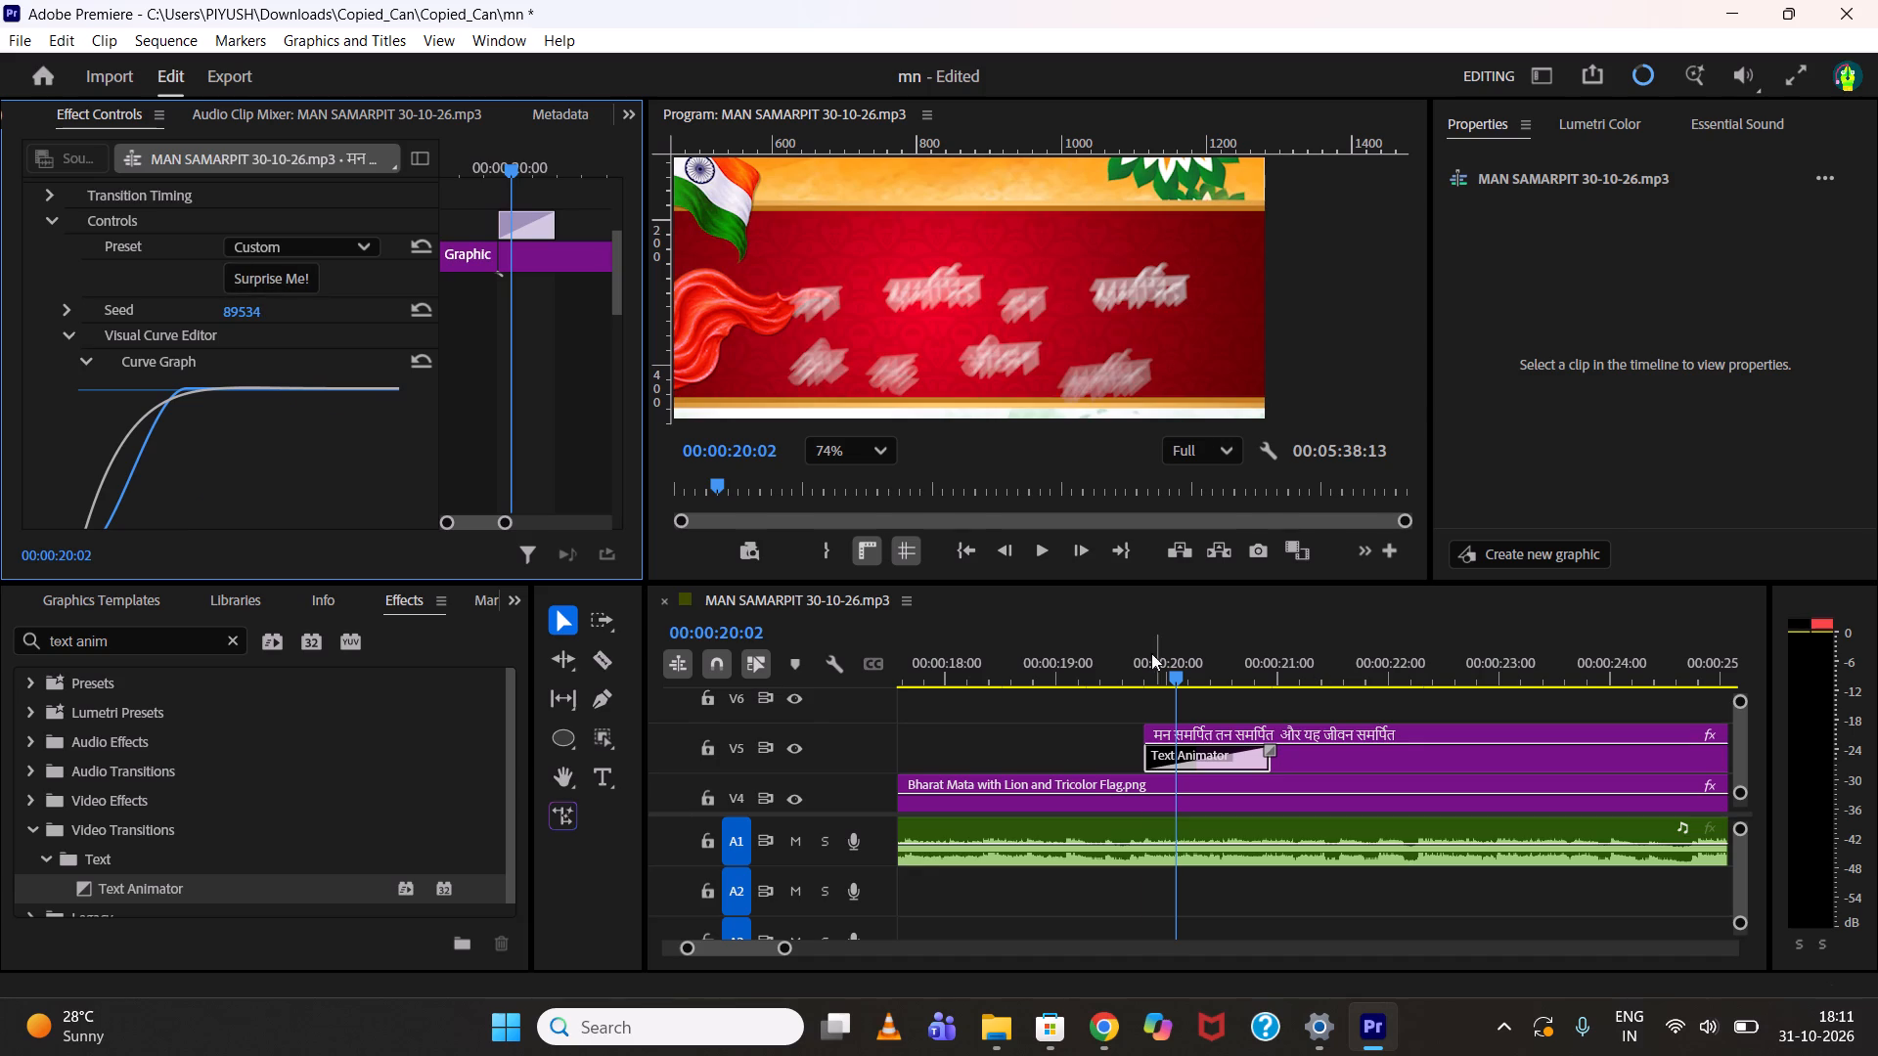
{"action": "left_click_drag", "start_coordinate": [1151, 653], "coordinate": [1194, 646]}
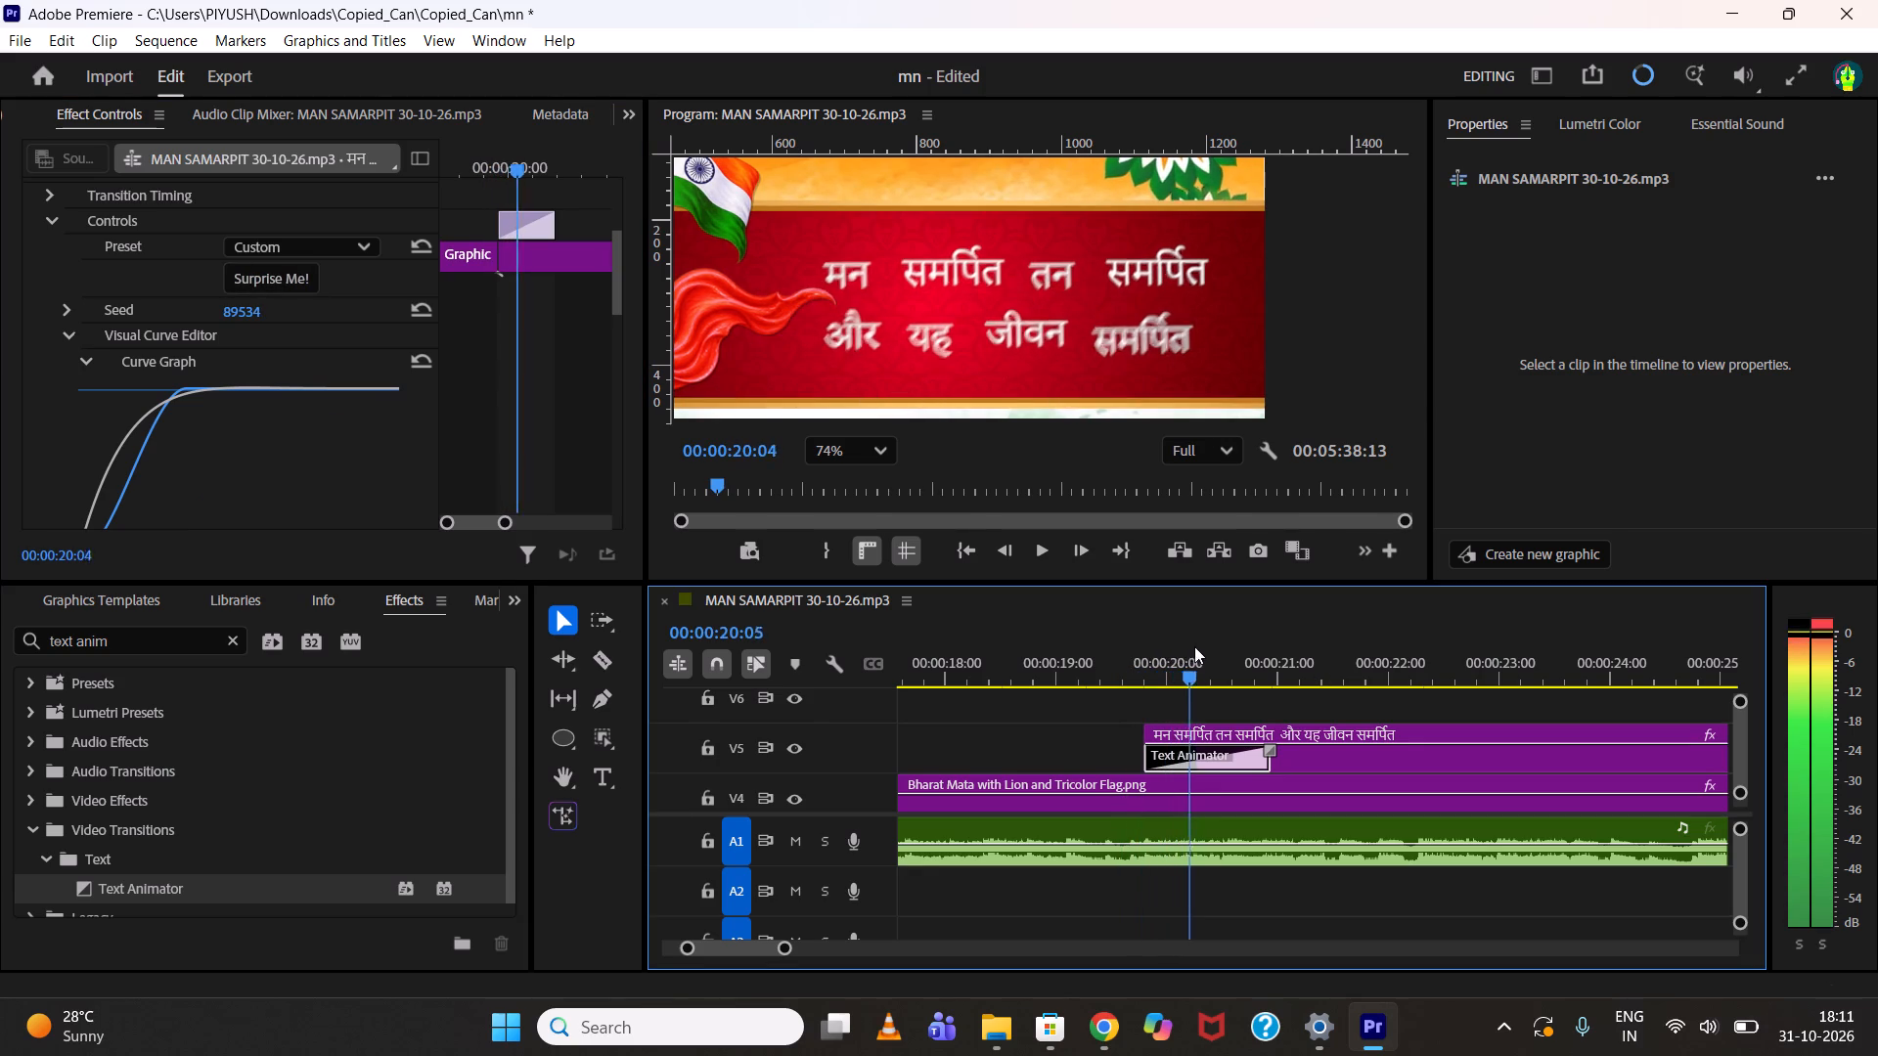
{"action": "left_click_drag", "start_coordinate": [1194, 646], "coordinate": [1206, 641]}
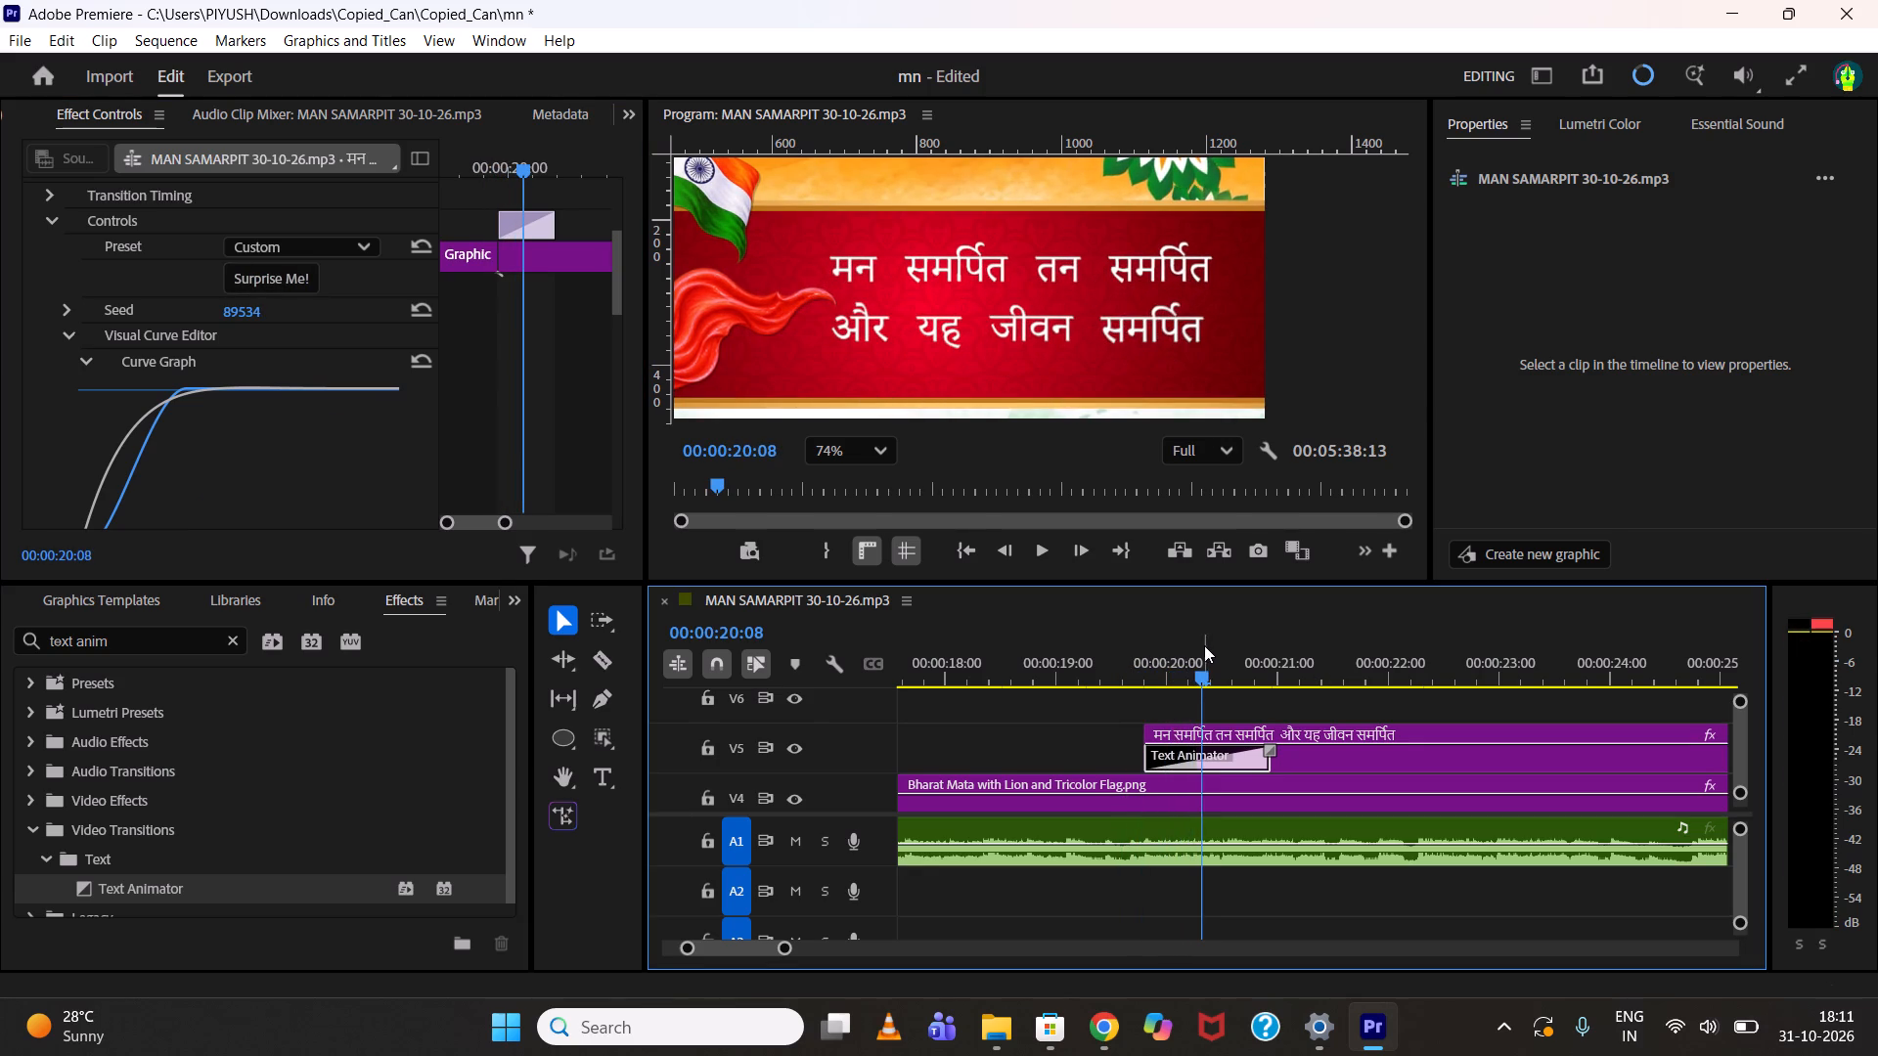
Generate two more Surprise Me variations of the Text Animator transition, scrubbing through the lyric's entrance after each.
{"action": "left_click", "coordinate": [267, 280]}
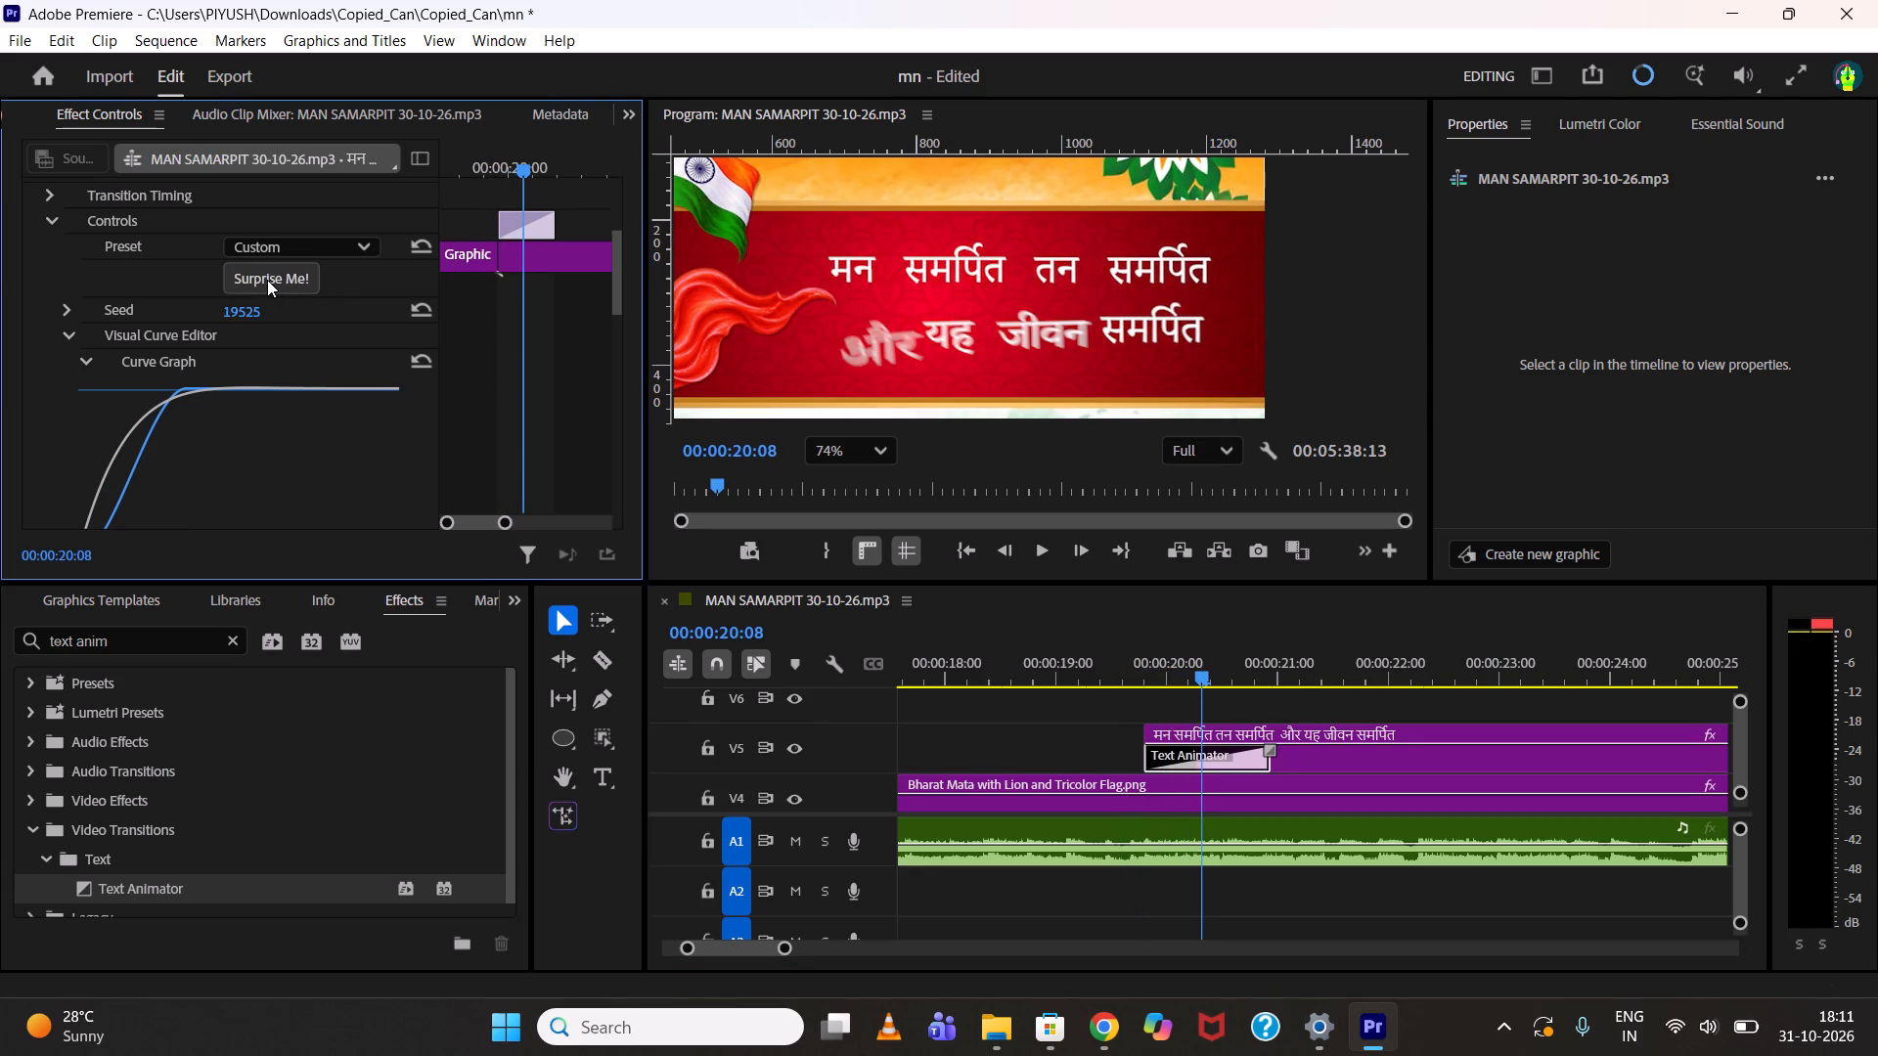
{"action": "left_click_drag", "start_coordinate": [1140, 675], "coordinate": [1195, 668]}
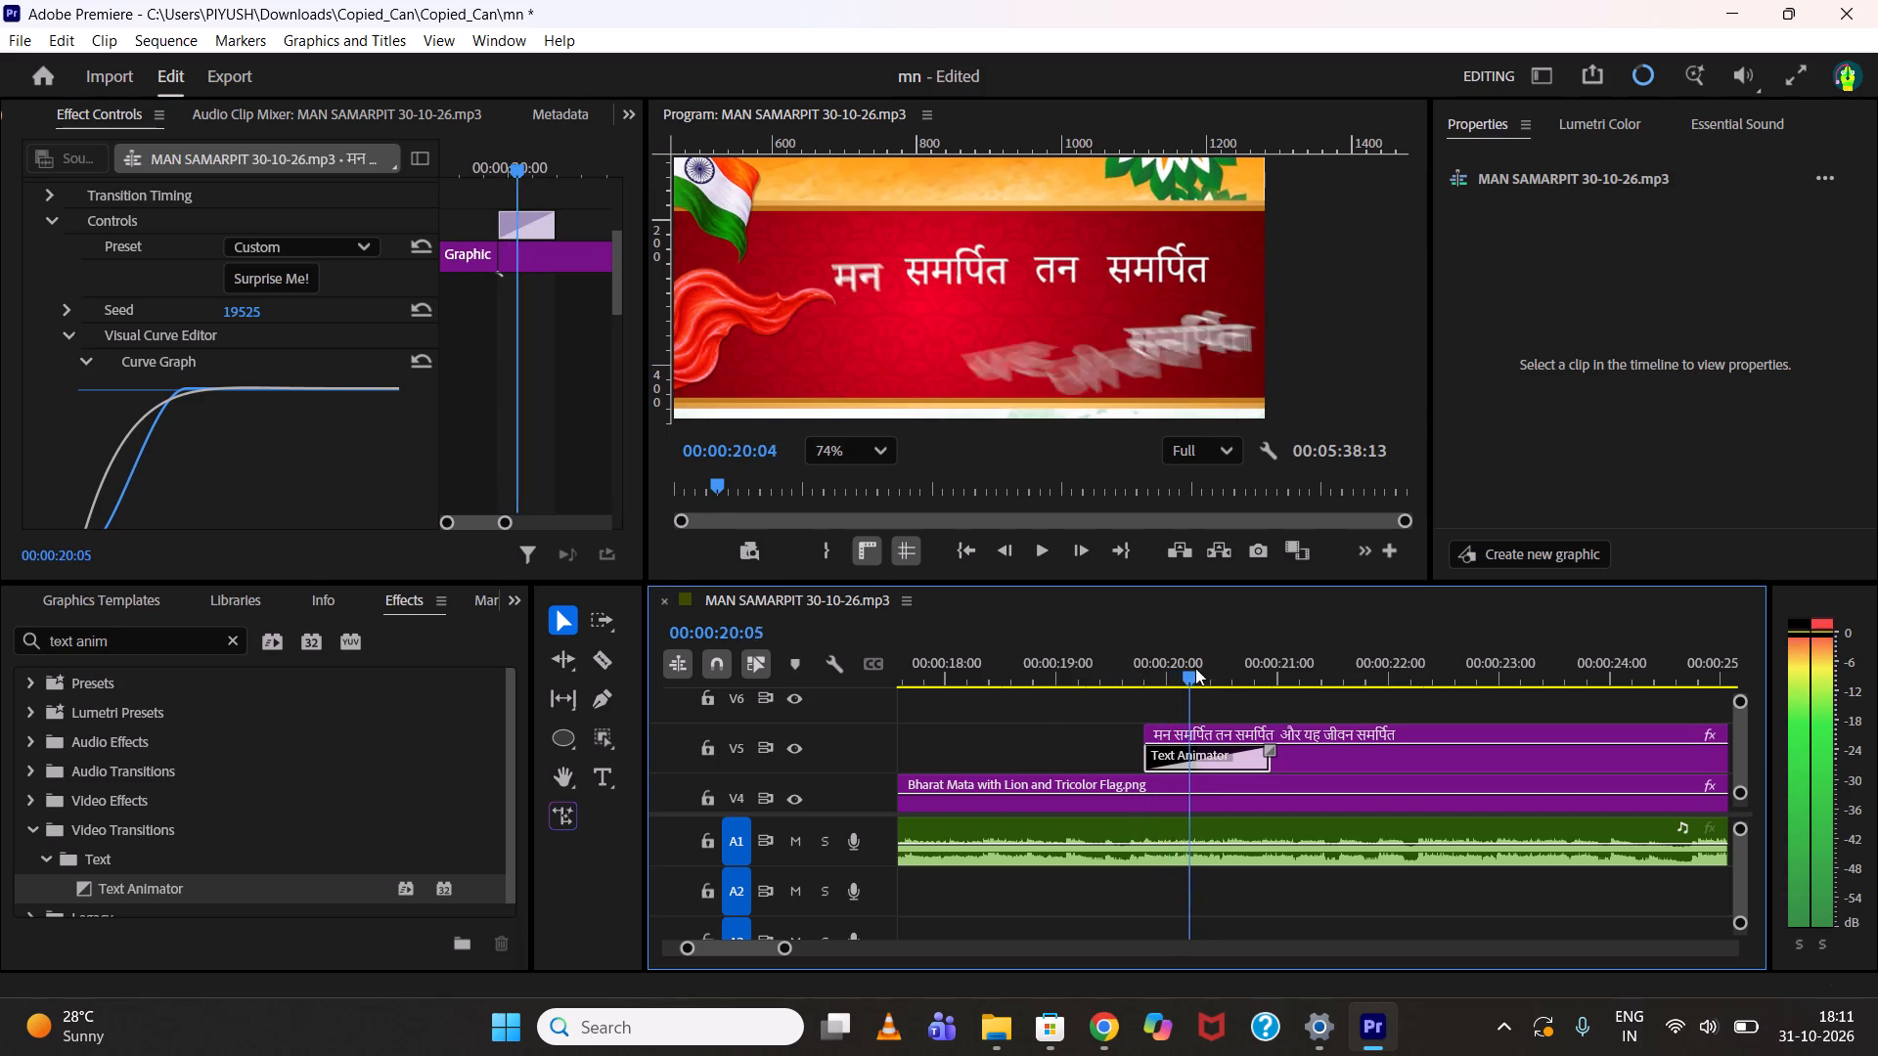
{"action": "left_click_drag", "start_coordinate": [1195, 668], "coordinate": [1201, 662]}
{"action": "left_click", "coordinate": [288, 279]}
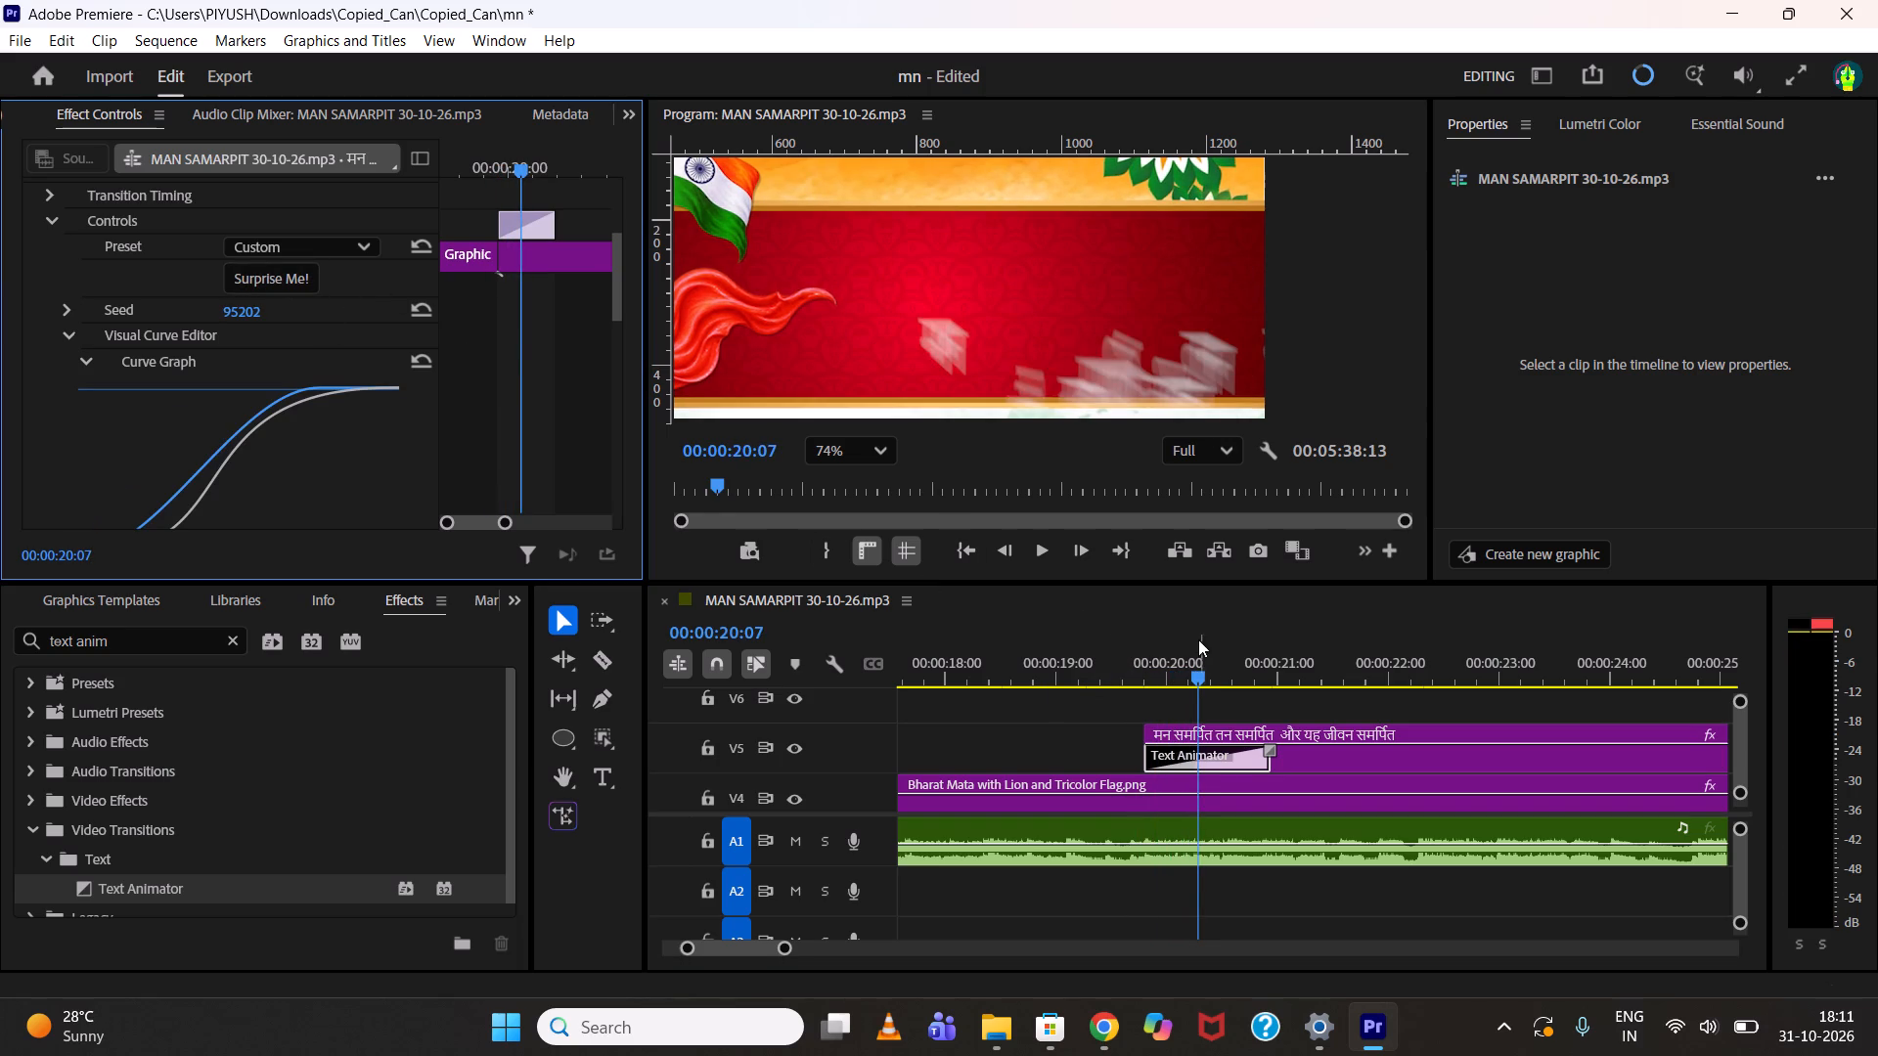
{"action": "left_click_drag", "start_coordinate": [1138, 671], "coordinate": [1242, 651]}
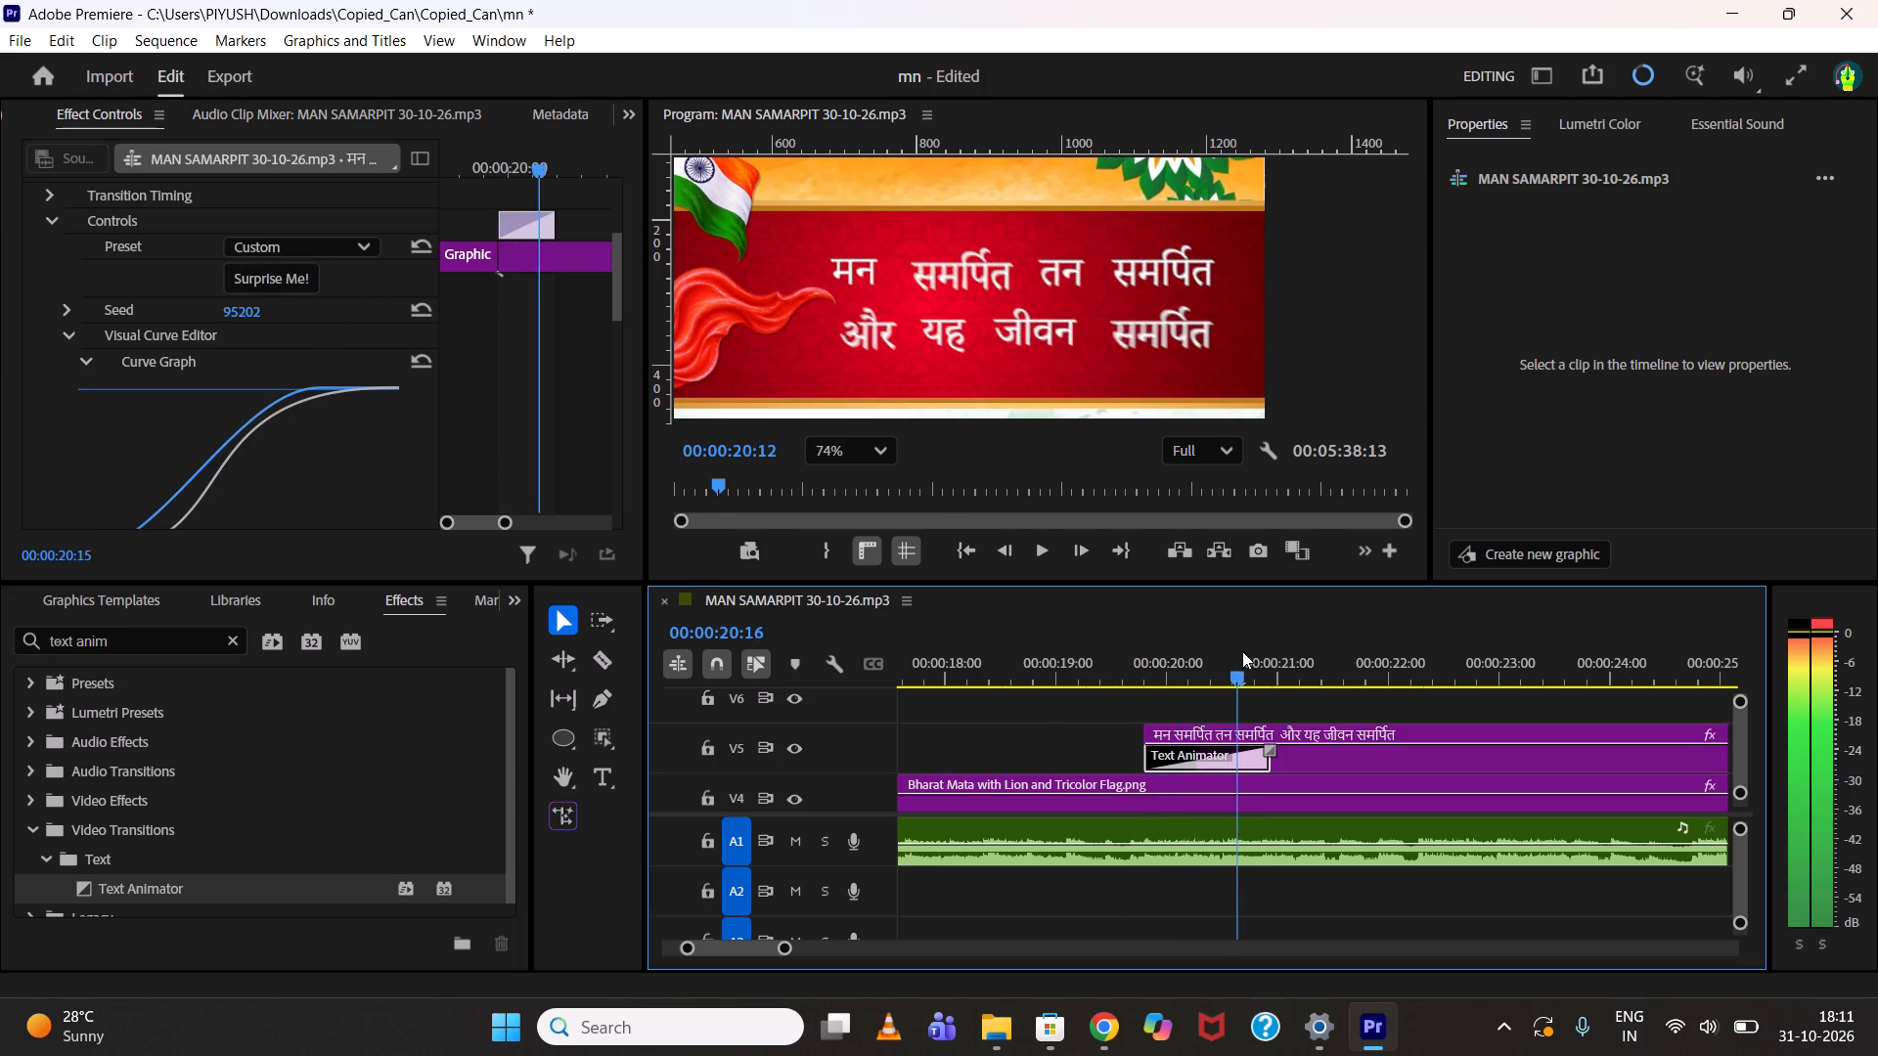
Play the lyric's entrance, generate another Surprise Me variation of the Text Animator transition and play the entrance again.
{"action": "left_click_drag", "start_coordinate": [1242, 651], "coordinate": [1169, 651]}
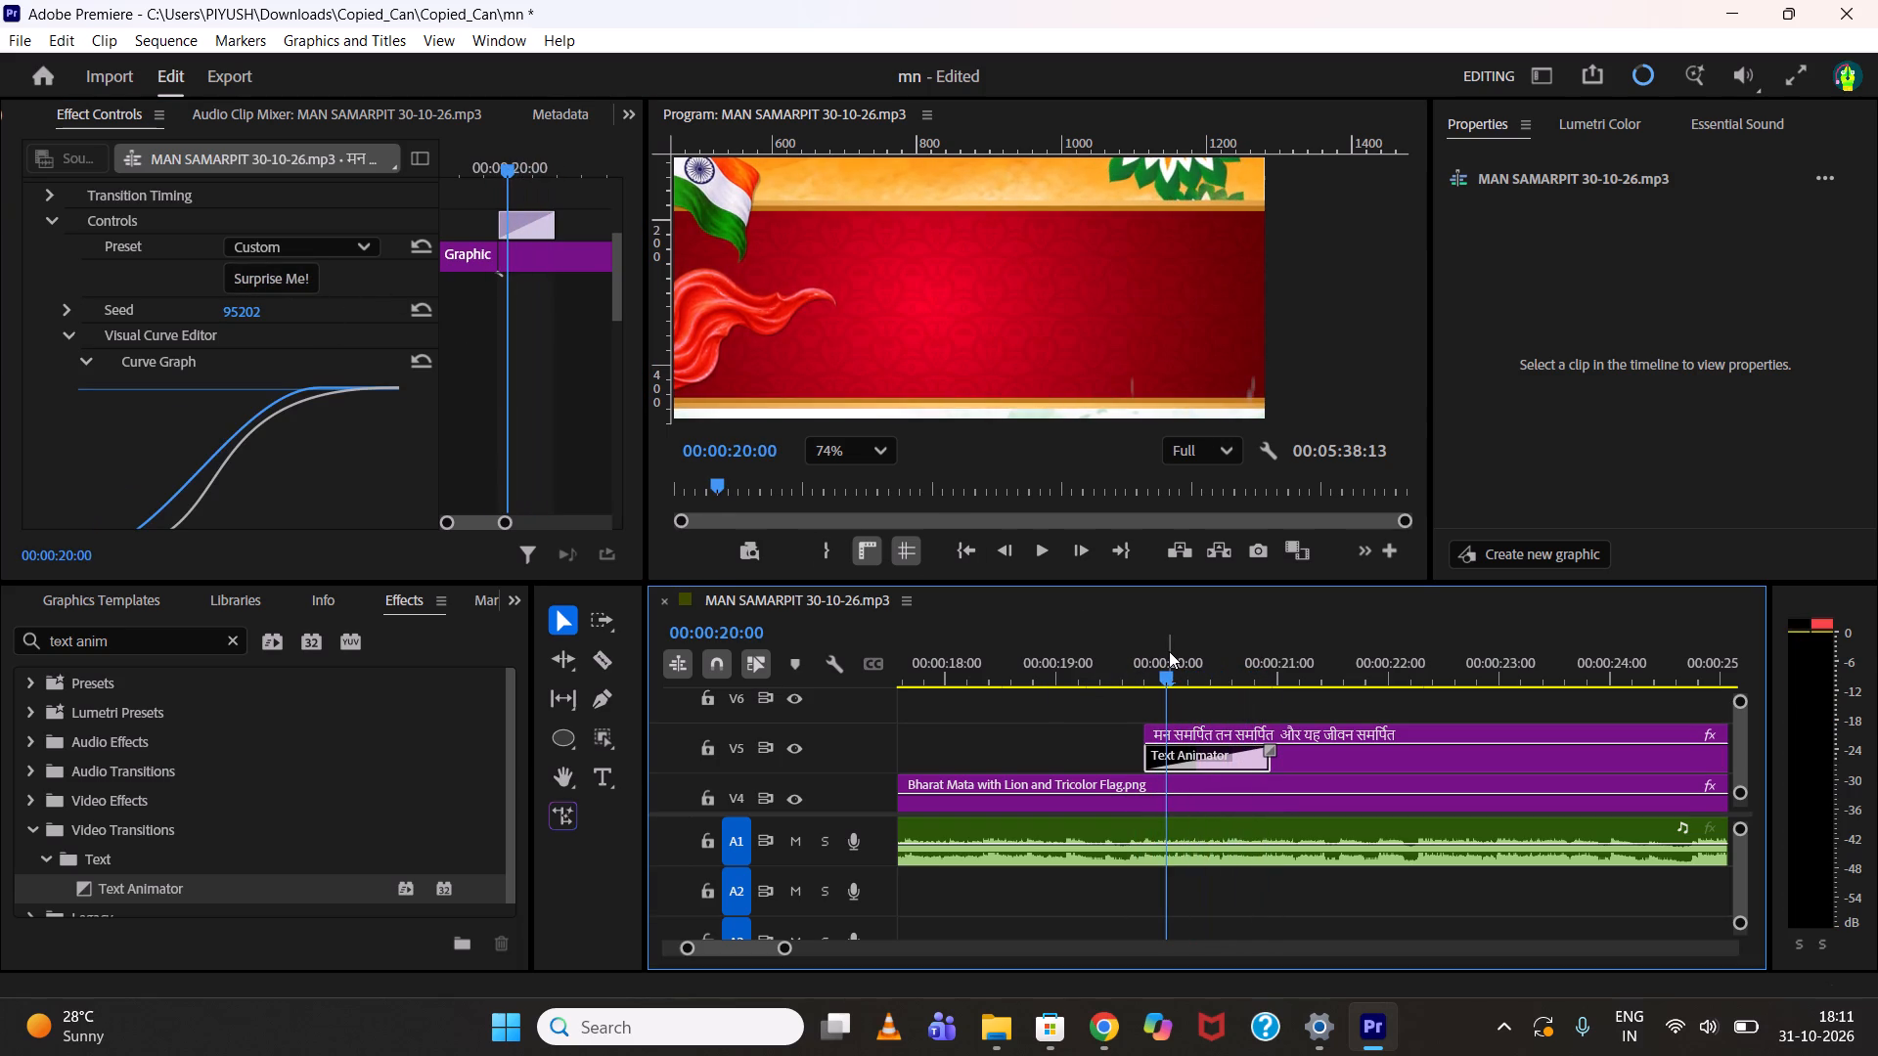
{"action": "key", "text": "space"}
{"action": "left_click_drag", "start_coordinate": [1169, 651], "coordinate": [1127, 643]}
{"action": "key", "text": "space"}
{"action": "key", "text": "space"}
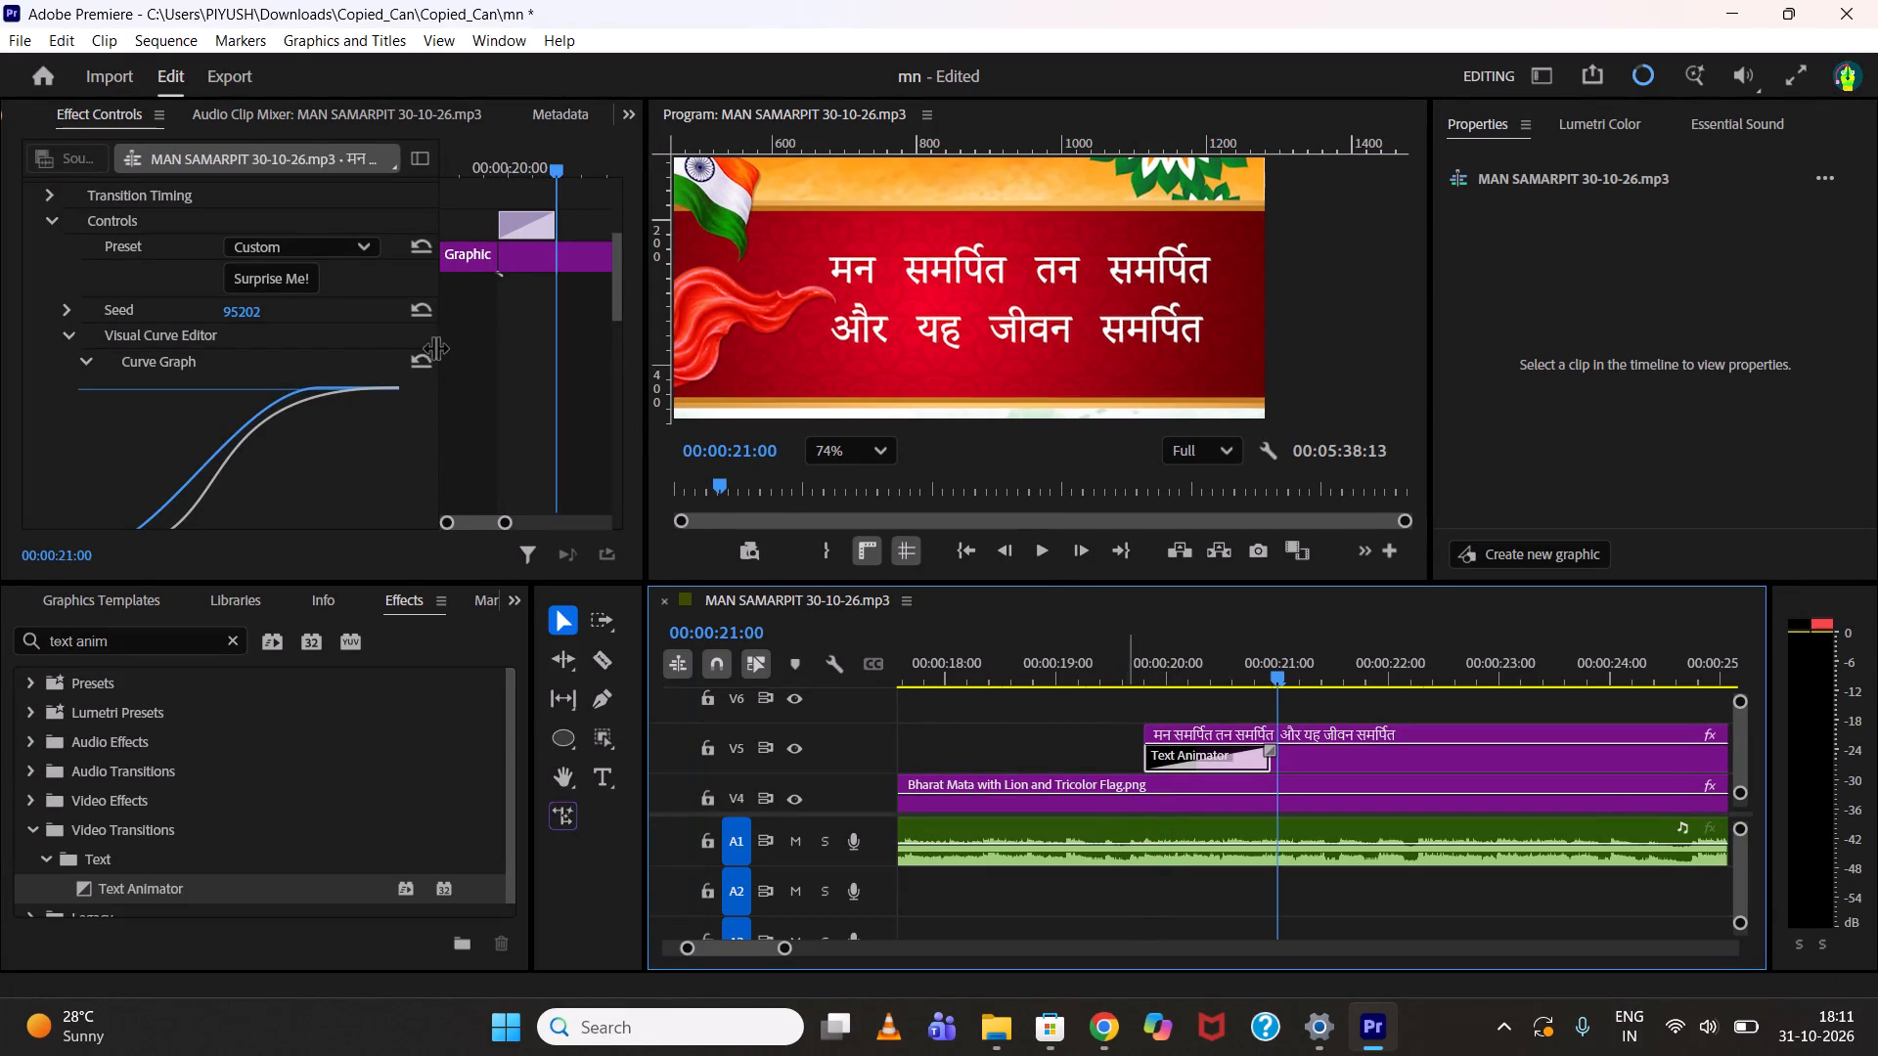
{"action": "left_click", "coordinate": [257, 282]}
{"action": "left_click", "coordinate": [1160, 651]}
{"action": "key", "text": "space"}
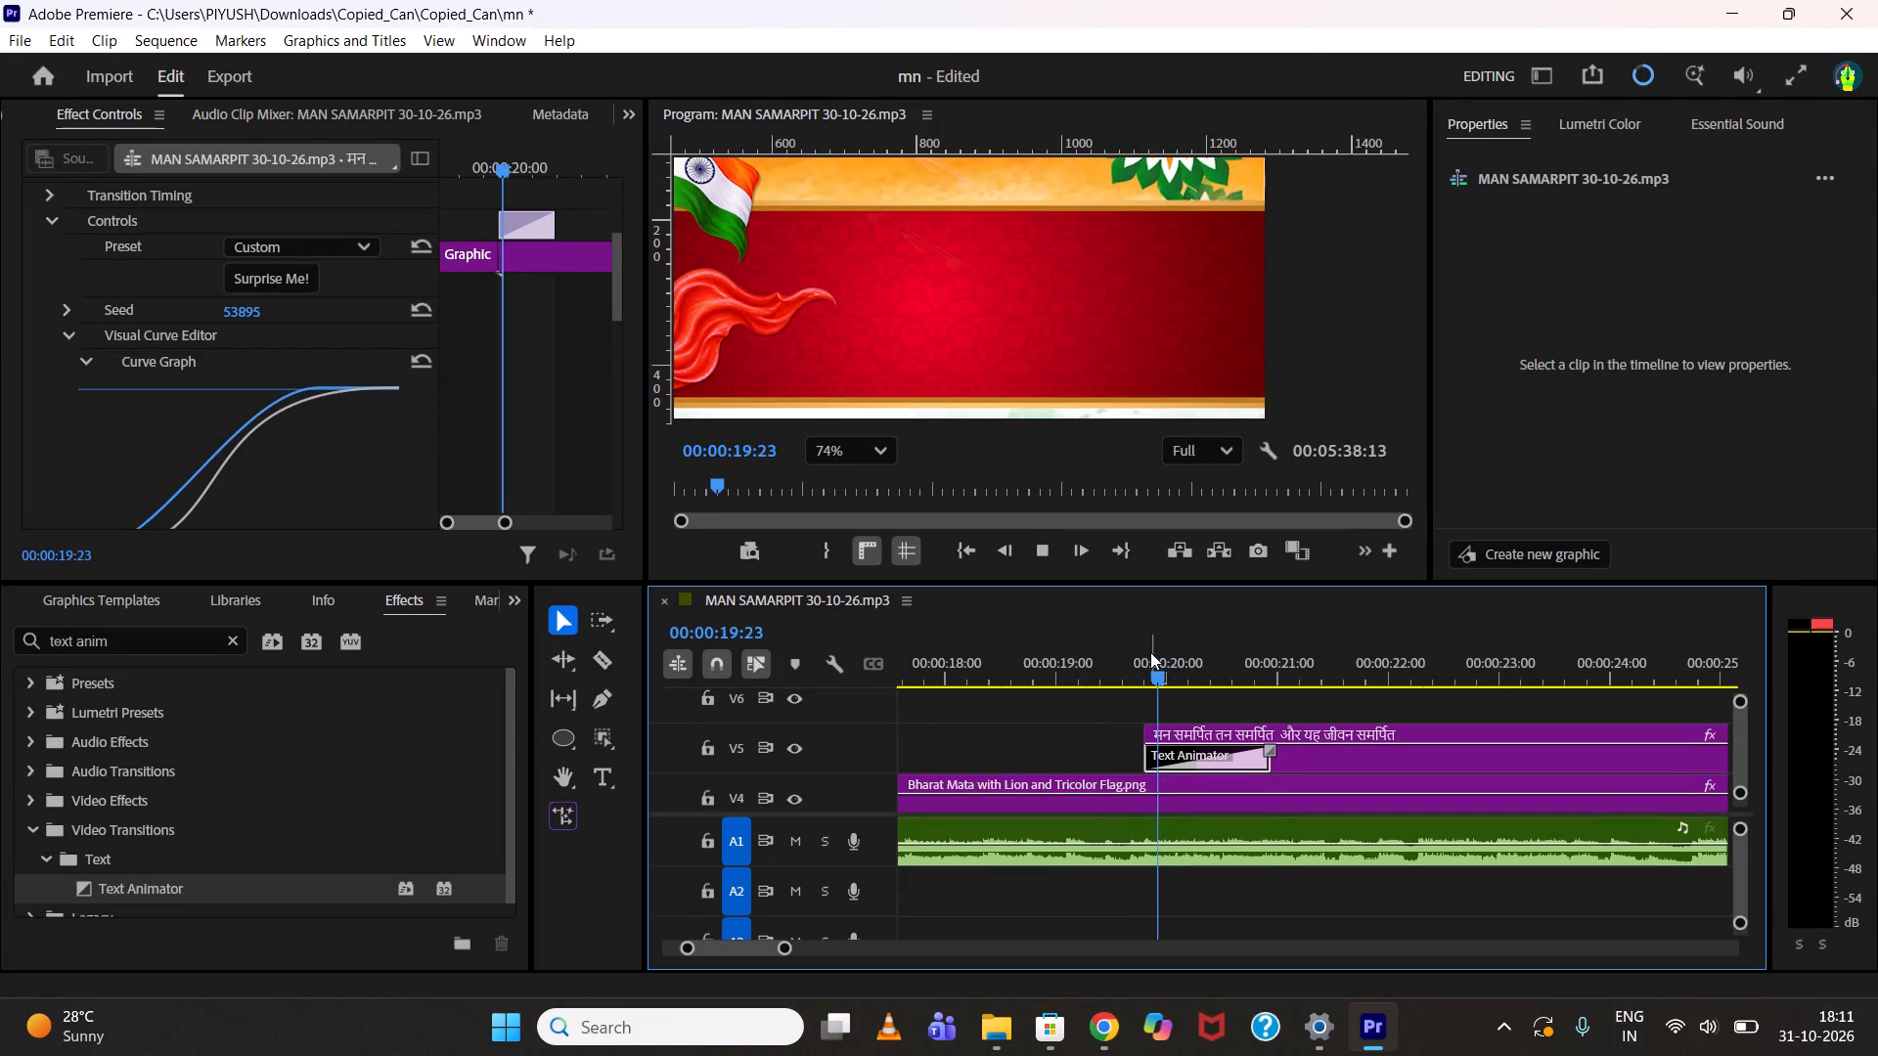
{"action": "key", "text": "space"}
Set the Text Animator transition's preset to Squeeze Up and play the lyric's entrance.
{"action": "left_click", "coordinate": [315, 250]}
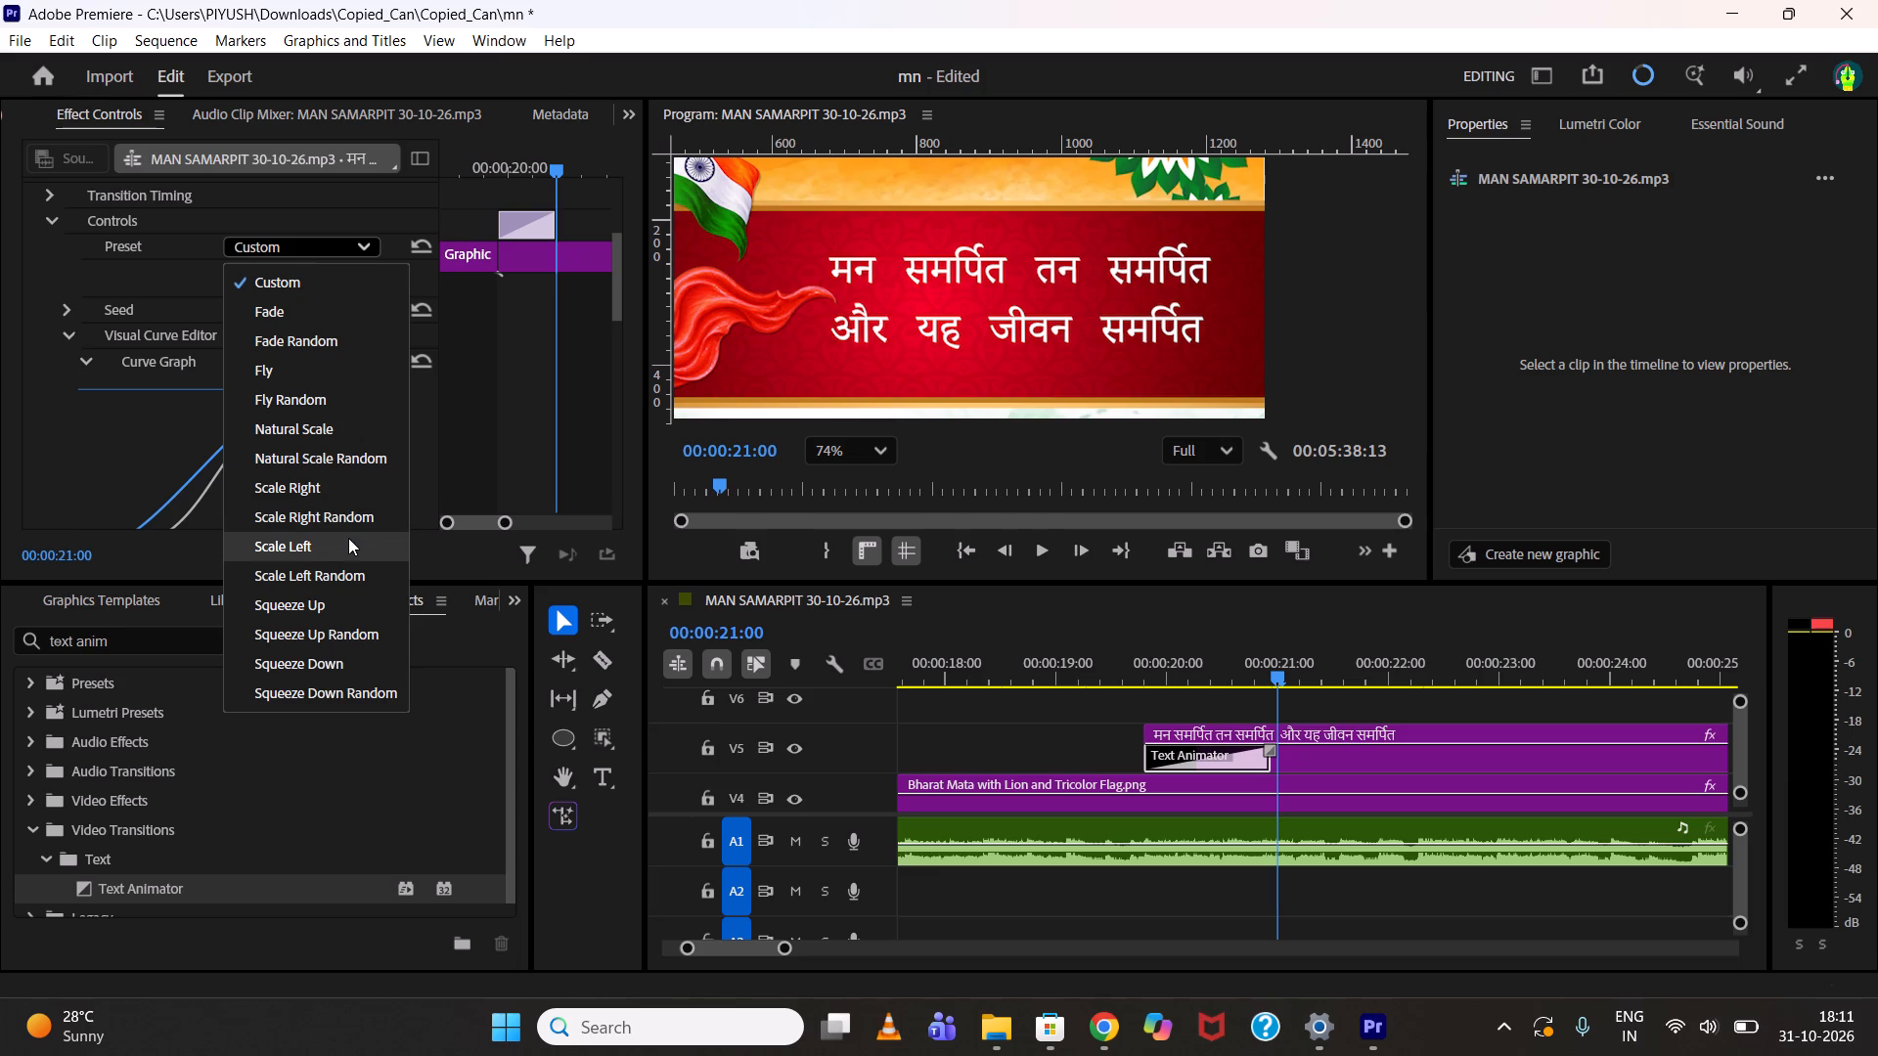
{"action": "left_click", "coordinate": [339, 605]}
{"action": "left_click_drag", "start_coordinate": [1177, 663], "coordinate": [1157, 664]}
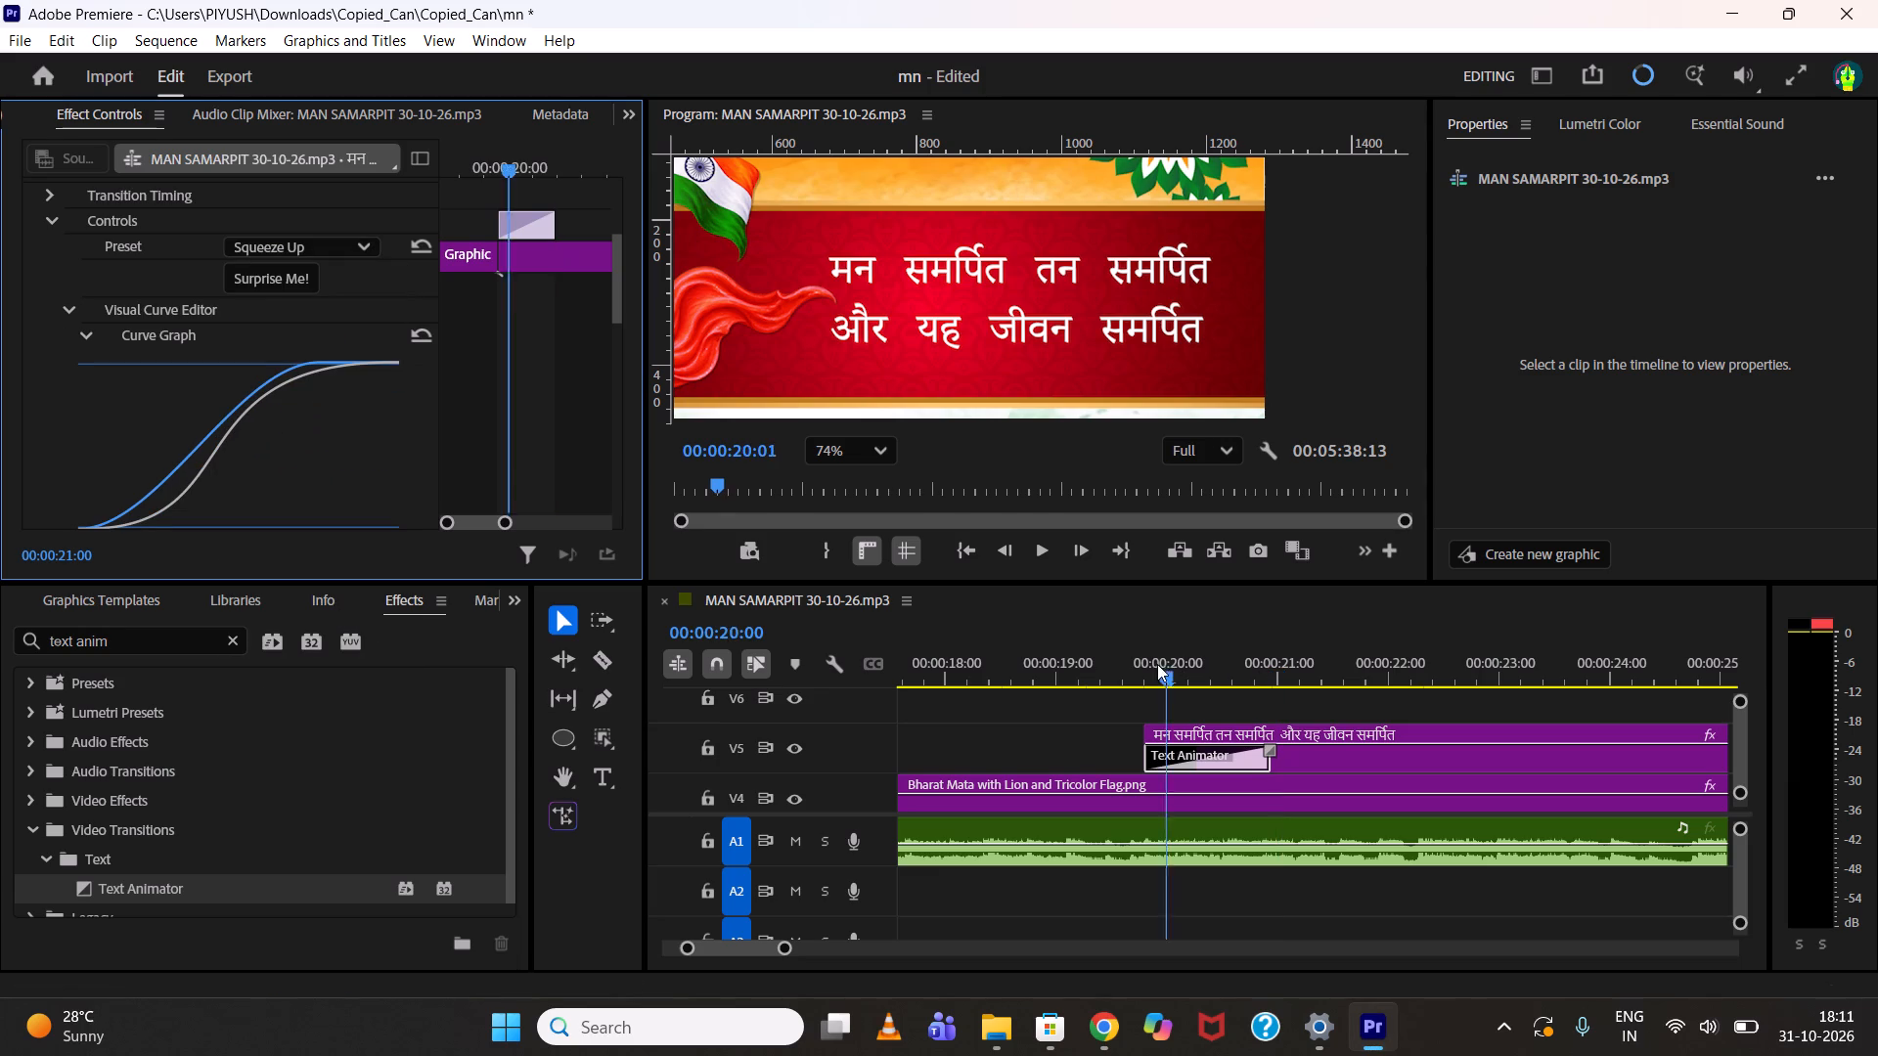
{"action": "left_click_drag", "start_coordinate": [1157, 664], "coordinate": [1165, 669]}
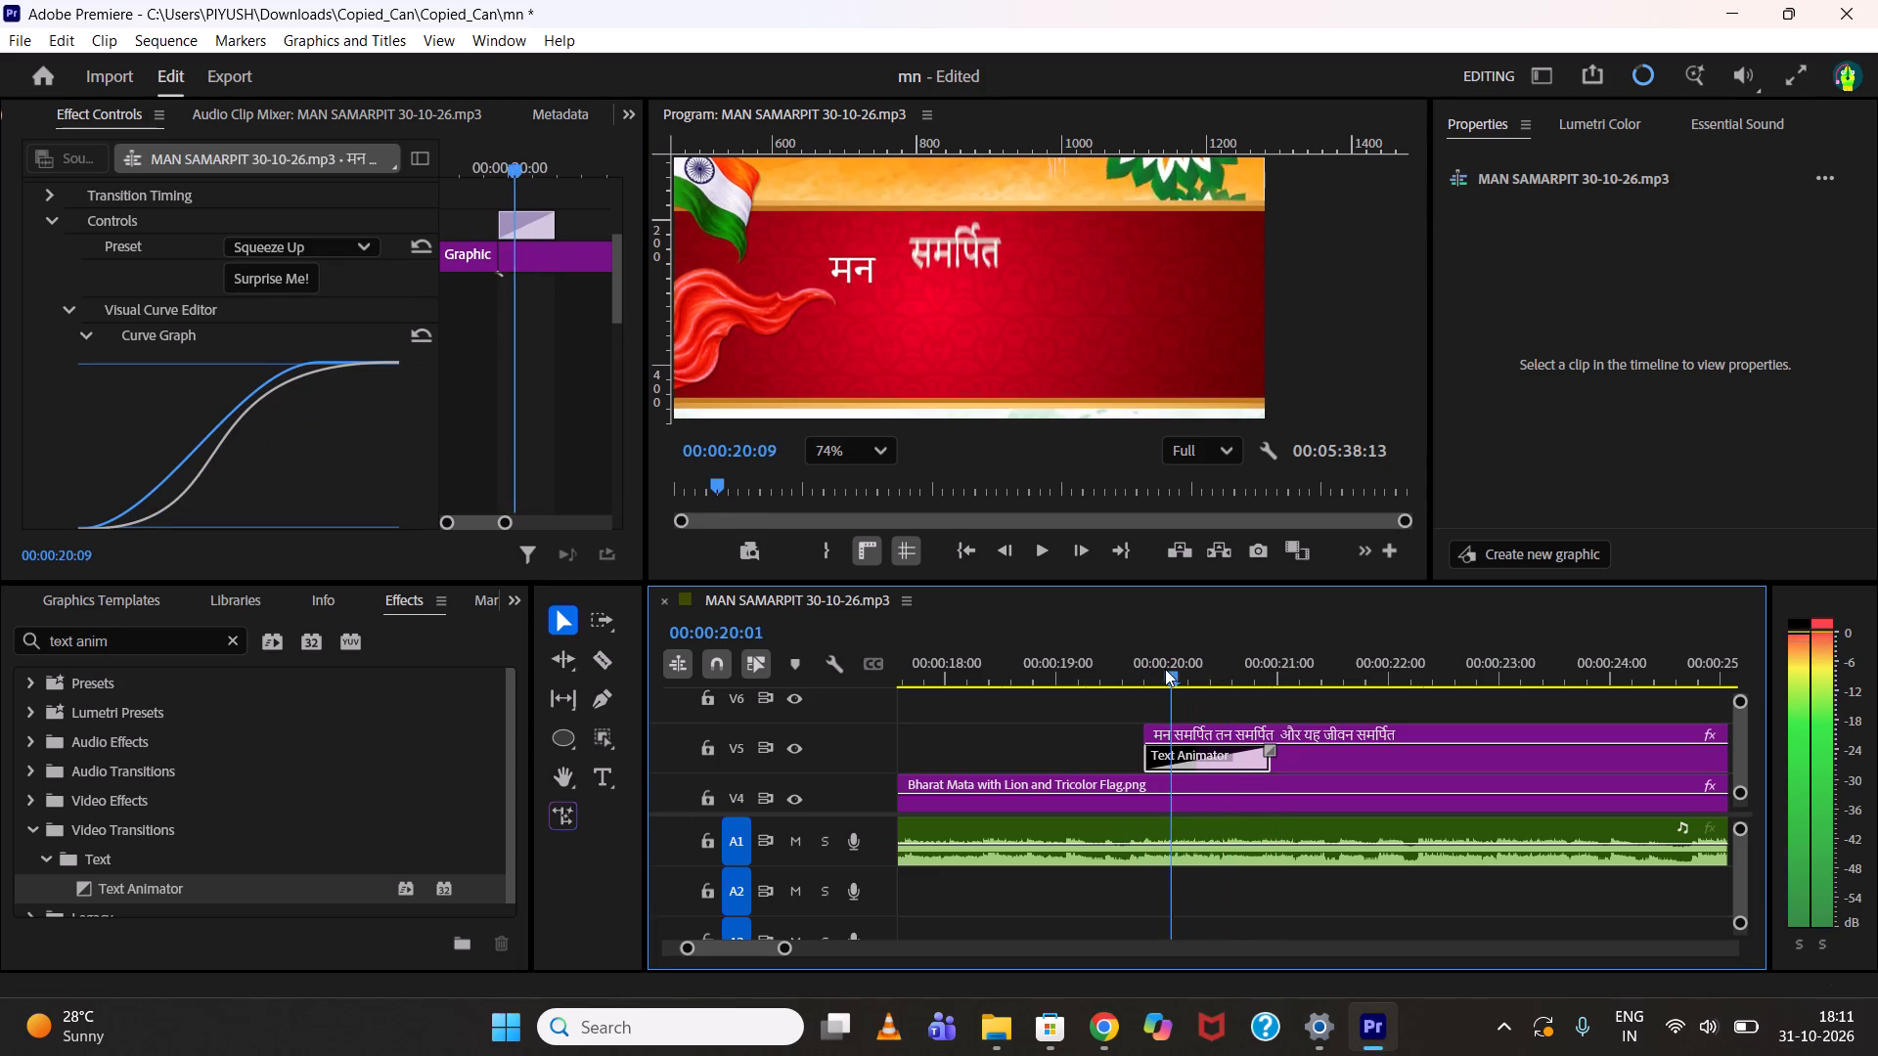
{"action": "left_click_drag", "start_coordinate": [1165, 669], "coordinate": [1124, 666]}
{"action": "key", "text": "space"}
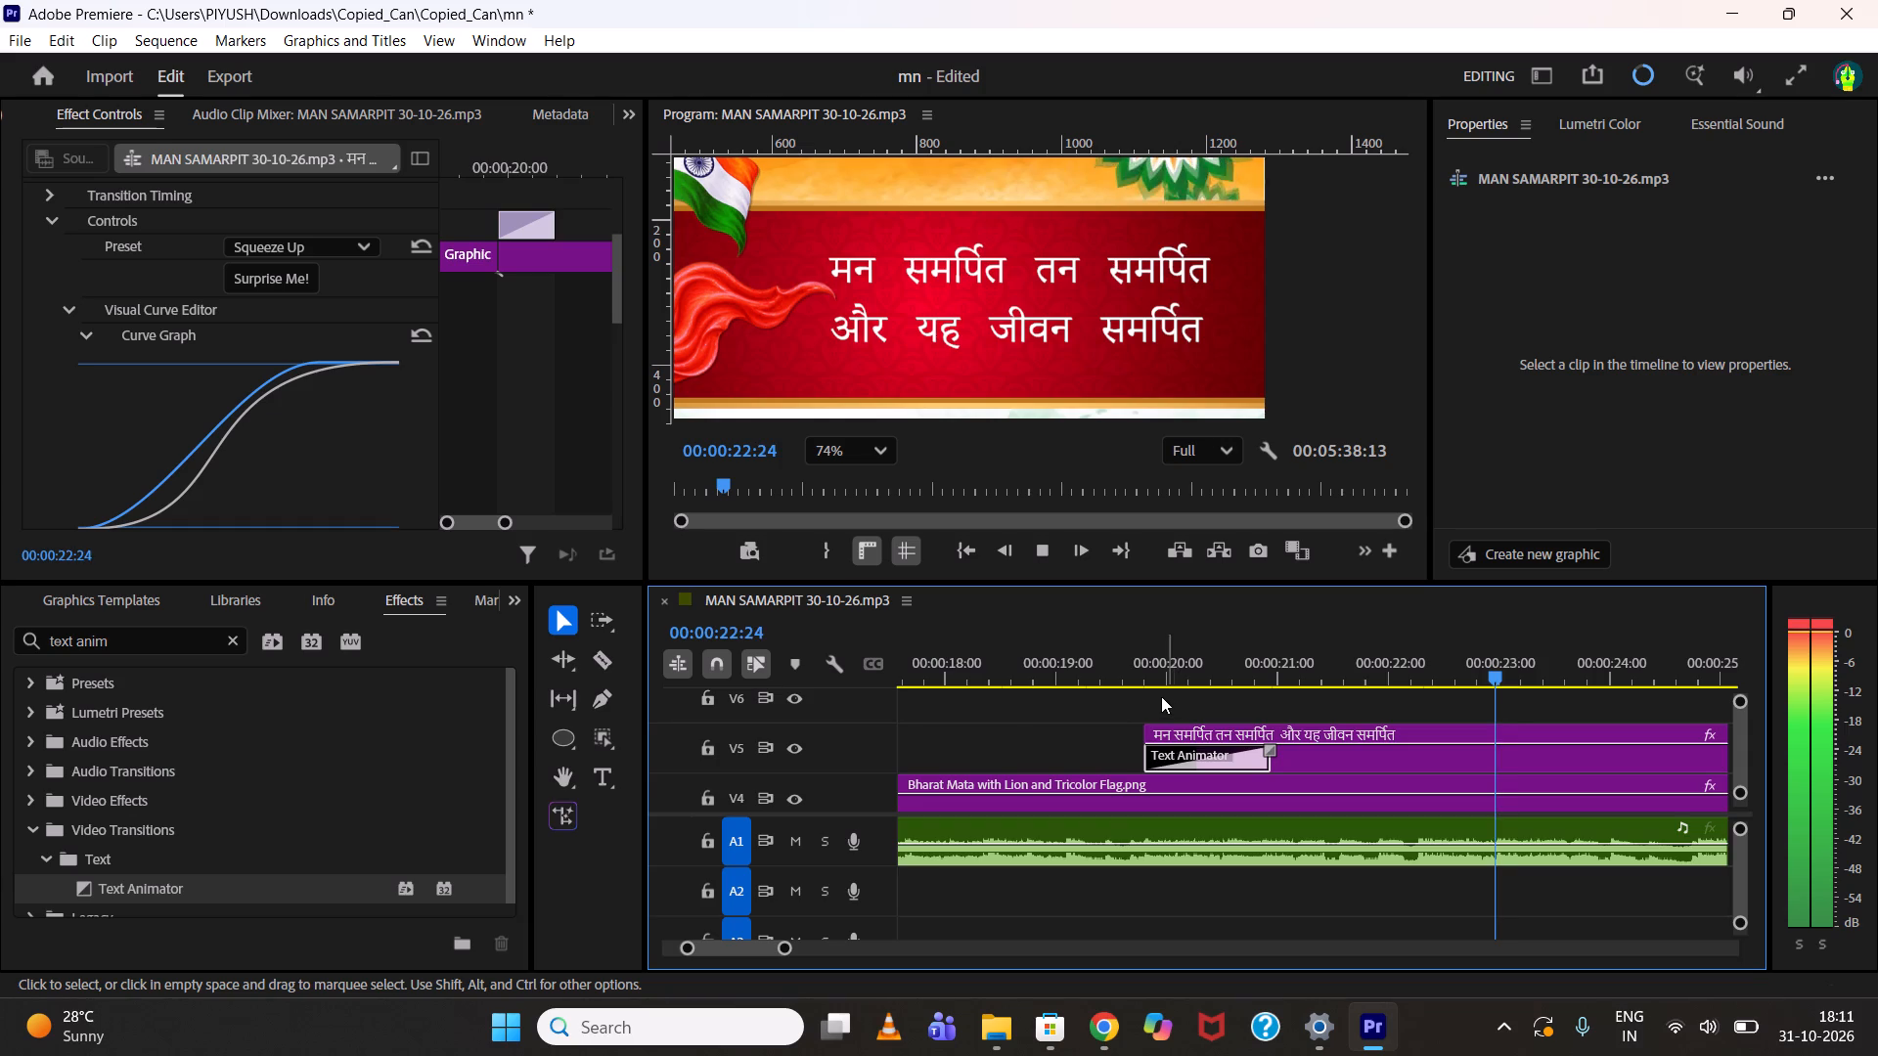
Play on to 00:00:39:10, split the lyric clip on V5 there and delete the part after the cut.
{"action": "scroll", "coordinate": [1147, 693], "scroll_direction": "down", "scroll_amount": 4}
{"action": "scroll", "coordinate": [1128, 687], "scroll_direction": "down", "scroll_amount": 11, "text": "alt"}
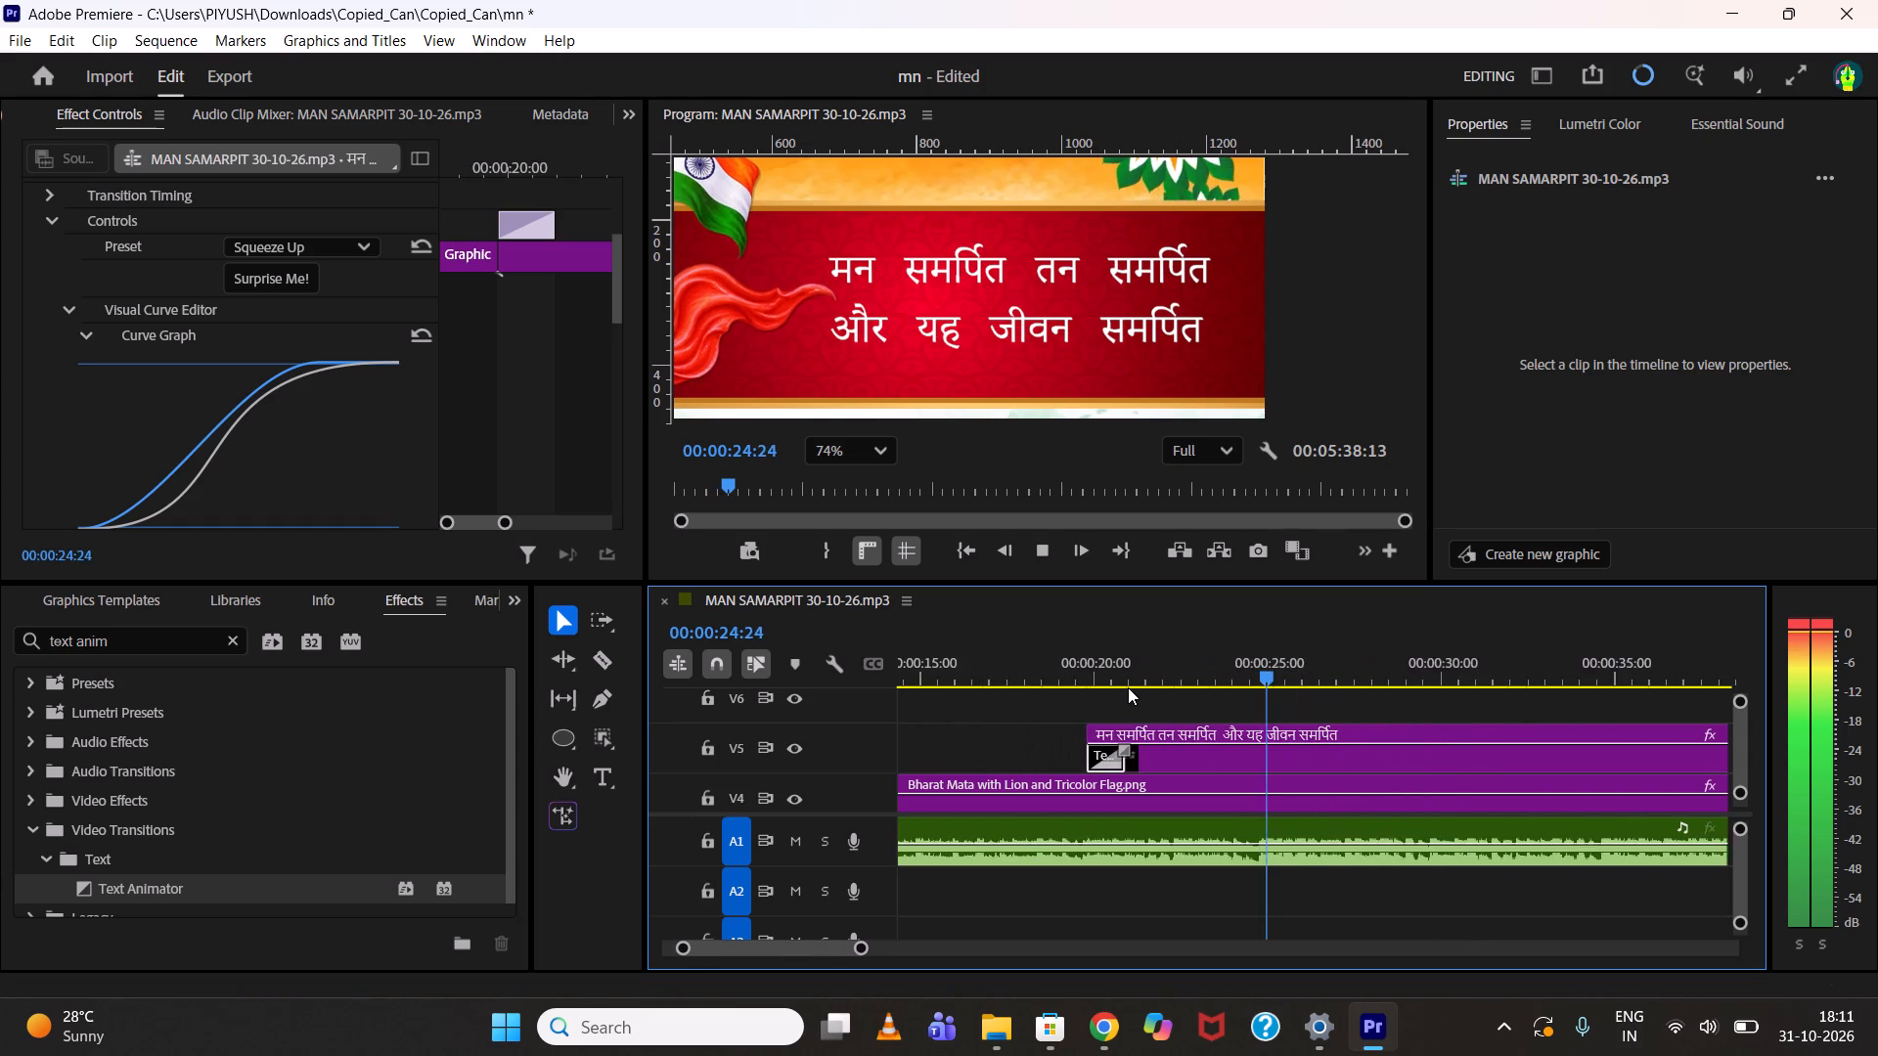
{"action": "scroll", "coordinate": [1128, 687], "scroll_direction": "down", "scroll_amount": 4}
{"action": "scroll", "coordinate": [1126, 683], "scroll_direction": "down", "scroll_amount": 6, "text": "alt"}
{"action": "scroll", "coordinate": [1126, 683], "scroll_direction": "down", "scroll_amount": 3}
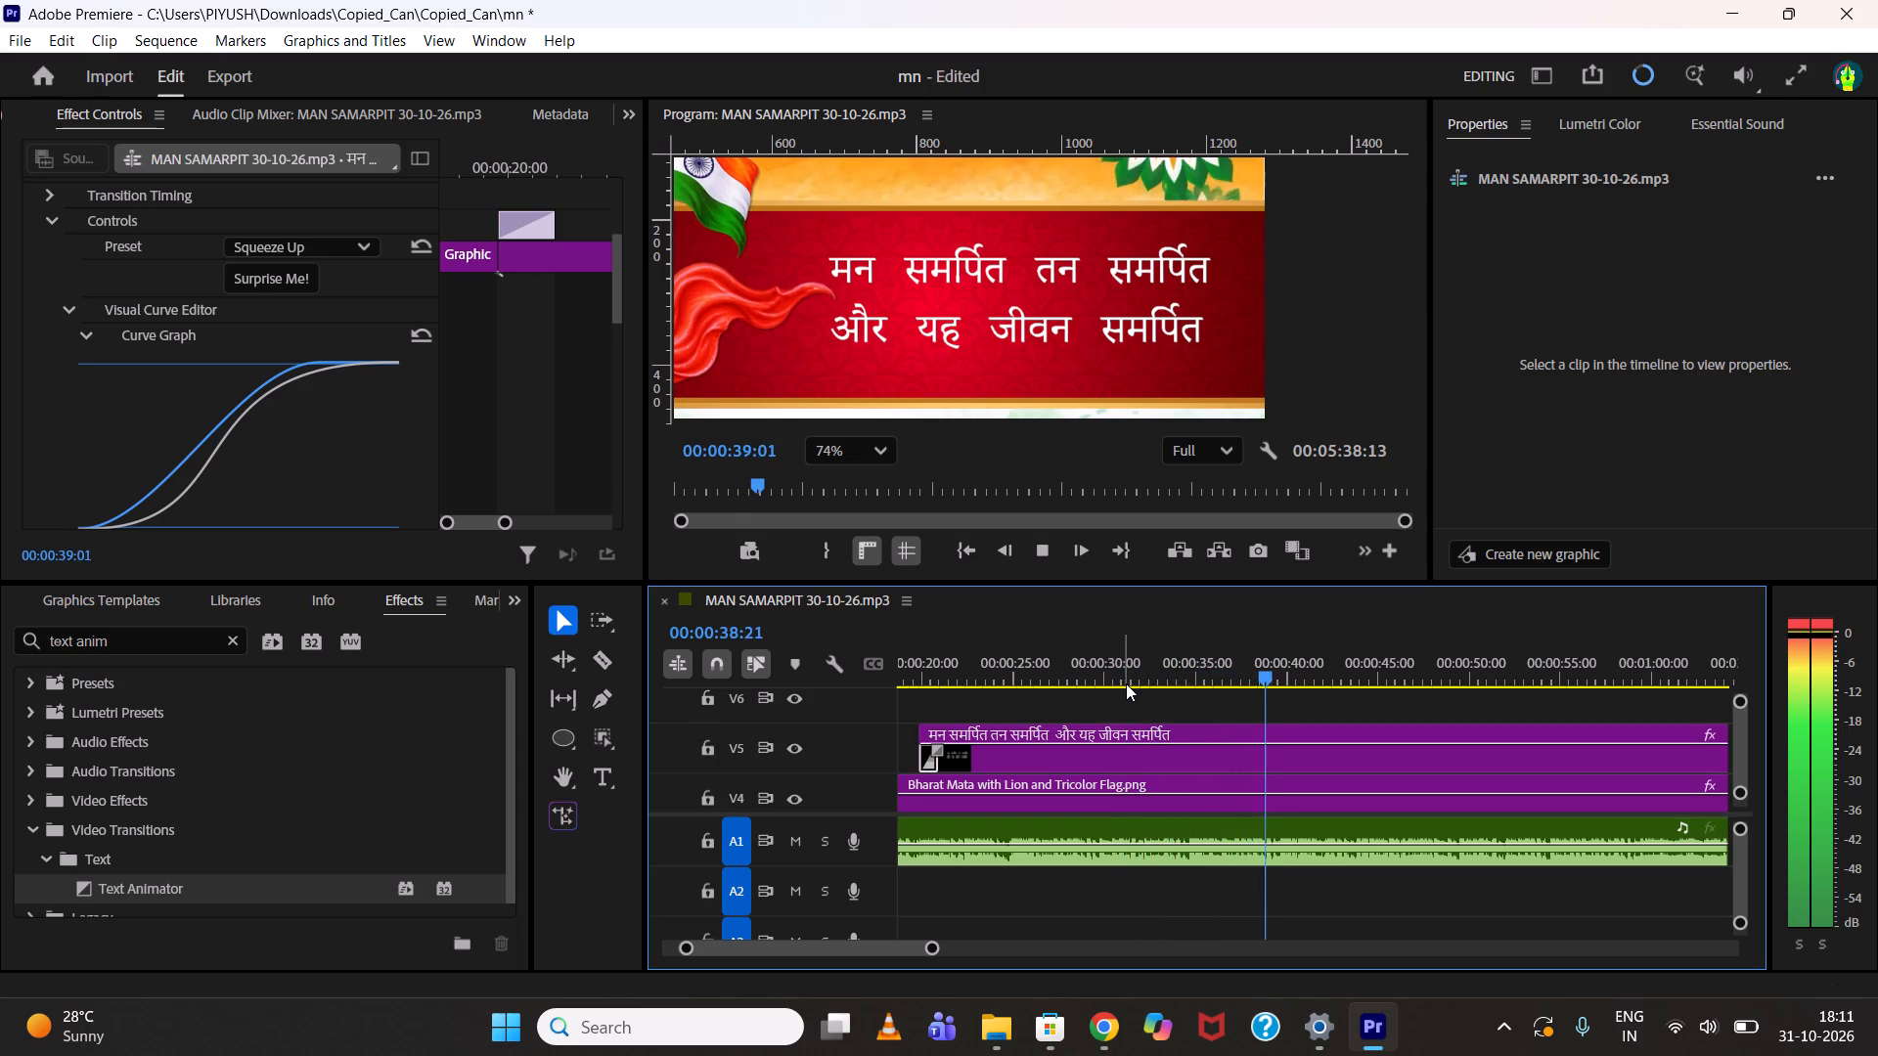
{"action": "key", "text": "space"}
{"action": "left_click", "coordinate": [1236, 754]}
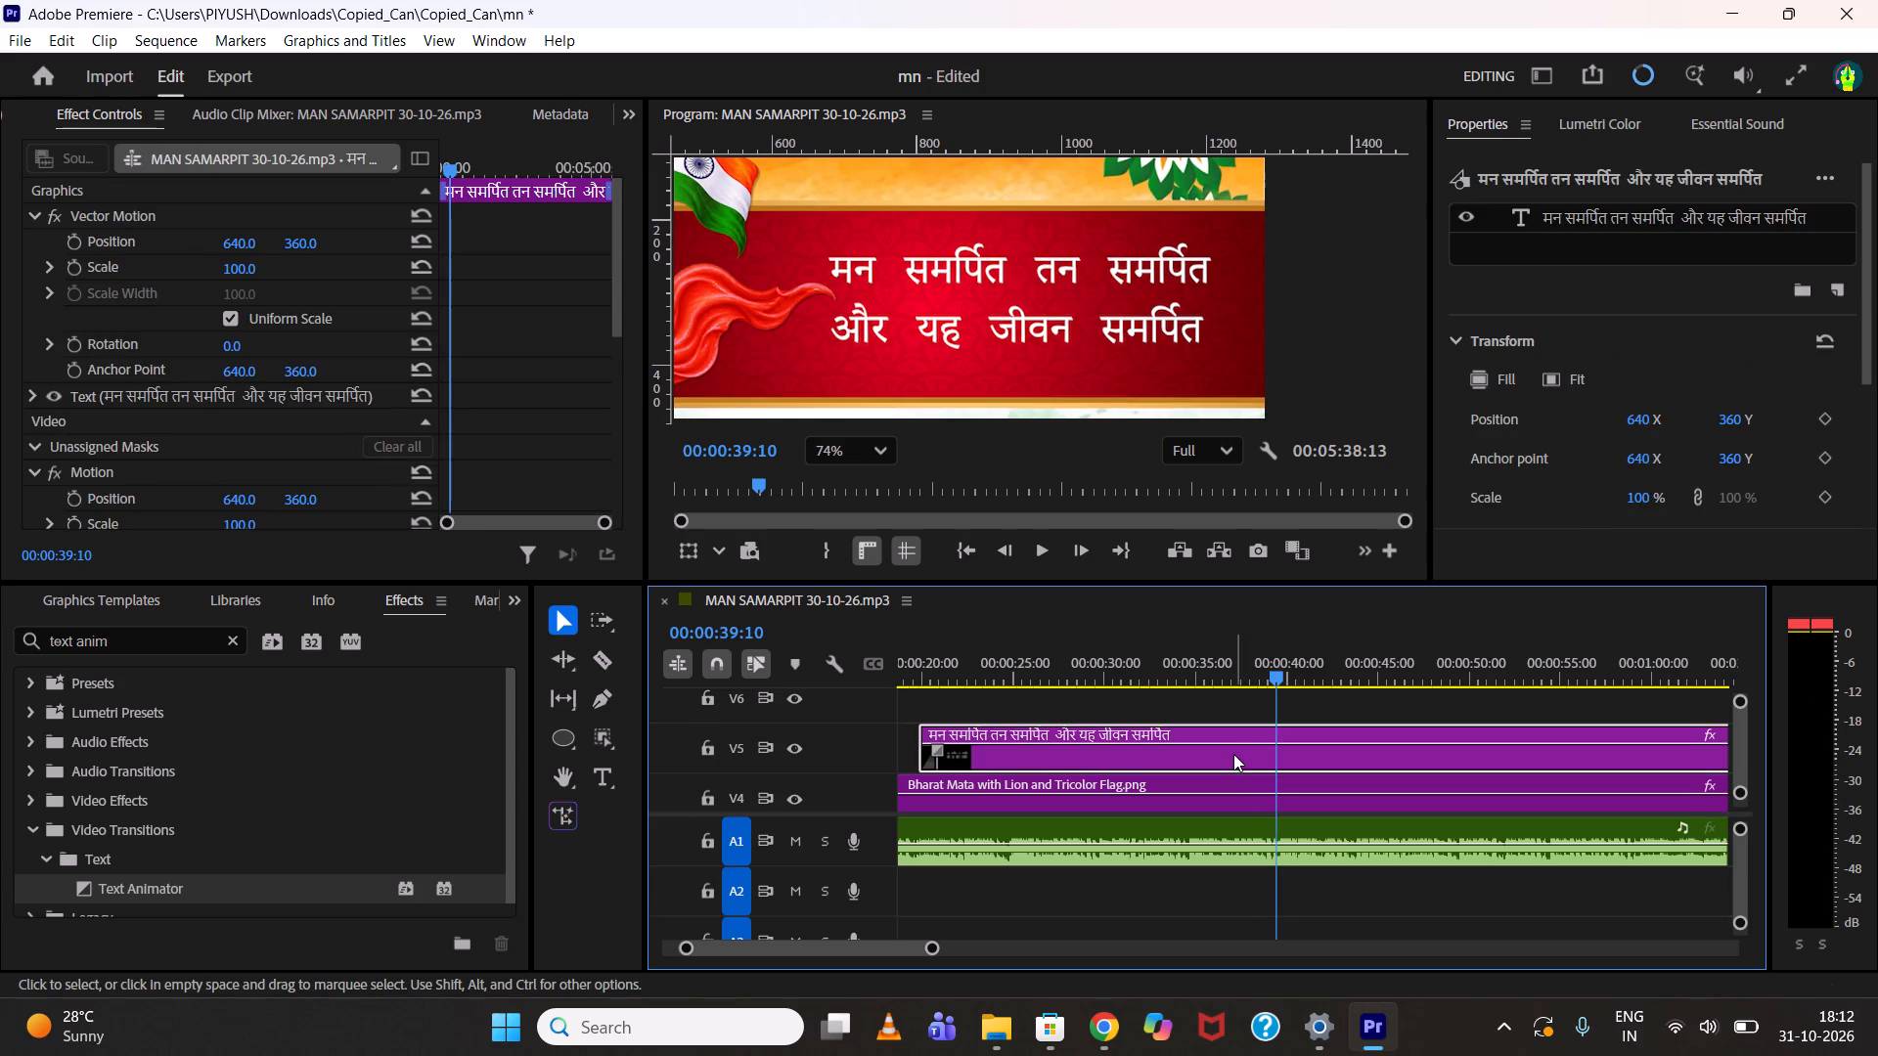
{"action": "key", "text": "ctrl+k"}
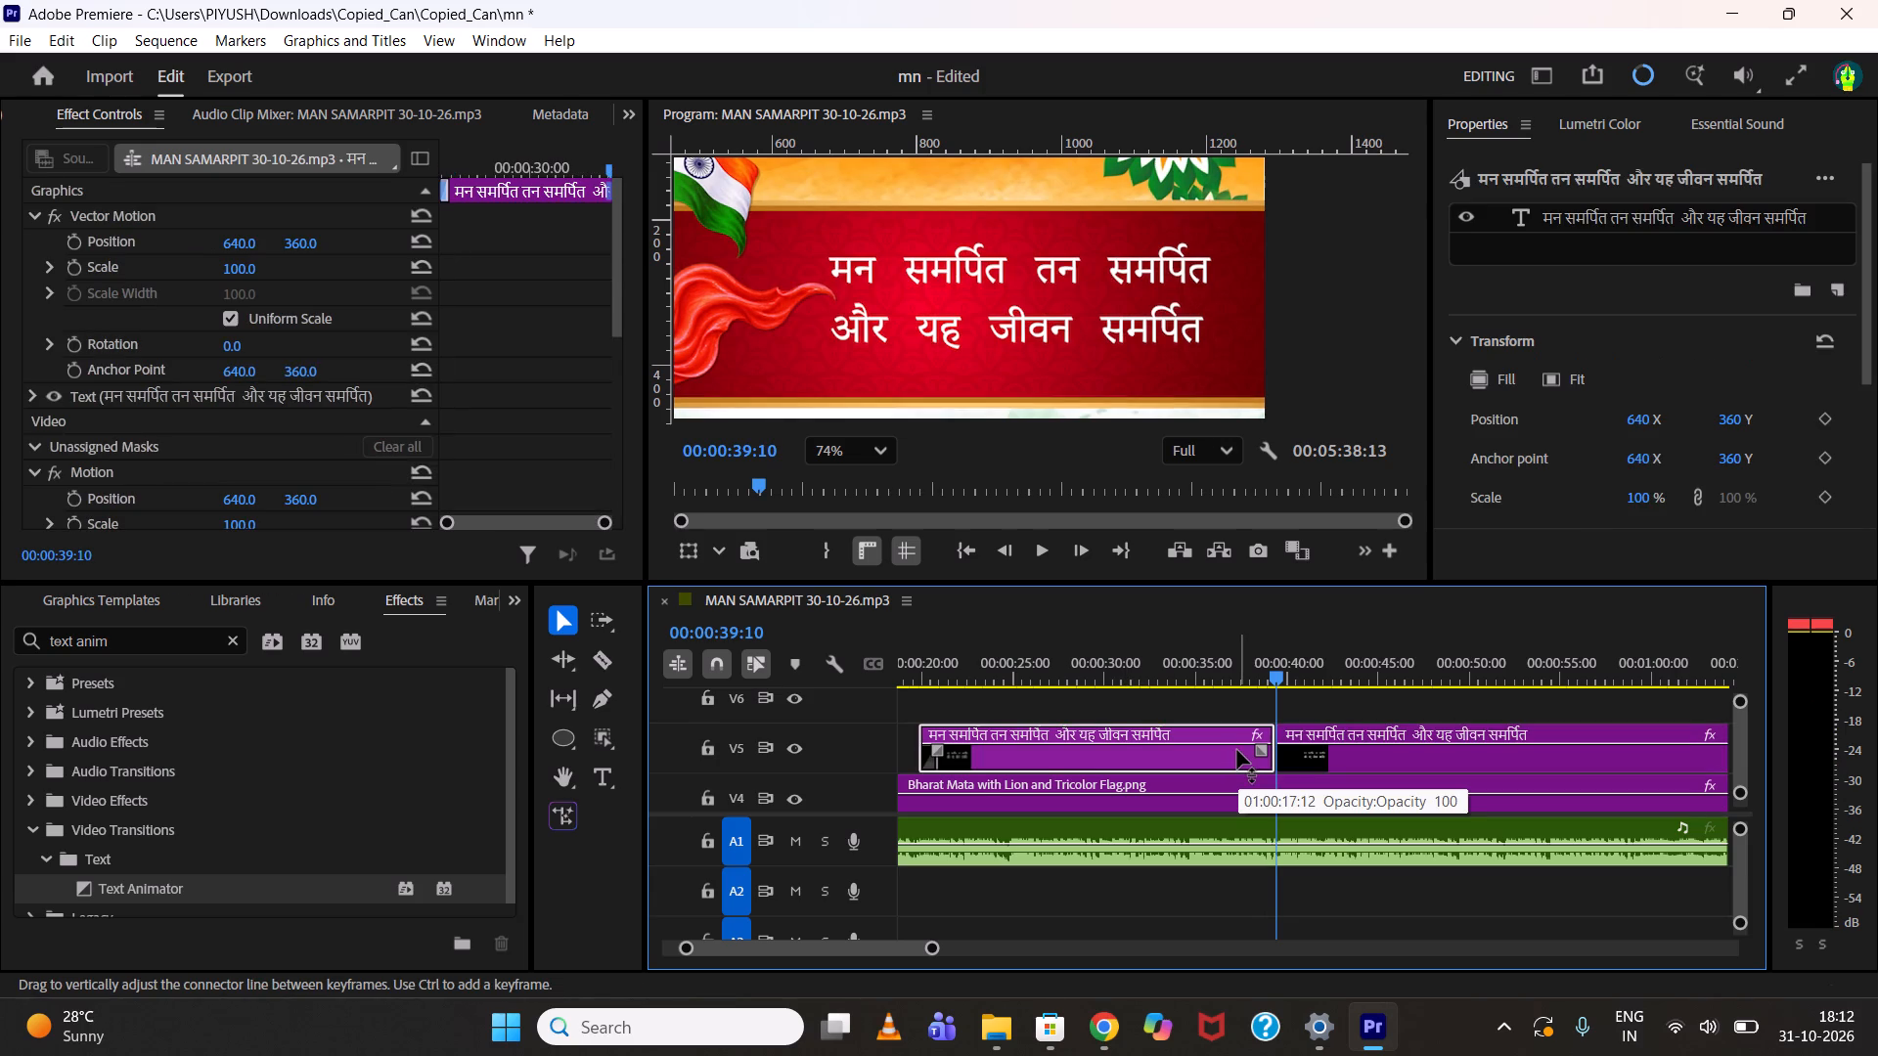
{"action": "left_click", "coordinate": [1345, 753]}
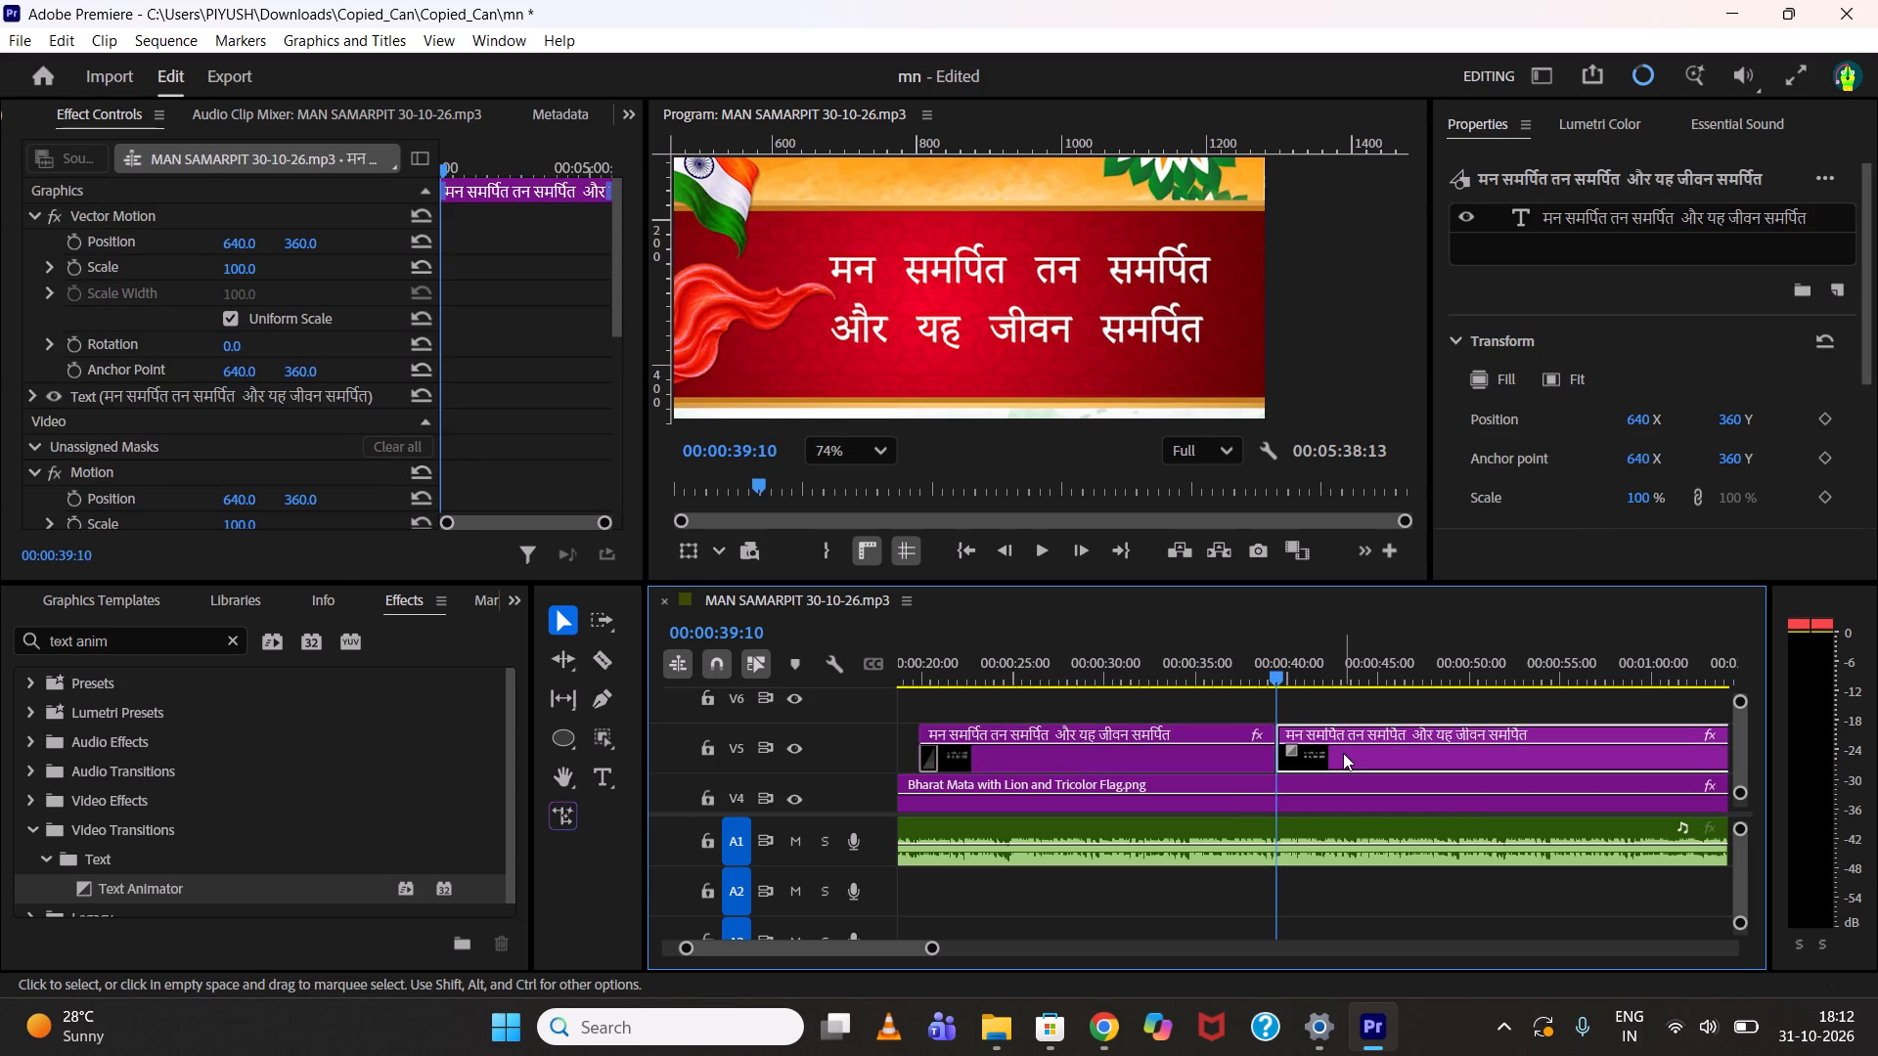
{"action": "key", "text": "Delete"}
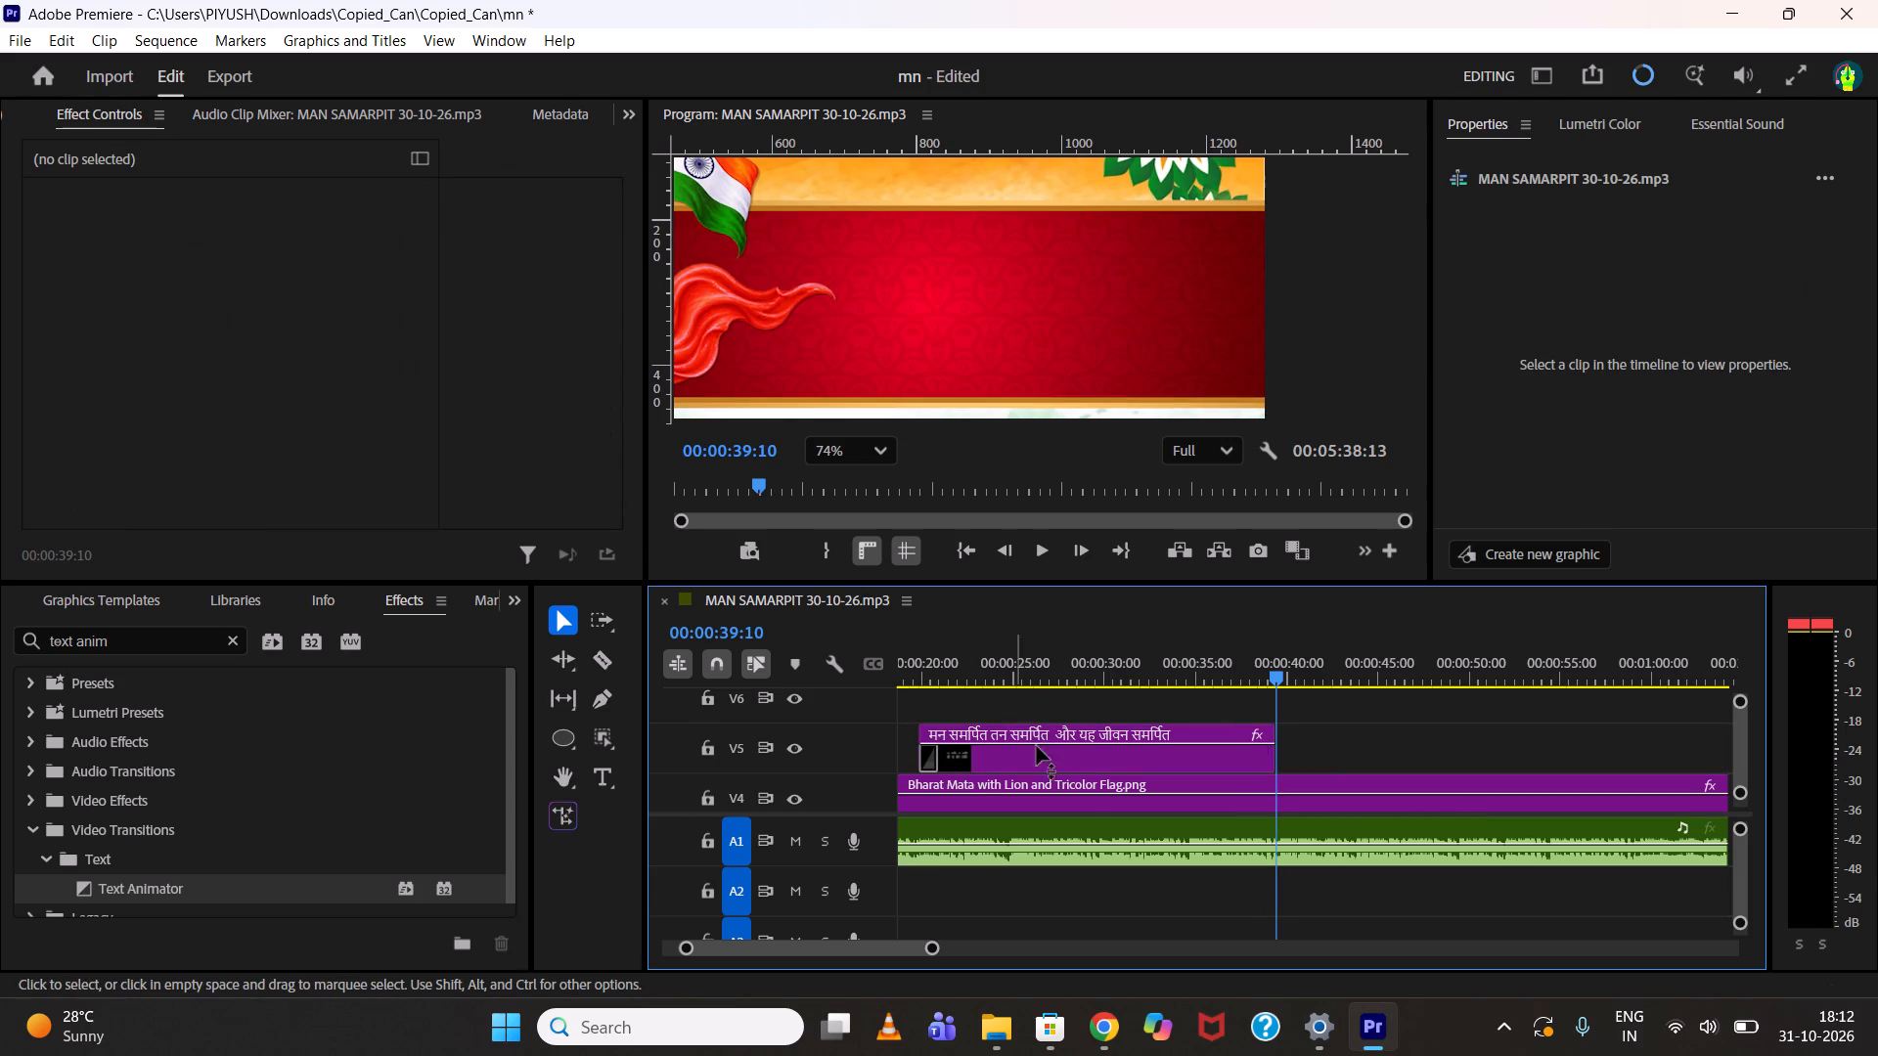
Duplicate the trimmed lyric clip on V5 directly after the original, starting at 00:00:39:10.
{"action": "left_click_drag", "start_coordinate": [1052, 757], "coordinate": [1411, 731], "text": "alt"}
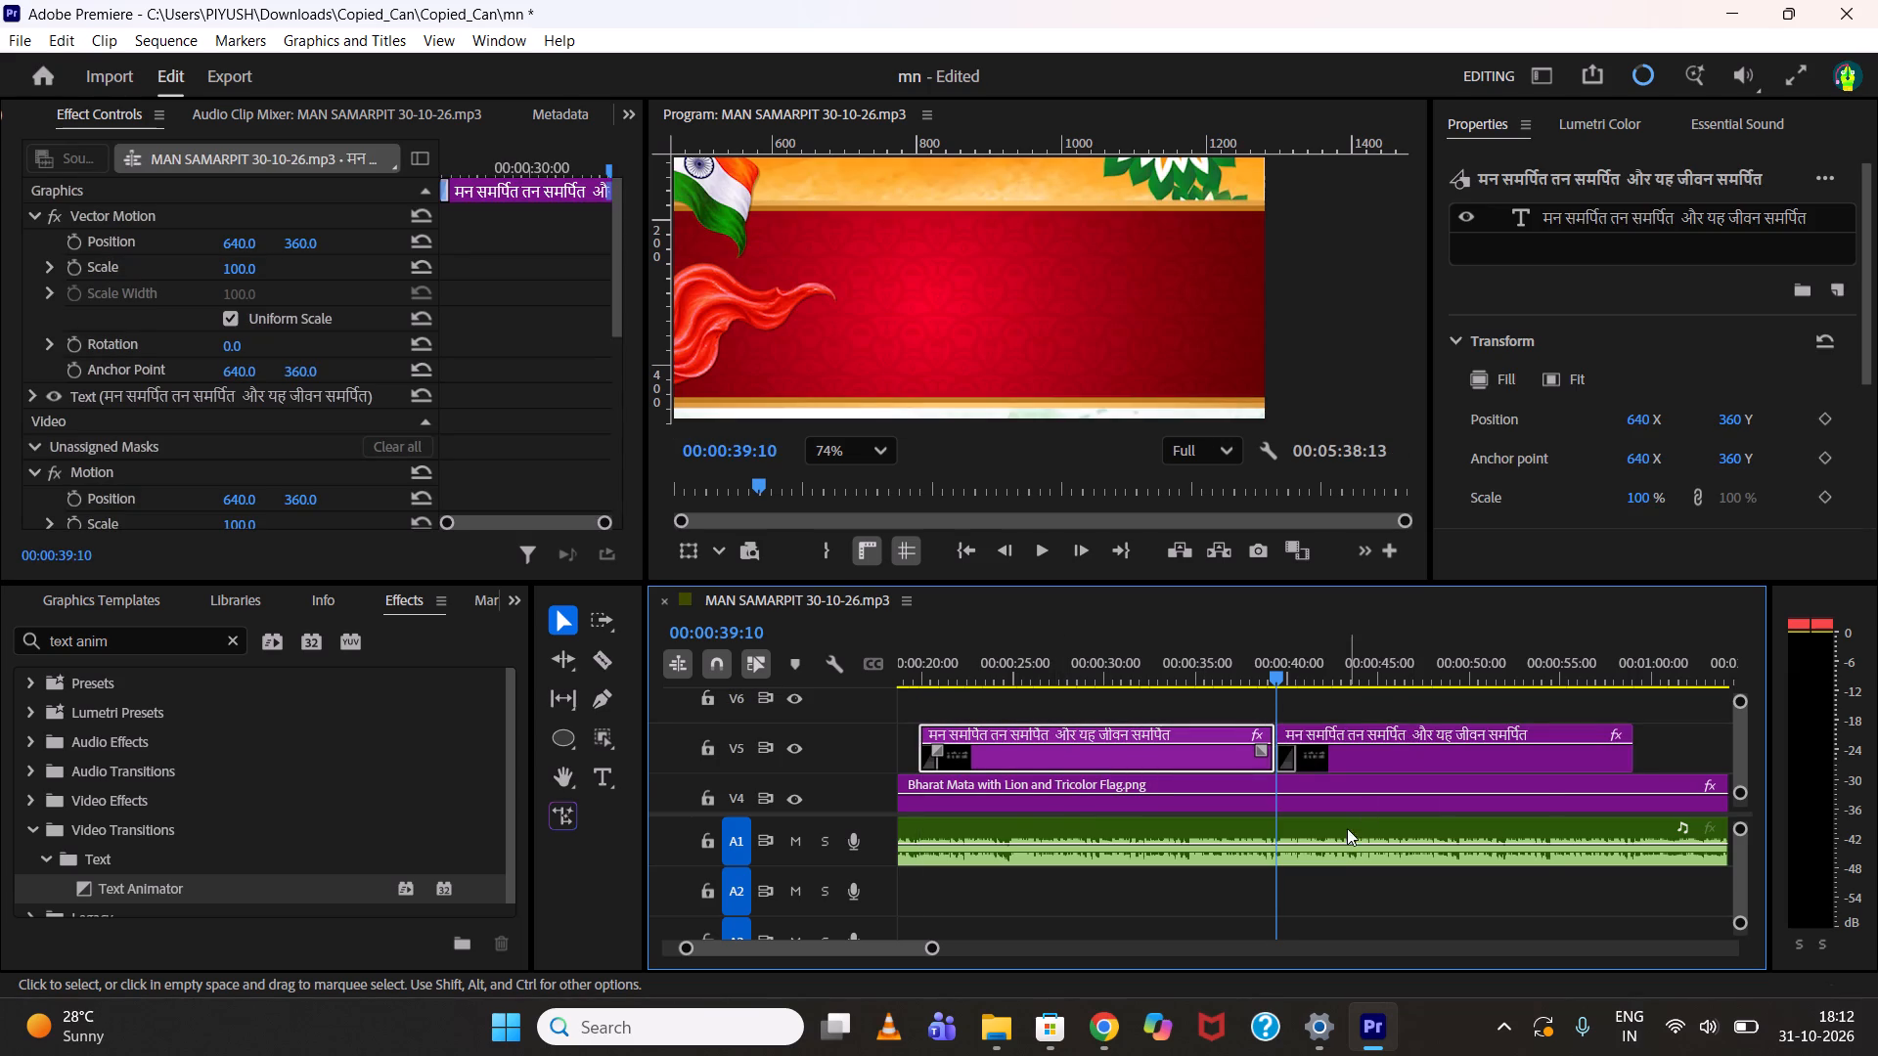
{"action": "left_click", "coordinate": [1284, 762]}
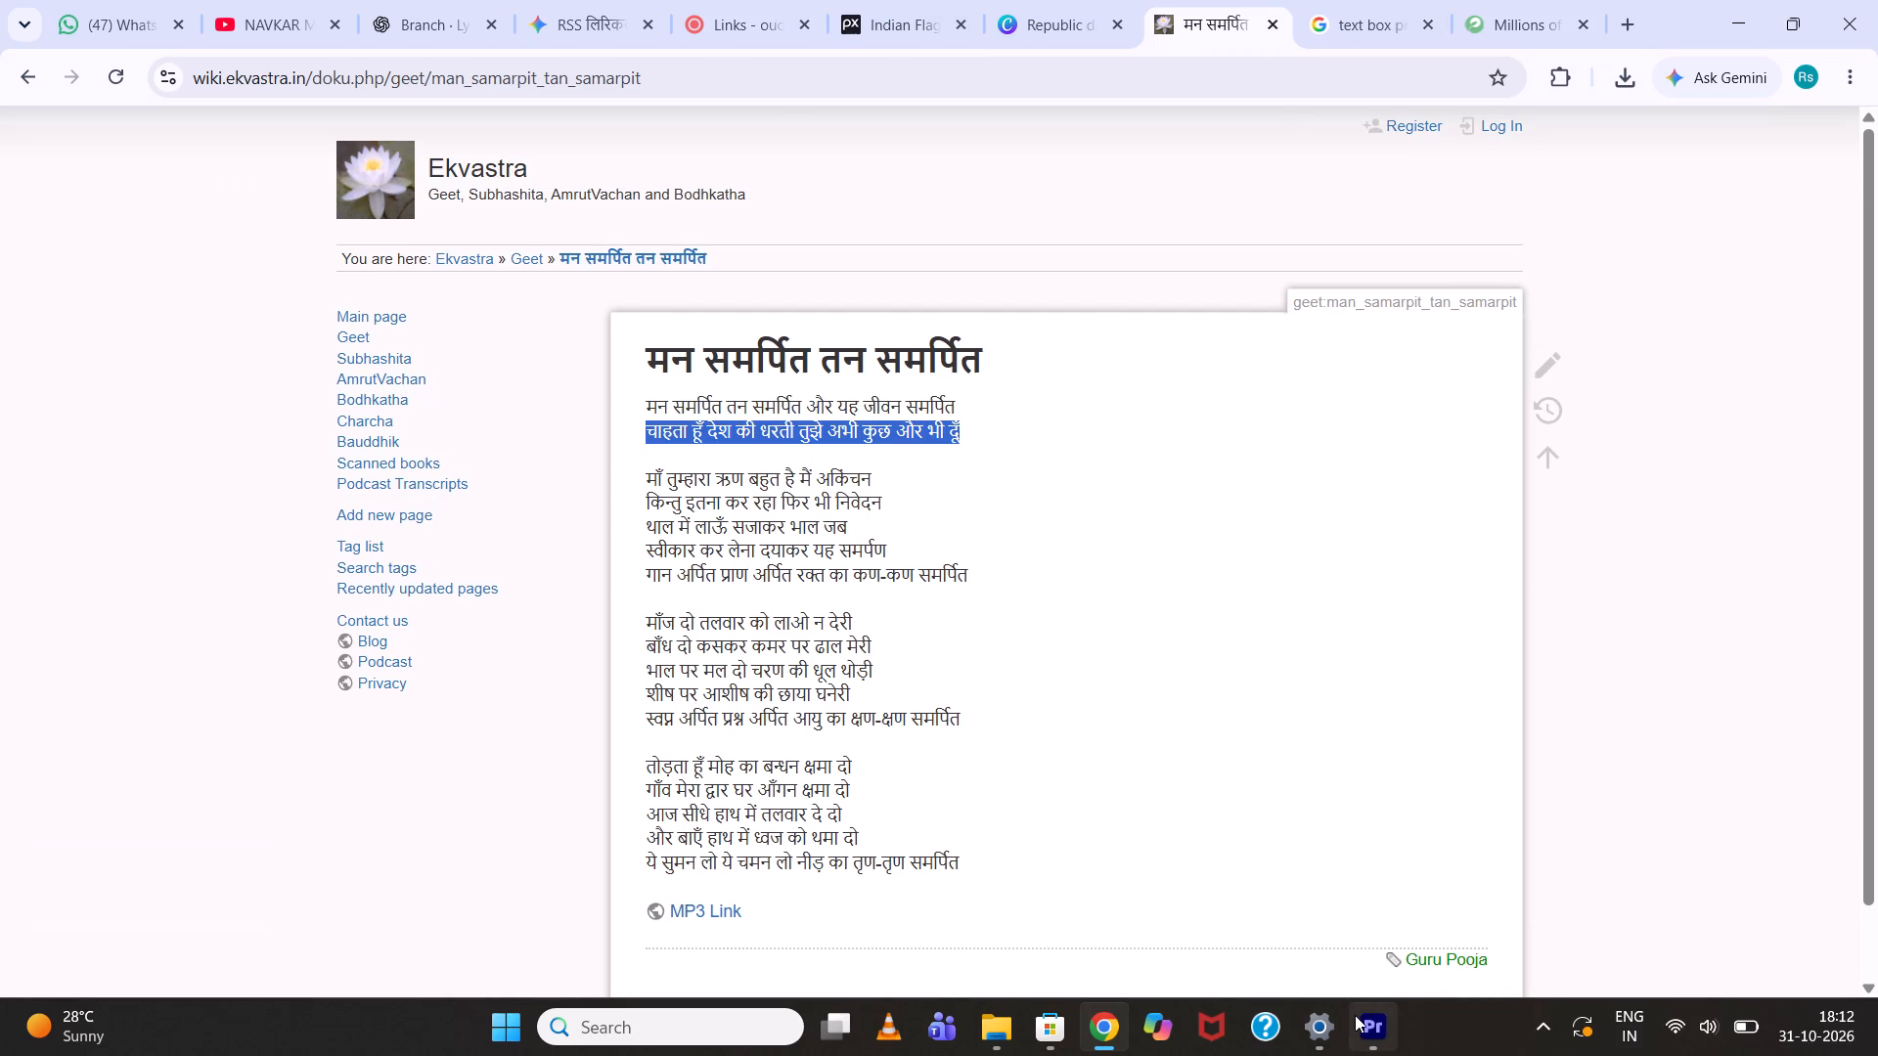
Back in Premiere, replace the duplicated lyric clip's text with the copied line चाहता हूँ देश की धरती तुझे अभी कुछ और भी दूँ.
{"action": "left_click", "coordinate": [1356, 1015]}
{"action": "left_click", "coordinate": [1339, 682]}
{"action": "left_click_drag", "start_coordinate": [1338, 668], "coordinate": [1366, 673]}
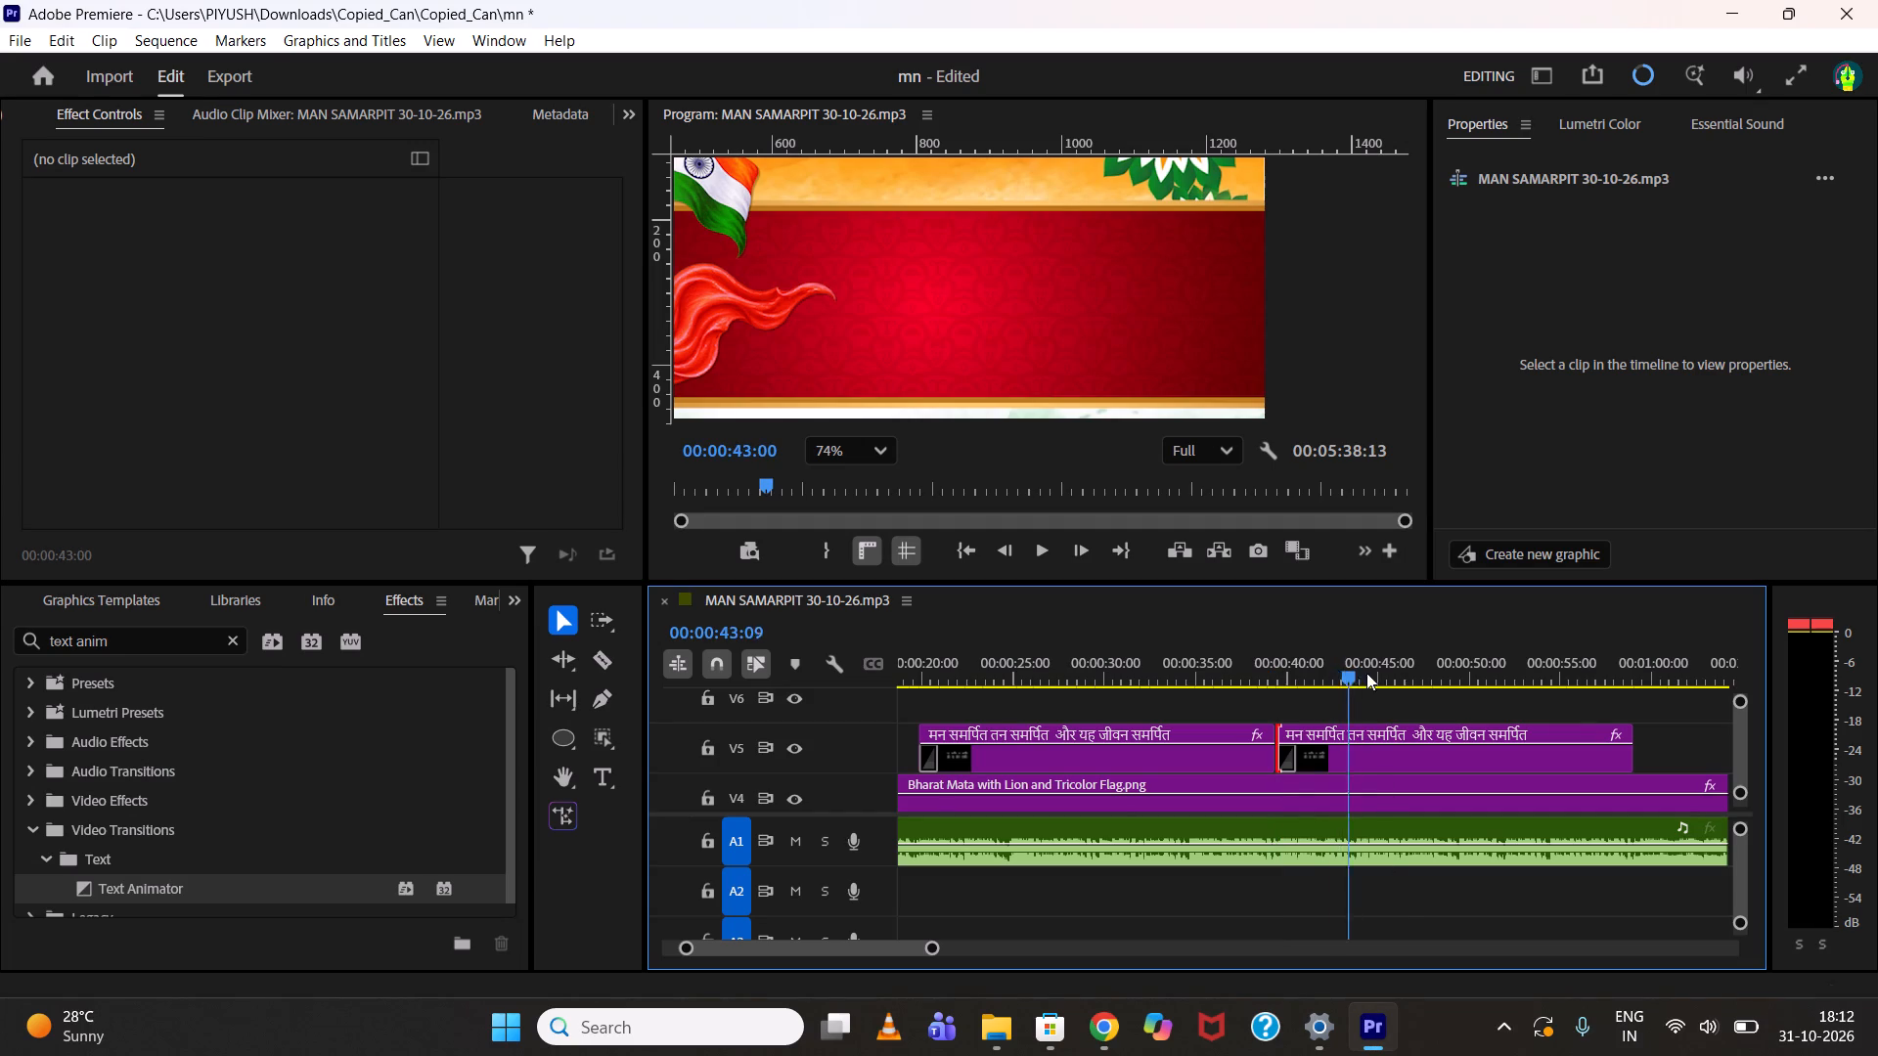
{"action": "left_click_drag", "start_coordinate": [1366, 673], "coordinate": [1408, 678]}
{"action": "left_click", "coordinate": [1384, 757]}
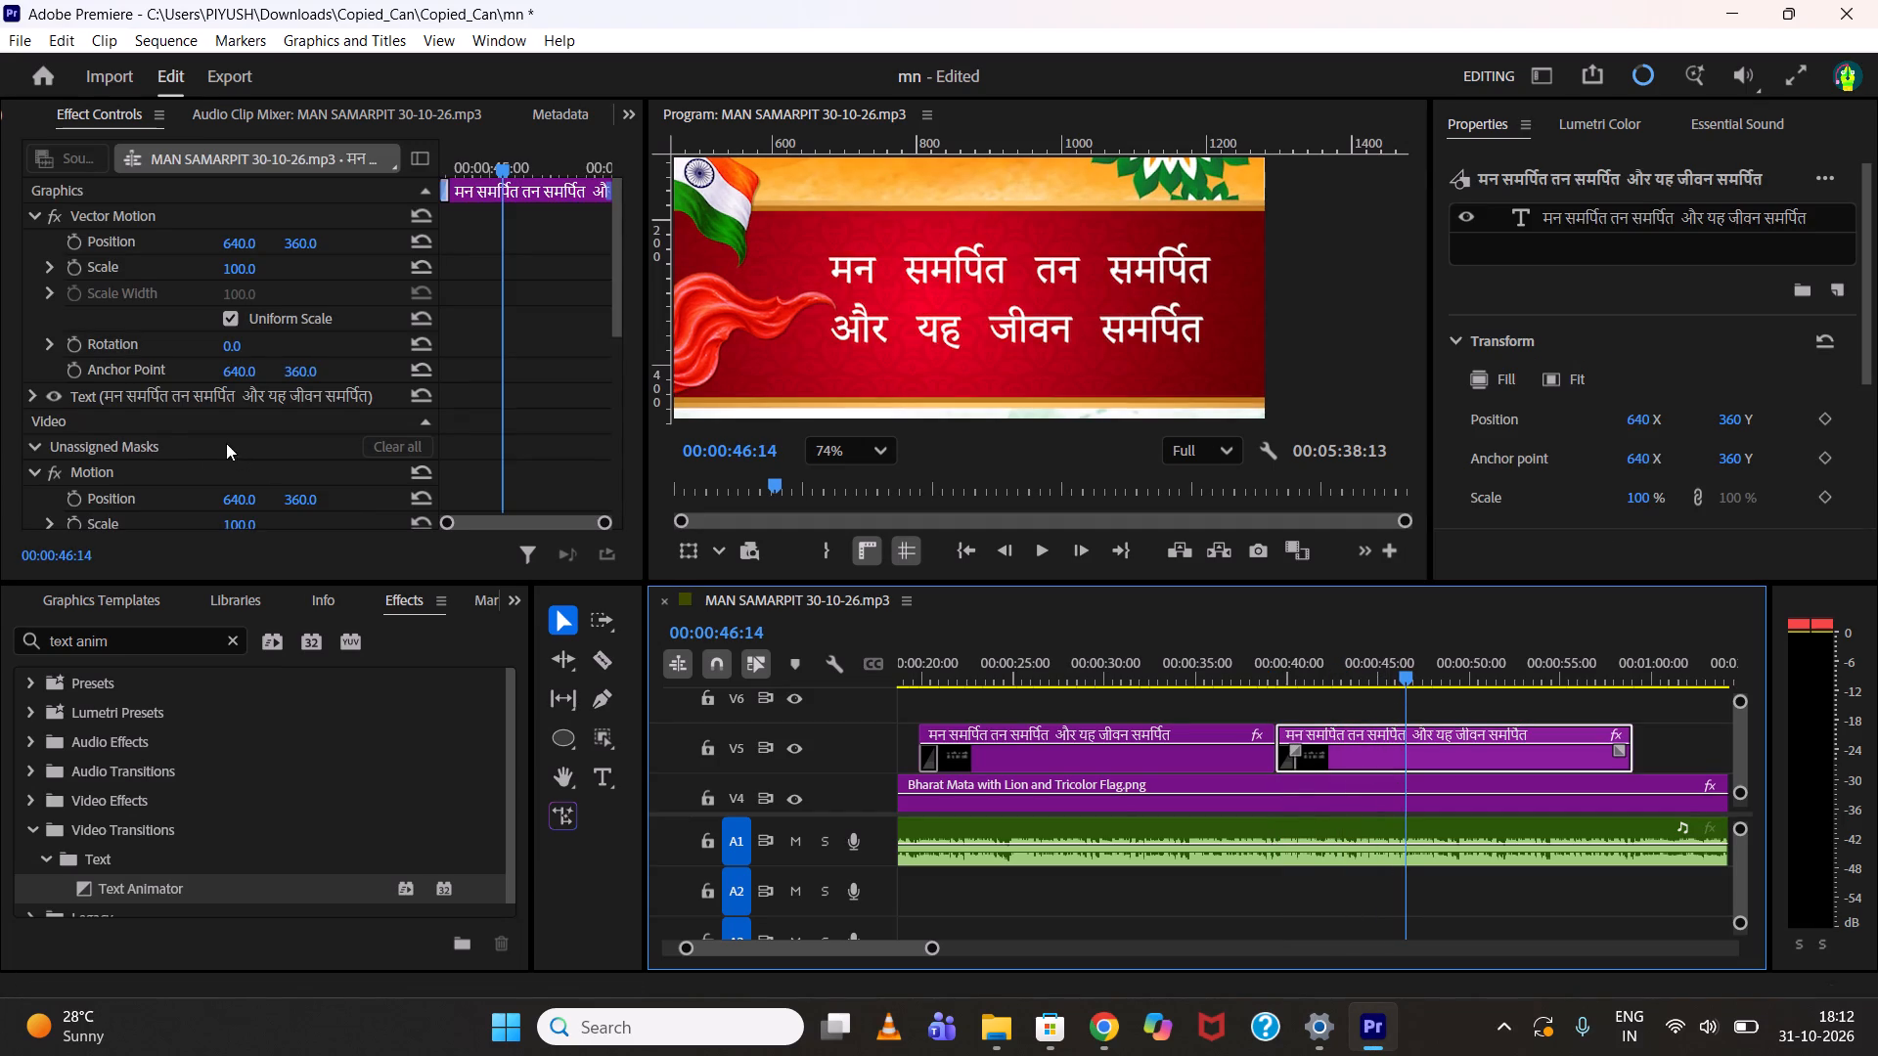
{"action": "scroll", "coordinate": [161, 428], "scroll_direction": "down", "scroll_amount": 20}
{"action": "scroll", "coordinate": [161, 428], "scroll_direction": "down", "scroll_amount": 1}
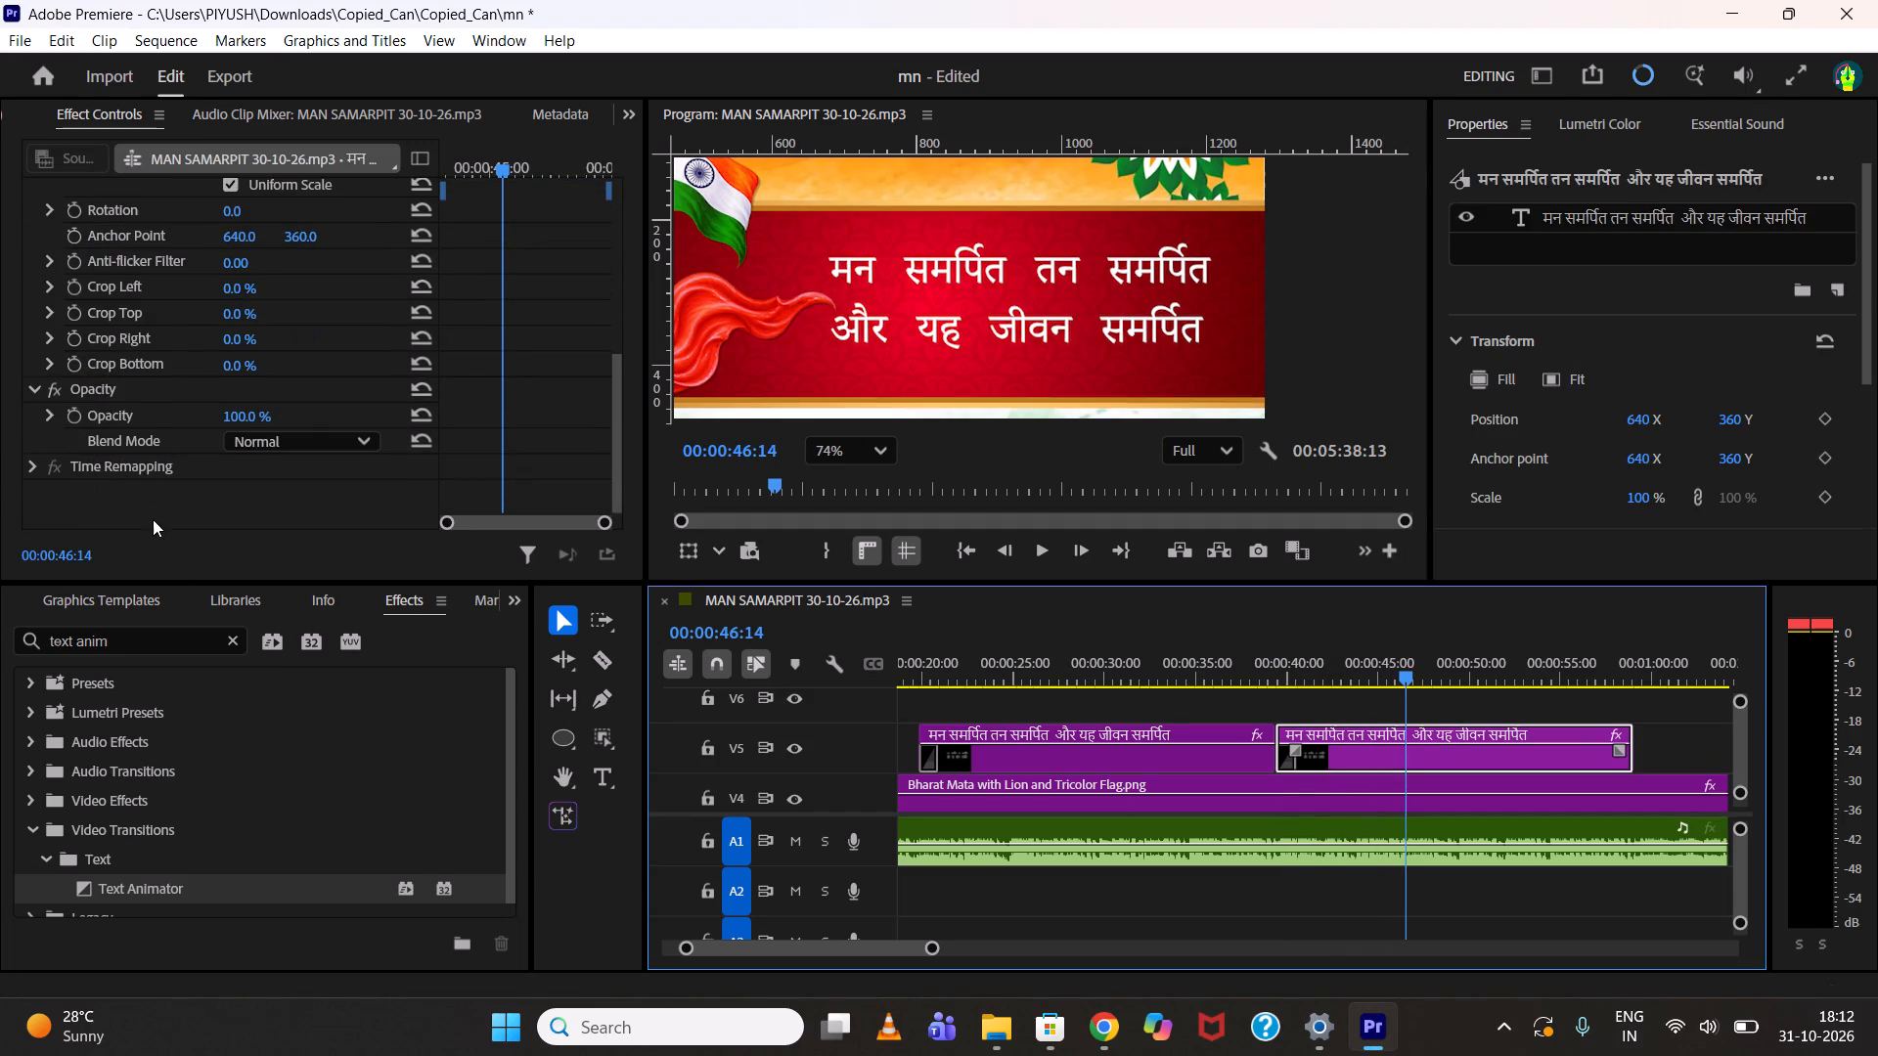
{"action": "double_click", "coordinate": [1357, 748]}
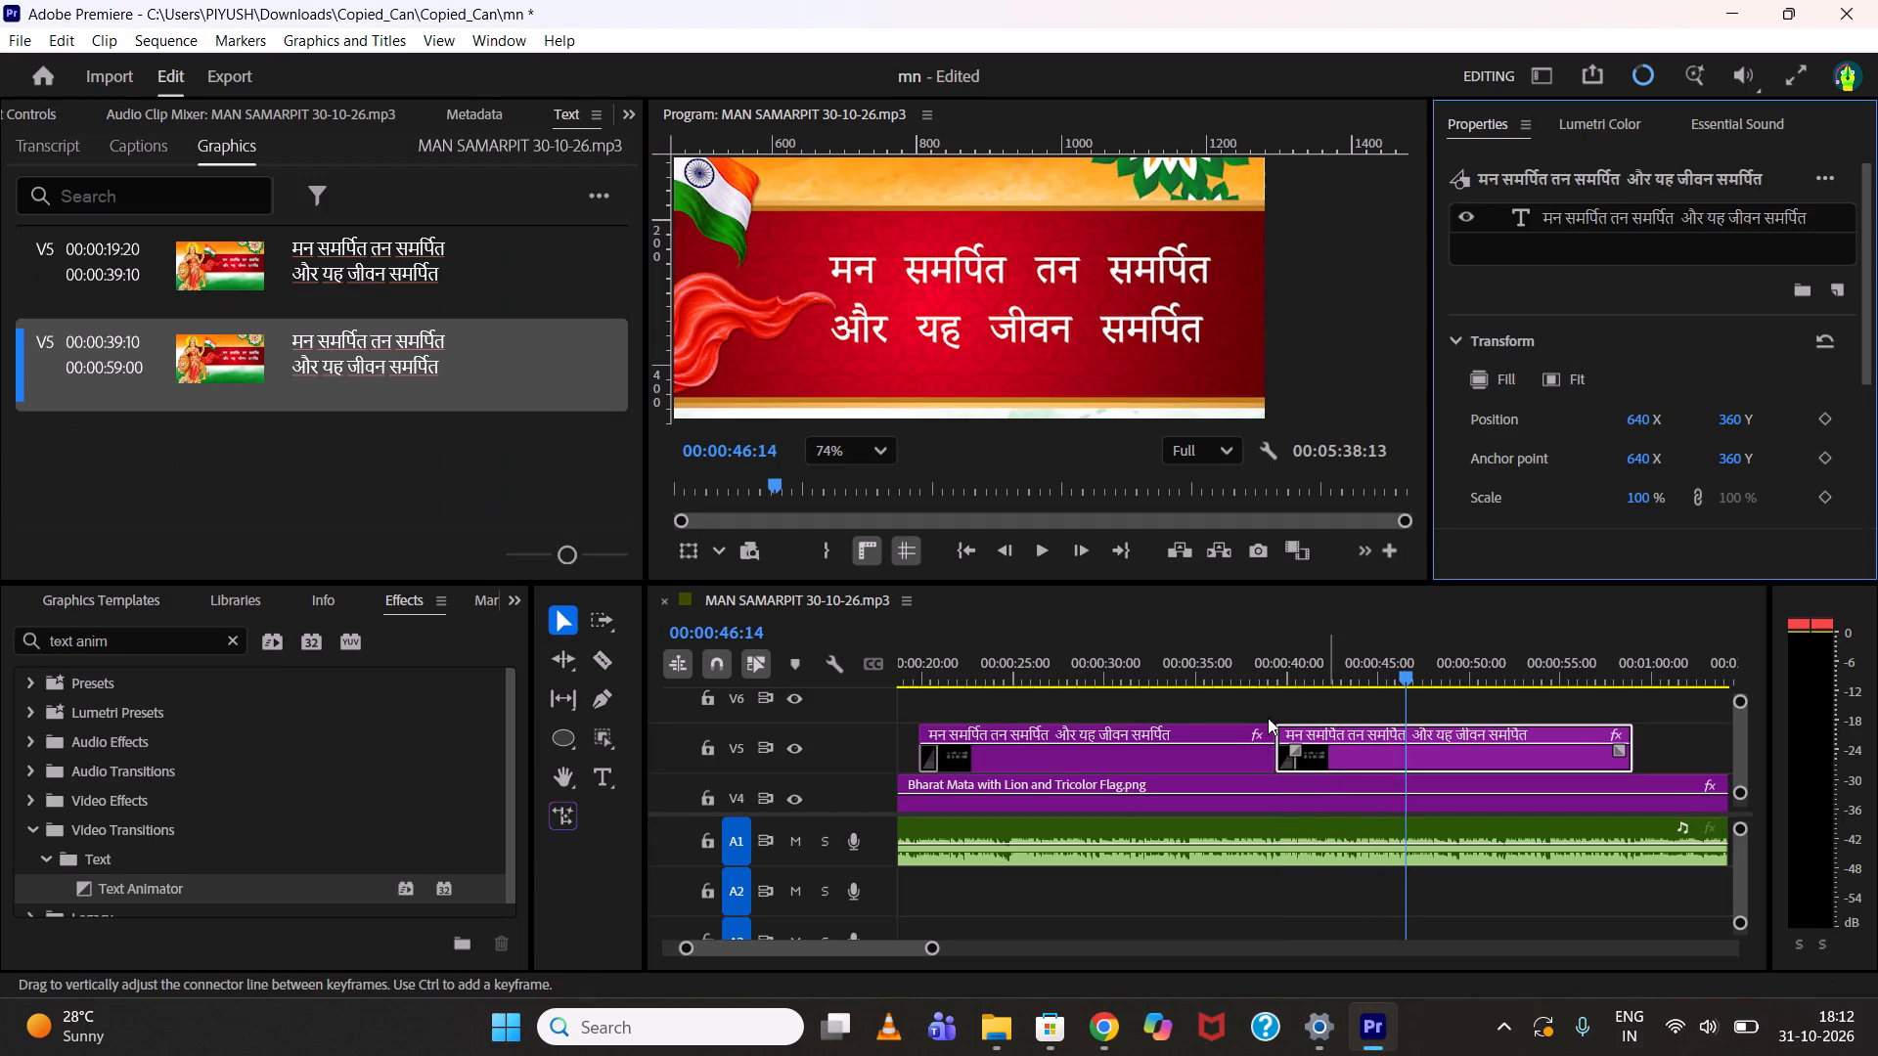
{"action": "double_click", "coordinate": [334, 344]}
{"action": "key", "text": "ctrl+v"}
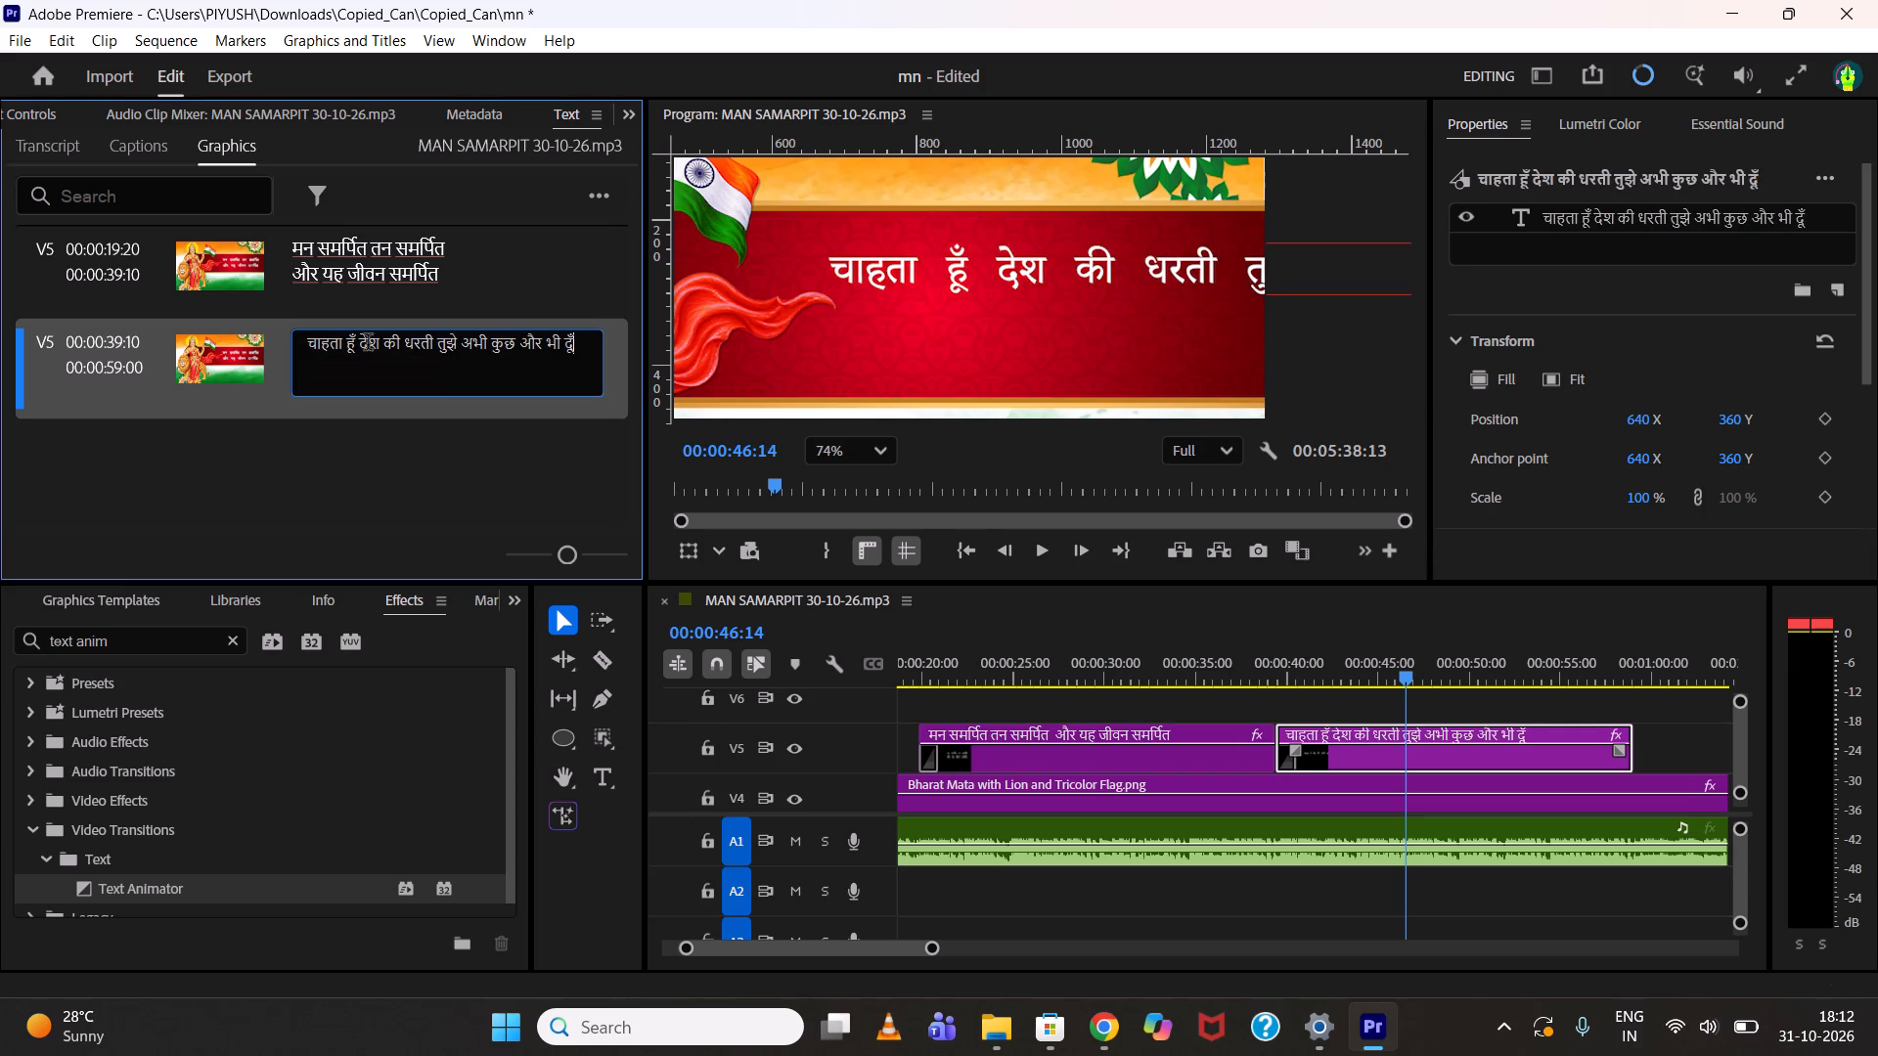
Break the second lyric into two lines after धरती and delete the leading space and तु from its lower line.
{"action": "left_click", "coordinate": [433, 343]}
{"action": "key", "text": "Return"}
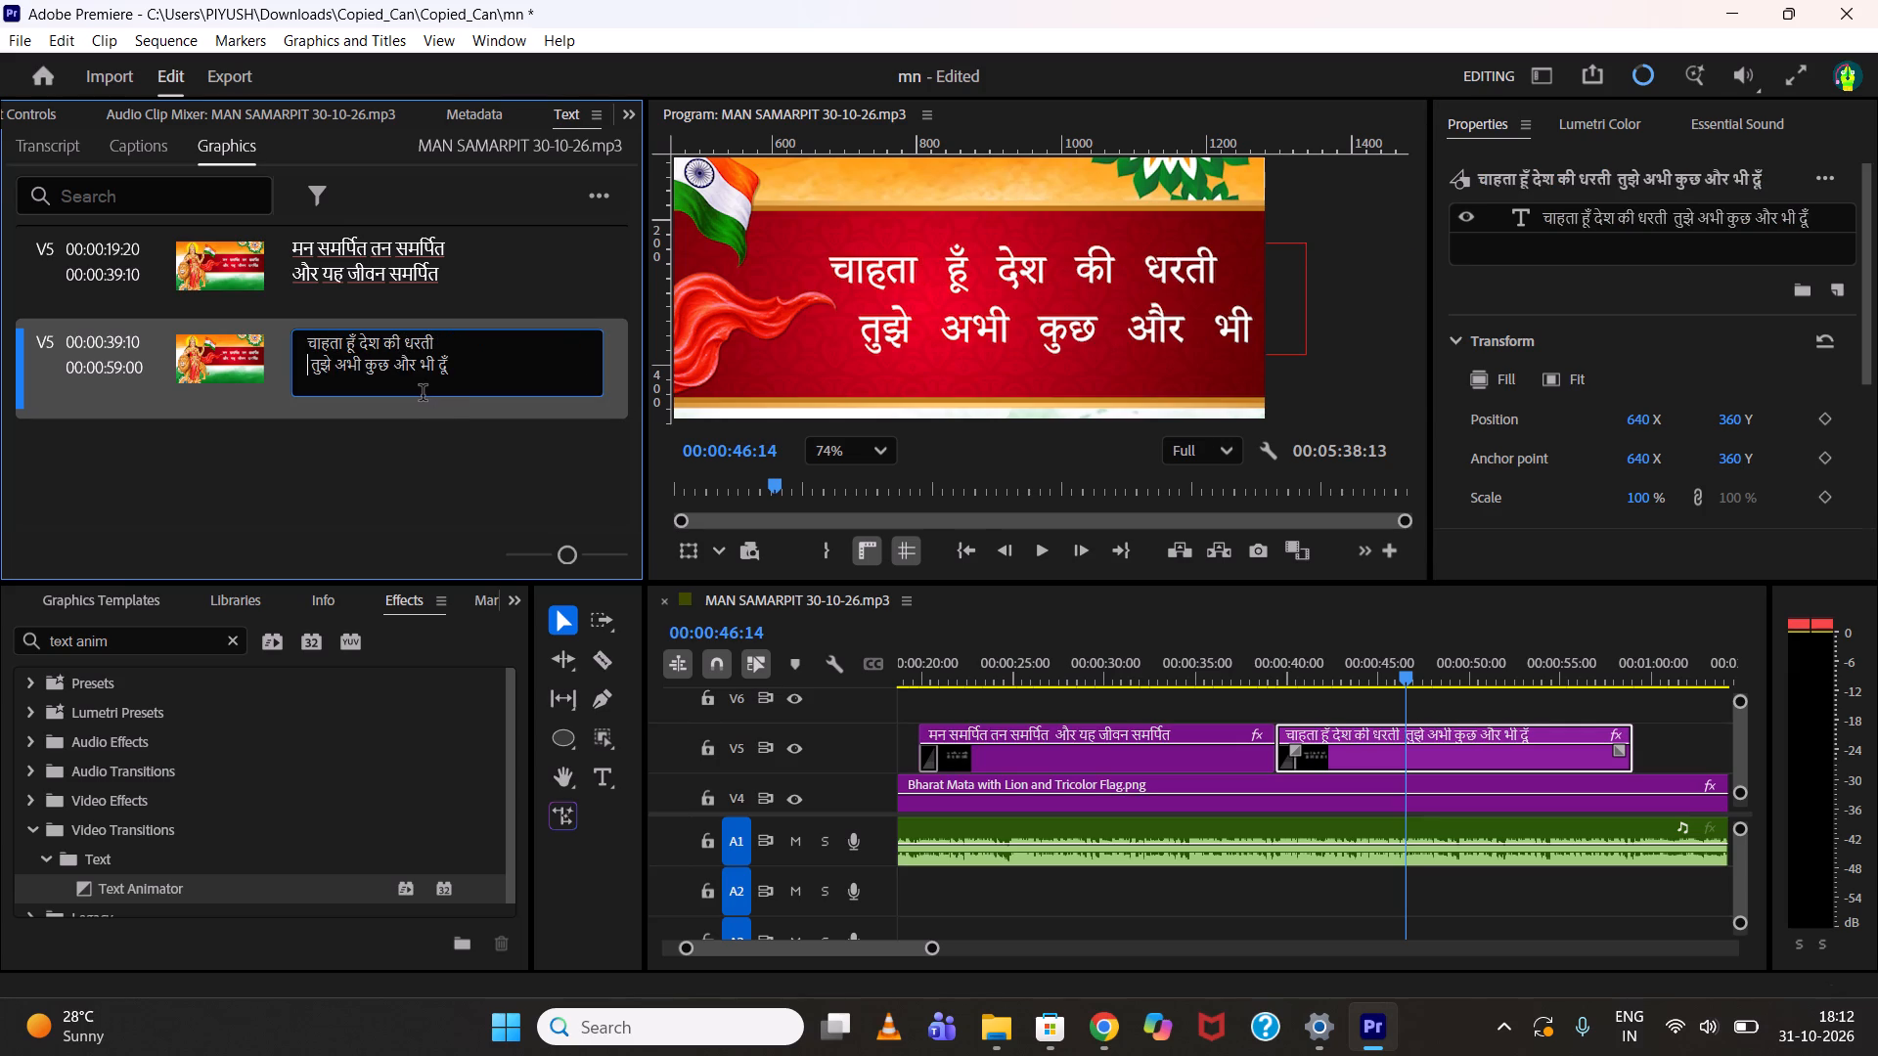
{"action": "left_click_drag", "start_coordinate": [316, 372], "coordinate": [304, 372]}
{"action": "key", "text": "BackSpace"}
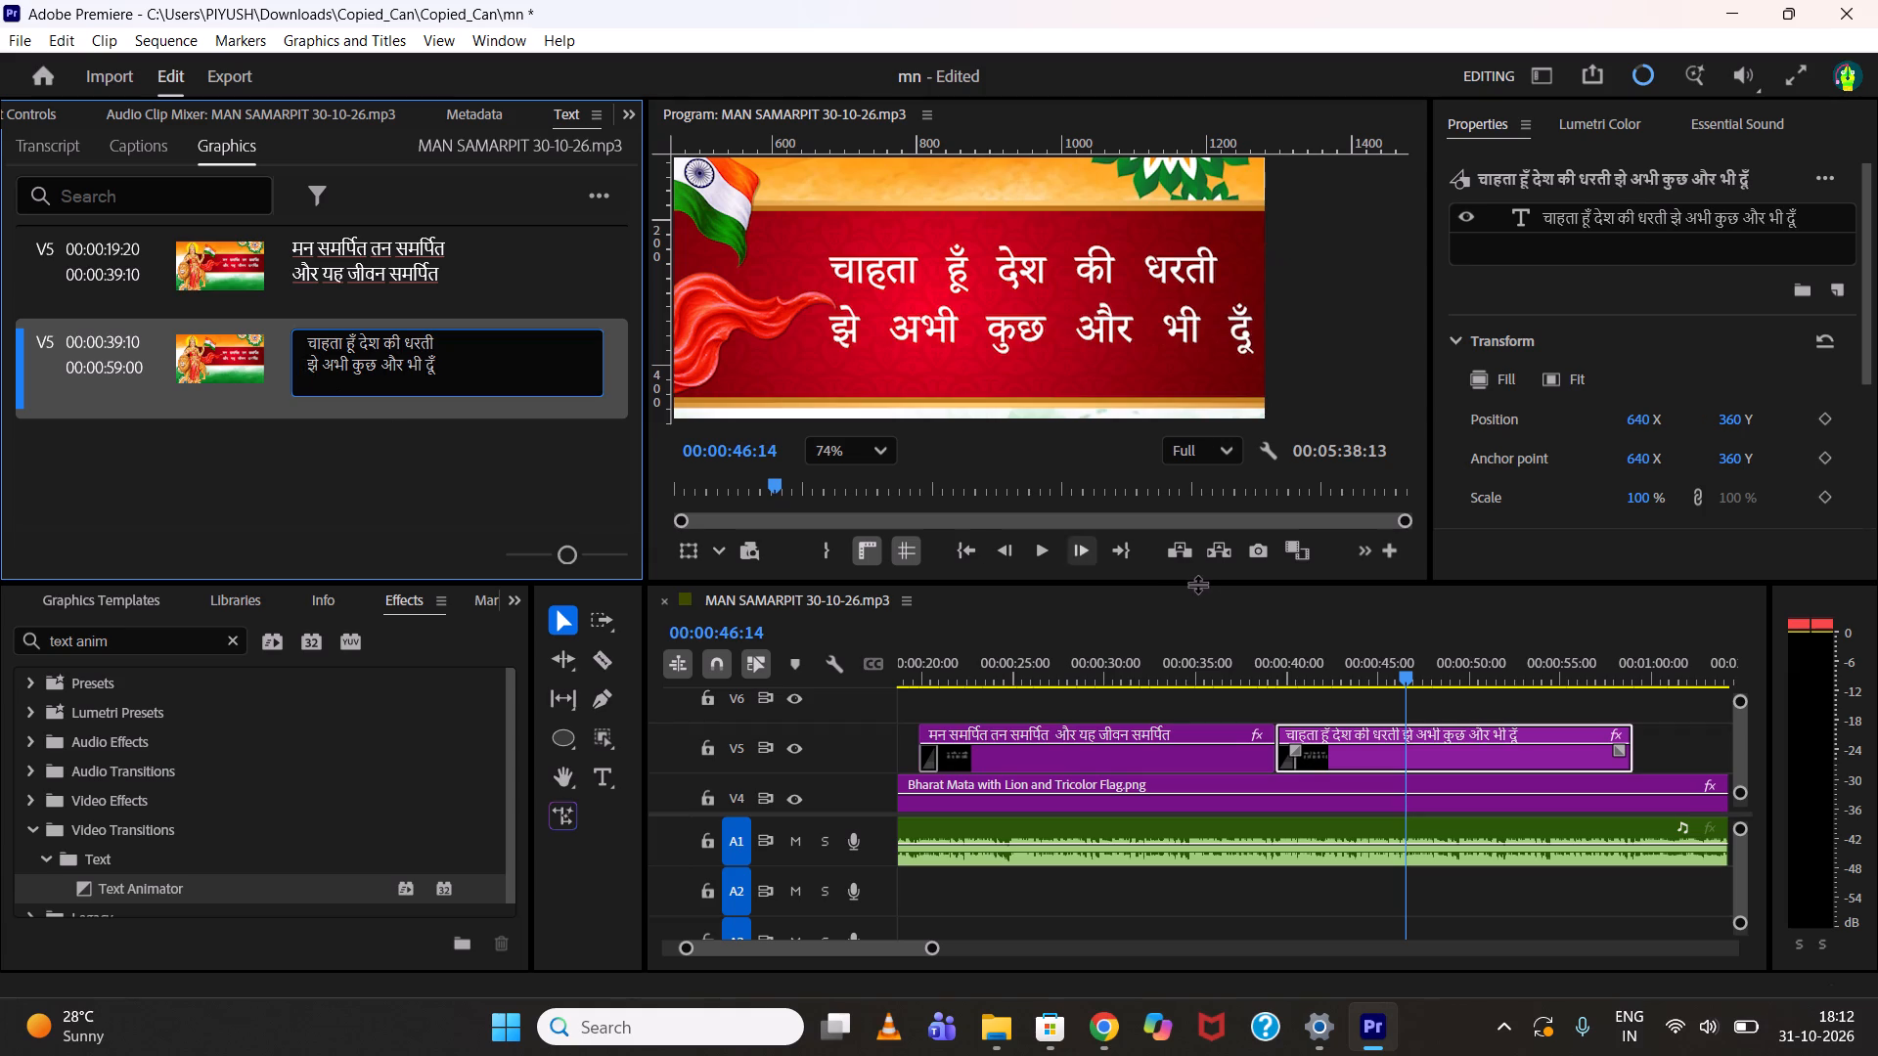
View the whole frame and play both lyric clips from 00:00:21:18, replaying the second one from its start, to check timing and text.
{"action": "left_click_drag", "start_coordinate": [1331, 660], "coordinate": [1014, 661]}
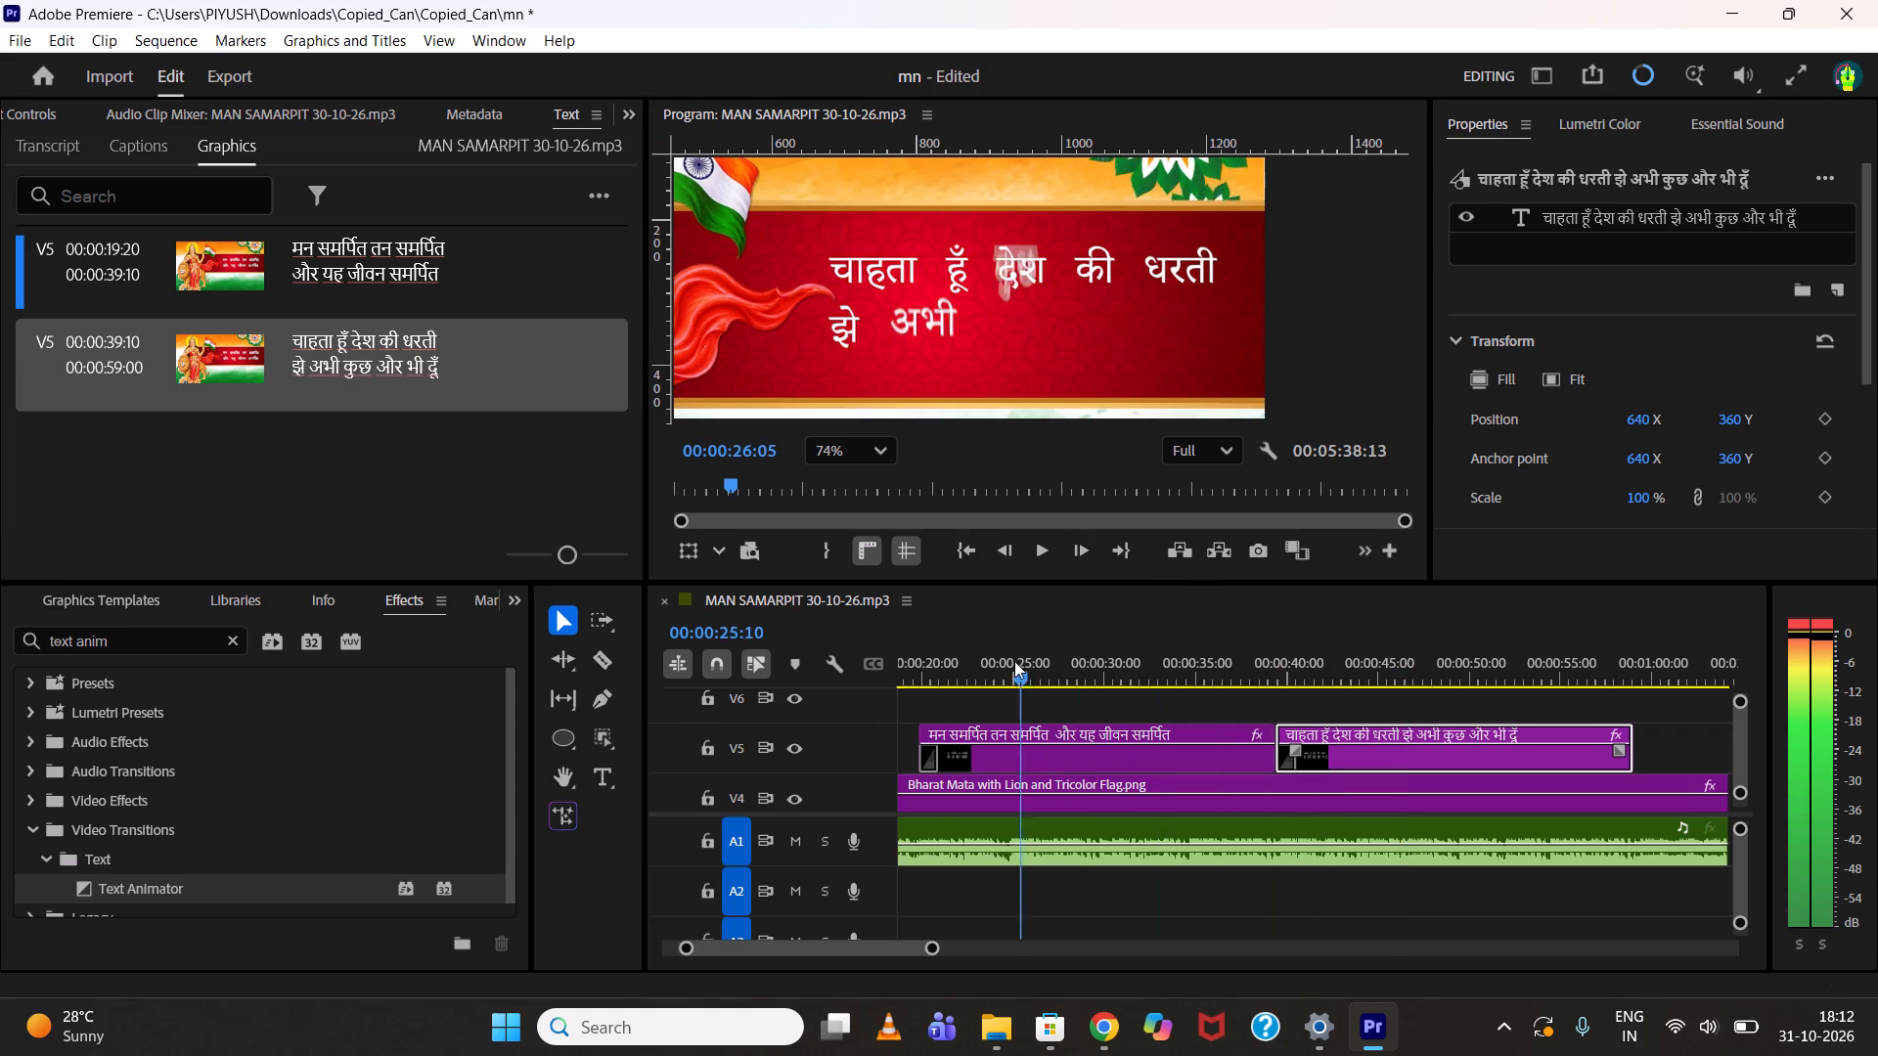
{"action": "left_click_drag", "start_coordinate": [1014, 661], "coordinate": [956, 663]}
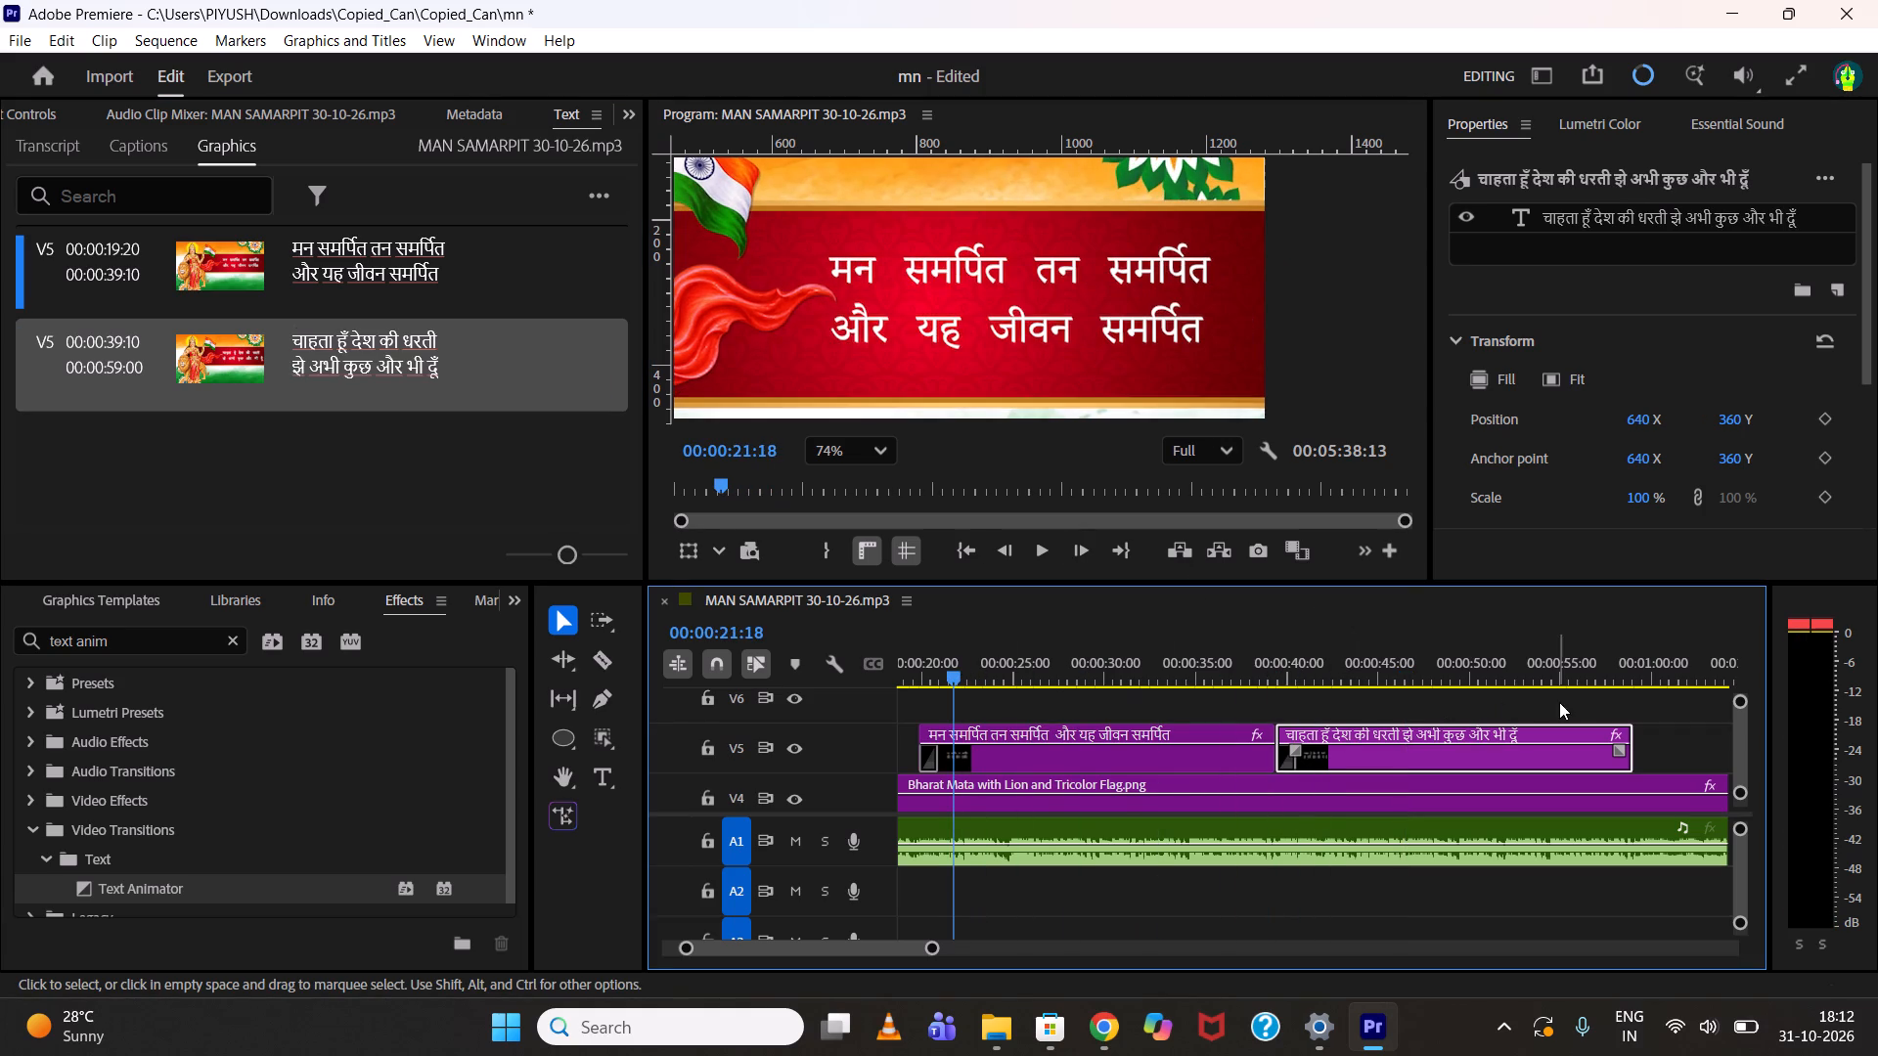
{"action": "left_click", "coordinate": [1677, 726]}
{"action": "scroll", "coordinate": [1081, 289], "scroll_direction": "down", "scroll_amount": 10}
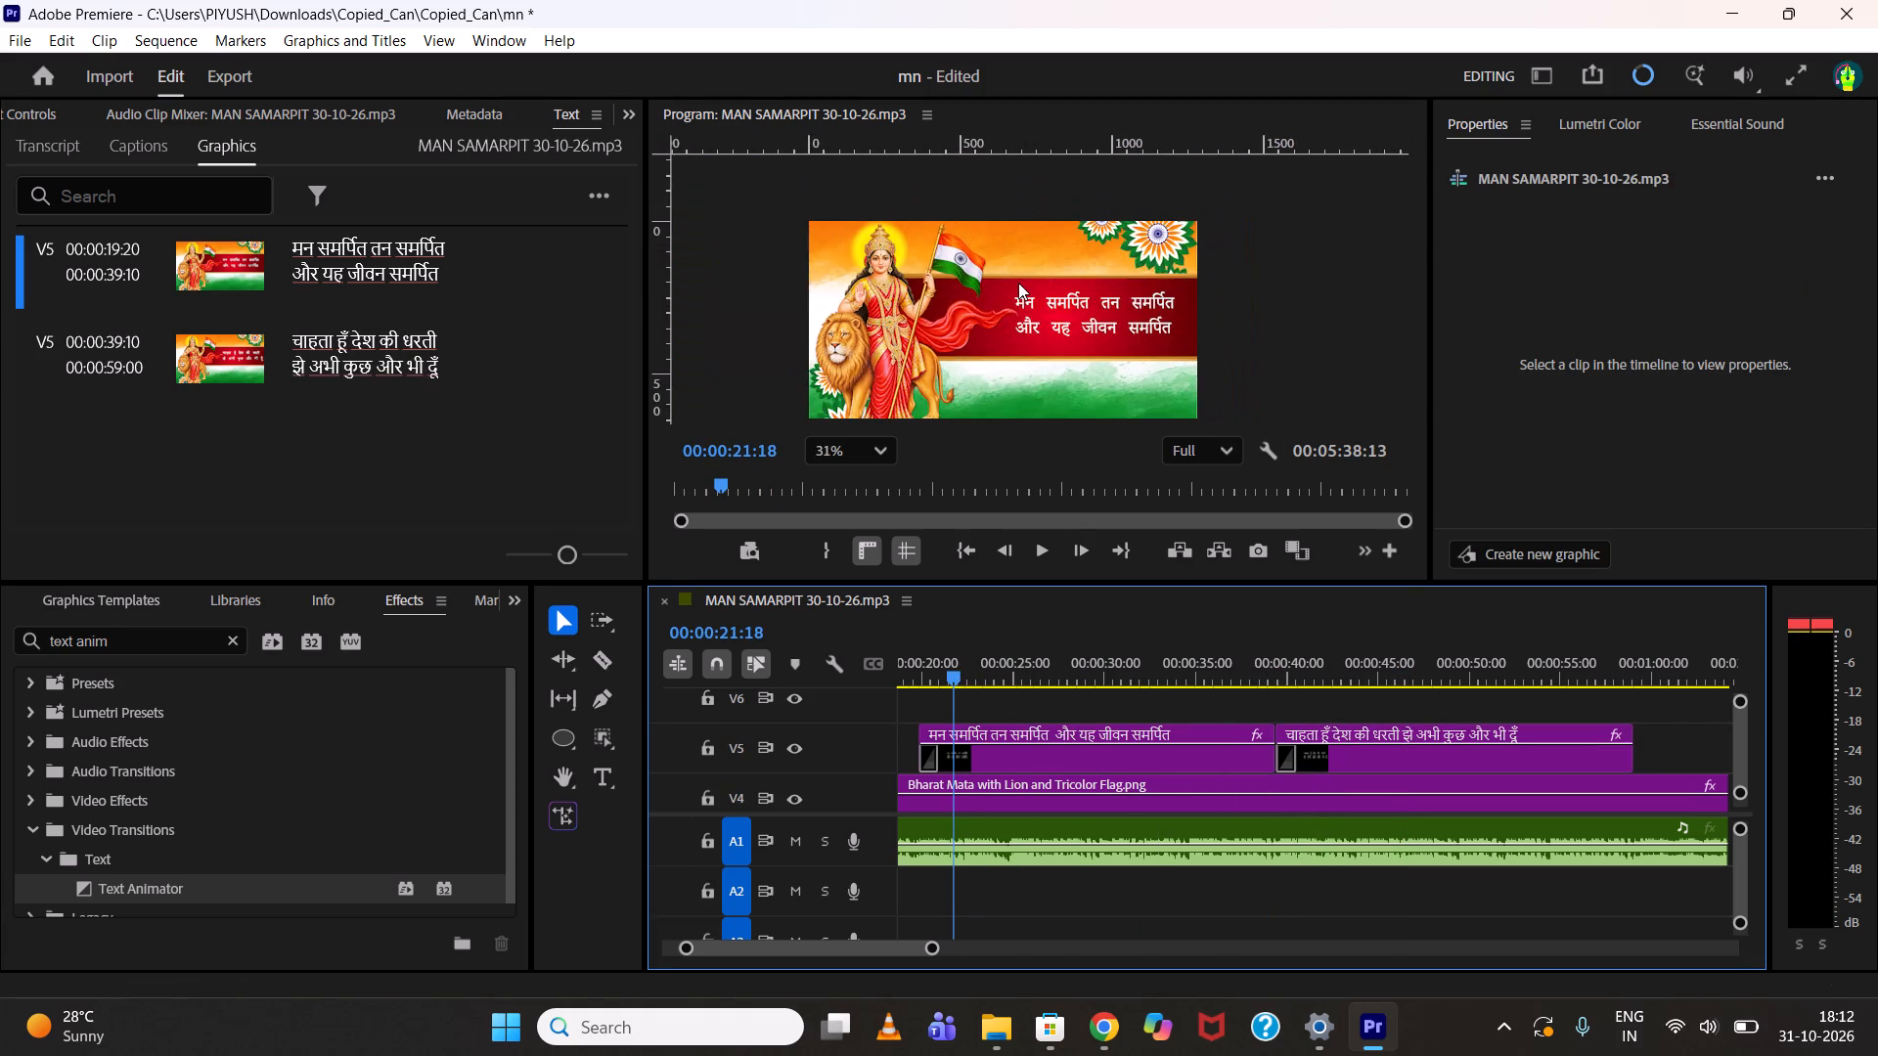
{"action": "scroll", "coordinate": [1018, 283], "scroll_direction": "up", "scroll_amount": 4}
{"action": "key", "text": "space"}
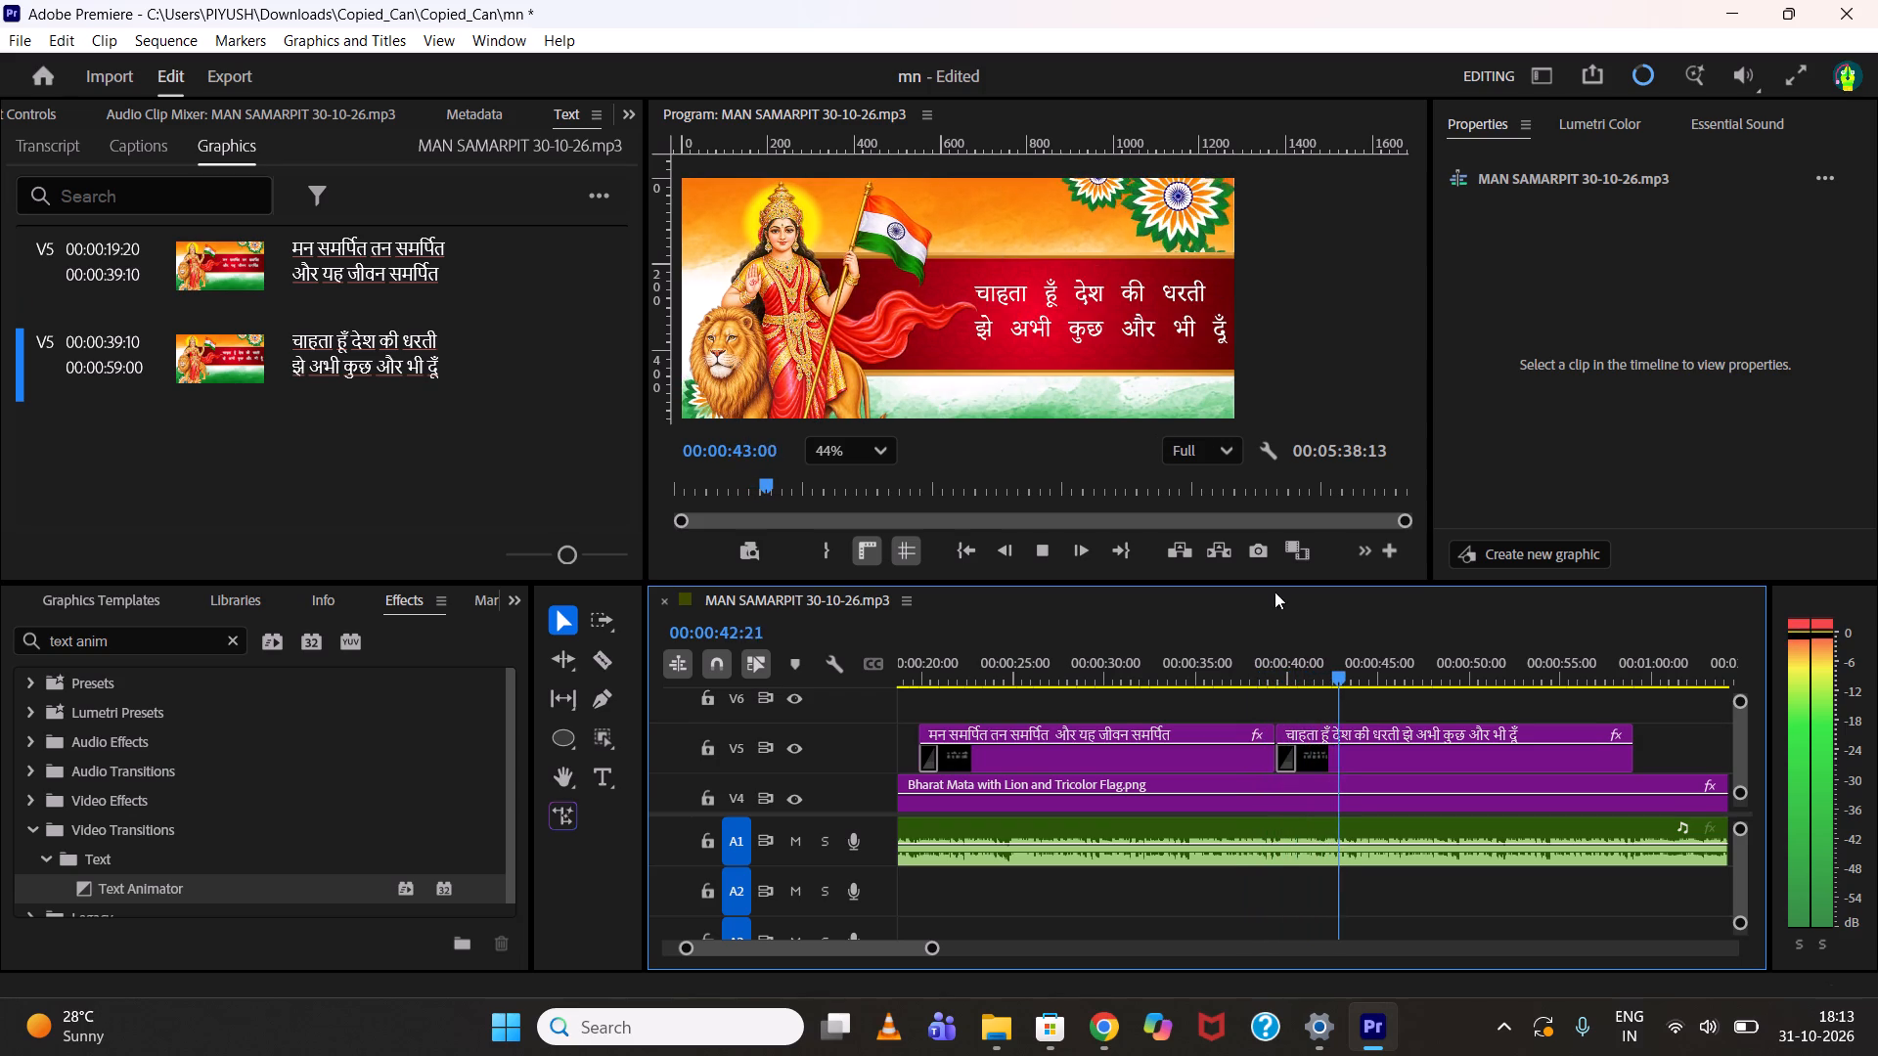
{"action": "left_click", "coordinate": [1274, 650]}
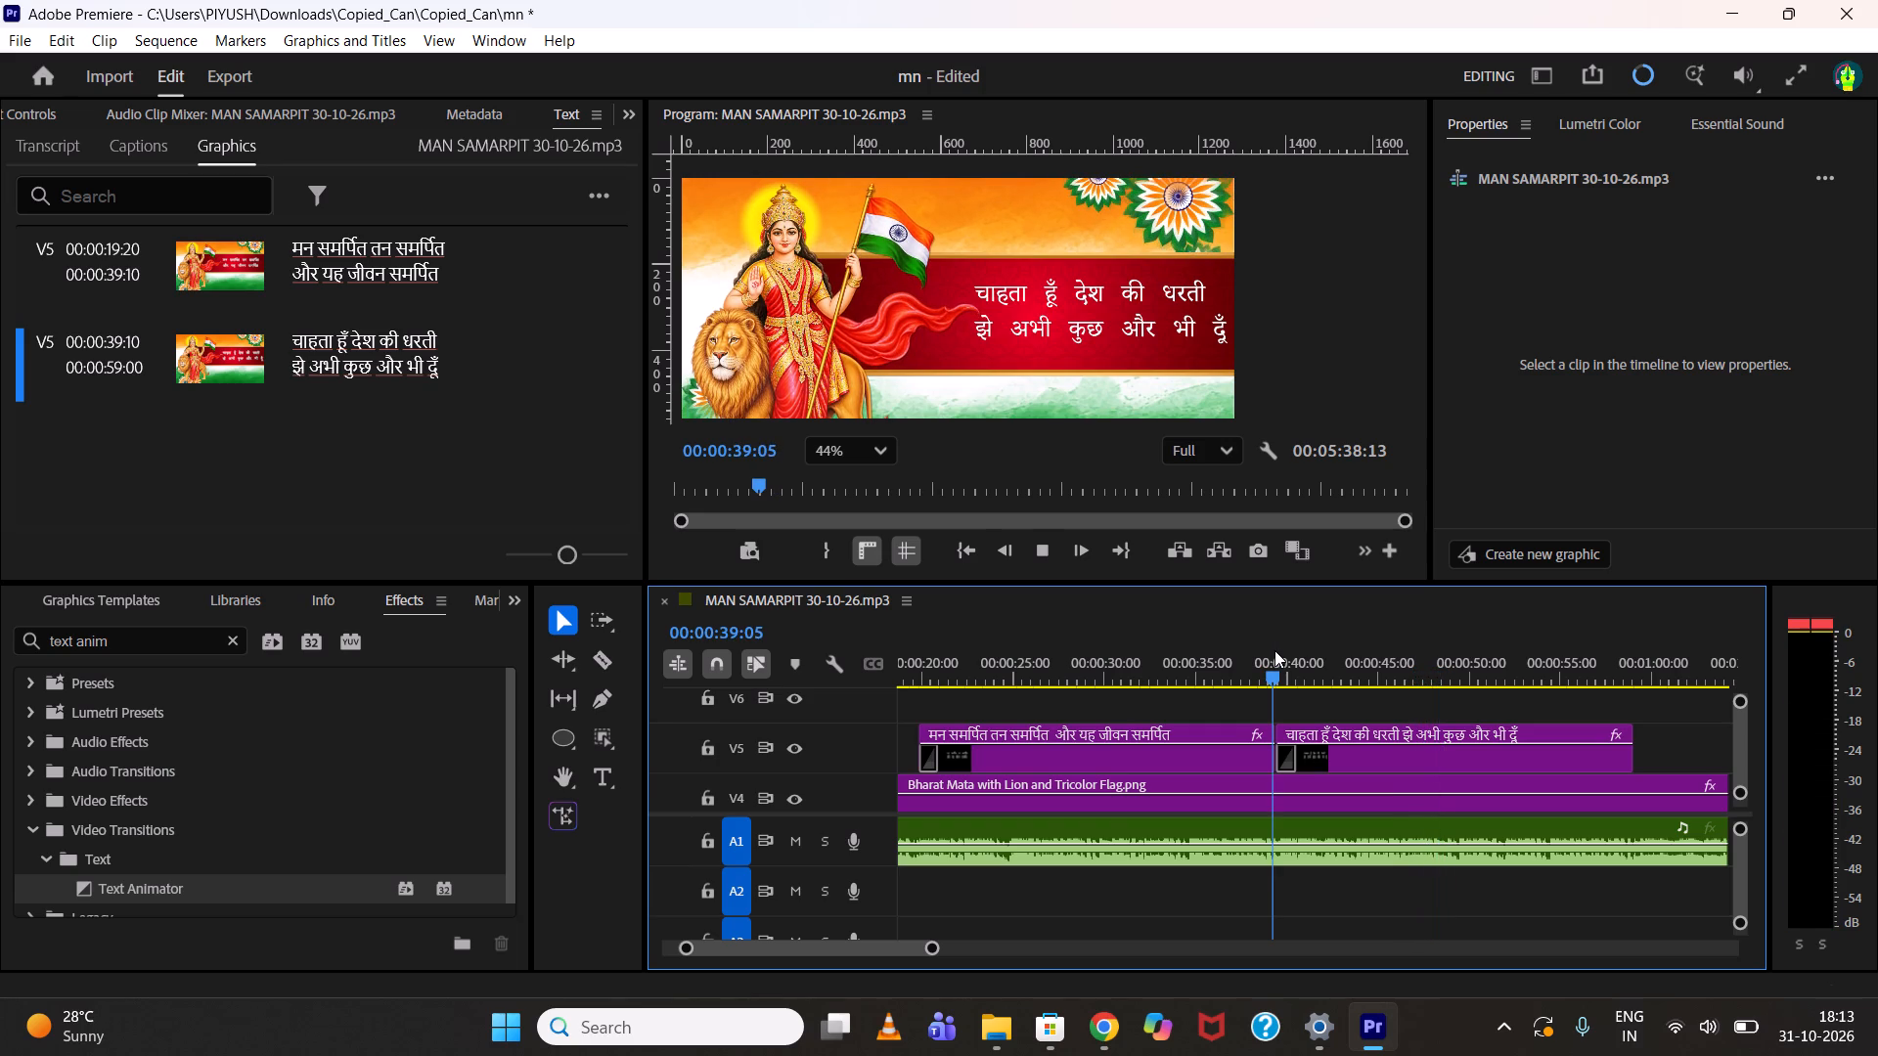
{"action": "key", "text": "space"}
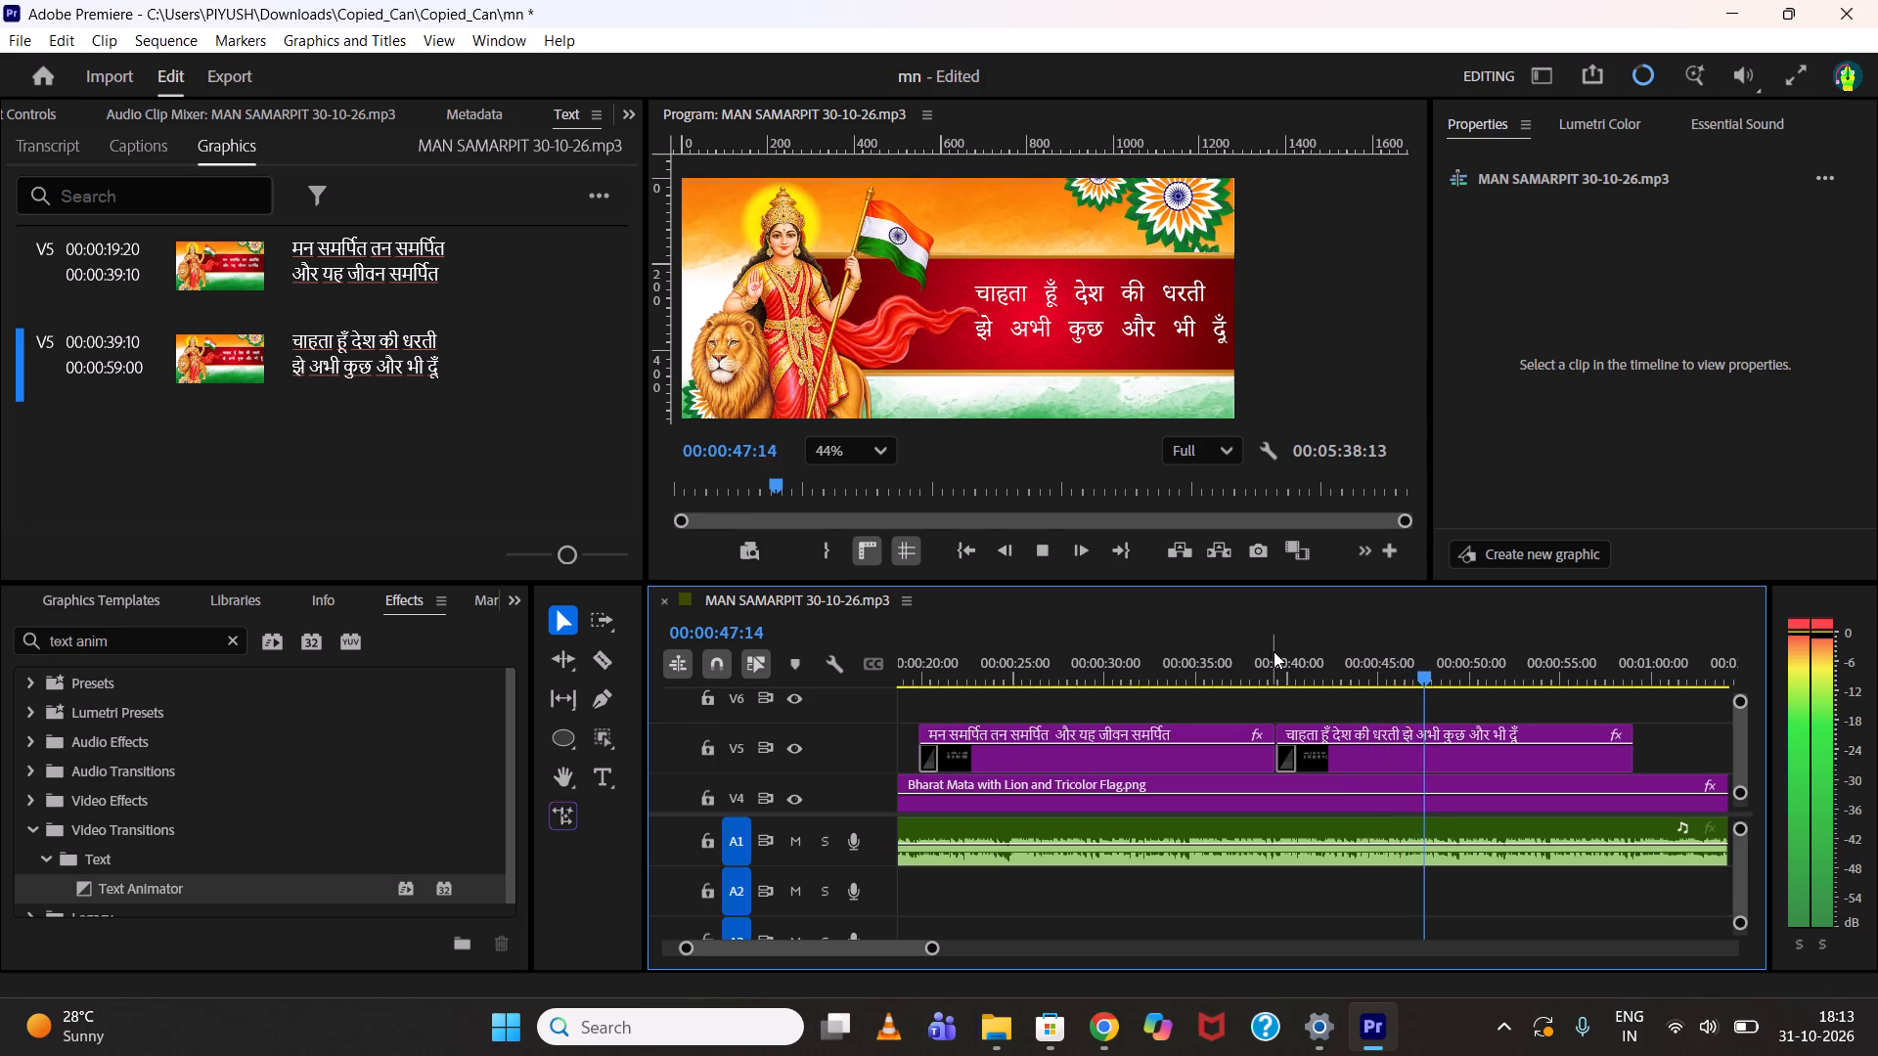
{"action": "key", "text": "space"}
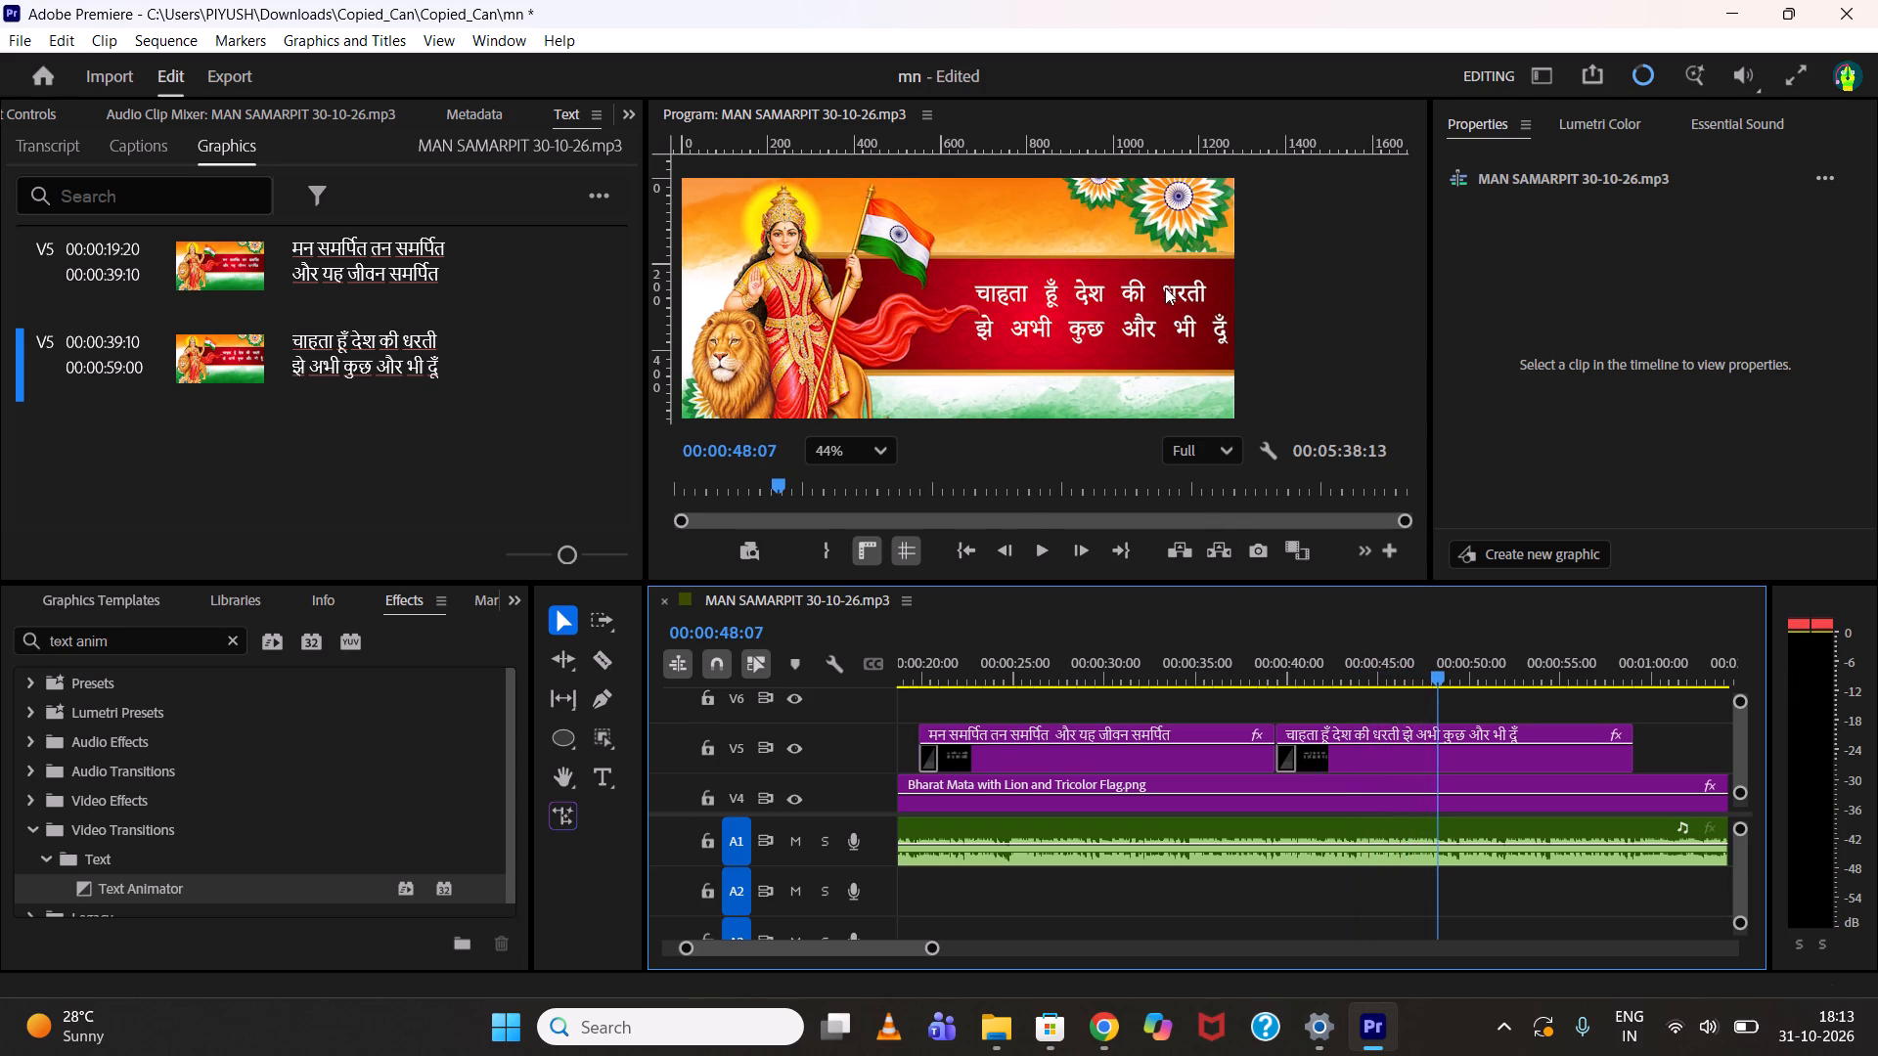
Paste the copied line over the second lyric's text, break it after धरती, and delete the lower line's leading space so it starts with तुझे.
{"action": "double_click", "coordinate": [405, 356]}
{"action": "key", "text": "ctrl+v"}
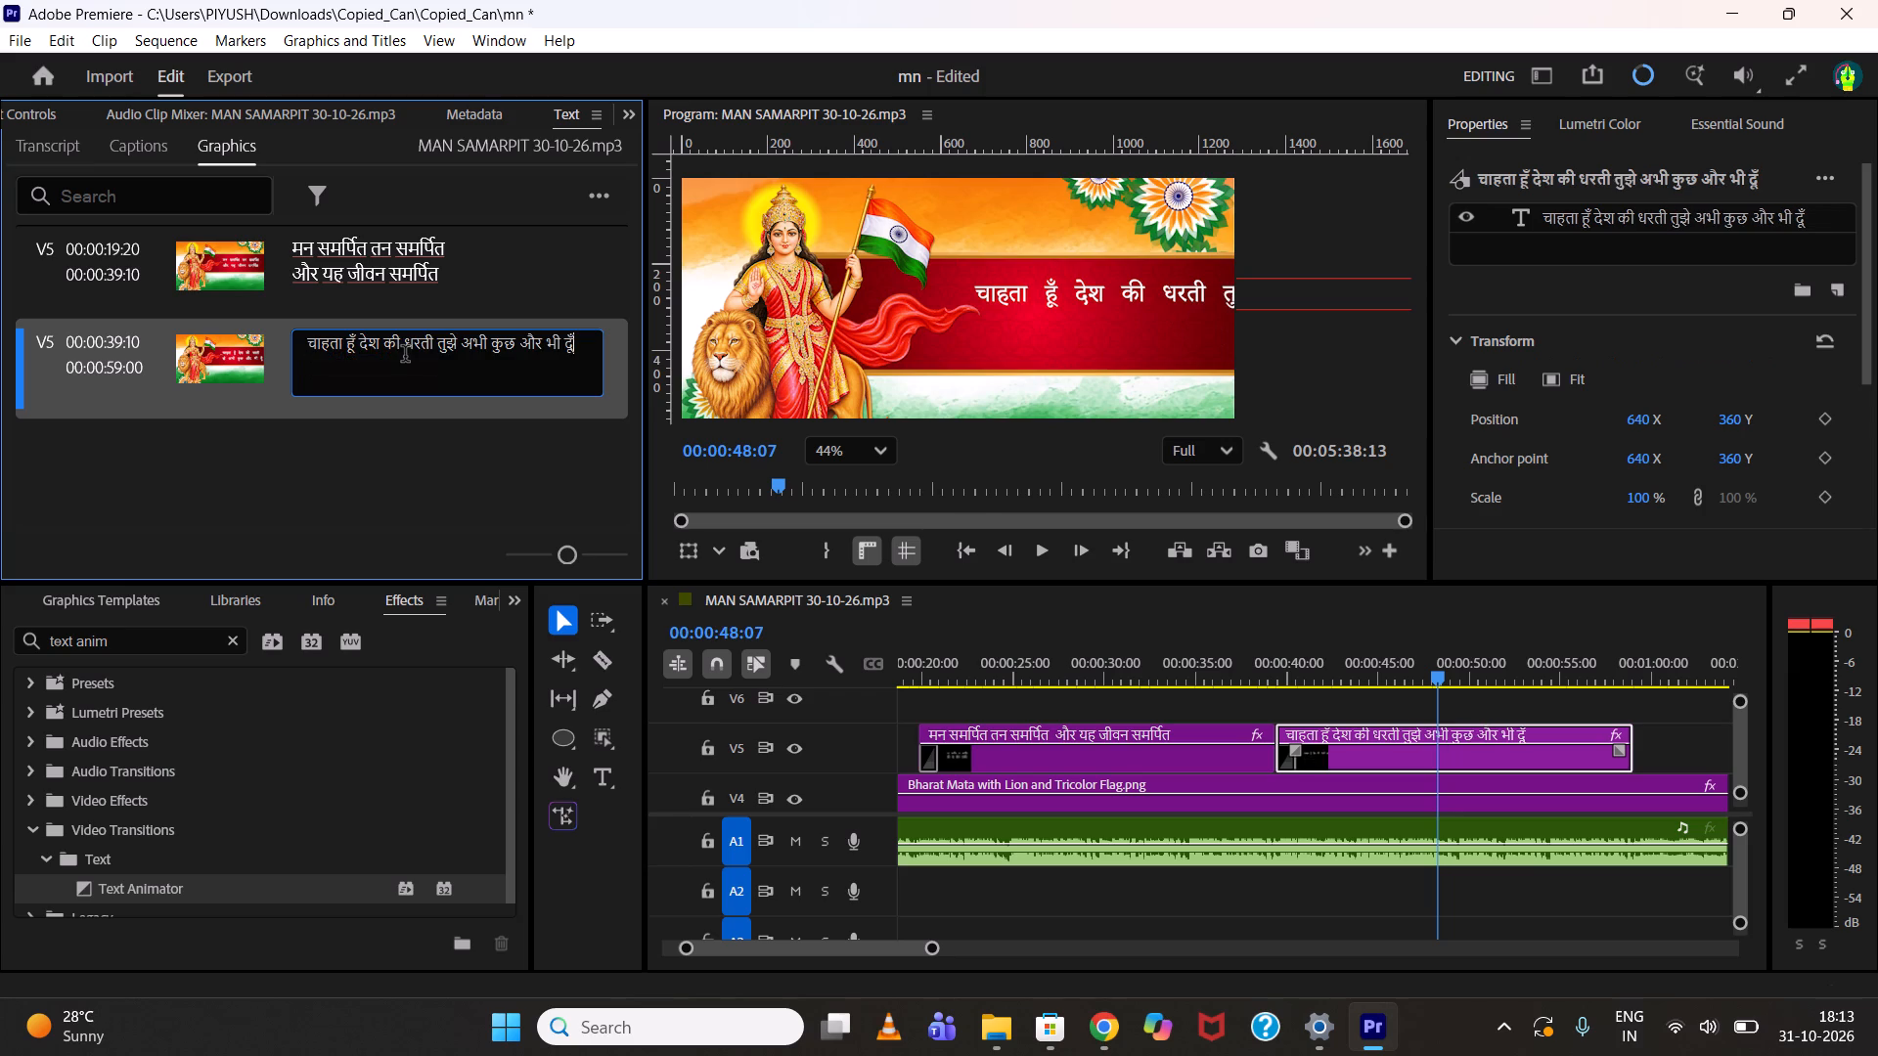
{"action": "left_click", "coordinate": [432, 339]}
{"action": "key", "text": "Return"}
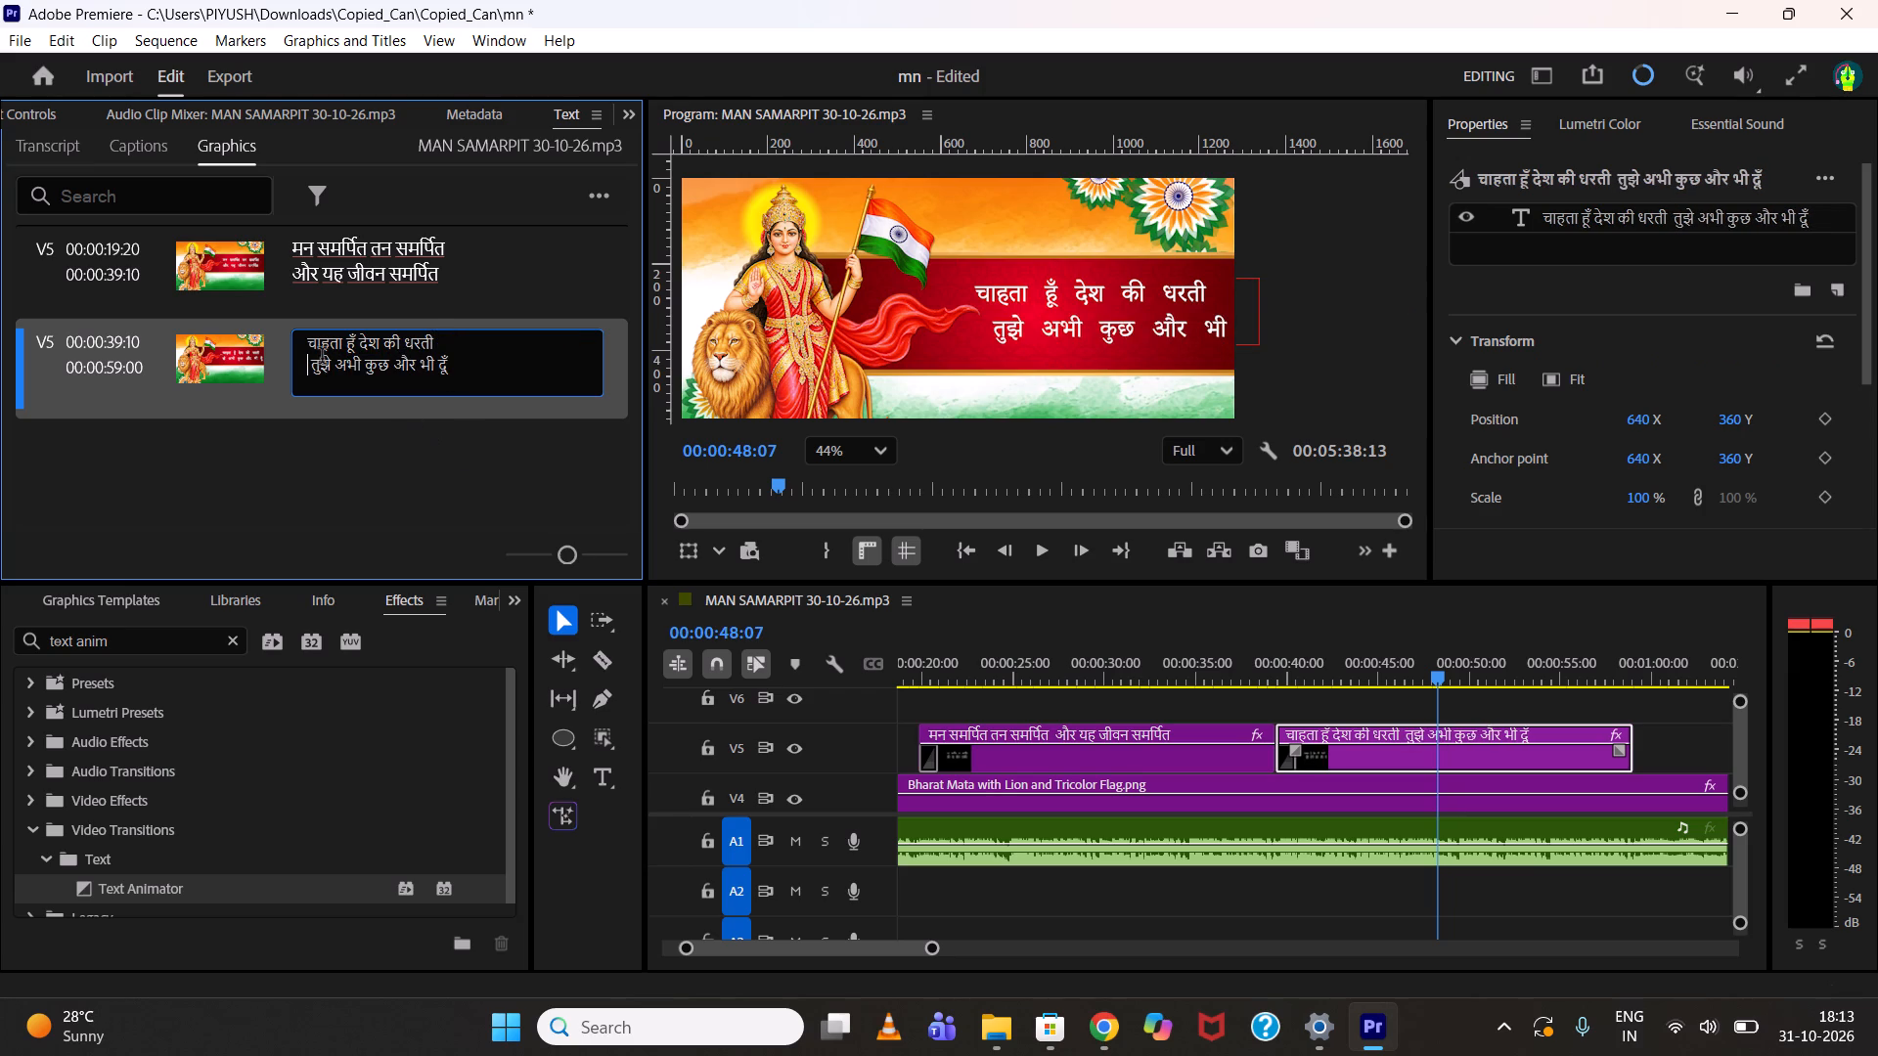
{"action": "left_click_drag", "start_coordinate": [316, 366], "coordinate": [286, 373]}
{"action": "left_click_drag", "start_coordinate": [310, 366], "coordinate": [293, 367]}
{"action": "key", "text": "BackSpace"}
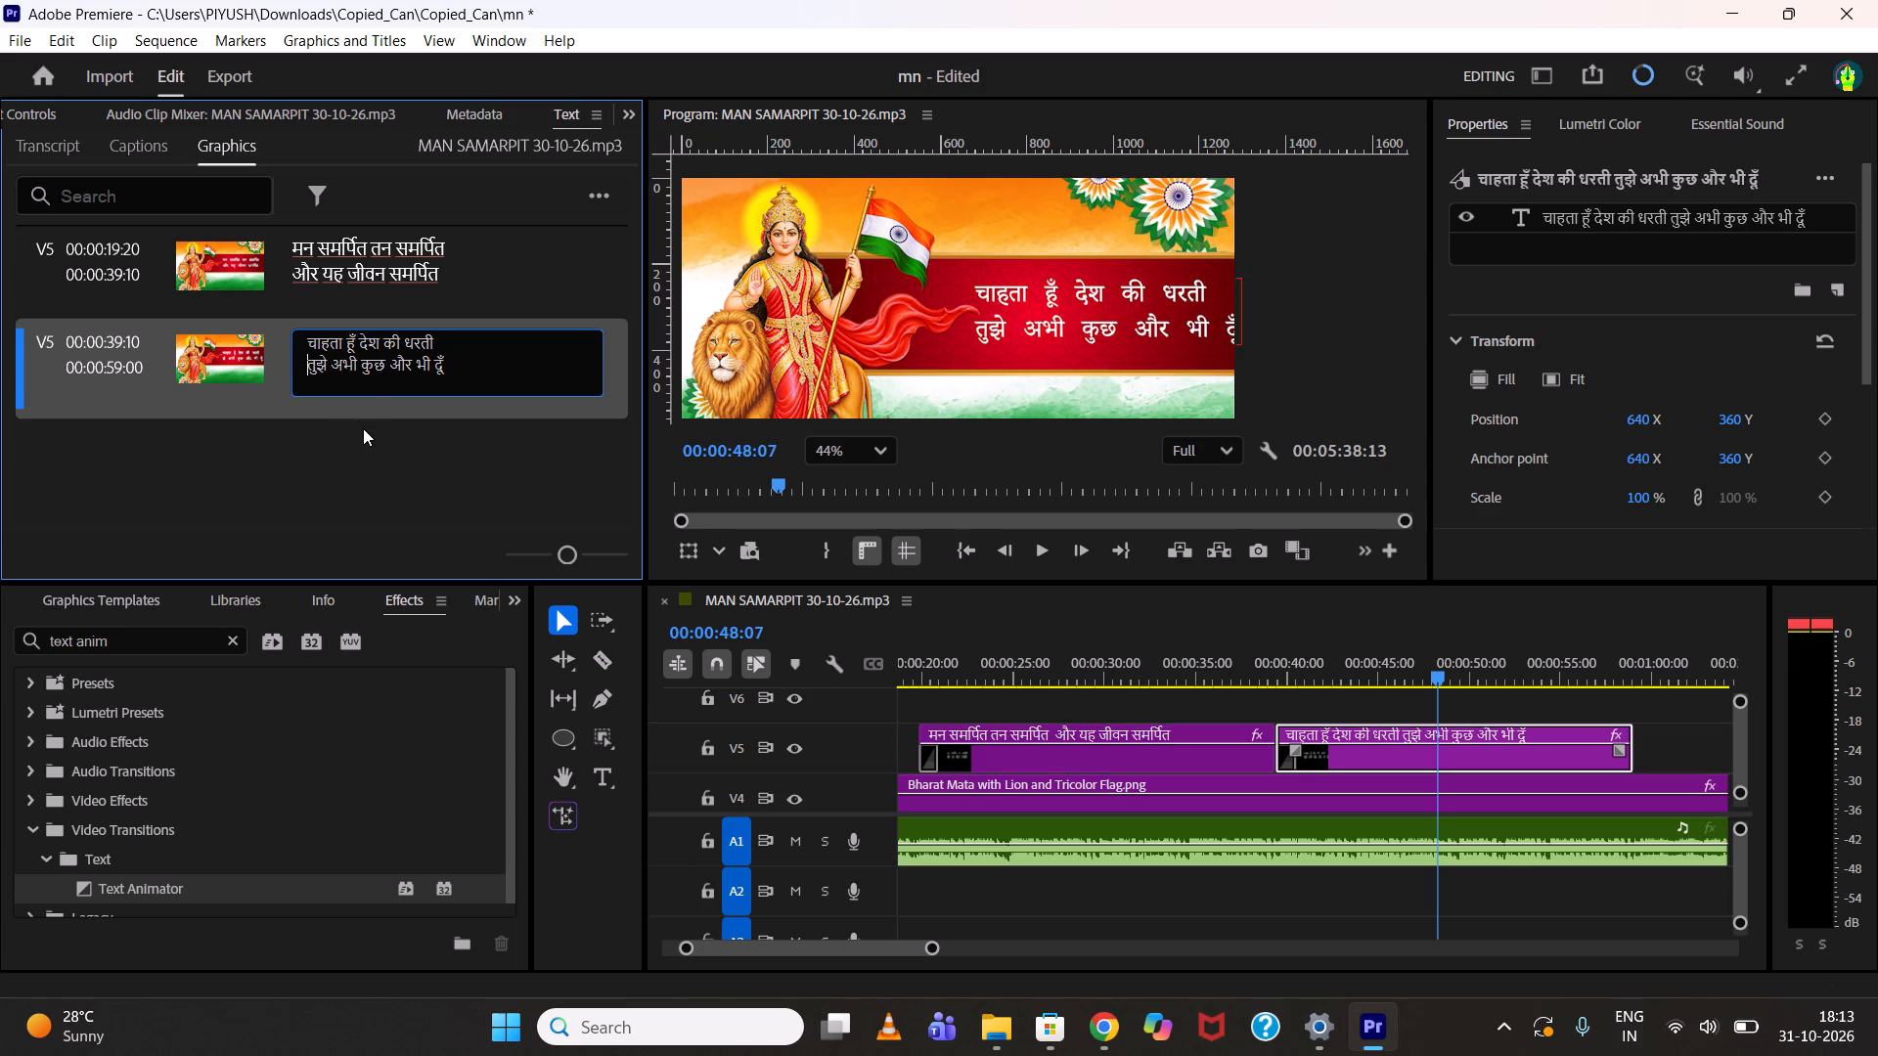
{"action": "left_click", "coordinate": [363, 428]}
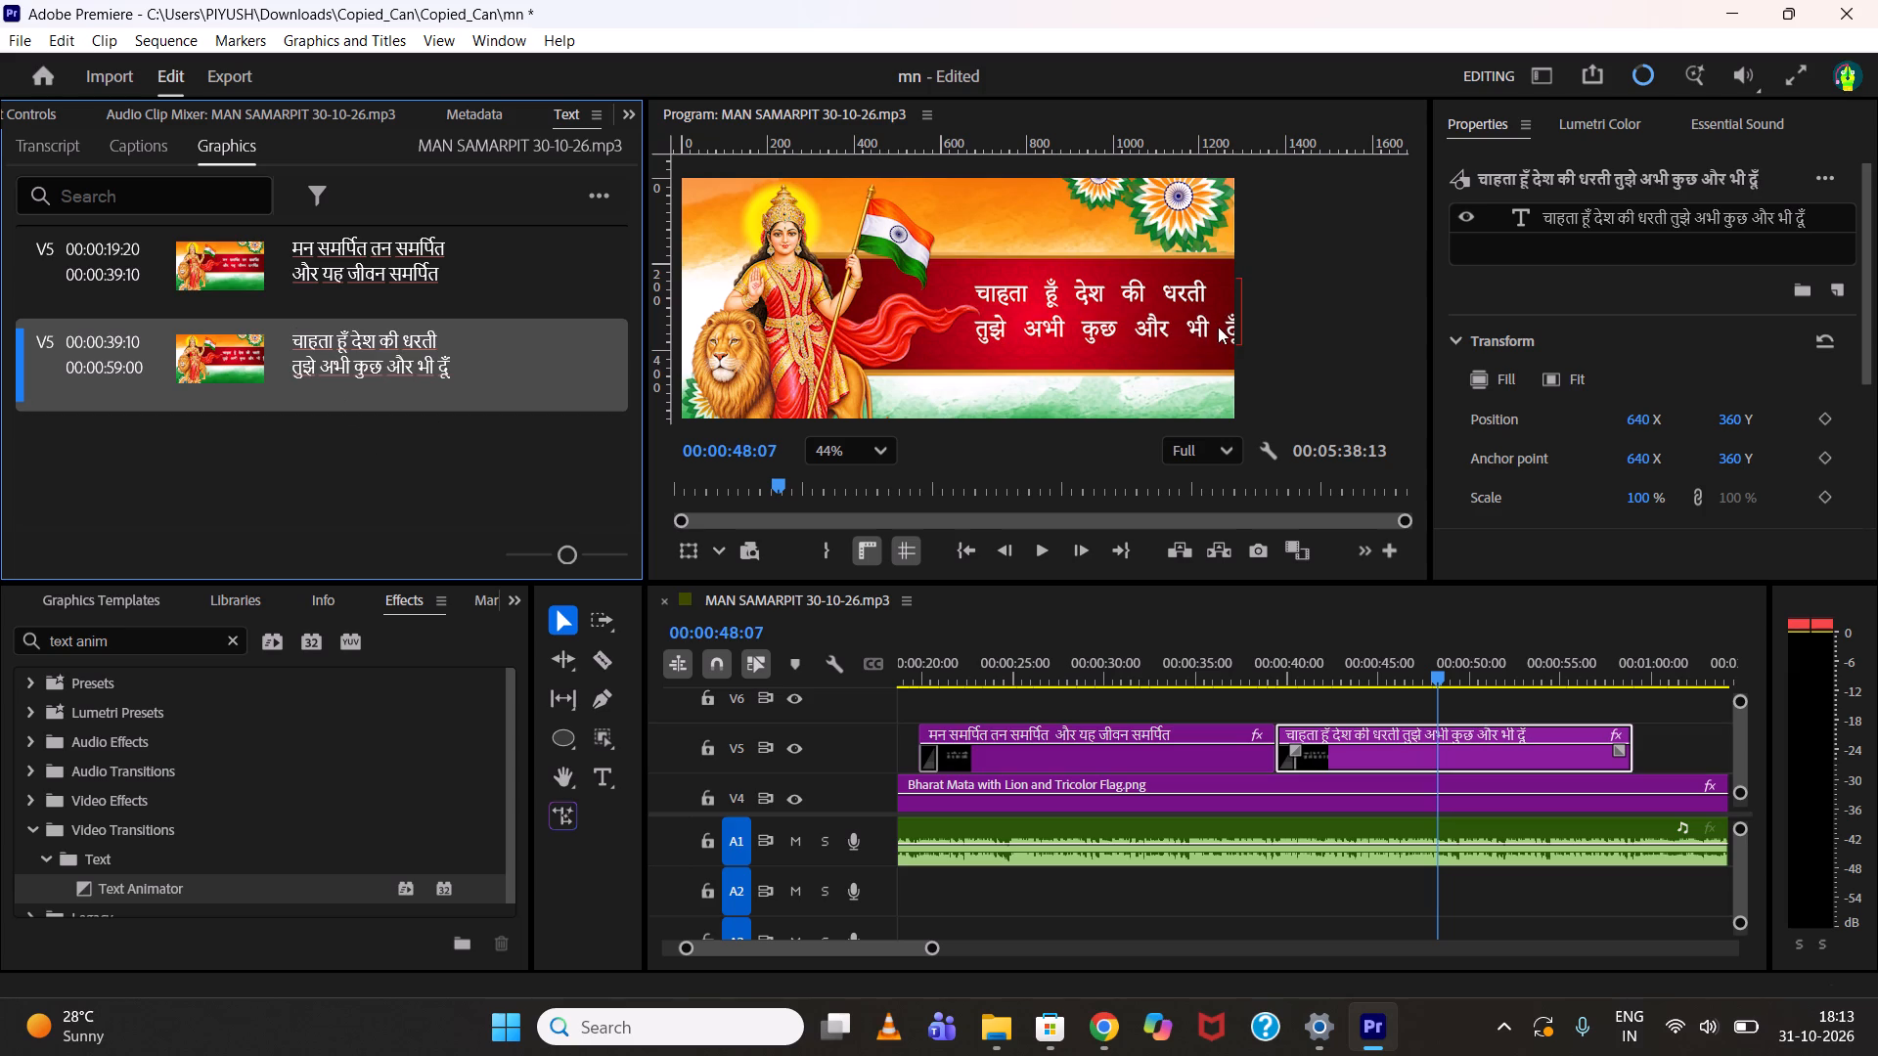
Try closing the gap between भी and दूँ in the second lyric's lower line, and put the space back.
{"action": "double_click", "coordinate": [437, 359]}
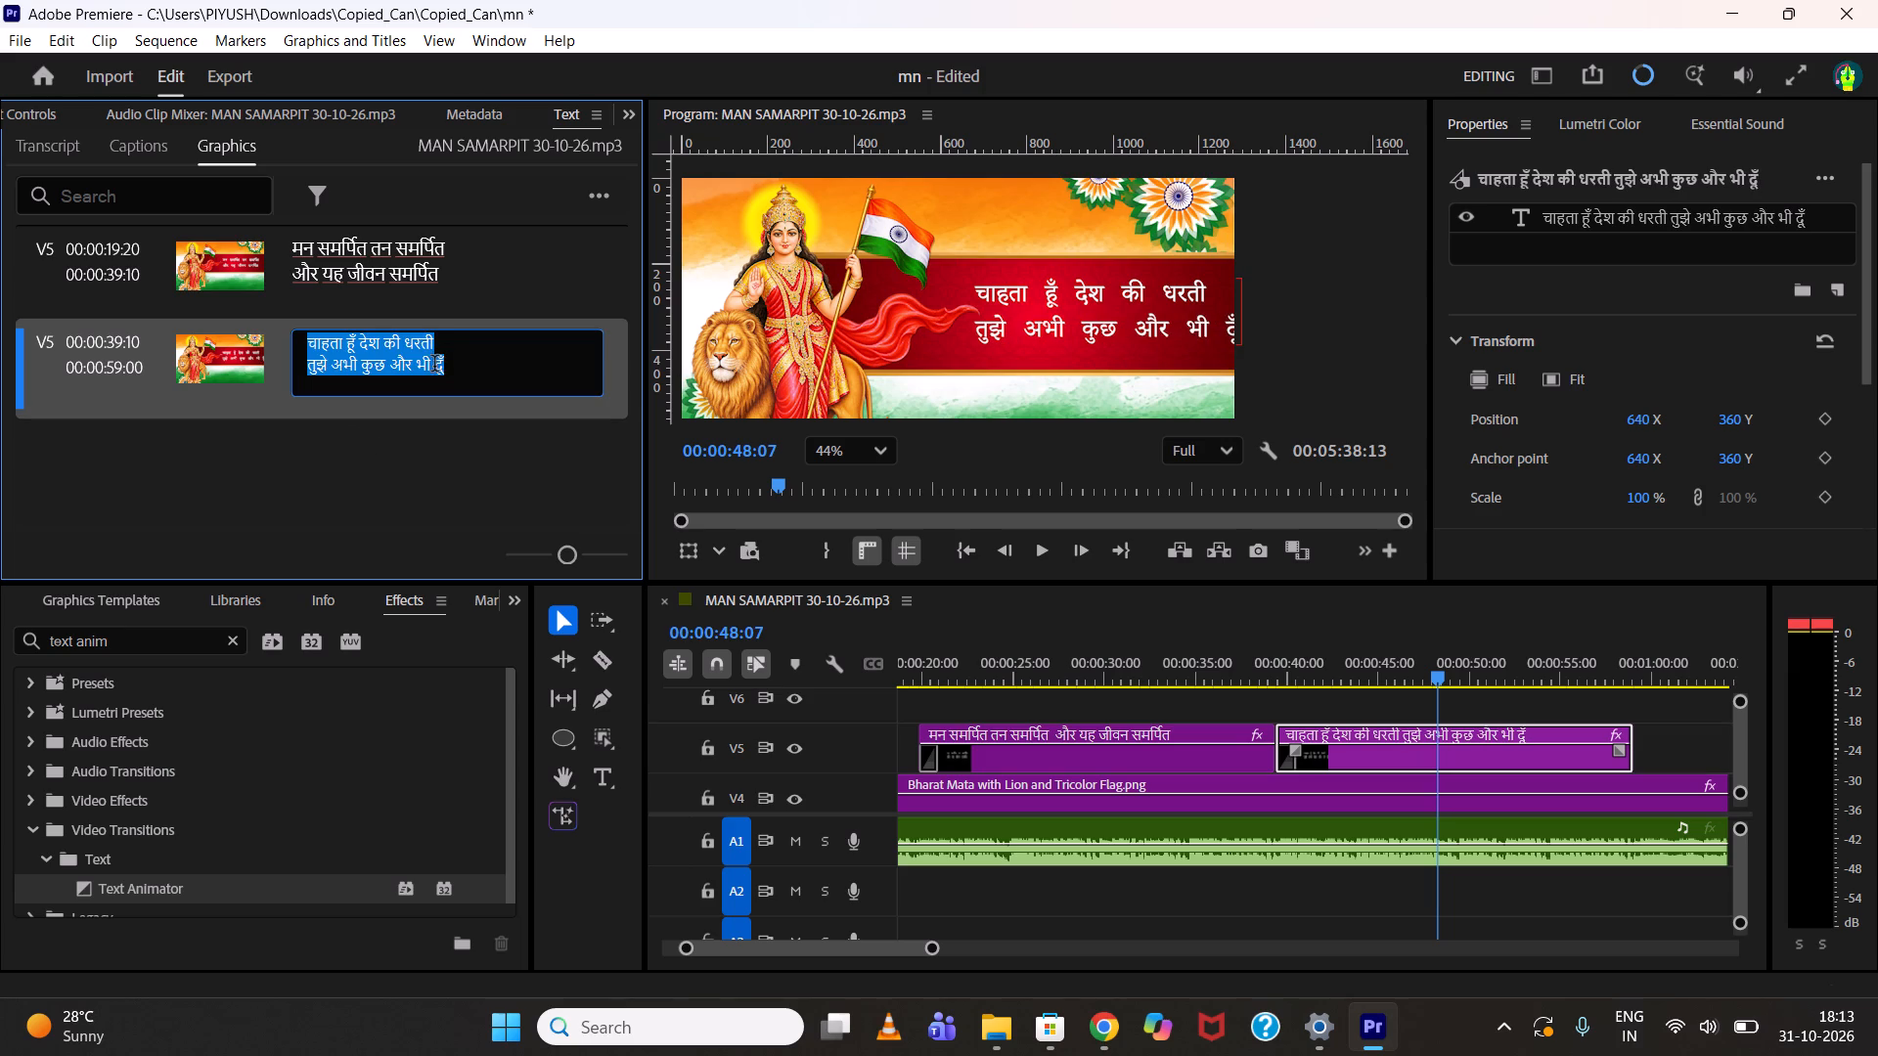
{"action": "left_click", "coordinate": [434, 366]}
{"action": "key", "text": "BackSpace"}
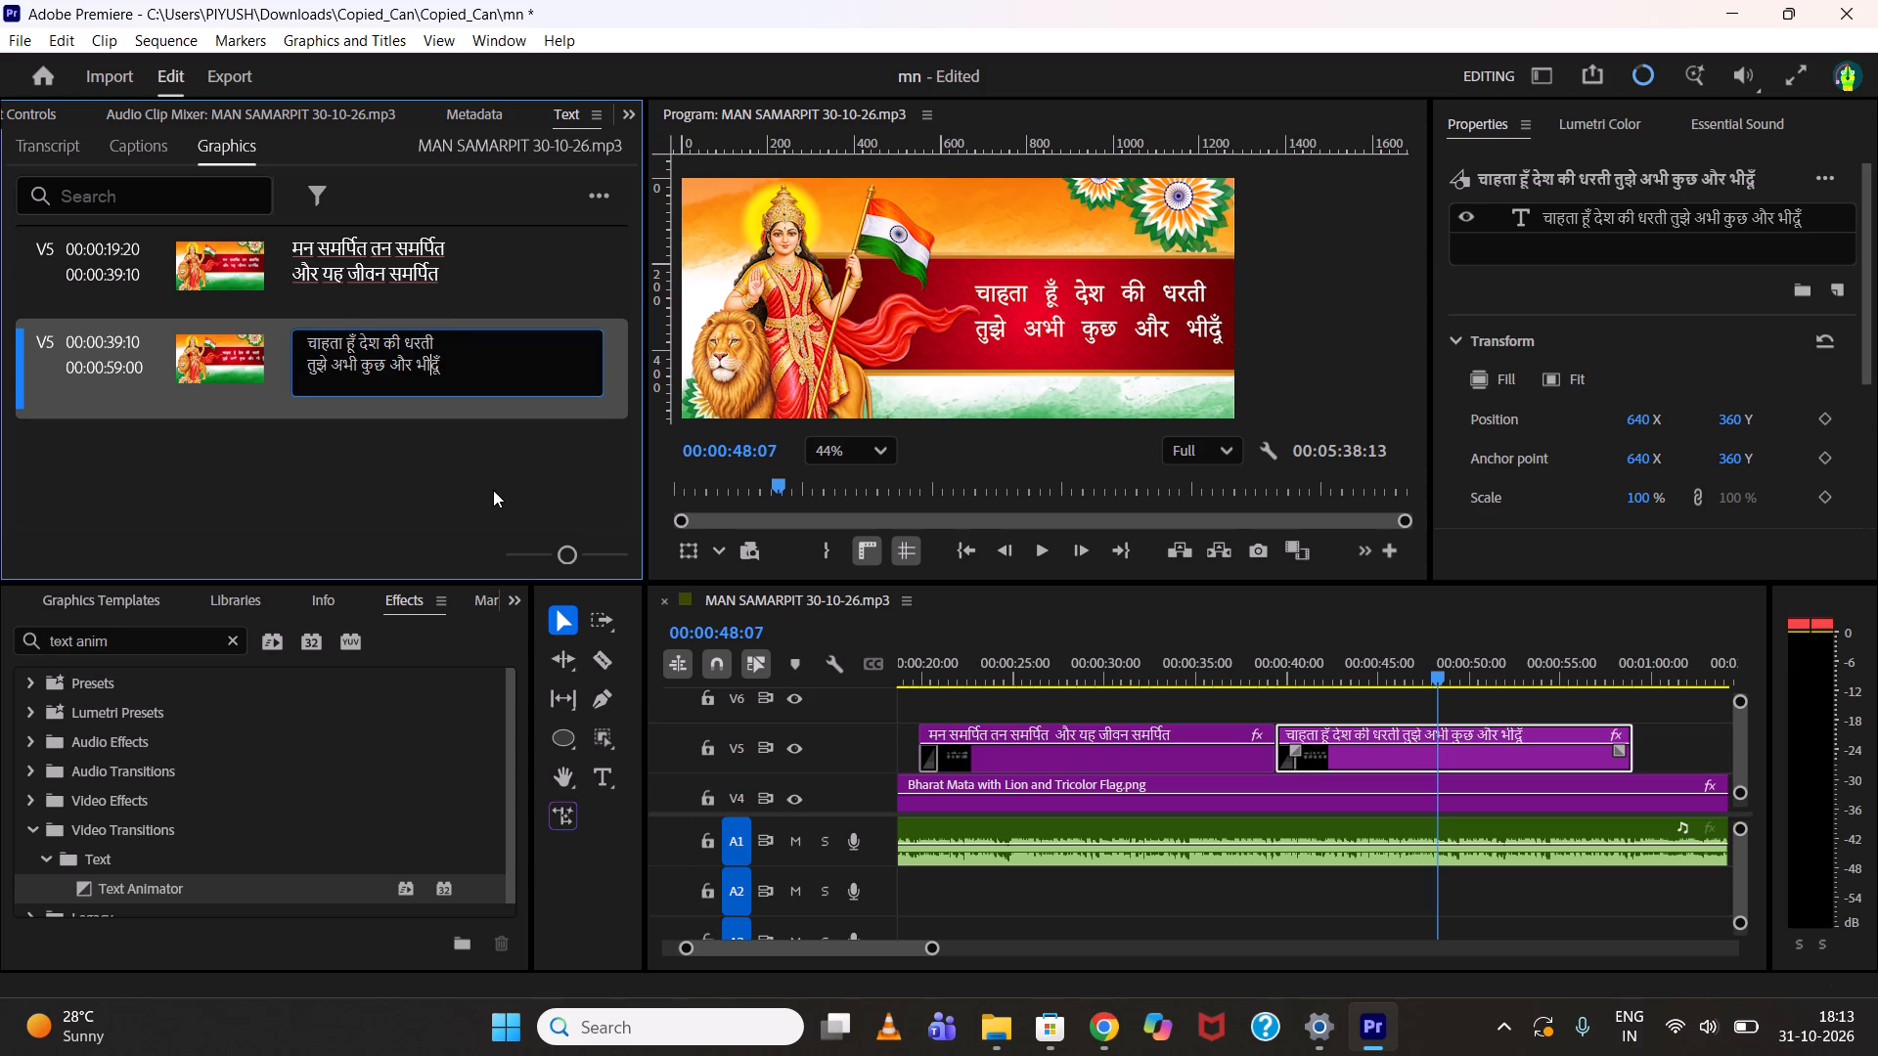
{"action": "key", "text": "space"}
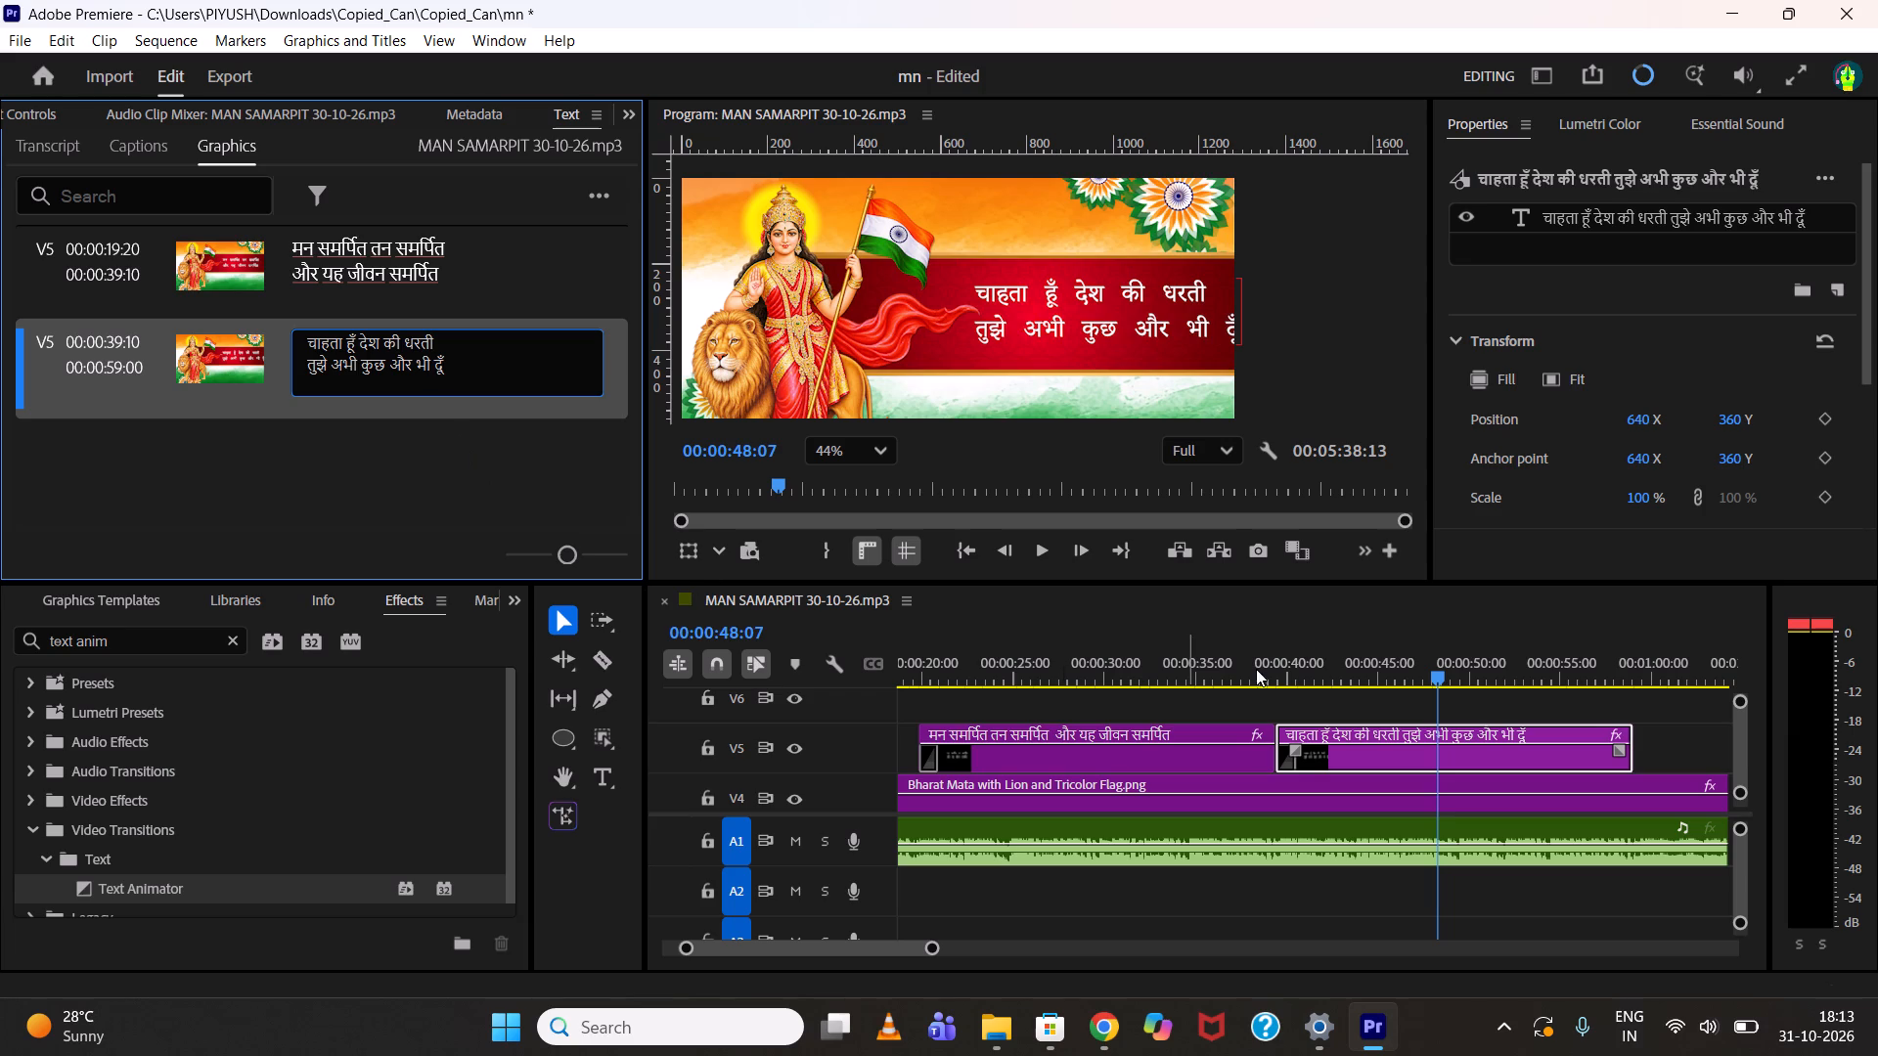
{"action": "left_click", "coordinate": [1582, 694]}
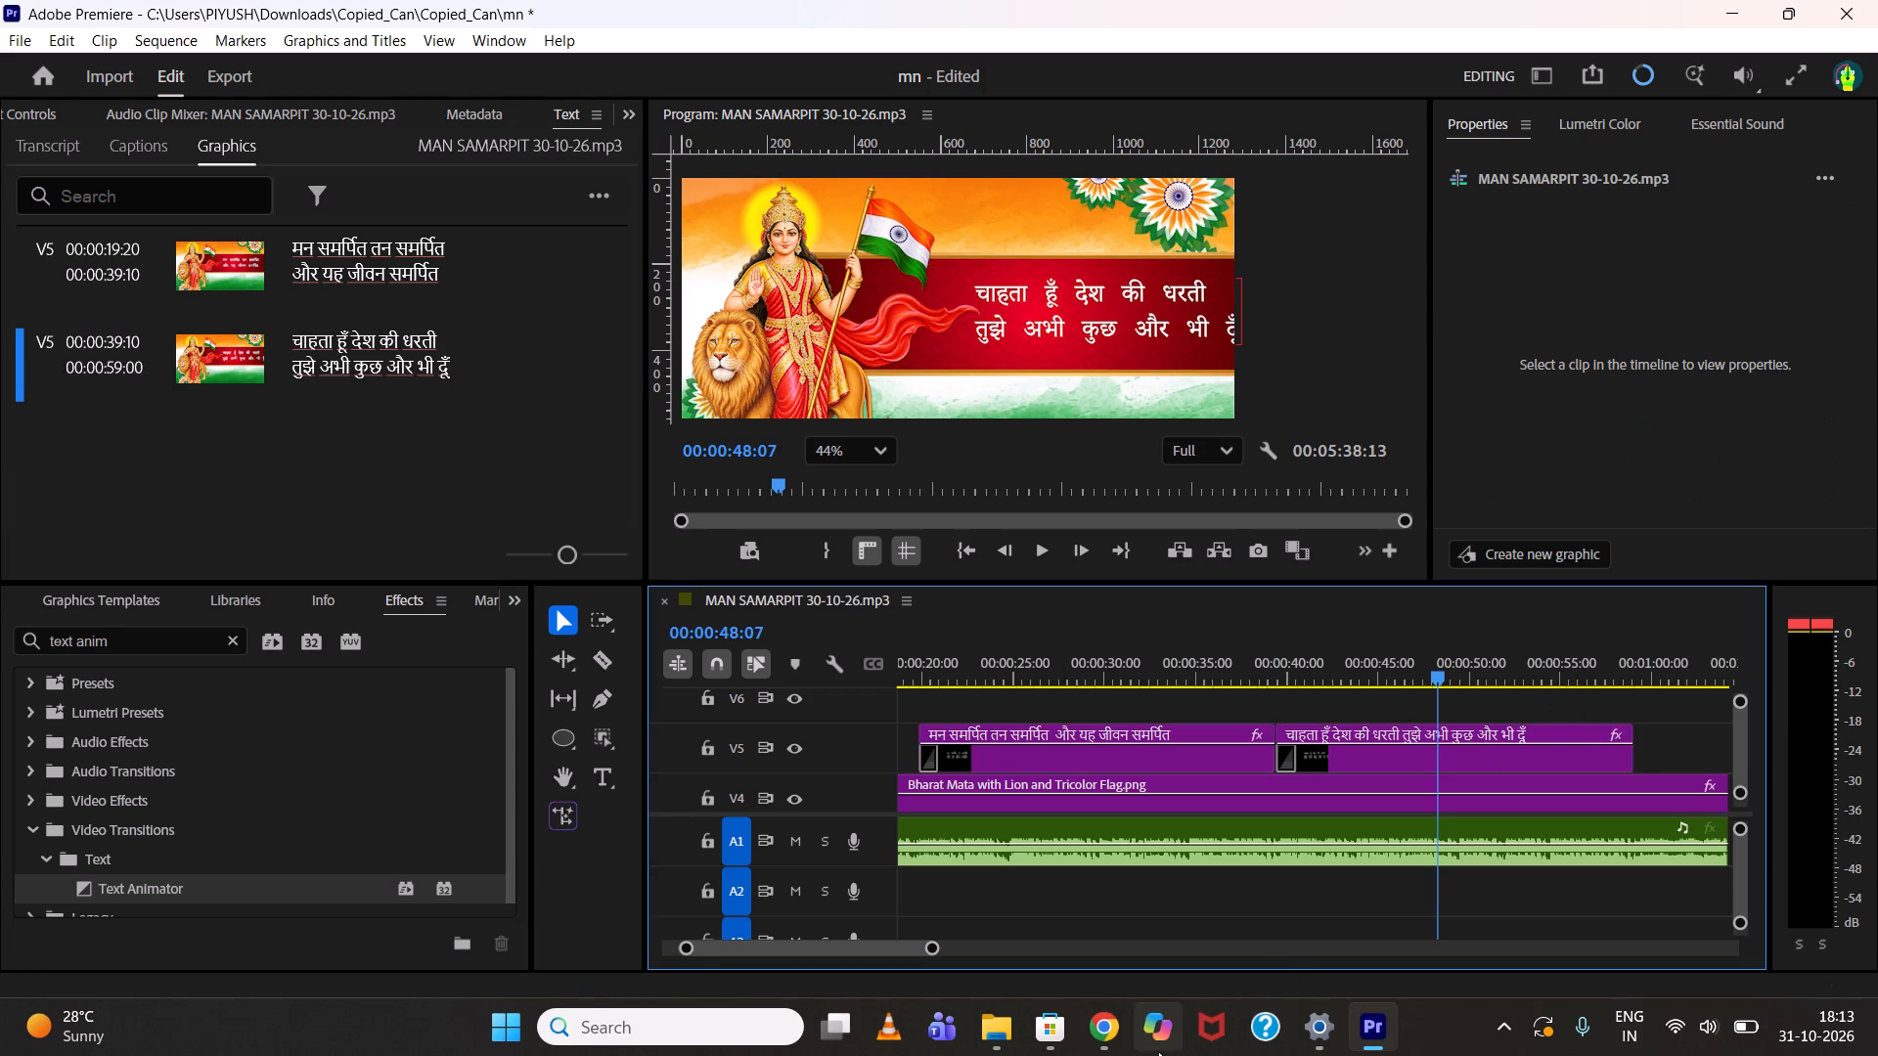
Switch to Chrome and return to the search results for man samarpit tan samarpit lyrics.
{"action": "left_click", "coordinate": [1109, 1046]}
{"action": "left_click", "coordinate": [16, 94]}
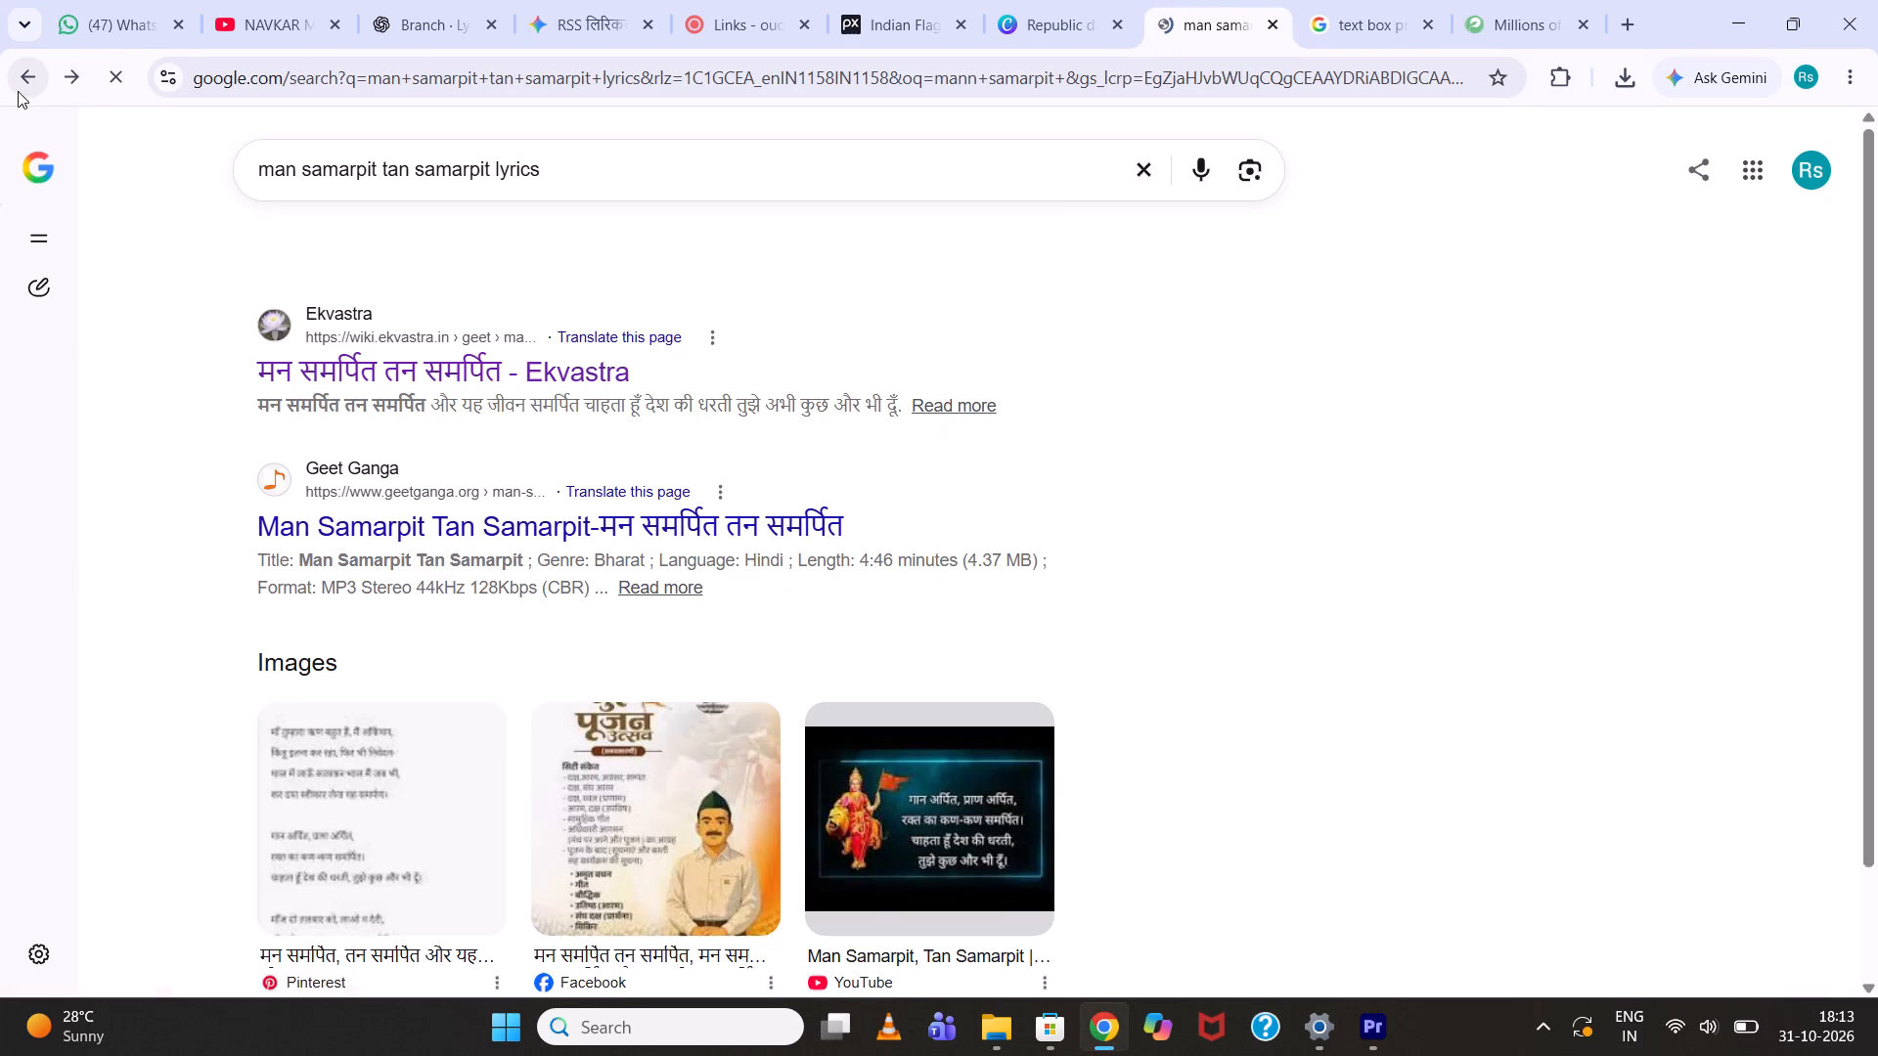
{"action": "scroll", "coordinate": [461, 508], "scroll_direction": "down", "scroll_amount": 1}
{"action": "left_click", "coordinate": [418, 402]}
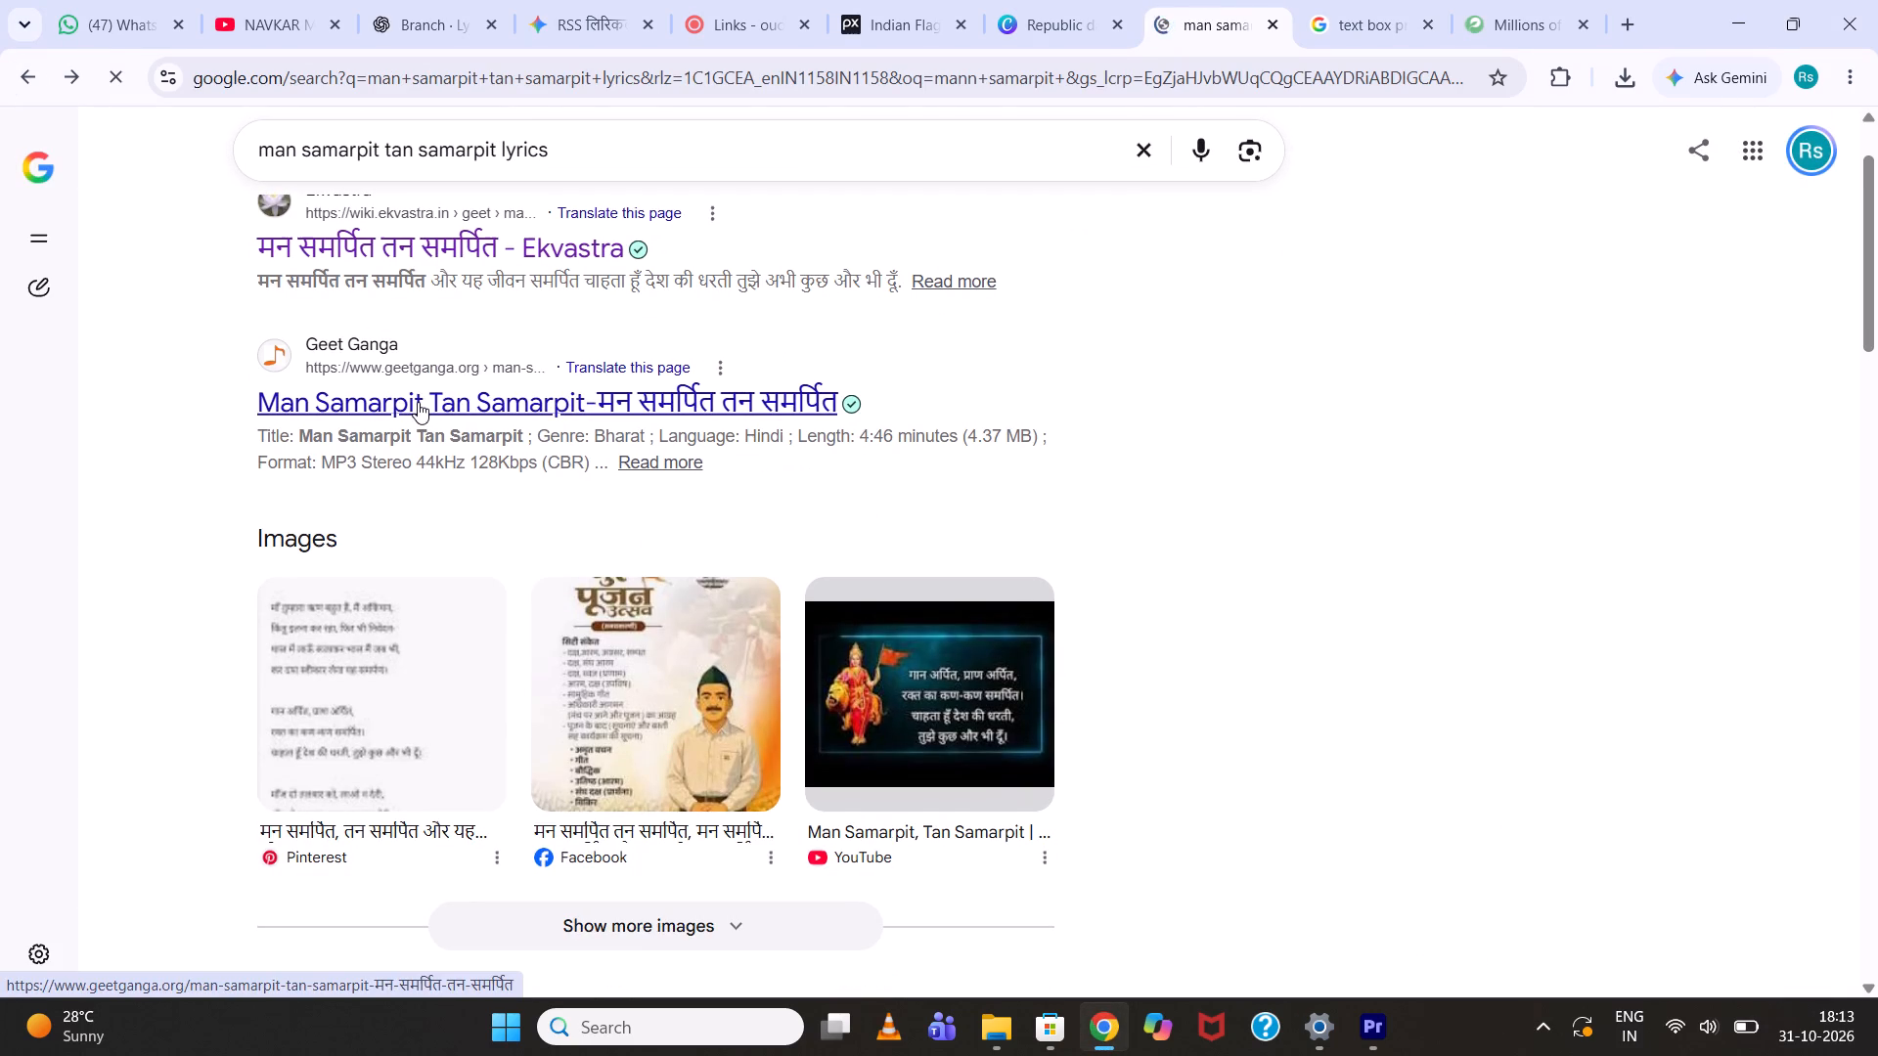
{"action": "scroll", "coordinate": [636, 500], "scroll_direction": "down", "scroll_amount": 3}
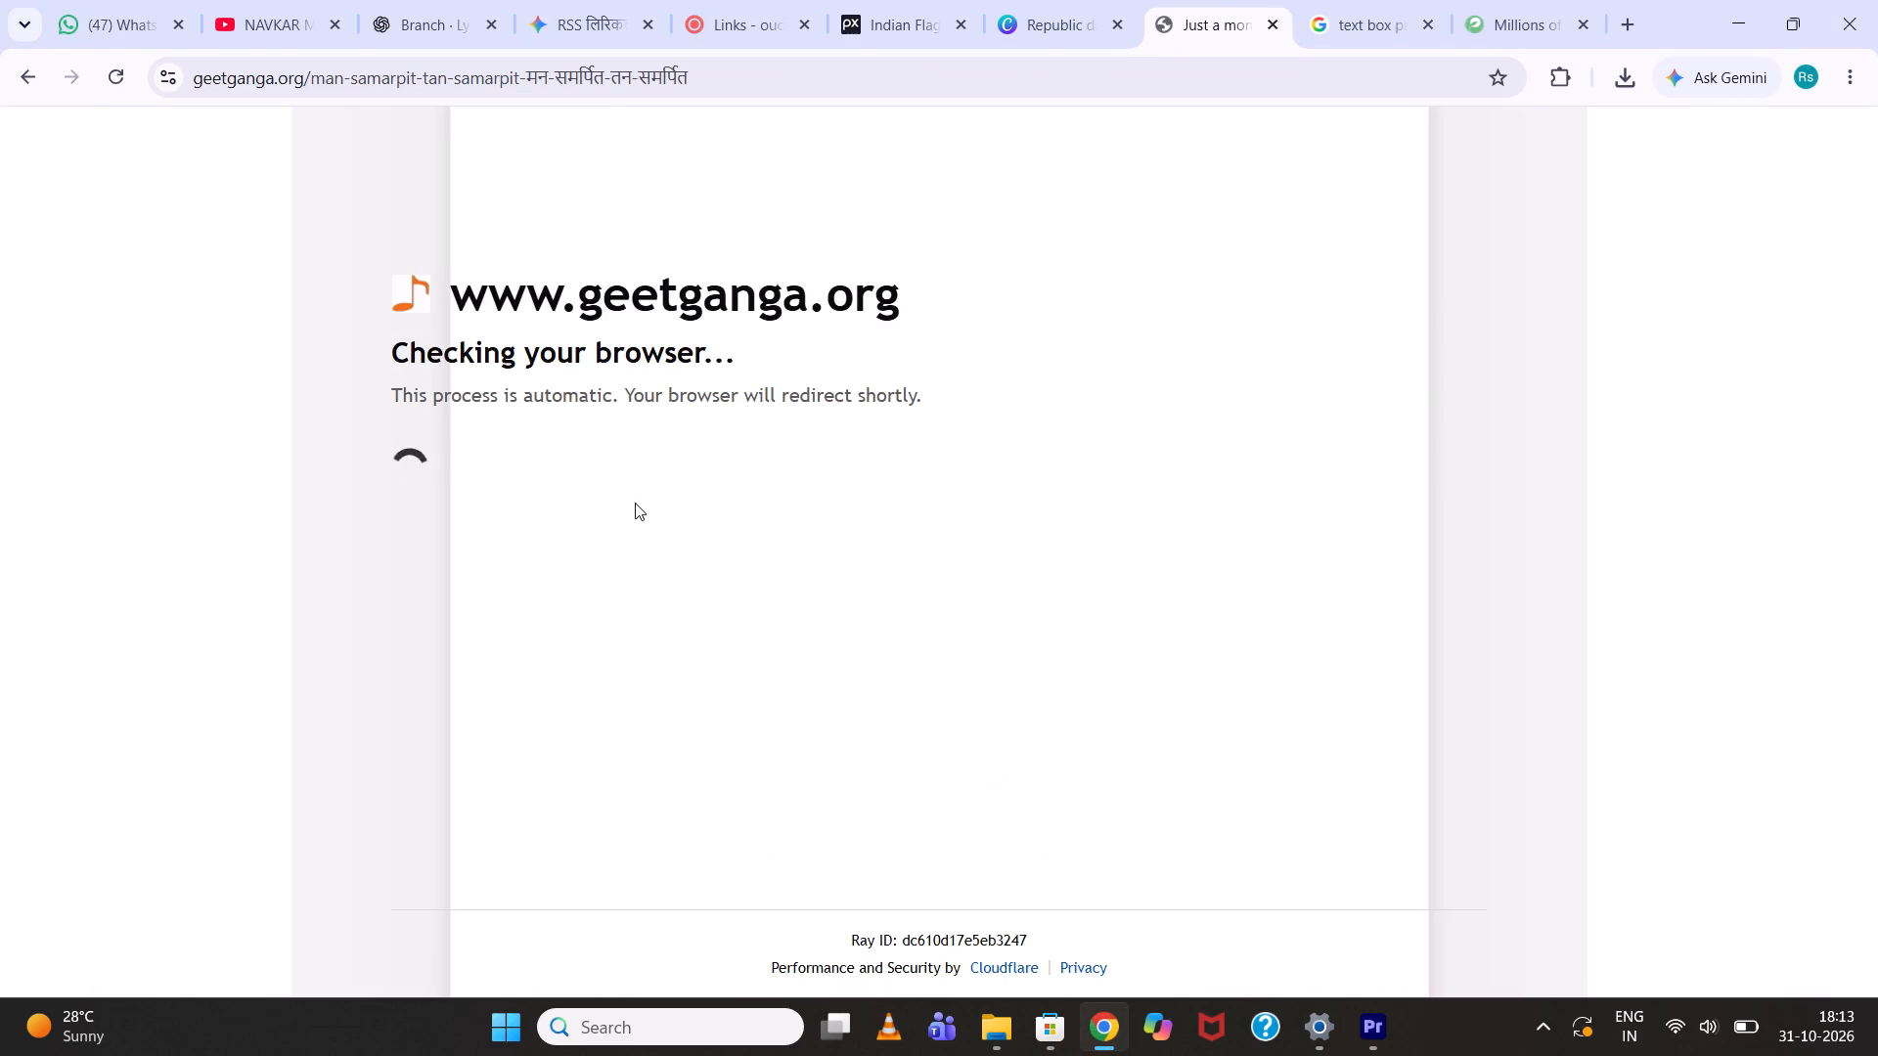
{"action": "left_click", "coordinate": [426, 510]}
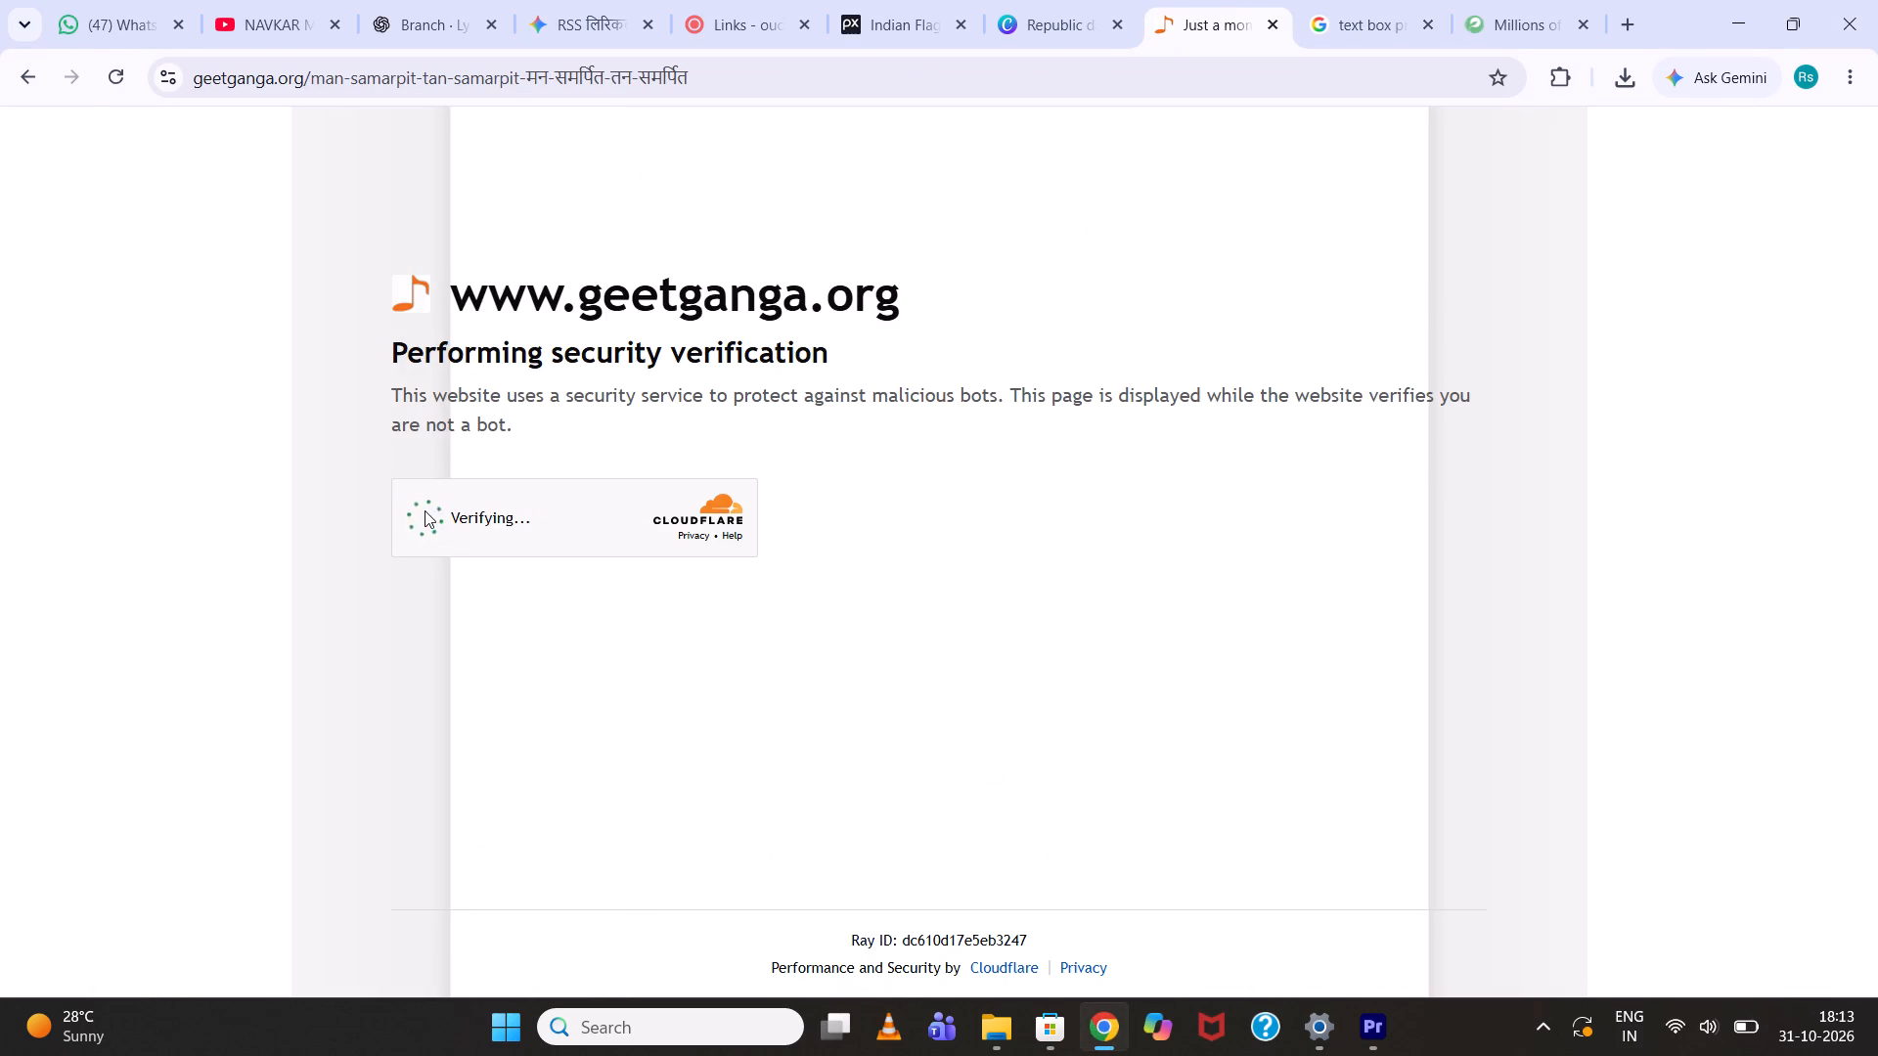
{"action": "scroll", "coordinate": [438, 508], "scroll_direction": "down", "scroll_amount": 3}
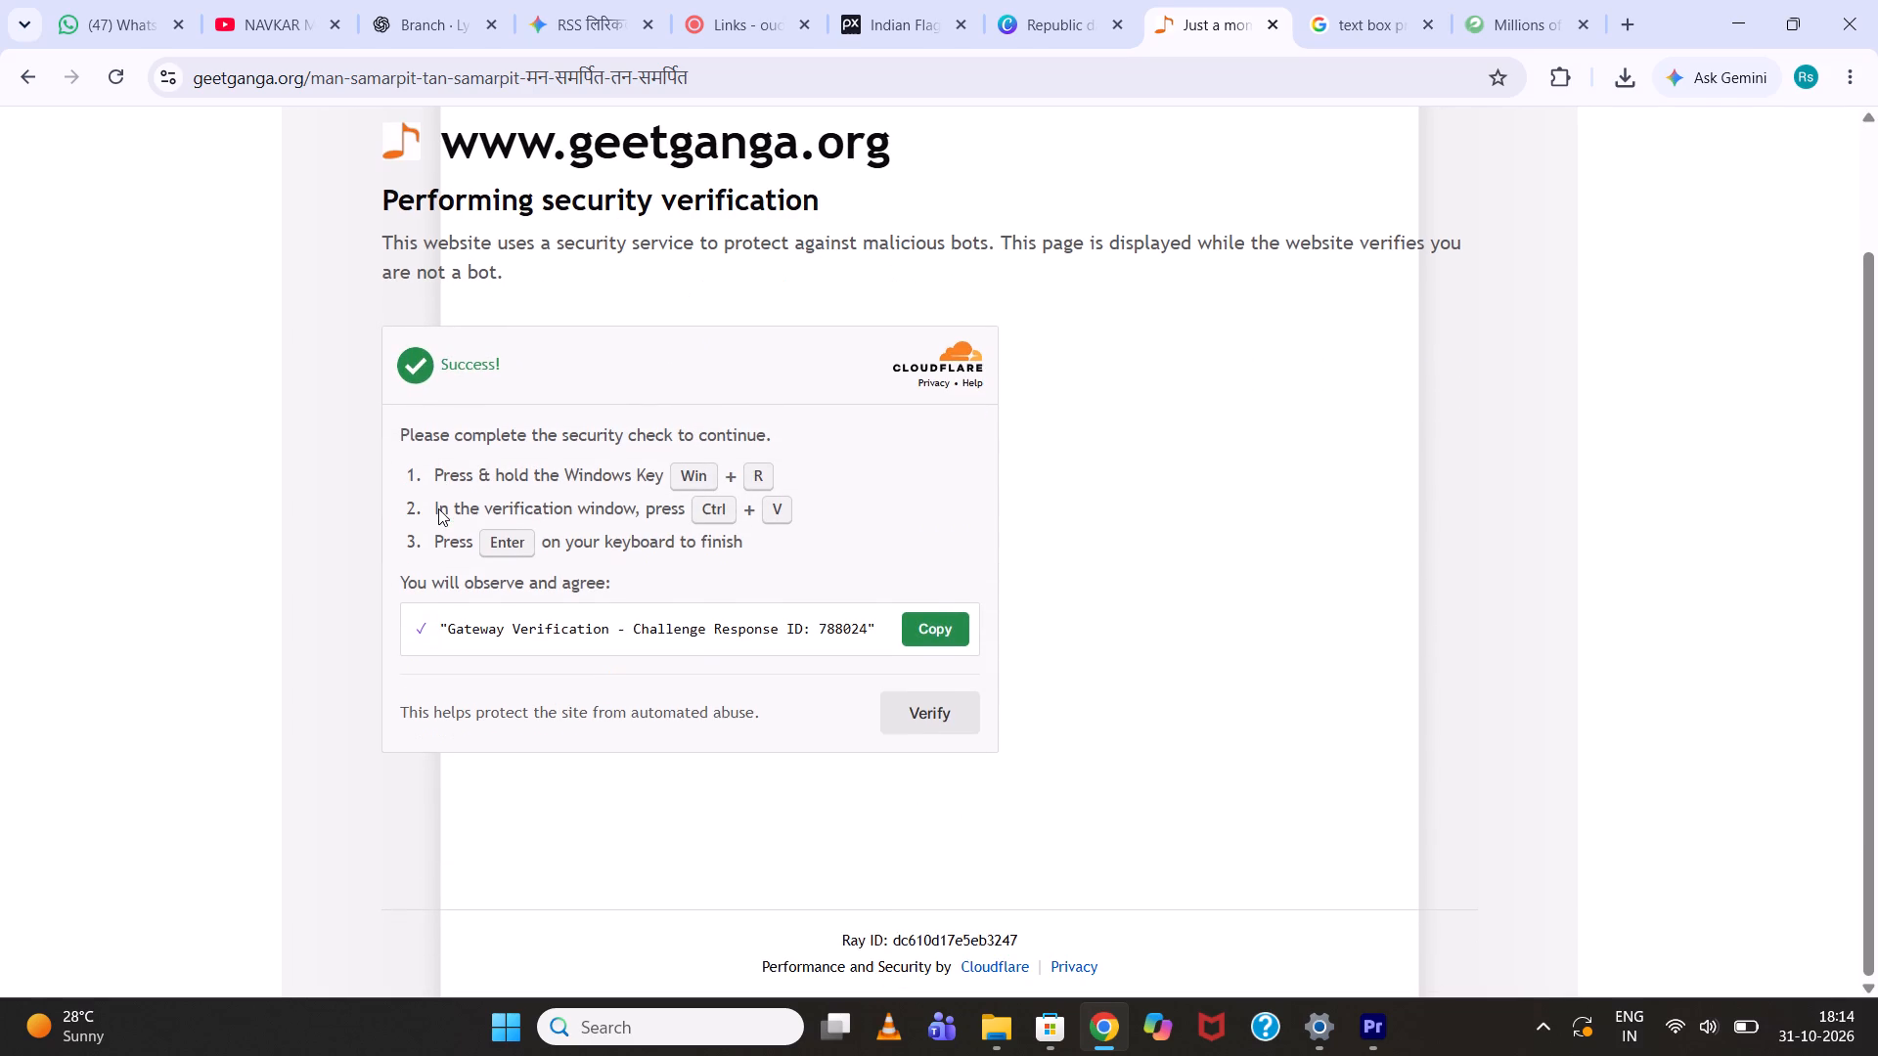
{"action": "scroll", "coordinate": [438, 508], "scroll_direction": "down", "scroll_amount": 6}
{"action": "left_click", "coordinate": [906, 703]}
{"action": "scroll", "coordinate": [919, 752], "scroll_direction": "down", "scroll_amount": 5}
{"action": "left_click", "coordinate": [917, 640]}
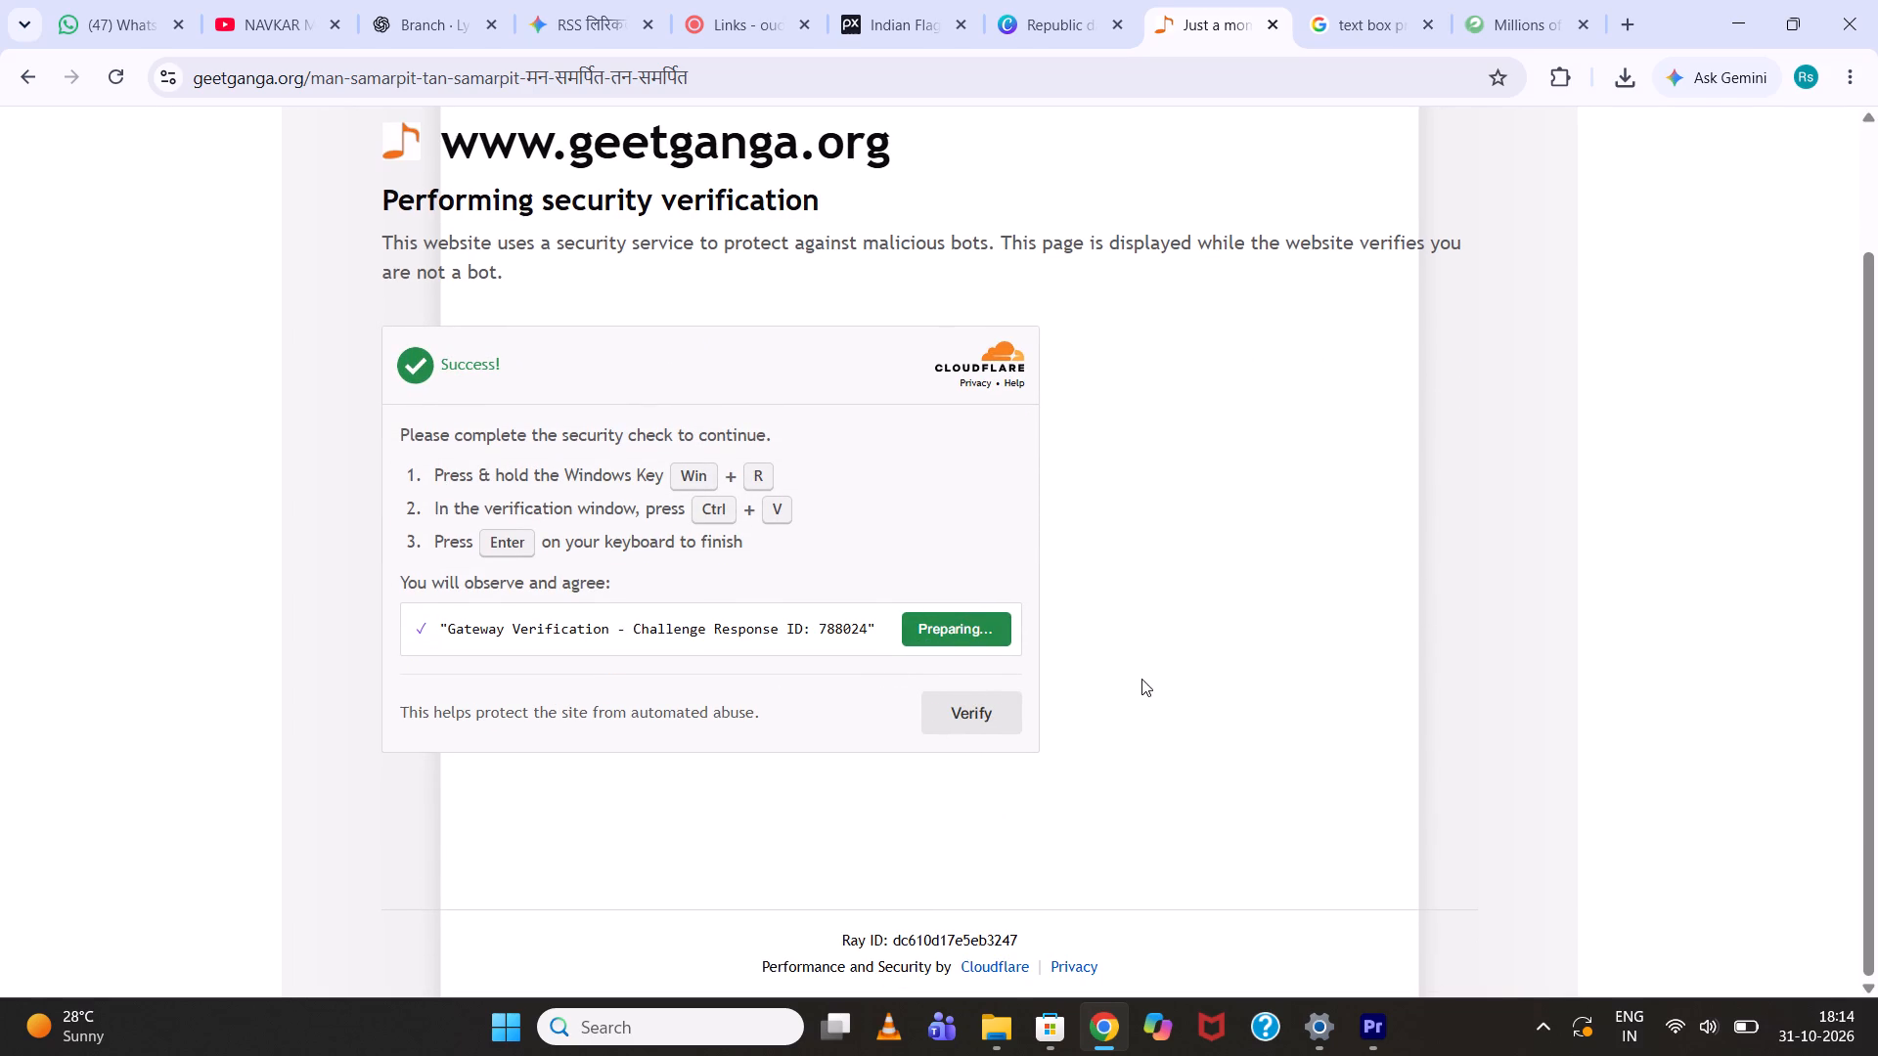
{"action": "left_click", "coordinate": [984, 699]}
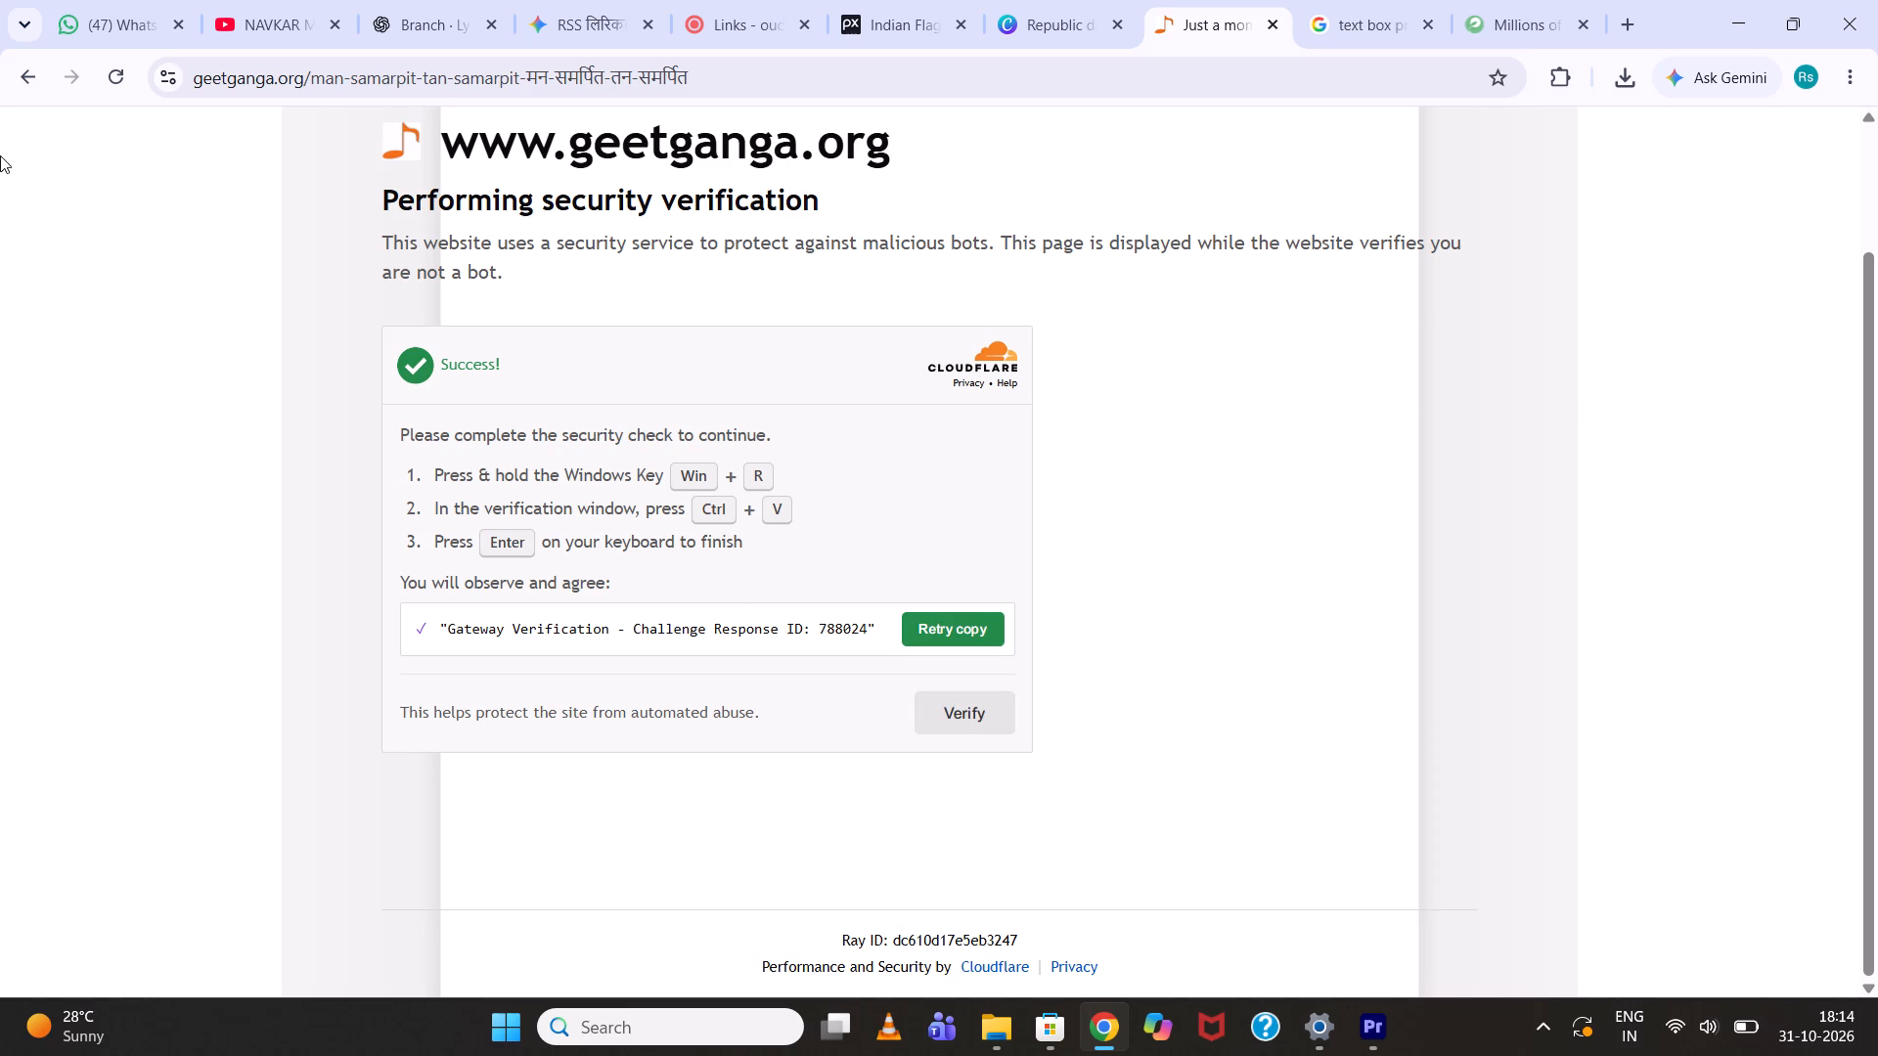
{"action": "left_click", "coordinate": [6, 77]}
Look through the search results for another version of the lyrics and read the one on the Brainly page.
{"action": "scroll", "coordinate": [418, 585], "scroll_direction": "down", "scroll_amount": 5}
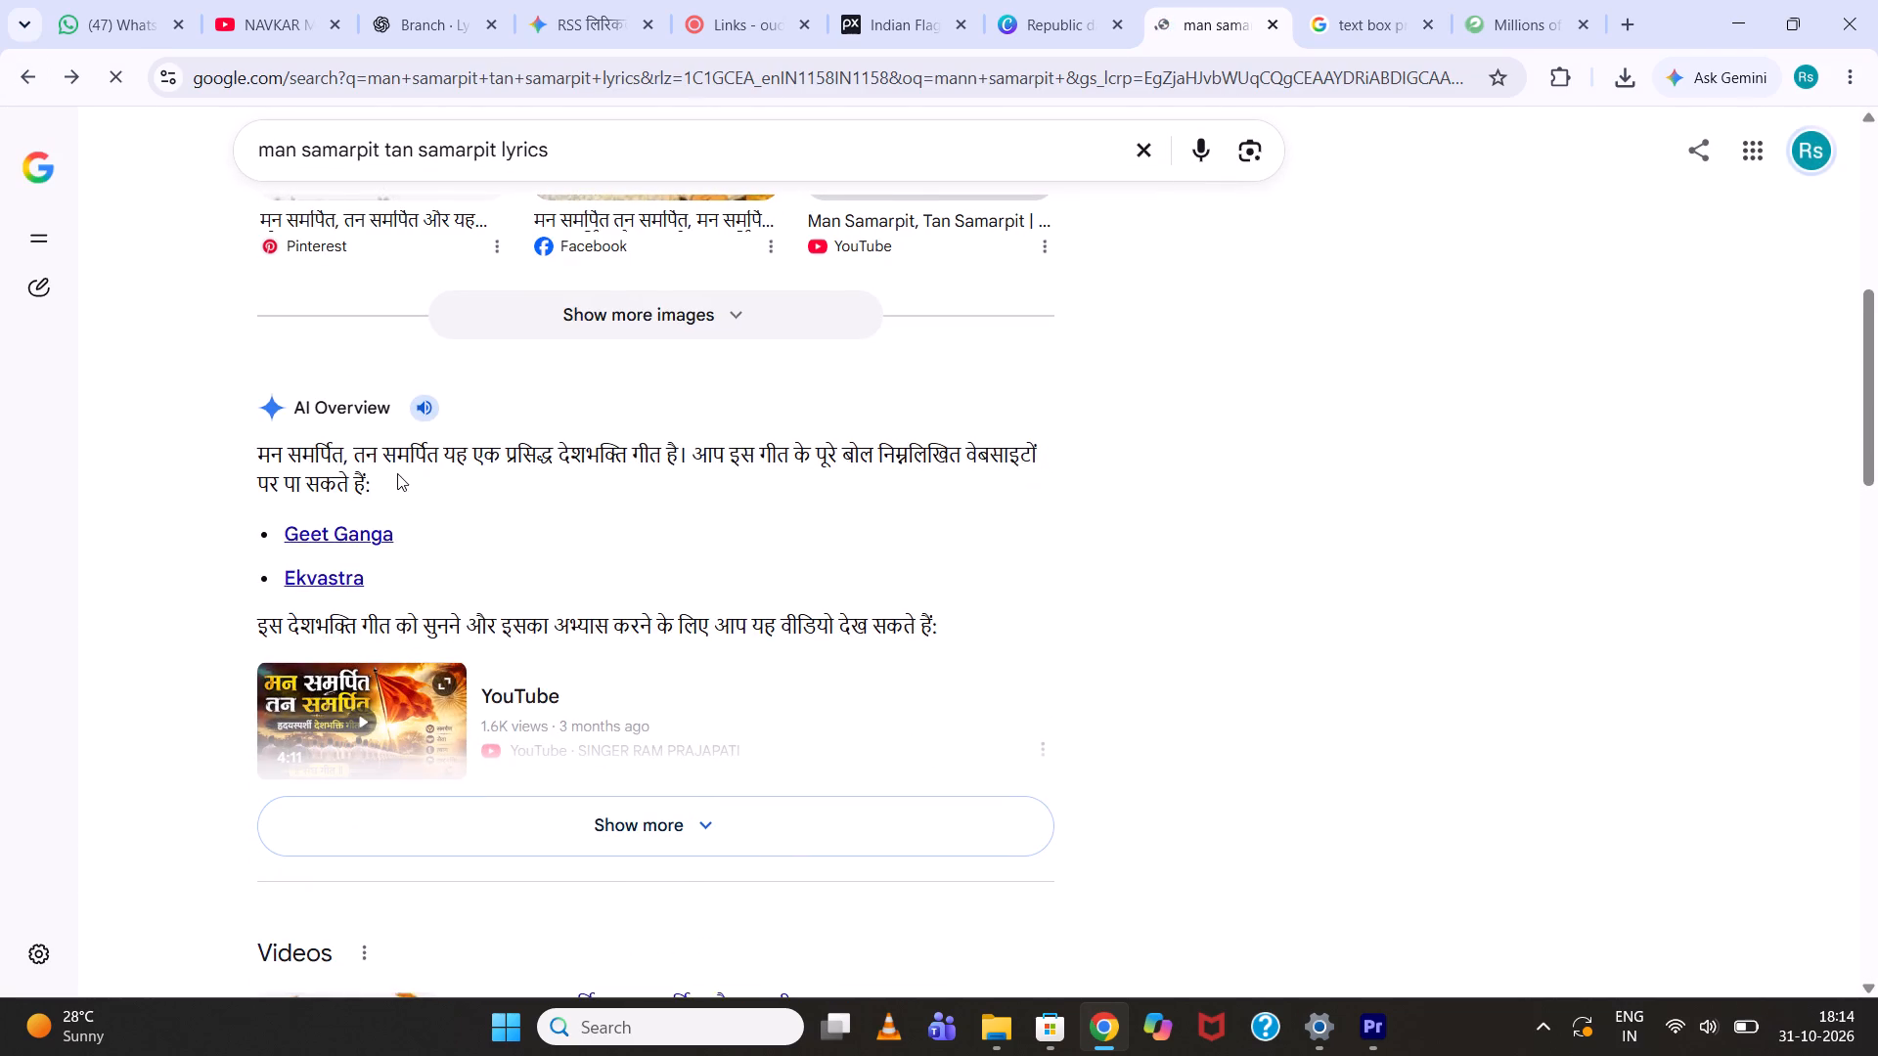
{"action": "scroll", "coordinate": [384, 435], "scroll_direction": "up", "scroll_amount": 1}
{"action": "scroll", "coordinate": [387, 459], "scroll_direction": "down", "scroll_amount": 3}
{"action": "scroll", "coordinate": [455, 571], "scroll_direction": "down", "scroll_amount": 5}
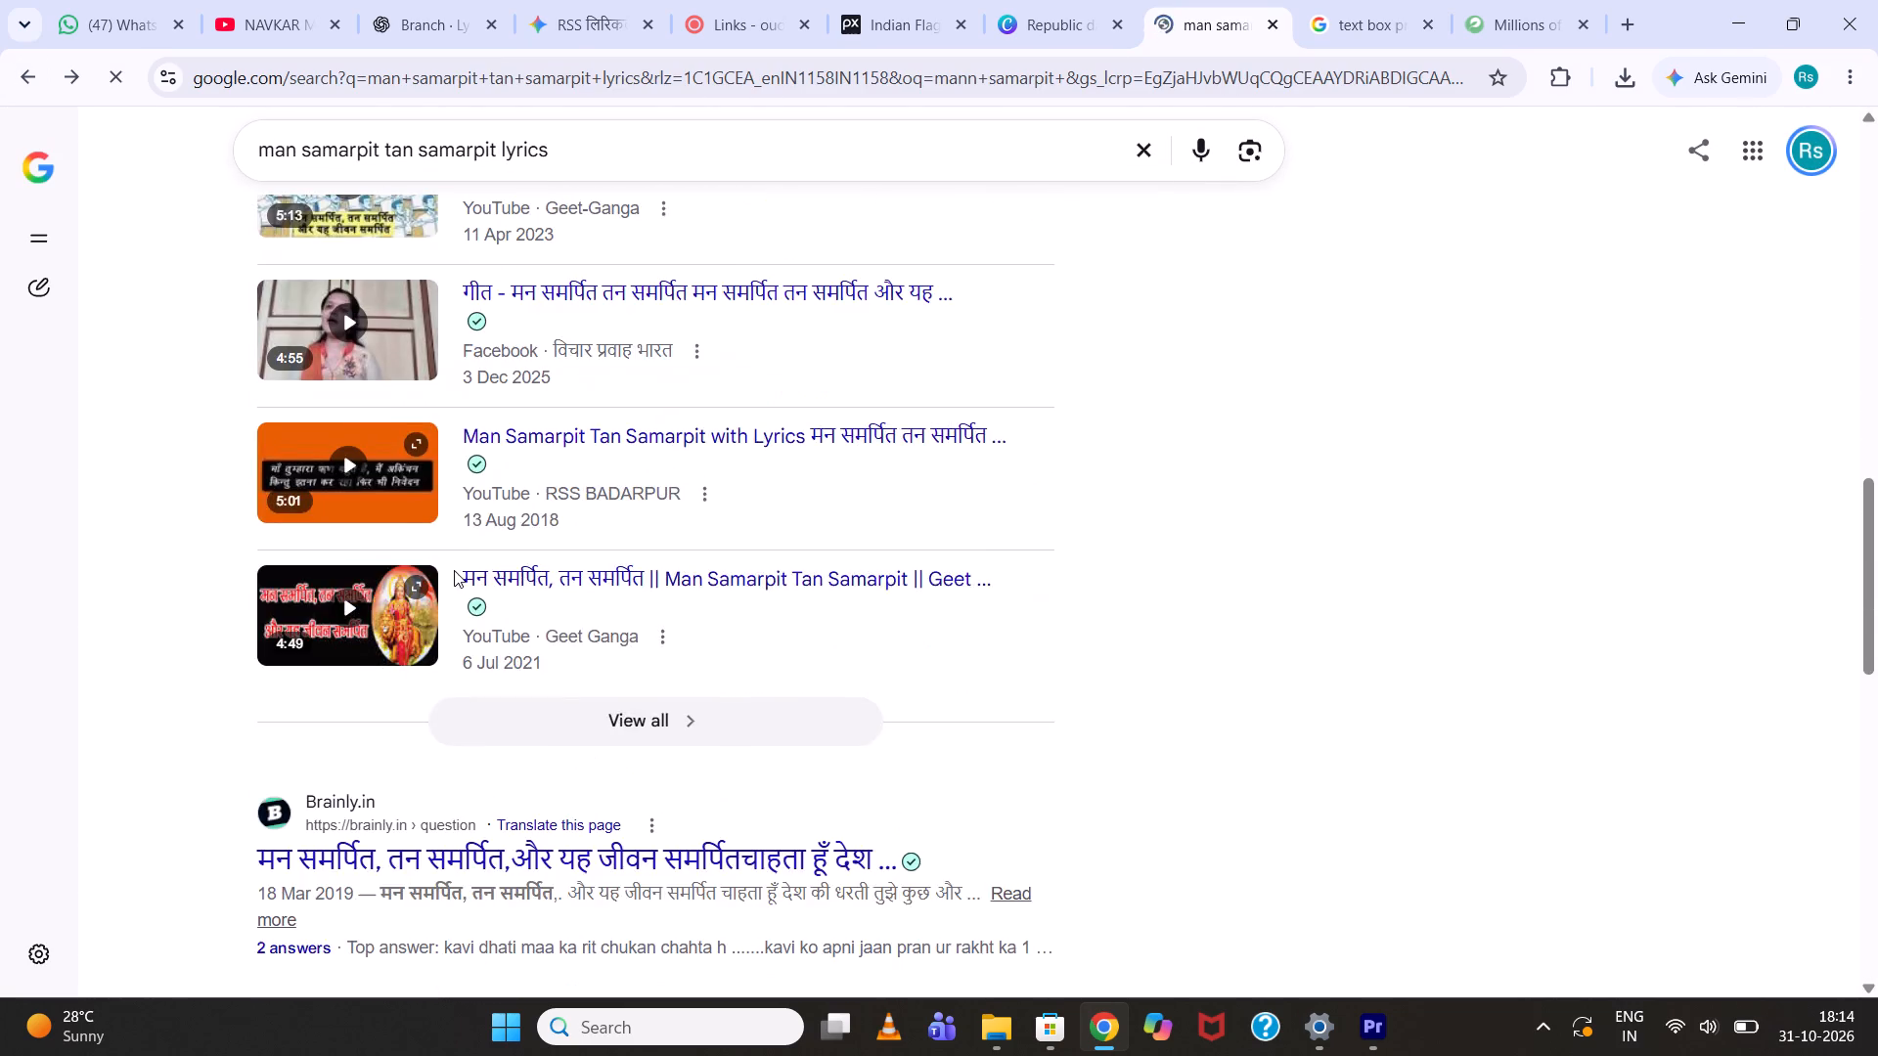
{"action": "scroll", "coordinate": [454, 570], "scroll_direction": "down", "scroll_amount": 2}
{"action": "left_click", "coordinate": [498, 622]}
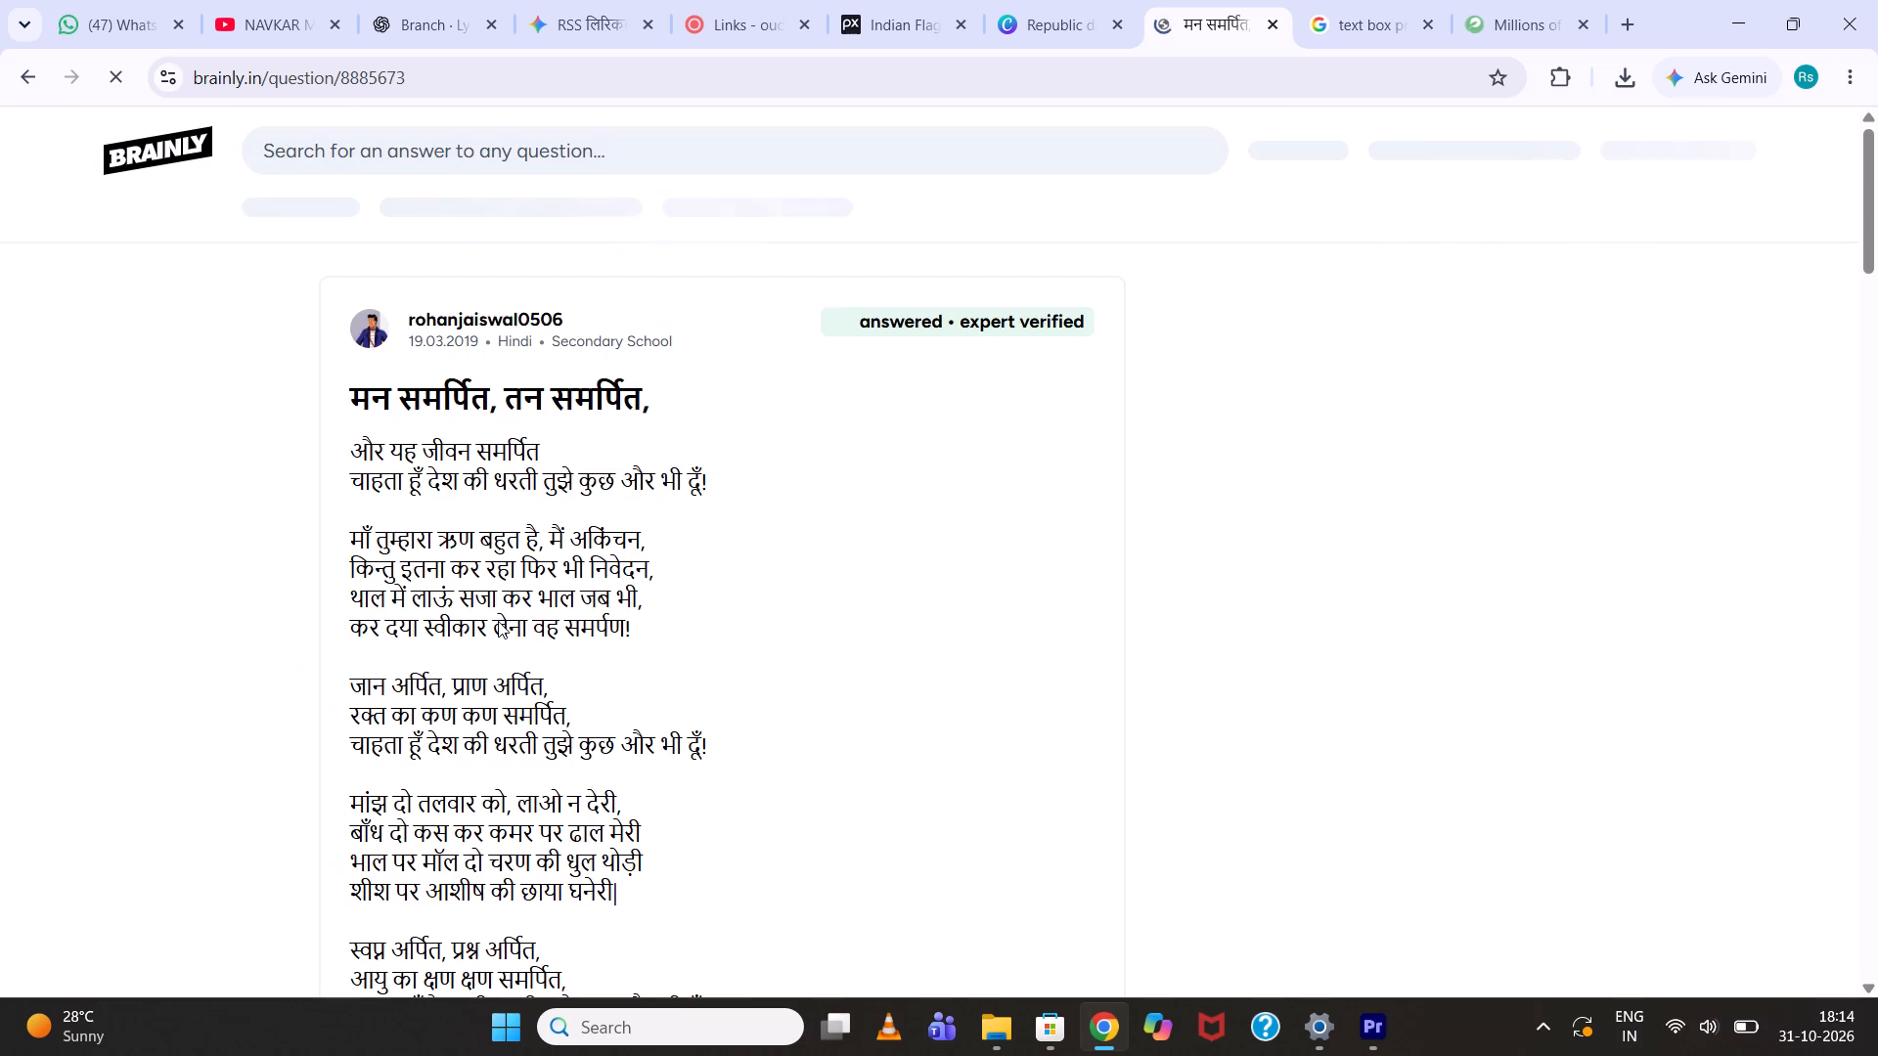
{"action": "left_click", "coordinate": [20, 73]}
Open the sanghgeet blog post मन समर्पित, तन समर्पित and copy its line चाहता हूँ मातृभू मैं तुझे कुछ और भी दूं.
{"action": "scroll", "coordinate": [441, 697], "scroll_direction": "down", "scroll_amount": 1}
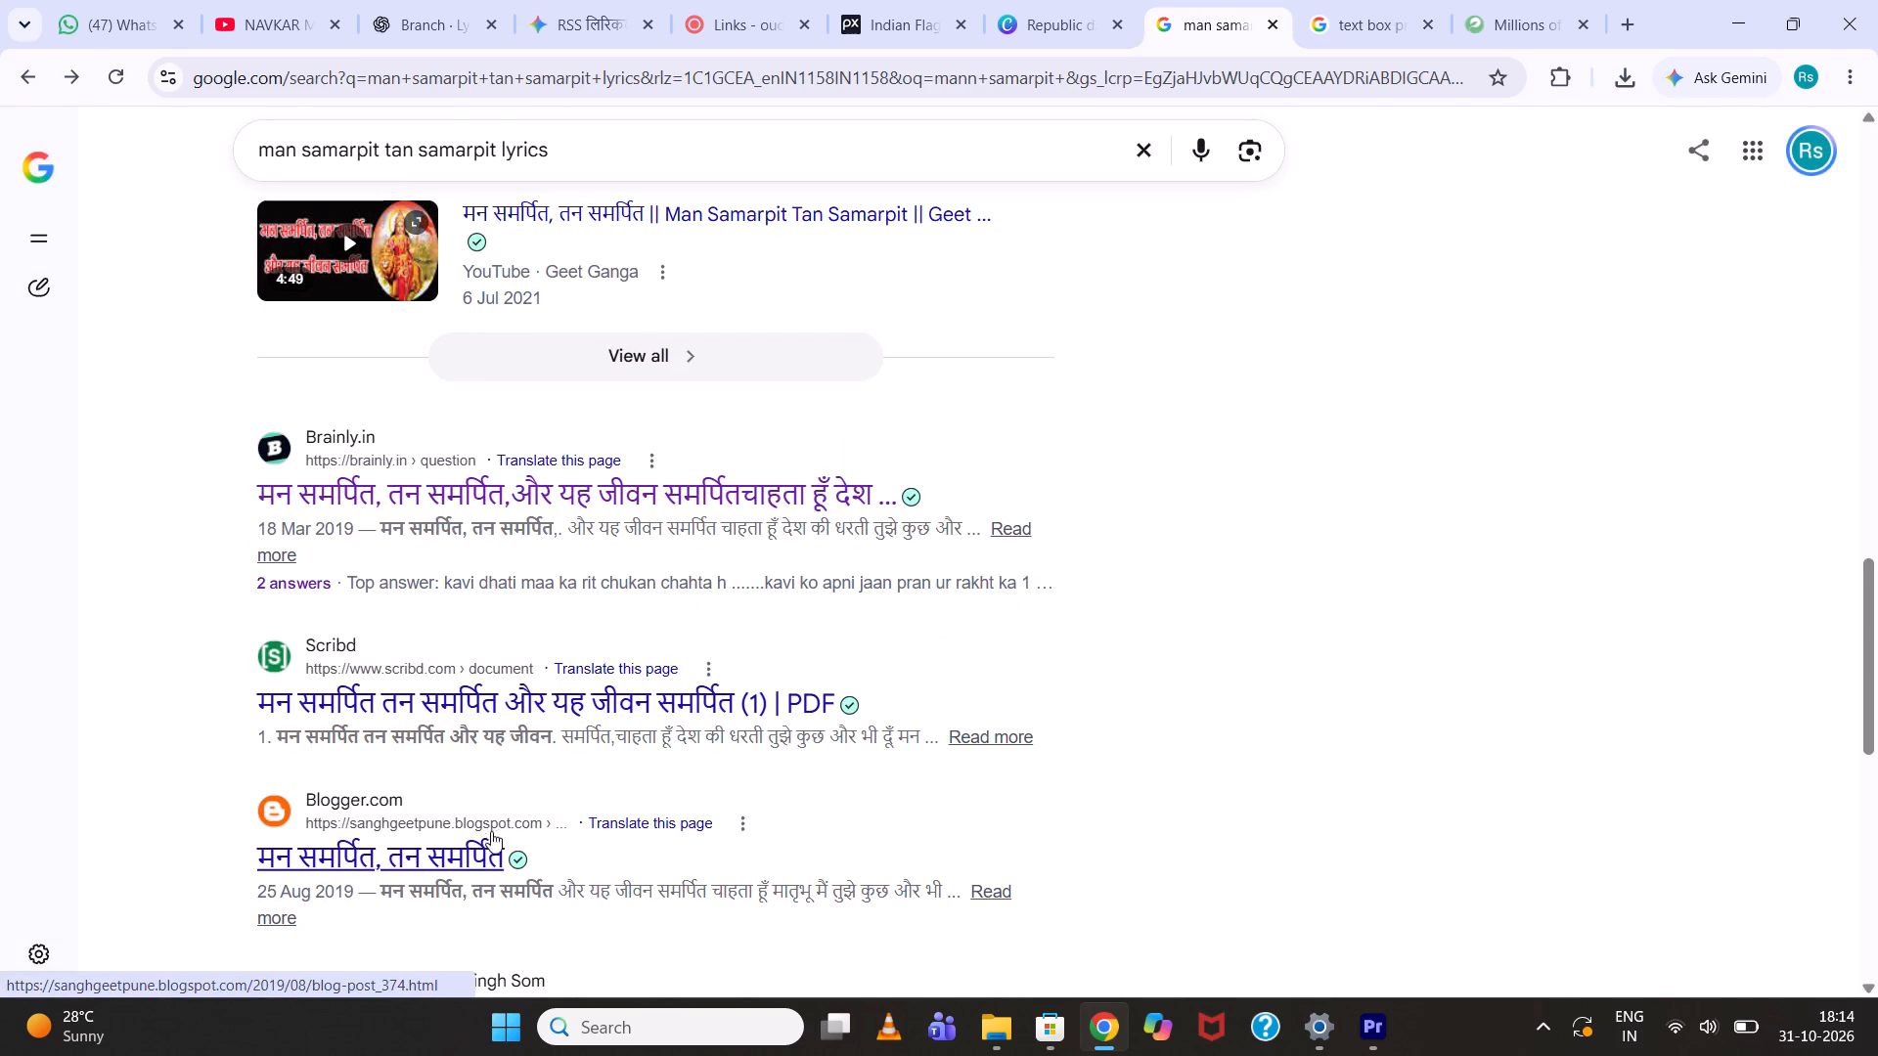
{"action": "left_click", "coordinate": [466, 850]}
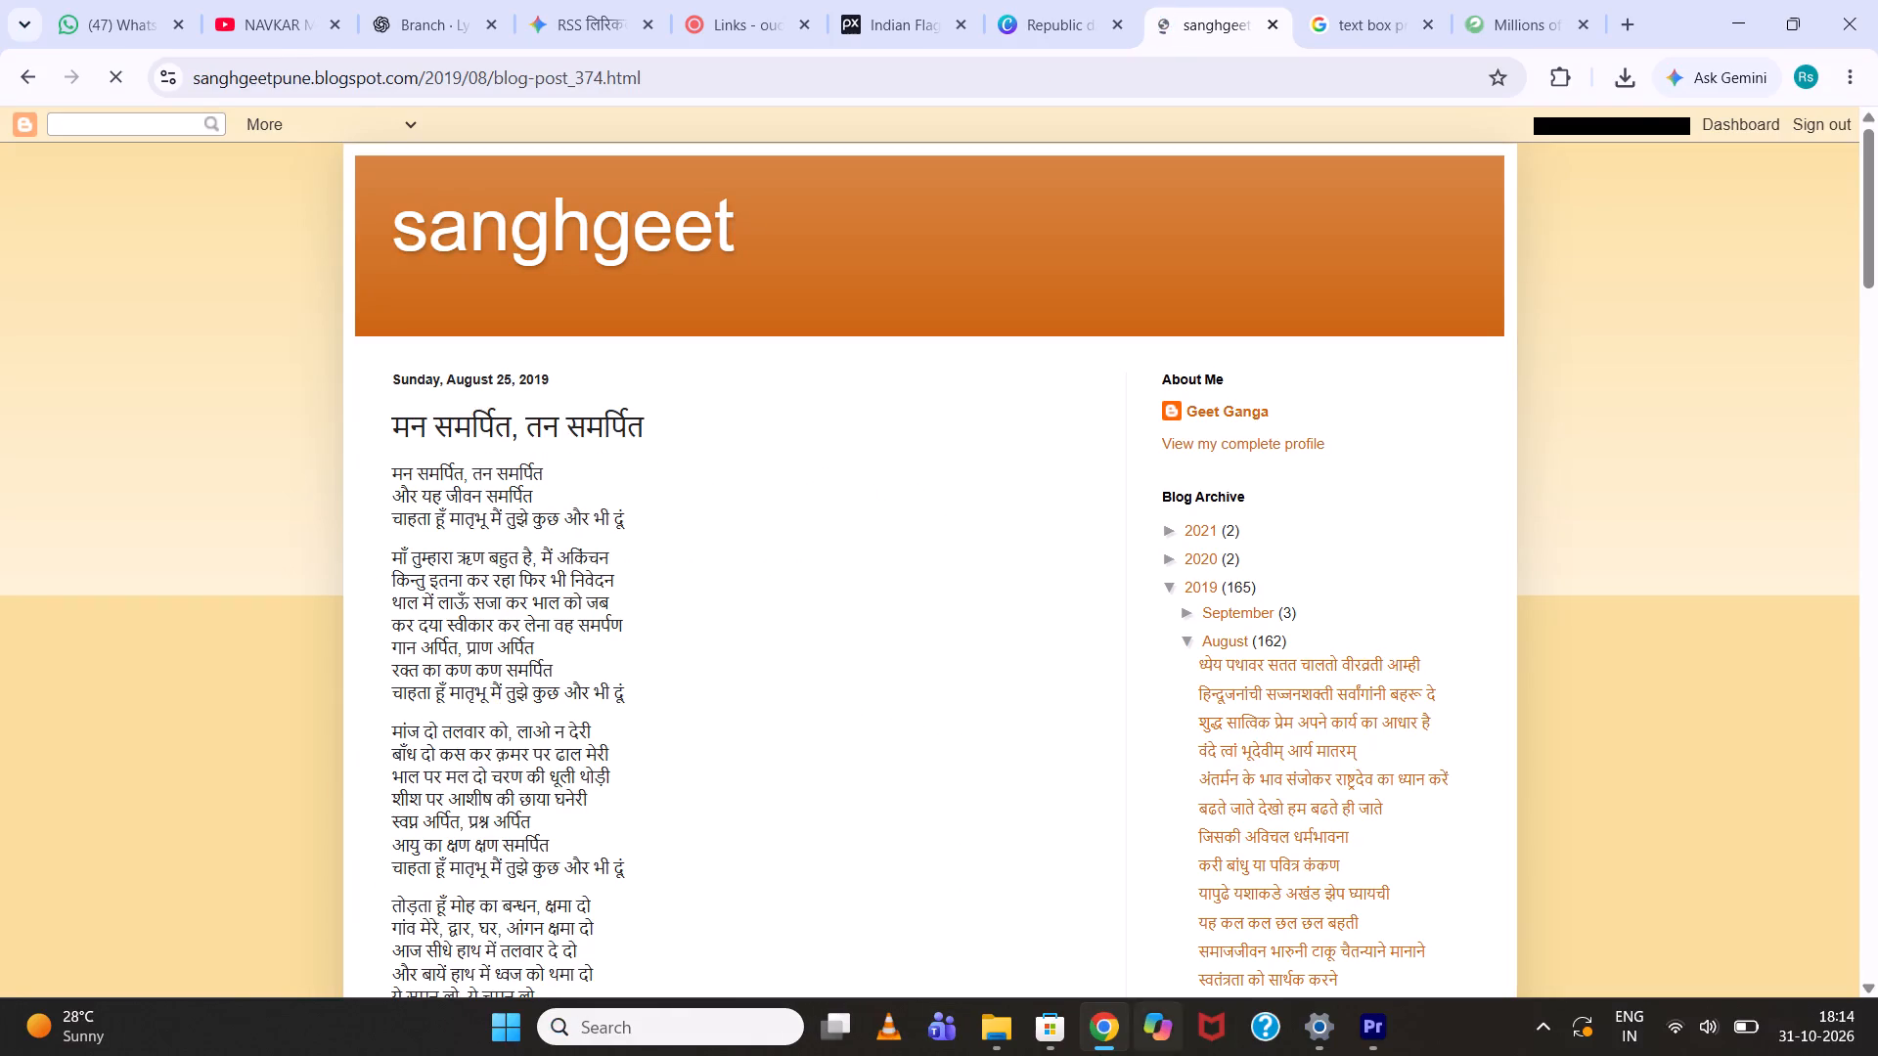
{"action": "left_click_drag", "start_coordinate": [391, 523], "coordinate": [608, 529]}
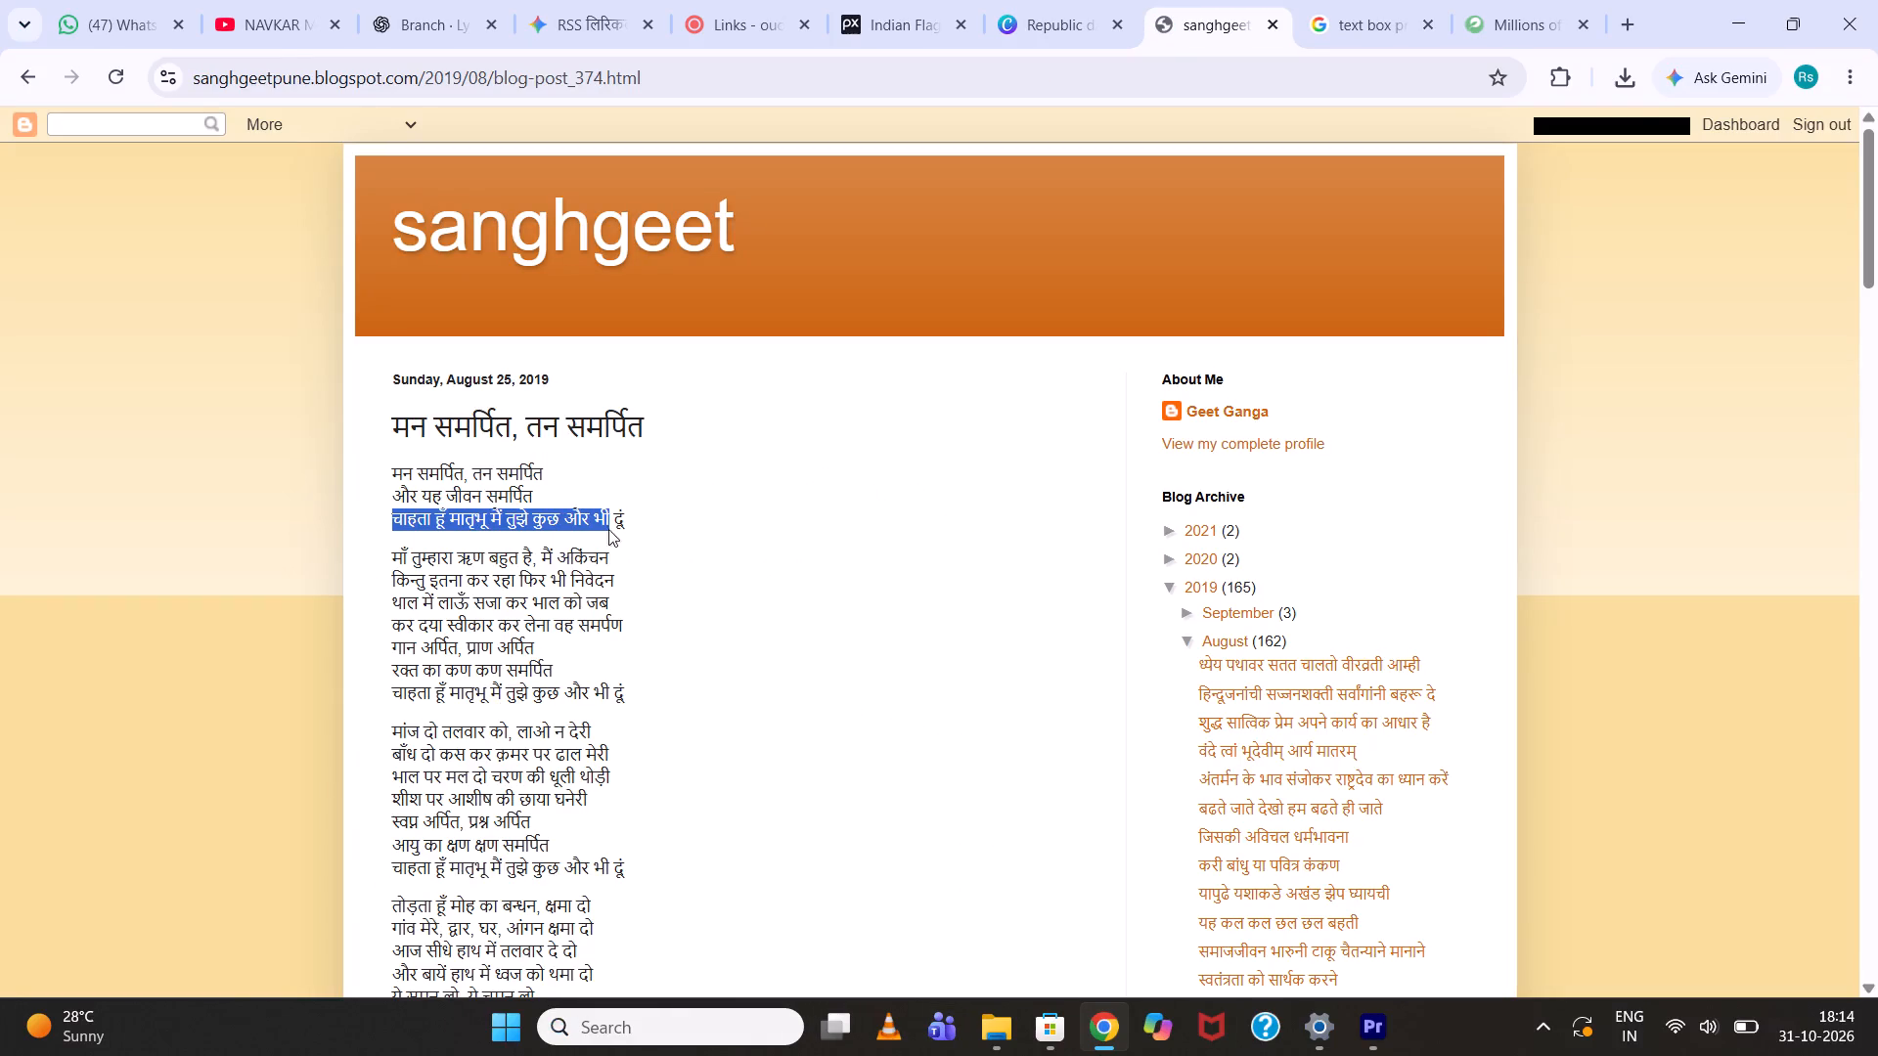
{"action": "left_click_drag", "start_coordinate": [608, 529], "coordinate": [630, 525]}
{"action": "key", "text": "ctrl+c"}
Back in Premiere, replace the second lyric clip's text with the copied line चाहता हूँ मातृभू मैं तुझे कुछ और भी दूं.
{"action": "left_click", "coordinate": [1362, 1032]}
{"action": "left_click", "coordinate": [1408, 763]}
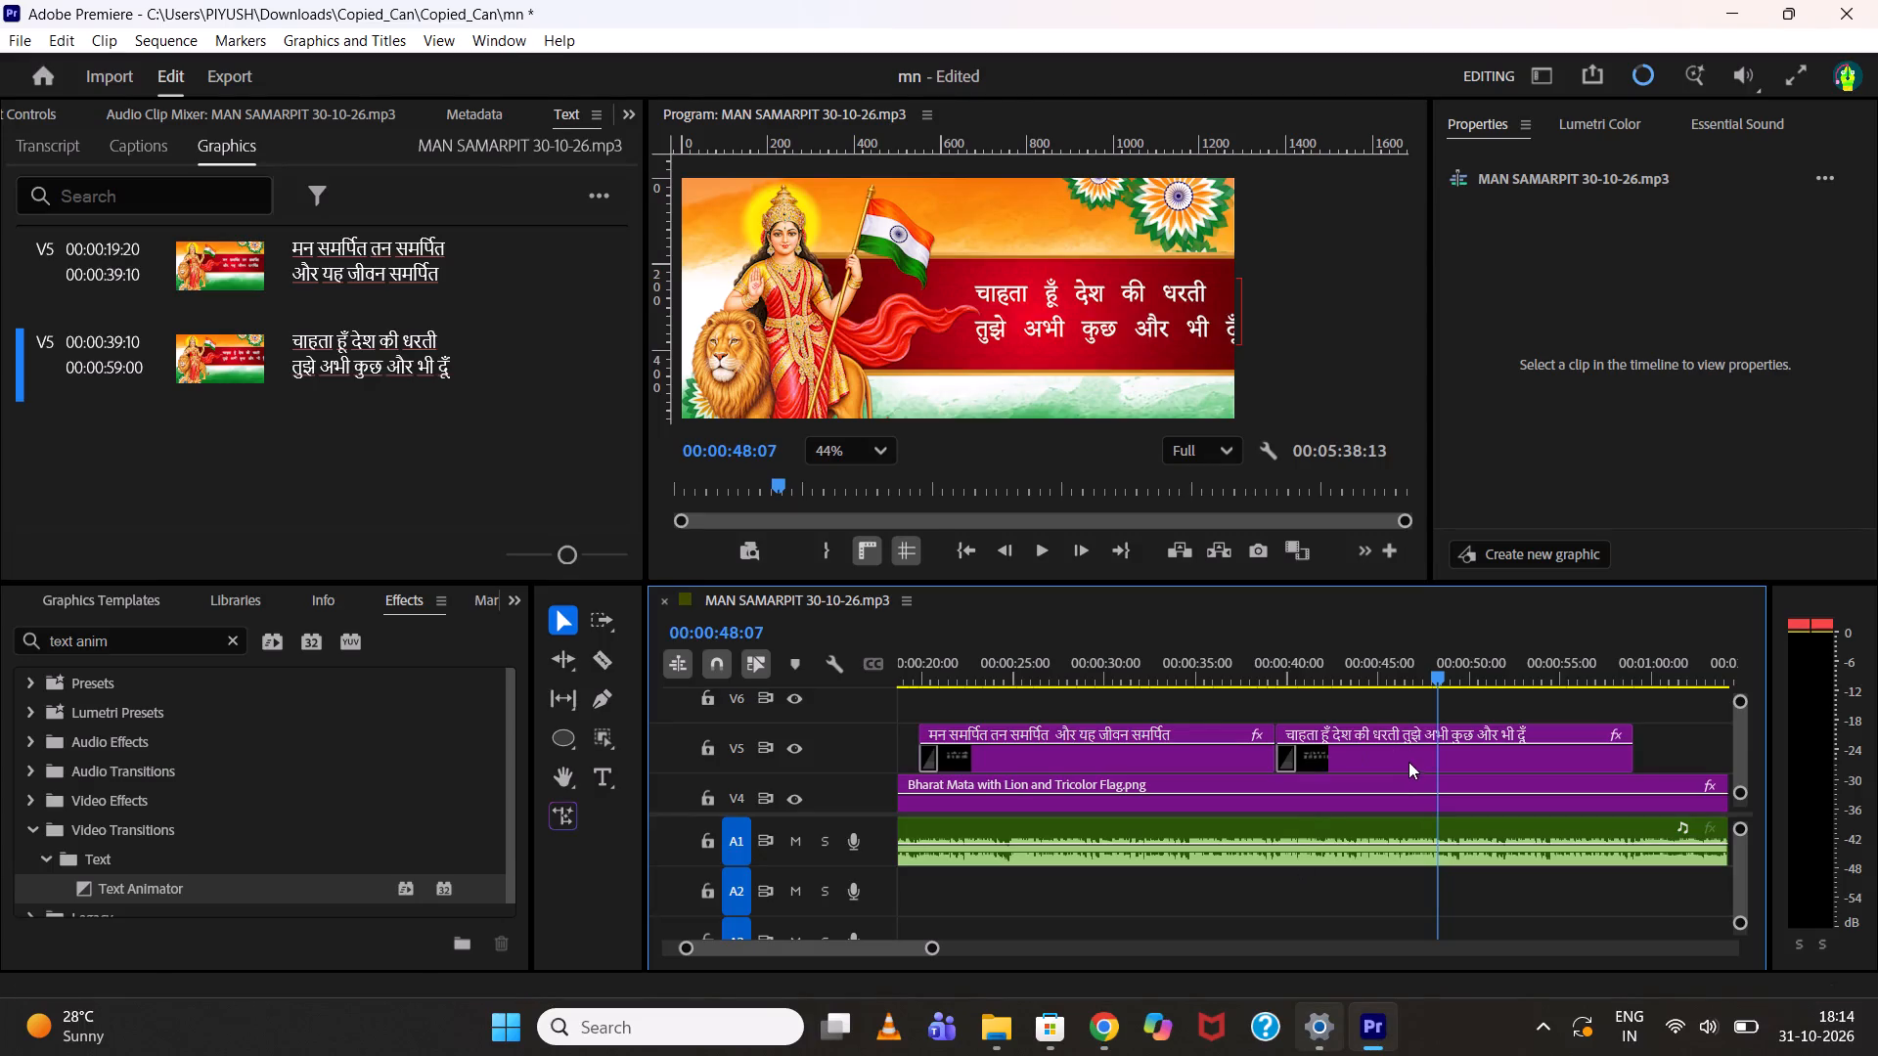
{"action": "double_click", "coordinate": [371, 343]}
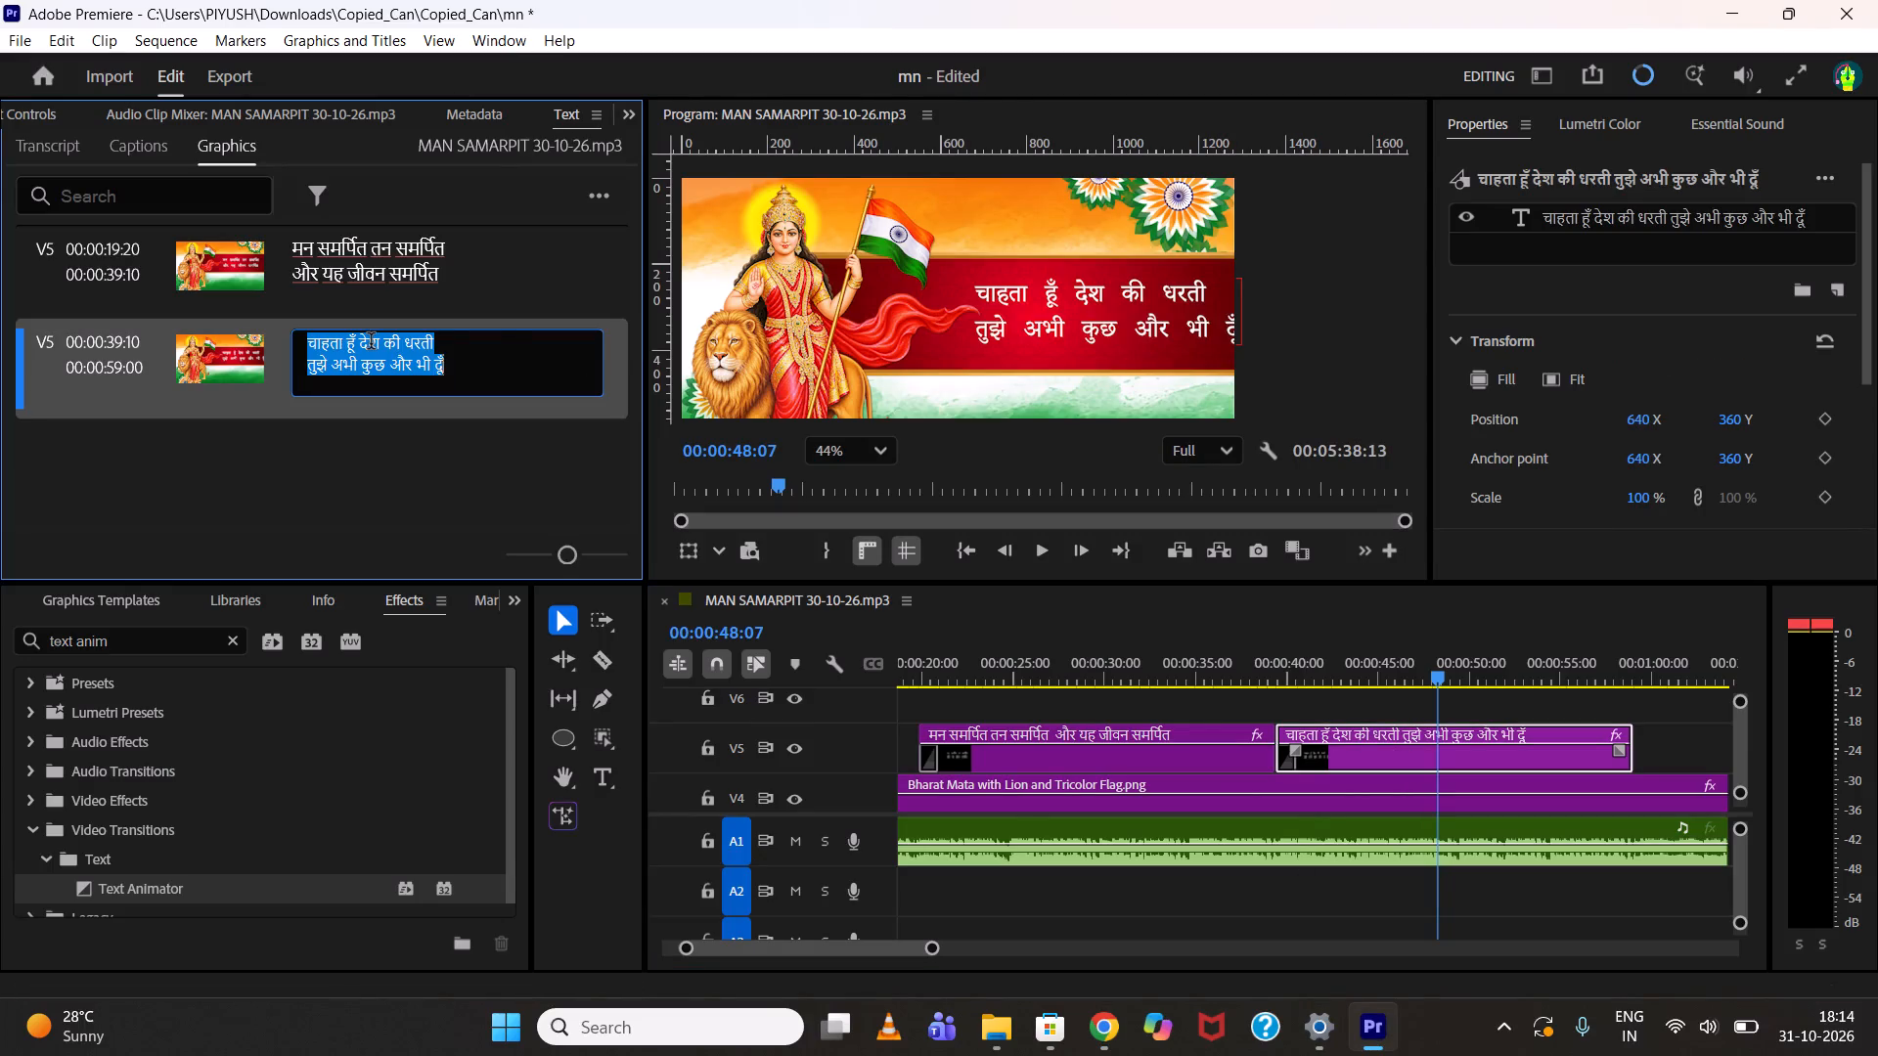
{"action": "key", "text": "ctrl+v"}
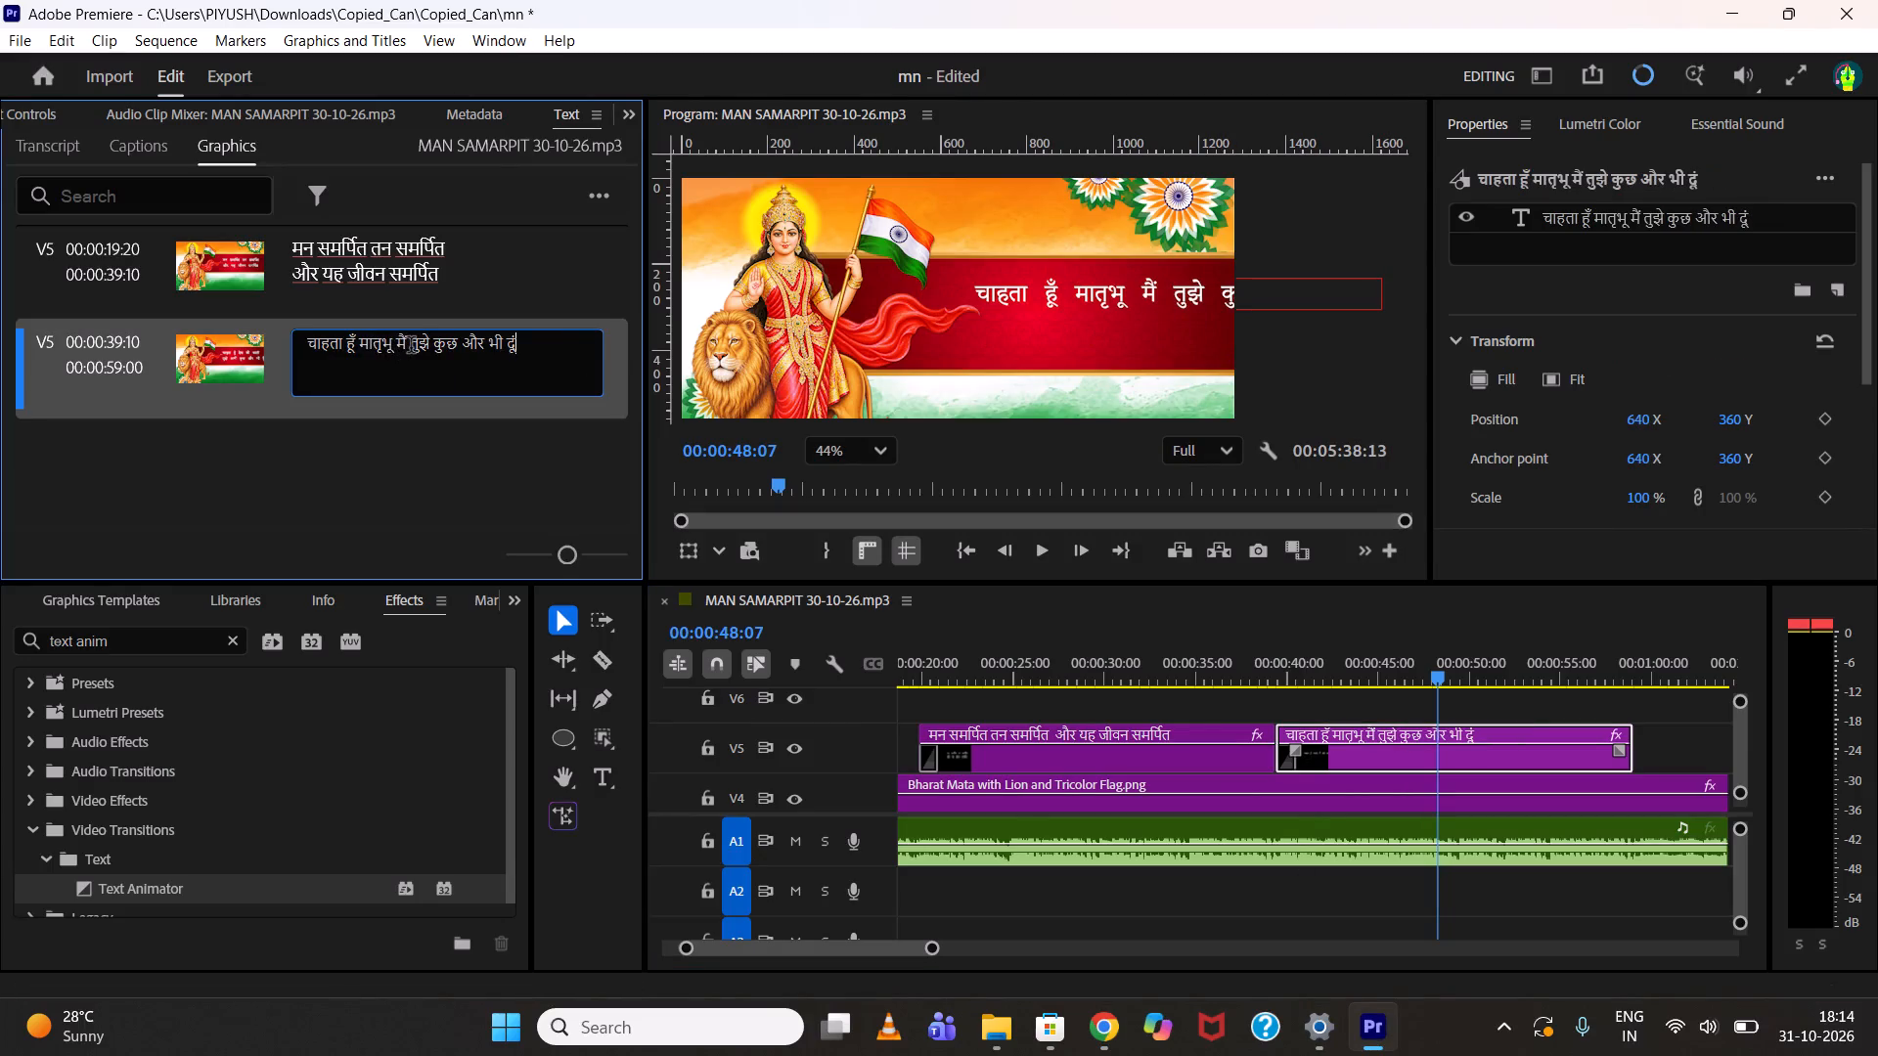
Break the second lyric into two lines after मैं and delete the leading space before तुझे on the lower line.
{"action": "left_click", "coordinate": [408, 346]}
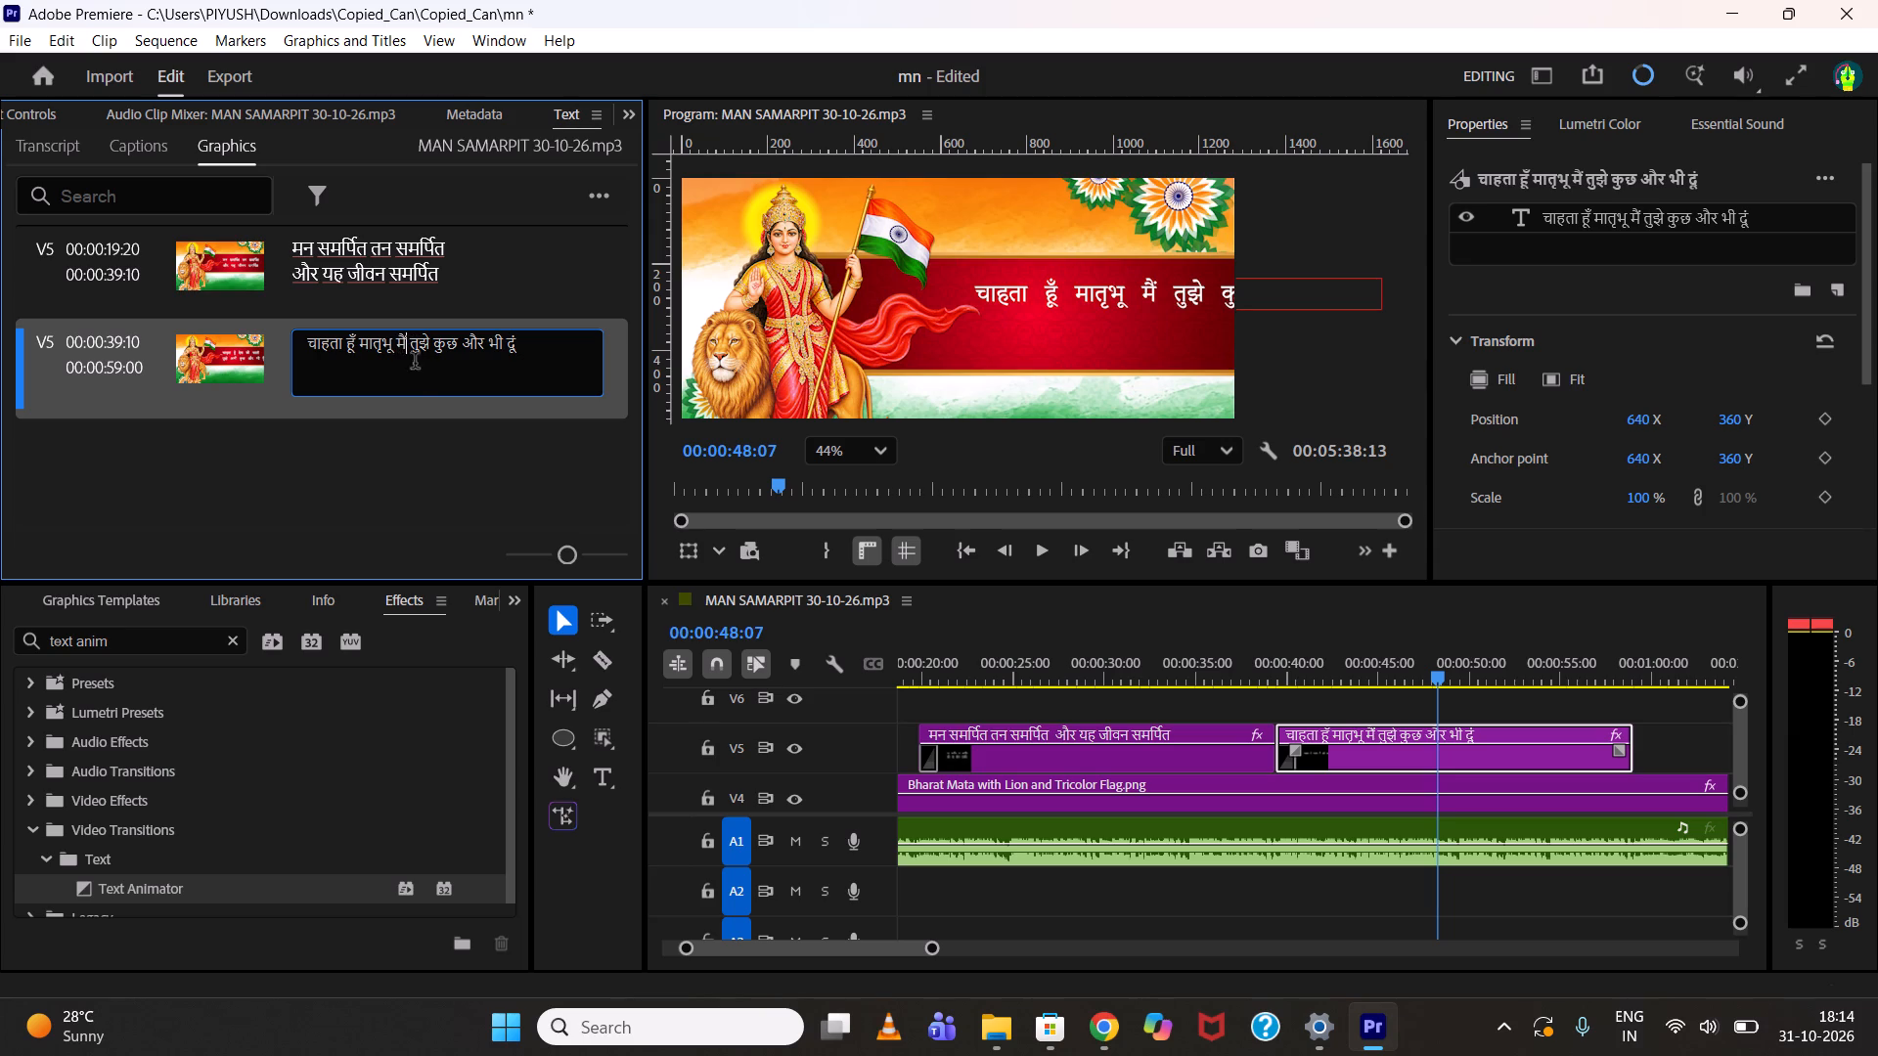
{"action": "key", "text": "Return"}
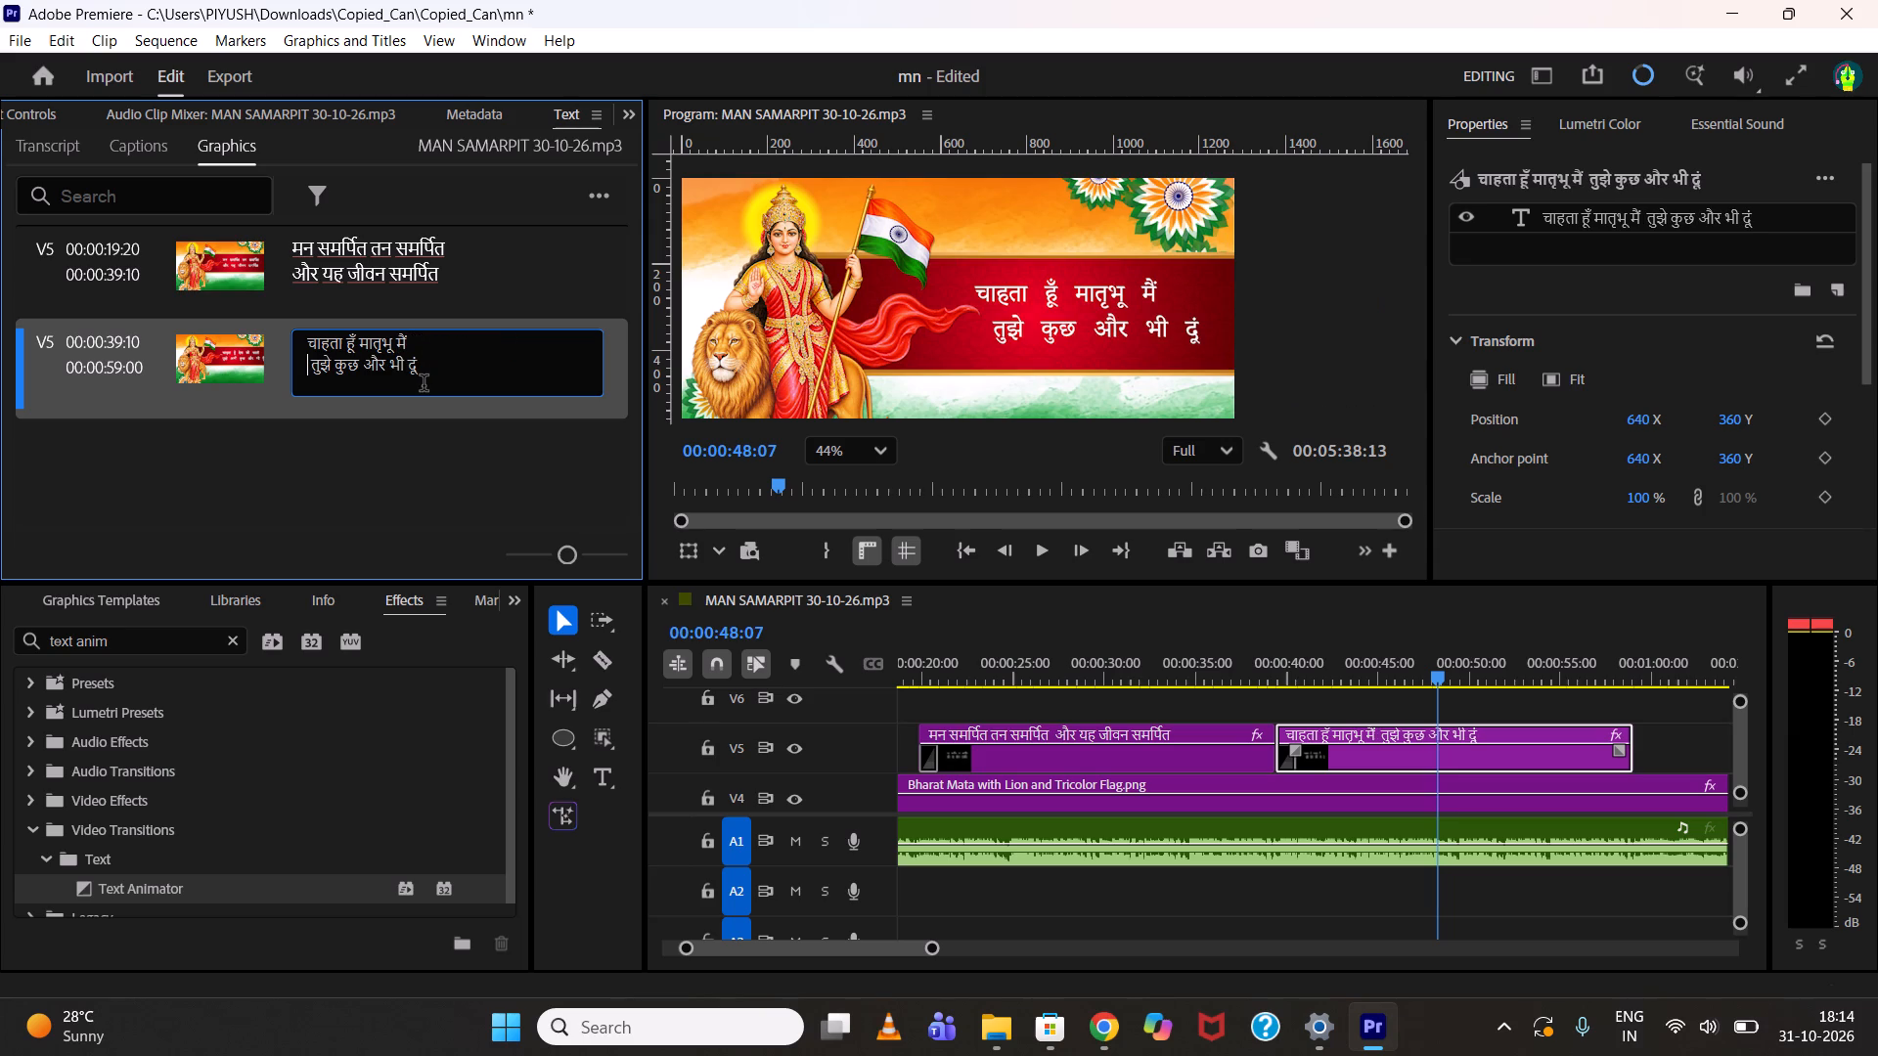
{"action": "left_click_drag", "start_coordinate": [318, 370], "coordinate": [304, 374]}
{"action": "left_click_drag", "start_coordinate": [304, 374], "coordinate": [301, 374]}
{"action": "left_click_drag", "start_coordinate": [315, 370], "coordinate": [297, 373]}
{"action": "key", "text": "BackSpace"}
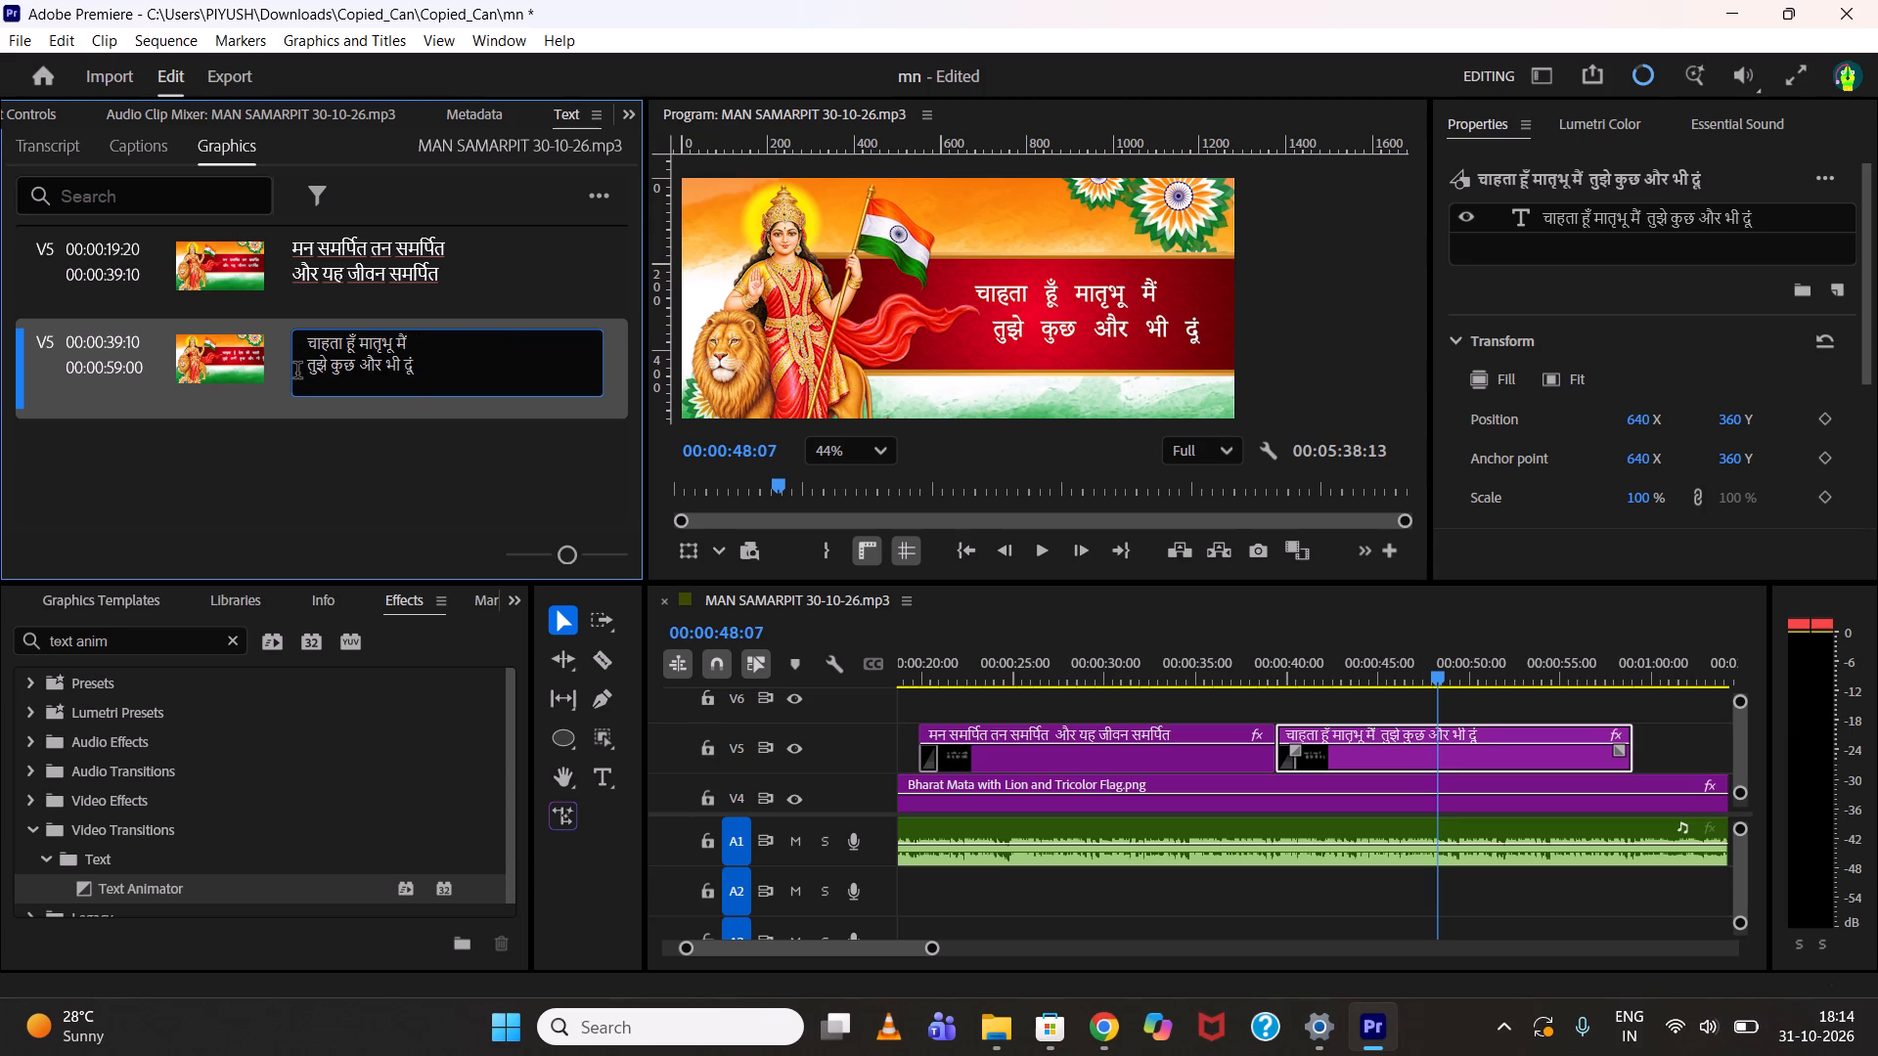
Play the second lyric clip from just before its start to about 00:00:50, checking its wording and timing against the song.
{"action": "left_click", "coordinate": [1264, 663]}
{"action": "key", "text": "space"}
{"action": "left_click", "coordinate": [1260, 664]}
{"action": "key", "text": "space"}
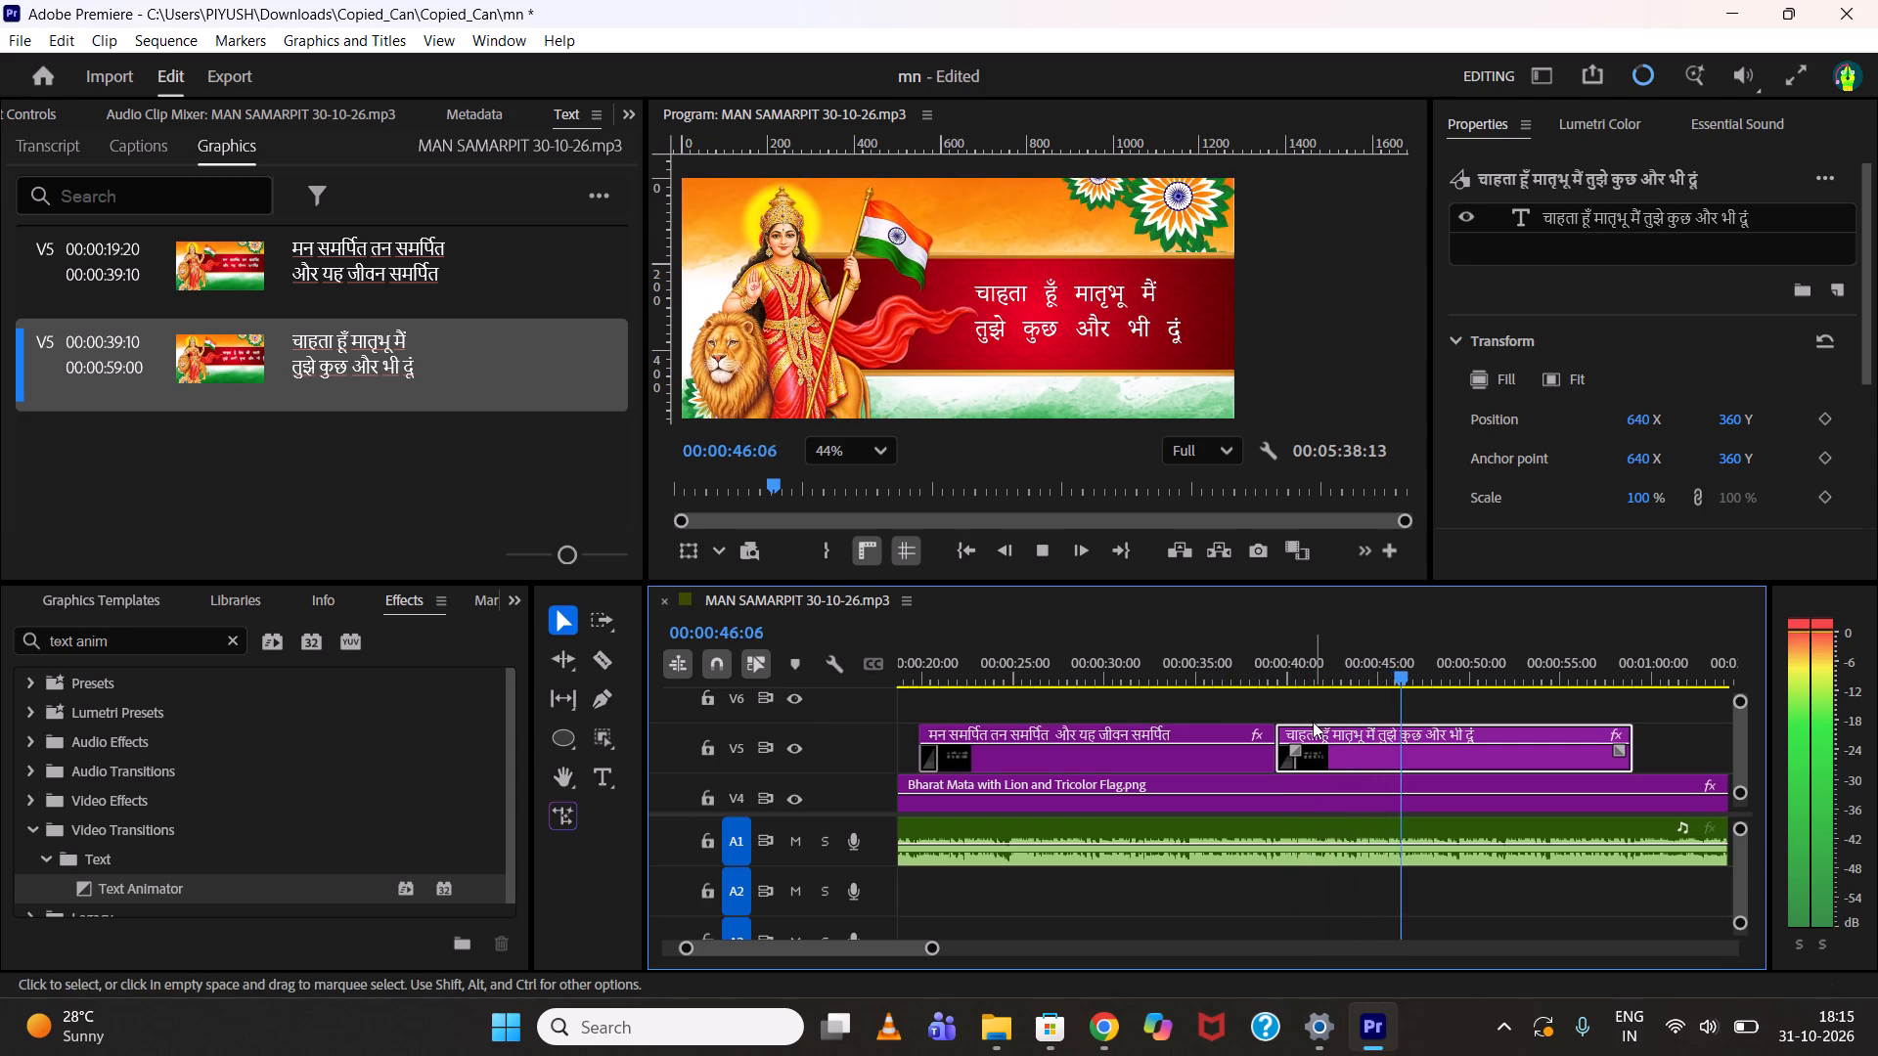
{"action": "scroll", "coordinate": [1309, 717], "scroll_direction": "down", "scroll_amount": 5}
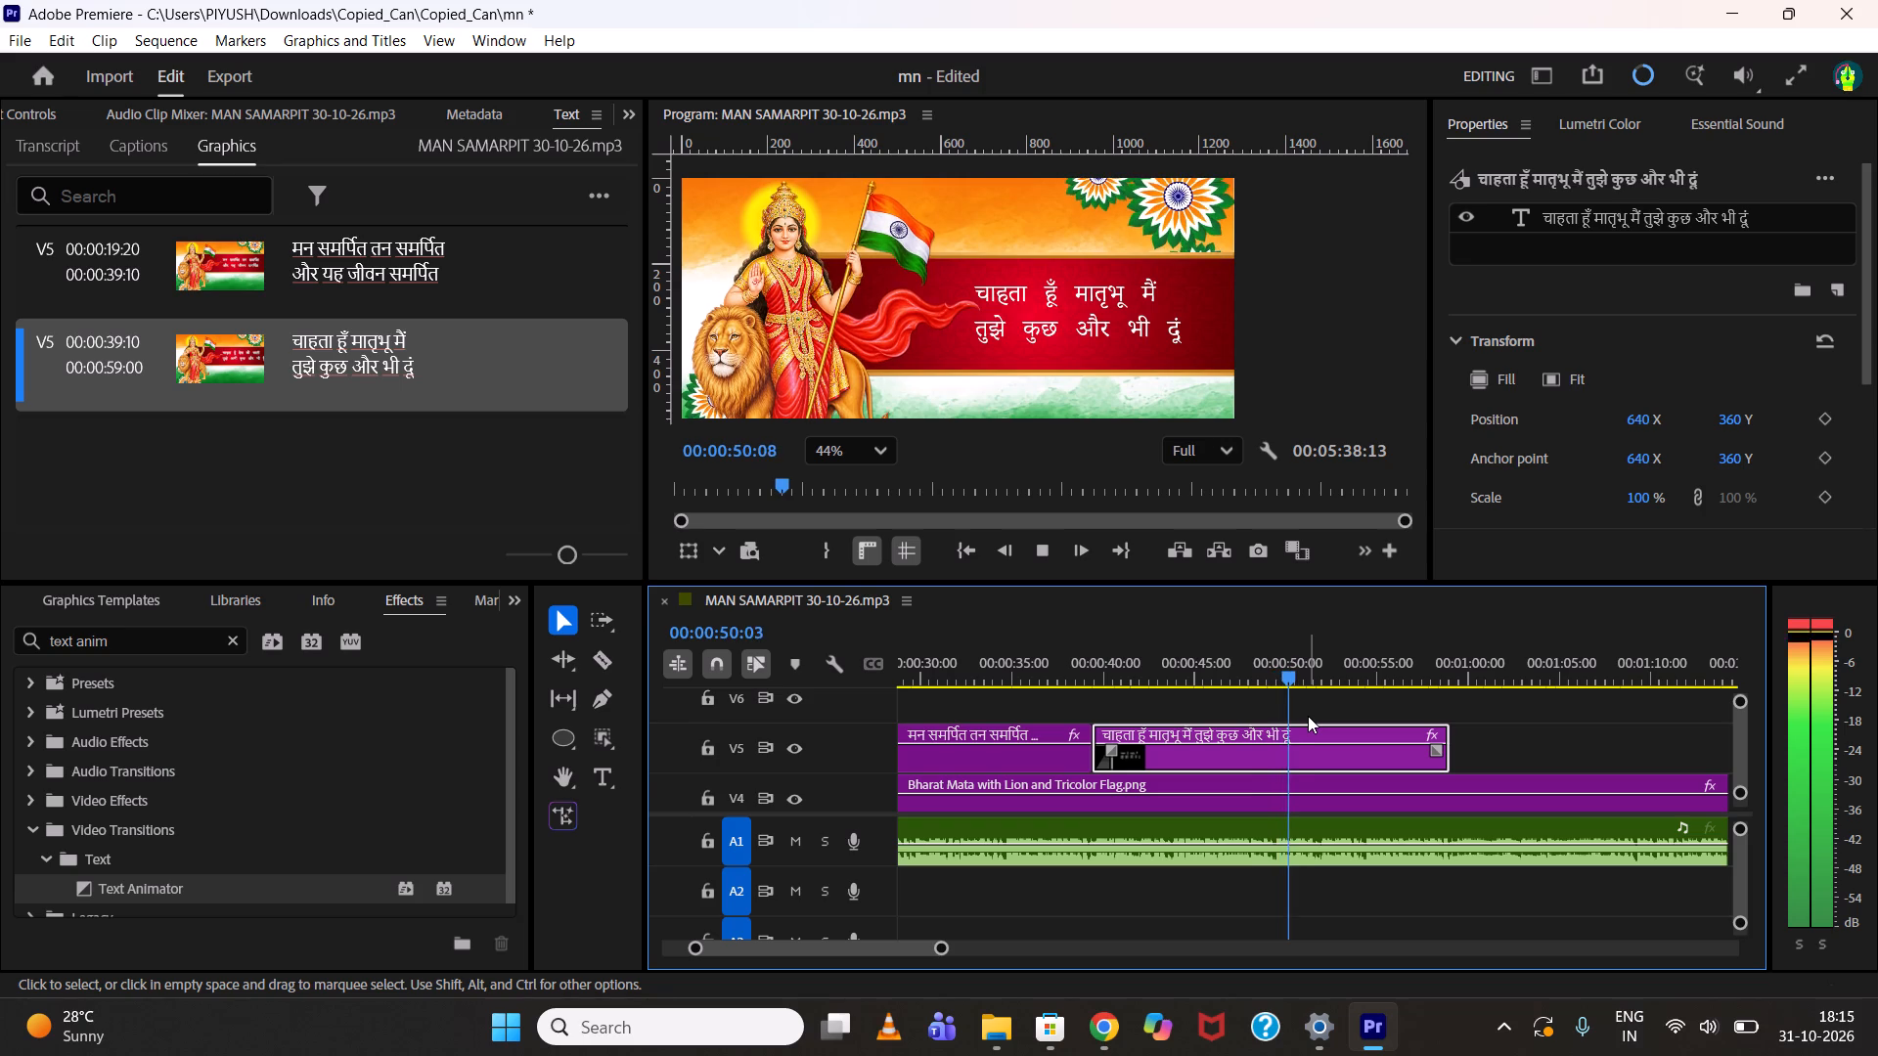
{"action": "left_click_drag", "start_coordinate": [1282, 680], "coordinate": [1270, 680]}
{"action": "key", "text": "space"}
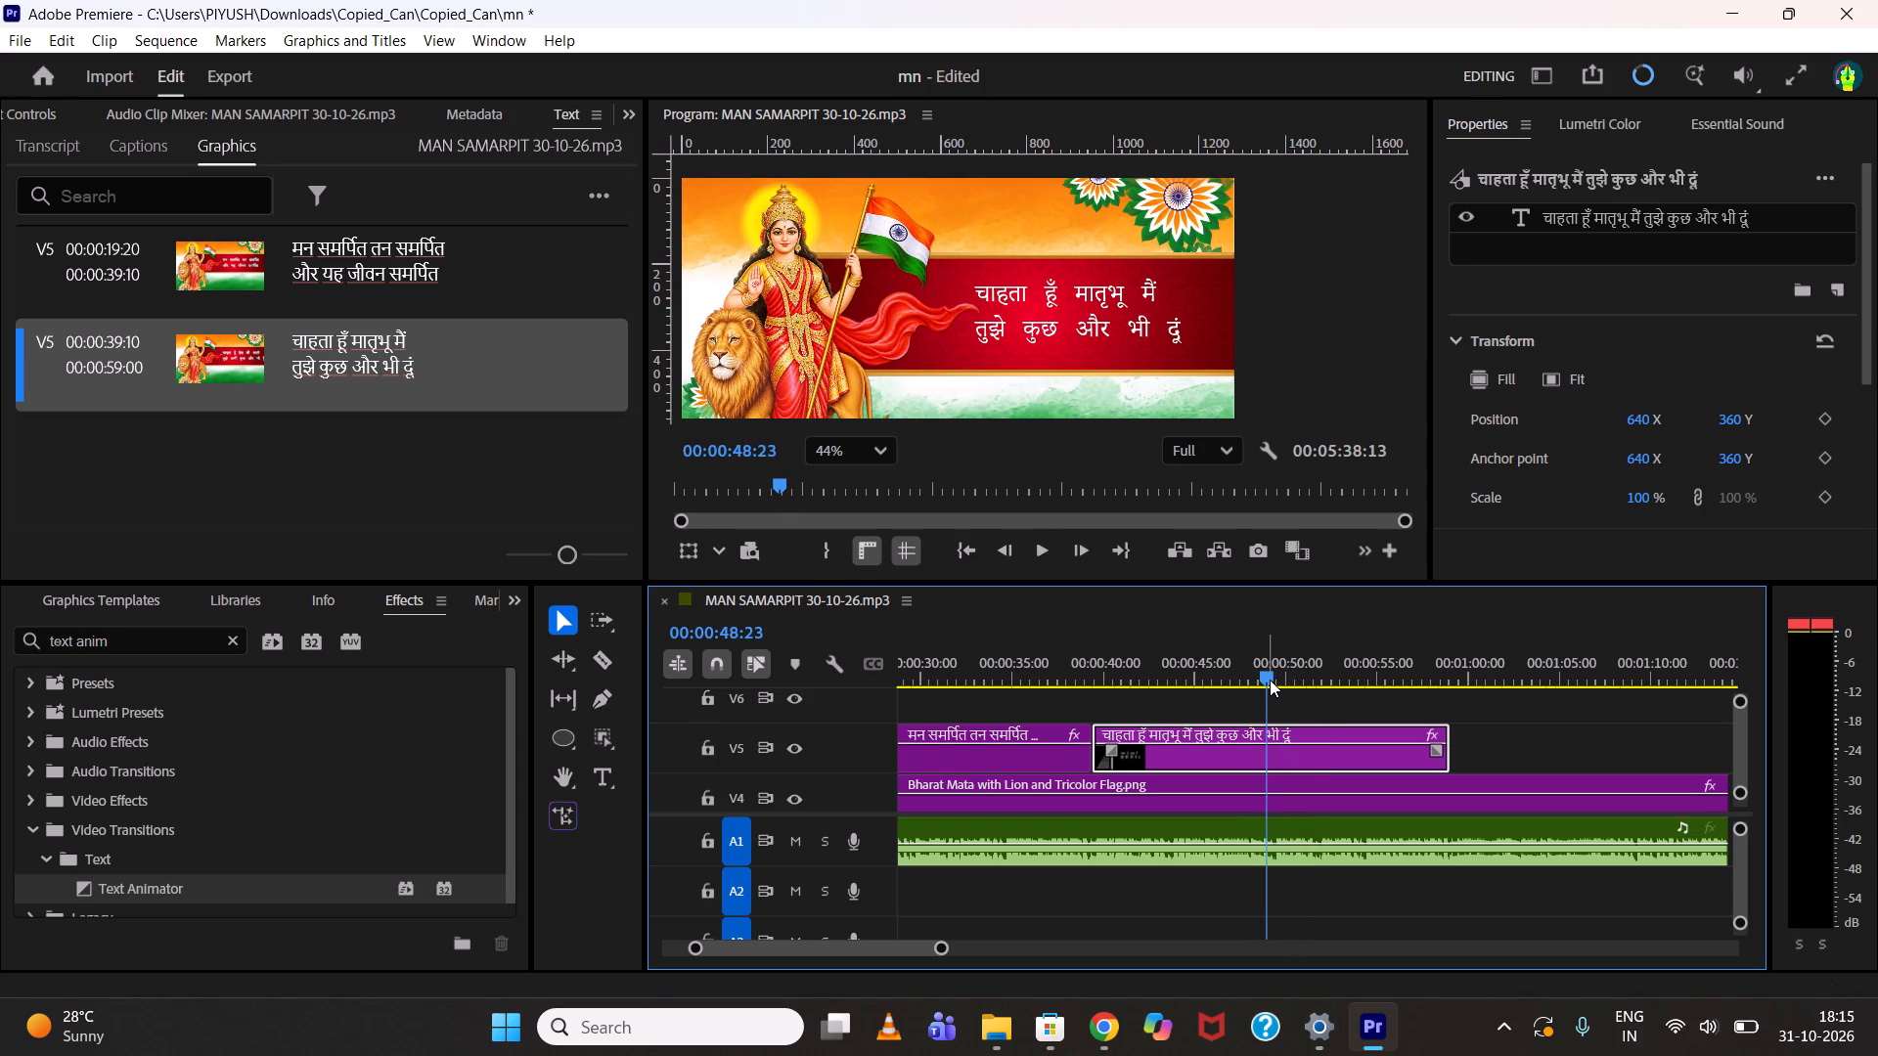
Play around the end of the second lyric's vocal and trim the end of the चाहता हूँ मातृभू clip back to 00:00:49:01.
{"action": "key", "text": "space"}
{"action": "left_click", "coordinate": [1270, 680]}
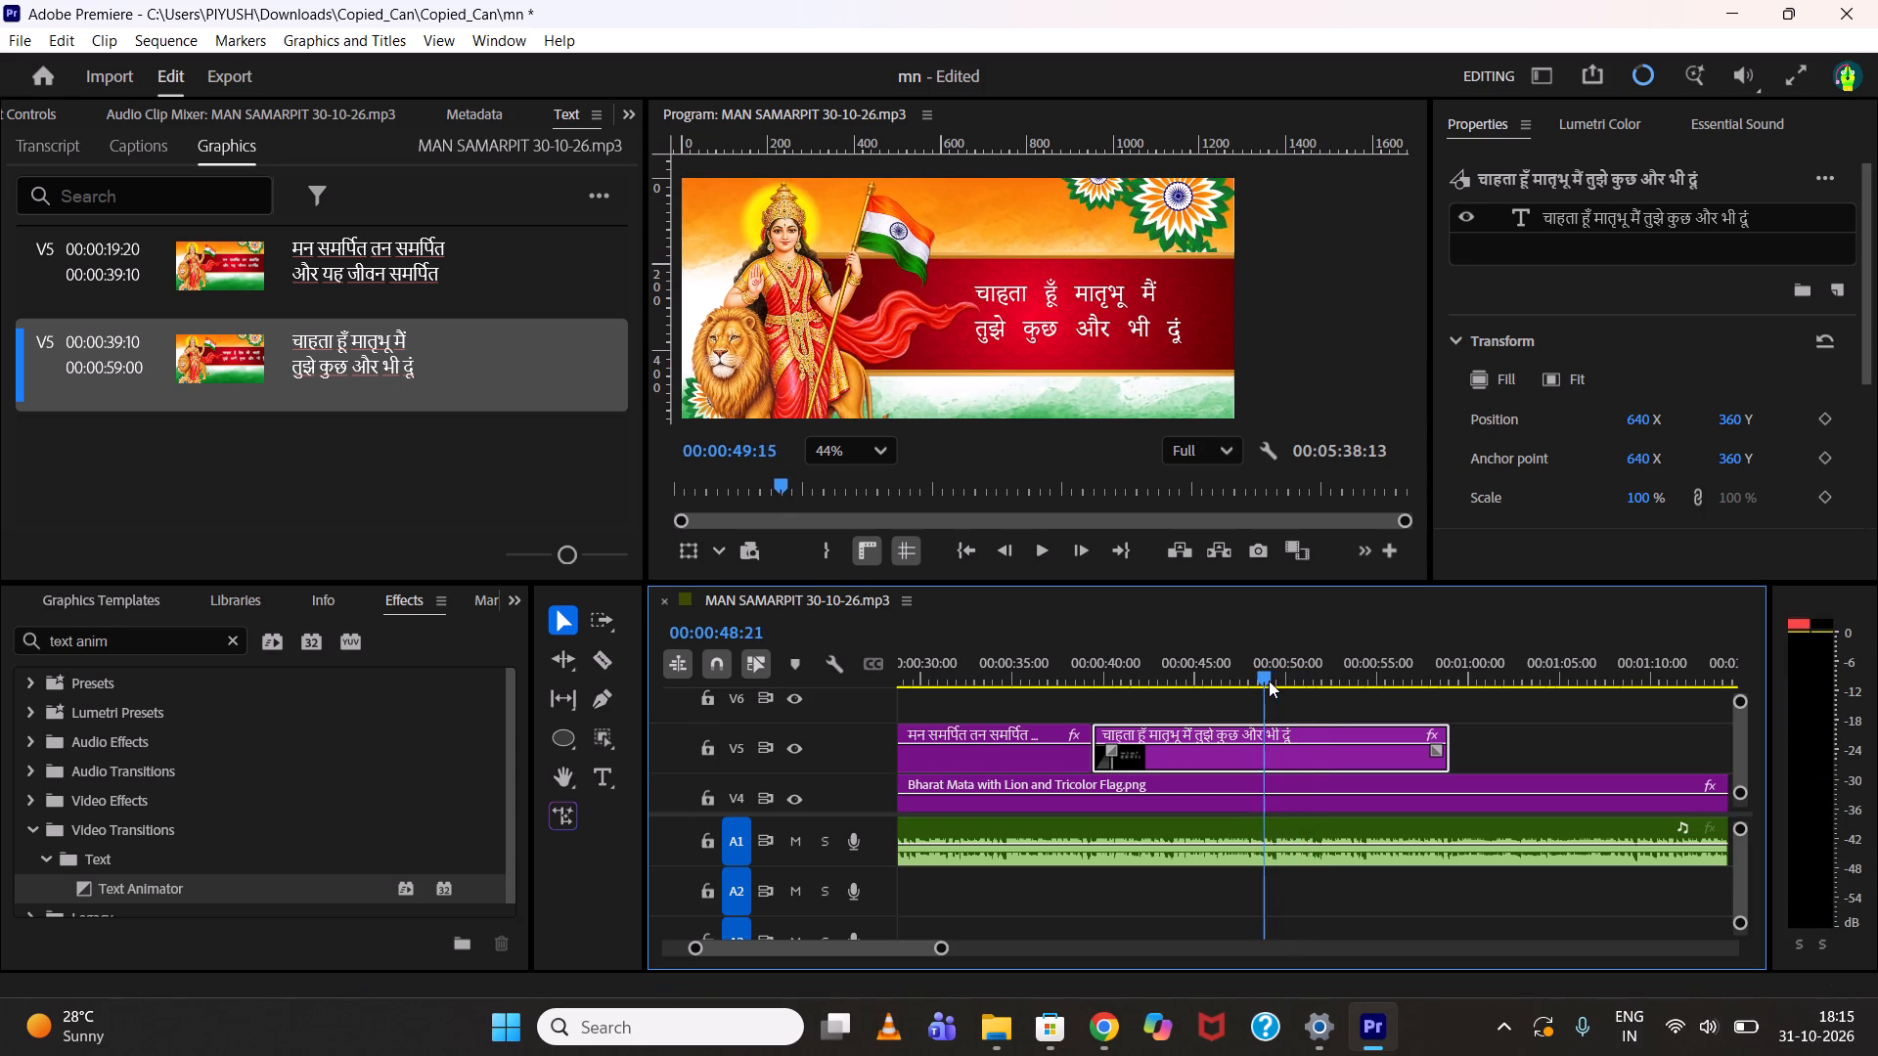
{"action": "key", "text": "space"}
{"action": "key", "text": "space"}
{"action": "key", "text": "space"}
{"action": "key", "text": "space"}
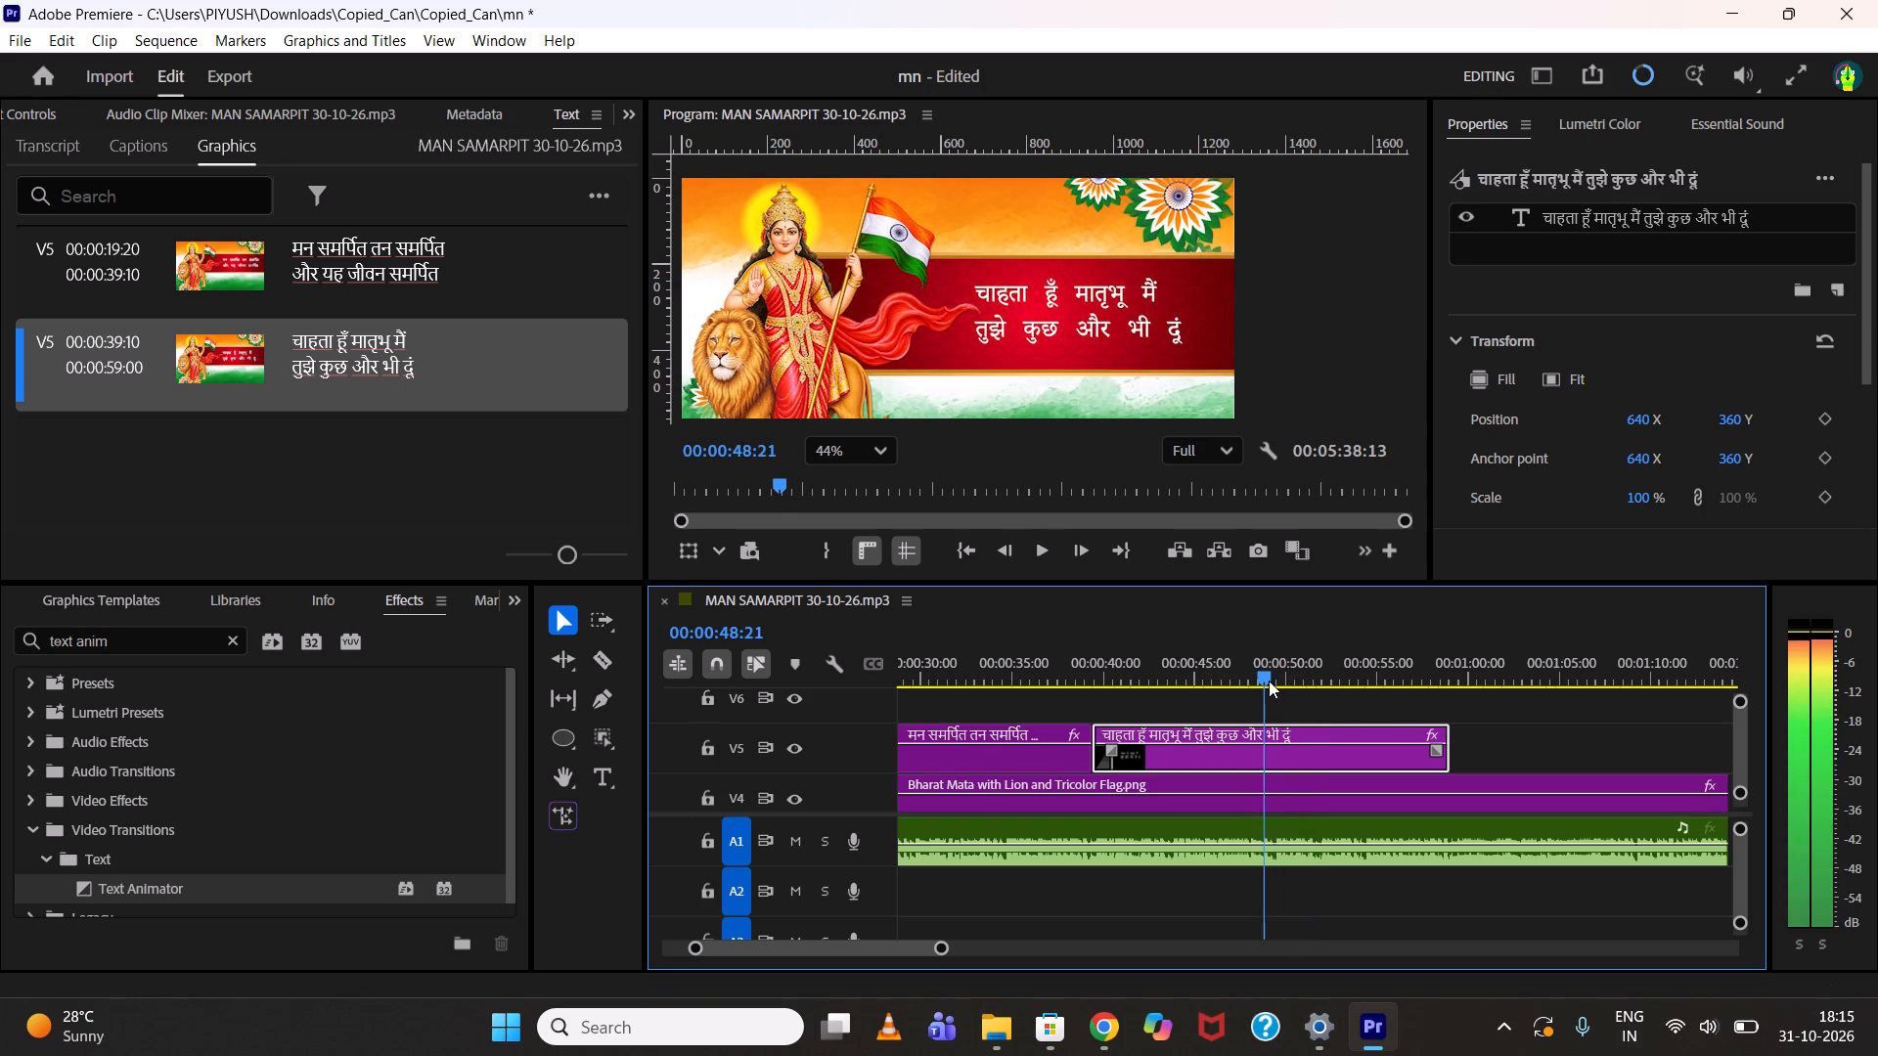
{"action": "key", "text": "space"}
{"action": "key", "text": "space"}
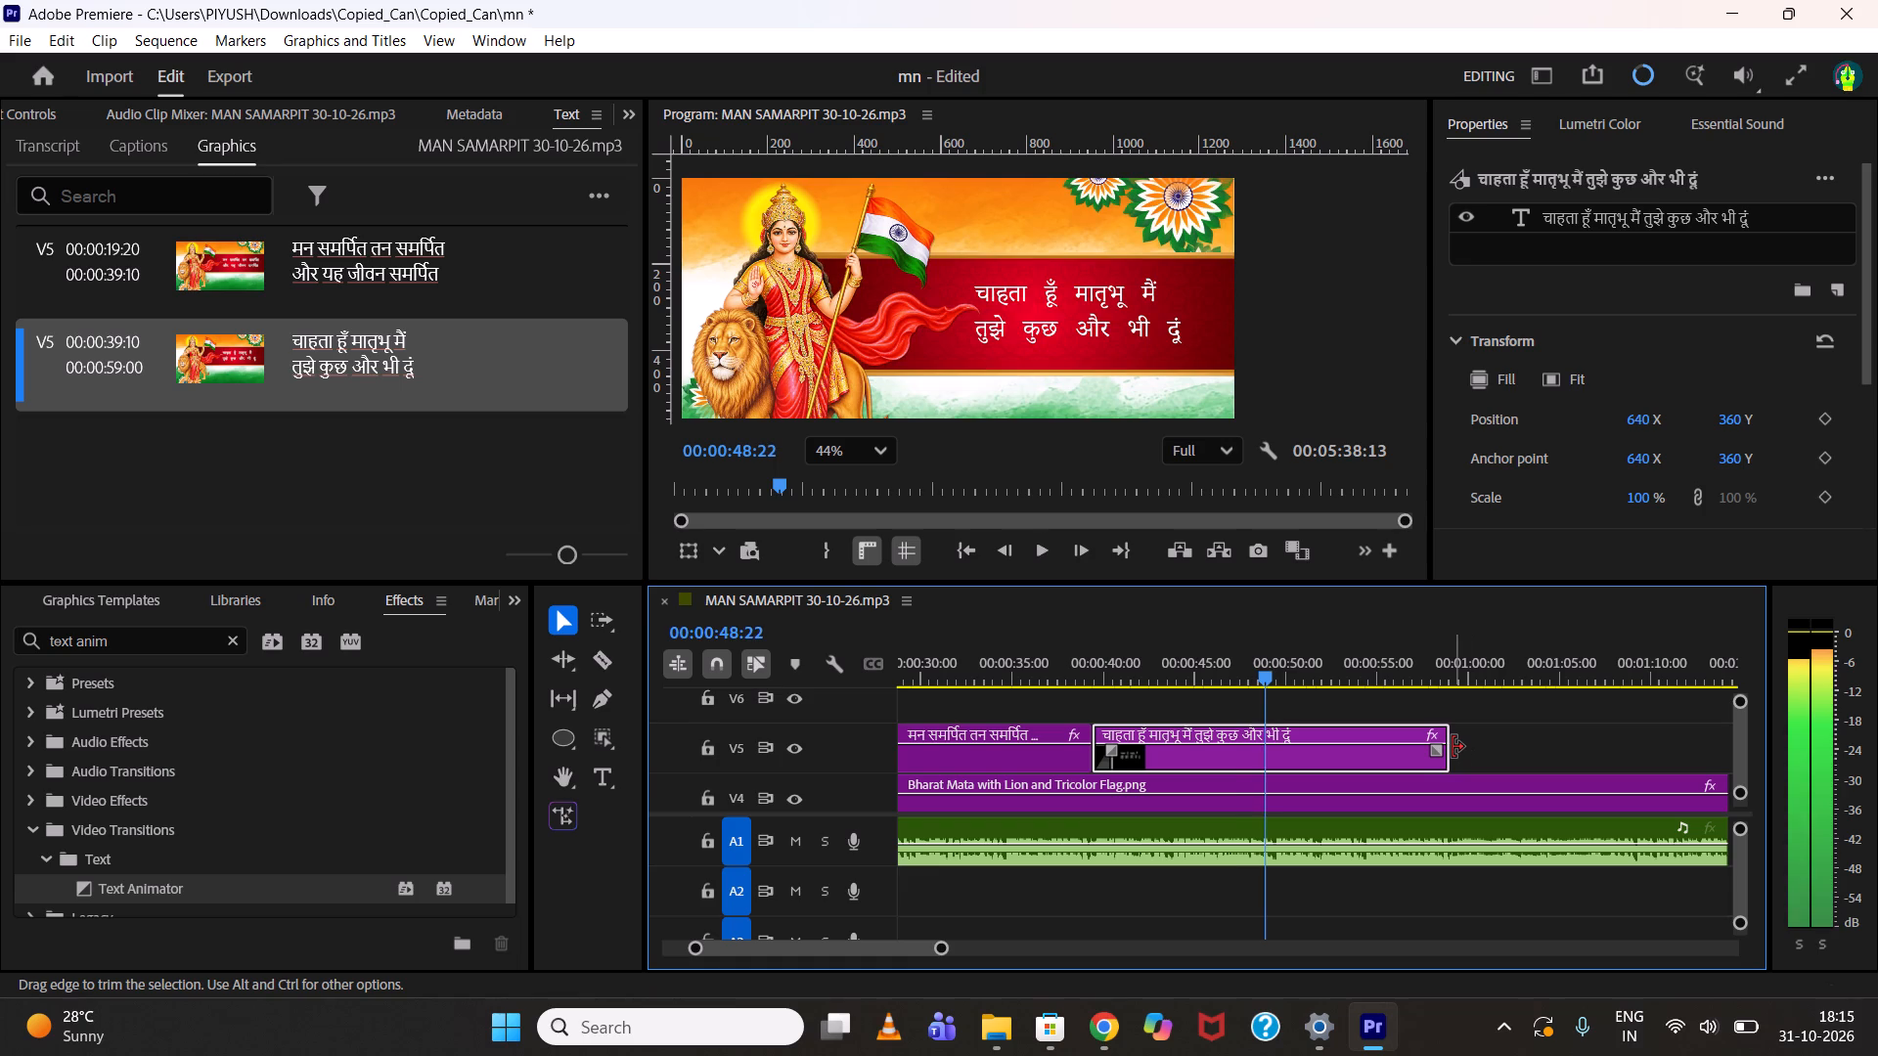
{"action": "key", "text": "space"}
{"action": "key", "text": "space"}
{"action": "left_click_drag", "start_coordinate": [1451, 747], "coordinate": [1375, 747]}
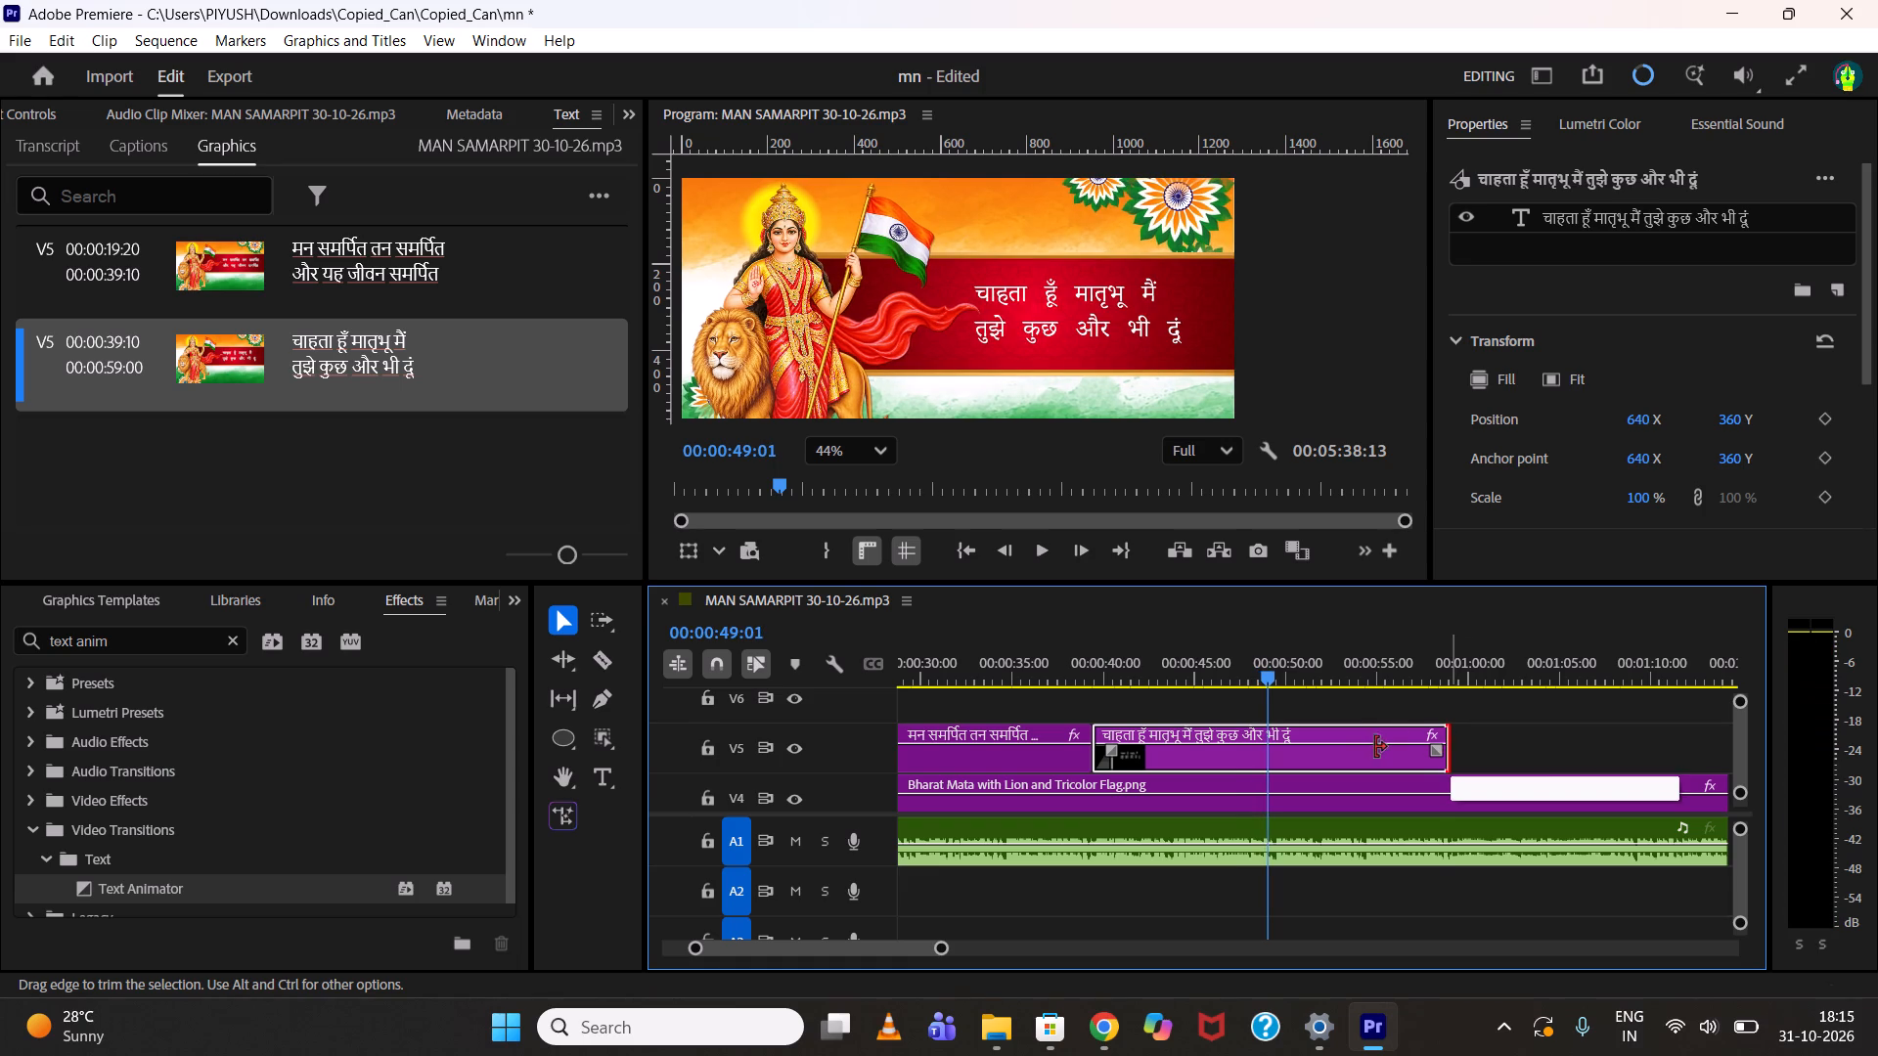
{"action": "left_click_drag", "start_coordinate": [1375, 747], "coordinate": [1278, 747]}
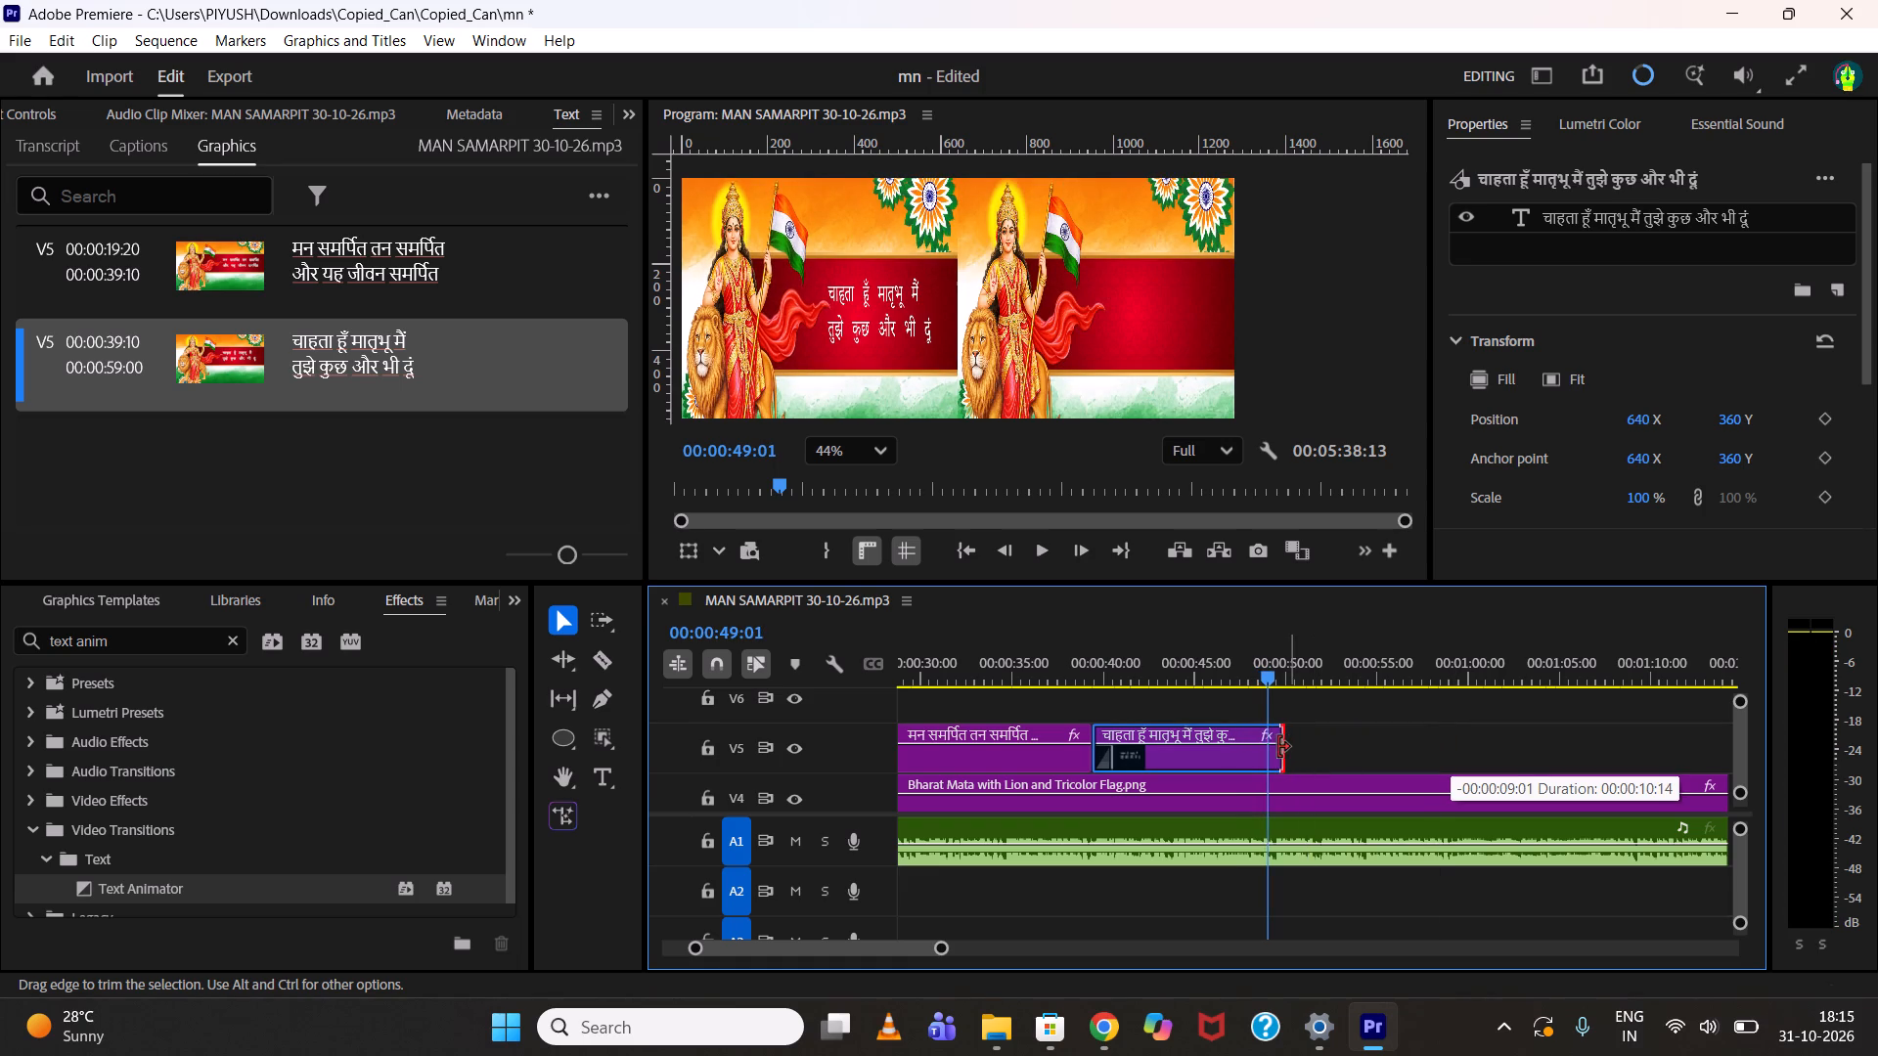
{"action": "left_click_drag", "start_coordinate": [1278, 747], "coordinate": [1276, 747]}
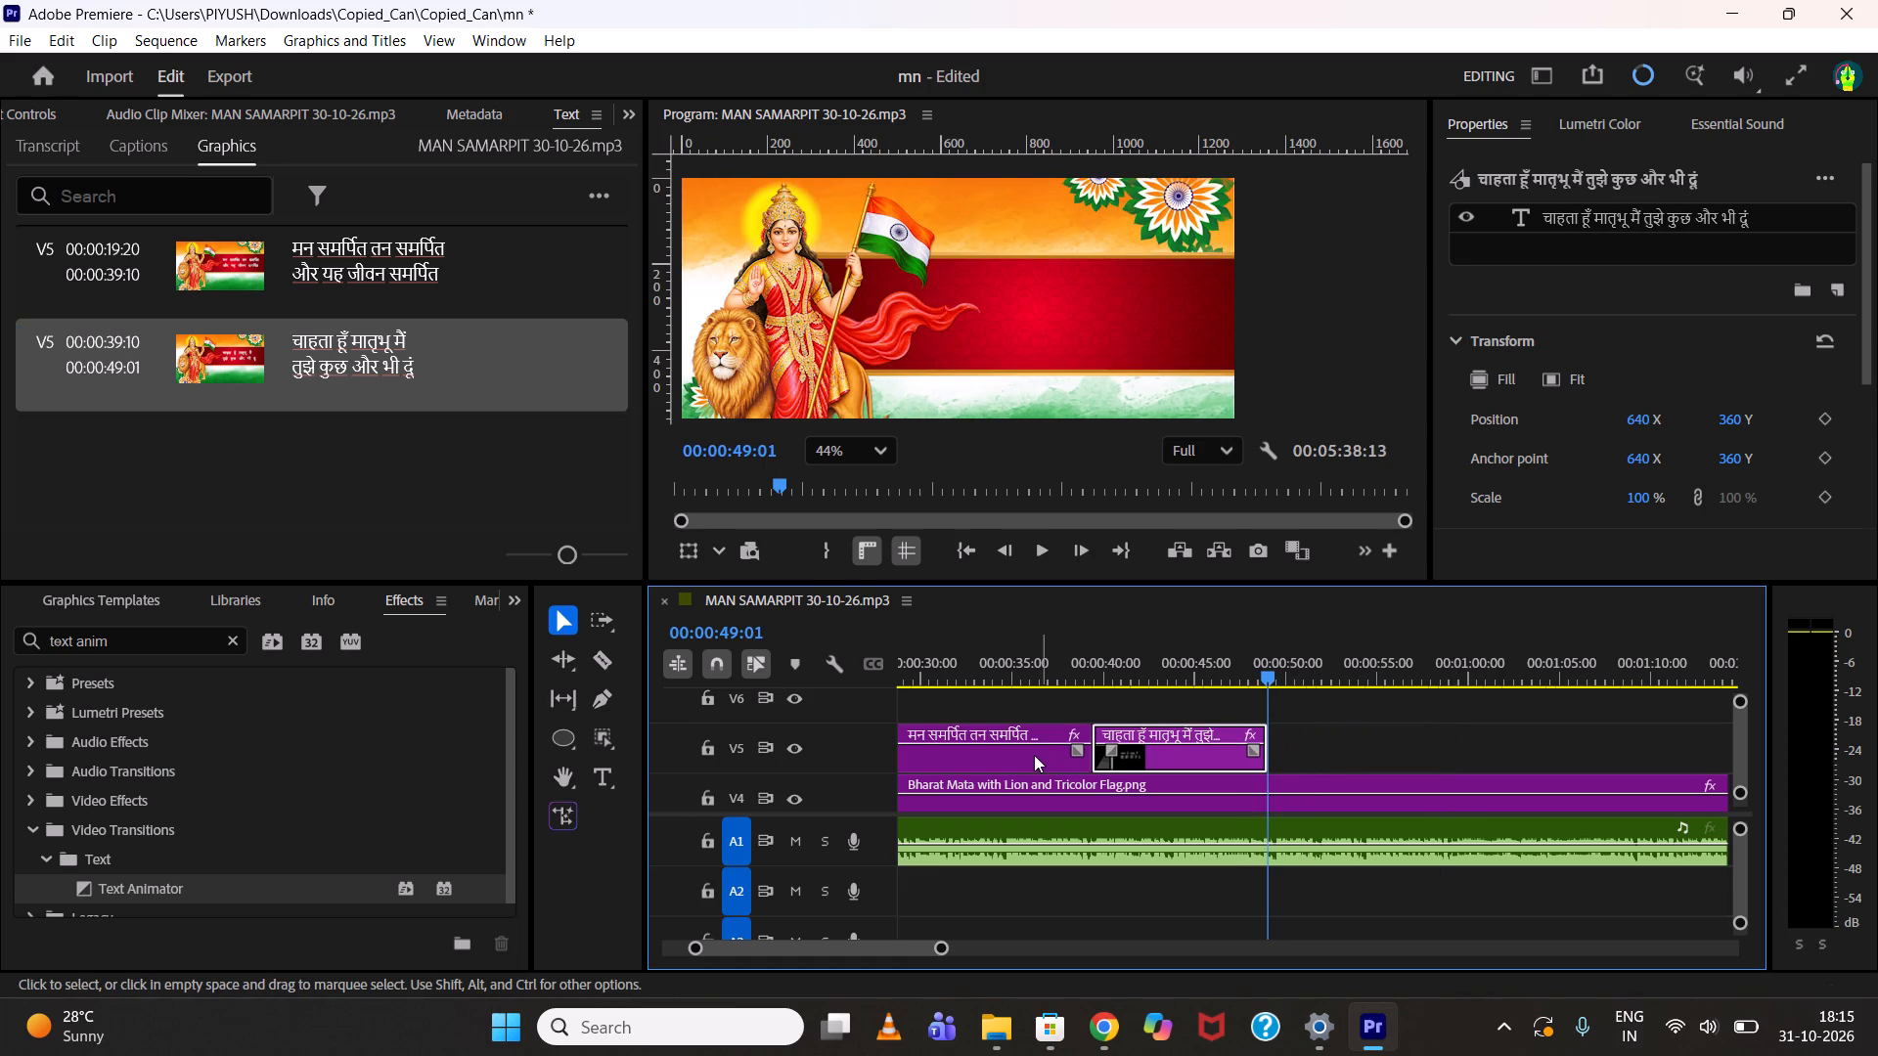
Duplicate the first lyric clip, मन समर्पित तन समर्पित, on V5 directly after the second lyric, starting at 00:00:49:01.
{"action": "left_click_drag", "start_coordinate": [1030, 756], "coordinate": [1446, 733], "text": "alt"}
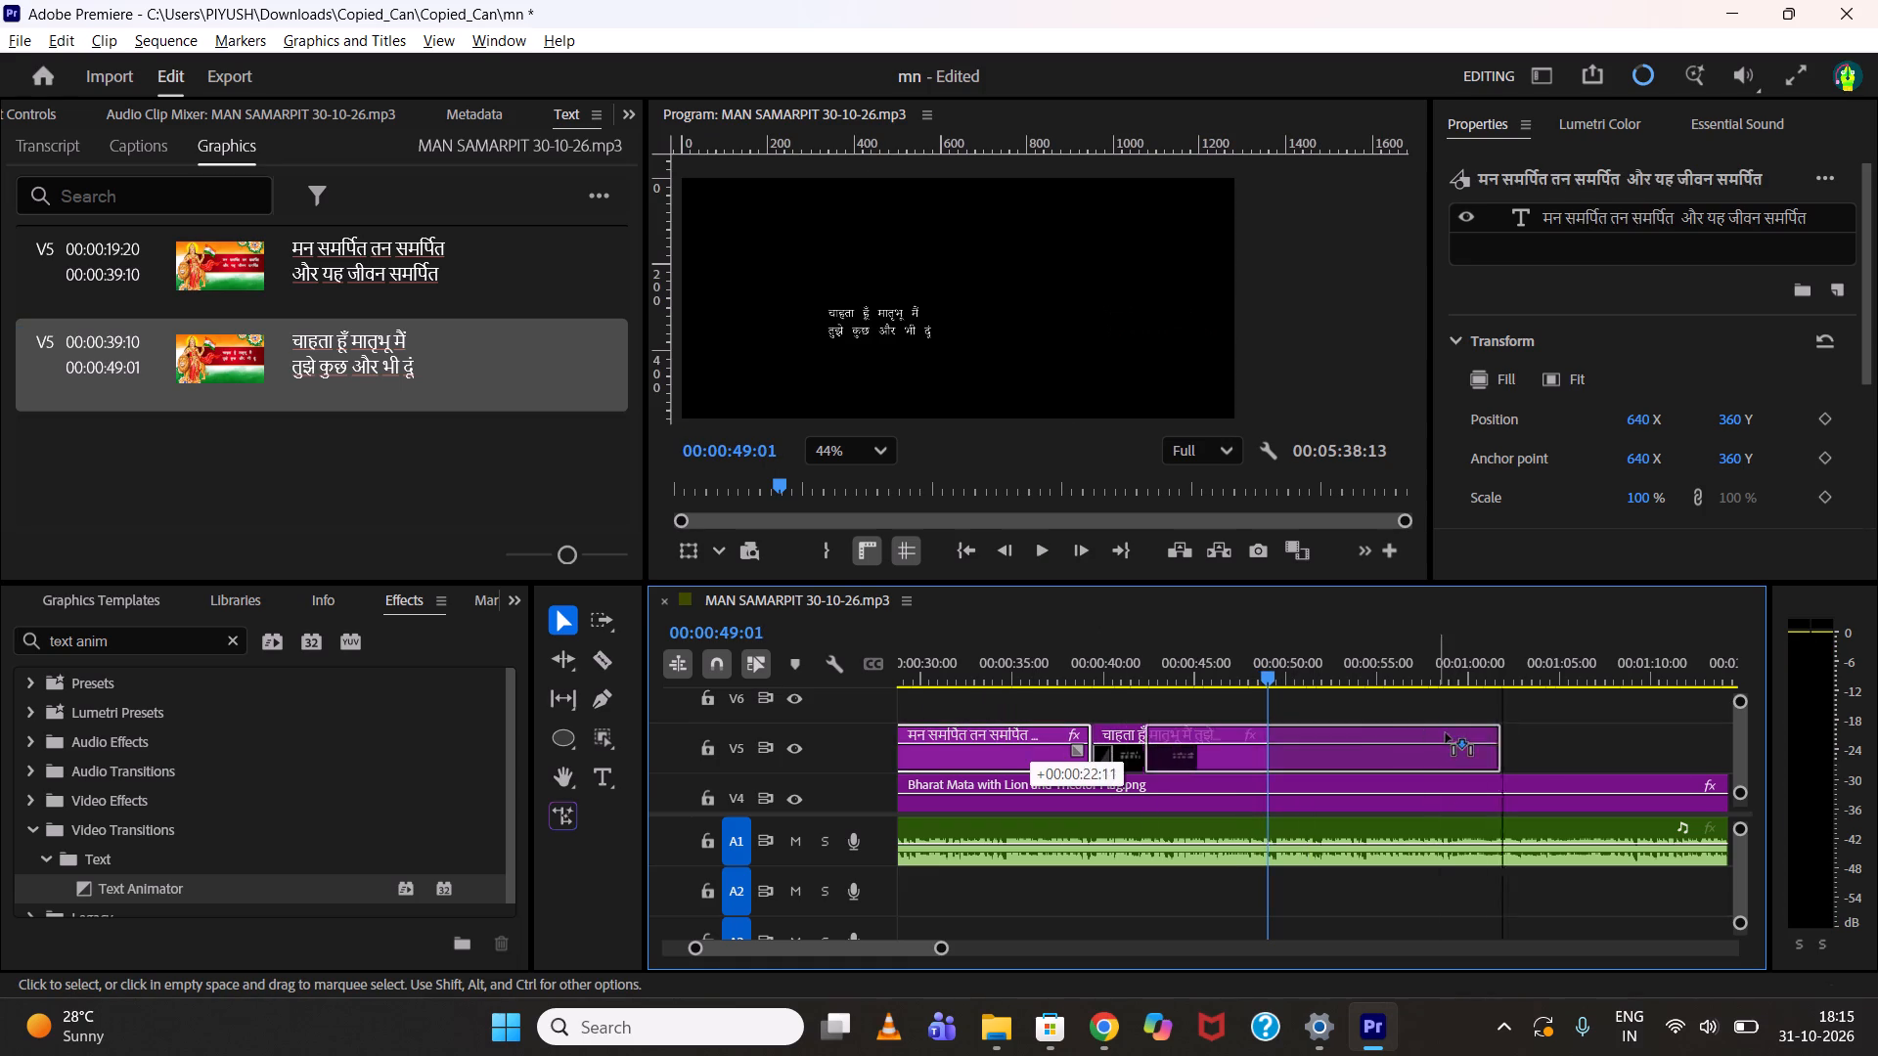
{"action": "left_click_drag", "start_coordinate": [1446, 733], "coordinate": [1567, 730], "text": "alt"}
Listen for where the repeated मन समर्पित line ends and trim the end of its duplicated clip back to 00:01:00:08.
{"action": "key", "text": "space"}
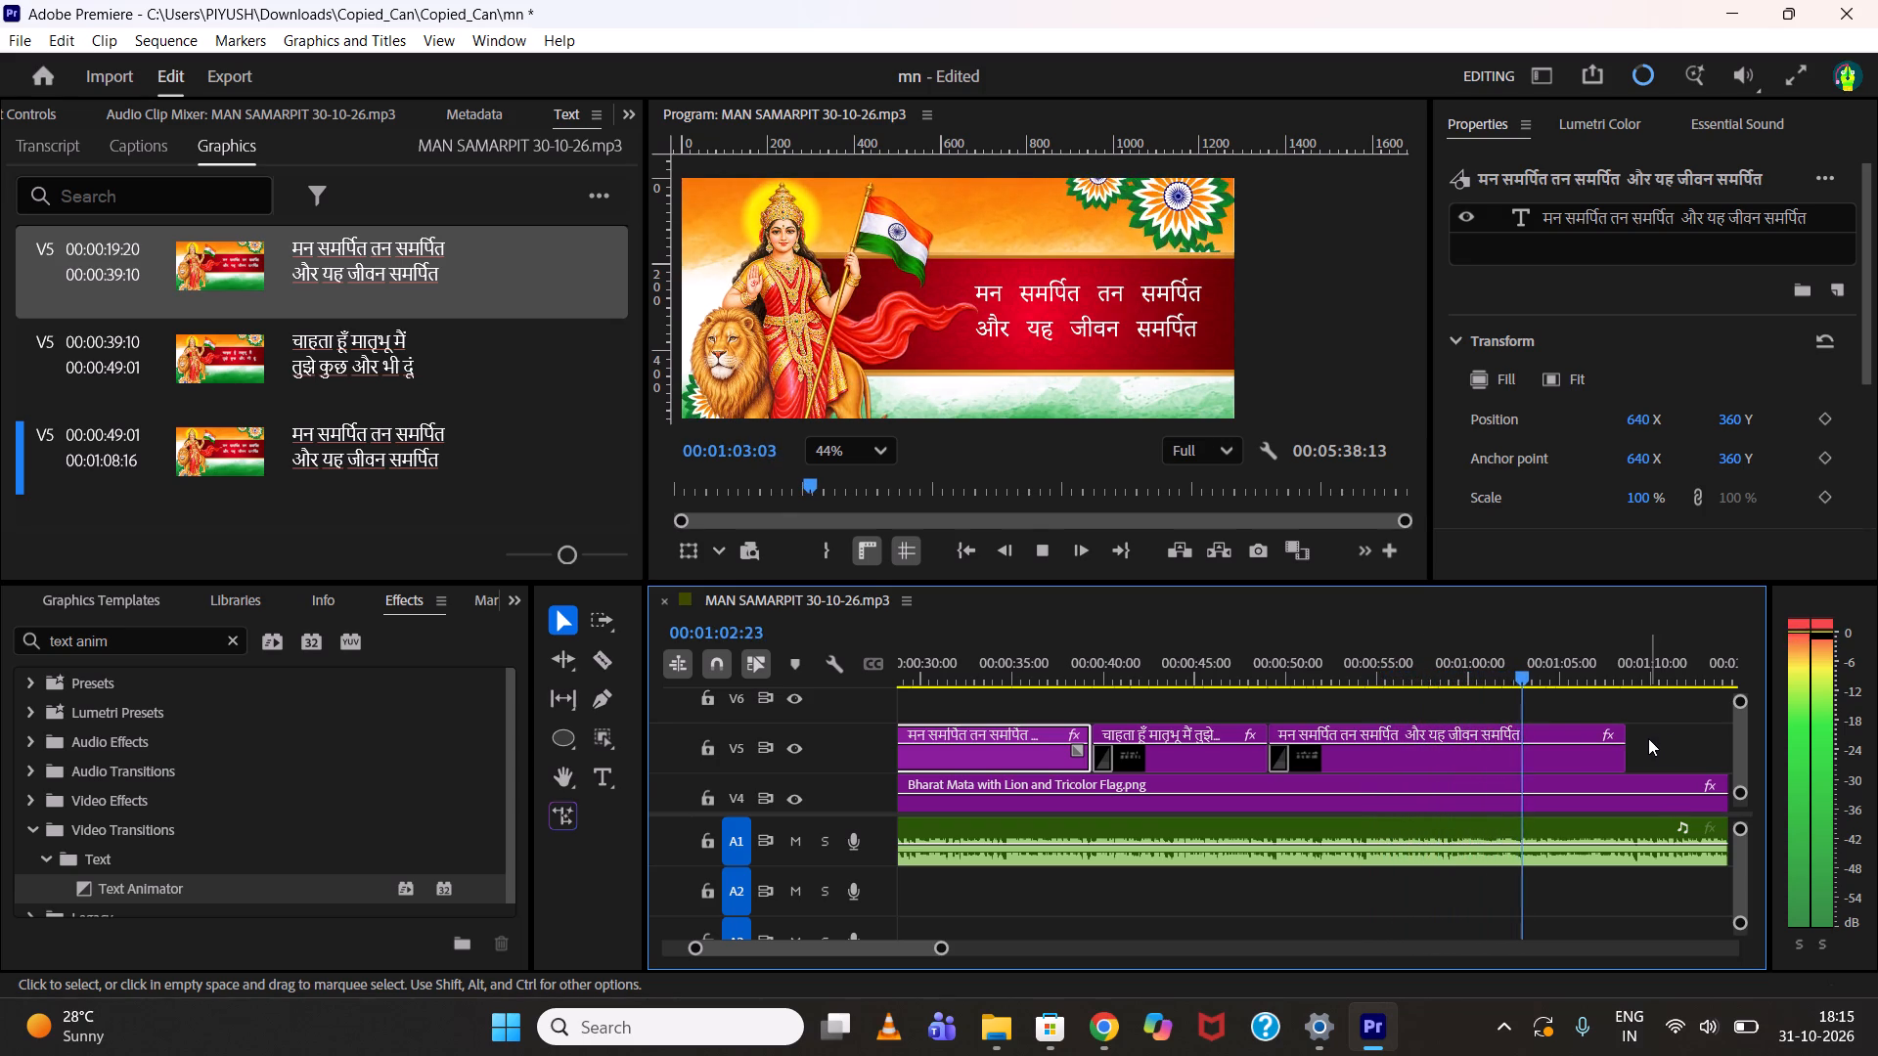
{"action": "key", "text": "space"}
{"action": "left_click_drag", "start_coordinate": [1489, 669], "coordinate": [1478, 672]}
{"action": "key", "text": "space"}
{"action": "key", "text": "space"}
{"action": "left_click_drag", "start_coordinate": [1625, 749], "coordinate": [1603, 754]}
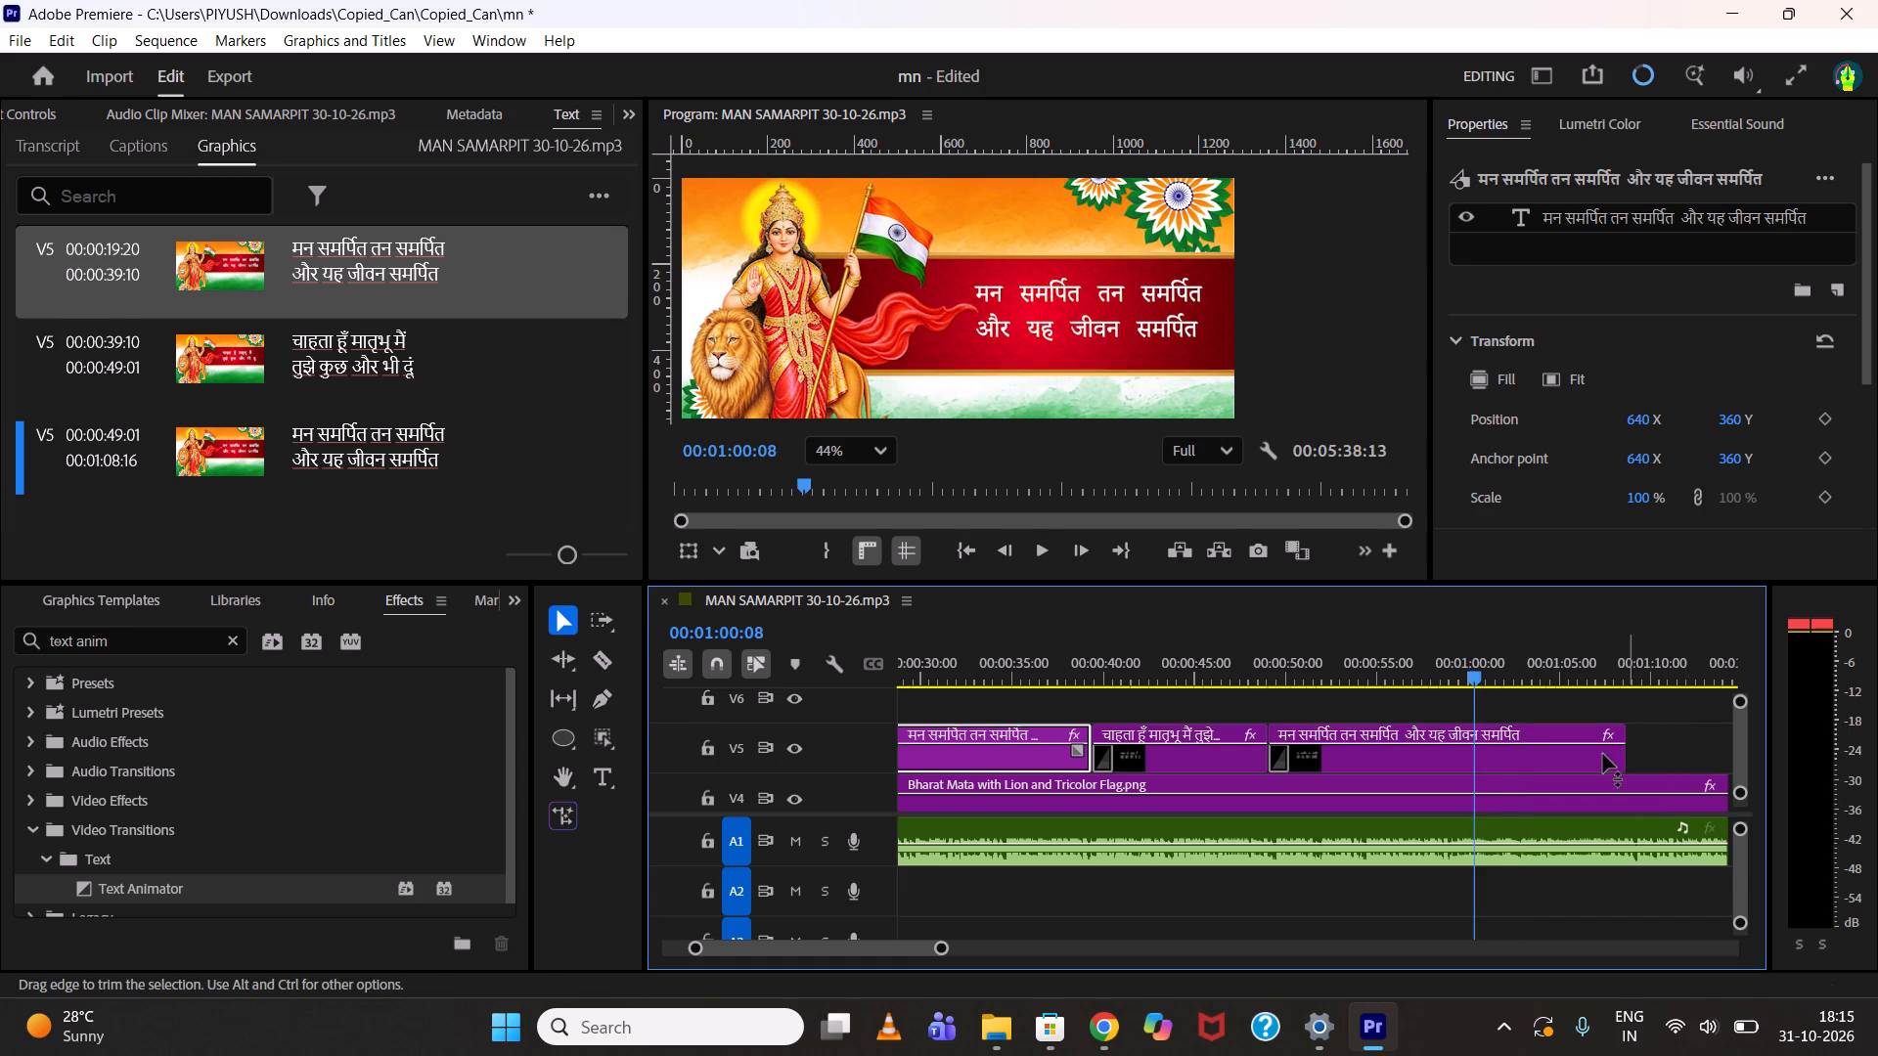
{"action": "left_click_drag", "start_coordinate": [1603, 754], "coordinate": [1496, 720]}
{"action": "left_click_drag", "start_coordinate": [1642, 722], "coordinate": [1639, 723]}
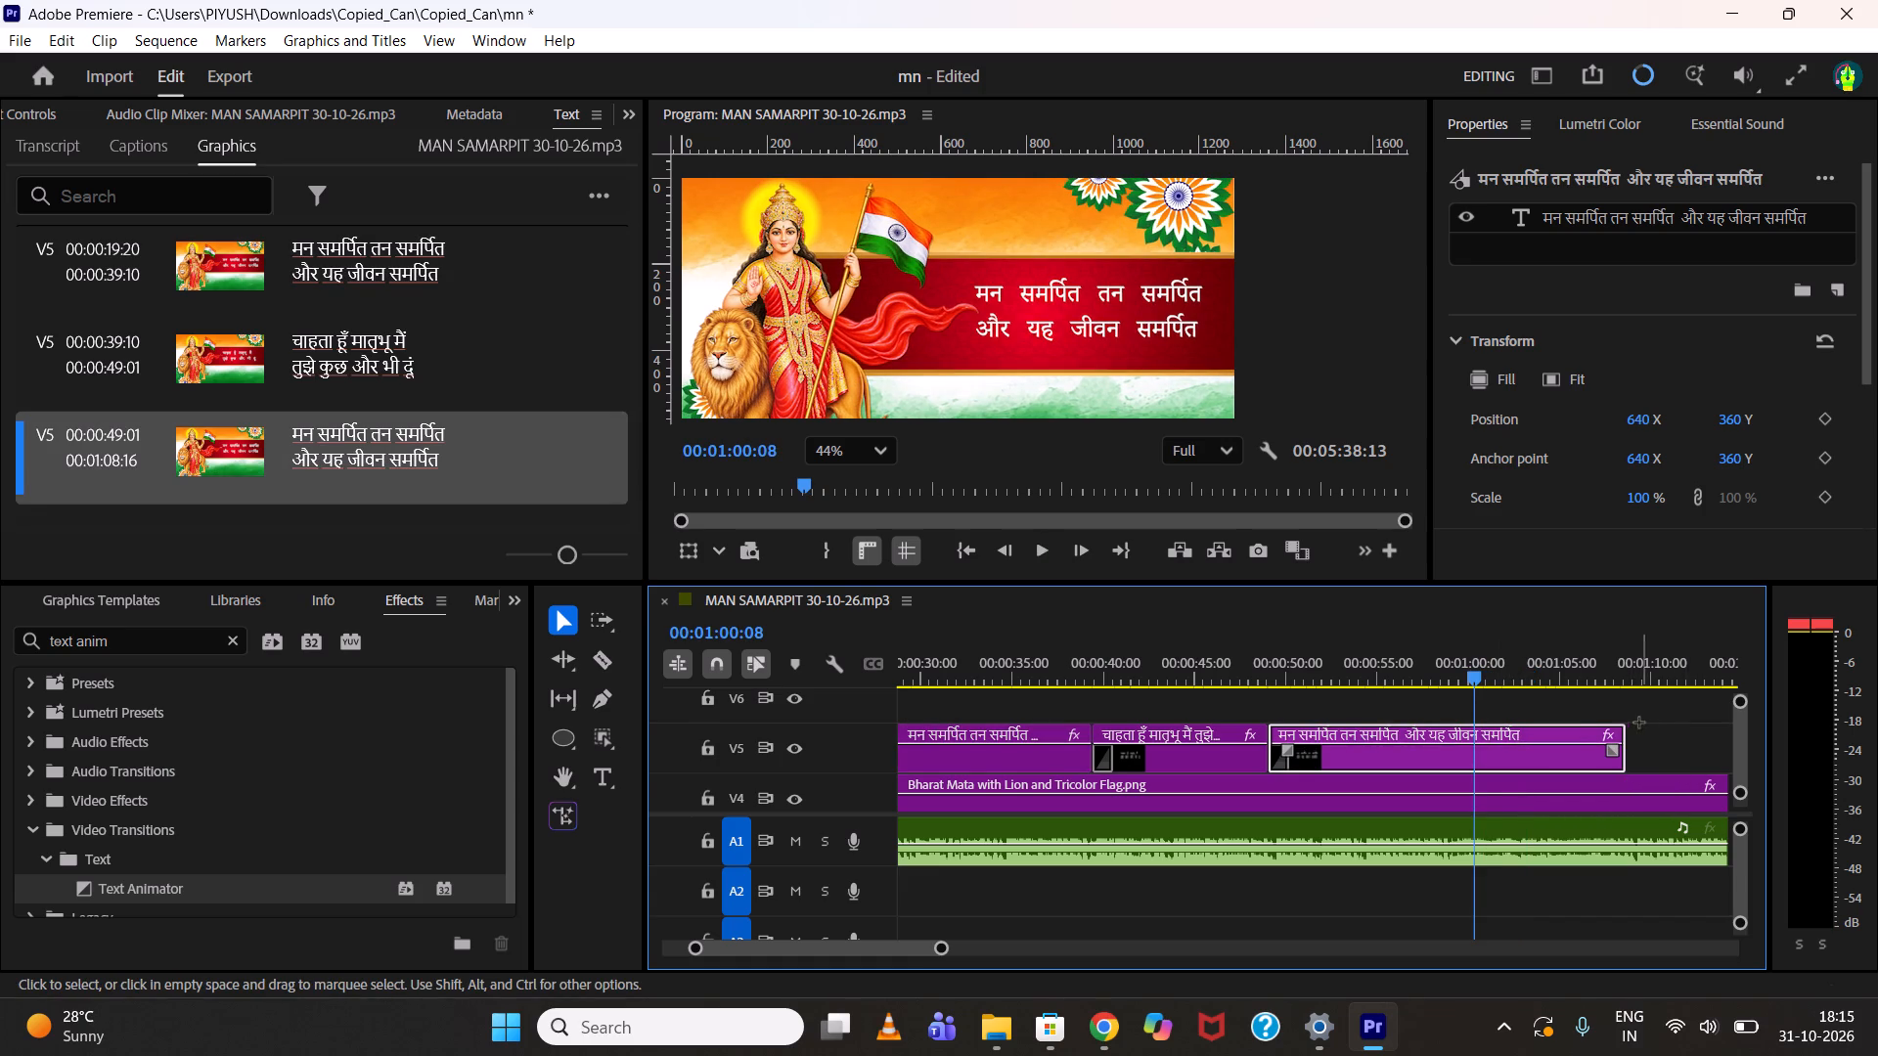
{"action": "left_click_drag", "start_coordinate": [1639, 723], "coordinate": [1625, 726]}
{"action": "left_click_drag", "start_coordinate": [1632, 734], "coordinate": [1482, 730]}
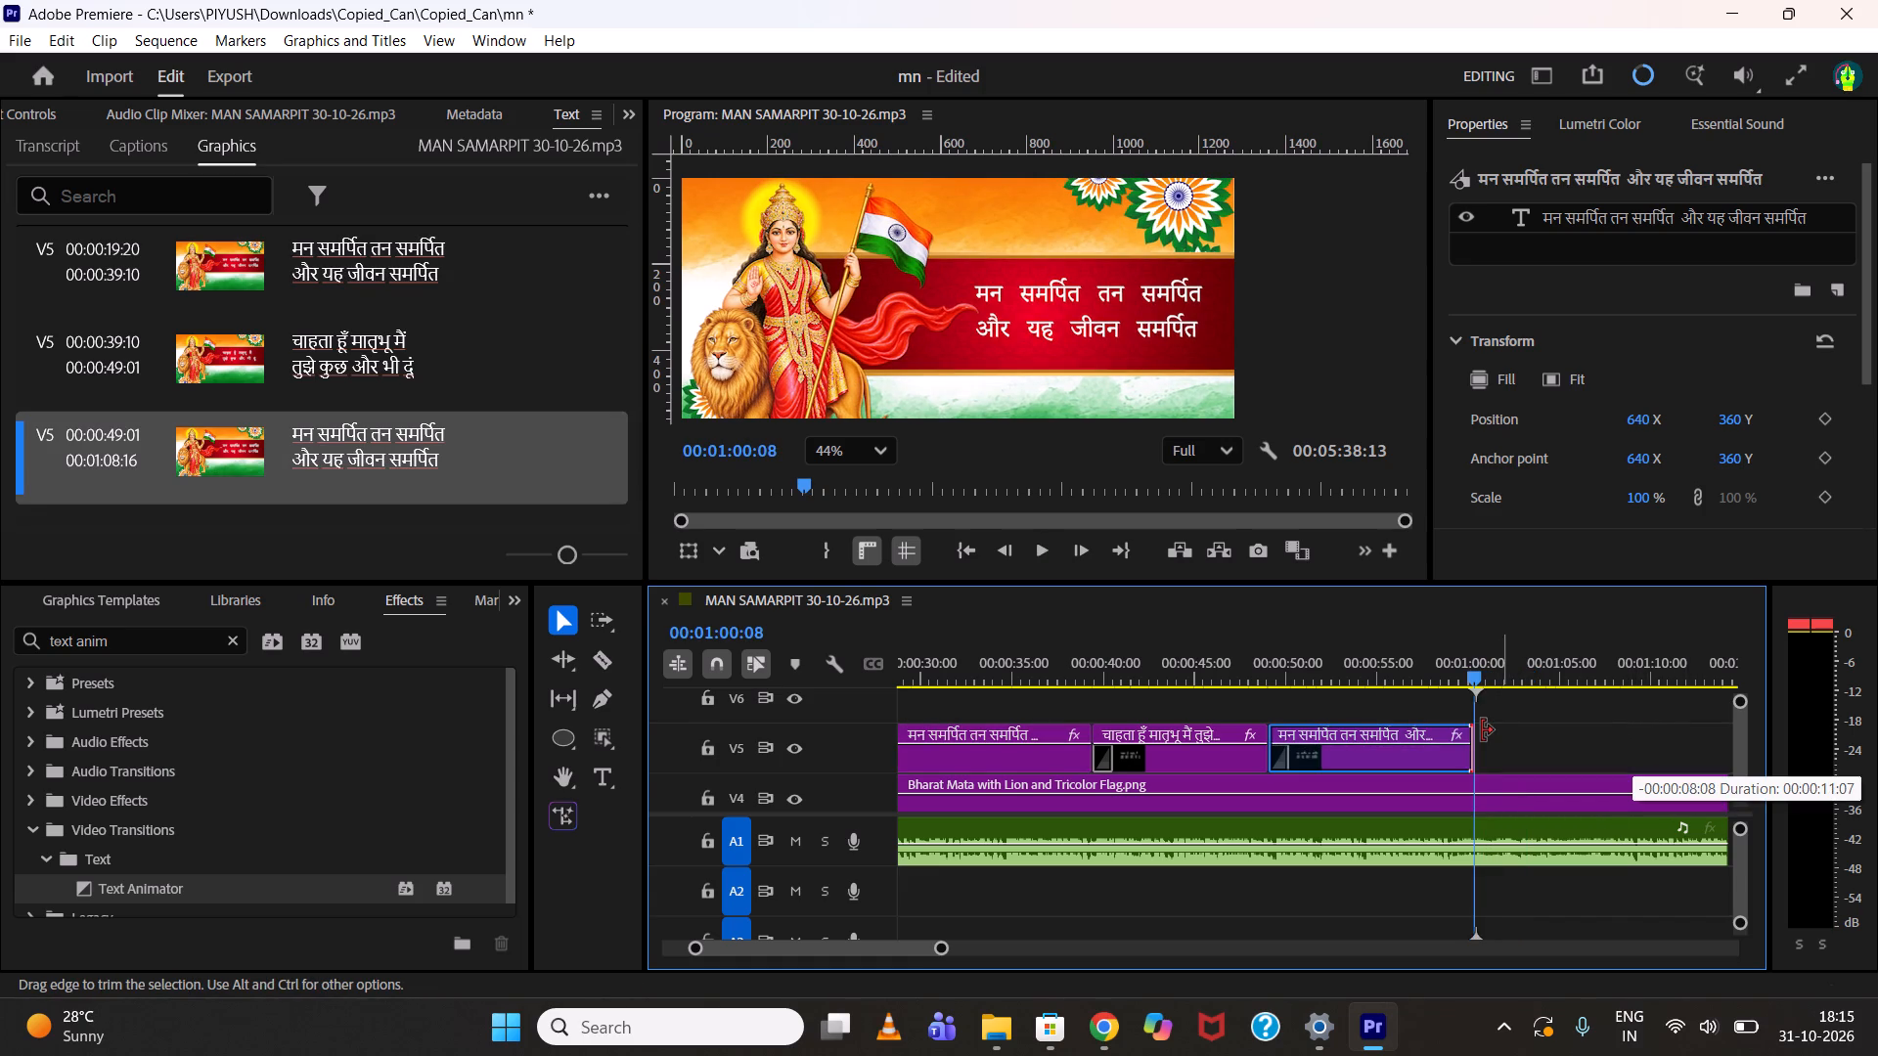
Play past the third lyric into the following music and duplicate the third lyric clip on V5, starting at 00:01:09:04.
{"action": "key", "text": "space"}
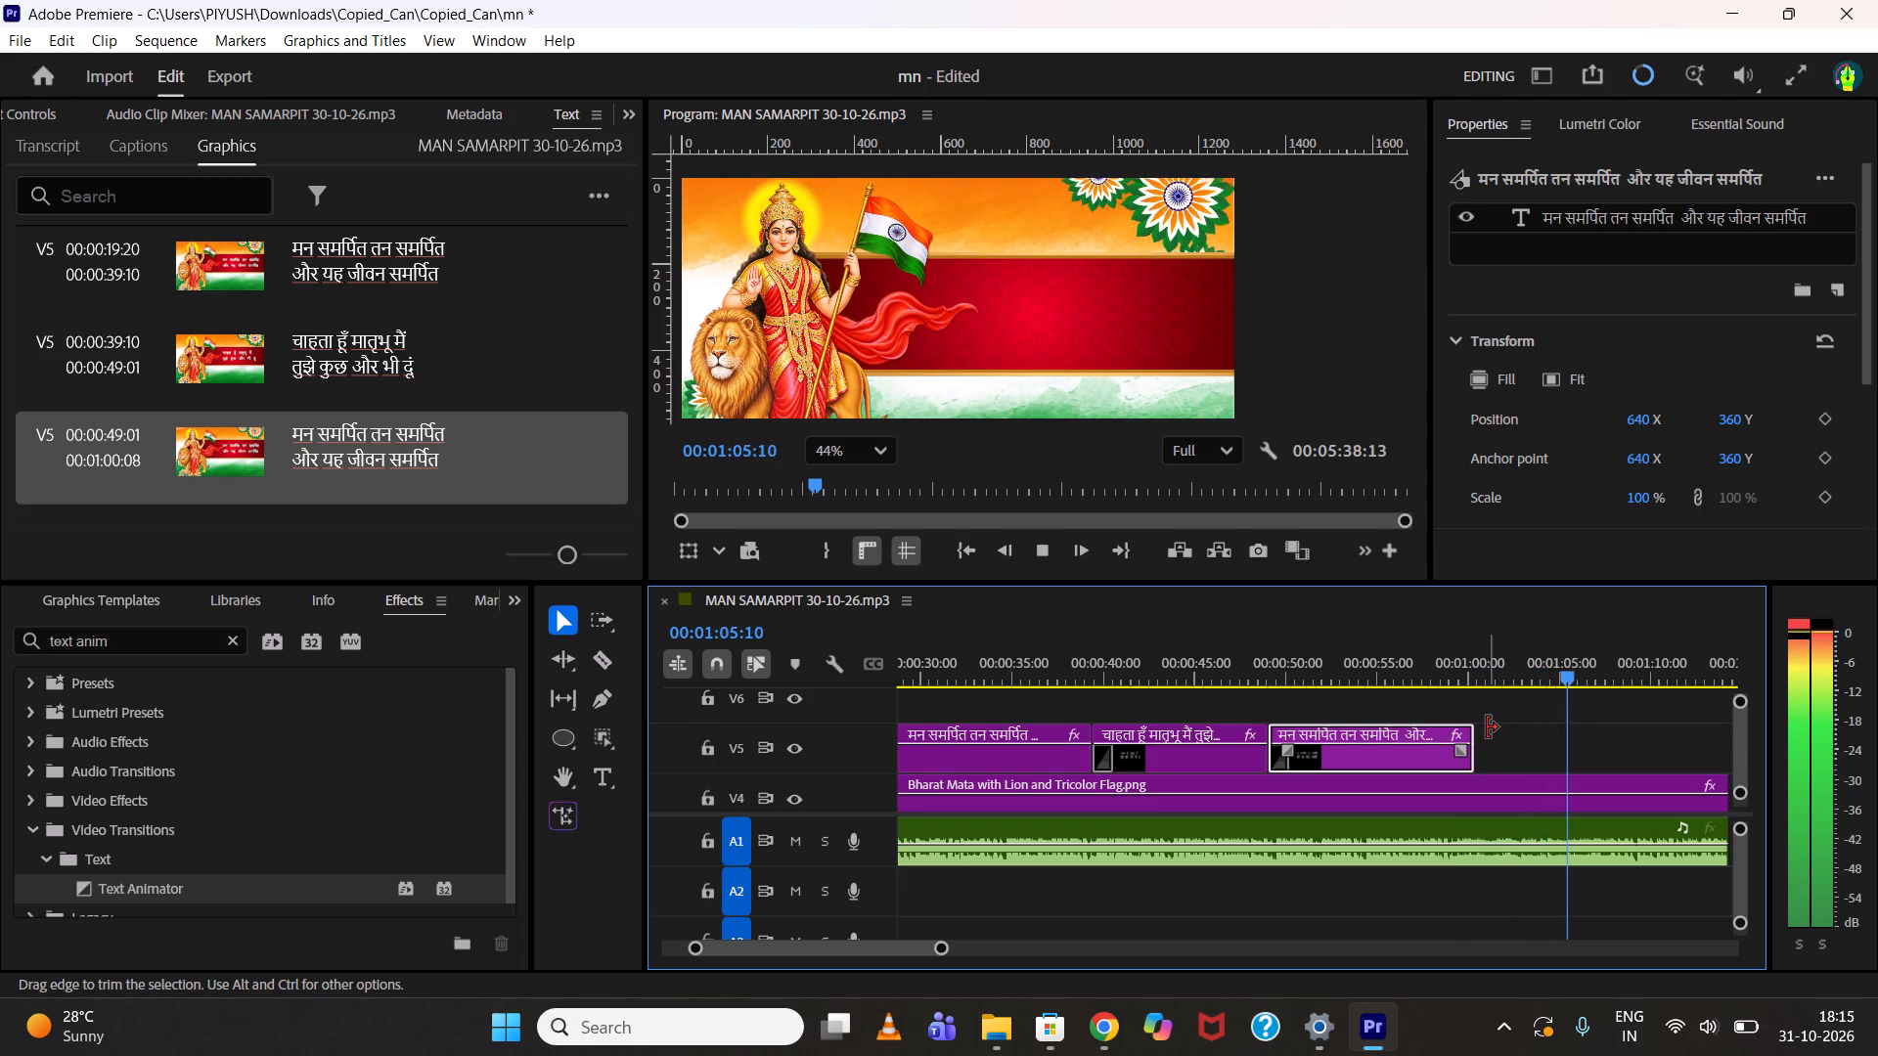
{"action": "scroll", "coordinate": [1456, 763], "scroll_direction": "down", "scroll_amount": 3}
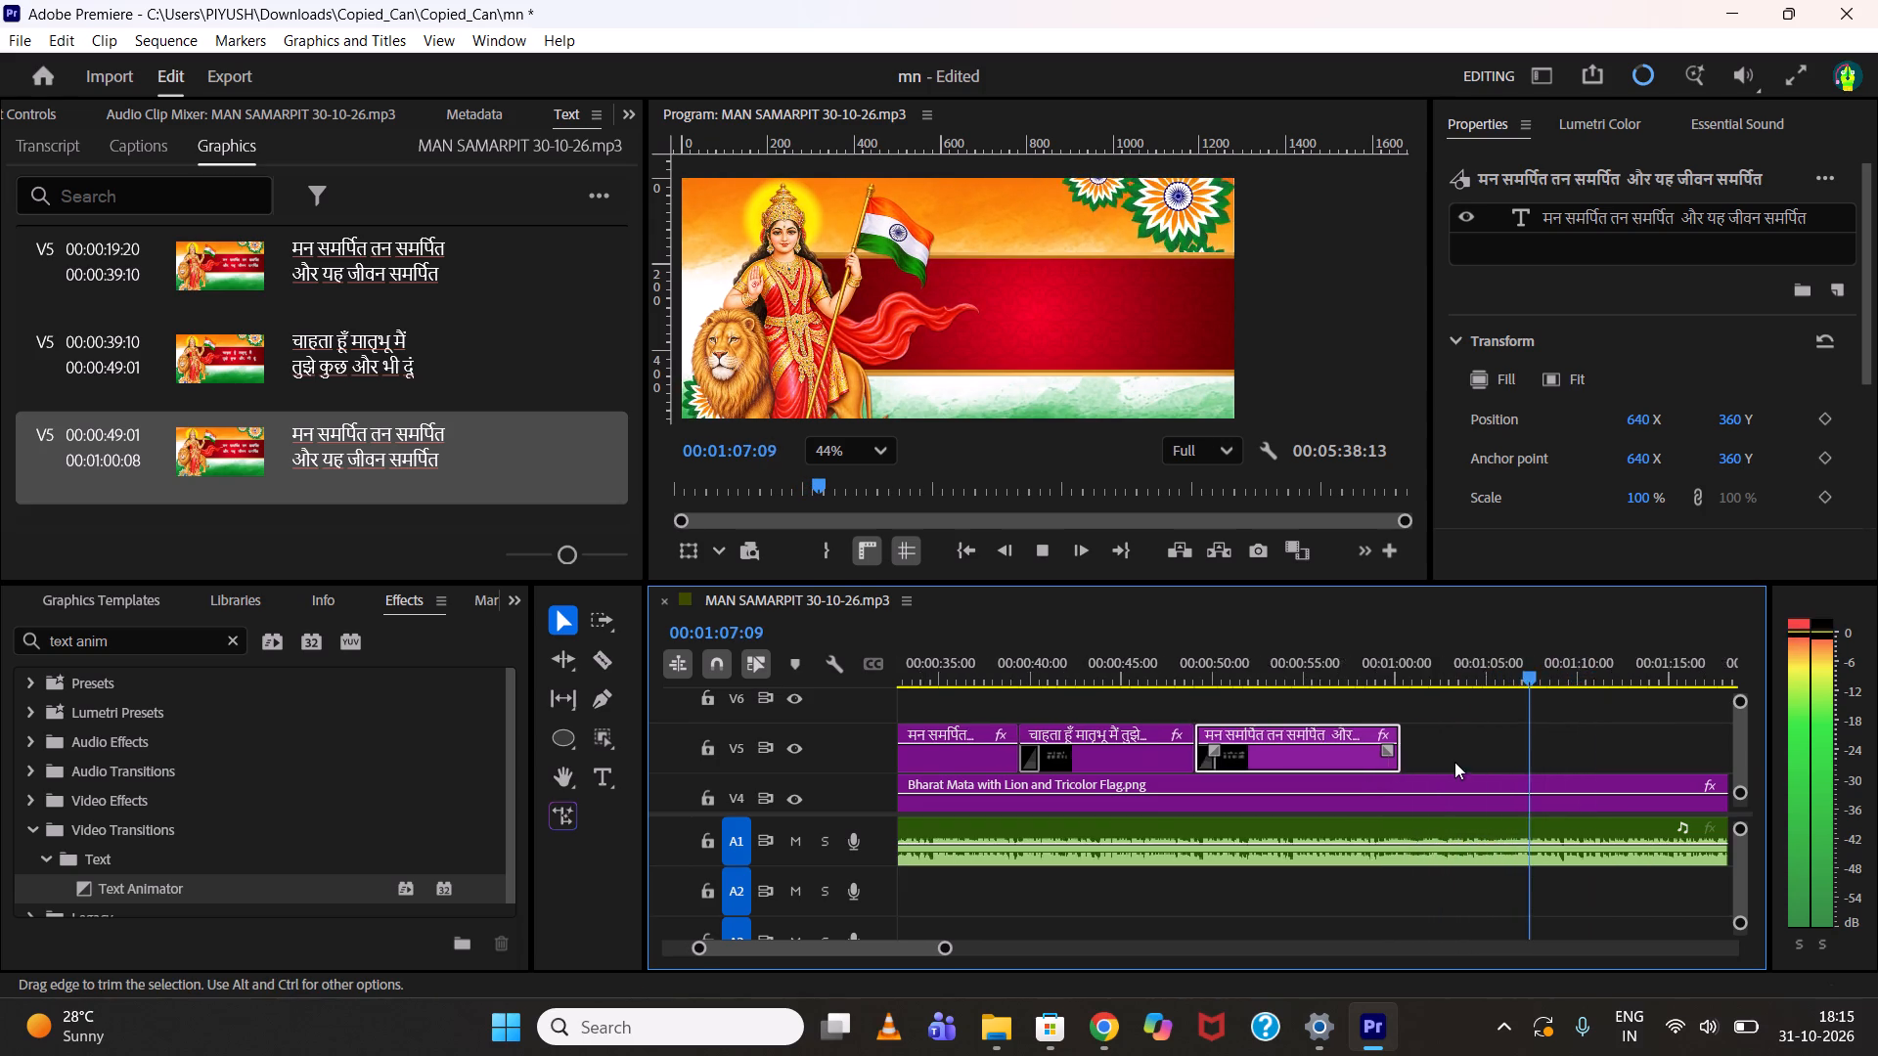
{"action": "scroll", "coordinate": [1454, 762], "scroll_direction": "down", "scroll_amount": 2}
{"action": "key", "text": "space"}
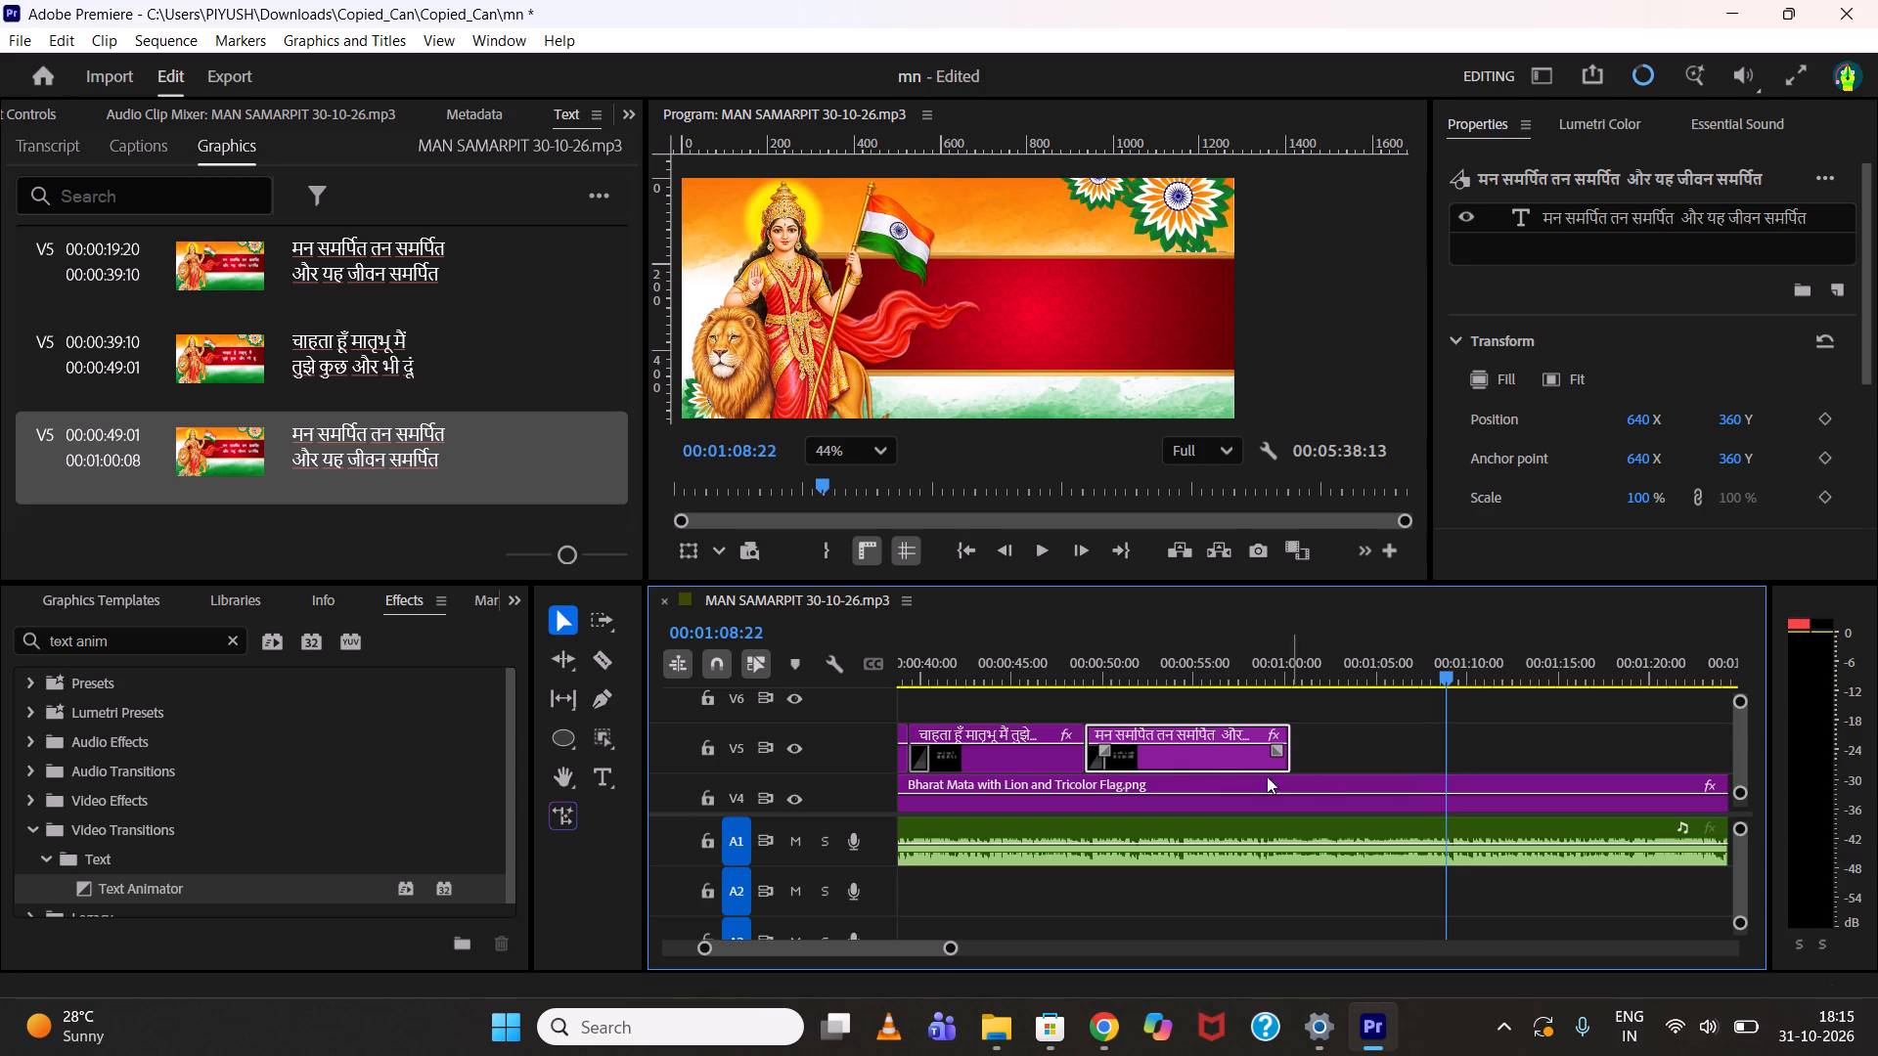
{"action": "left_click_drag", "start_coordinate": [1189, 758], "coordinate": [1548, 738], "text": "alt"}
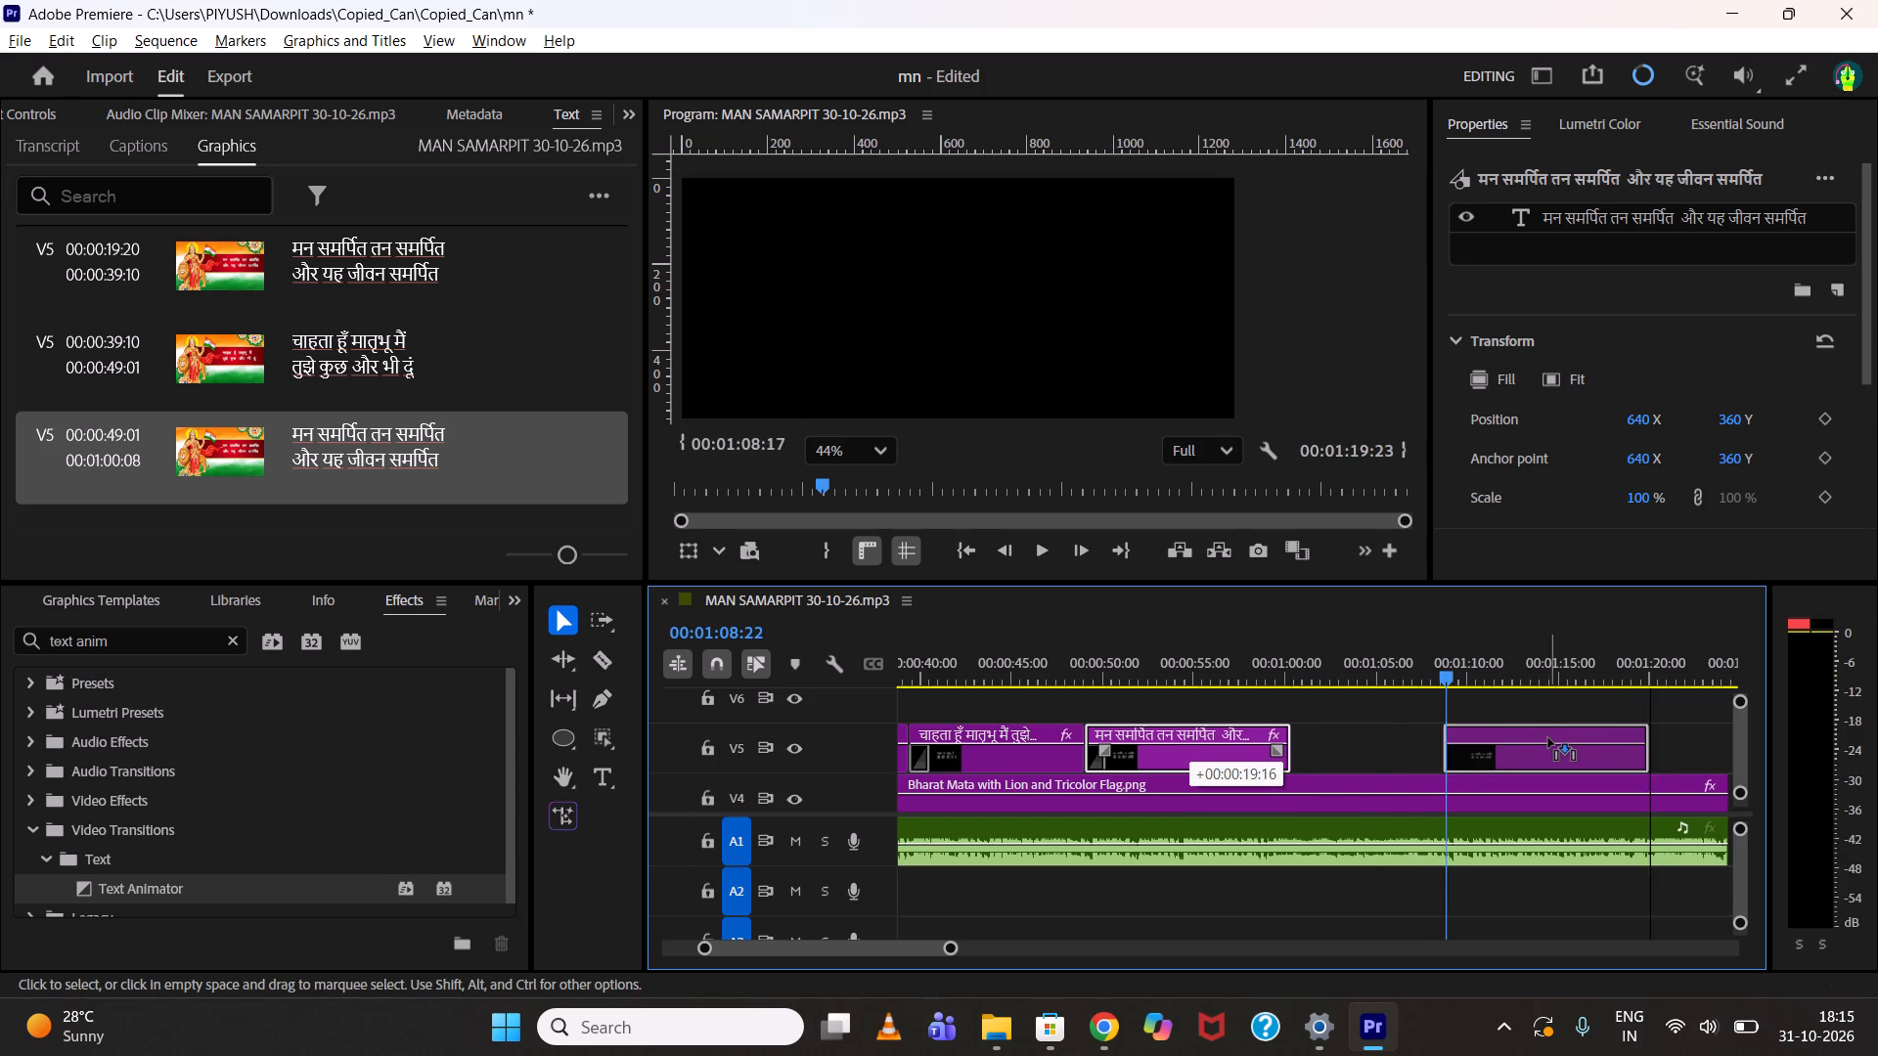
{"action": "left_click_drag", "start_coordinate": [1548, 738], "coordinate": [1558, 739], "text": "alt"}
Listen for the next verse's entry, shift the fourth lyric clip to start at 00:01:18:15, and replay its start against the song.
{"action": "key", "text": "space"}
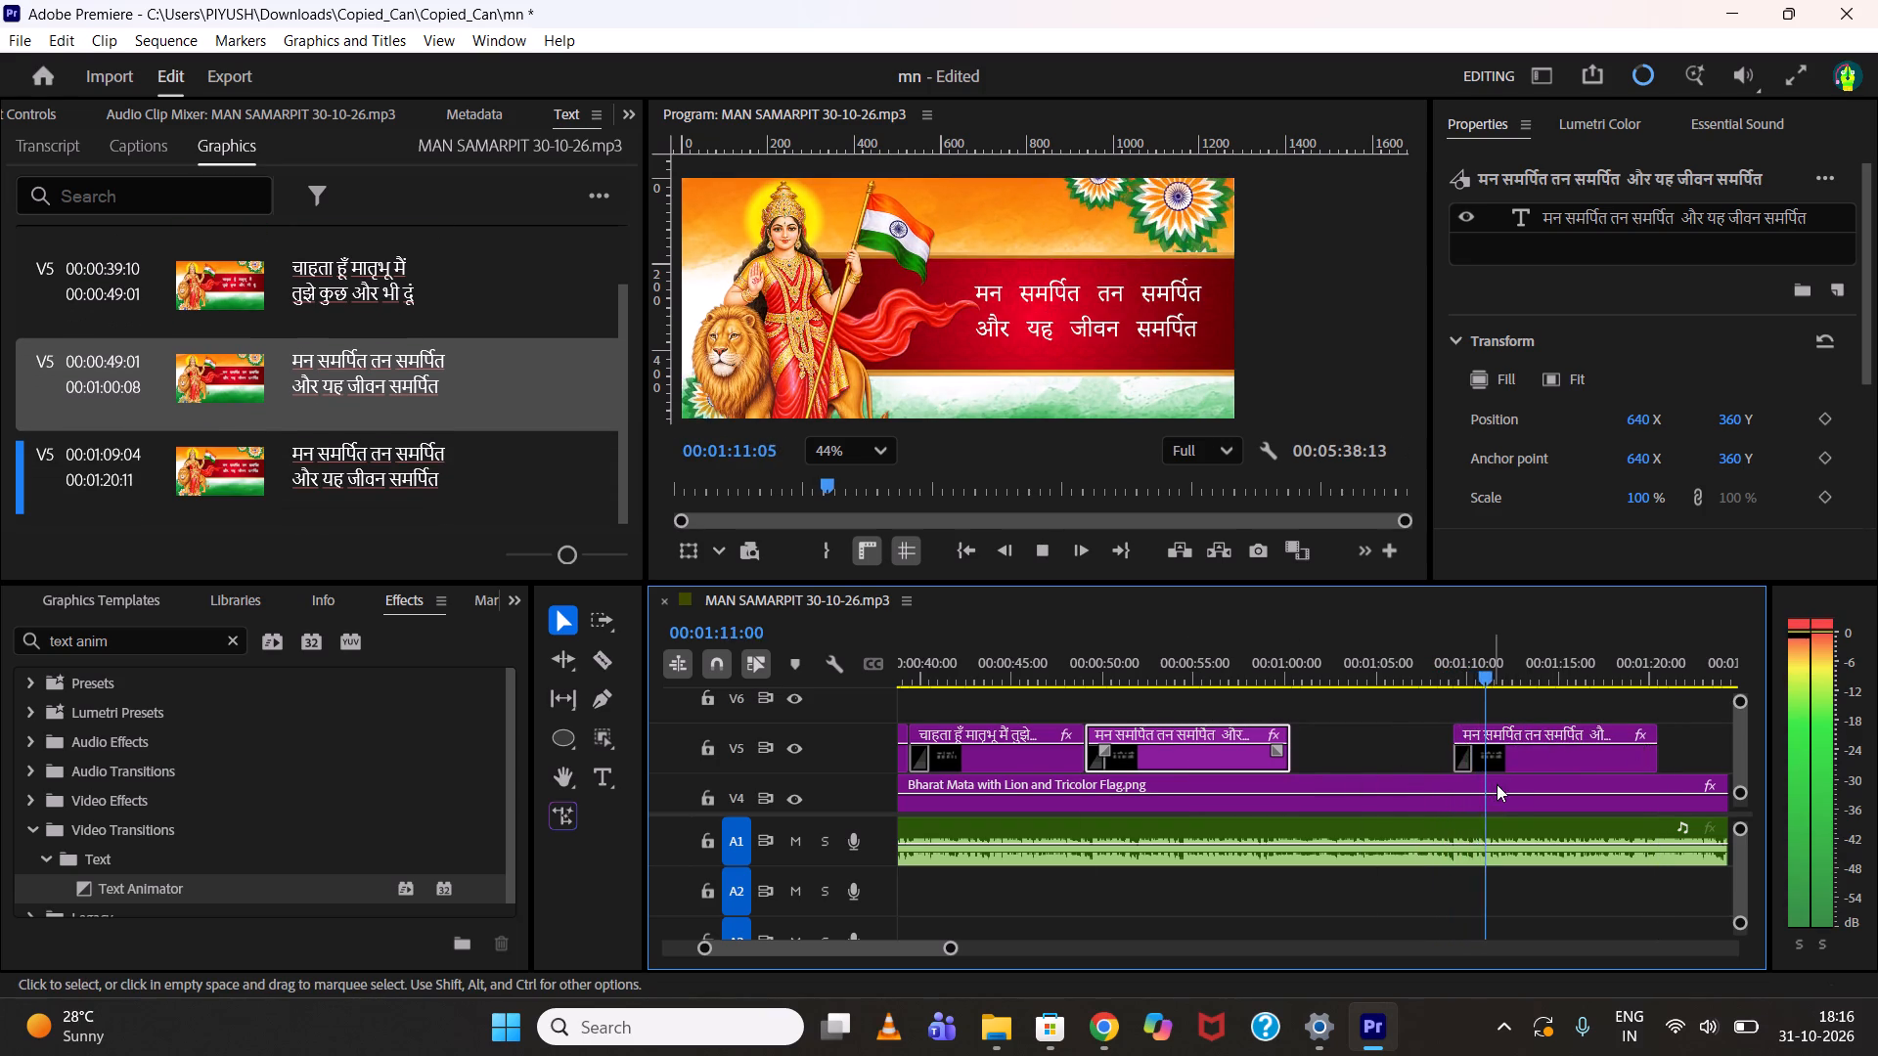
{"action": "scroll", "coordinate": [1495, 784], "scroll_direction": "down", "scroll_amount": 7}
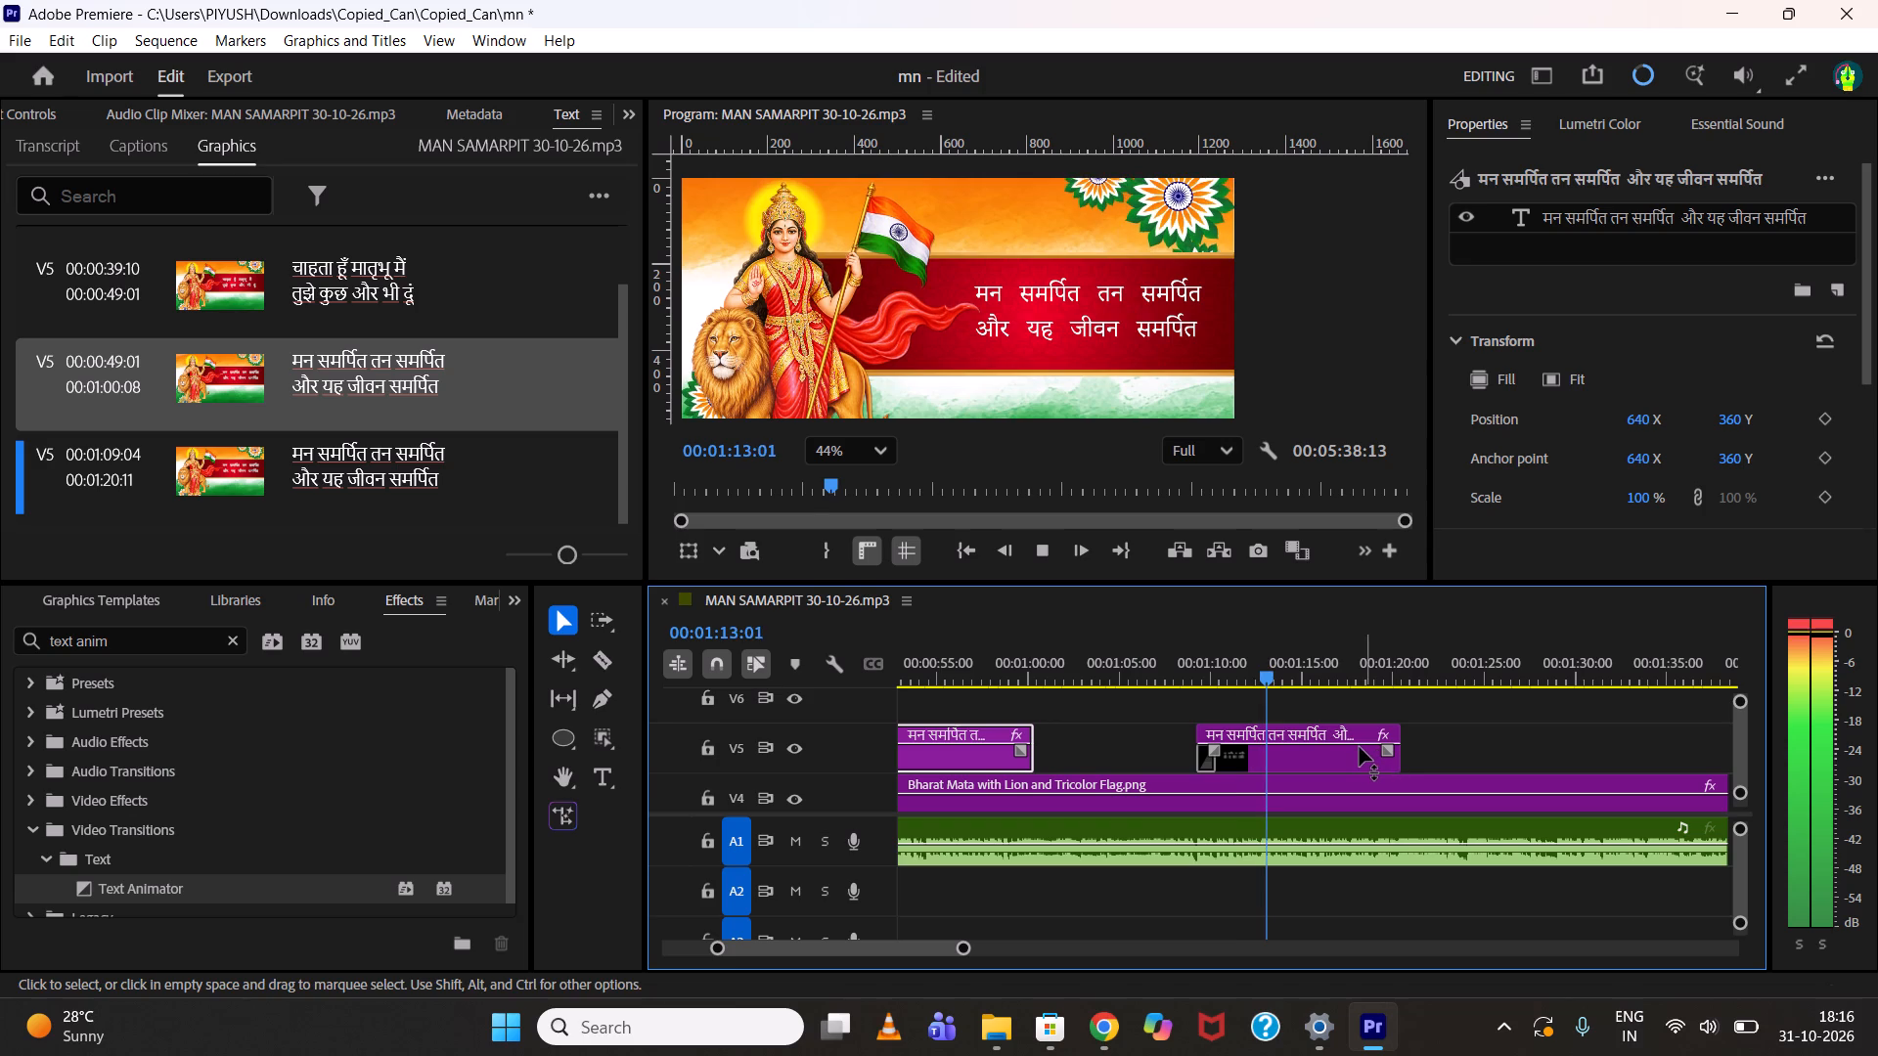
{"action": "scroll", "coordinate": [1336, 747], "scroll_direction": "down", "scroll_amount": 1}
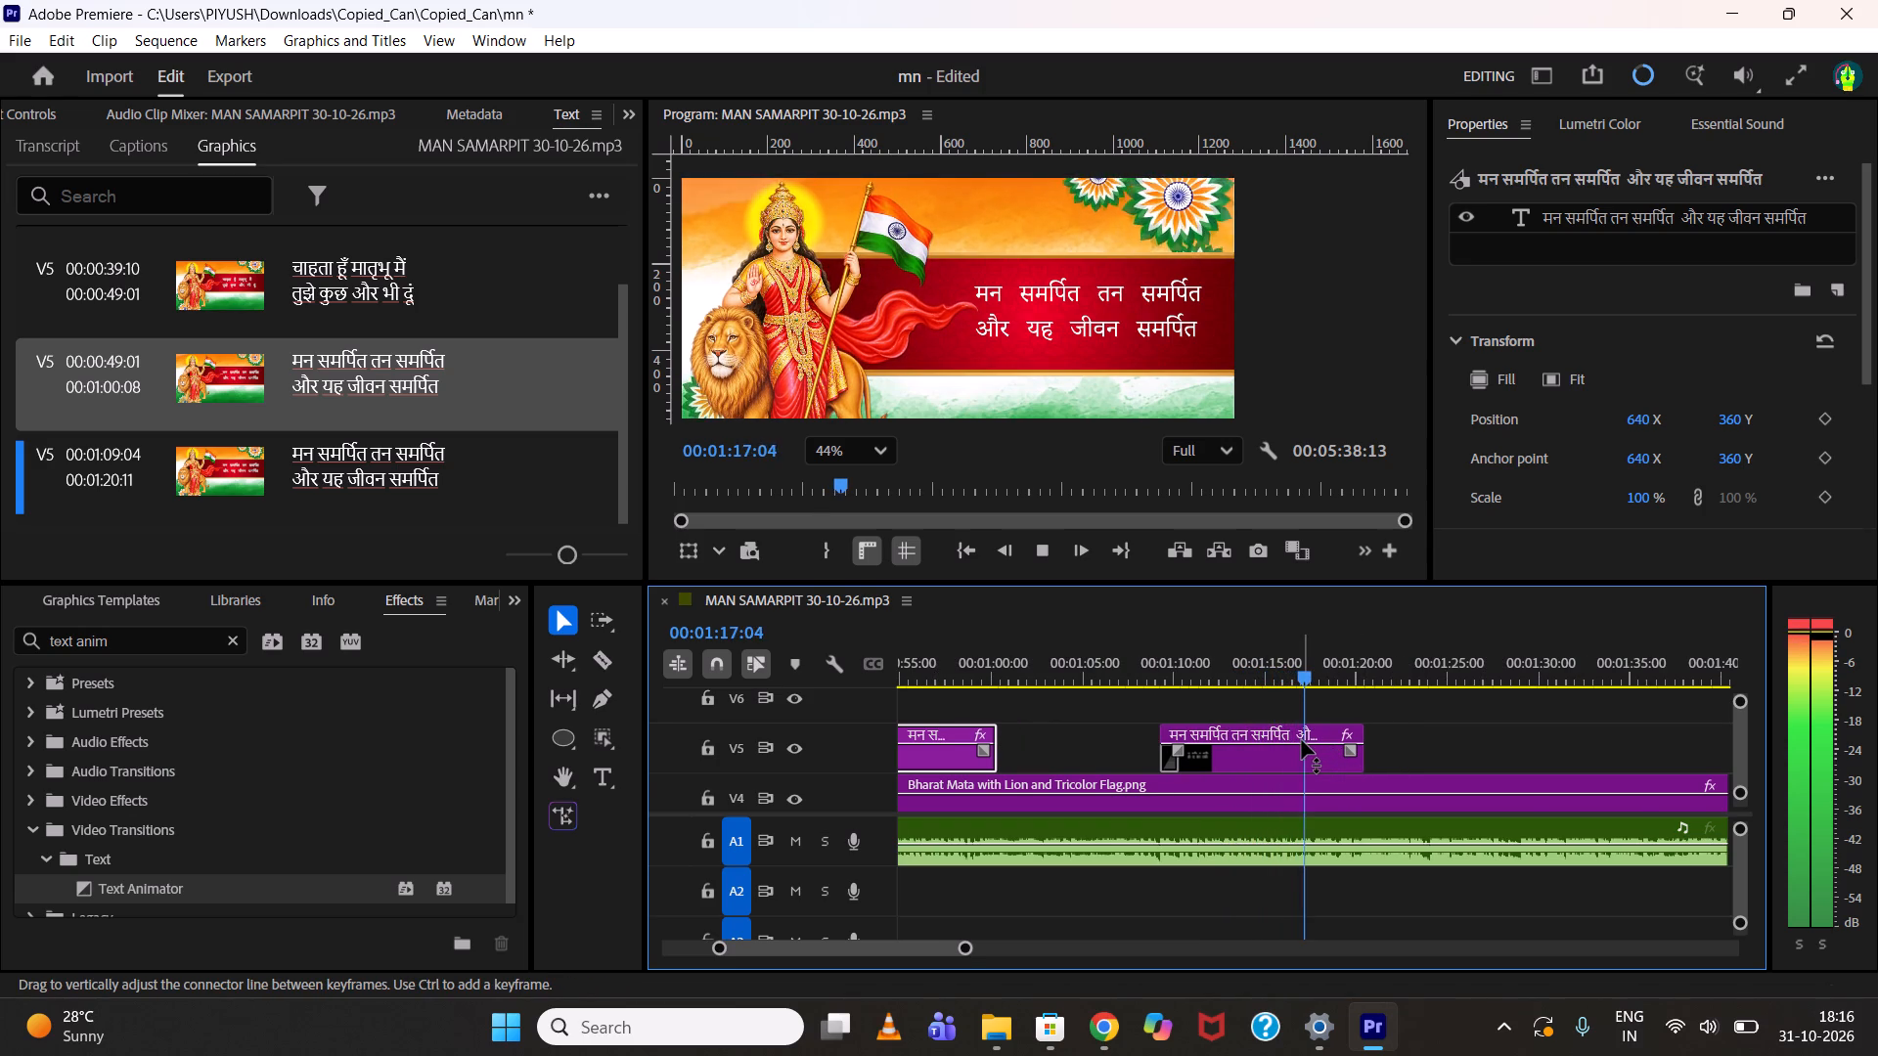
{"action": "key", "text": "space"}
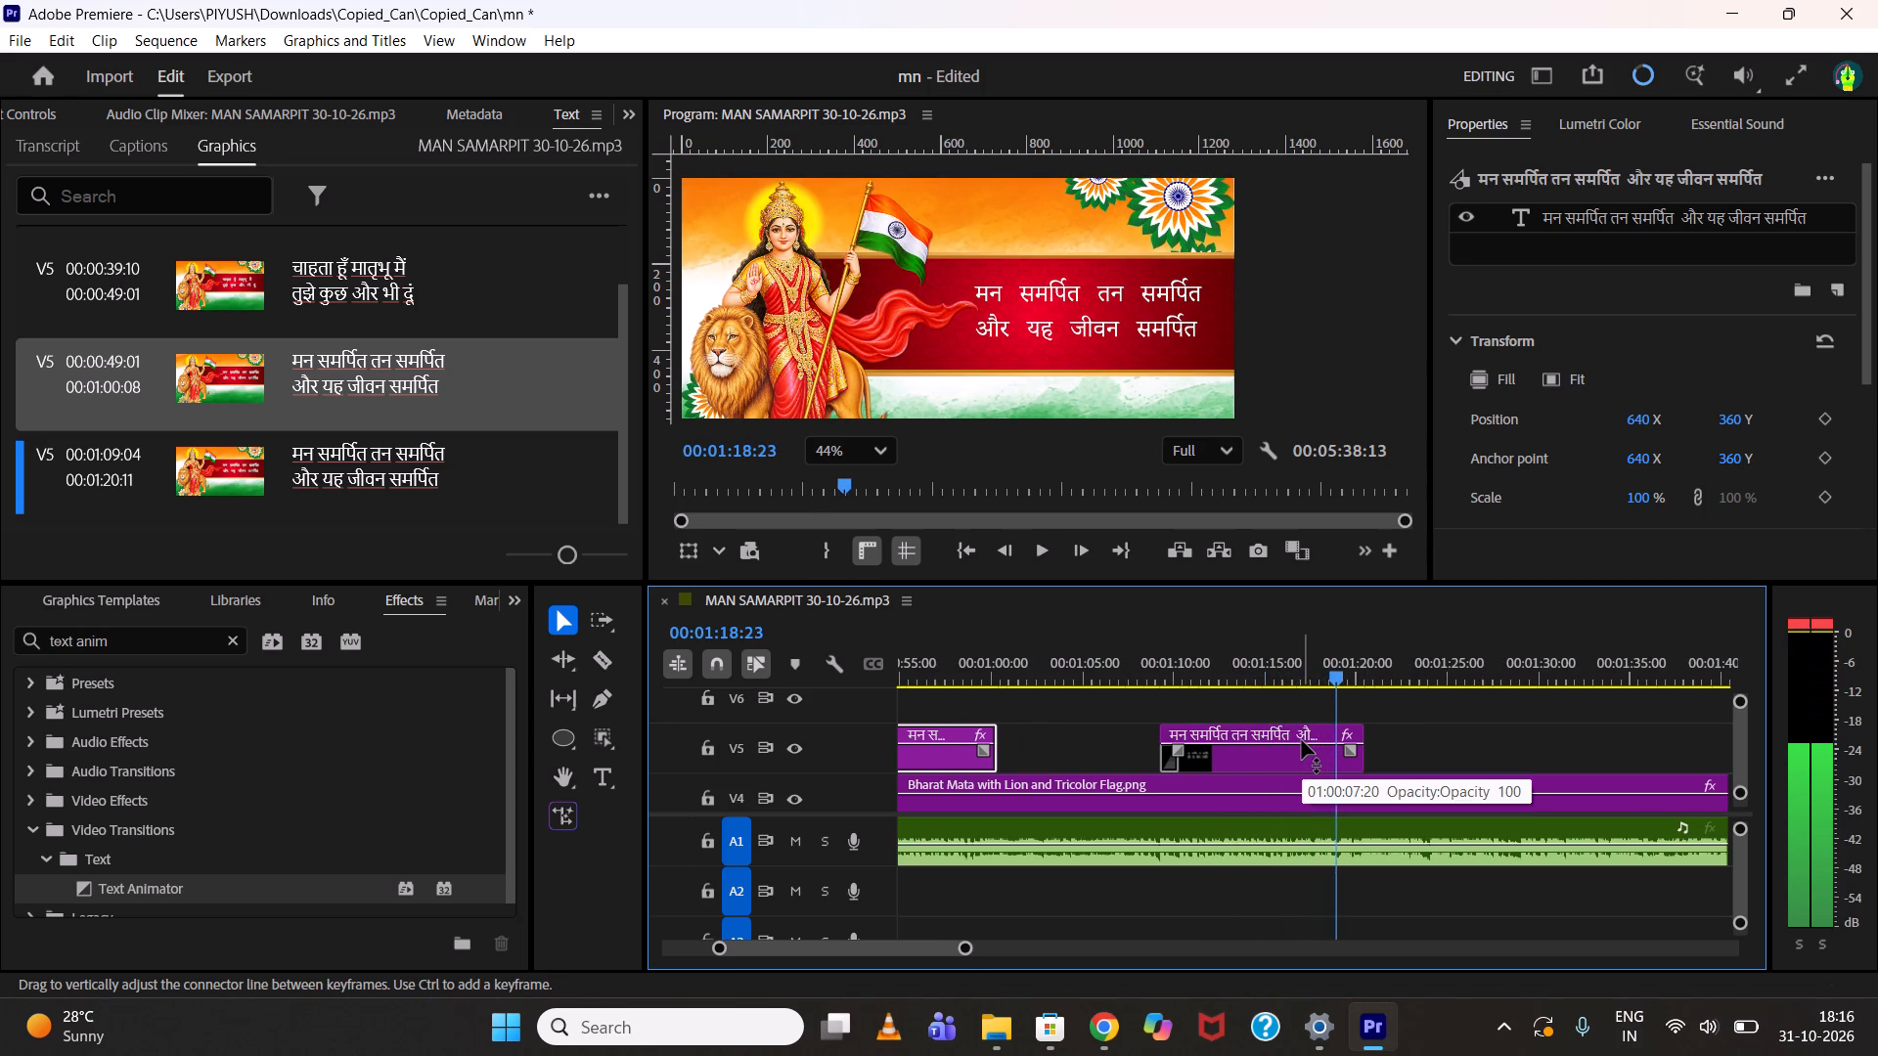
{"action": "left_click_drag", "start_coordinate": [1274, 765], "coordinate": [1438, 751]}
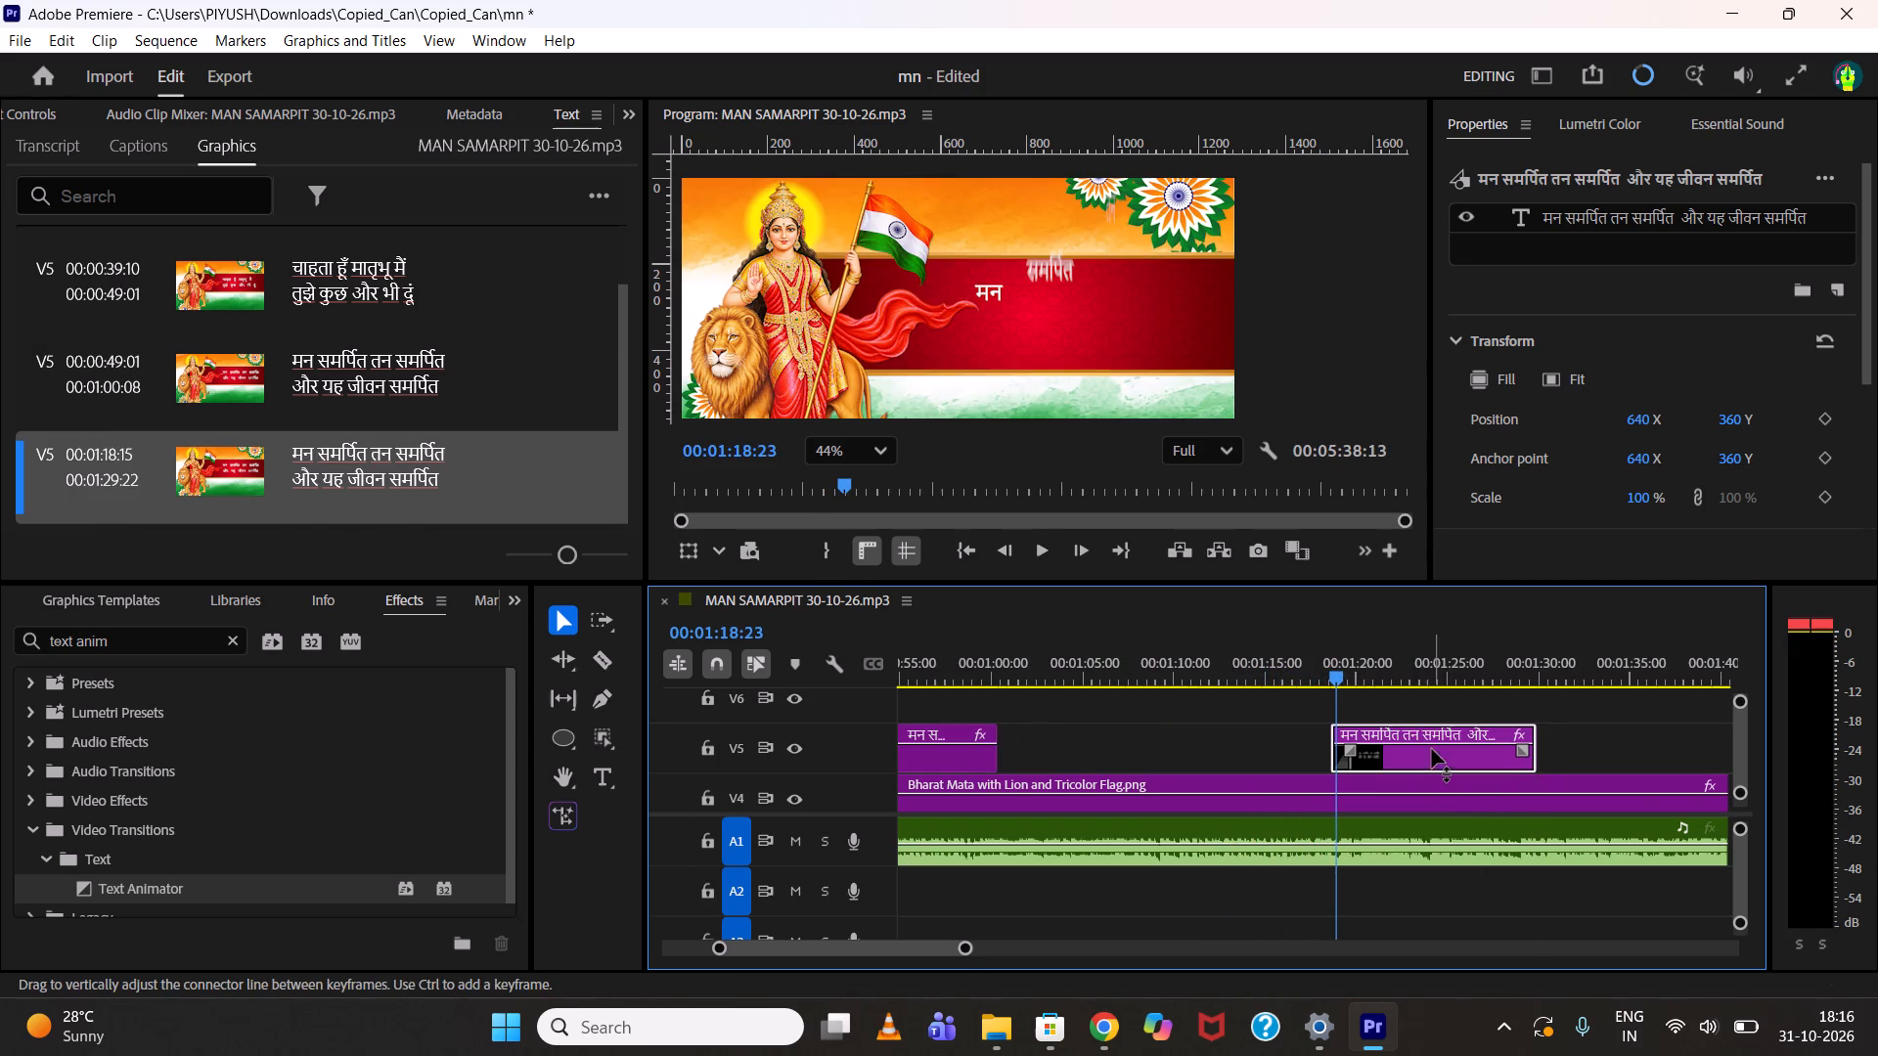
{"action": "left_click_drag", "start_coordinate": [1334, 679], "coordinate": [1323, 682]}
{"action": "key", "text": "space"}
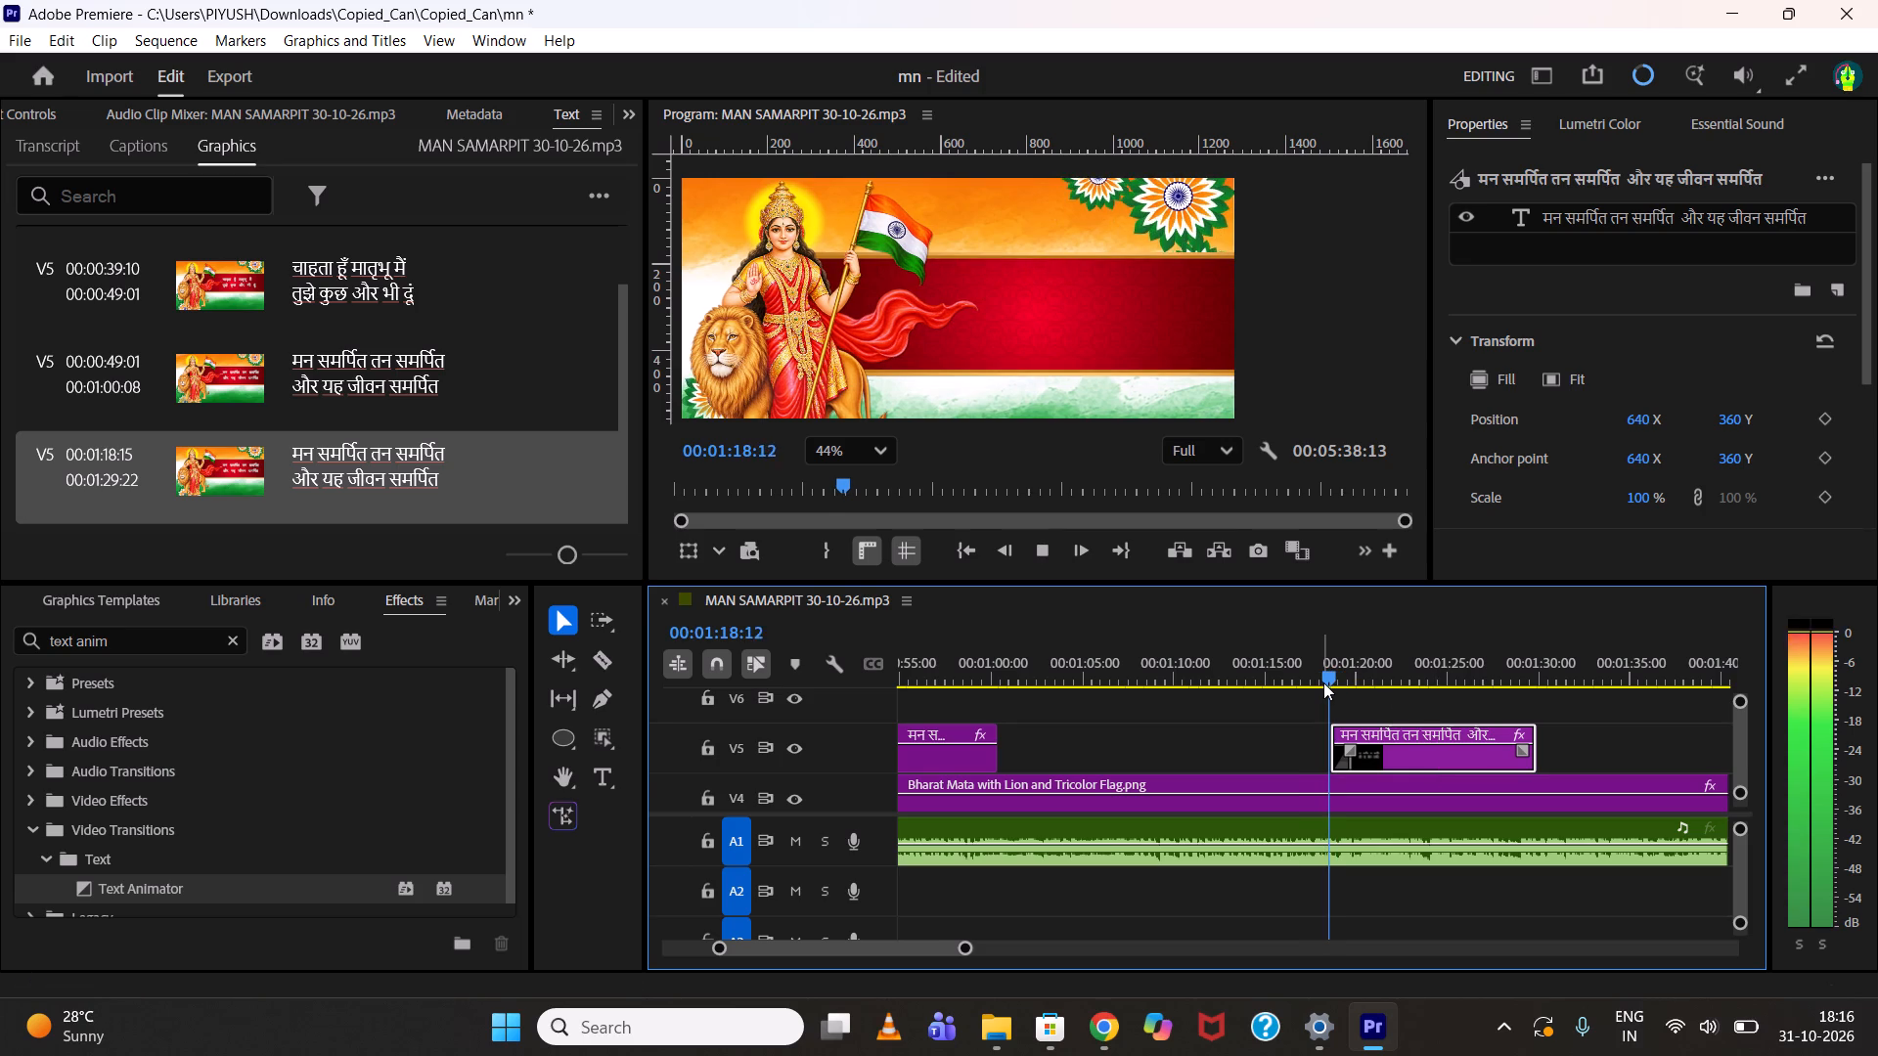
{"action": "key", "text": "space"}
Switch to the sanghgeet blog post in Chrome and copy the line माँ तुम्हारा ऋण बहुत है, मैं अकिंचन.
{"action": "left_click", "coordinate": [1097, 1027]}
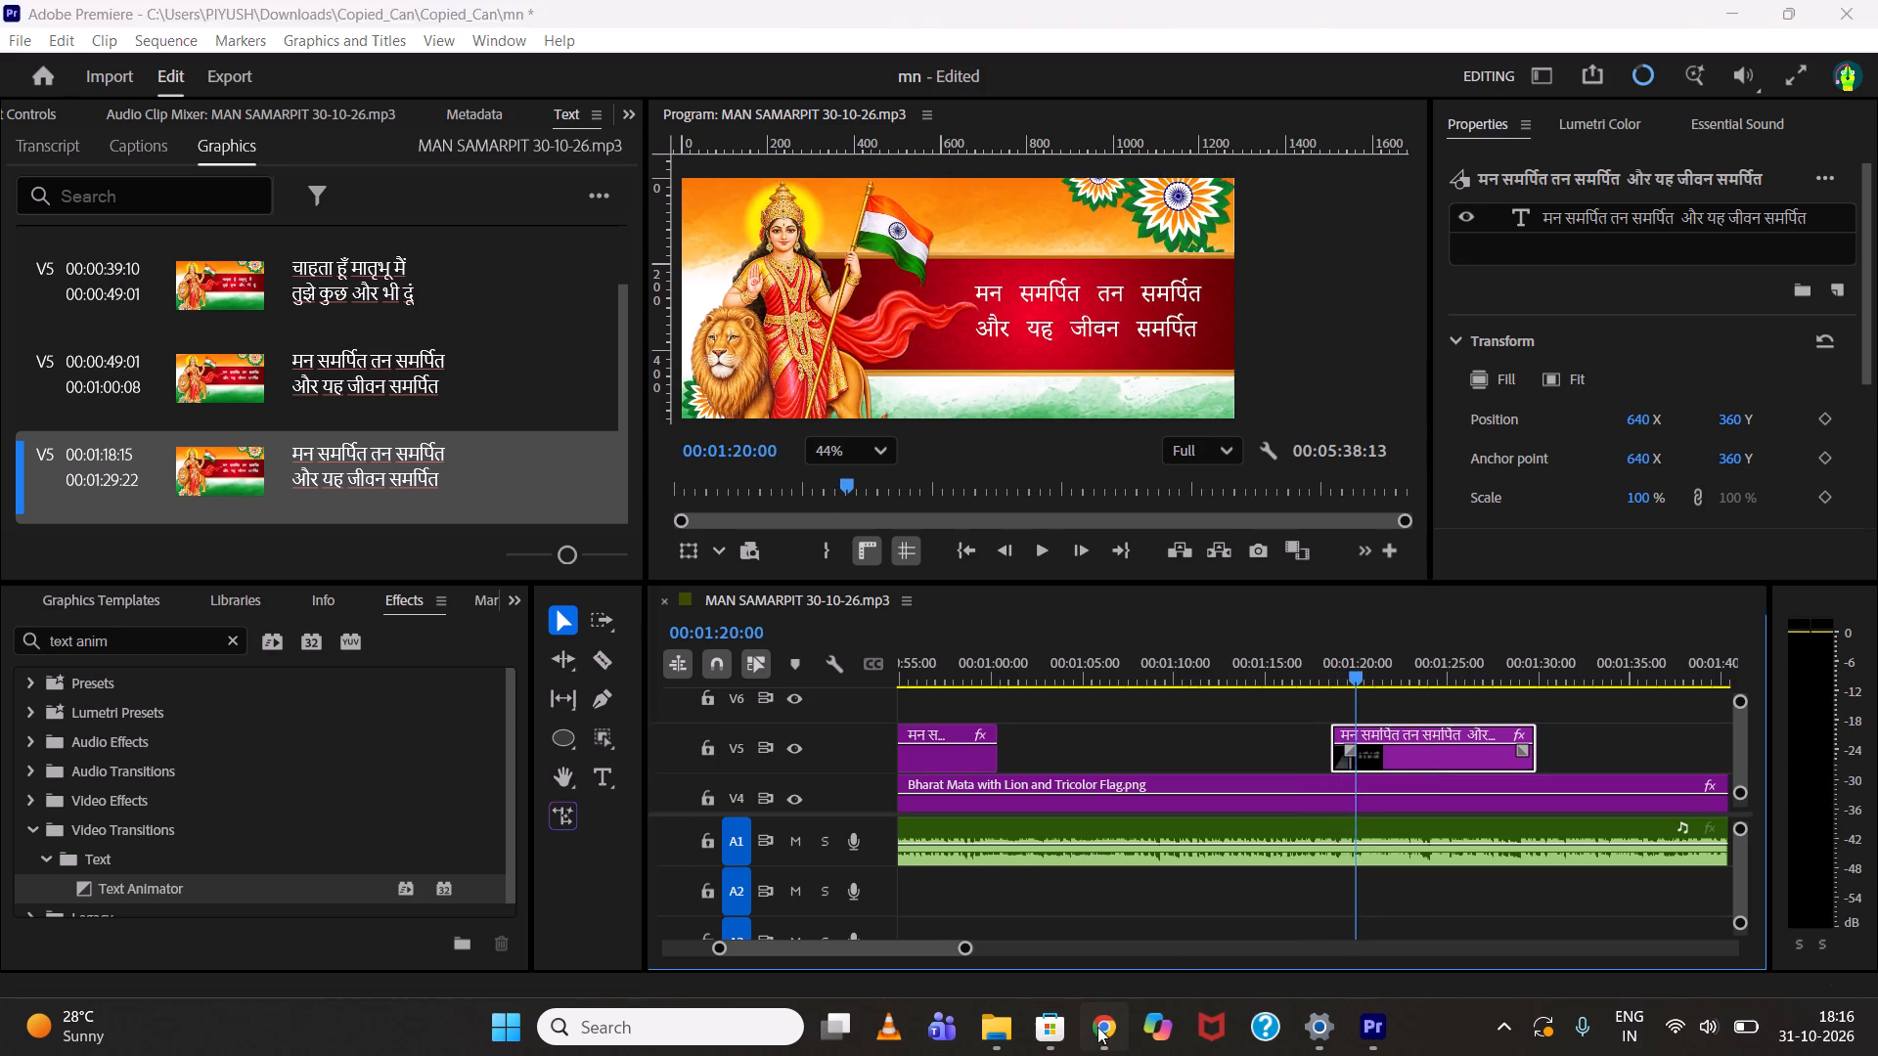
{"action": "left_click_drag", "start_coordinate": [393, 557], "coordinate": [530, 557]}
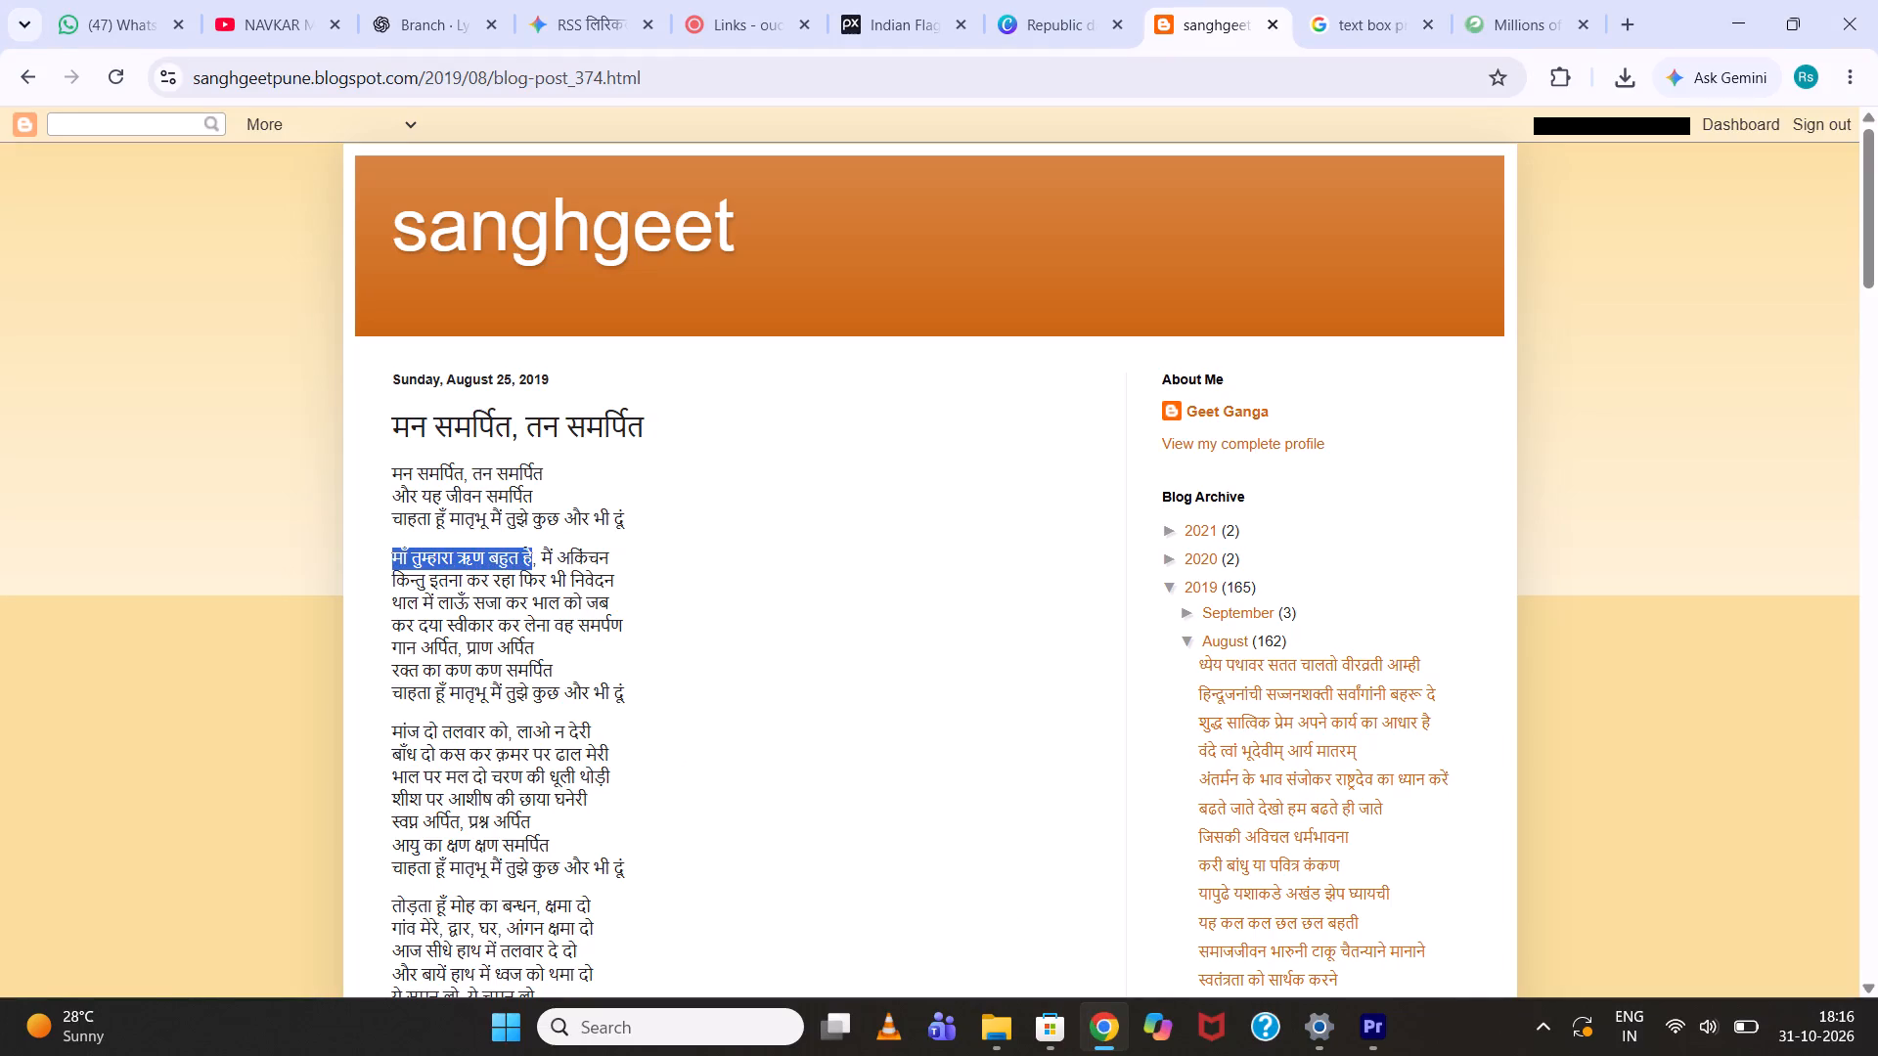
{"action": "left_click_drag", "start_coordinate": [530, 557], "coordinate": [610, 559]}
{"action": "left_click_drag", "start_coordinate": [610, 559], "coordinate": [609, 563]}
{"action": "left_click_drag", "start_coordinate": [609, 563], "coordinate": [608, 563]}
{"action": "key", "text": "ctrl+c"}
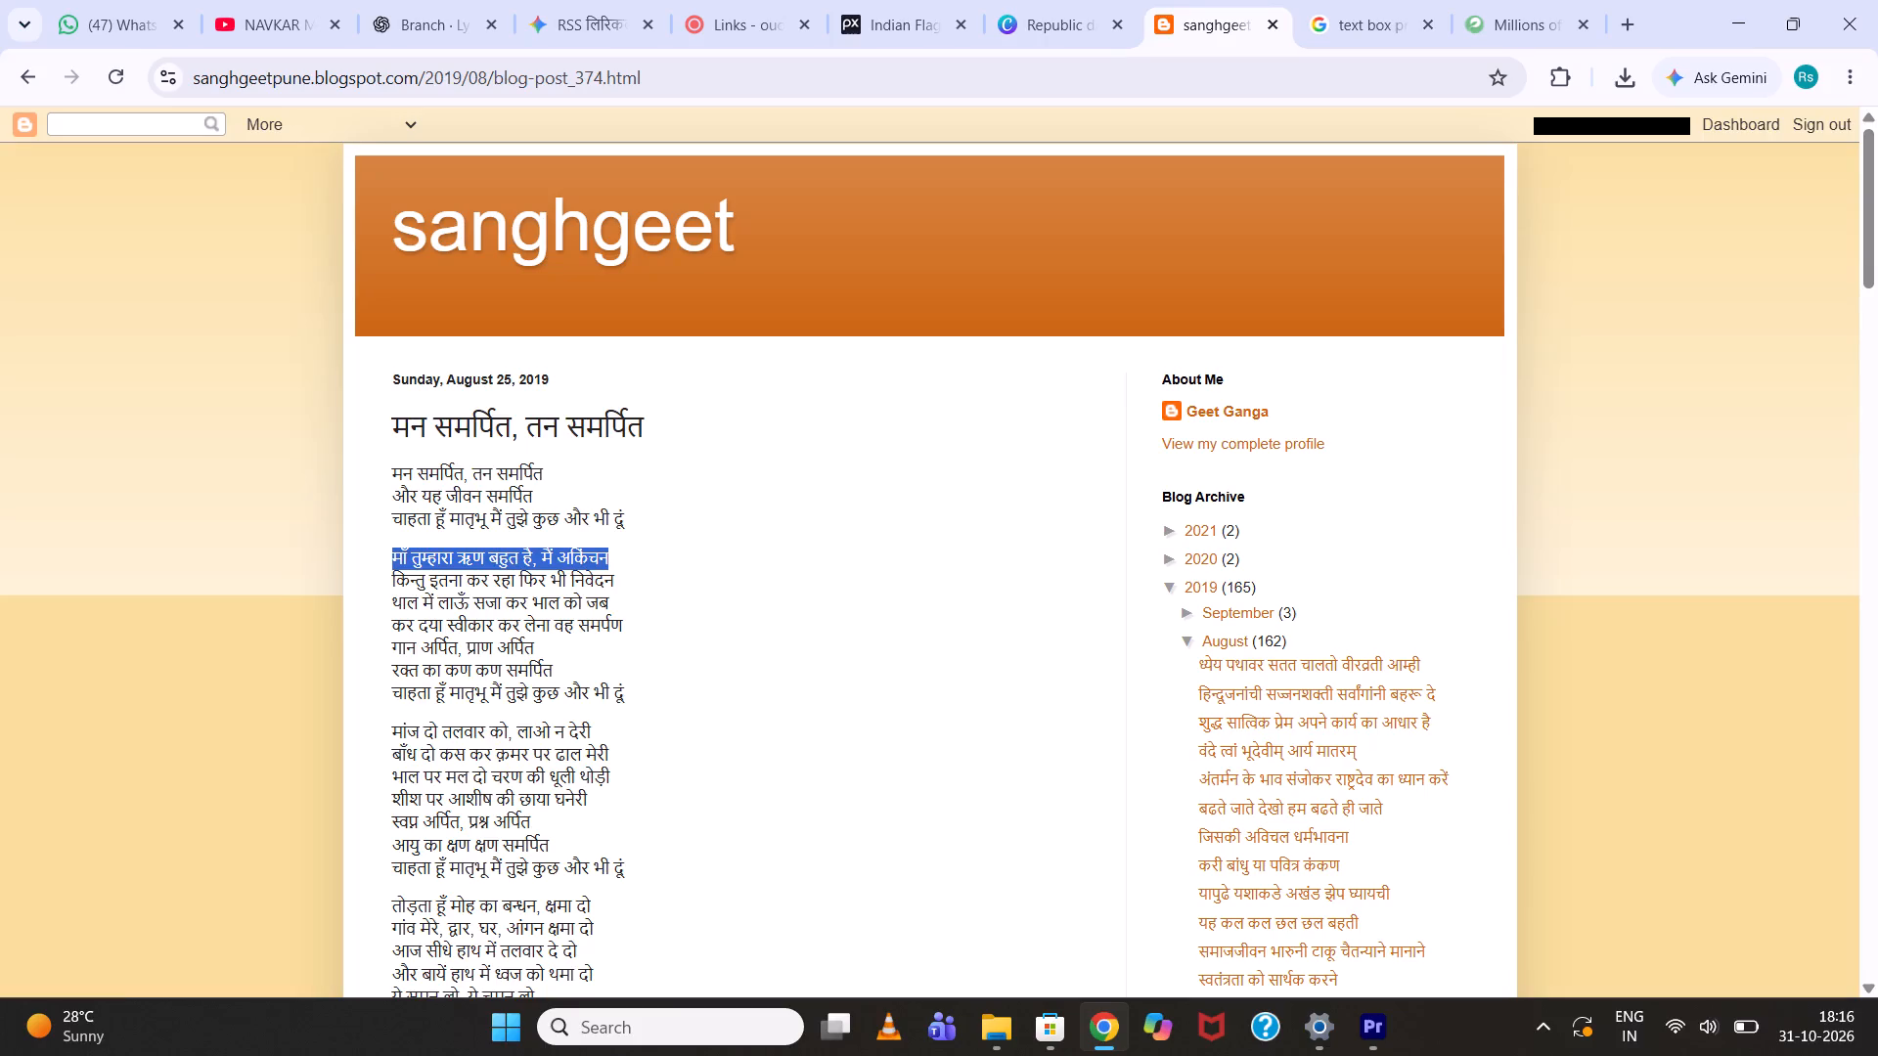
{"action": "scroll", "coordinate": [840, 771], "scroll_direction": "down", "scroll_amount": 2}
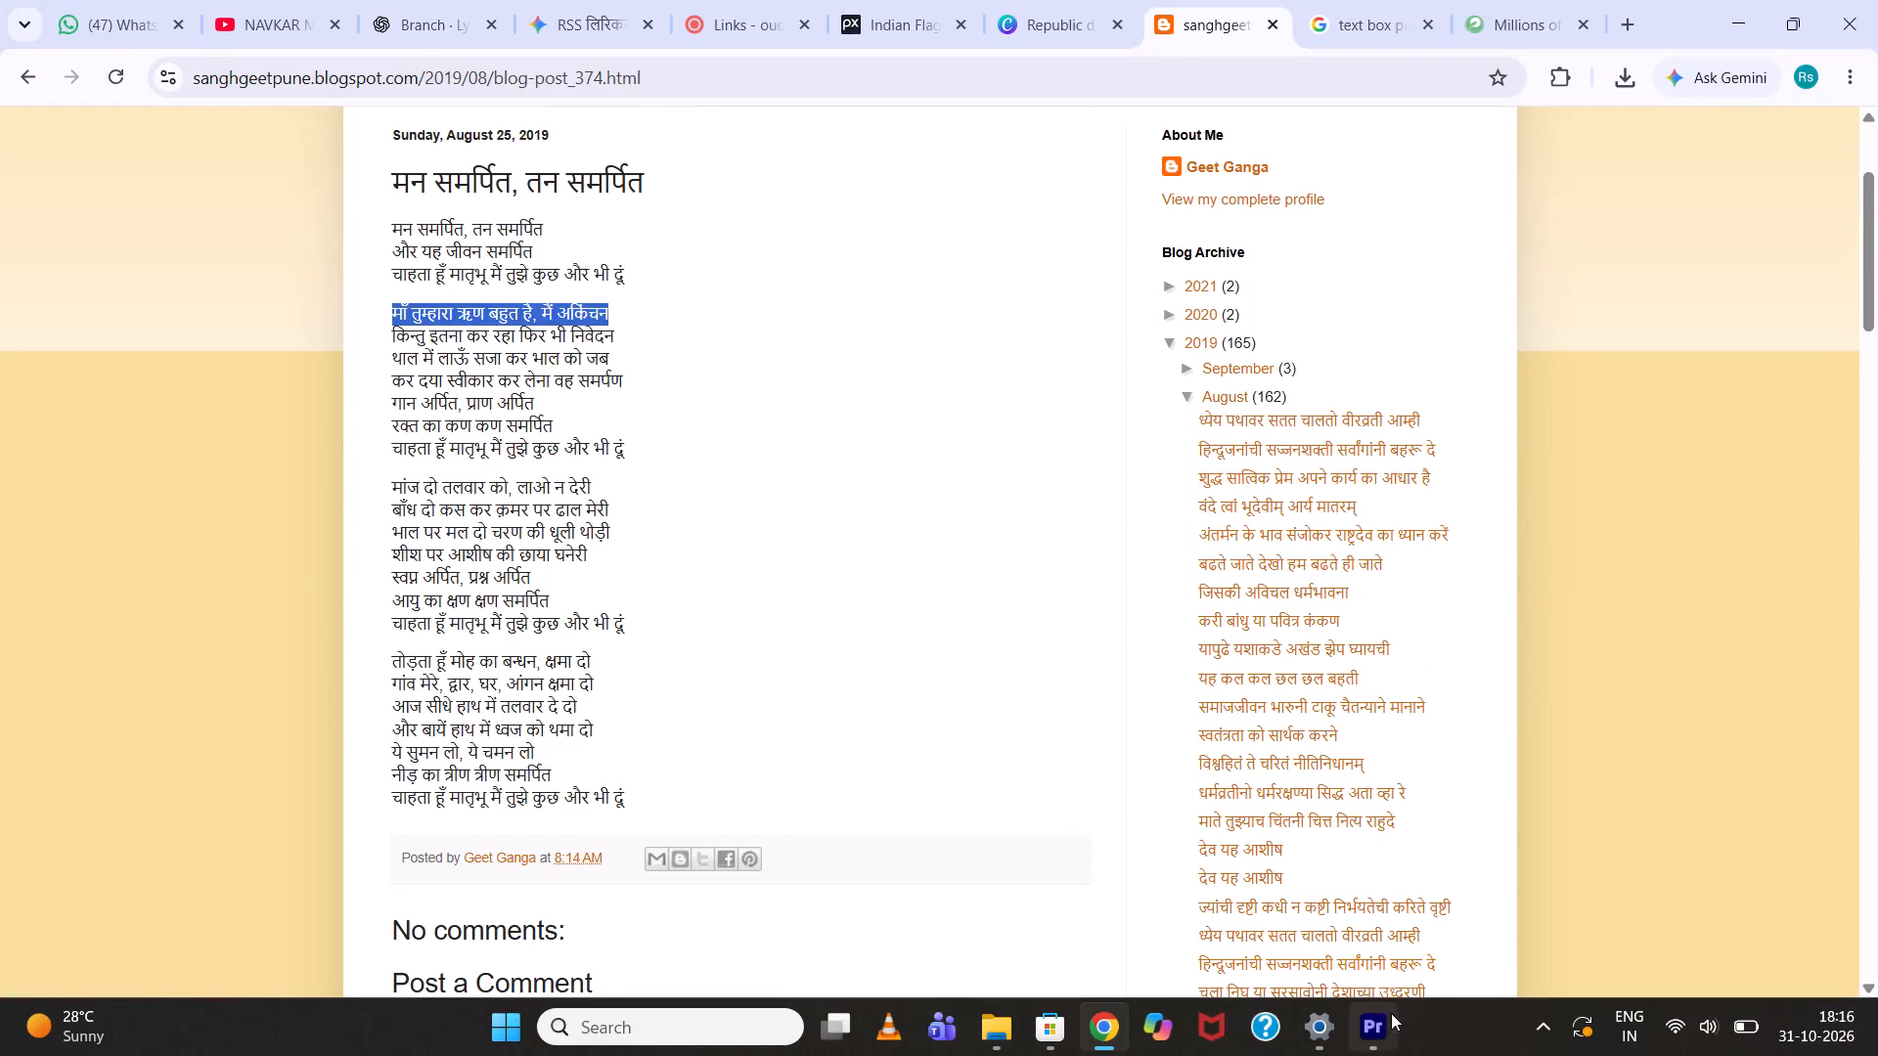
Back in Premiere, replace the fourth lyric clip's text with the copied line and break it into two lines after बहुत.
{"action": "left_click", "coordinate": [1387, 1015]}
{"action": "double_click", "coordinate": [399, 457]}
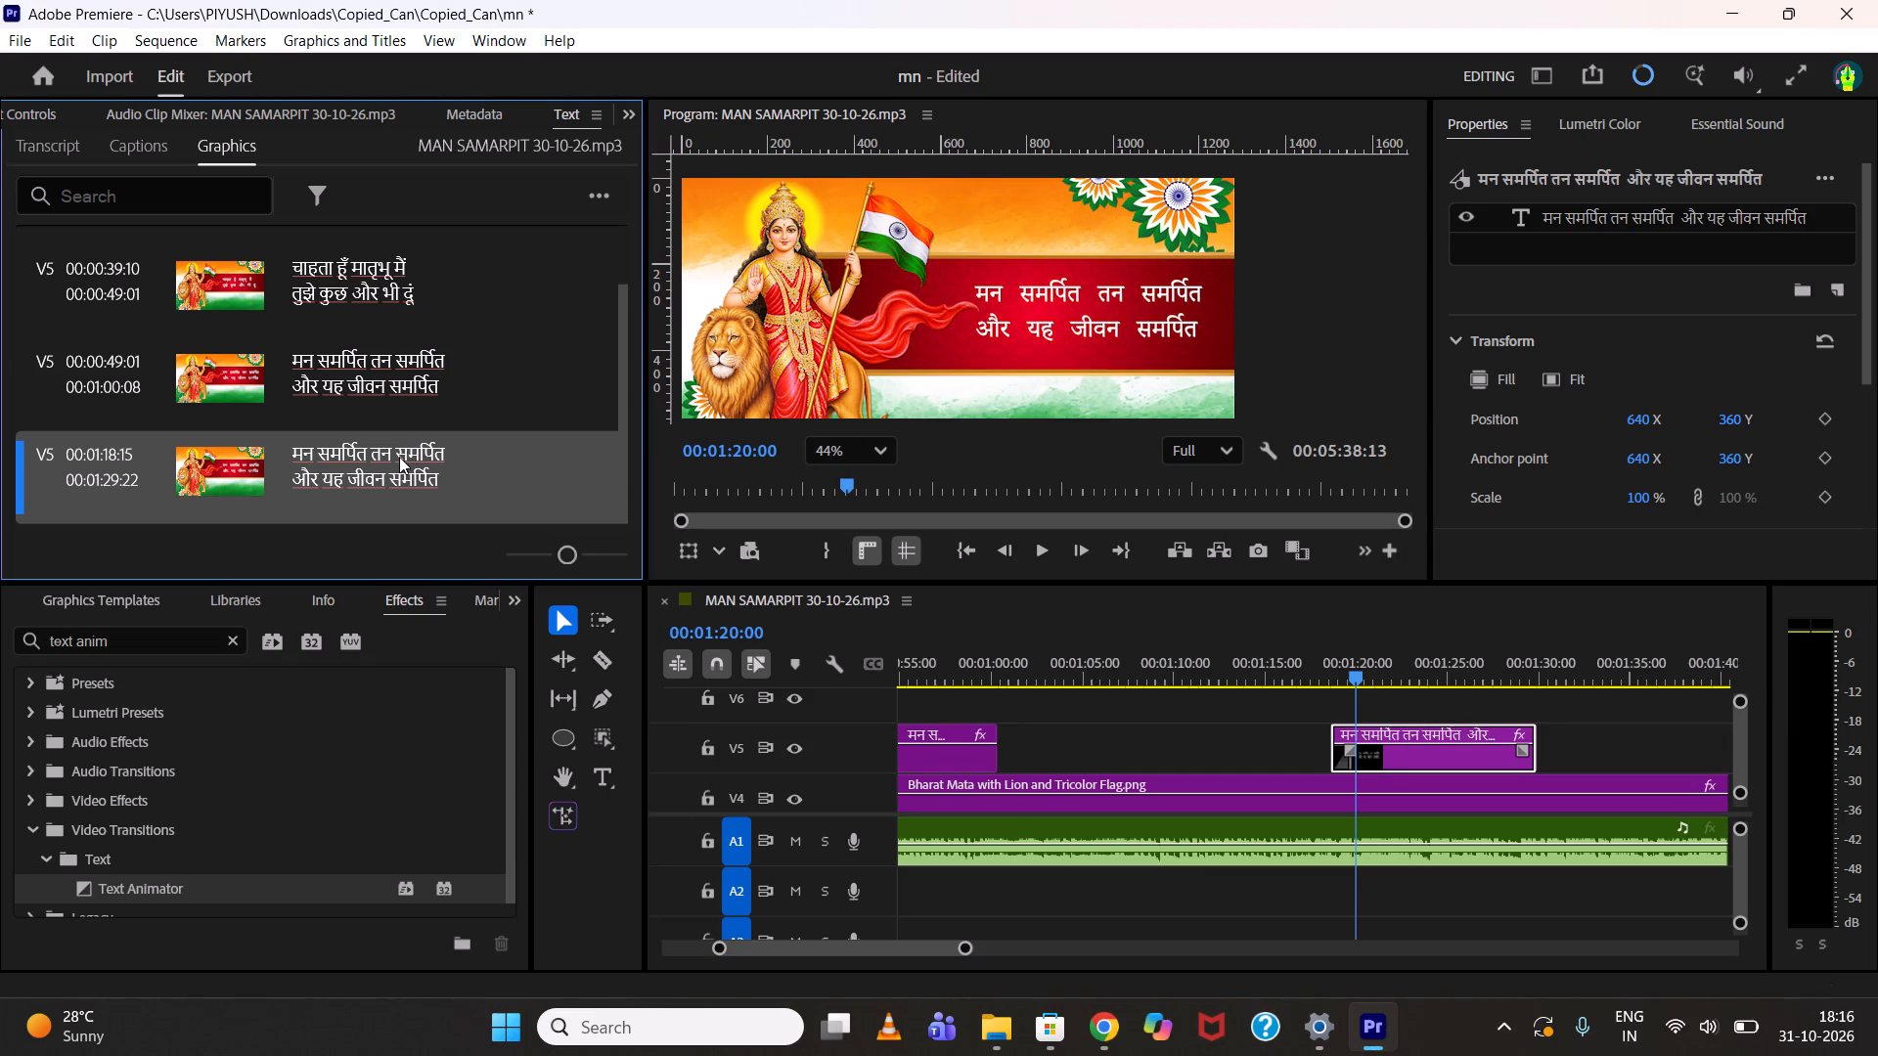
{"action": "key", "text": "ctrl+v"}
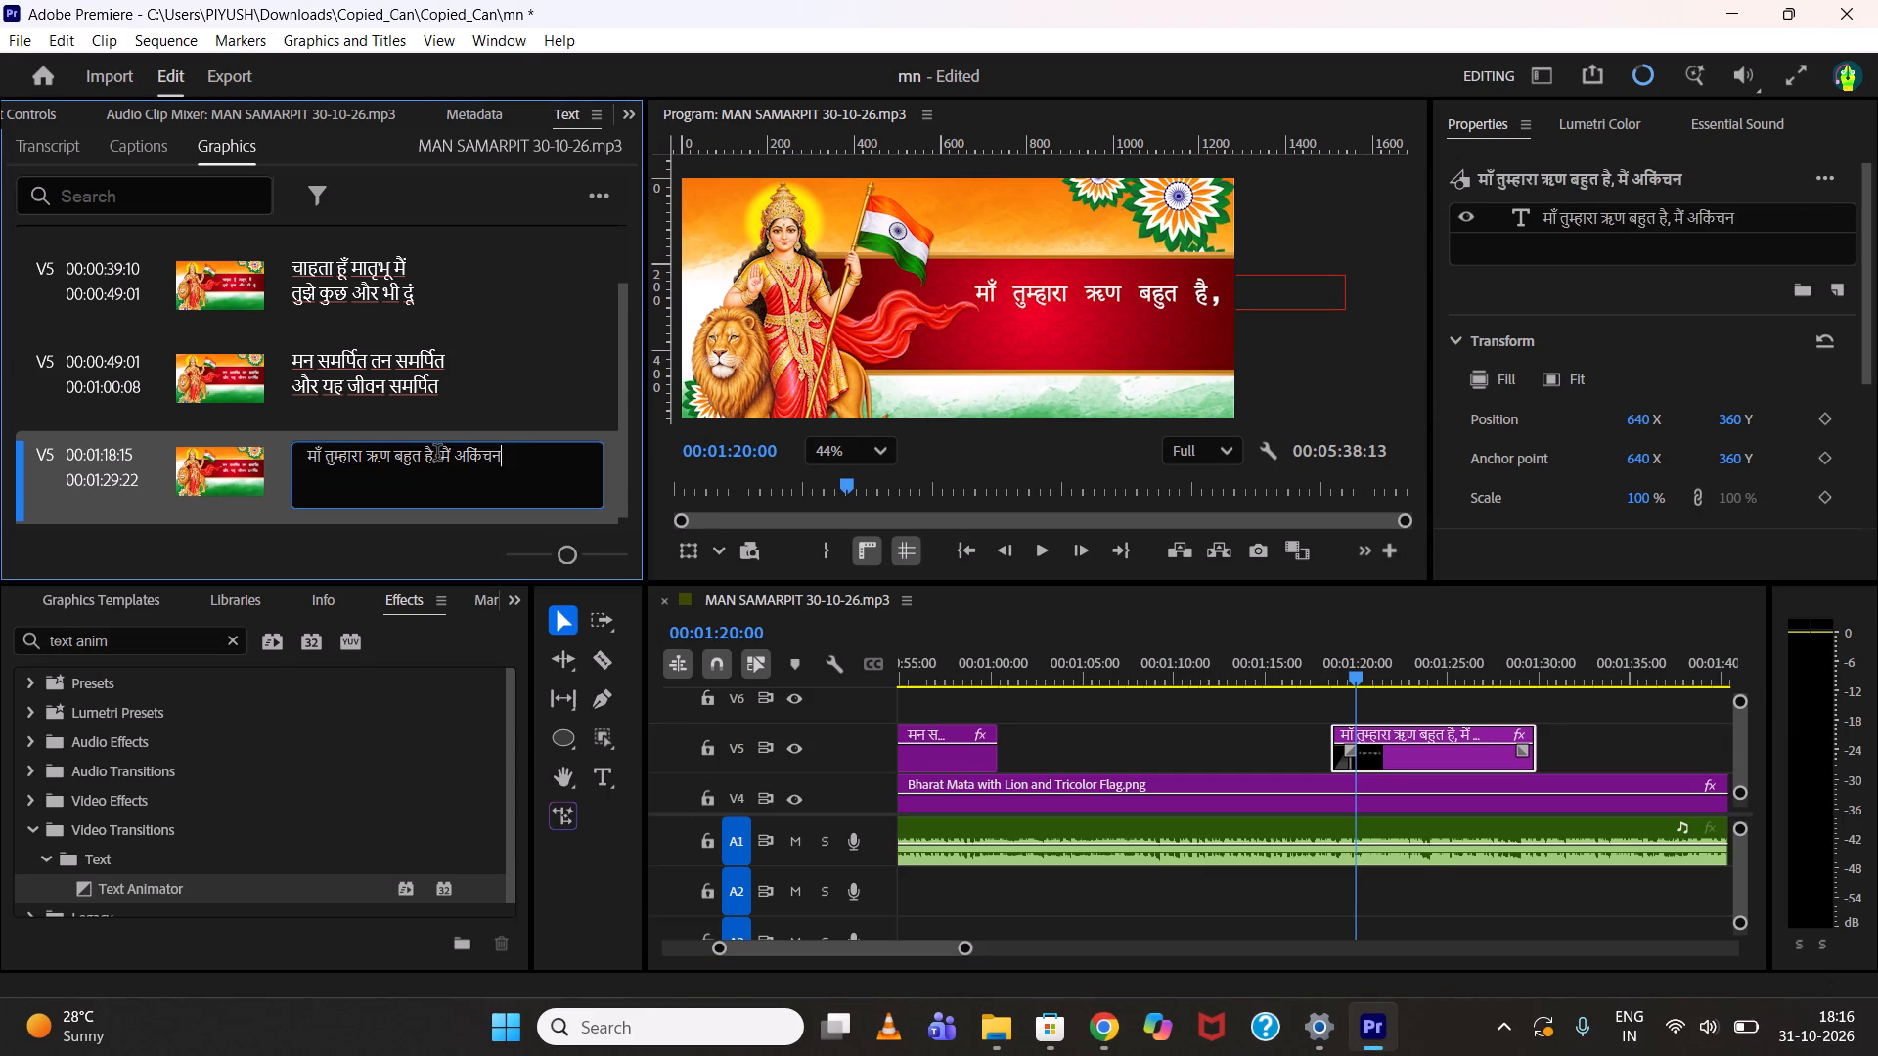
{"action": "left_click", "coordinate": [437, 455]}
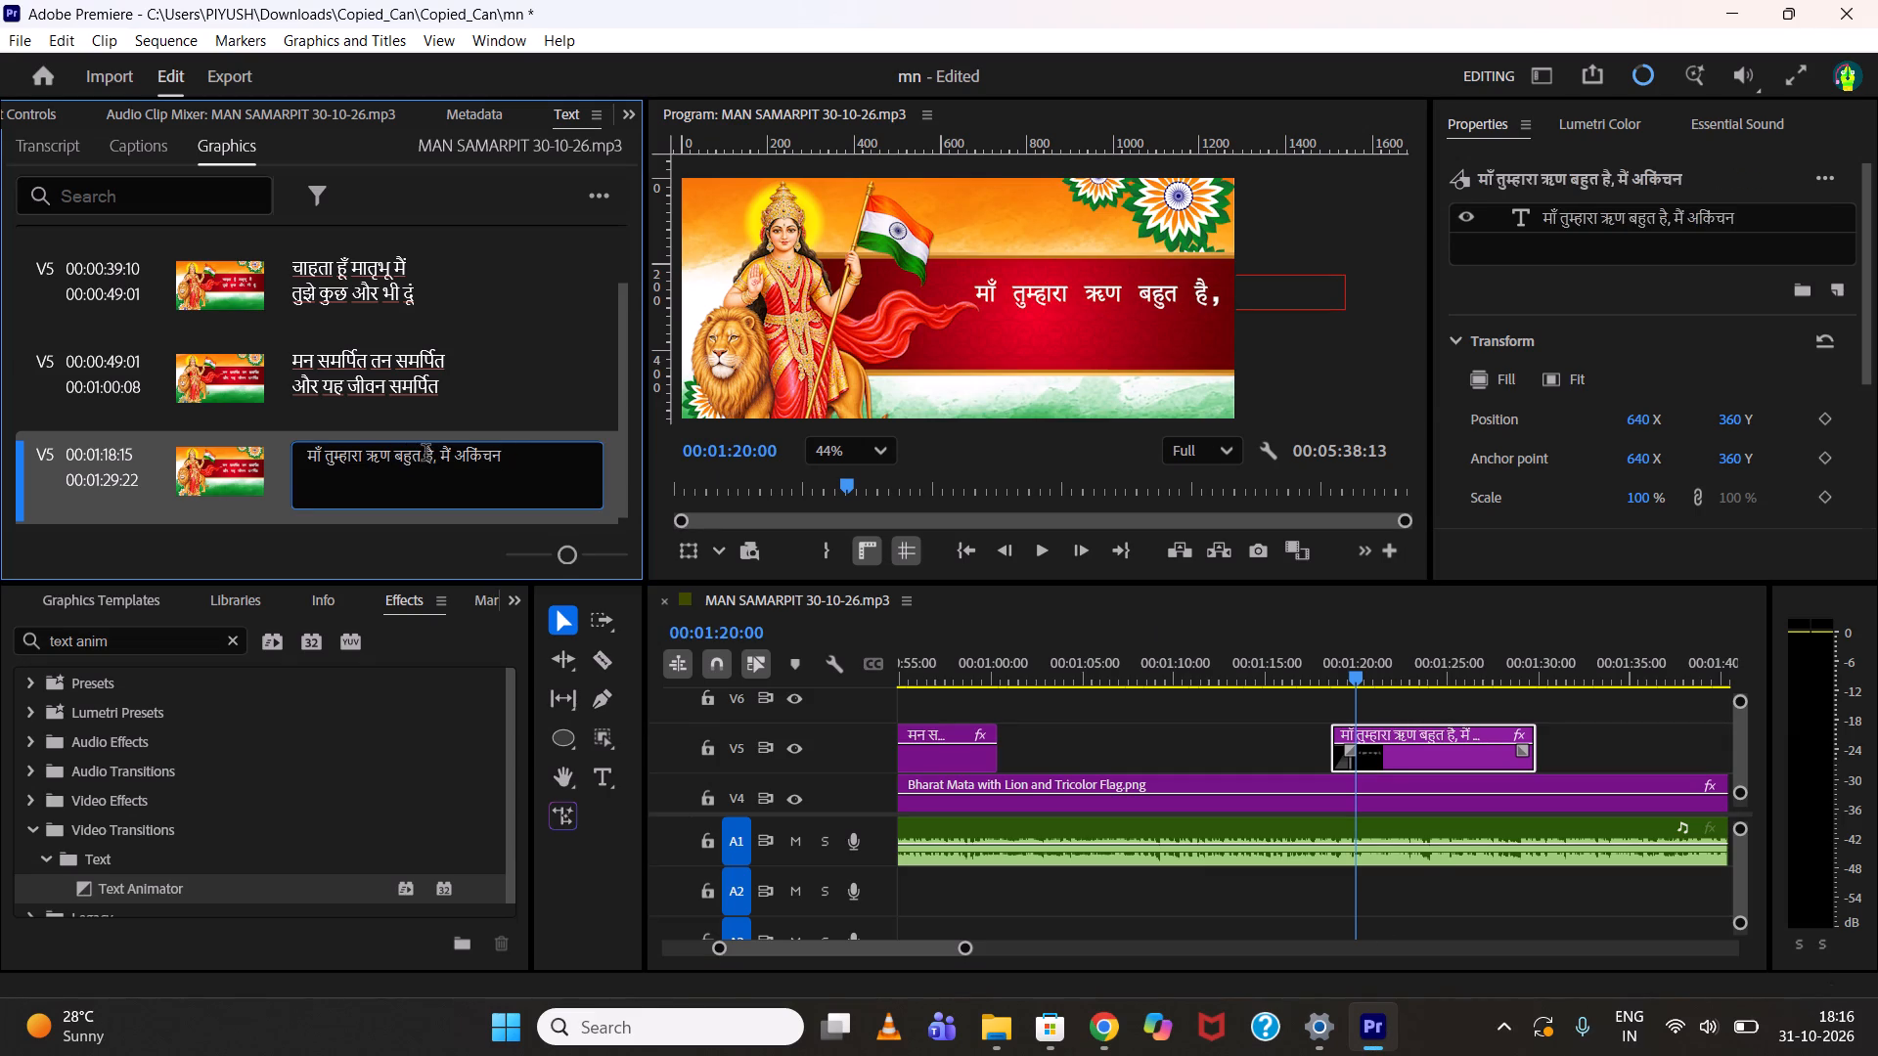
{"action": "left_click", "coordinate": [425, 455]}
{"action": "key", "text": "Return"}
Play the fourth lyric clip from just before its start to about 00:01:27, checking its wording and timing against the song.
{"action": "left_click", "coordinate": [1274, 707]}
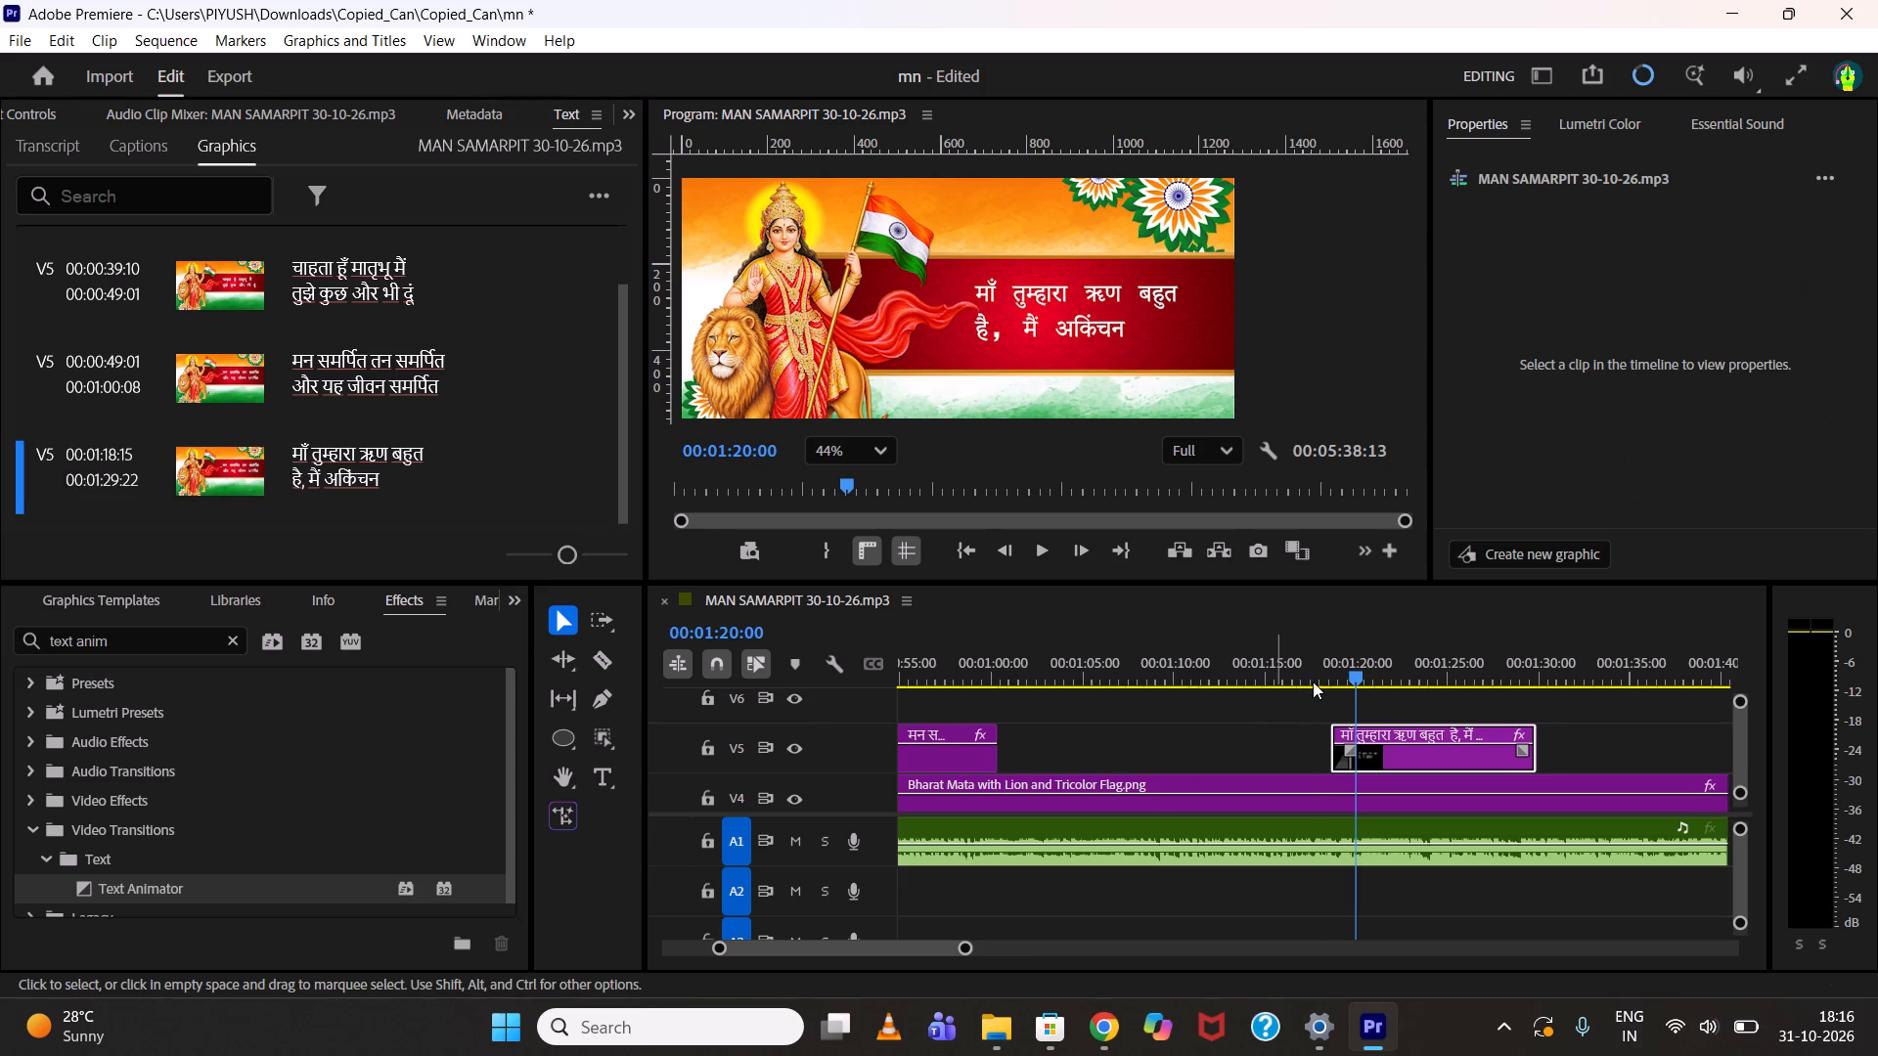
{"action": "left_click", "coordinate": [1315, 675]}
{"action": "key", "text": "space"}
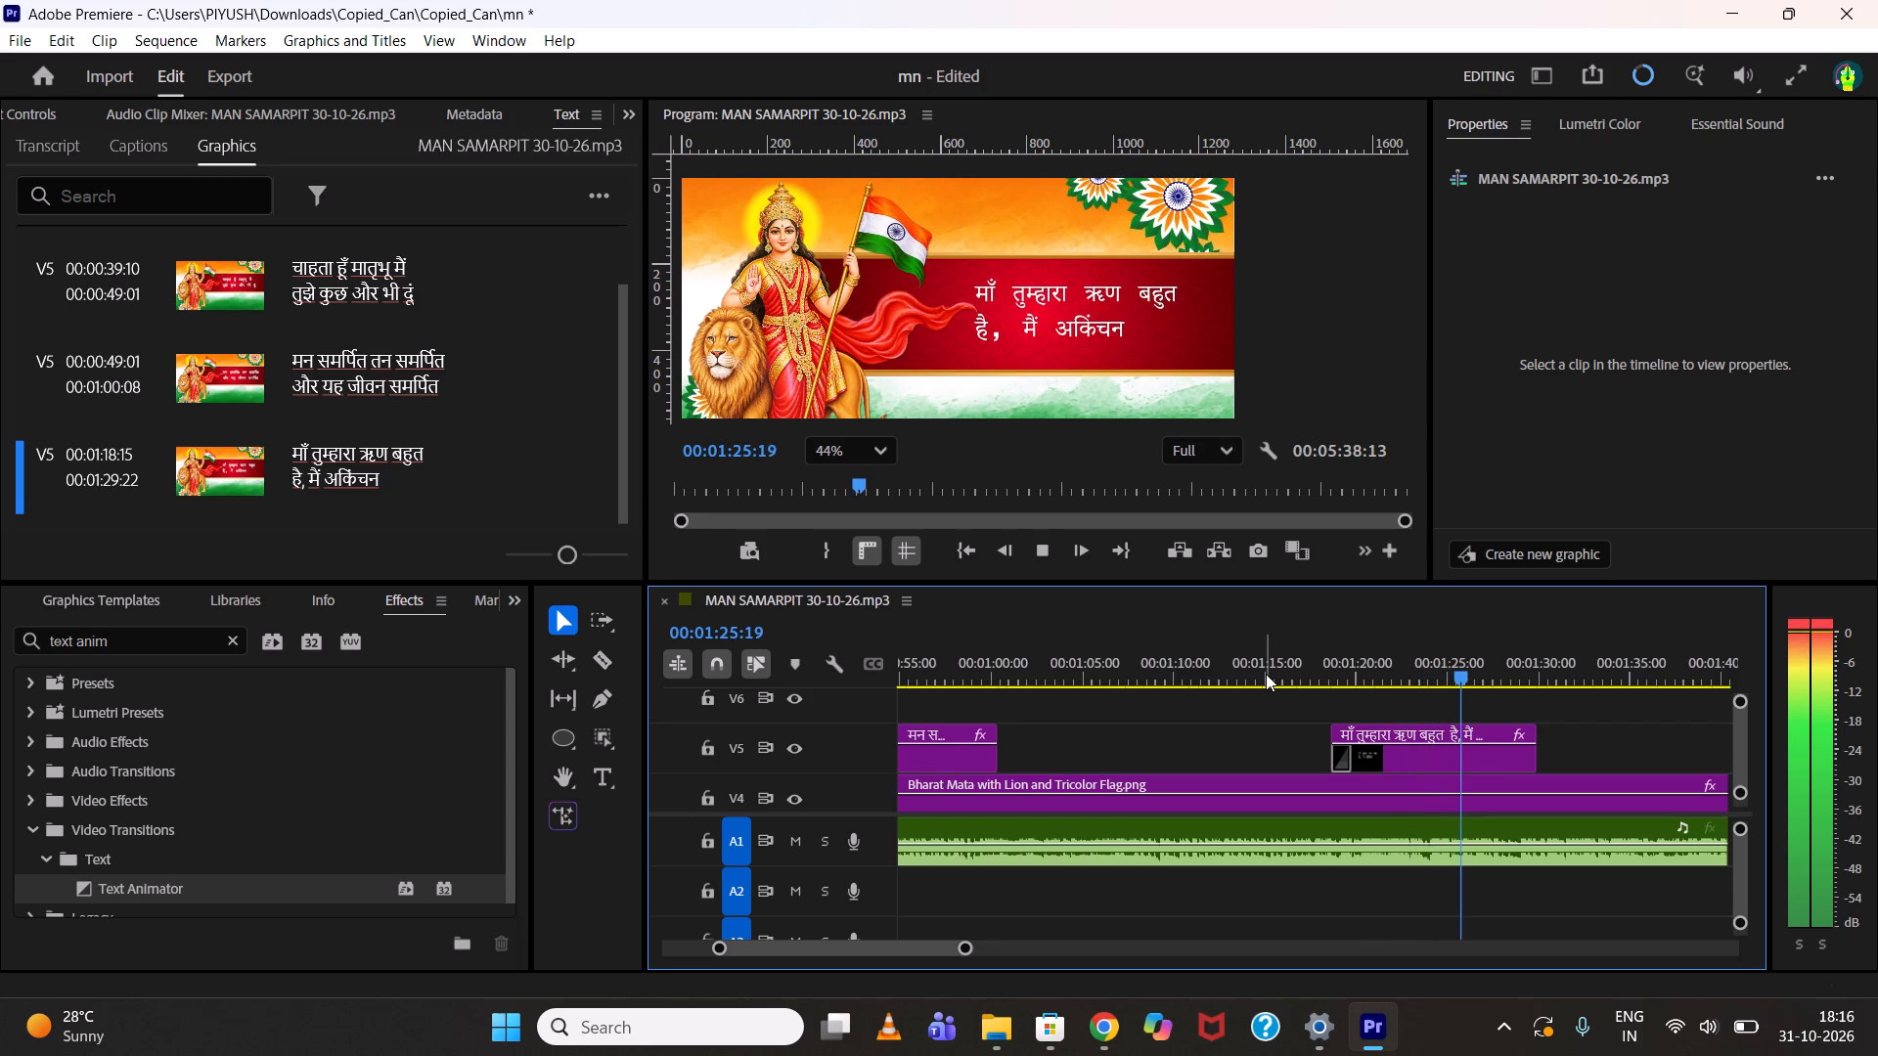
{"action": "key", "text": "space"}
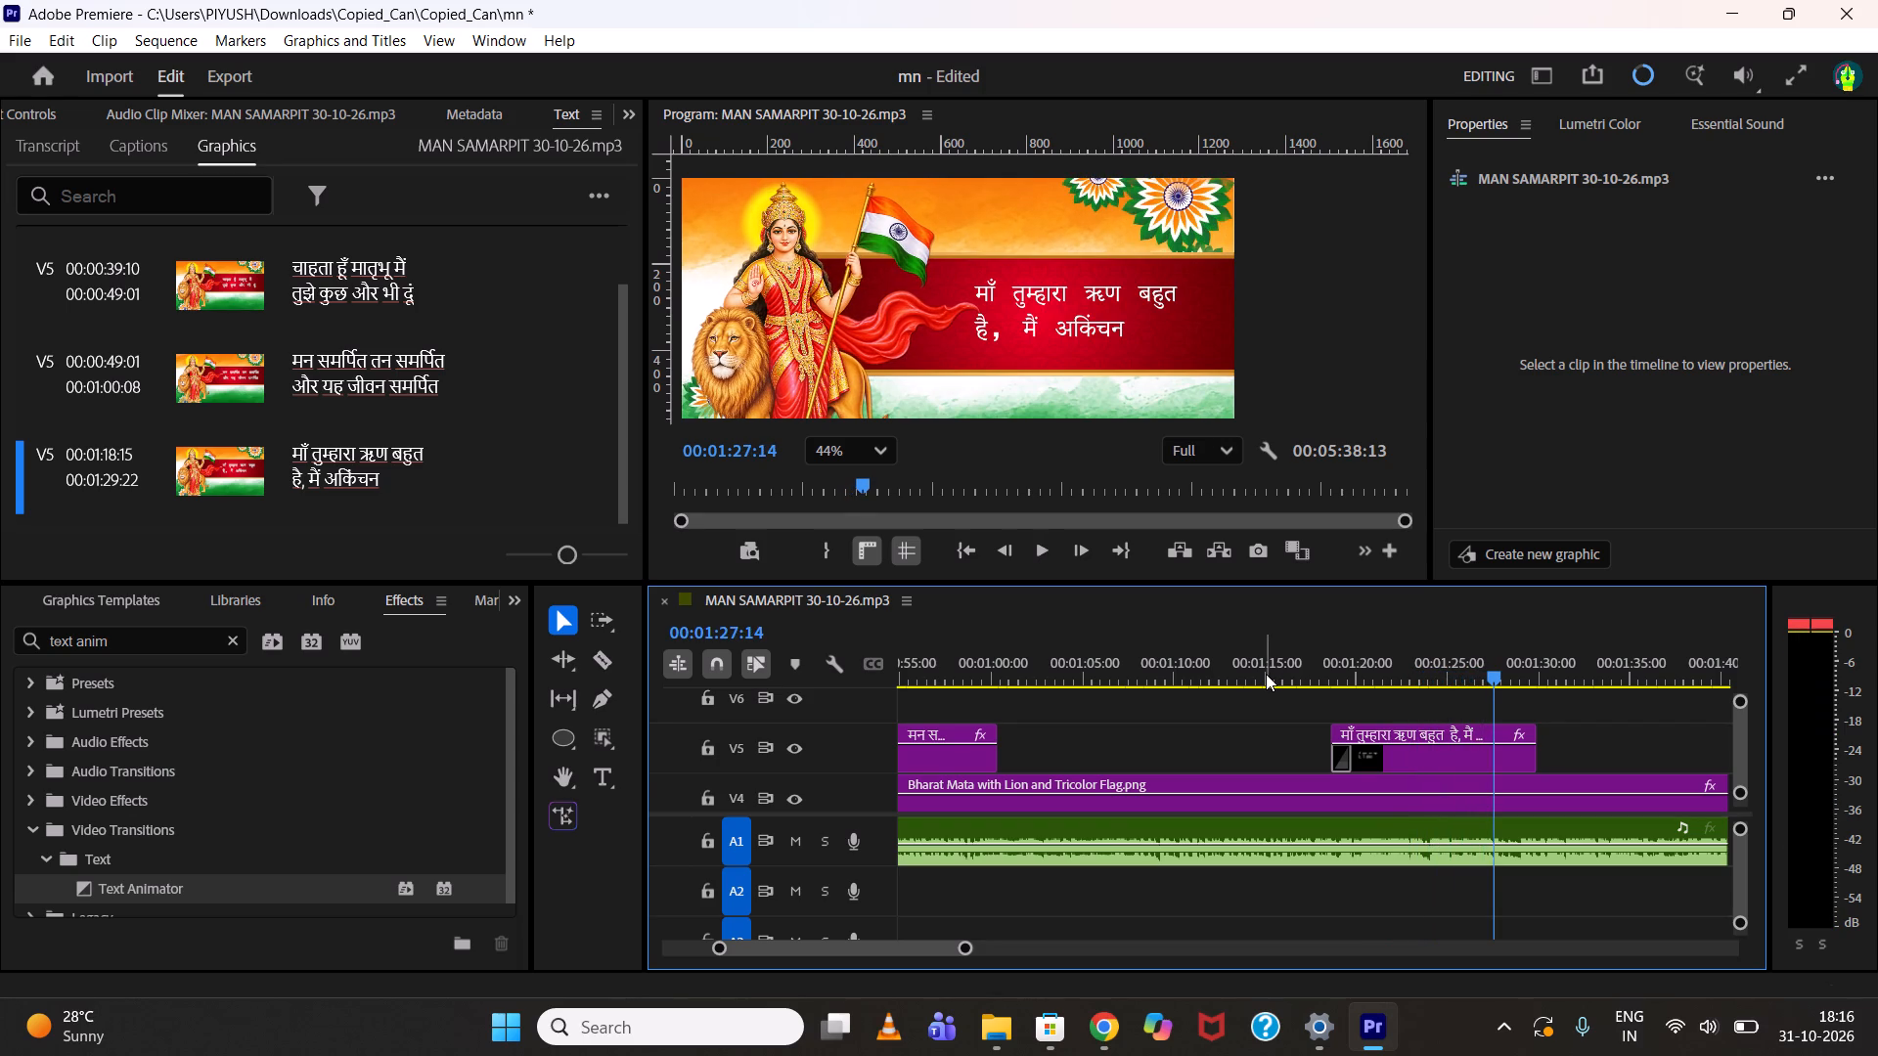
Listen to the song around the end of the fourth lyric clip and trim the clip to end at 00:01:28:18.
{"action": "left_click", "coordinate": [1417, 665]}
{"action": "key", "text": "space"}
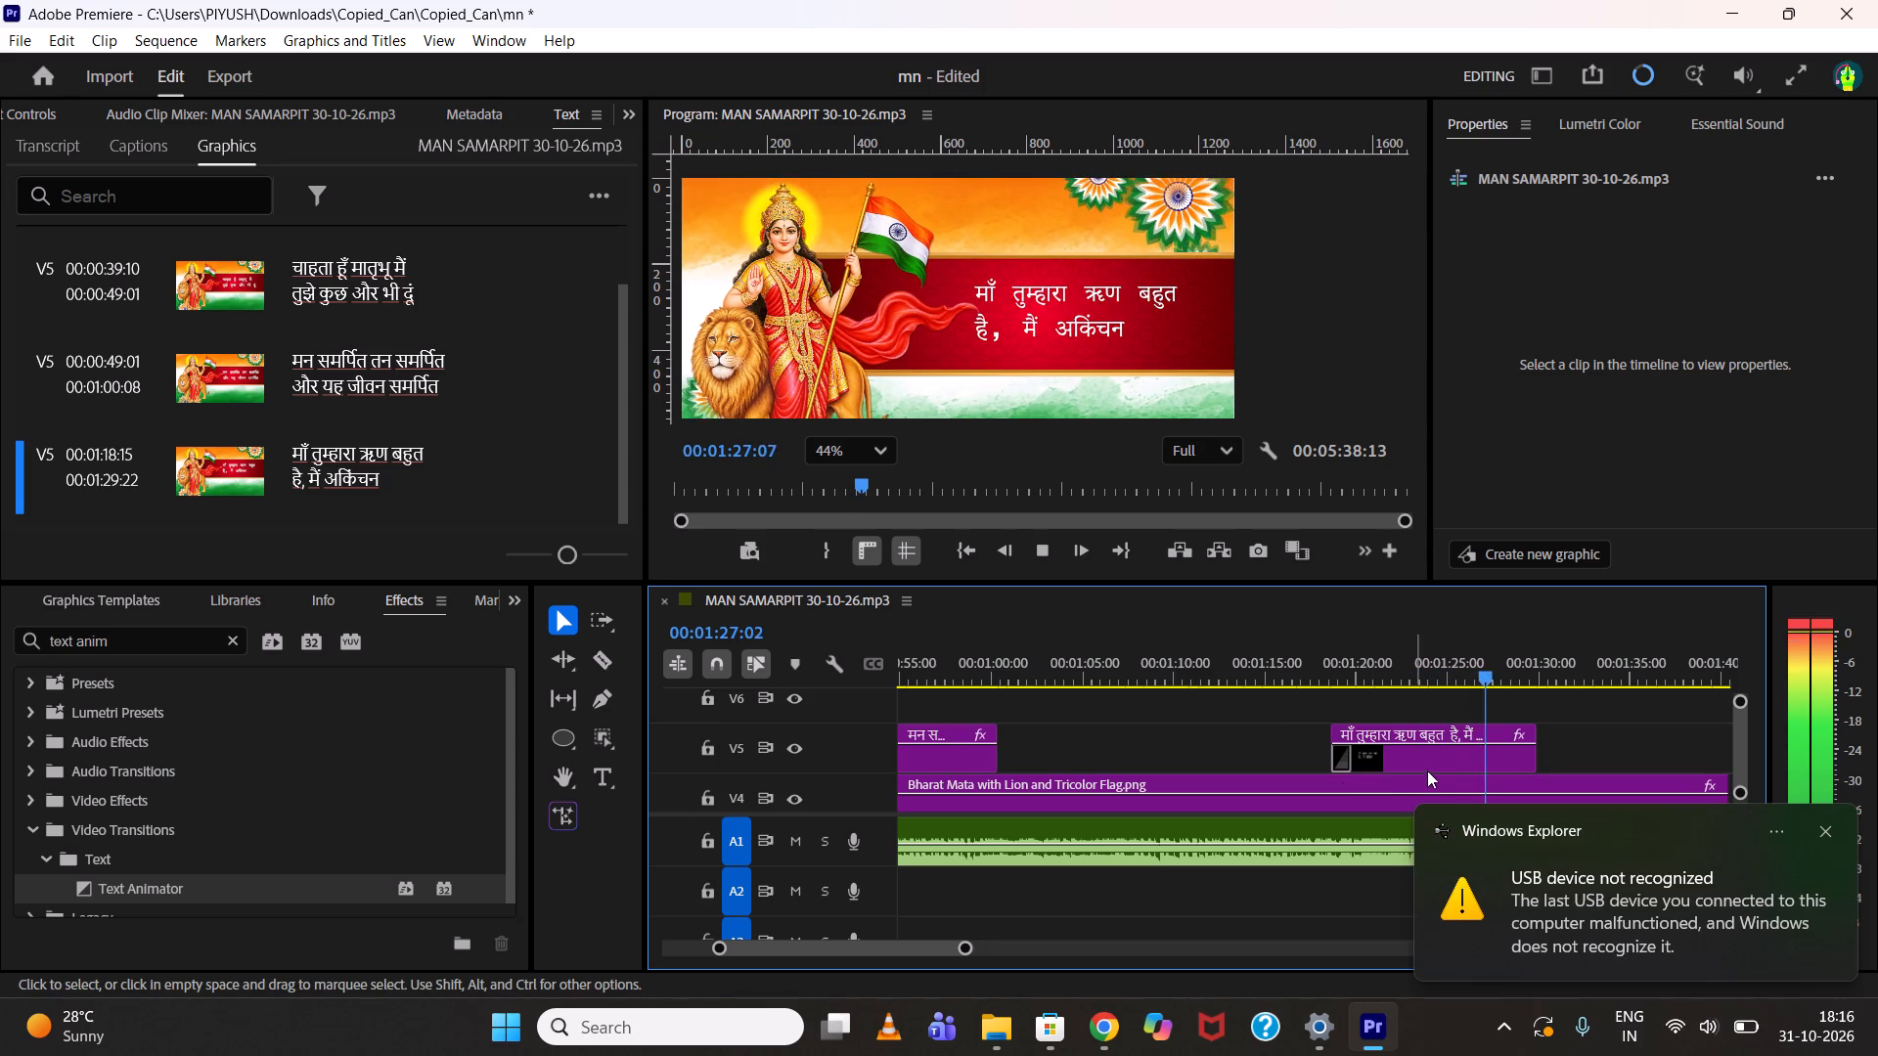
{"action": "left_click", "coordinate": [1831, 836]}
{"action": "key", "text": "space"}
{"action": "left_click", "coordinate": [1506, 668]}
{"action": "key", "text": "space"}
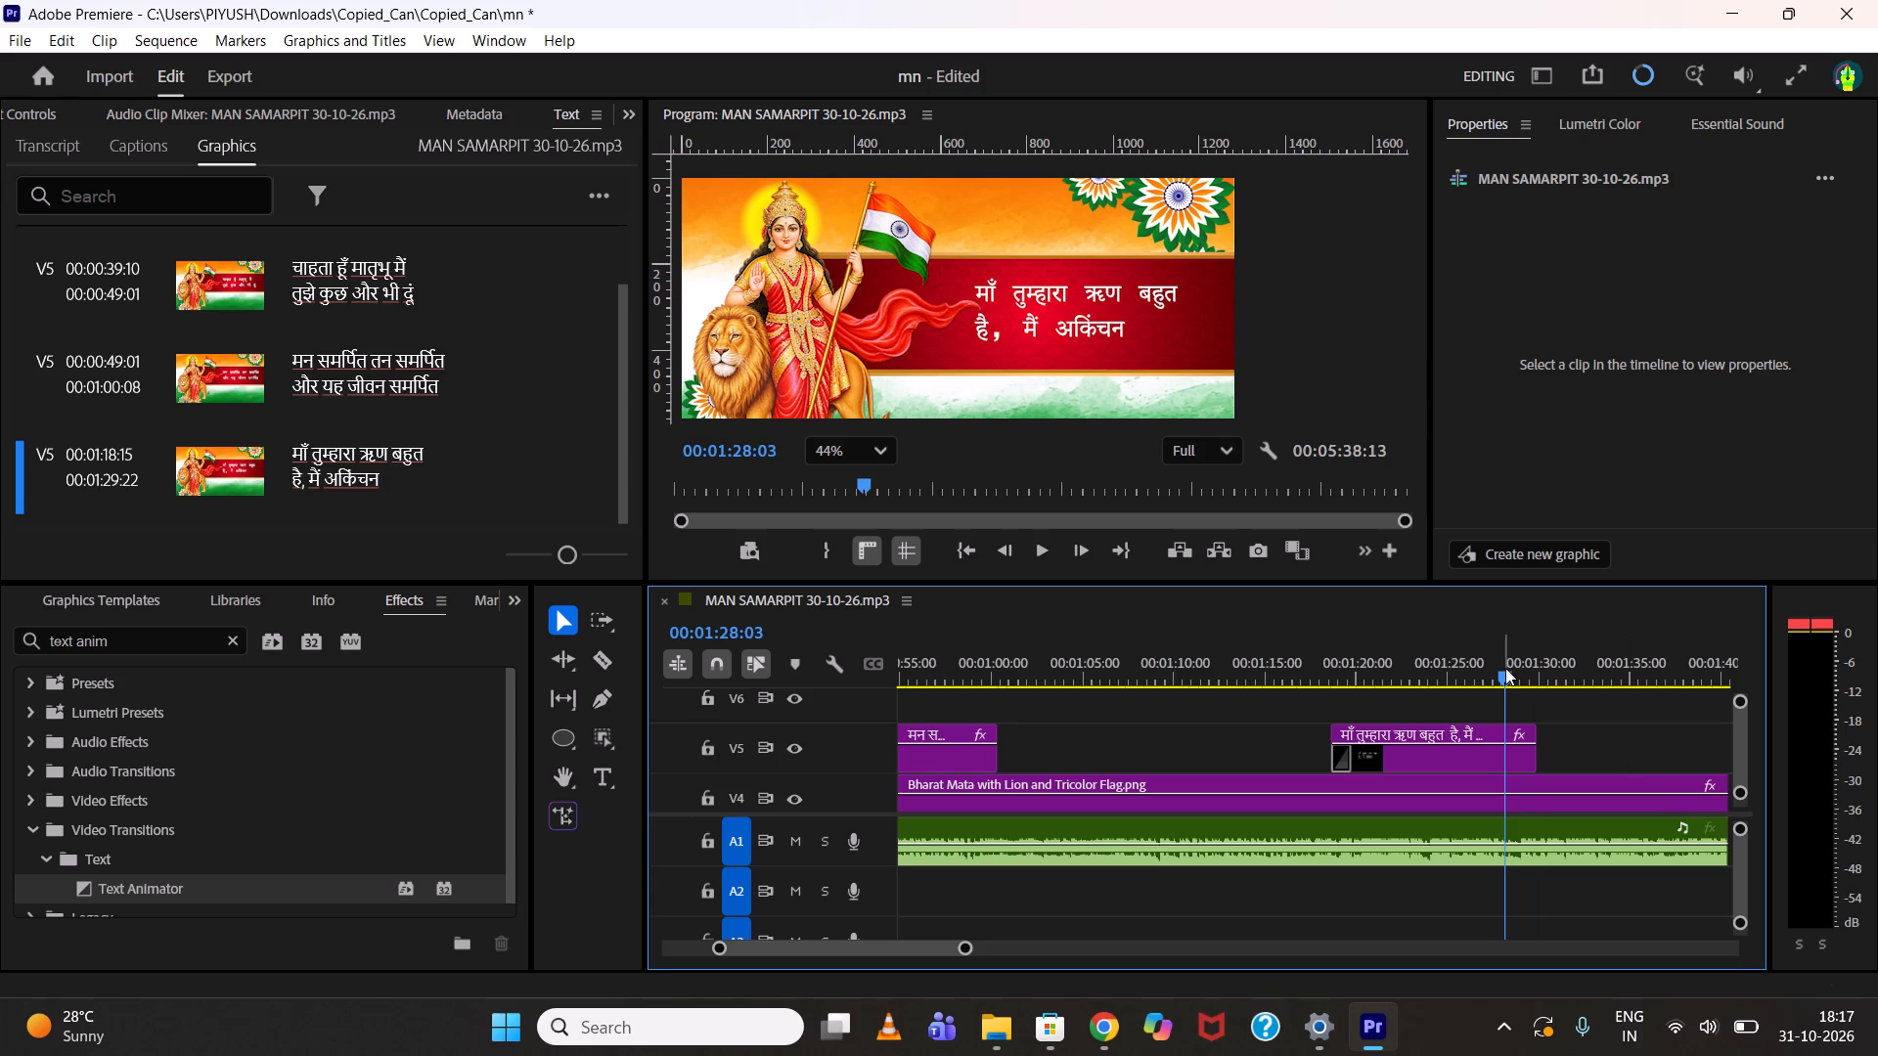
{"action": "left_click", "coordinate": [1505, 668]}
{"action": "key", "text": "space"}
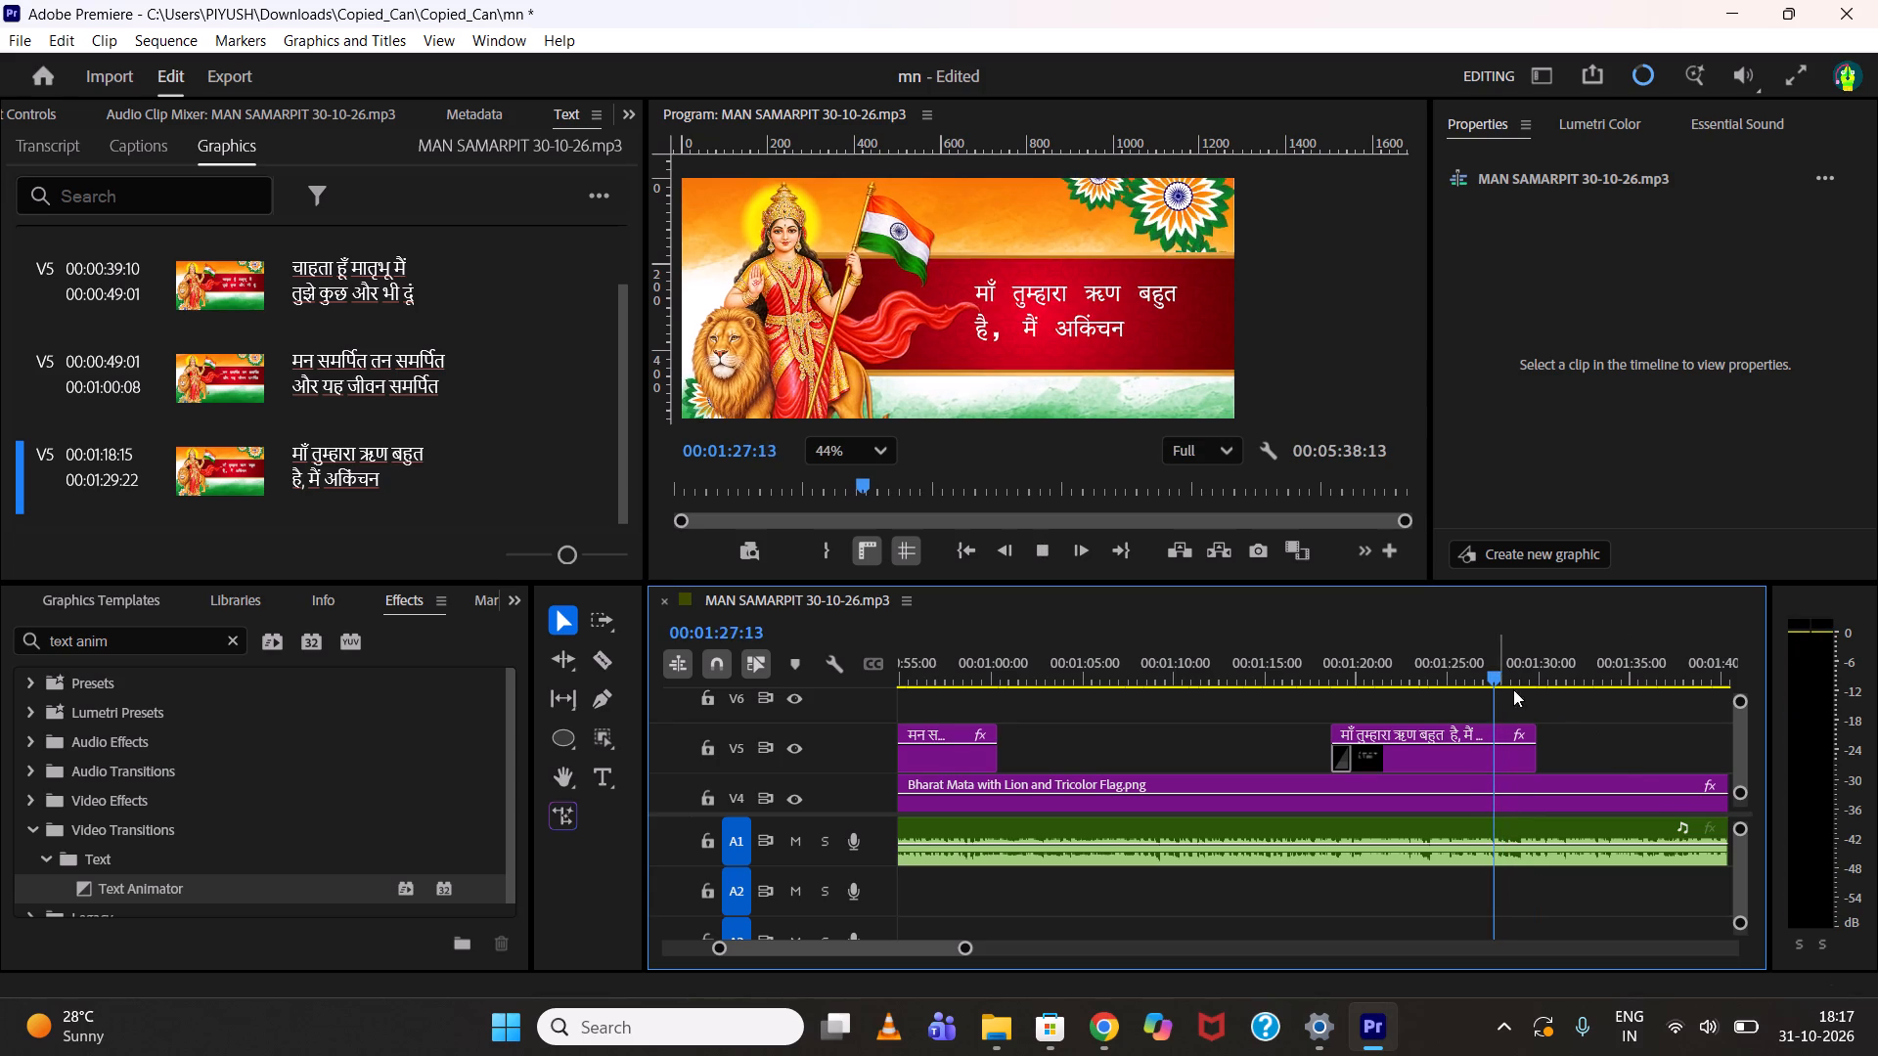
{"action": "key", "text": "space"}
{"action": "key", "text": "space"}
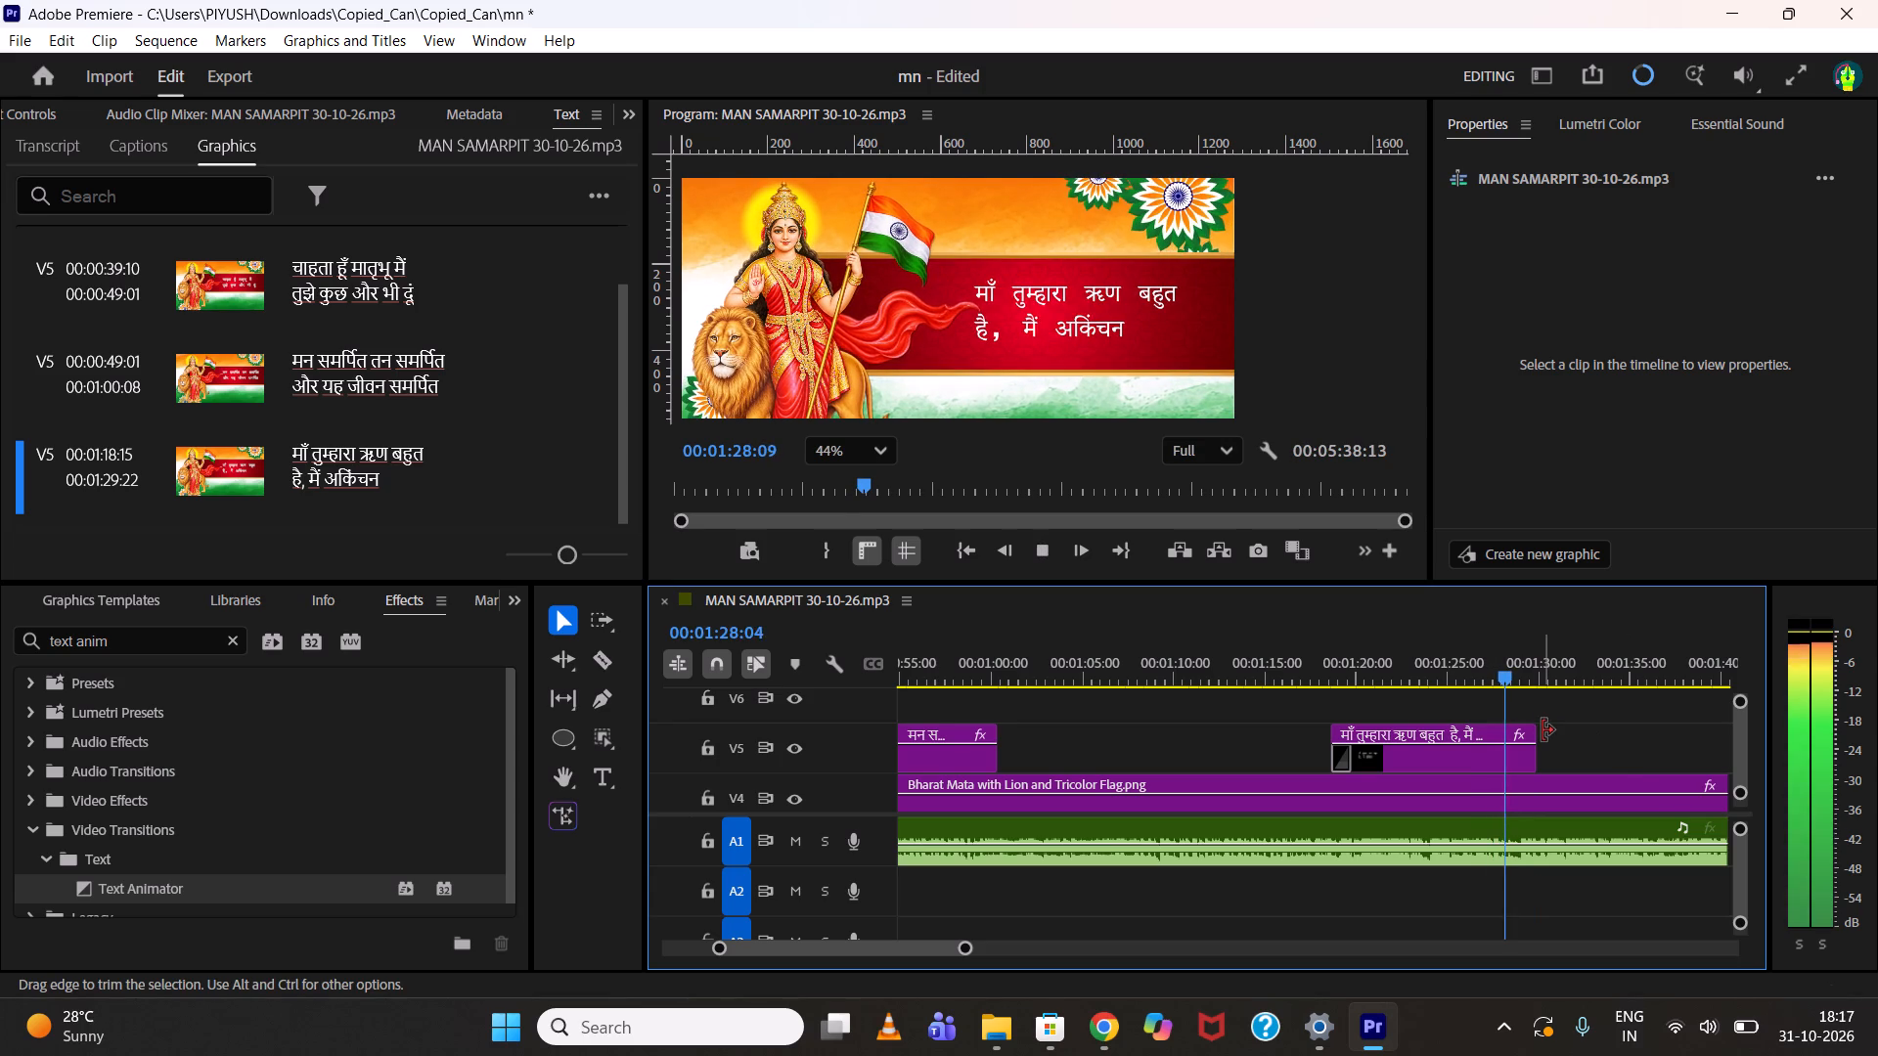
{"action": "key", "text": "space"}
{"action": "left_click_drag", "start_coordinate": [1543, 731], "coordinate": [1524, 731]}
Duplicate the fourth lyric clip on V5 so the copy starts at 00:01:28:18.
{"action": "left_click_drag", "start_coordinate": [1427, 753], "coordinate": [1427, 744], "text": "alt"}
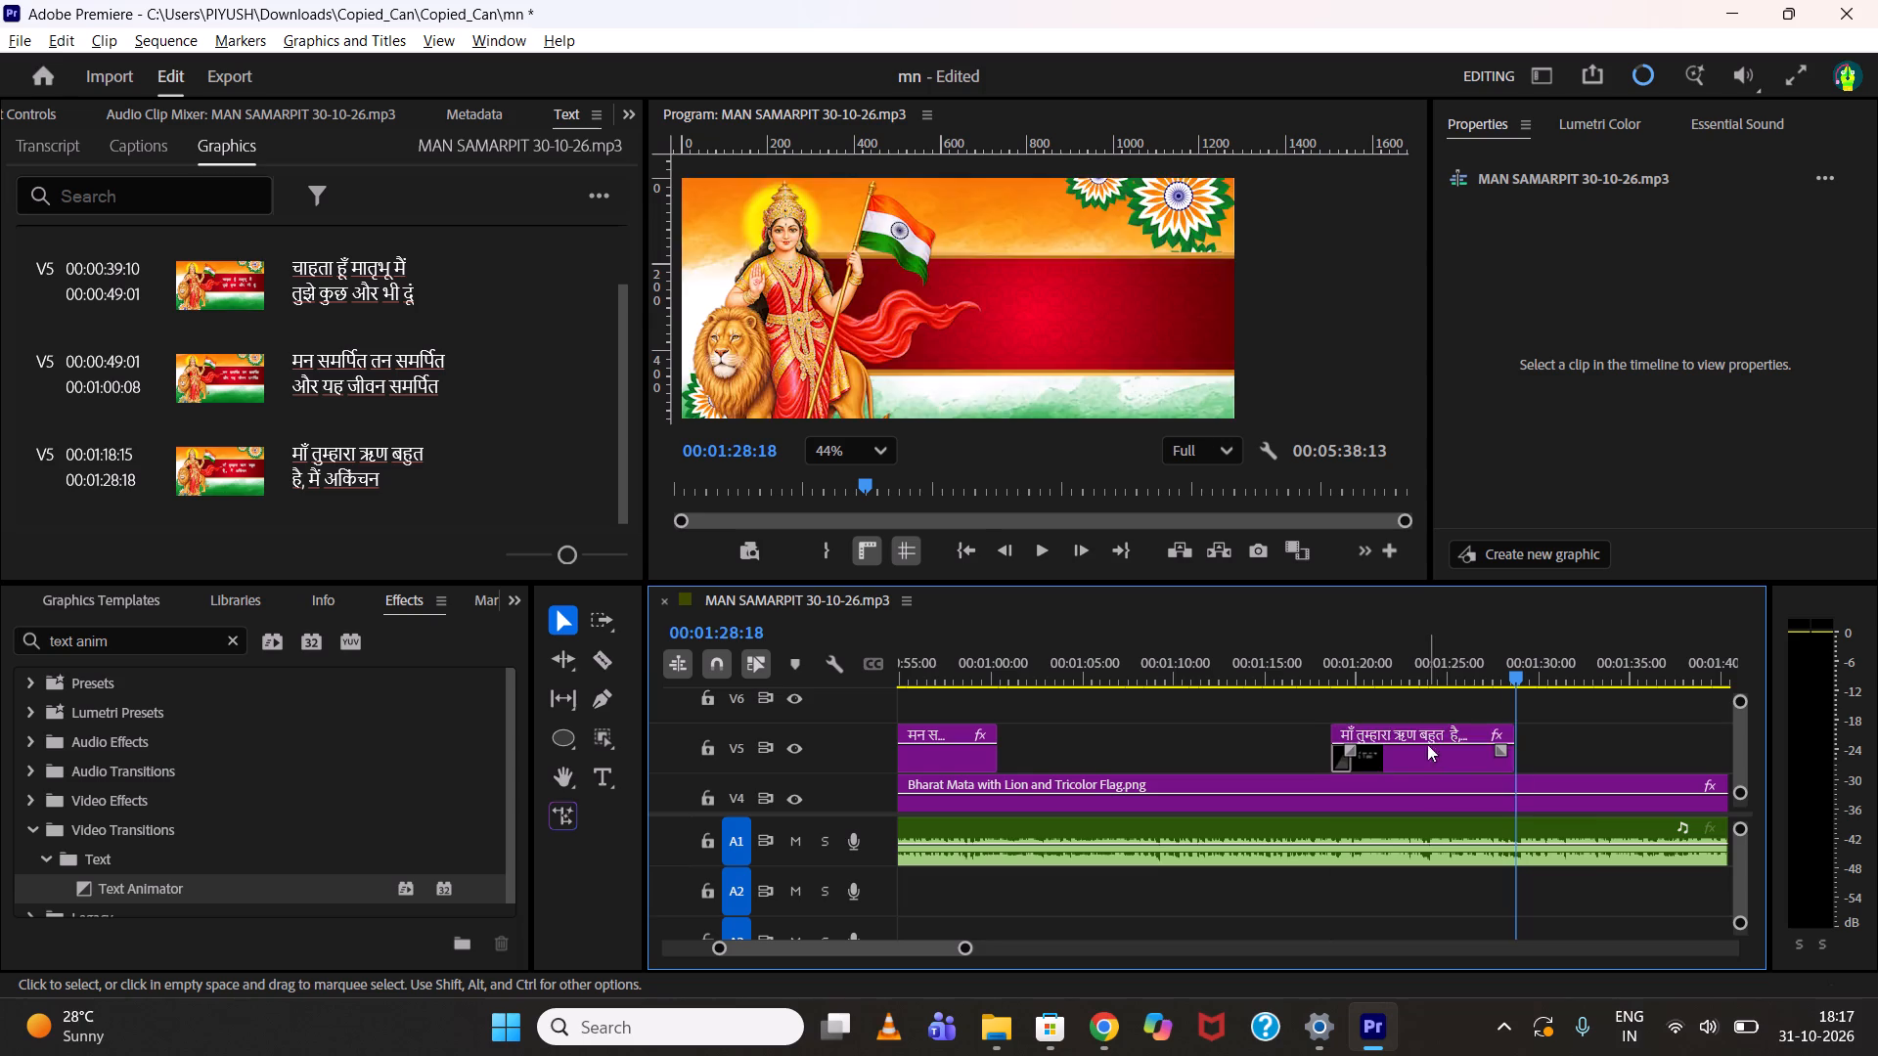
{"action": "left_click_drag", "start_coordinate": [1427, 744], "coordinate": [1614, 737], "text": "alt"}
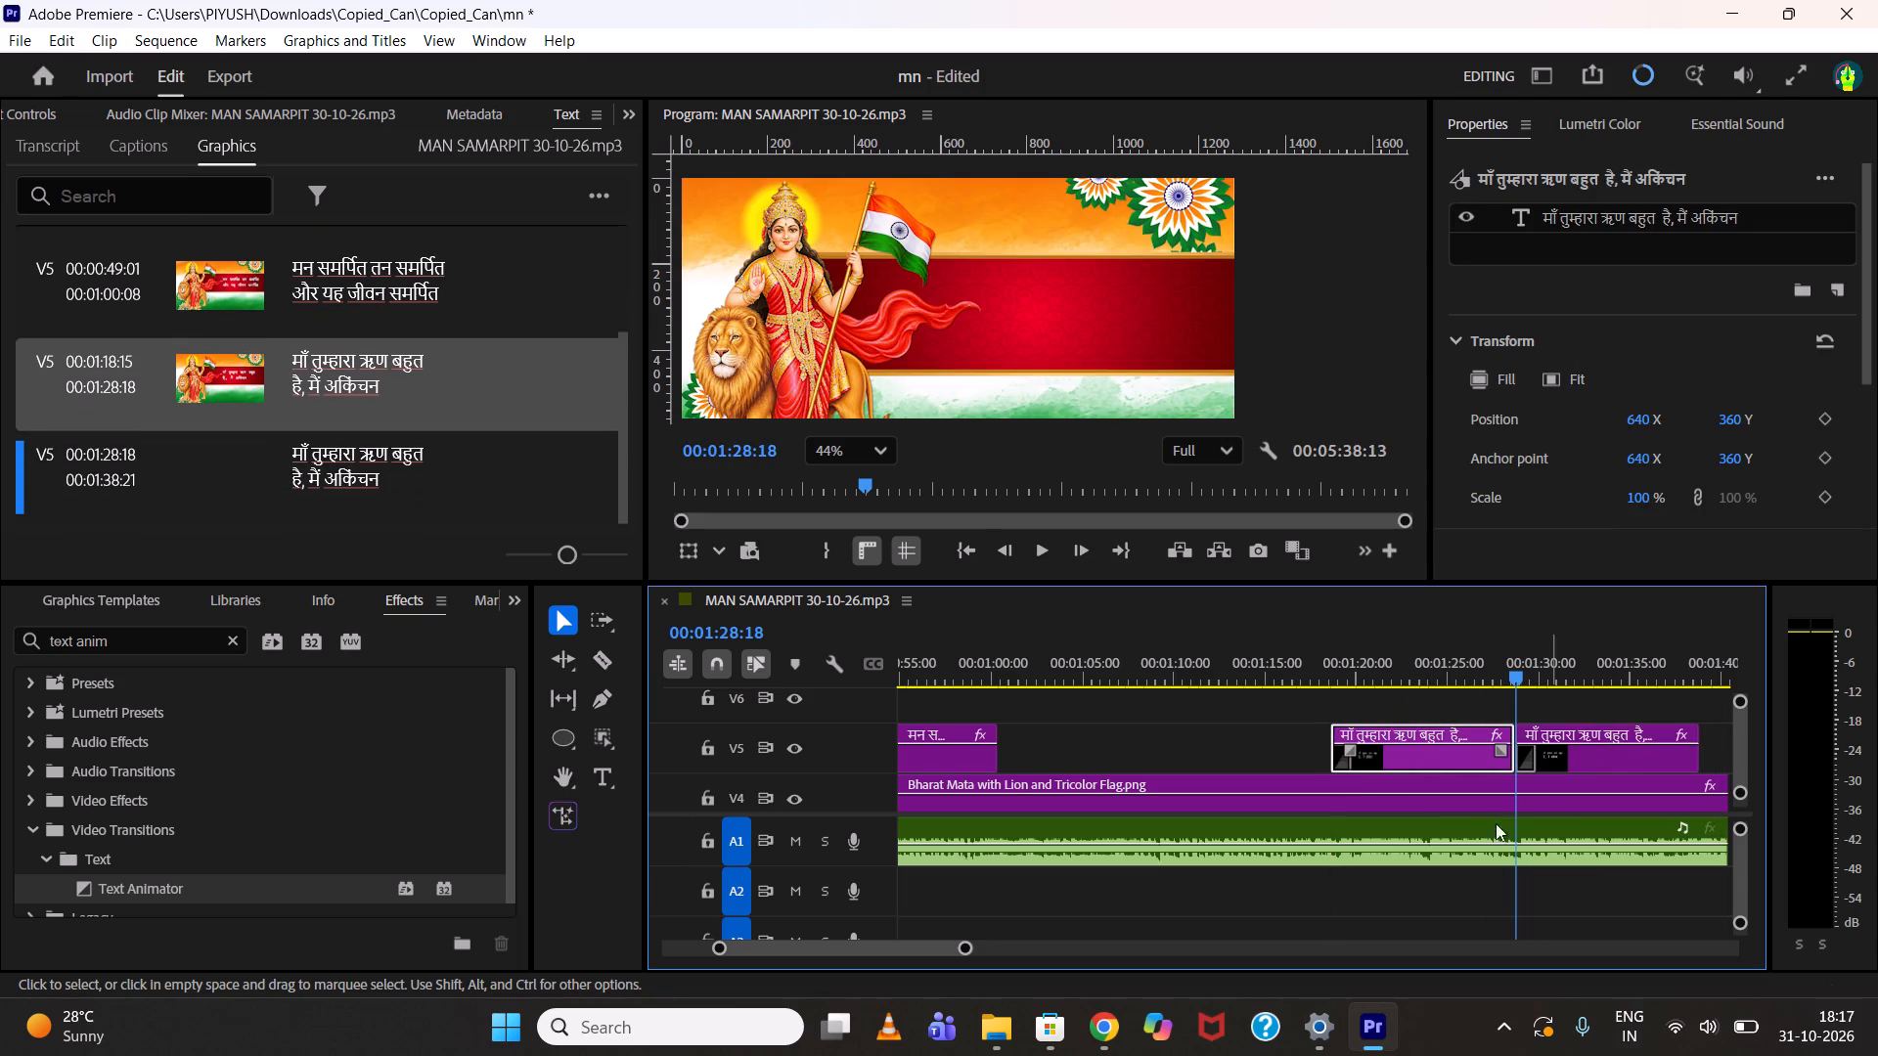
Switch to the sanghgeet blog post in Chrome and copy the line किन्तु इतना कर रहा फिर भी निवेदन.
{"action": "left_click", "coordinate": [1121, 1028]}
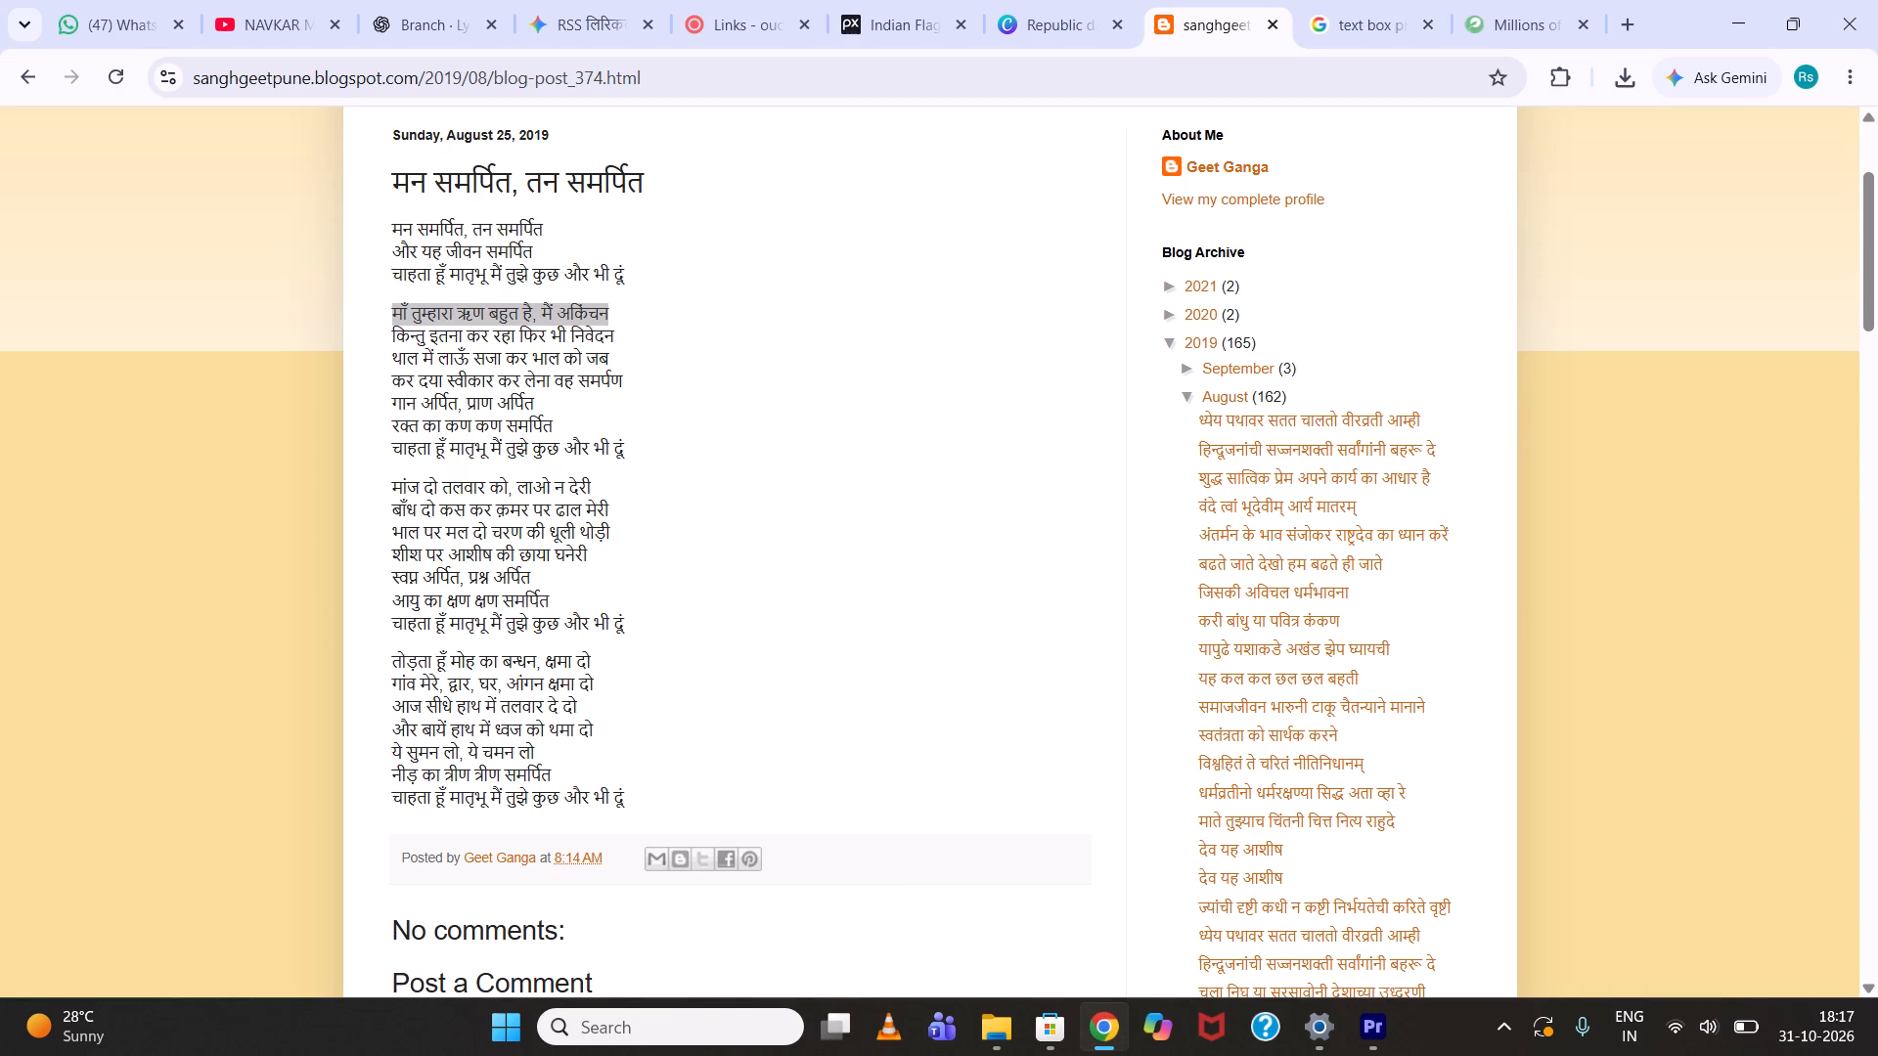
{"action": "left_click_drag", "start_coordinate": [383, 333], "coordinate": [611, 334]}
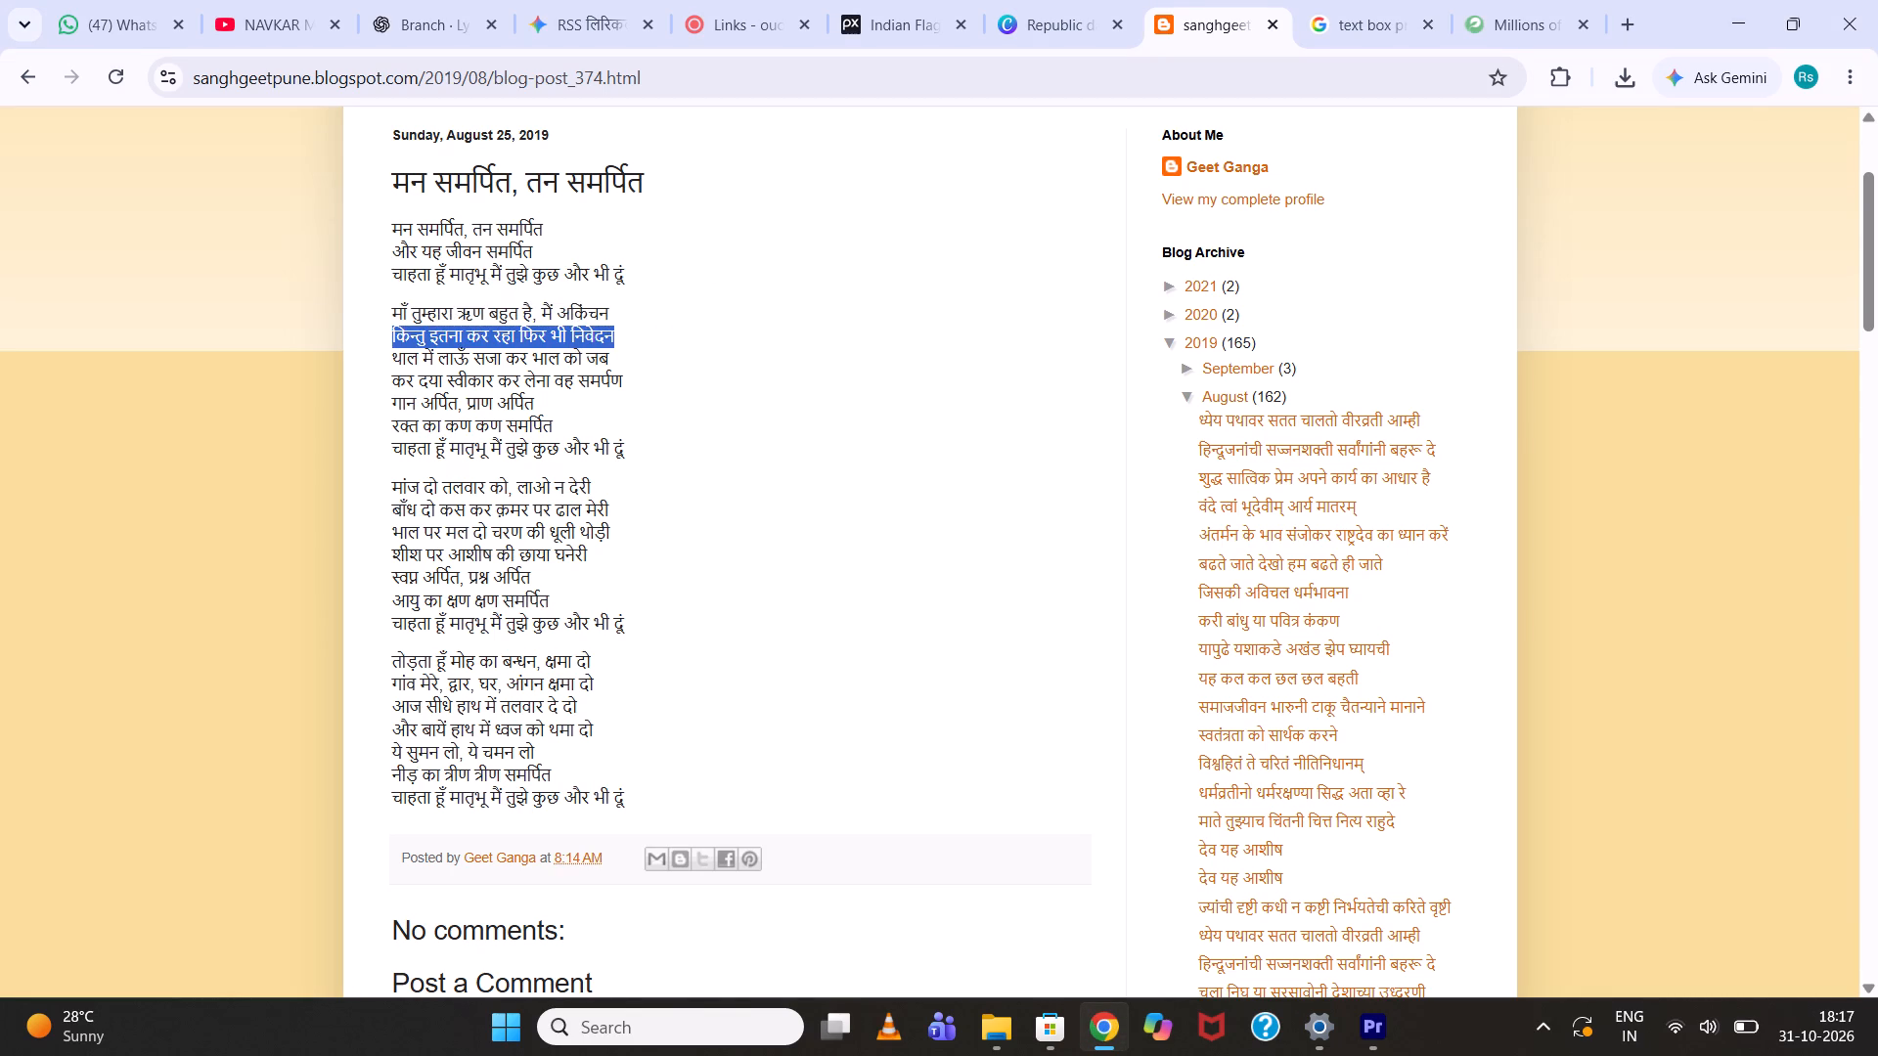
{"action": "key", "text": "ctrl+c"}
Back in Premiere, replace the fifth lyric clip's text with the copied line and break it into two lines after रहा.
{"action": "left_click", "coordinate": [1371, 1022]}
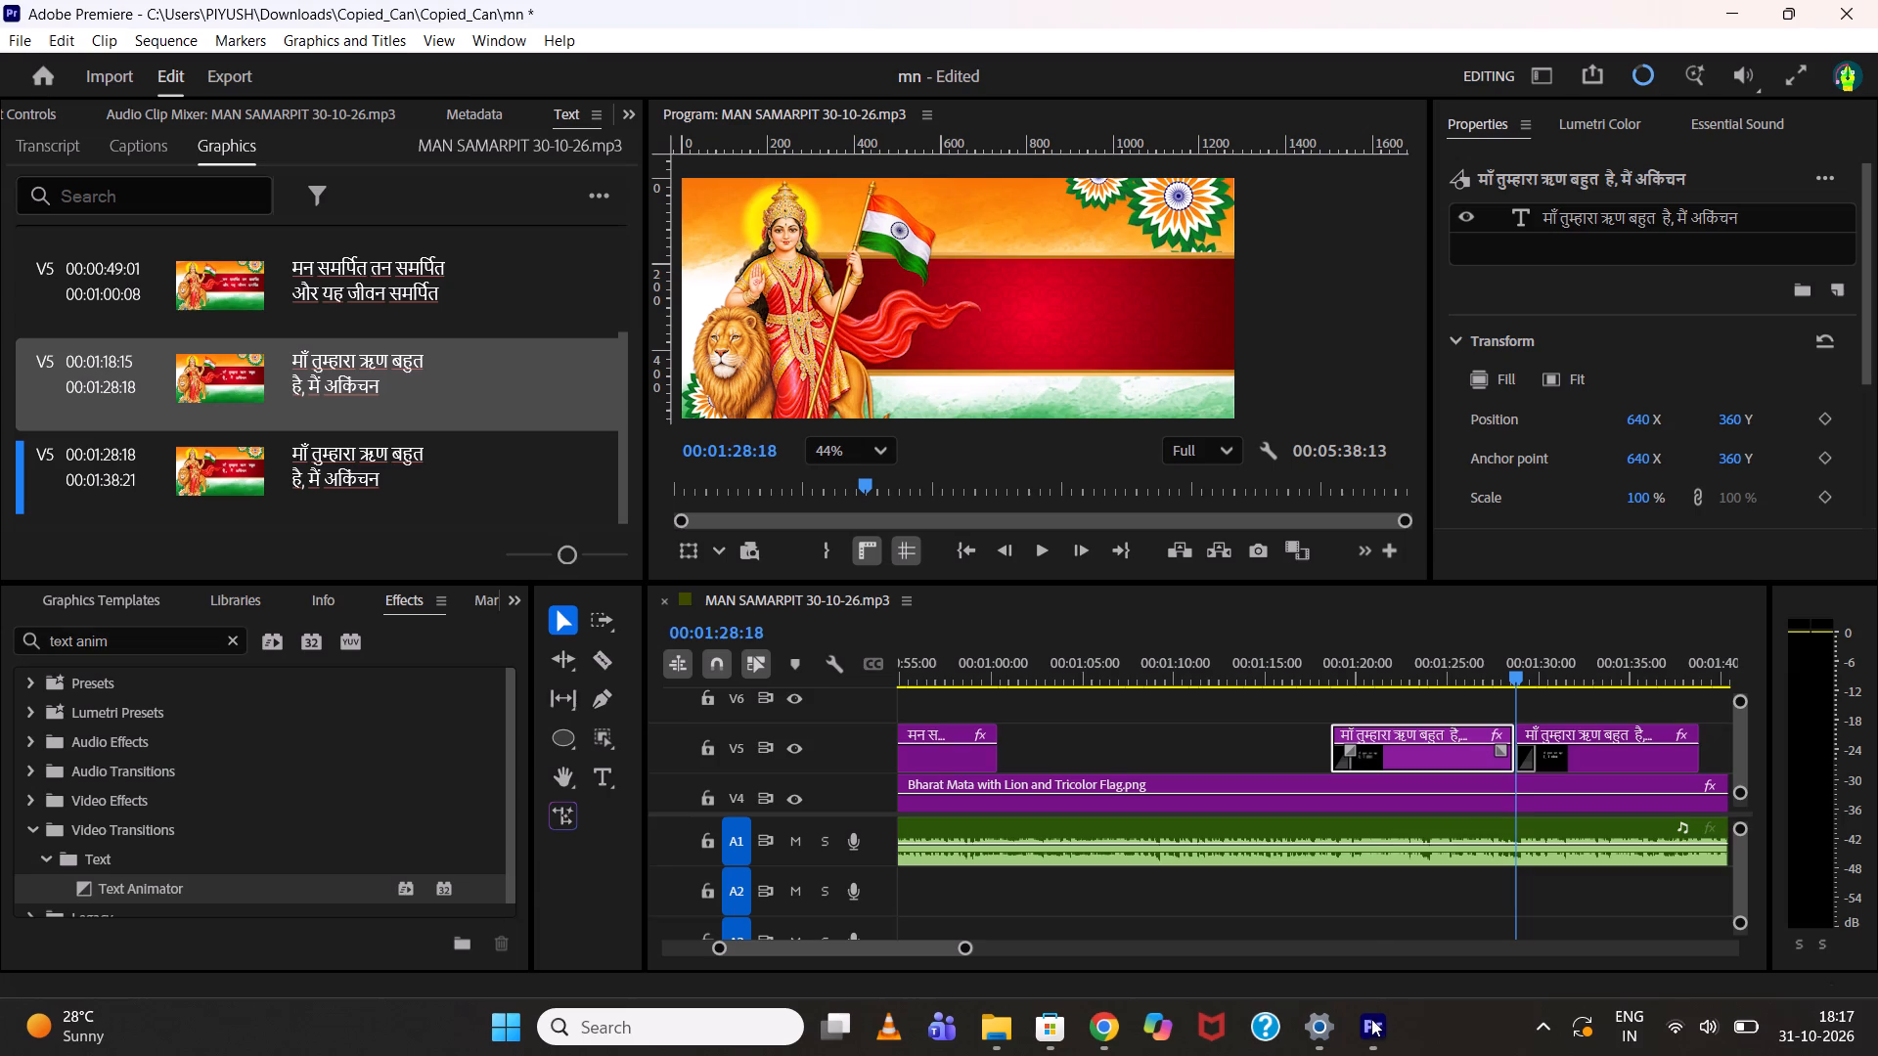
{"action": "scroll", "coordinate": [1413, 834], "scroll_direction": "down", "scroll_amount": 4}
{"action": "left_click", "coordinate": [1455, 743]}
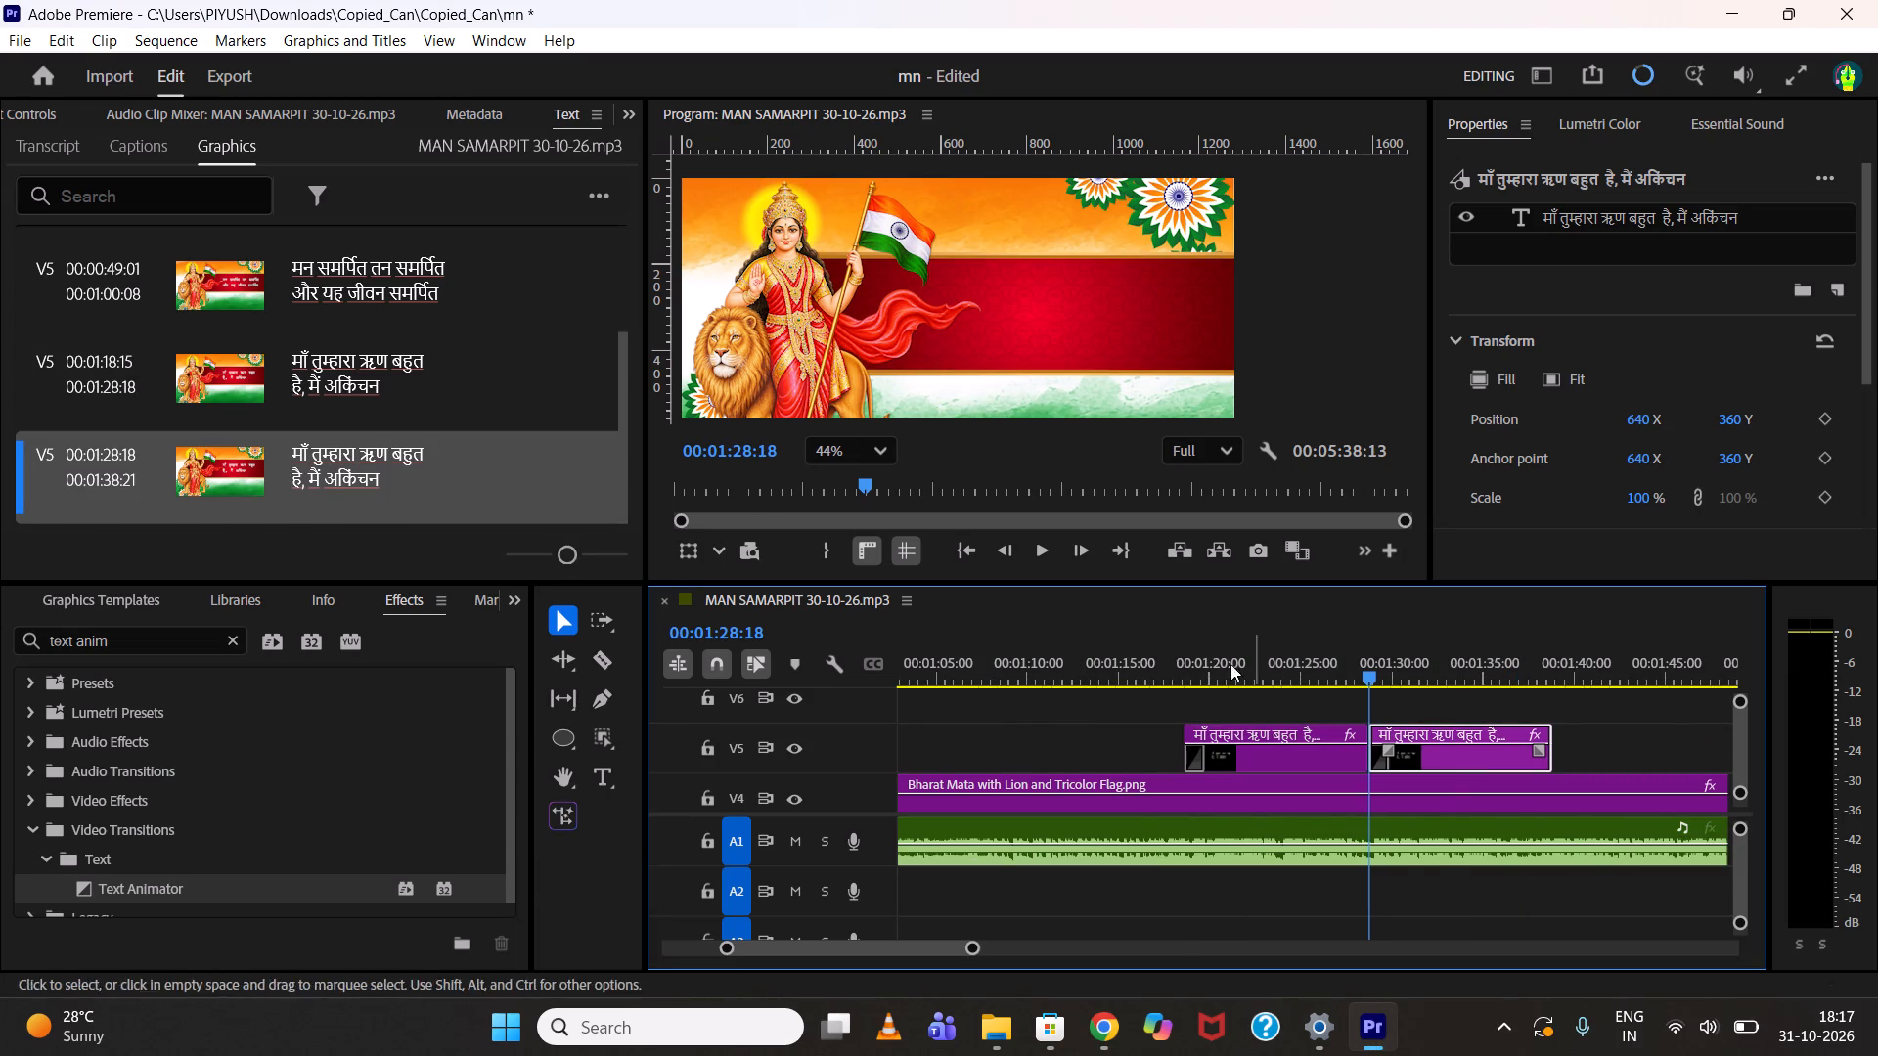
{"action": "double_click", "coordinate": [355, 462]}
{"action": "key", "text": "ctrl+v"}
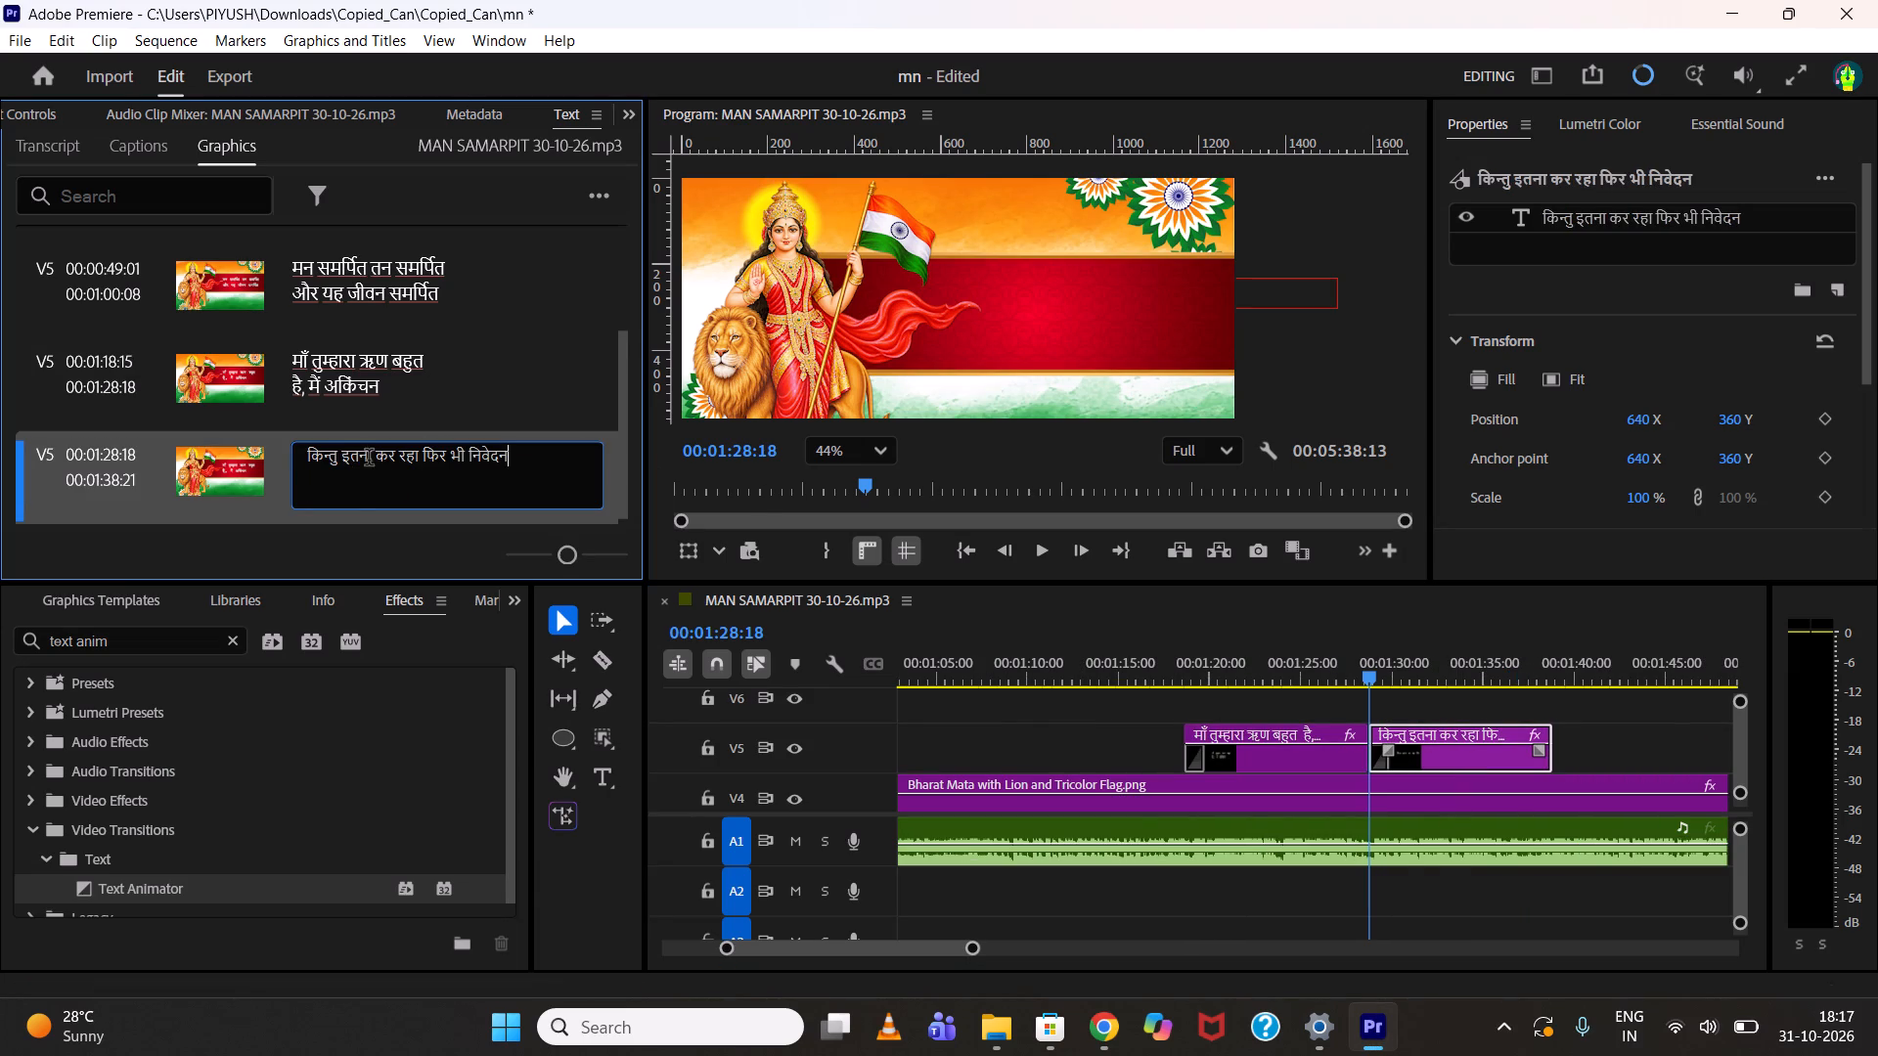
{"action": "left_click", "coordinate": [419, 456]}
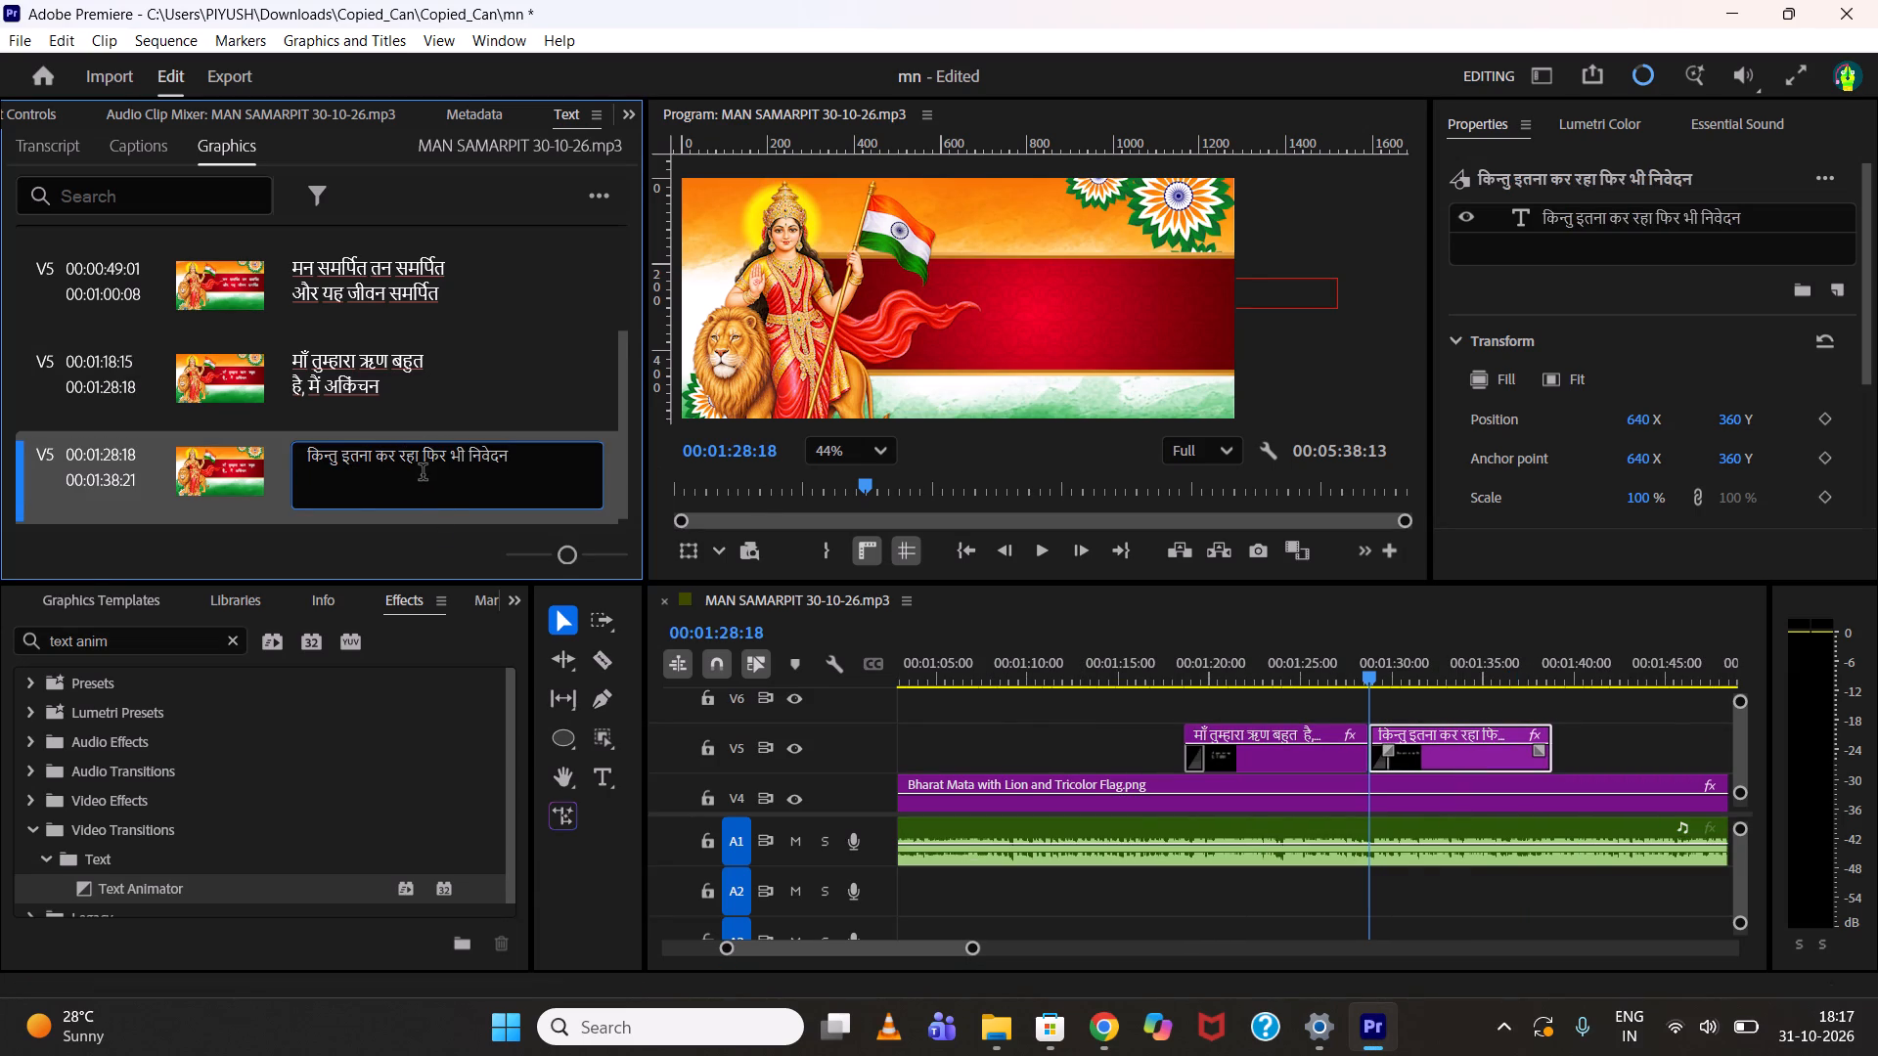
{"action": "left_click", "coordinate": [426, 462]}
{"action": "key", "text": "Return"}
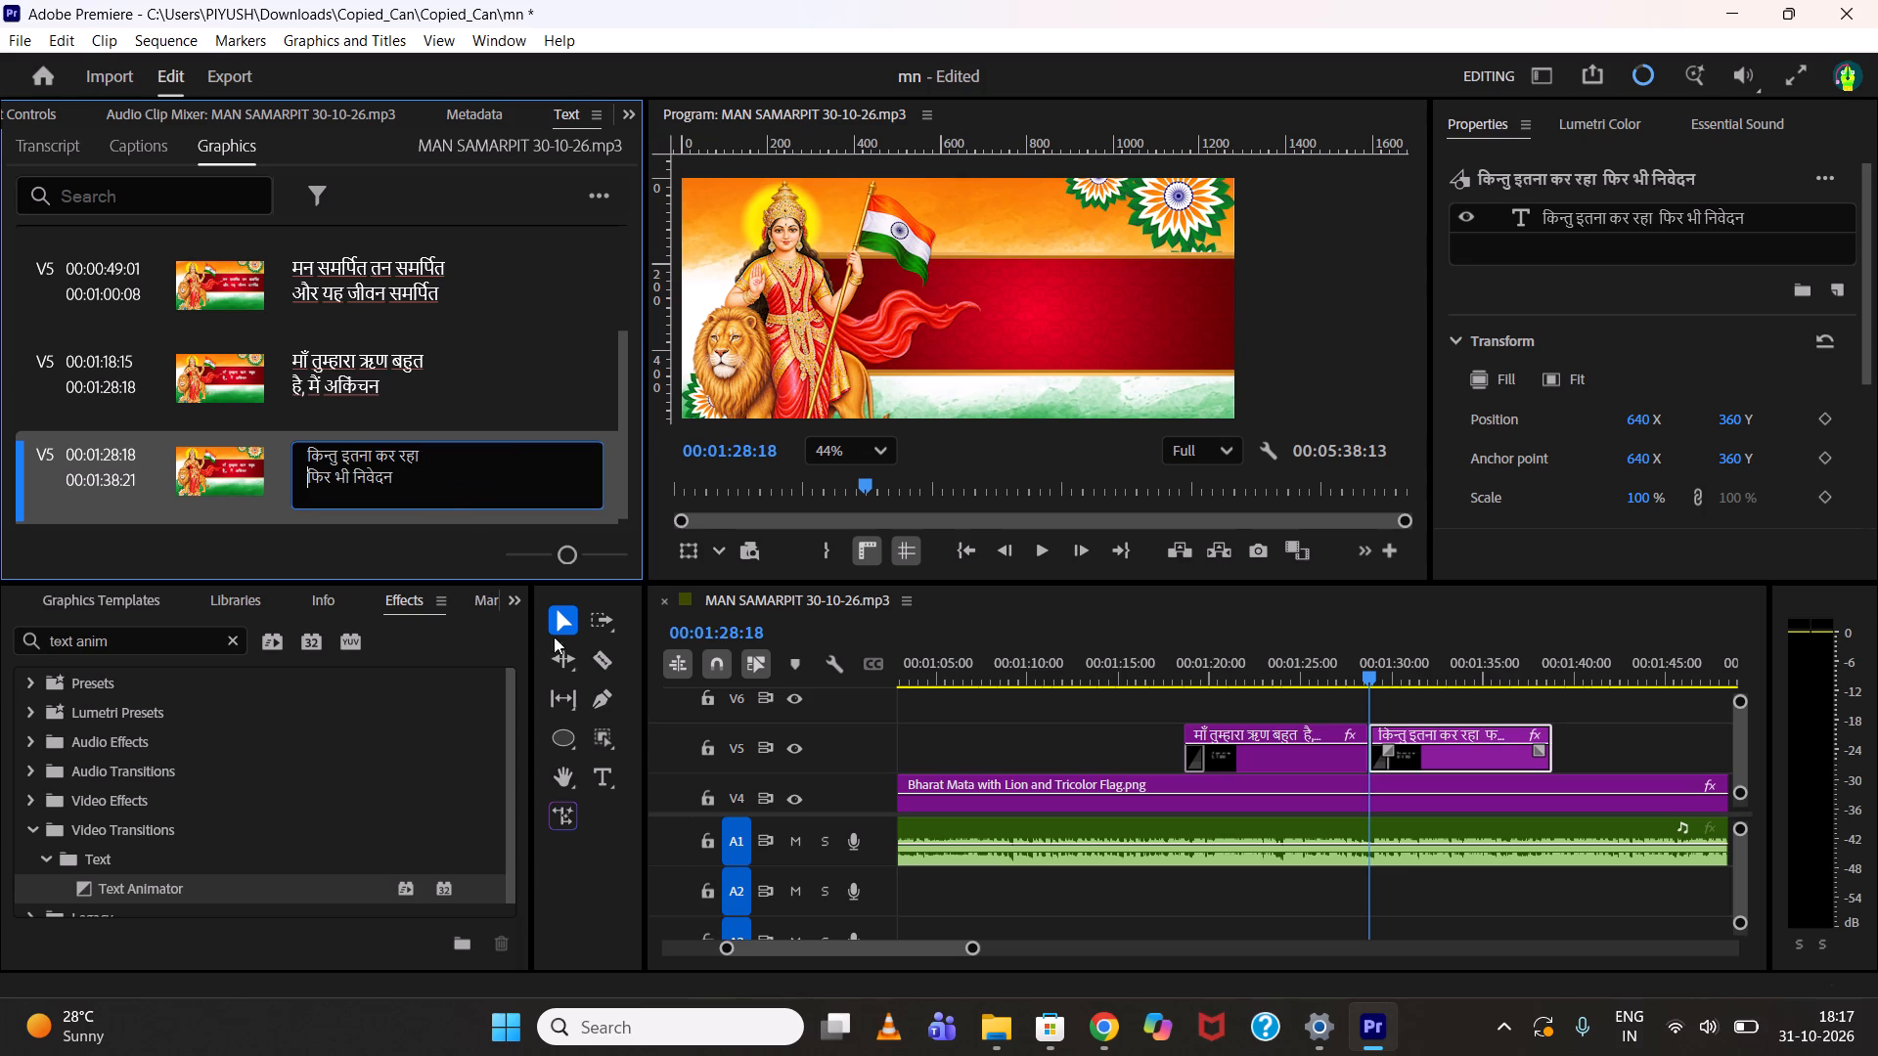
Play the fifth lyric clip against the song and trim its end to 00:01:37:05.
{"action": "left_click", "coordinate": [1400, 692]}
{"action": "key", "text": "space"}
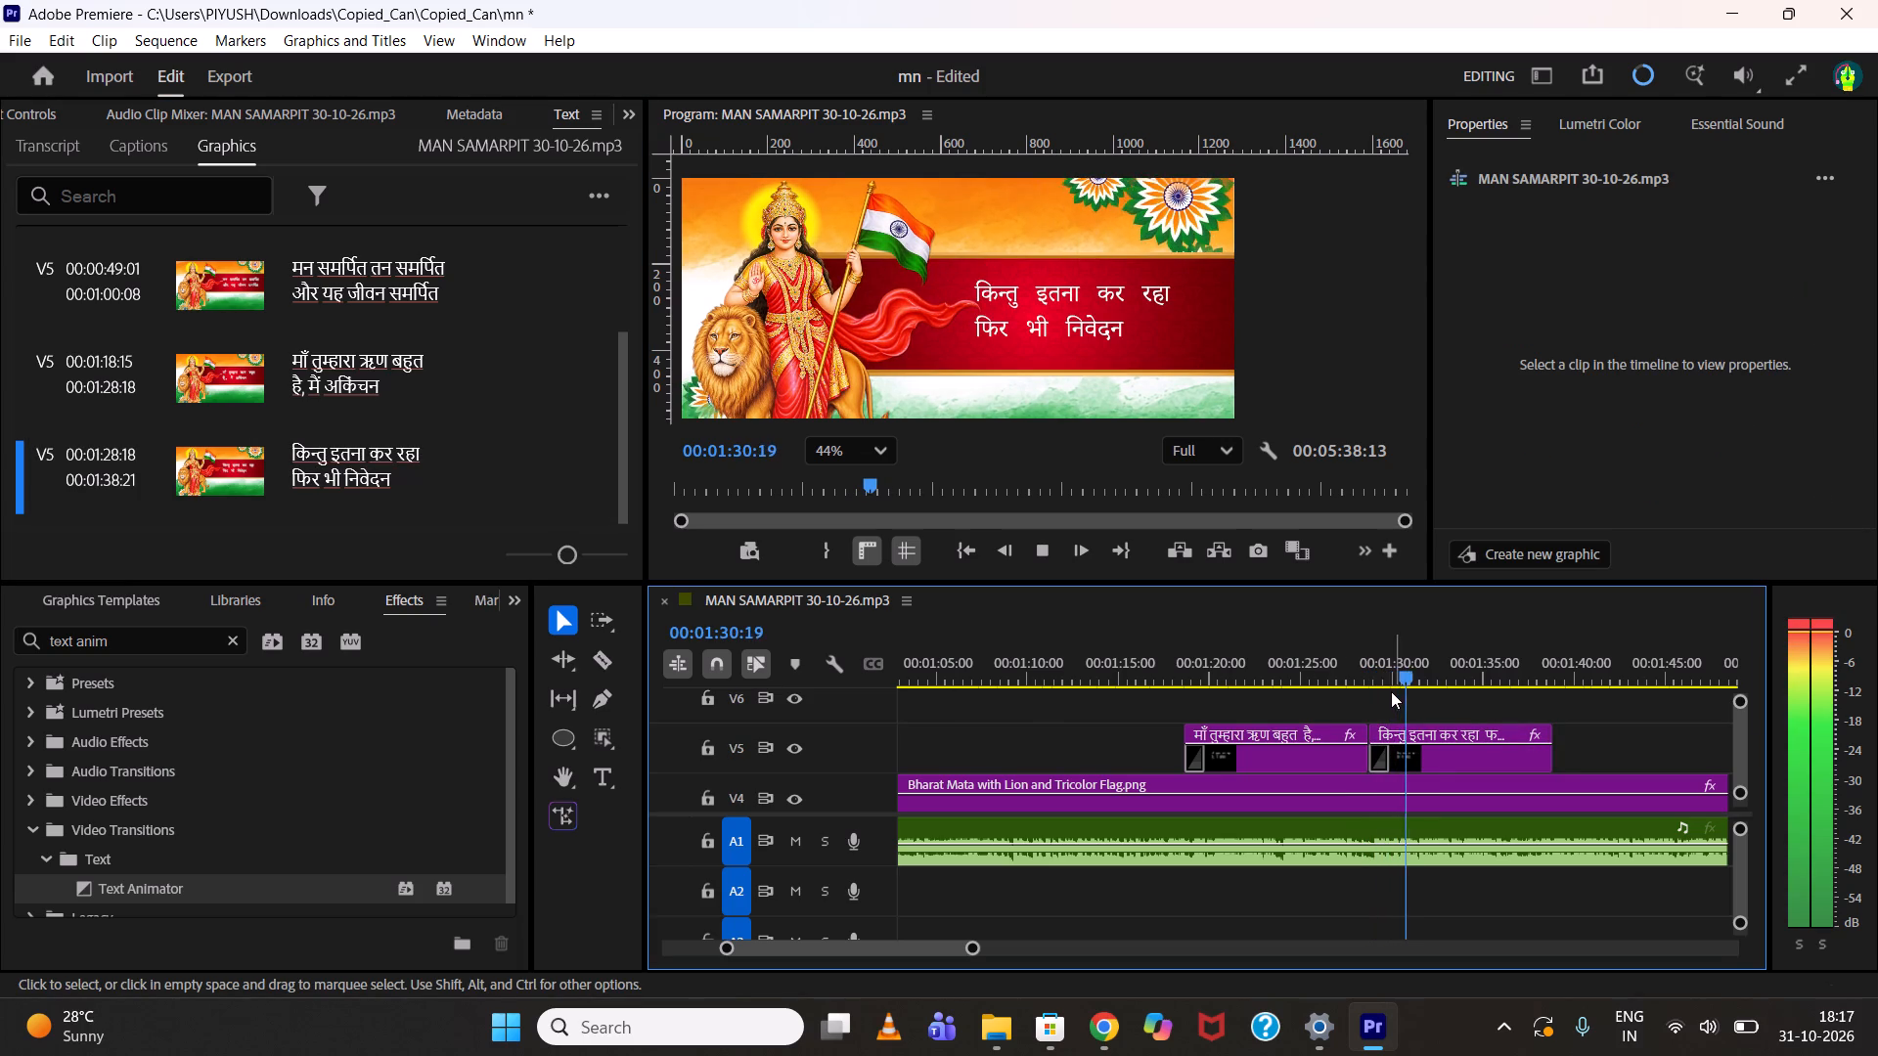
{"action": "scroll", "coordinate": [1382, 689], "scroll_direction": "down", "scroll_amount": 3}
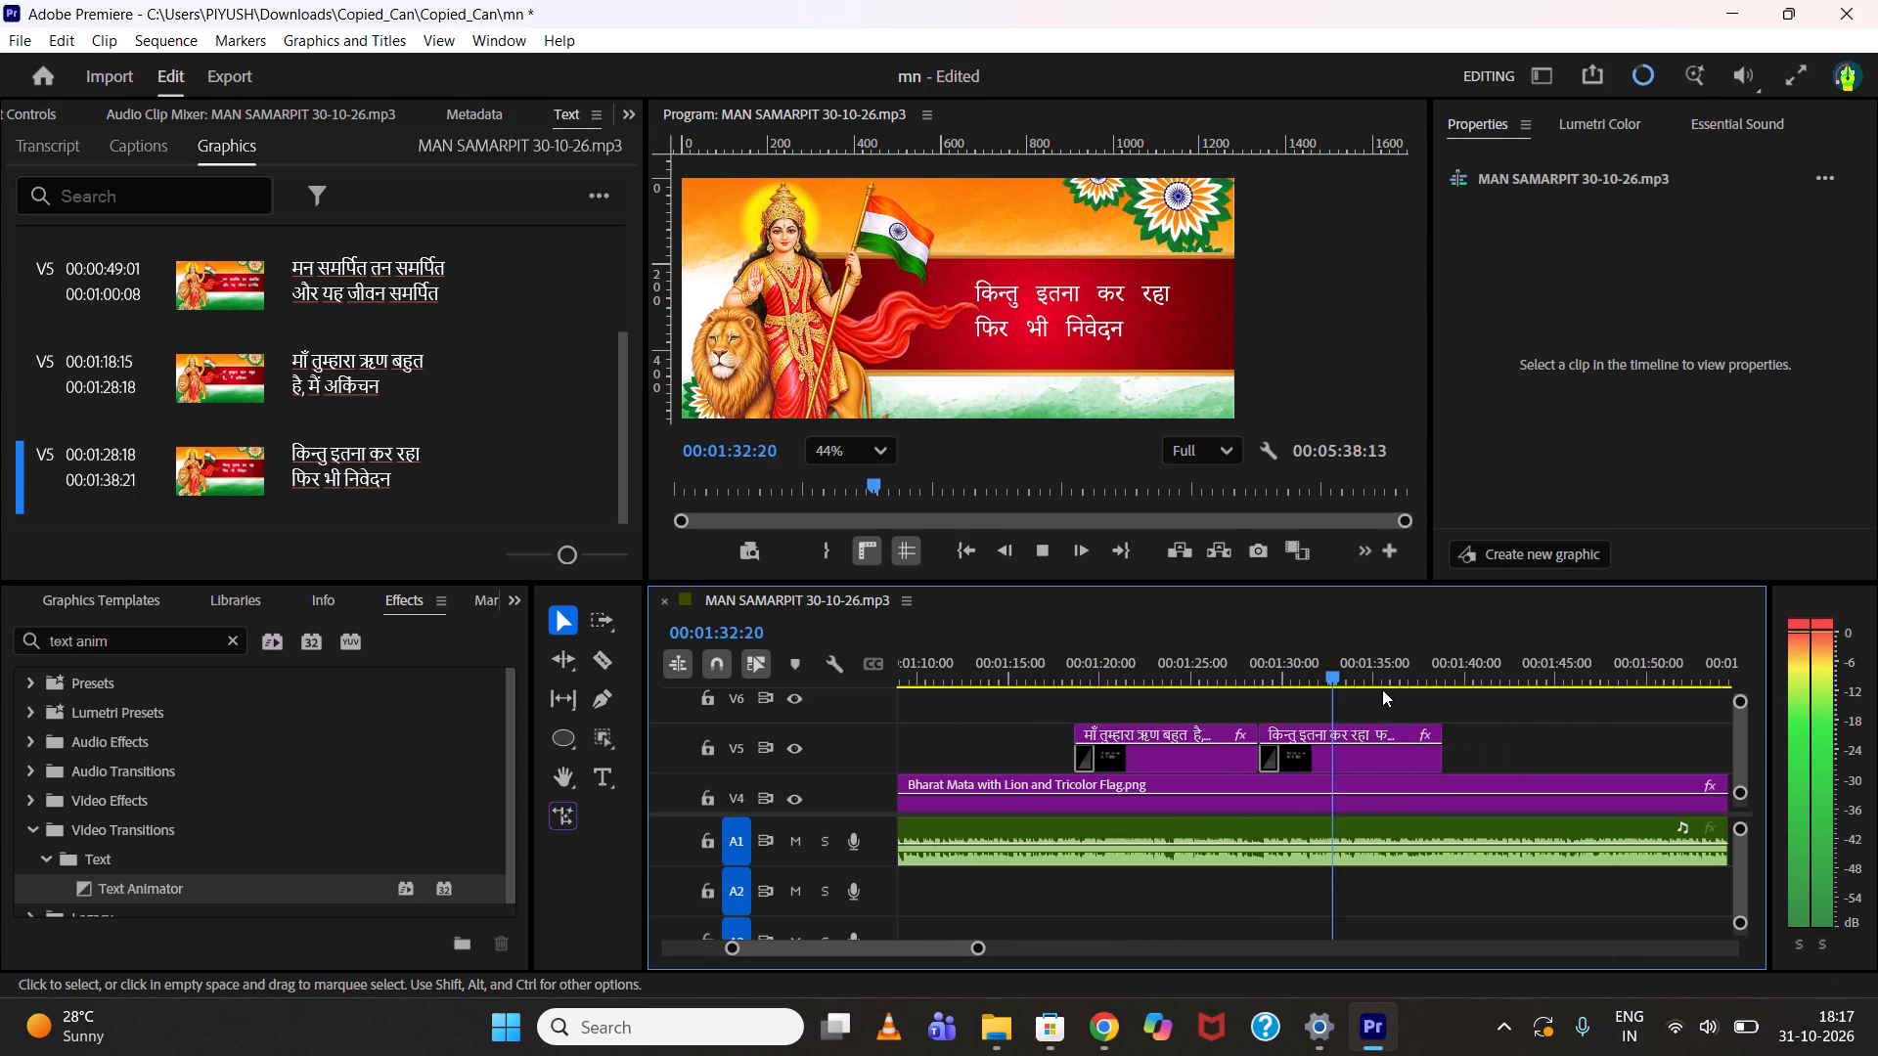
{"action": "scroll", "coordinate": [1382, 689], "scroll_direction": "down", "scroll_amount": 2}
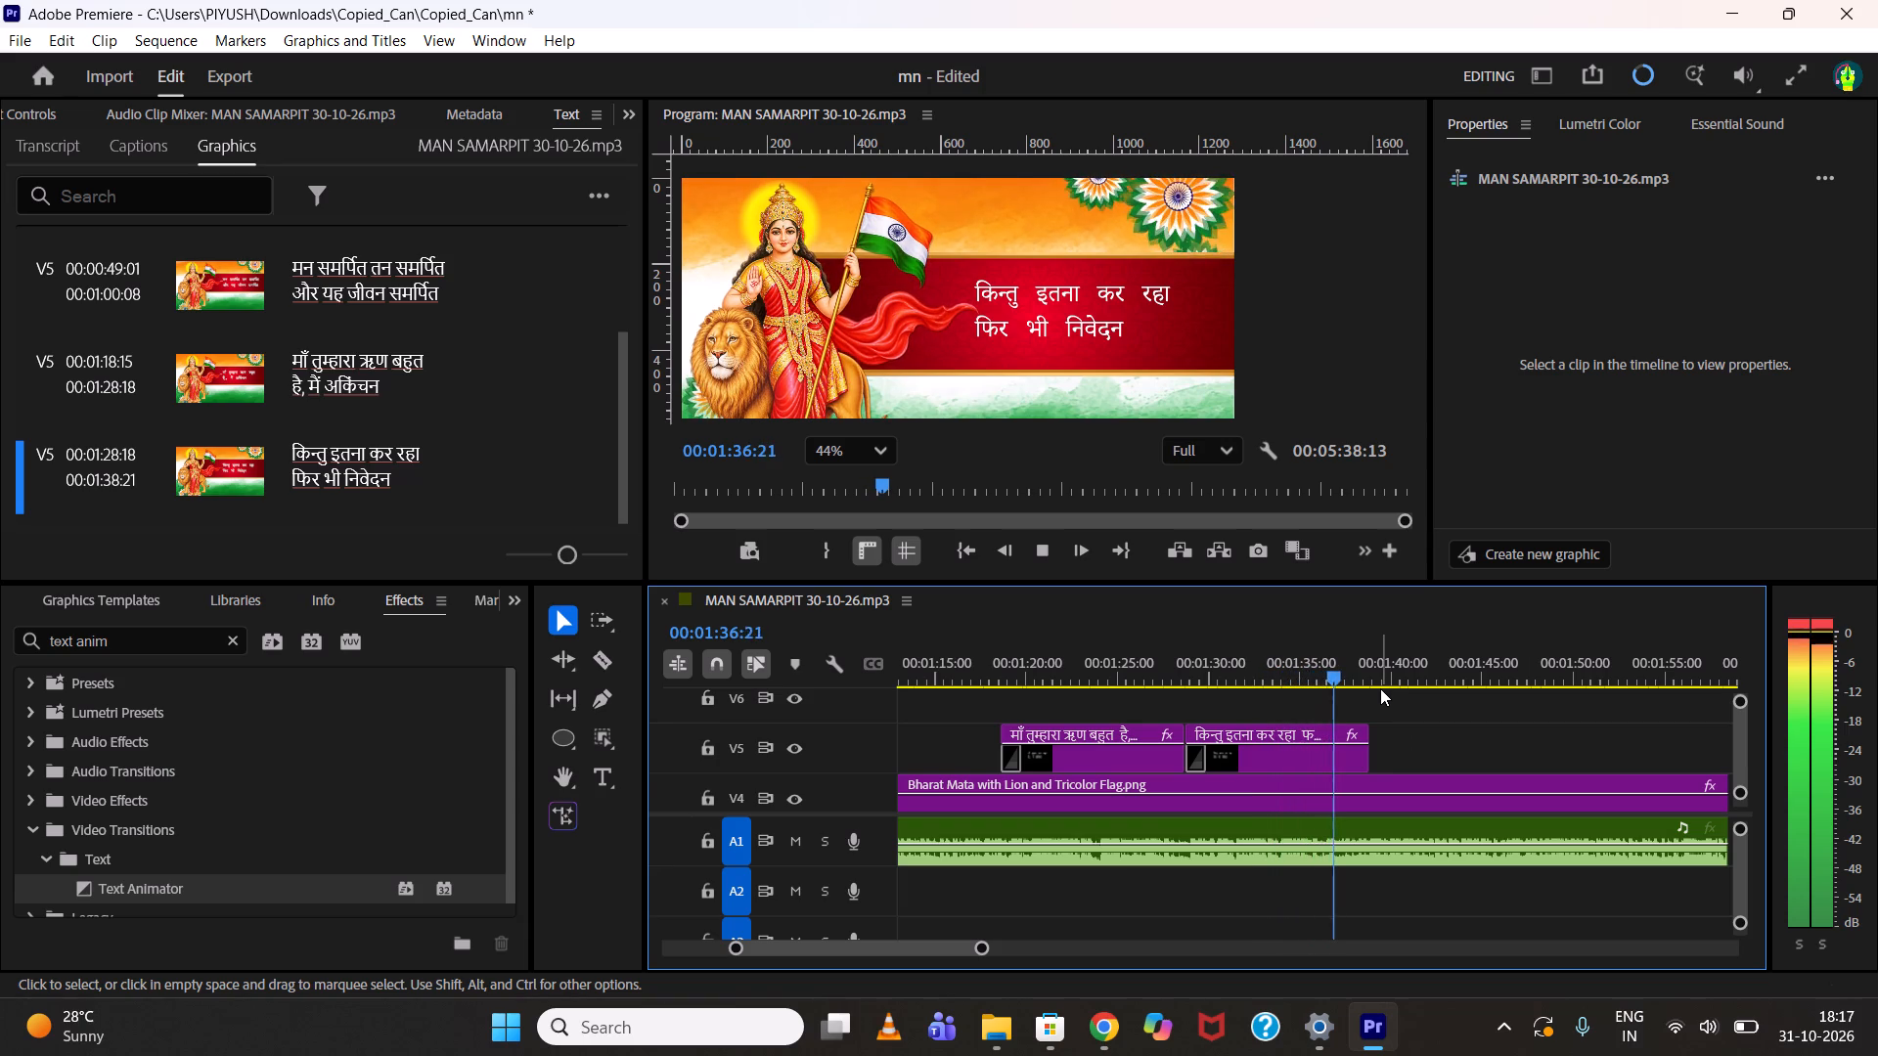
{"action": "key", "text": "space"}
{"action": "left_click_drag", "start_coordinate": [1375, 754], "coordinate": [1357, 754]}
{"action": "left_click", "coordinate": [1357, 754]}
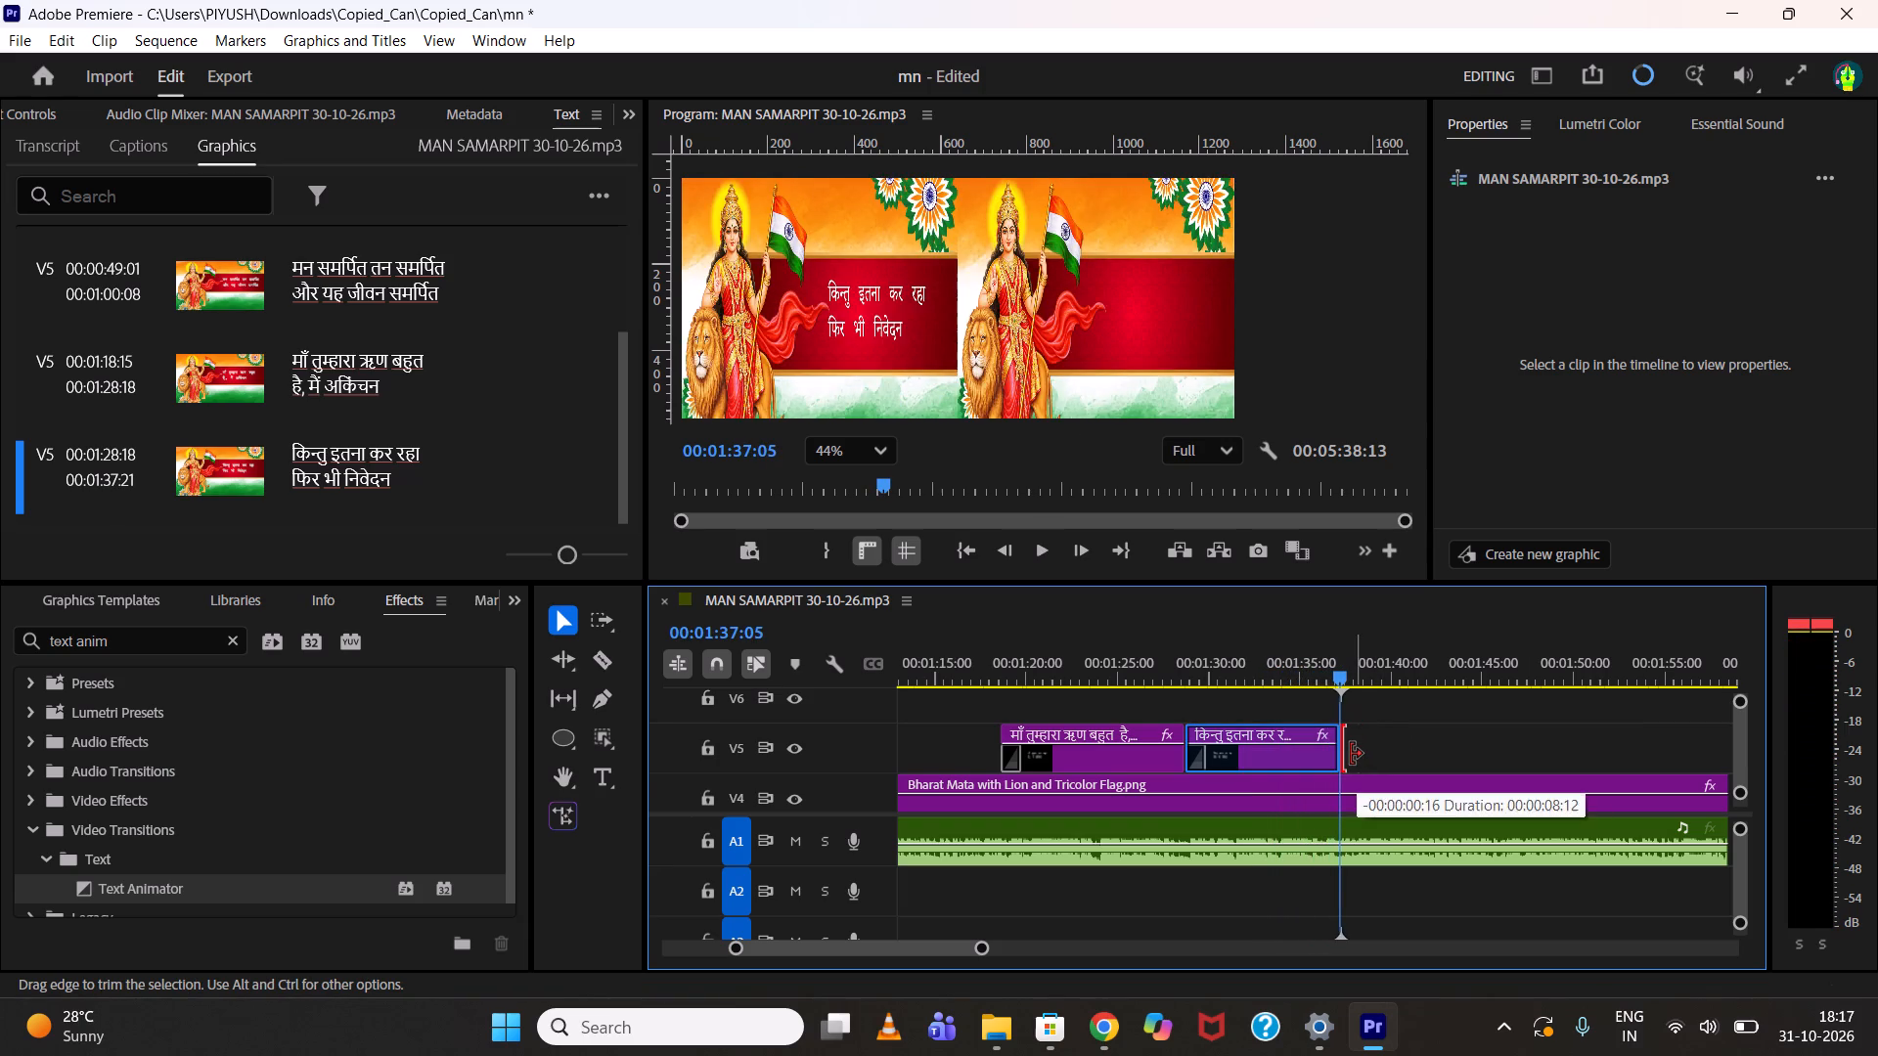
Listen for the next line's entry and duplicate the fifth lyric clip on V5 so the copy starts at 00:01:38:14.
{"action": "key", "text": "space"}
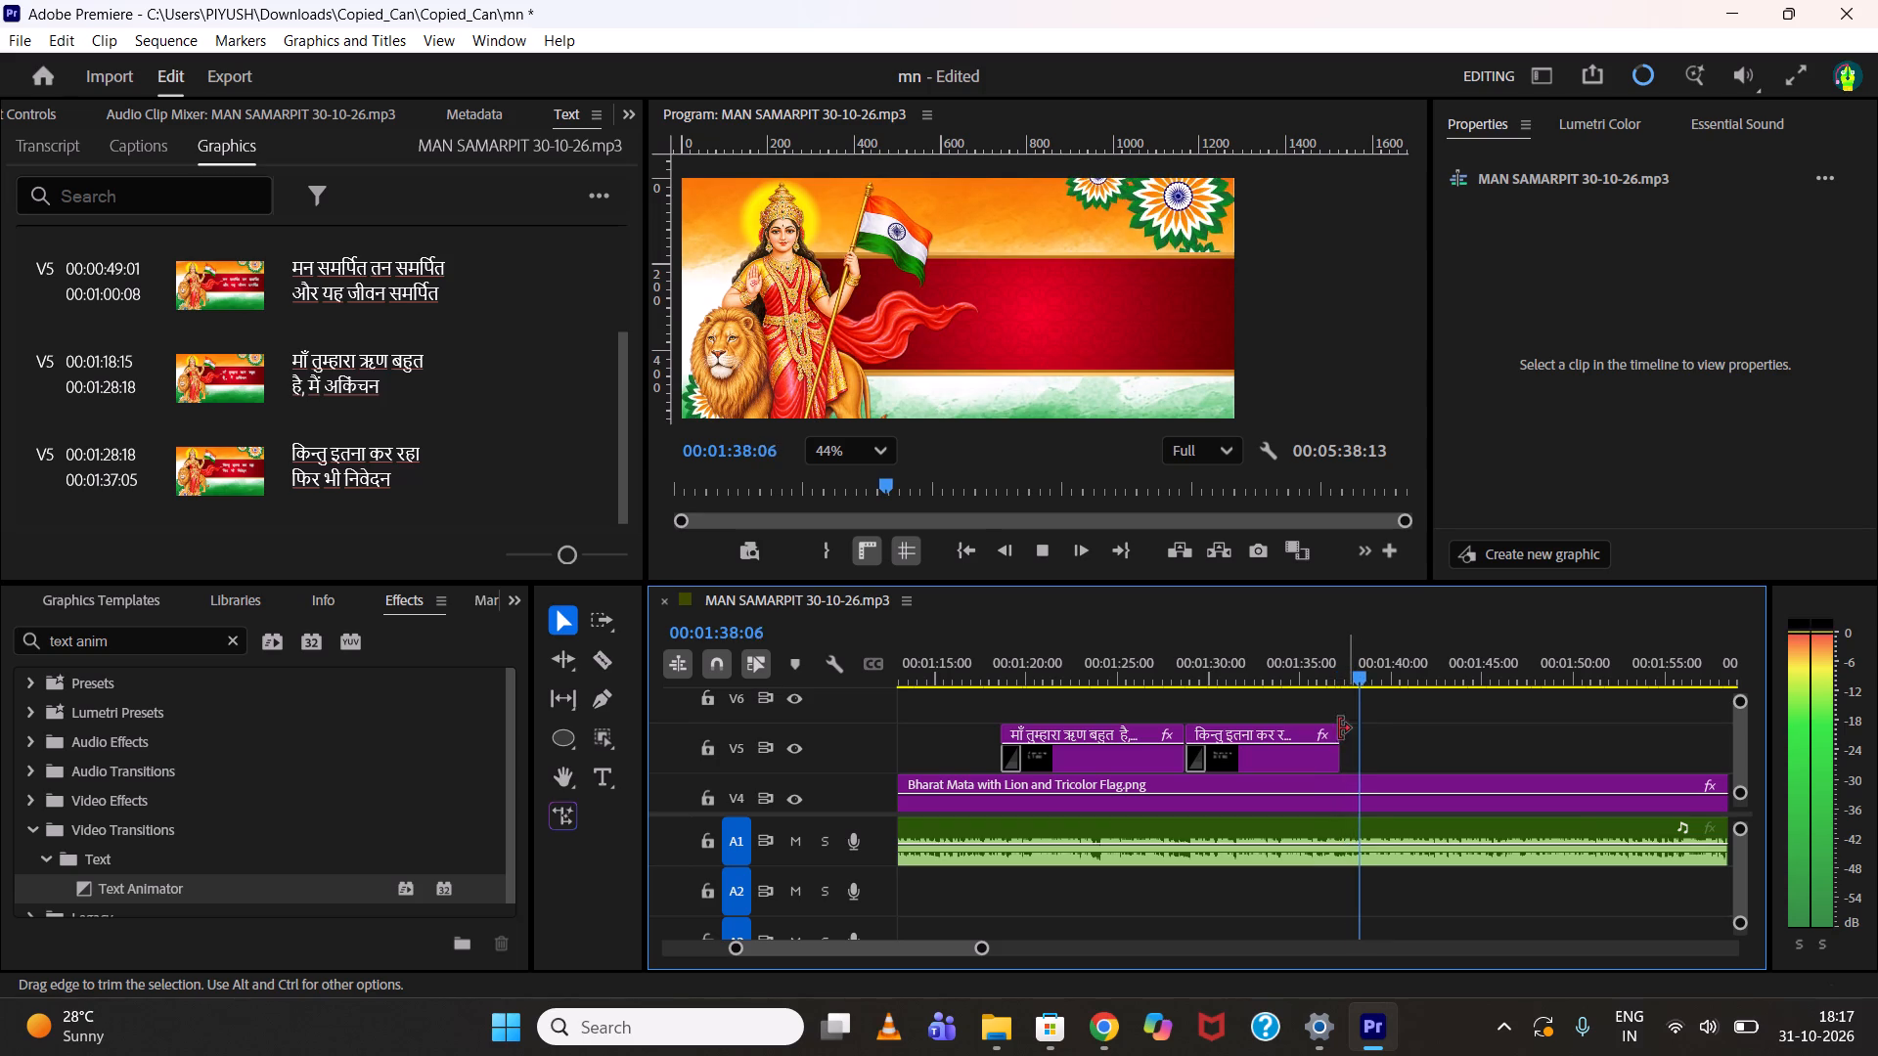
{"action": "key", "text": "space"}
{"action": "left_click", "coordinate": [1373, 657]}
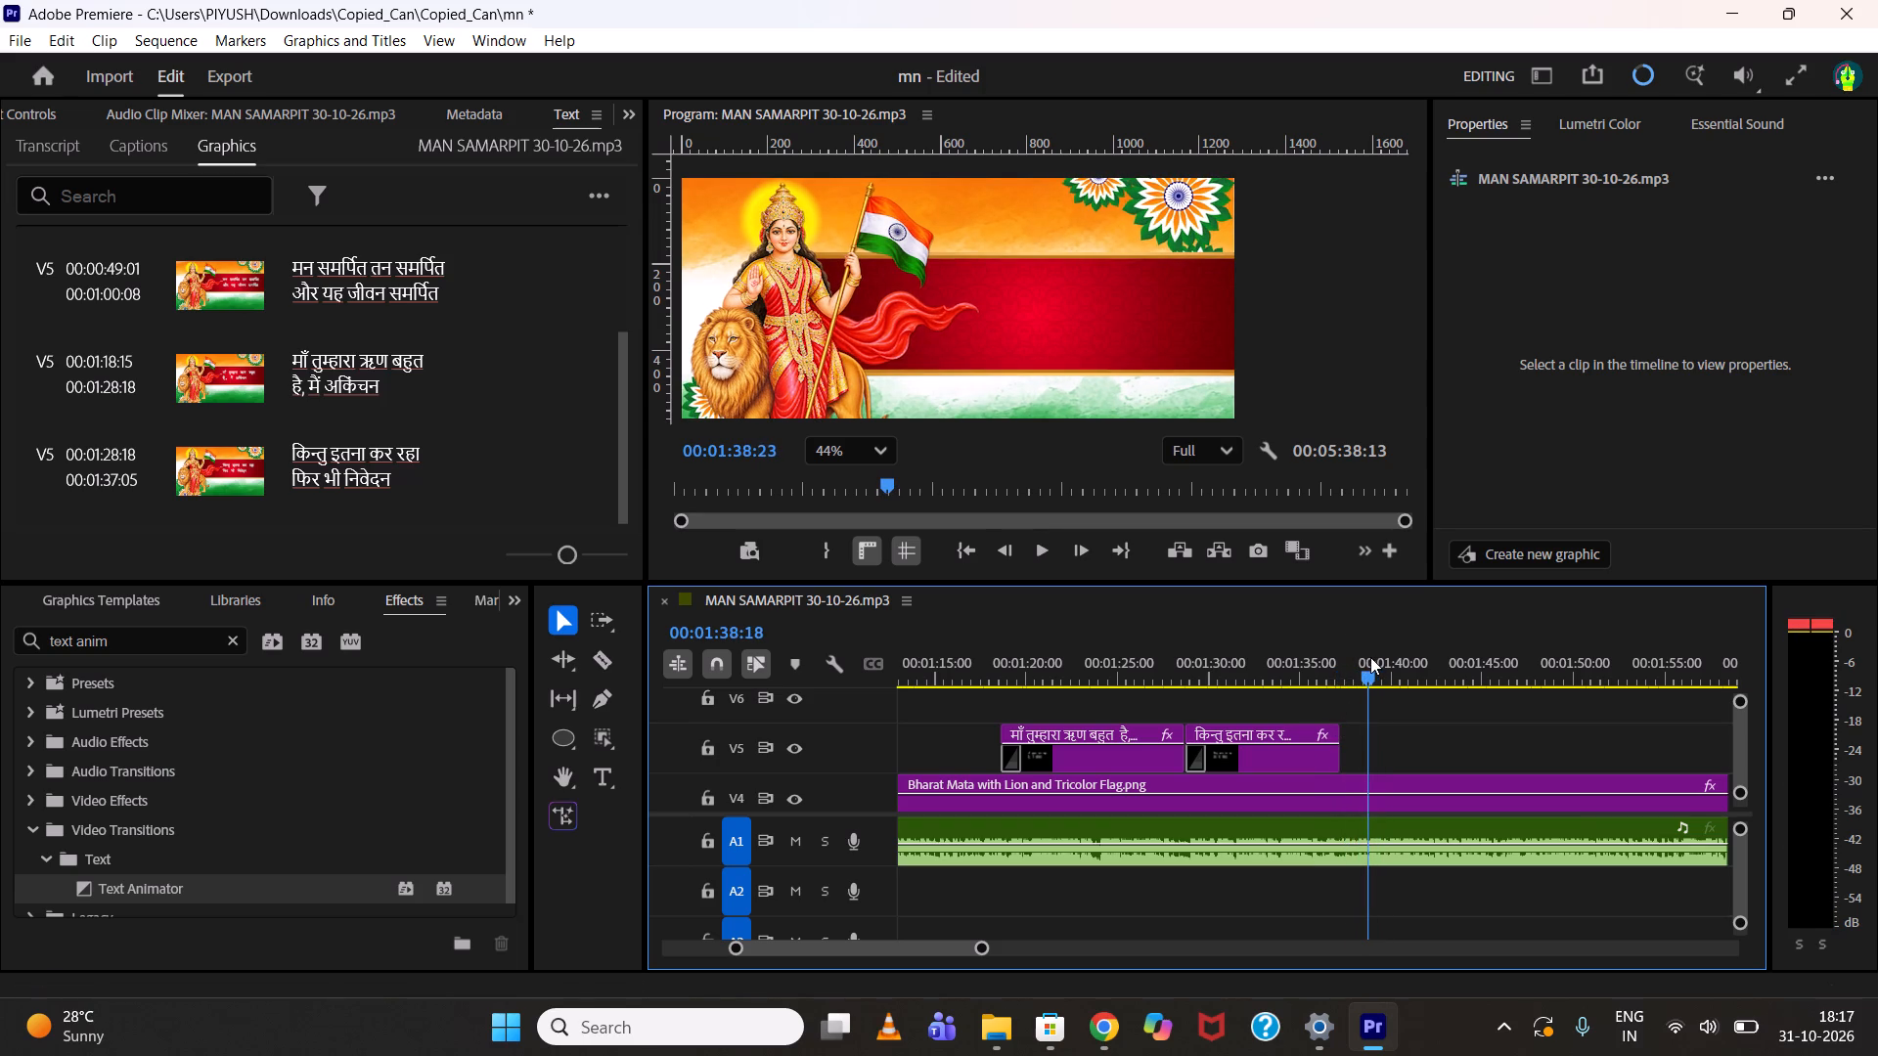
{"action": "key", "text": "space"}
{"action": "key", "text": "space"}
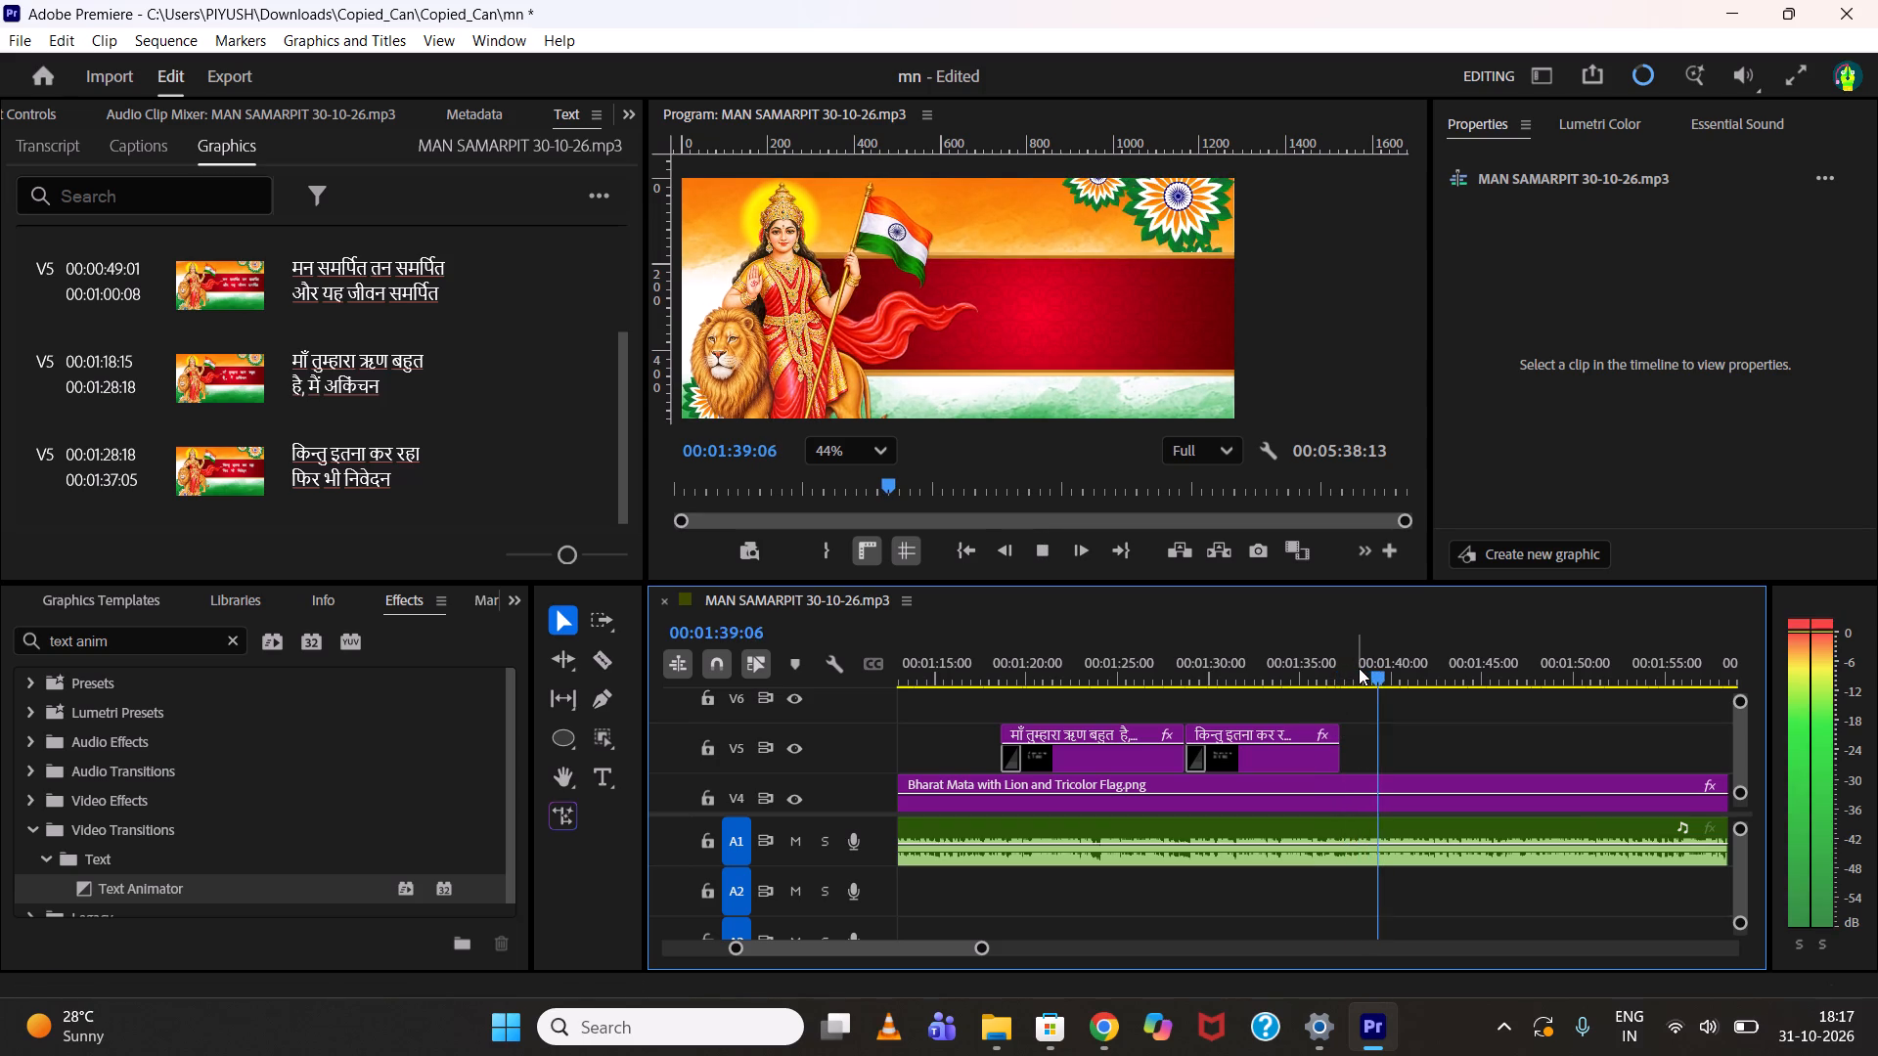
{"action": "left_click", "coordinate": [1359, 666]}
{"action": "left_click_drag", "start_coordinate": [1359, 666], "coordinate": [1370, 667]}
{"action": "left_click", "coordinate": [1368, 673]}
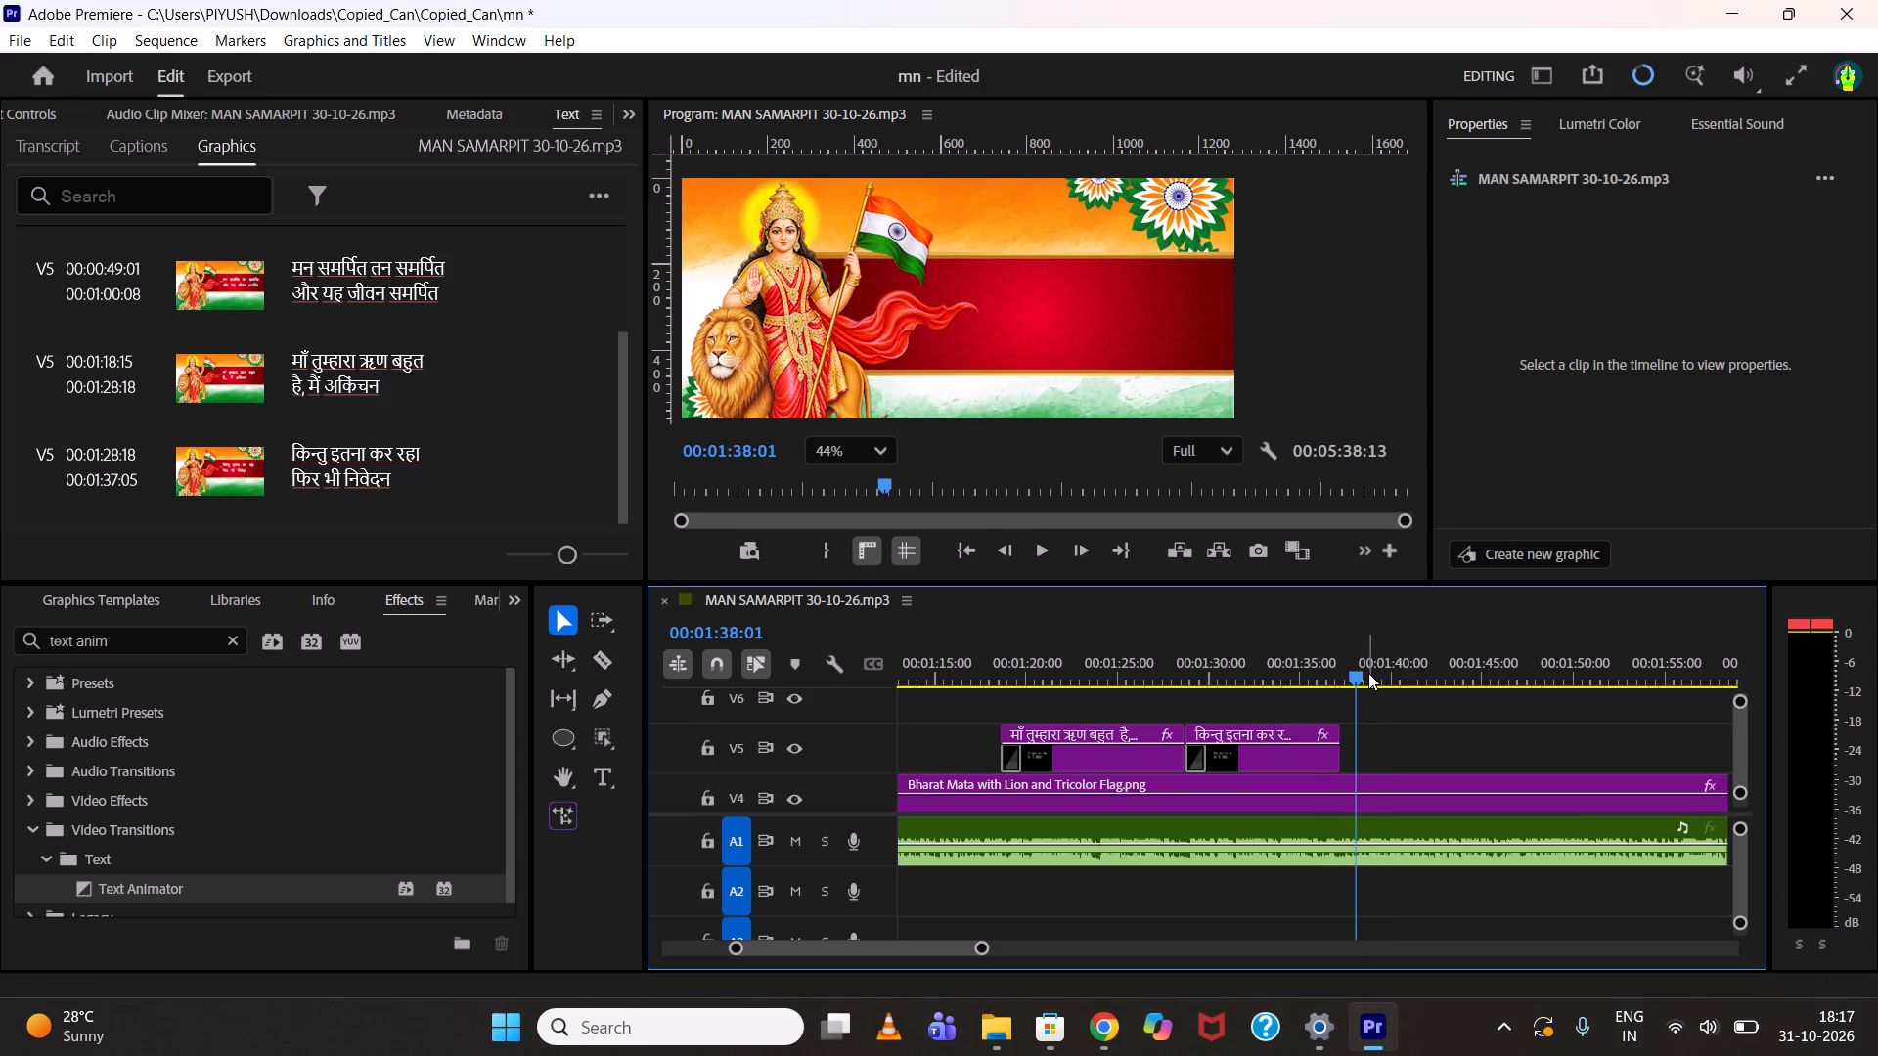
{"action": "left_click", "coordinate": [1365, 677]}
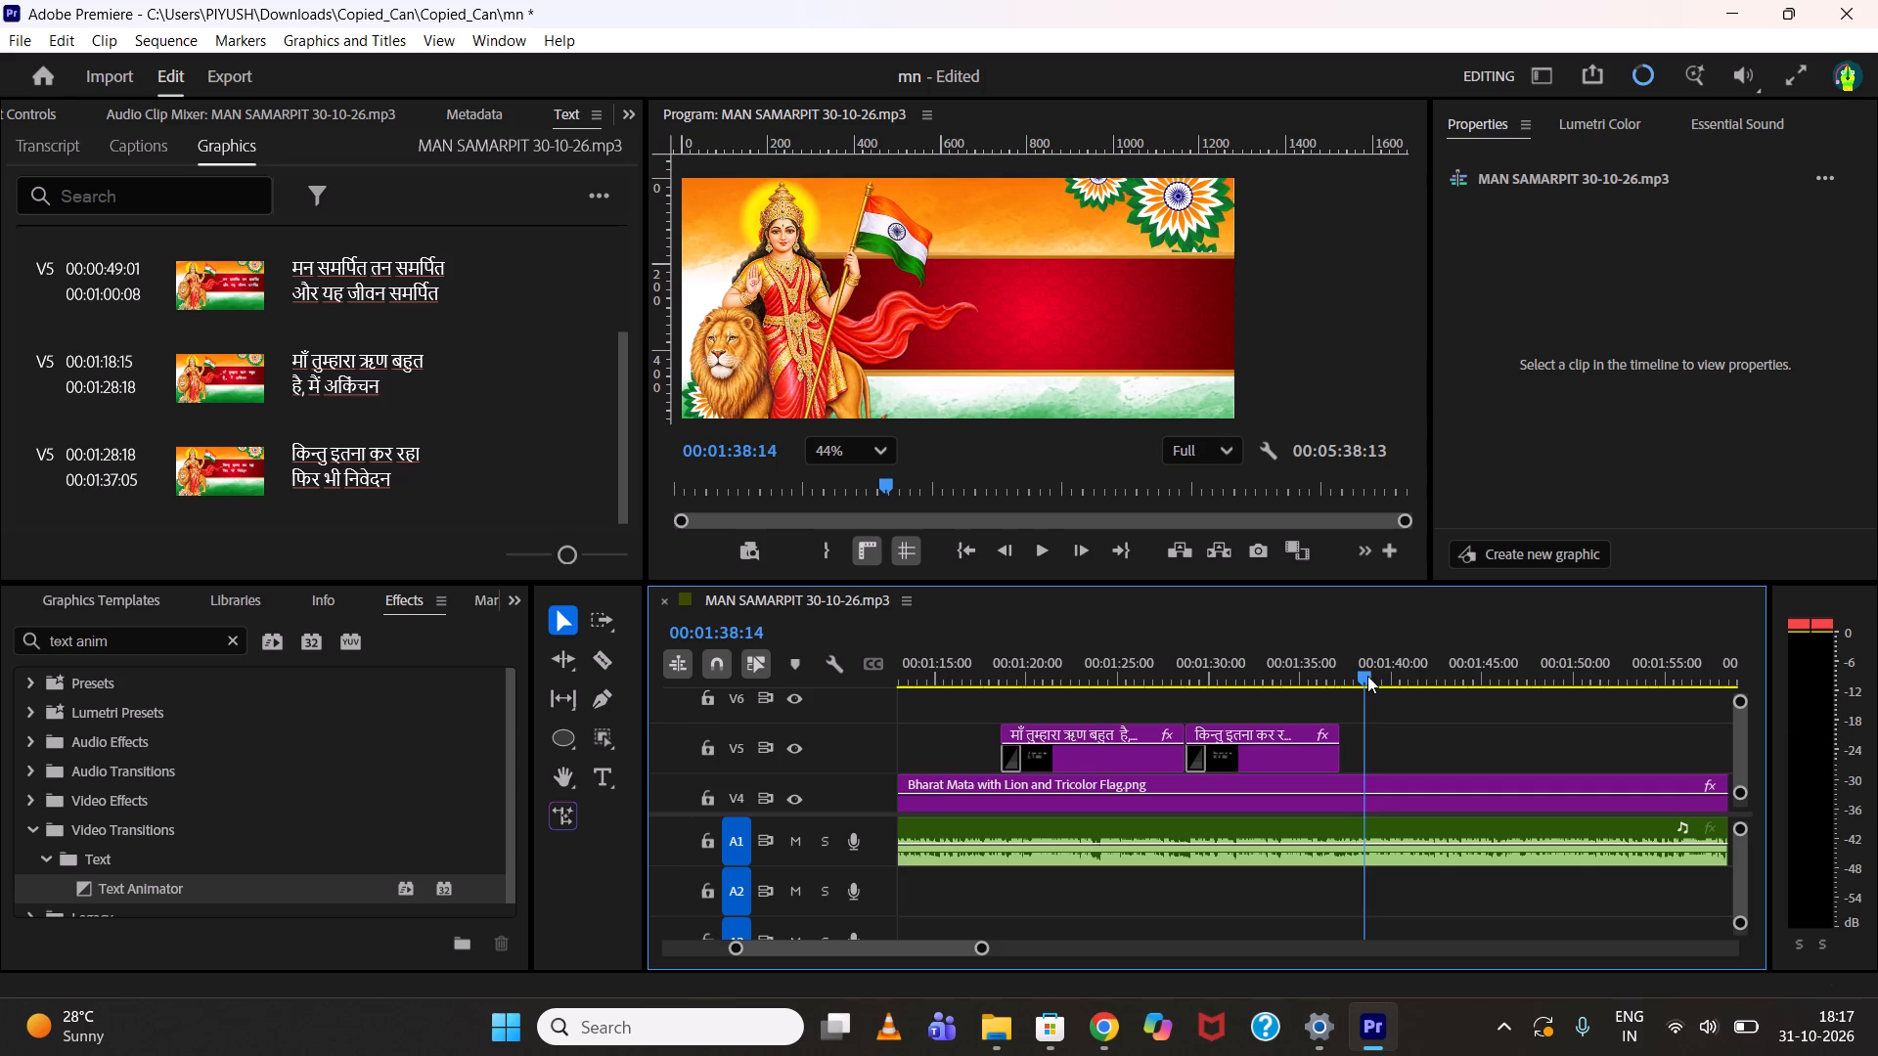
{"action": "left_click_drag", "start_coordinate": [1284, 763], "coordinate": [1422, 725], "text": "alt"}
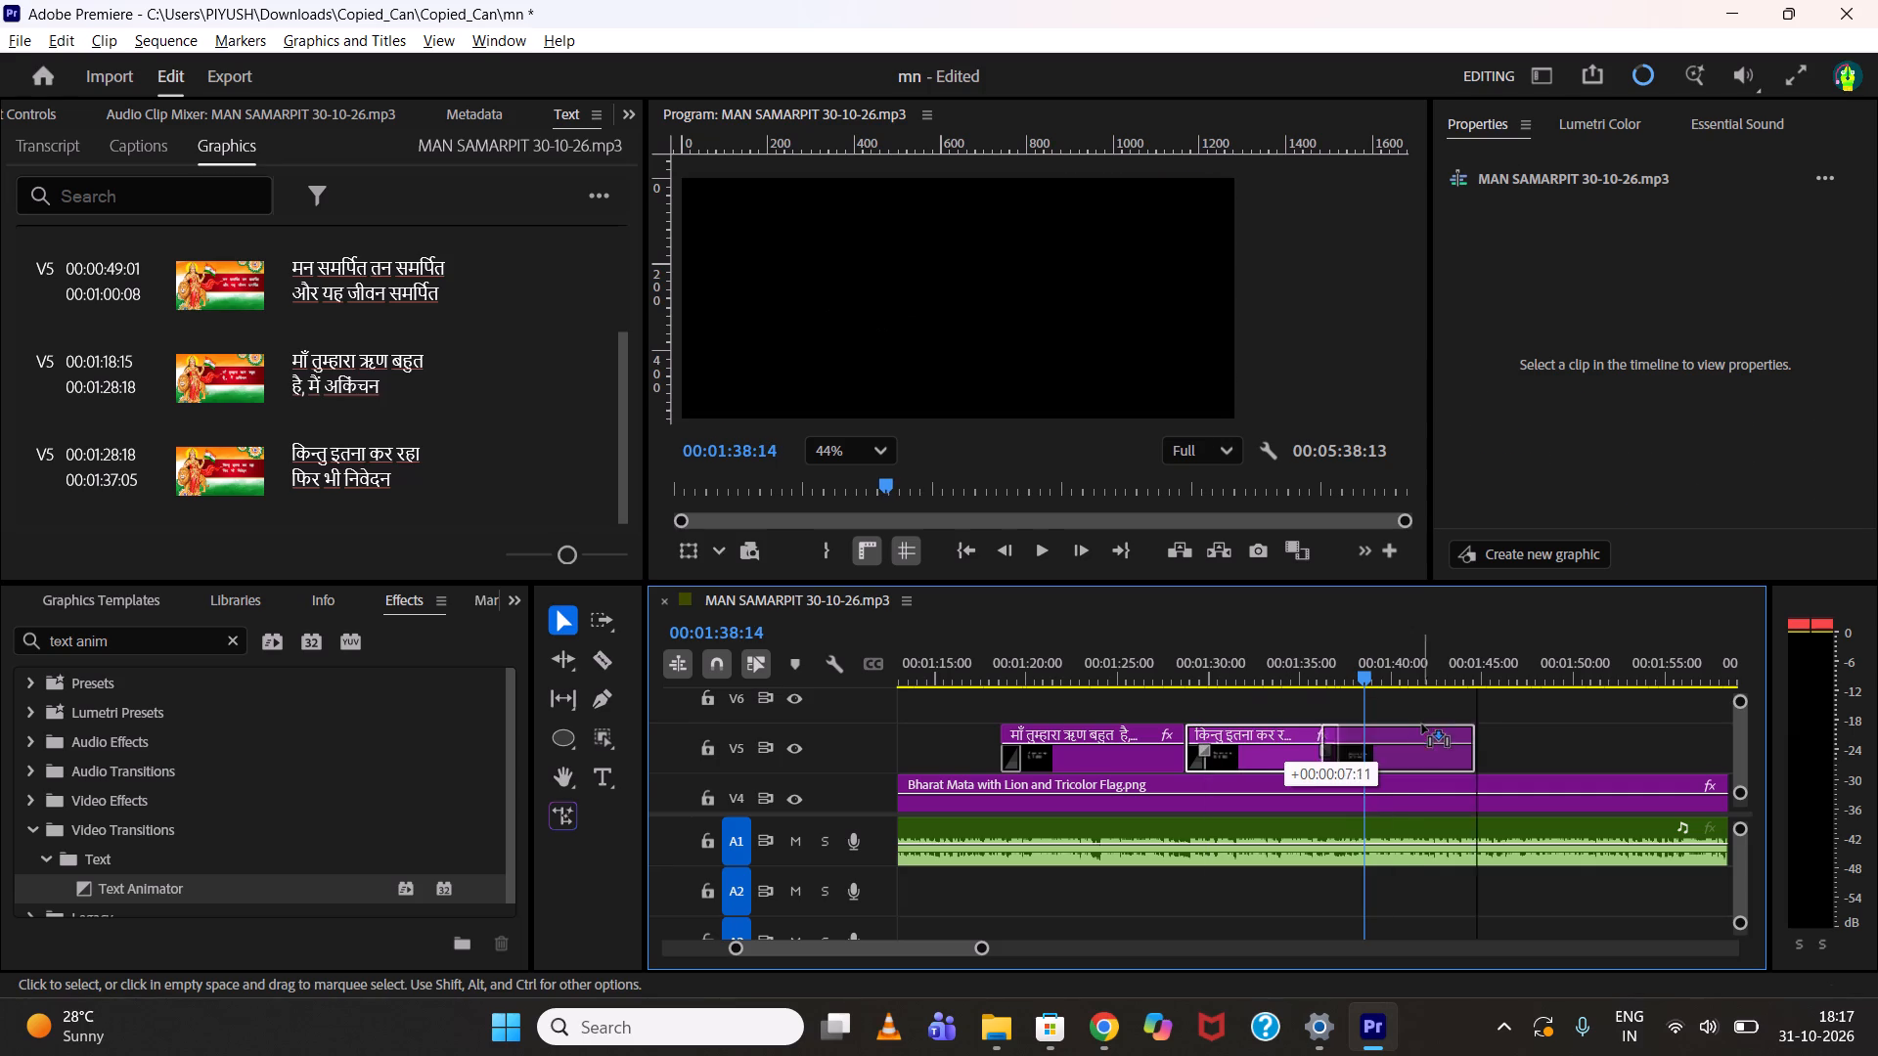
{"action": "left_click_drag", "start_coordinate": [1422, 725], "coordinate": [1456, 738], "text": "alt"}
Switch to the blog post in Chrome and copy the line थाल में लाऊँ सजा कर भाल को जब.
{"action": "left_click", "coordinate": [1099, 1016]}
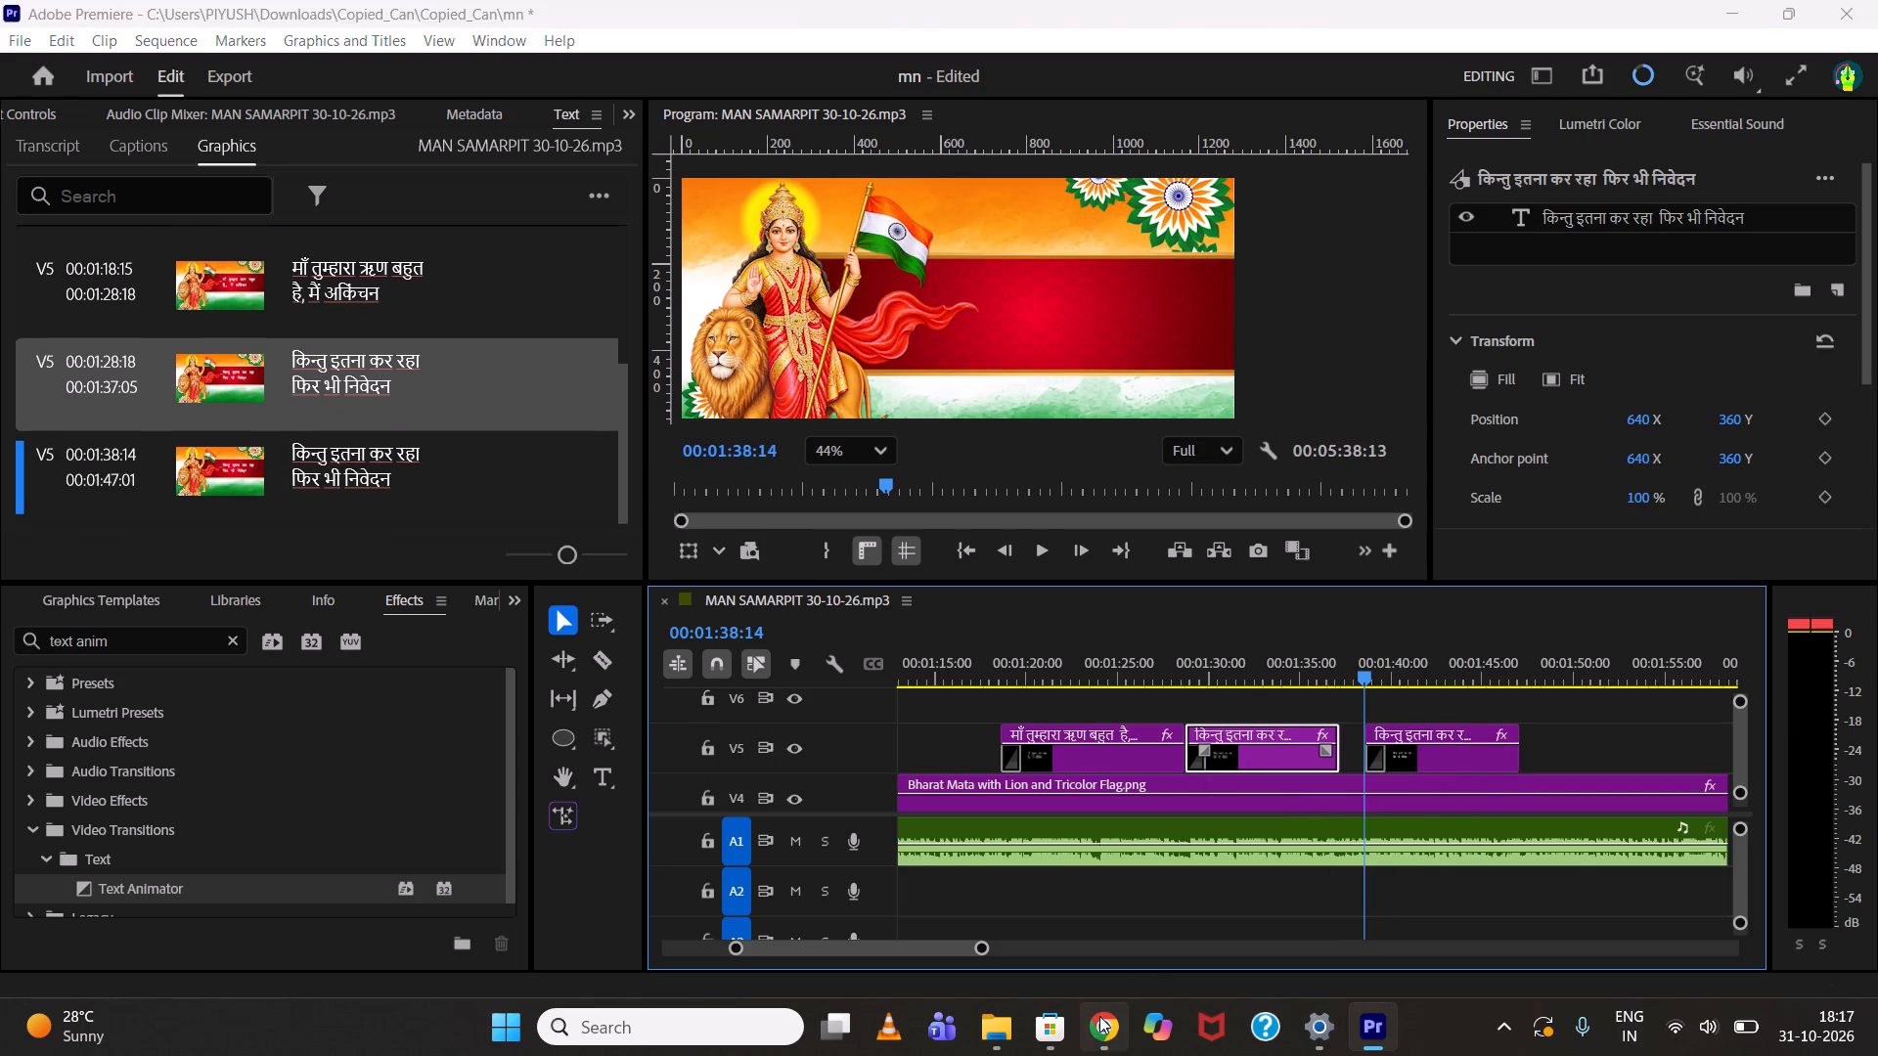
{"action": "left_click_drag", "start_coordinate": [393, 355], "coordinate": [629, 348]}
{"action": "key", "text": "ctrl+c"}
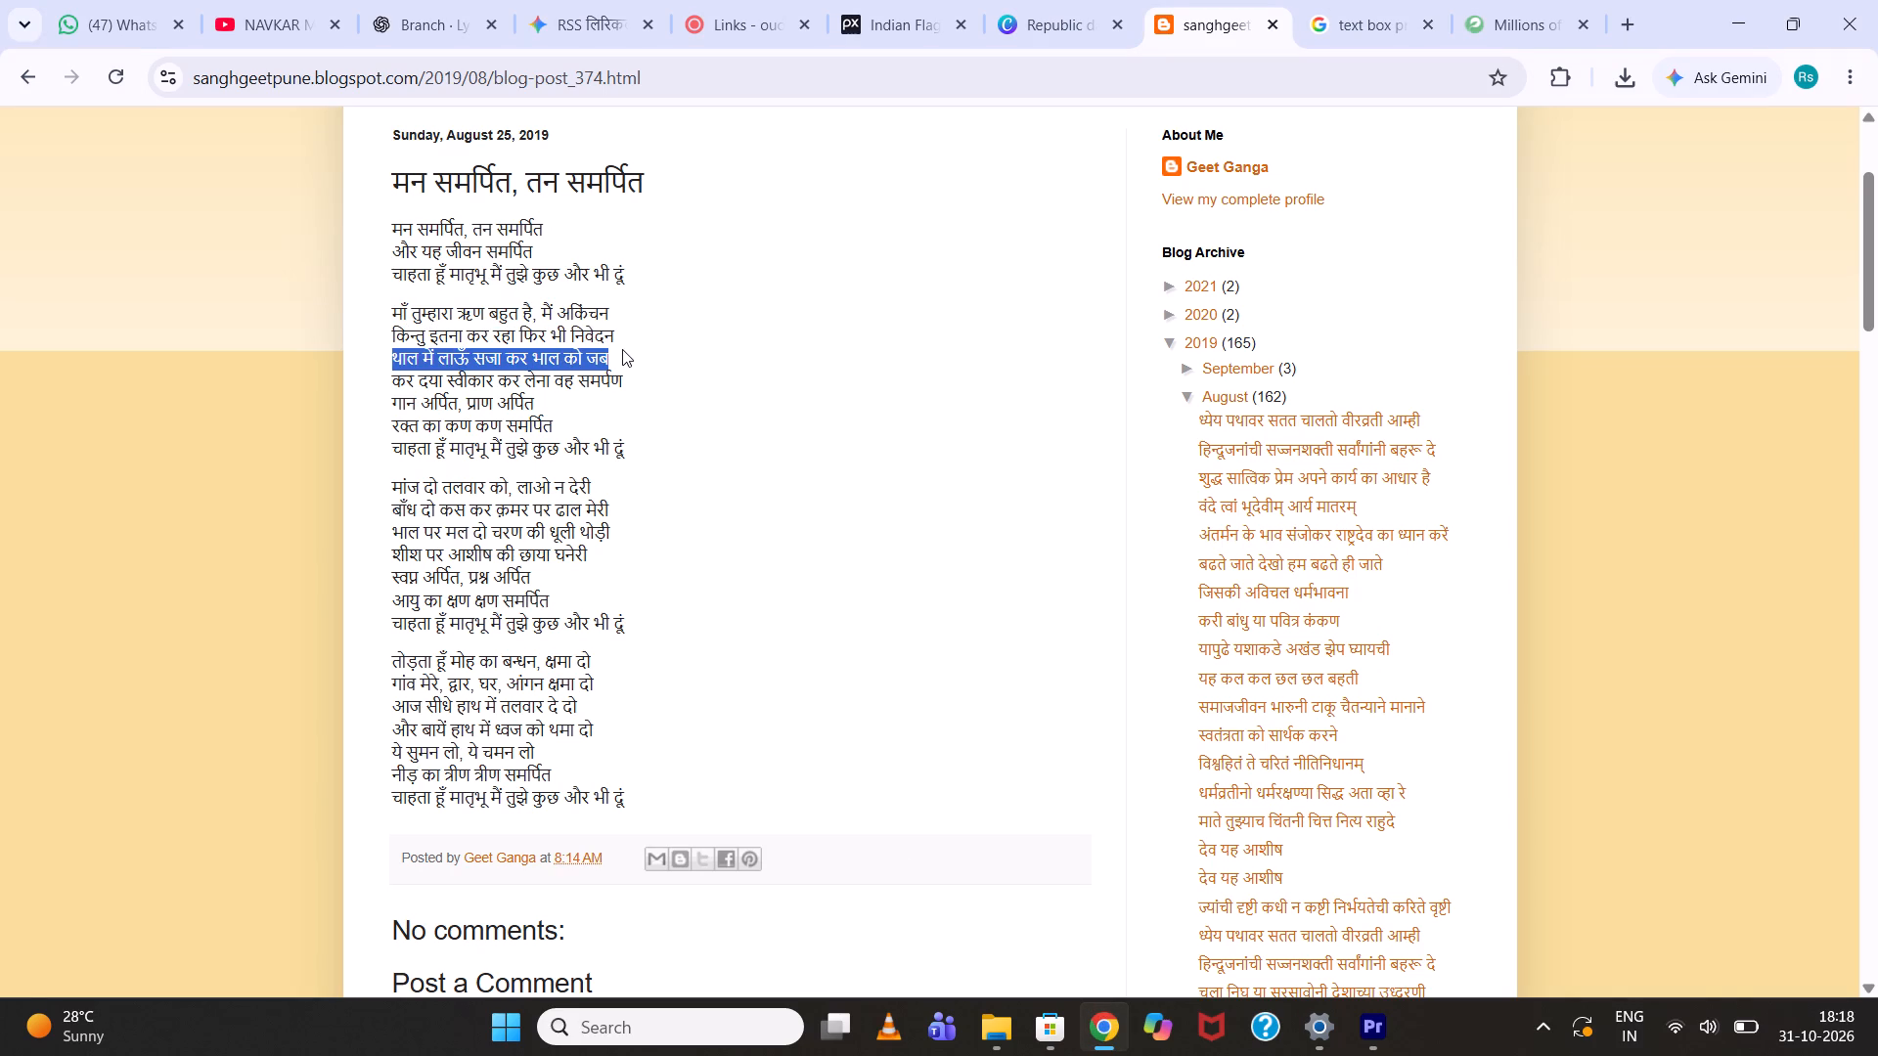
Back in Premiere, replace the sixth lyric clip's text with the copied line and break it into two lines after सजा.
{"action": "left_click", "coordinate": [1399, 1054]}
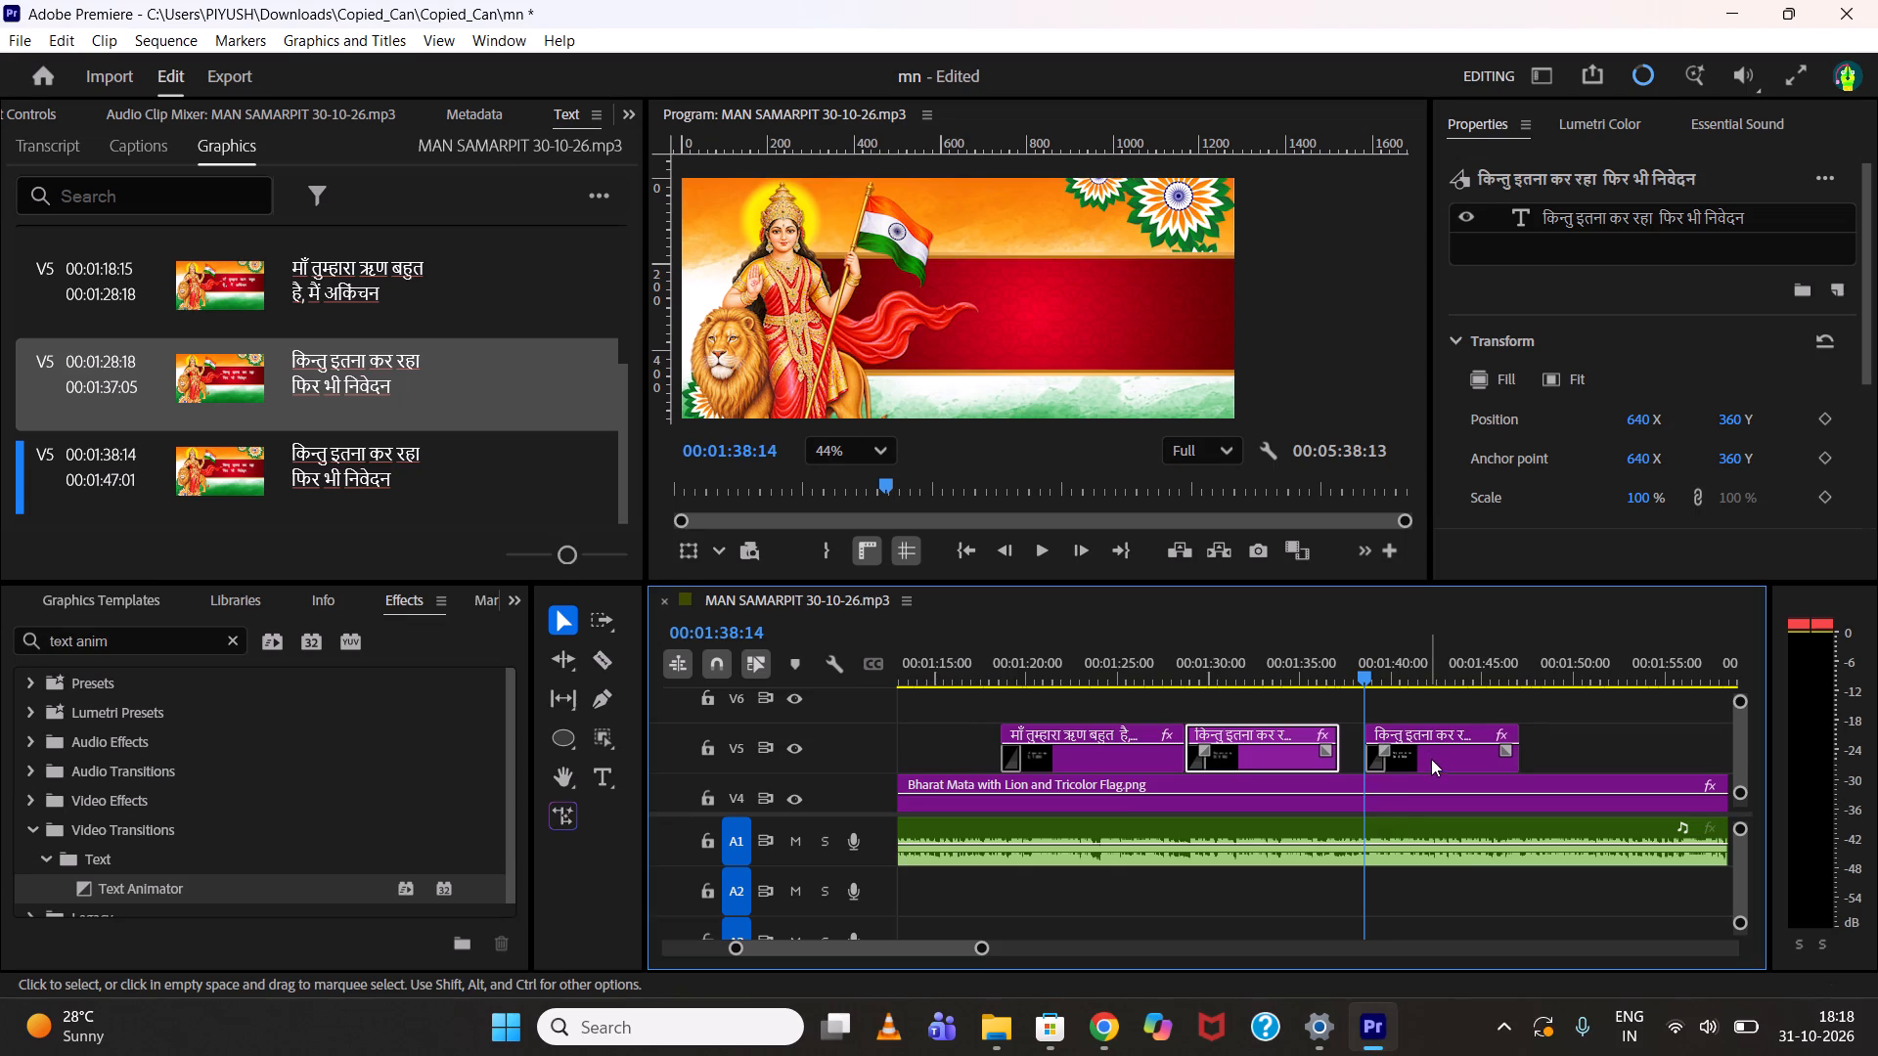
{"action": "left_click", "coordinate": [1431, 760]}
{"action": "double_click", "coordinate": [1431, 758]}
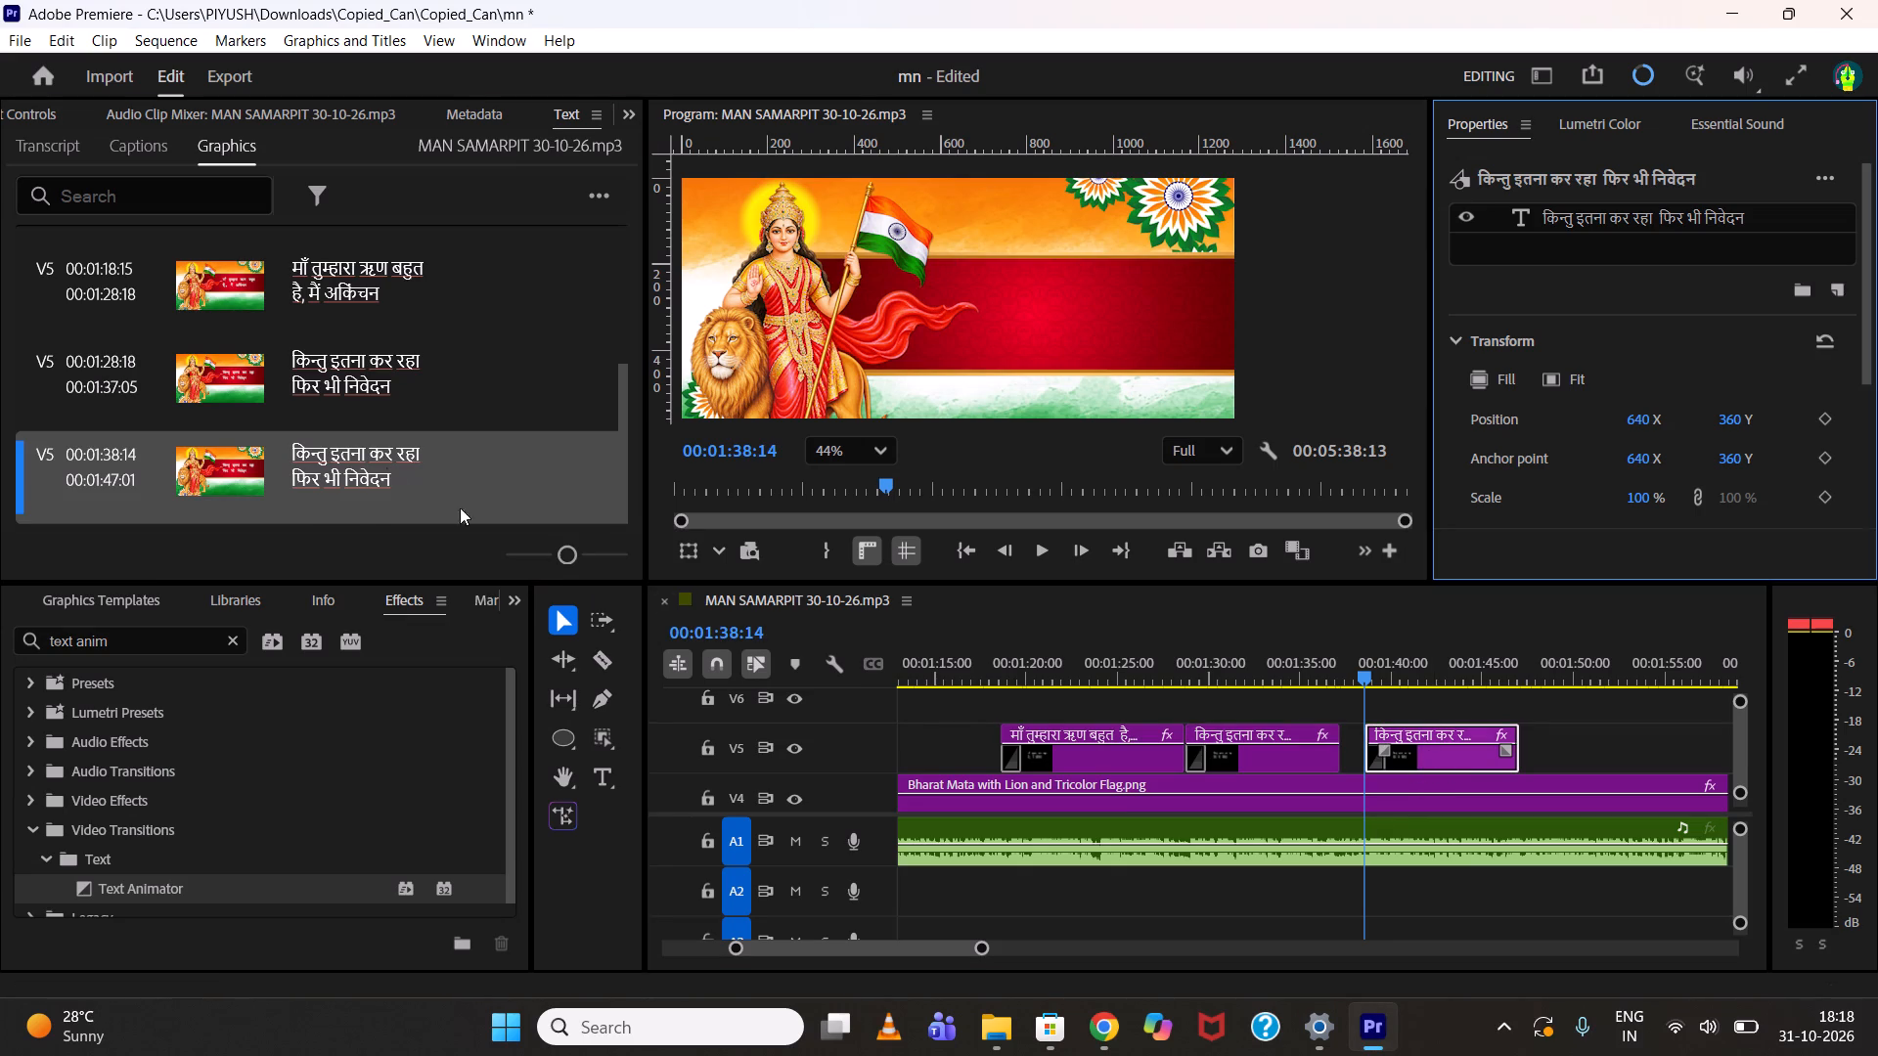
{"action": "double_click", "coordinate": [354, 455]}
{"action": "key", "text": "ctrl+v"}
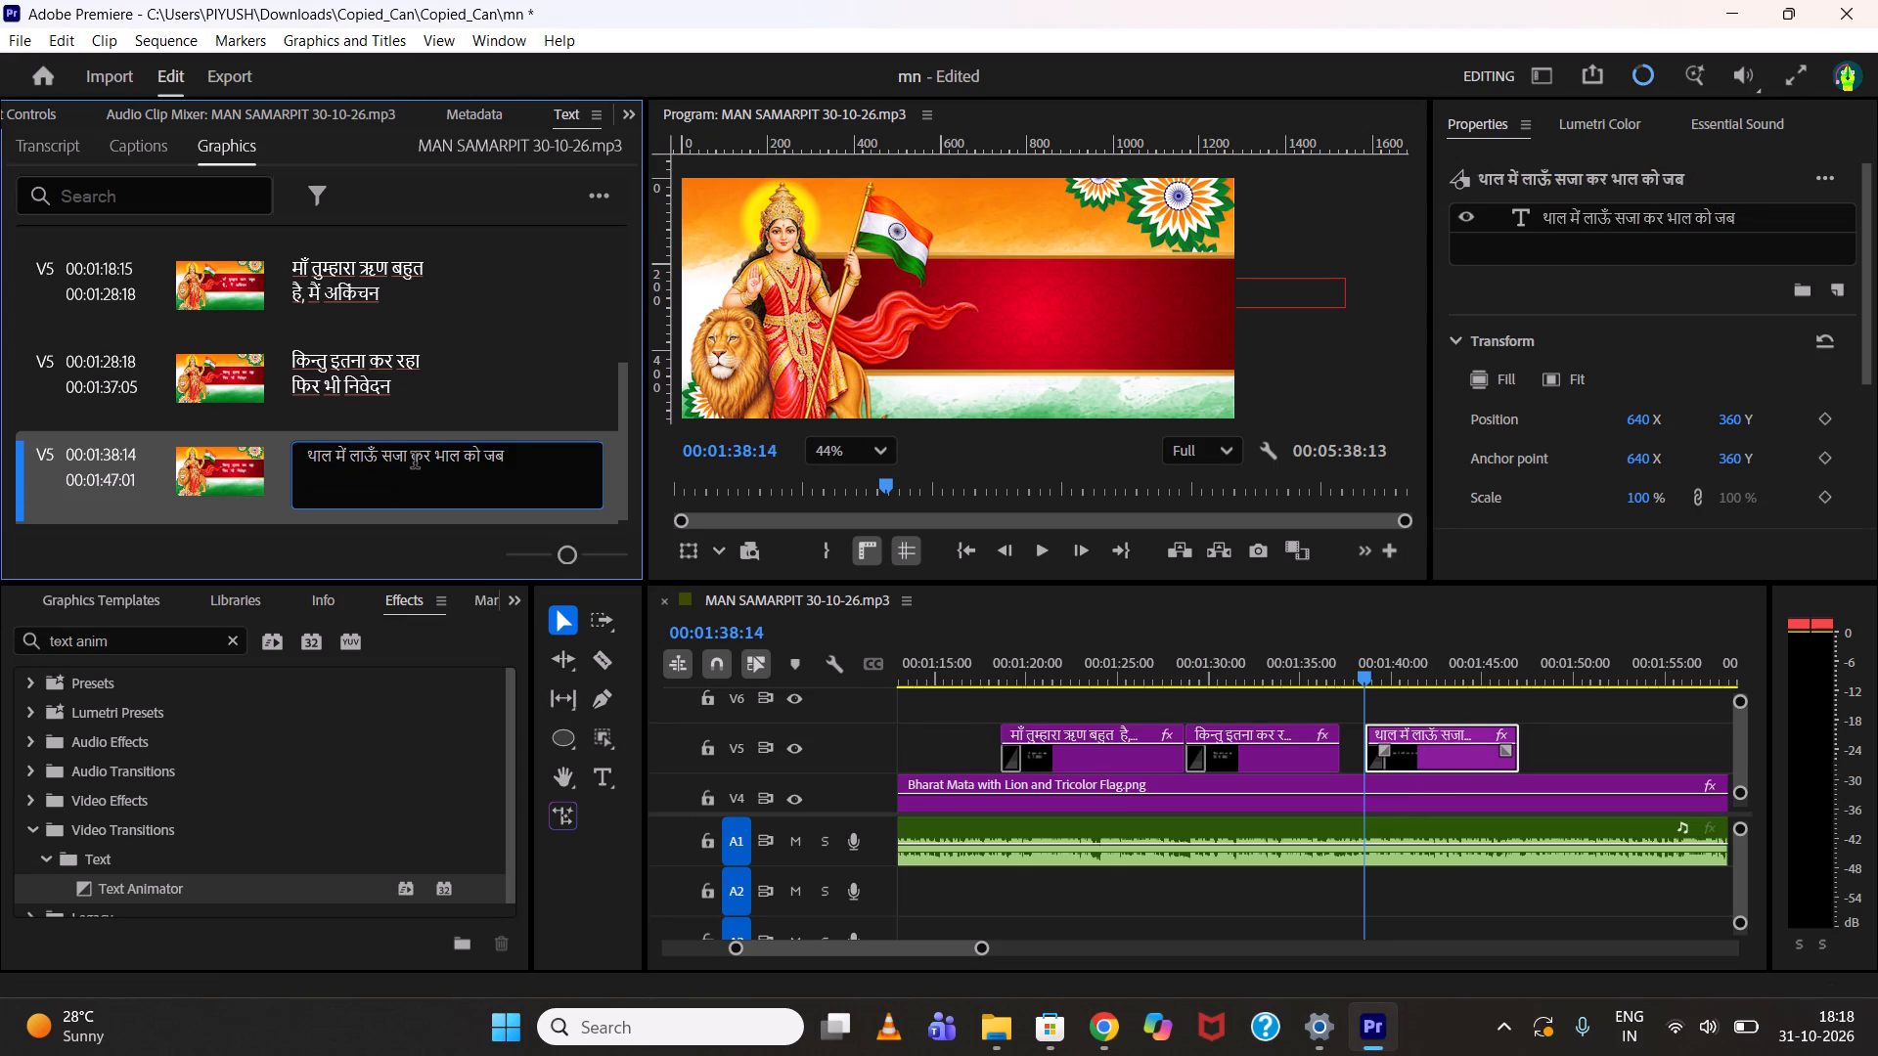
{"action": "left_click", "coordinate": [413, 462]}
{"action": "key", "text": "Return"}
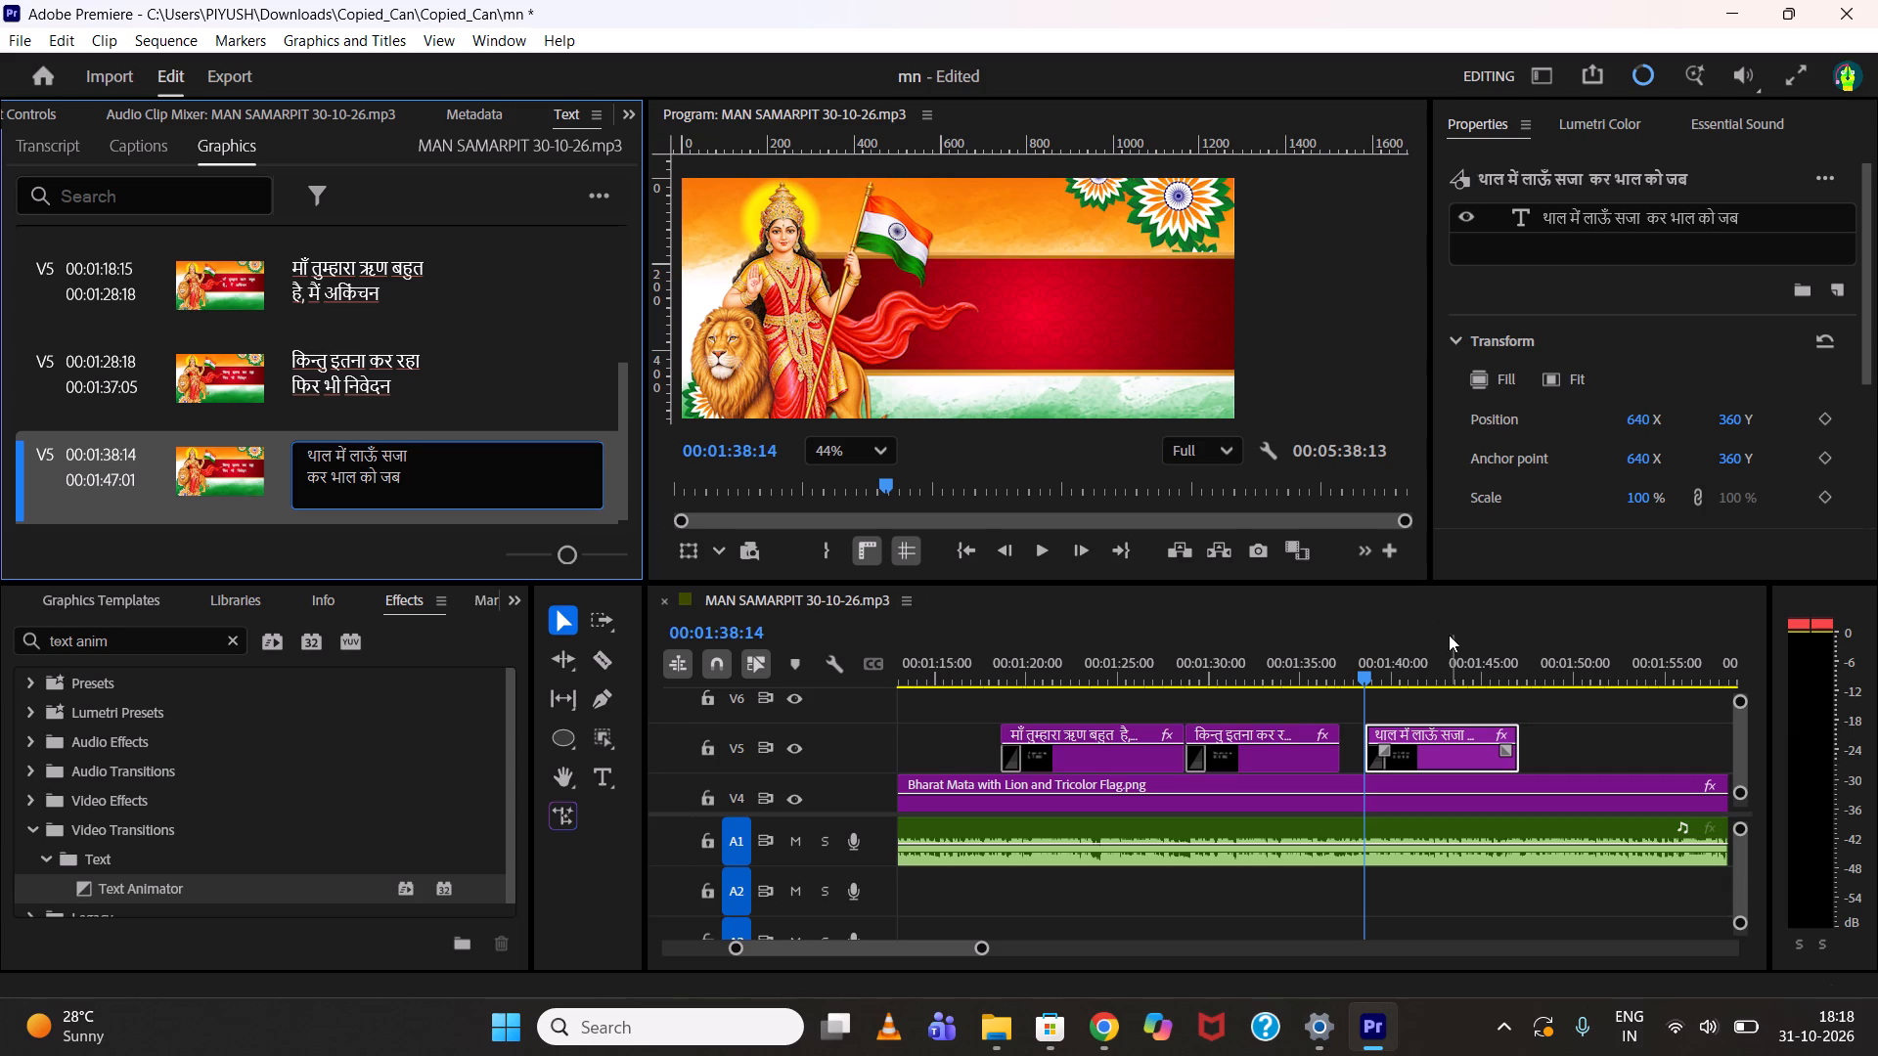
Play the sixth lyric clip through to about 00:01:48, checking its wording and timing against the song.
{"action": "left_click", "coordinate": [1376, 699]}
{"action": "key", "text": "space"}
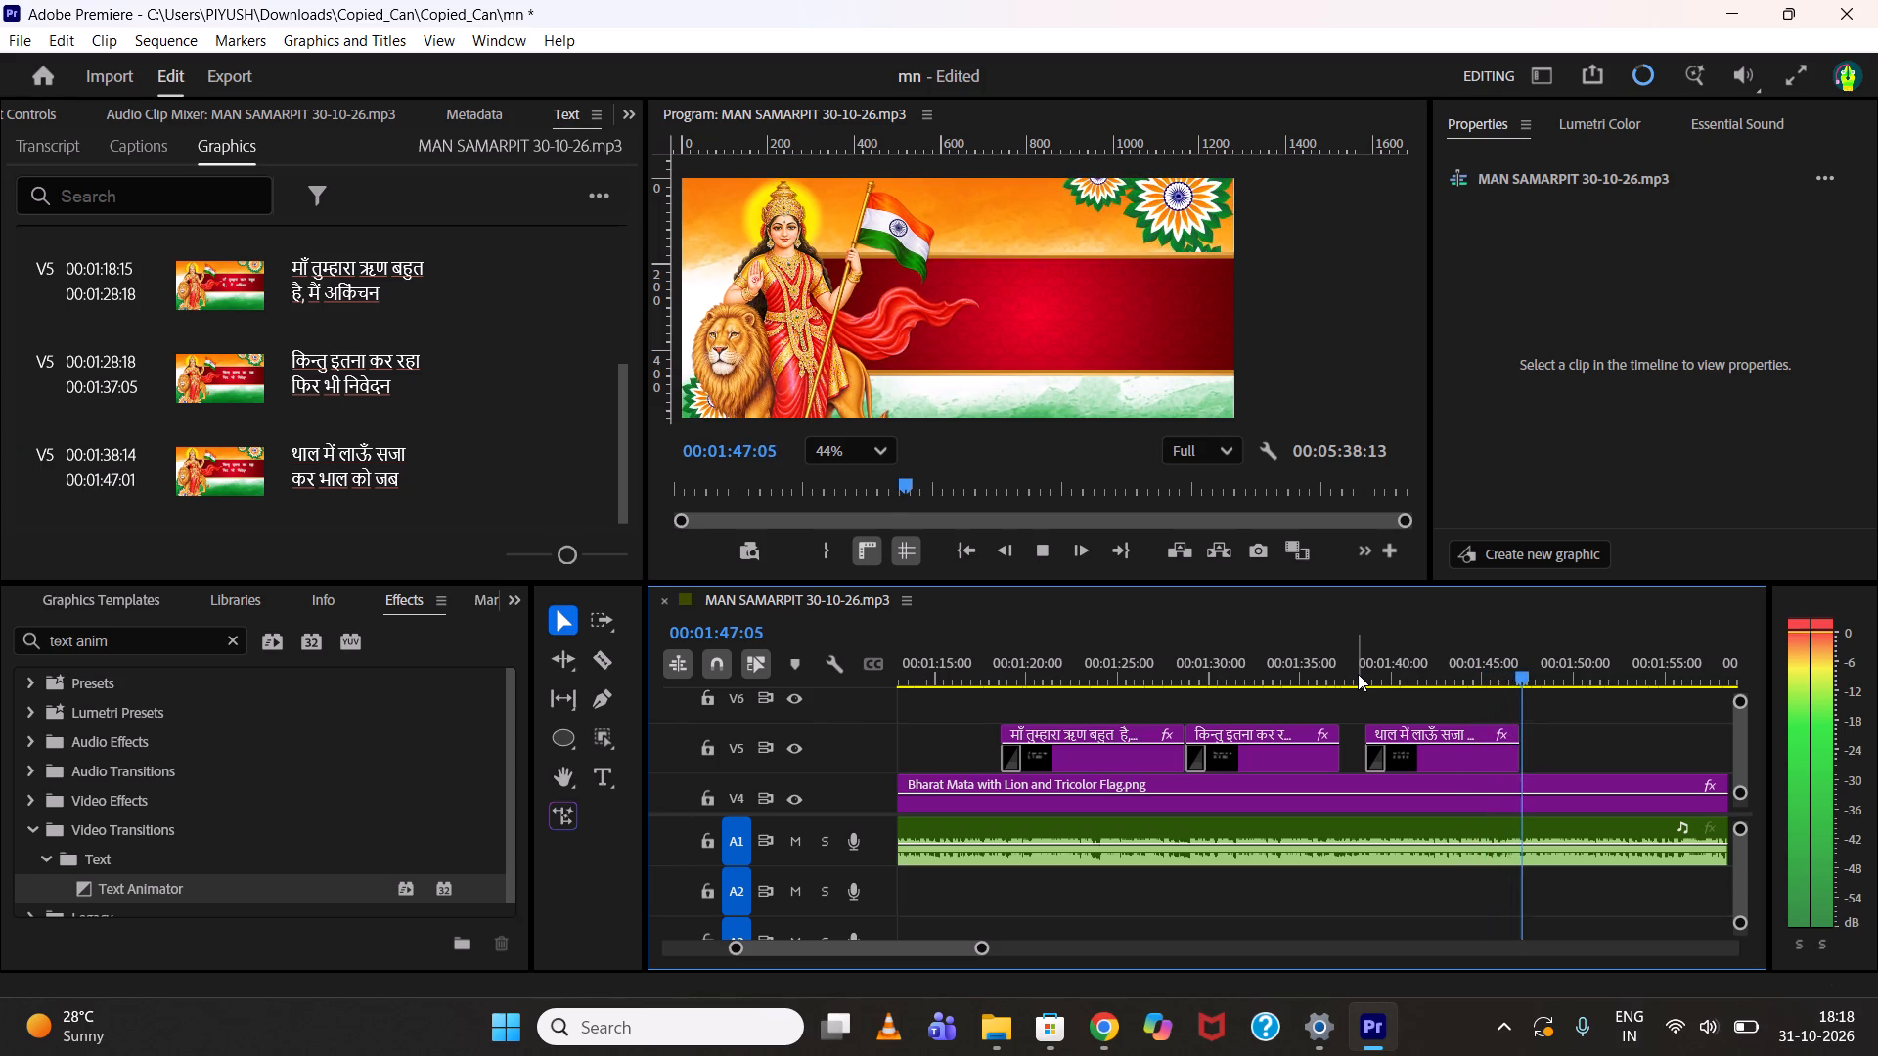
{"action": "key", "text": "space"}
Switch to the blog post in Chrome, copy the words स्वीकार कर लेना वह समर्पण, and return to Premiere.
{"action": "left_click", "coordinate": [1110, 1019]}
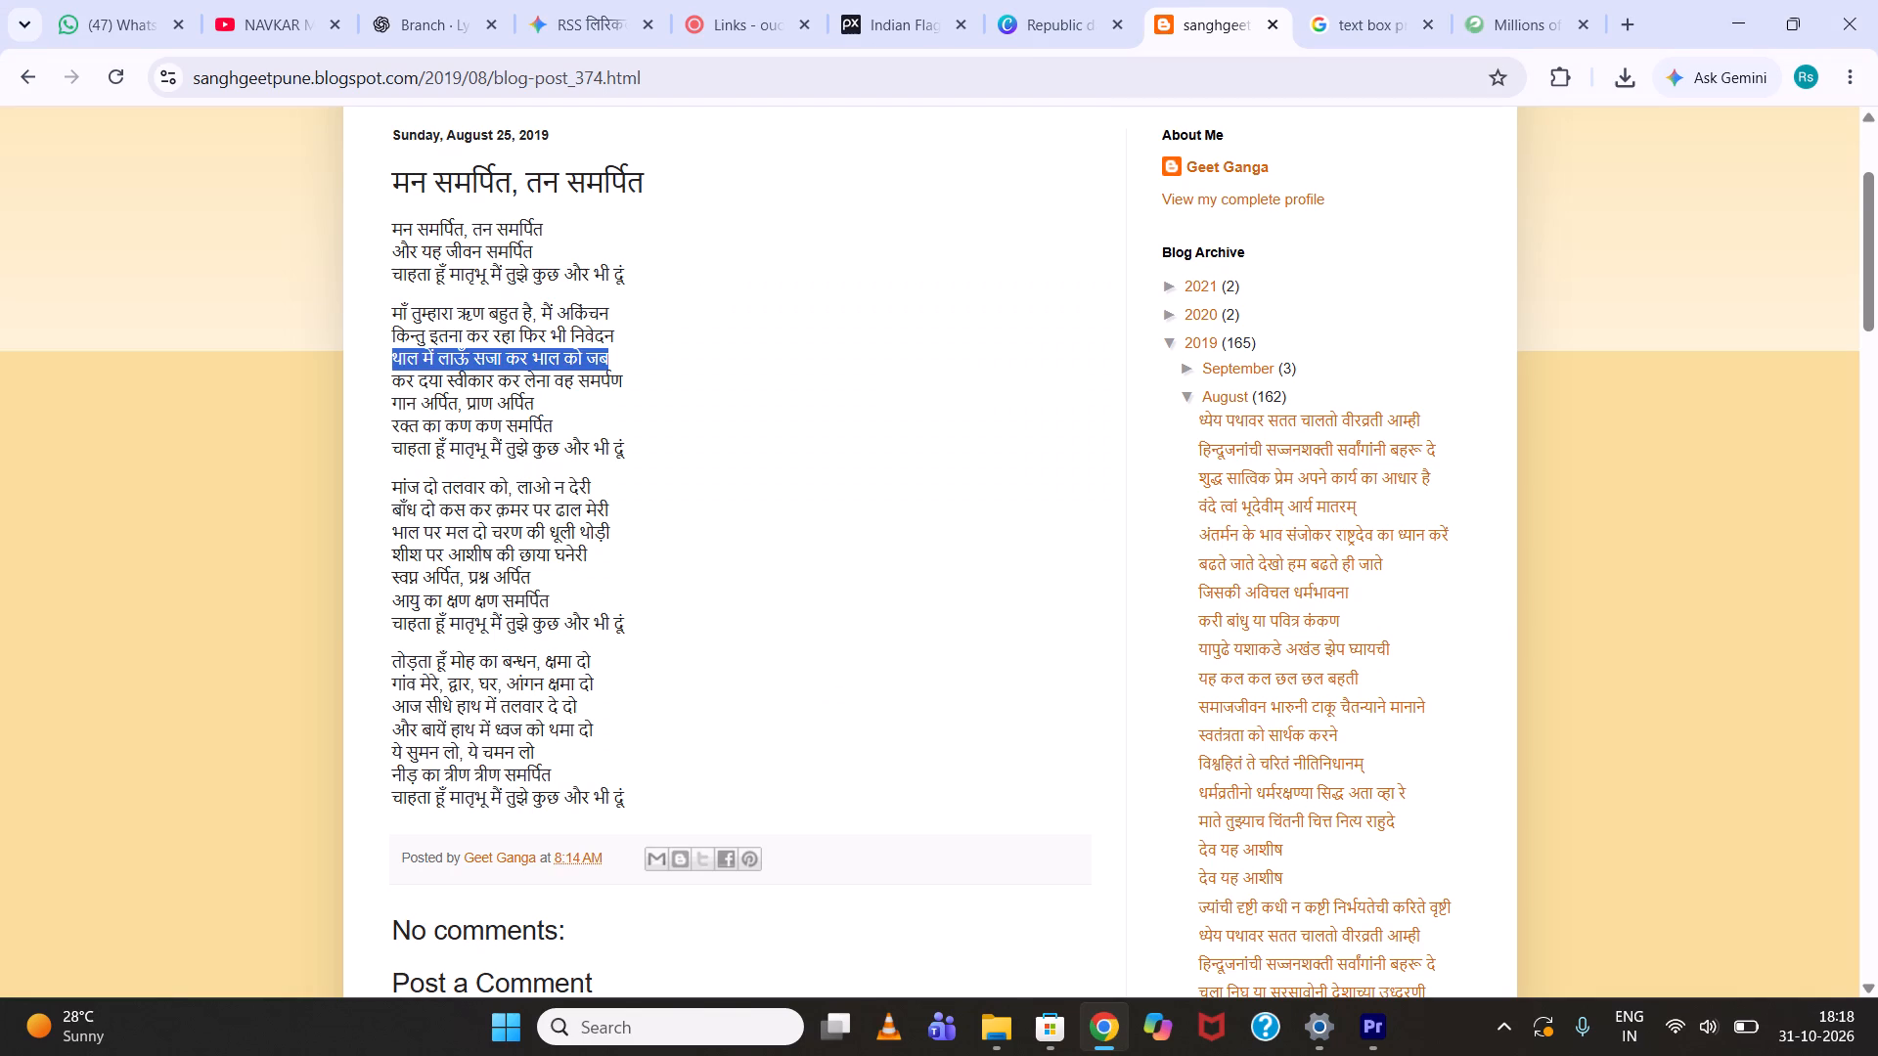
{"action": "left_click_drag", "start_coordinate": [444, 374], "coordinate": [456, 374]}
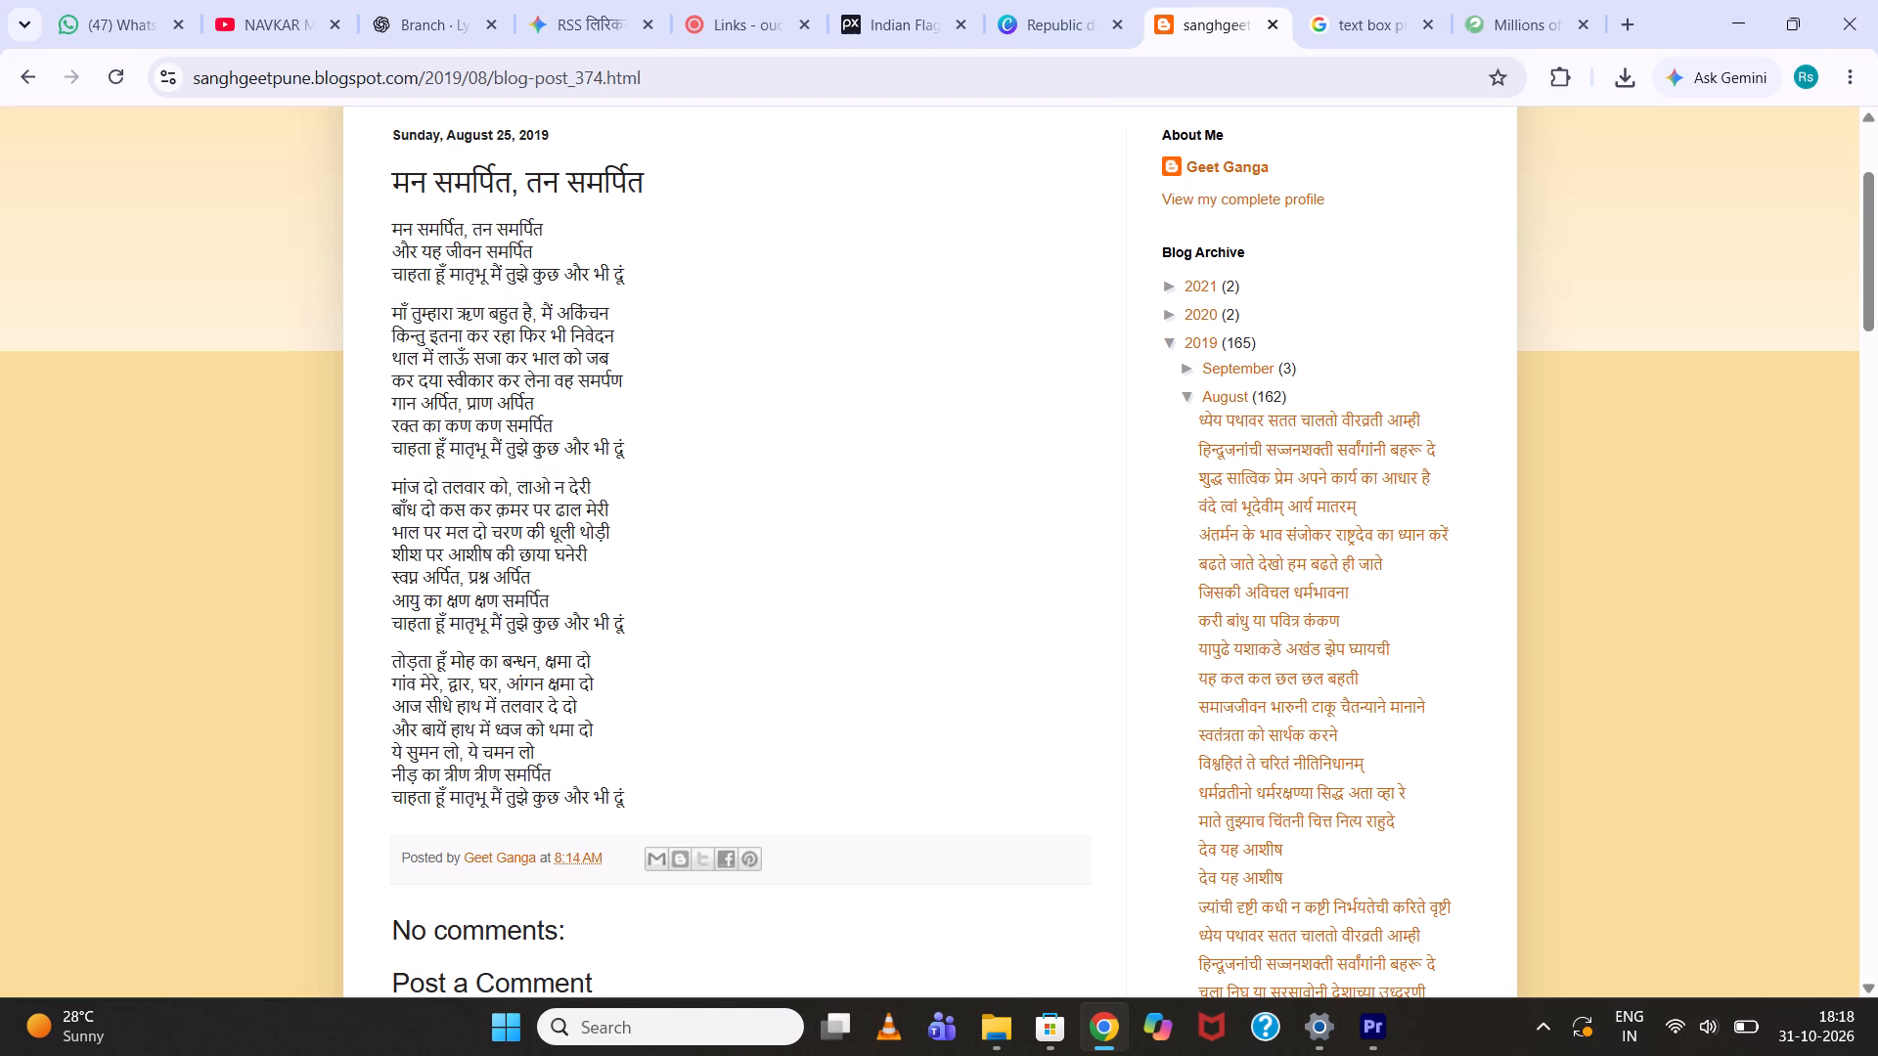
{"action": "left_click_drag", "start_coordinate": [456, 374], "coordinate": [620, 371]}
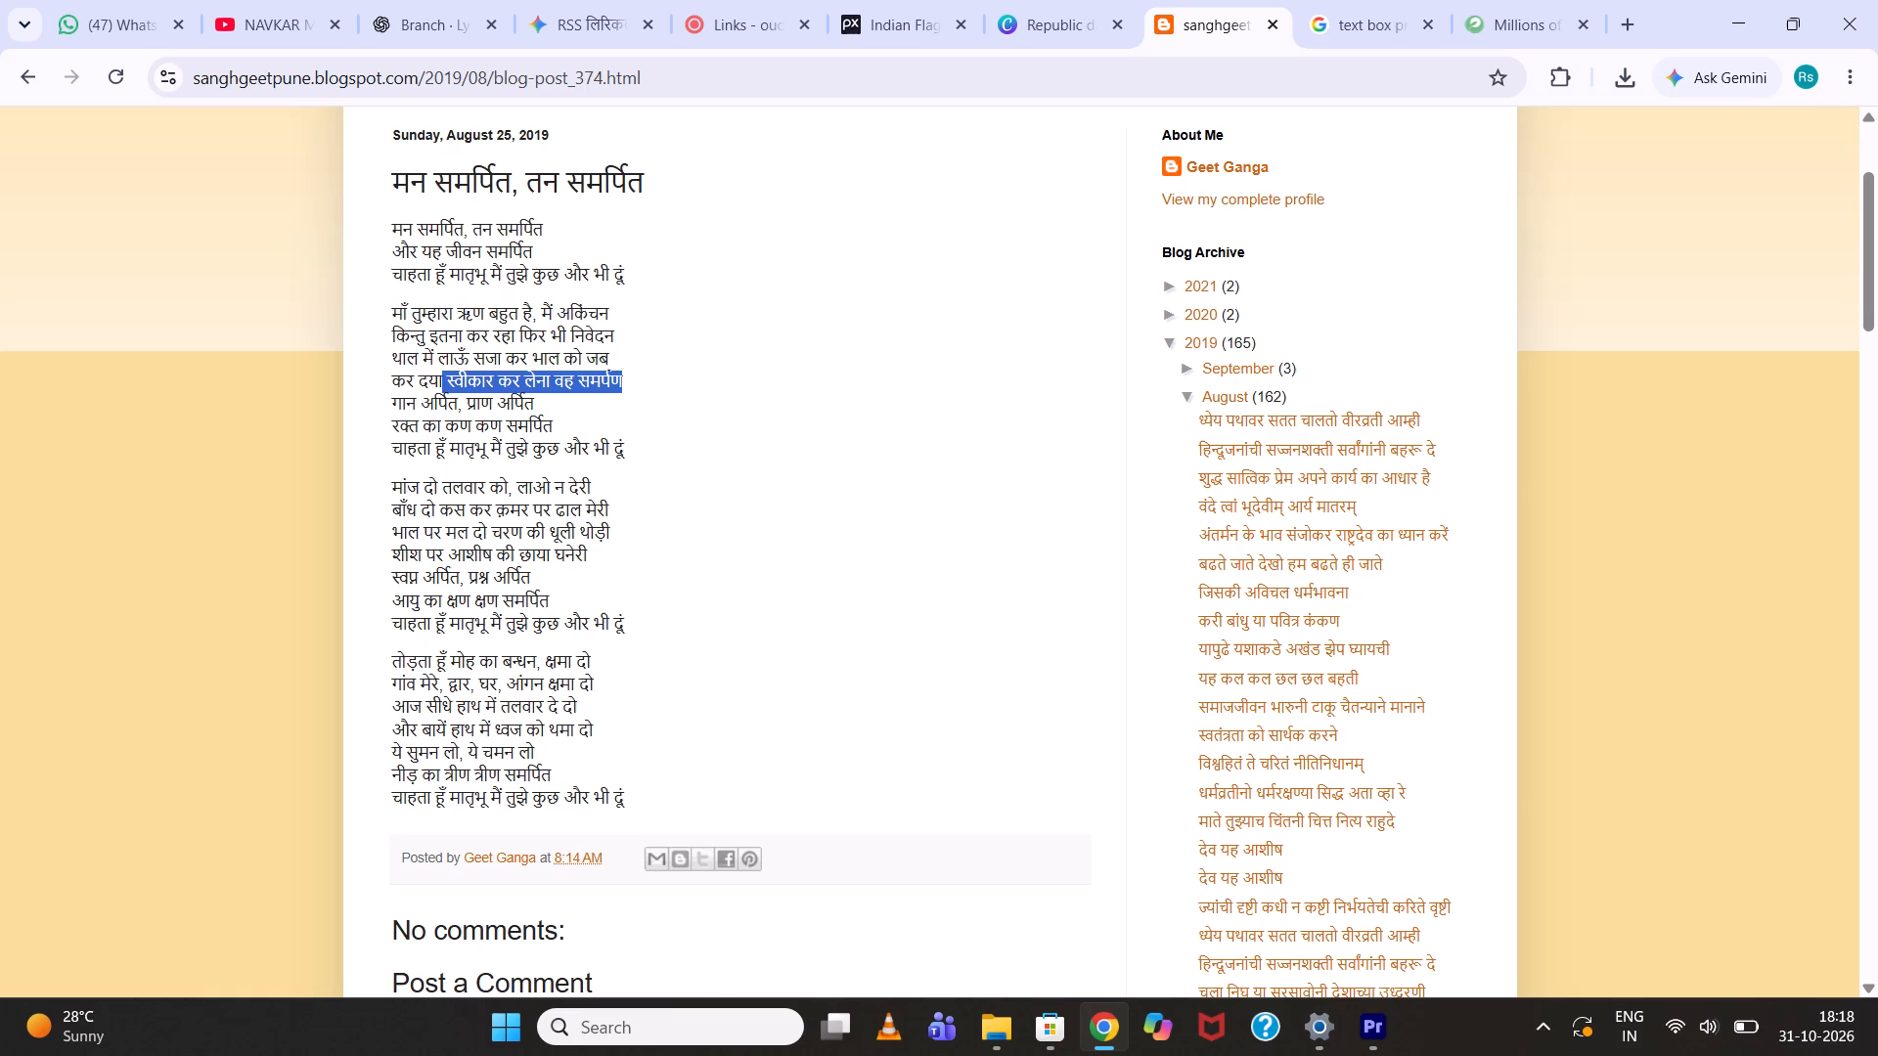
{"action": "key", "text": "ctrl+c"}
{"action": "left_click", "coordinate": [1384, 1022]}
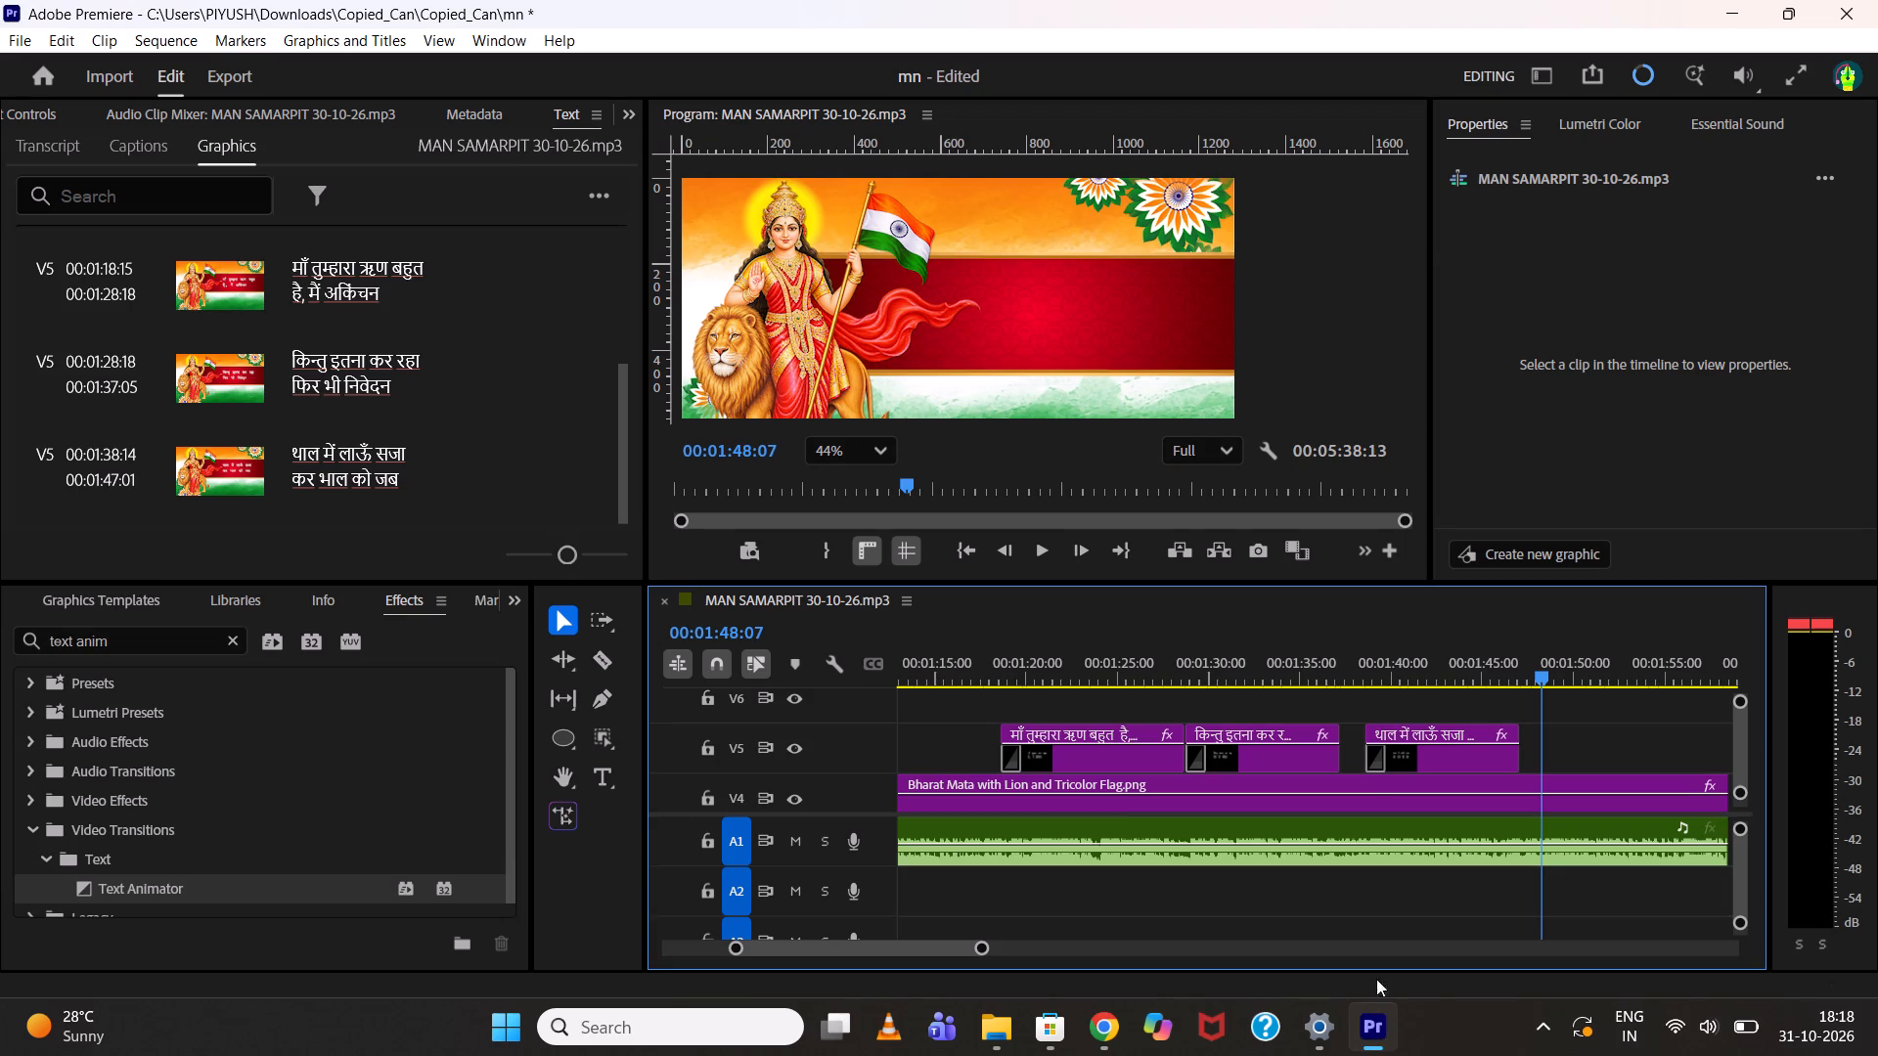
Find where the sixth lyric line ends in the song and trim the थाल में लाऊँ clip's end to 00:01:45:11.
{"action": "left_click", "coordinate": [1503, 649]}
{"action": "key", "text": "space"}
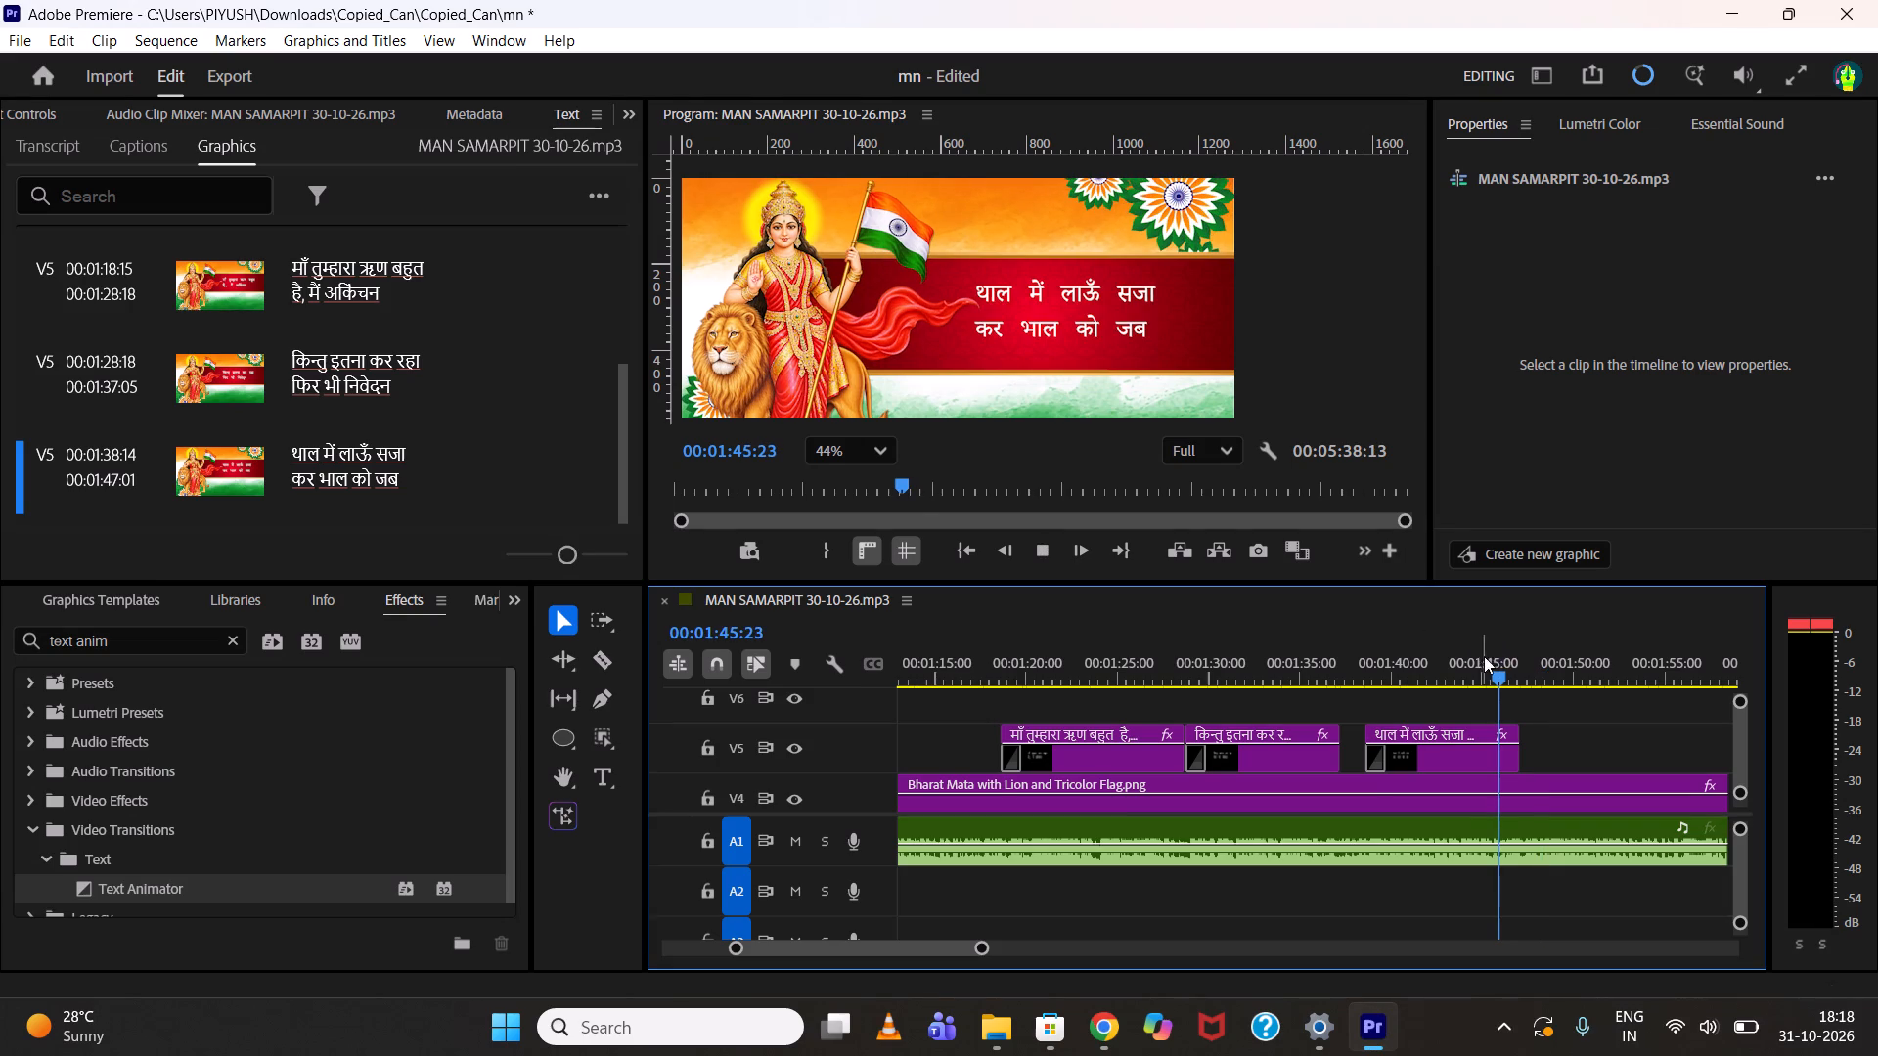
{"action": "left_click_drag", "start_coordinate": [1498, 670], "coordinate": [1479, 672]}
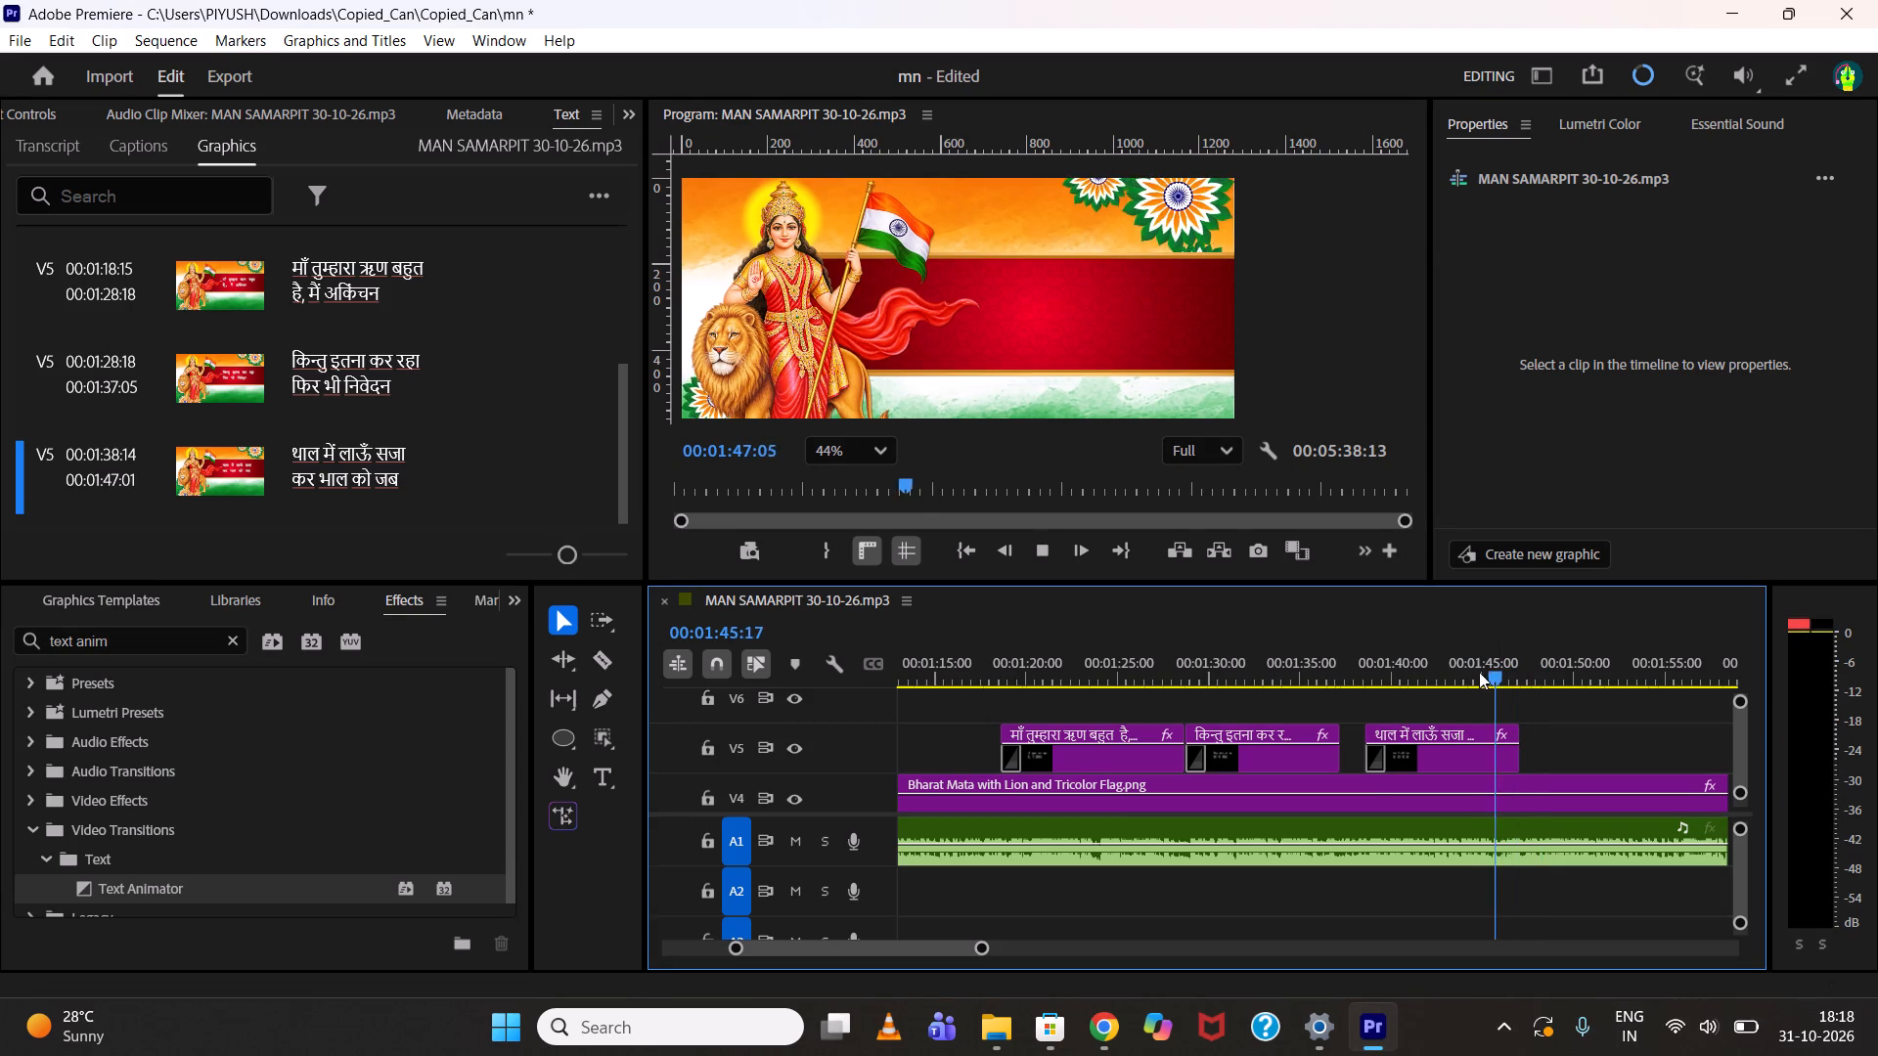
{"action": "left_click_drag", "start_coordinate": [1479, 672], "coordinate": [1463, 673]}
{"action": "key", "text": "space"}
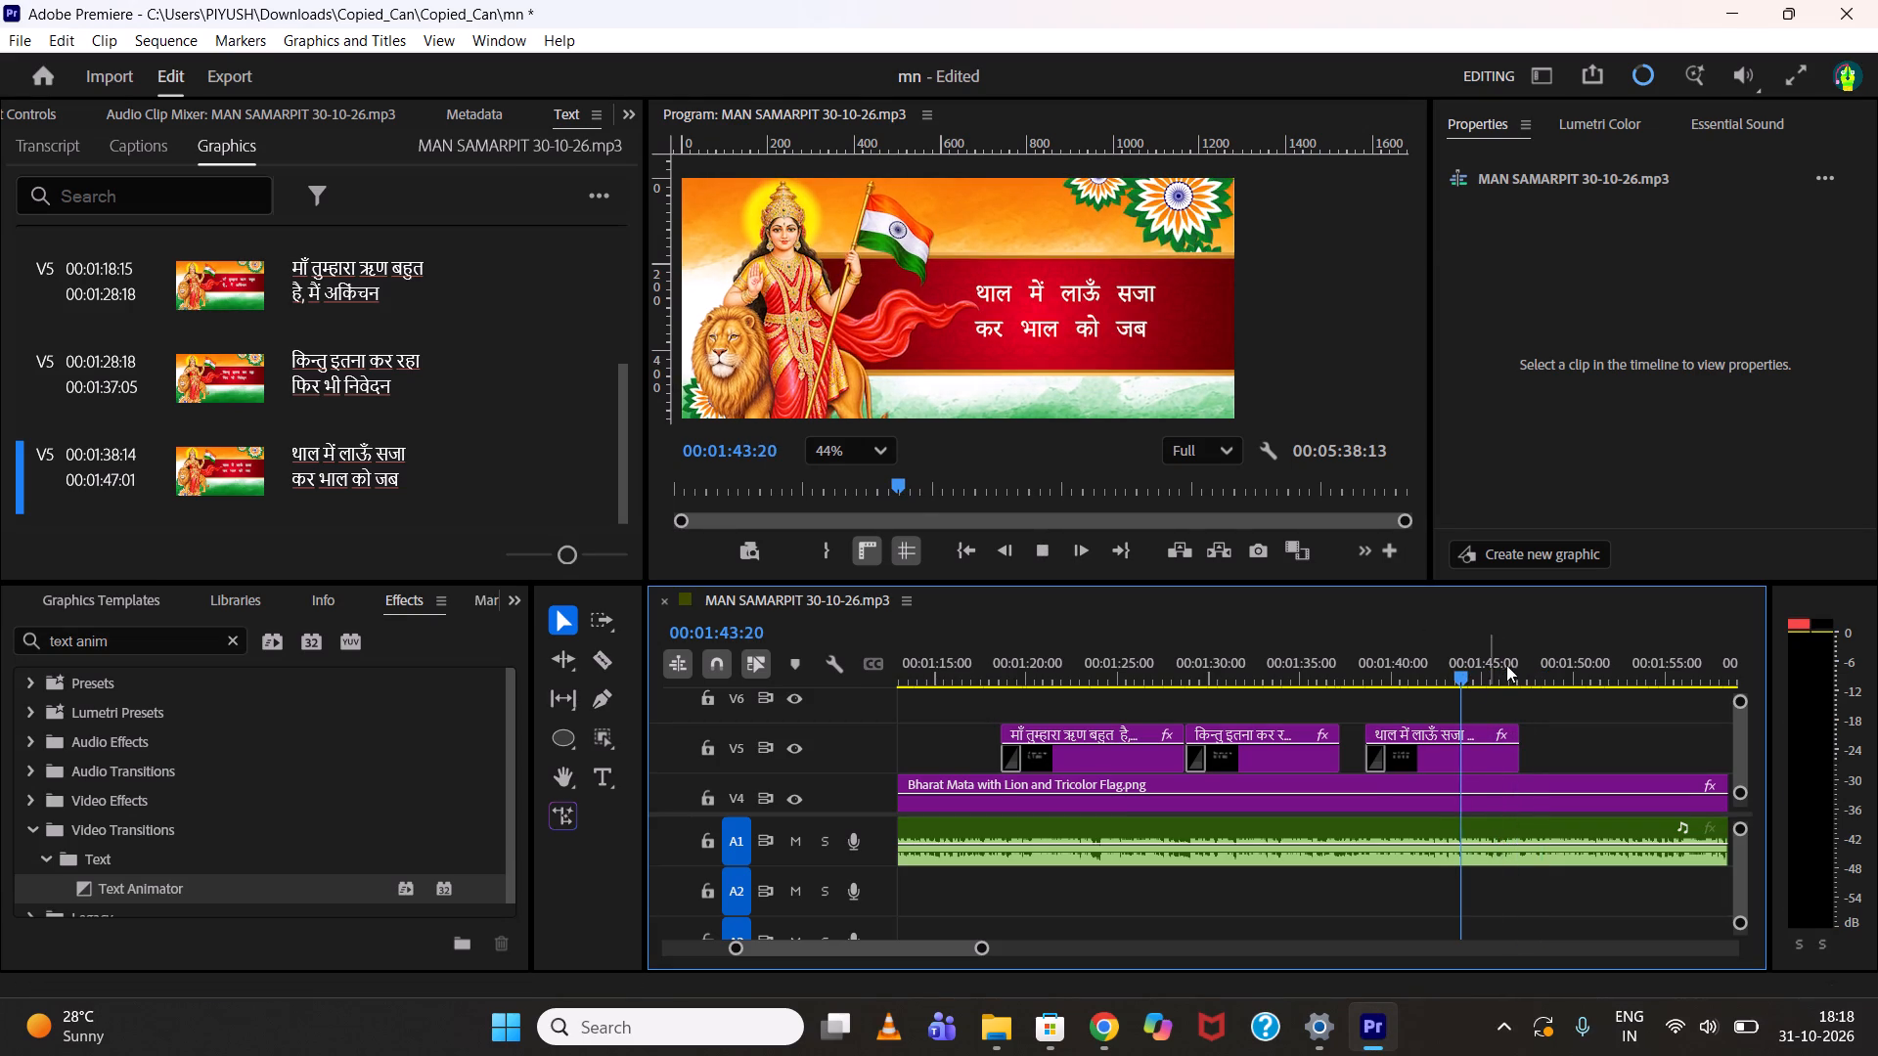
{"action": "key", "text": "space"}
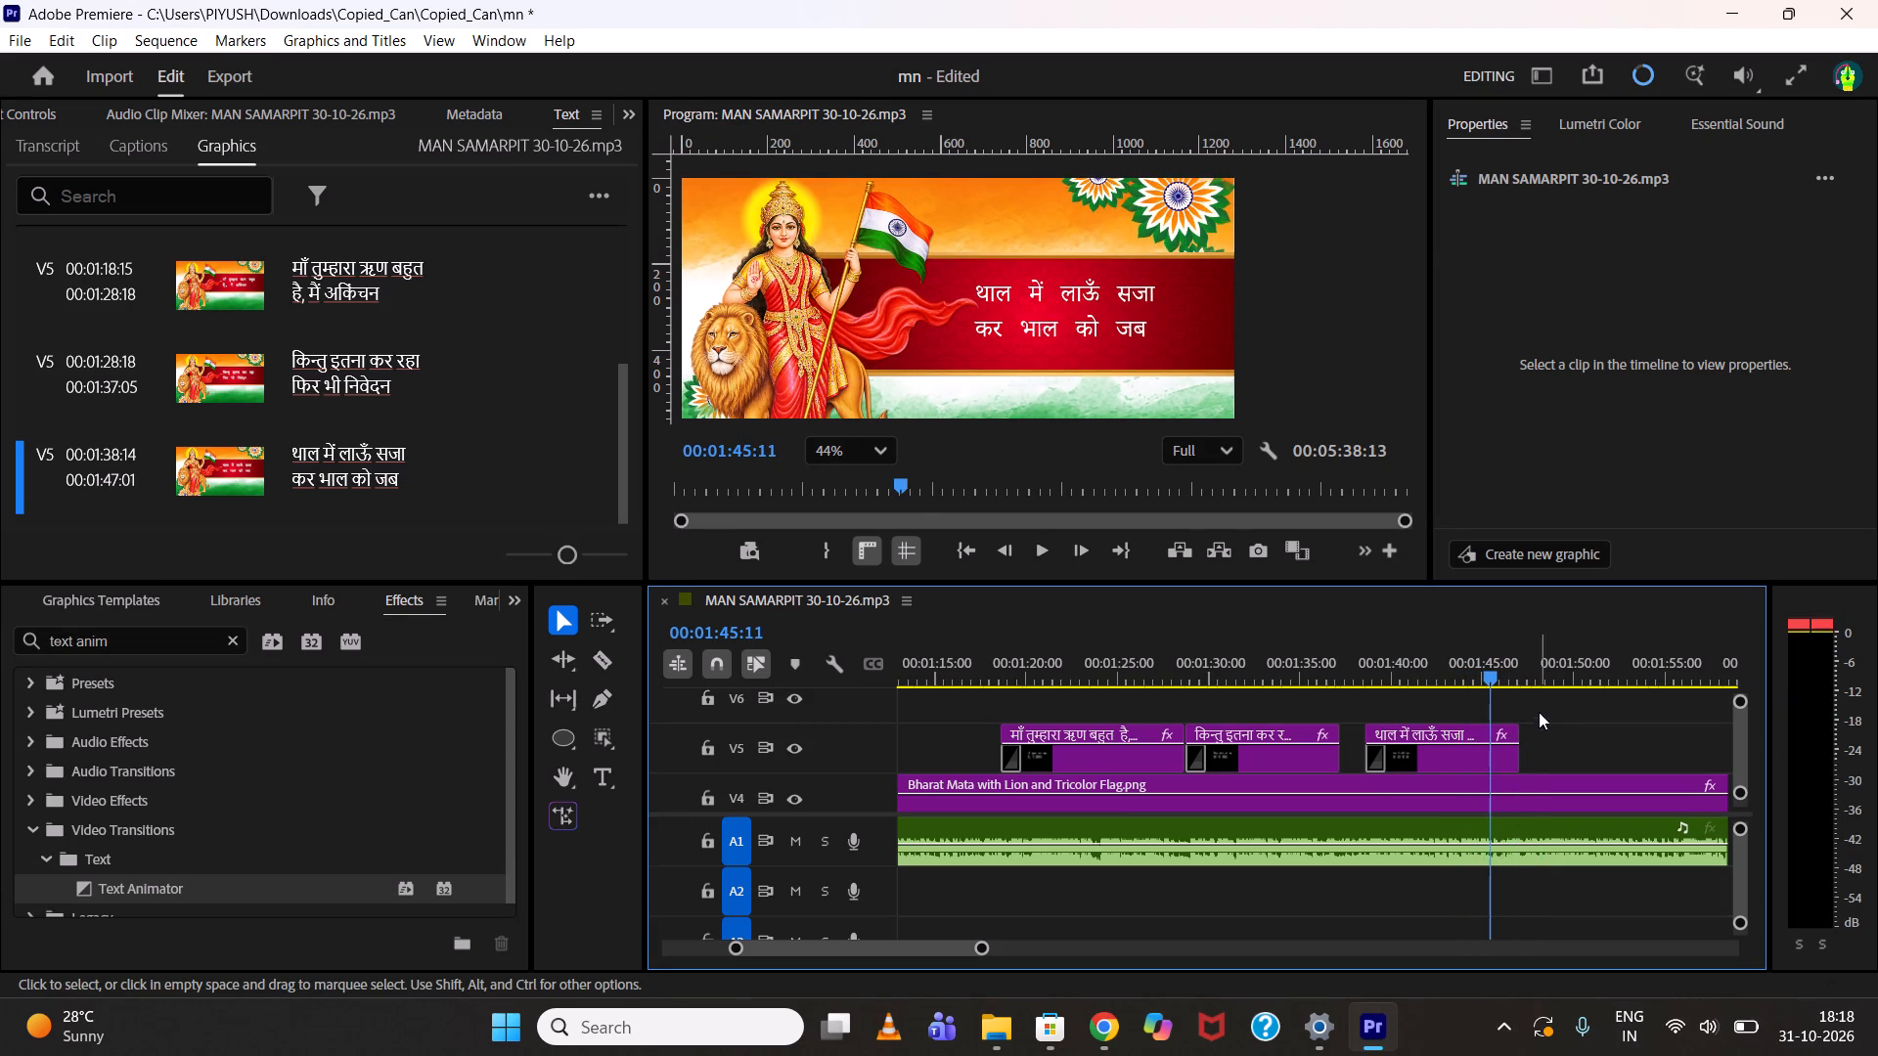
{"action": "left_click_drag", "start_coordinate": [1525, 734], "coordinate": [1497, 734]}
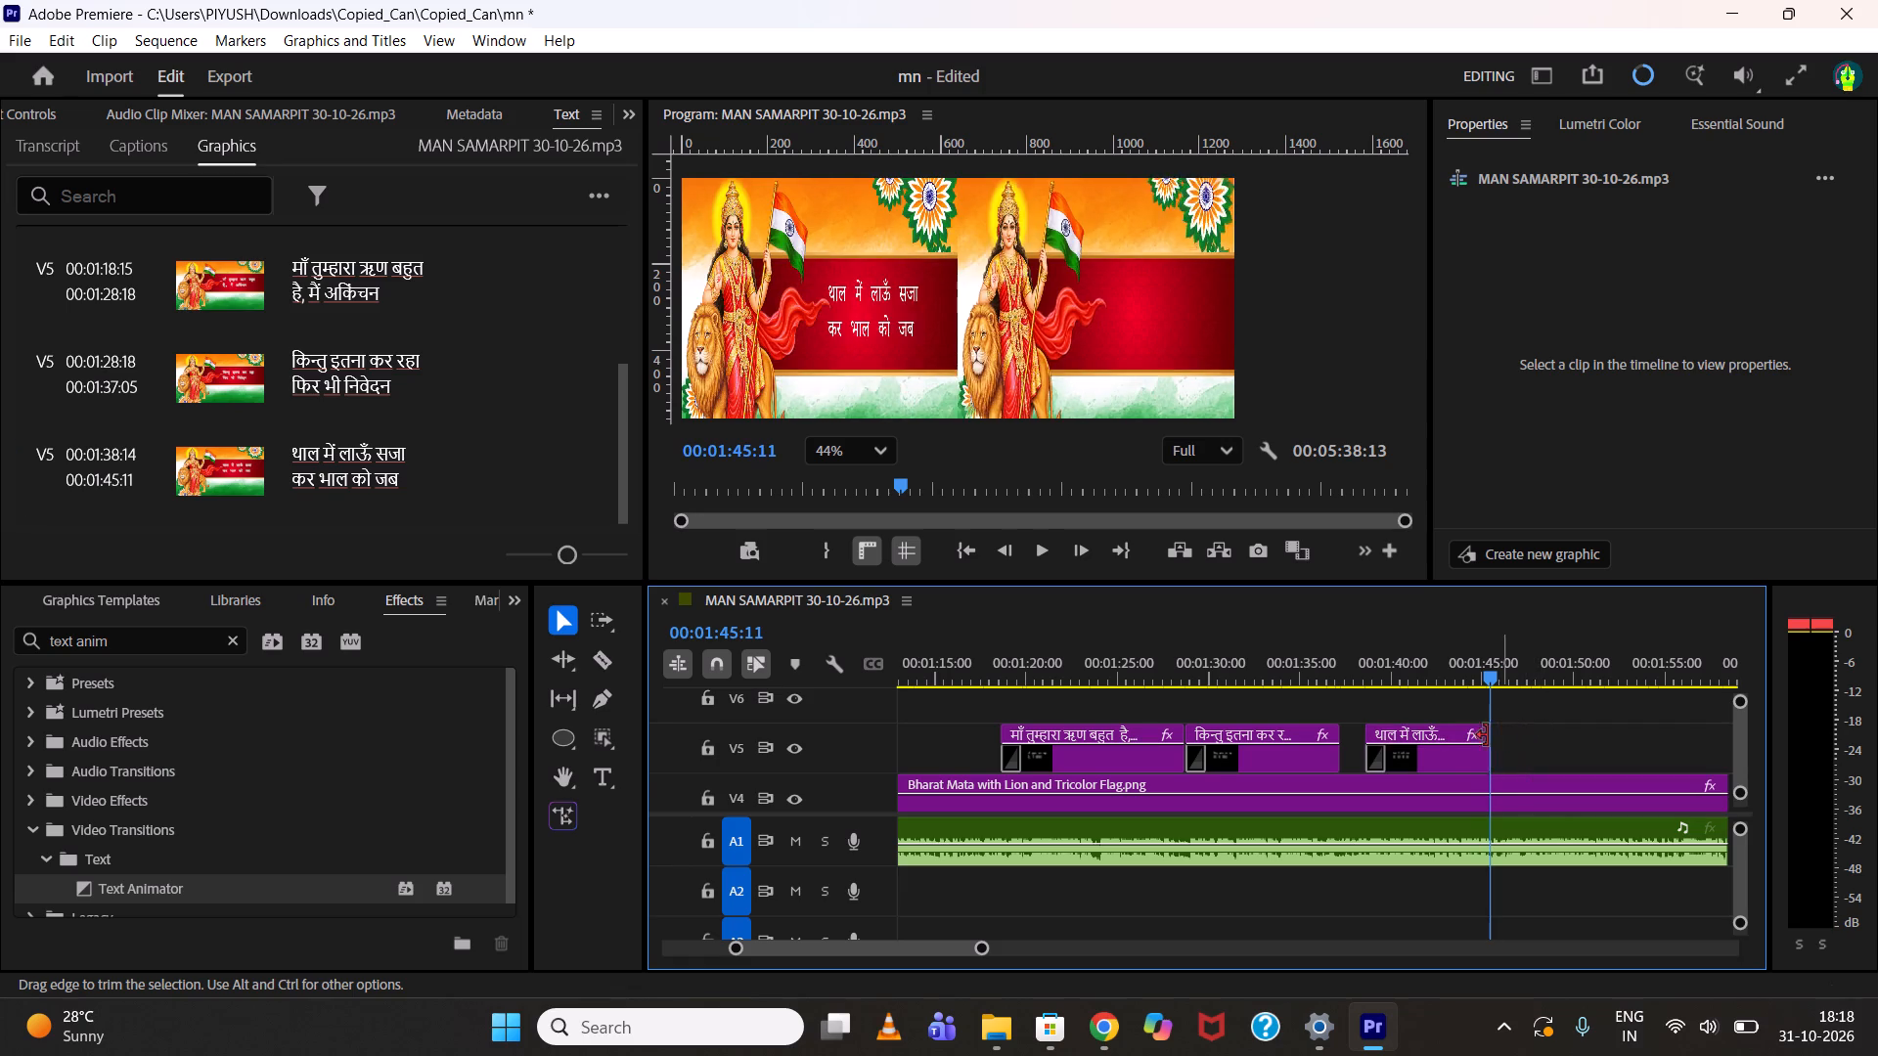
Duplicate the sixth lyric clip on V5 directly after it, starting at 00:01:45:11, and play its opening.
{"action": "left_click_drag", "start_coordinate": [1434, 755], "coordinate": [1570, 732], "text": "alt"}
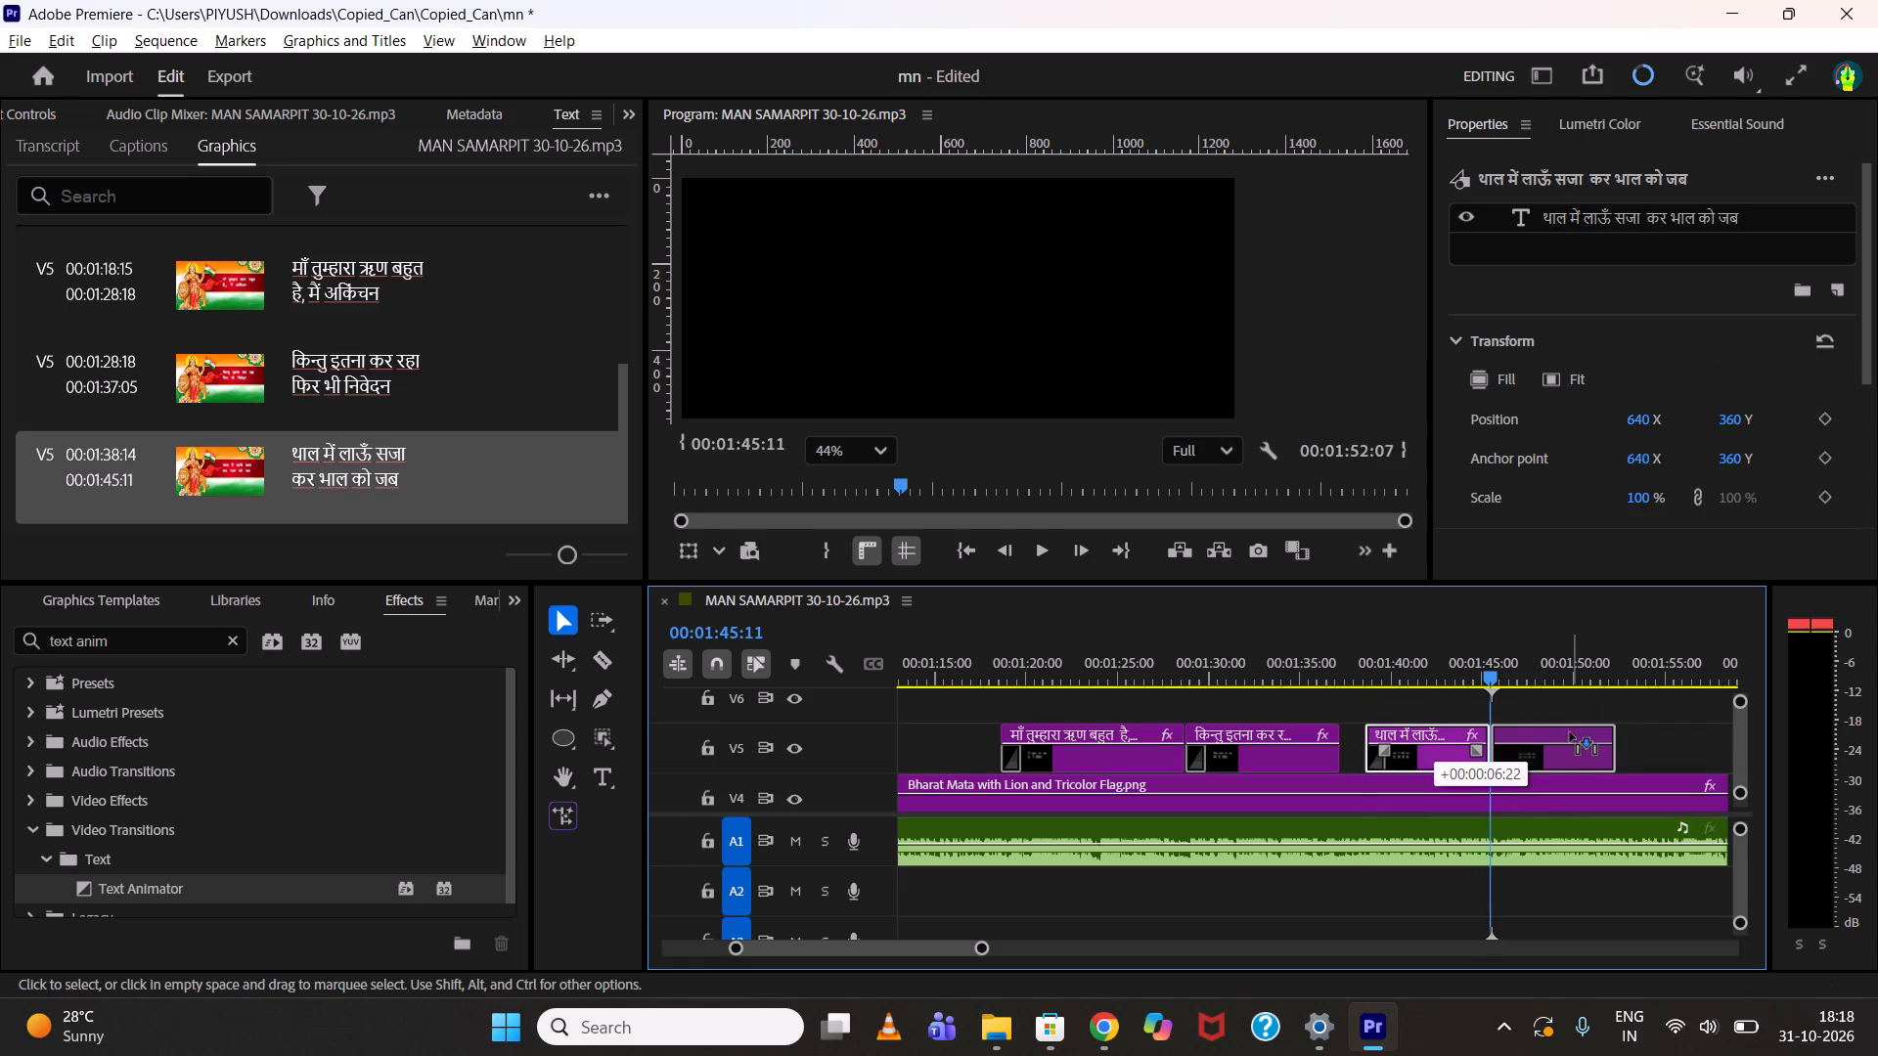
{"action": "left_click_drag", "start_coordinate": [1570, 732], "coordinate": [1568, 732], "text": "alt"}
{"action": "key", "text": "space"}
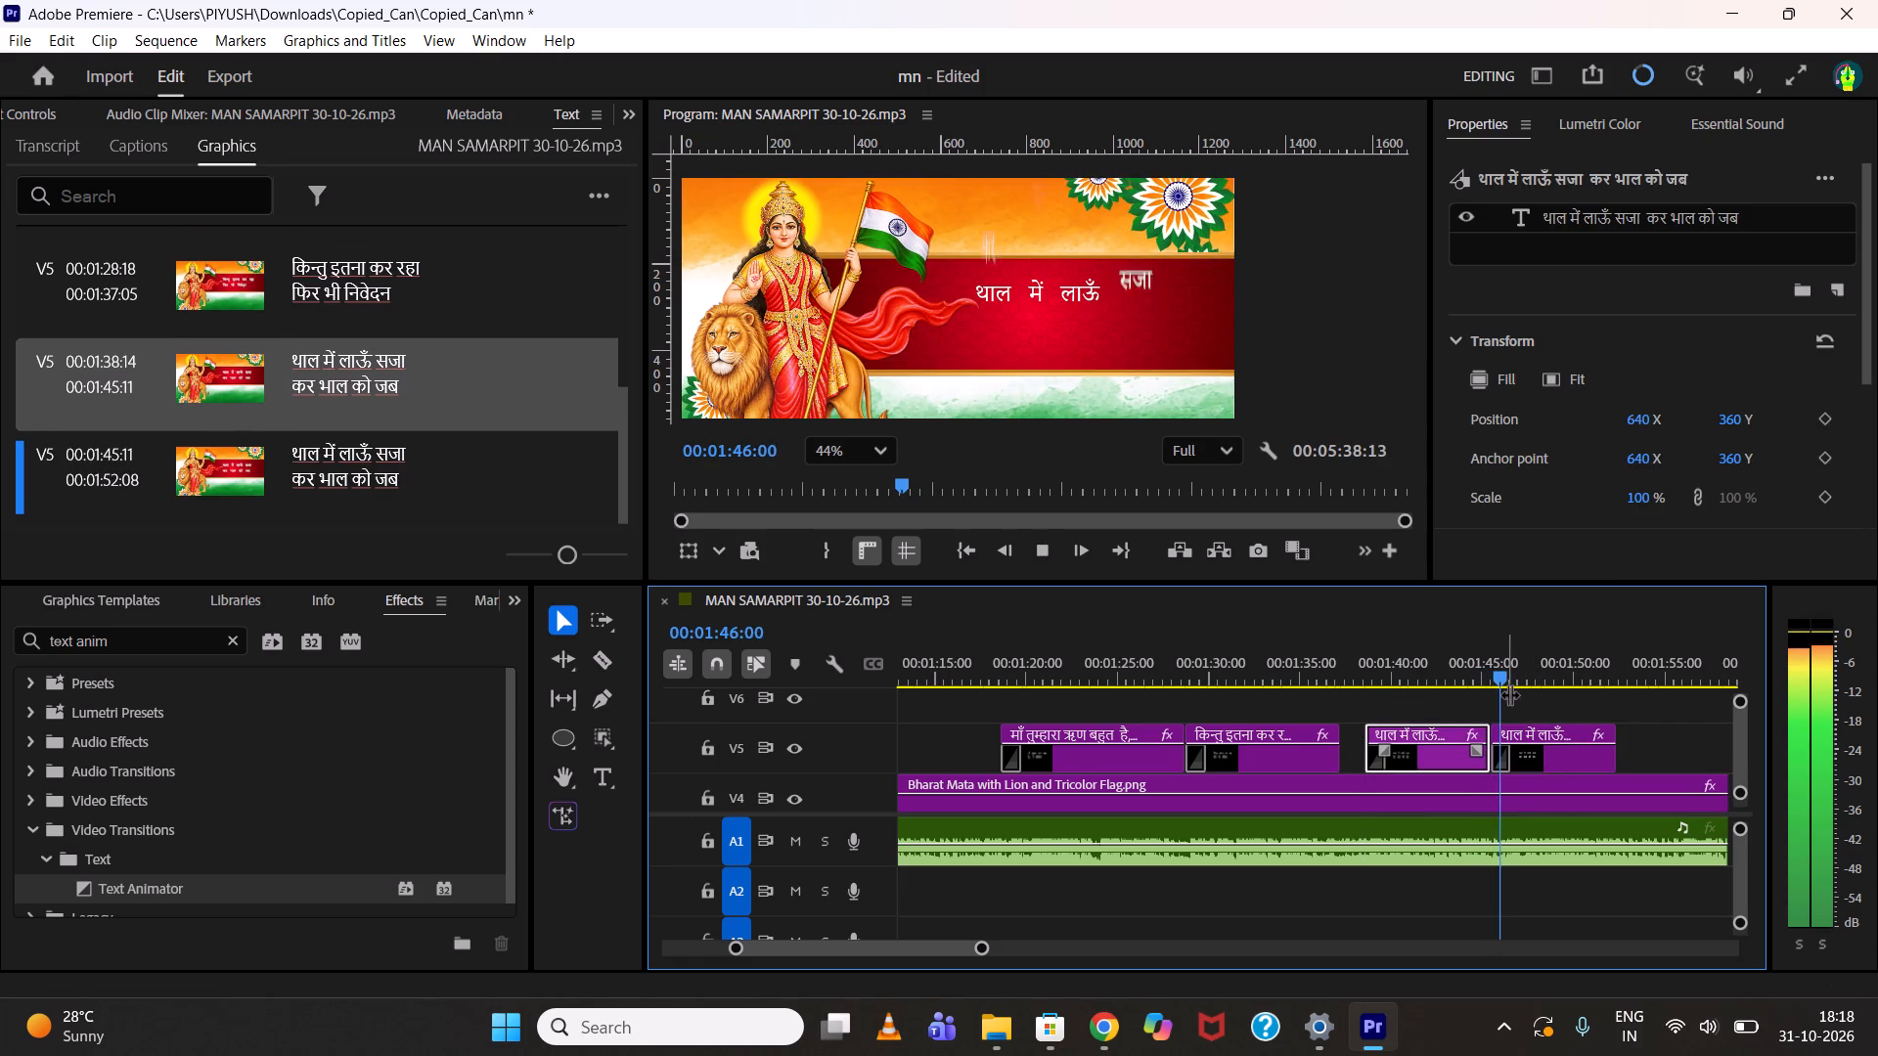
{"action": "key", "text": "space"}
Replace the duplicate's text with the copied स्वीकार कर लेना वह समर्पण, break it after लेना and remove the leading space.
{"action": "left_click", "coordinate": [1548, 756]}
{"action": "double_click", "coordinate": [384, 472]}
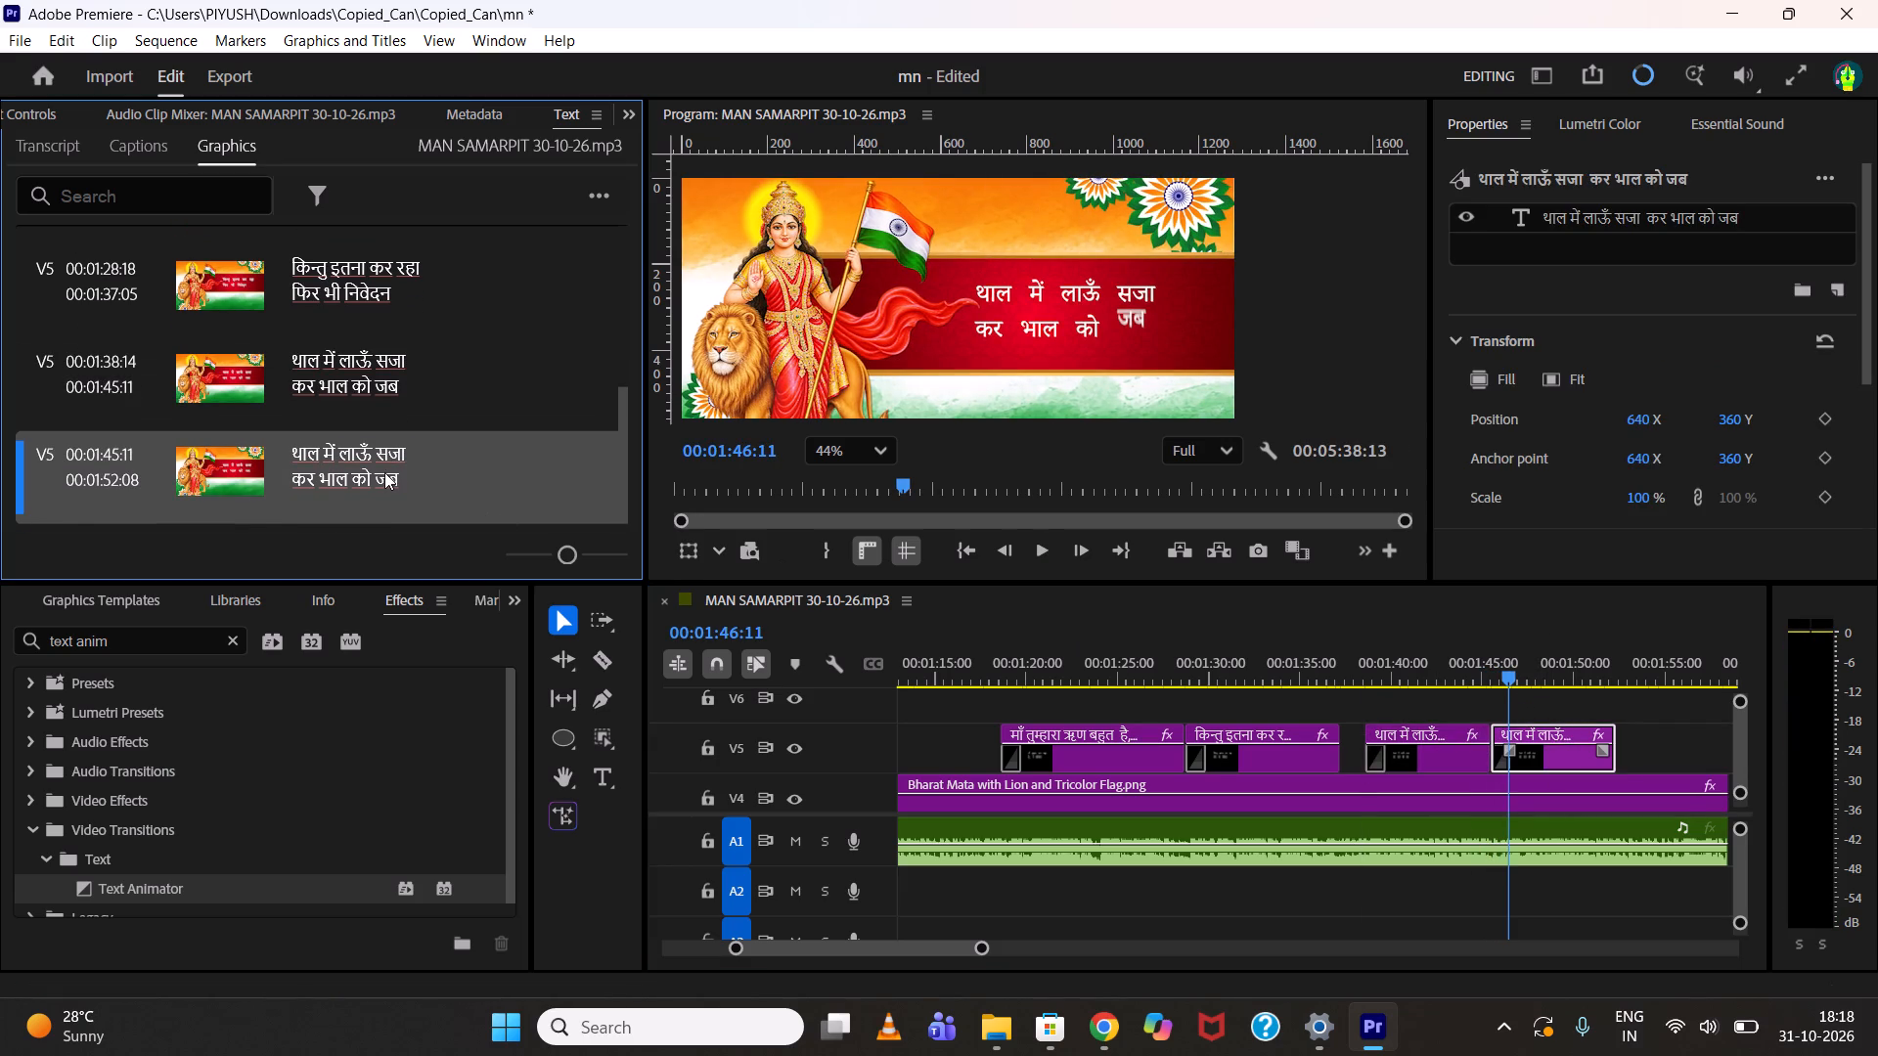
{"action": "key", "text": "ctrl+v"}
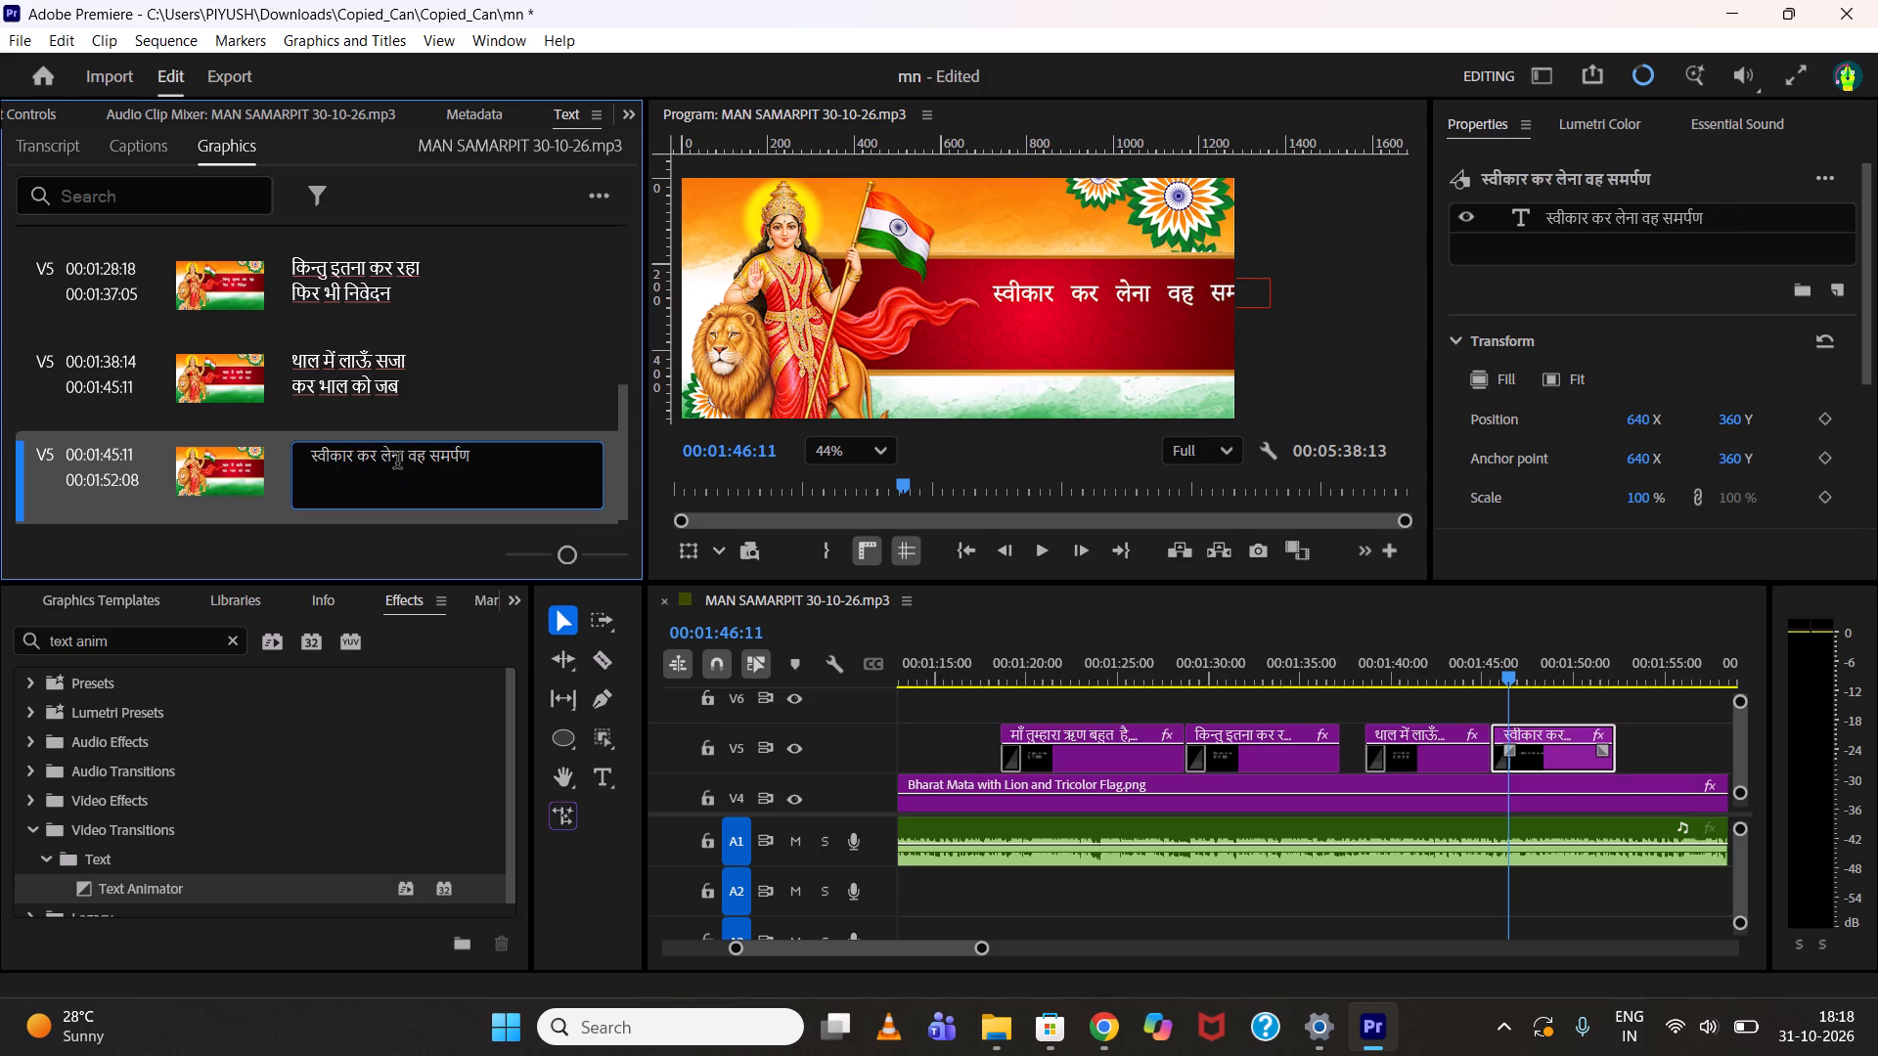
{"action": "left_click", "coordinate": [404, 458]}
{"action": "left_click", "coordinate": [412, 468]}
{"action": "key", "text": "Return"}
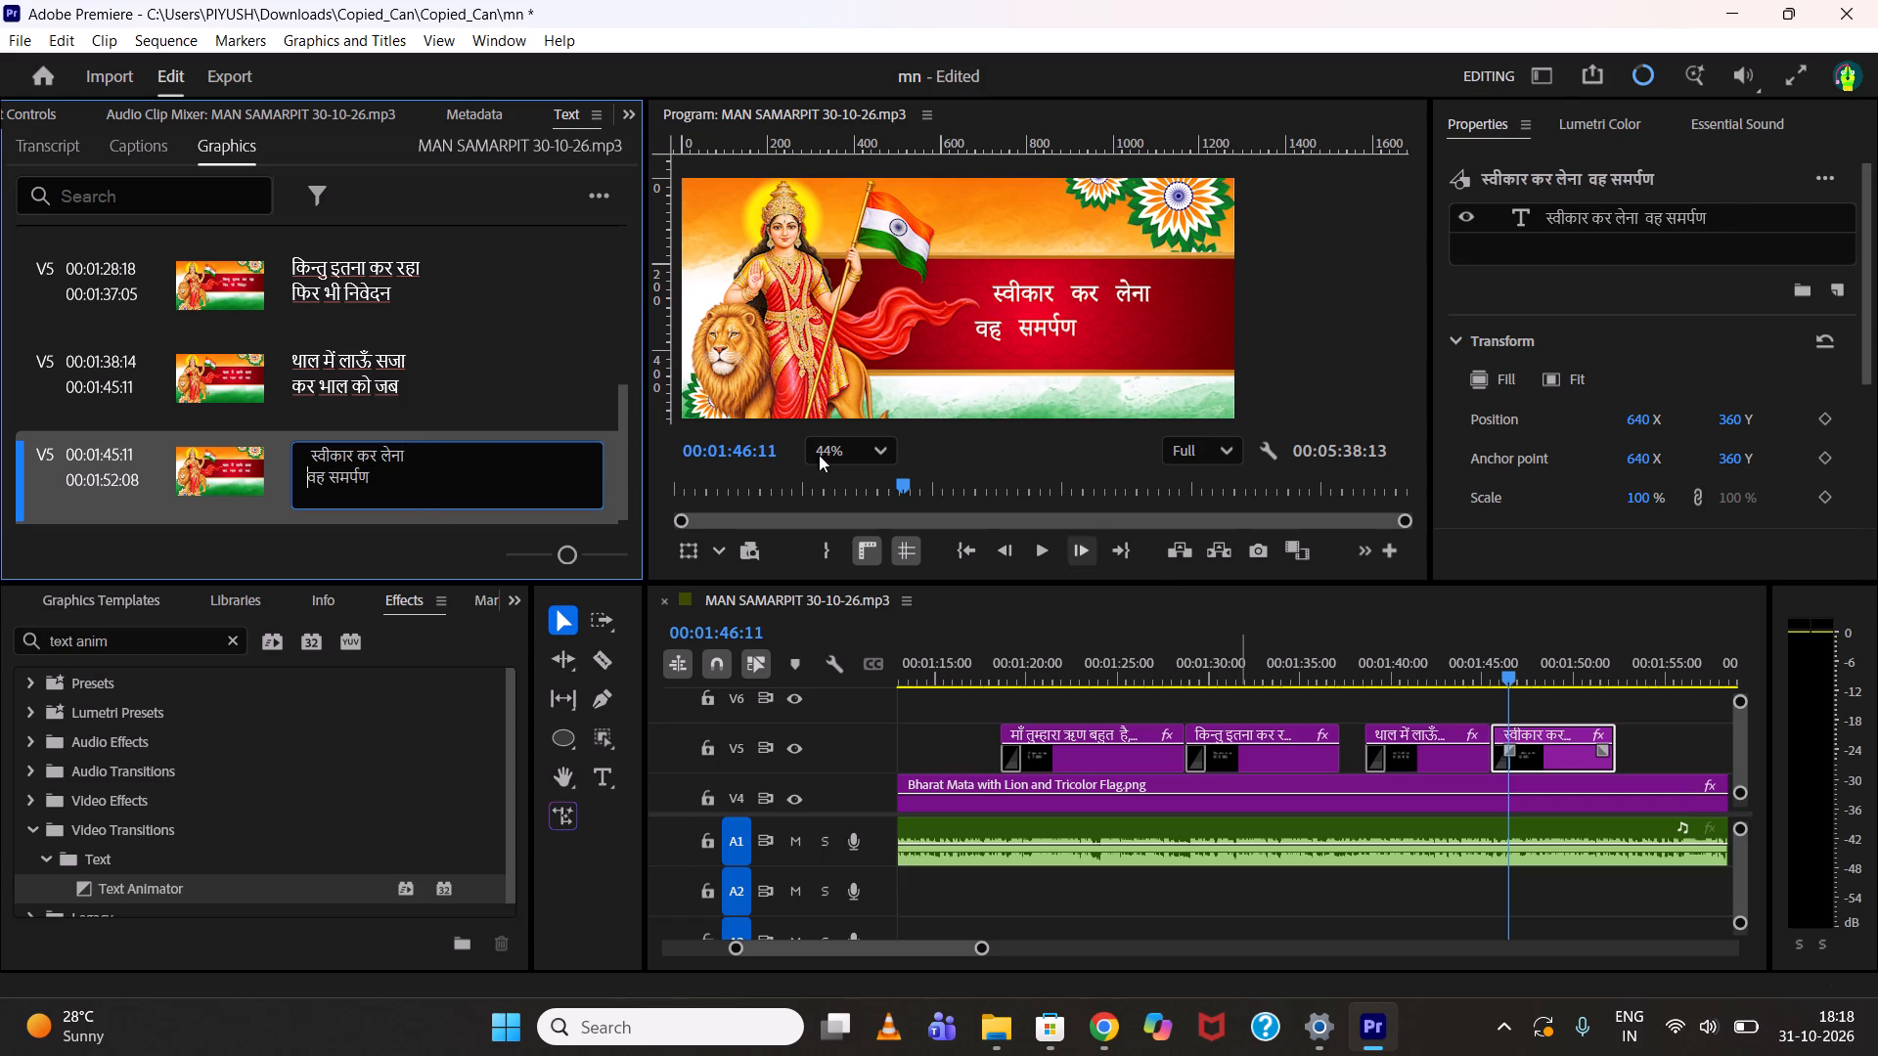
{"action": "left_click_drag", "start_coordinate": [314, 451], "coordinate": [274, 454]}
{"action": "key", "text": "BackSpace"}
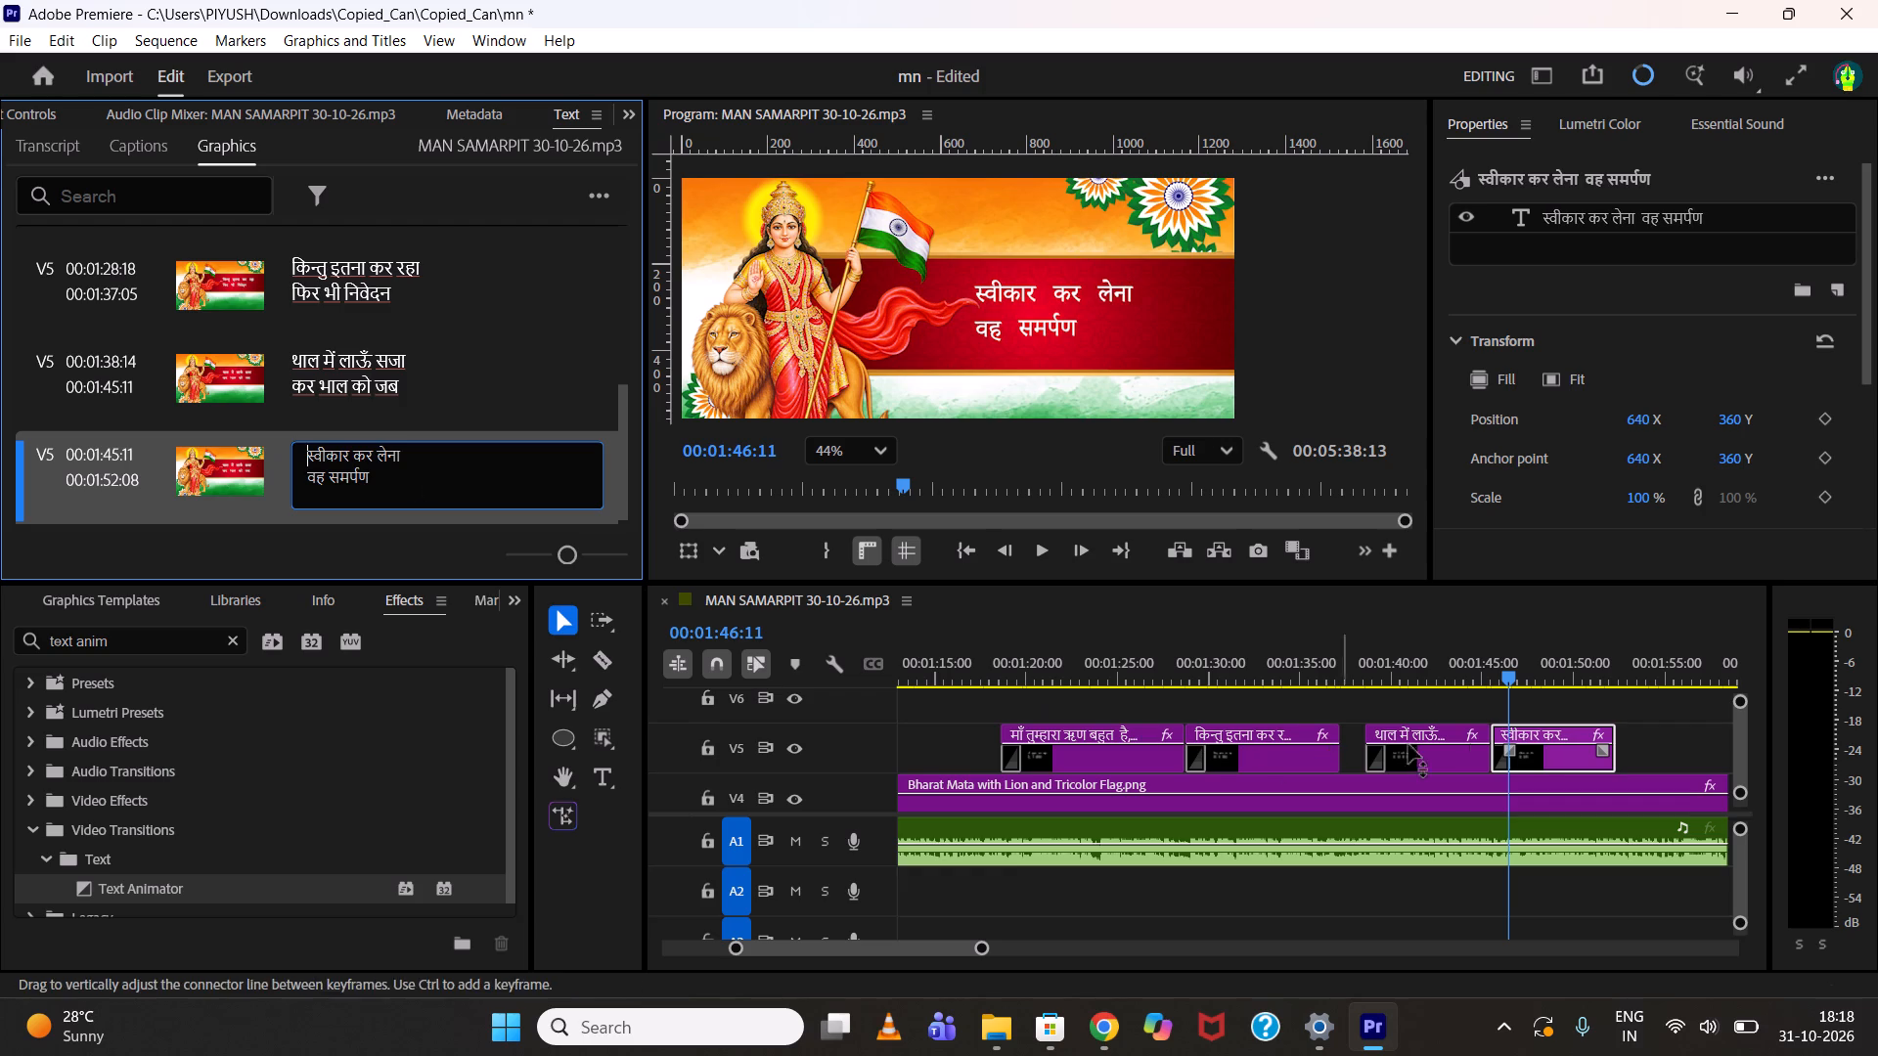
{"action": "left_click", "coordinate": [1645, 714]}
Play the seventh lyric clip against the song, extend its end to 00:01:53:14 and replay the ending.
{"action": "left_click", "coordinate": [1488, 676]}
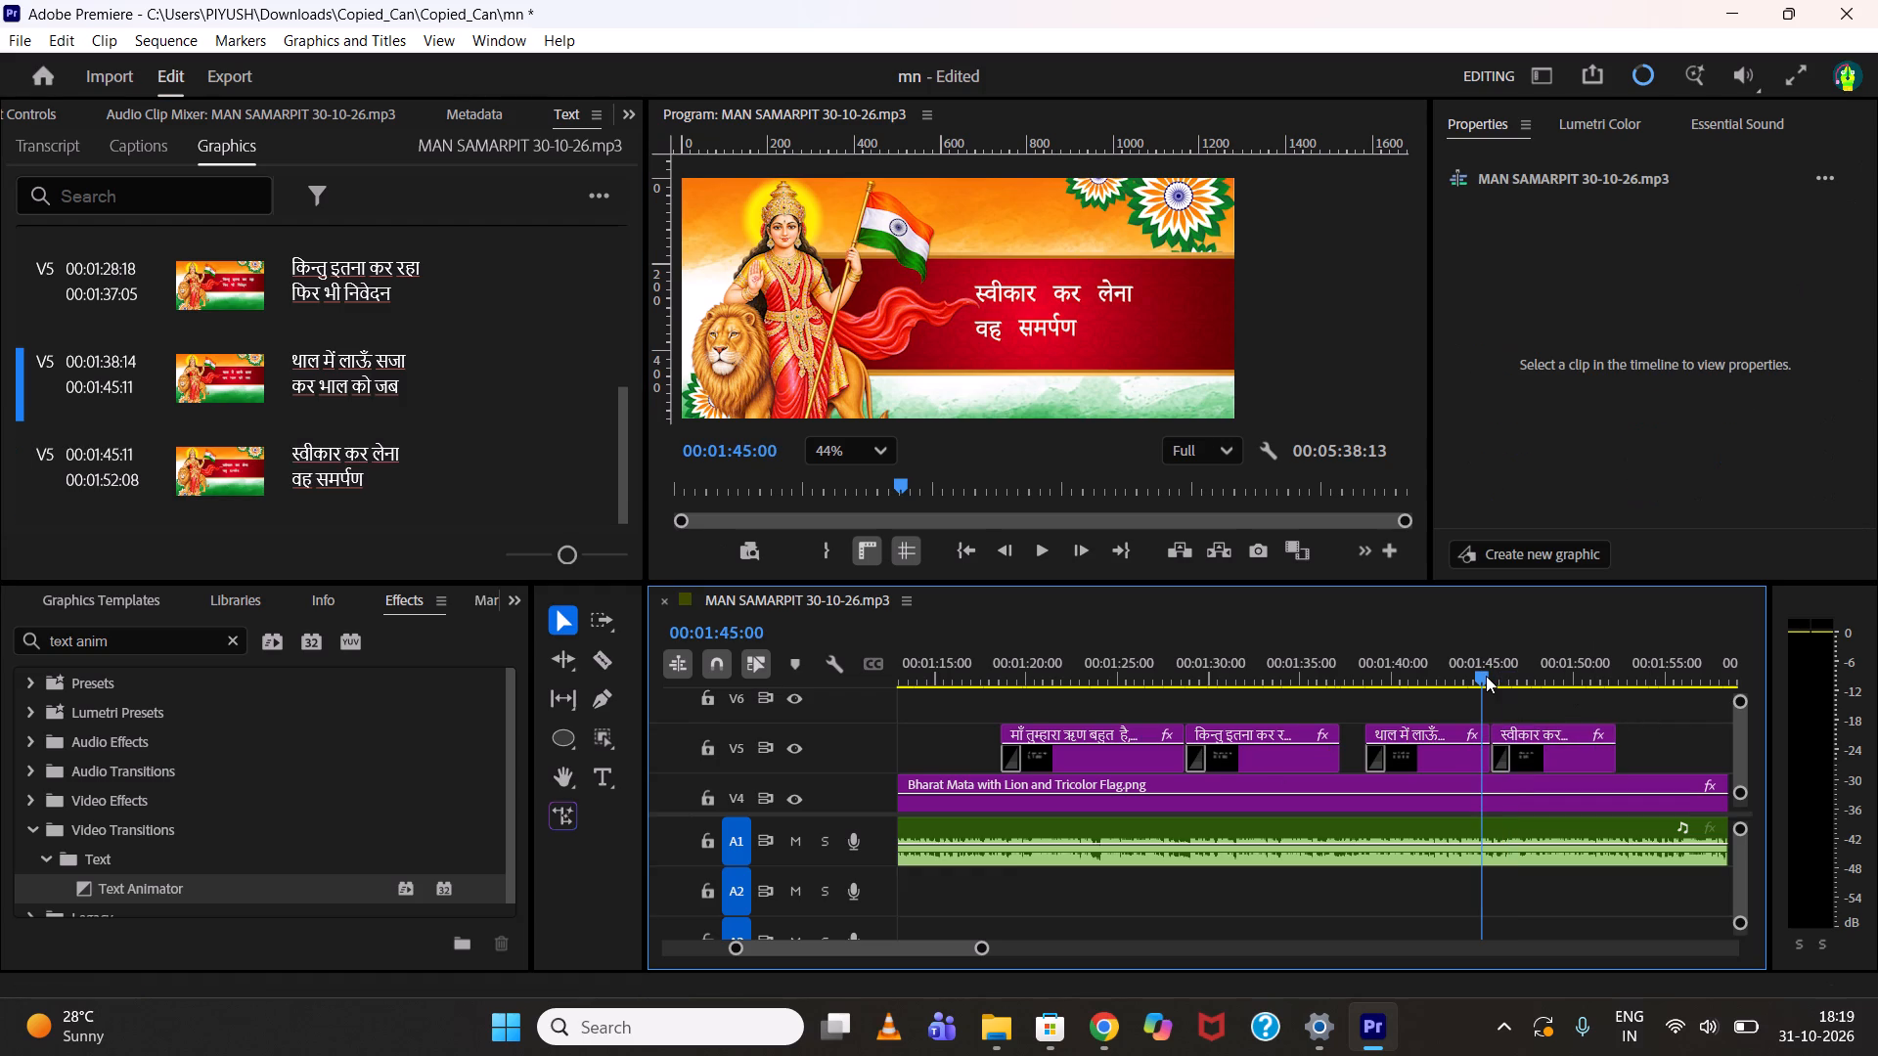
{"action": "key", "text": "space"}
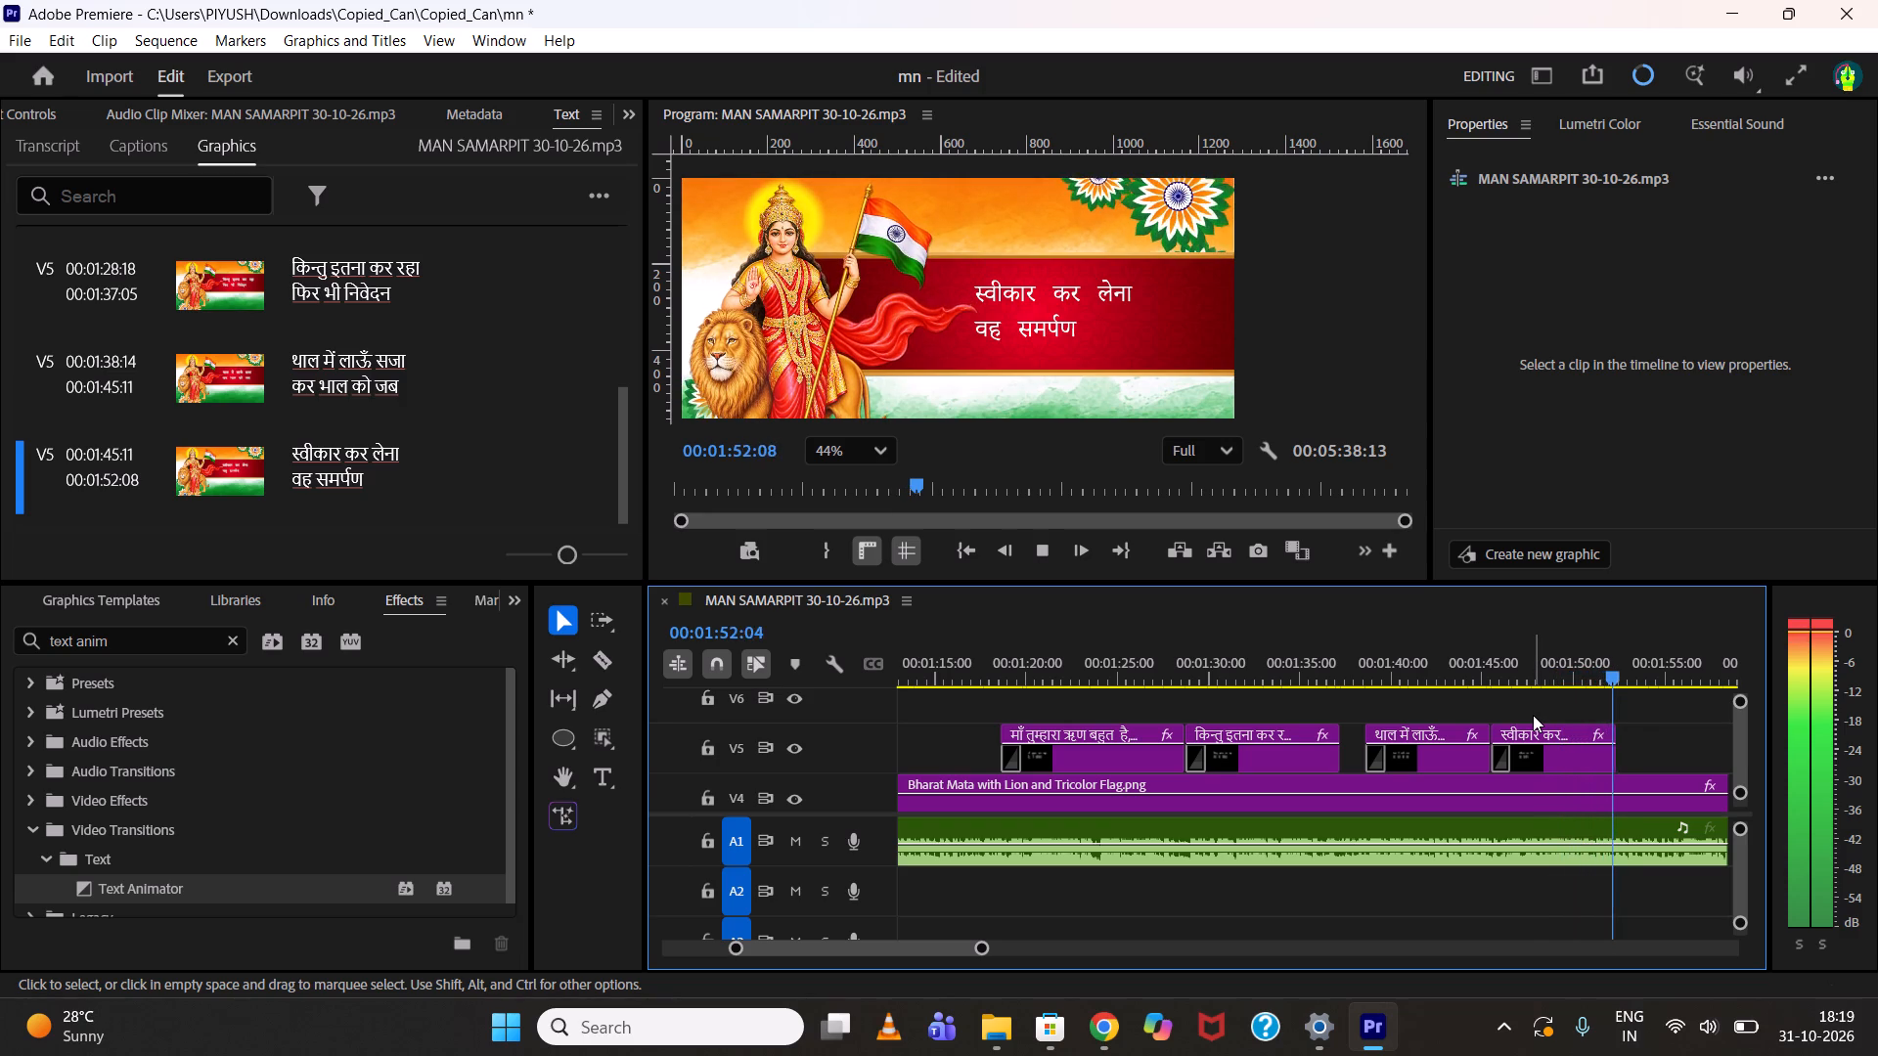
{"action": "key", "text": "space"}
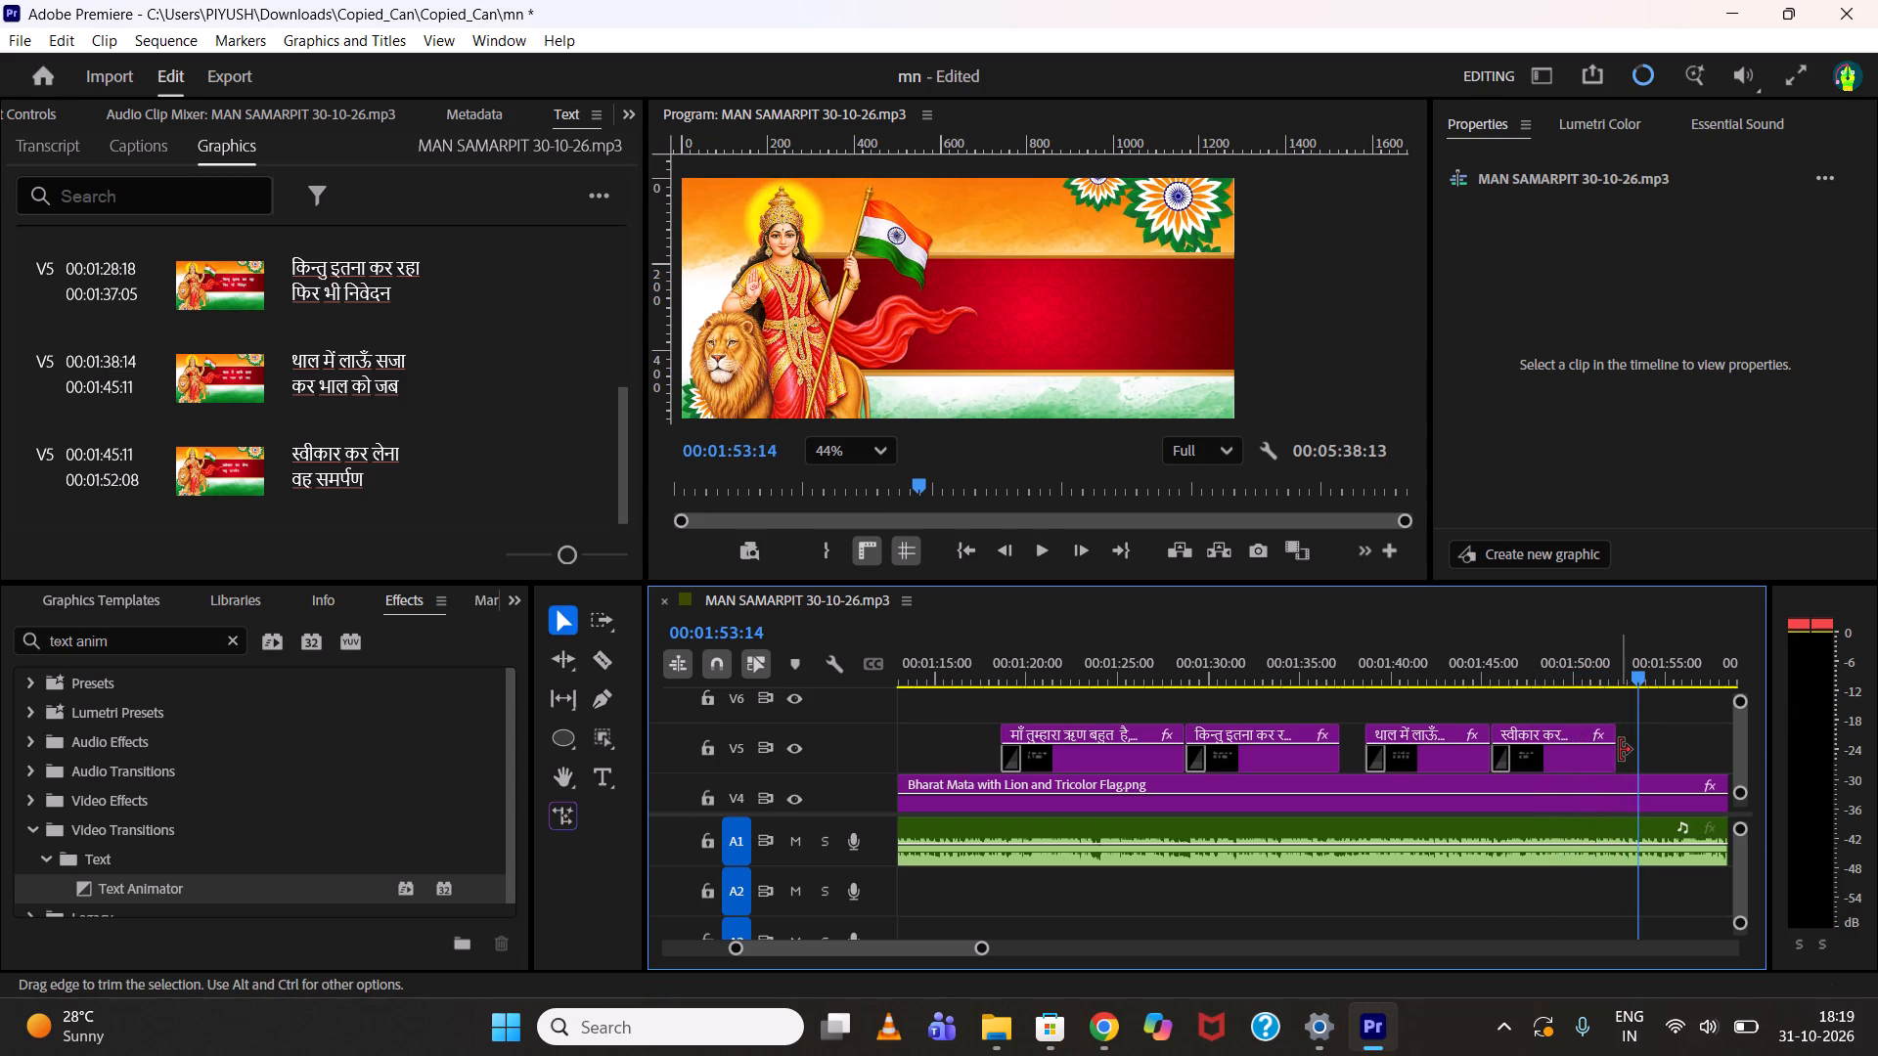
{"action": "left_click_drag", "start_coordinate": [1620, 750], "coordinate": [1633, 750]}
{"action": "left_click_drag", "start_coordinate": [1600, 664], "coordinate": [1582, 667]}
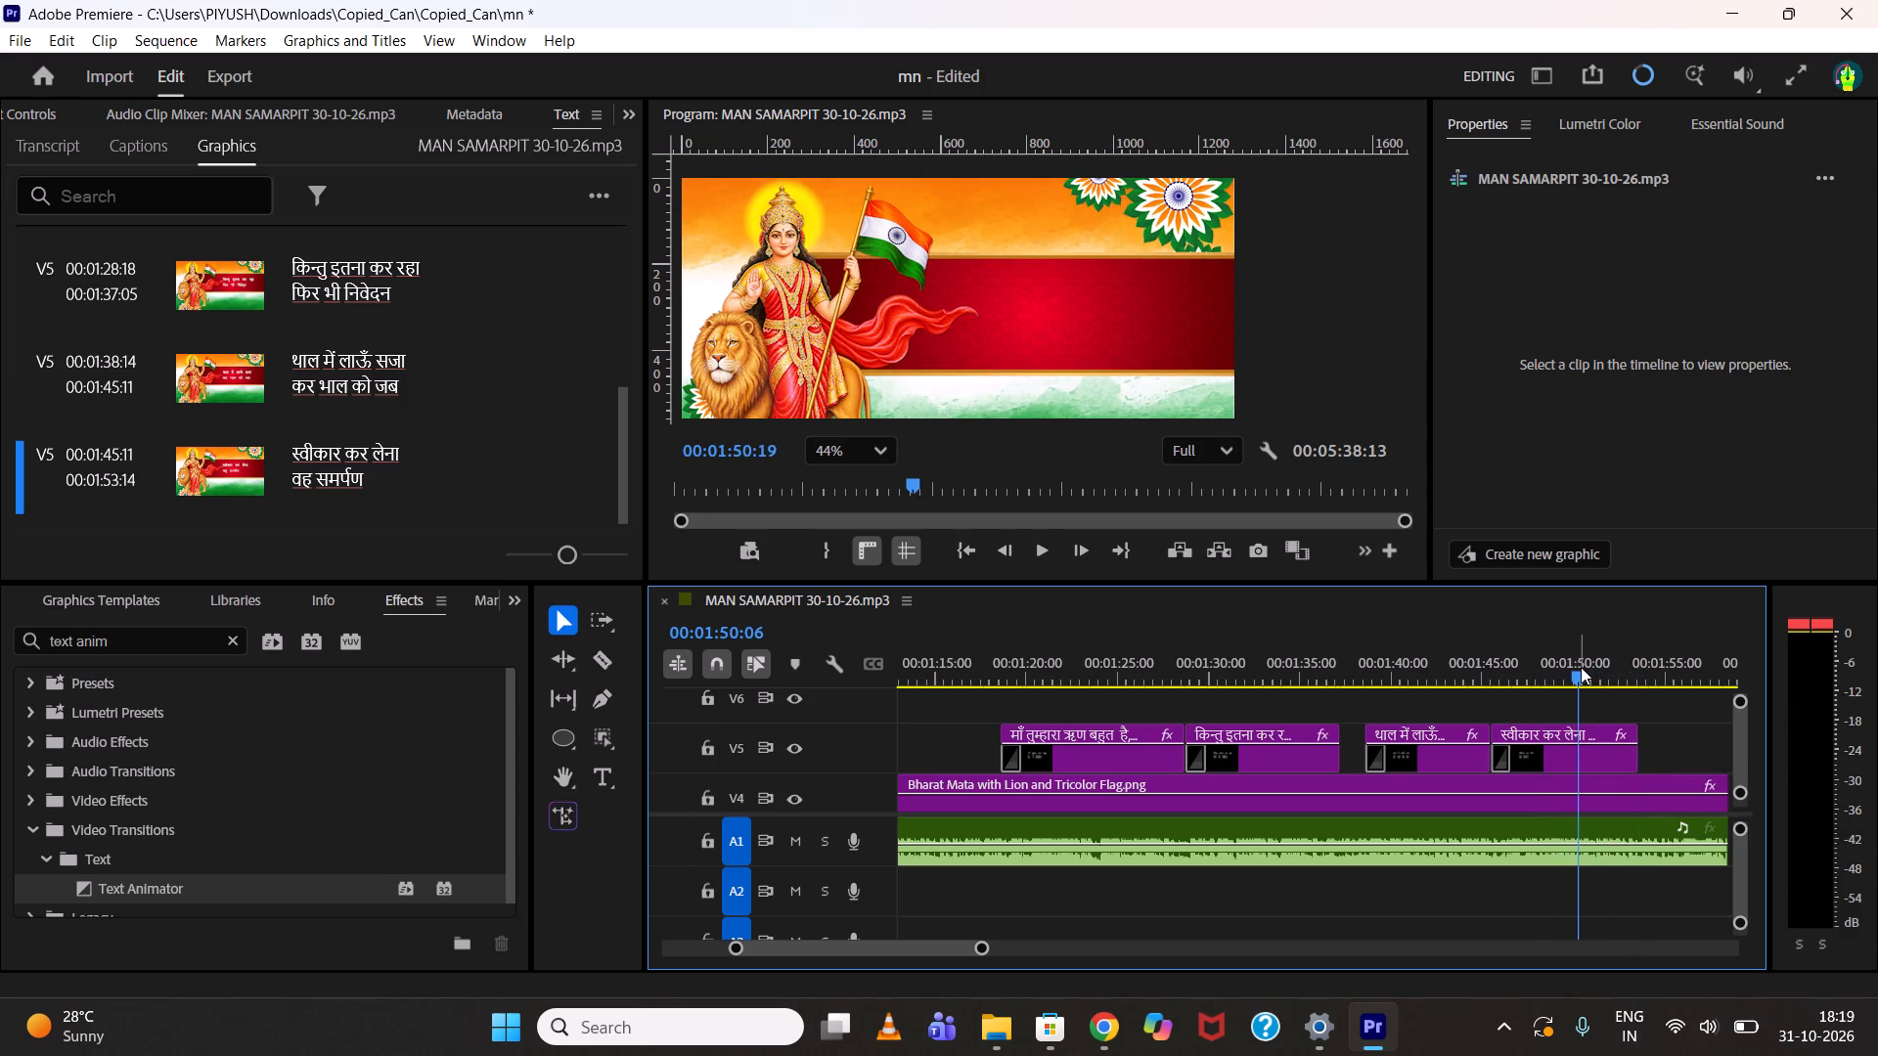
{"action": "key", "text": "space"}
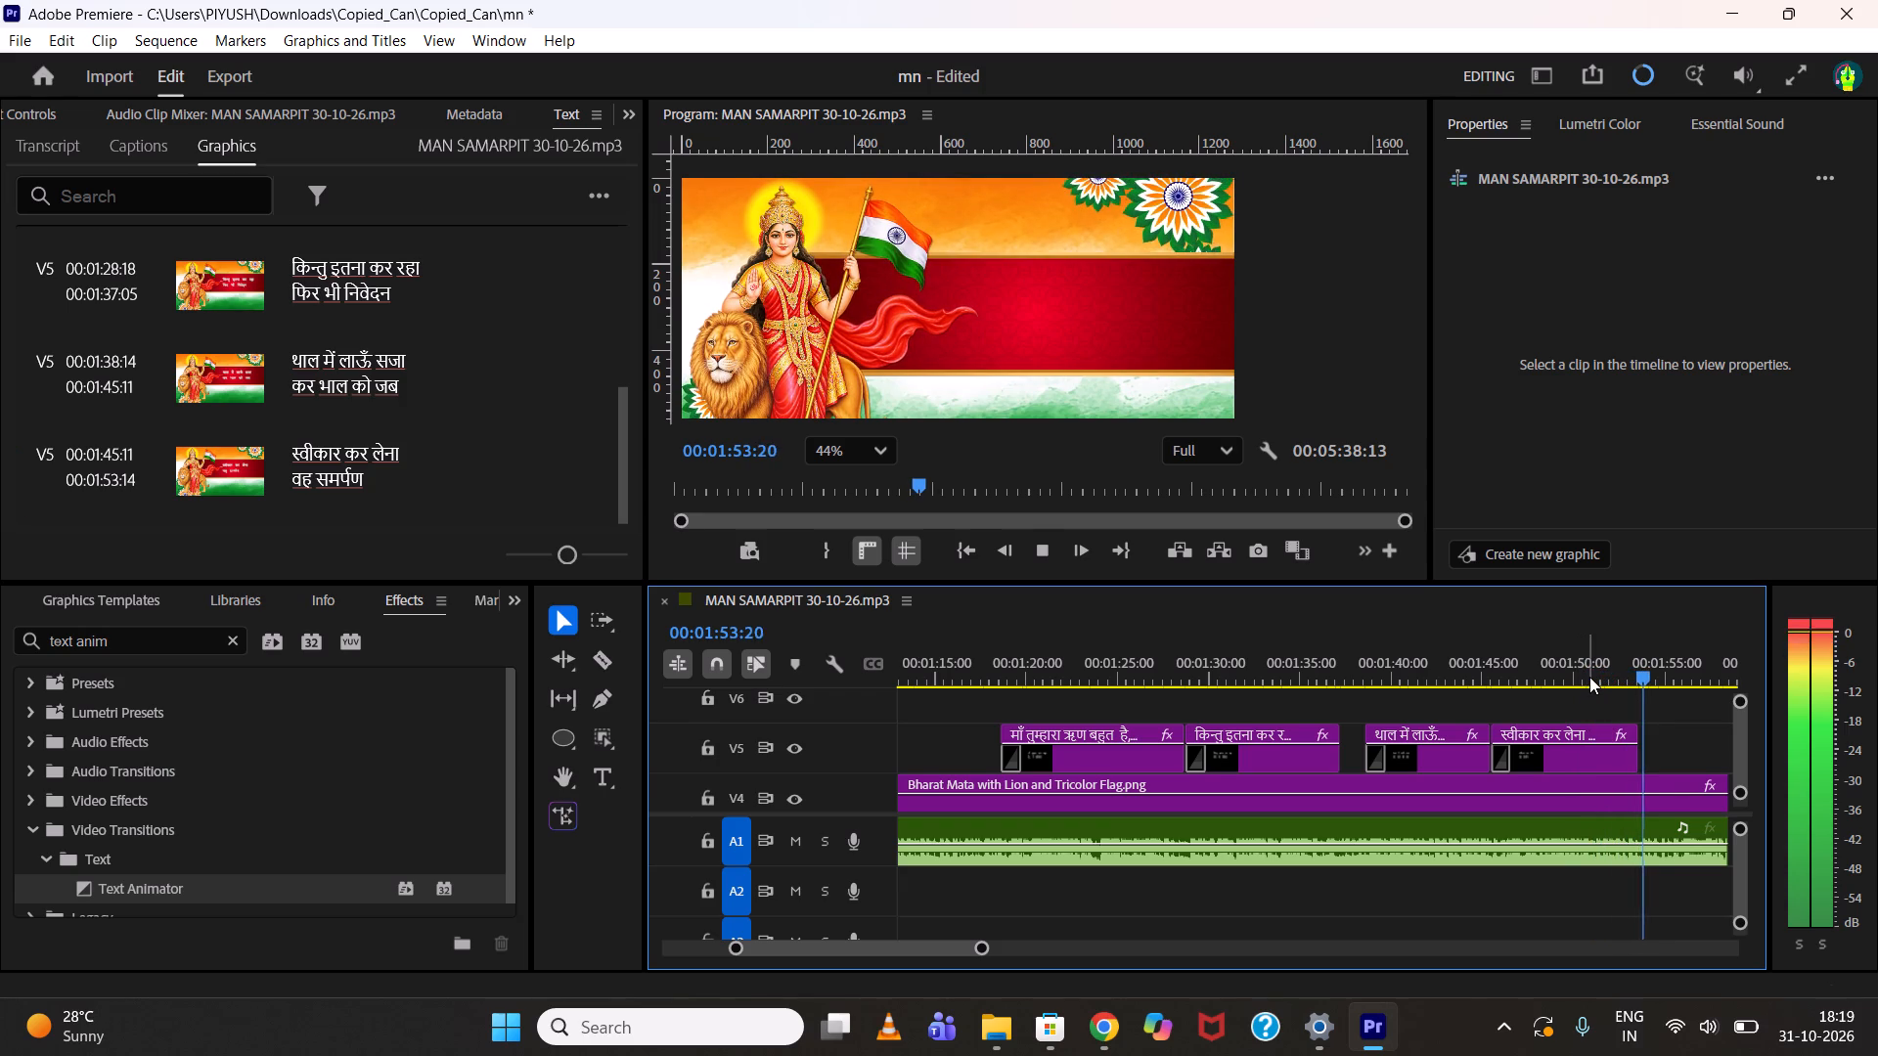
{"action": "key", "text": "space"}
Locate the next sung line's start and duplicate the seventh lyric clip on V5 to begin at 00:01:55:21, checking it by playback.
{"action": "scroll", "coordinate": [1583, 721], "scroll_direction": "down", "scroll_amount": 3}
{"action": "key", "text": "space"}
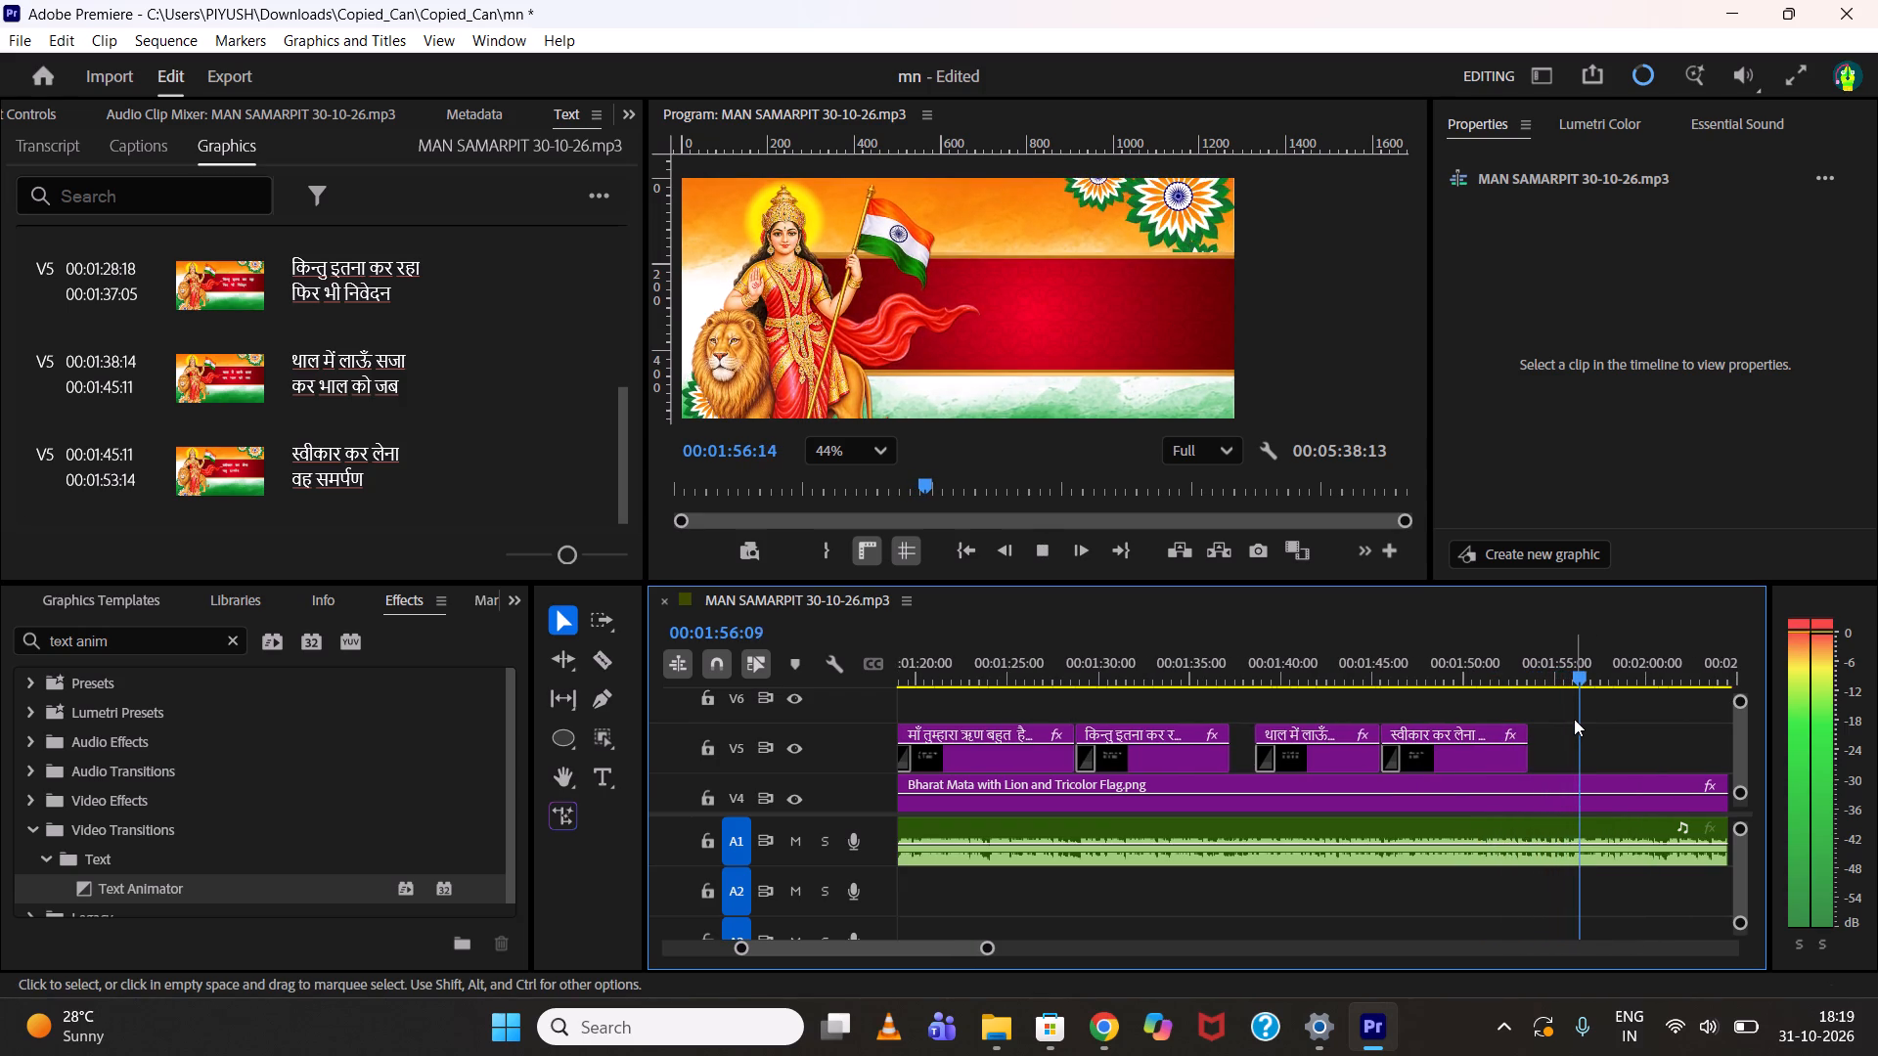
{"action": "key", "text": "space"}
{"action": "left_click_drag", "start_coordinate": [1578, 660], "coordinate": [1564, 666]}
{"action": "key", "text": "space"}
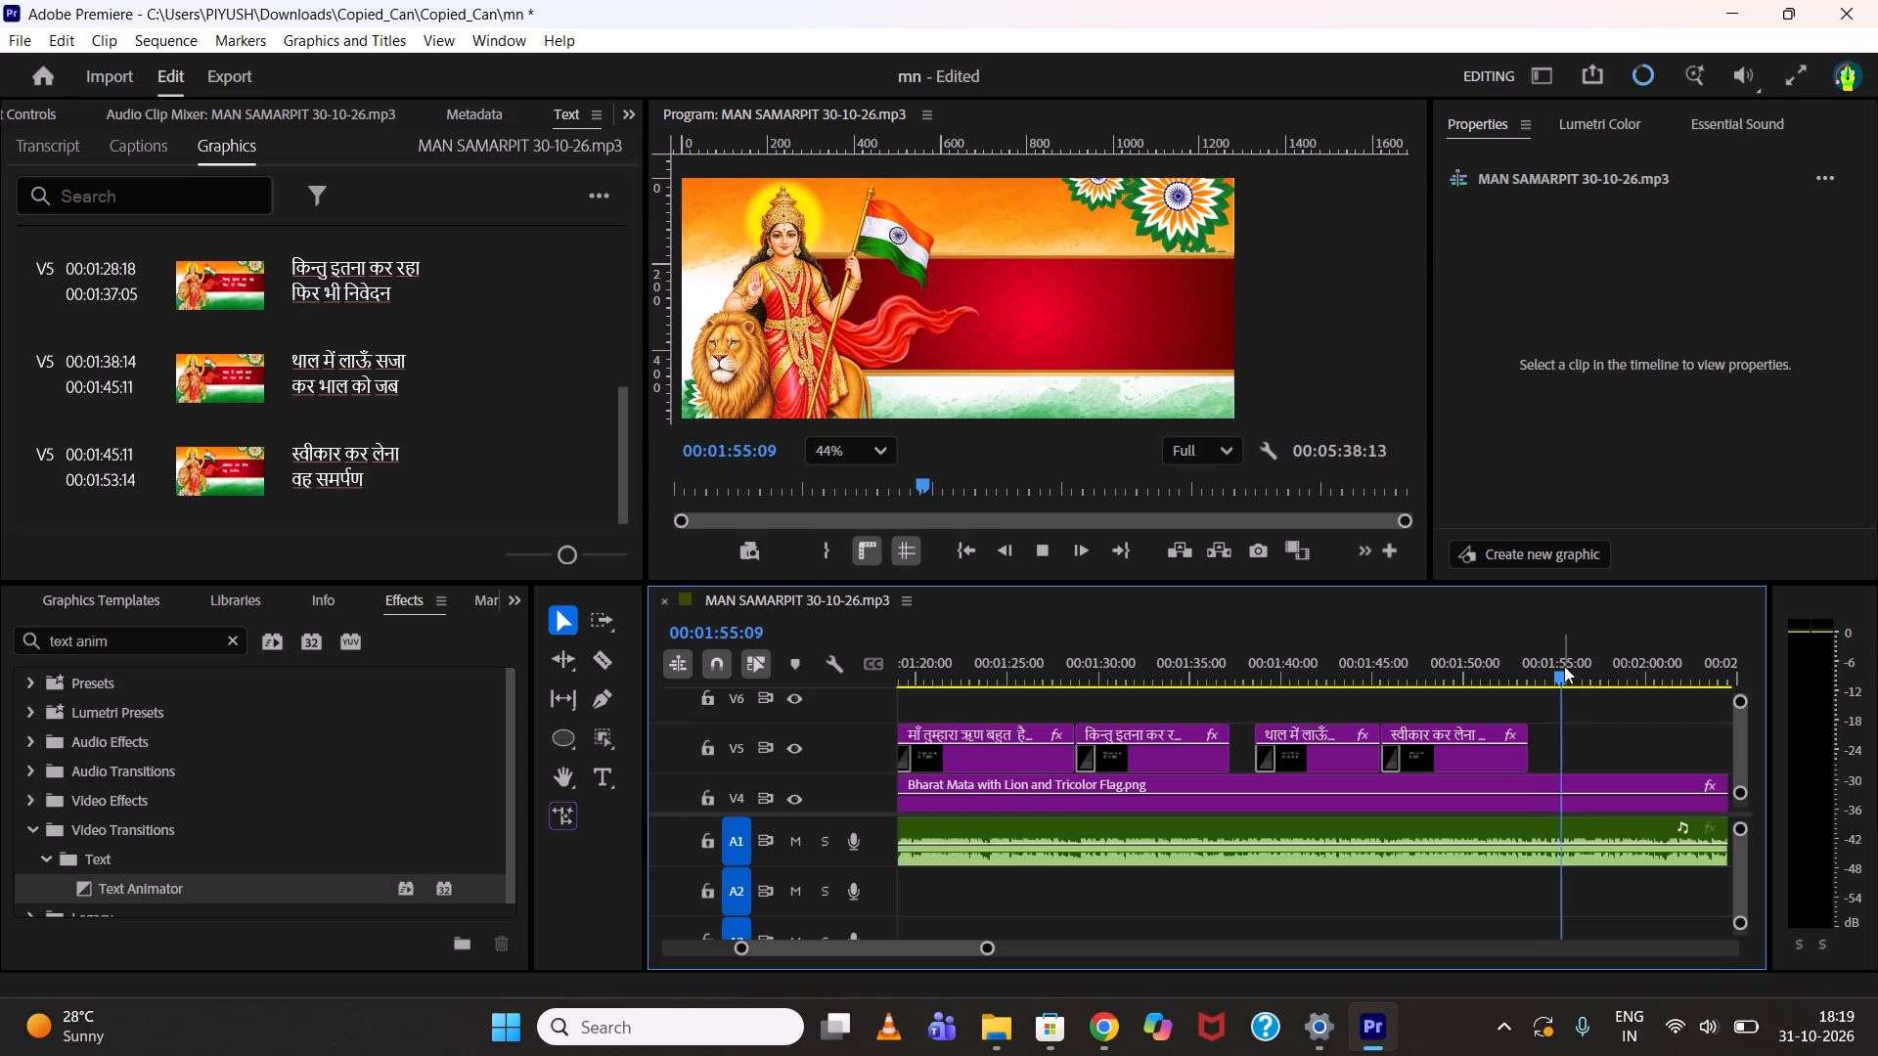
{"action": "key", "text": "space"}
{"action": "left_click_drag", "start_coordinate": [1563, 666], "coordinate": [1549, 668]}
{"action": "key", "text": "space"}
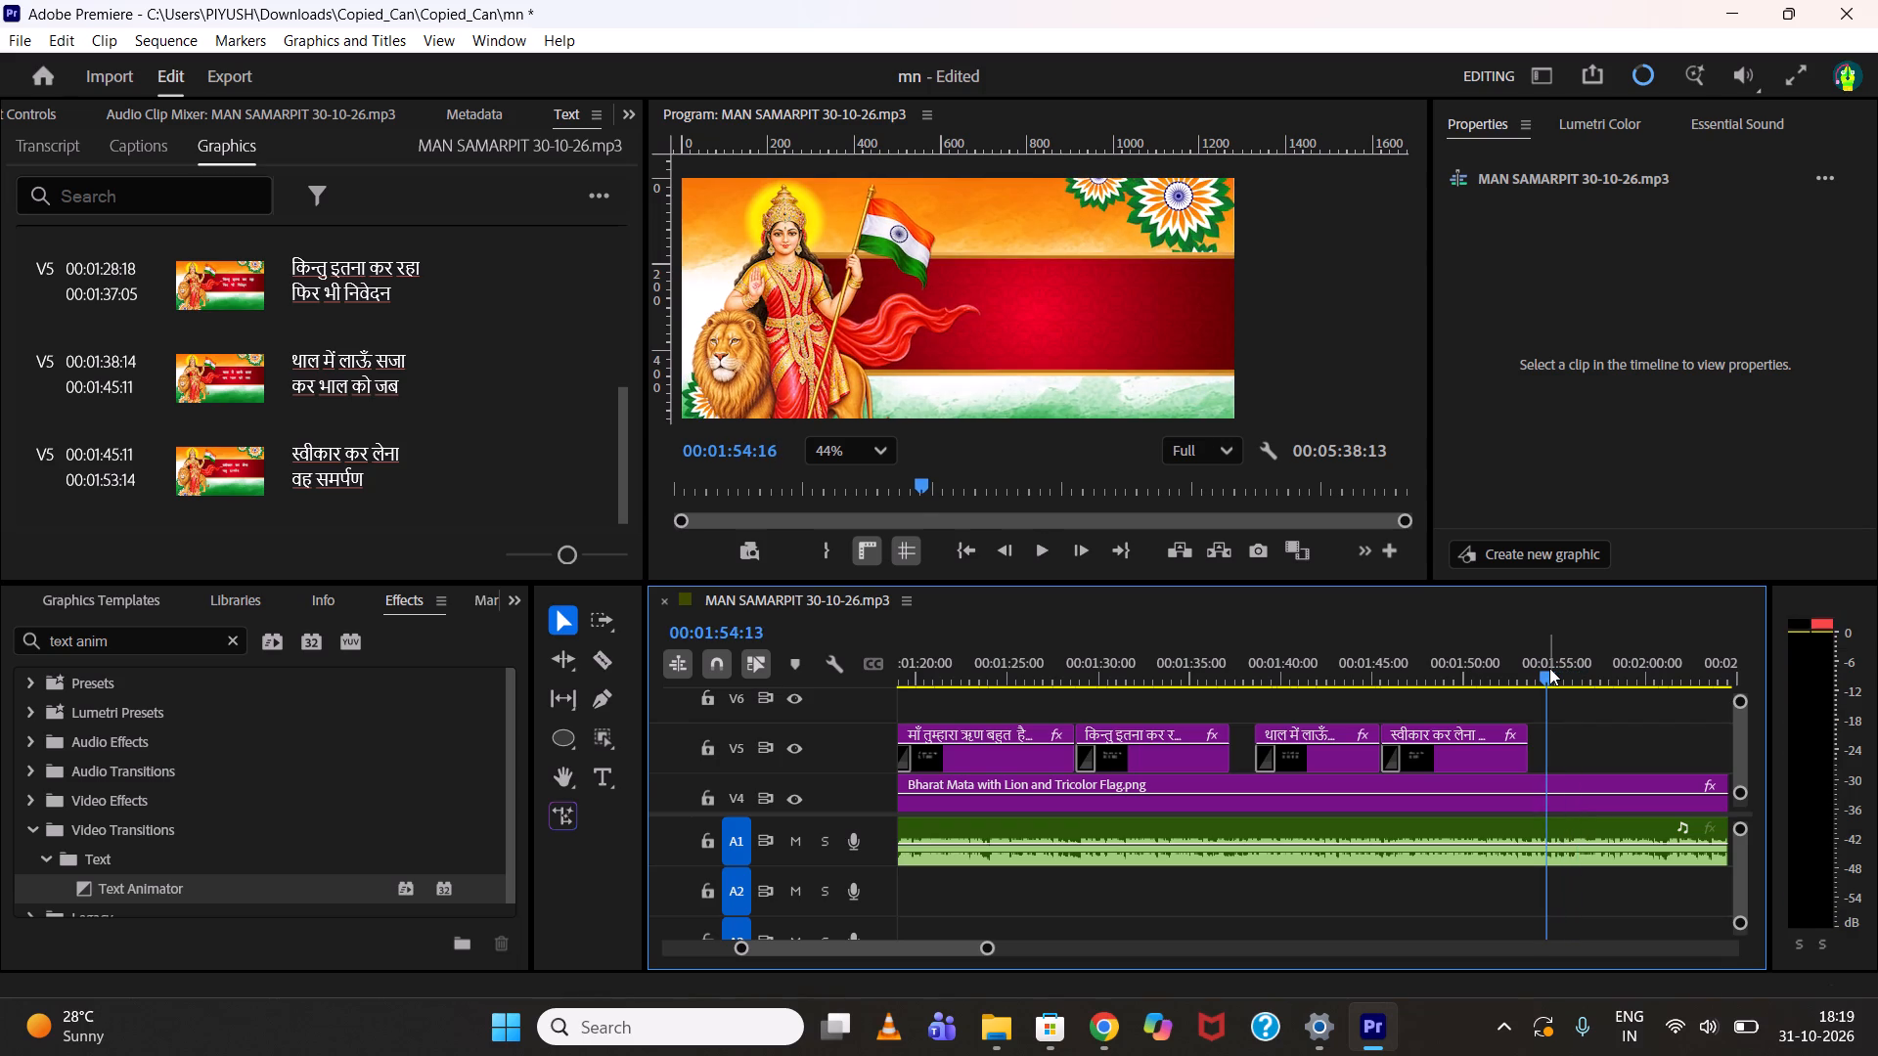
{"action": "key", "text": "space"}
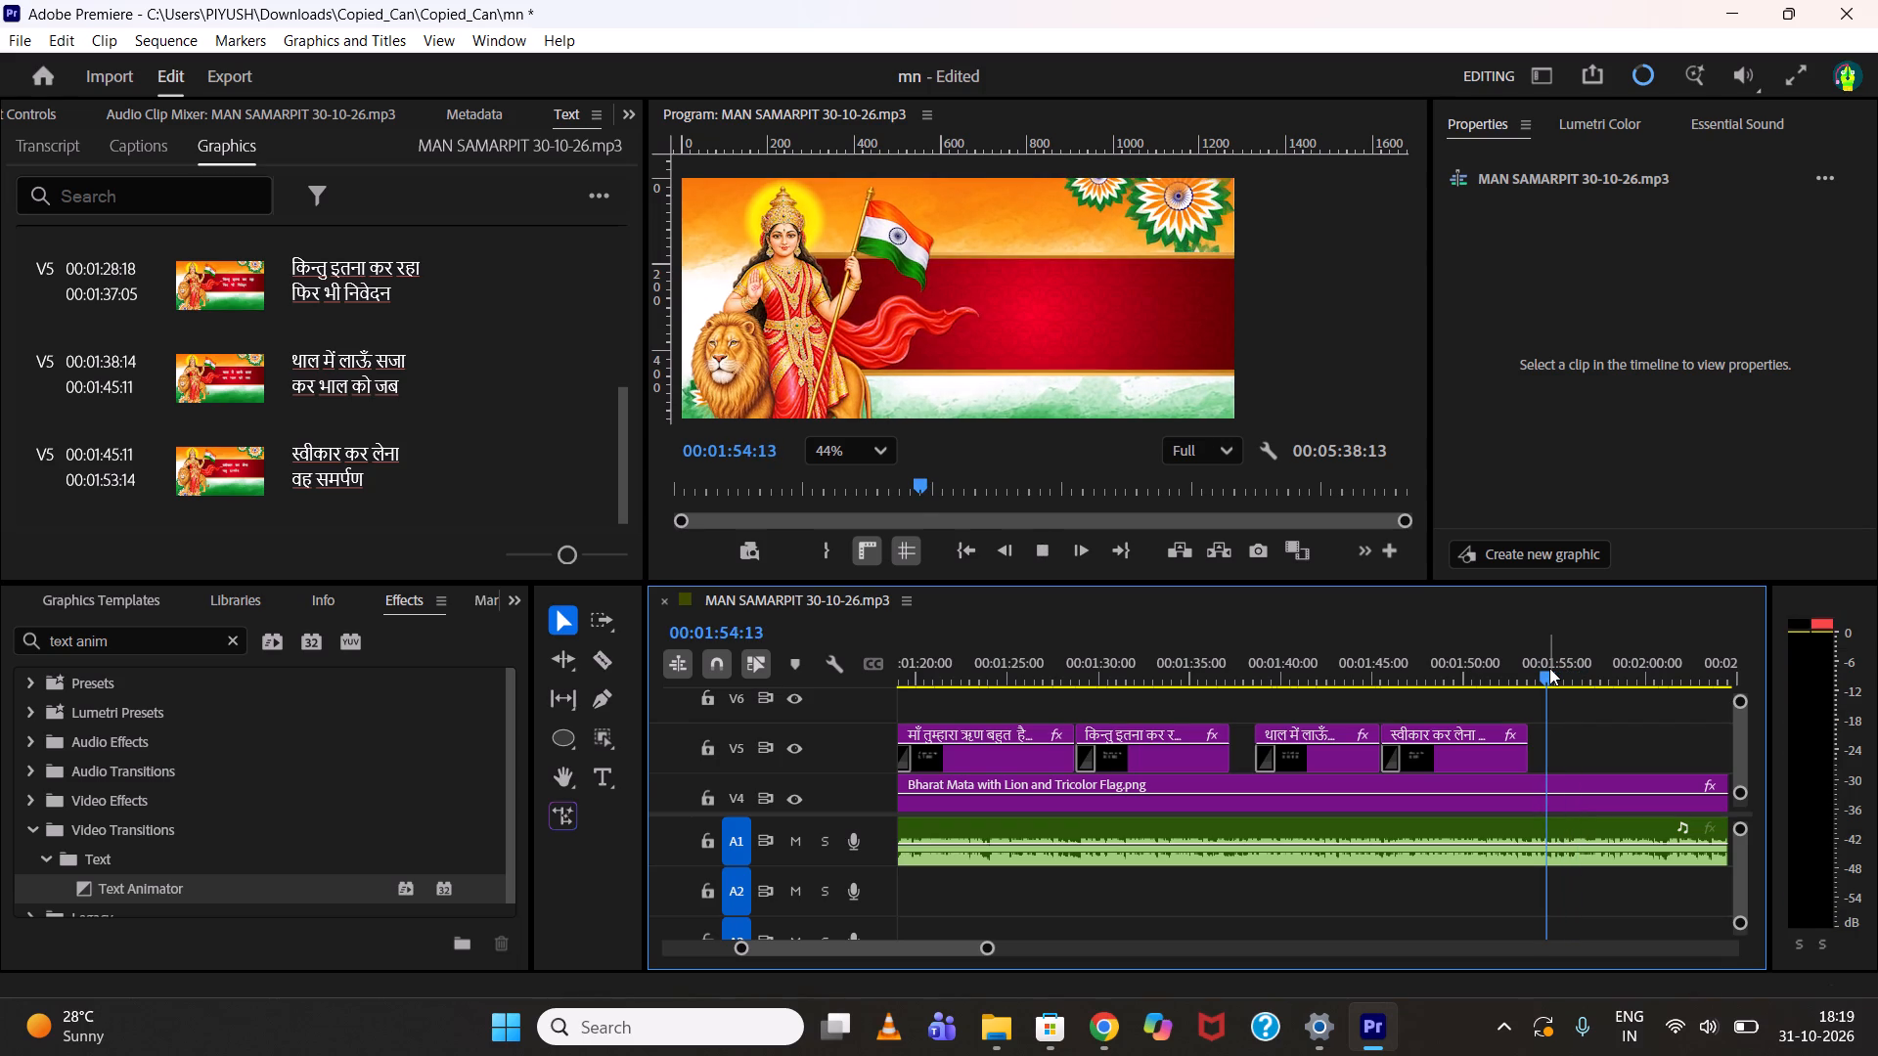
{"action": "key", "text": "space"}
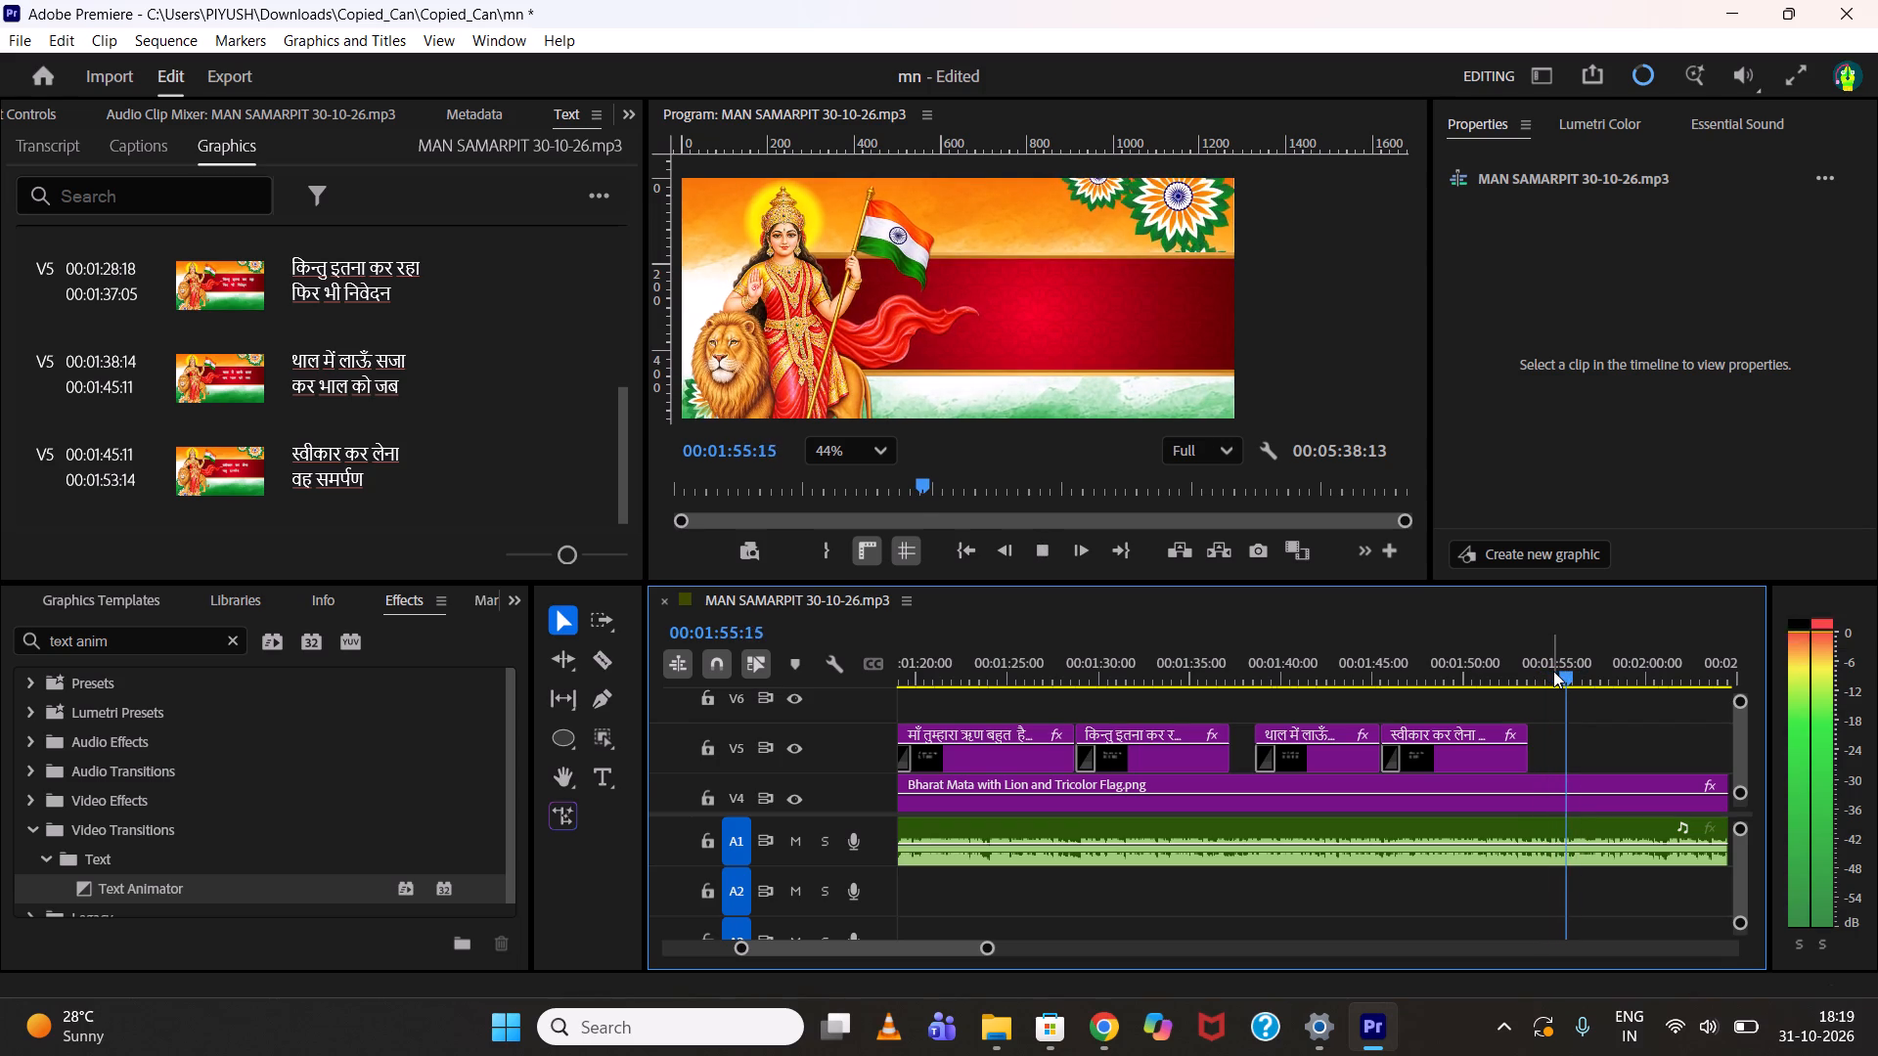
{"action": "key", "text": "space"}
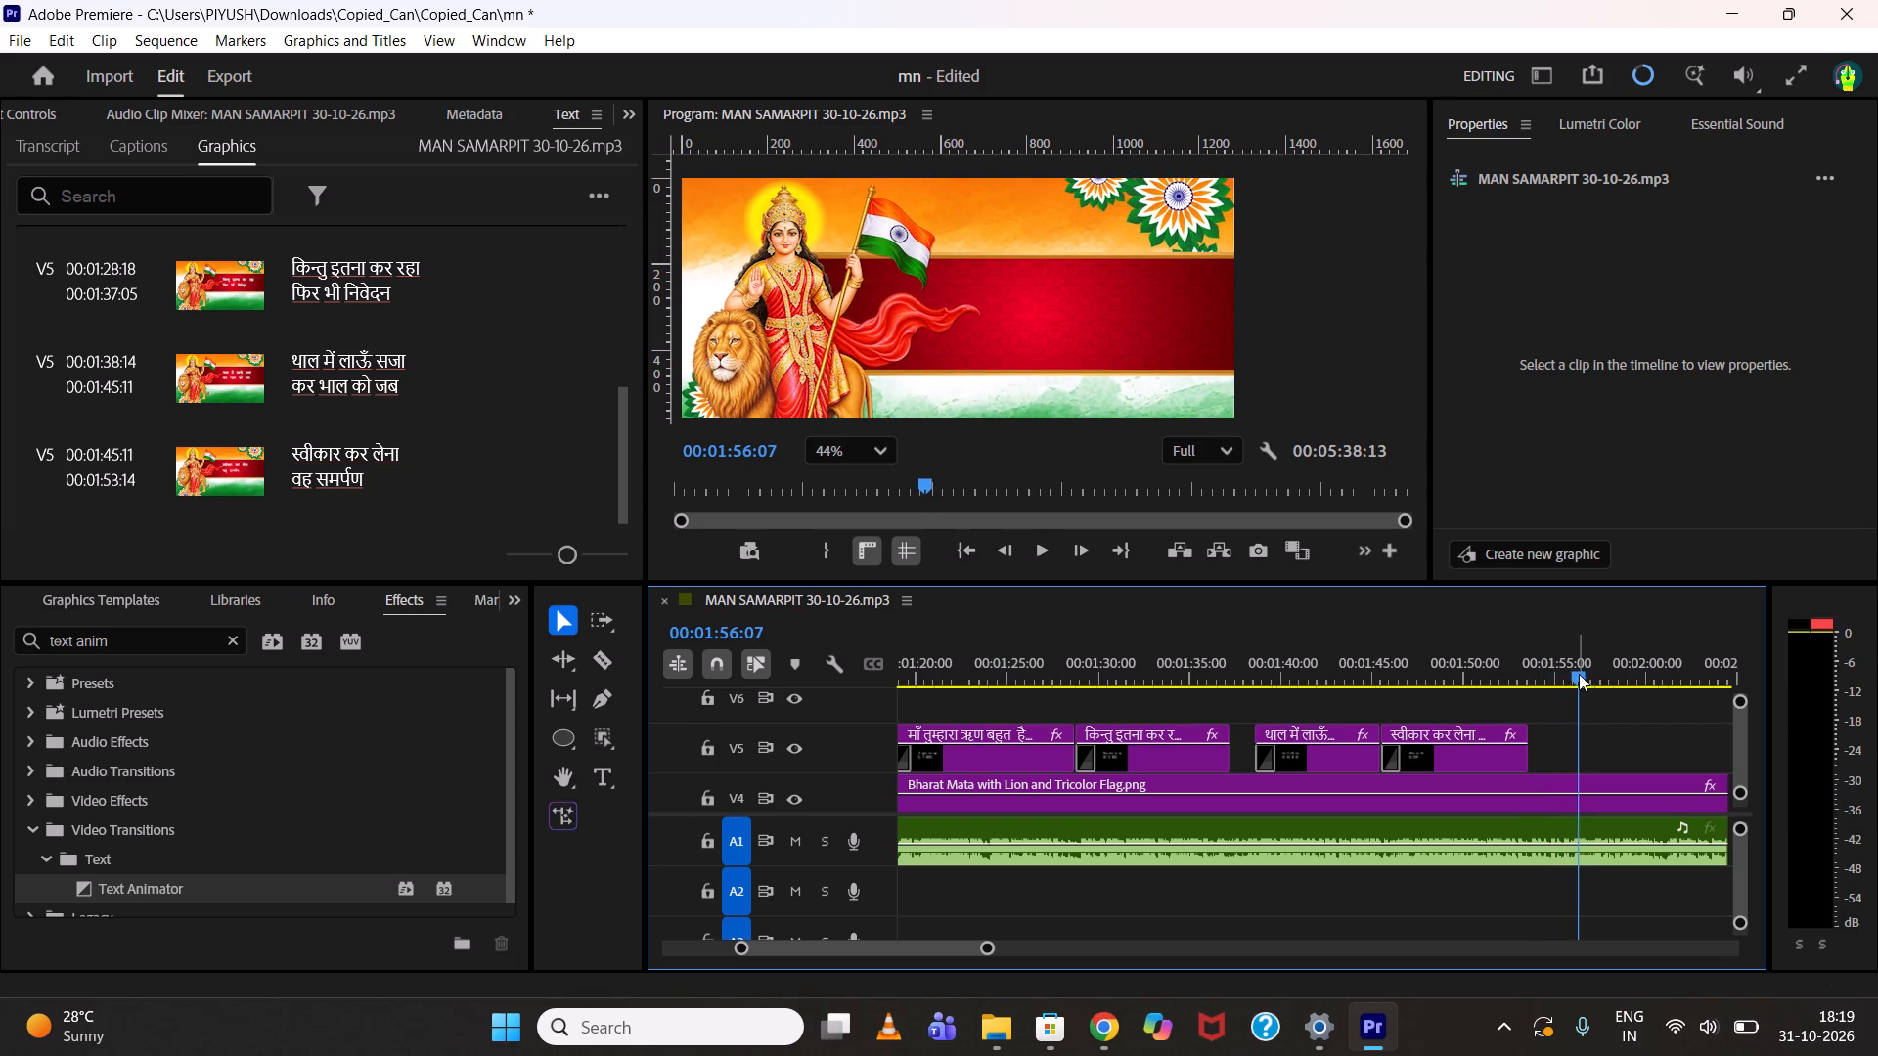
{"action": "left_click", "coordinate": [1579, 674]}
{"action": "left_click_drag", "start_coordinate": [1479, 763], "coordinate": [1479, 759], "text": "alt"}
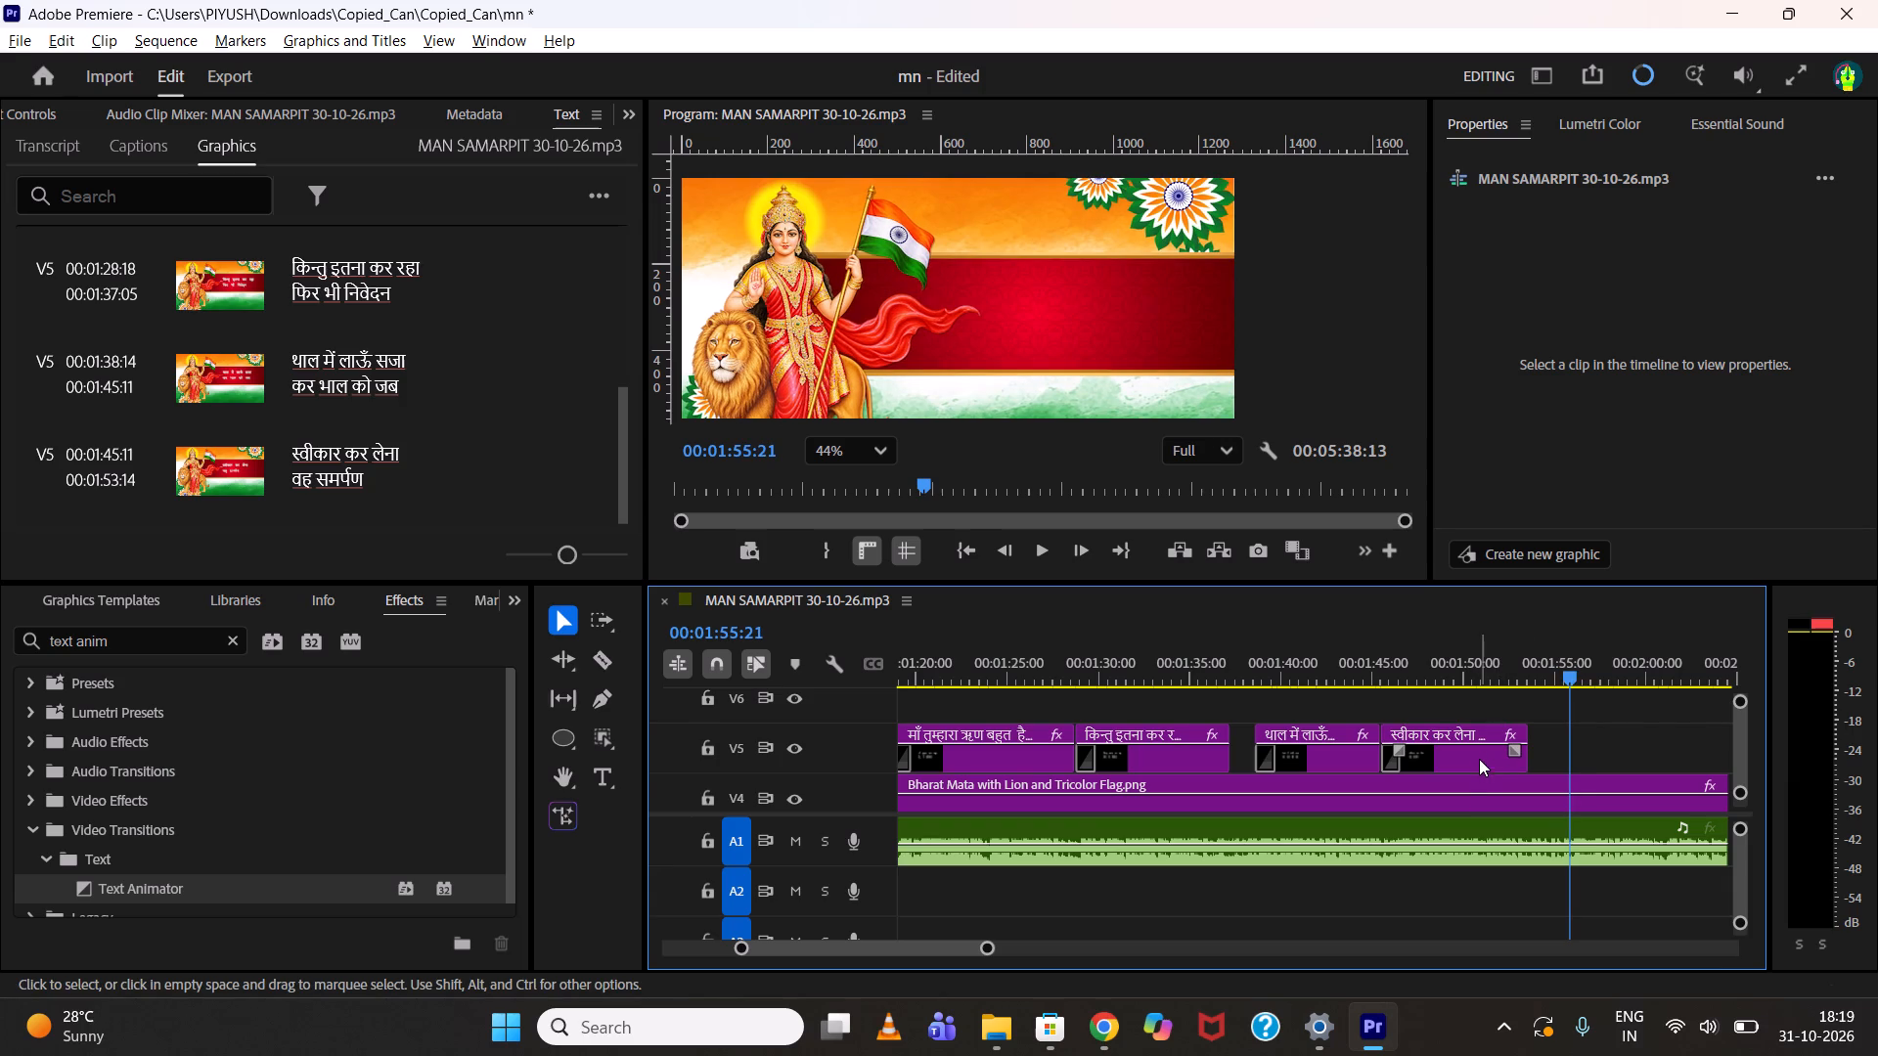
{"action": "left_click_drag", "start_coordinate": [1479, 759], "coordinate": [1667, 740], "text": "alt"}
{"action": "key", "text": "space"}
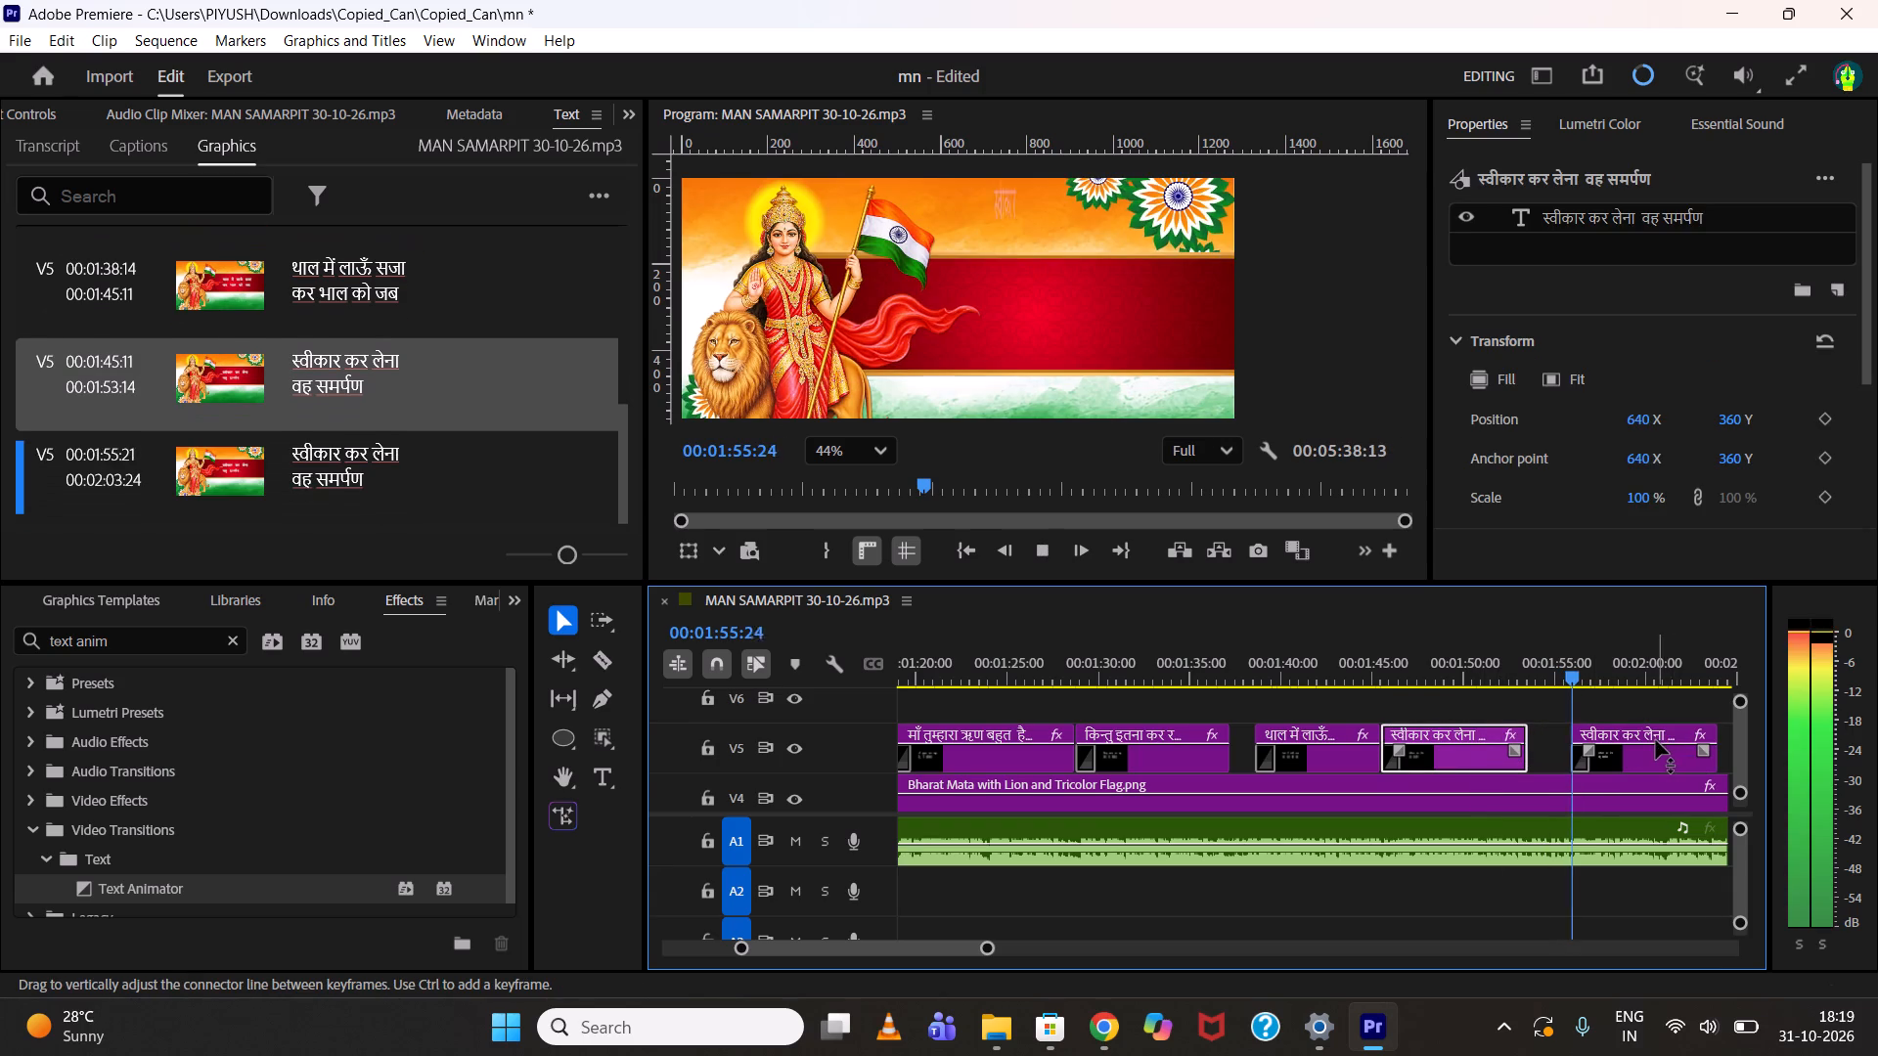
{"action": "scroll", "coordinate": [1582, 742], "scroll_direction": "down", "scroll_amount": 1}
{"action": "key", "text": "space"}
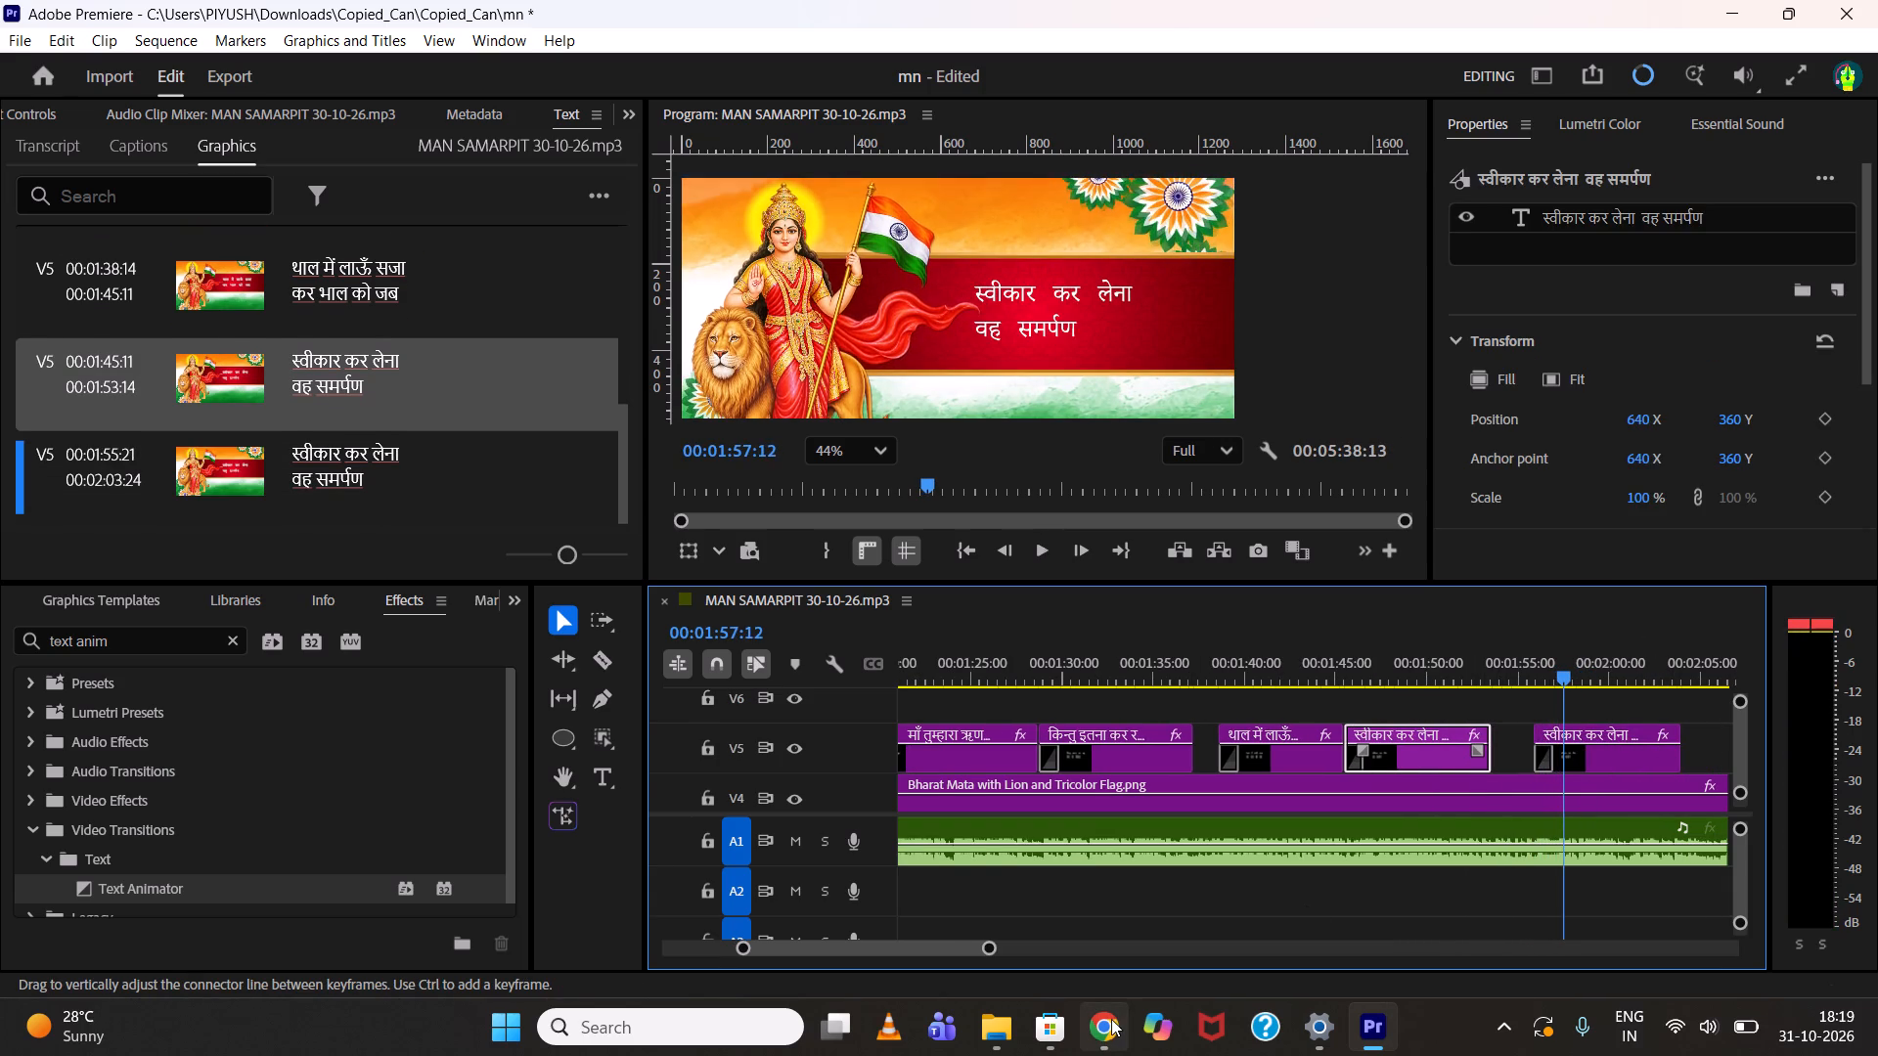
Switch to the blog post in Chrome, copy the lines गान अर्पित, प्राण अर्पित and रक्त का कण कण समर्पित, and return to Premiere.
{"action": "left_click", "coordinate": [1111, 1019]}
{"action": "left_click_drag", "start_coordinate": [384, 408], "coordinate": [445, 409]}
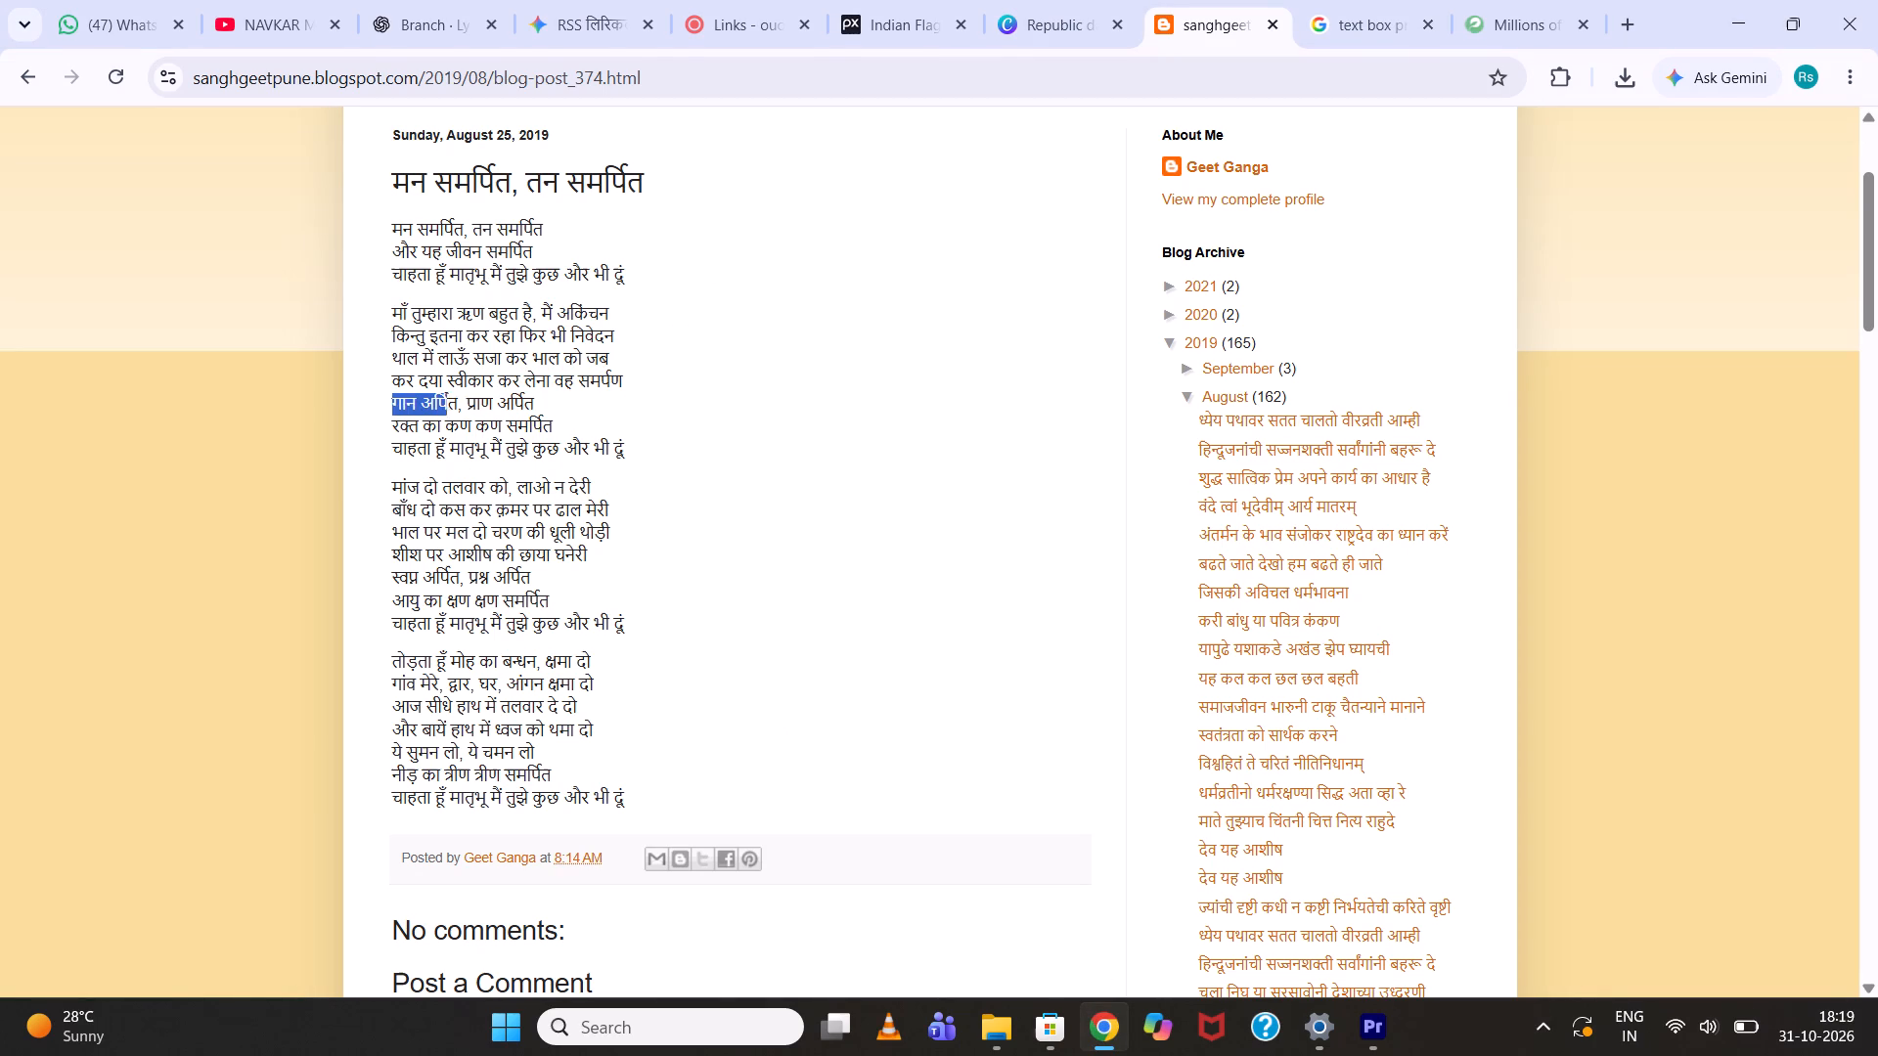
{"action": "left_click_drag", "start_coordinate": [445, 409], "coordinate": [534, 409]}
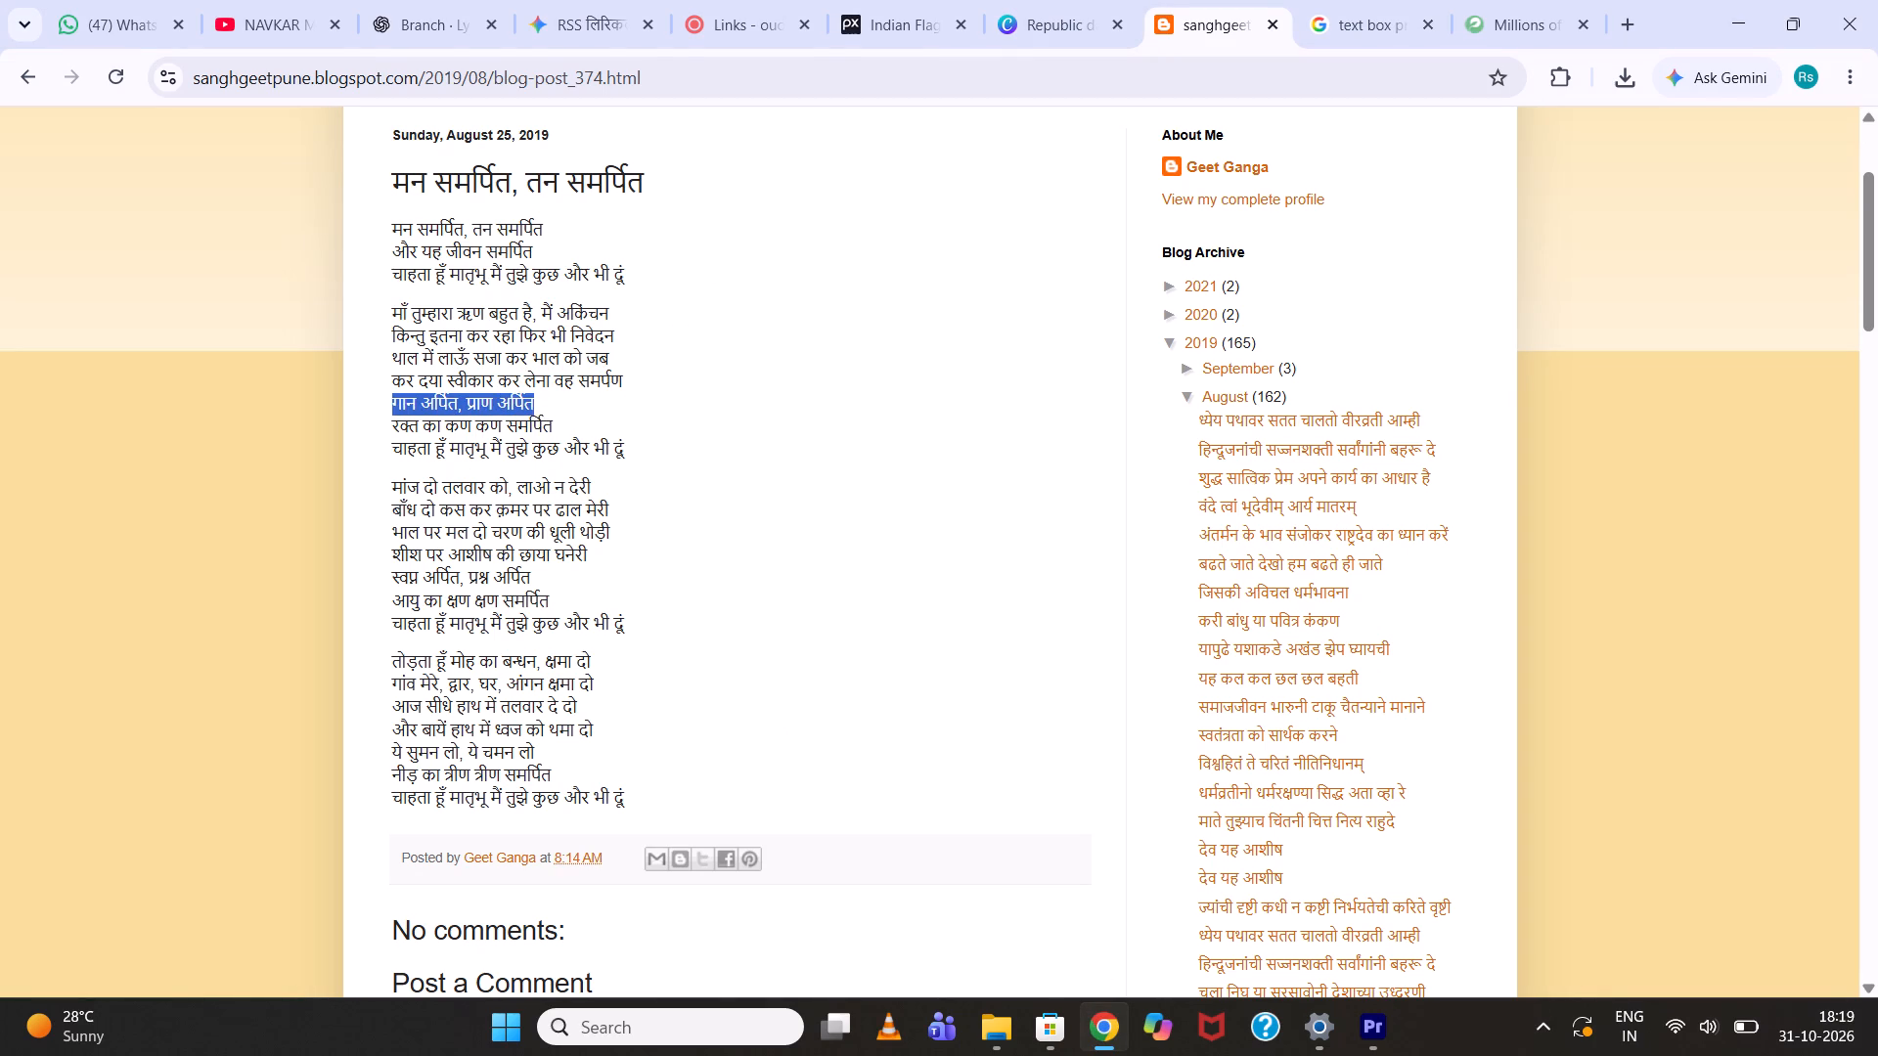
{"action": "left_click_drag", "start_coordinate": [551, 418], "coordinate": [392, 407]}
{"action": "key", "text": "ctrl+c"}
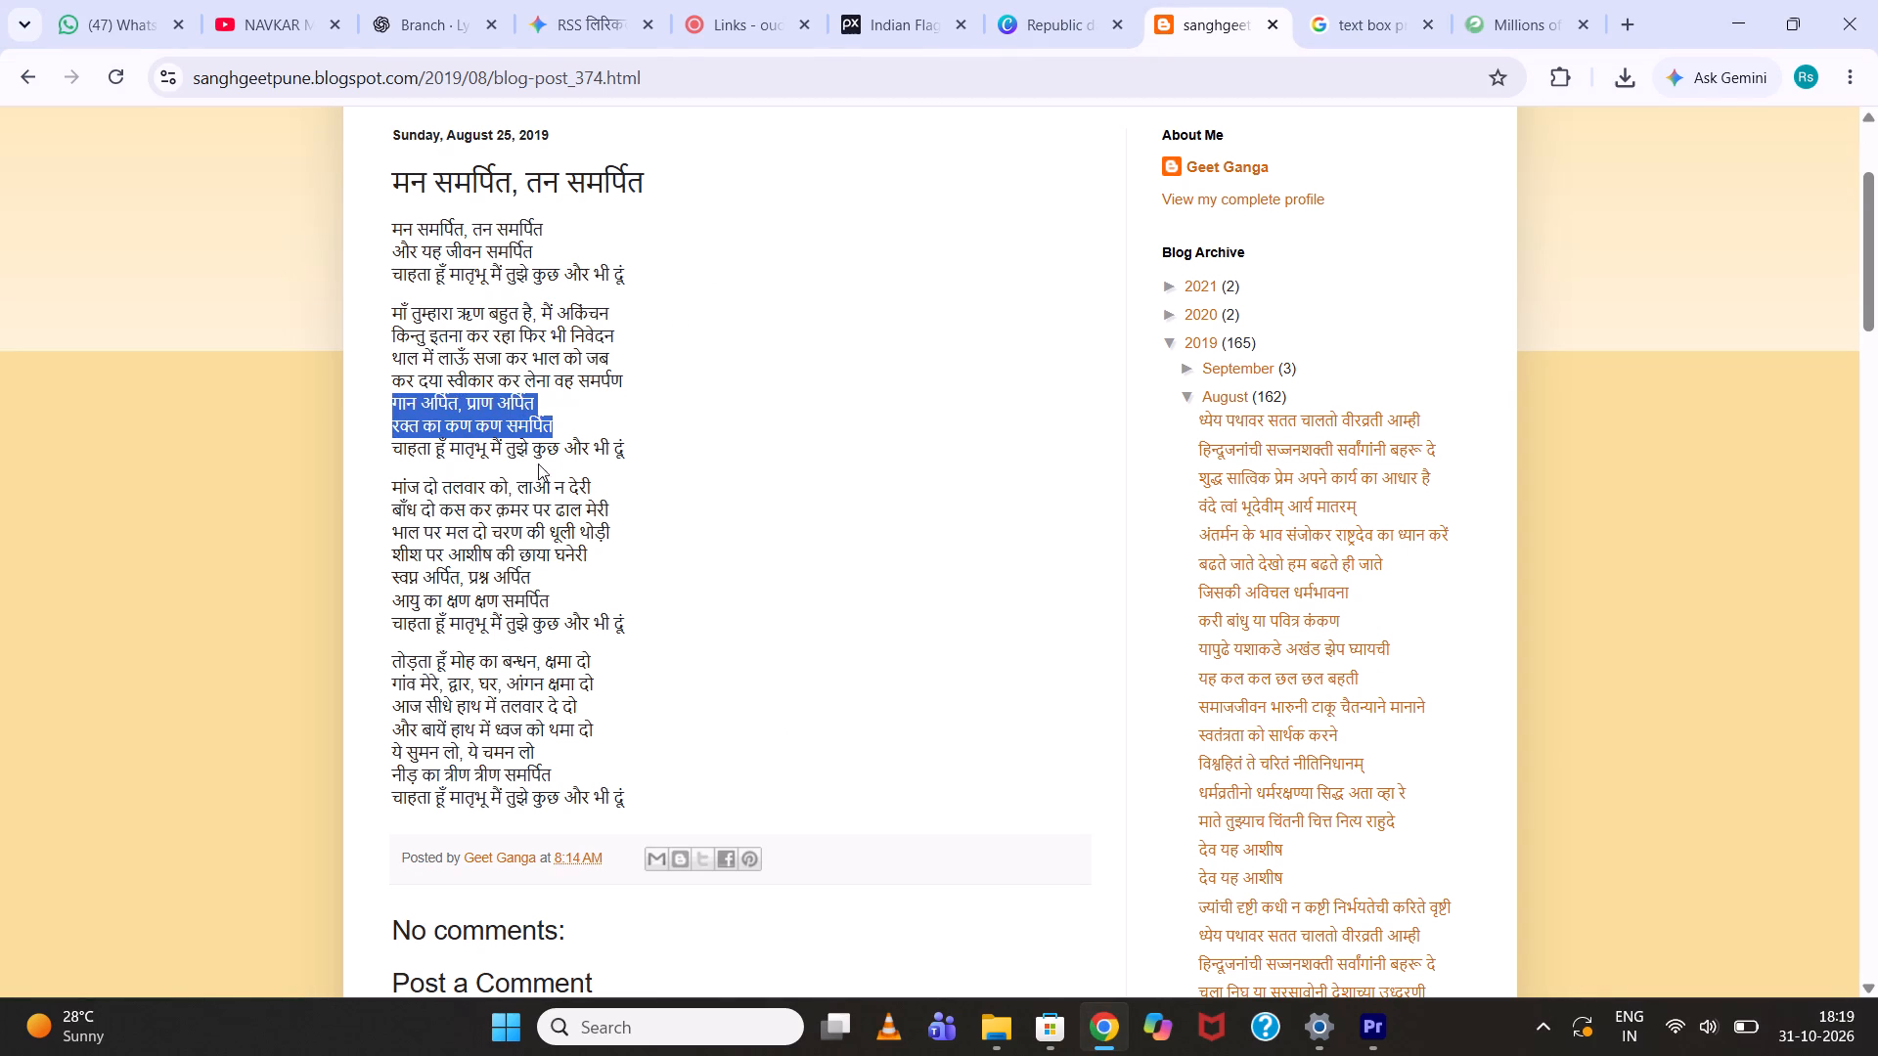
{"action": "left_click", "coordinate": [1396, 1030]}
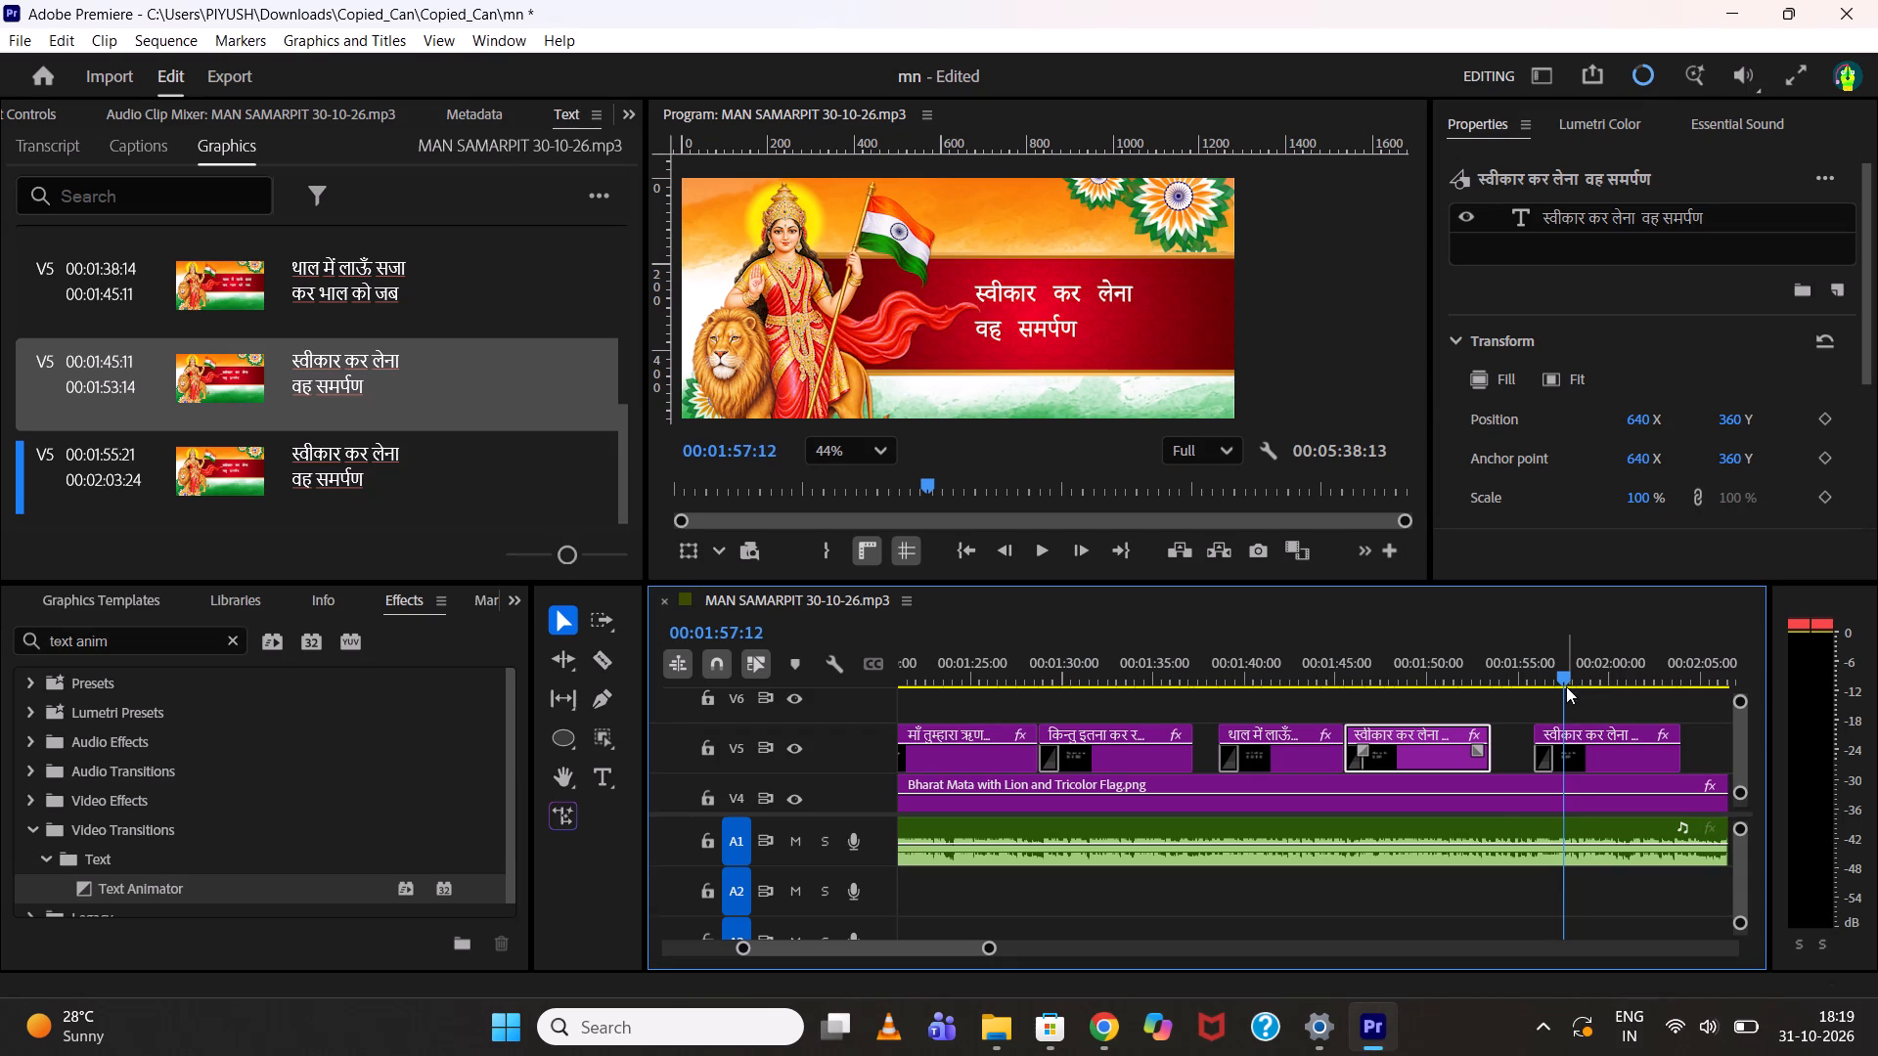
Replace the eighth lyric clip's text with the two copied lines and set its X position to 622.
{"action": "left_click_drag", "start_coordinate": [1566, 682], "coordinate": [1586, 681]}
{"action": "double_click", "coordinate": [367, 453]}
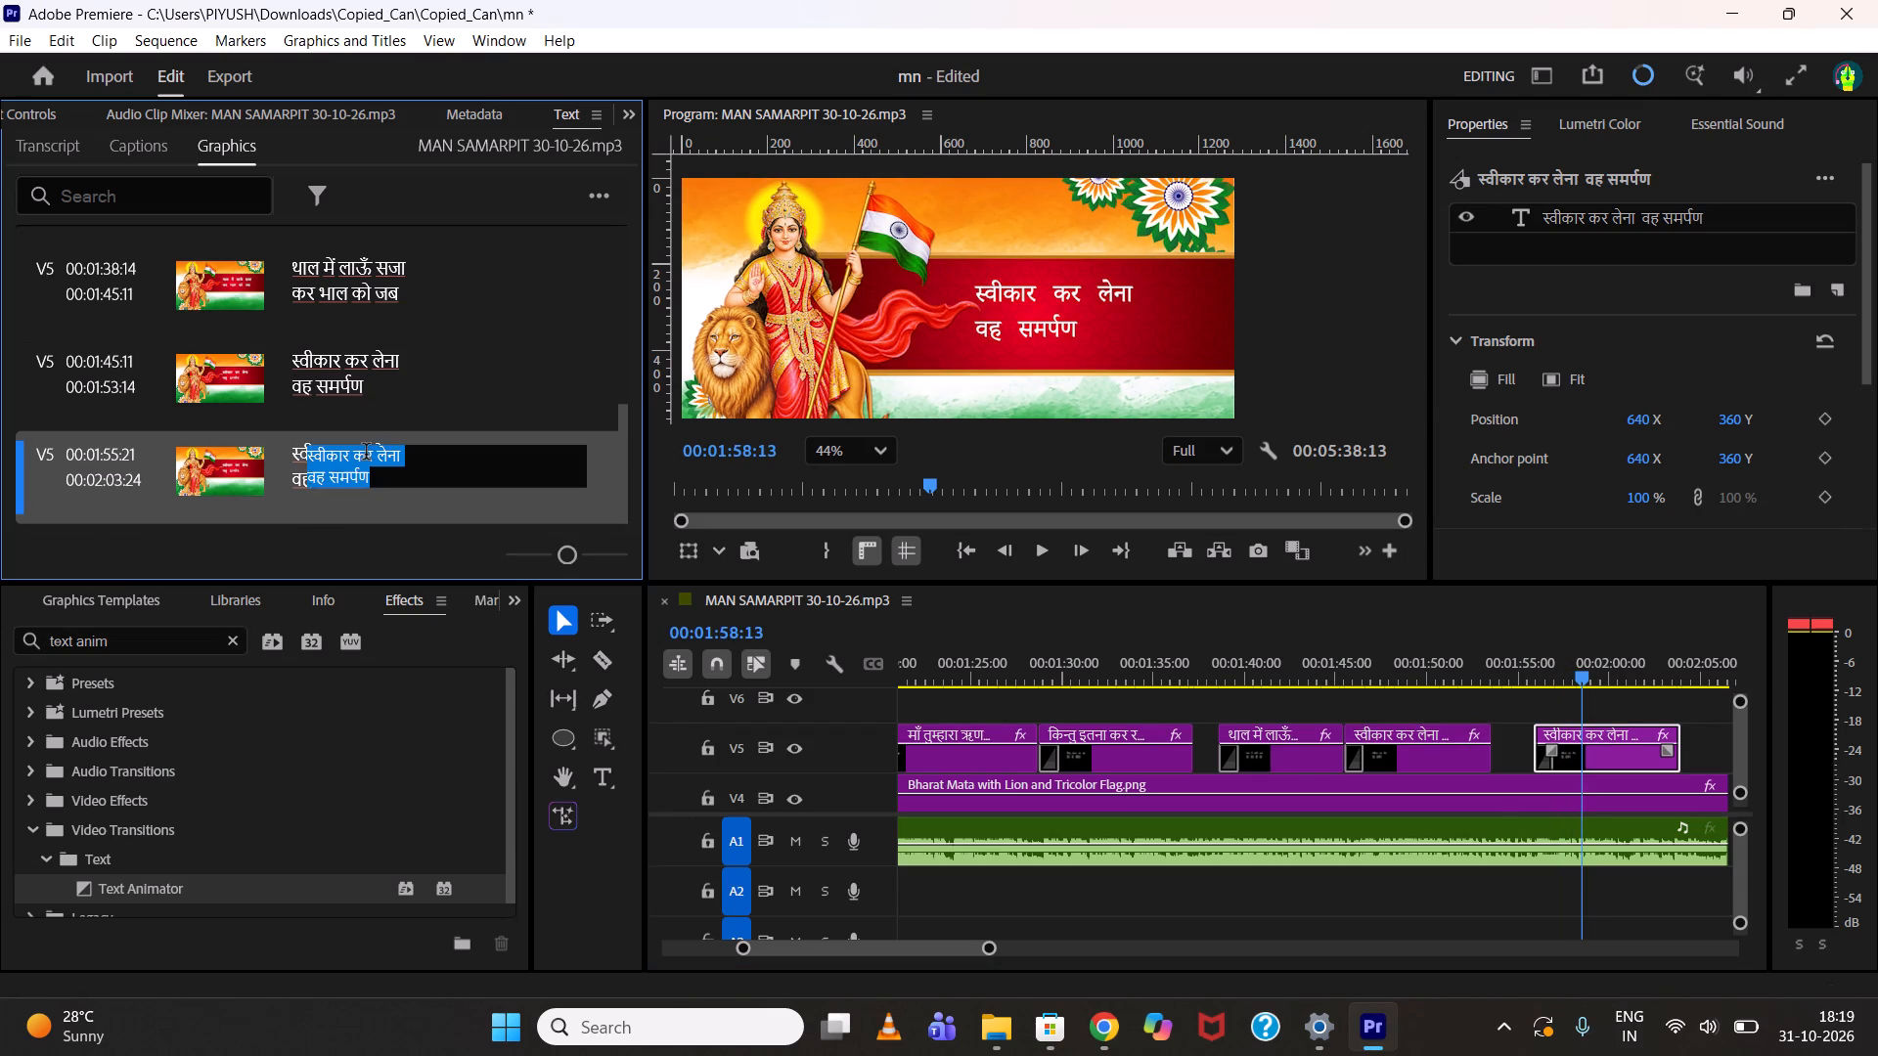
{"action": "key", "text": "ctrl+v"}
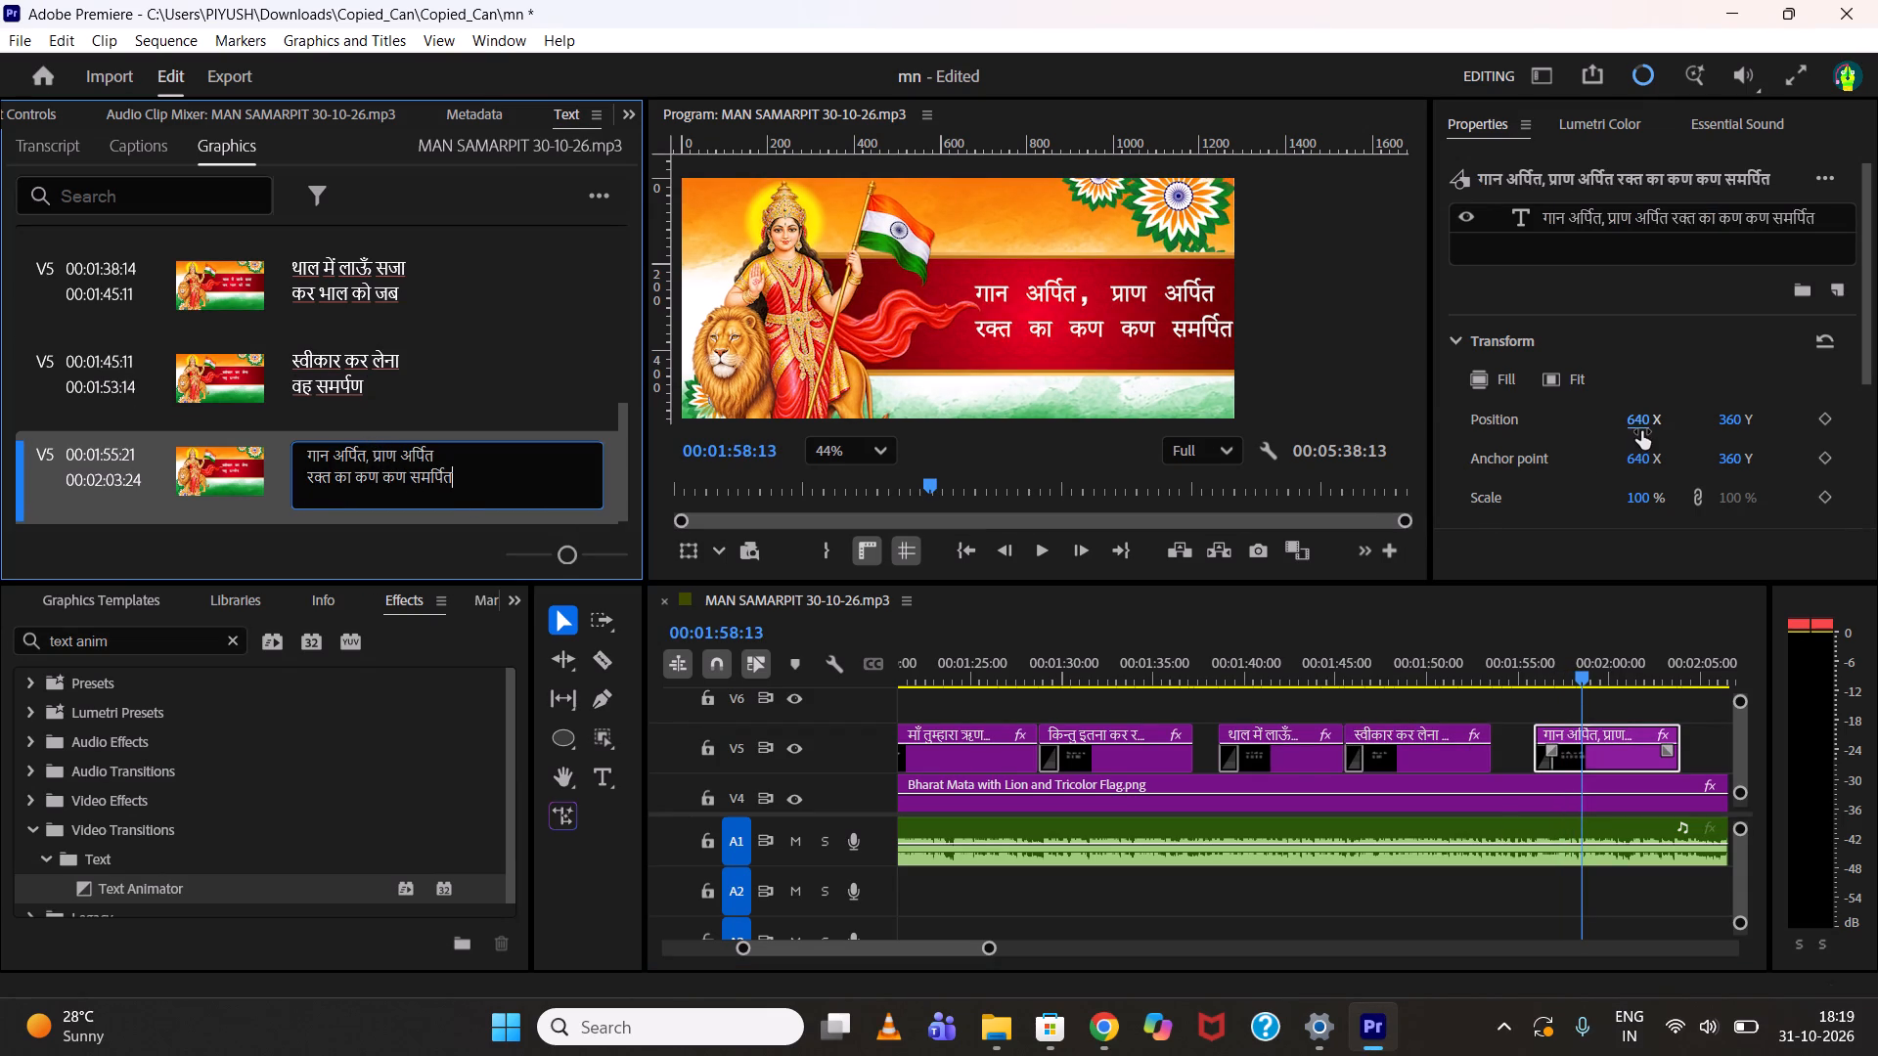
{"action": "left_click_drag", "start_coordinate": [1641, 430], "coordinate": [1621, 436]}
{"action": "left_click", "coordinate": [1516, 704]}
Play the eighth lyric clip against the song from its start and extend its end on V5 to 00:02:05:21.
{"action": "left_click", "coordinate": [1532, 669]}
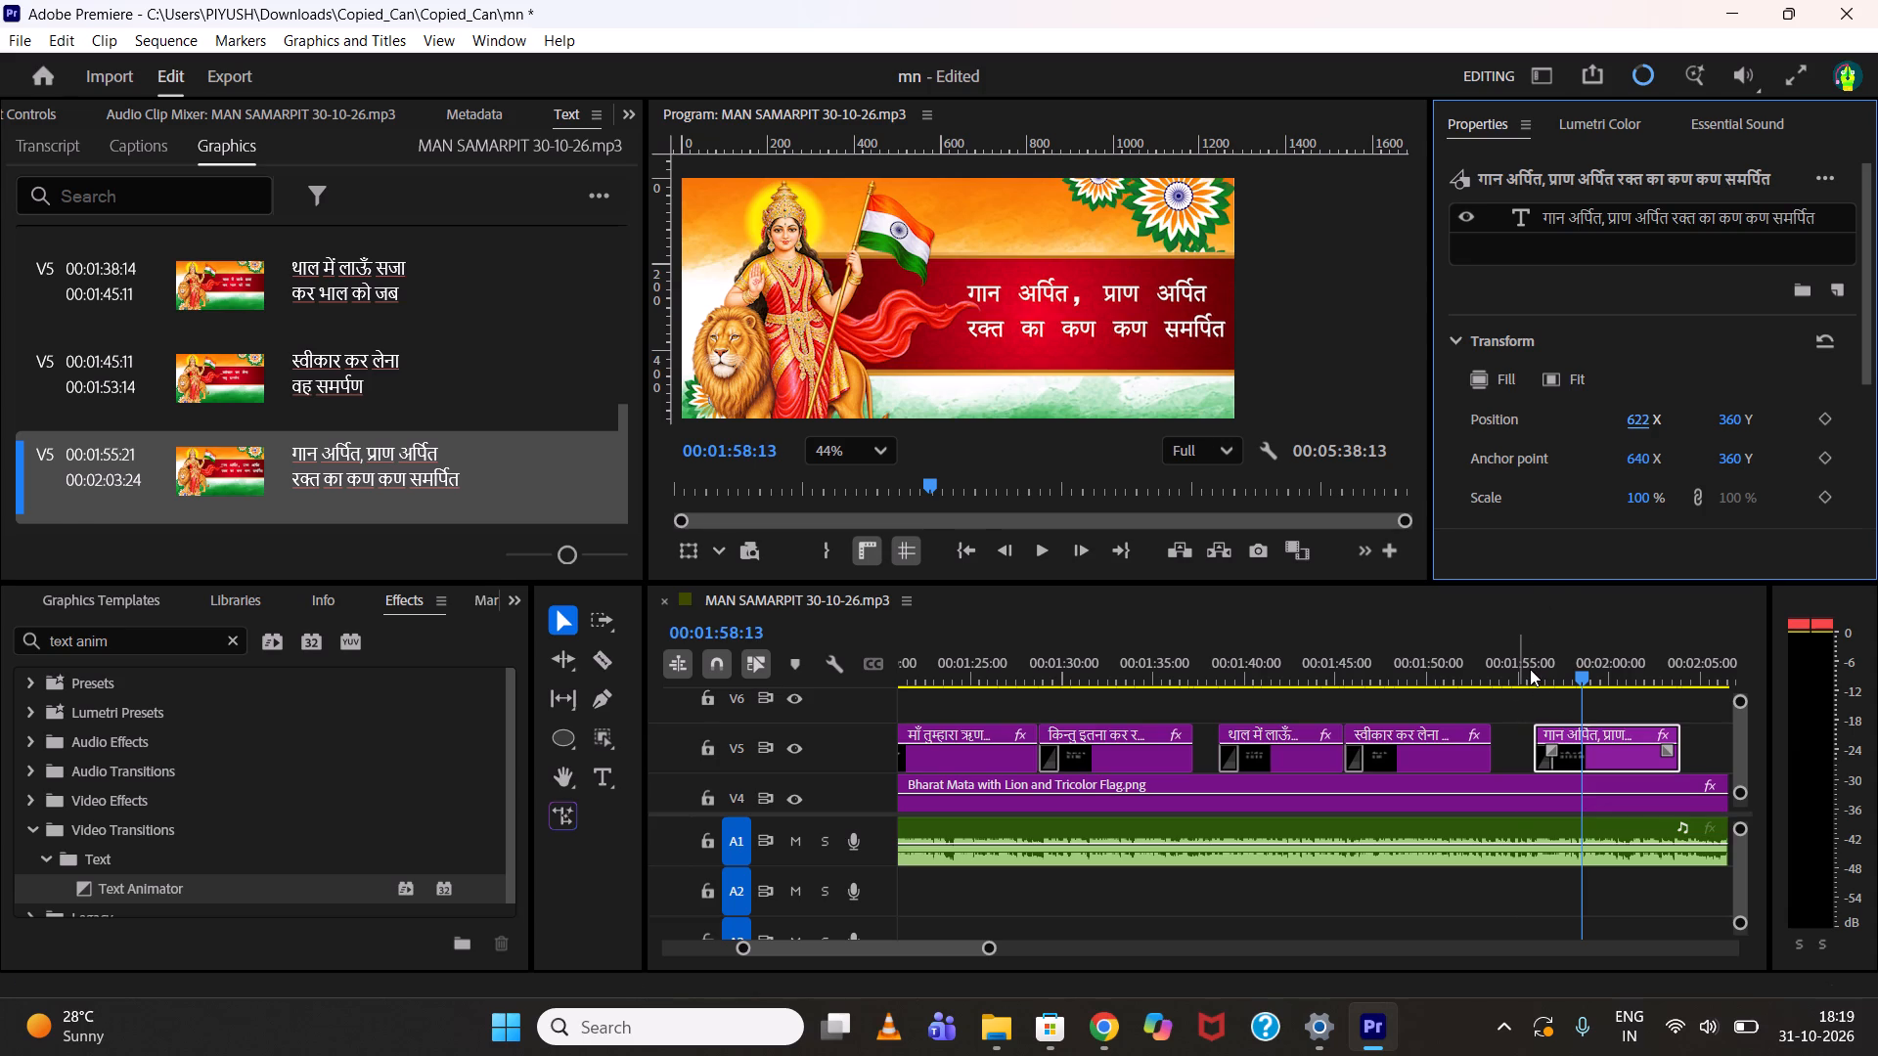
{"action": "key", "text": "space"}
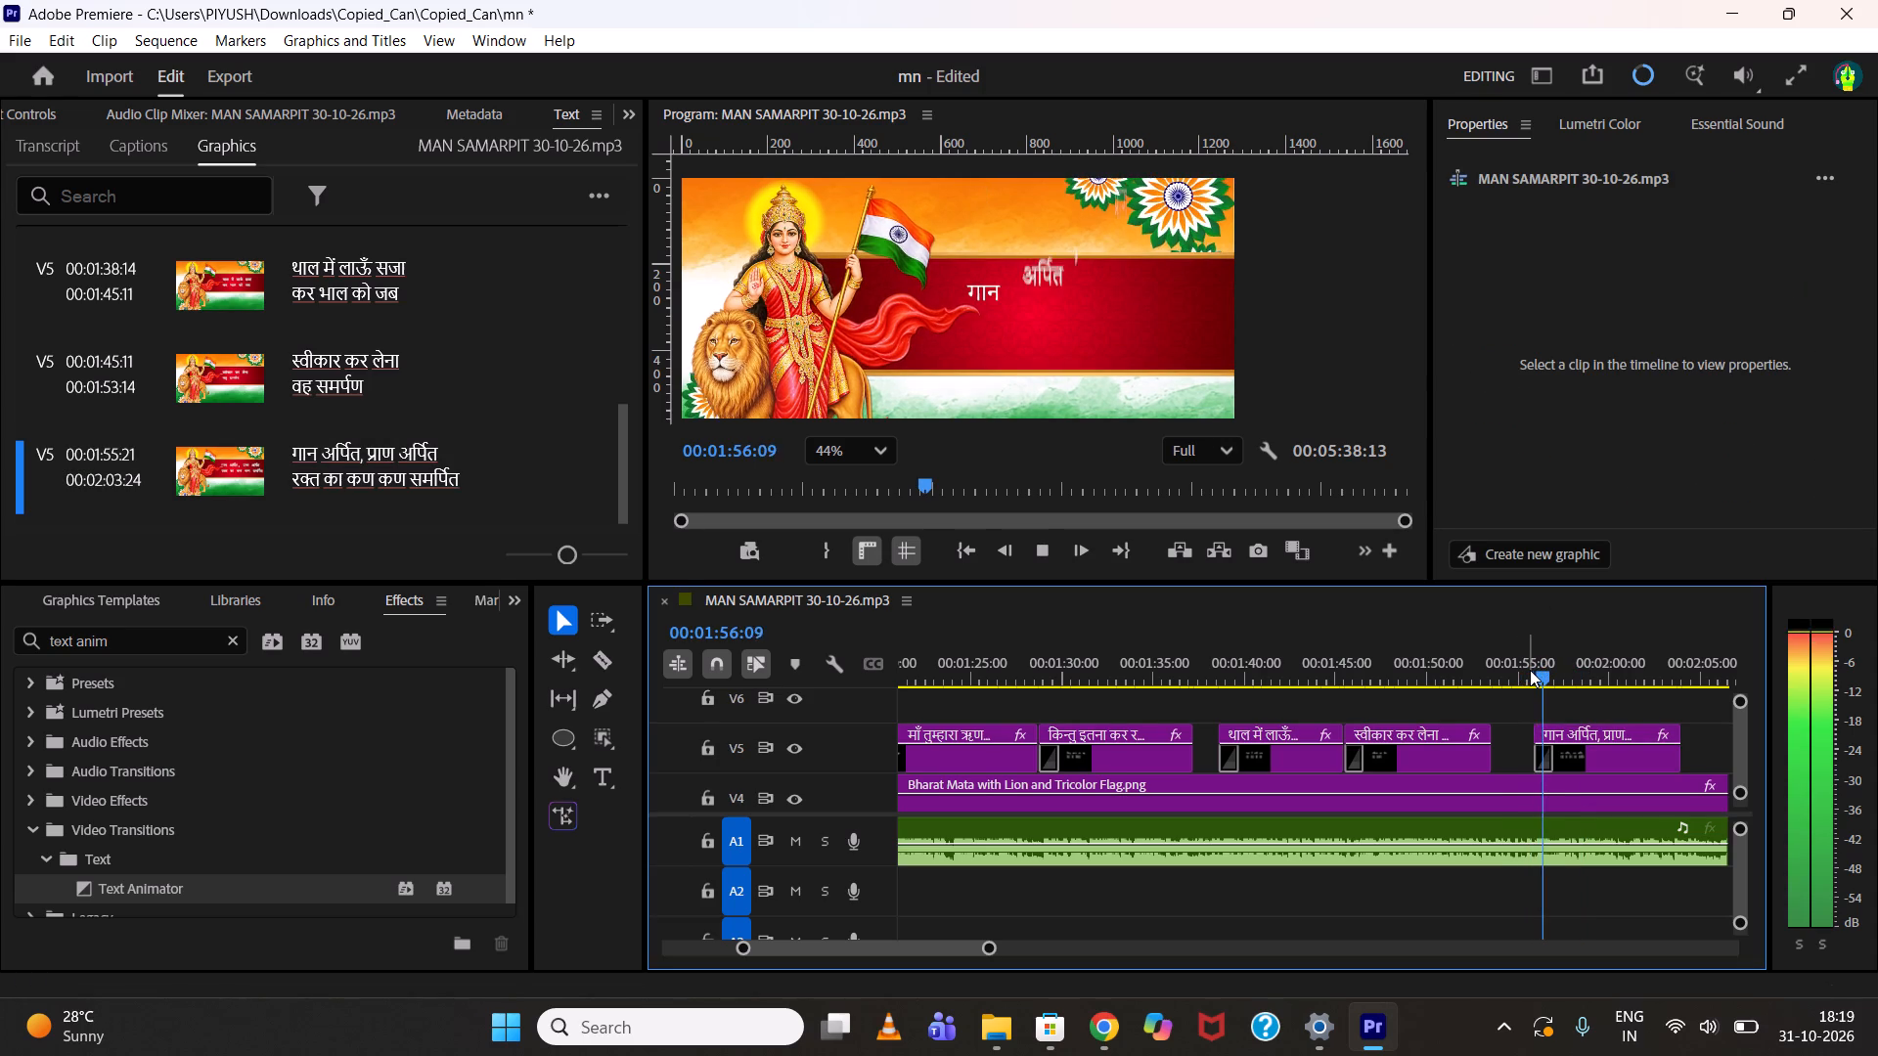
{"action": "scroll", "coordinate": [1490, 662], "scroll_direction": "down", "scroll_amount": 2}
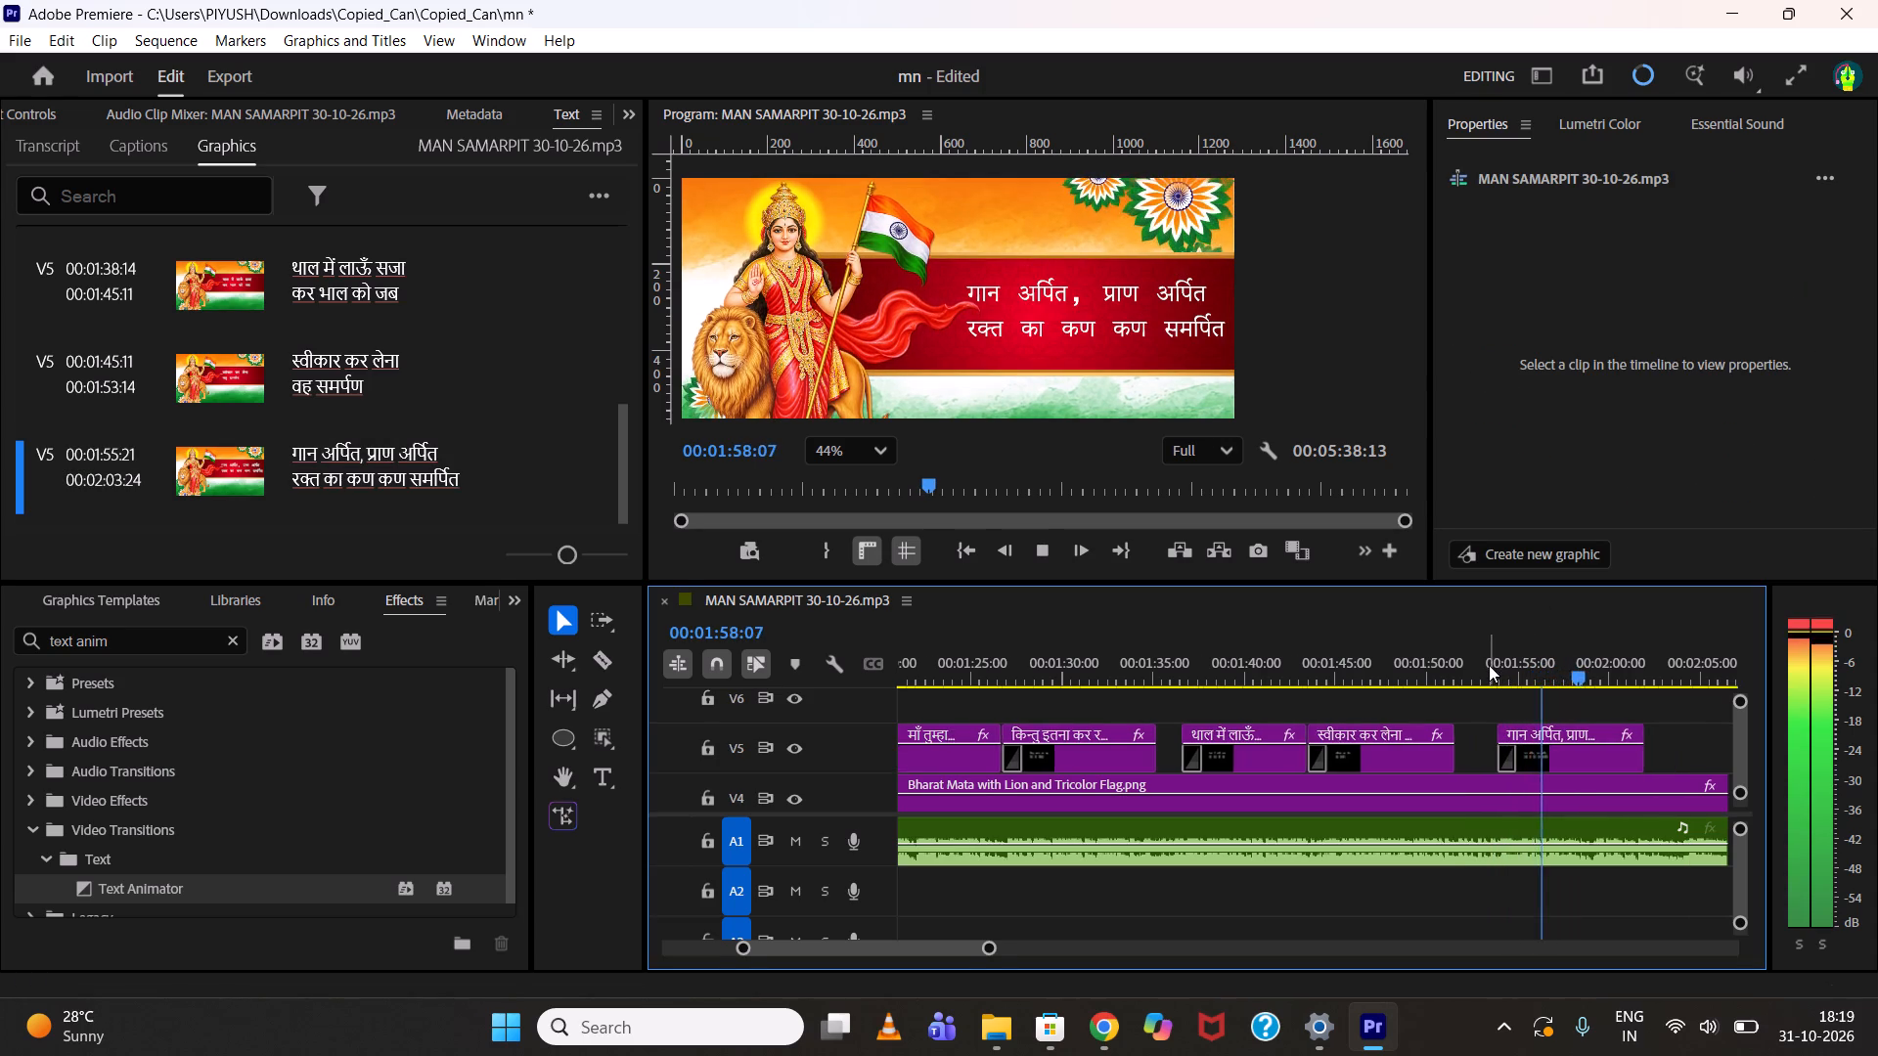
{"action": "scroll", "coordinate": [1489, 665], "scroll_direction": "down", "scroll_amount": 3}
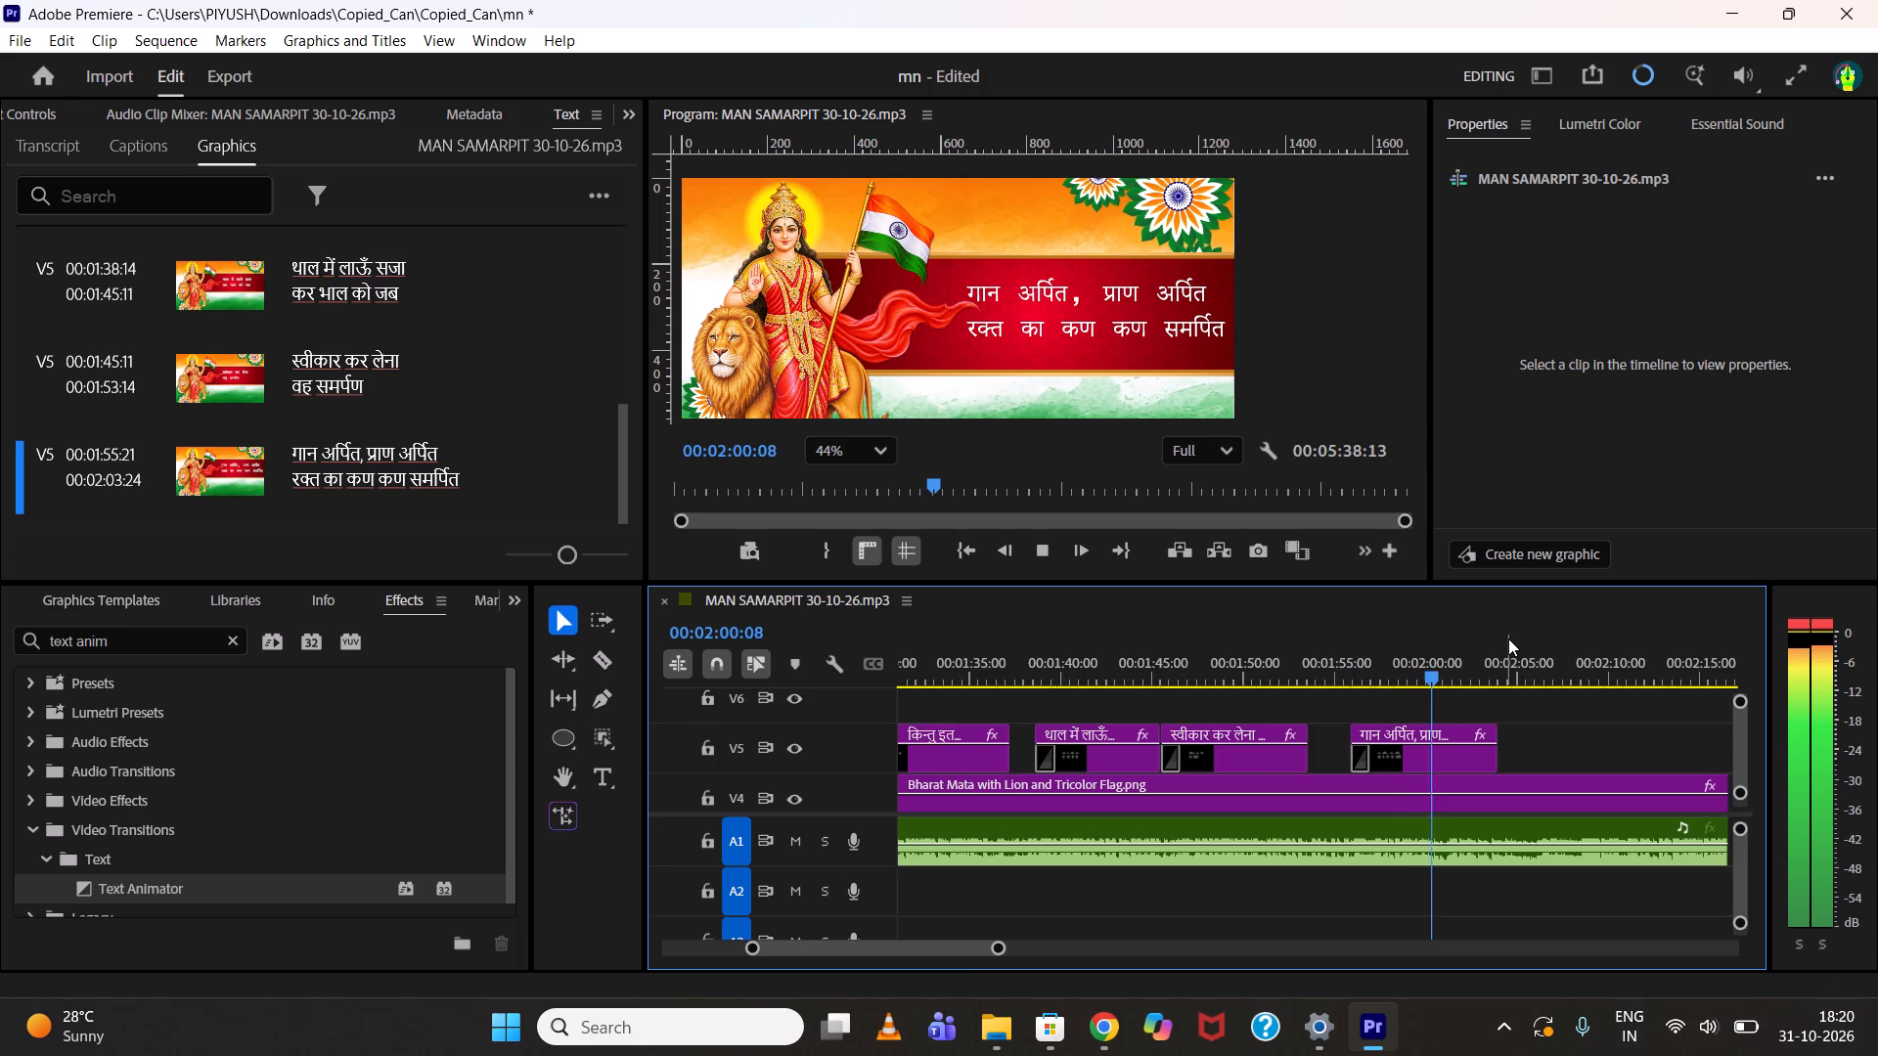
{"action": "scroll", "coordinate": [1508, 638], "scroll_direction": "down", "scroll_amount": 4}
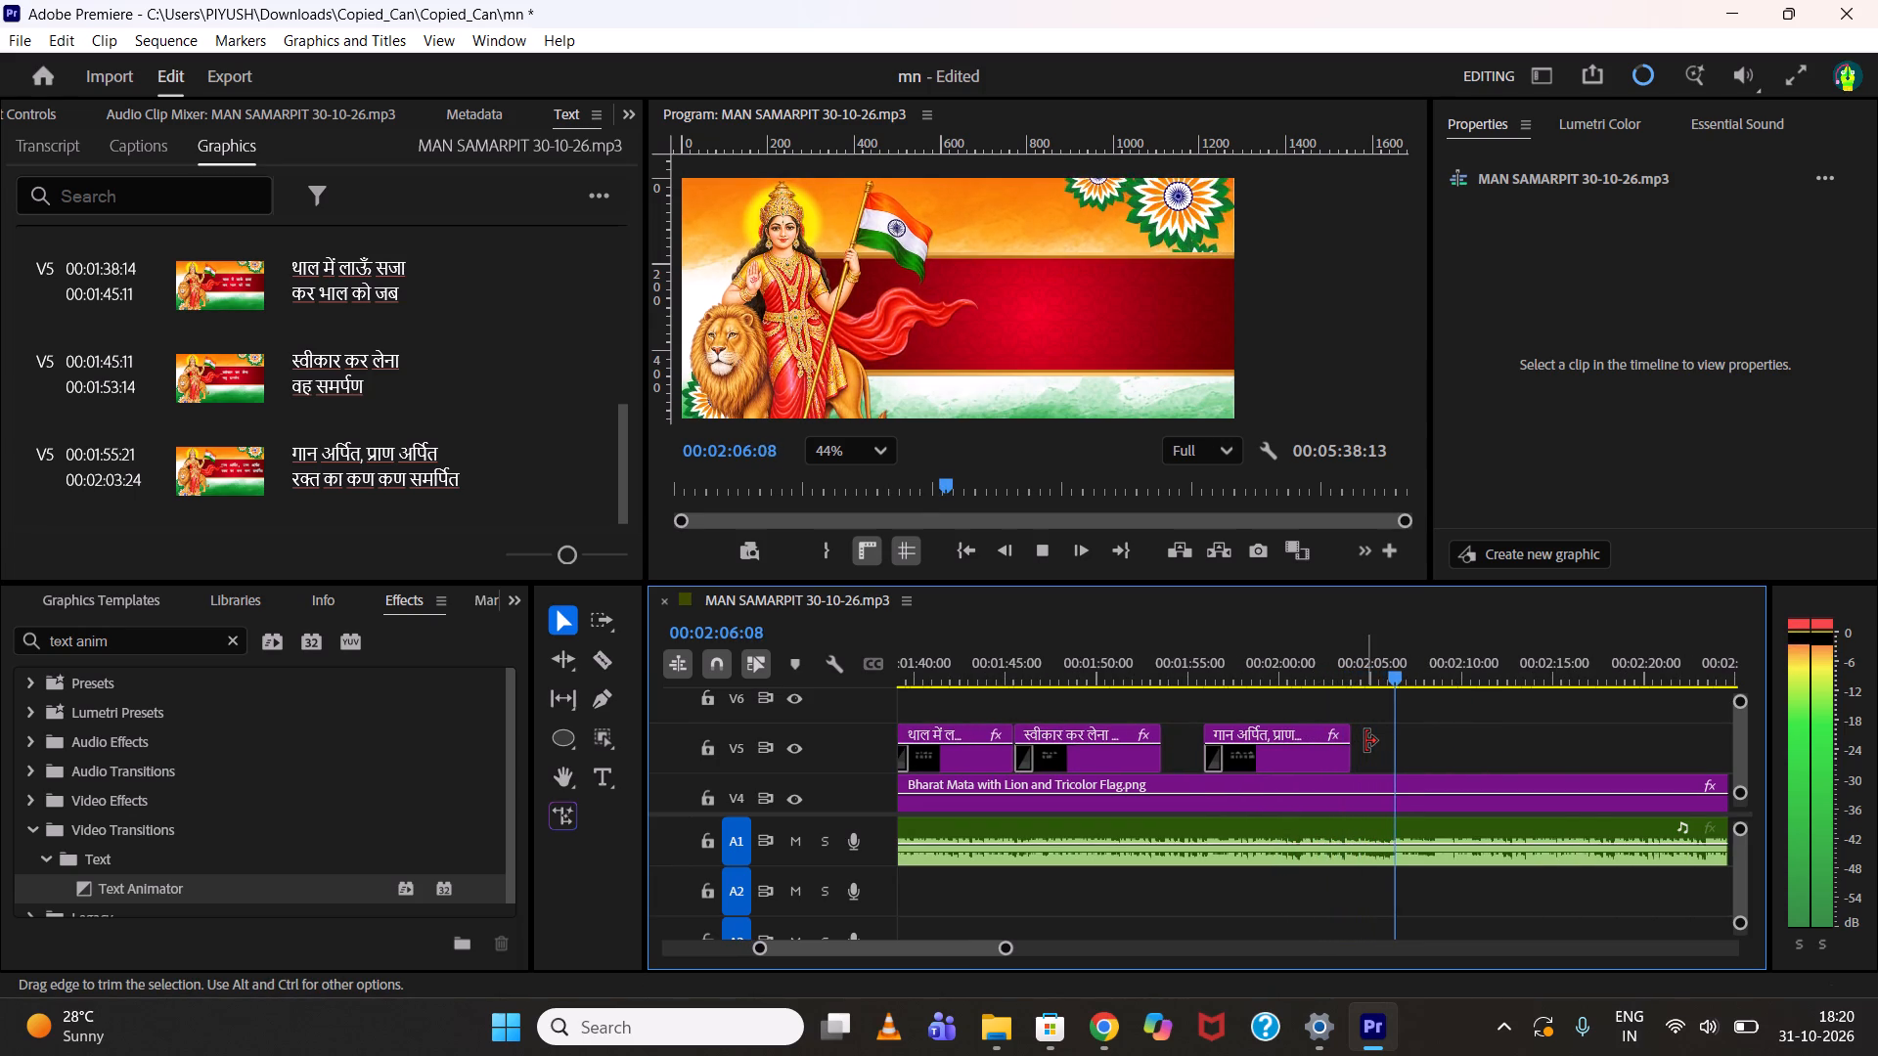
{"action": "left_click_drag", "start_coordinate": [1365, 741], "coordinate": [1396, 741]}
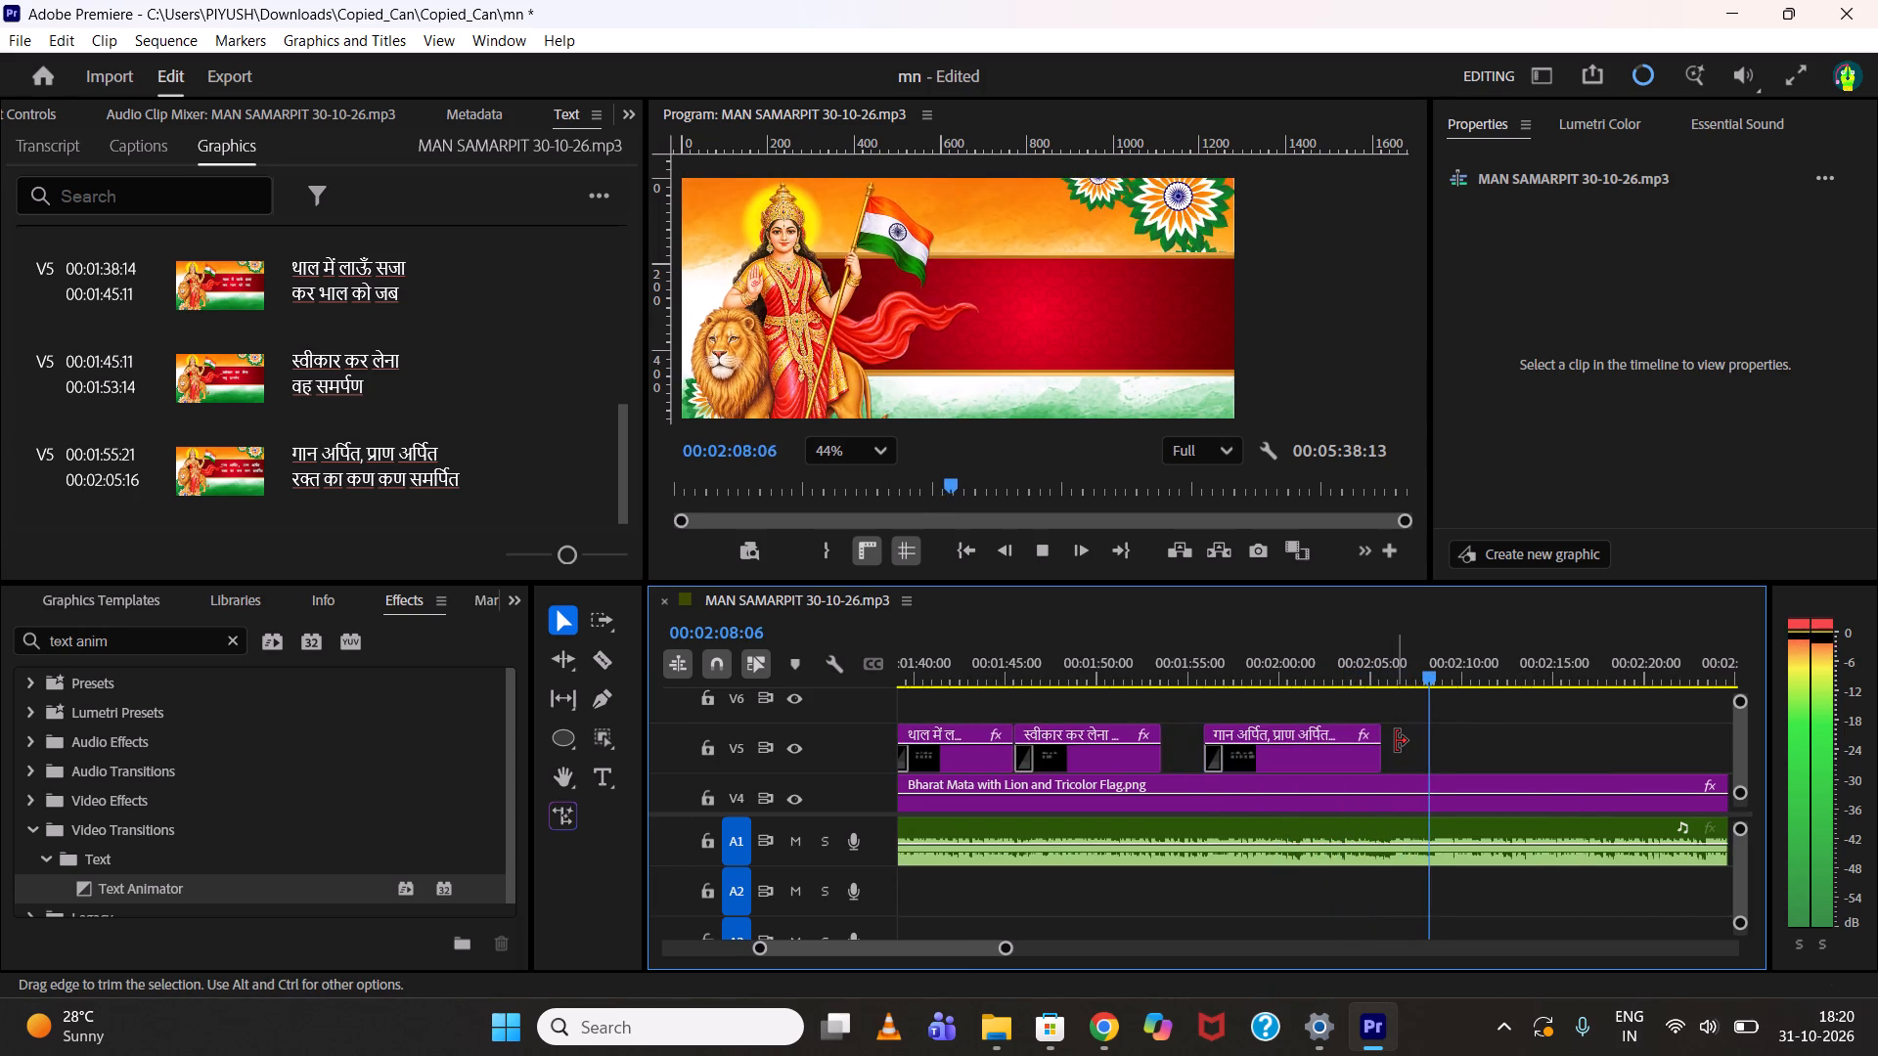
{"action": "key", "text": "space"}
{"action": "left_click", "coordinate": [1385, 673]}
{"action": "key", "text": "space"}
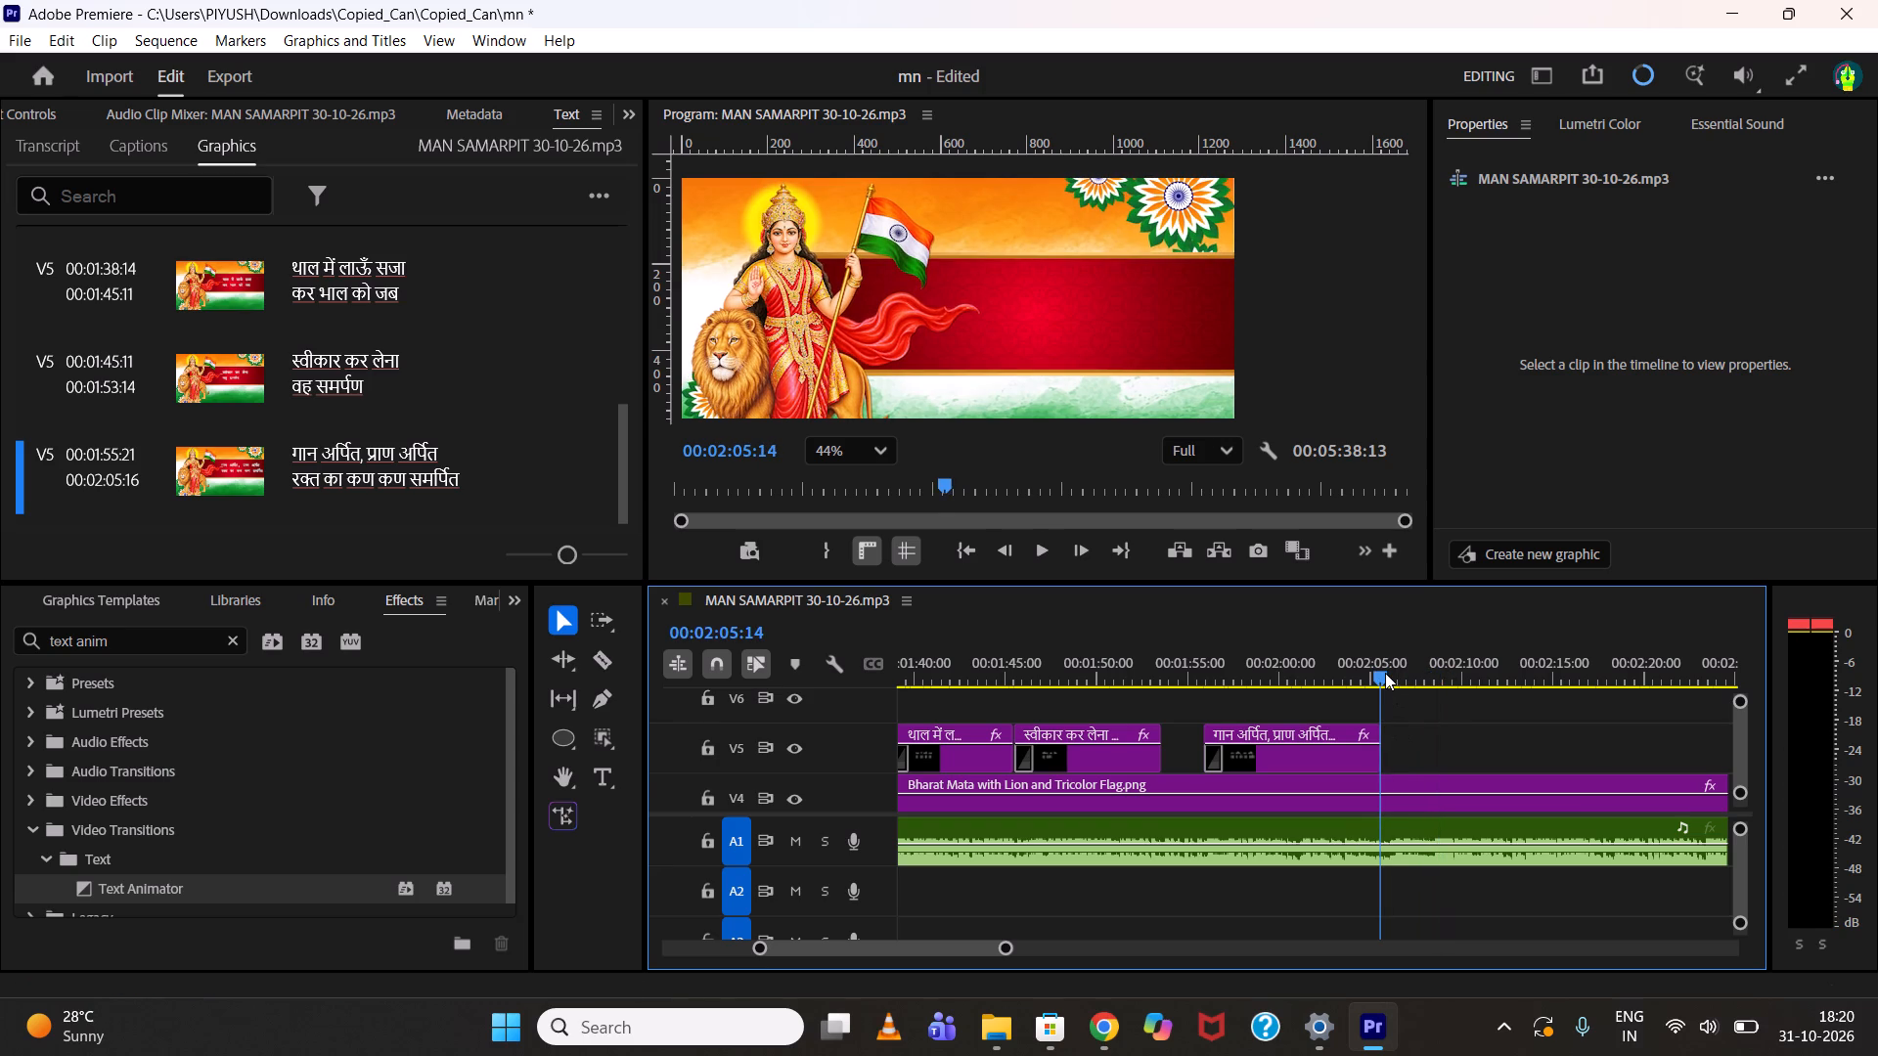
{"action": "key", "text": "space"}
{"action": "left_click", "coordinate": [1383, 731]}
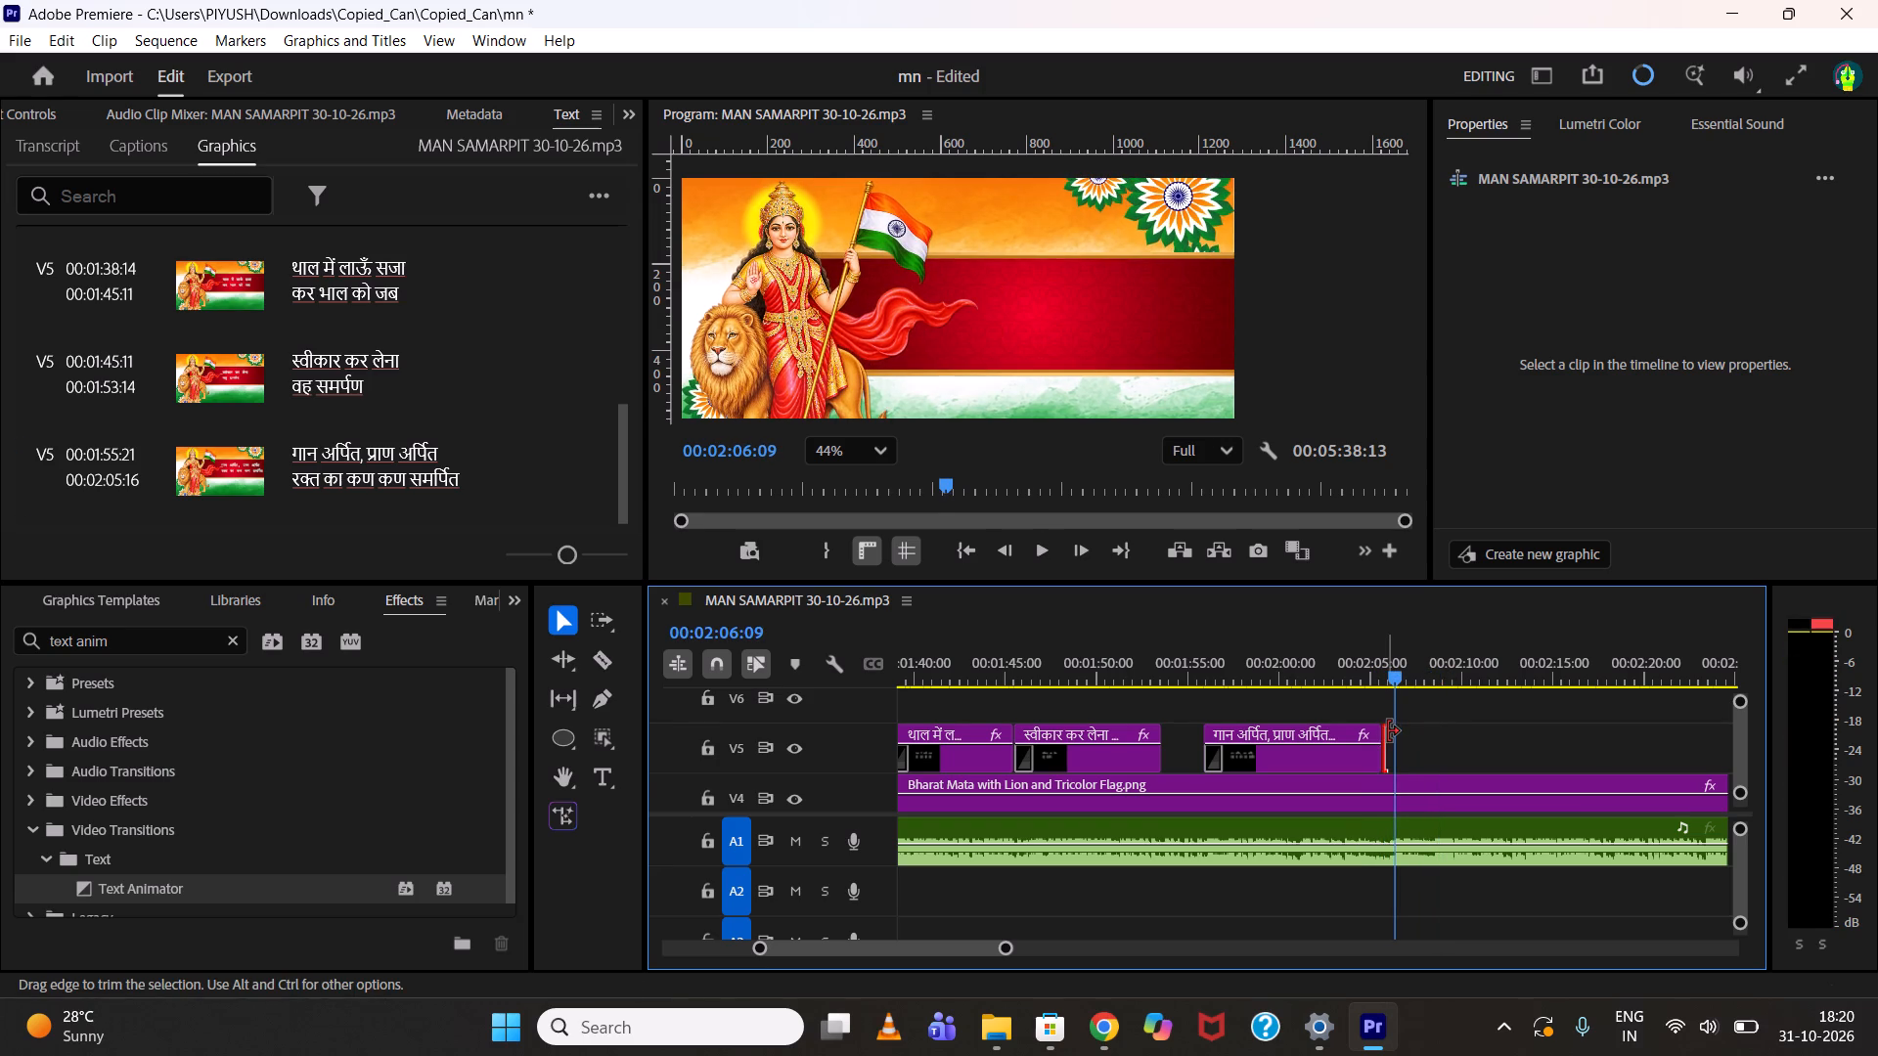
{"action": "left_click", "coordinate": [1394, 678]}
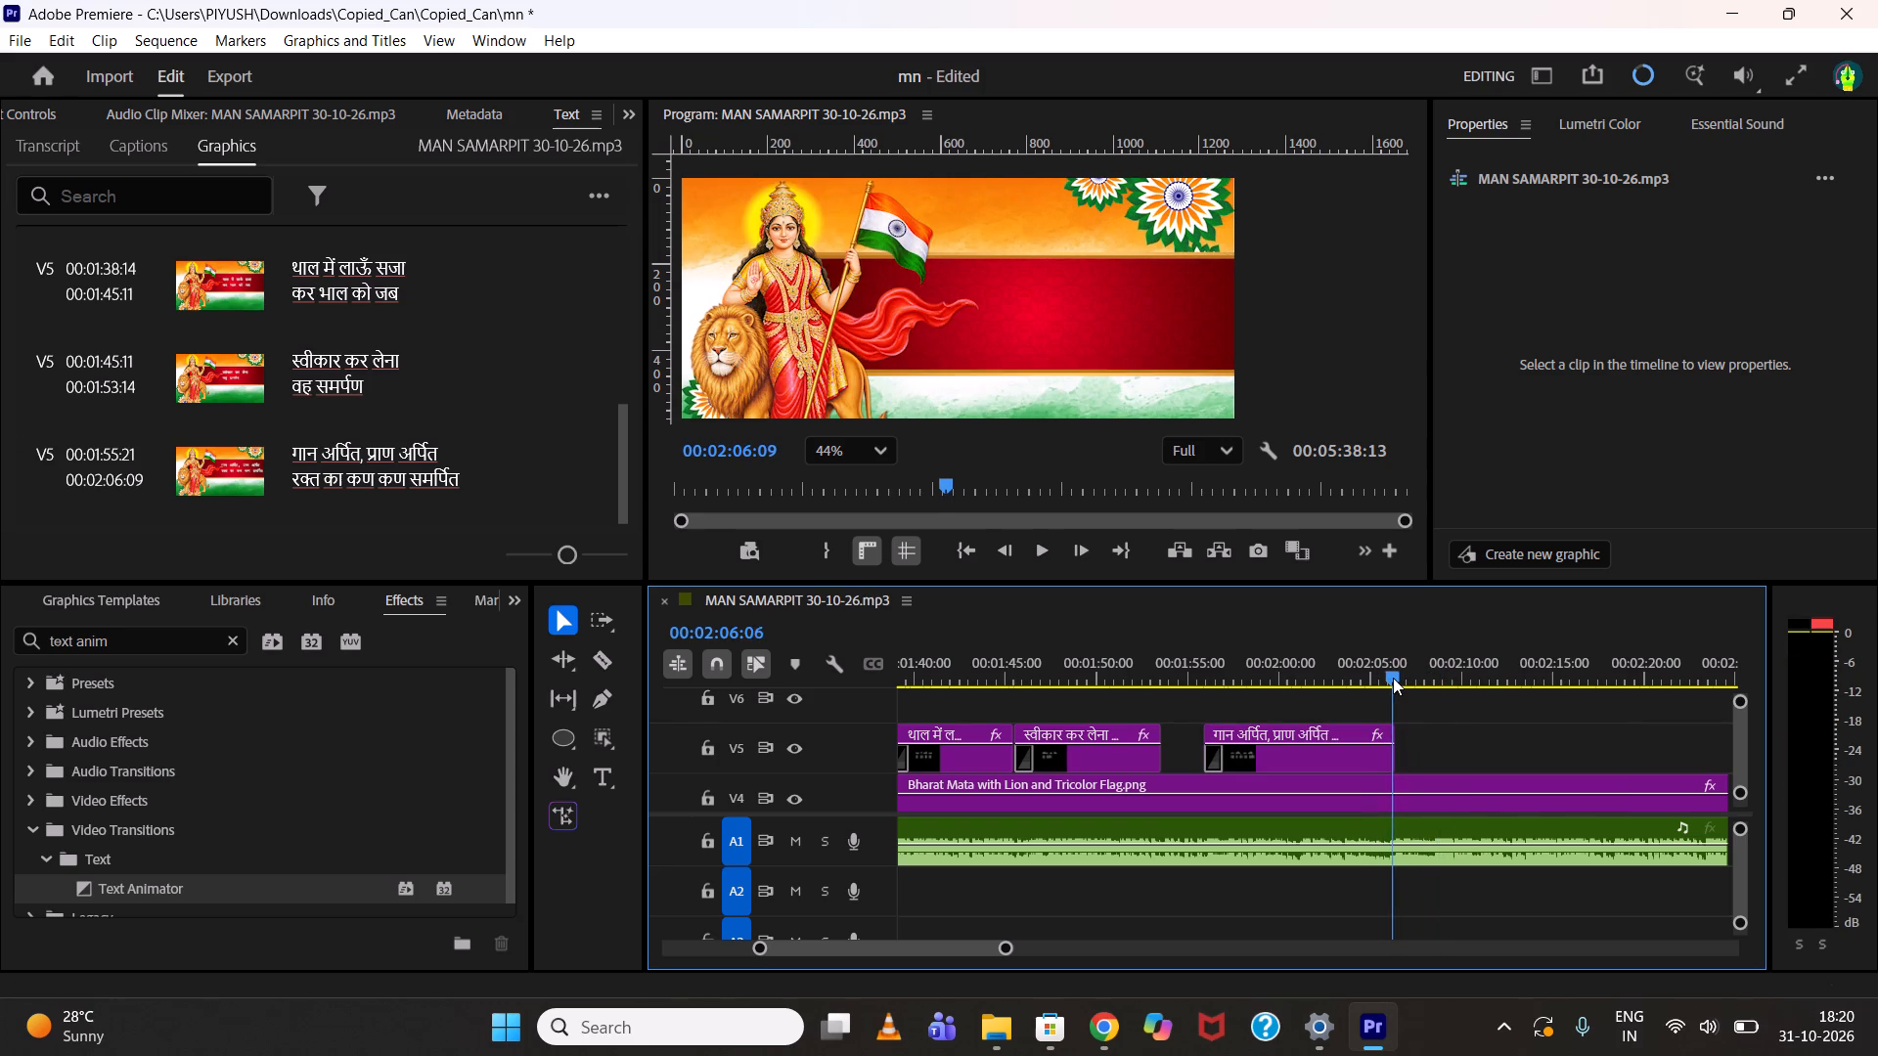
{"action": "left_click", "coordinate": [1390, 678]}
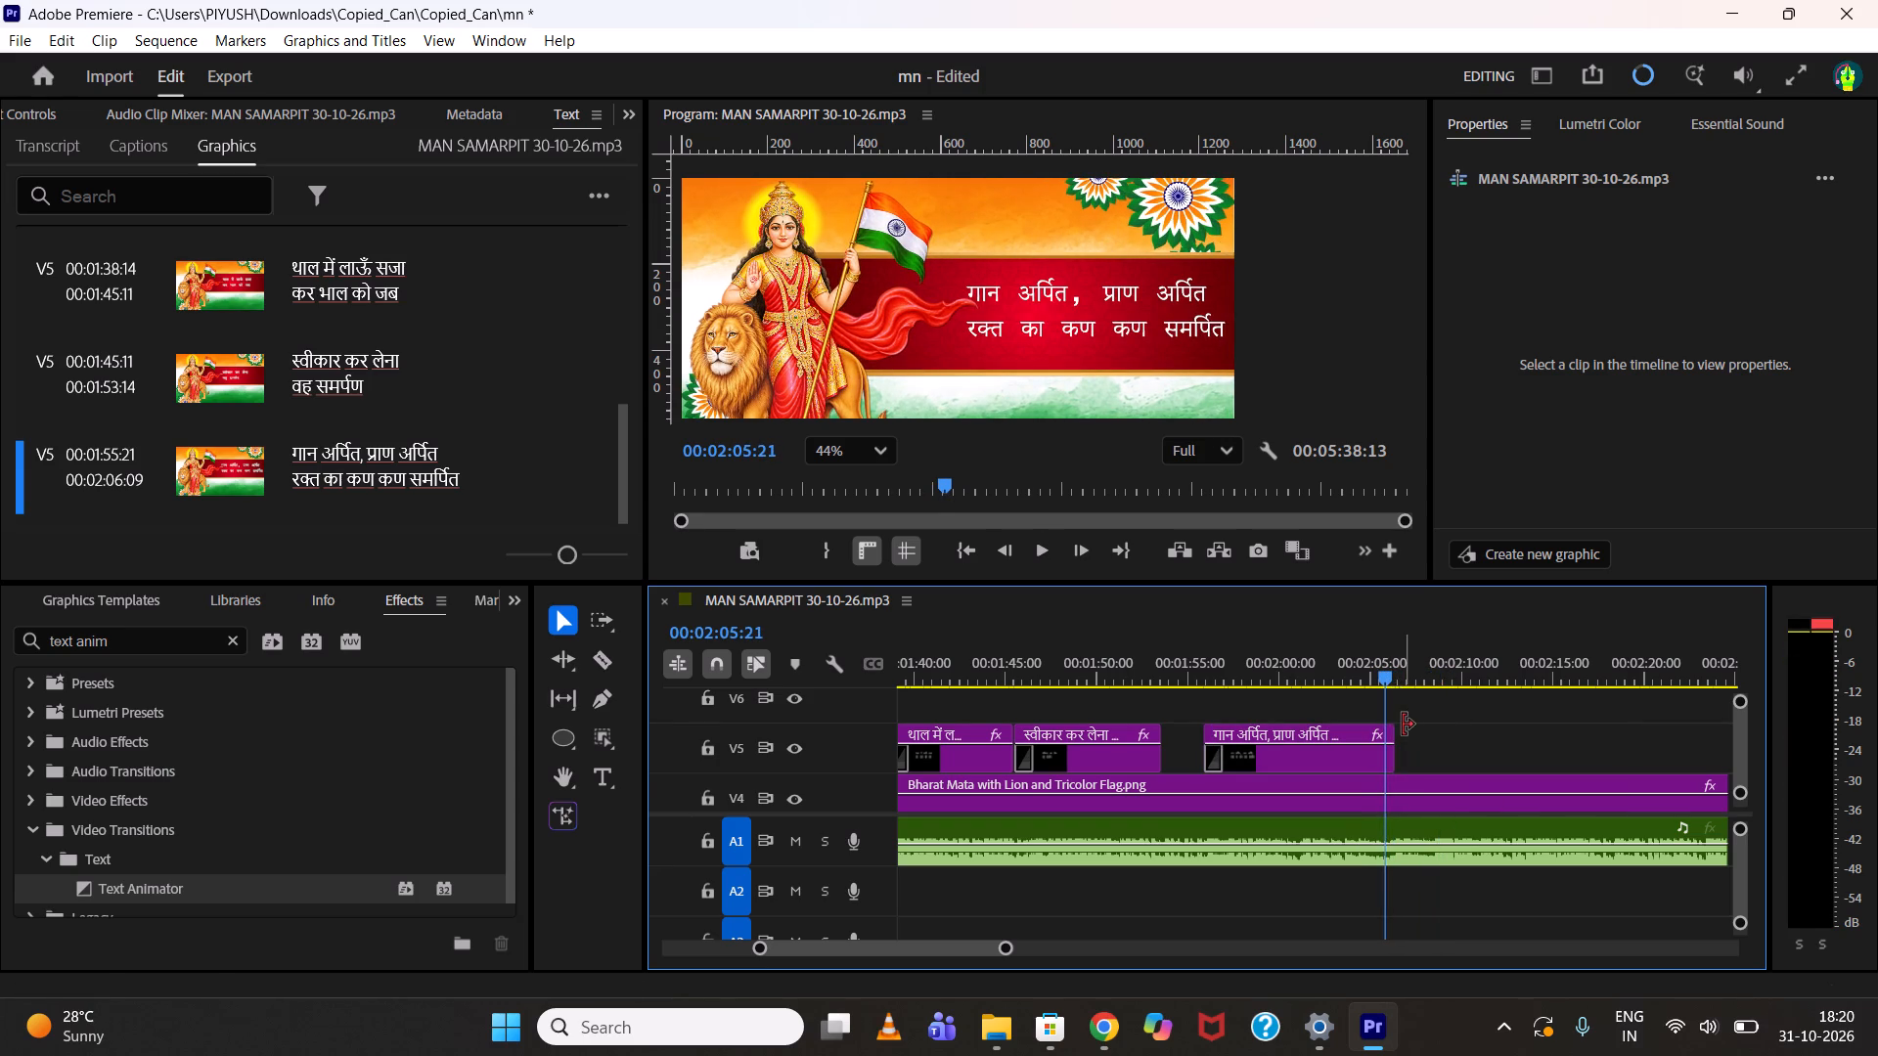
{"action": "left_click", "coordinate": [1403, 729]}
{"action": "left_click_drag", "start_coordinate": [1380, 679], "coordinate": [1370, 679]}
Play on to the next sung line's start and duplicate the eighth lyric clip on V5 to begin at 00:02:08:08.
{"action": "key", "text": "space"}
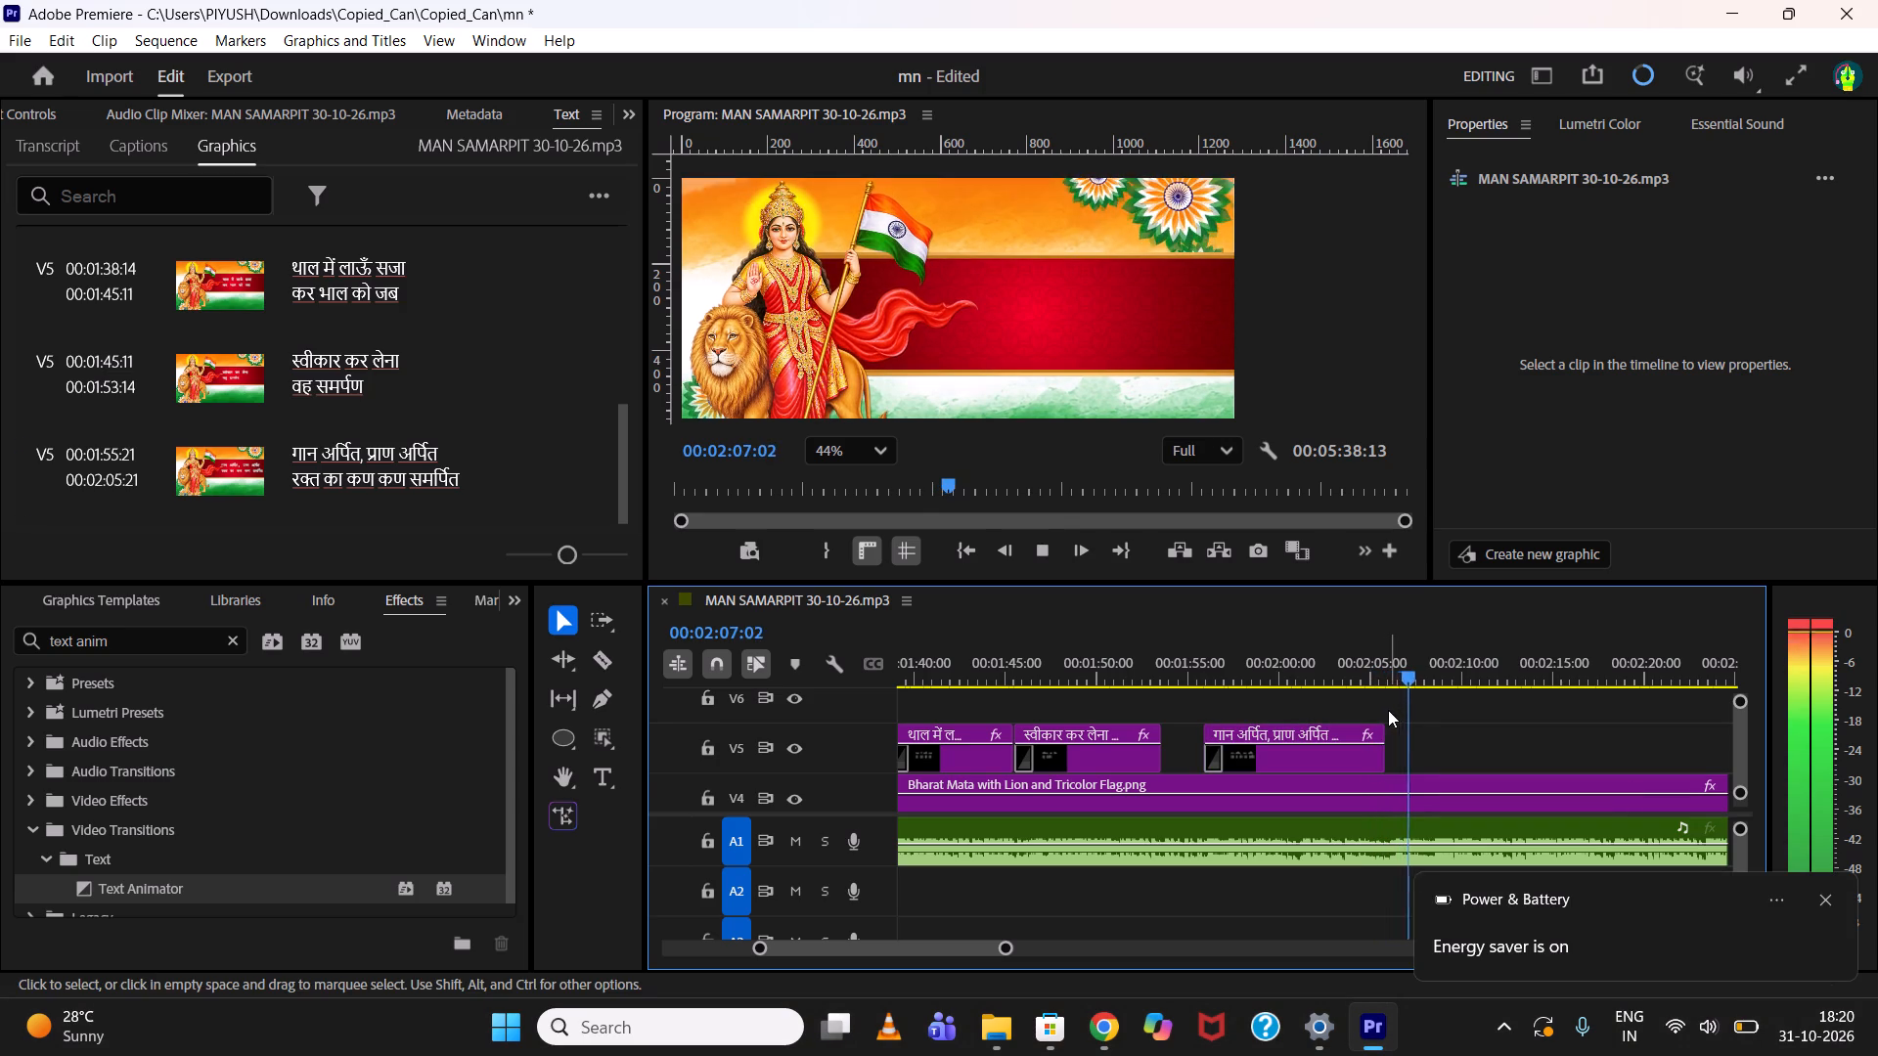
{"action": "key", "text": "space"}
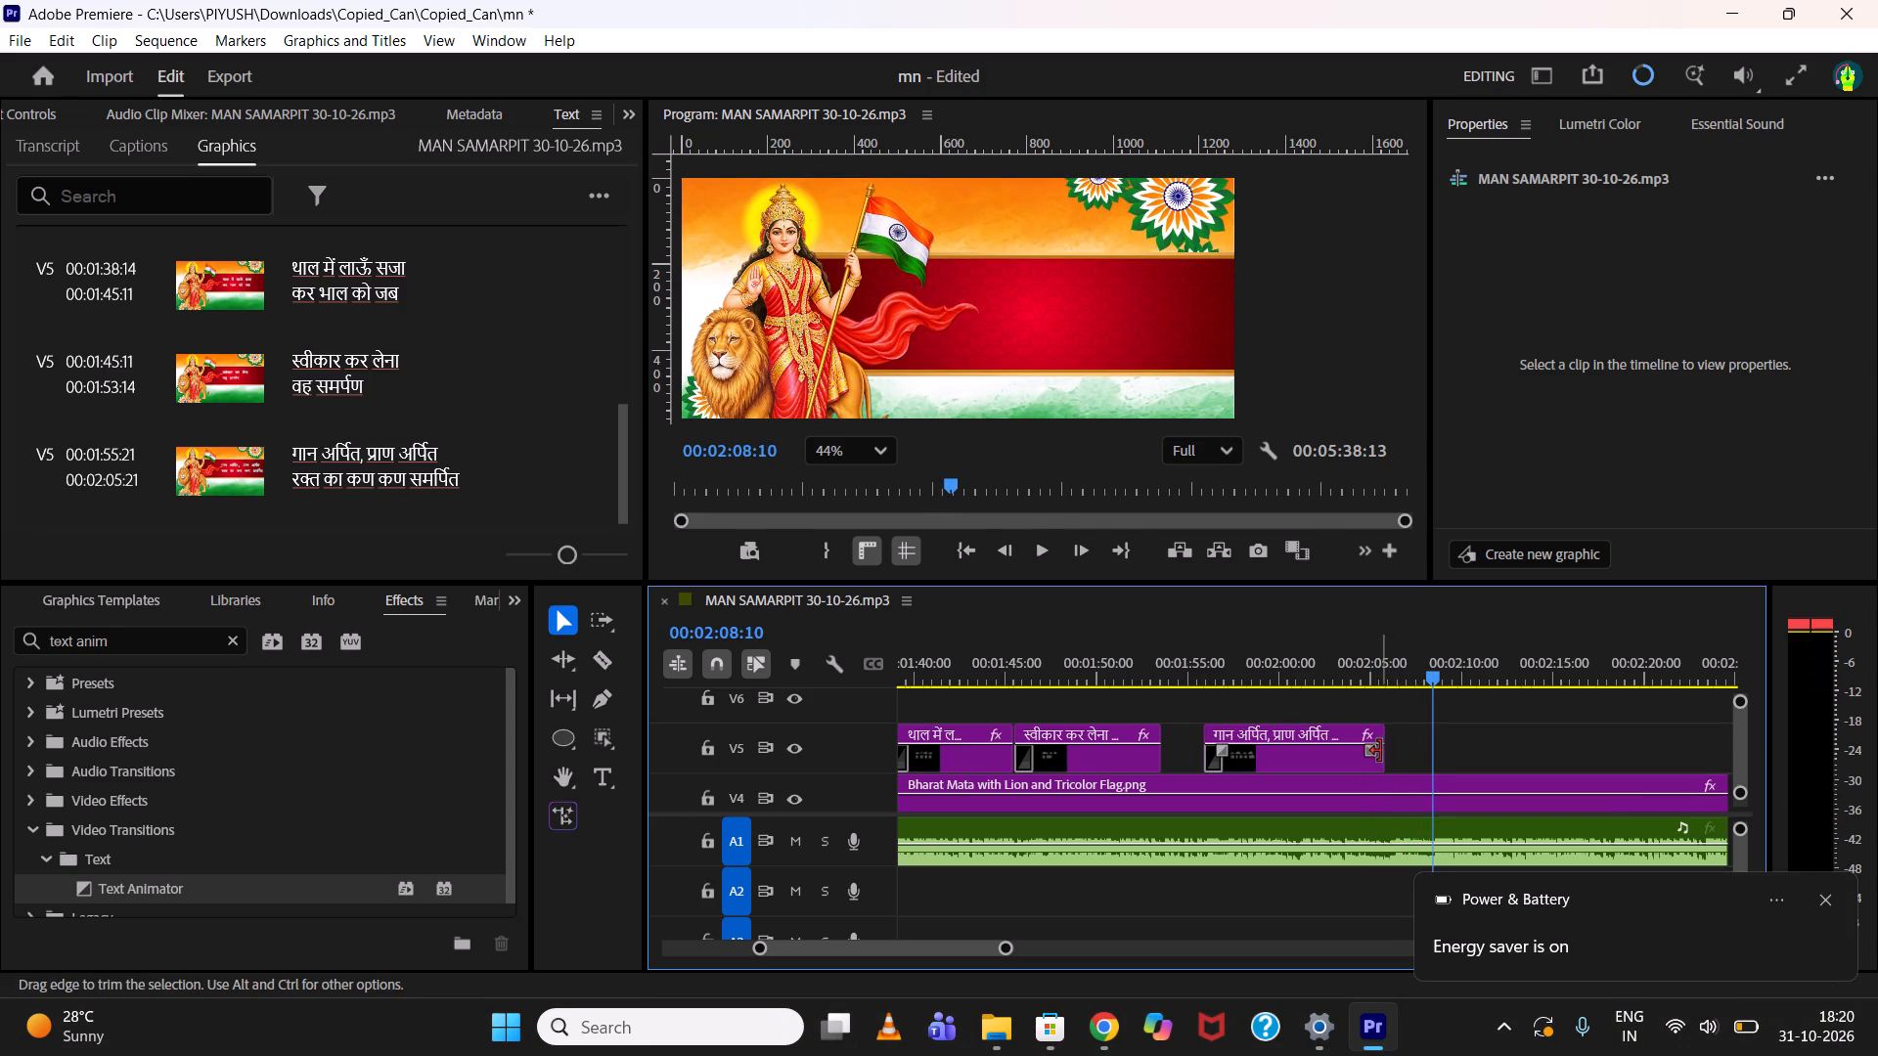
{"action": "left_click", "coordinate": [1427, 679]}
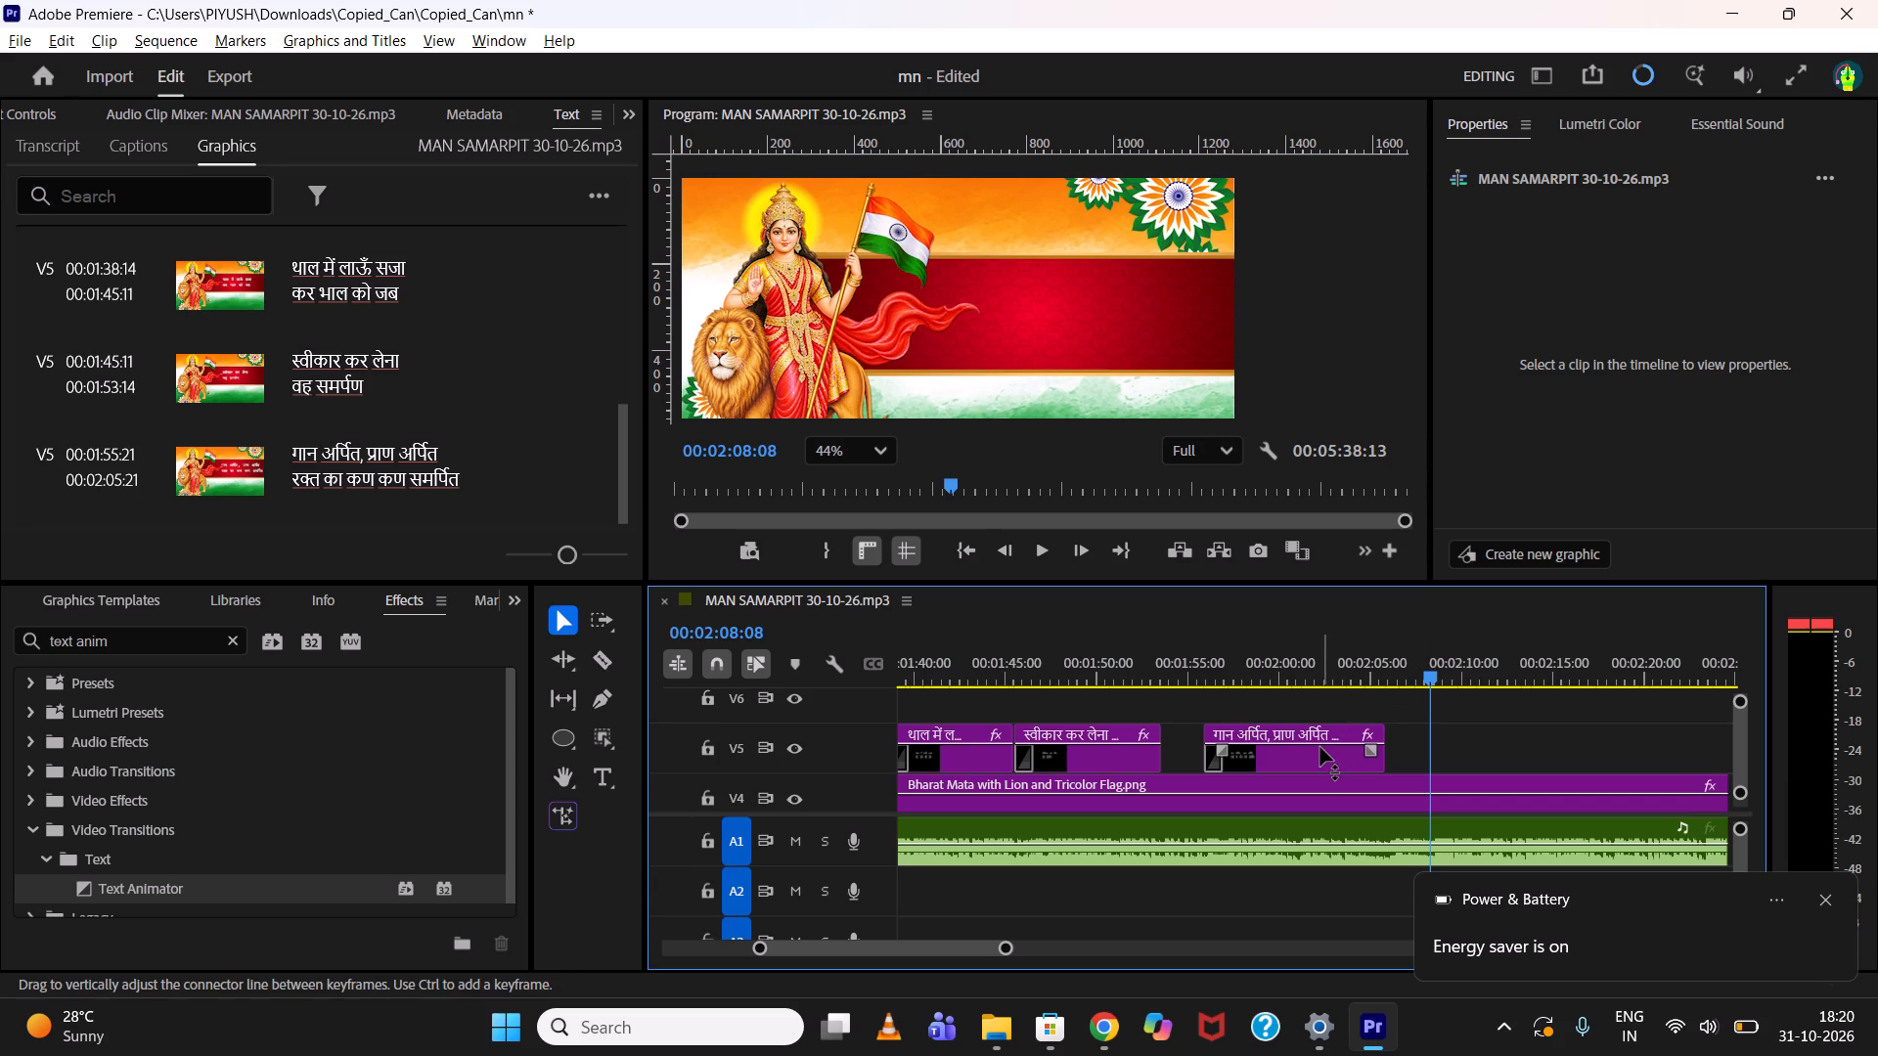
{"action": "left_click_drag", "start_coordinate": [1312, 758], "coordinate": [1537, 736], "text": "alt"}
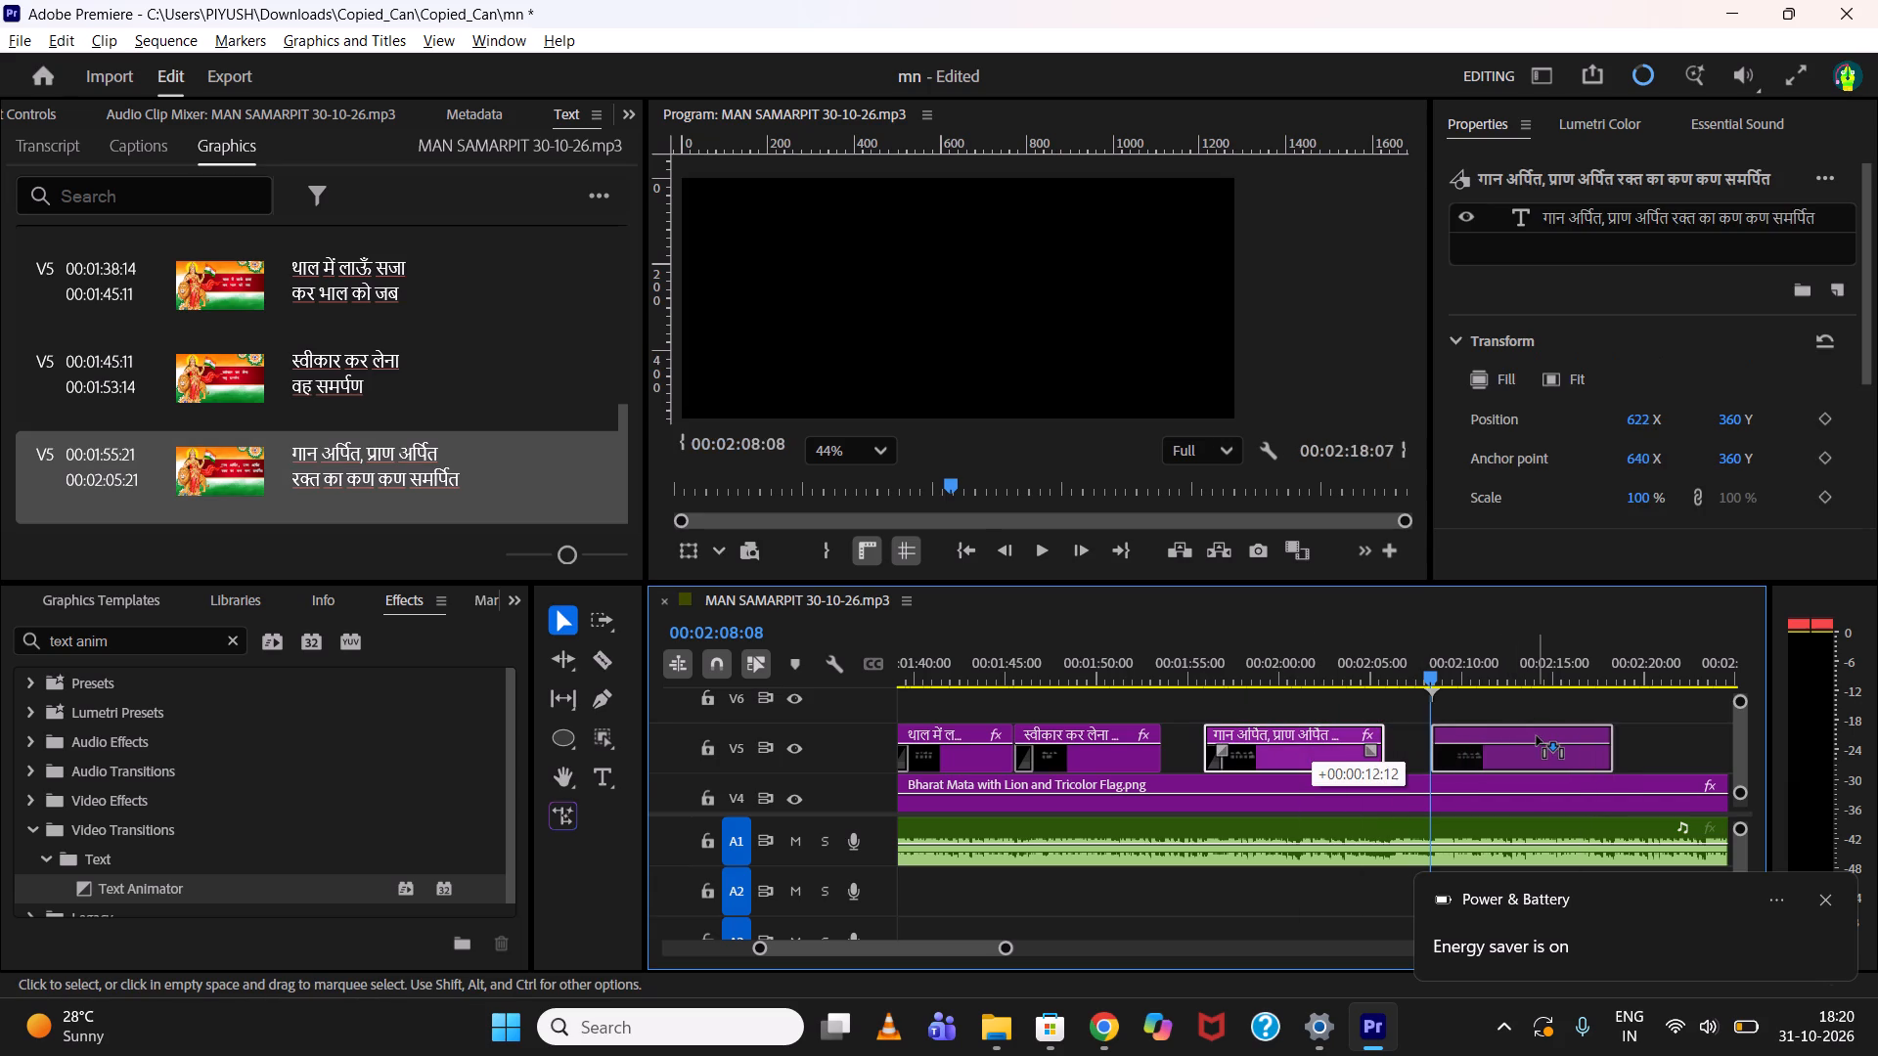
{"action": "left_click_drag", "start_coordinate": [1537, 736], "coordinate": [1537, 737], "text": "alt"}
Switch to the blog post in Chrome, copy the line चाहता हूँ मातृभू मैं तुझे कुछ और भी दूं, and return to Premiere.
{"action": "left_click", "coordinate": [1085, 1024]}
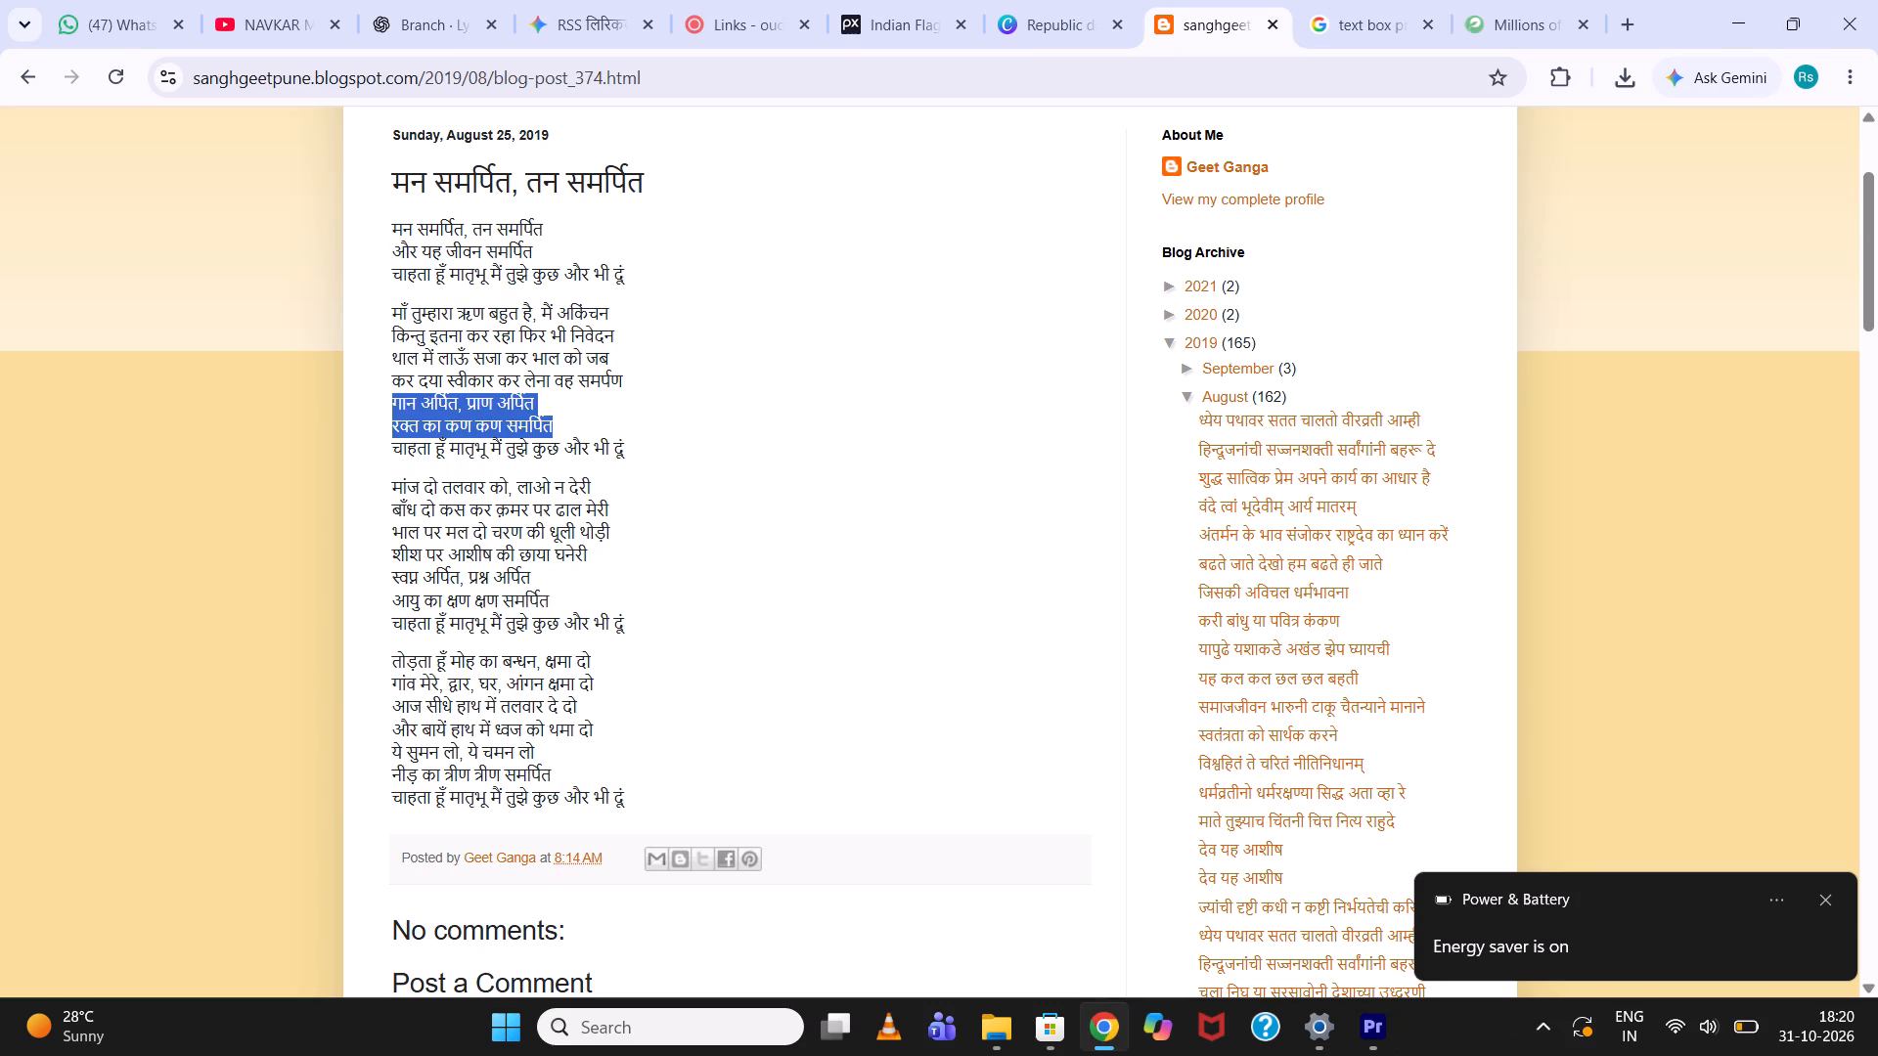
{"action": "left_click_drag", "start_coordinate": [397, 447], "coordinate": [633, 452]}
{"action": "key", "text": "ctrl+c"}
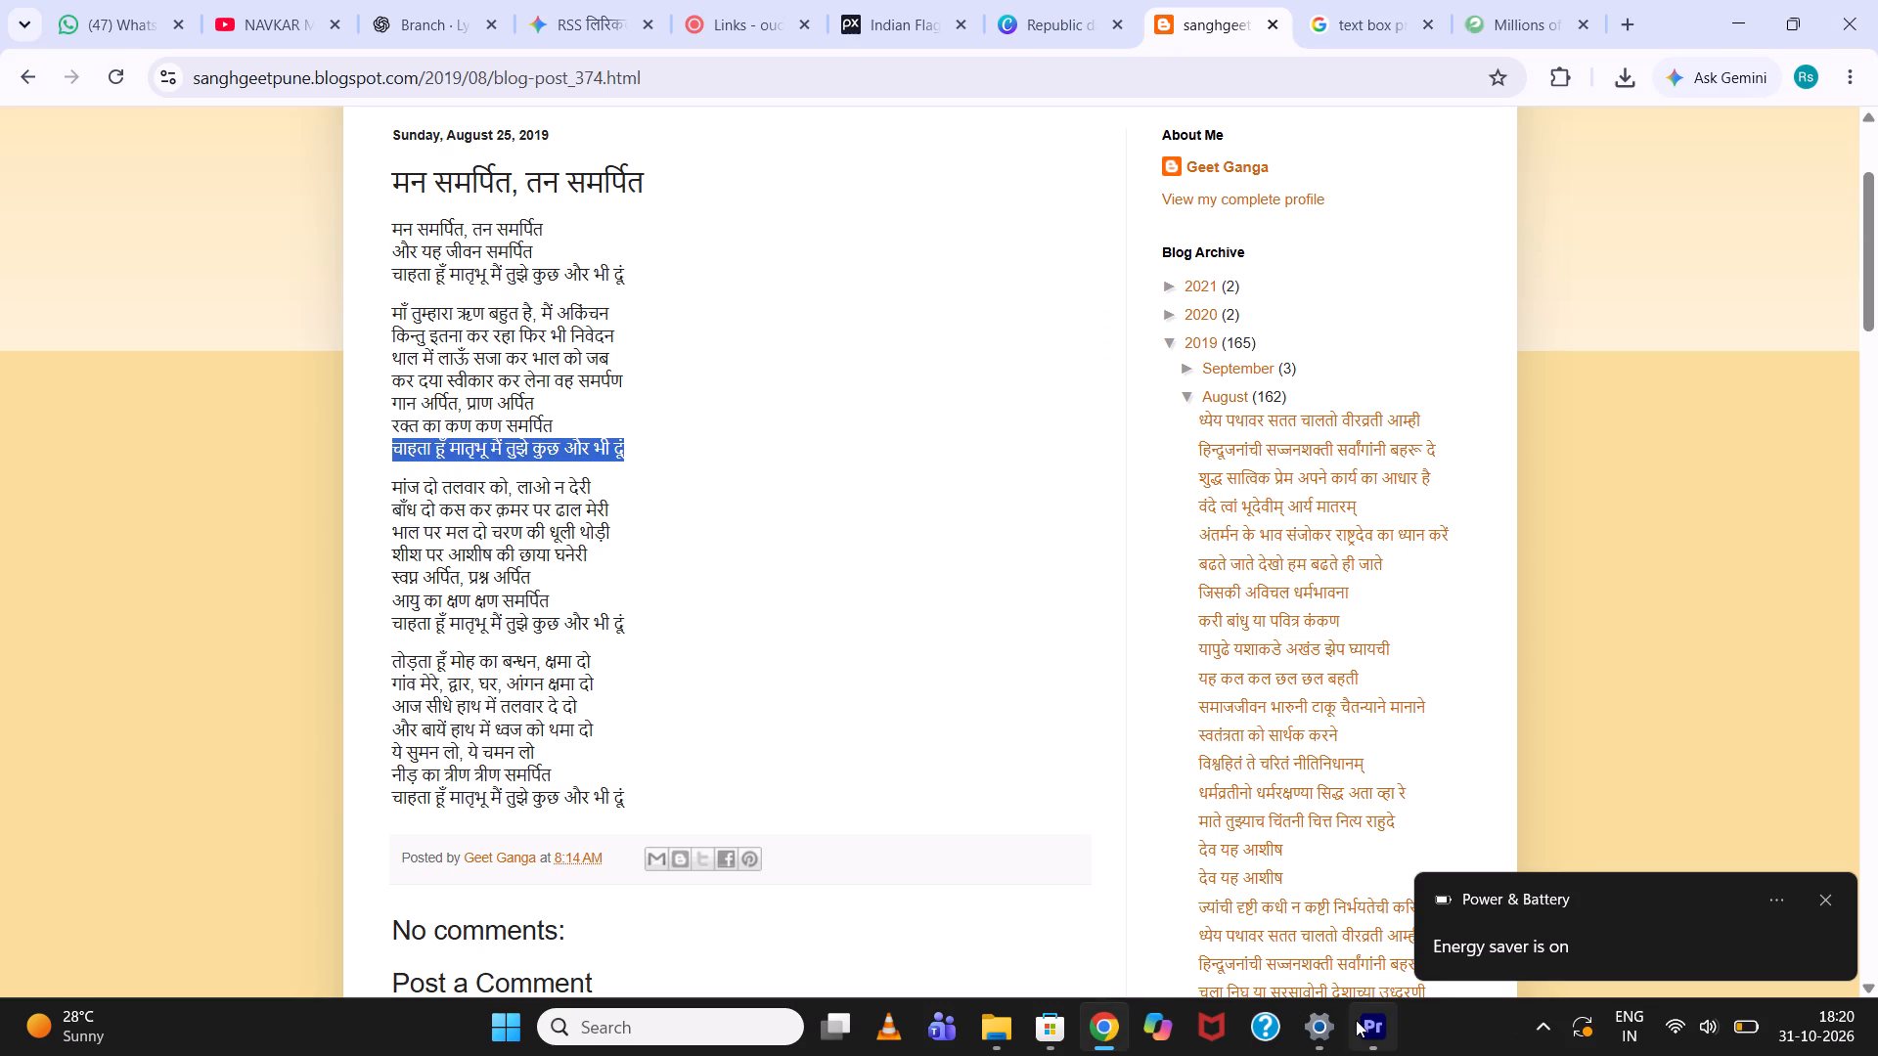
{"action": "left_click", "coordinate": [1357, 1020]}
Replace the ninth lyric clip's text with the copied line, breaking it into two lines before तुझे.
{"action": "left_click", "coordinate": [1489, 744]}
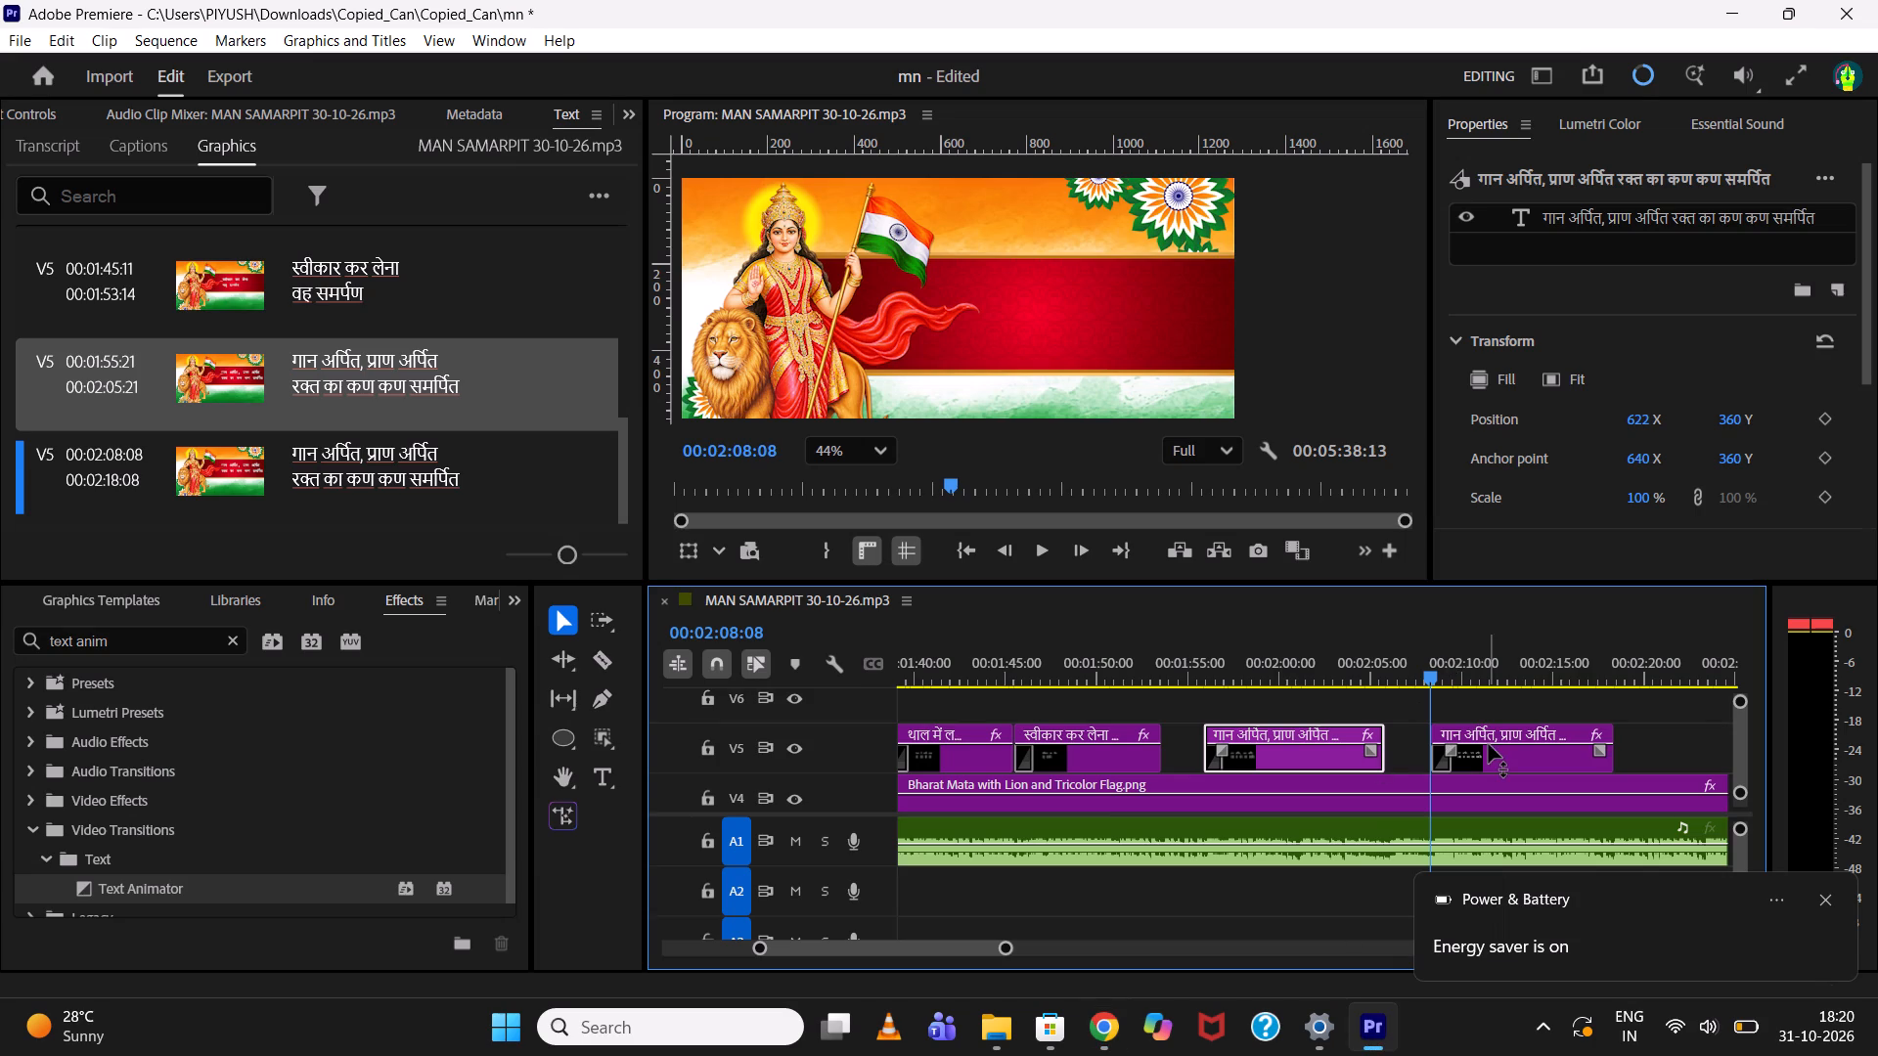
{"action": "double_click", "coordinate": [416, 484]}
{"action": "key", "text": "ctrl+v"}
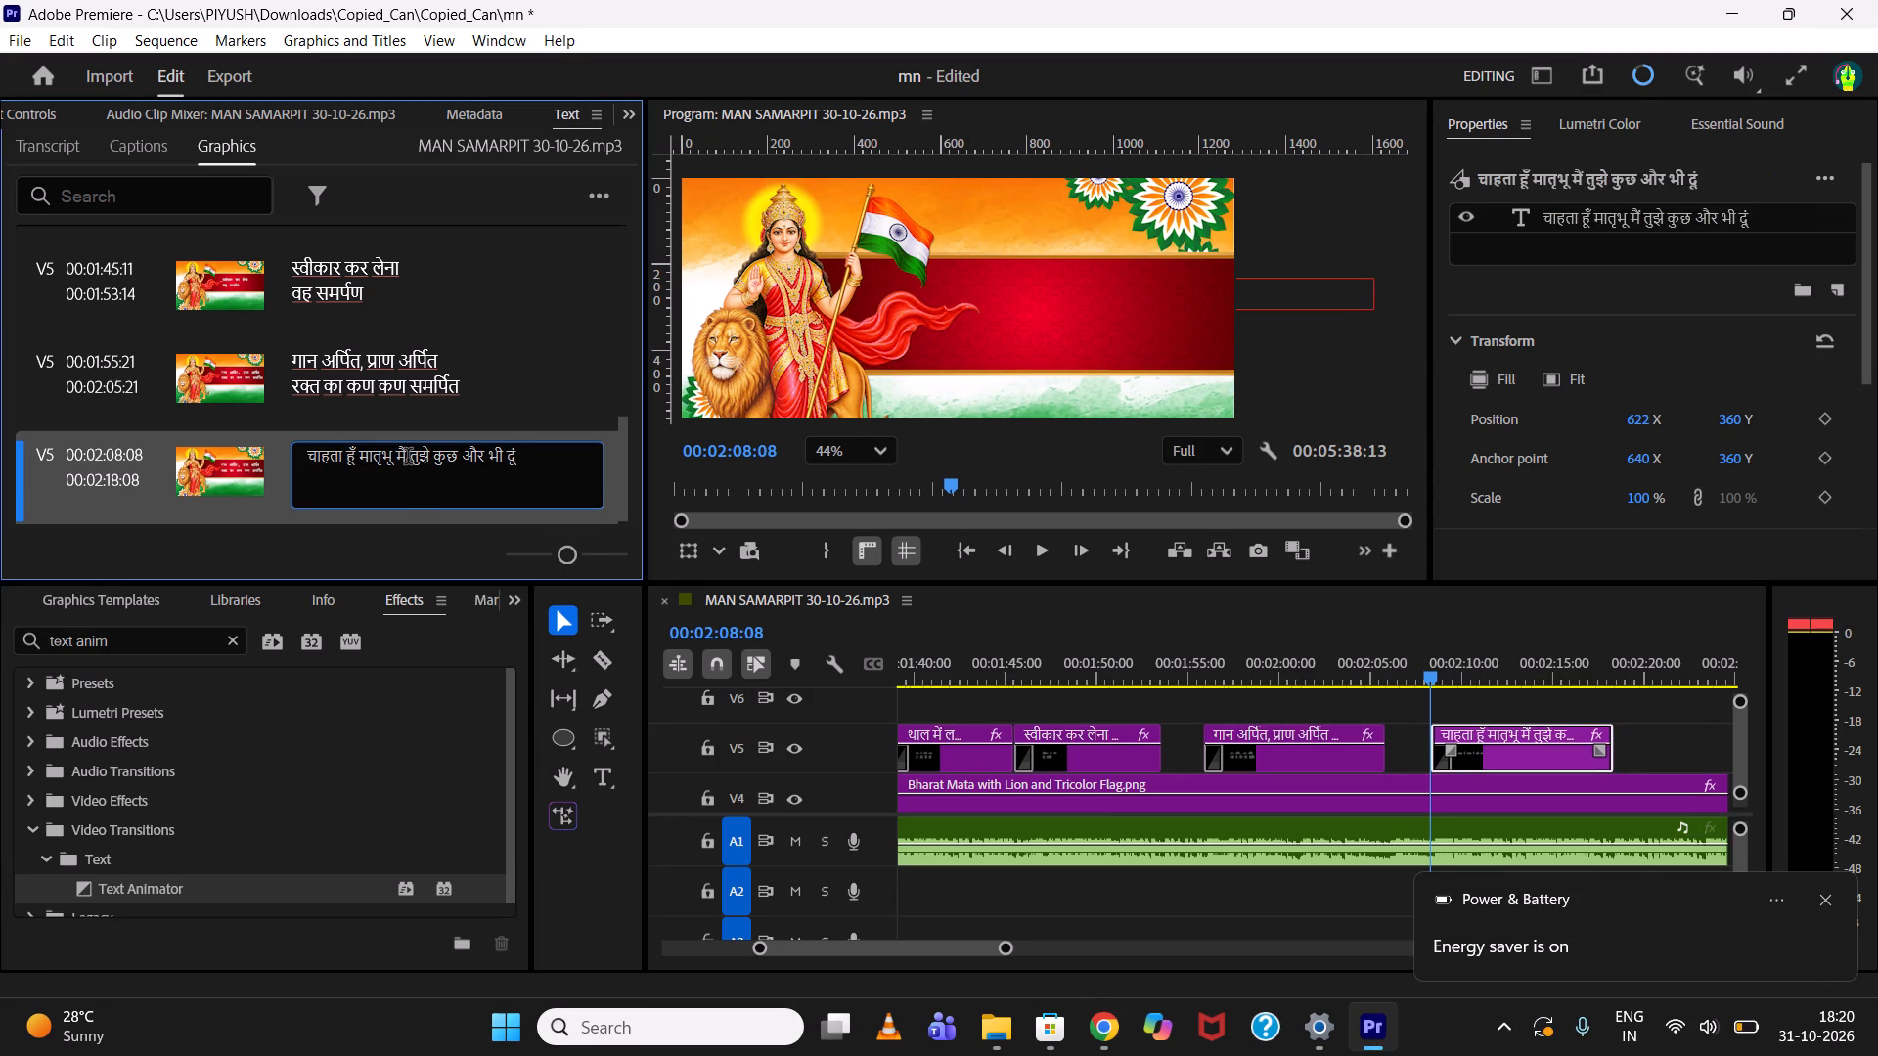
{"action": "left_click", "coordinate": [408, 459]}
{"action": "left_click", "coordinate": [413, 461]}
{"action": "key", "text": "Return"}
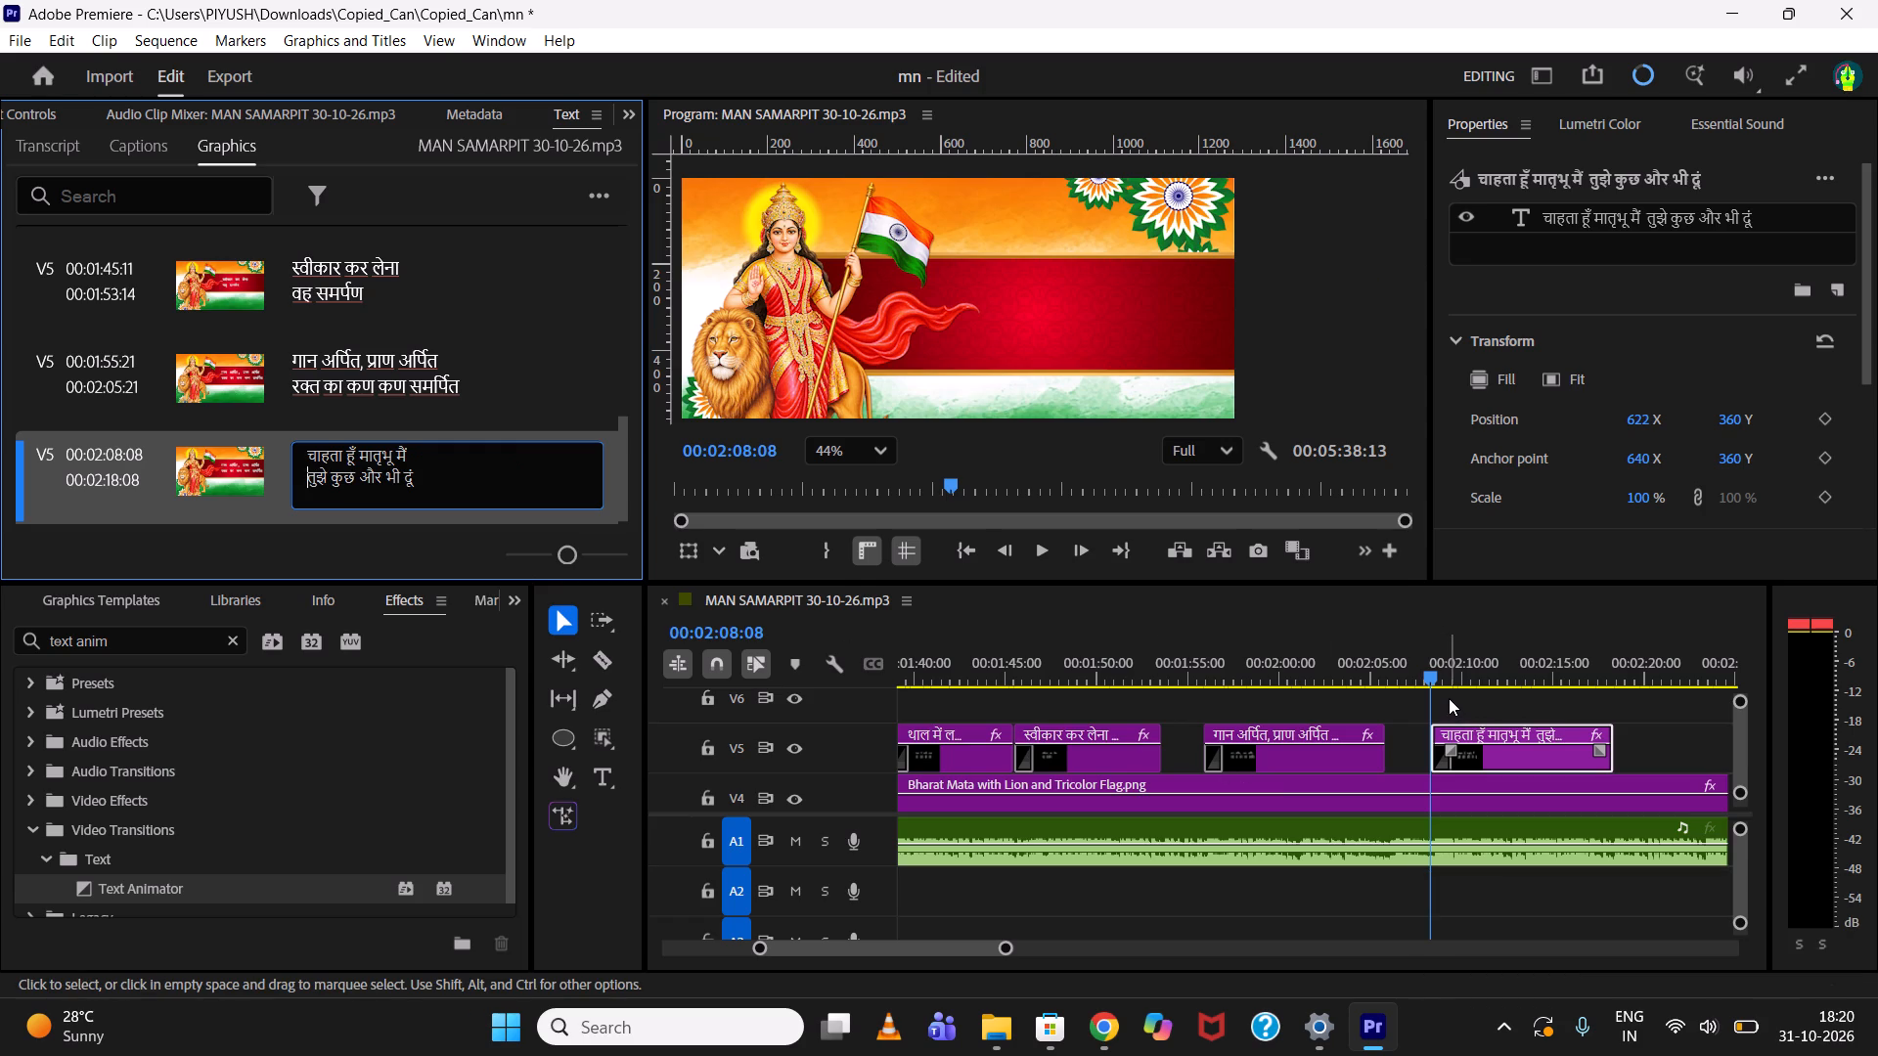
Play the ninth lyric clip against the song and replay its ending to check the timing.
{"action": "left_click", "coordinate": [1449, 698]}
{"action": "key", "text": "space"}
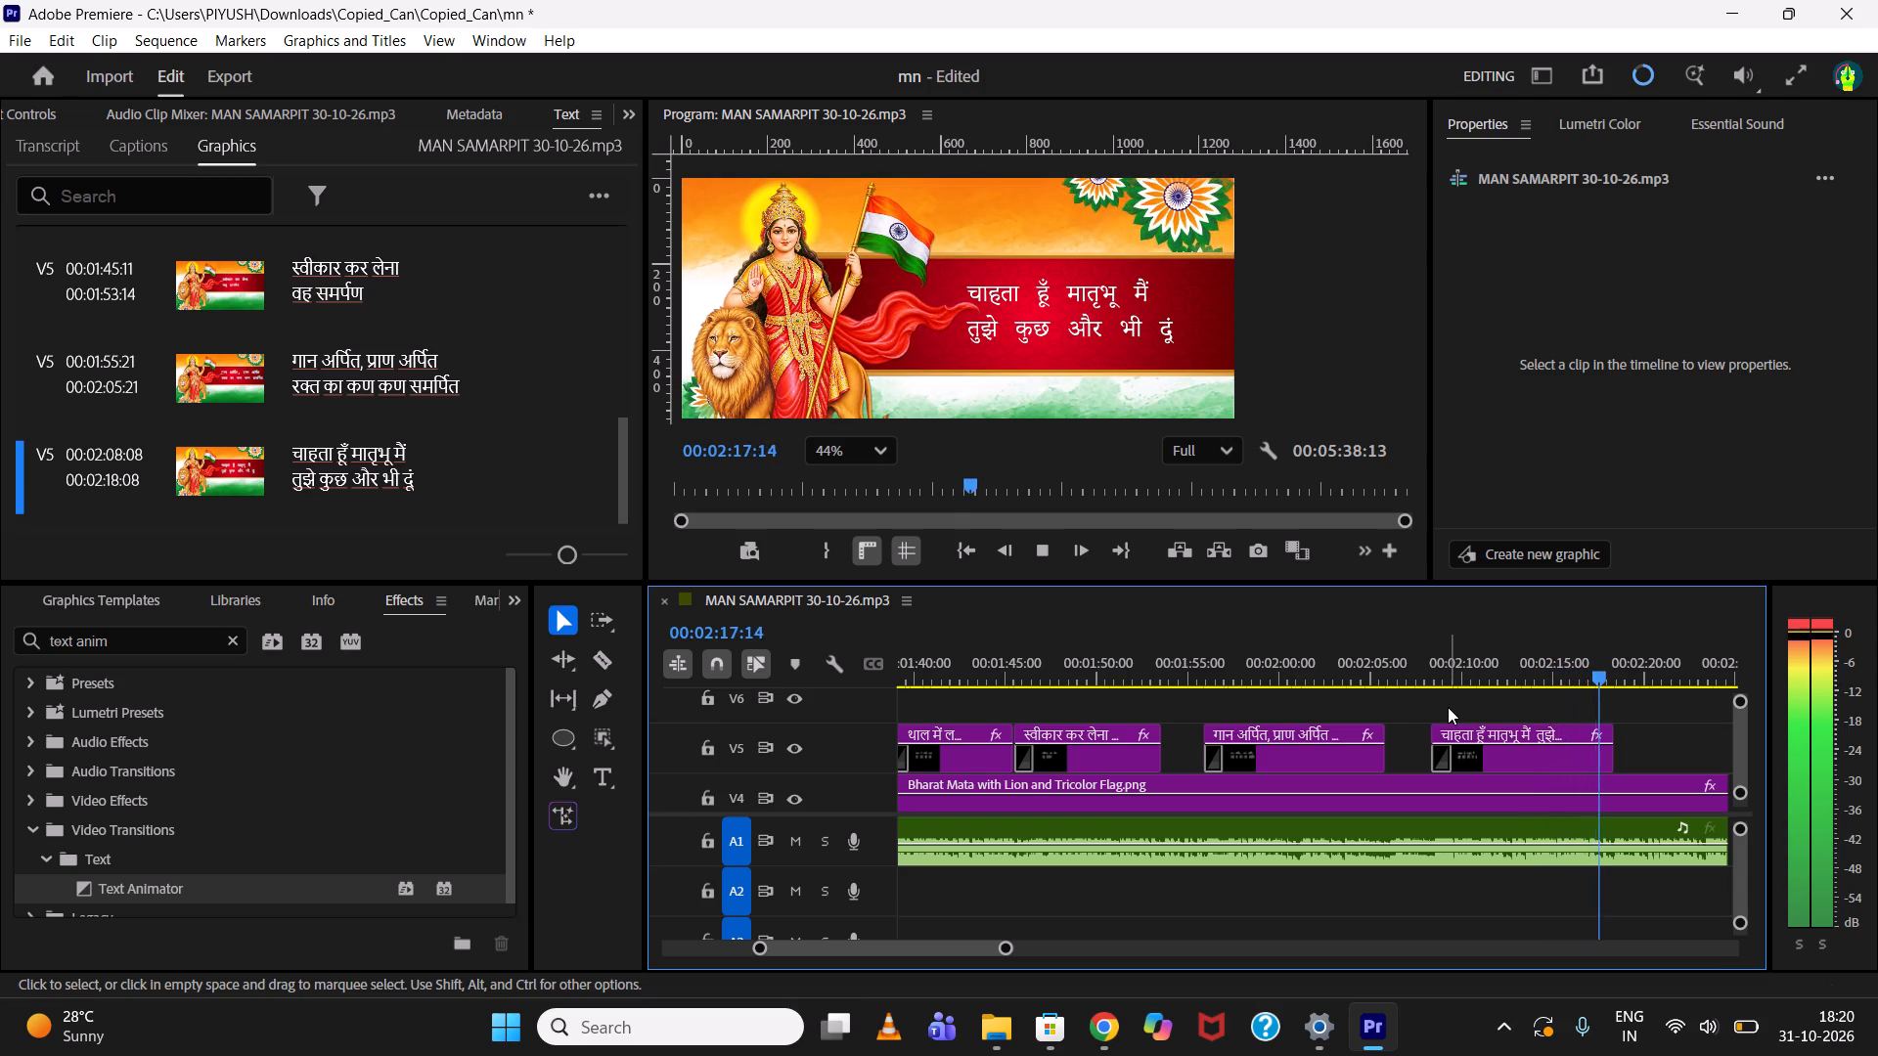
{"action": "key", "text": "space"}
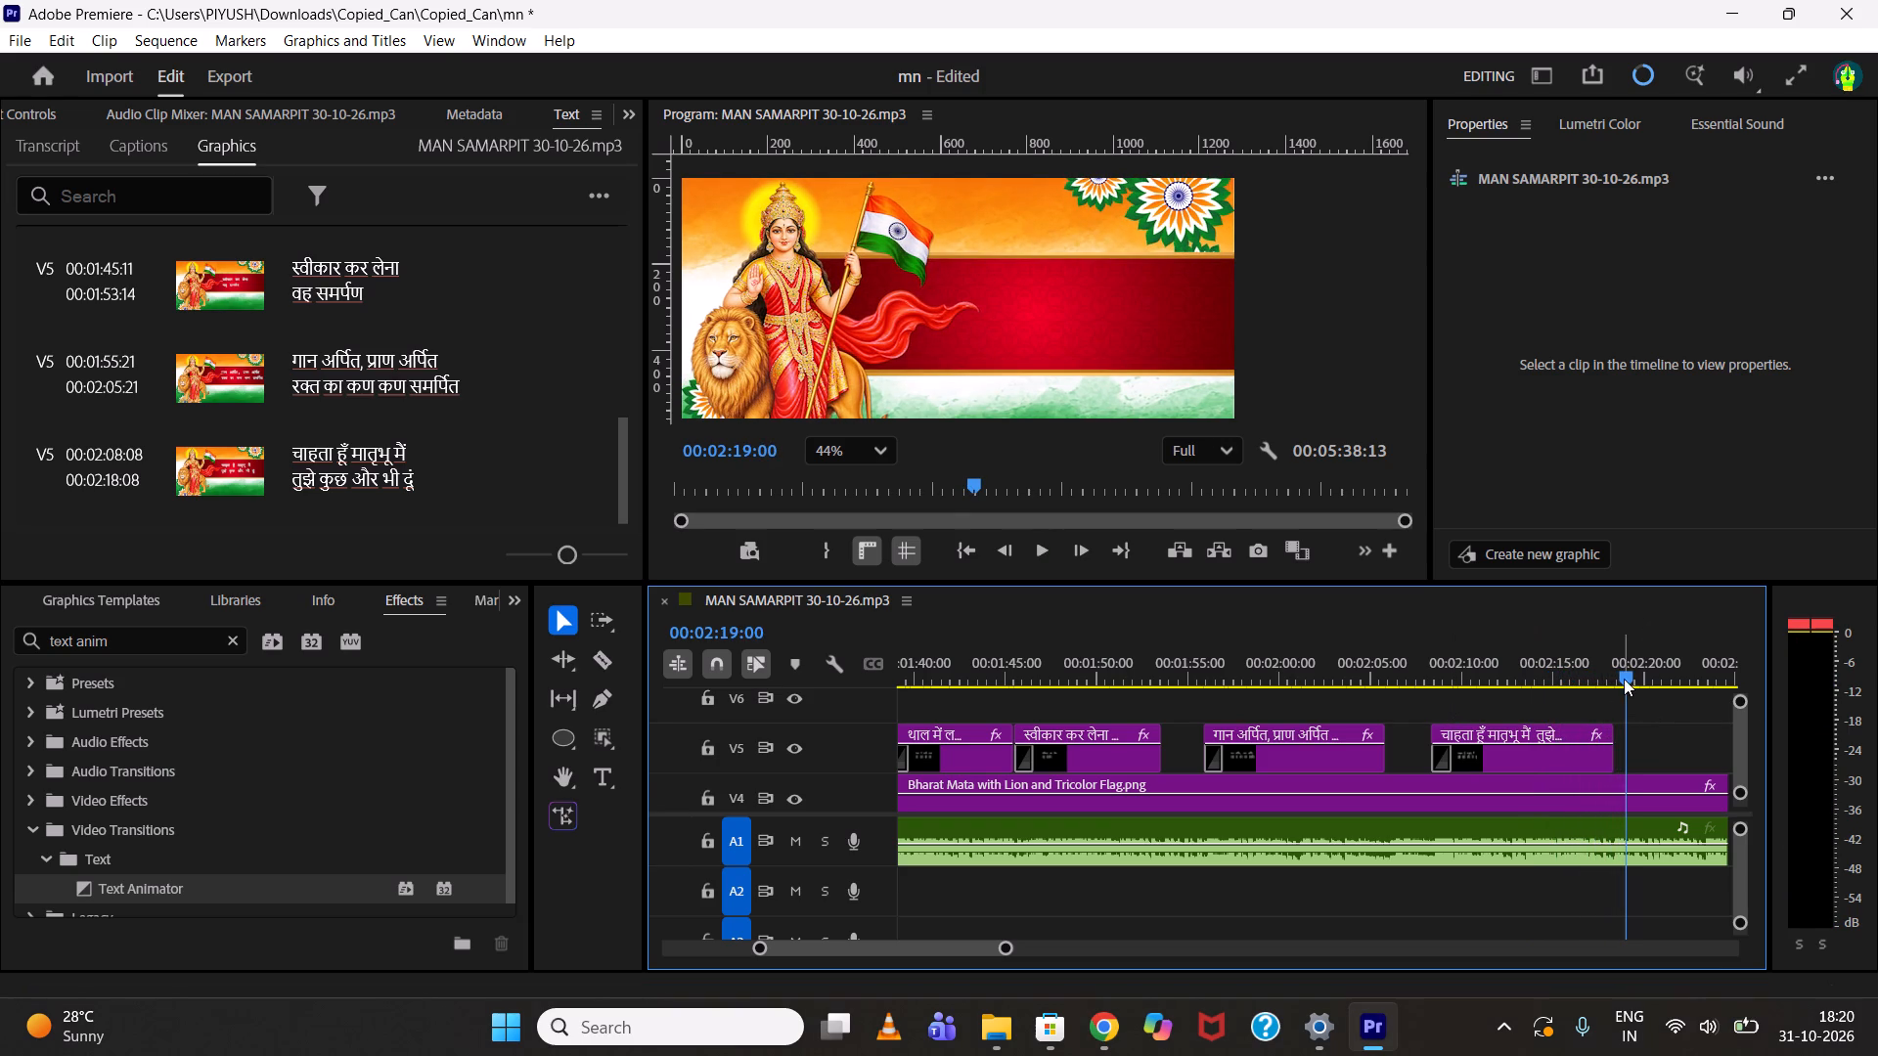
{"action": "left_click_drag", "start_coordinate": [1619, 674], "coordinate": [1598, 677]}
{"action": "key", "text": "space"}
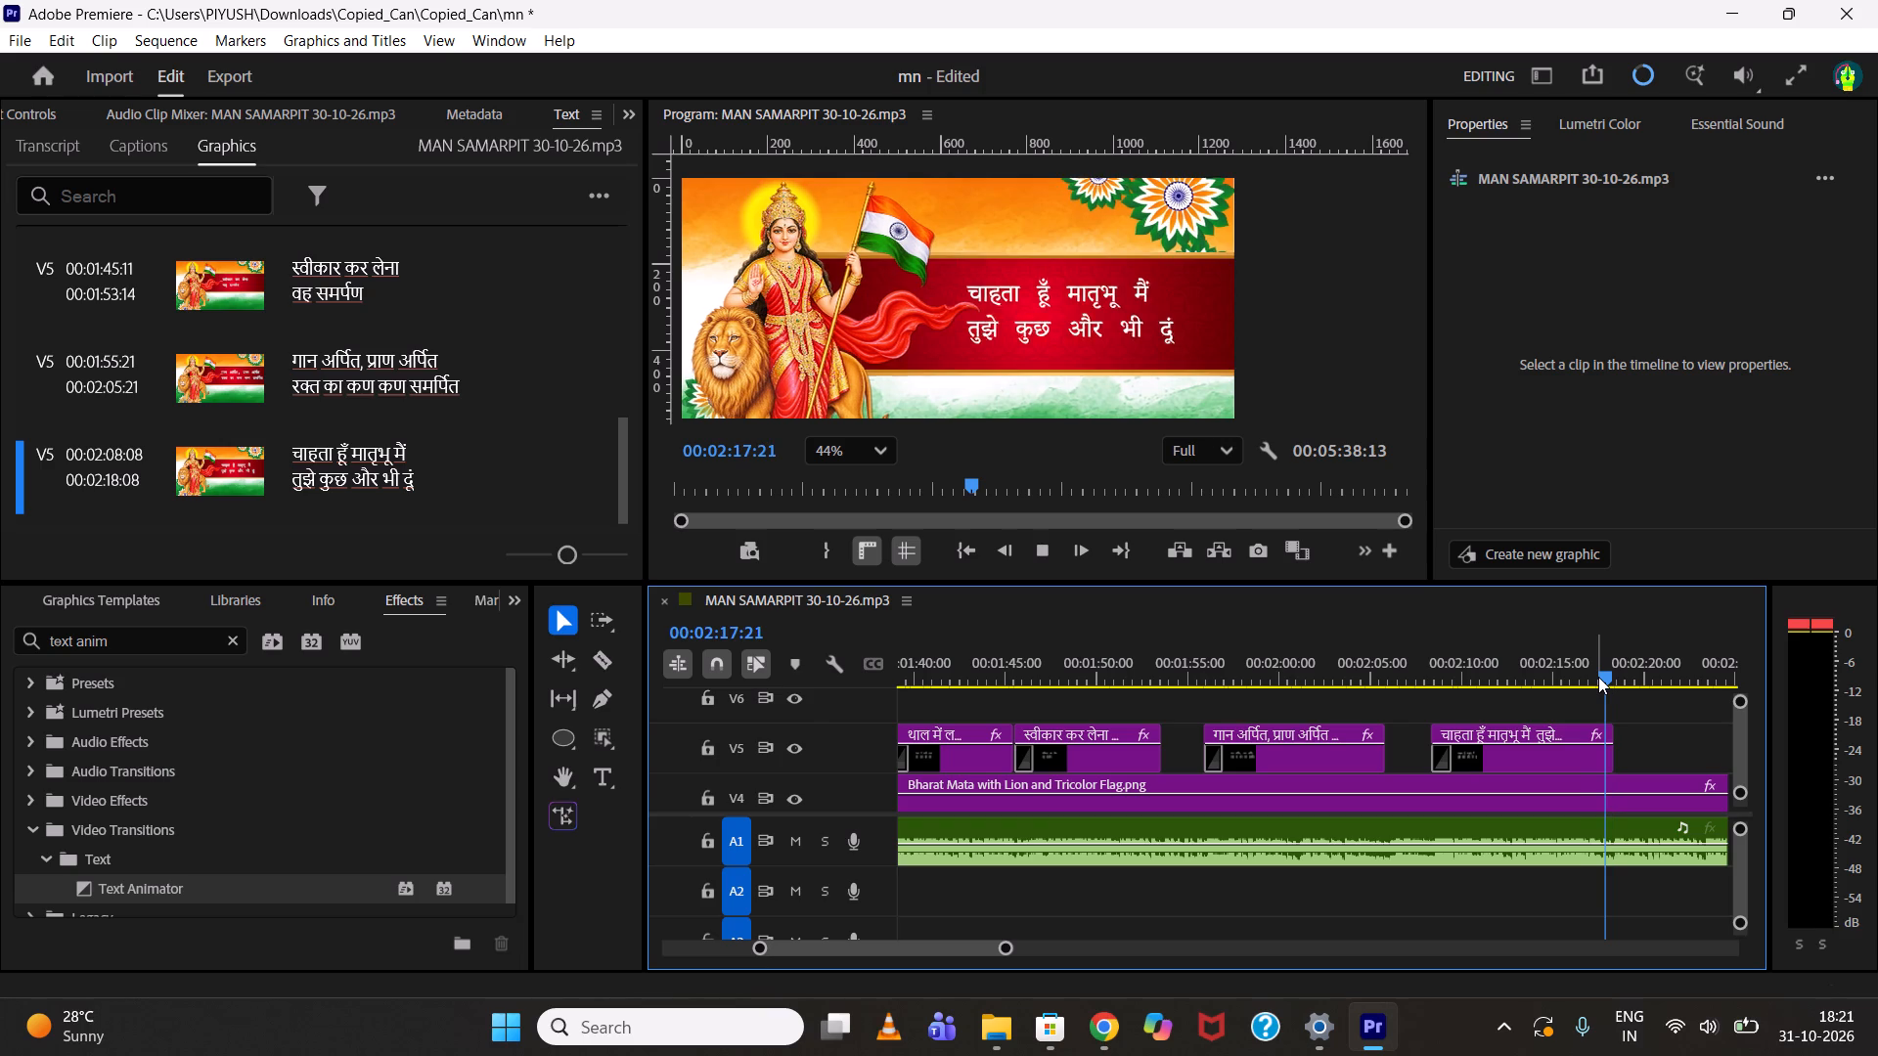
{"action": "key", "text": "space"}
{"action": "left_click_drag", "start_coordinate": [1598, 674], "coordinate": [1583, 674]}
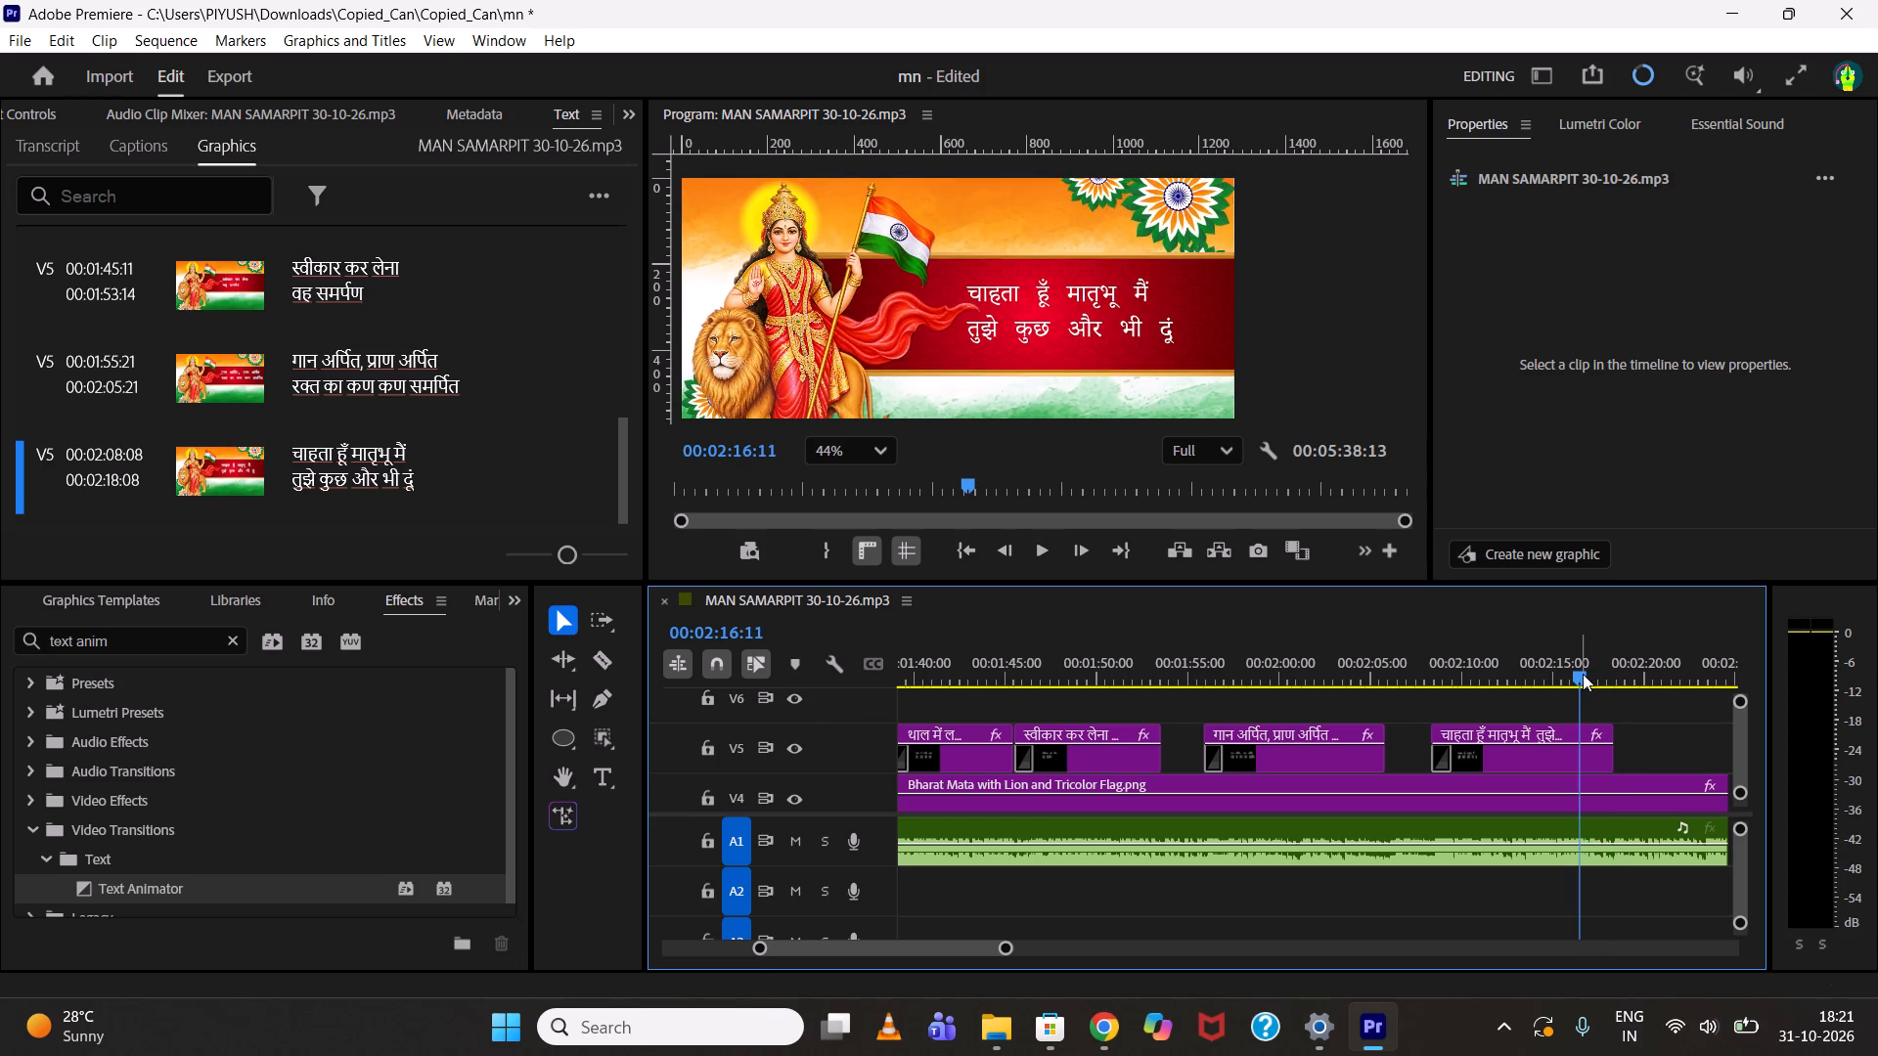
{"action": "key", "text": "space"}
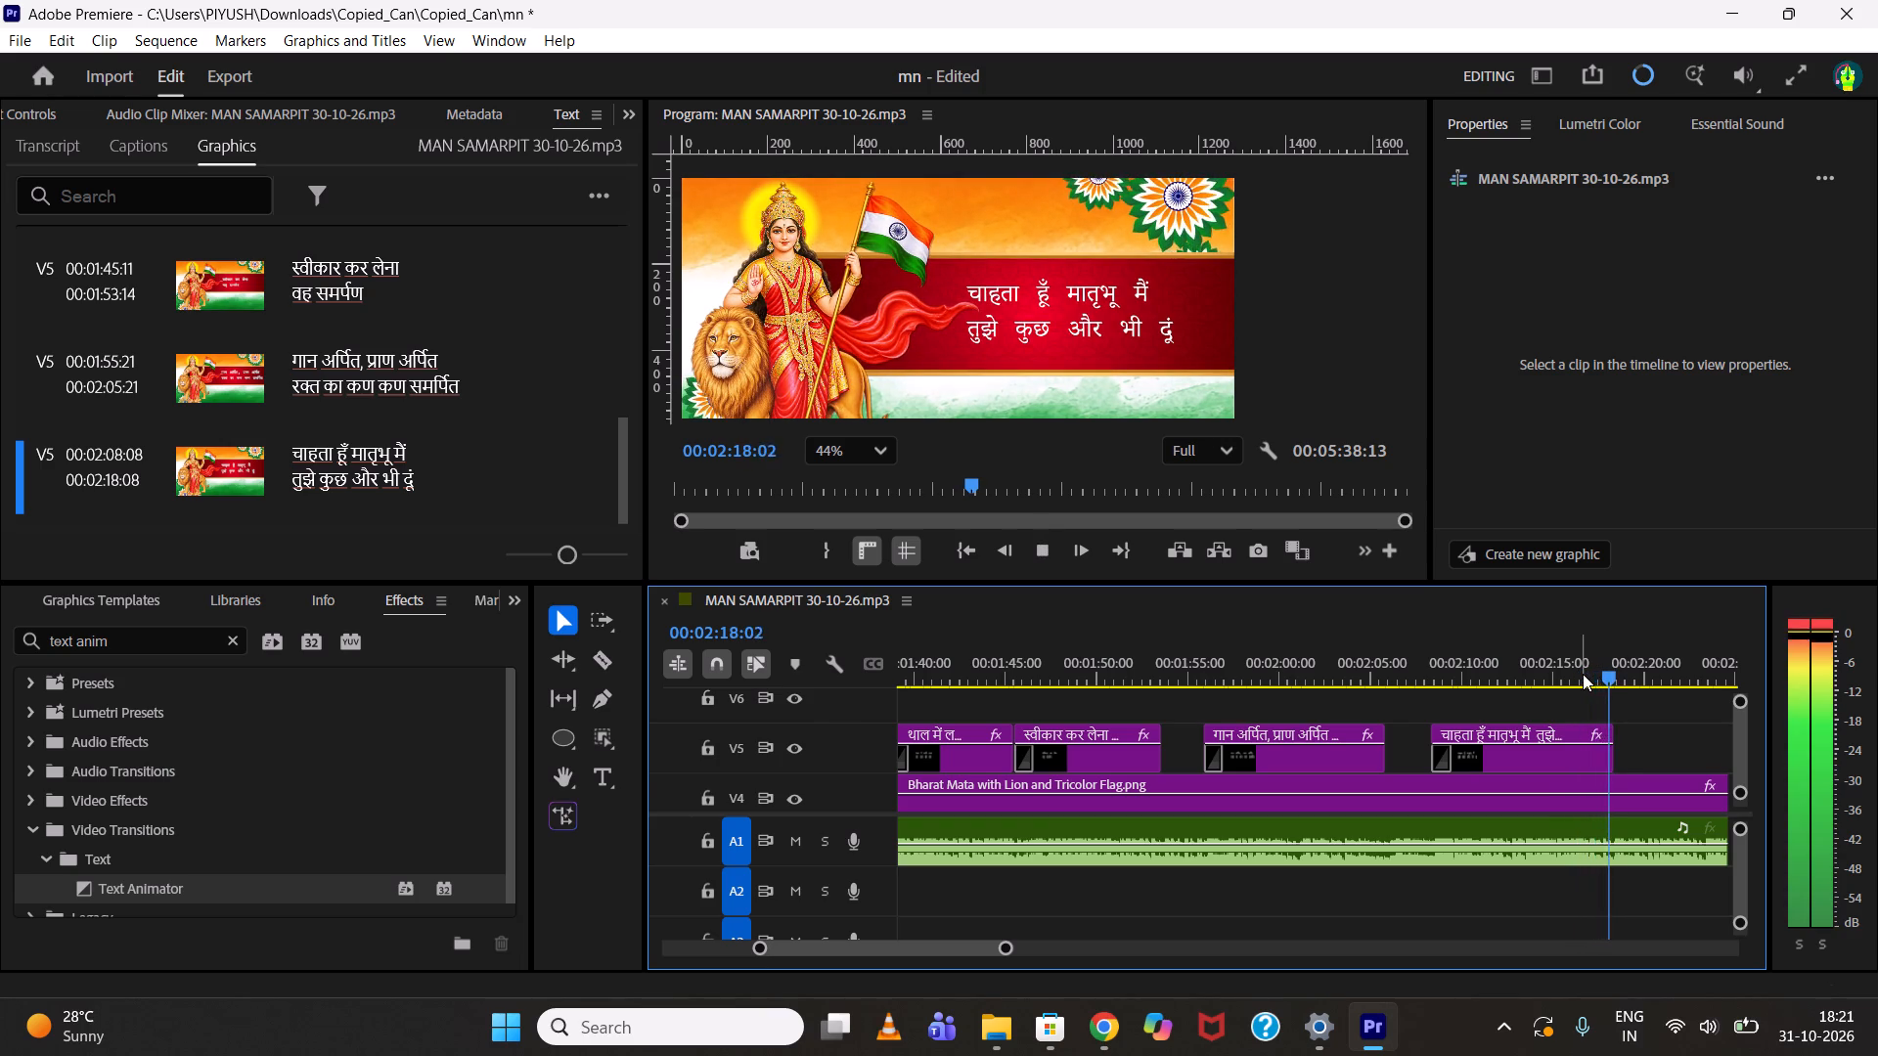
{"action": "key", "text": "space"}
Switch to Chrome and search Google for tan samarpit man samarpit aur yah jivan samarpit lyrics.
{"action": "left_click", "coordinate": [1098, 1055]}
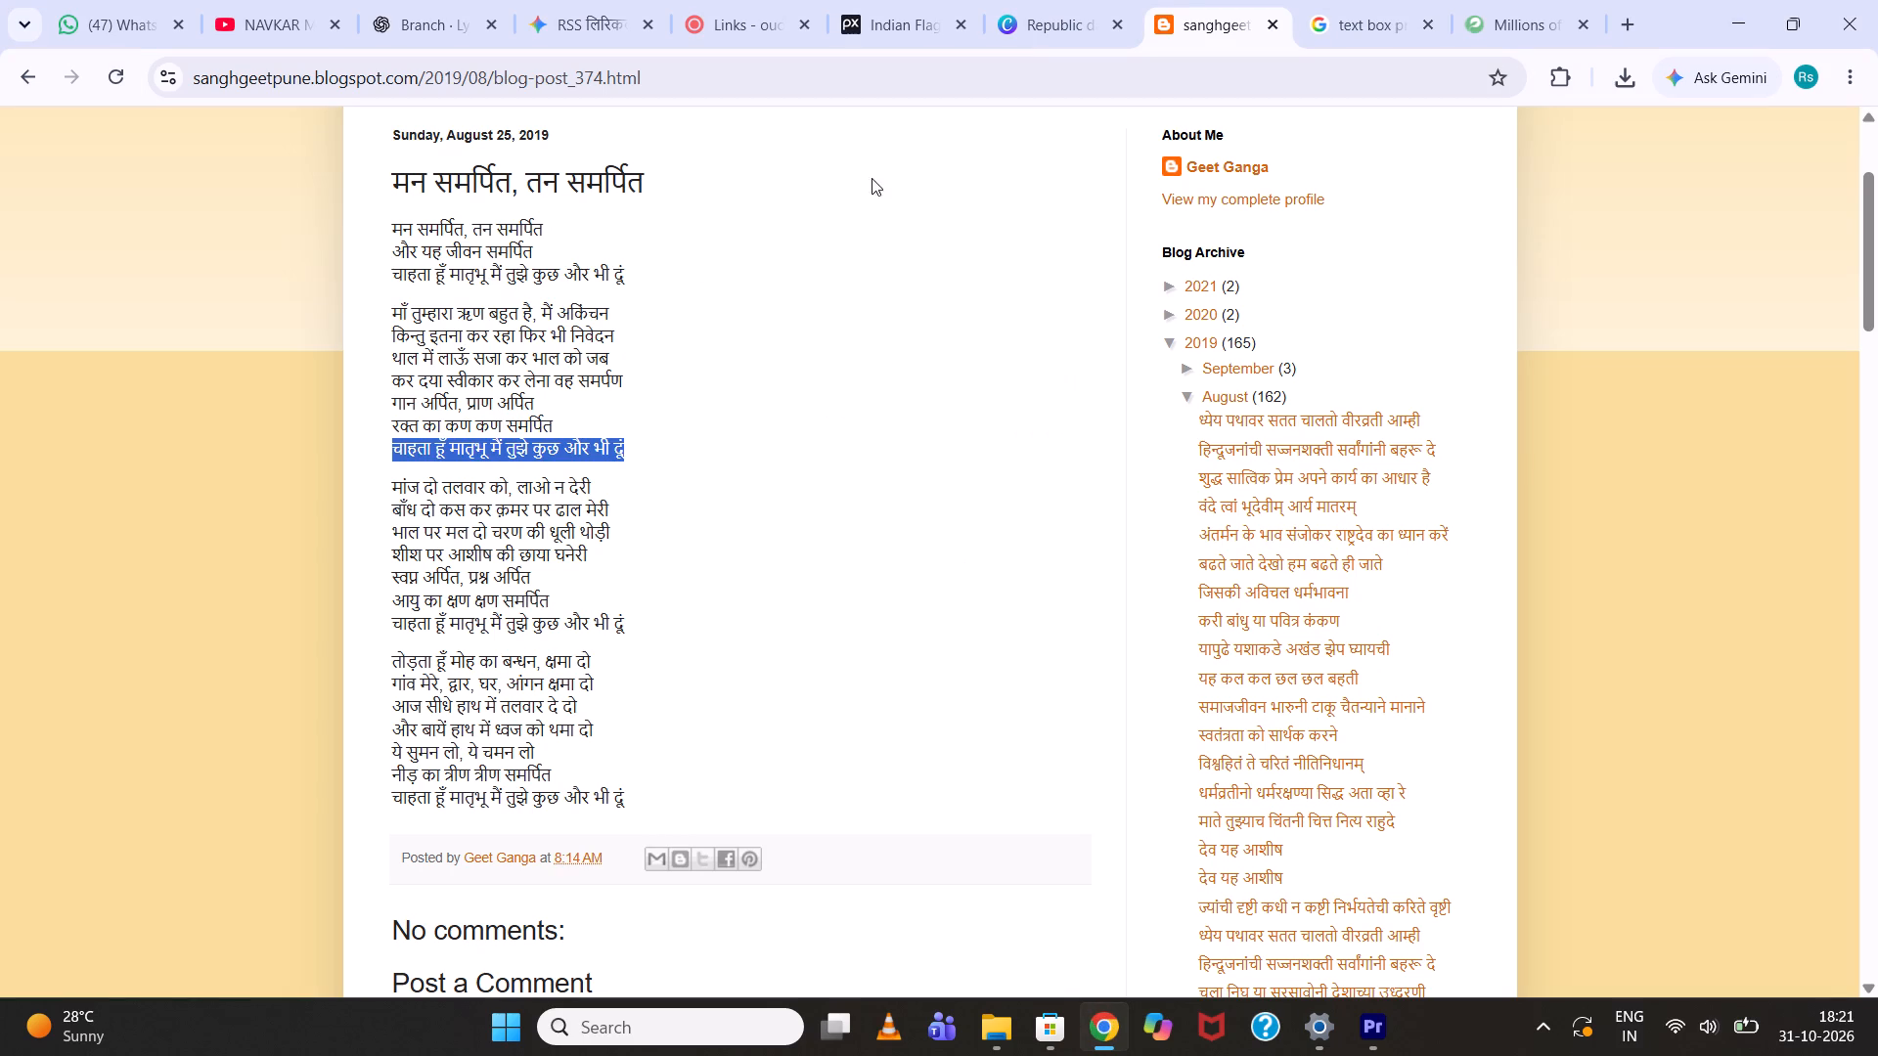
{"action": "left_click", "coordinate": [1369, 8]}
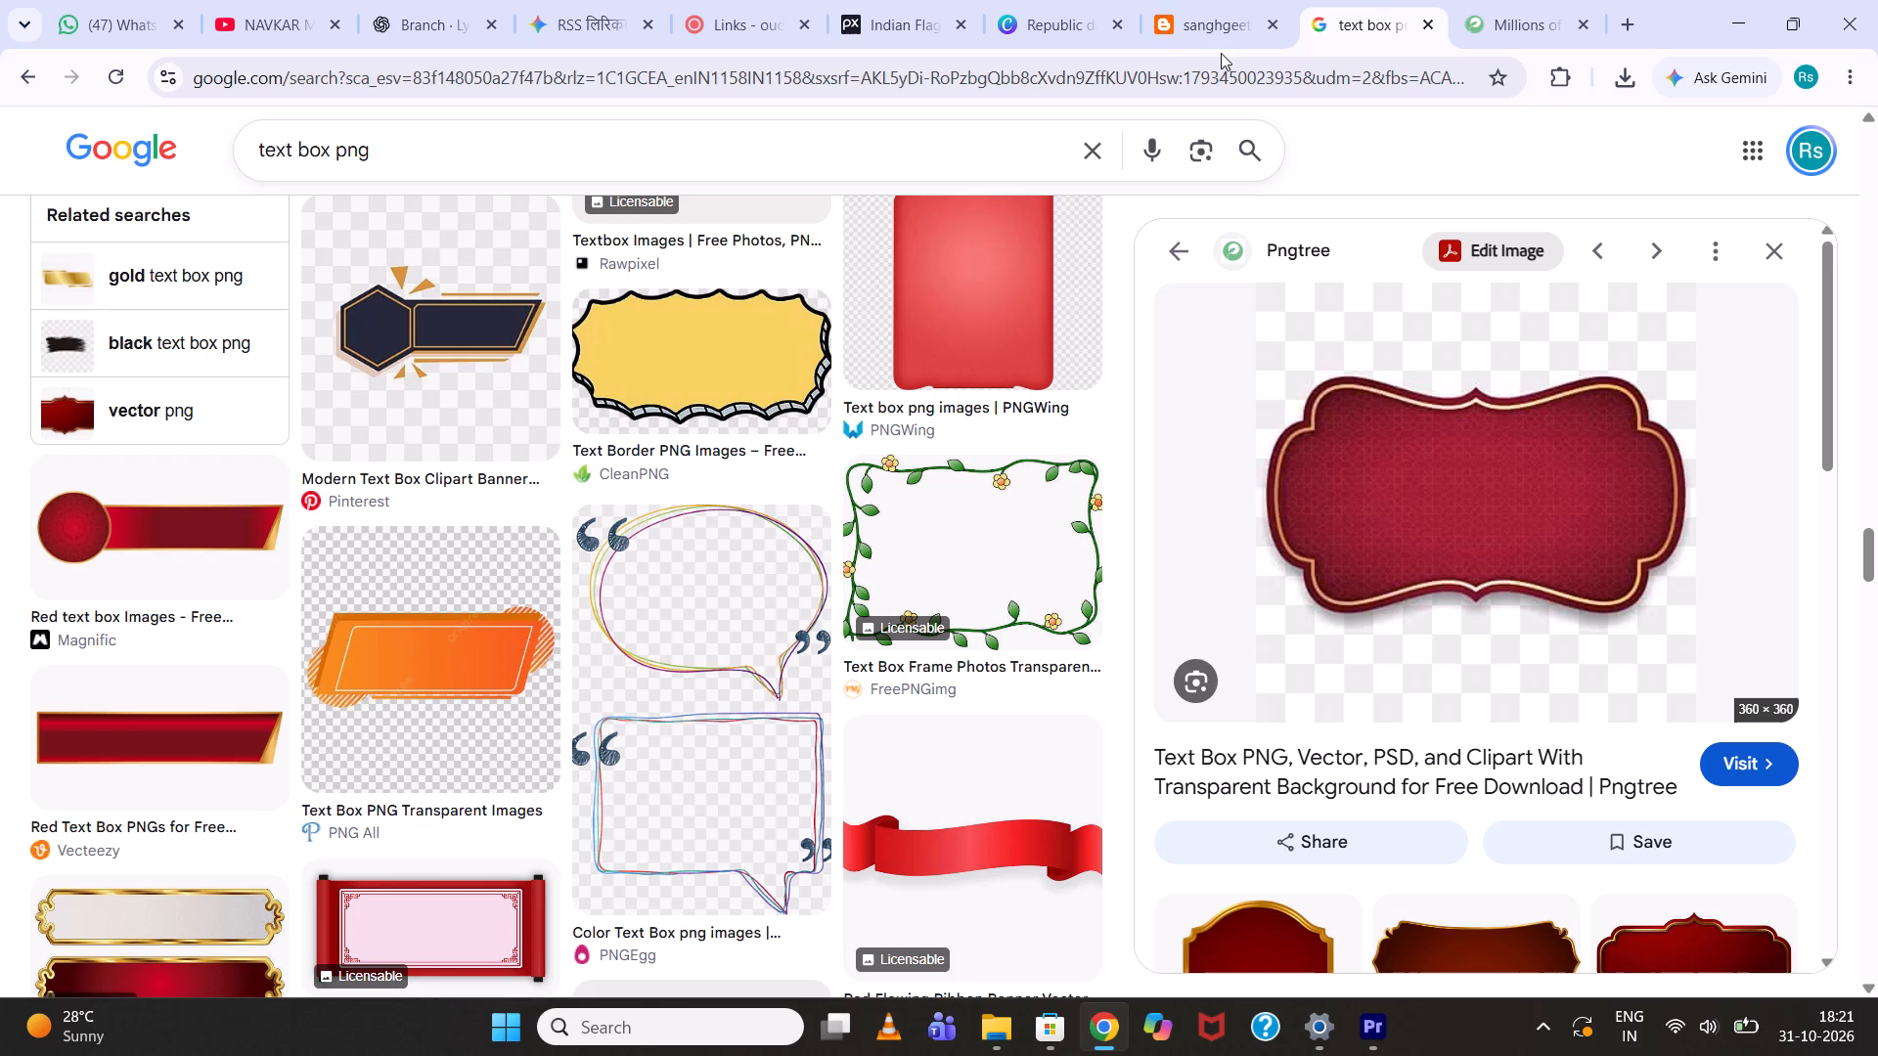
{"action": "left_click", "coordinate": [1212, 69]}
{"action": "type", "text": "tan samart"}
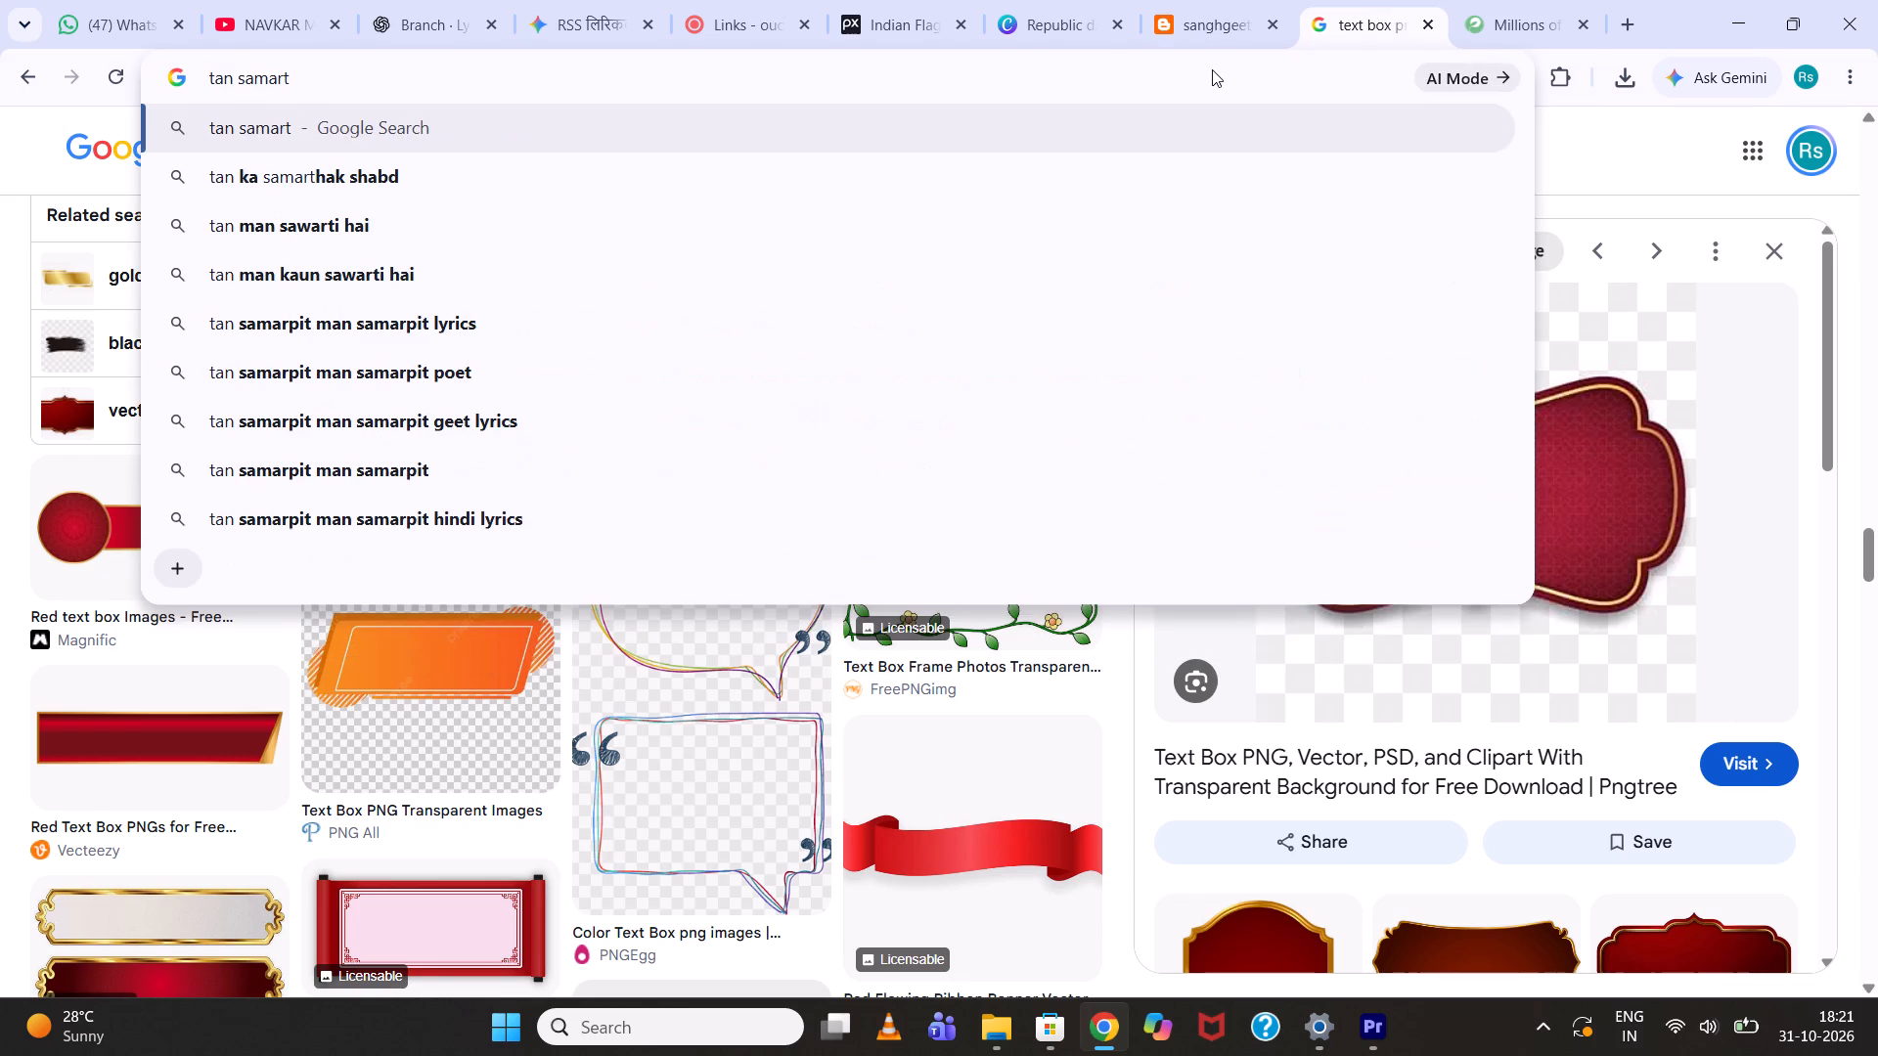
{"action": "key", "text": "BackSpace"}
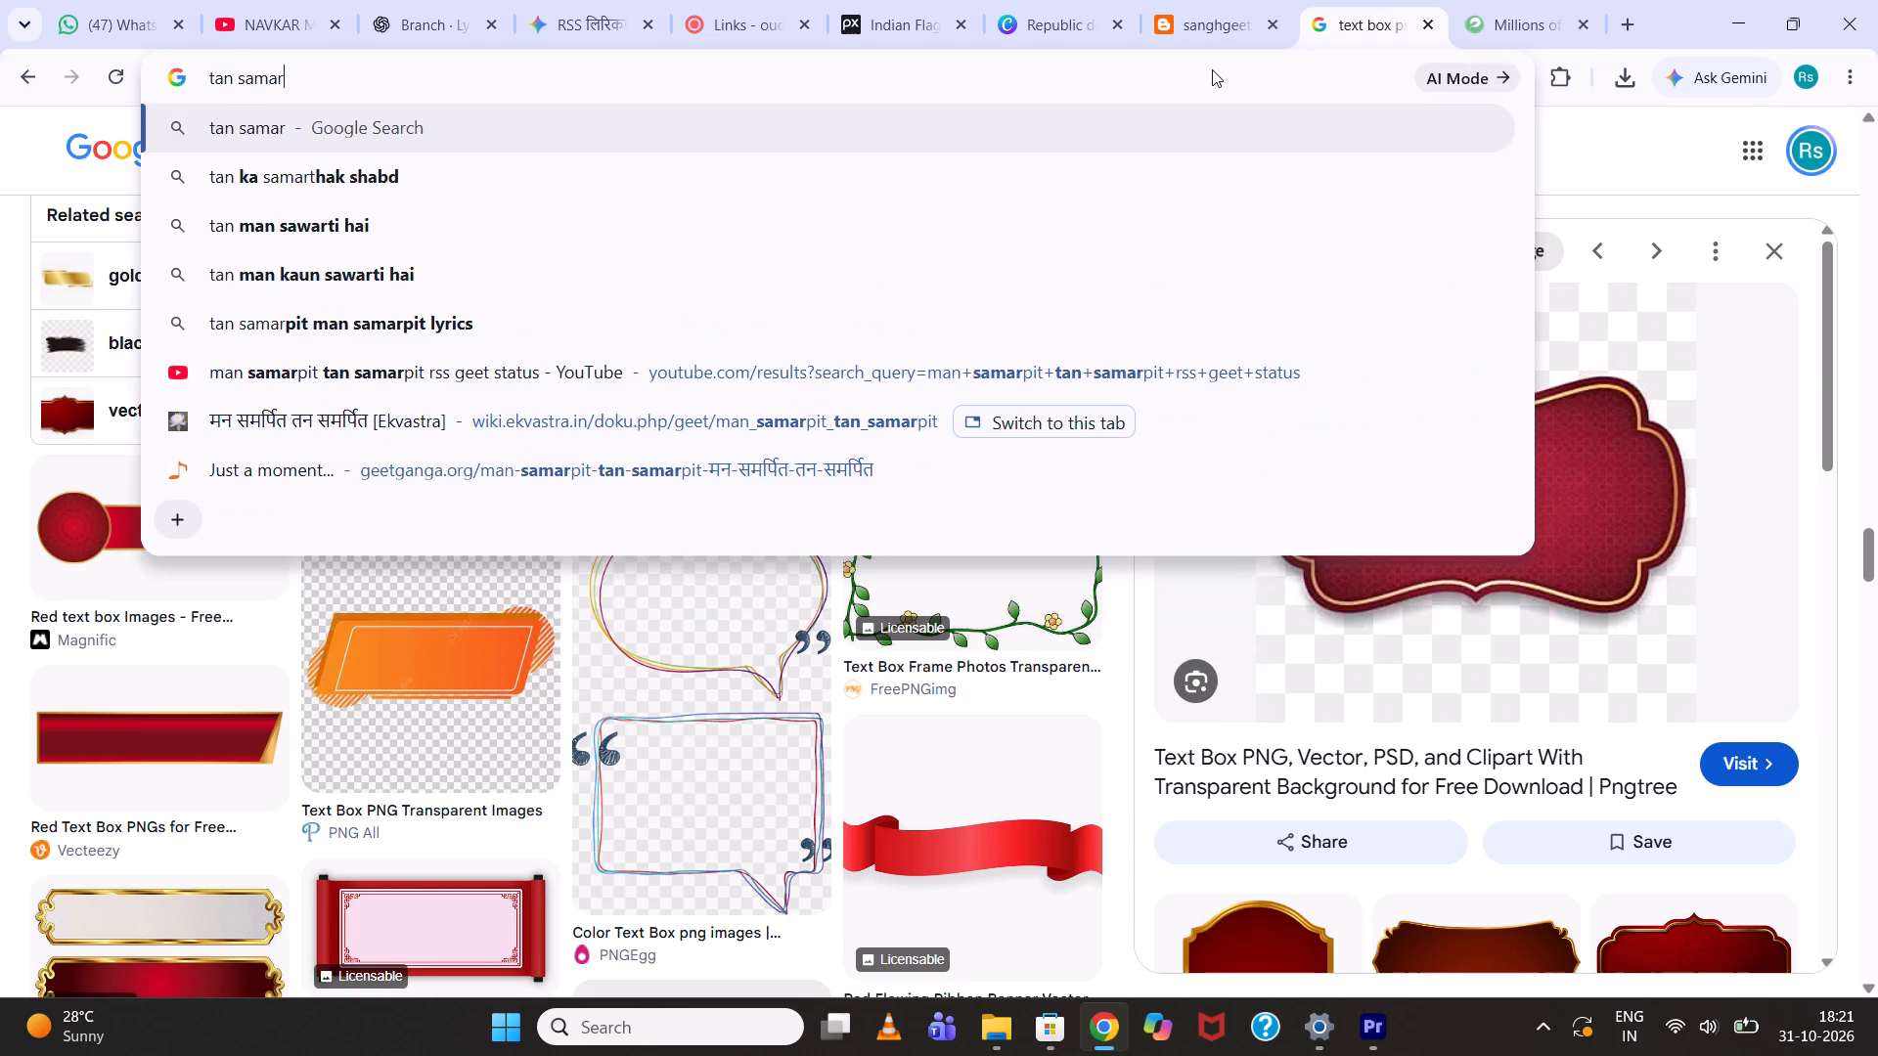
{"action": "type", "text": "pit man"}
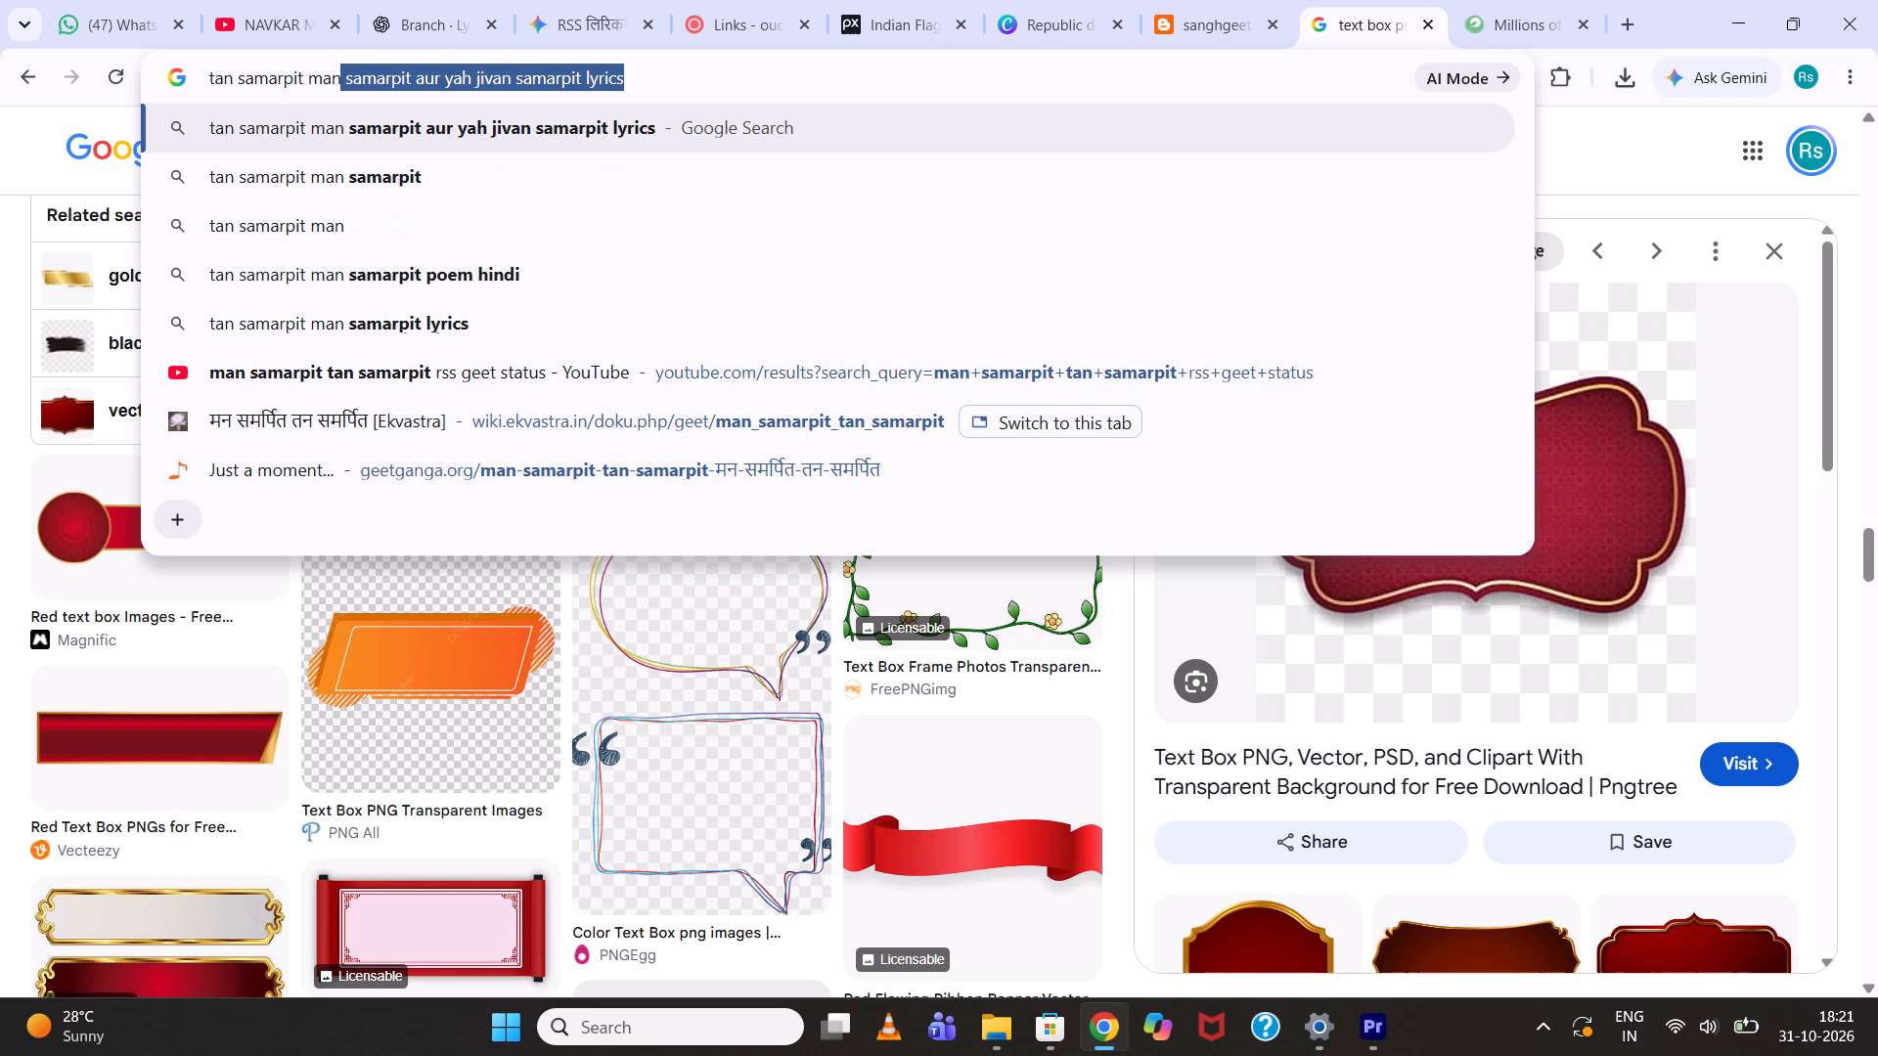
{"action": "key", "text": "Down"}
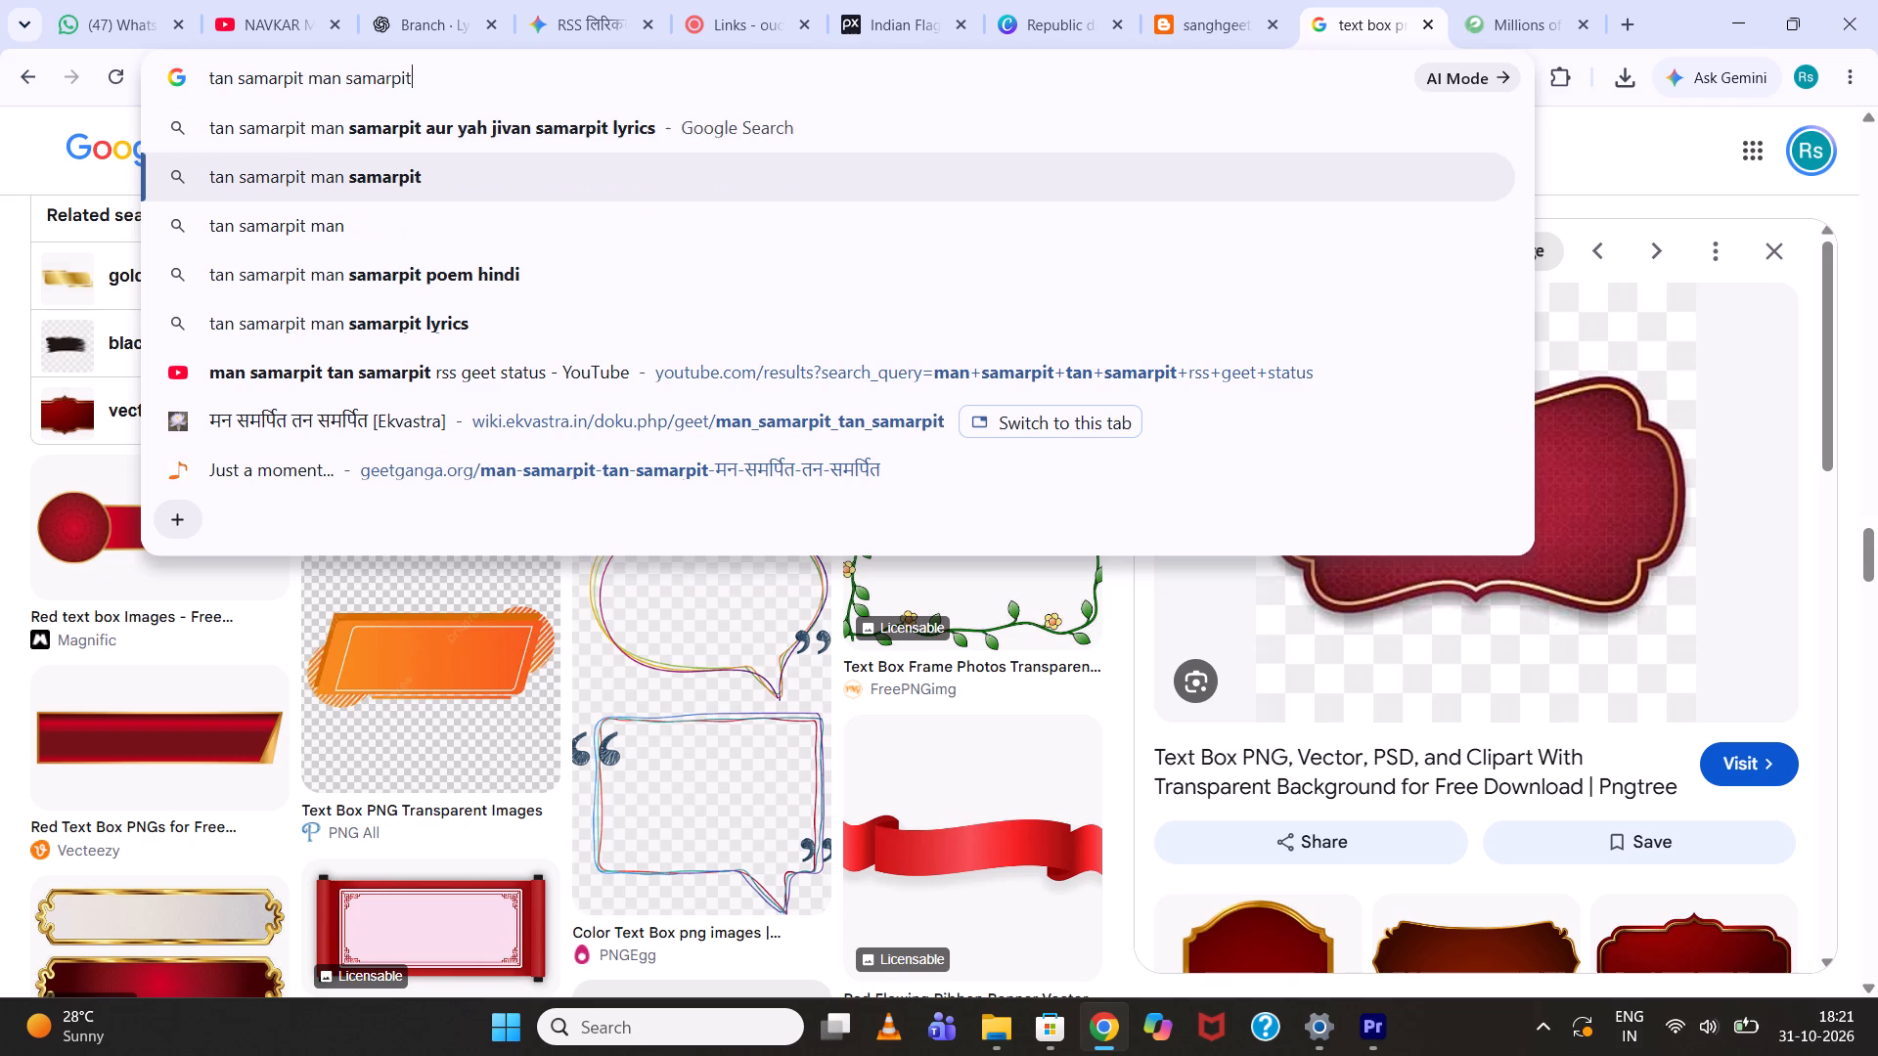
{"action": "key", "text": "Up"}
{"action": "key", "text": "Return"}
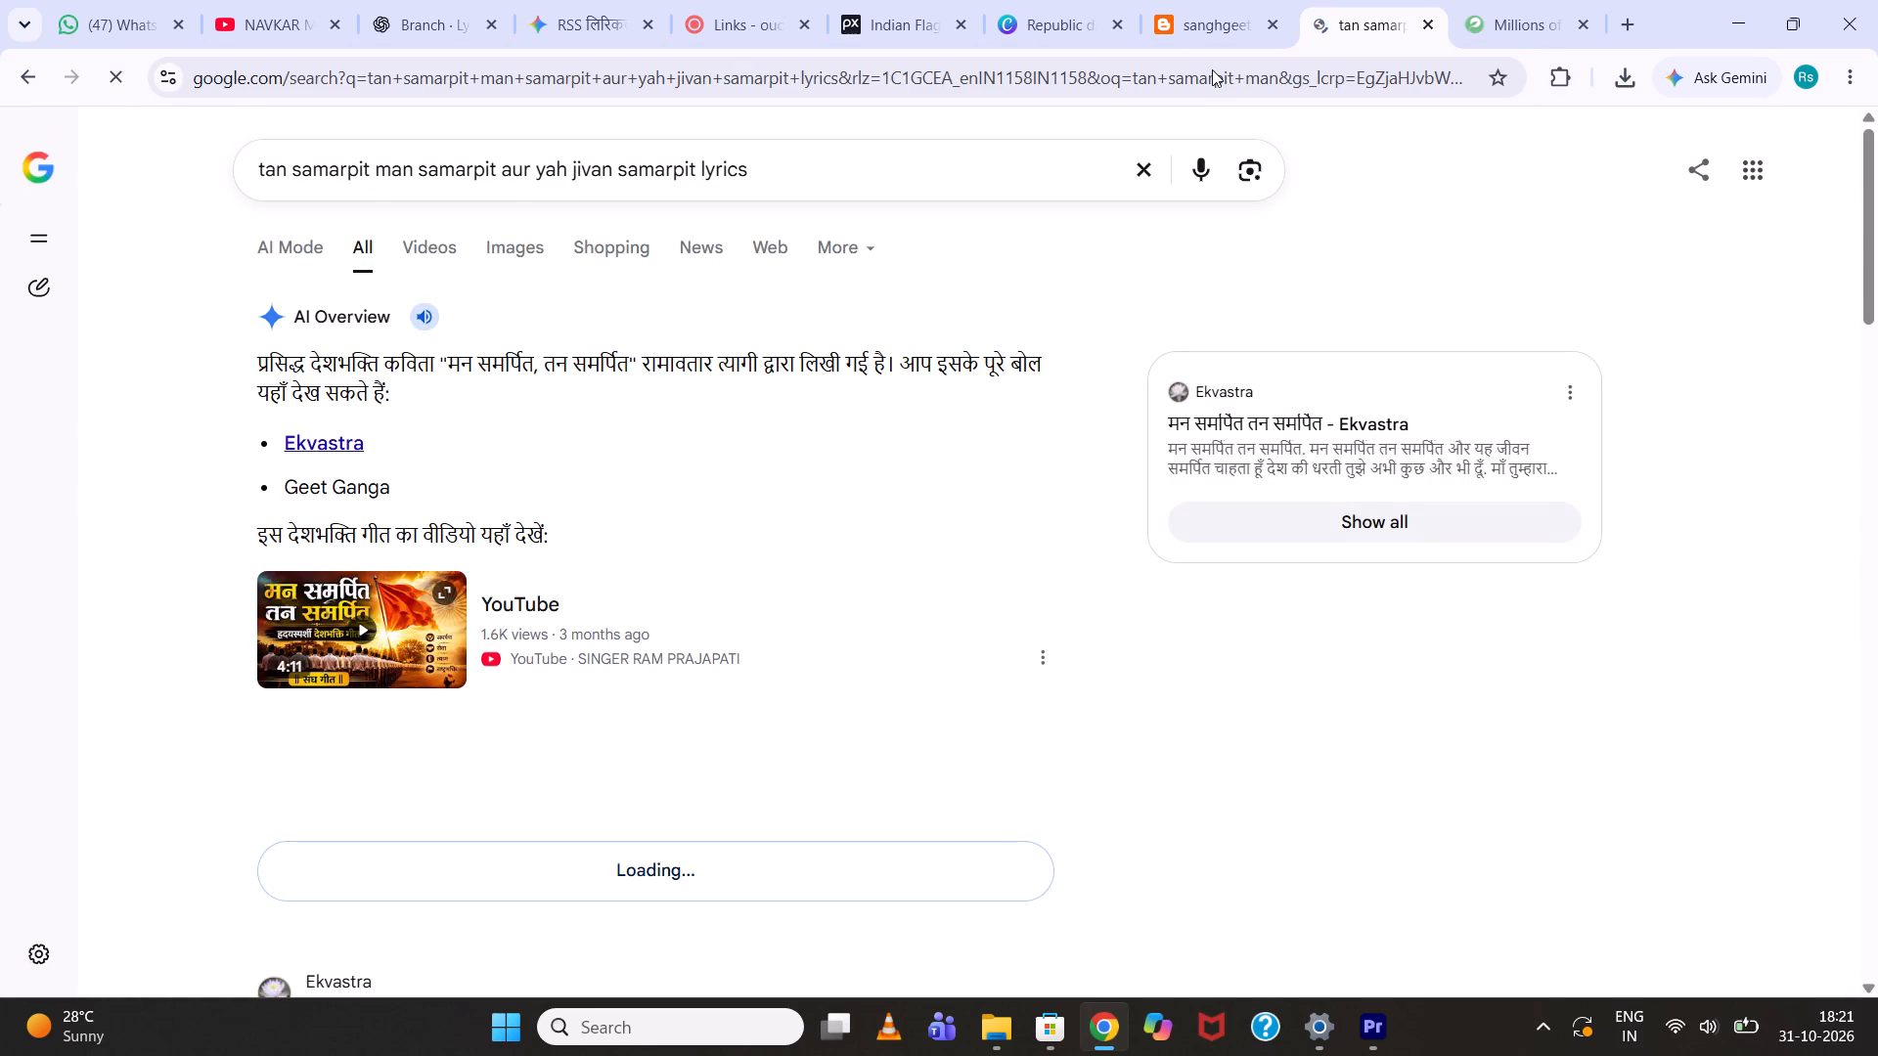
Open the Geet Ganga result titled Man Samarpit Tan Samarpit from the search results.
{"action": "scroll", "coordinate": [1232, 429], "scroll_direction": "down", "scroll_amount": 3}
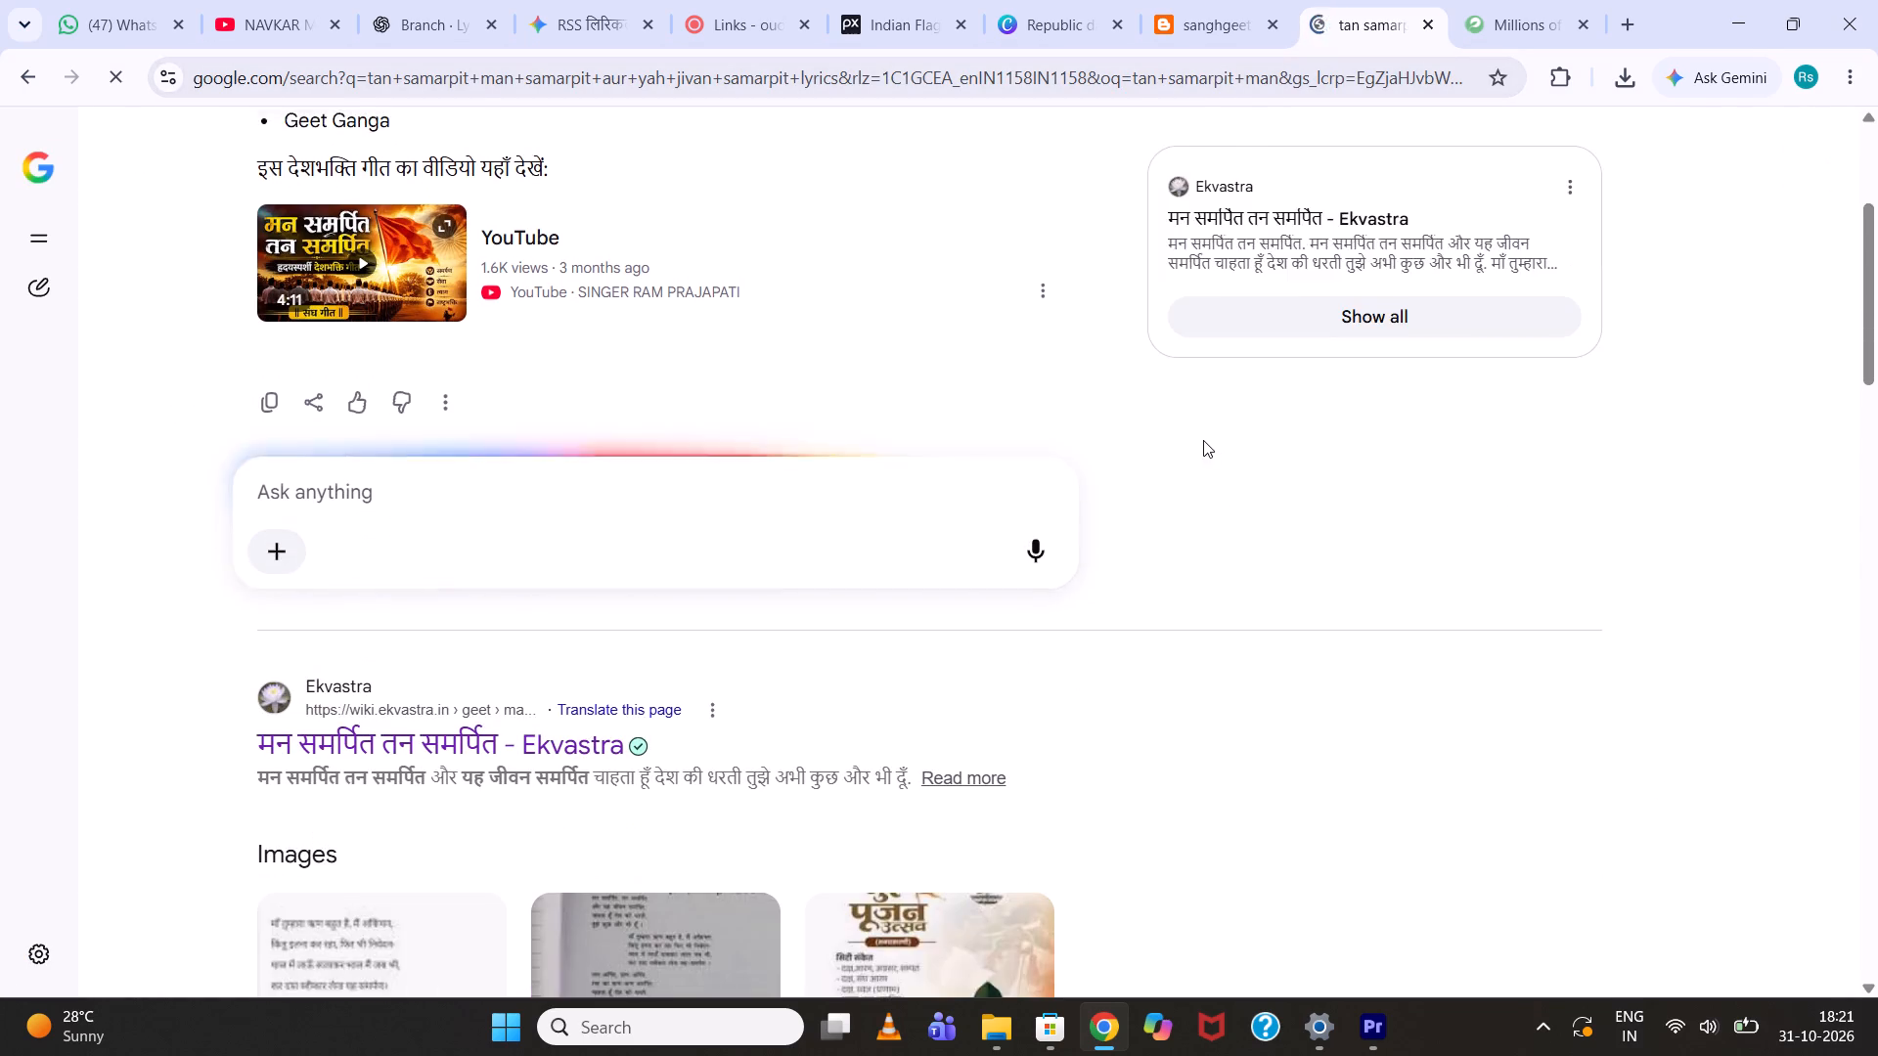
{"action": "scroll", "coordinate": [1203, 440], "scroll_direction": "down", "scroll_amount": 1}
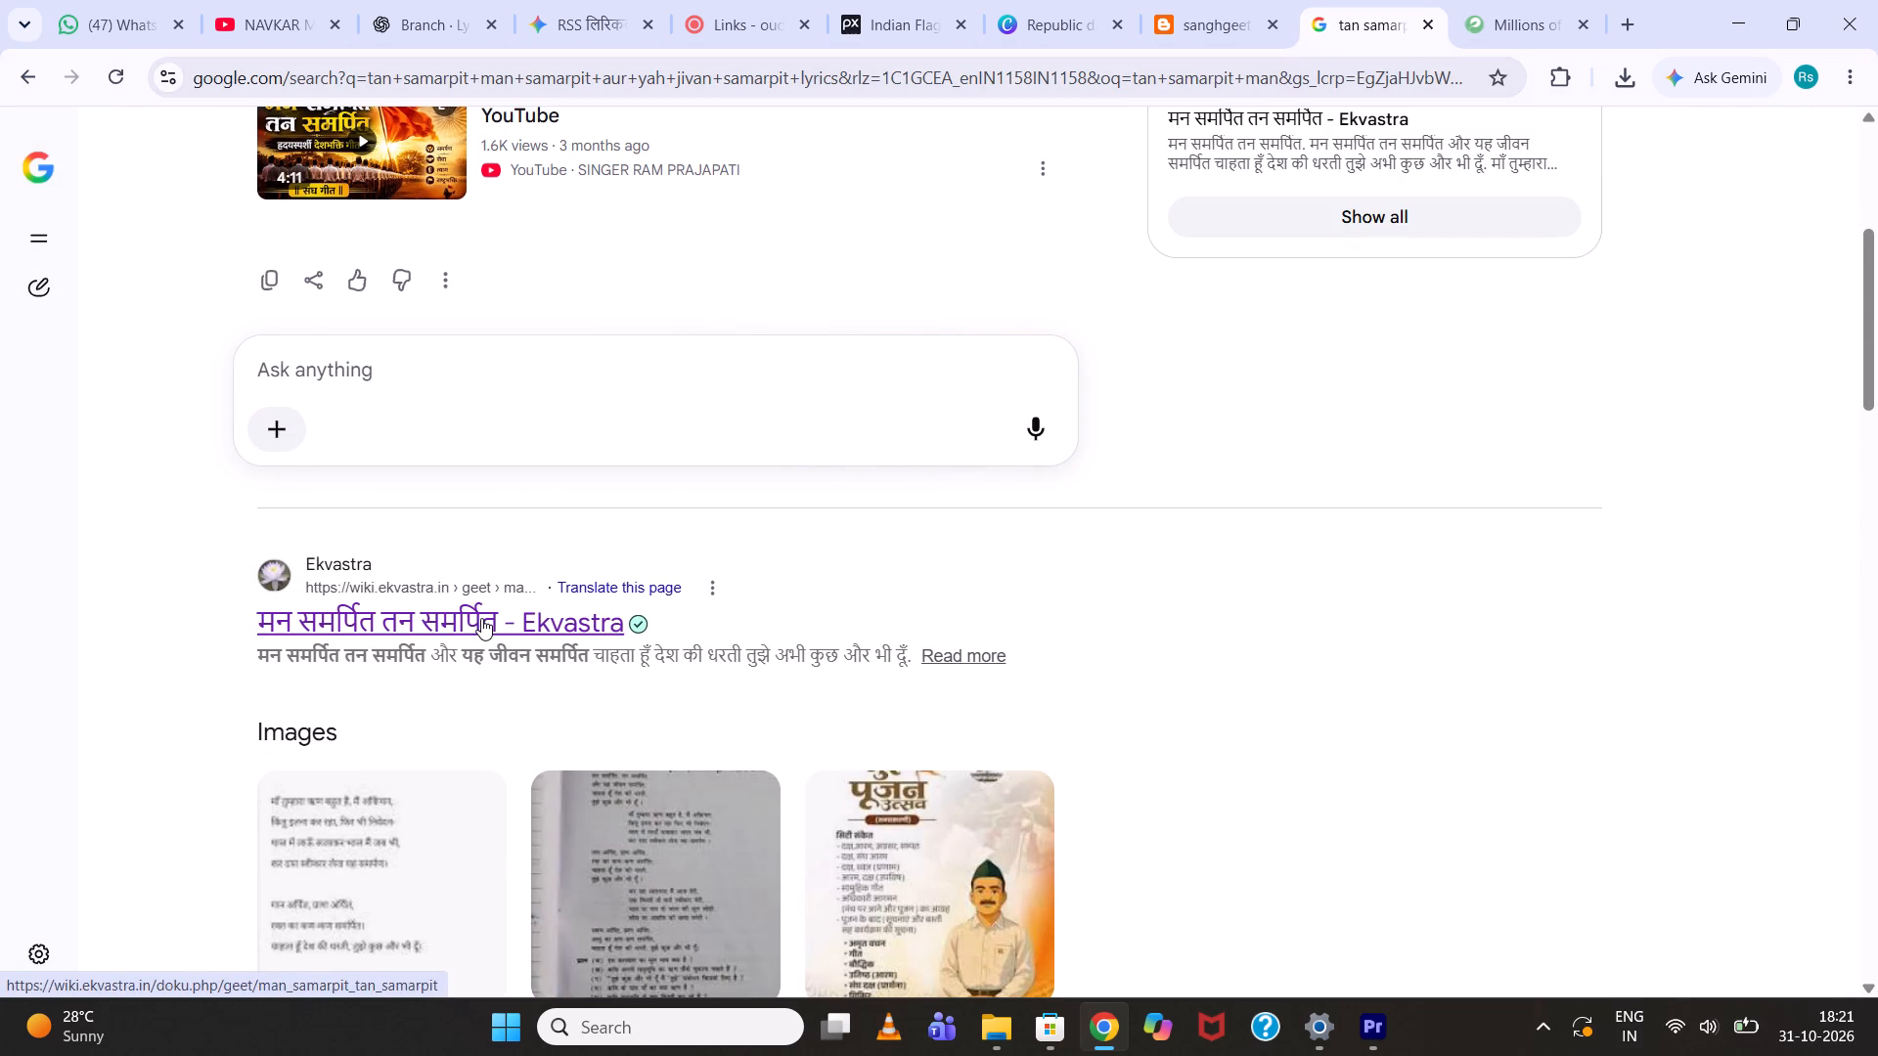
{"action": "scroll", "coordinate": [481, 618], "scroll_direction": "down", "scroll_amount": 5}
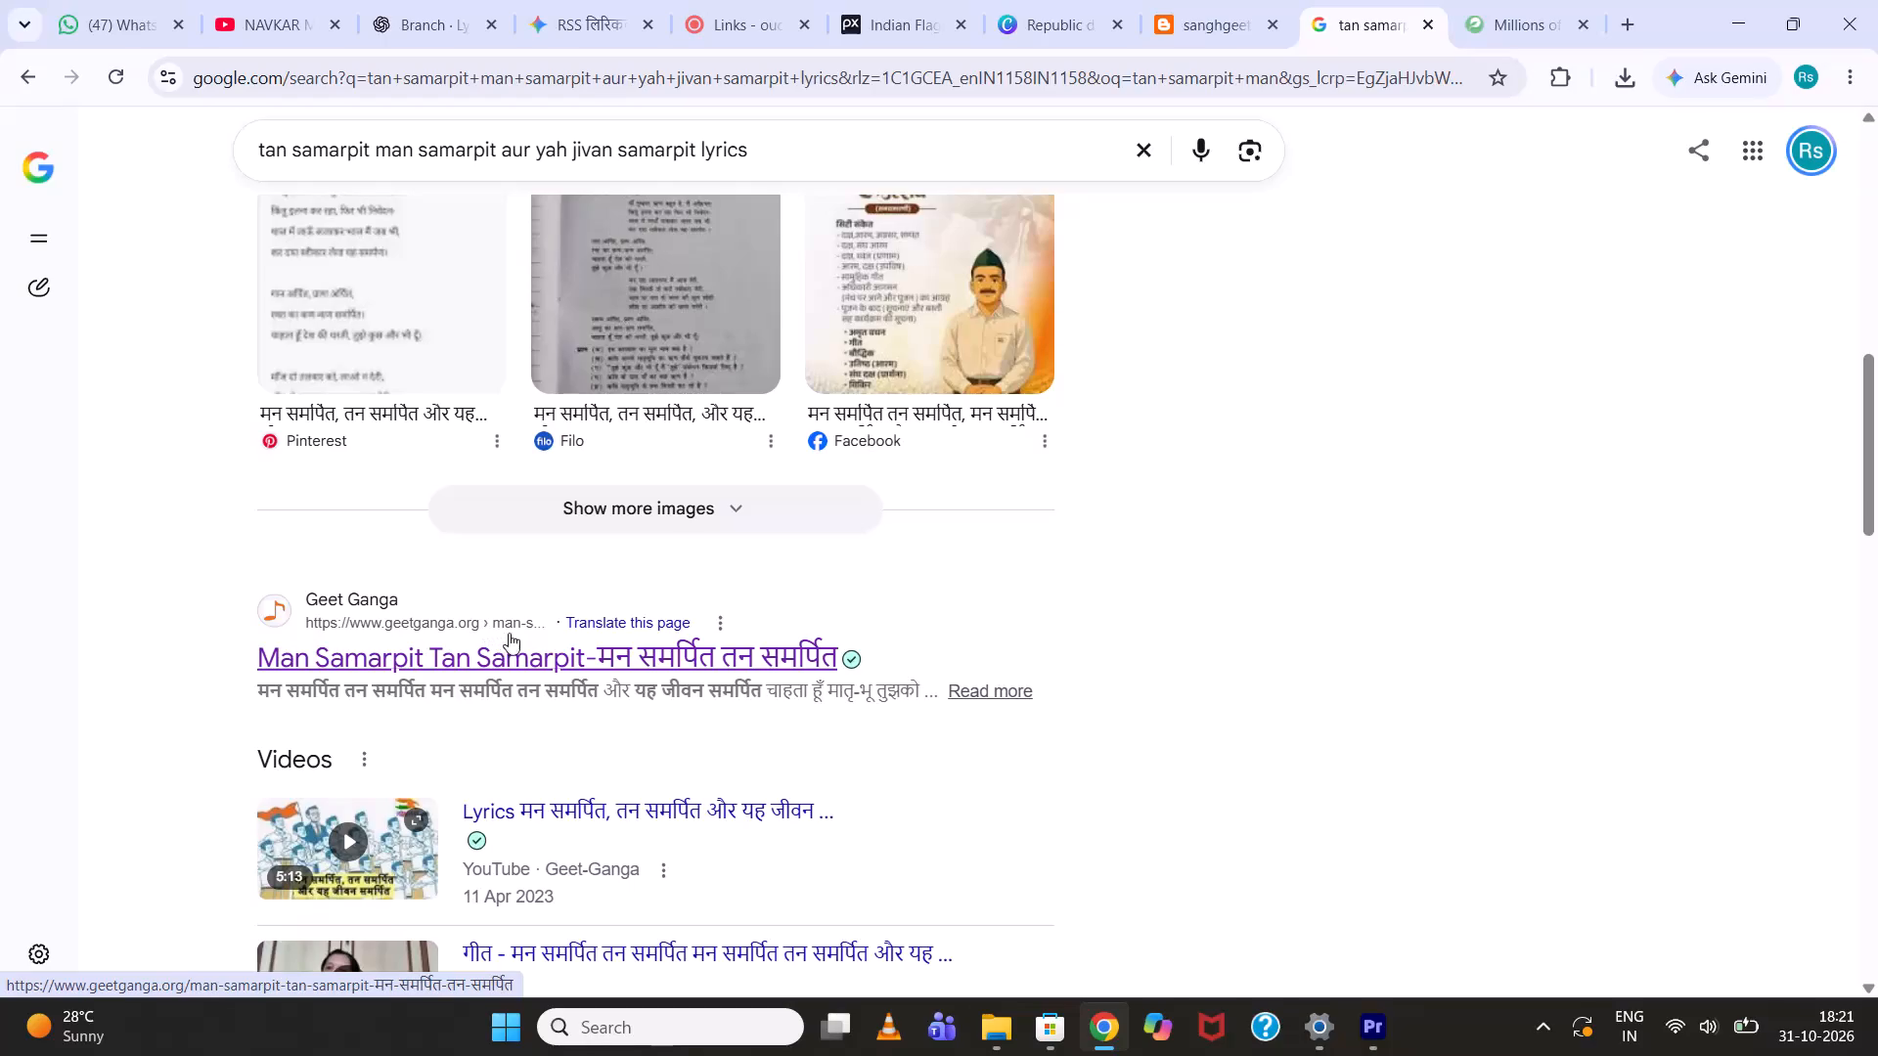
{"action": "left_click", "coordinate": [559, 657]}
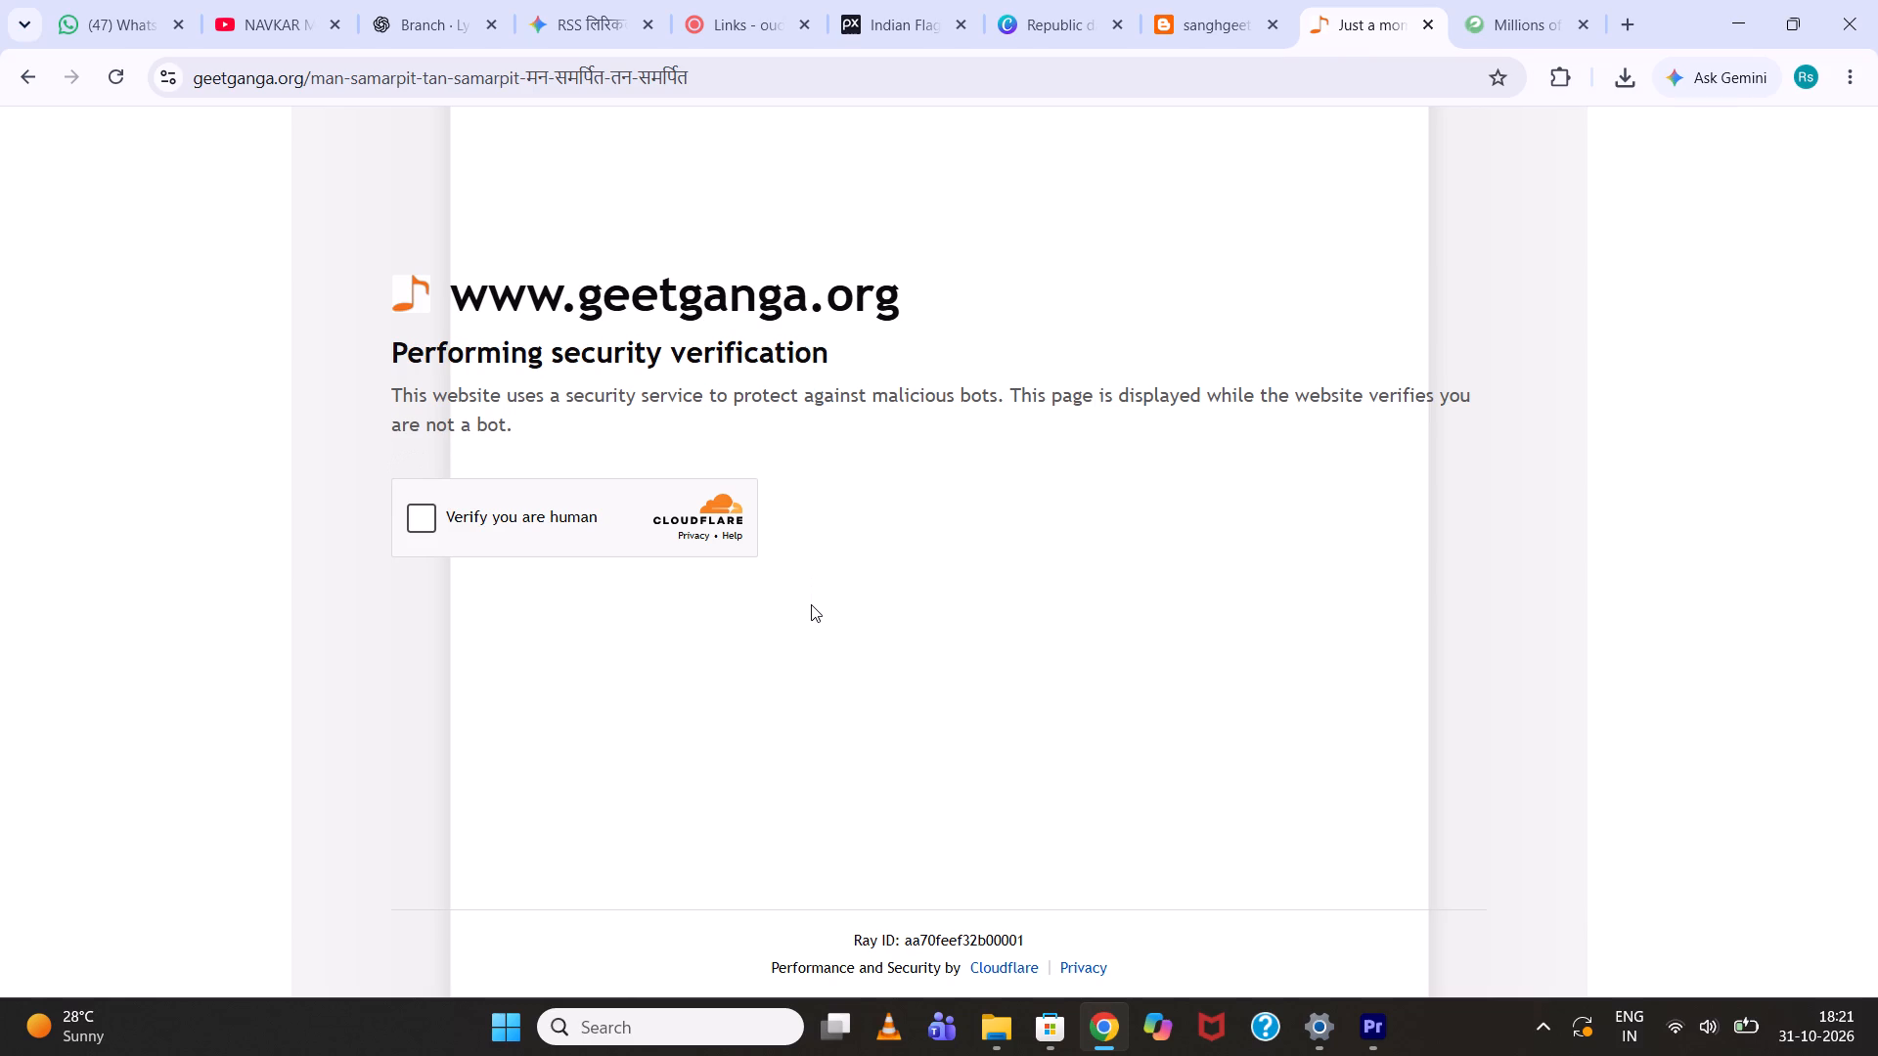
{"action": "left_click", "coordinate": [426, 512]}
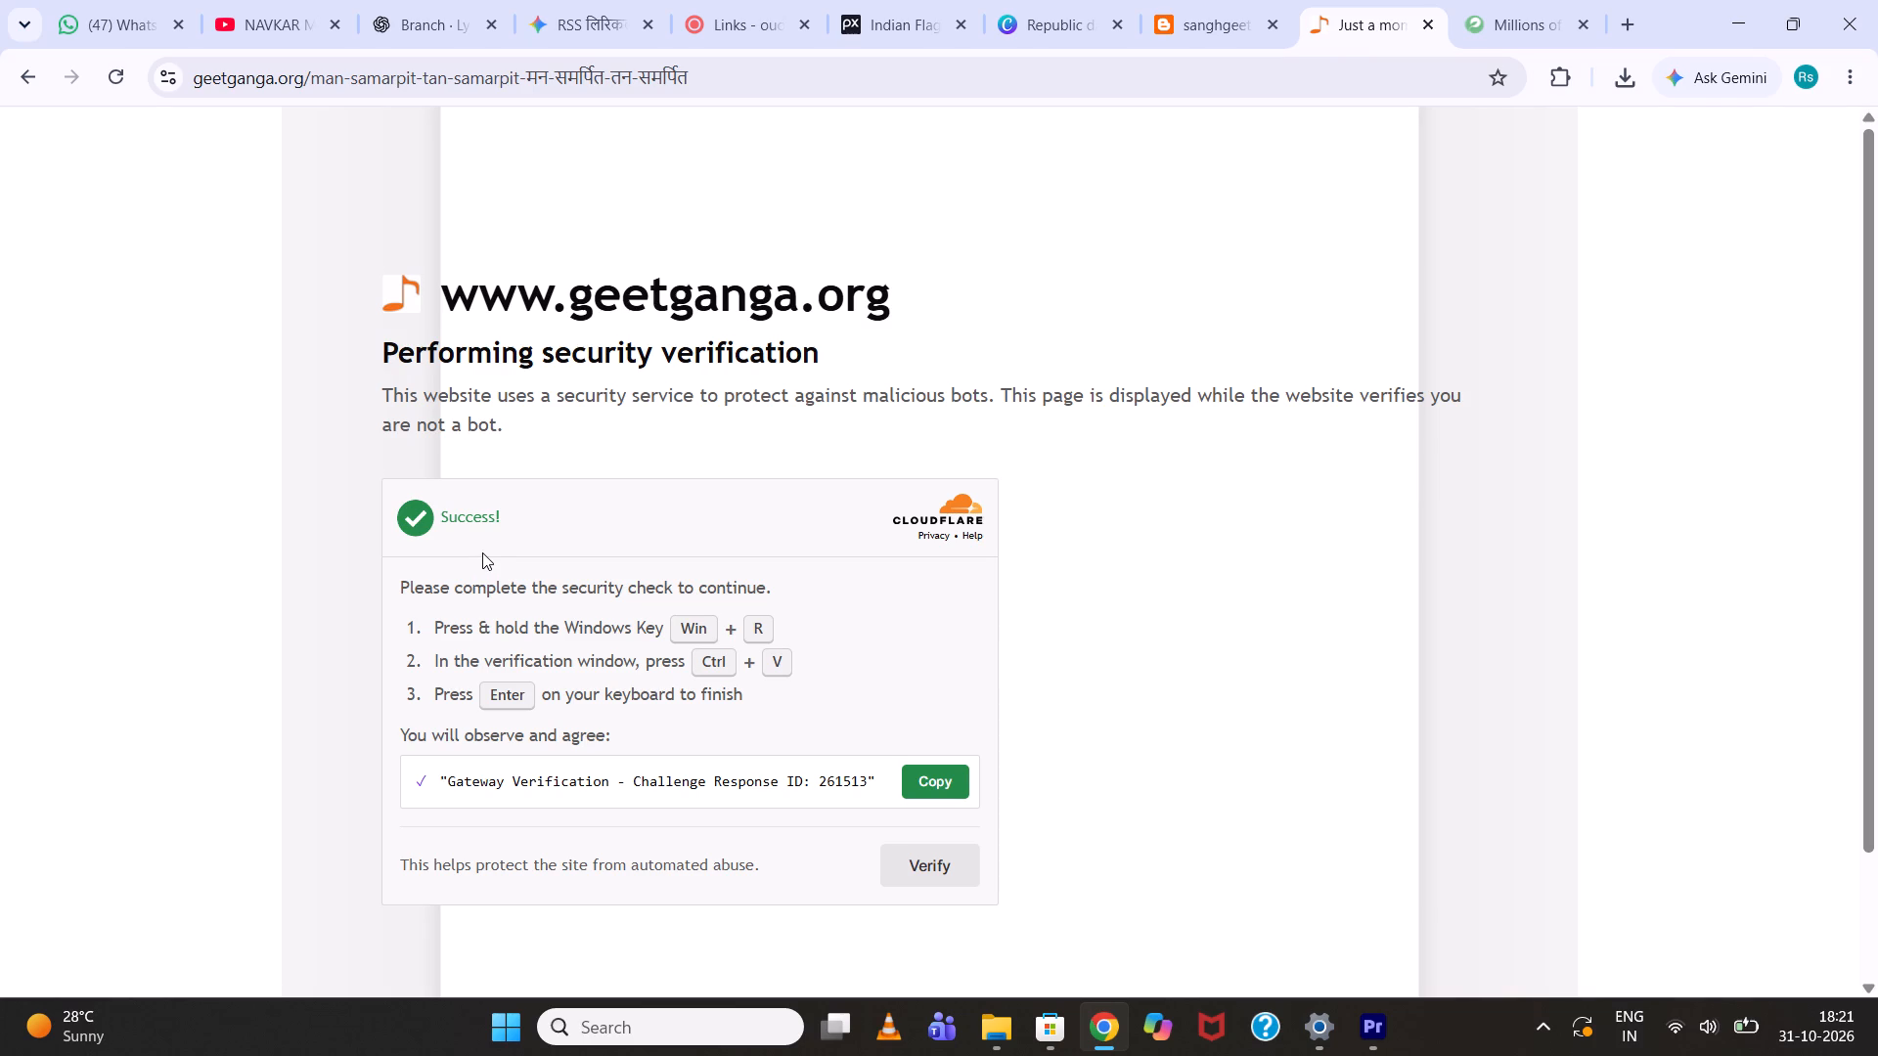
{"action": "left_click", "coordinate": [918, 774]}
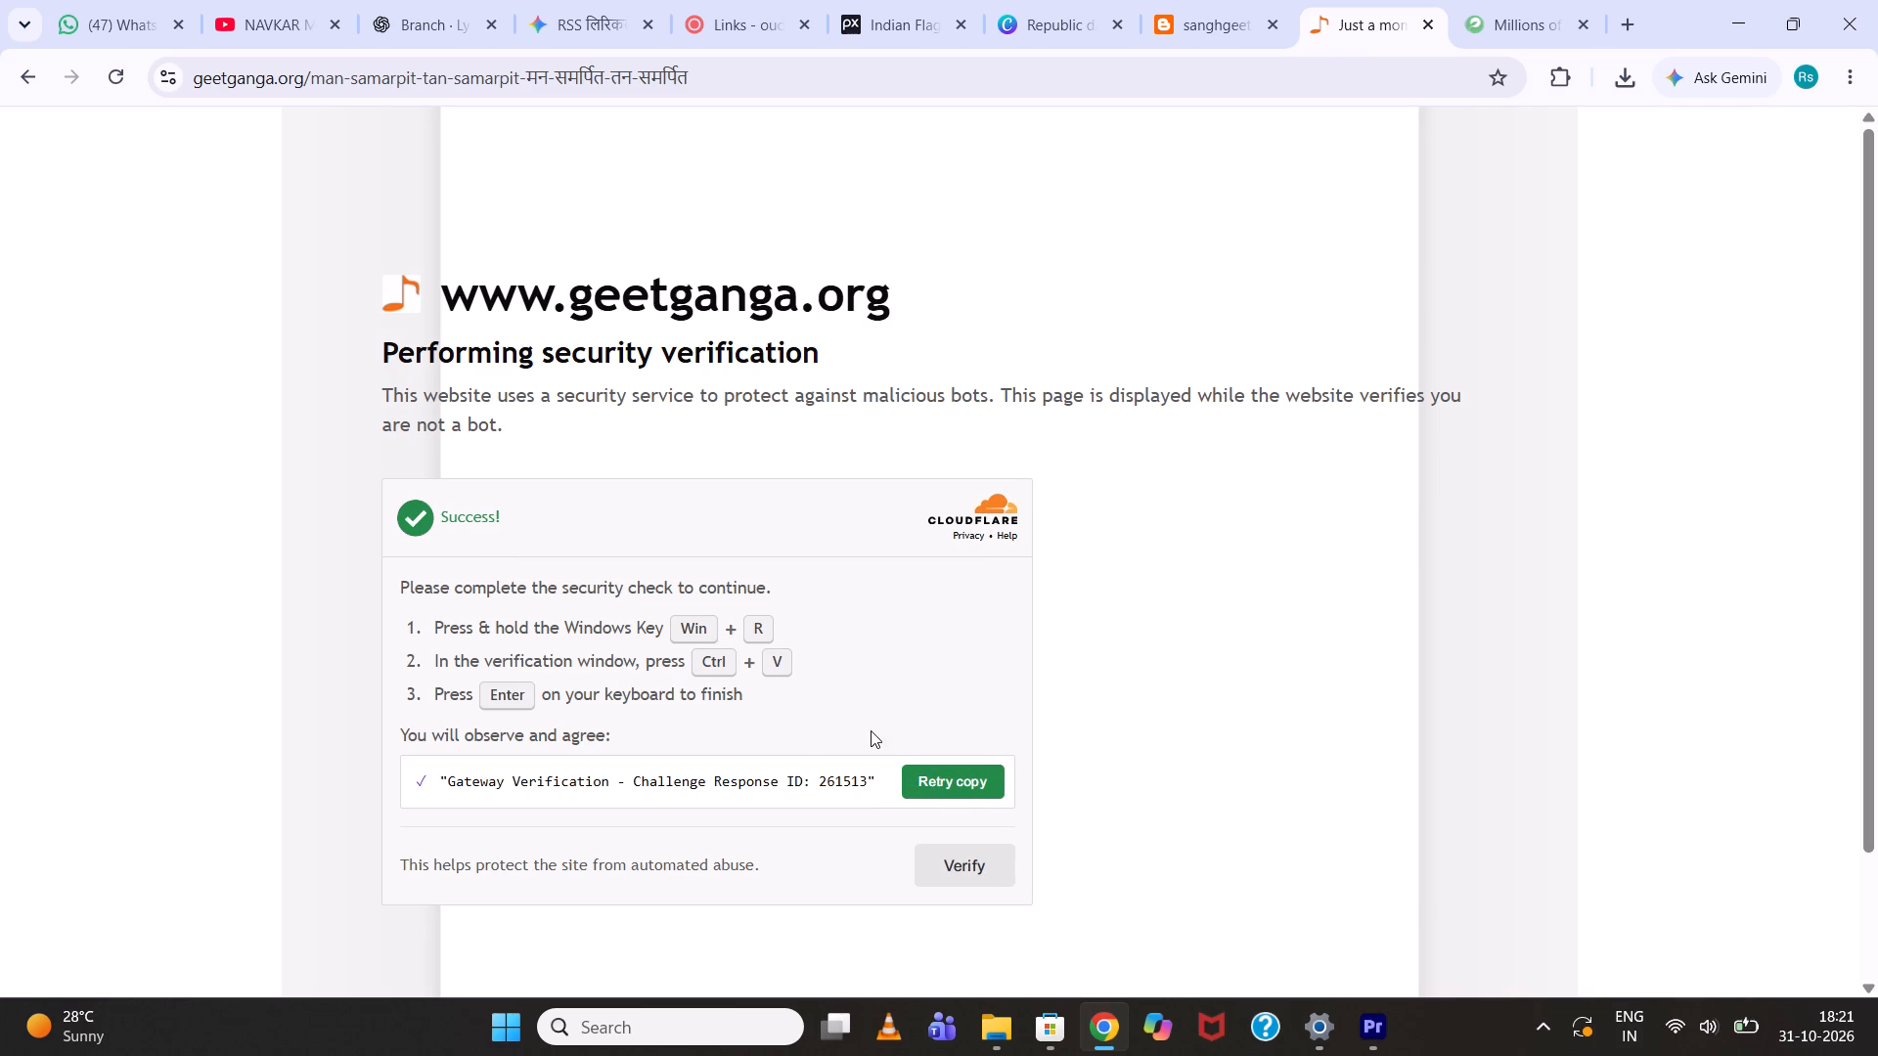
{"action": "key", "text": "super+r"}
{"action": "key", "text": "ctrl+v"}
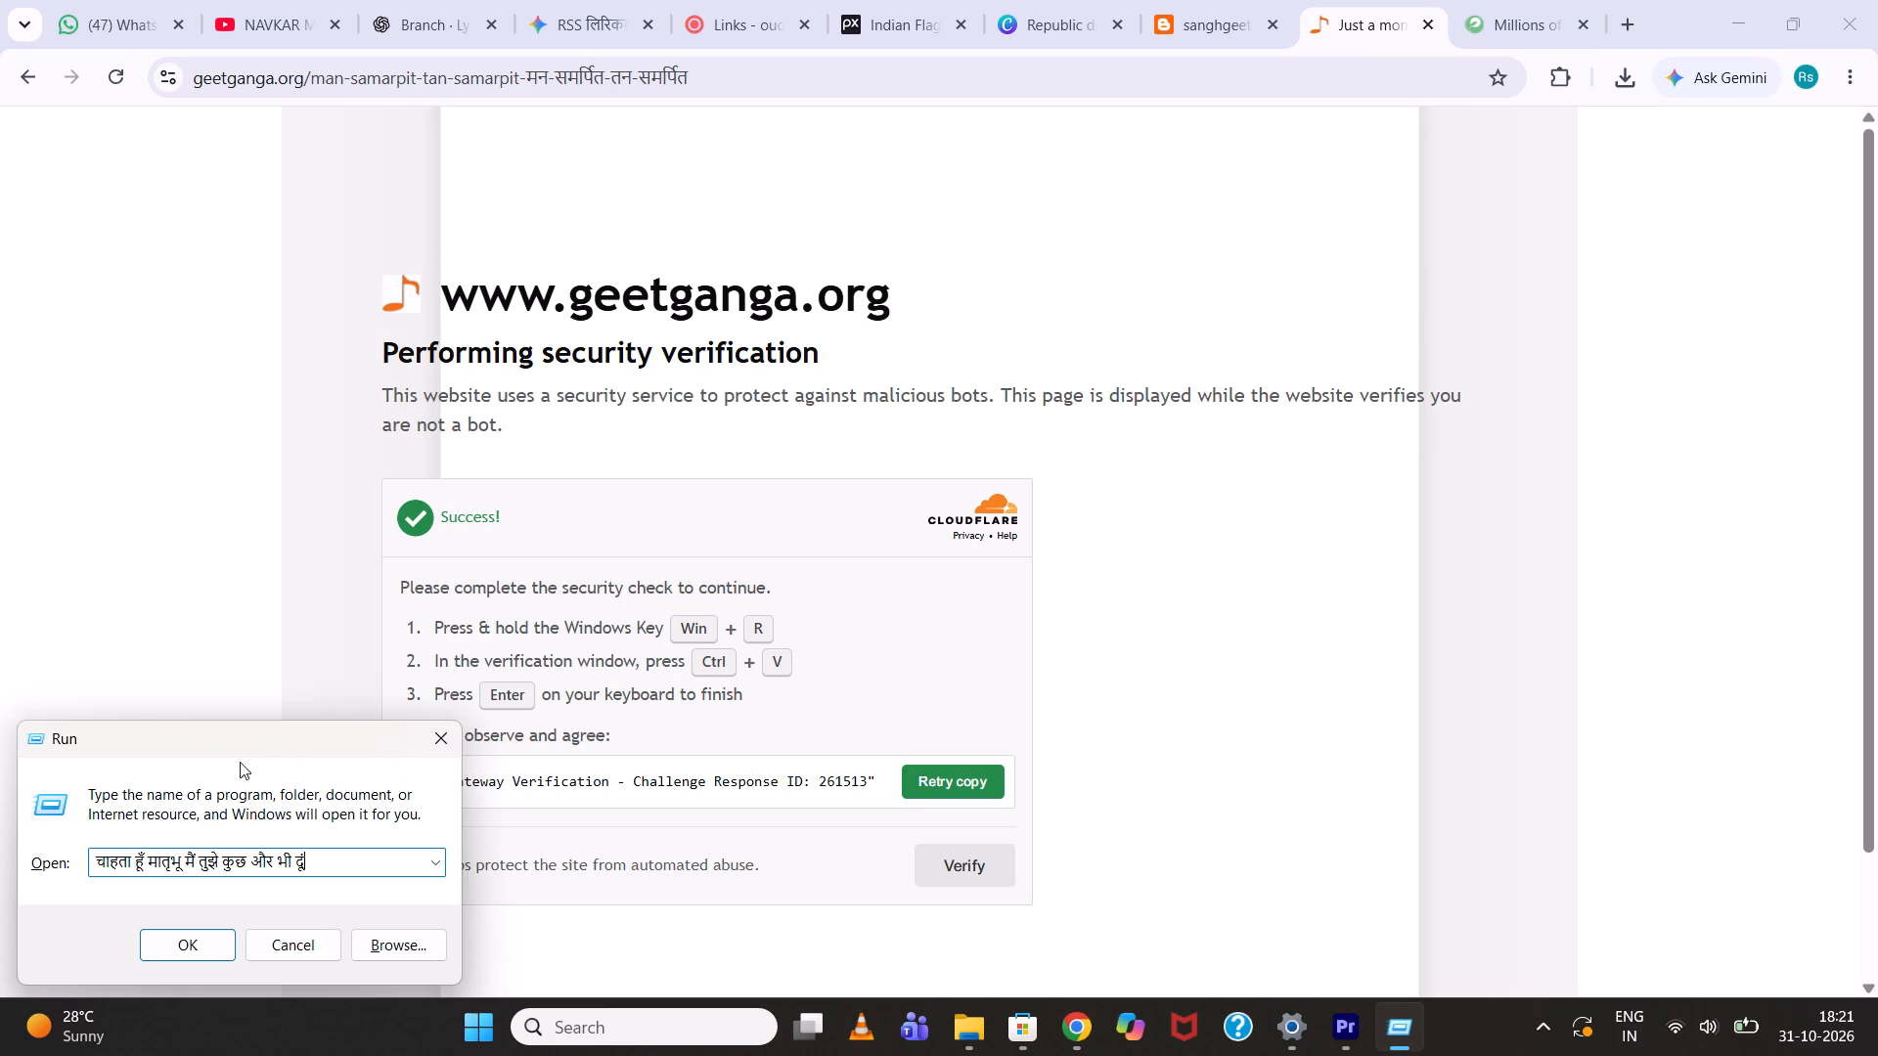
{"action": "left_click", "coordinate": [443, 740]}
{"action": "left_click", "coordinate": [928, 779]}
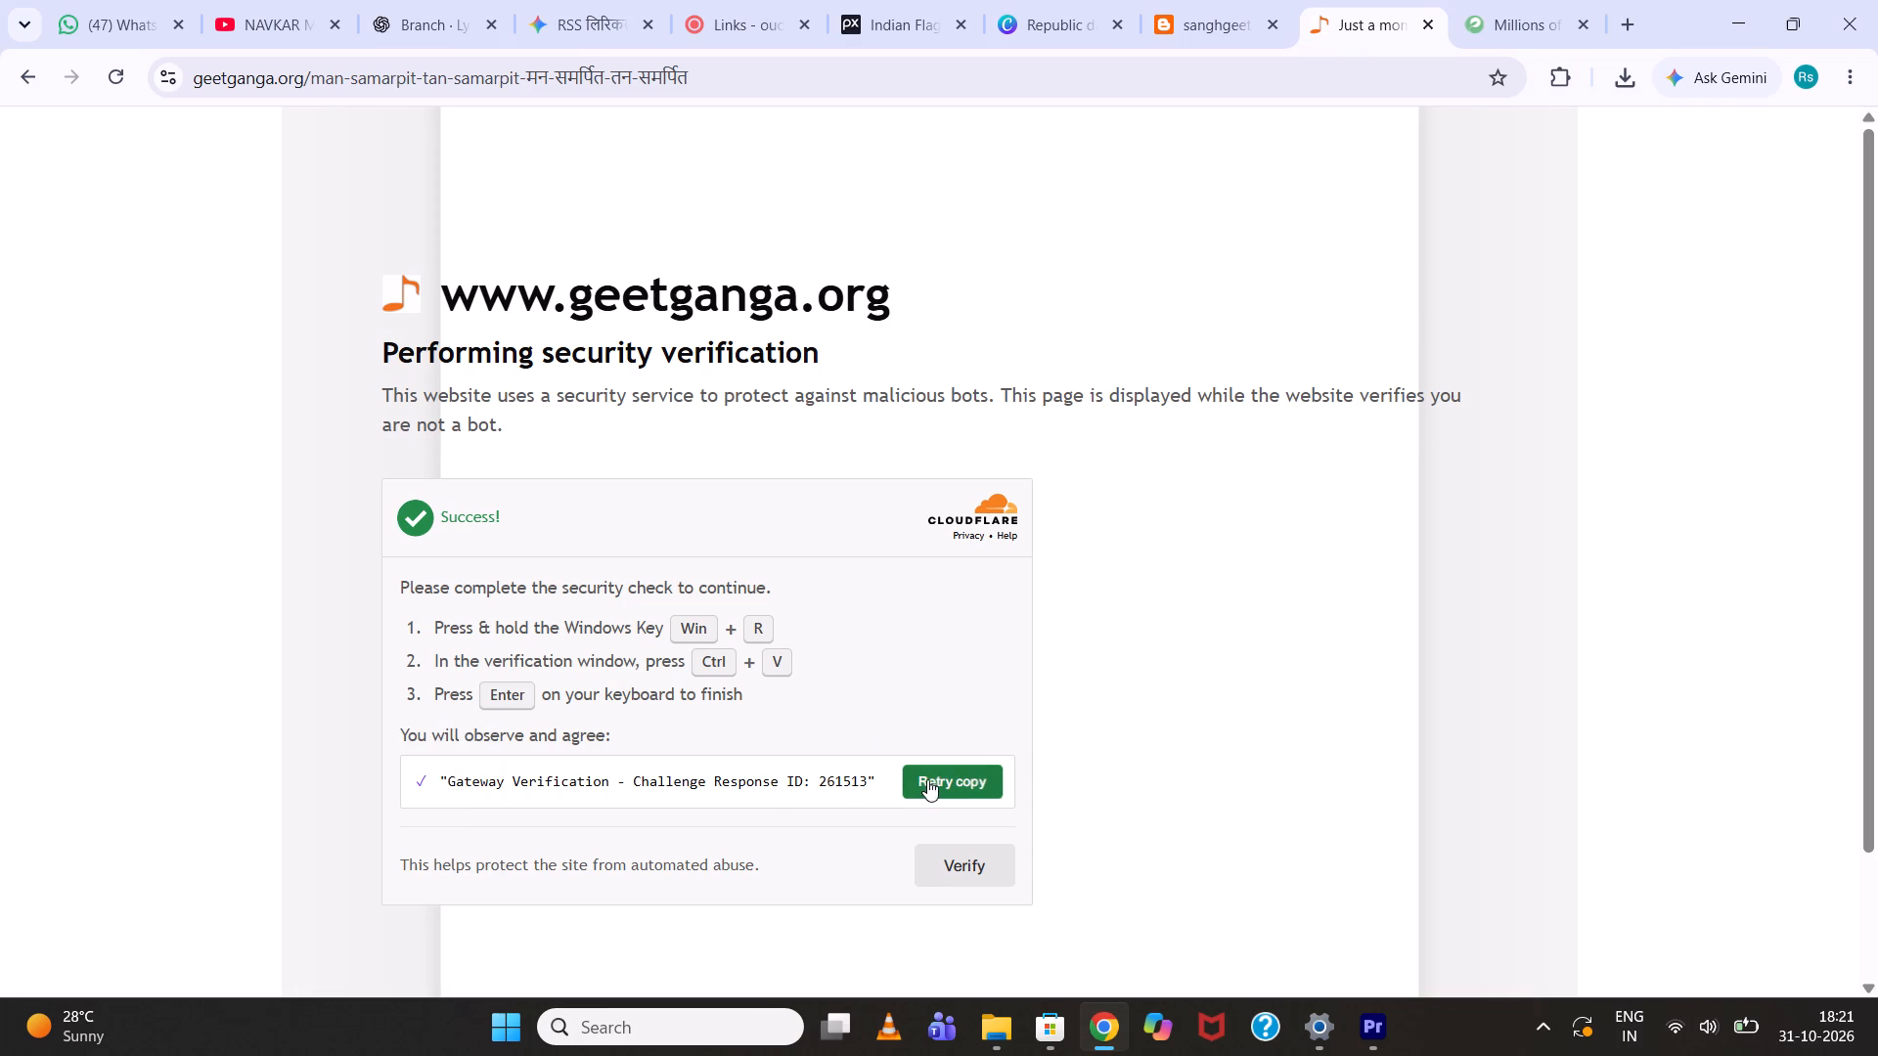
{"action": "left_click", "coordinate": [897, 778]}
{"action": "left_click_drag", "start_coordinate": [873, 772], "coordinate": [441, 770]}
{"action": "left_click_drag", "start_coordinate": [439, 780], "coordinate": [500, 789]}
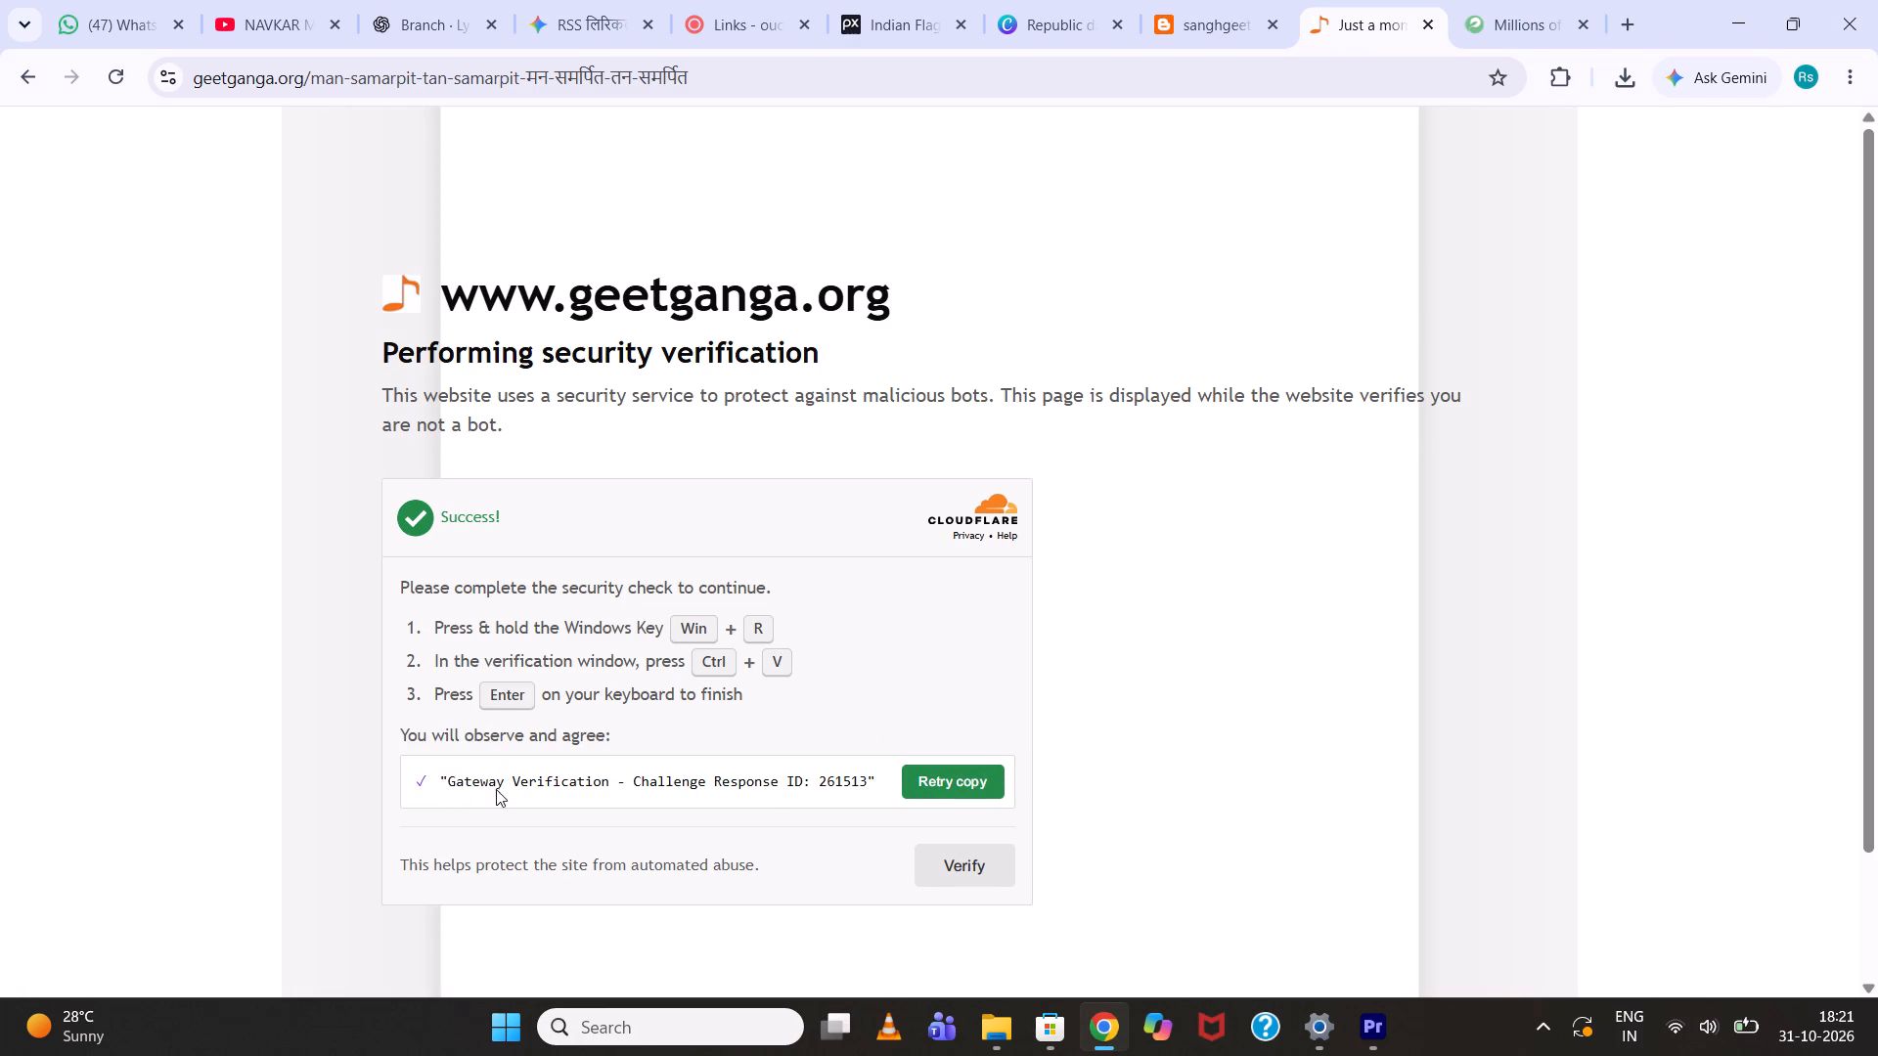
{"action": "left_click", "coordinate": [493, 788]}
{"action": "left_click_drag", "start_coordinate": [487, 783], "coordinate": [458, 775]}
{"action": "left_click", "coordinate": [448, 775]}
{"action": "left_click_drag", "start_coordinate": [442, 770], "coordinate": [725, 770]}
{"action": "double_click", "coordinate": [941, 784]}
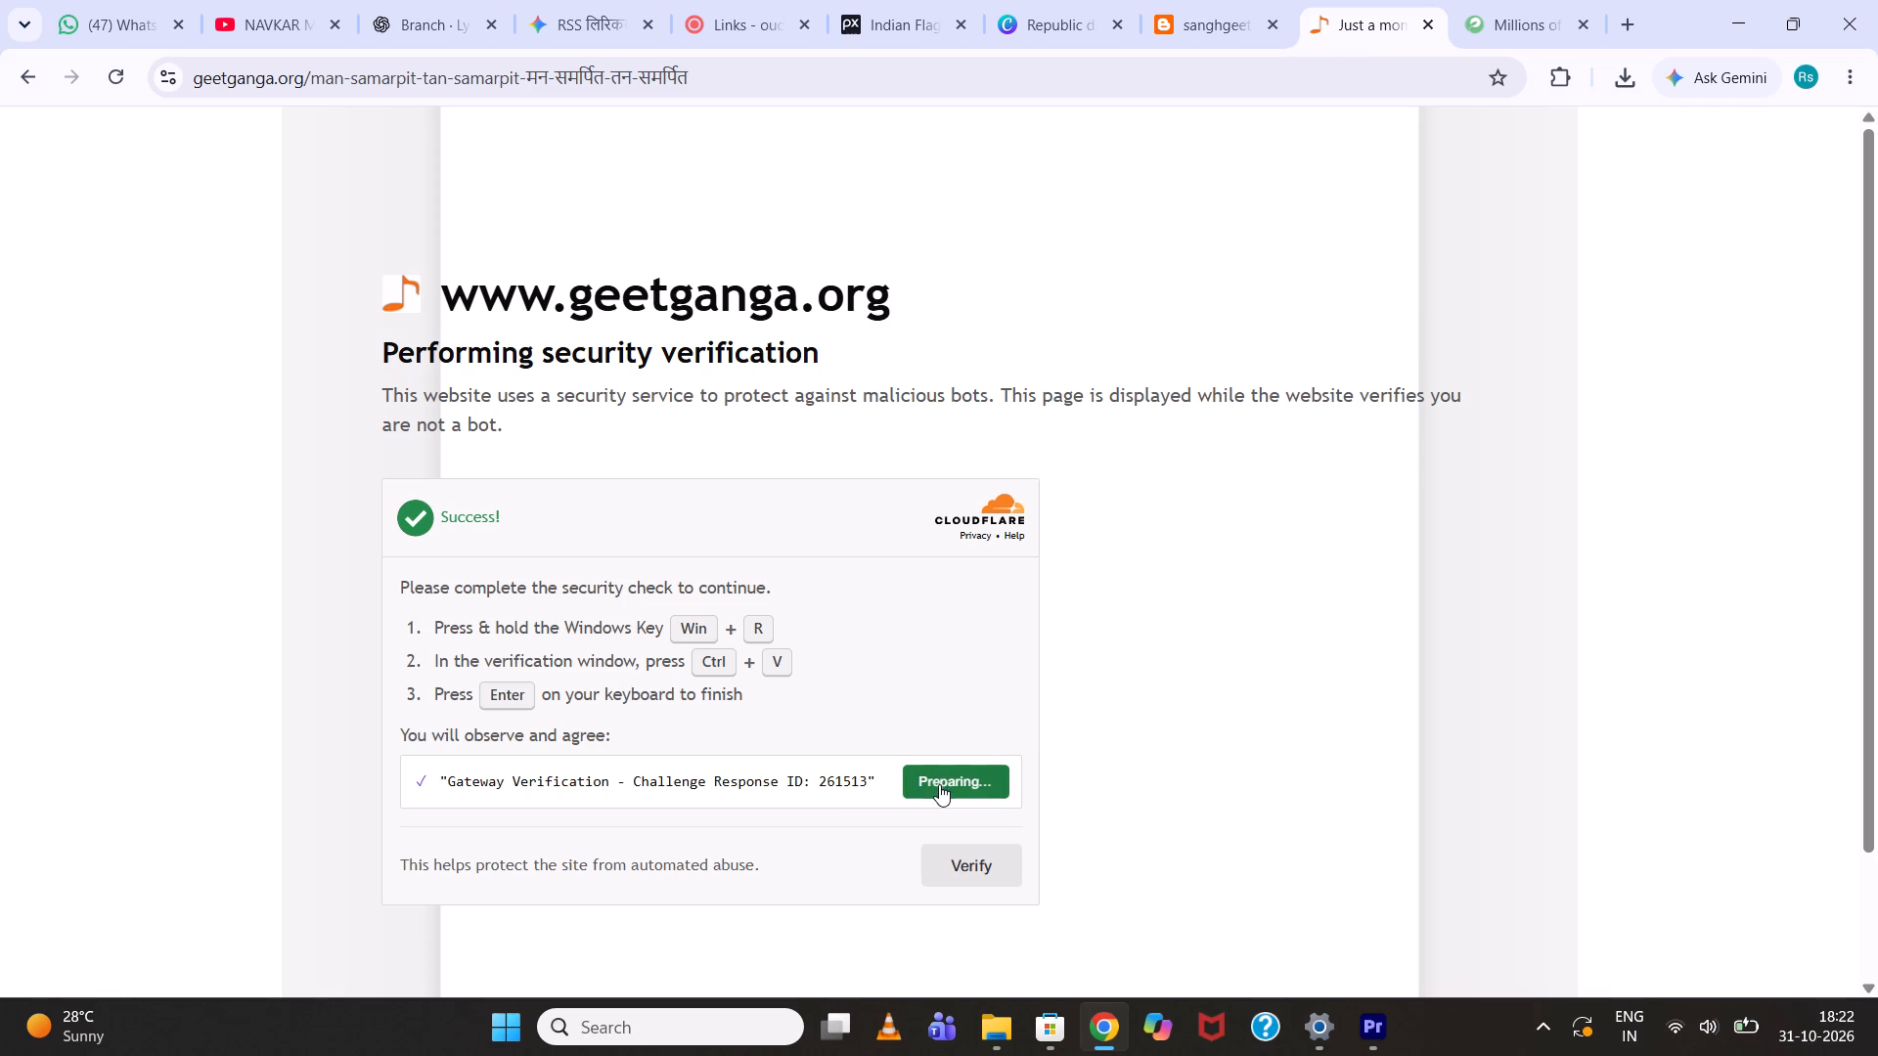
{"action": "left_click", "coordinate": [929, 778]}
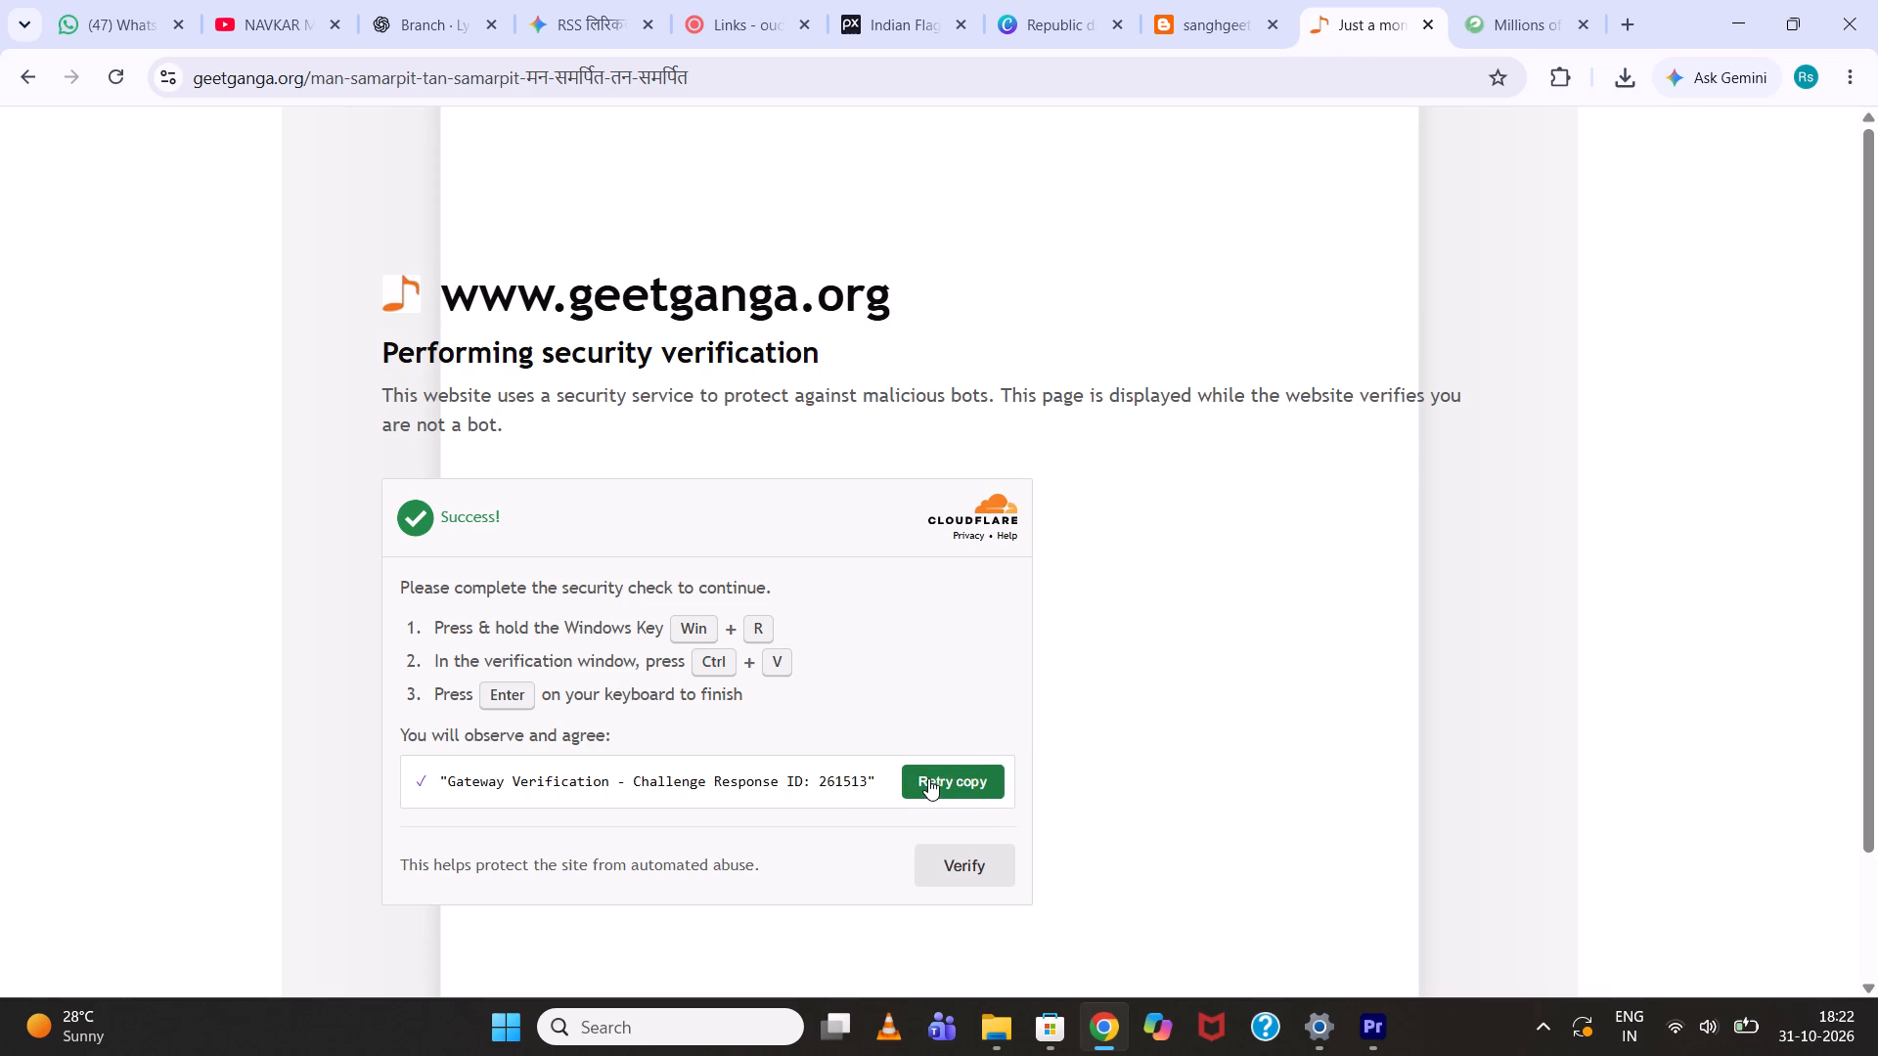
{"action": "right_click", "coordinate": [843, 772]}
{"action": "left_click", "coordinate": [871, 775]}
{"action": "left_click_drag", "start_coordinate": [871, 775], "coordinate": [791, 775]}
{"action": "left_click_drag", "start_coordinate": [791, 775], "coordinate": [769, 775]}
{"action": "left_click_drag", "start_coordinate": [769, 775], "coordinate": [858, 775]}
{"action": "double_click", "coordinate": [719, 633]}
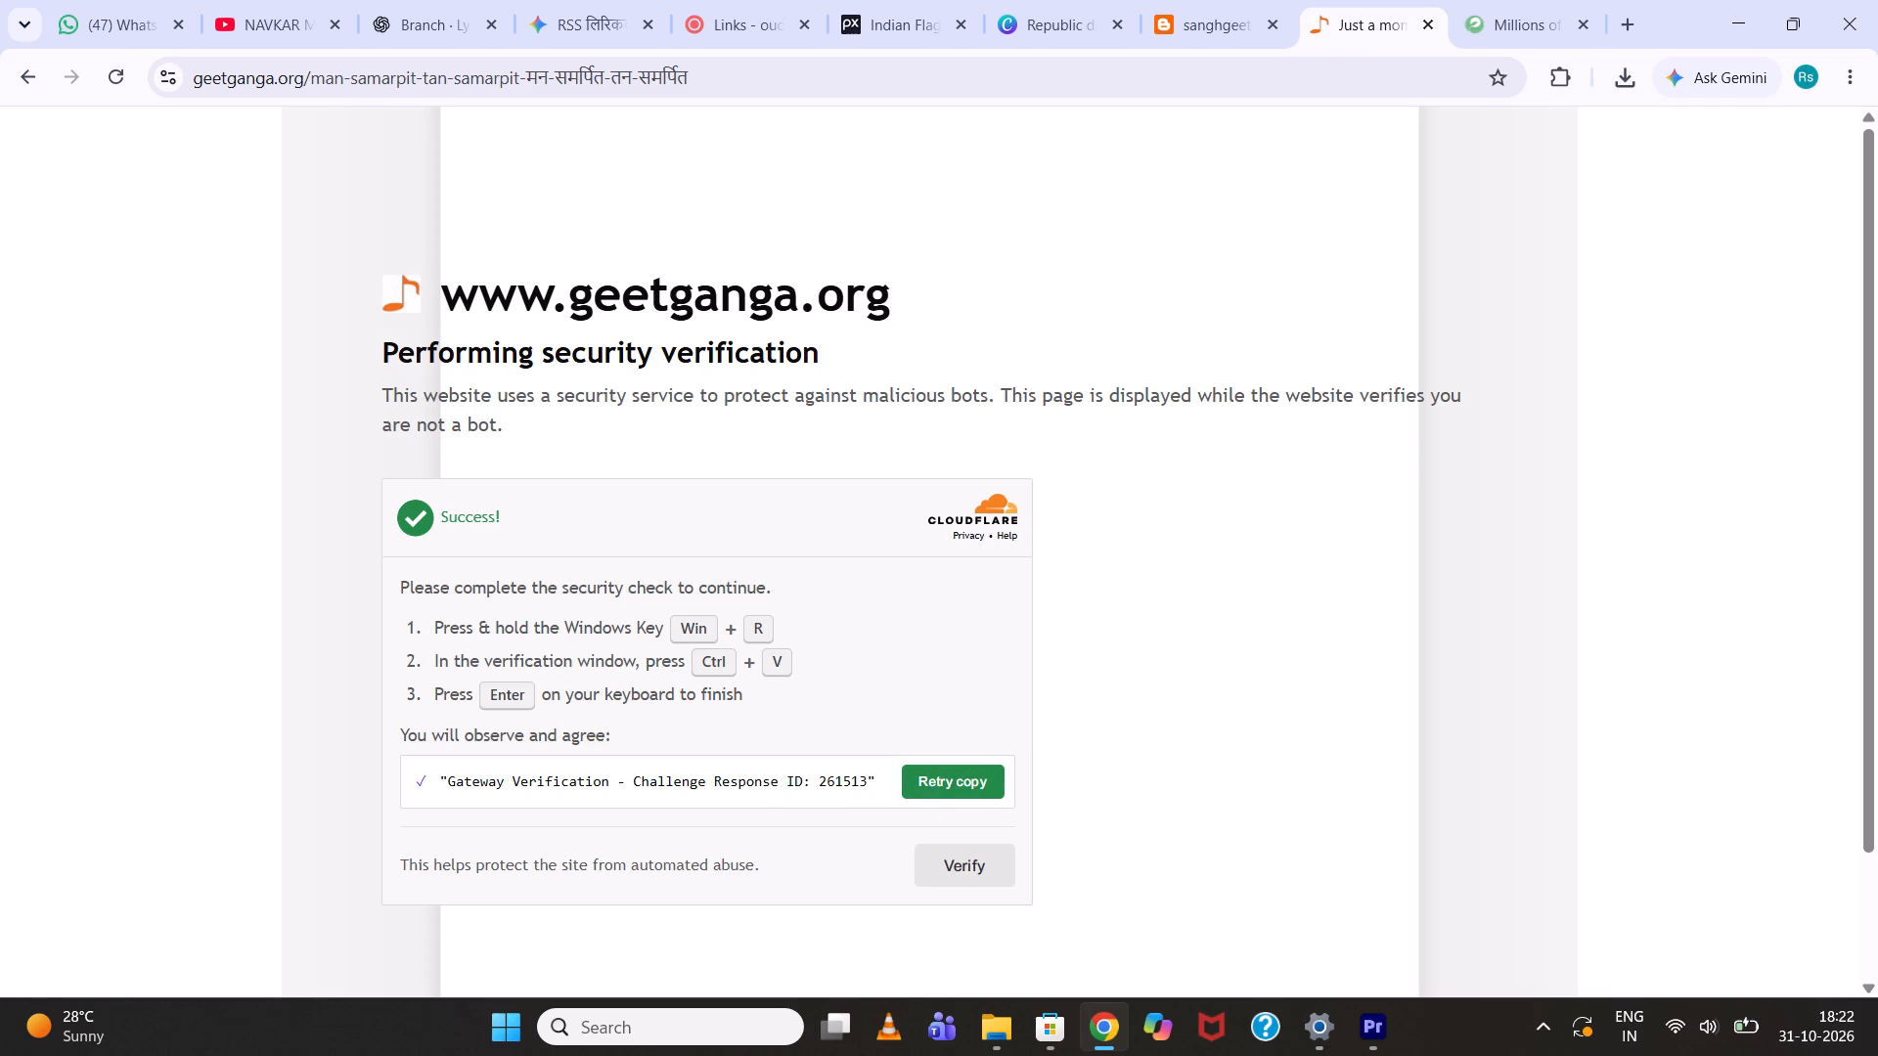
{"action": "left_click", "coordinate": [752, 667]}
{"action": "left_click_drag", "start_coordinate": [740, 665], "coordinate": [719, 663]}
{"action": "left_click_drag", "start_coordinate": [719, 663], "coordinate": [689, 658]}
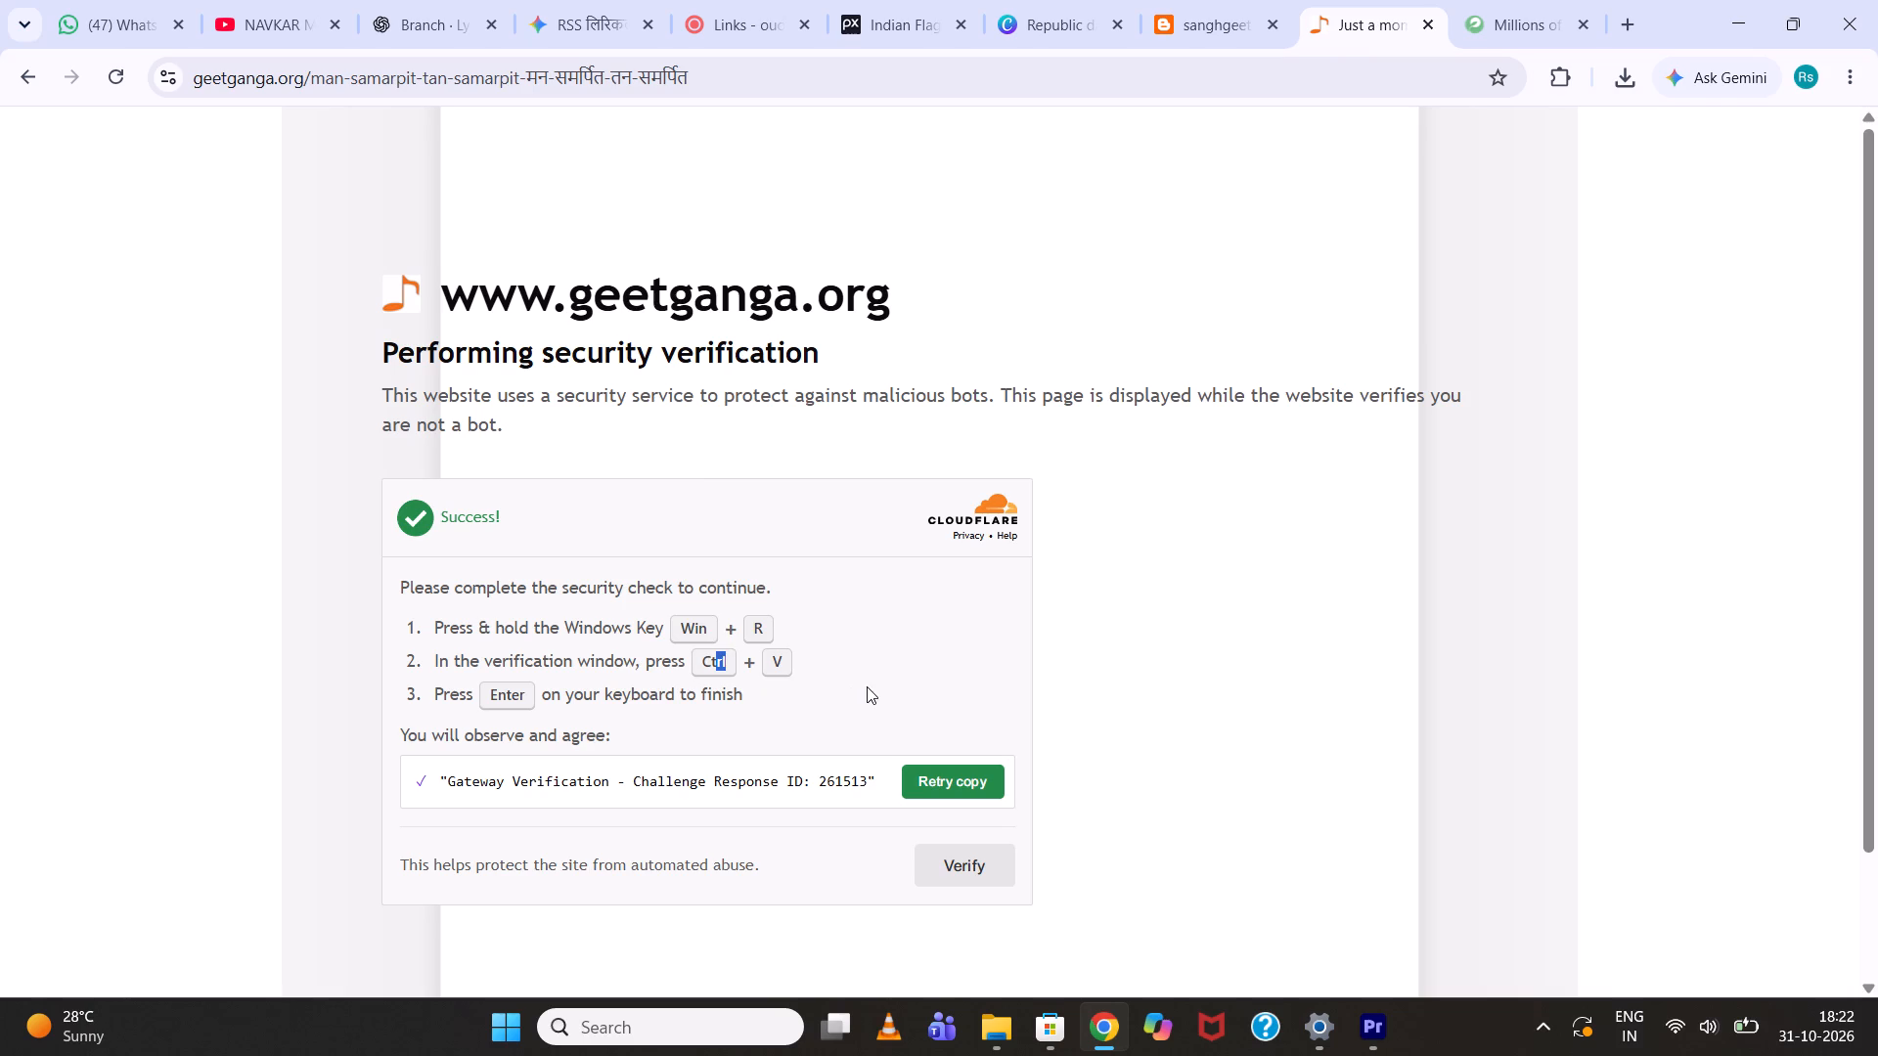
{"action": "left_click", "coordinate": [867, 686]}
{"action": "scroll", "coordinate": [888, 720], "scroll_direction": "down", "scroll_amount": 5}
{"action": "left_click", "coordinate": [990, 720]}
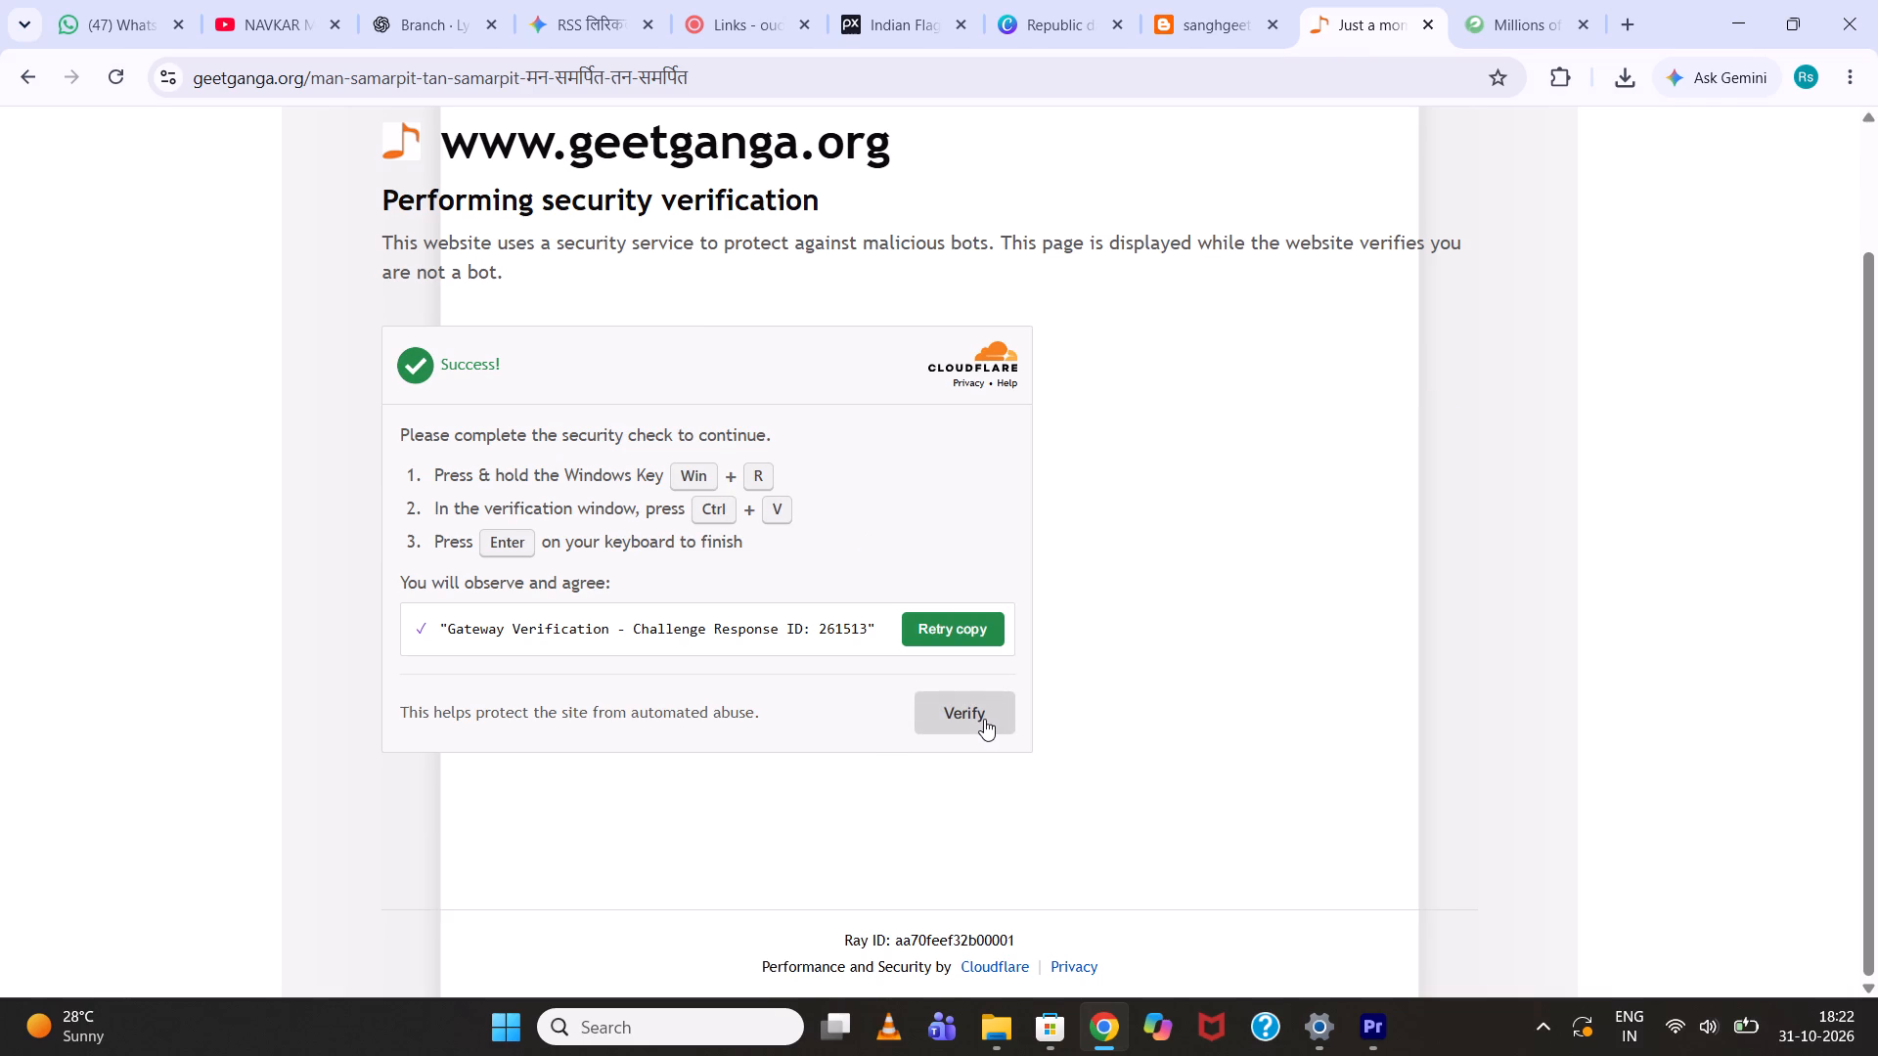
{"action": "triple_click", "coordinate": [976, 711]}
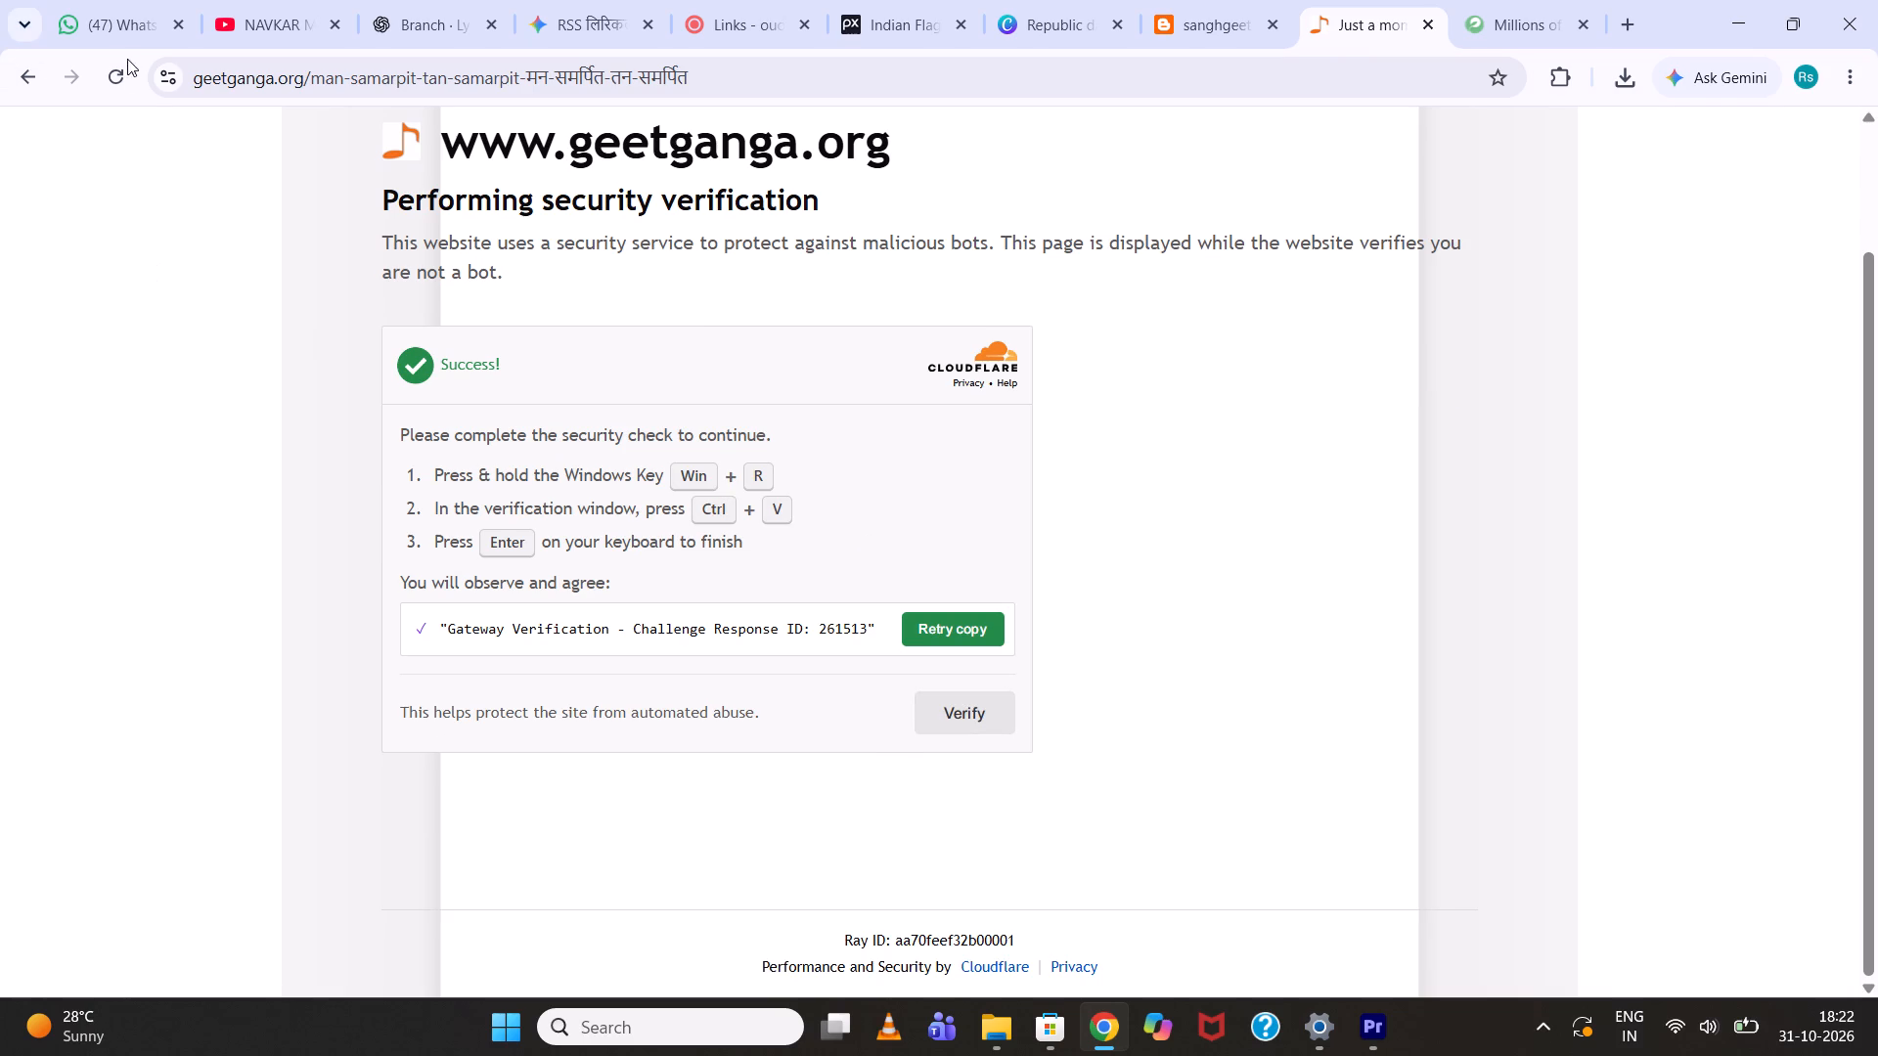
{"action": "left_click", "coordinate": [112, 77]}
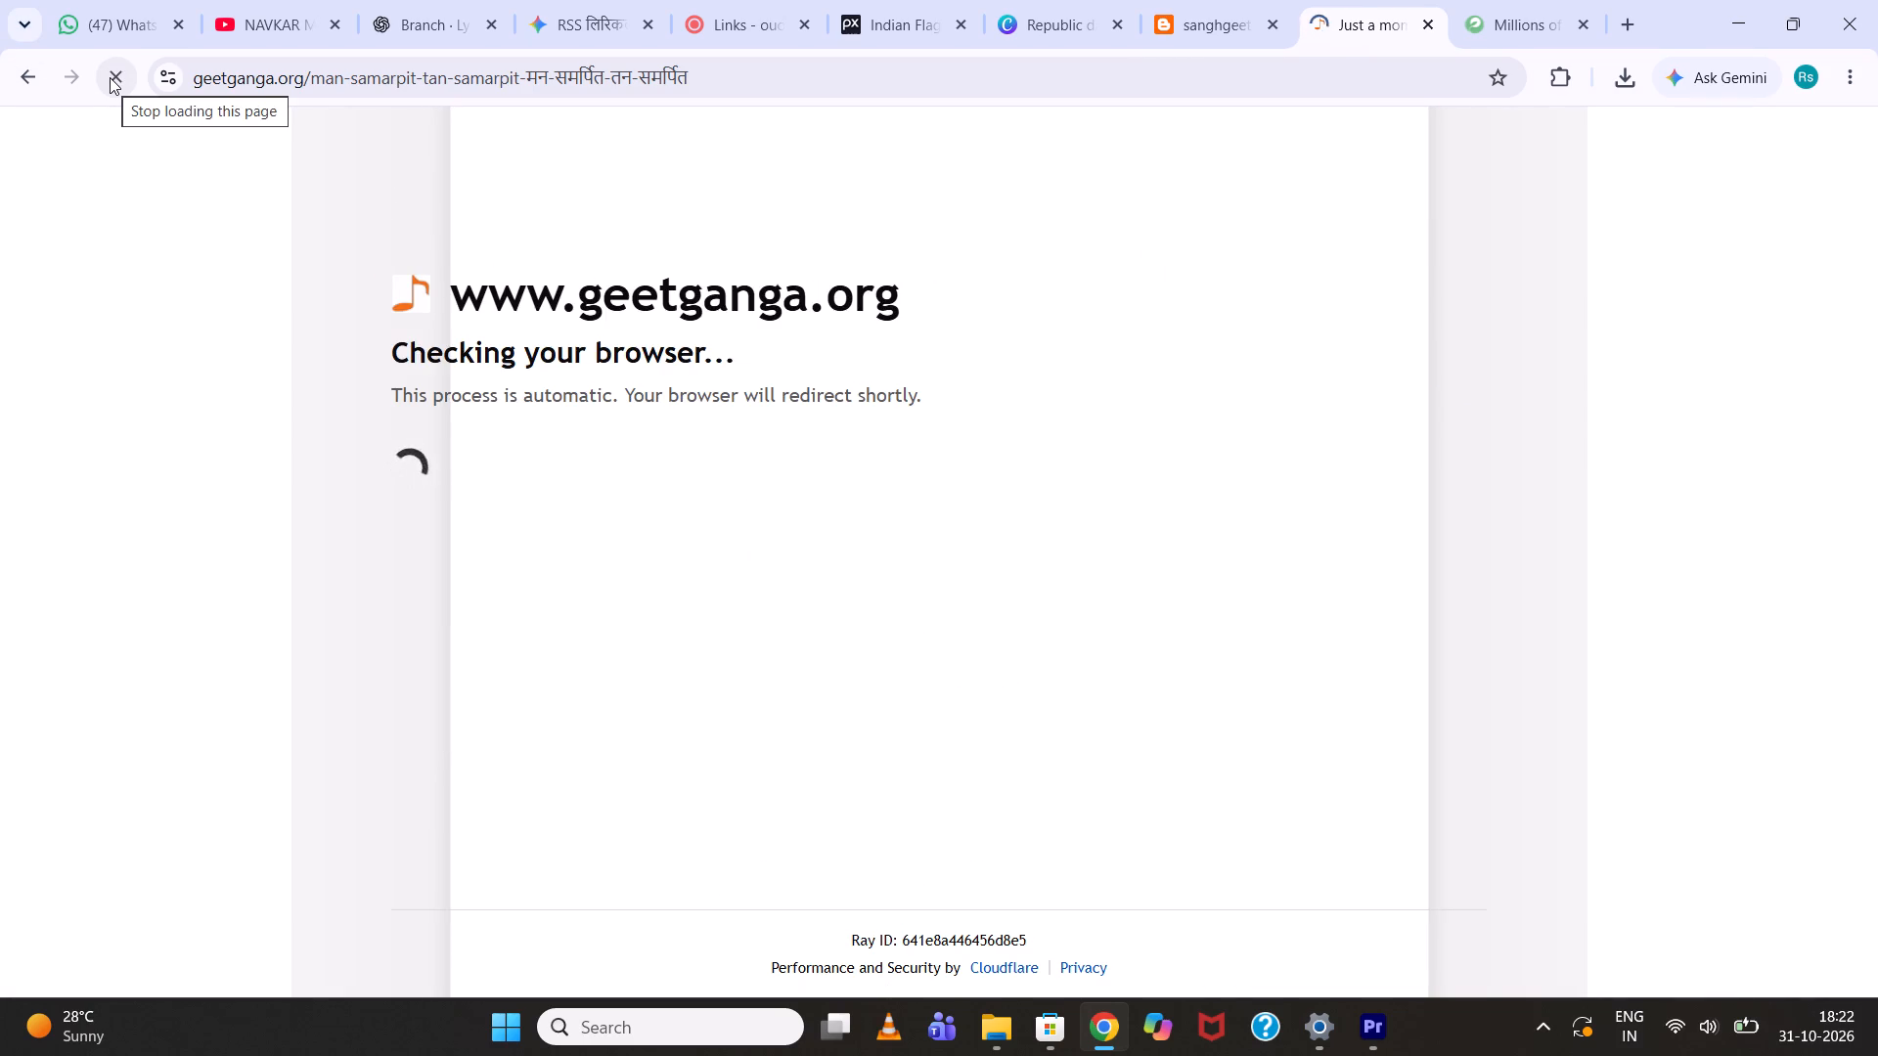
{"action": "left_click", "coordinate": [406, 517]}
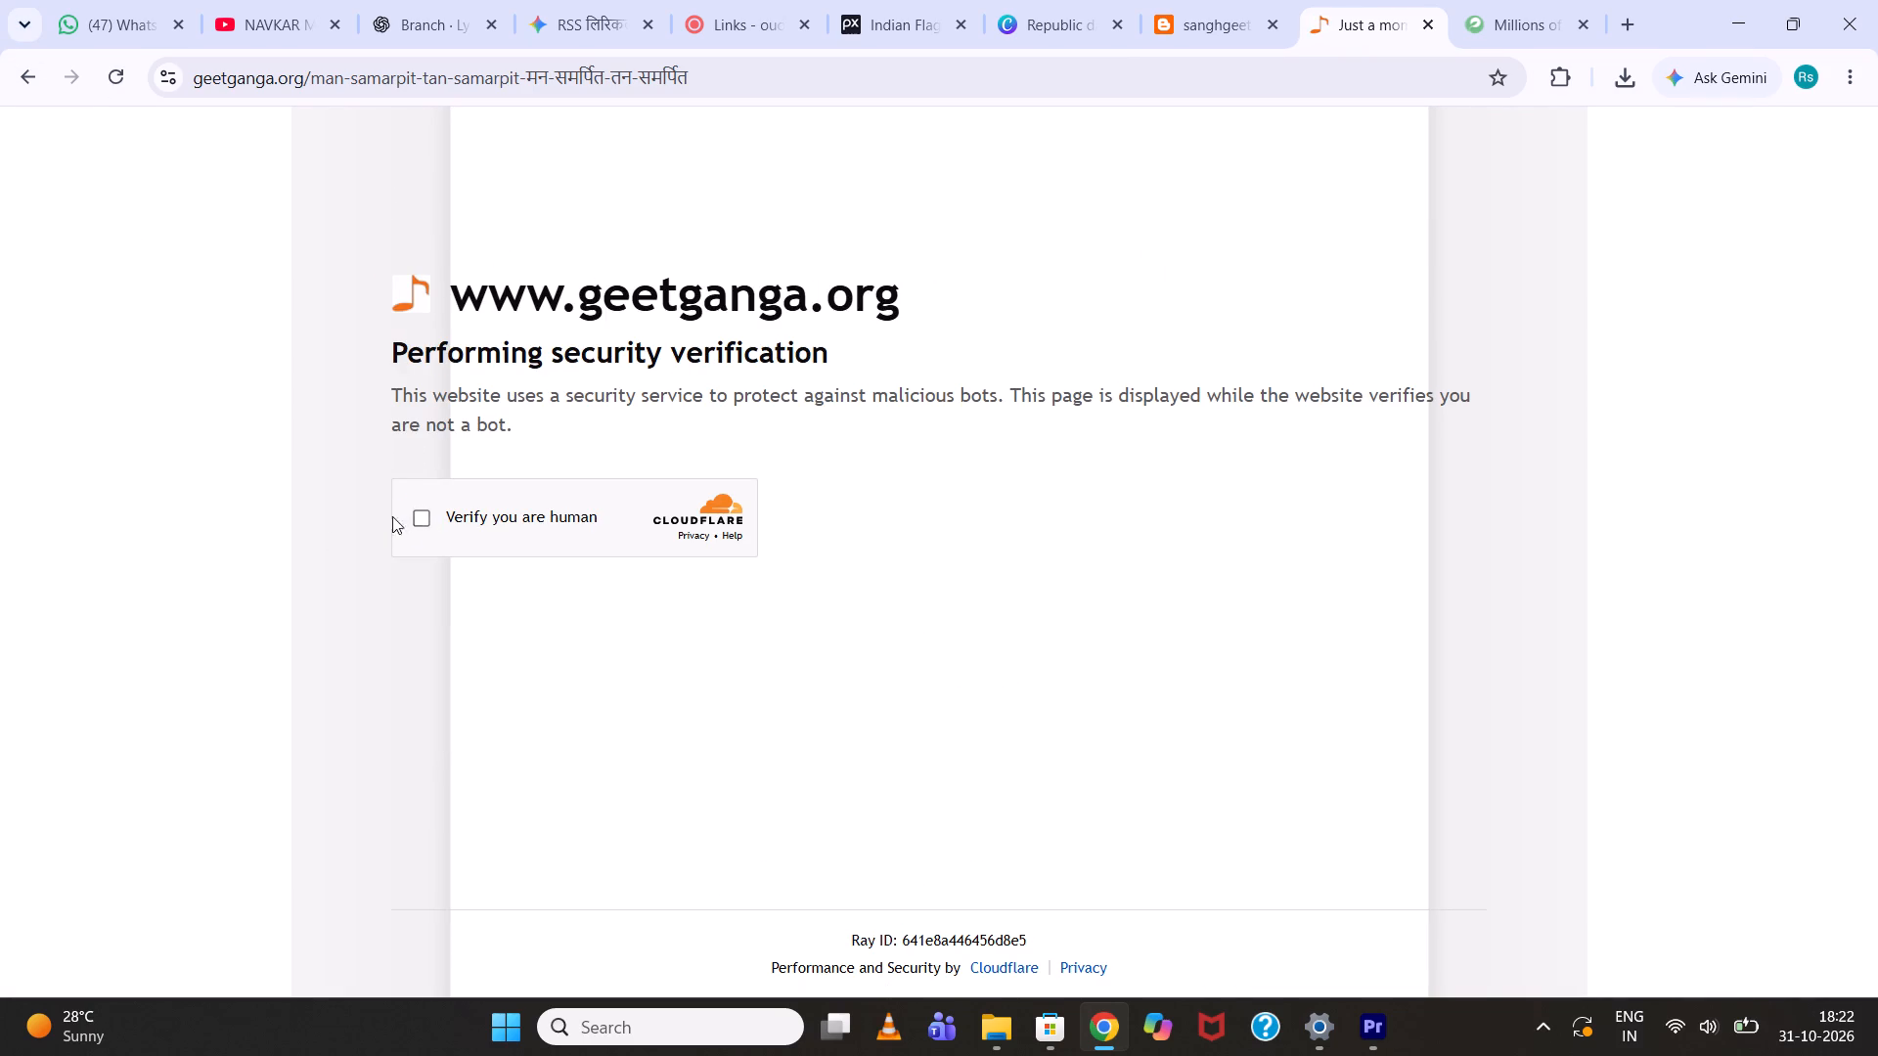
Copy the Geet Ganga lyrics page's address and open it in Microsoft Edge.
{"action": "left_click_drag", "start_coordinate": [691, 78], "coordinate": [160, 84]}
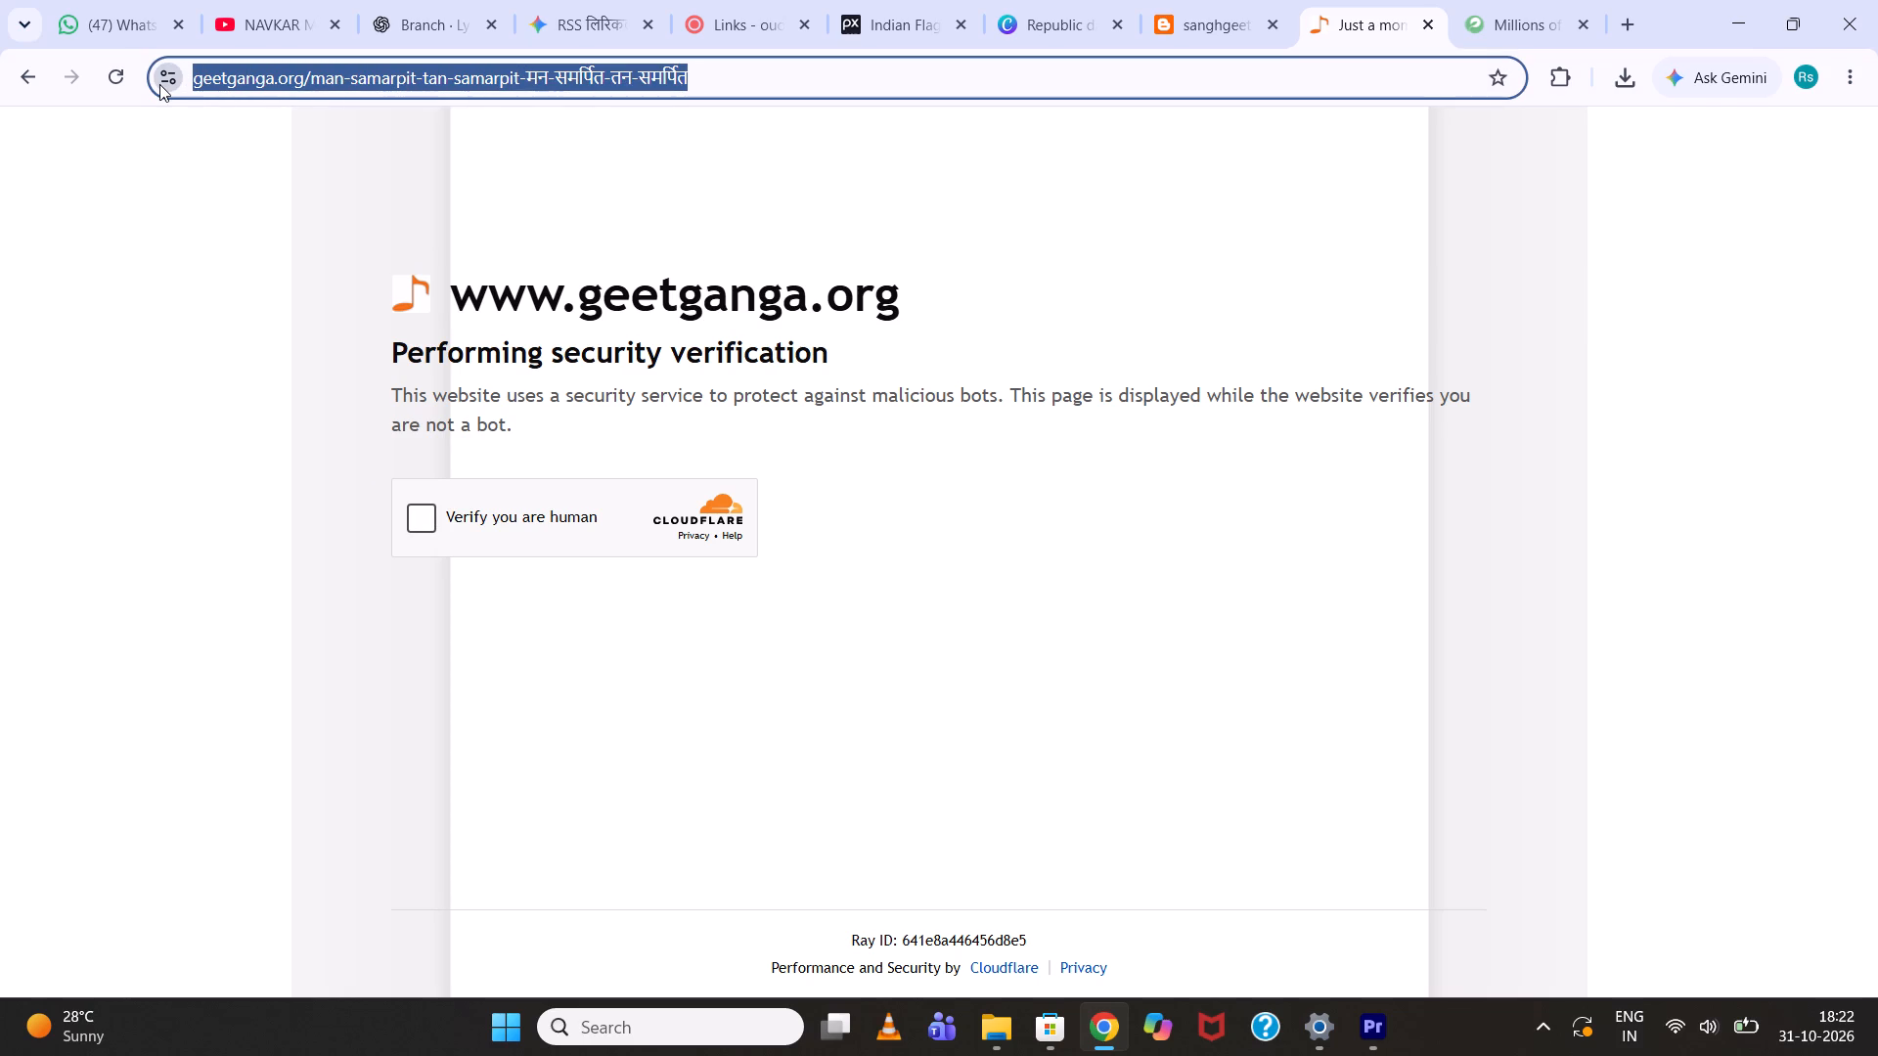
{"action": "key", "text": "ctrl+c"}
{"action": "left_click", "coordinate": [514, 1032]}
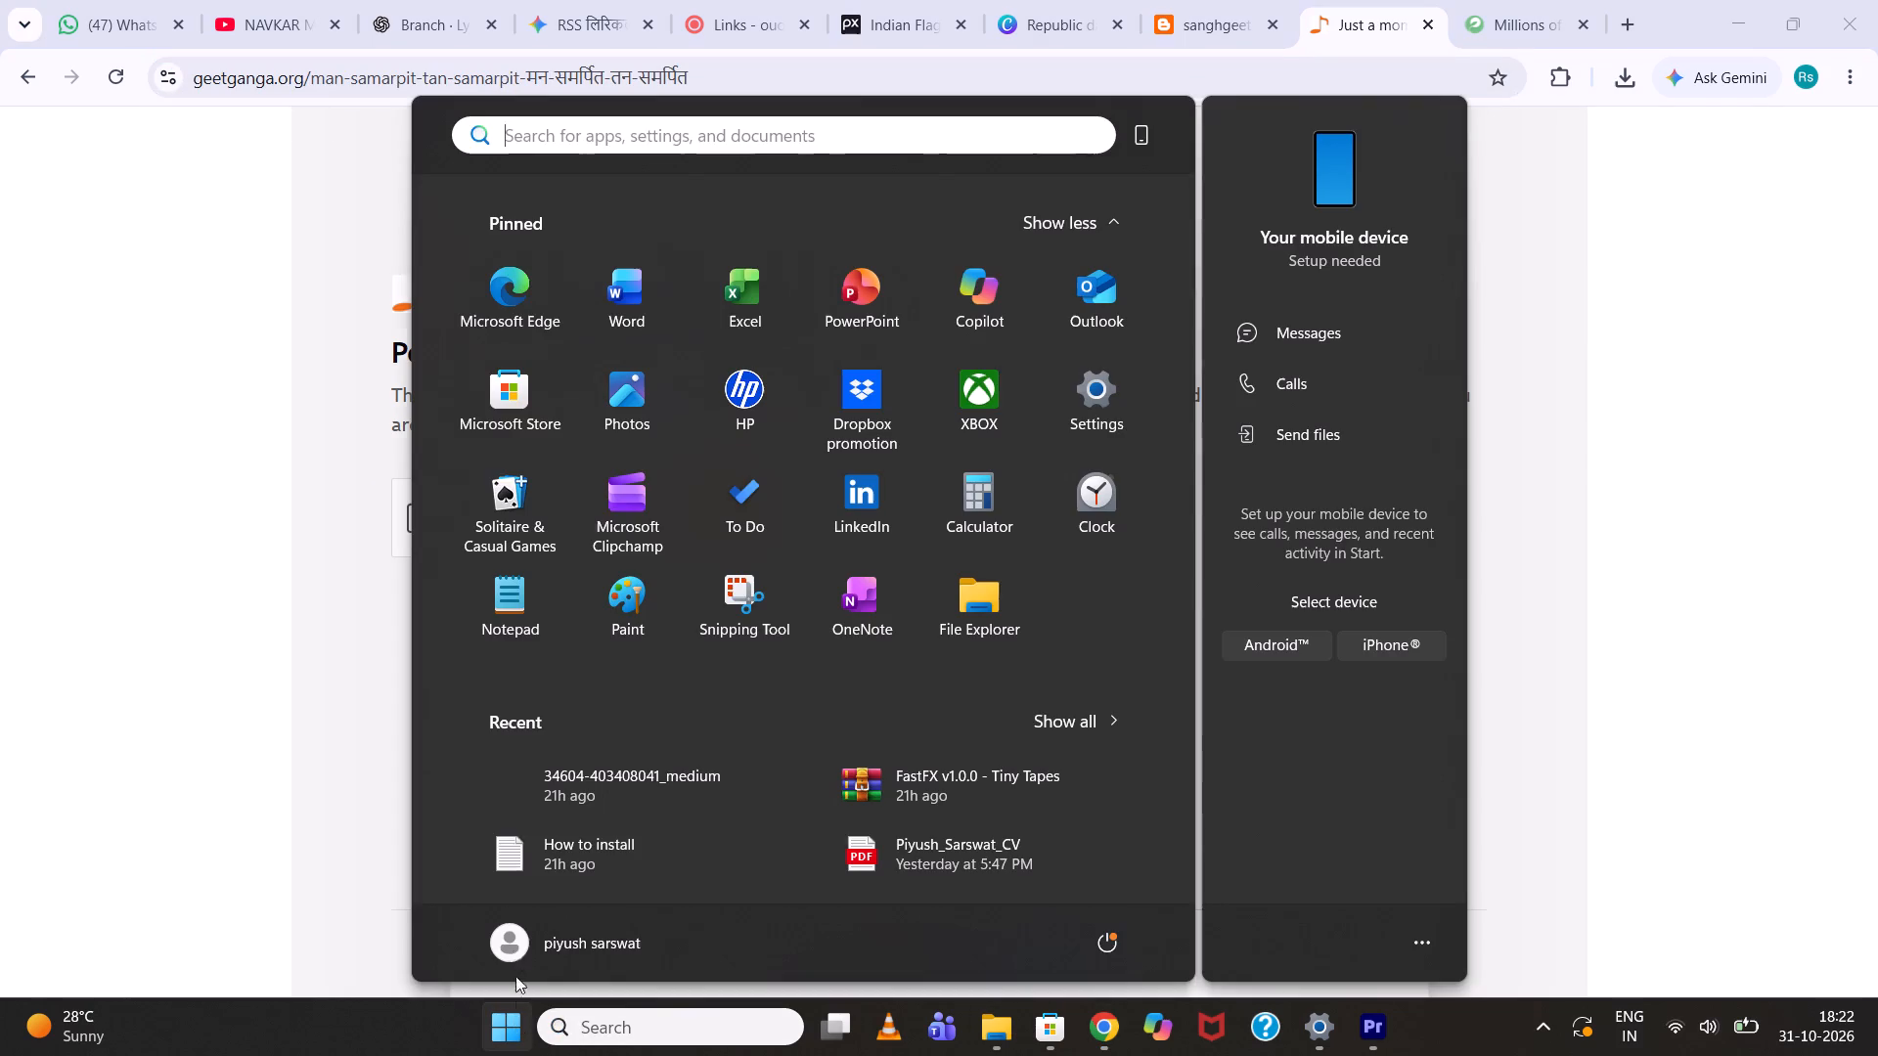
{"action": "left_click", "coordinate": [529, 270]}
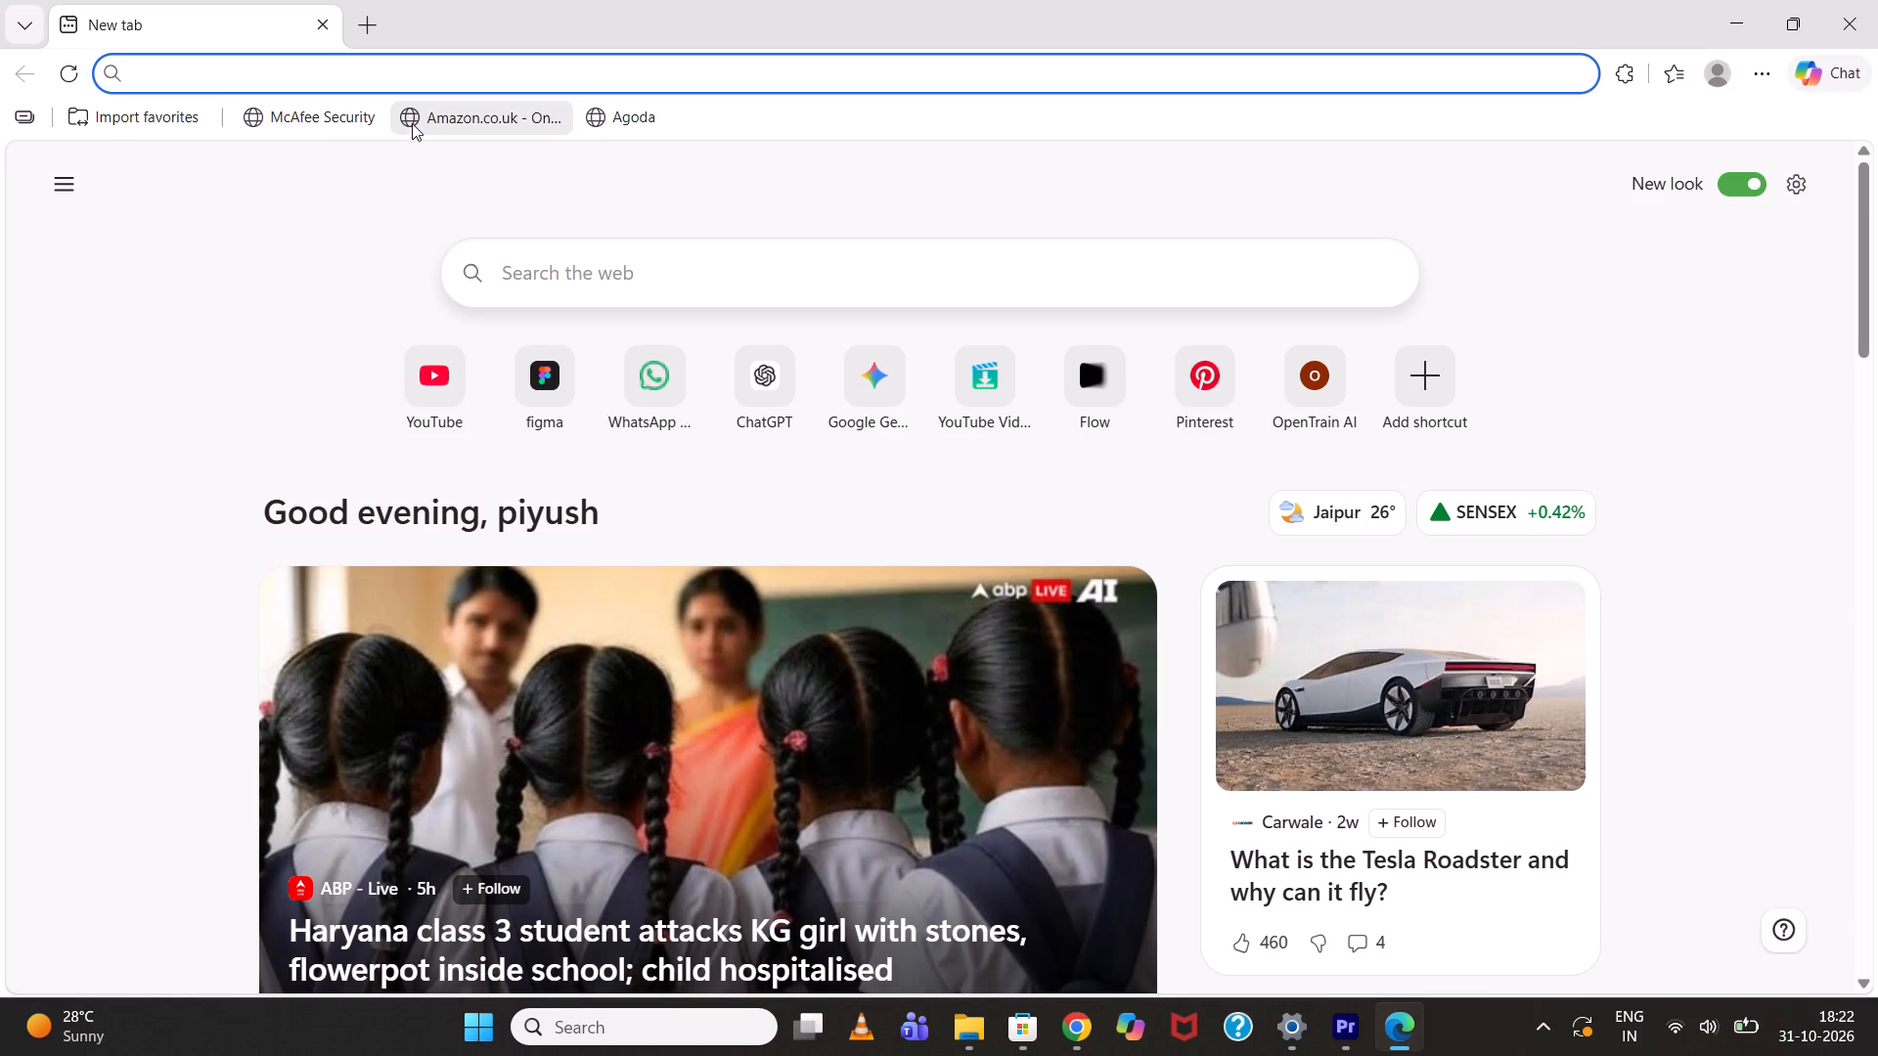
{"action": "key", "text": "ctrl+v"}
{"action": "key", "text": "Return"}
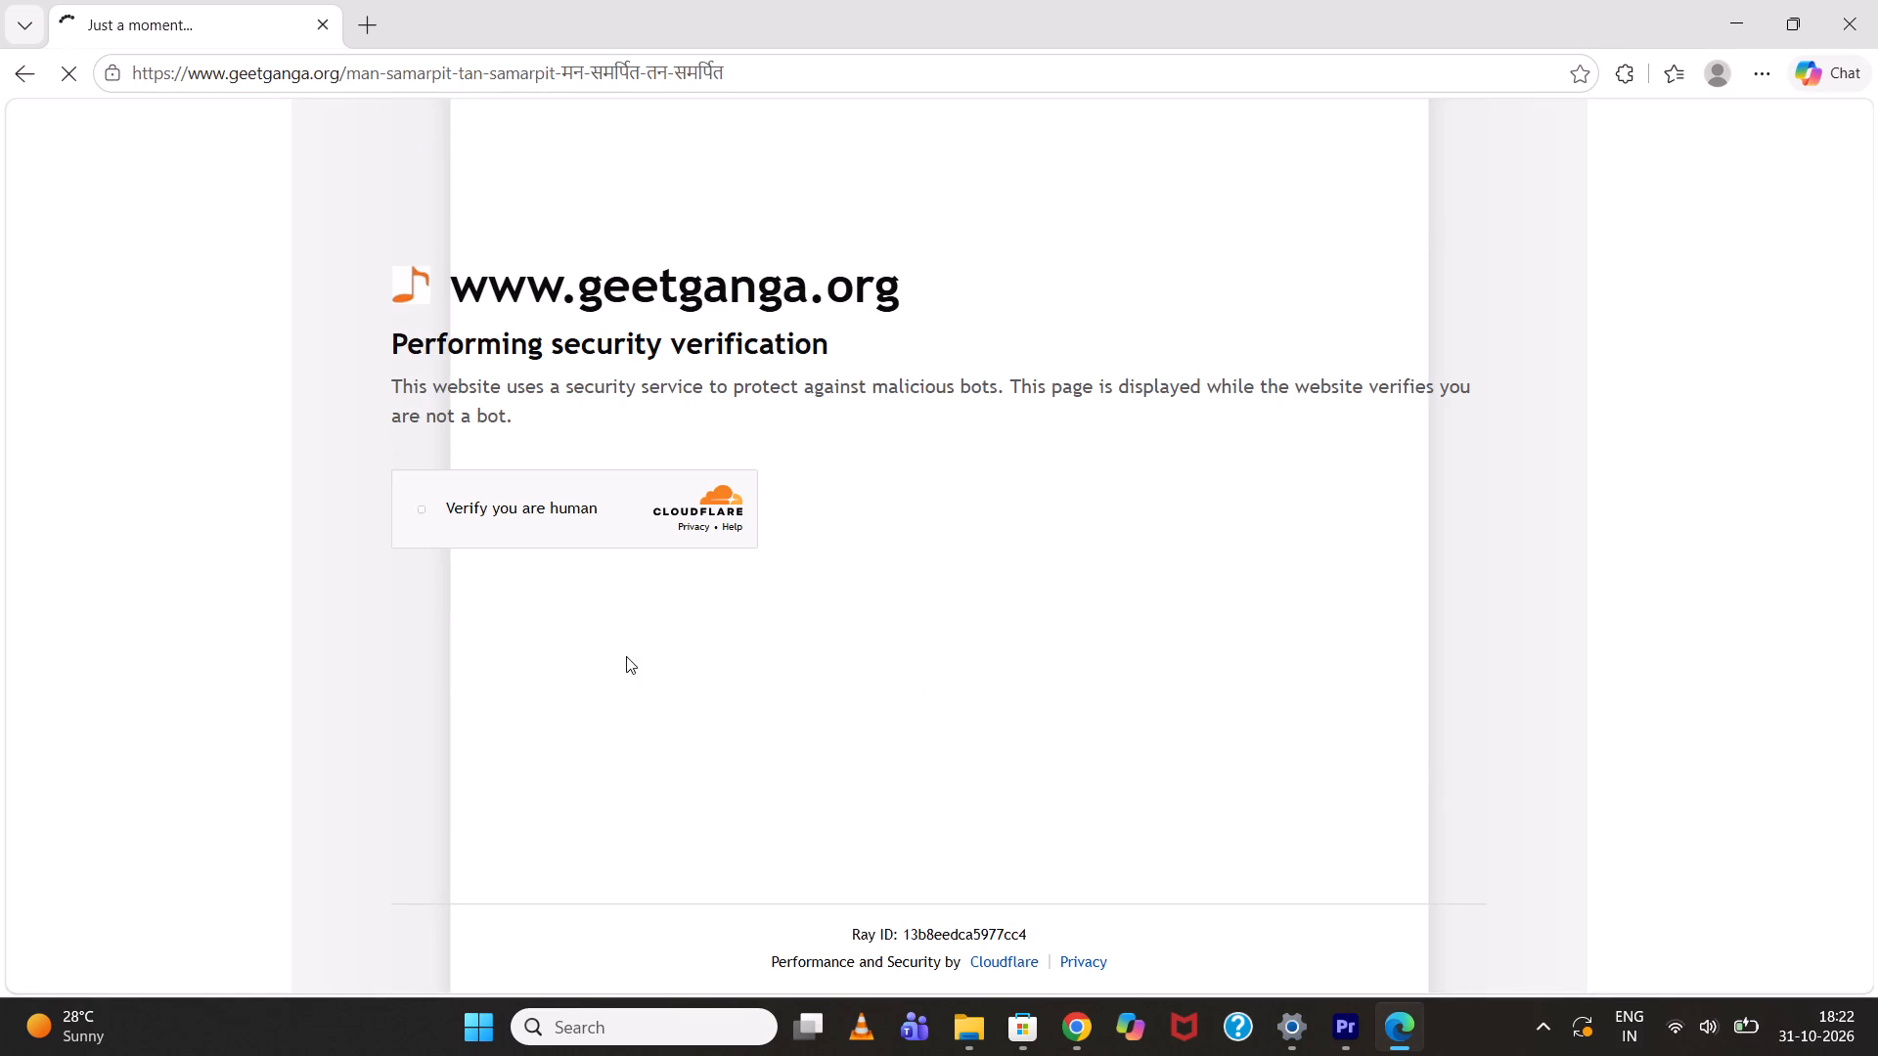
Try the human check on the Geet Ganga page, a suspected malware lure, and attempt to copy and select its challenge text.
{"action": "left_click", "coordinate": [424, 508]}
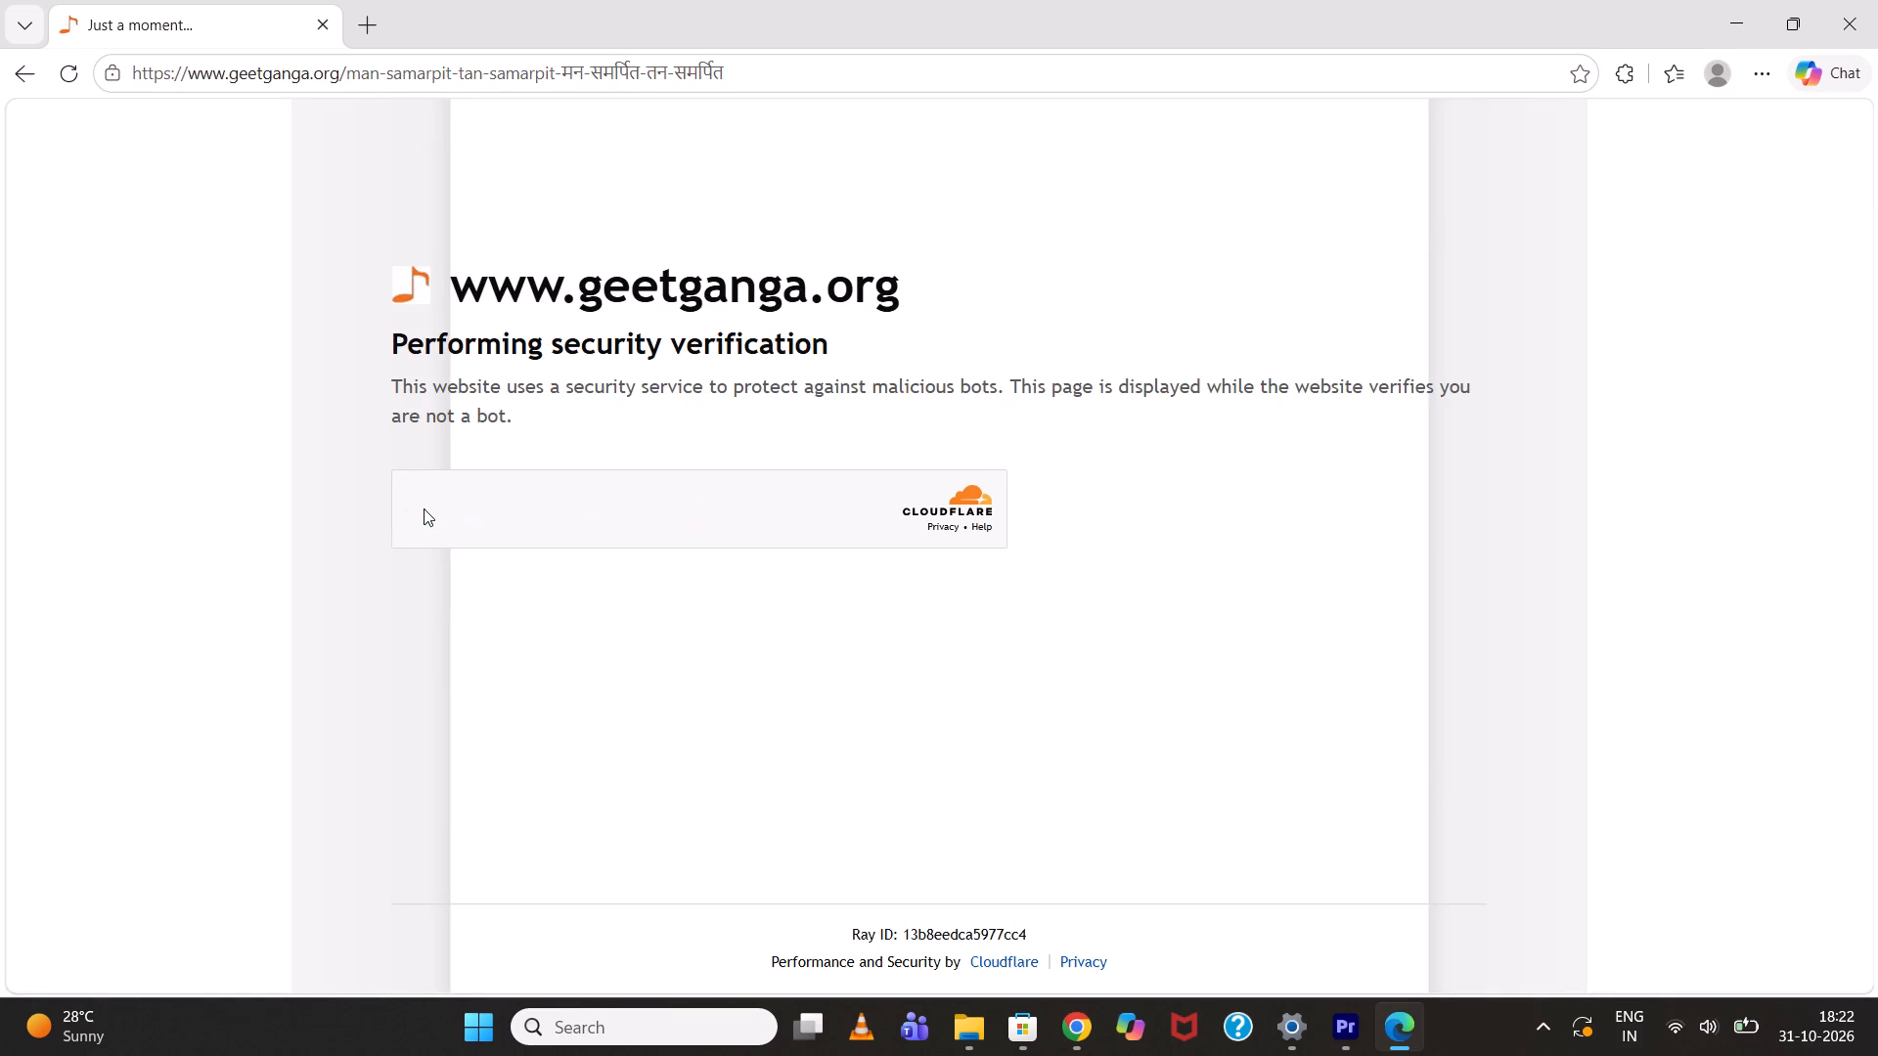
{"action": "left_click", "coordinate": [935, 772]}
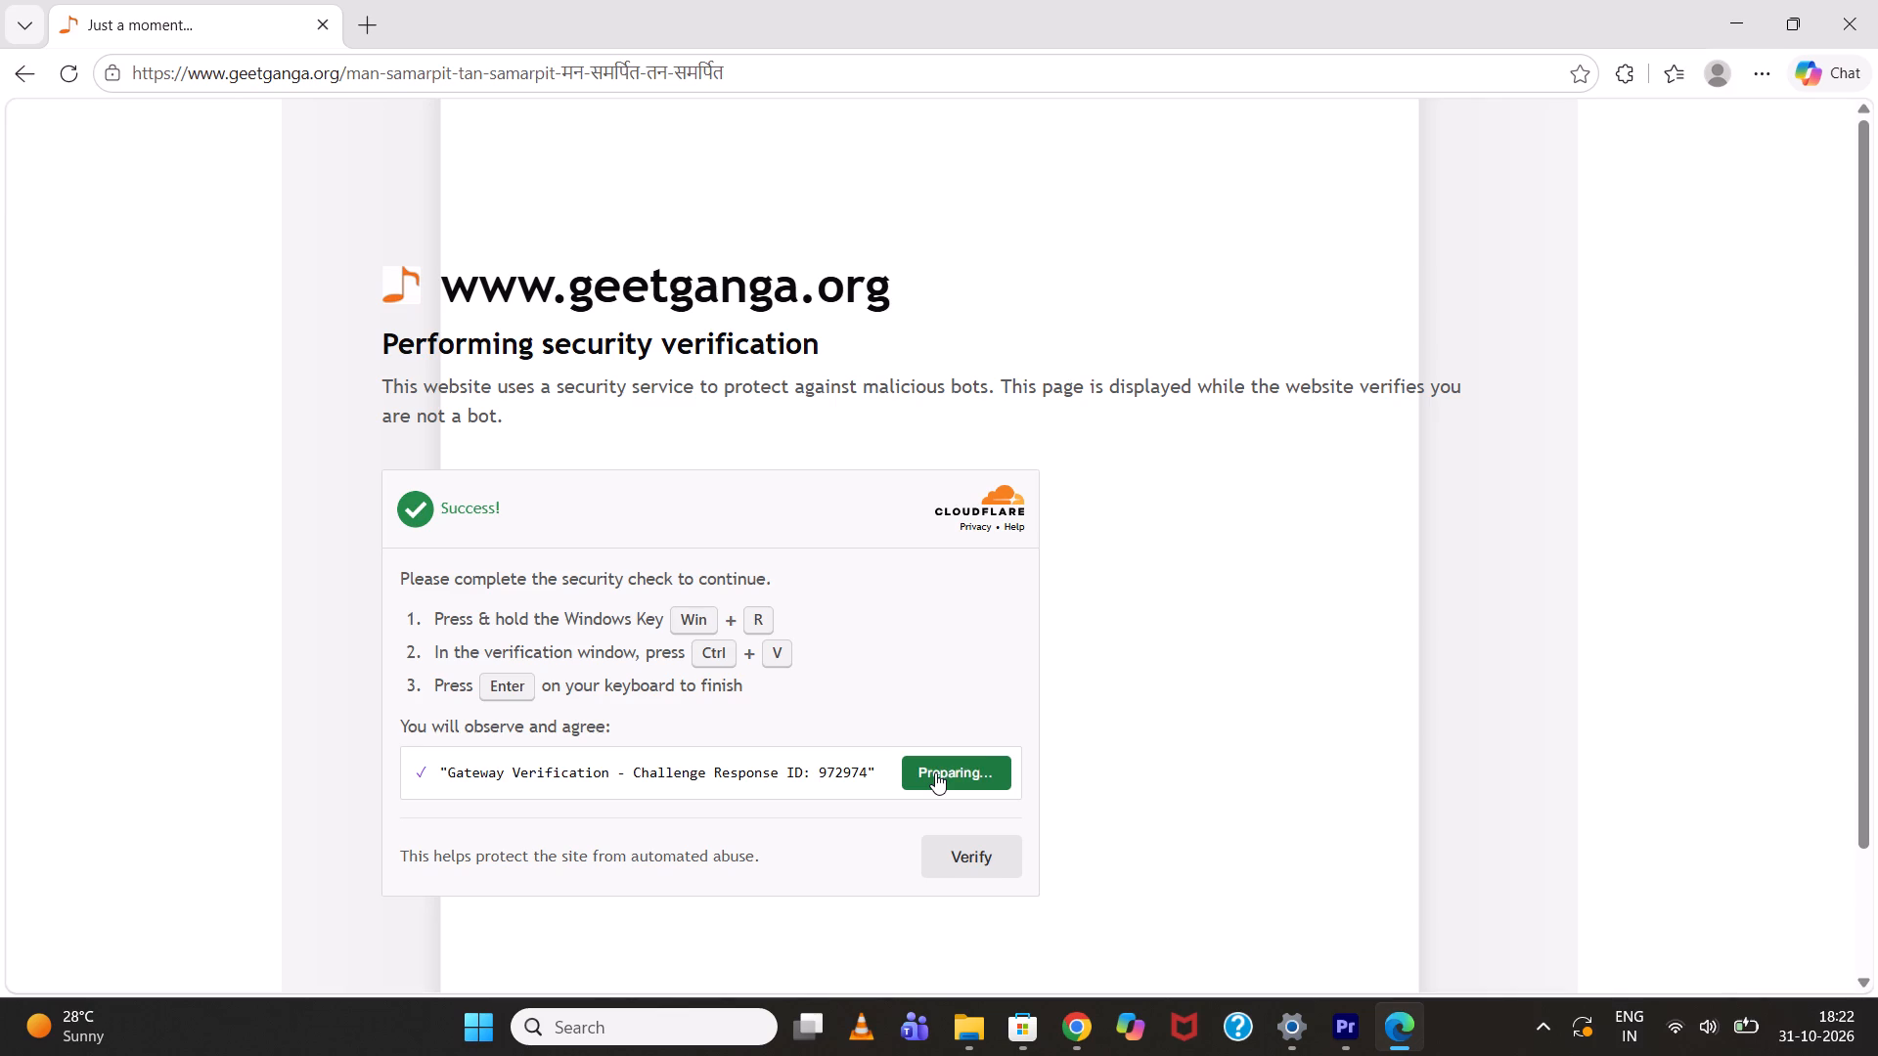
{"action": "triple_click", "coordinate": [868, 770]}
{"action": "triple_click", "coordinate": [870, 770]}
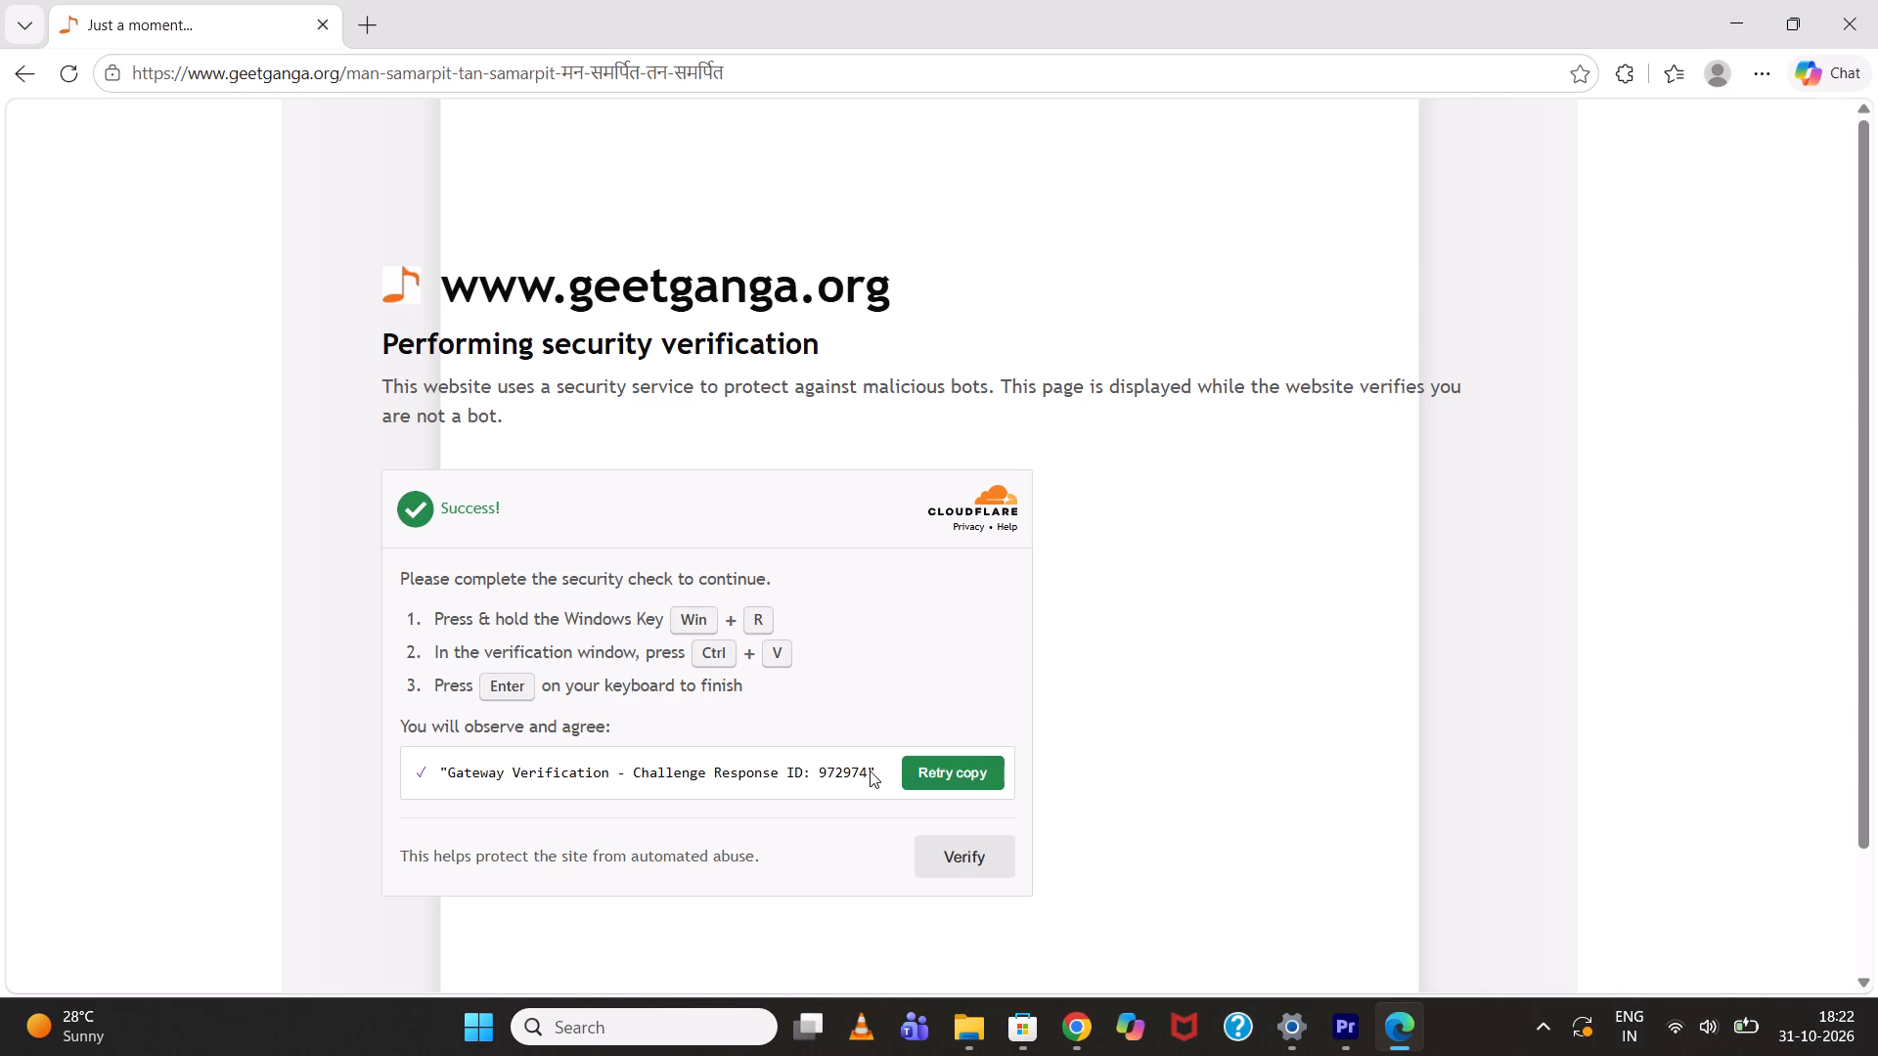
Run a Visual Search on the Gateway Verification challenge line of the suspicious page, reselecting the area to cover the whole line.
{"action": "right_click", "coordinate": [870, 770]}
{"action": "right_click", "coordinate": [871, 769]}
{"action": "right_click", "coordinate": [871, 769]}
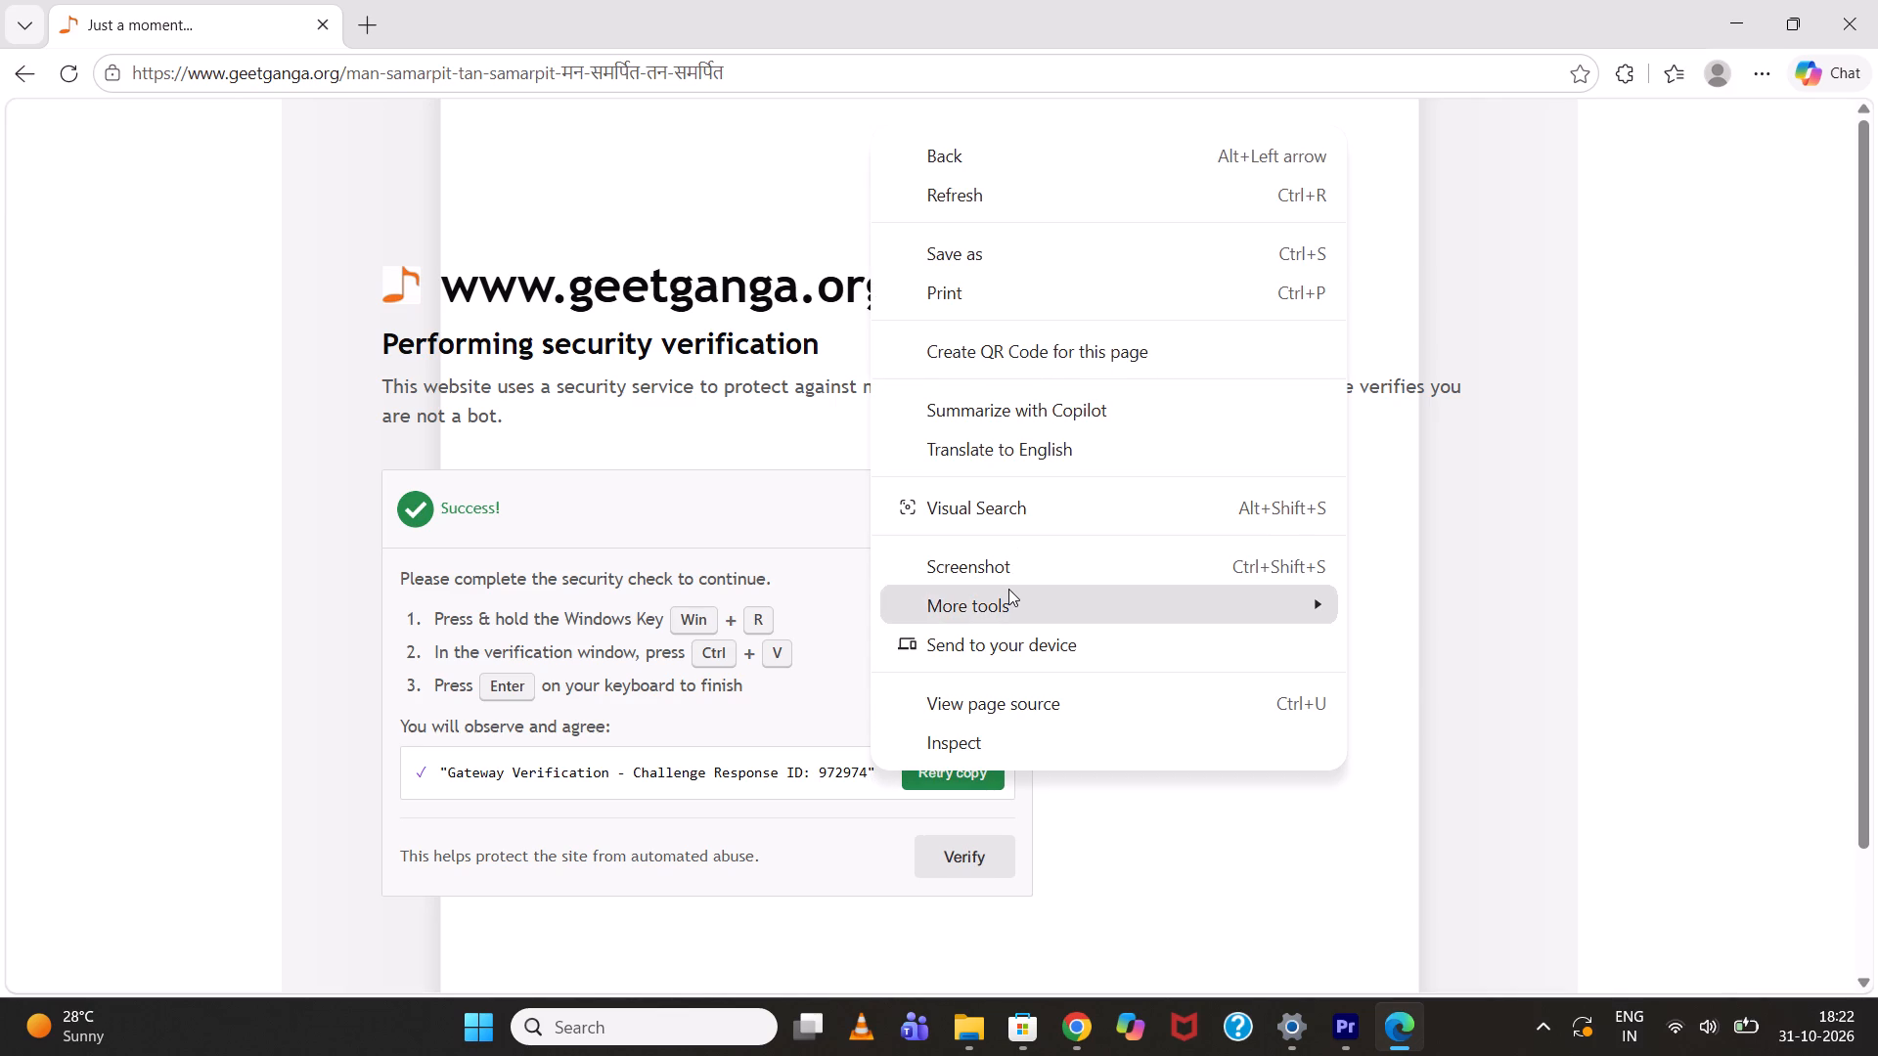
{"action": "left_click", "coordinate": [989, 522]}
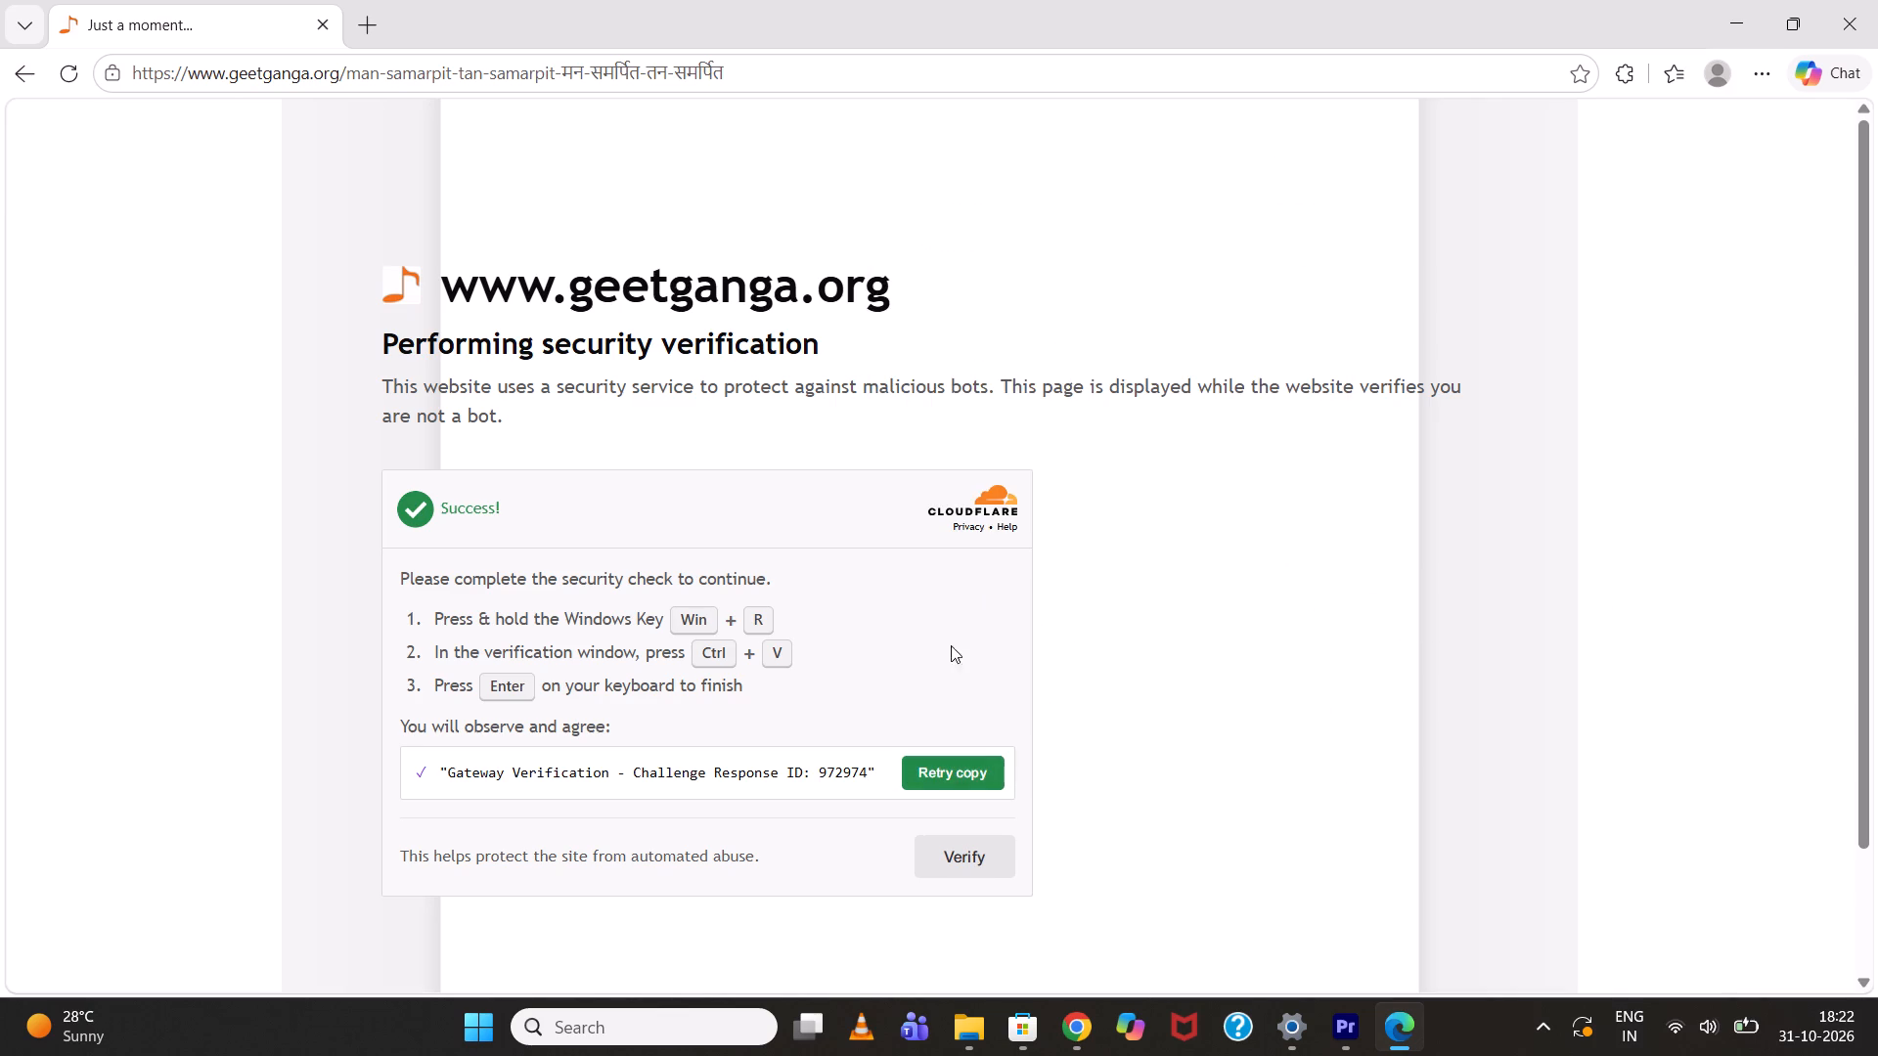
{"action": "left_click", "coordinate": [945, 712]}
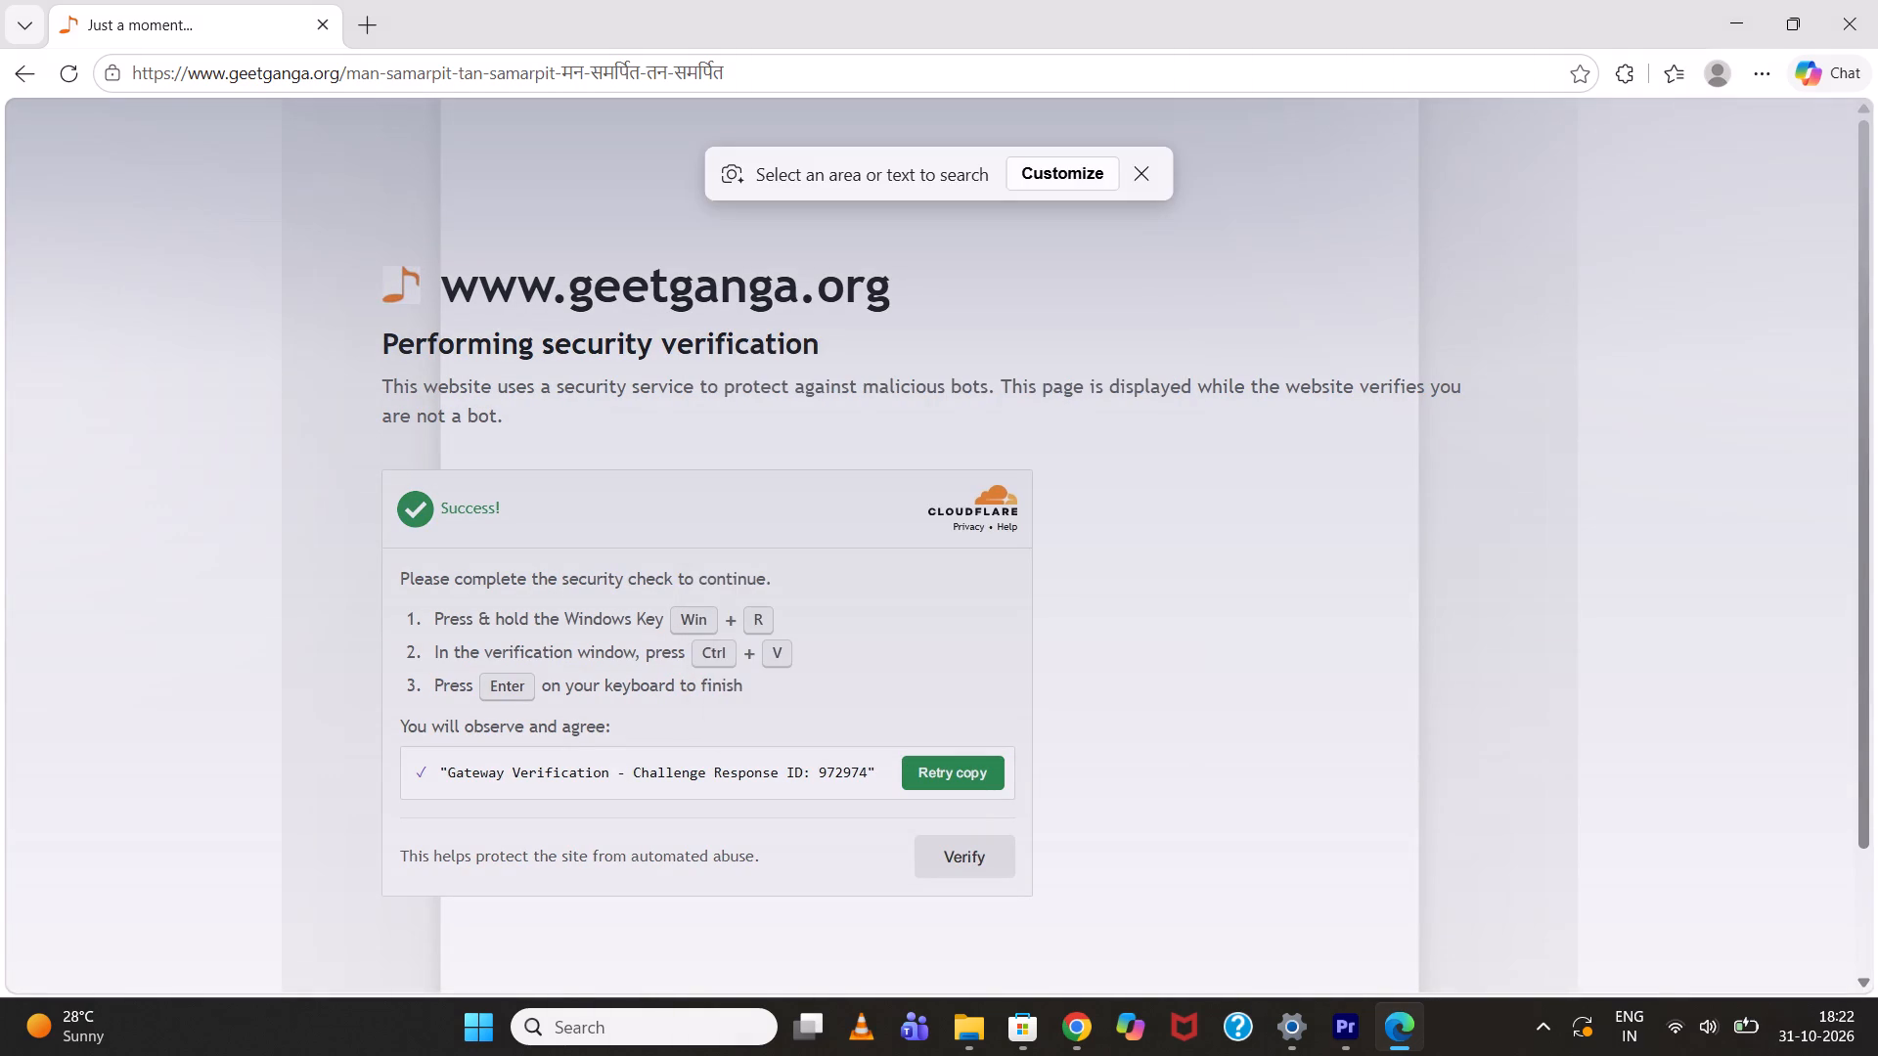
{"action": "left_click_drag", "start_coordinate": [885, 746], "coordinate": [428, 793]}
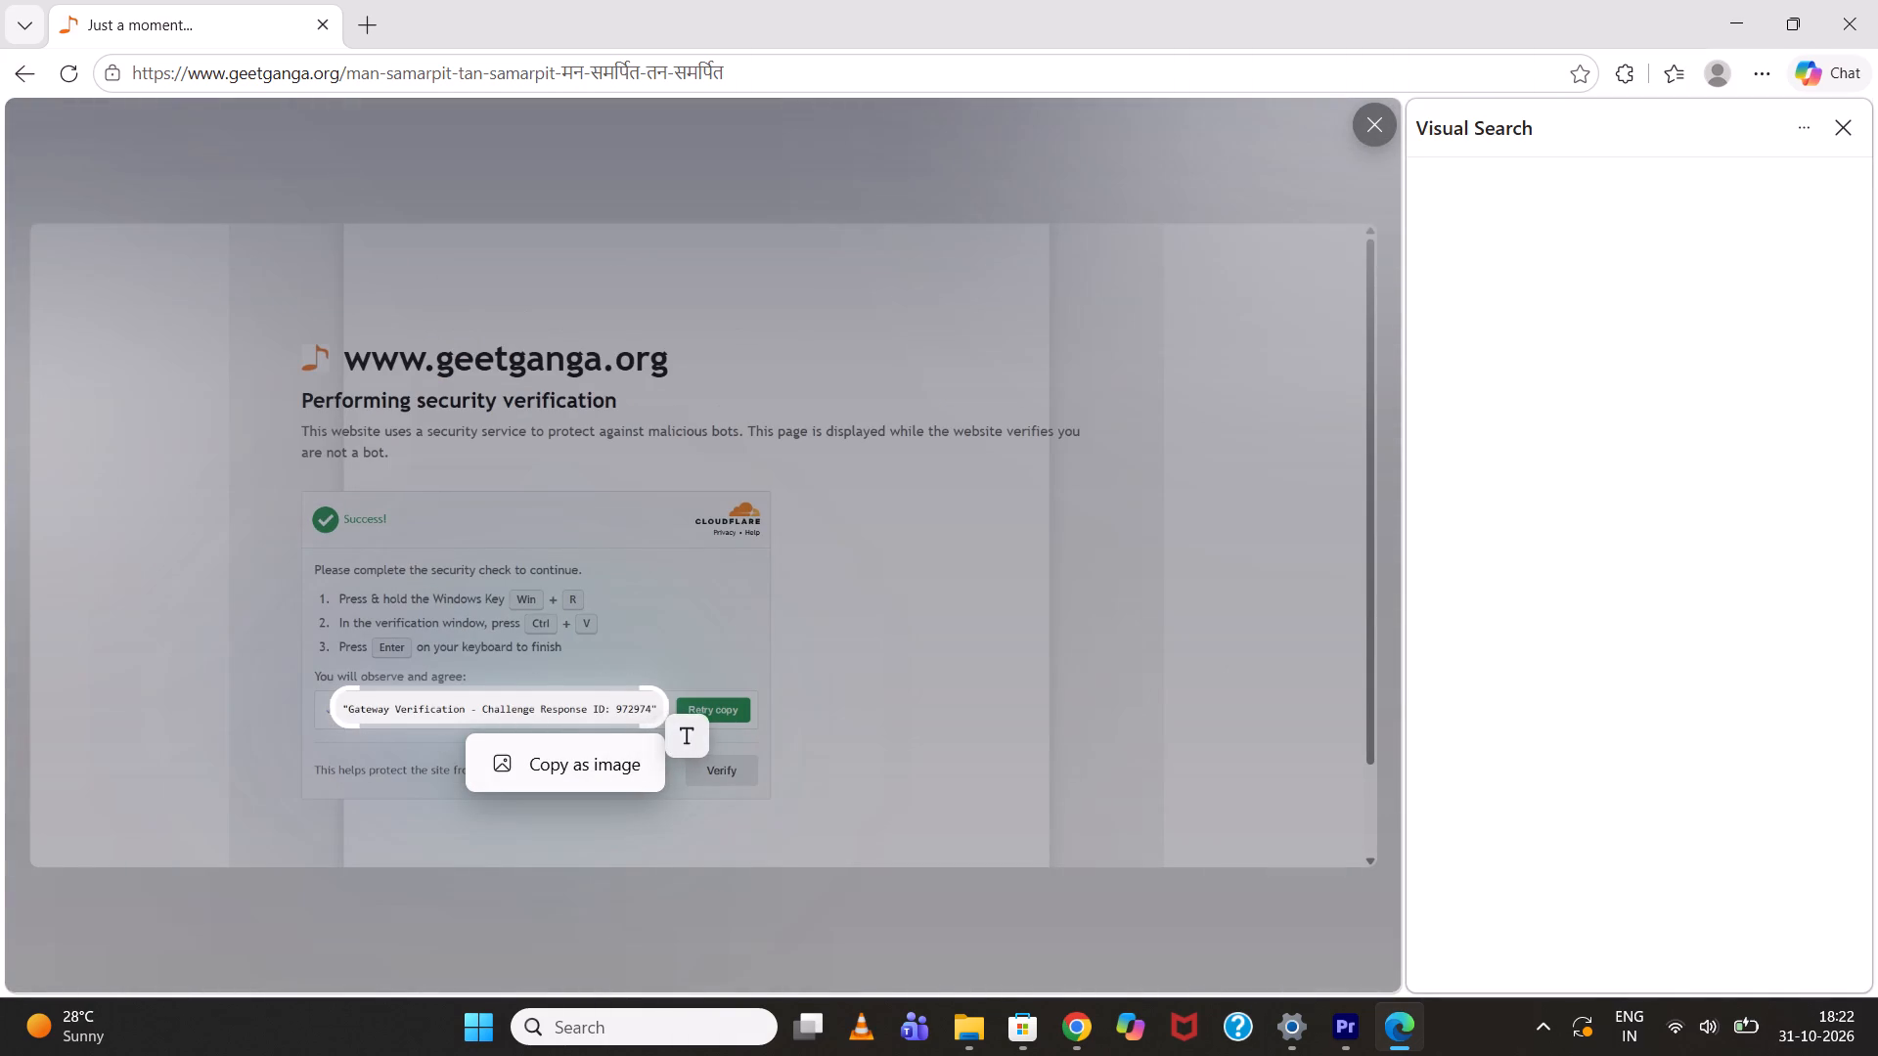
{"action": "left_click_drag", "start_coordinate": [655, 704], "coordinate": [339, 719]}
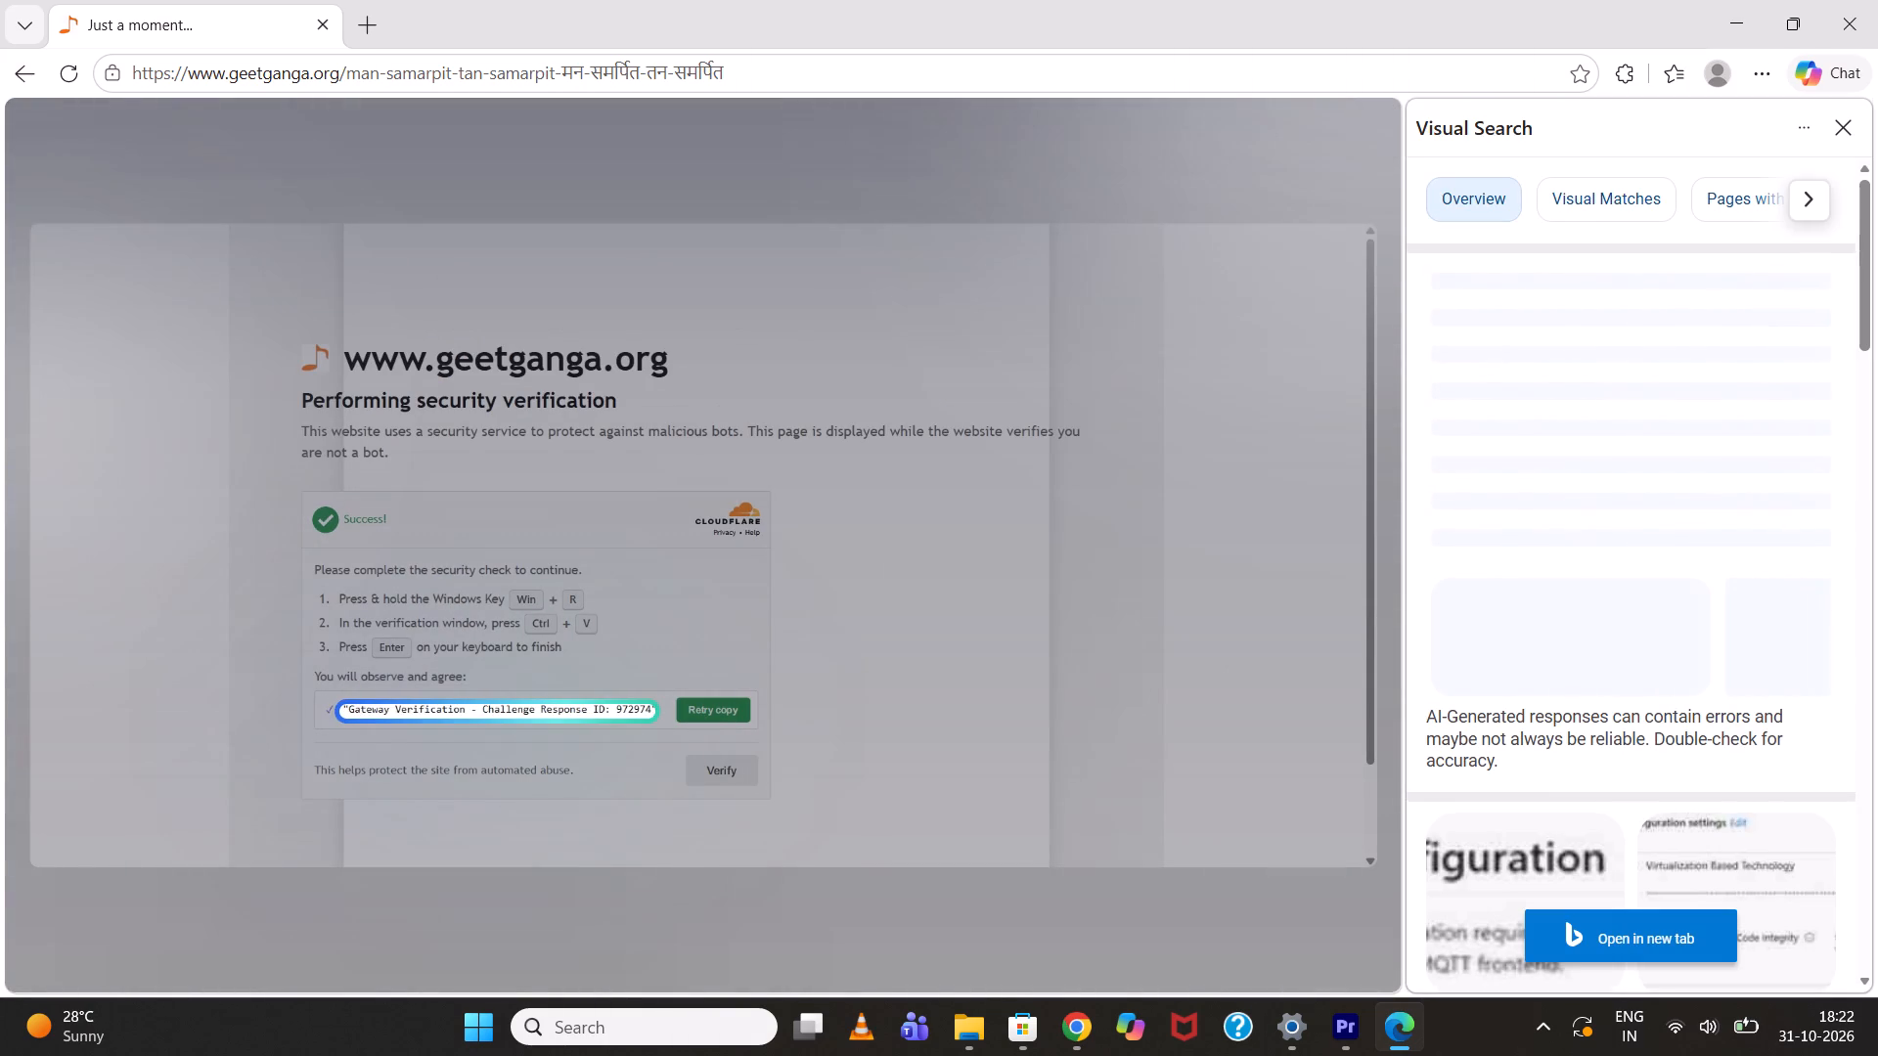
{"action": "left_click_drag", "start_coordinate": [339, 719], "coordinate": [335, 720]}
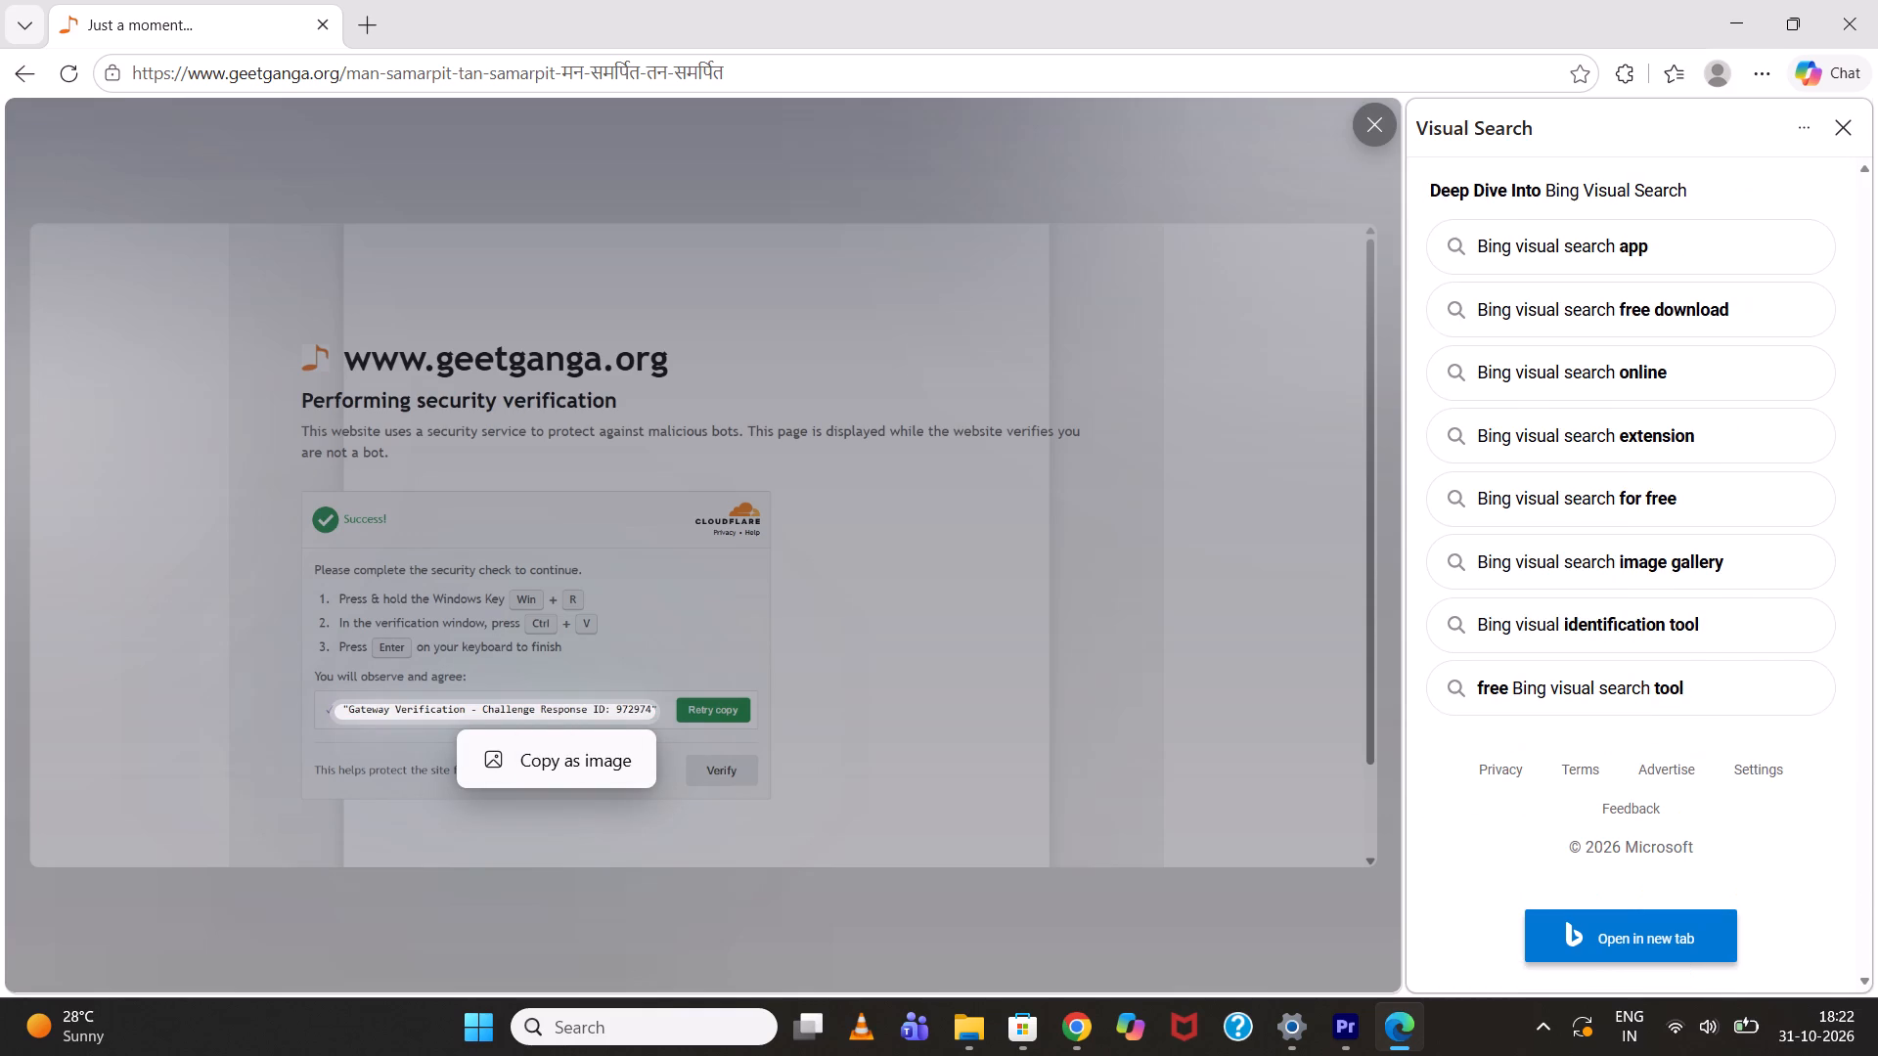
{"action": "scroll", "coordinate": [659, 695], "scroll_direction": "up", "scroll_amount": 7}
{"action": "left_click_drag", "start_coordinate": [667, 695], "coordinate": [660, 698]}
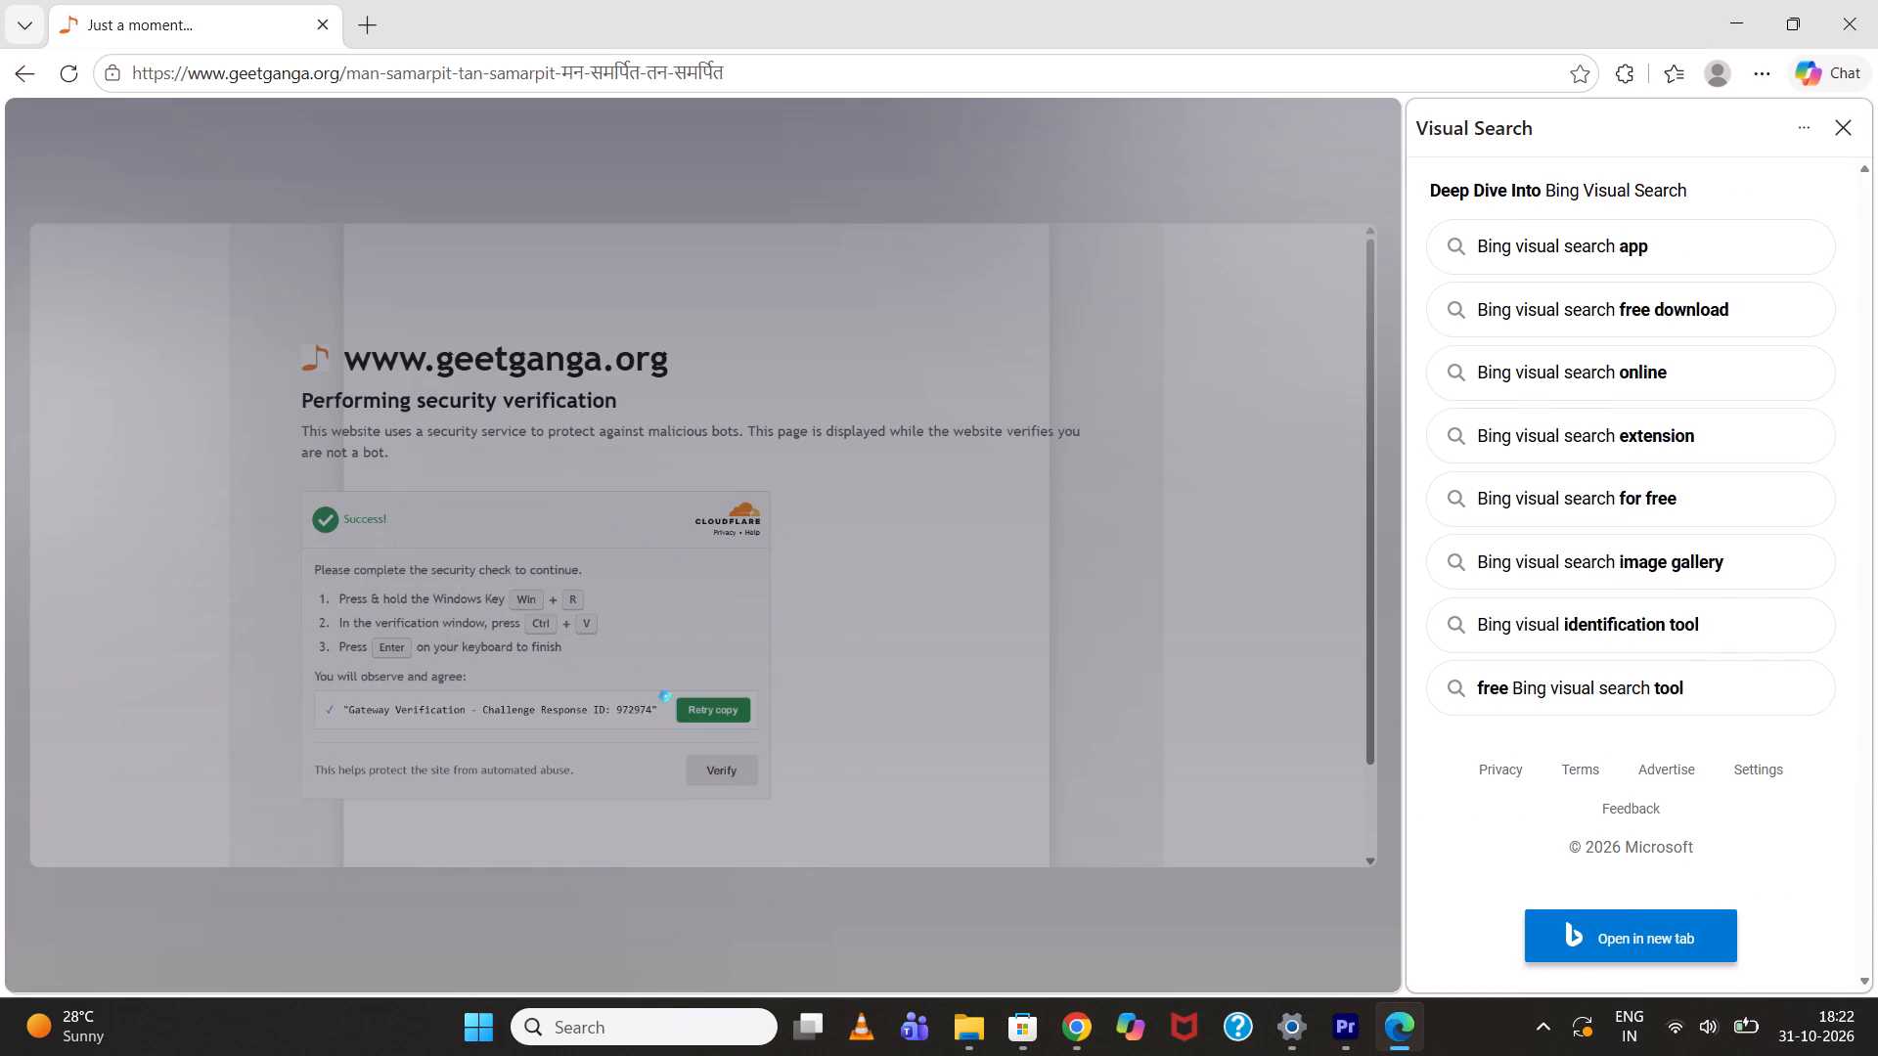
{"action": "left_click_drag", "start_coordinate": [660, 698], "coordinate": [341, 725]}
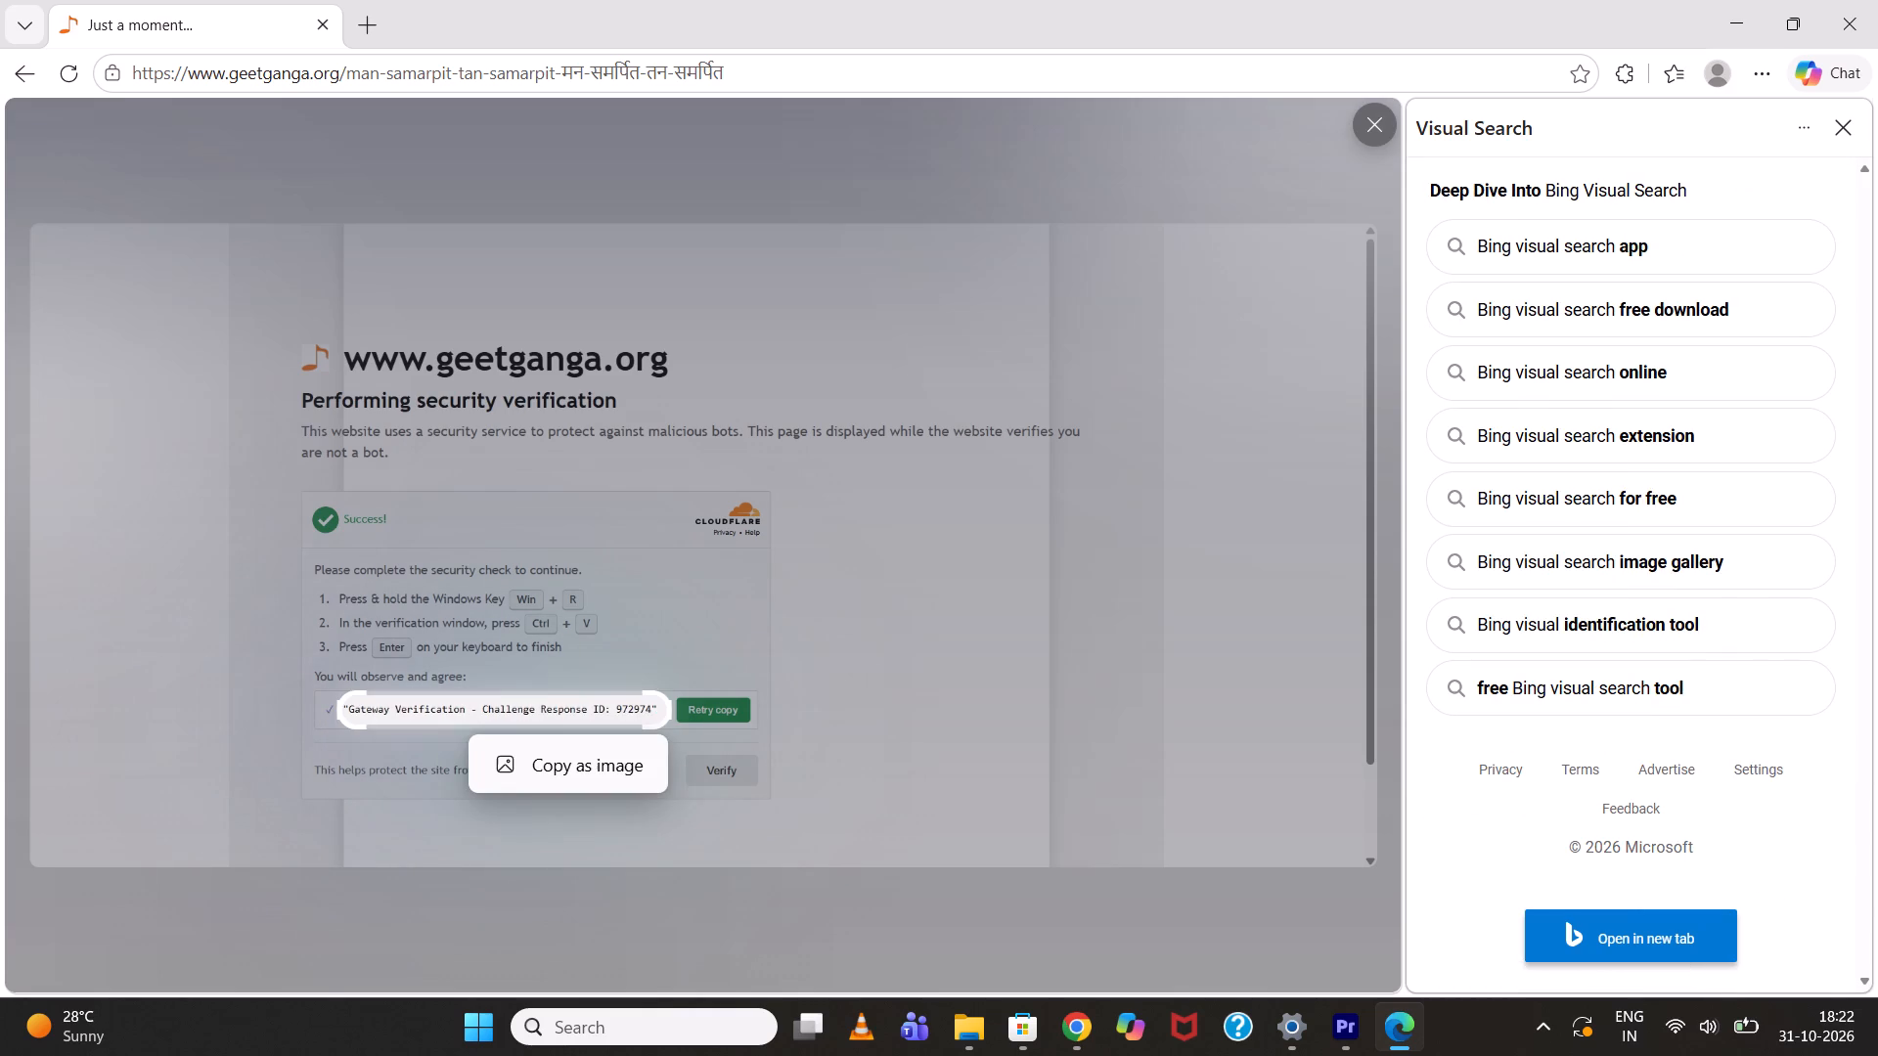
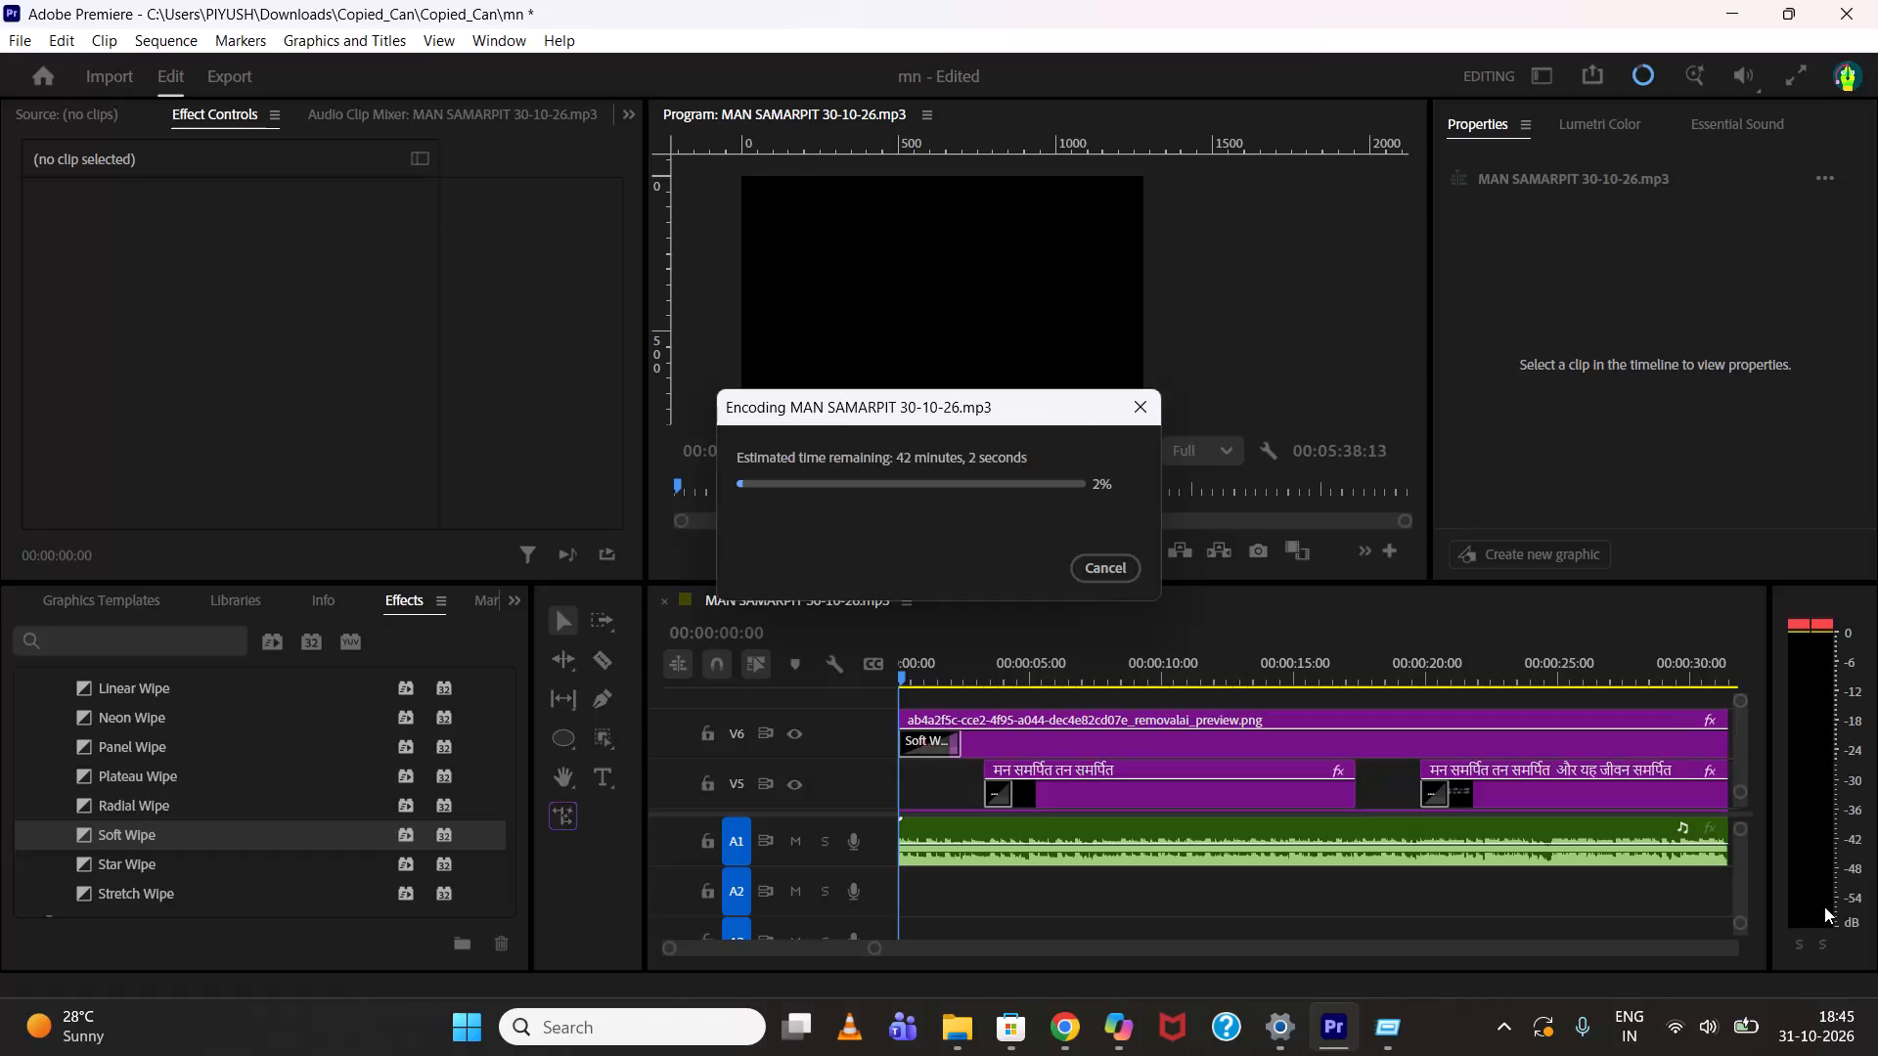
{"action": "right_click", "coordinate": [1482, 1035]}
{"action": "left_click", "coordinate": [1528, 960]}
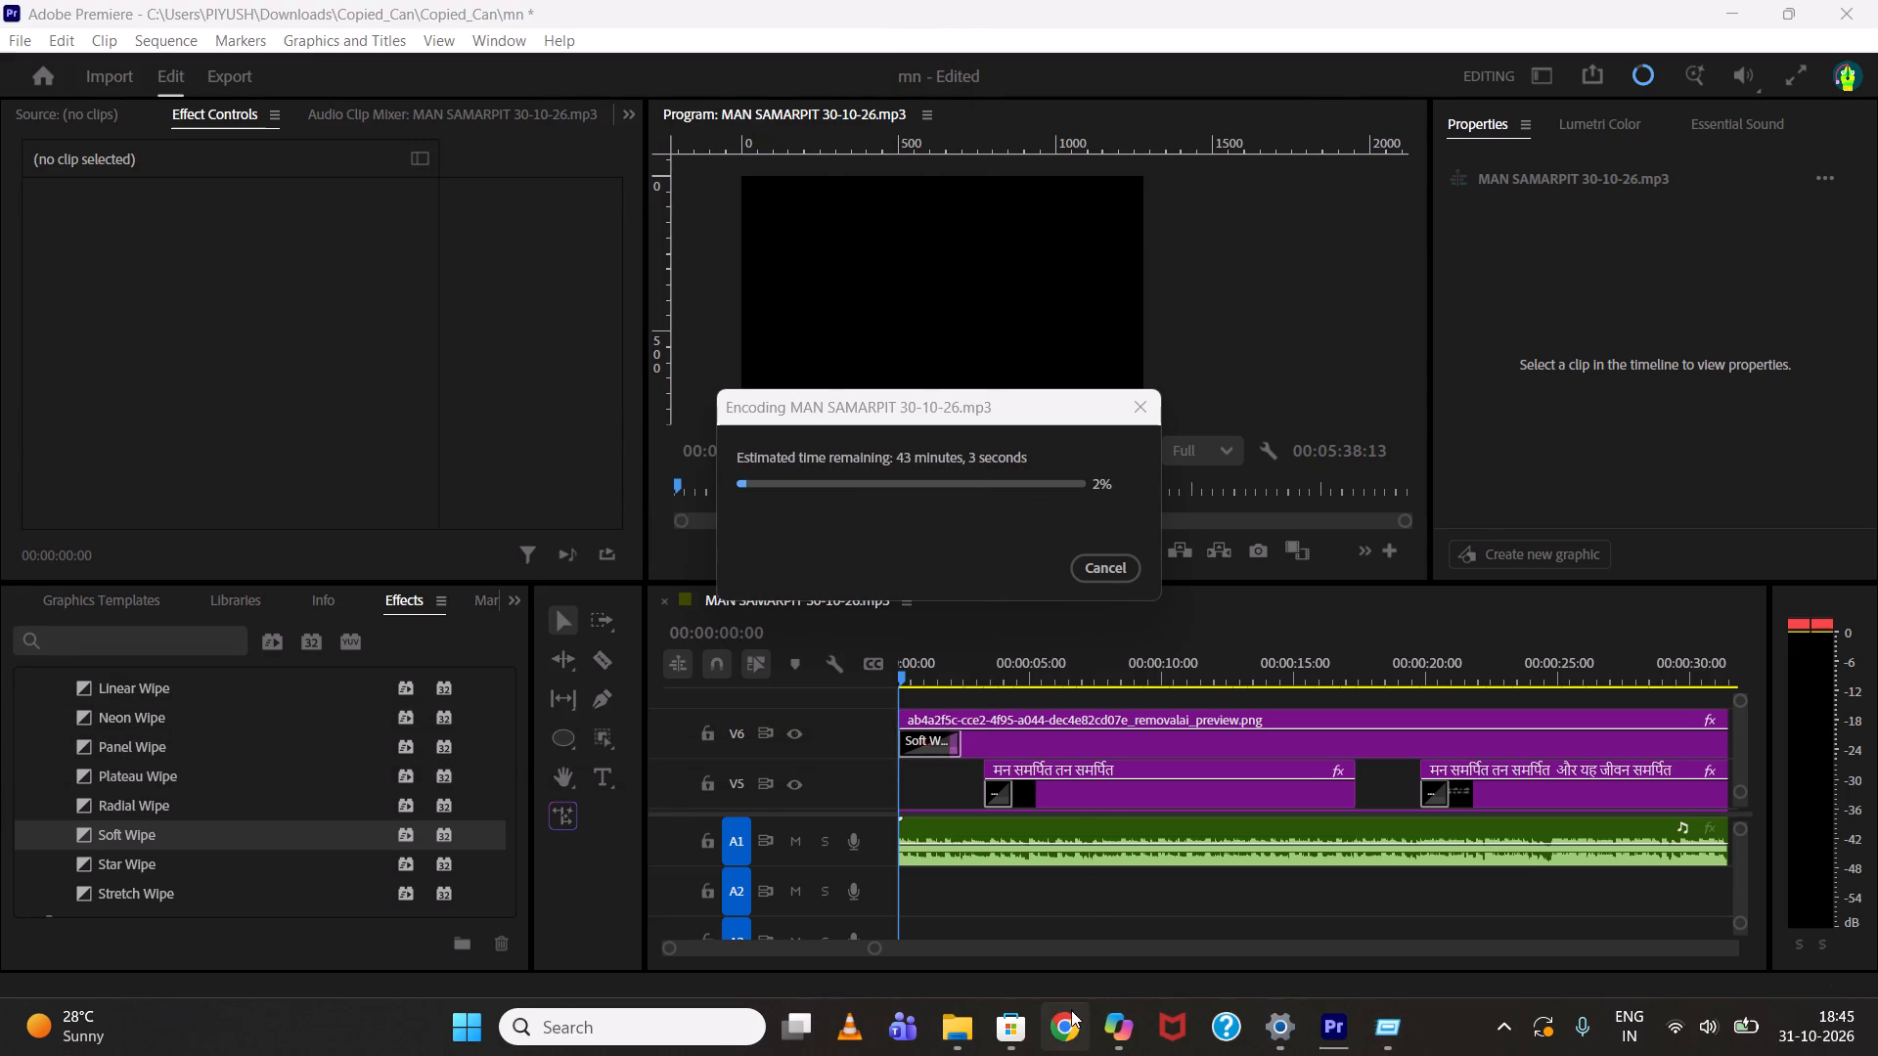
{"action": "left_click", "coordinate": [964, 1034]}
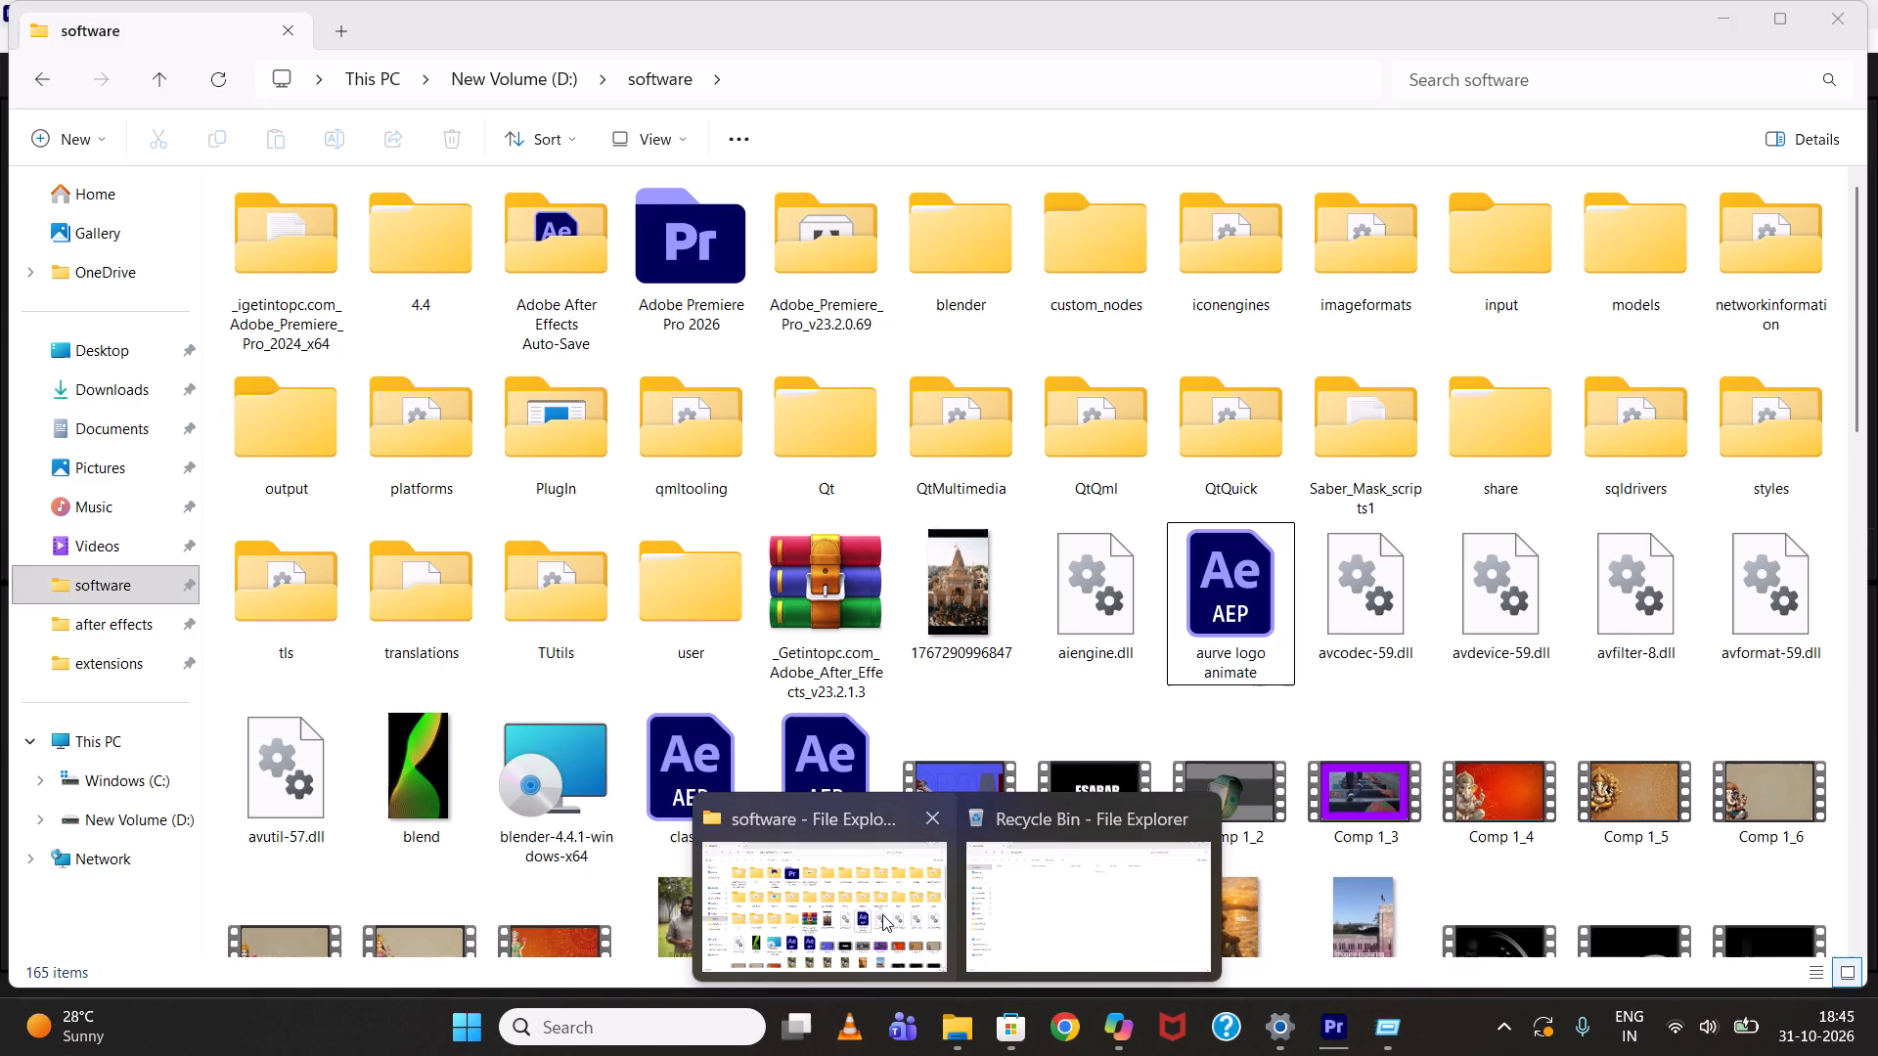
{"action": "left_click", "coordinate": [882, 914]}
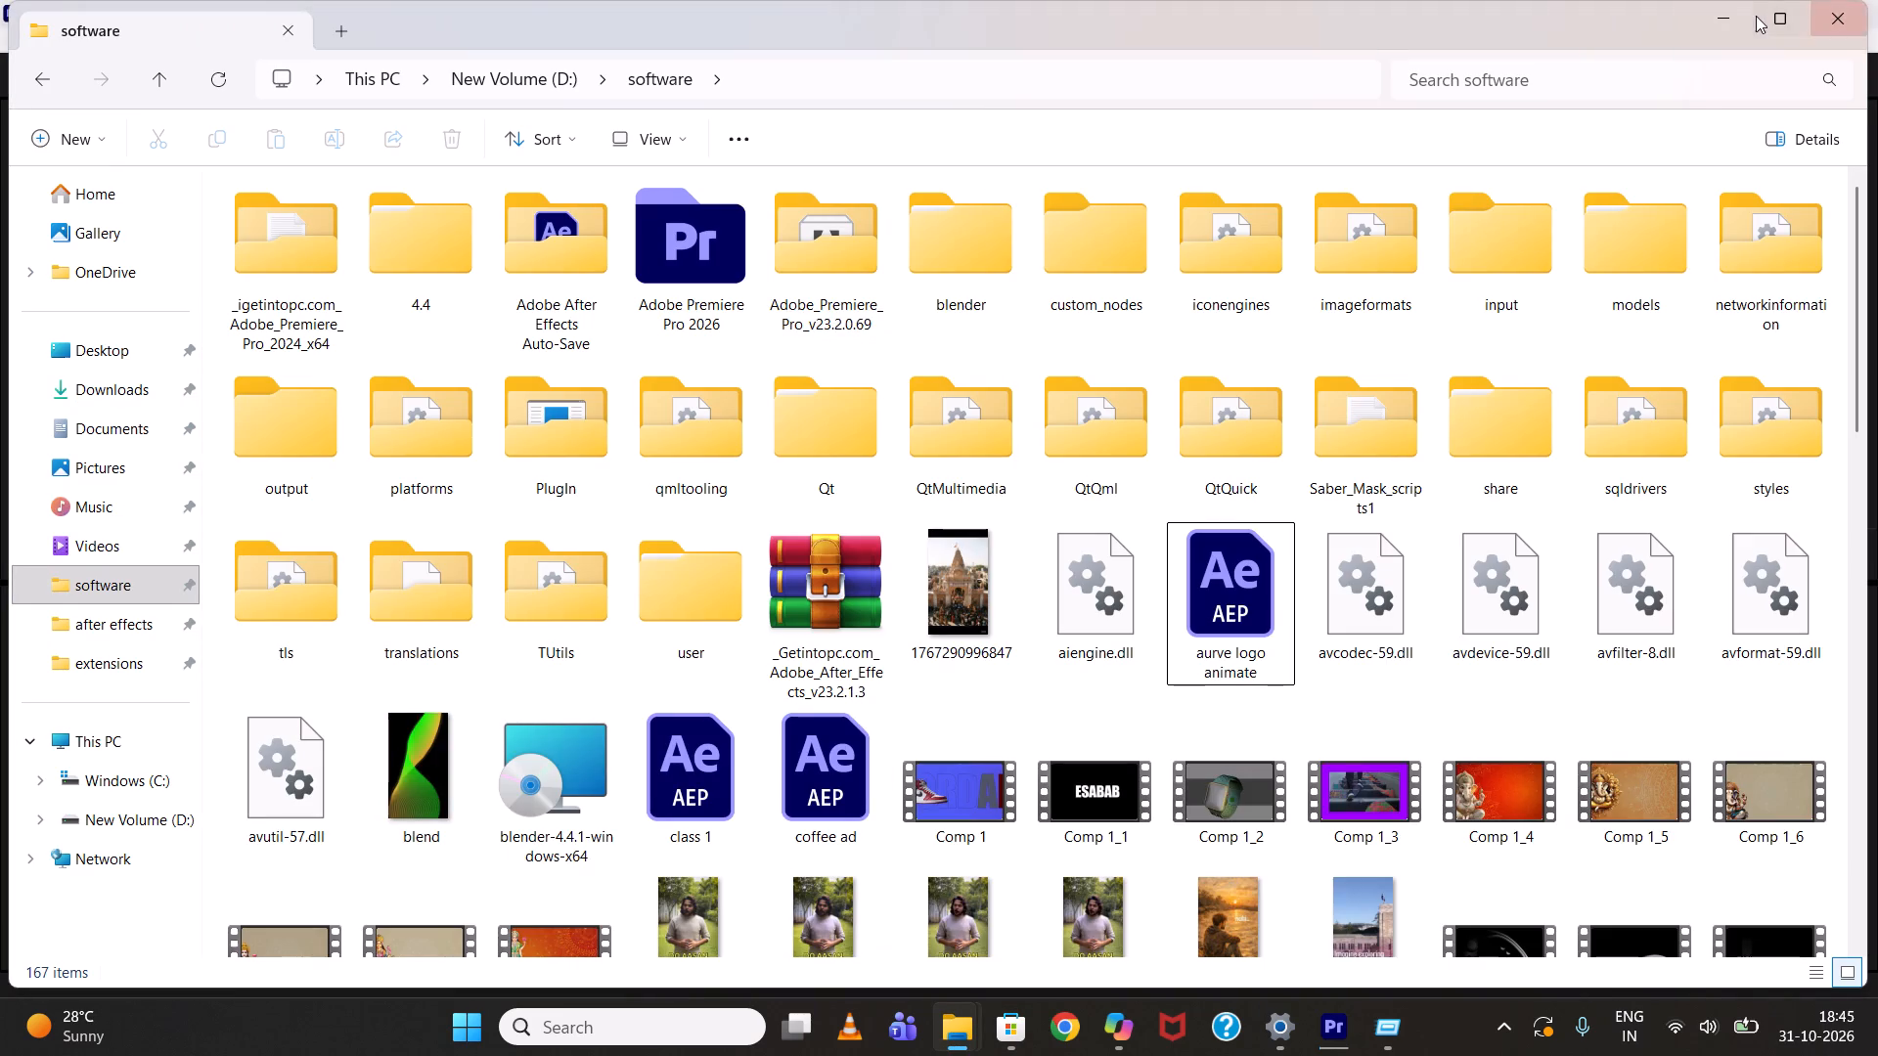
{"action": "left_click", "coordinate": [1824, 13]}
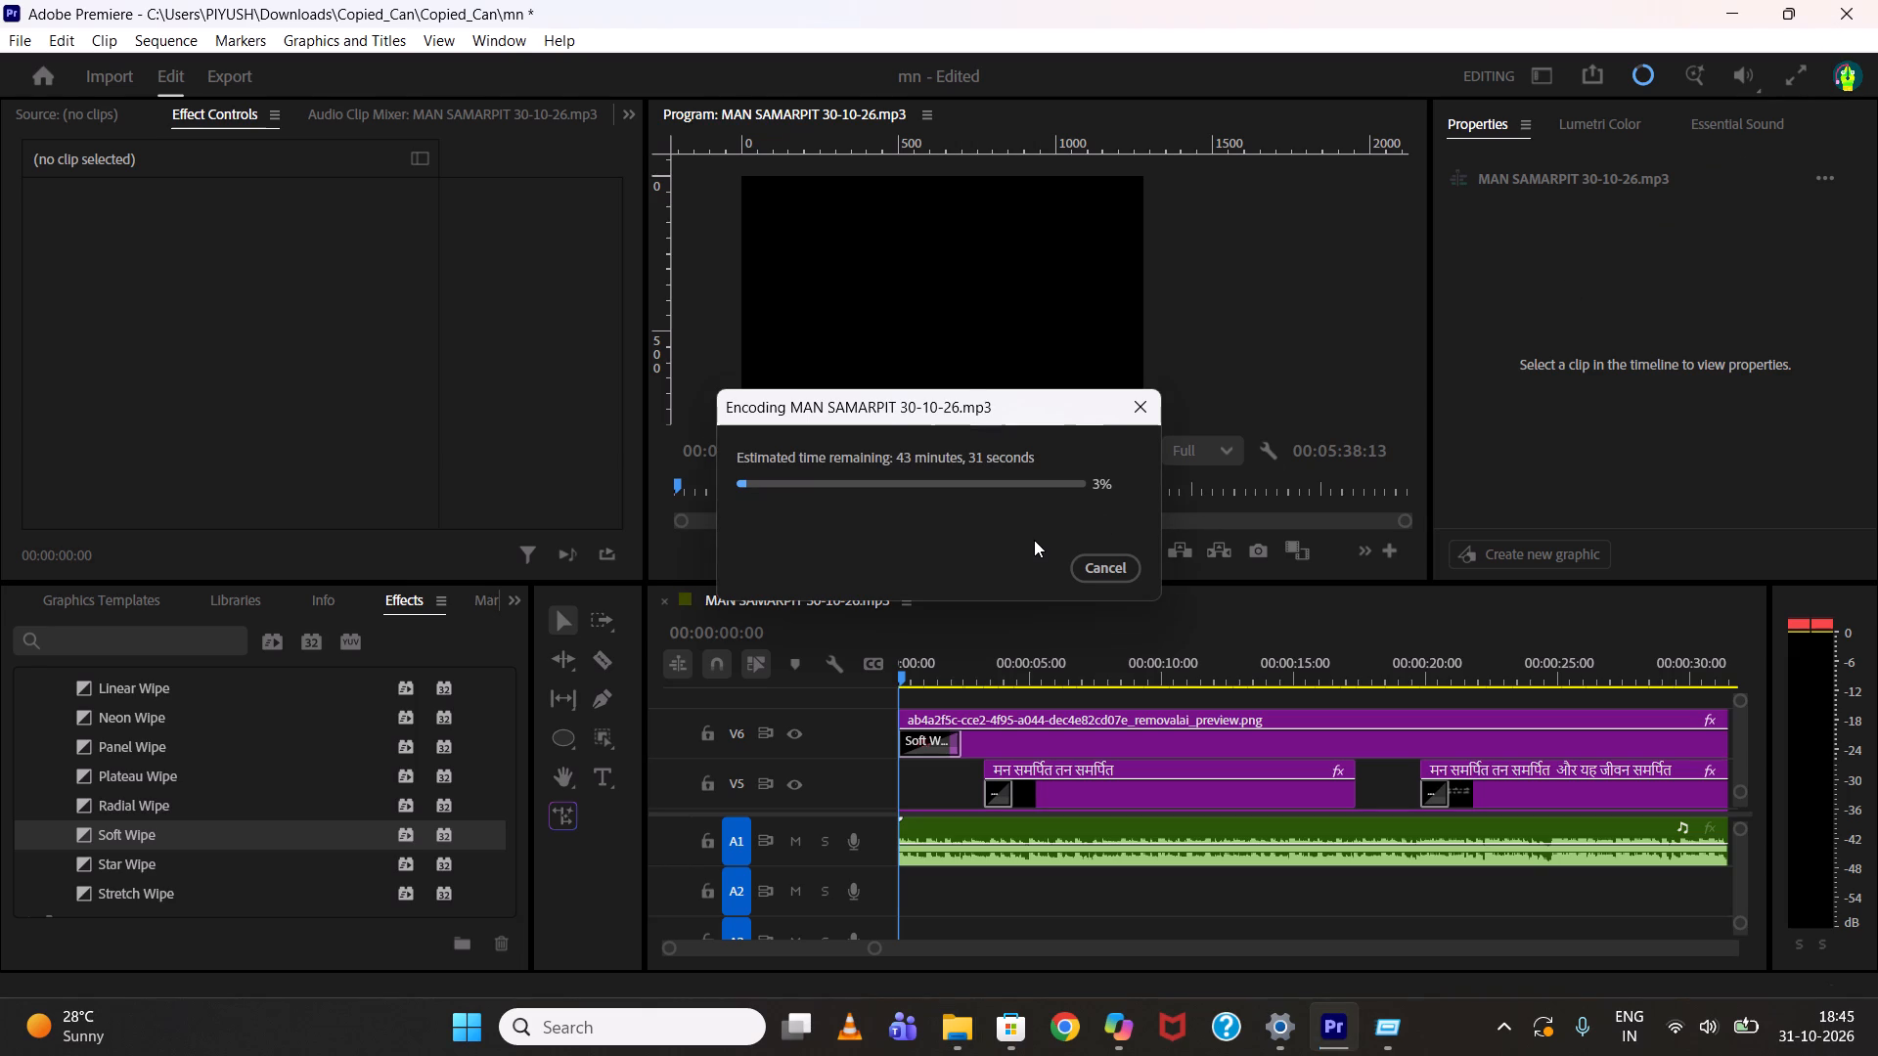
While the export encodes, run %TMP% and permanently delete everything in the user's Temp folder, cancelling for files in use, and close the folder.
{"action": "key", "text": "super+r"}
{"action": "left_click", "coordinate": [438, 863]}
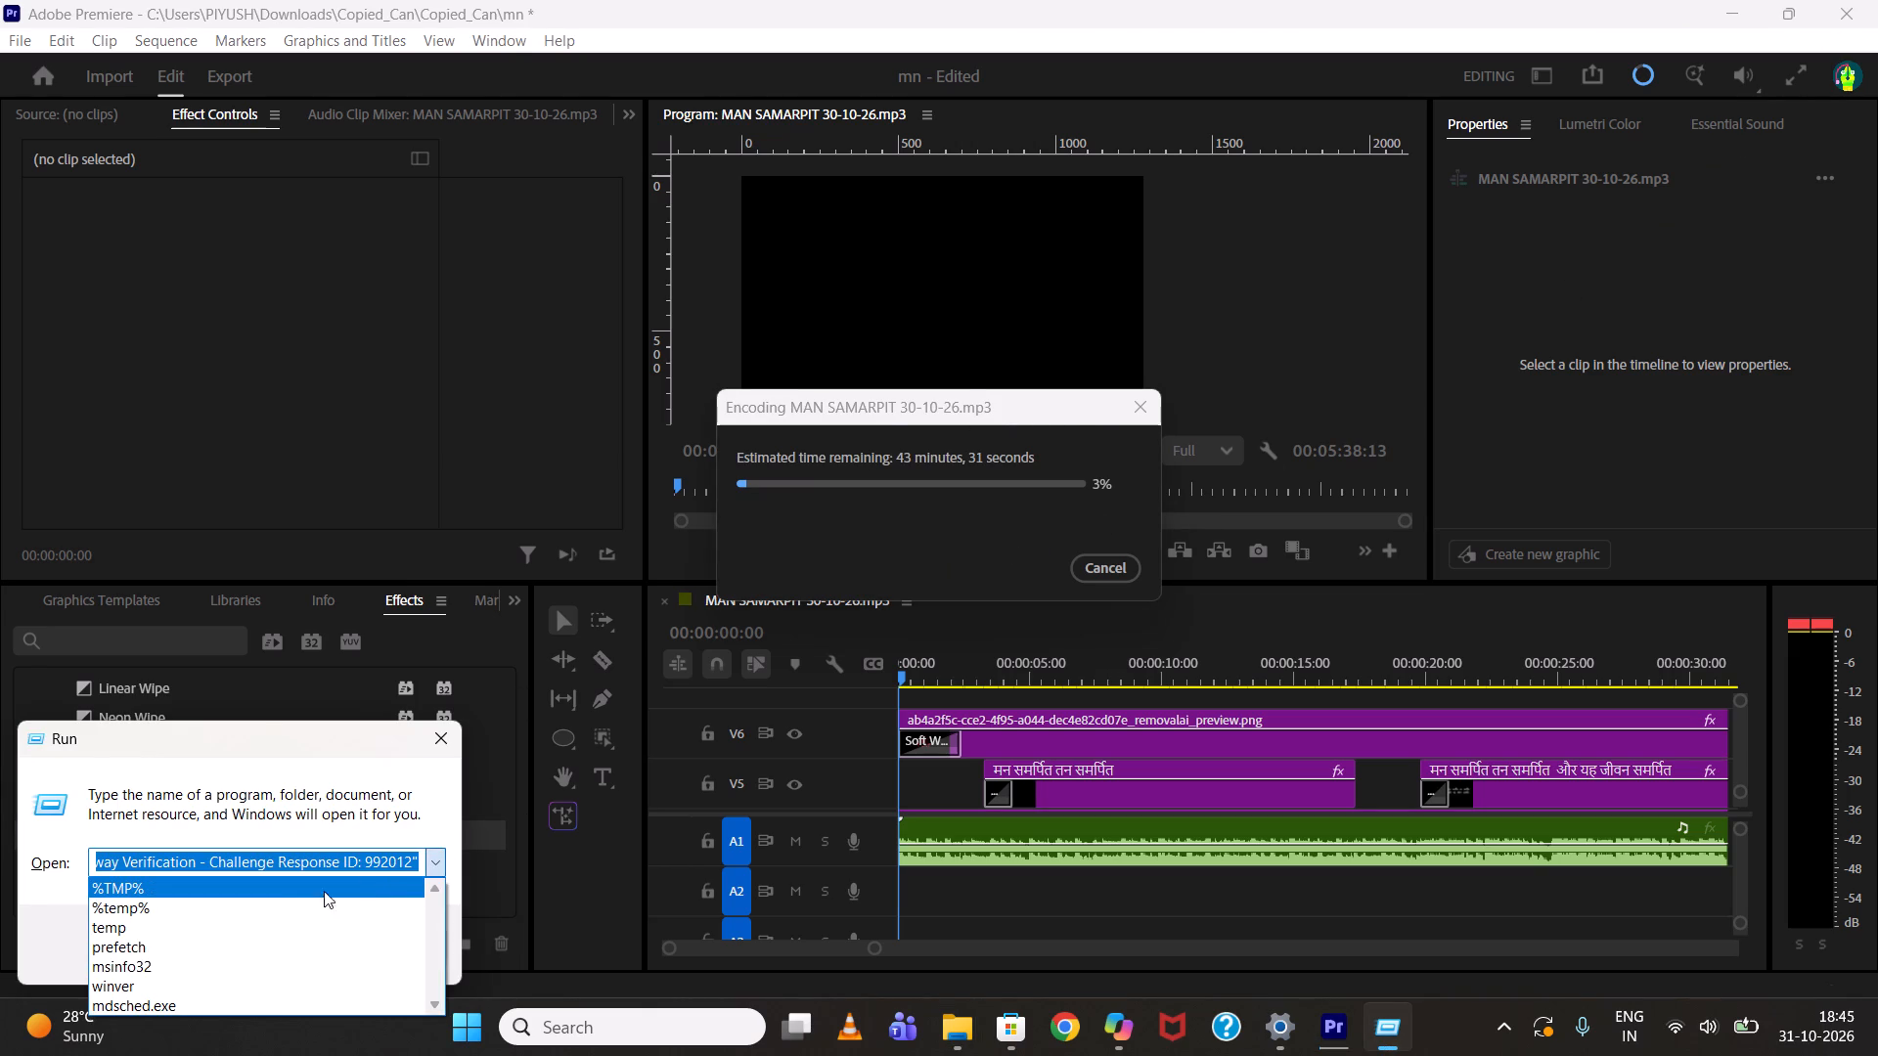
{"action": "left_click", "coordinate": [299, 894]}
{"action": "left_click", "coordinate": [227, 948]}
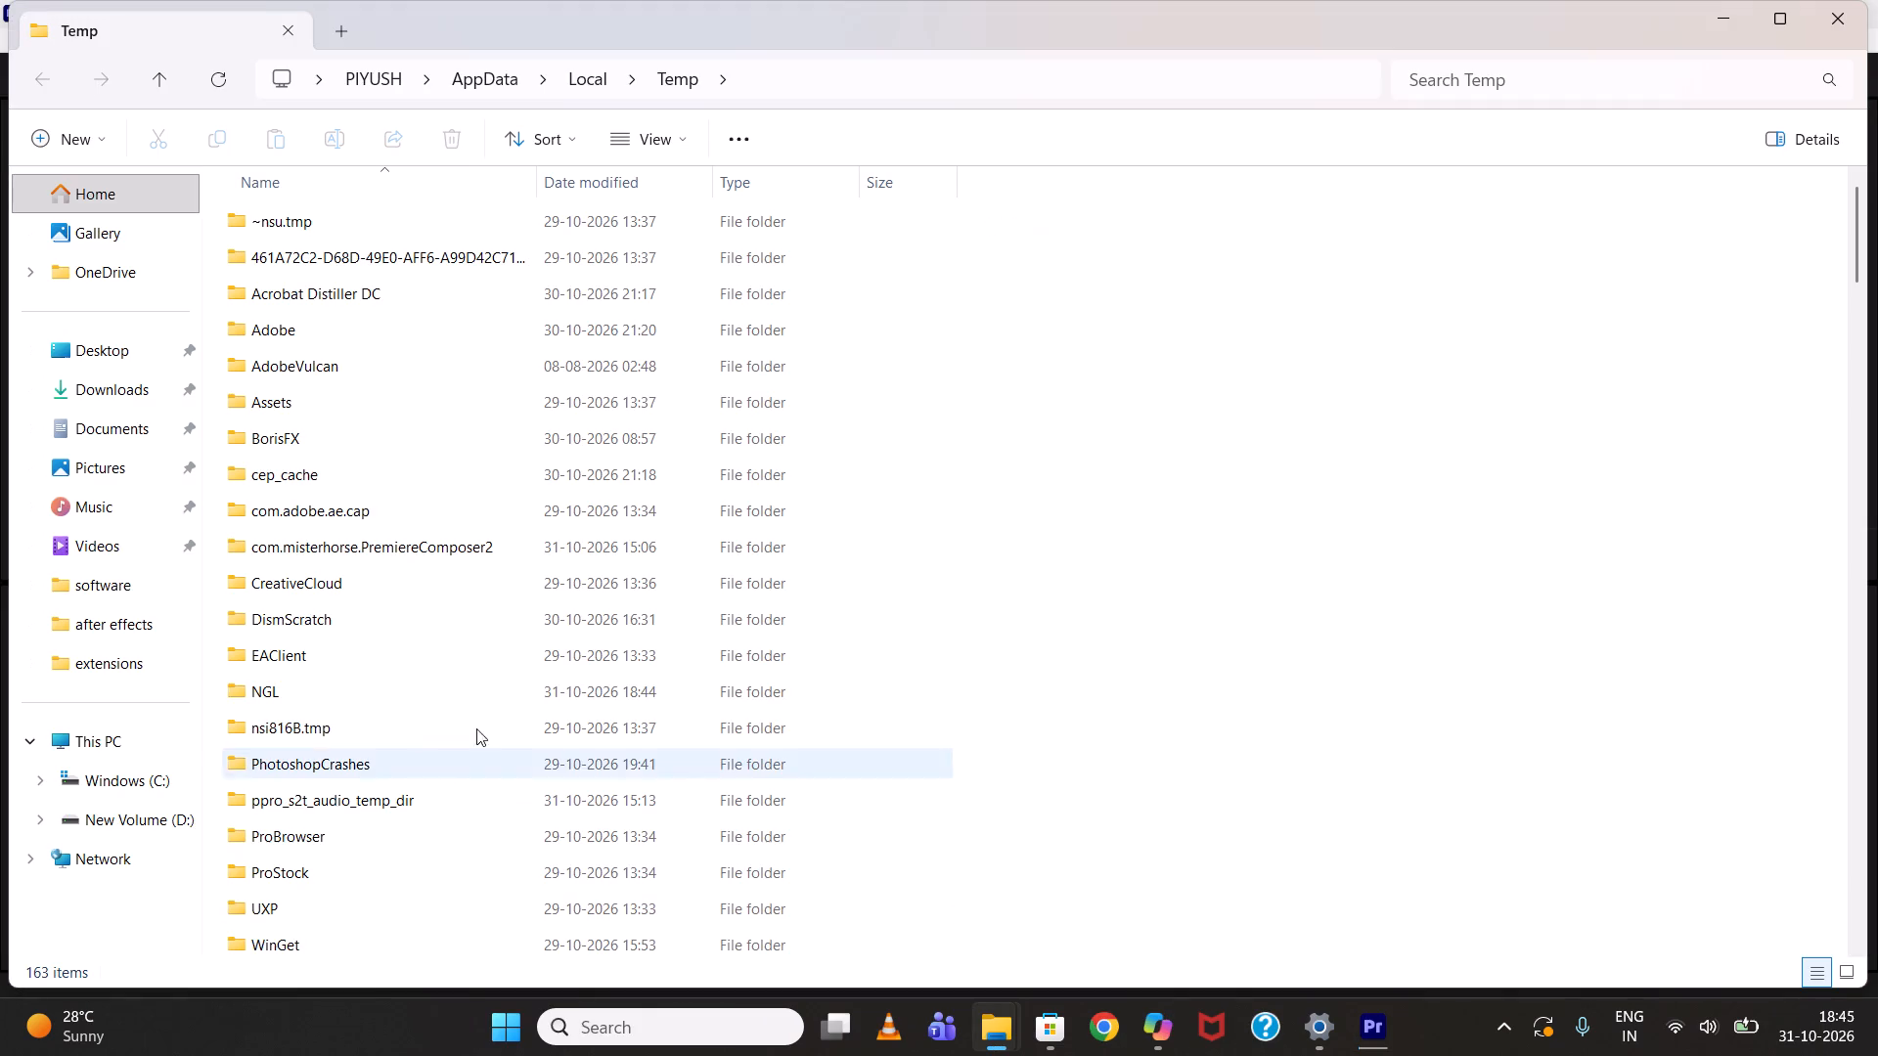
{"action": "key", "text": "ctrl+a"}
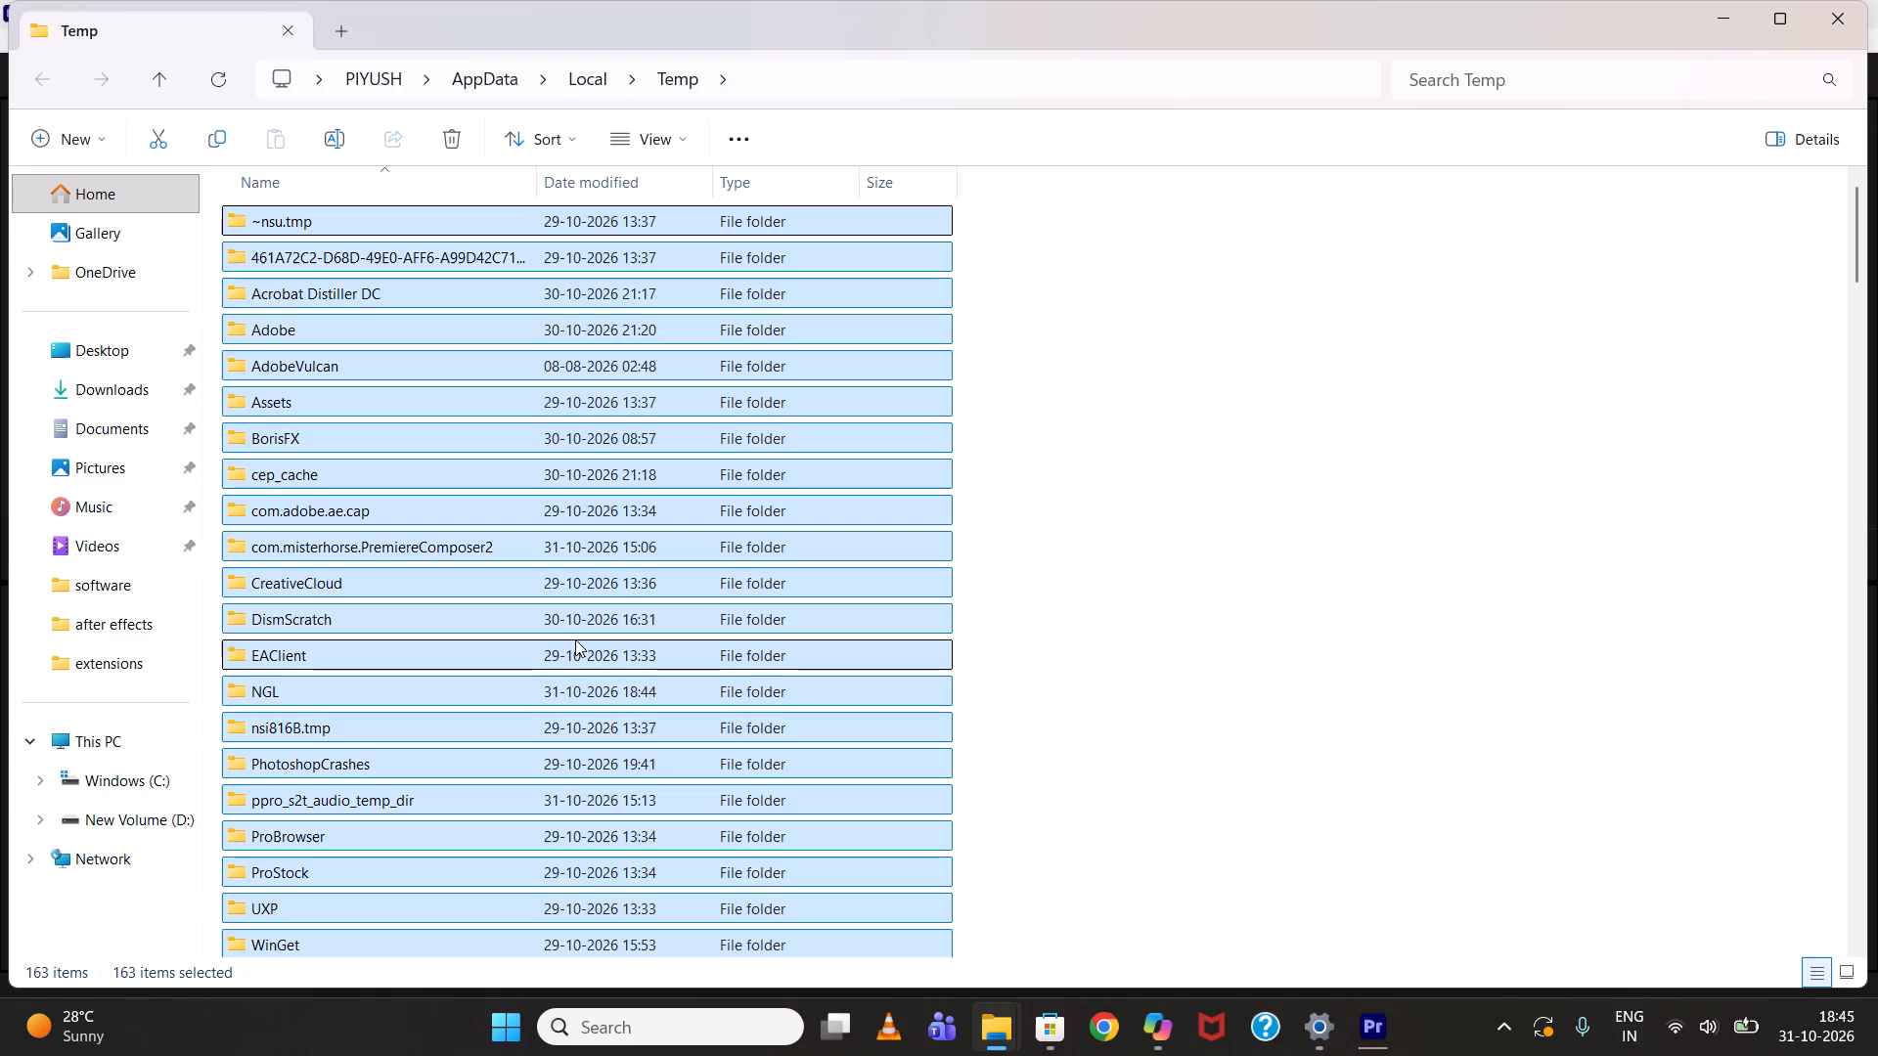
{"action": "key", "text": "shift+Delete"}
{"action": "key", "text": "Return"}
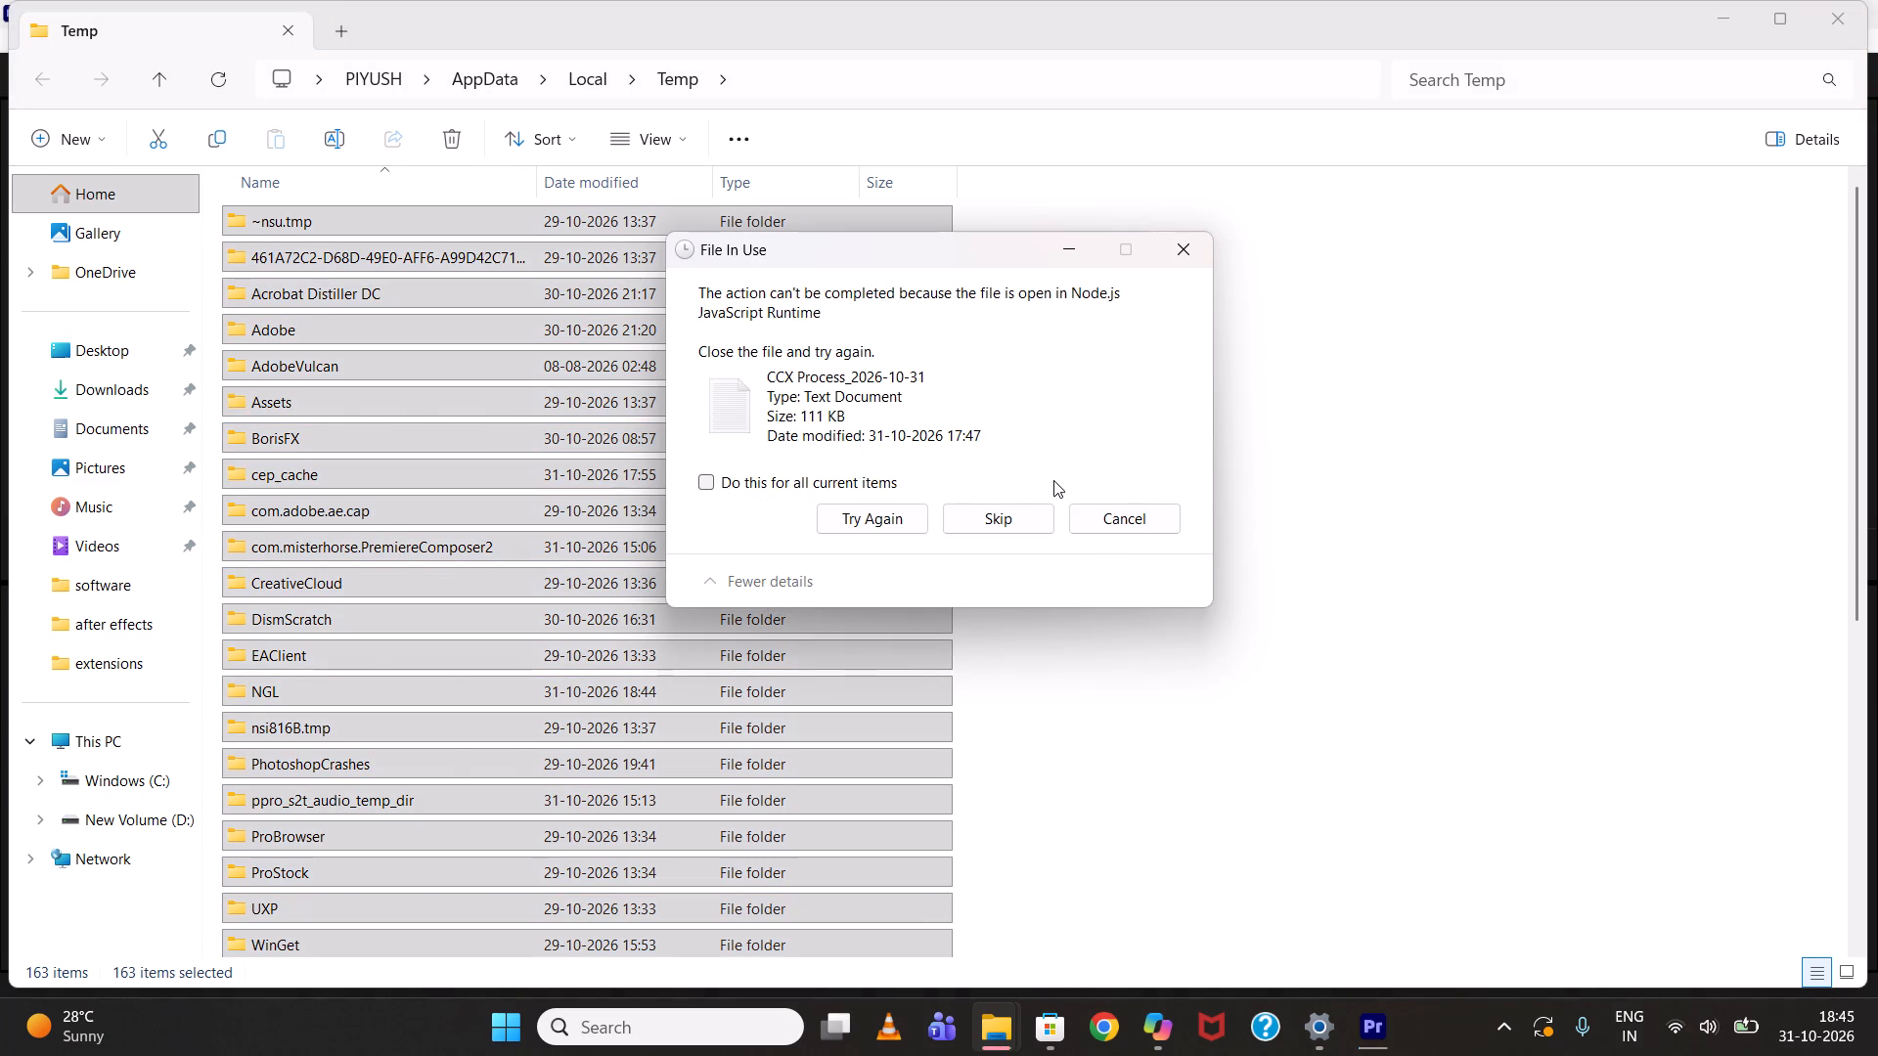
{"action": "left_click", "coordinate": [1109, 527]}
{"action": "double_click", "coordinate": [1108, 525]}
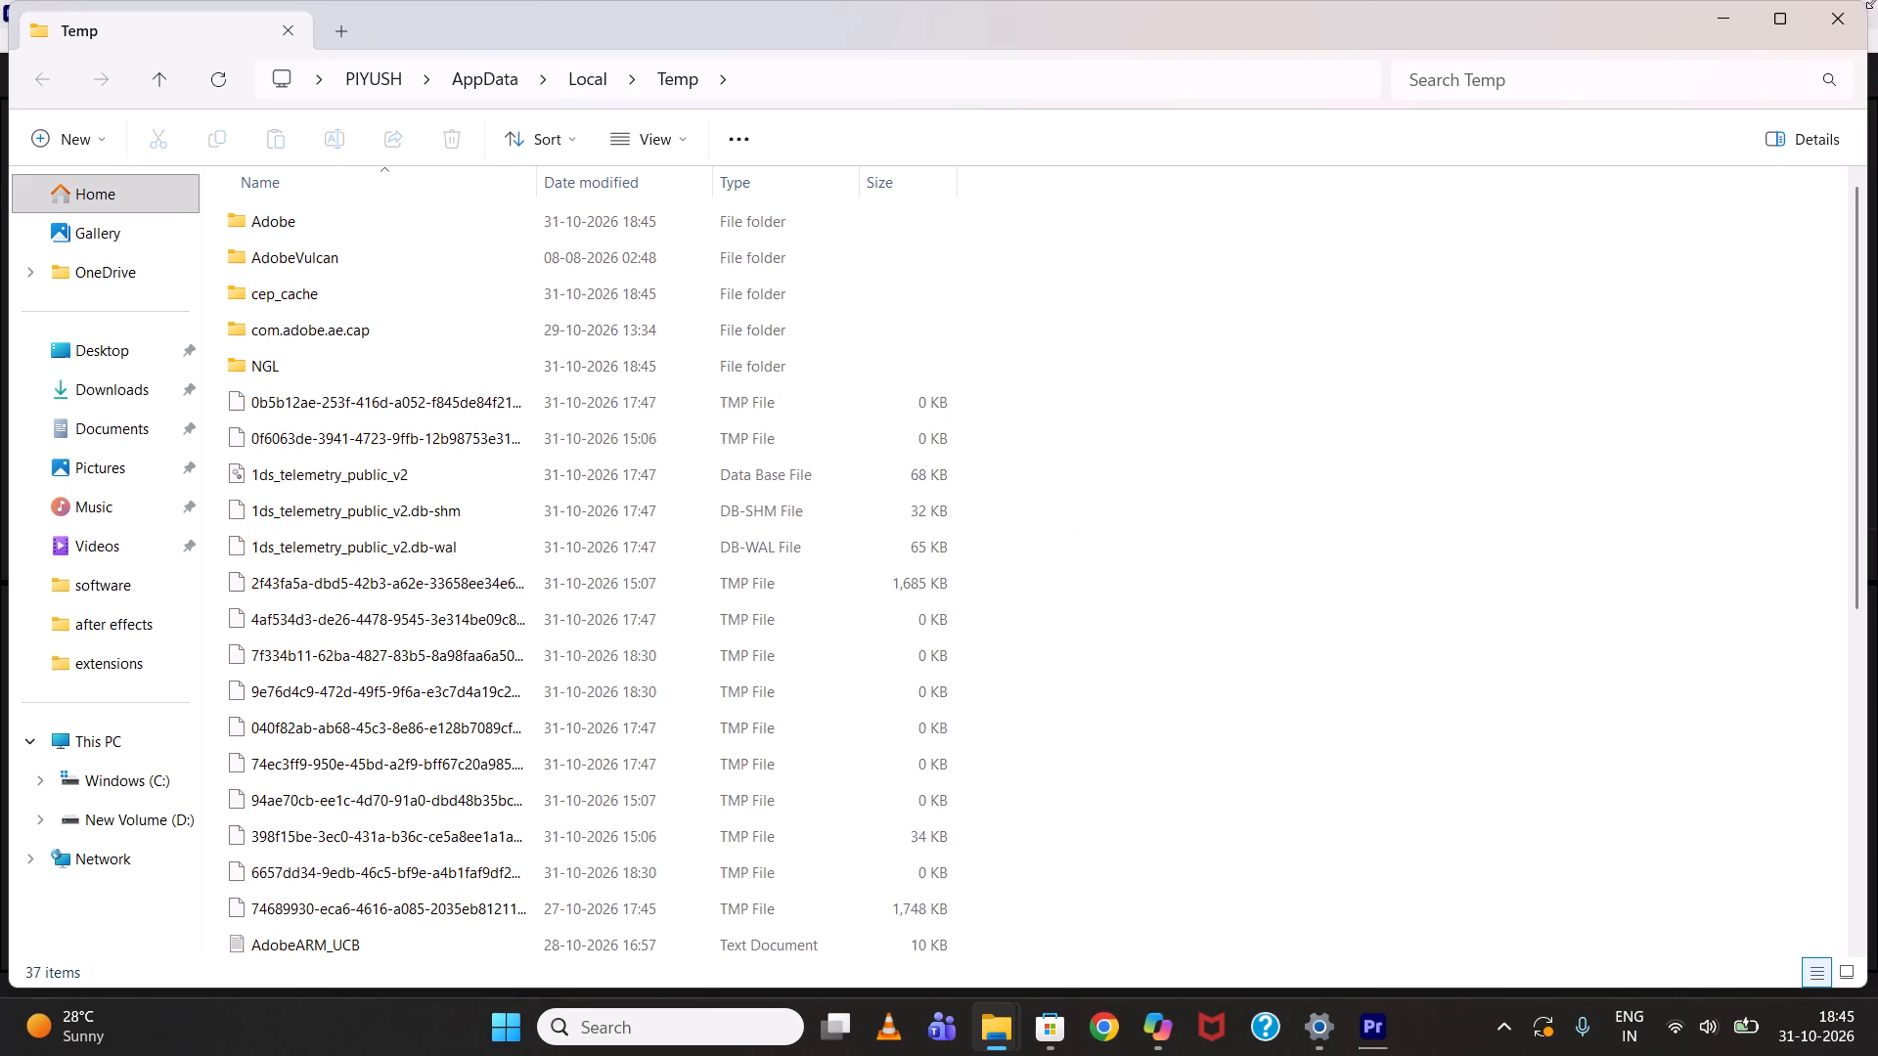
{"action": "left_click", "coordinate": [1841, 5]}
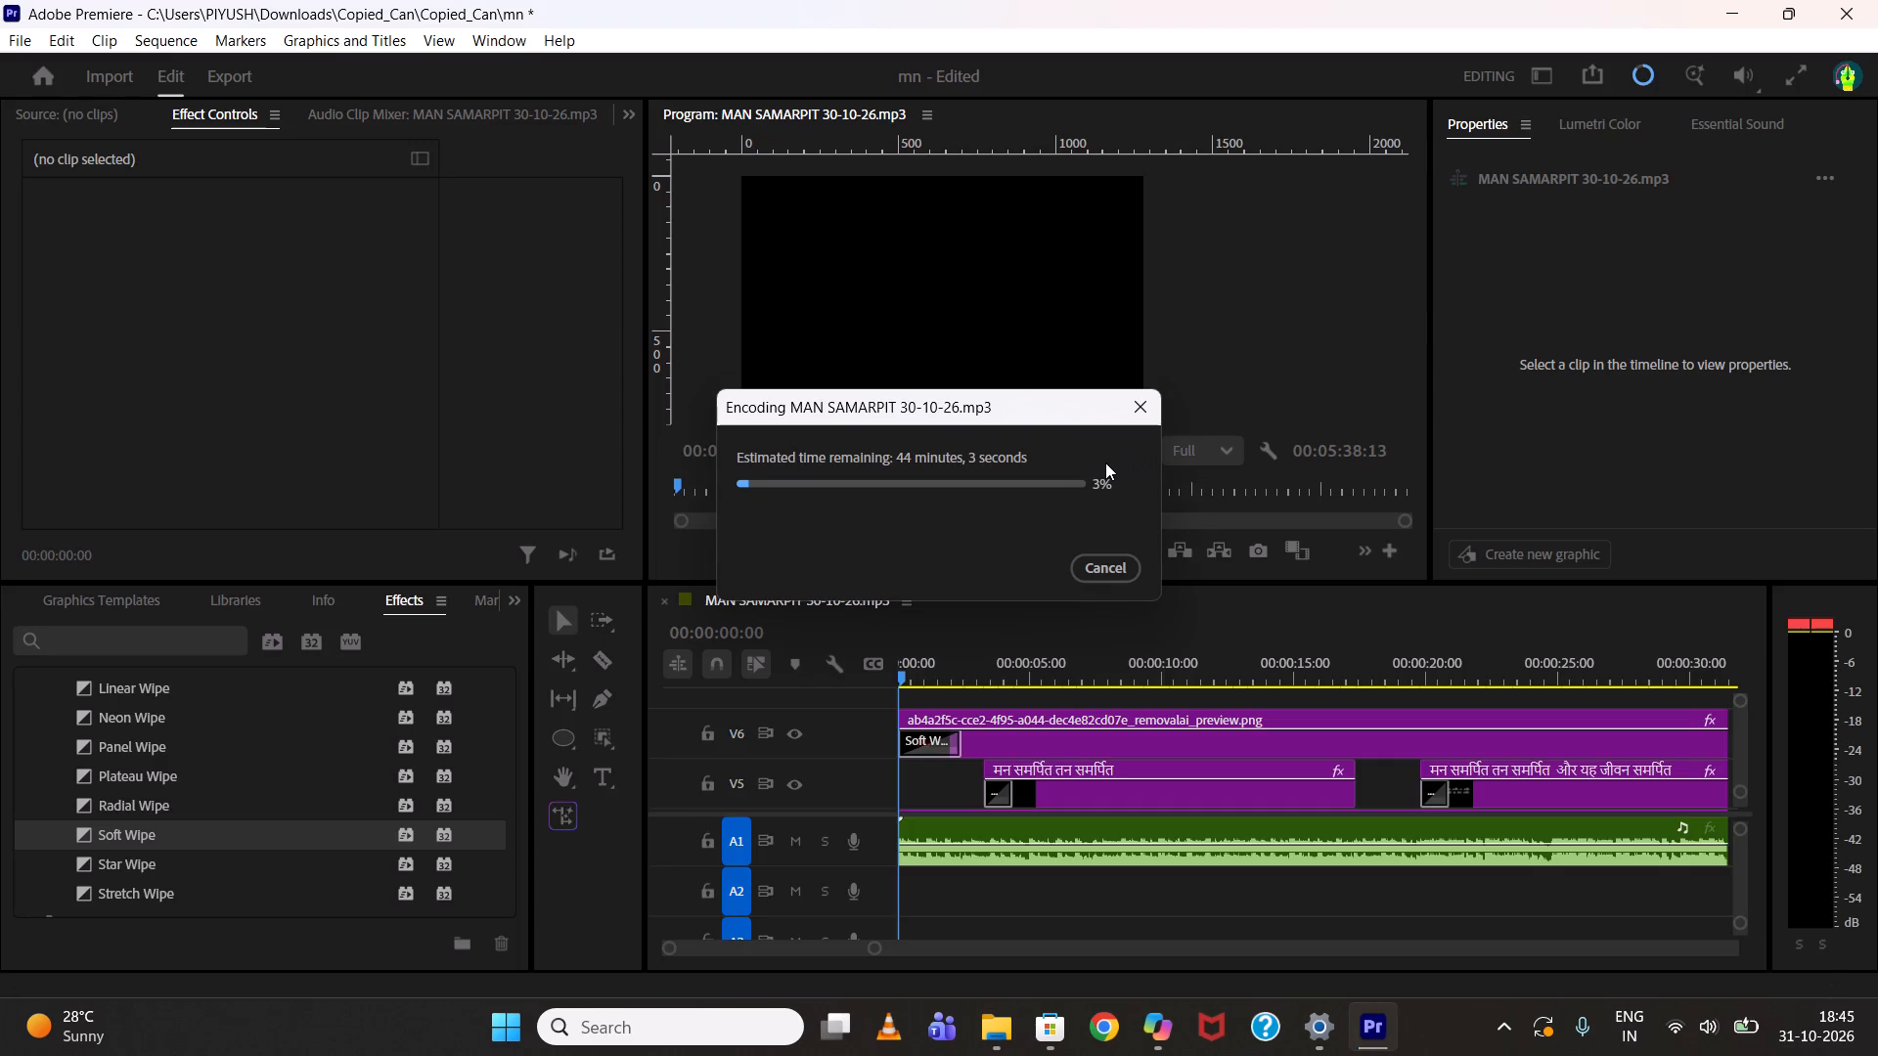
Run %temp% and permanently delete the leftover items in the user's Temp folder, cancelling for files in use, and close the folder.
{"action": "key", "text": "super+r"}
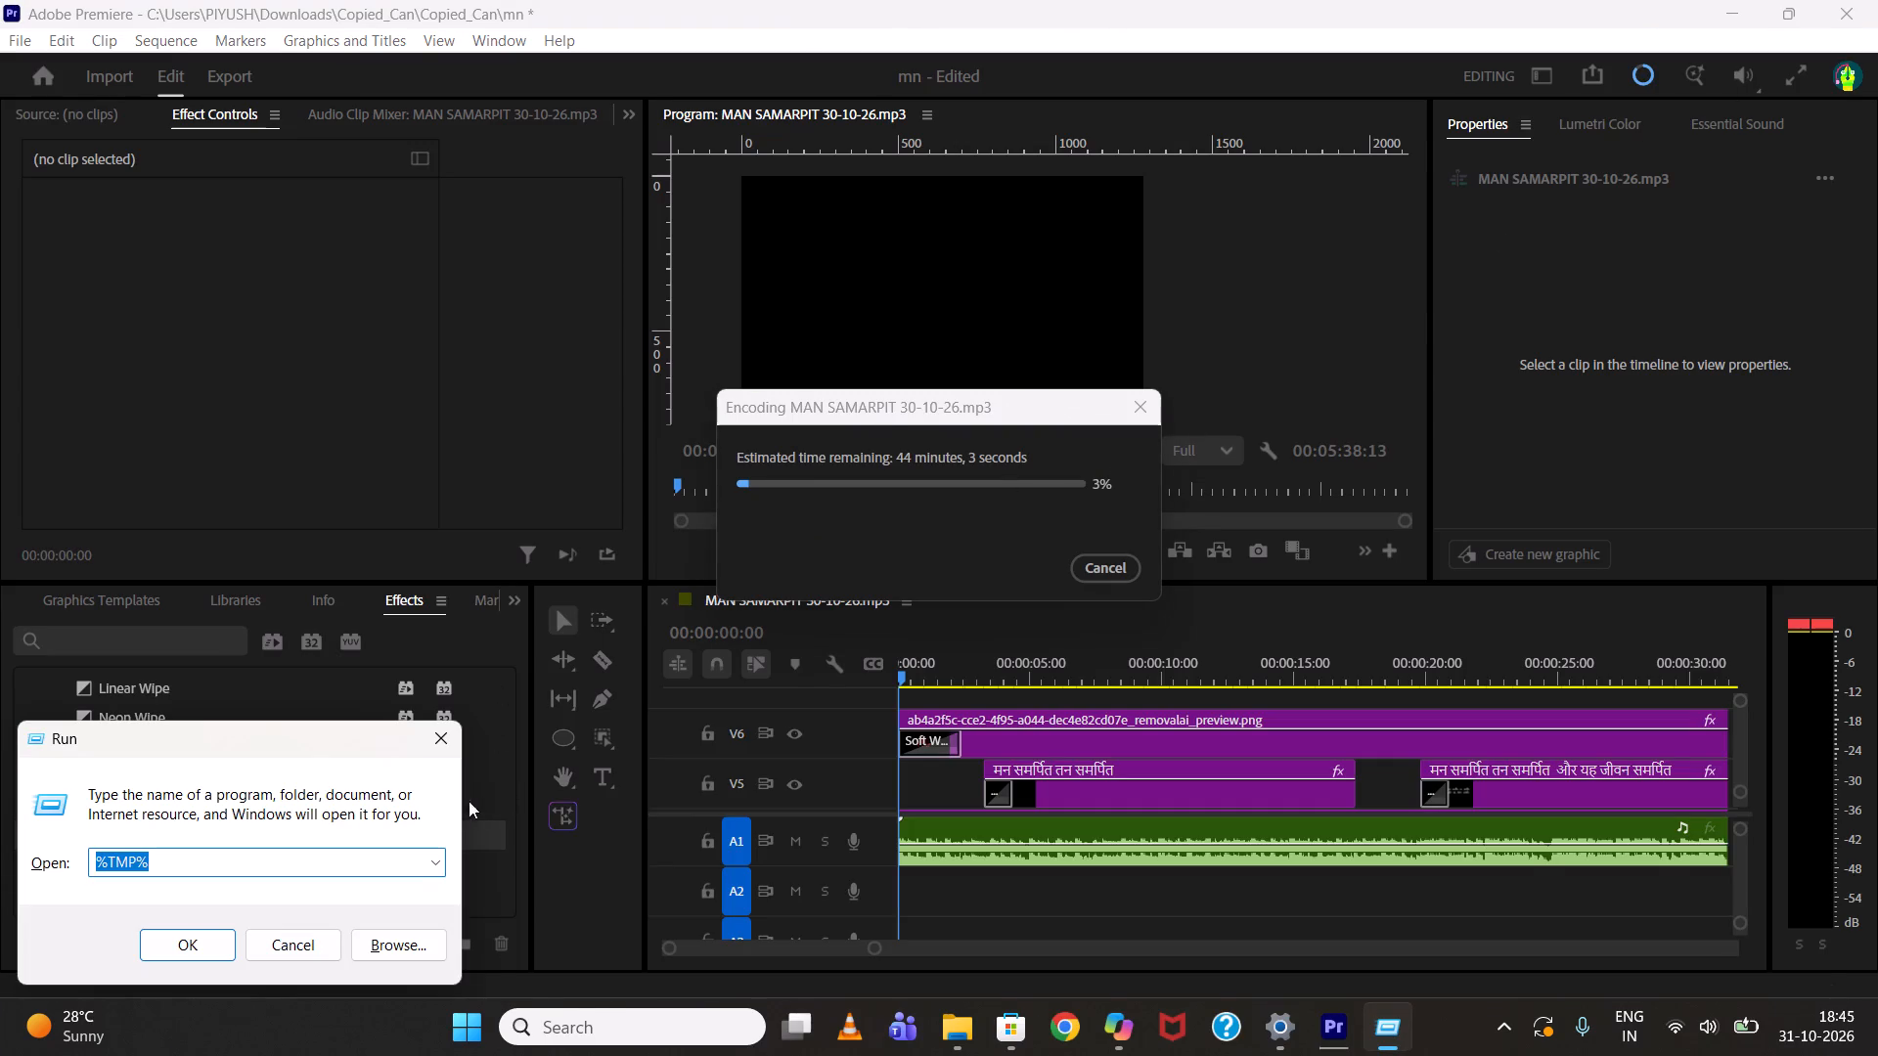
{"action": "left_click", "coordinate": [435, 863]}
{"action": "left_click", "coordinate": [260, 913]}
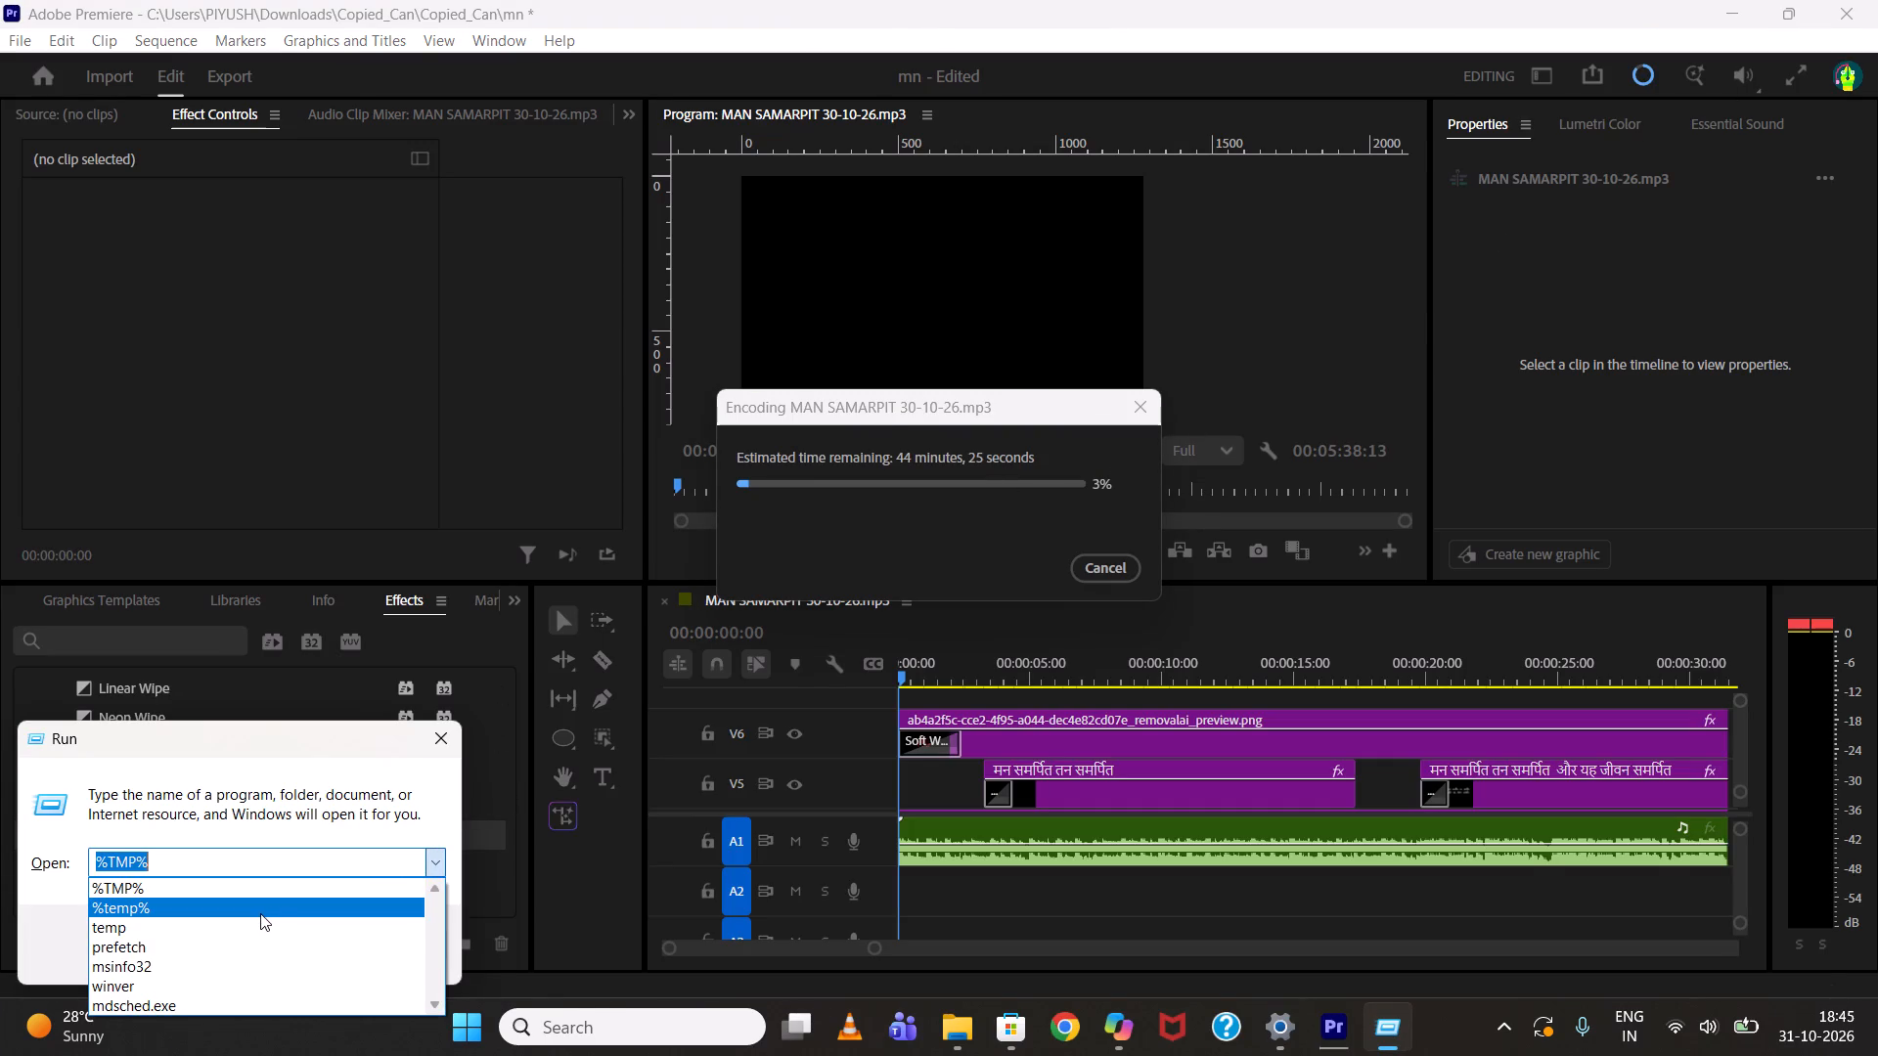
{"action": "left_click", "coordinate": [220, 939]}
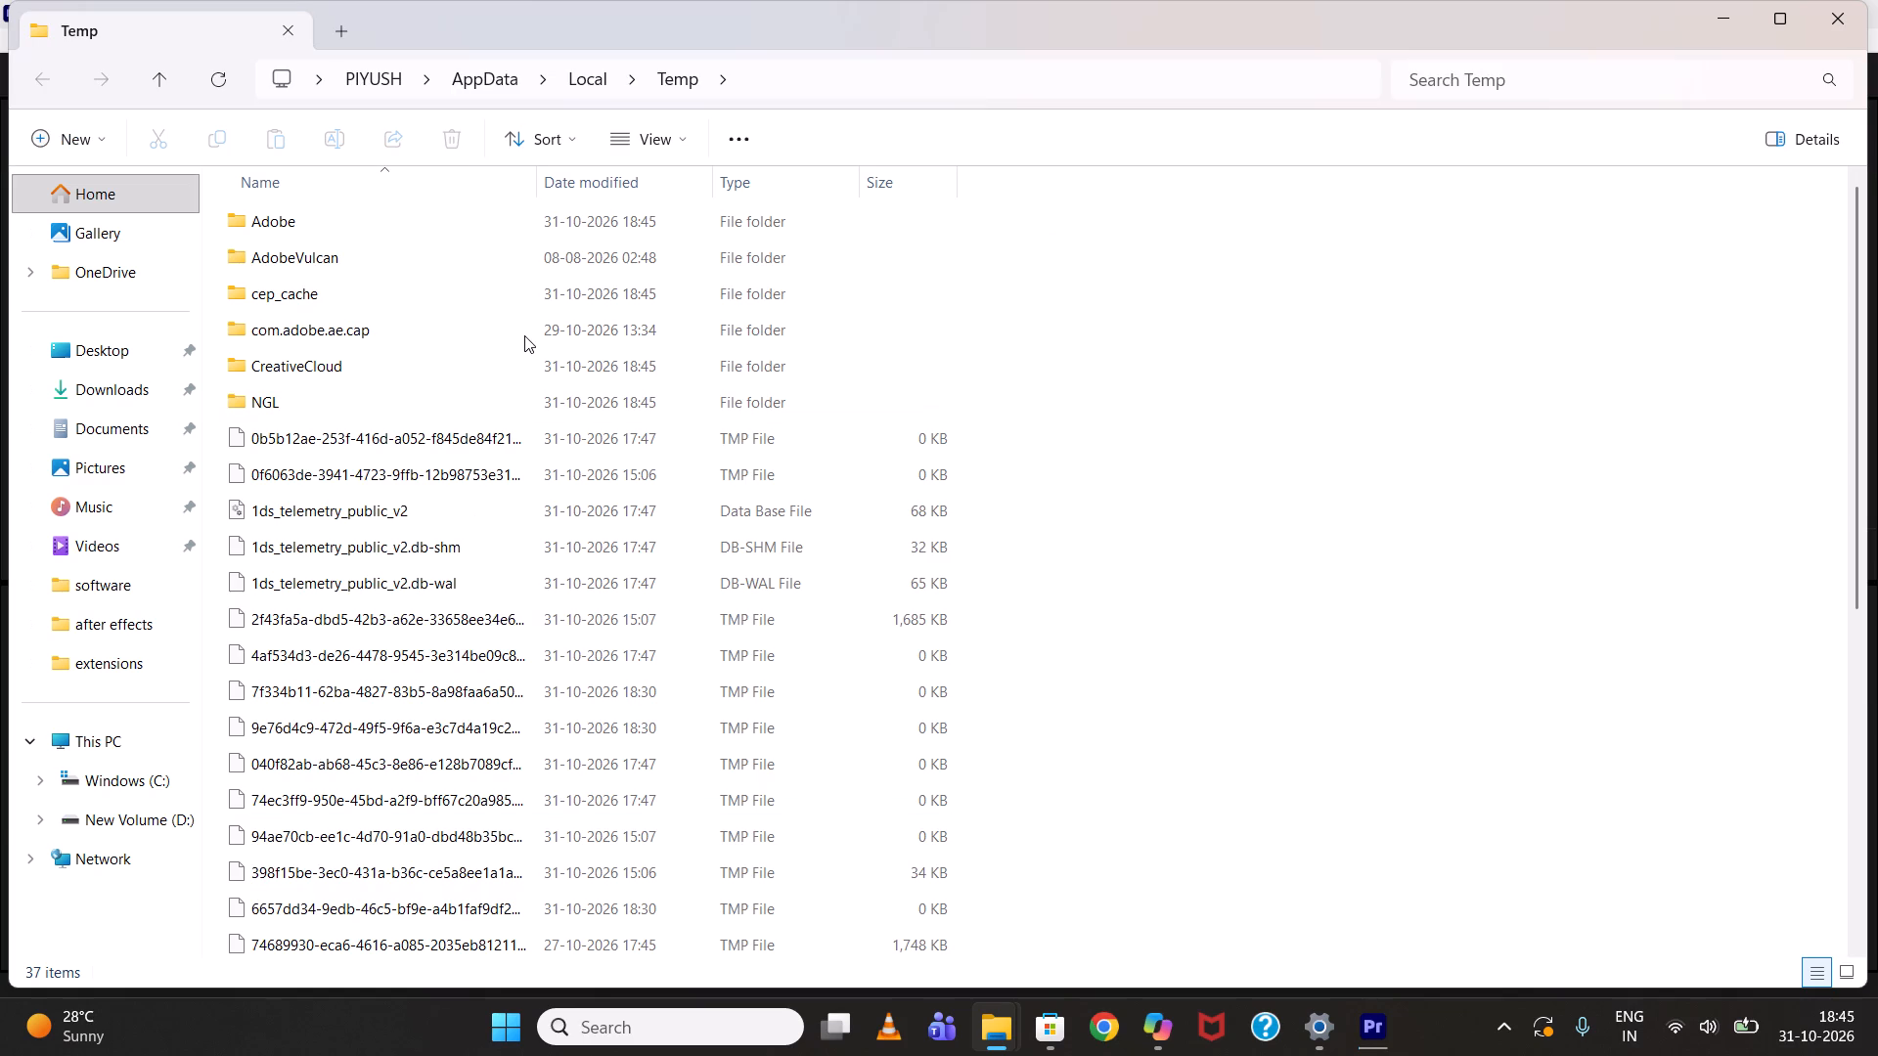
{"action": "key", "text": "ctrl+a"}
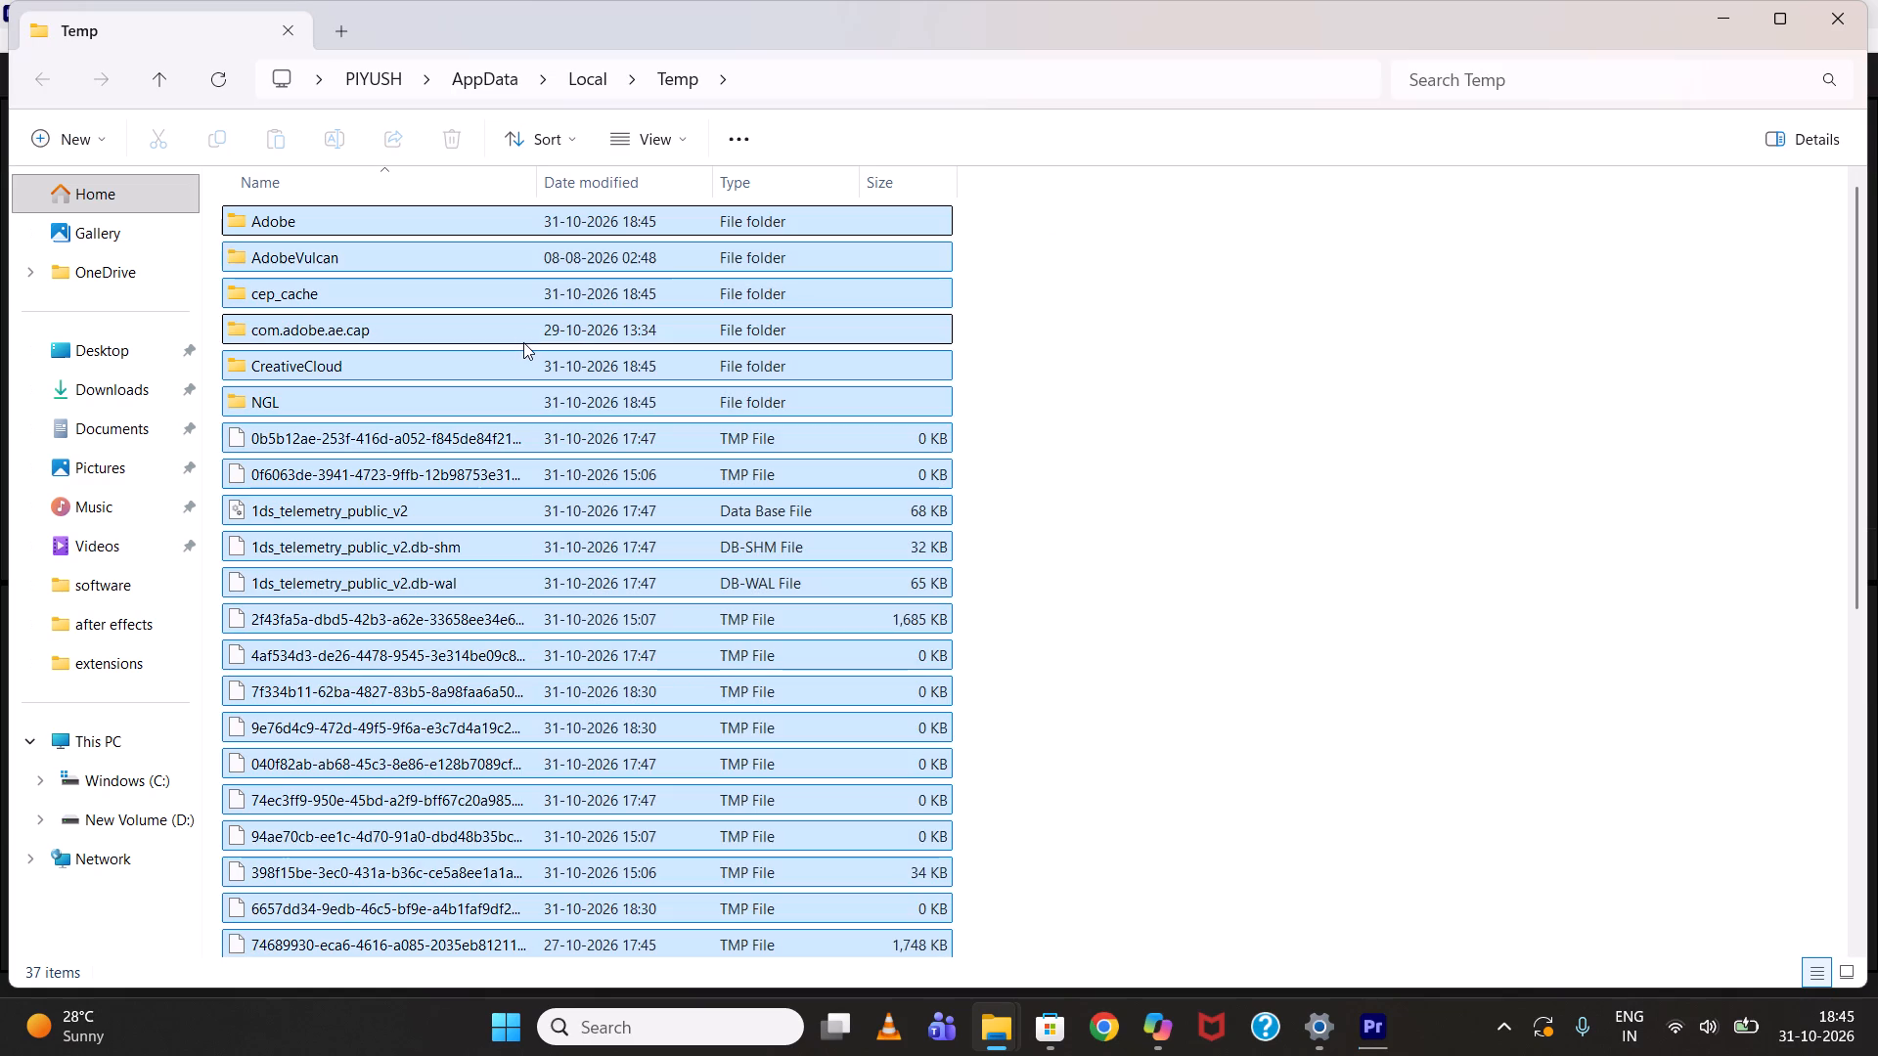
{"action": "key", "text": "shift+Delete"}
{"action": "key", "text": "shift+Page_Down"}
{"action": "key", "text": "Return"}
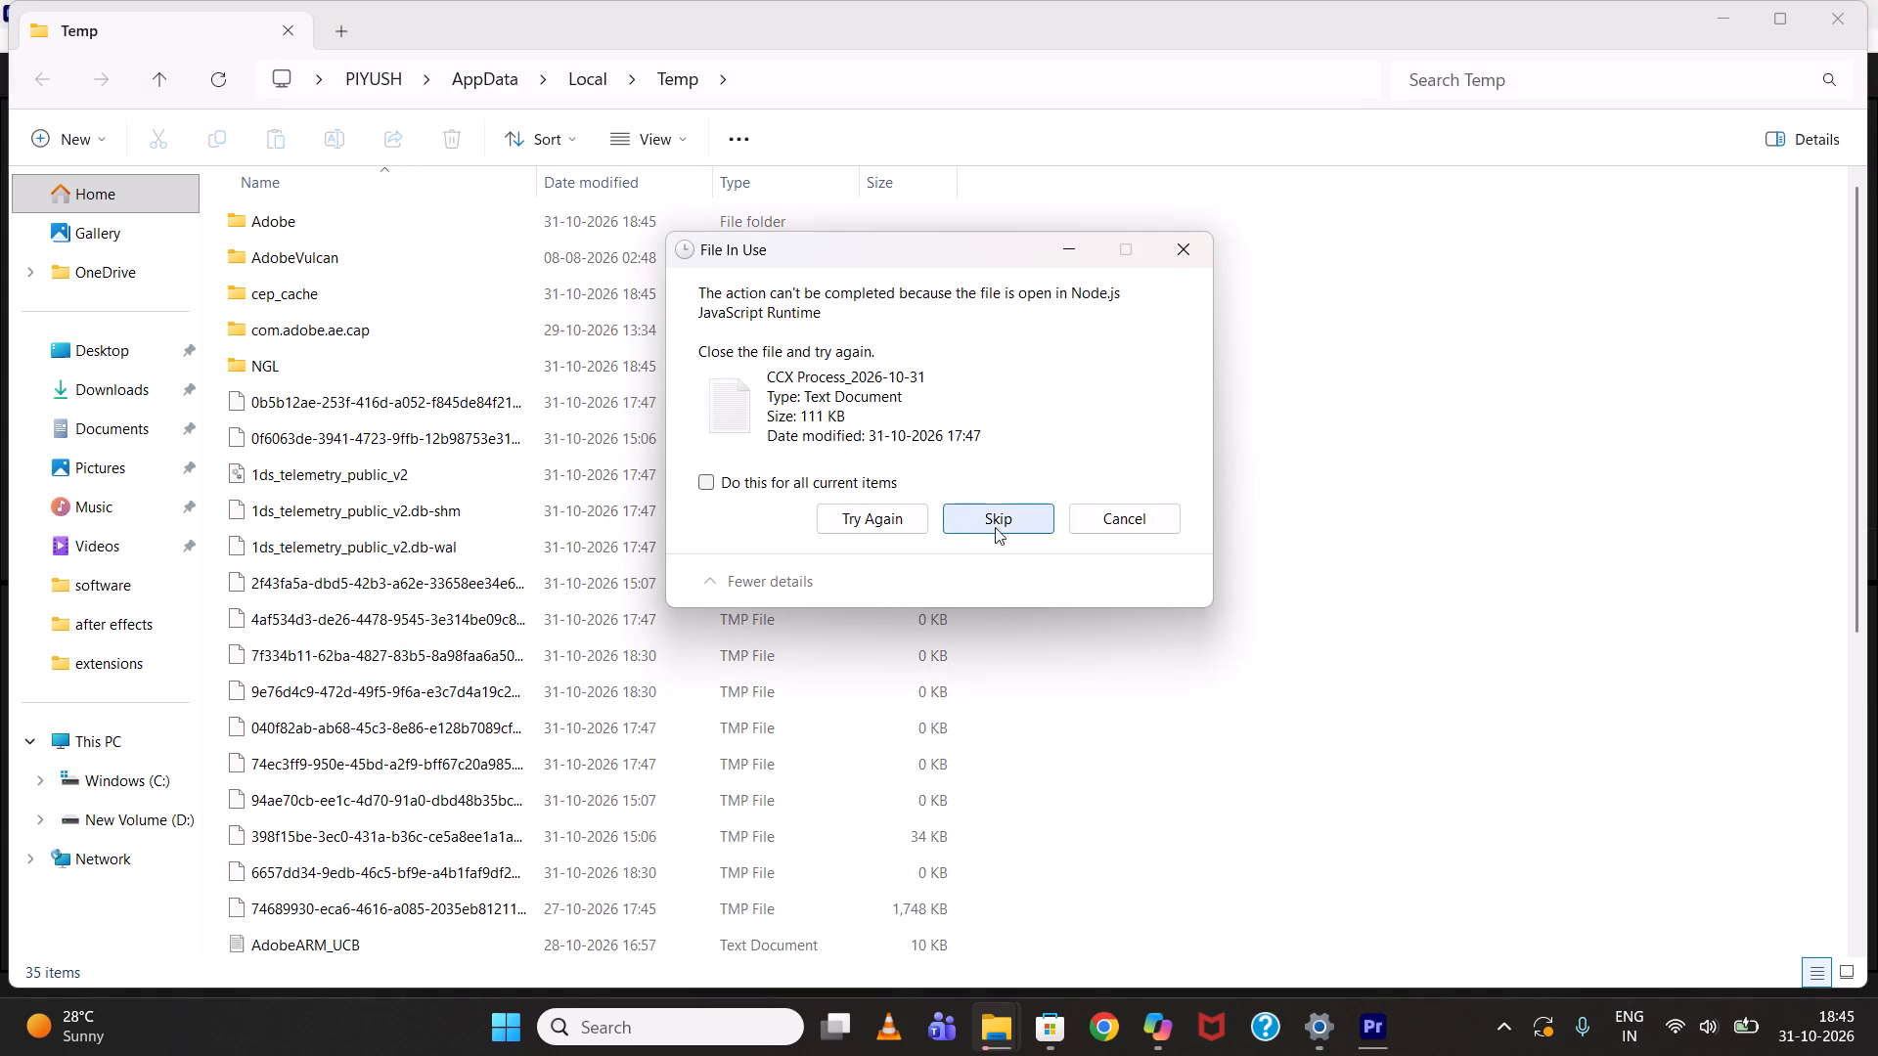
{"action": "left_click_drag", "start_coordinate": [1109, 494], "coordinate": [1109, 504]}
{"action": "left_click", "coordinate": [1109, 512]}
{"action": "scroll", "coordinate": [1104, 521], "scroll_direction": "up", "scroll_amount": 1}
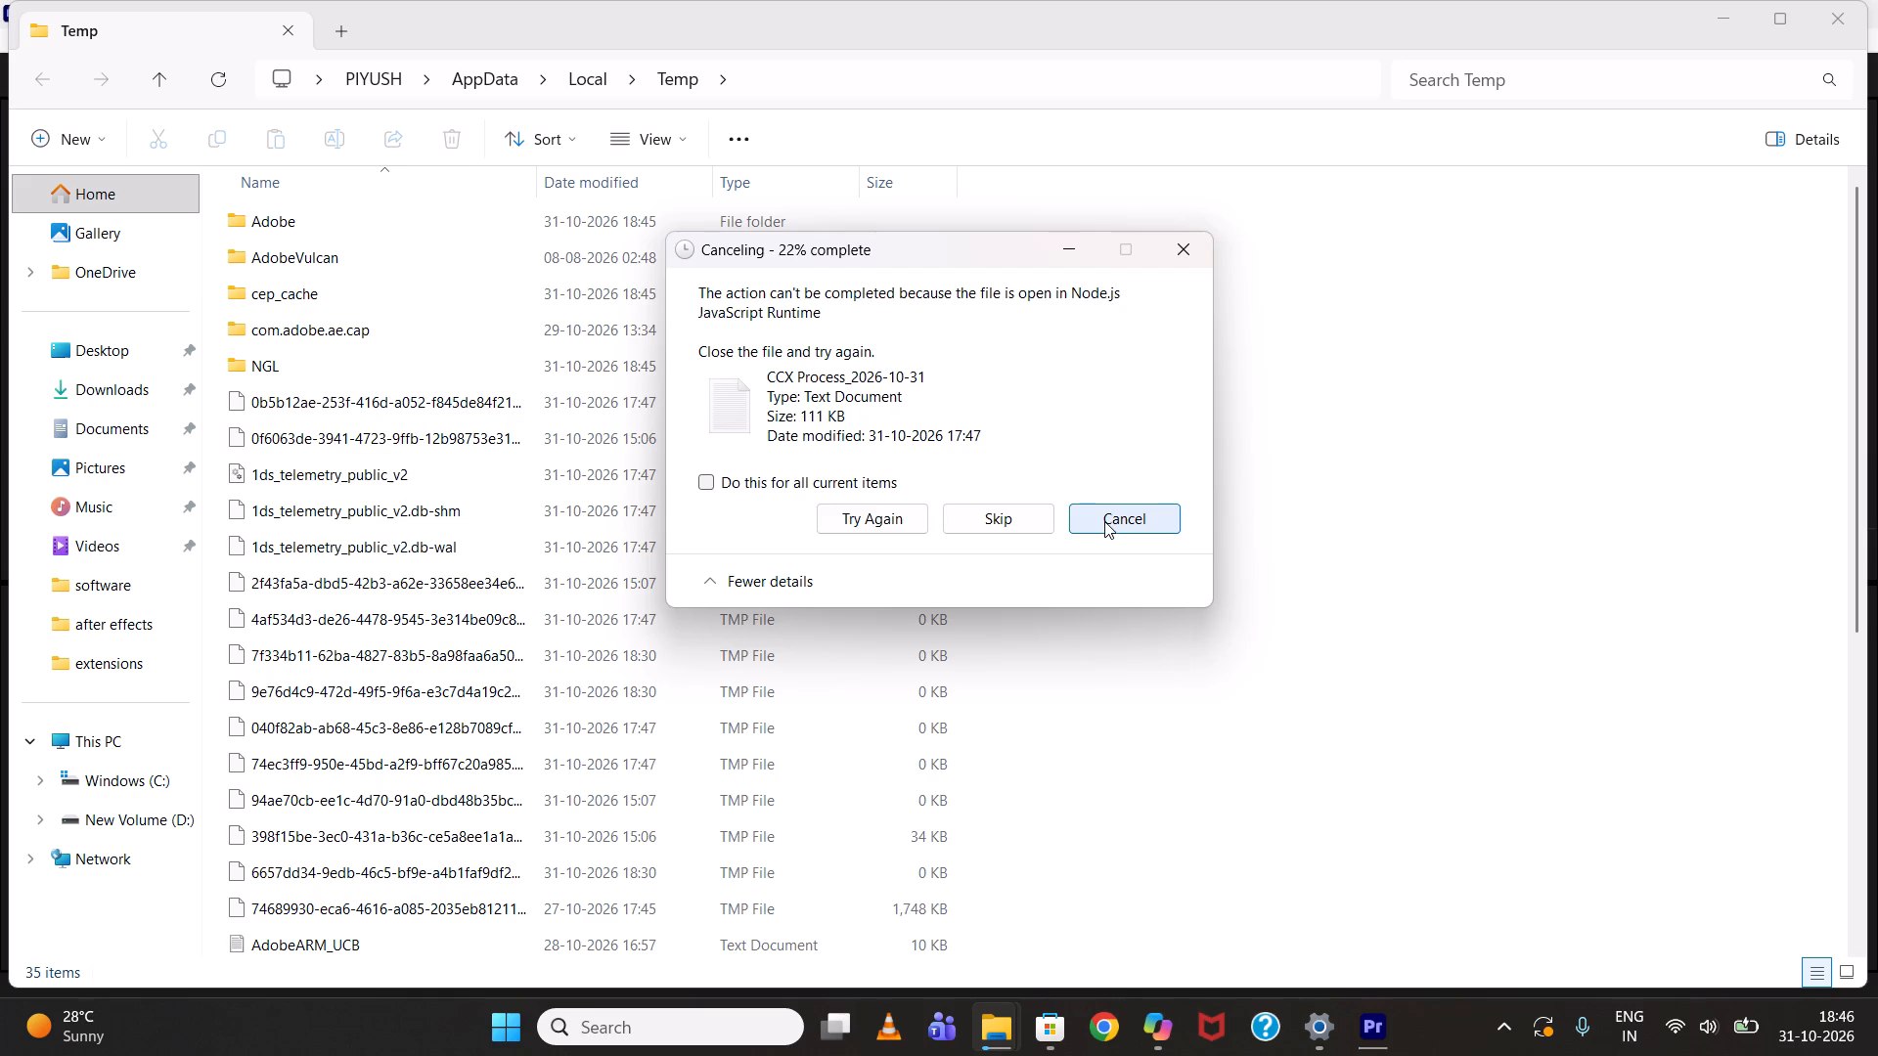
{"action": "left_click", "coordinate": [1104, 521]}
{"action": "scroll", "coordinate": [1104, 518], "scroll_direction": "down", "scroll_amount": 13}
{"action": "left_click", "coordinate": [1849, 22]}
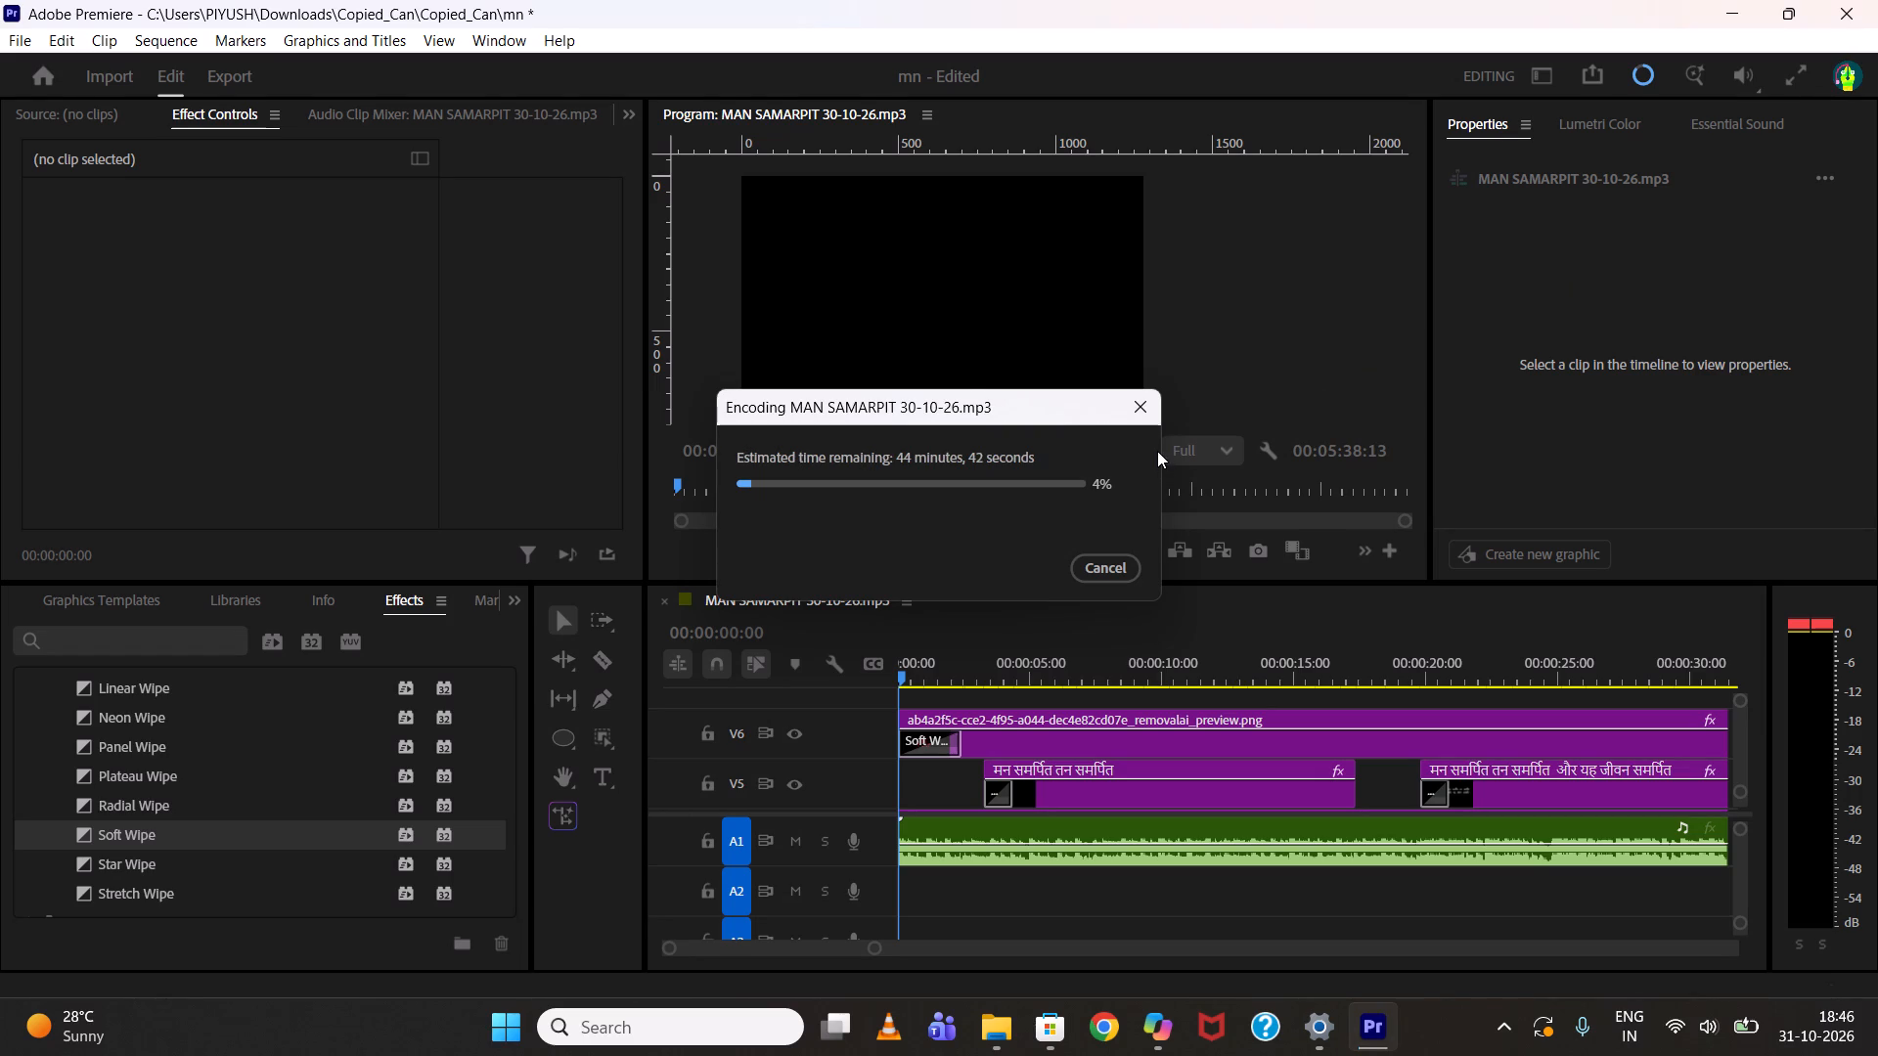
Run prefetch, permanently delete all files in the Windows Prefetch folder, and close the folder.
{"action": "key", "text": "super+r"}
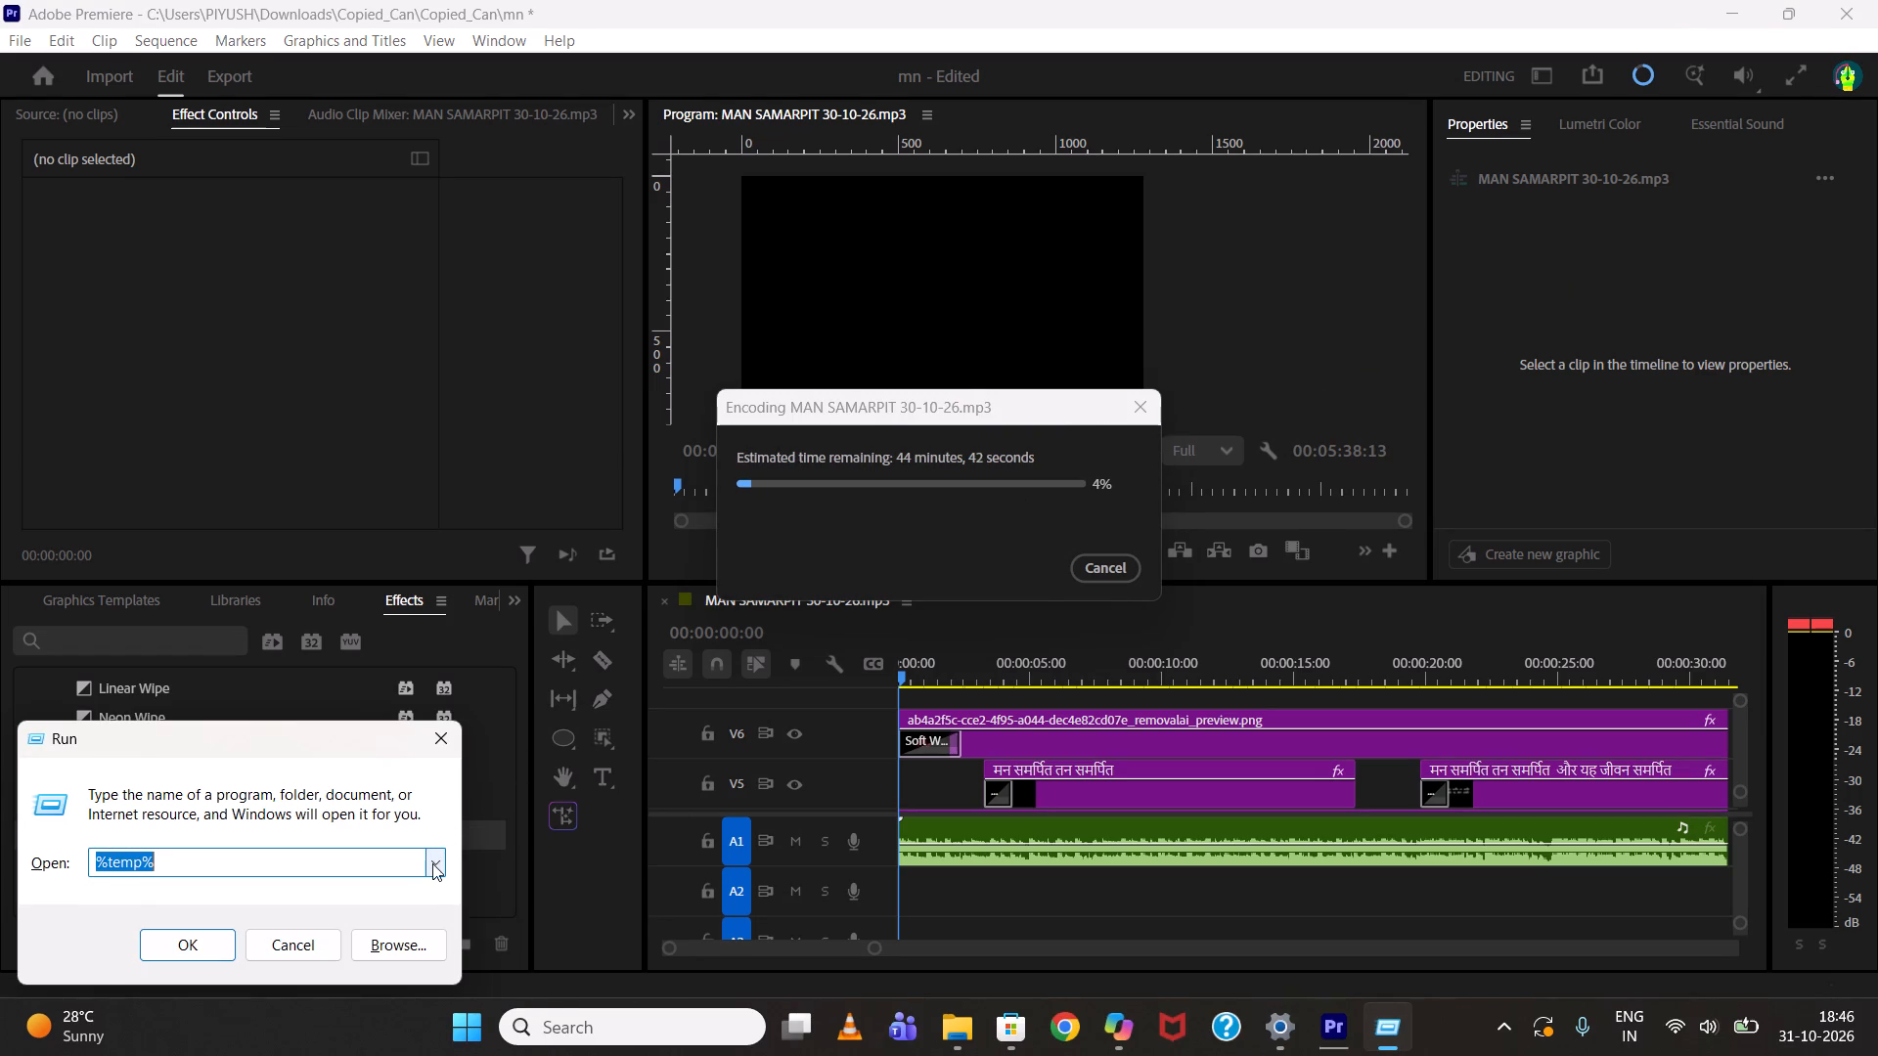
{"action": "left_click", "coordinate": [432, 863]}
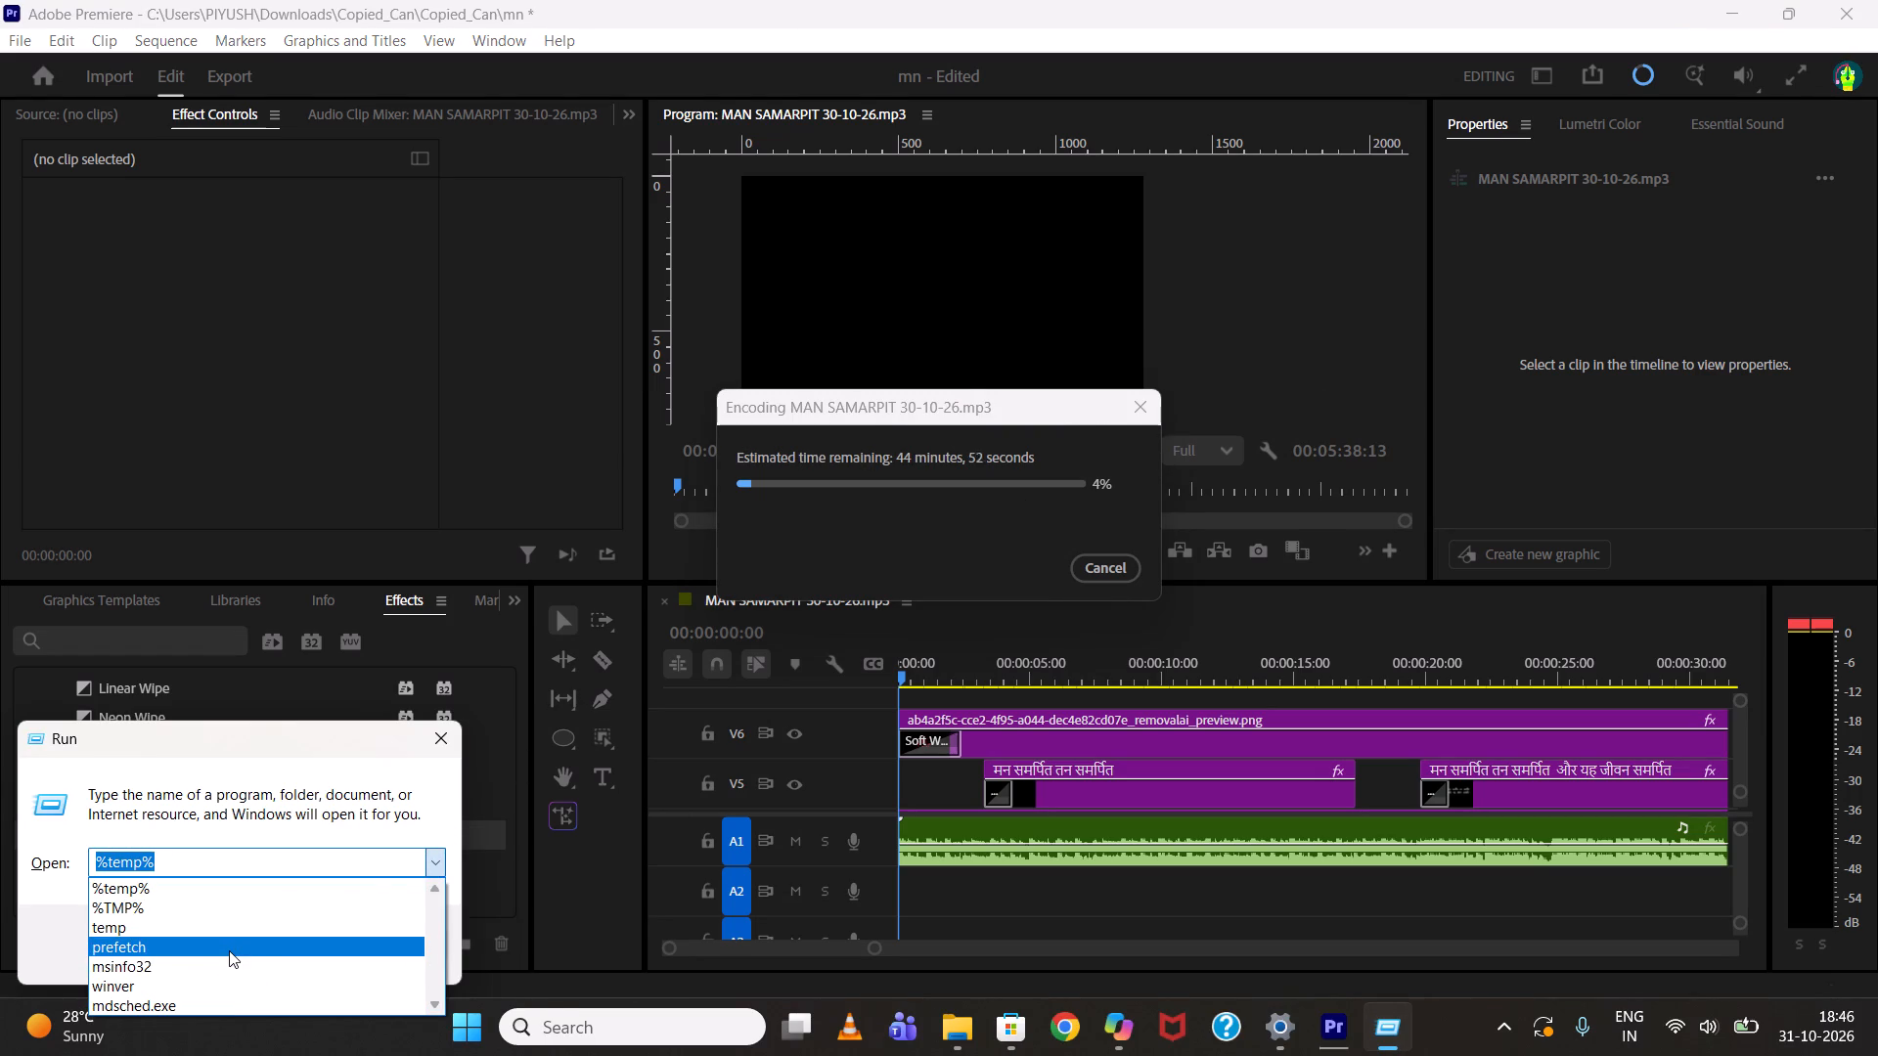
{"action": "left_click", "coordinate": [229, 950]}
{"action": "left_click", "coordinate": [186, 959]}
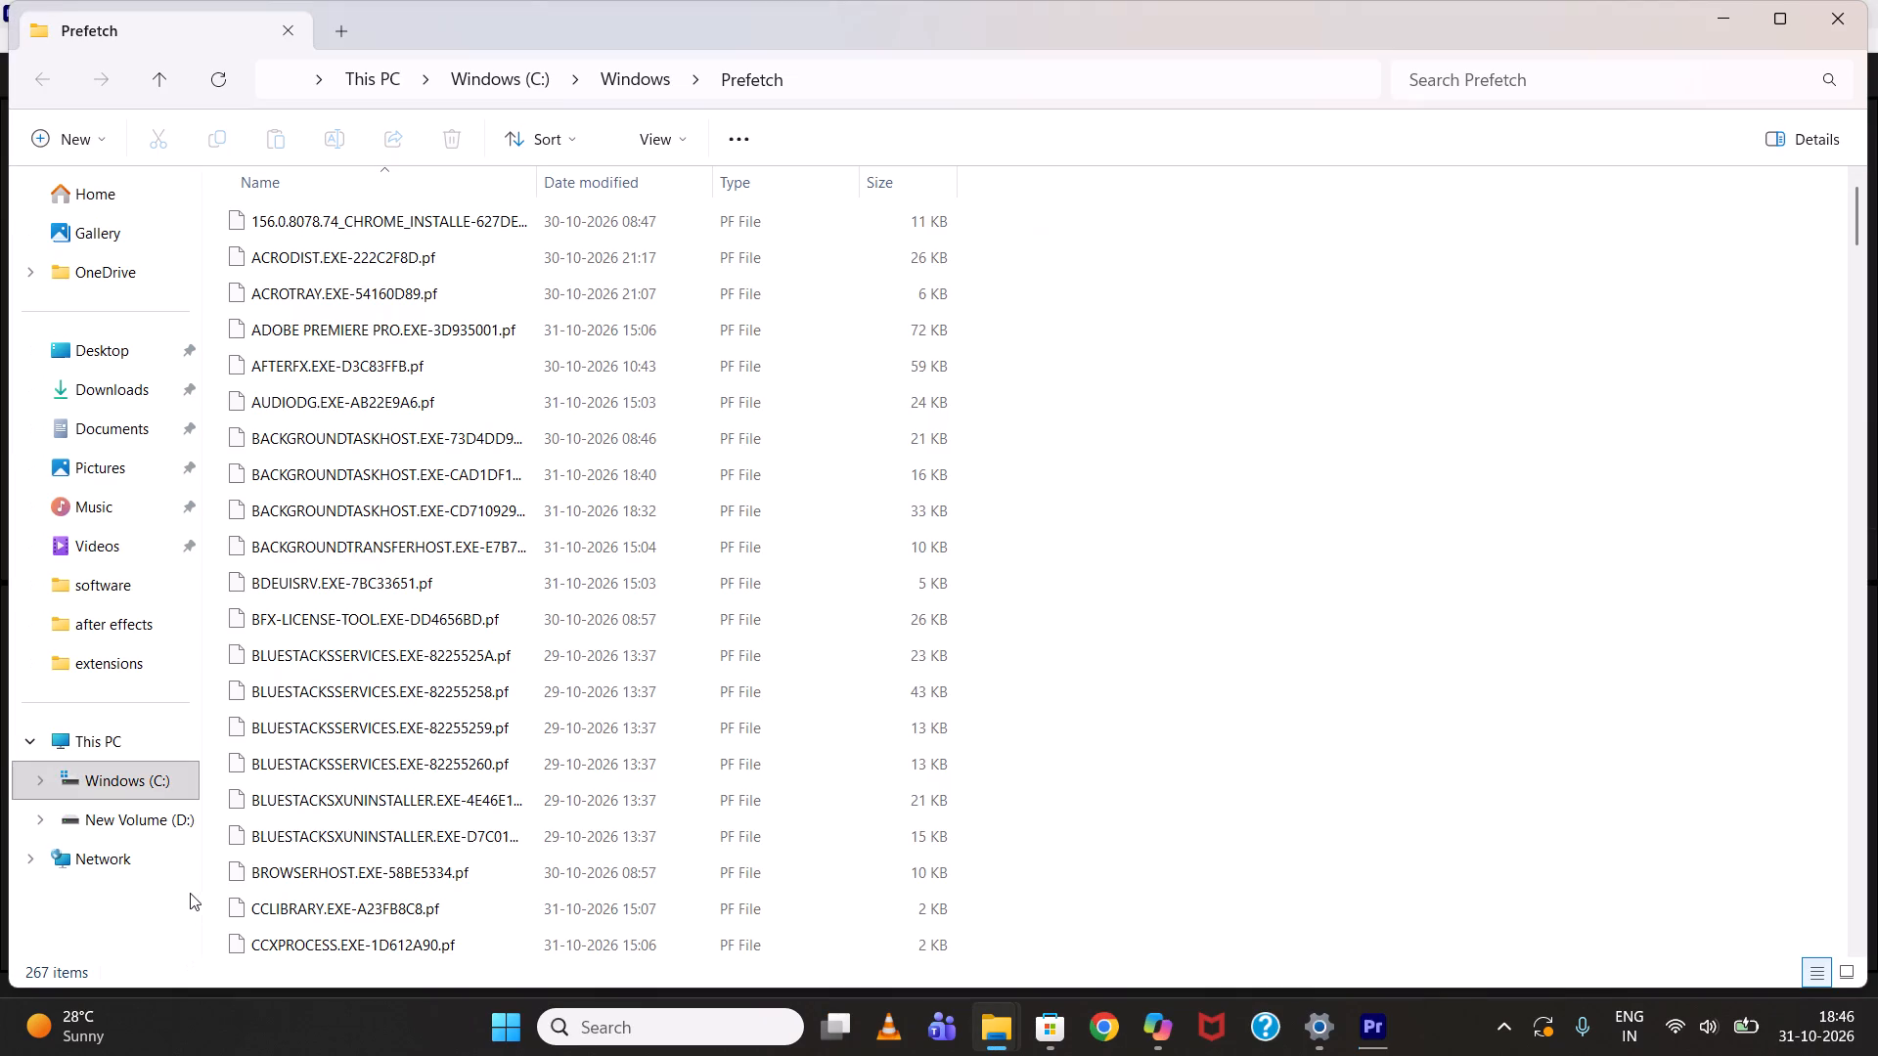
{"action": "key", "text": "ctrl+a"}
{"action": "key", "text": "shift+Delete"}
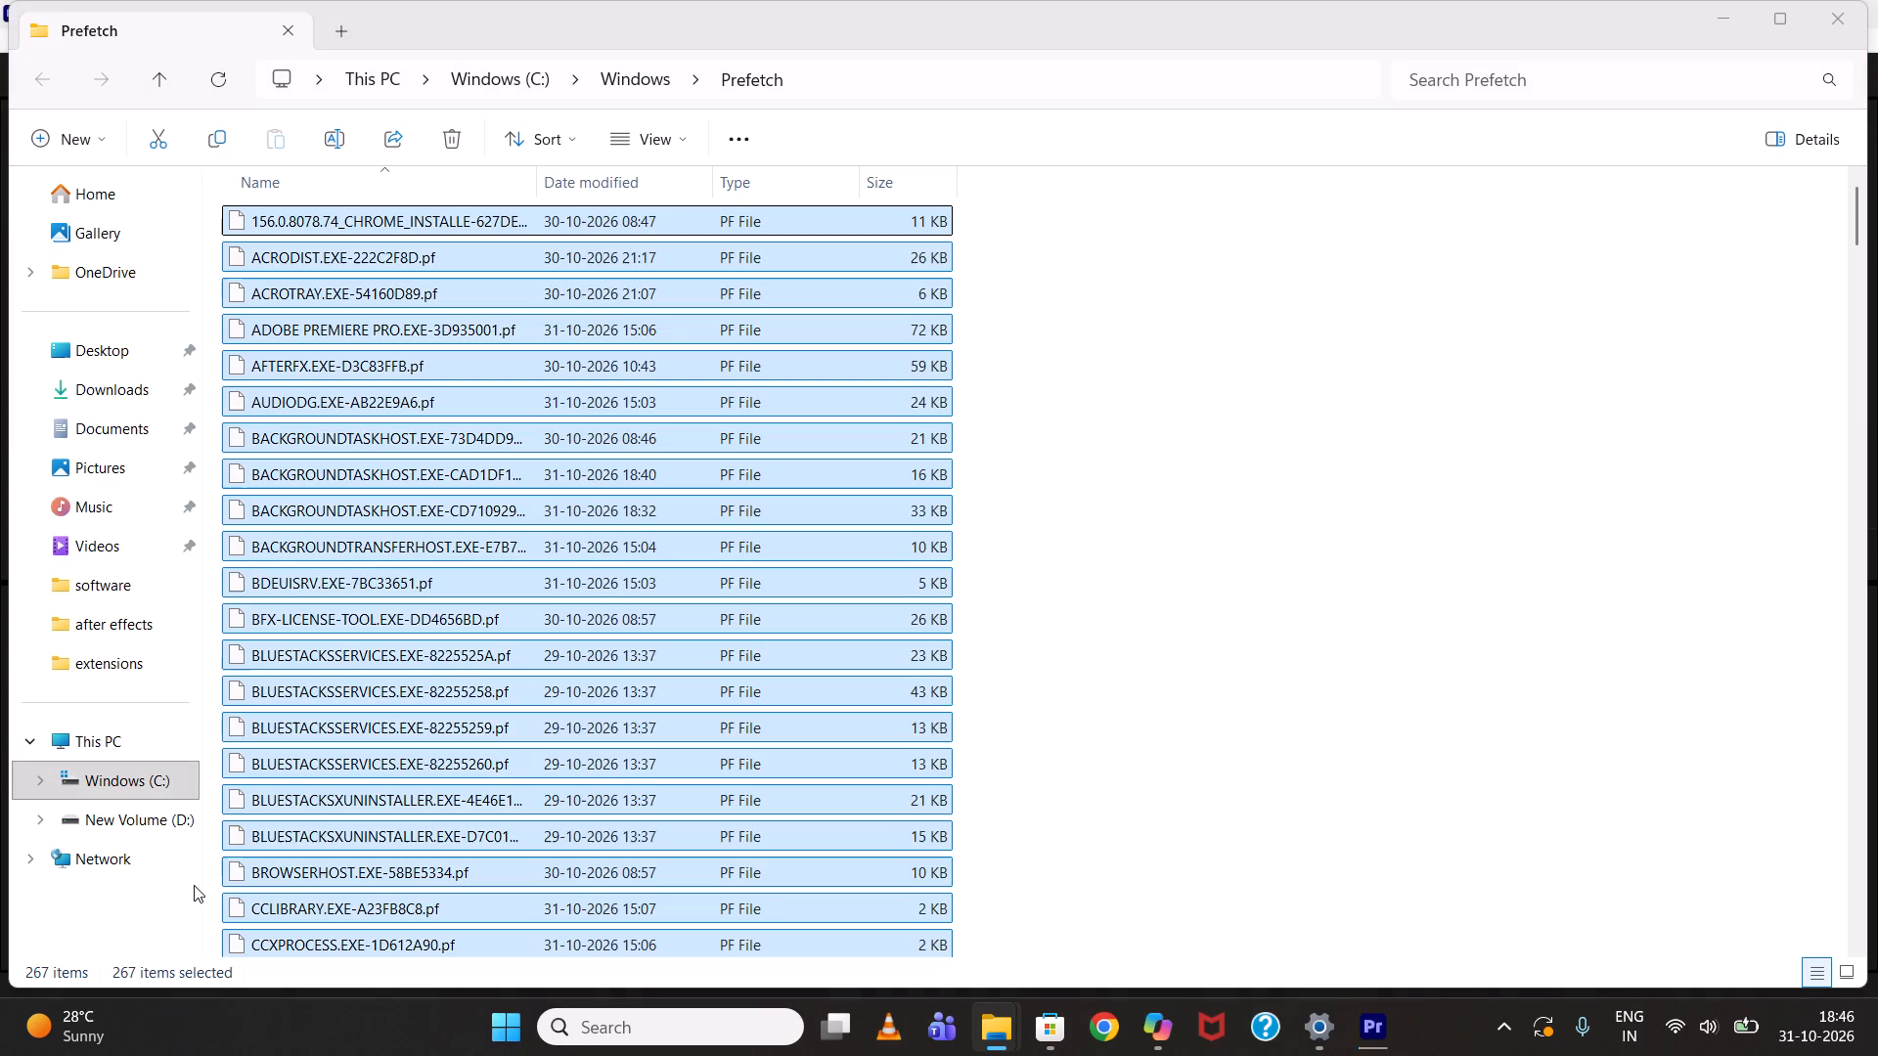
{"action": "key", "text": "Return"}
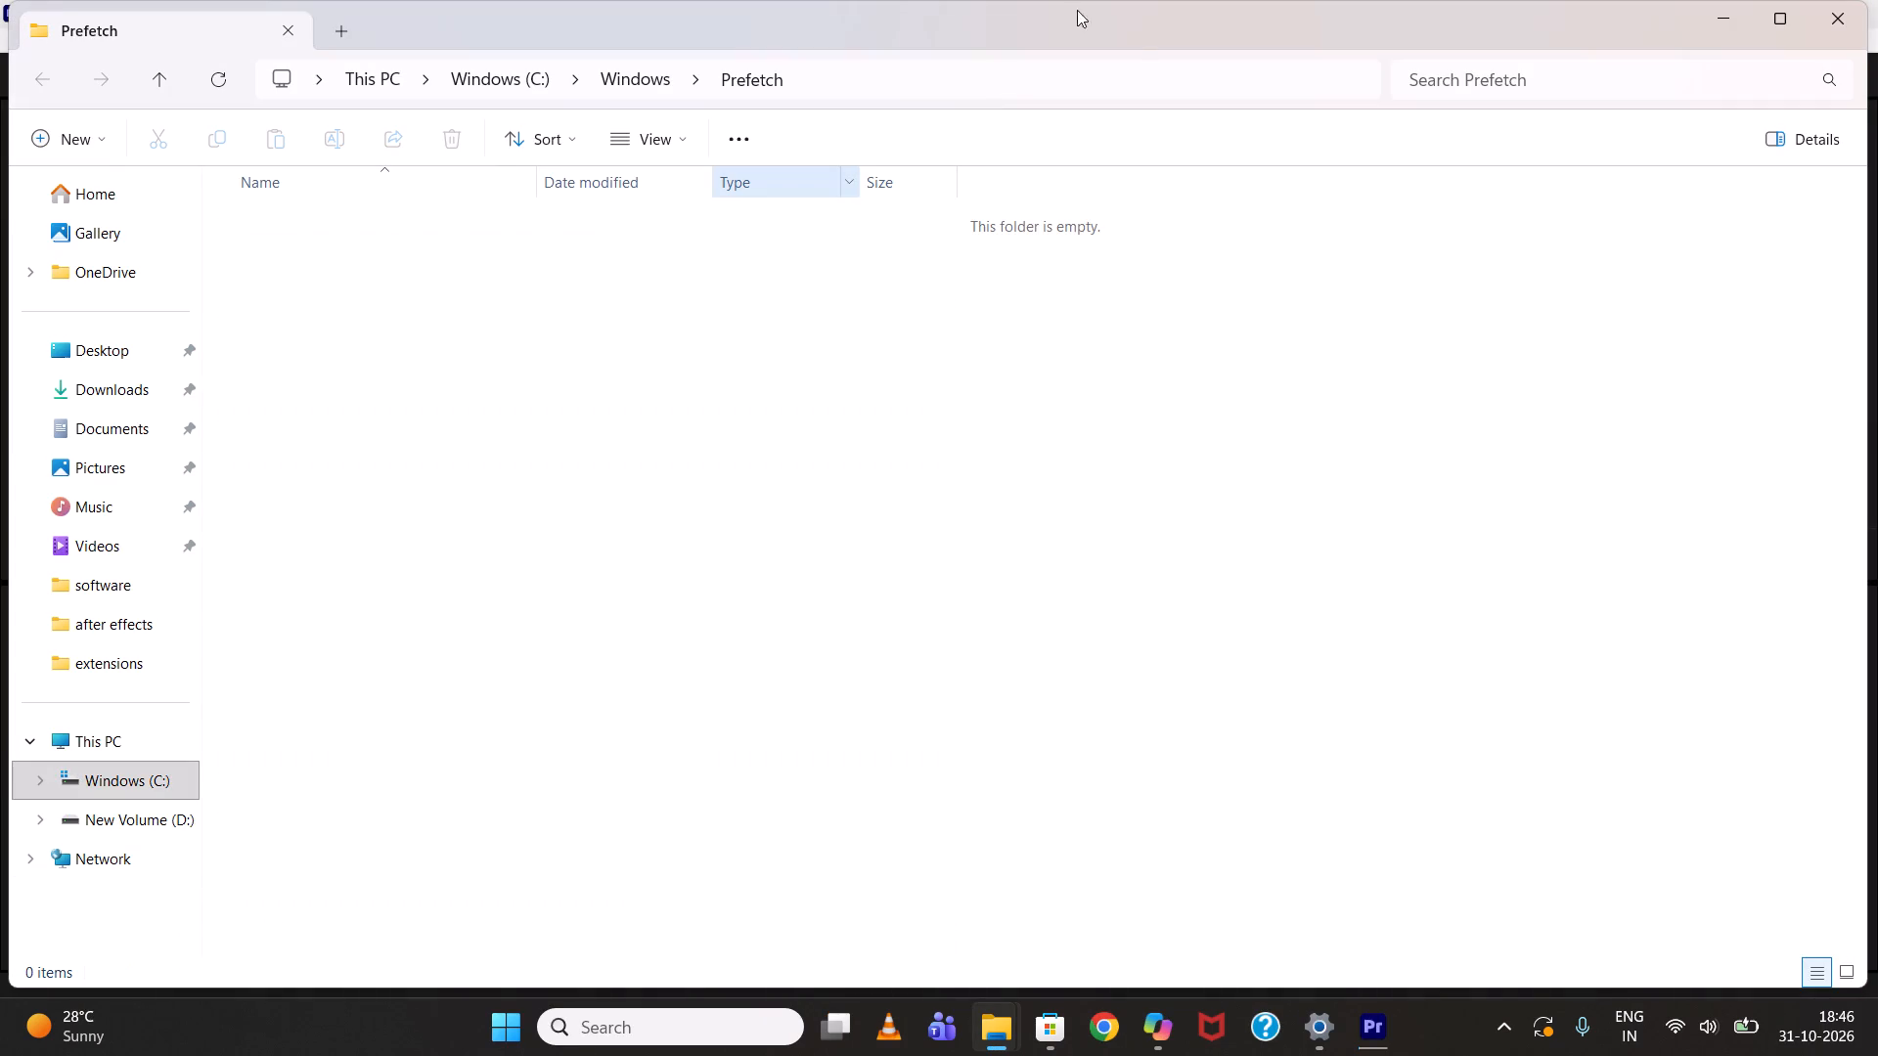
{"action": "left_click", "coordinate": [1864, 6]}
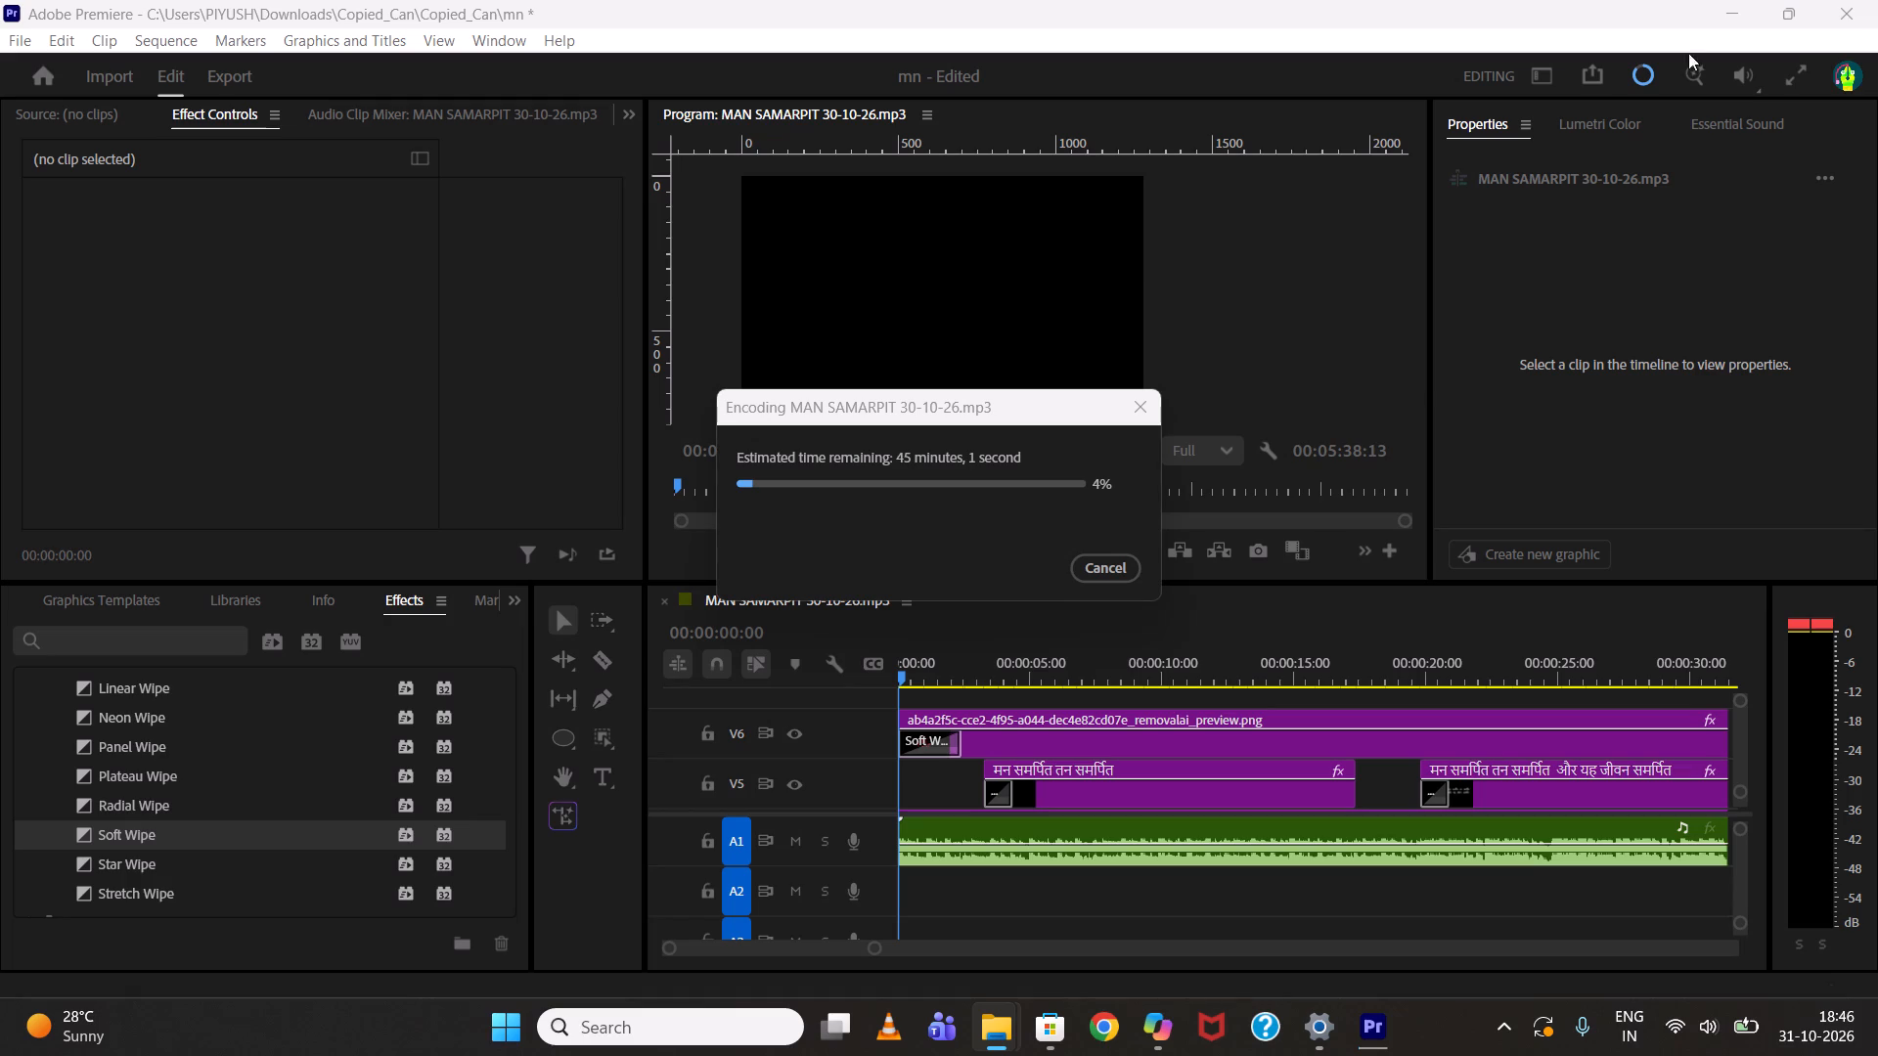
Run msinfo32 to view the computer's System Information summary, and close it.
{"action": "key", "text": "super+r"}
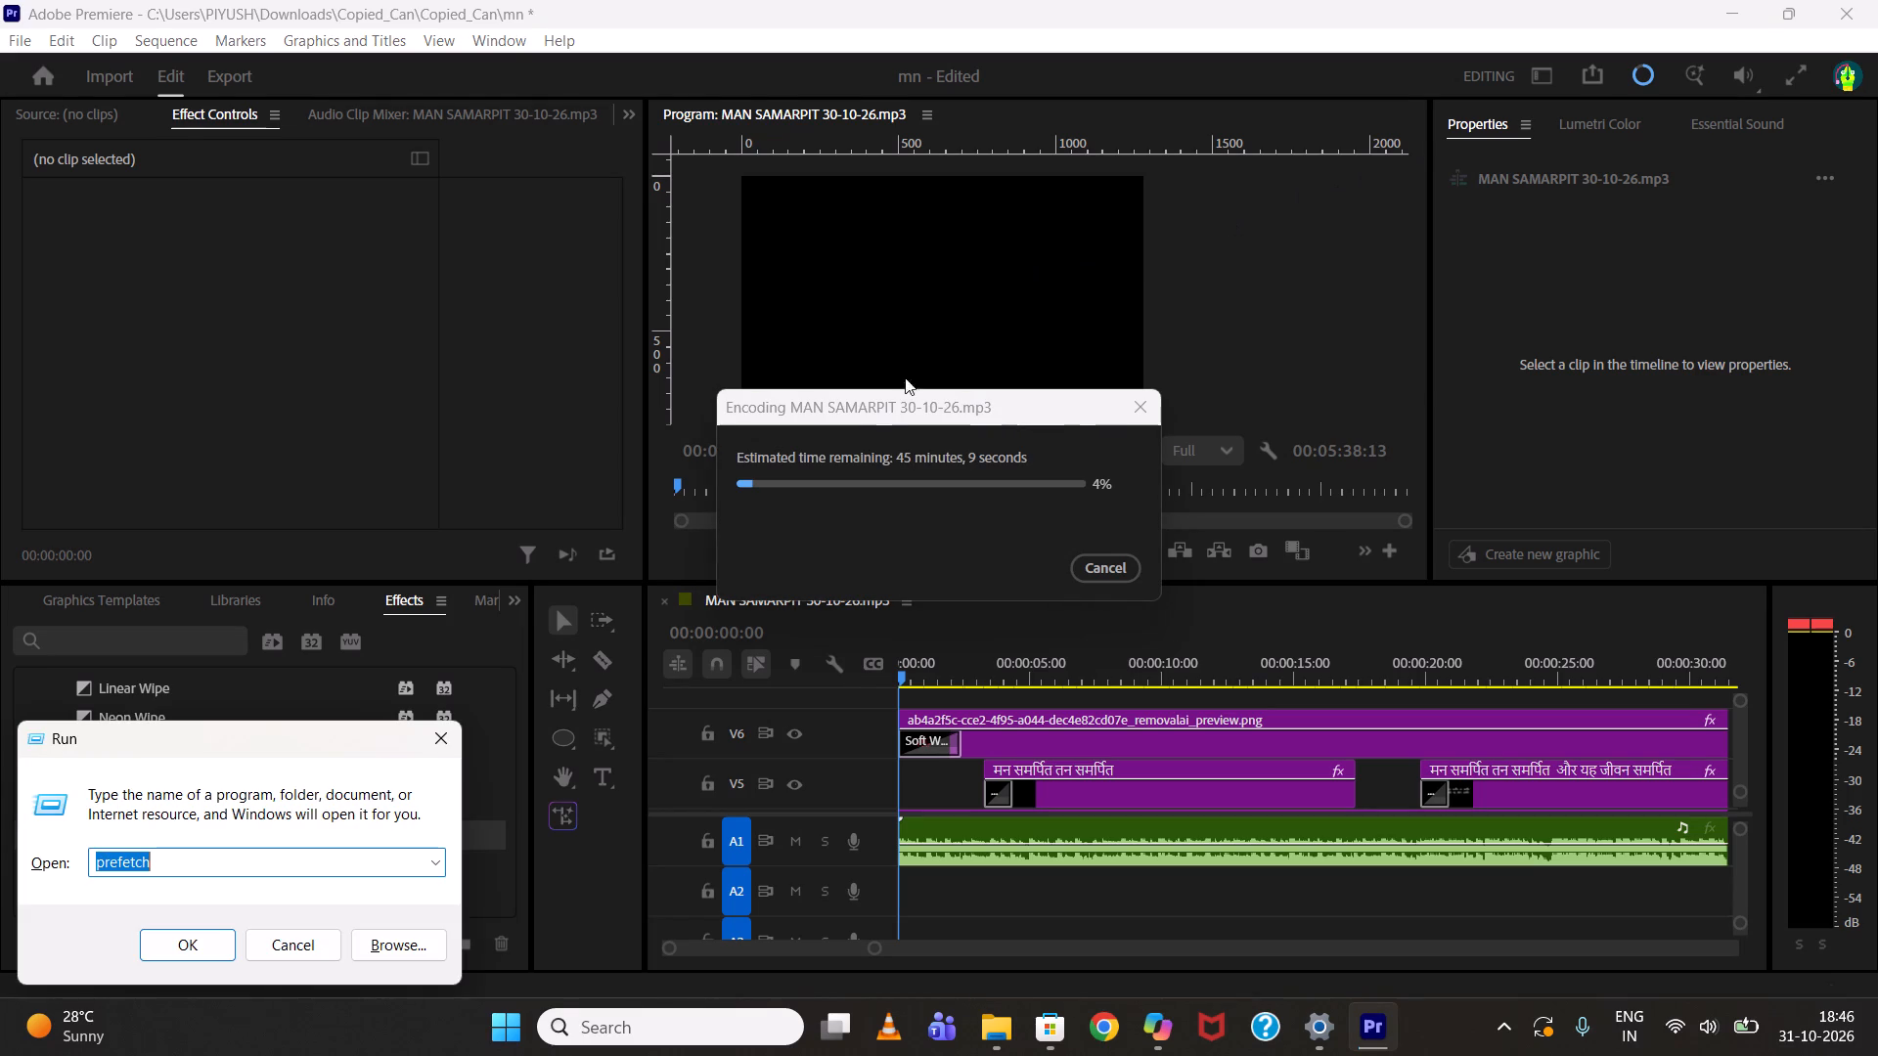
{"action": "left_click", "coordinate": [444, 858]}
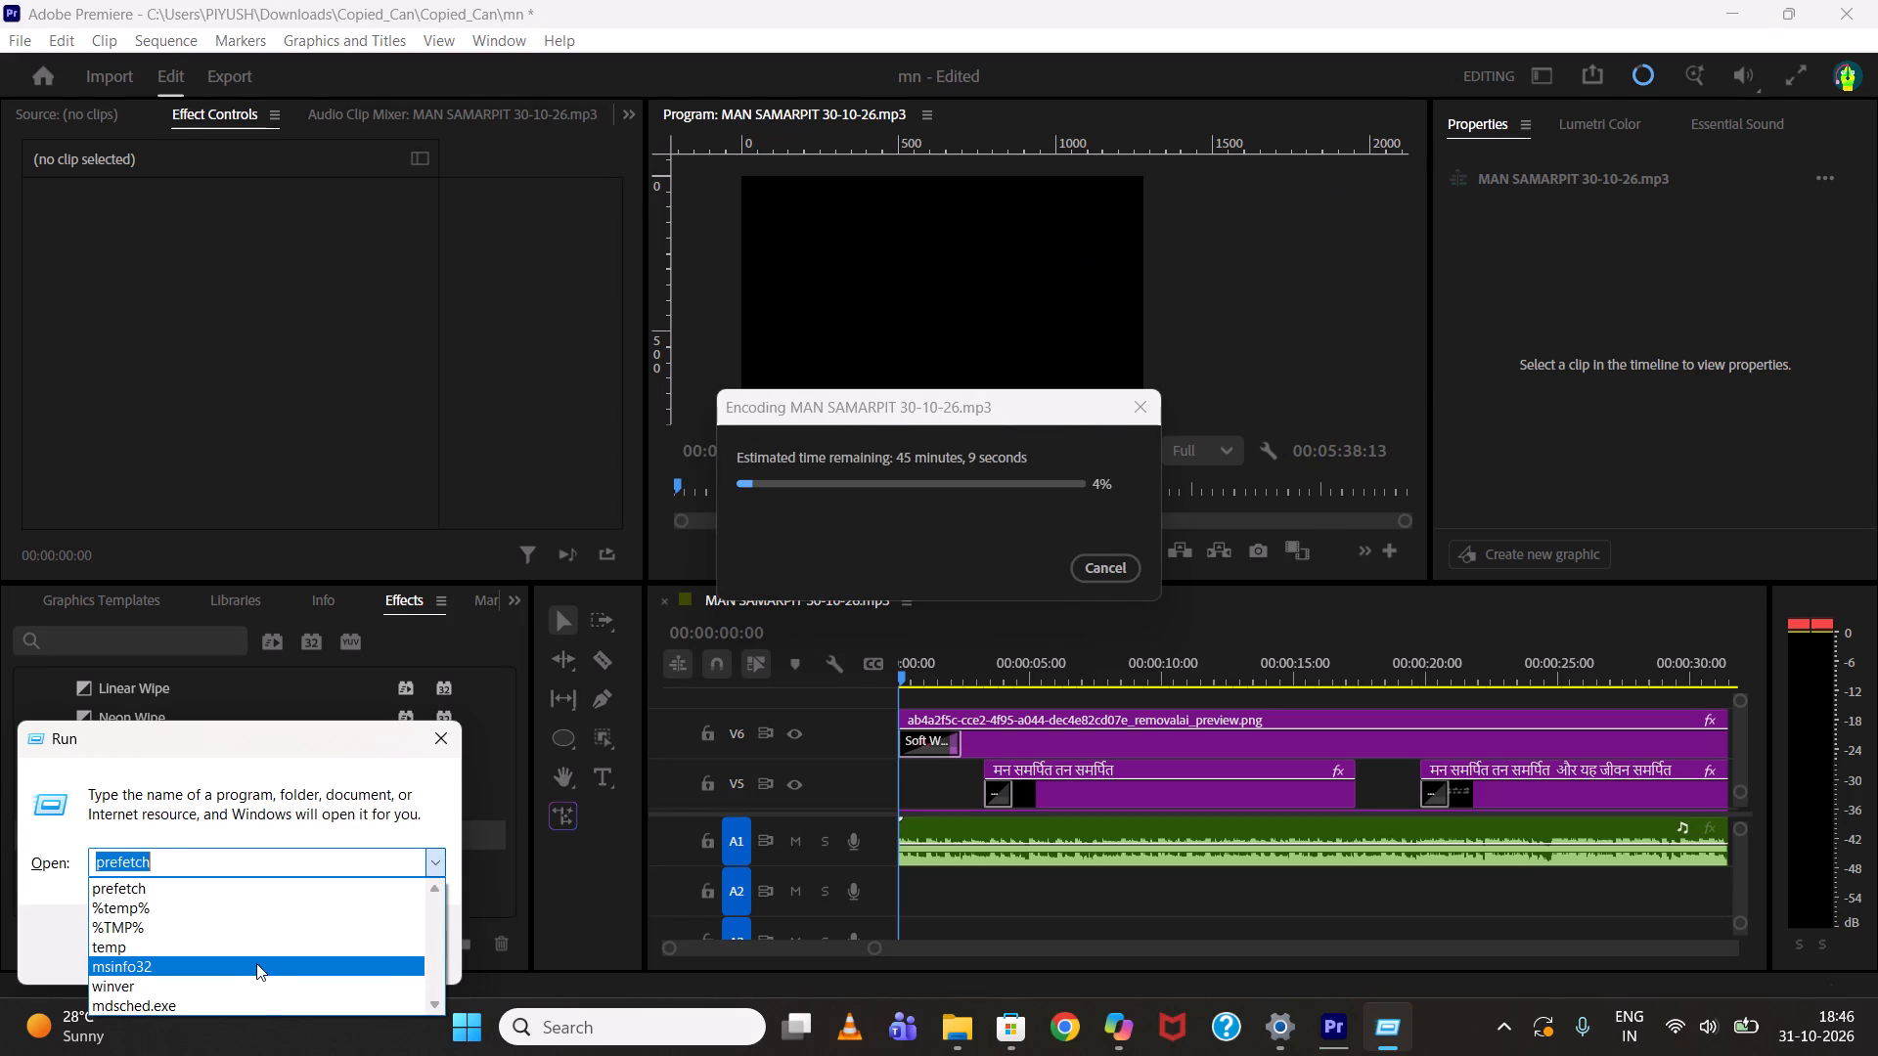
{"action": "left_click", "coordinate": [255, 962]}
{"action": "left_click", "coordinate": [220, 946]}
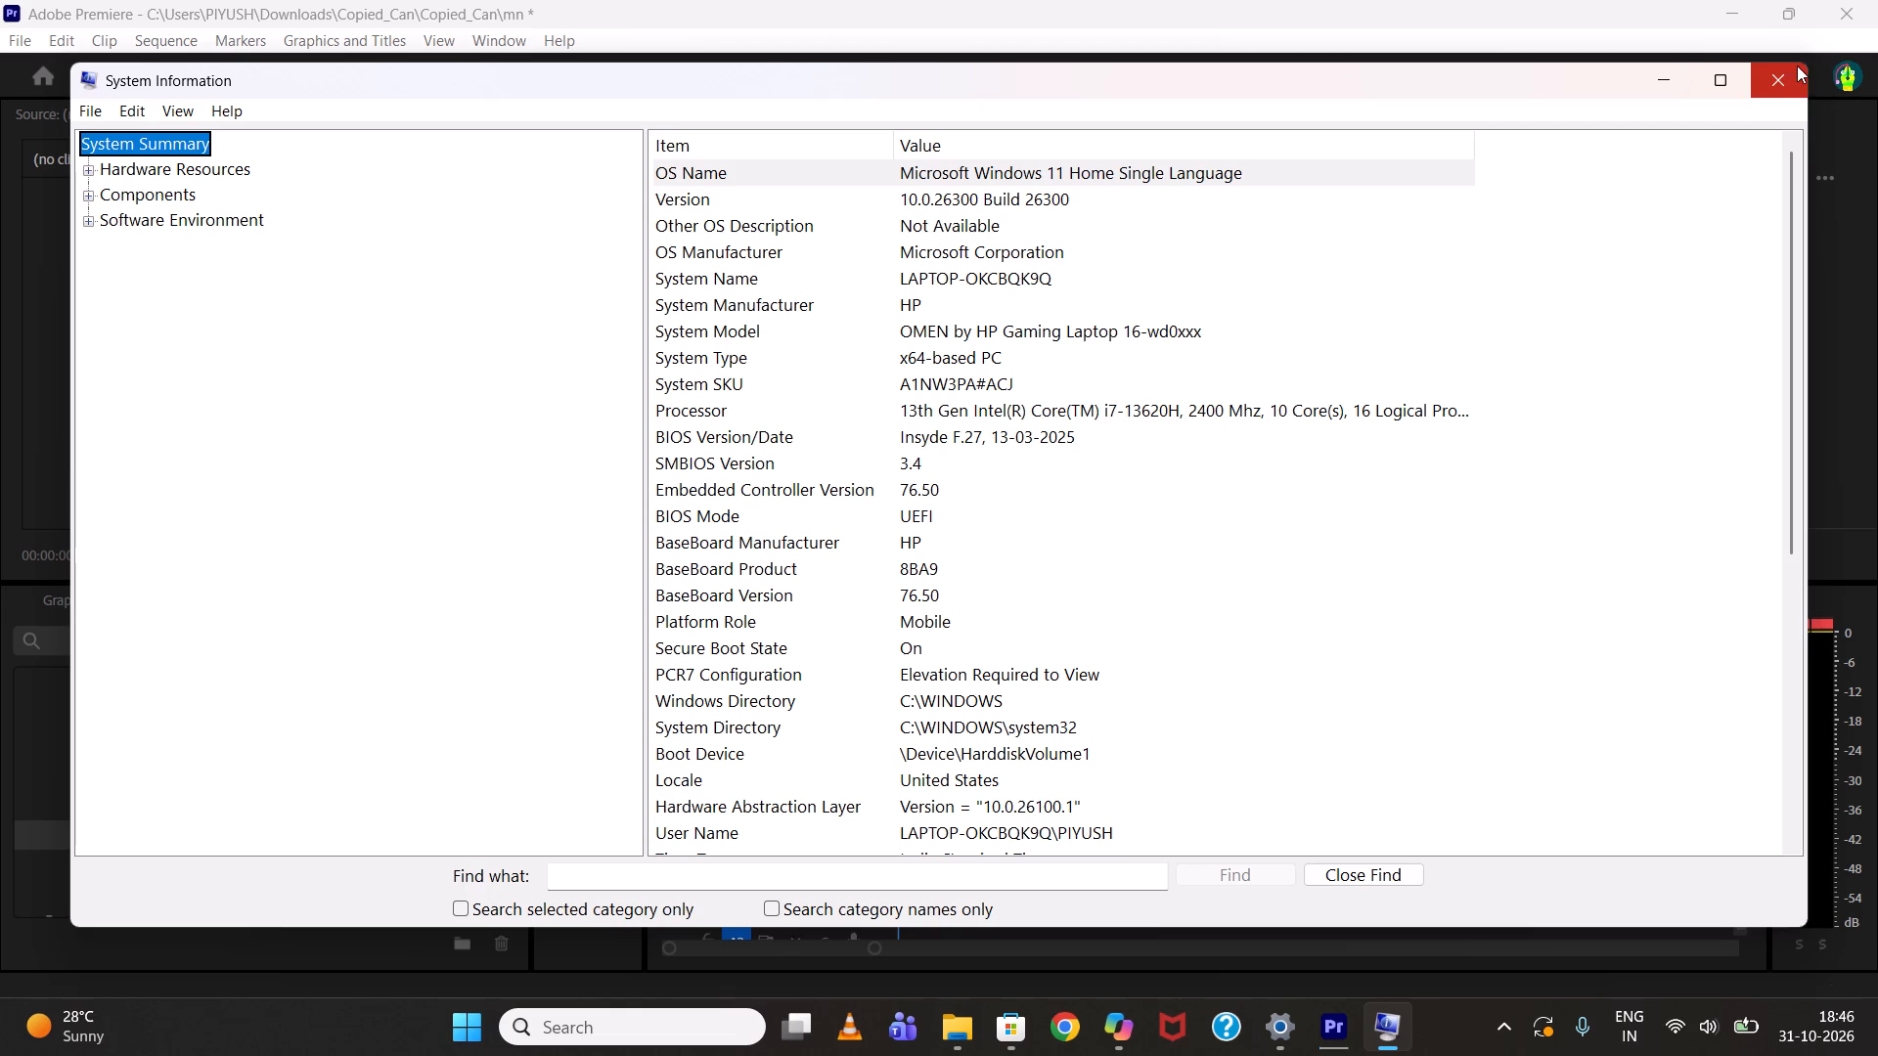
{"action": "left_click", "coordinate": [1776, 98]}
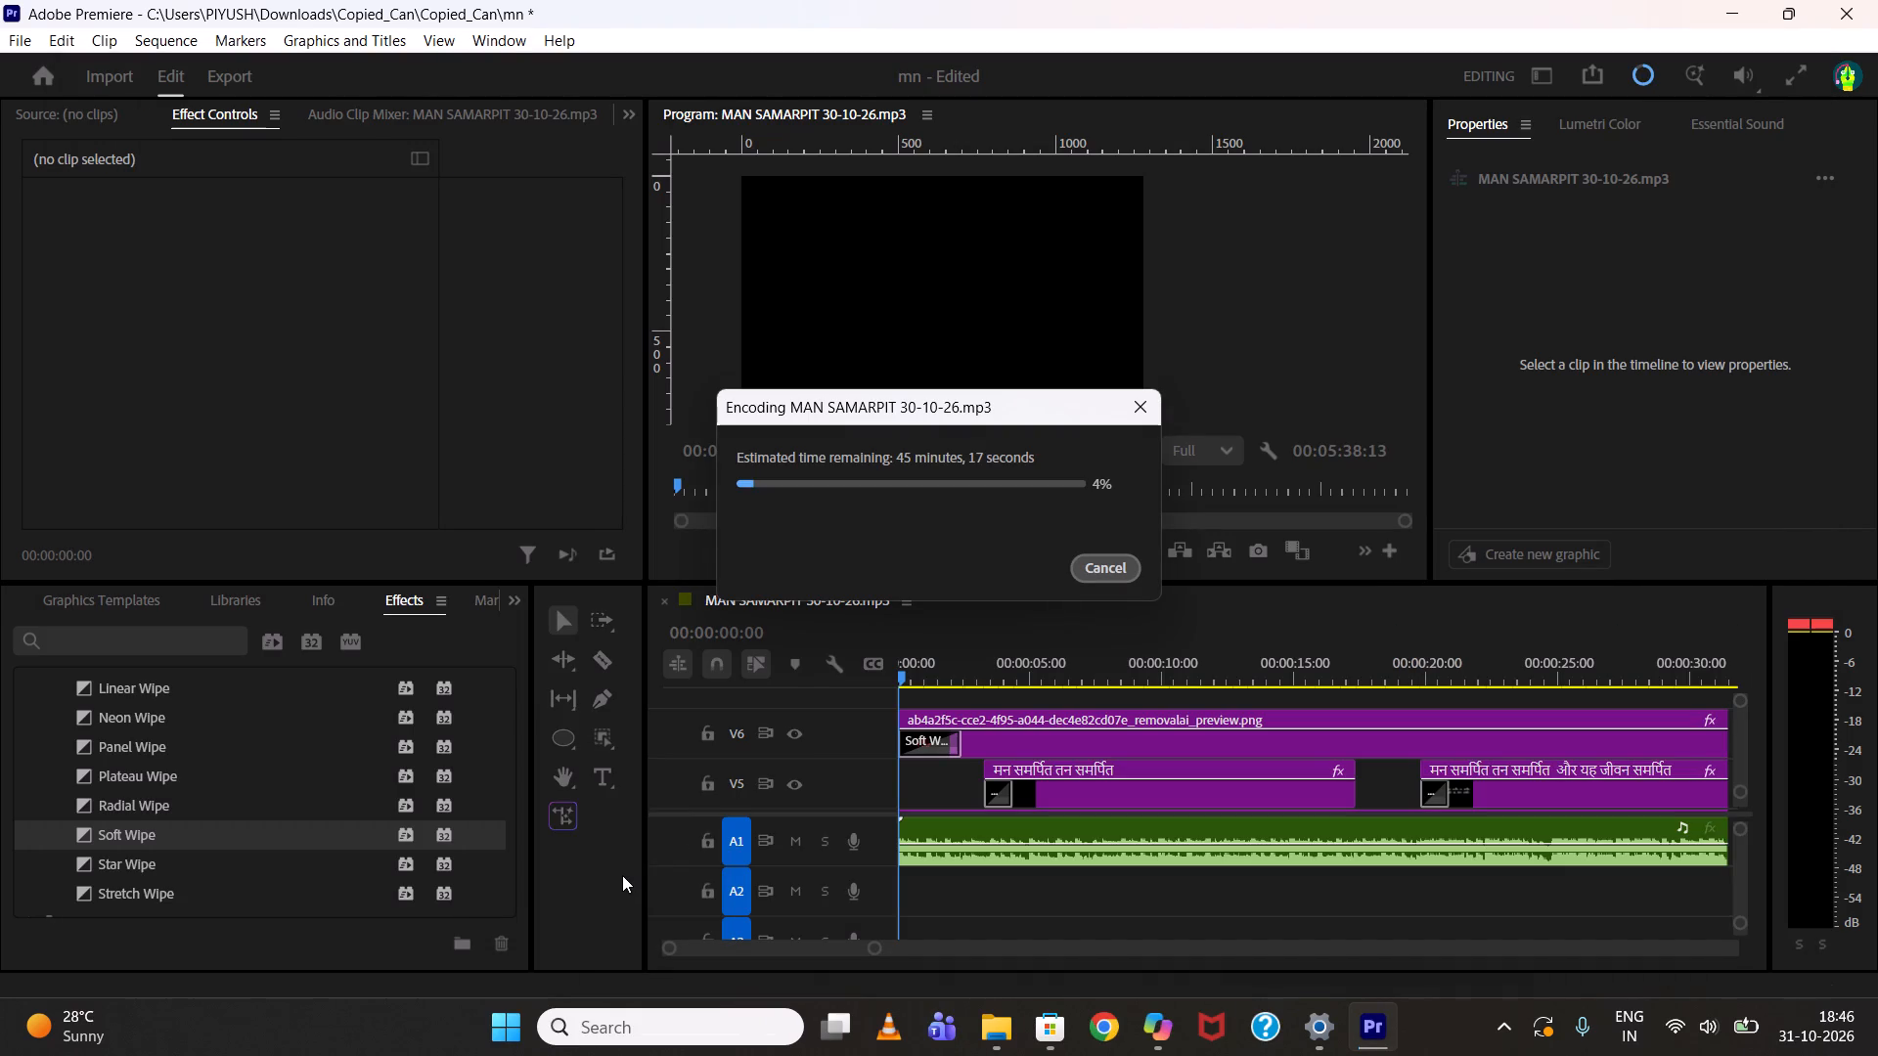
Run winver to view the About Windows version details, and close them.
{"action": "key", "text": "super+r"}
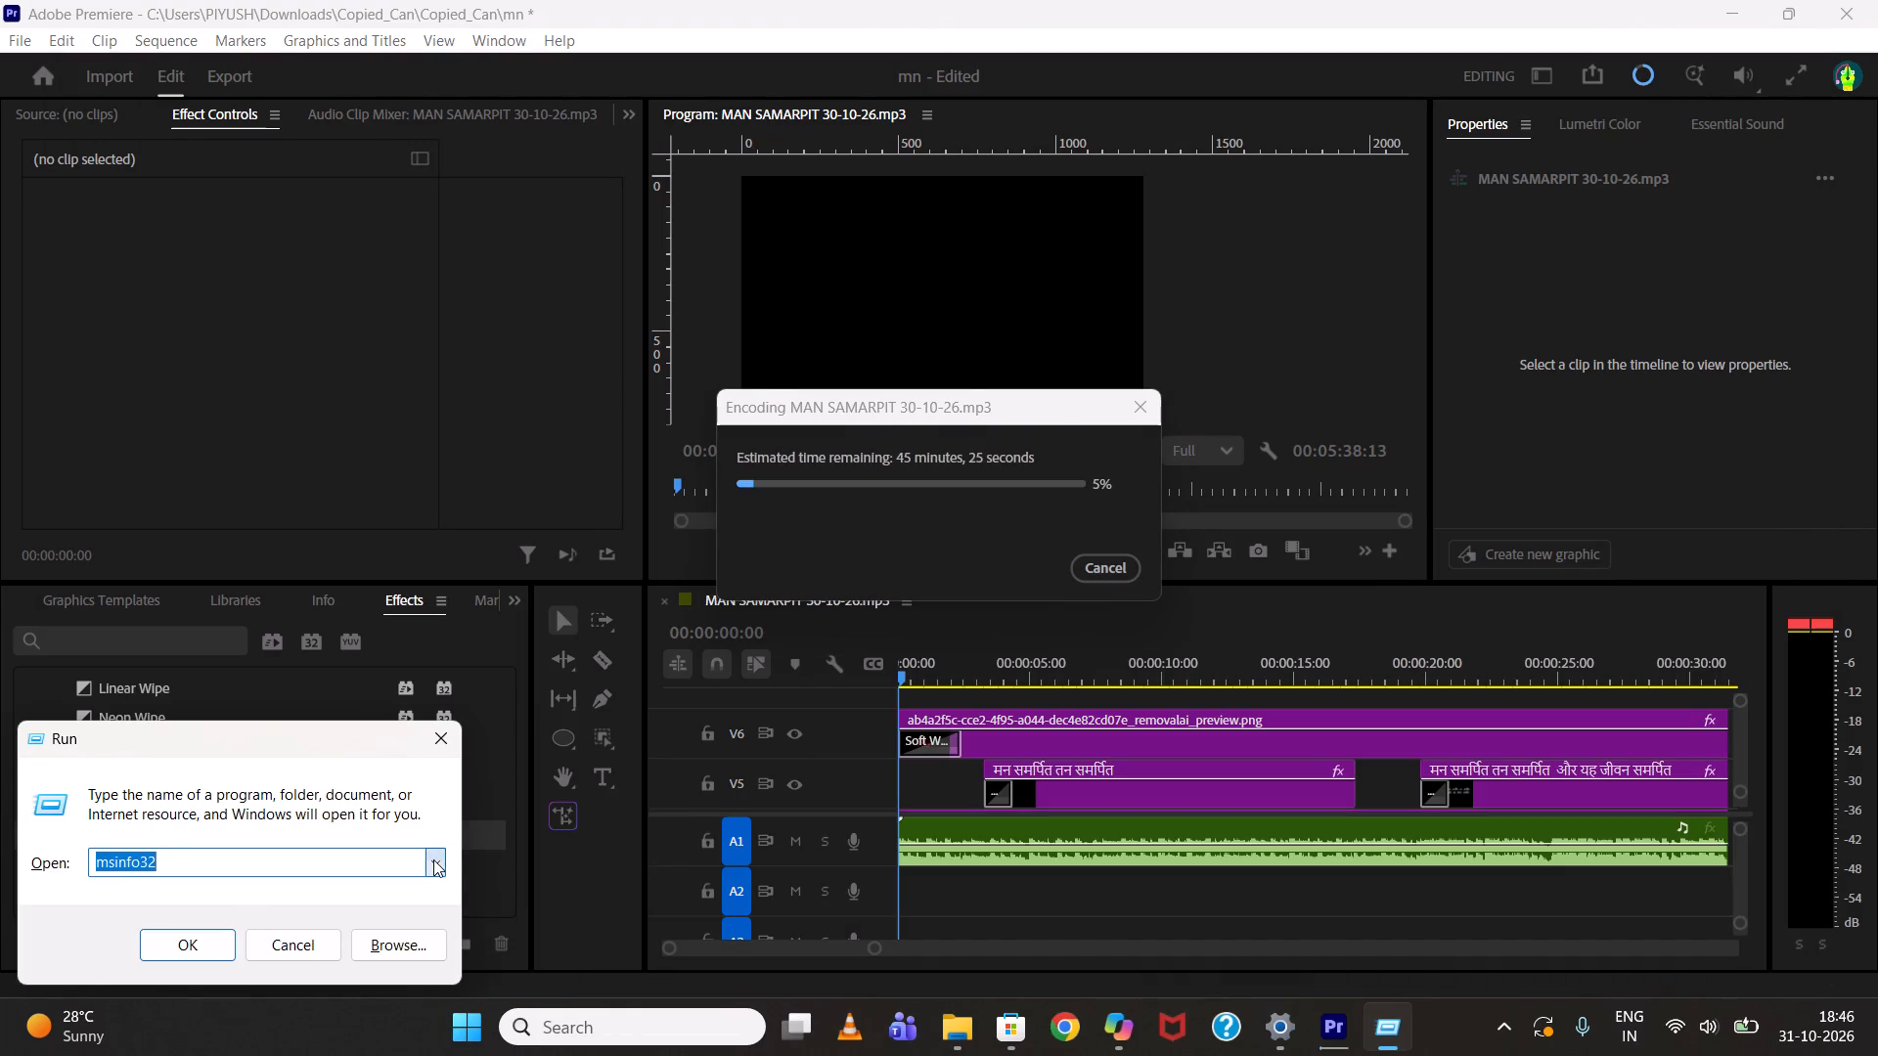
{"action": "left_click", "coordinate": [433, 859]}
{"action": "left_click", "coordinate": [202, 986]}
{"action": "left_click", "coordinate": [195, 956]}
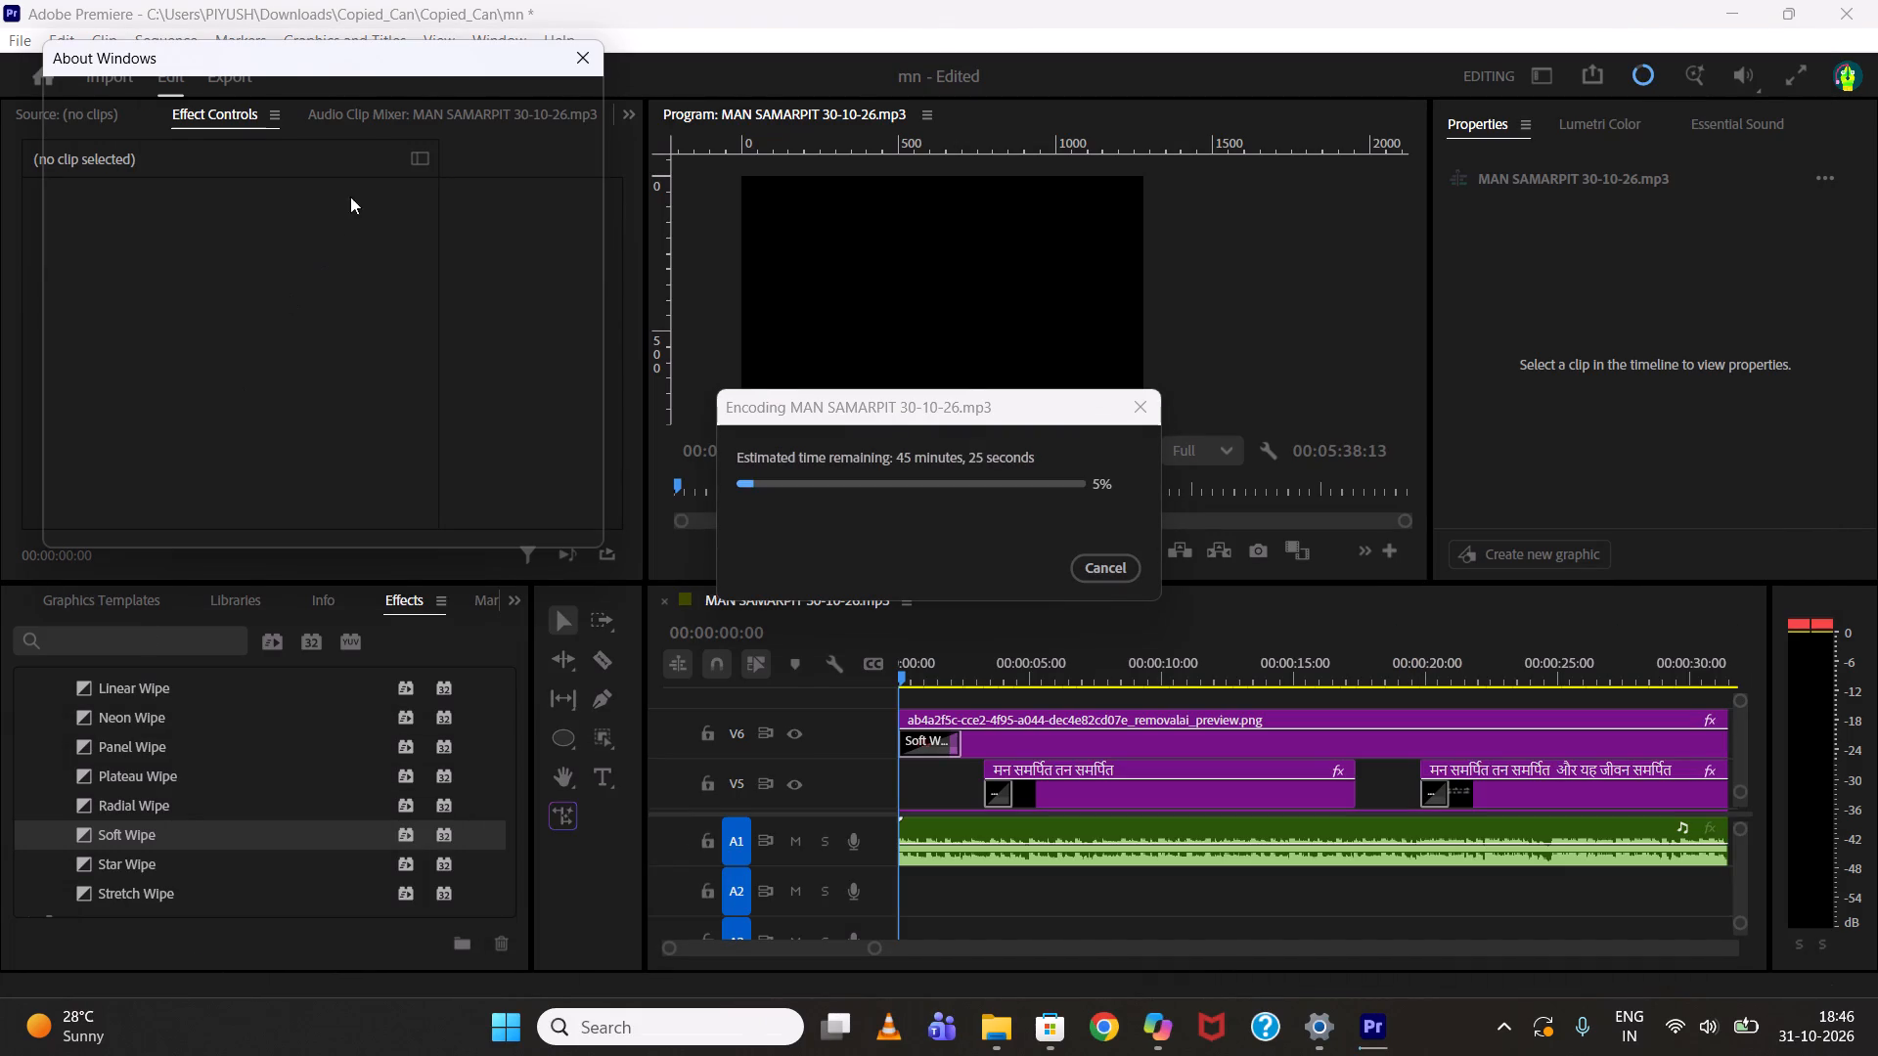
{"action": "left_click", "coordinate": [579, 59]}
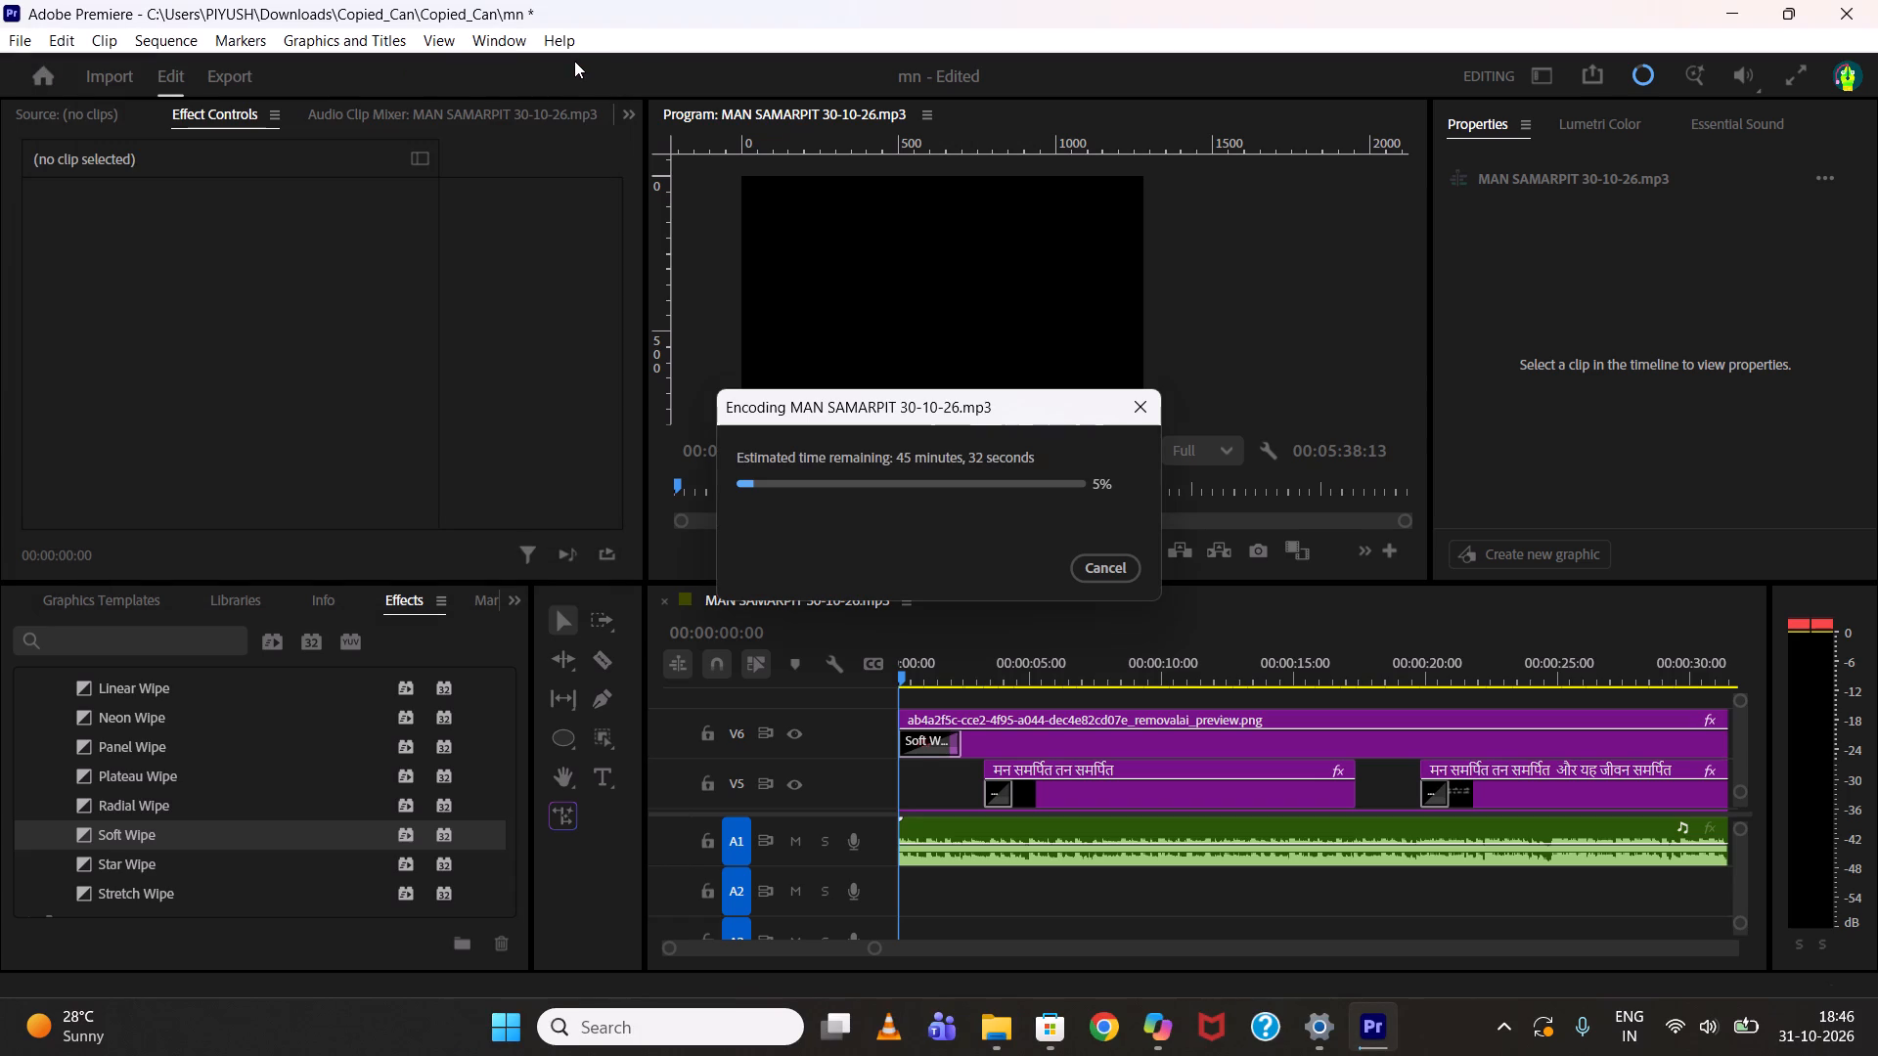
Run temp, permanently delete all items in the Windows Temp folder, cancelling for the file in use, and close the folder.
{"action": "key", "text": "super+r"}
{"action": "left_click", "coordinate": [415, 869]}
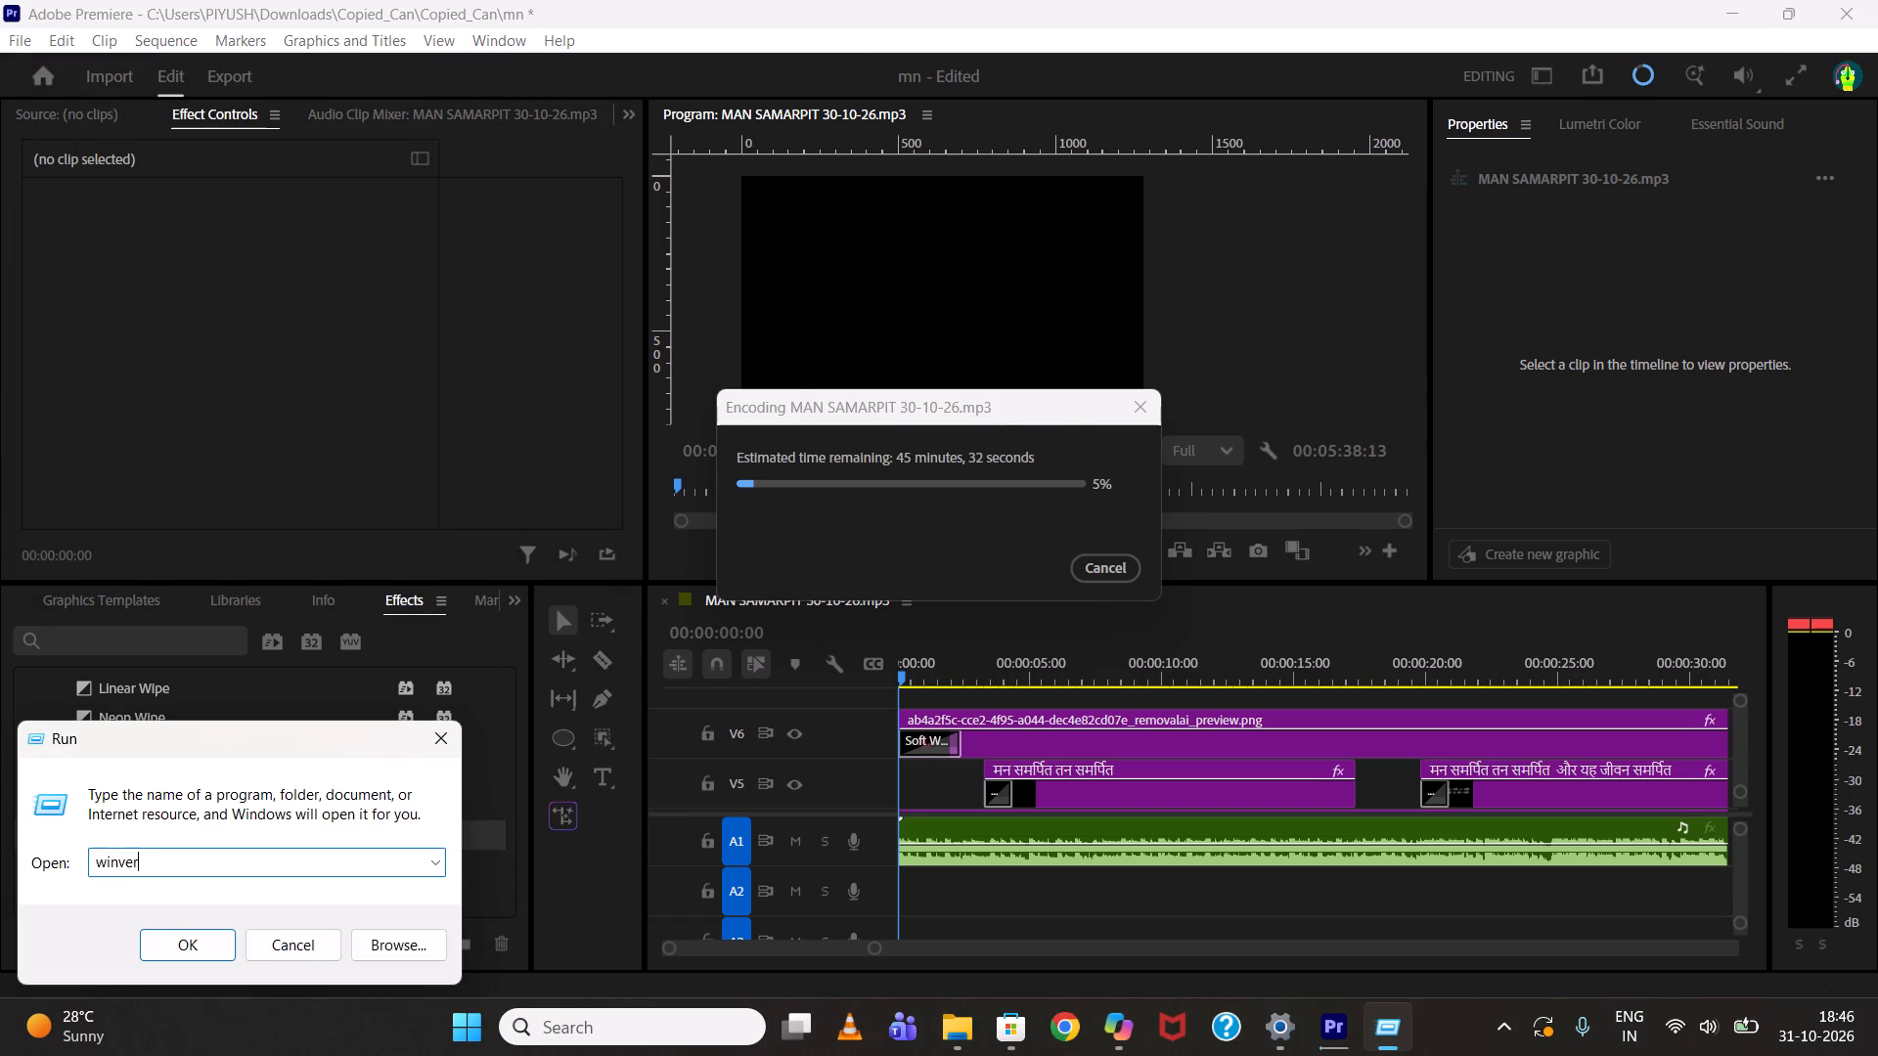
{"action": "left_click", "coordinate": [438, 864]}
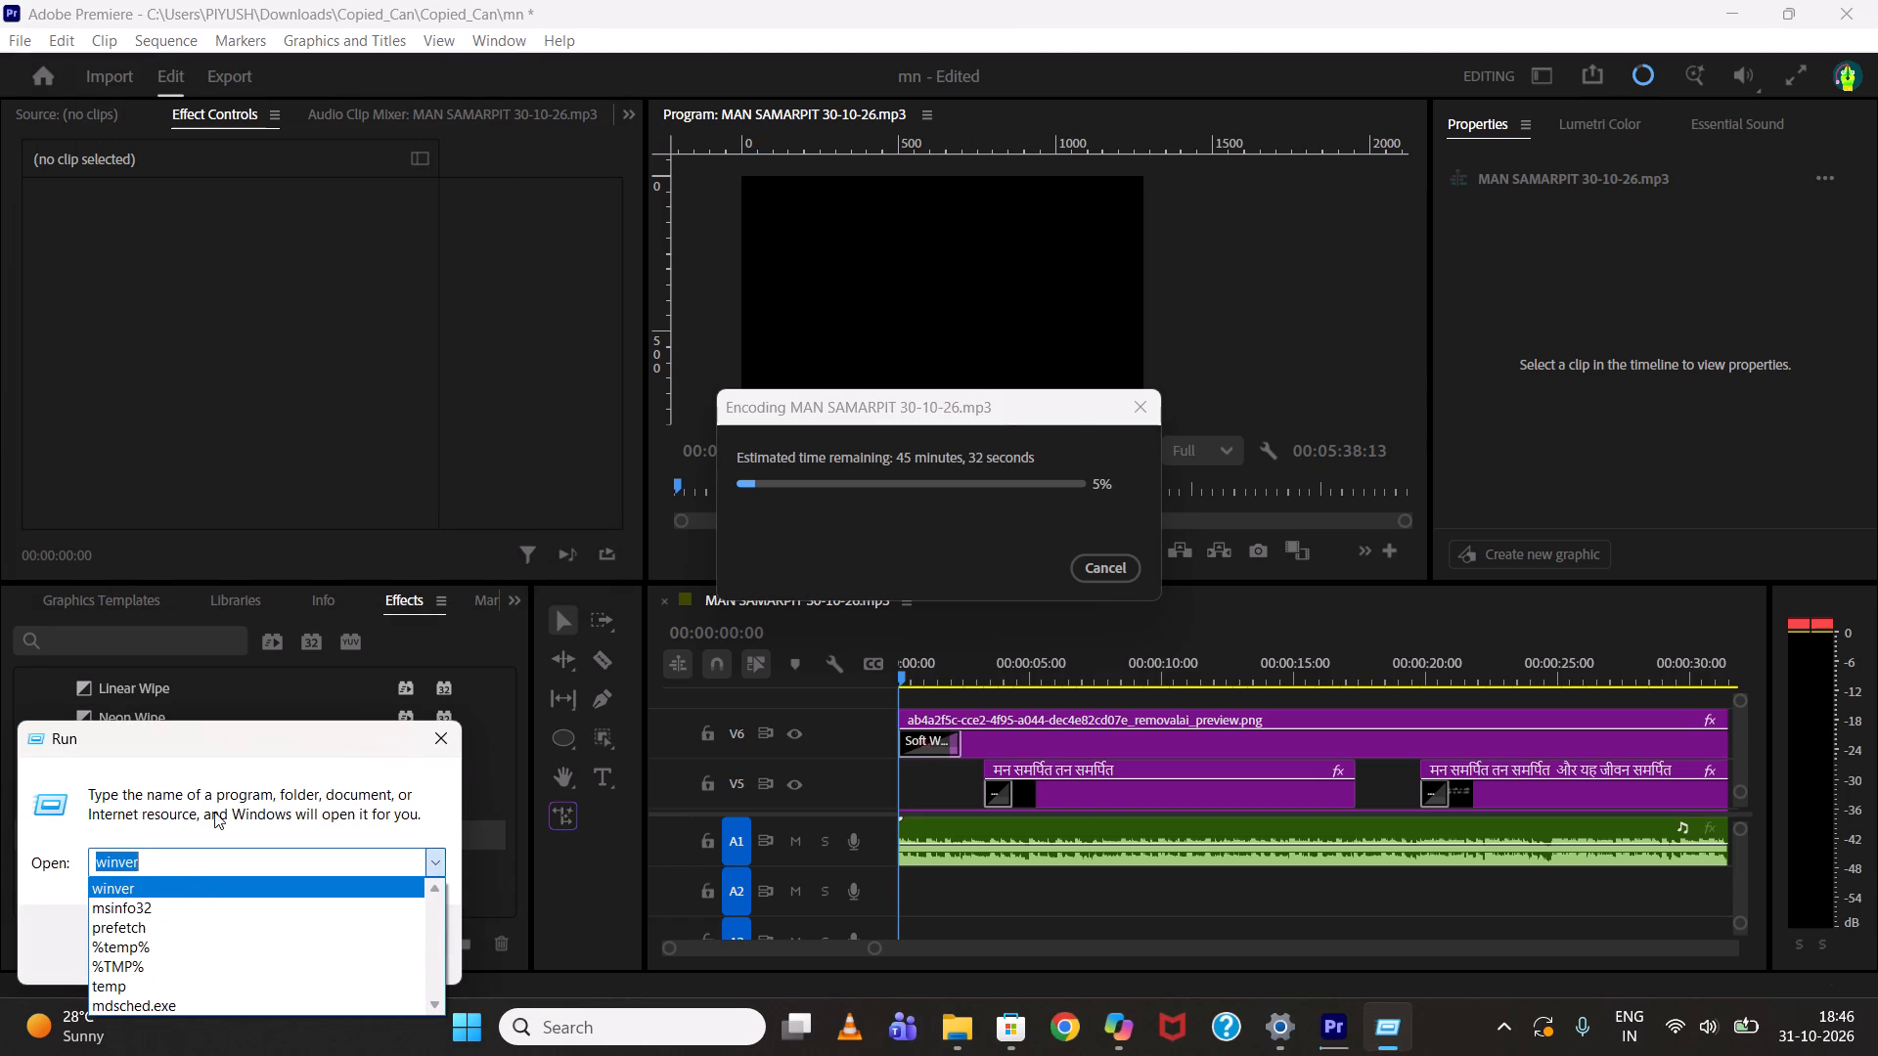
{"action": "left_click", "coordinate": [210, 986]}
{"action": "left_click", "coordinate": [225, 945]}
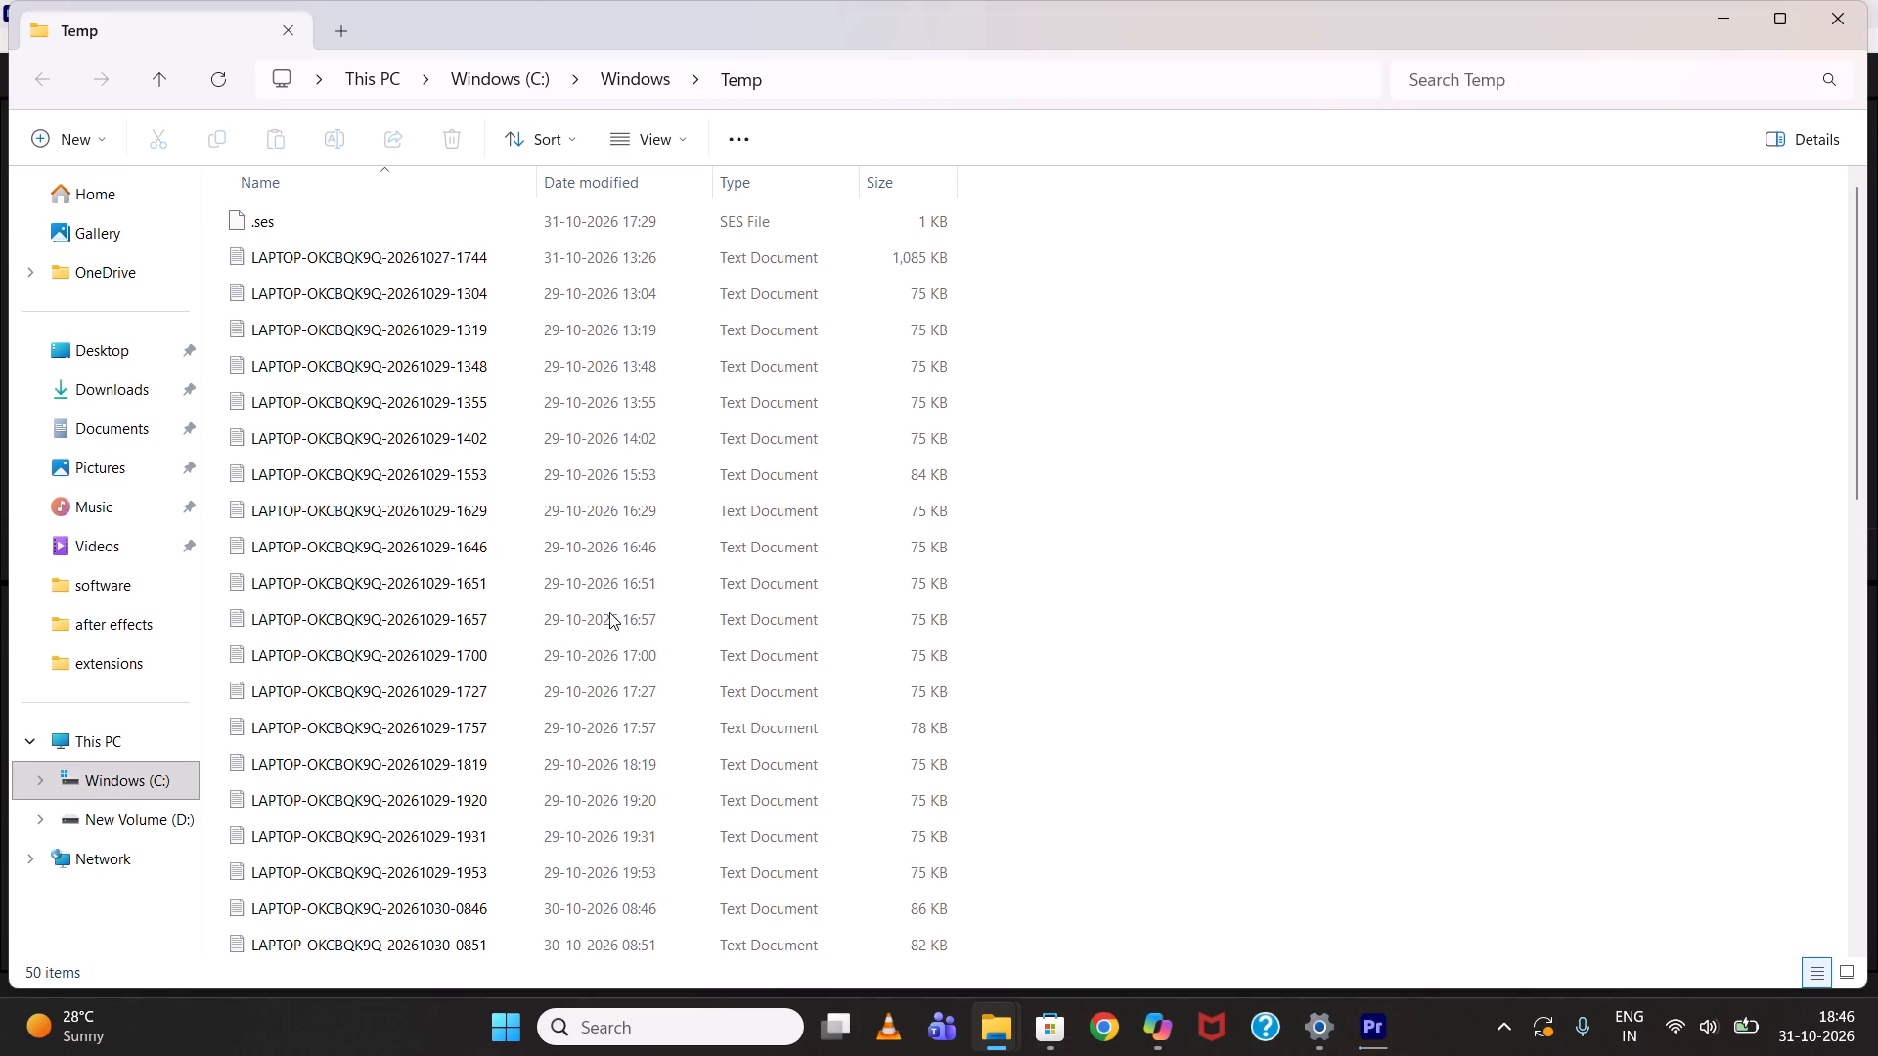
{"action": "key", "text": "ctrl+a"}
{"action": "key", "text": "shift+Delete"}
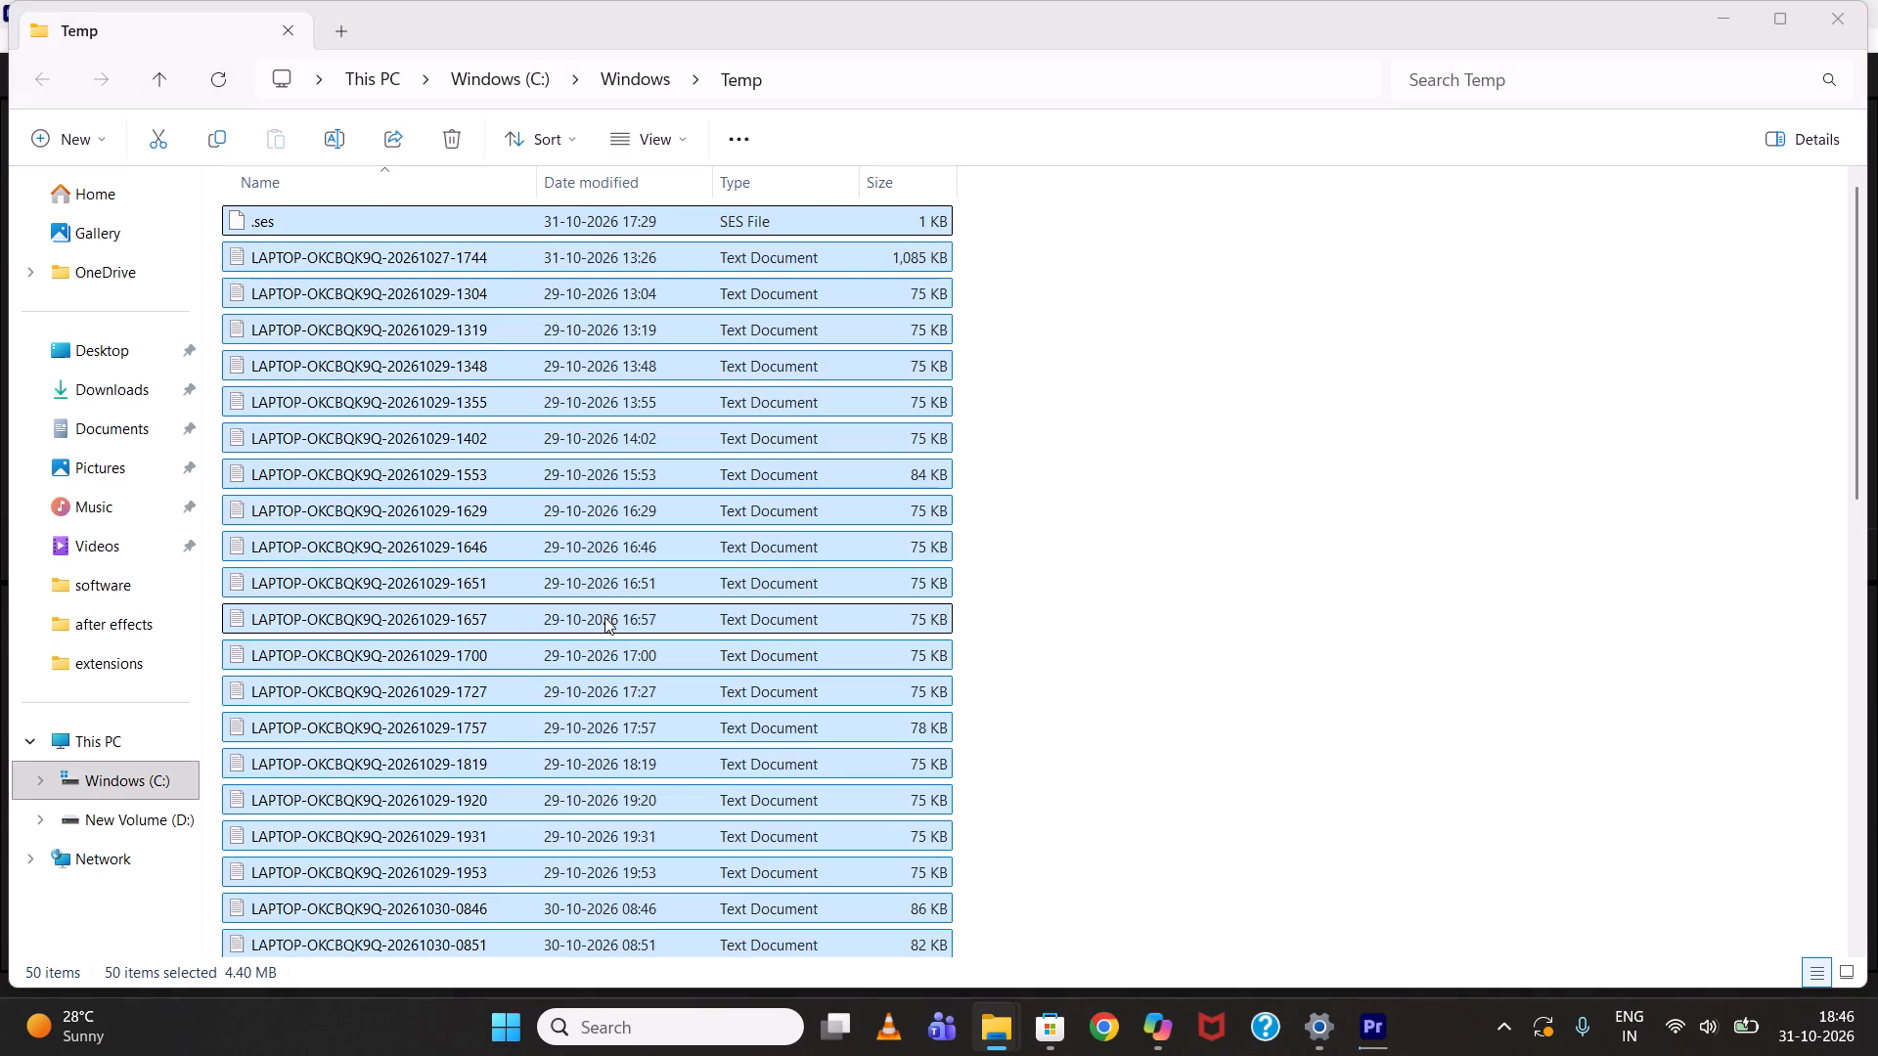
{"action": "key", "text": "Return"}
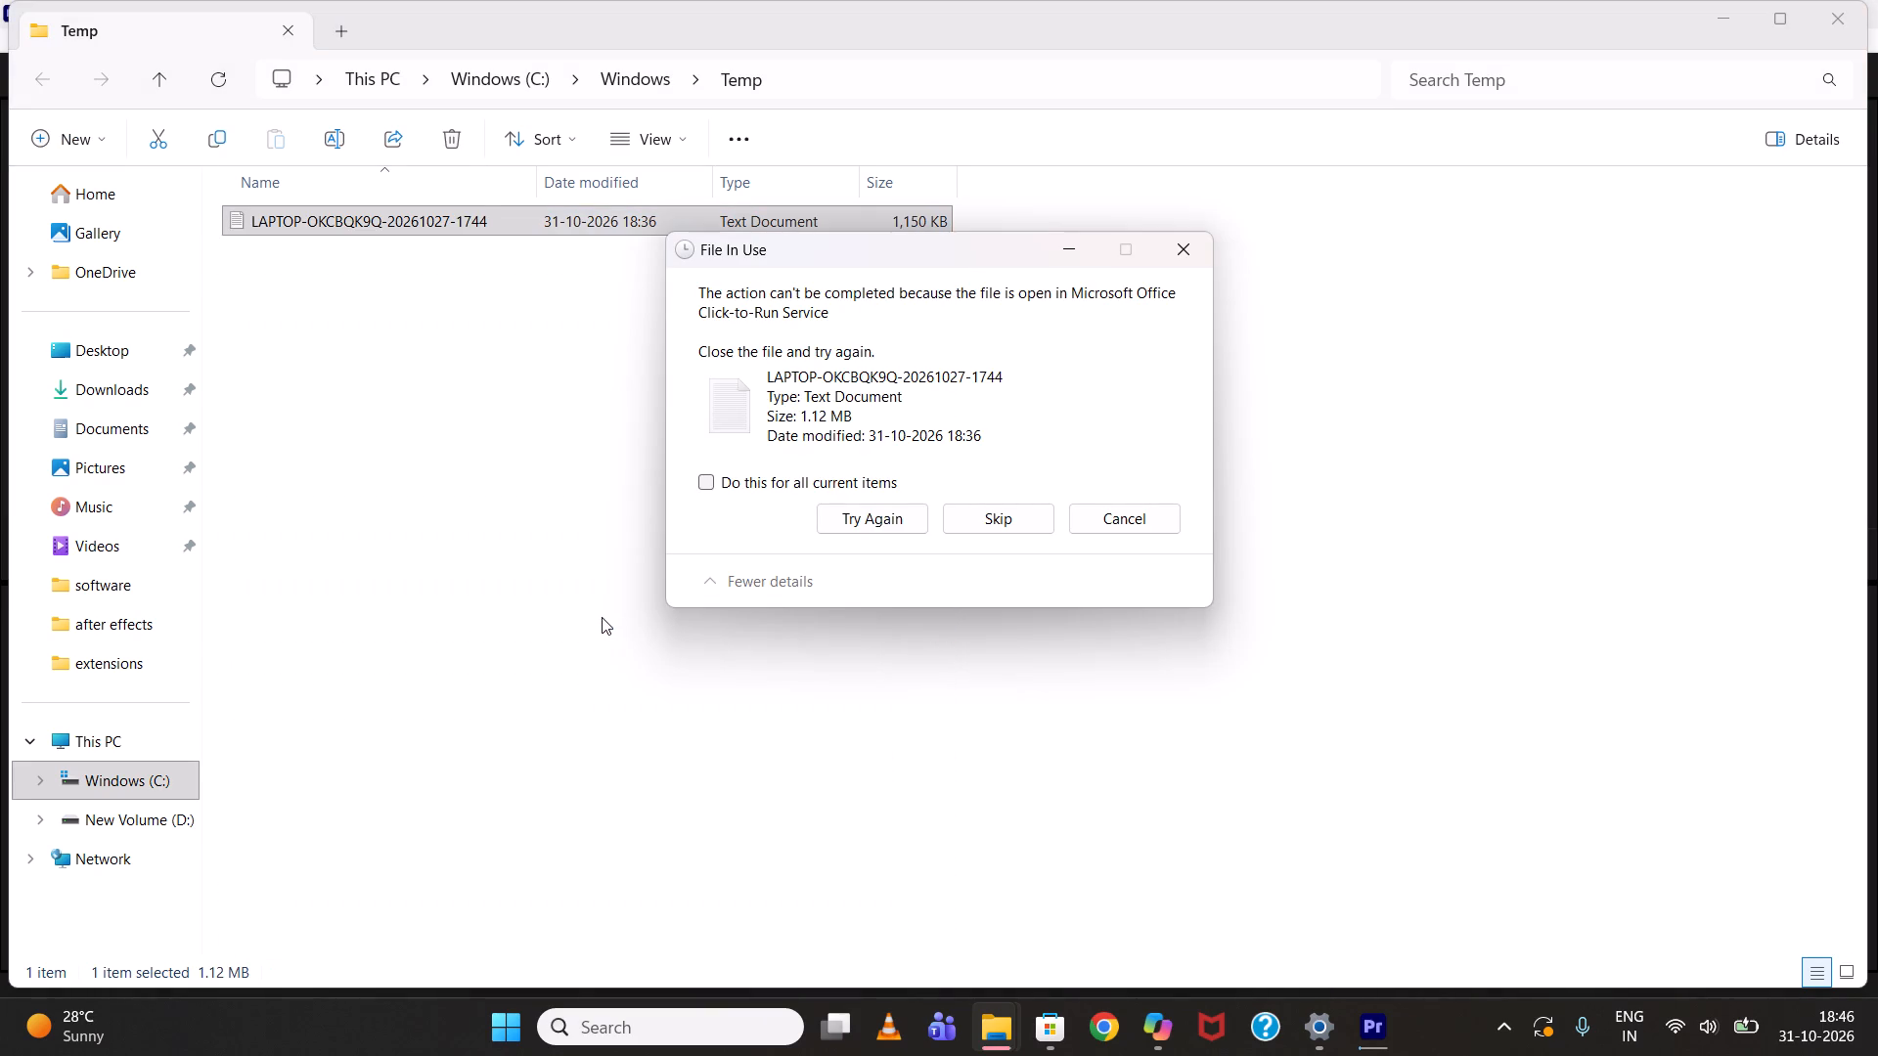
{"action": "left_click", "coordinate": [1167, 244]}
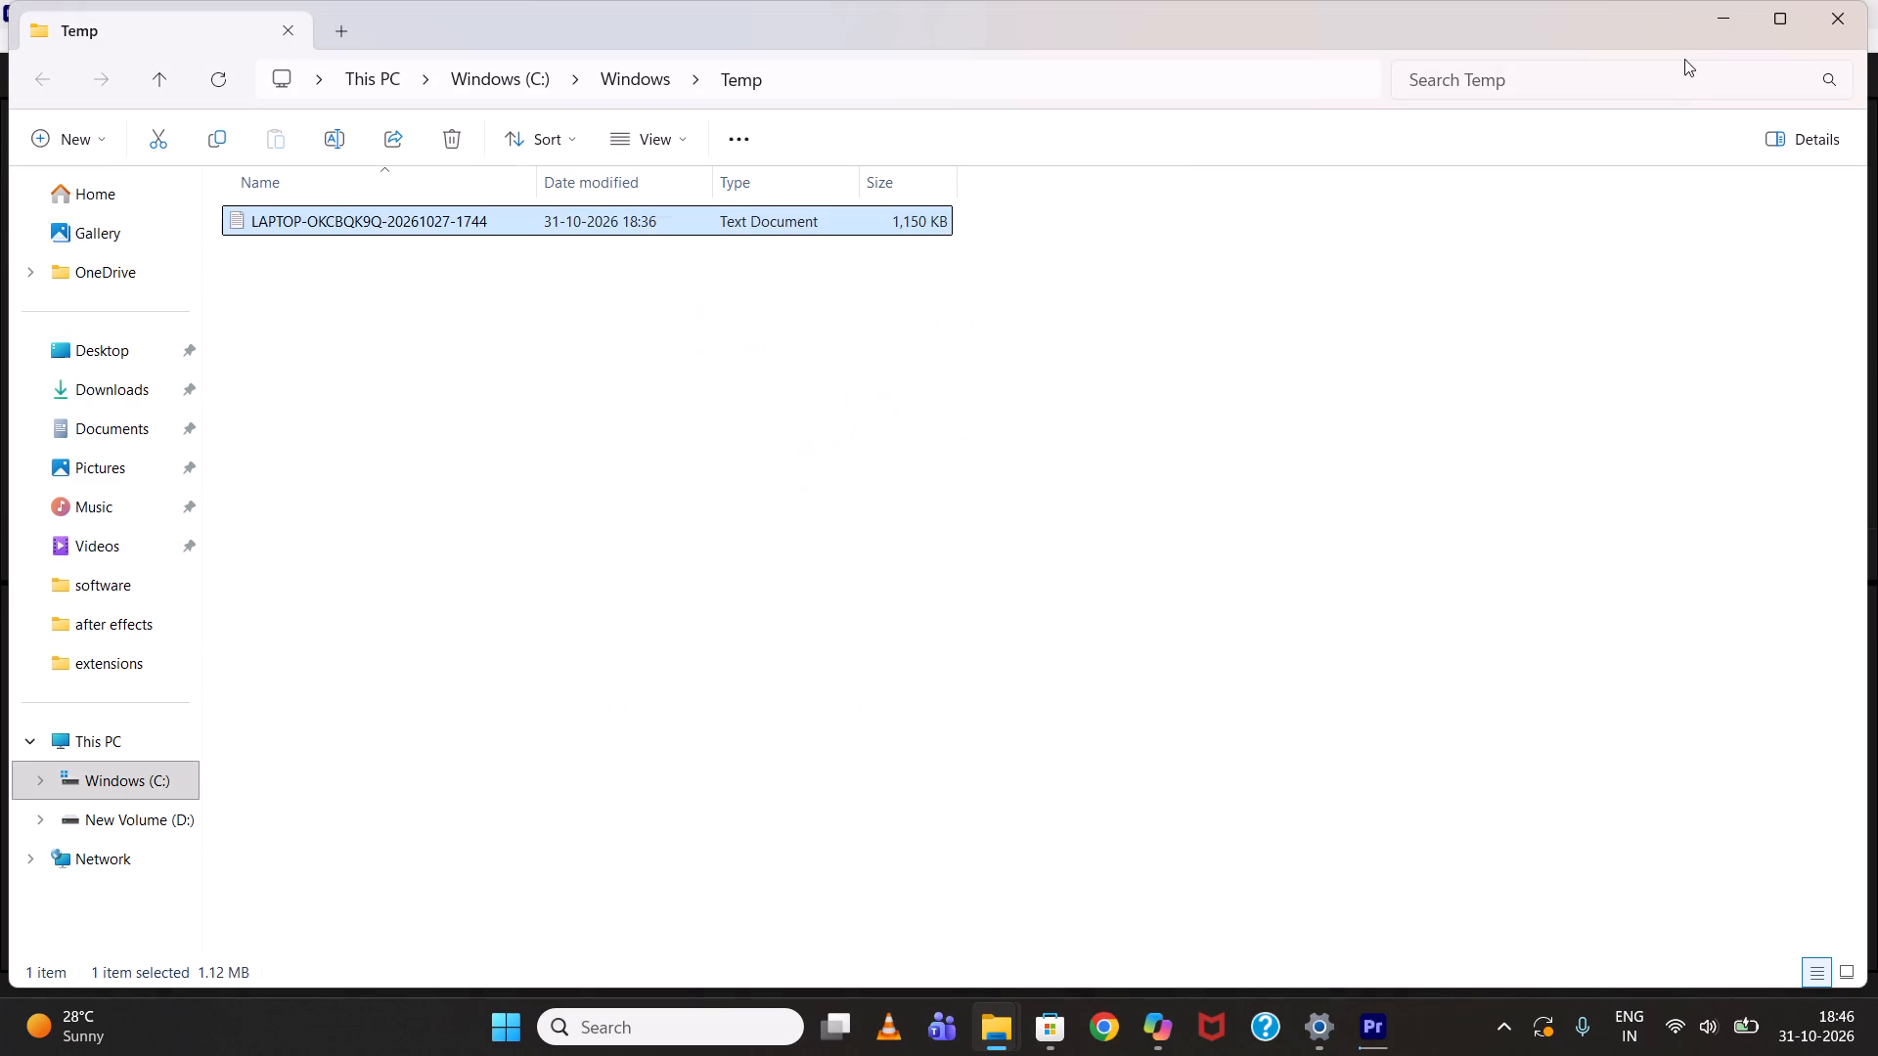
{"action": "left_click", "coordinate": [1848, 22]}
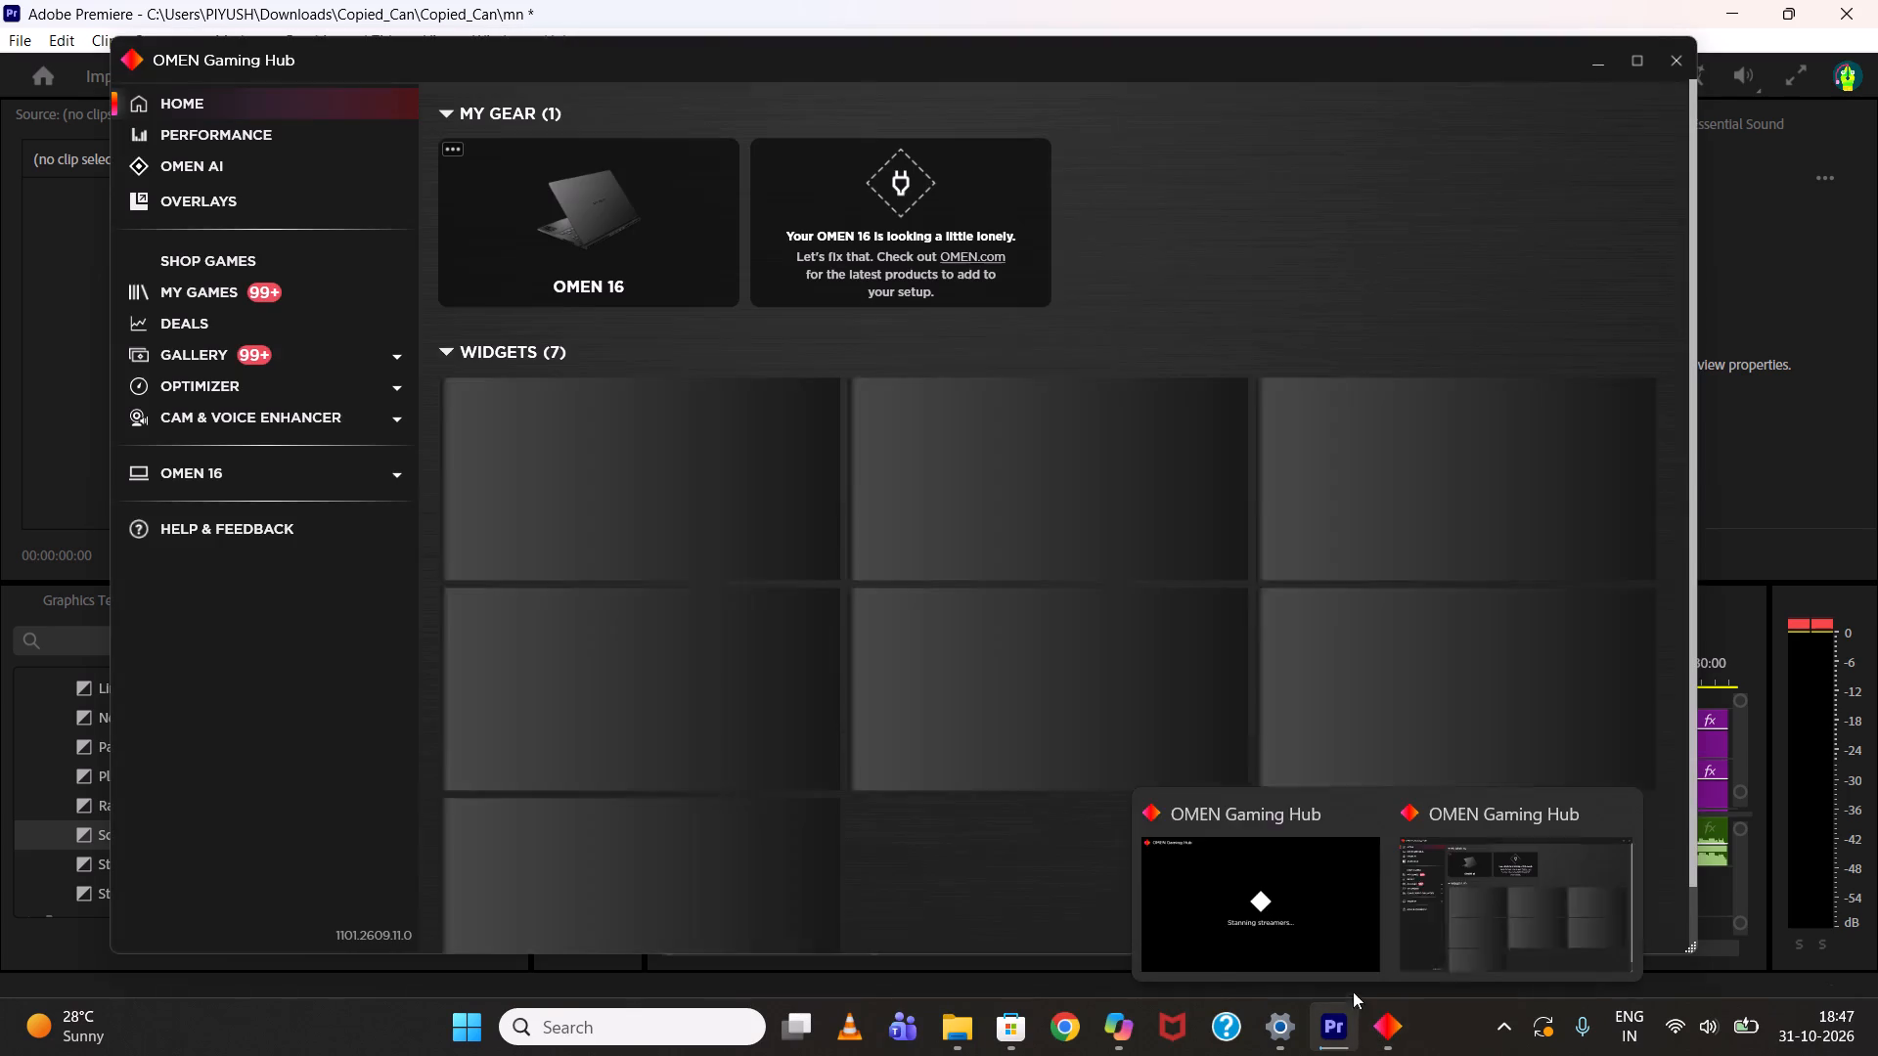
In OMEN Gaming Hub's Performance Control, set Thermal Control to Max.
{"action": "left_click", "coordinate": [245, 117]}
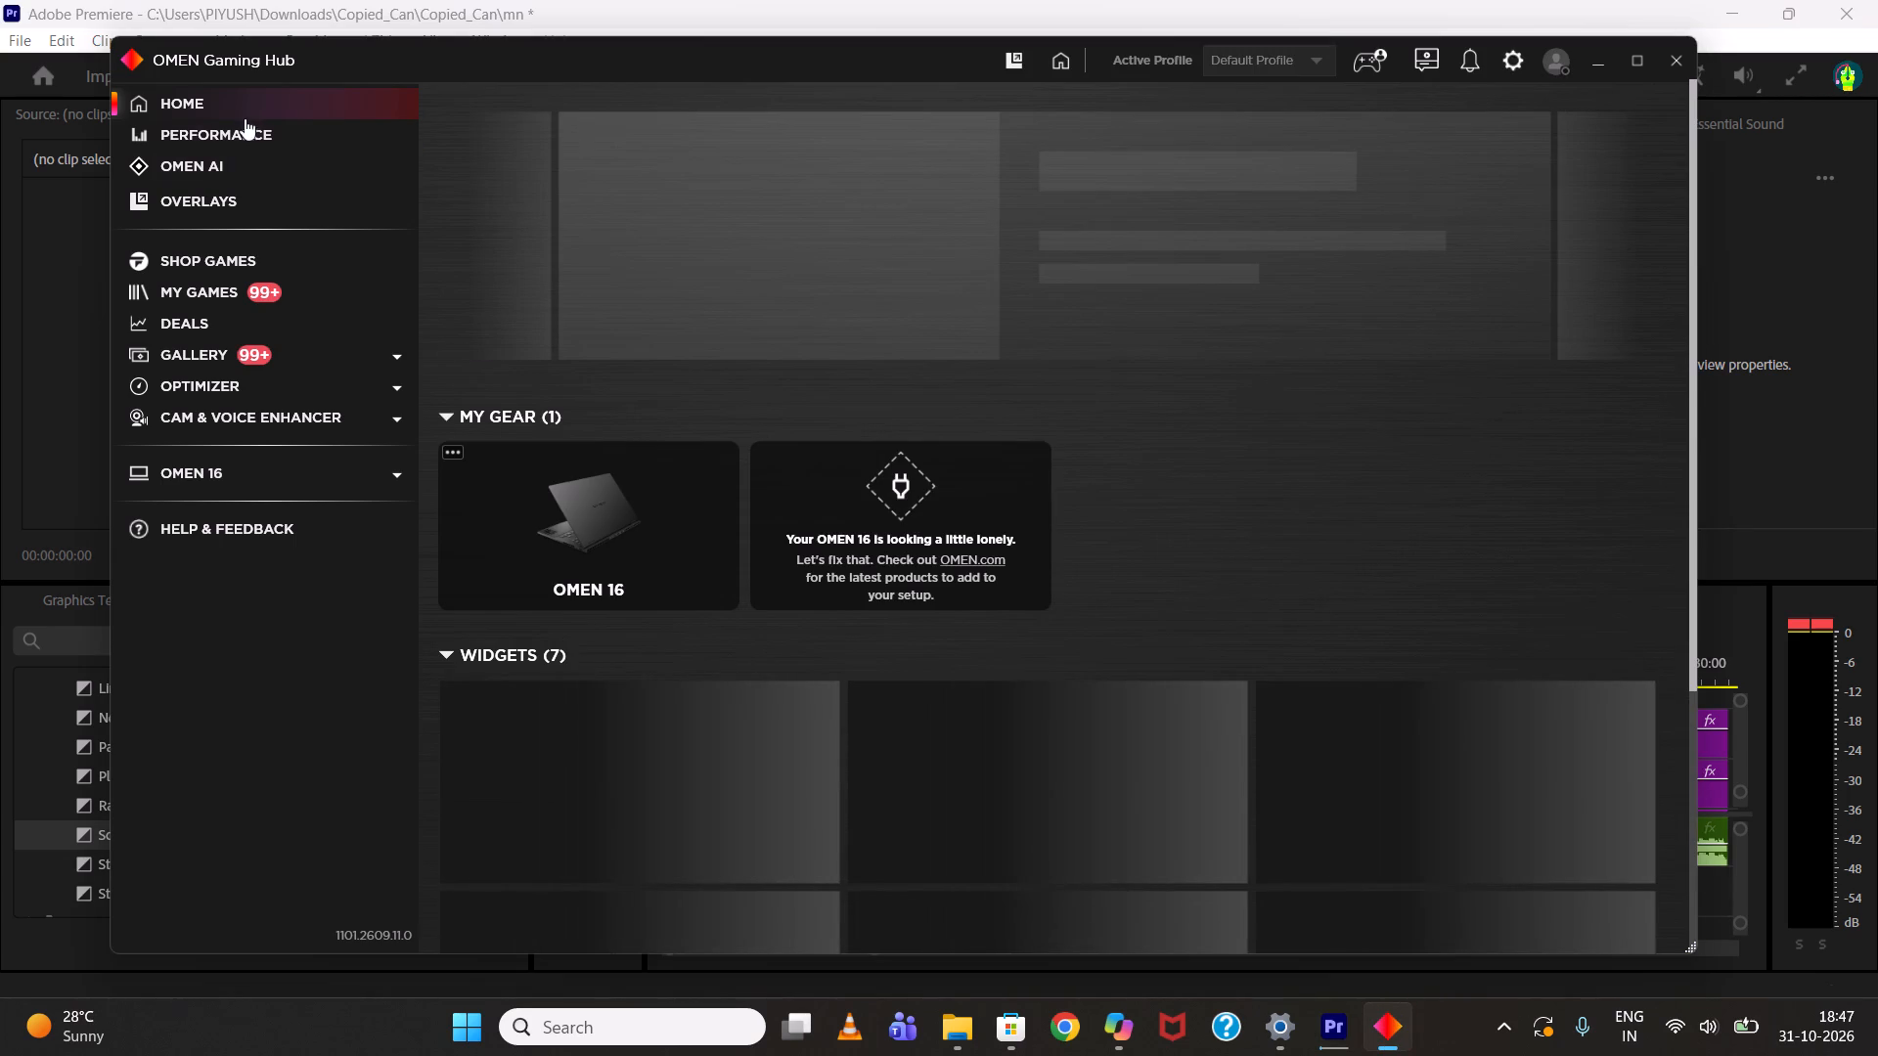
{"action": "left_click", "coordinate": [246, 127]}
{"action": "left_click", "coordinate": [991, 327]}
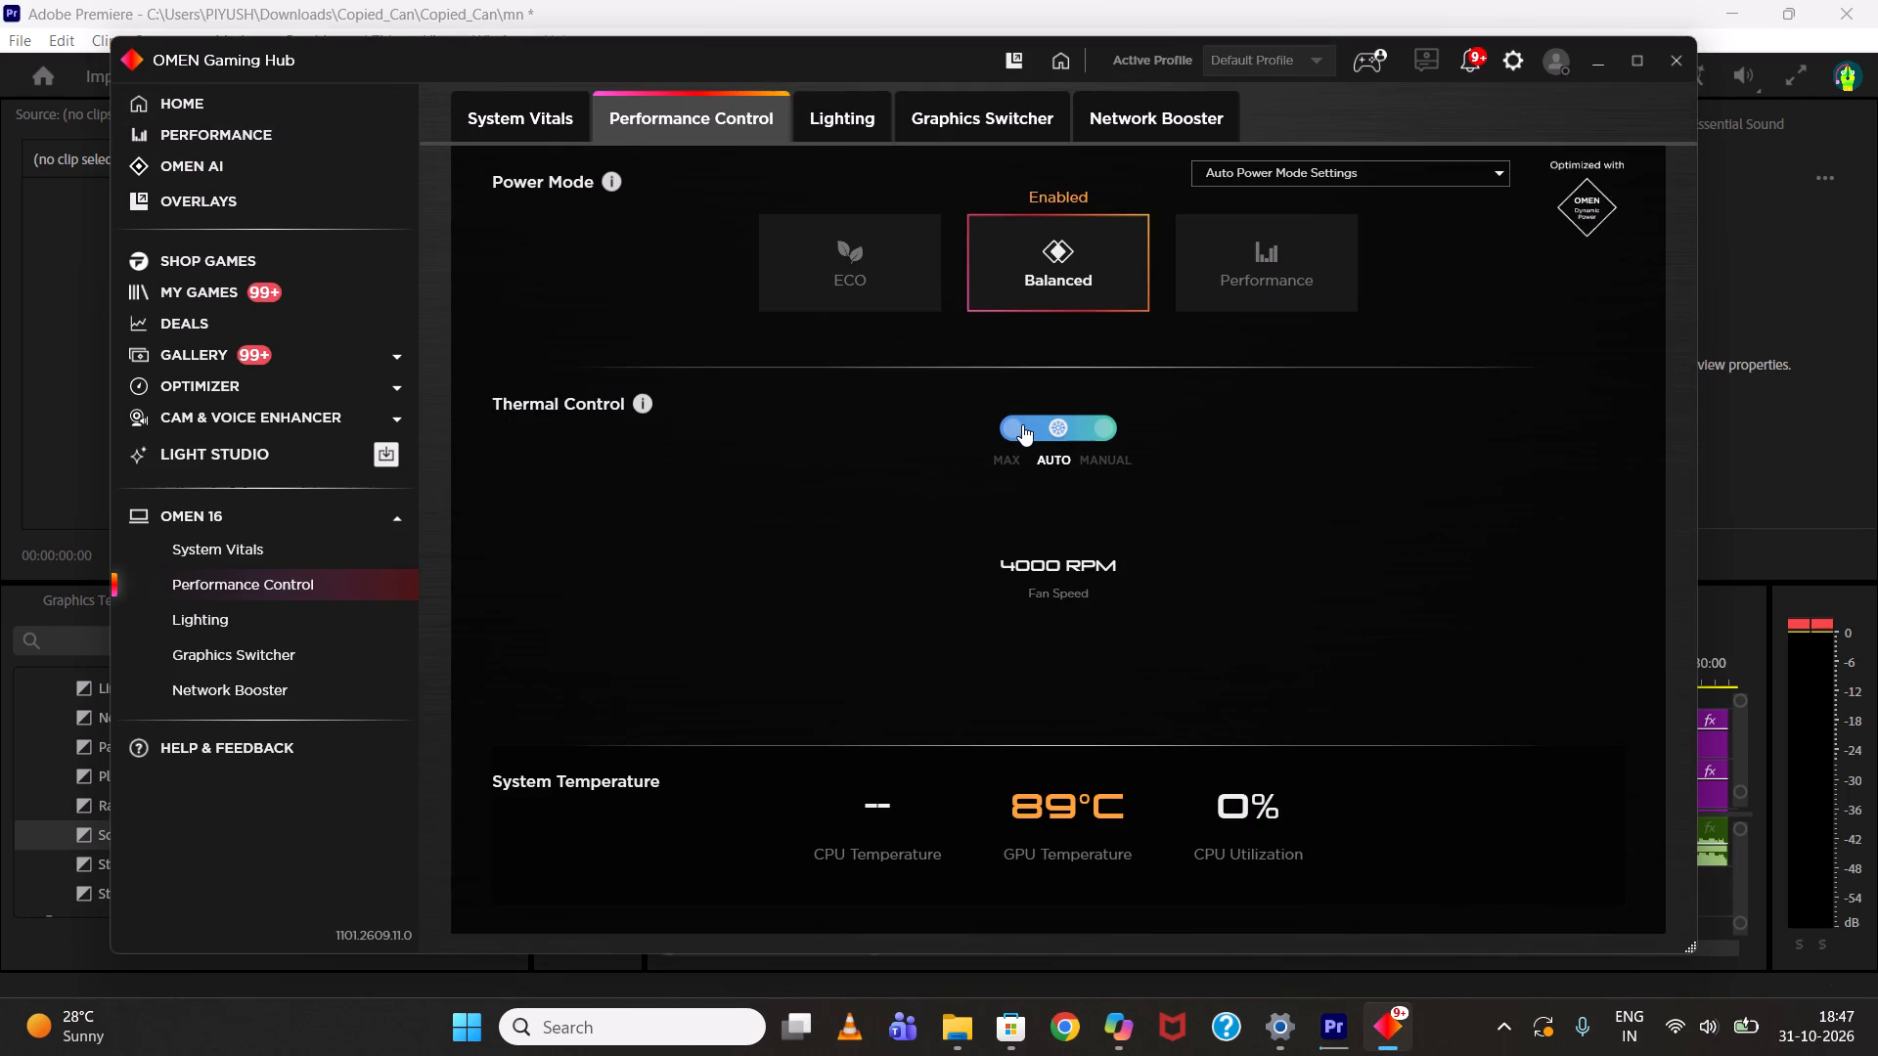
{"action": "left_click", "coordinate": [1021, 424]}
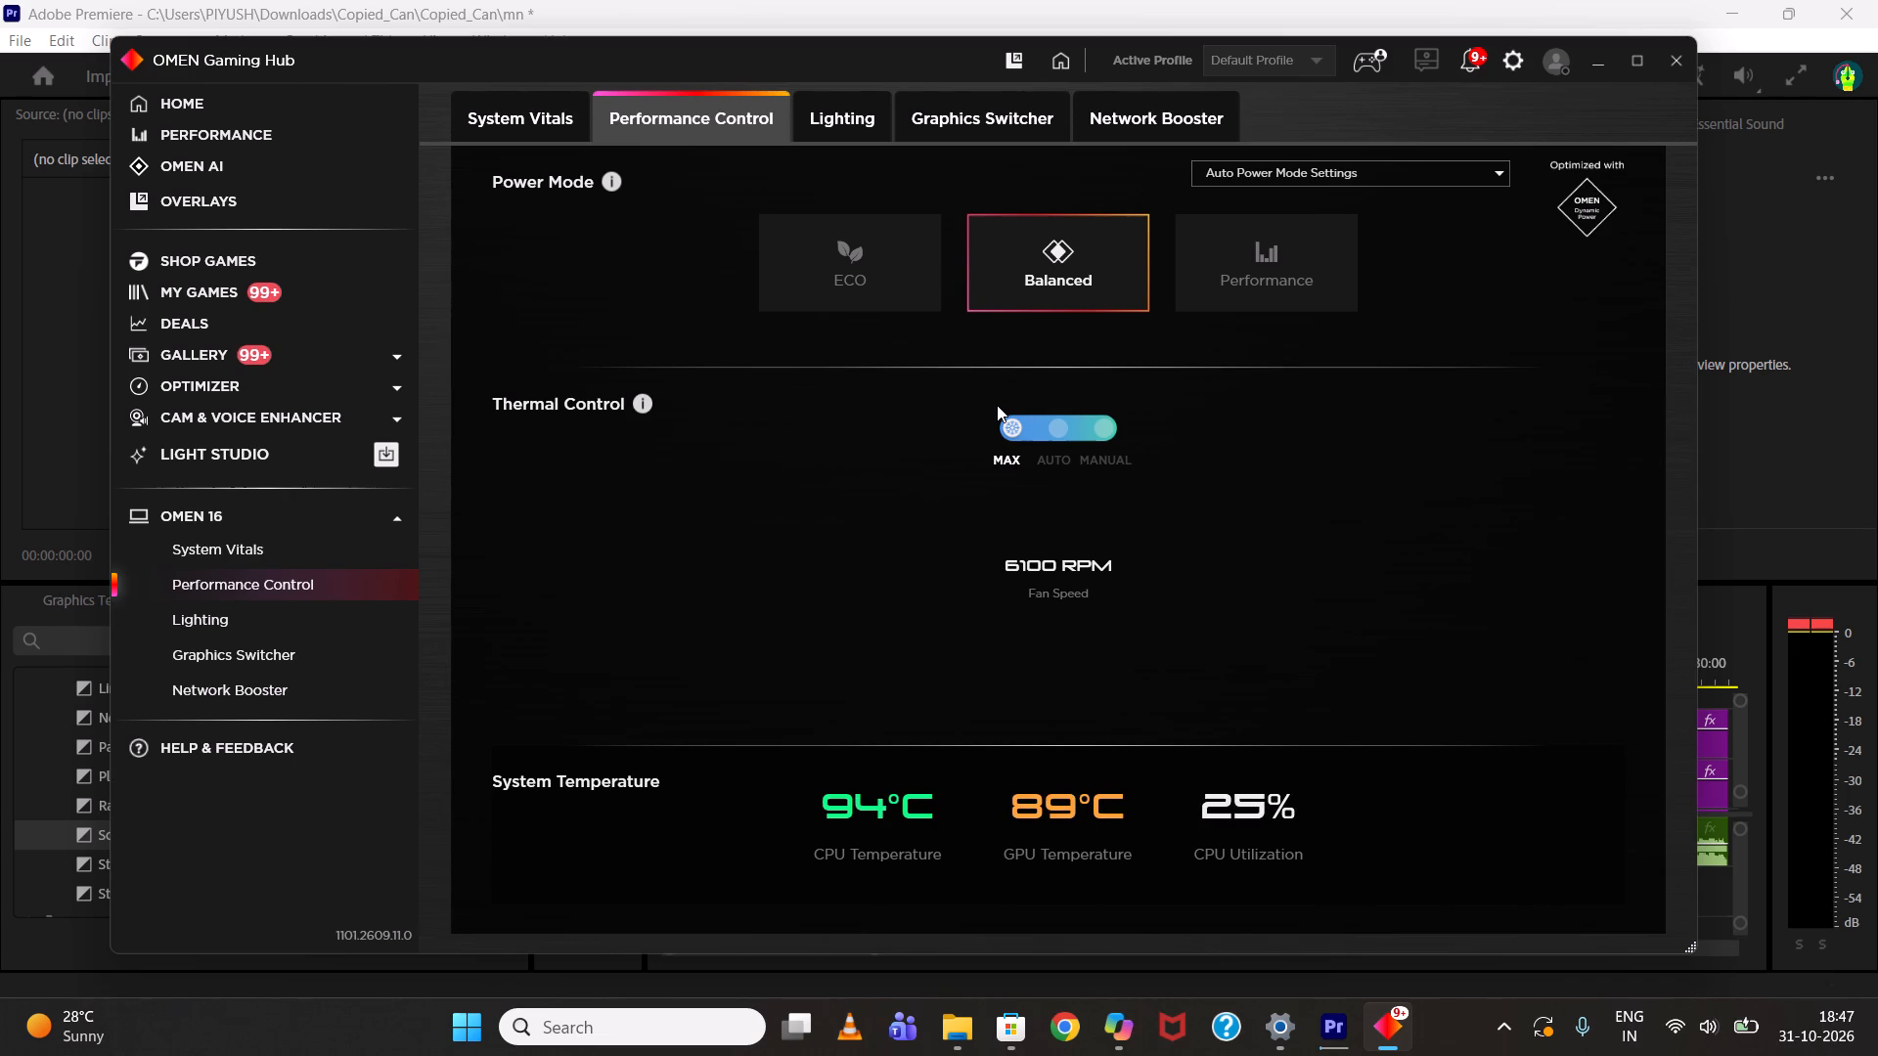
Switch back to Premiere and cancel the running encode of MAN SAMARPIT 30-10-26.mp3.
{"action": "left_click", "coordinate": [1141, 0]}
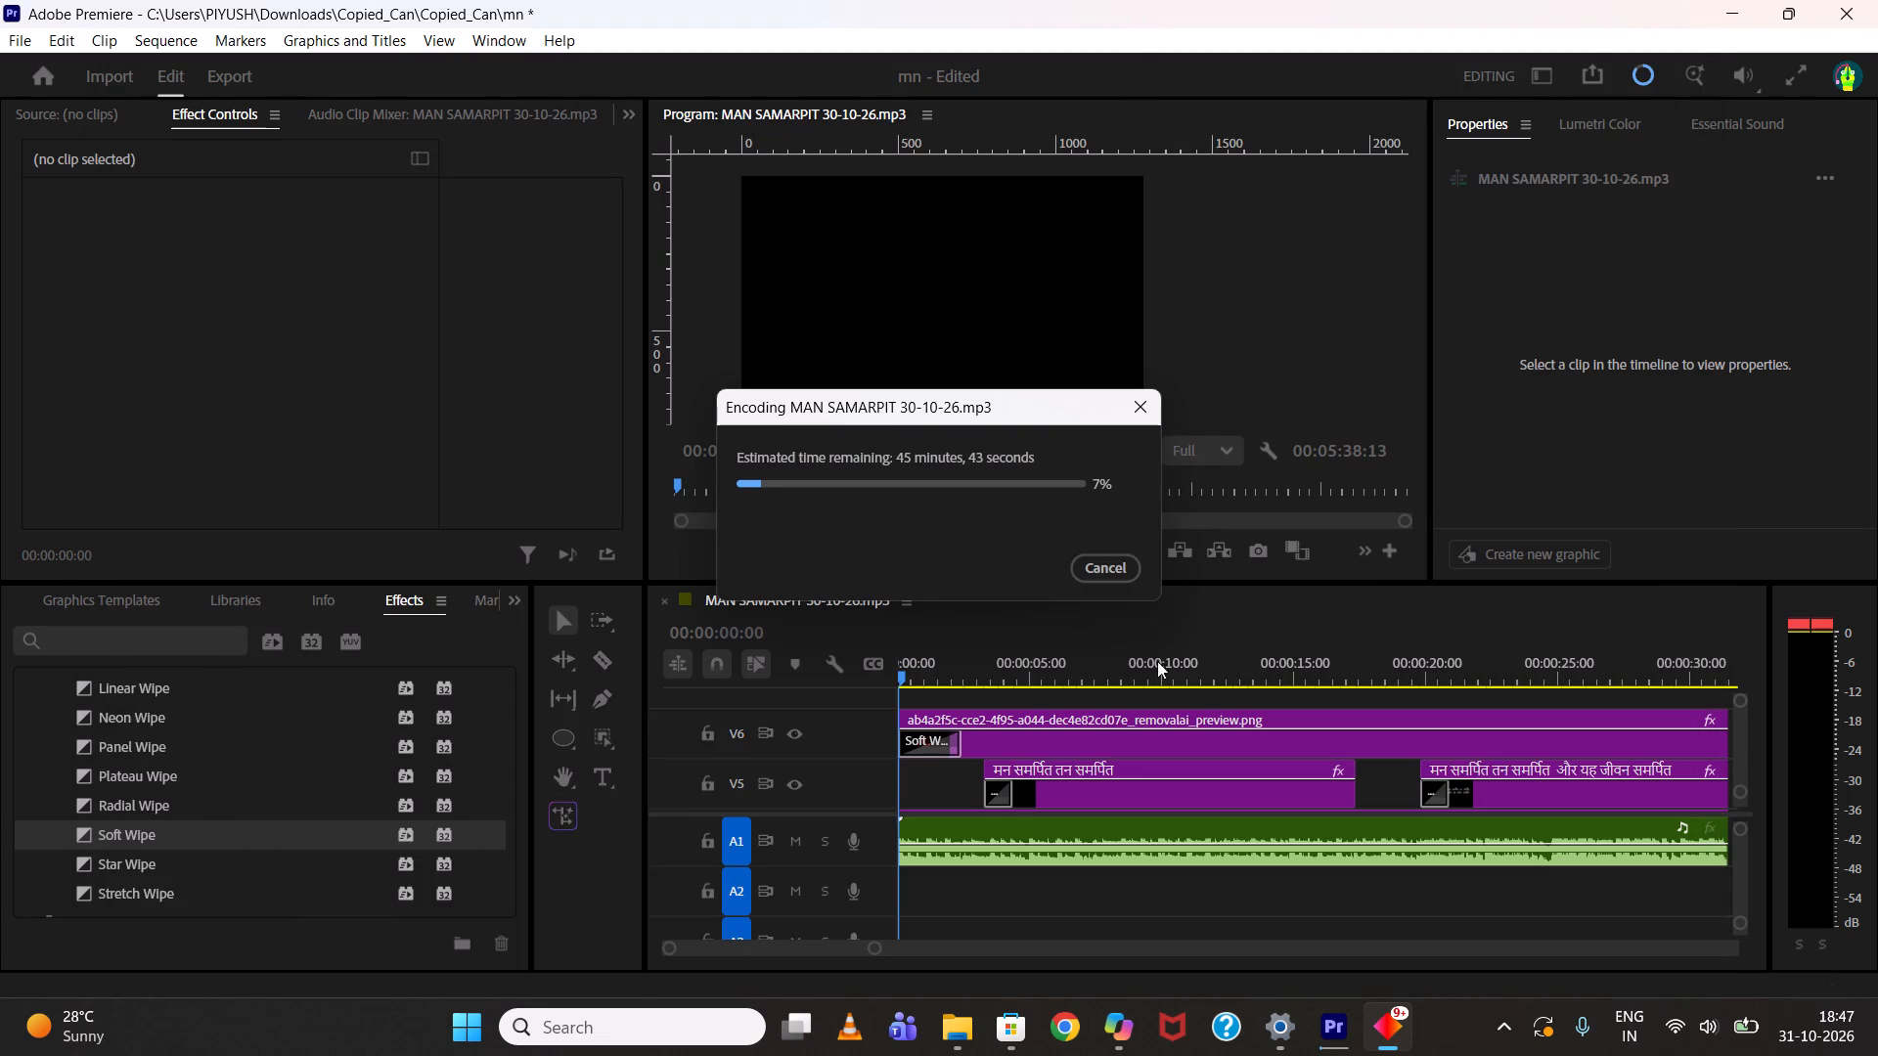
{"action": "left_click", "coordinate": [1107, 578]}
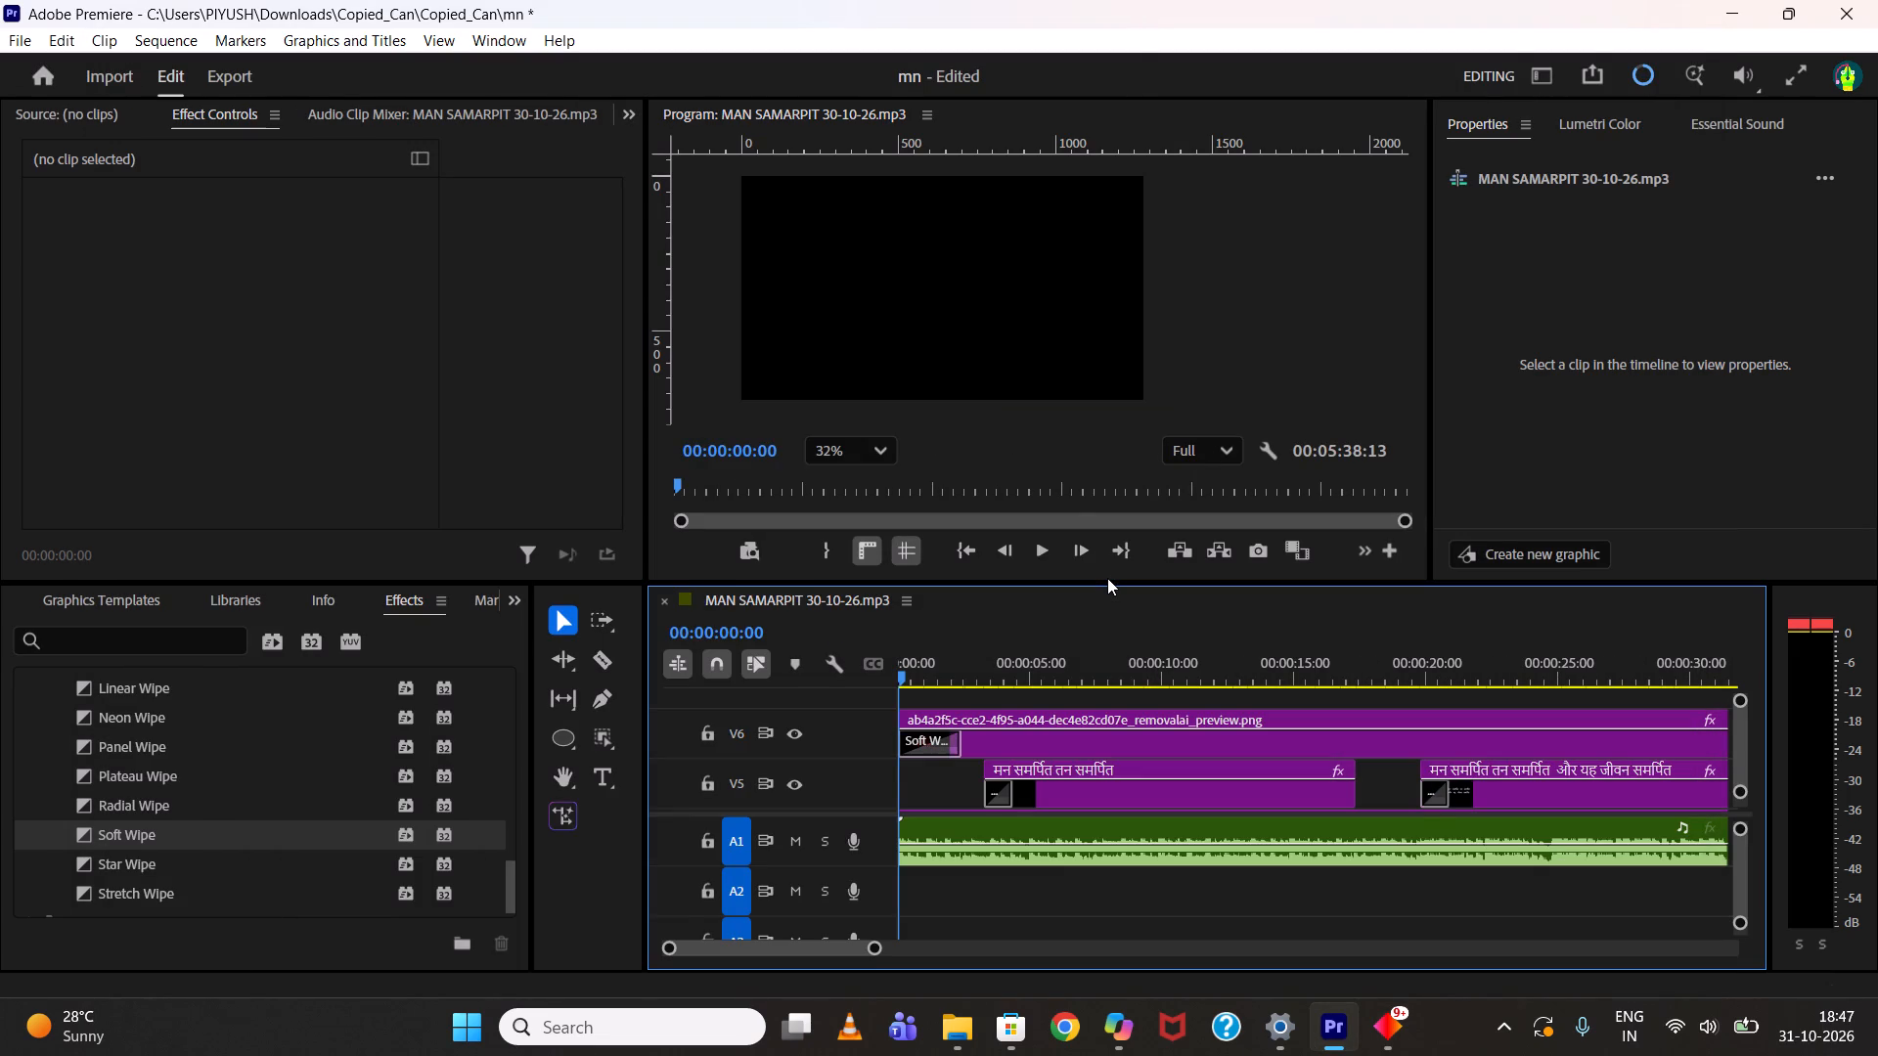
Save the mn project and close Premiere.
{"action": "key", "text": "ctrl+s"}
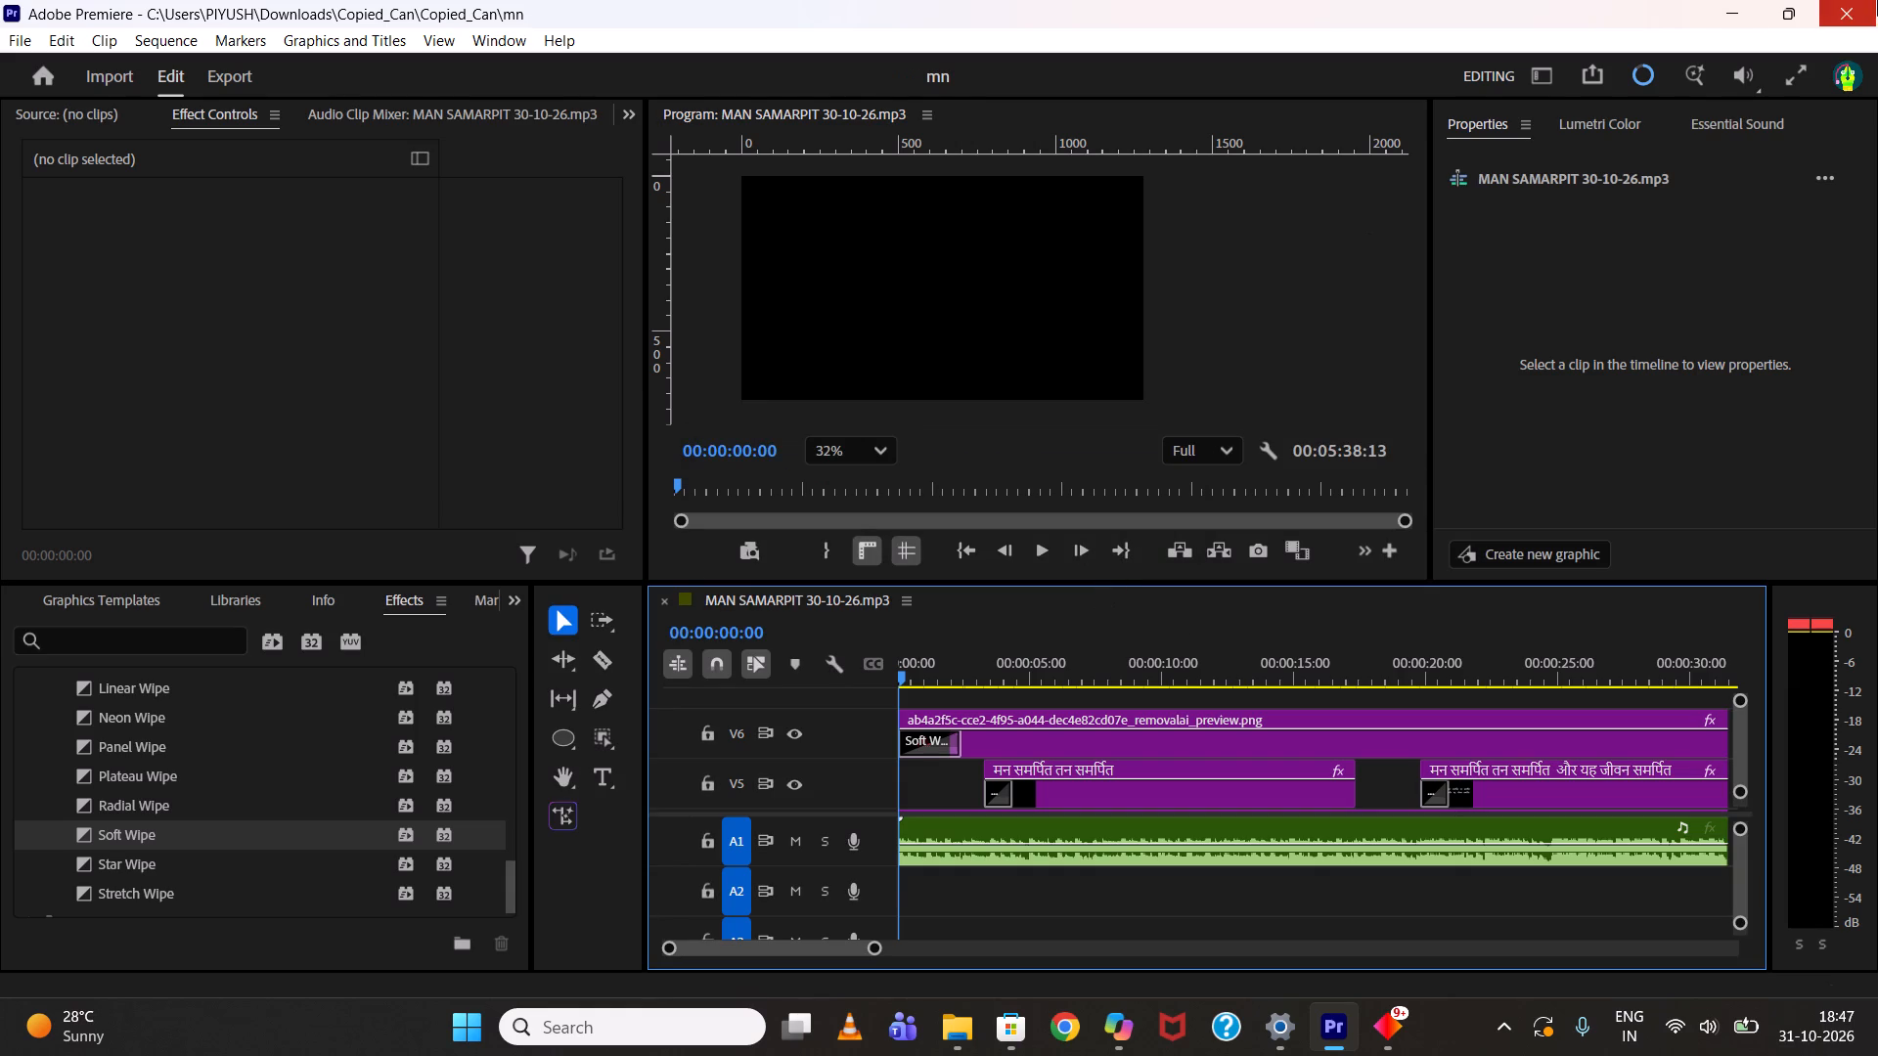
{"action": "left_click", "coordinate": [1877, 0]}
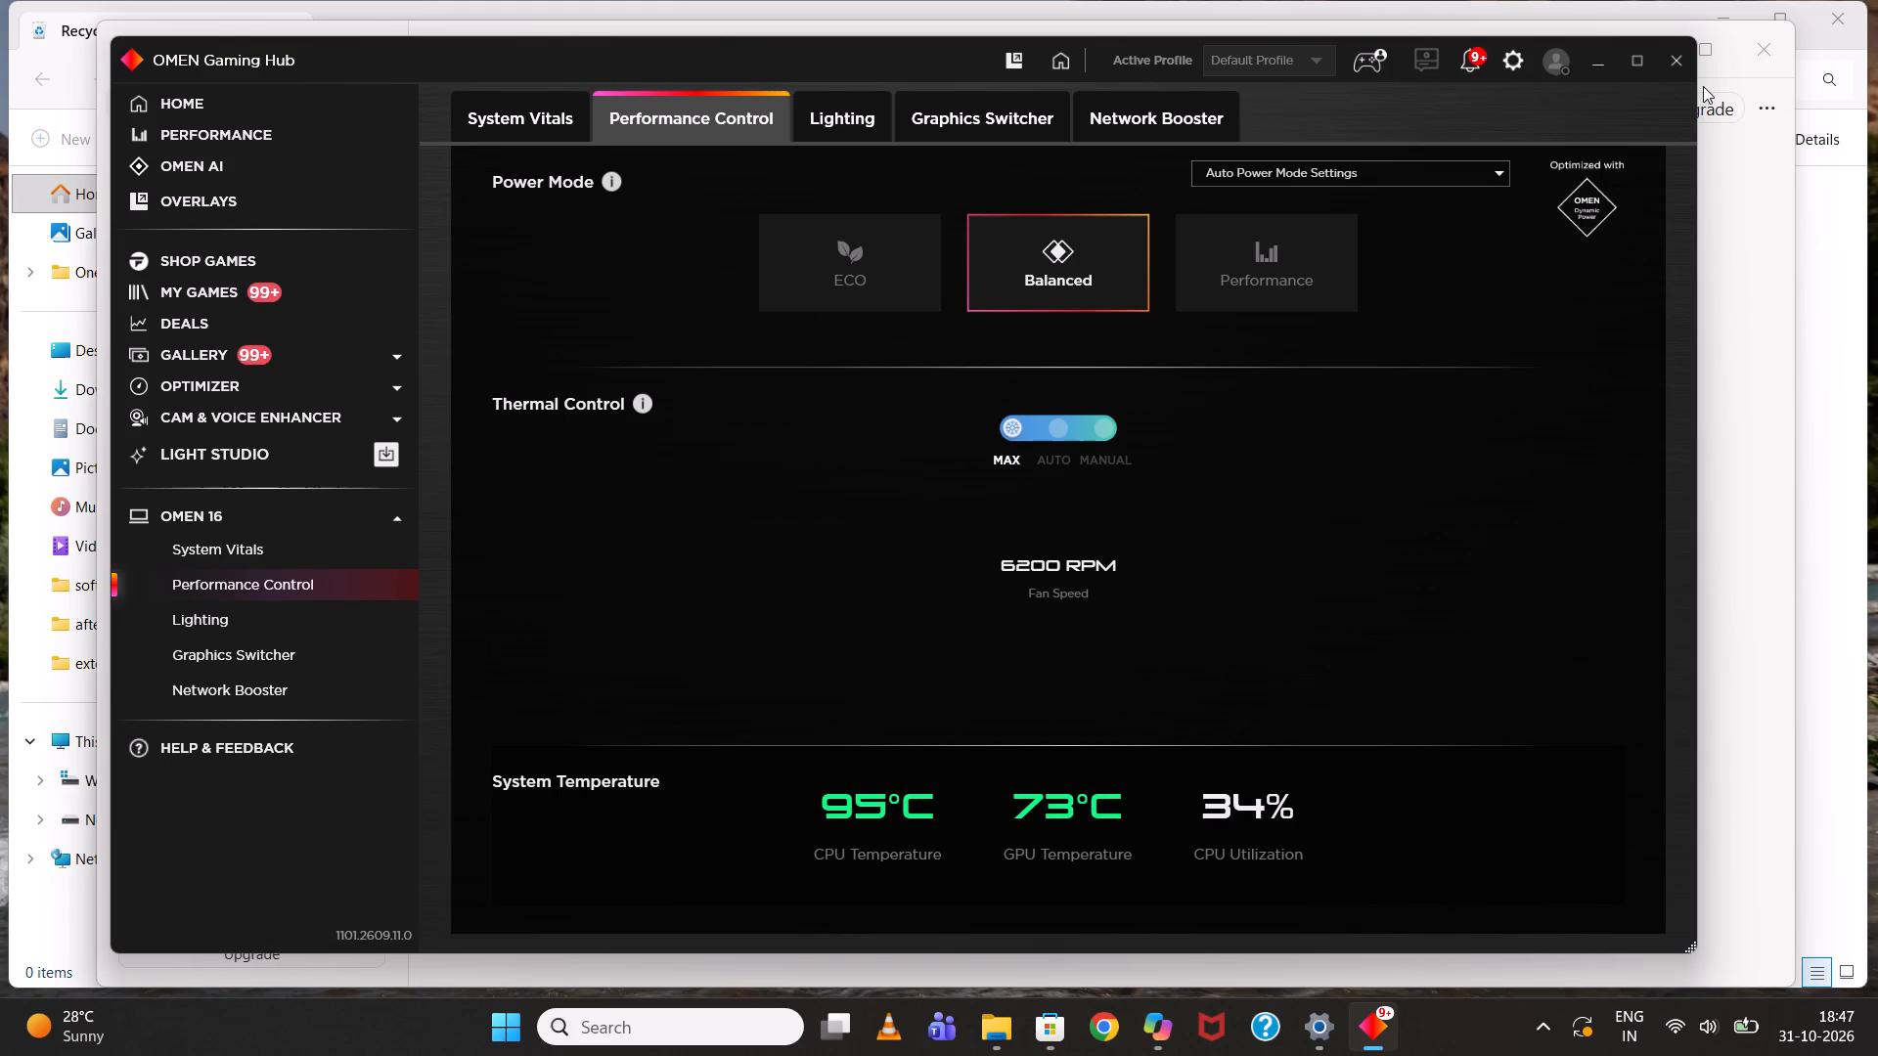
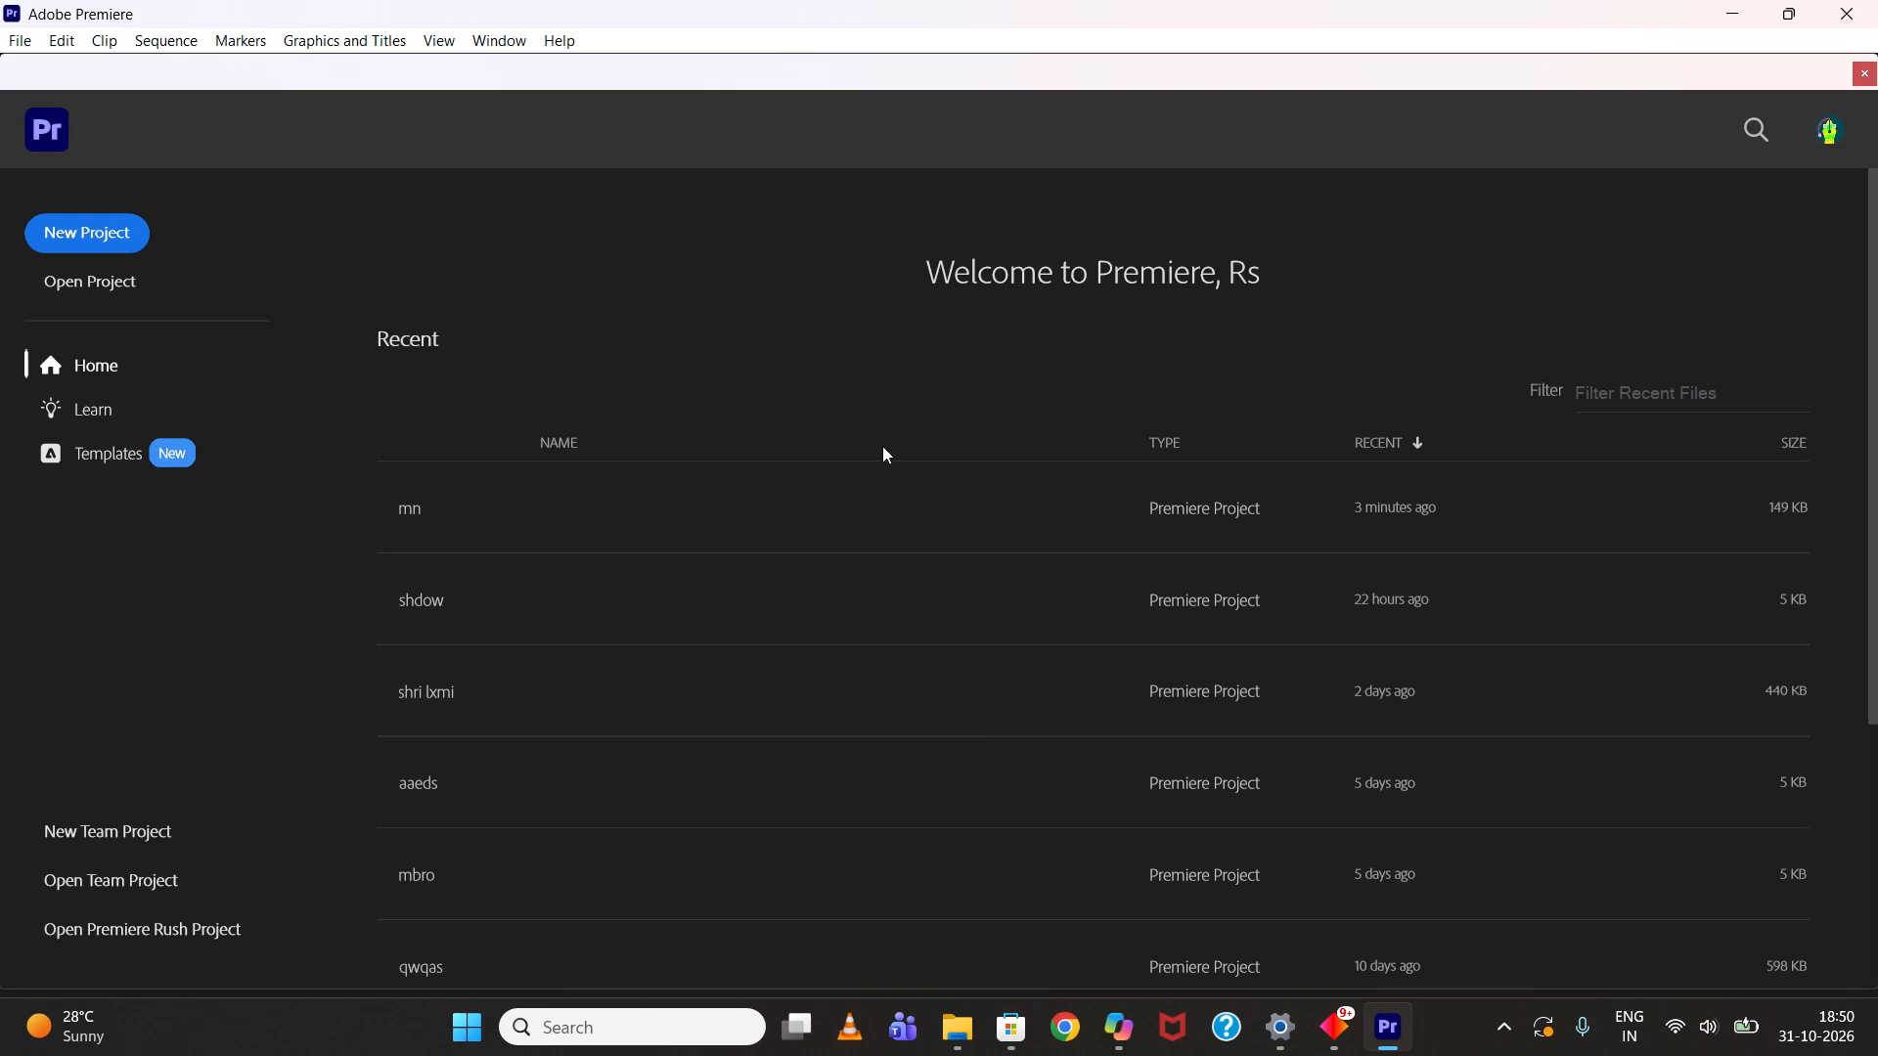
{"action": "left_click", "coordinate": [869, 475]}
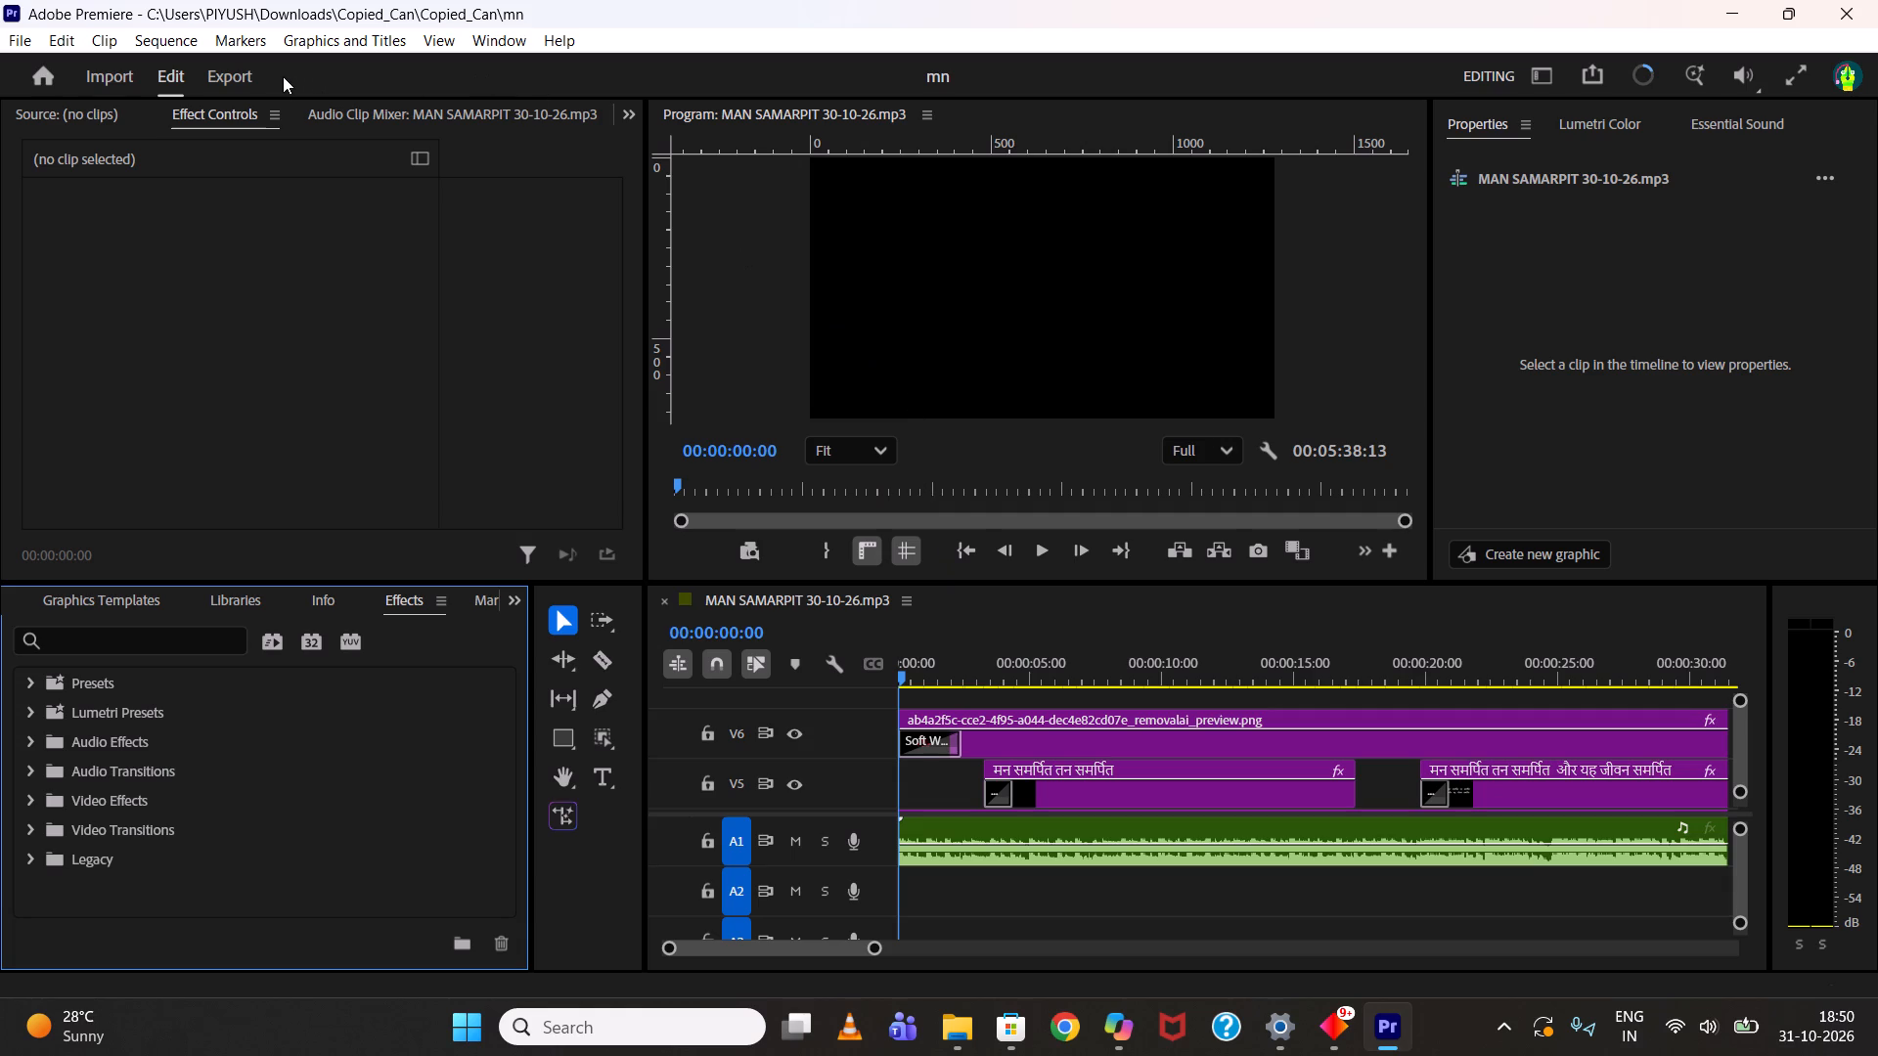
Start exporting the whole MAN SAMARPIT 30-10-26.mp3 sequence as an H.264 media file with the Match Source - Adaptive High Bitrate preset.
{"action": "left_click", "coordinate": [254, 76]}
{"action": "left_click", "coordinate": [253, 72]}
{"action": "left_click", "coordinate": [965, 648]}
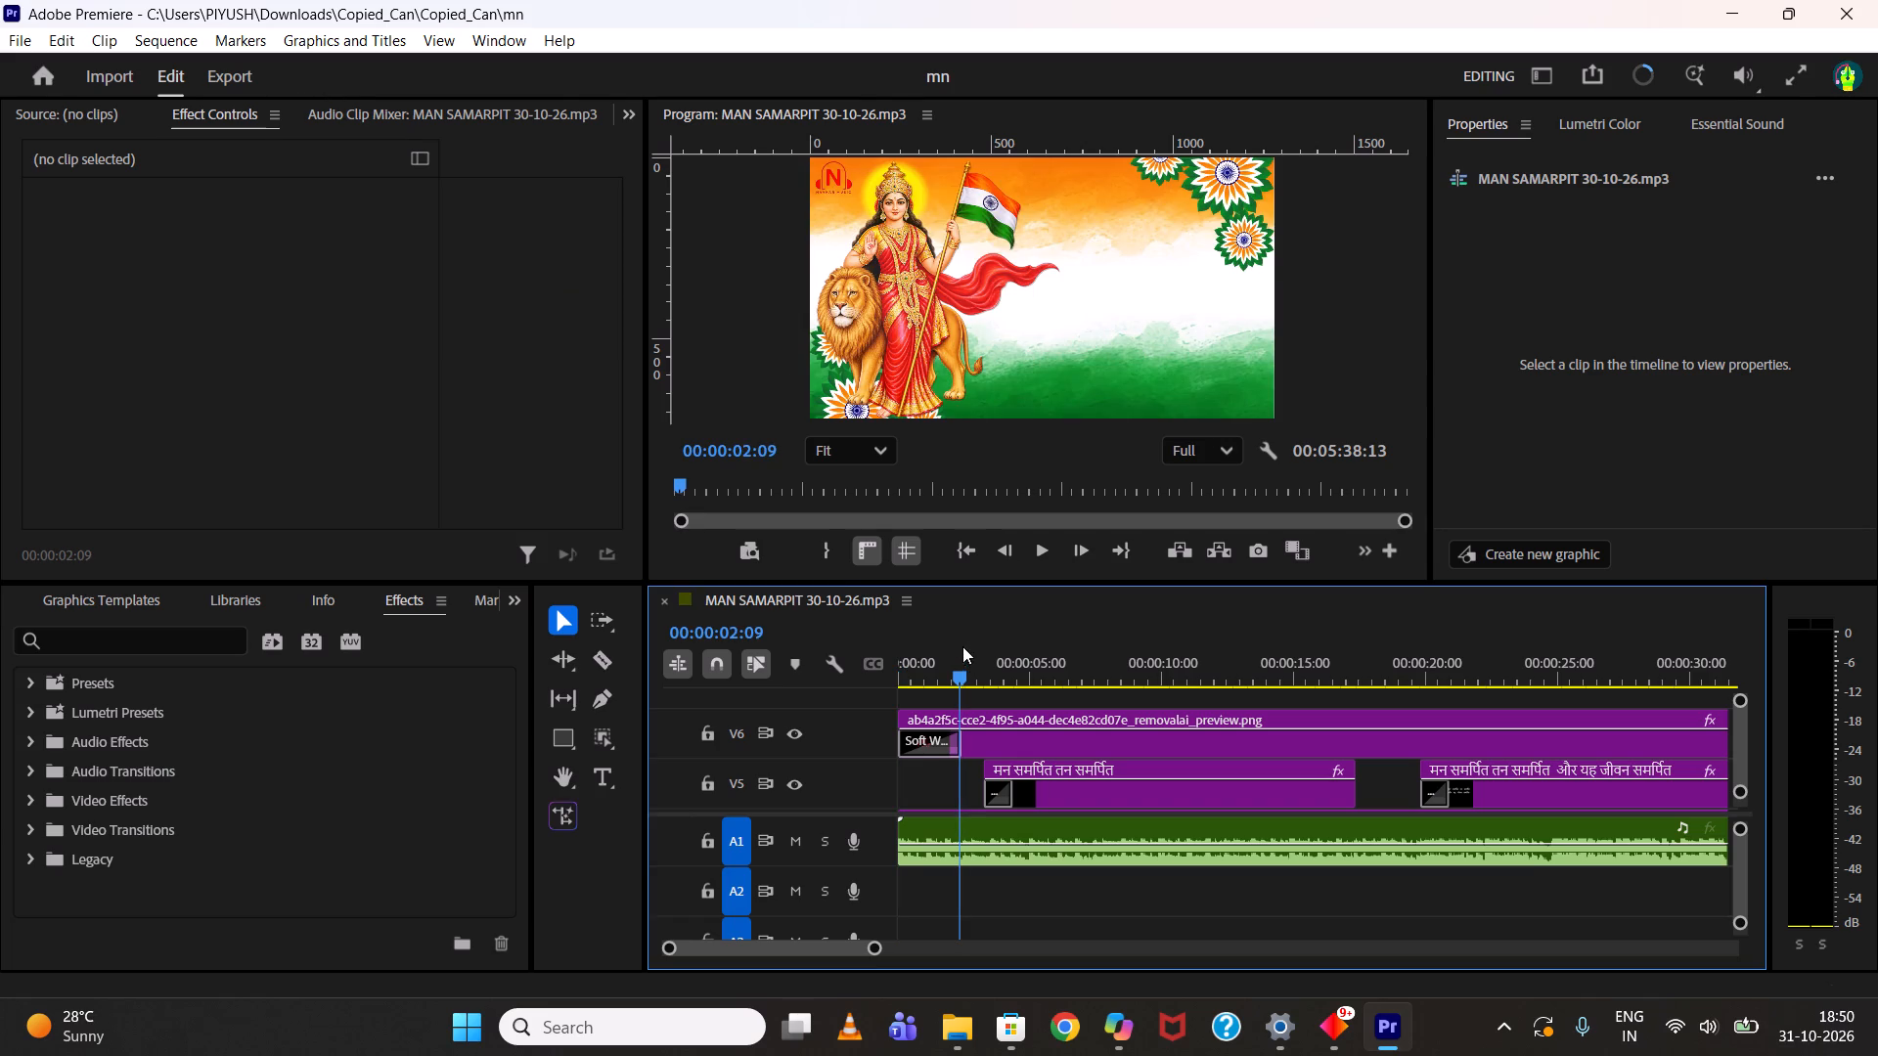
{"action": "left_click", "coordinate": [212, 78]}
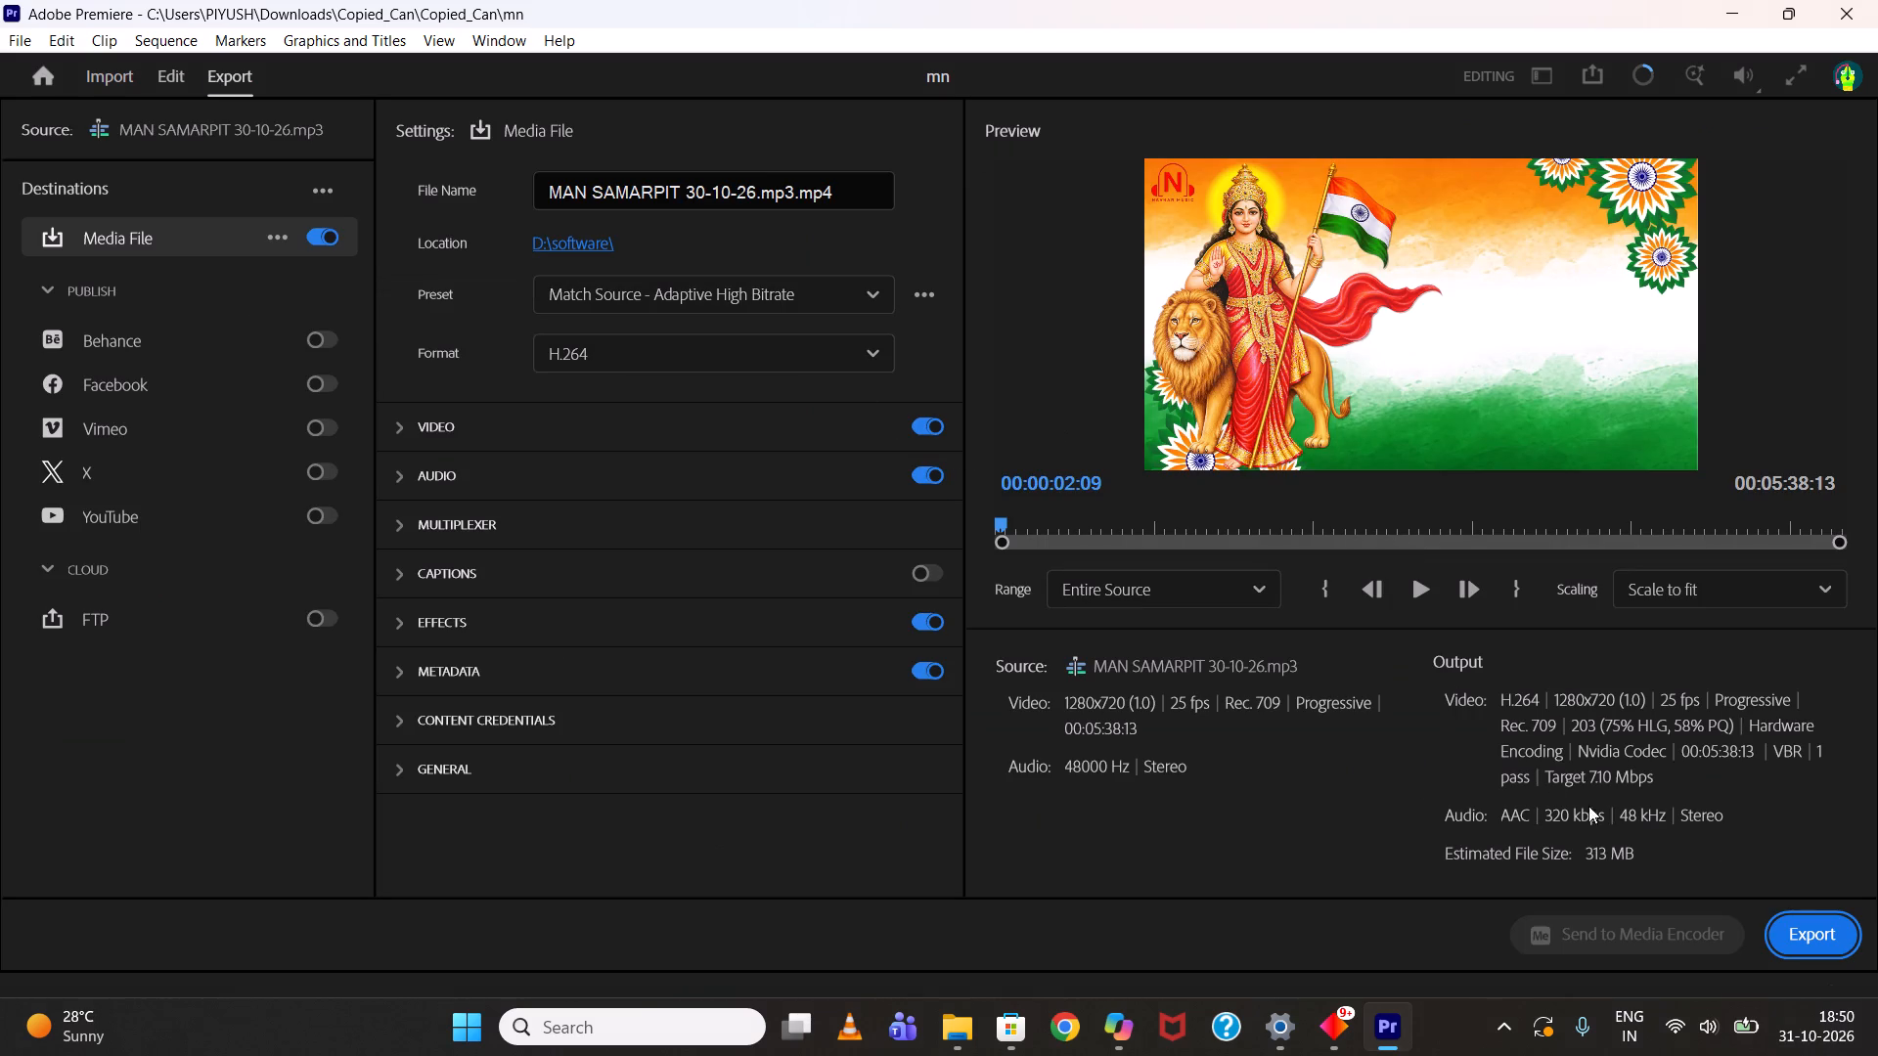
{"action": "left_click", "coordinate": [1795, 923]}
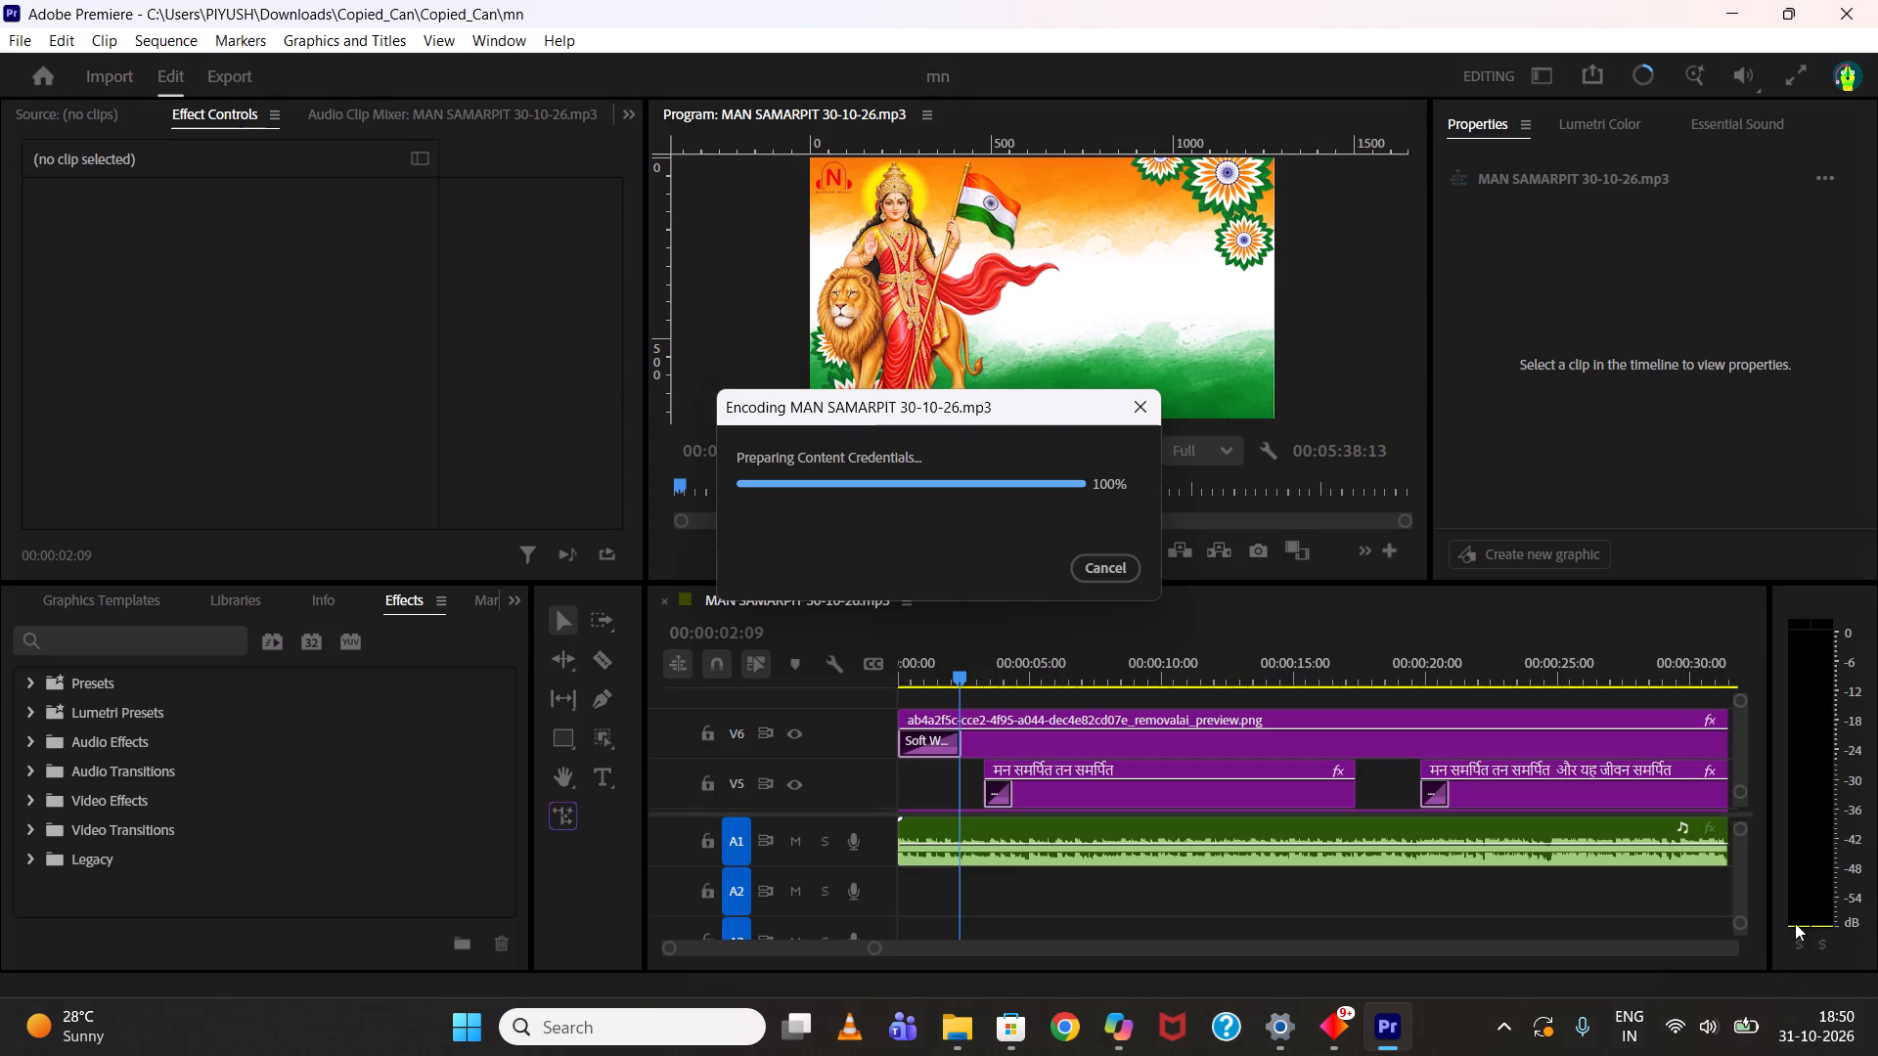
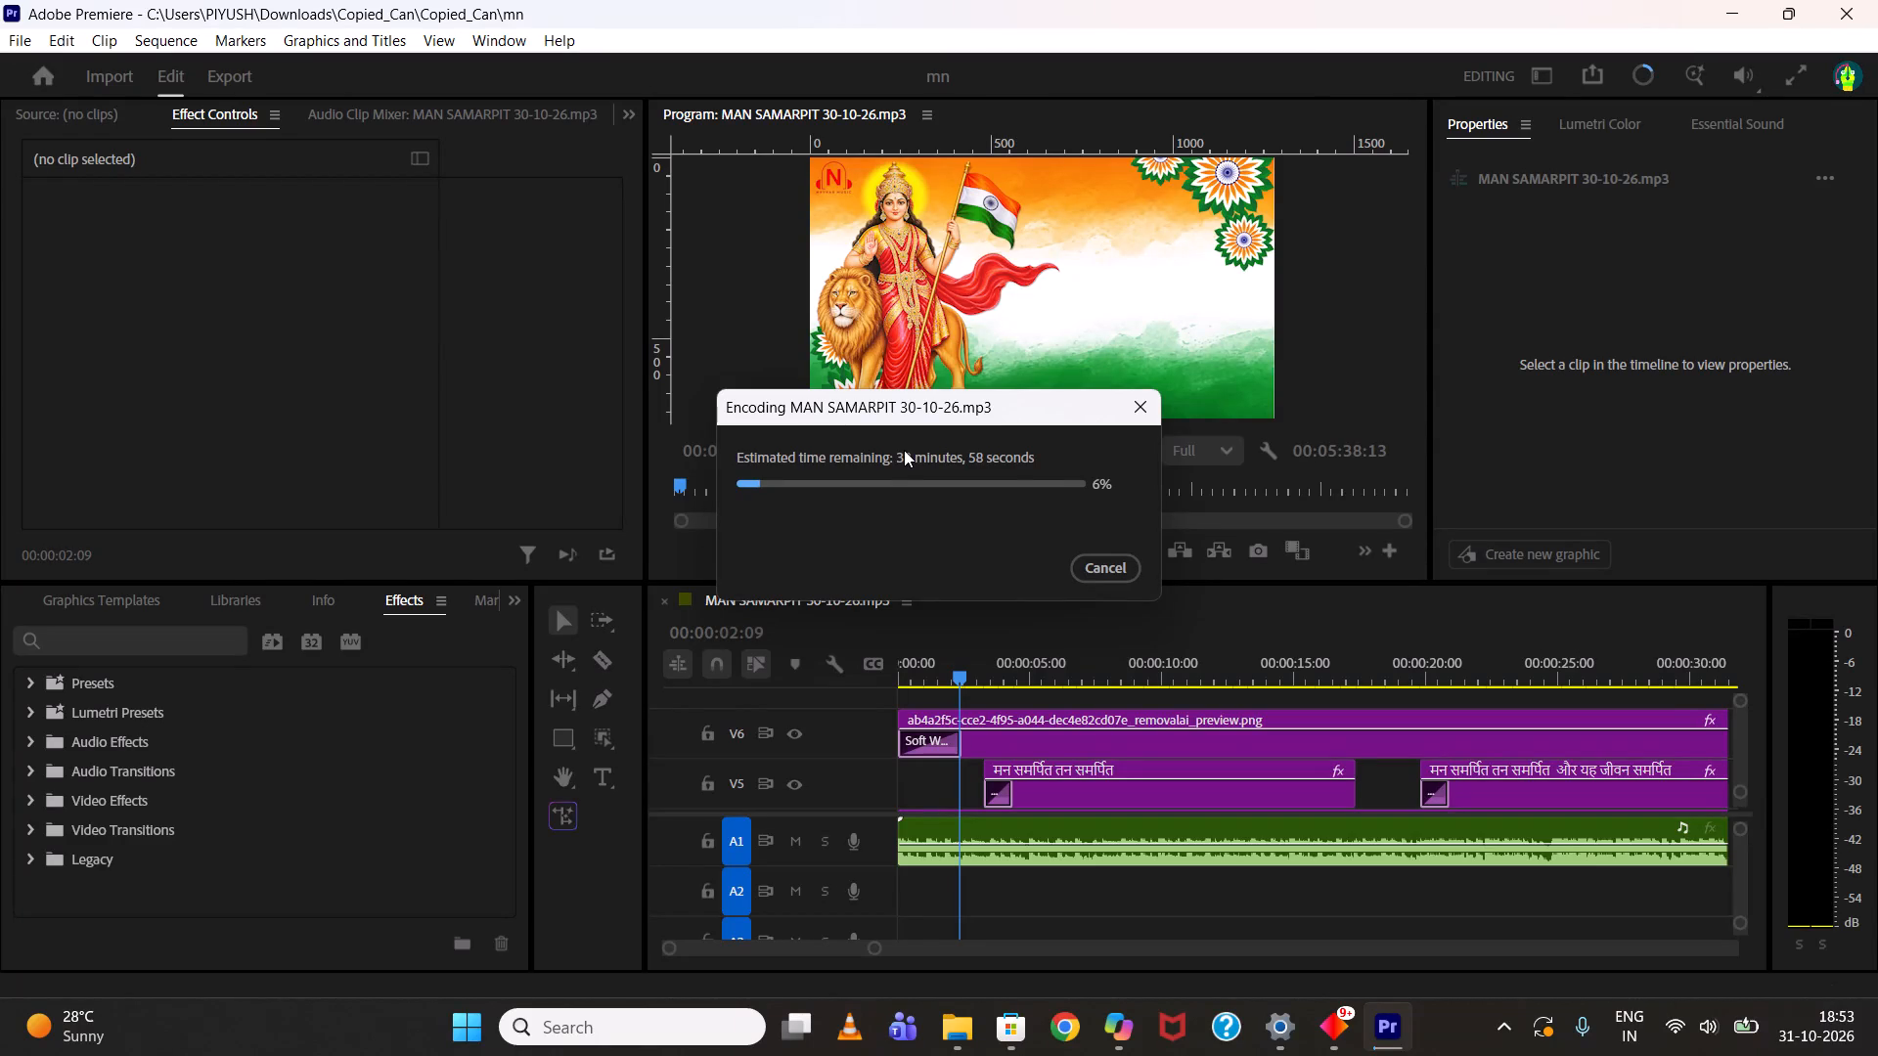
Cancel the running encode of MAN SAMARPIT 30-10-26.mp3.
{"action": "left_click", "coordinate": [1107, 572]}
{"action": "key", "text": "ctrl+s"}
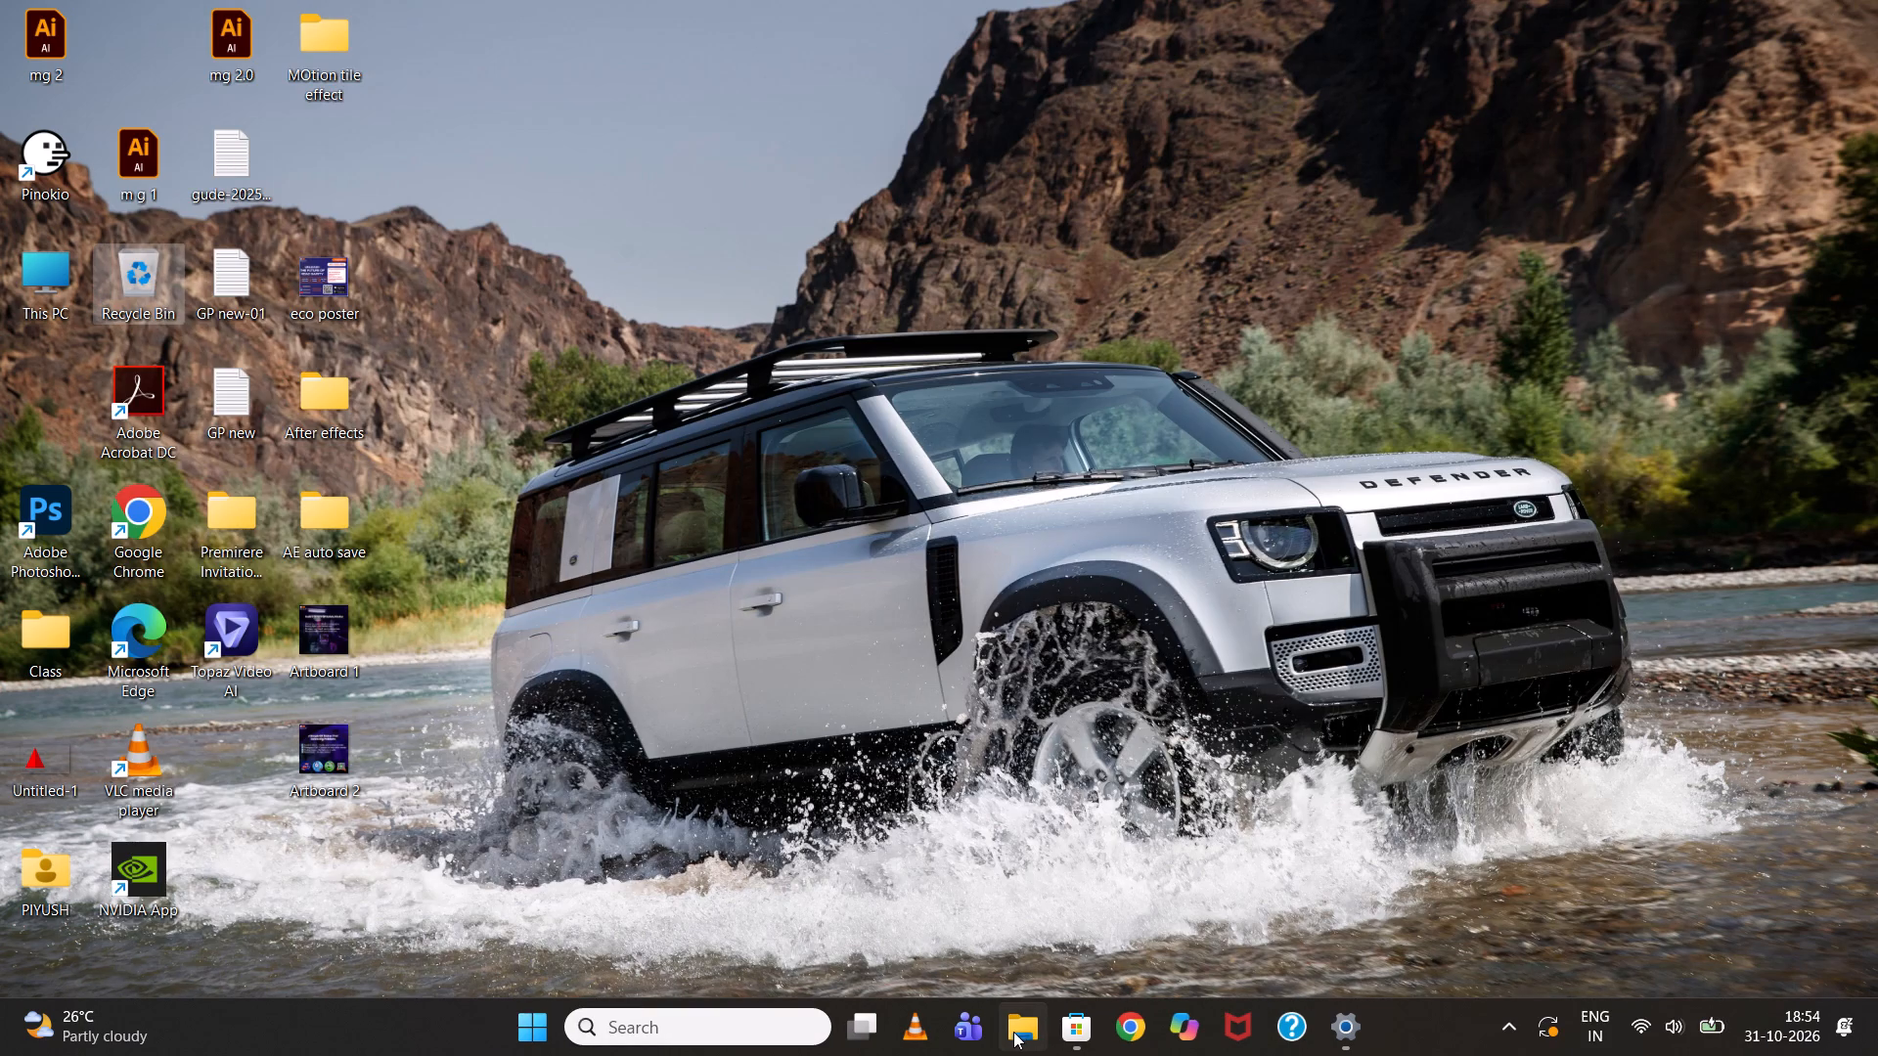
Check the free space on the C: and D: drives under This PC in File Explorer, closing the window when done.
{"action": "left_click", "coordinate": [1012, 1032]}
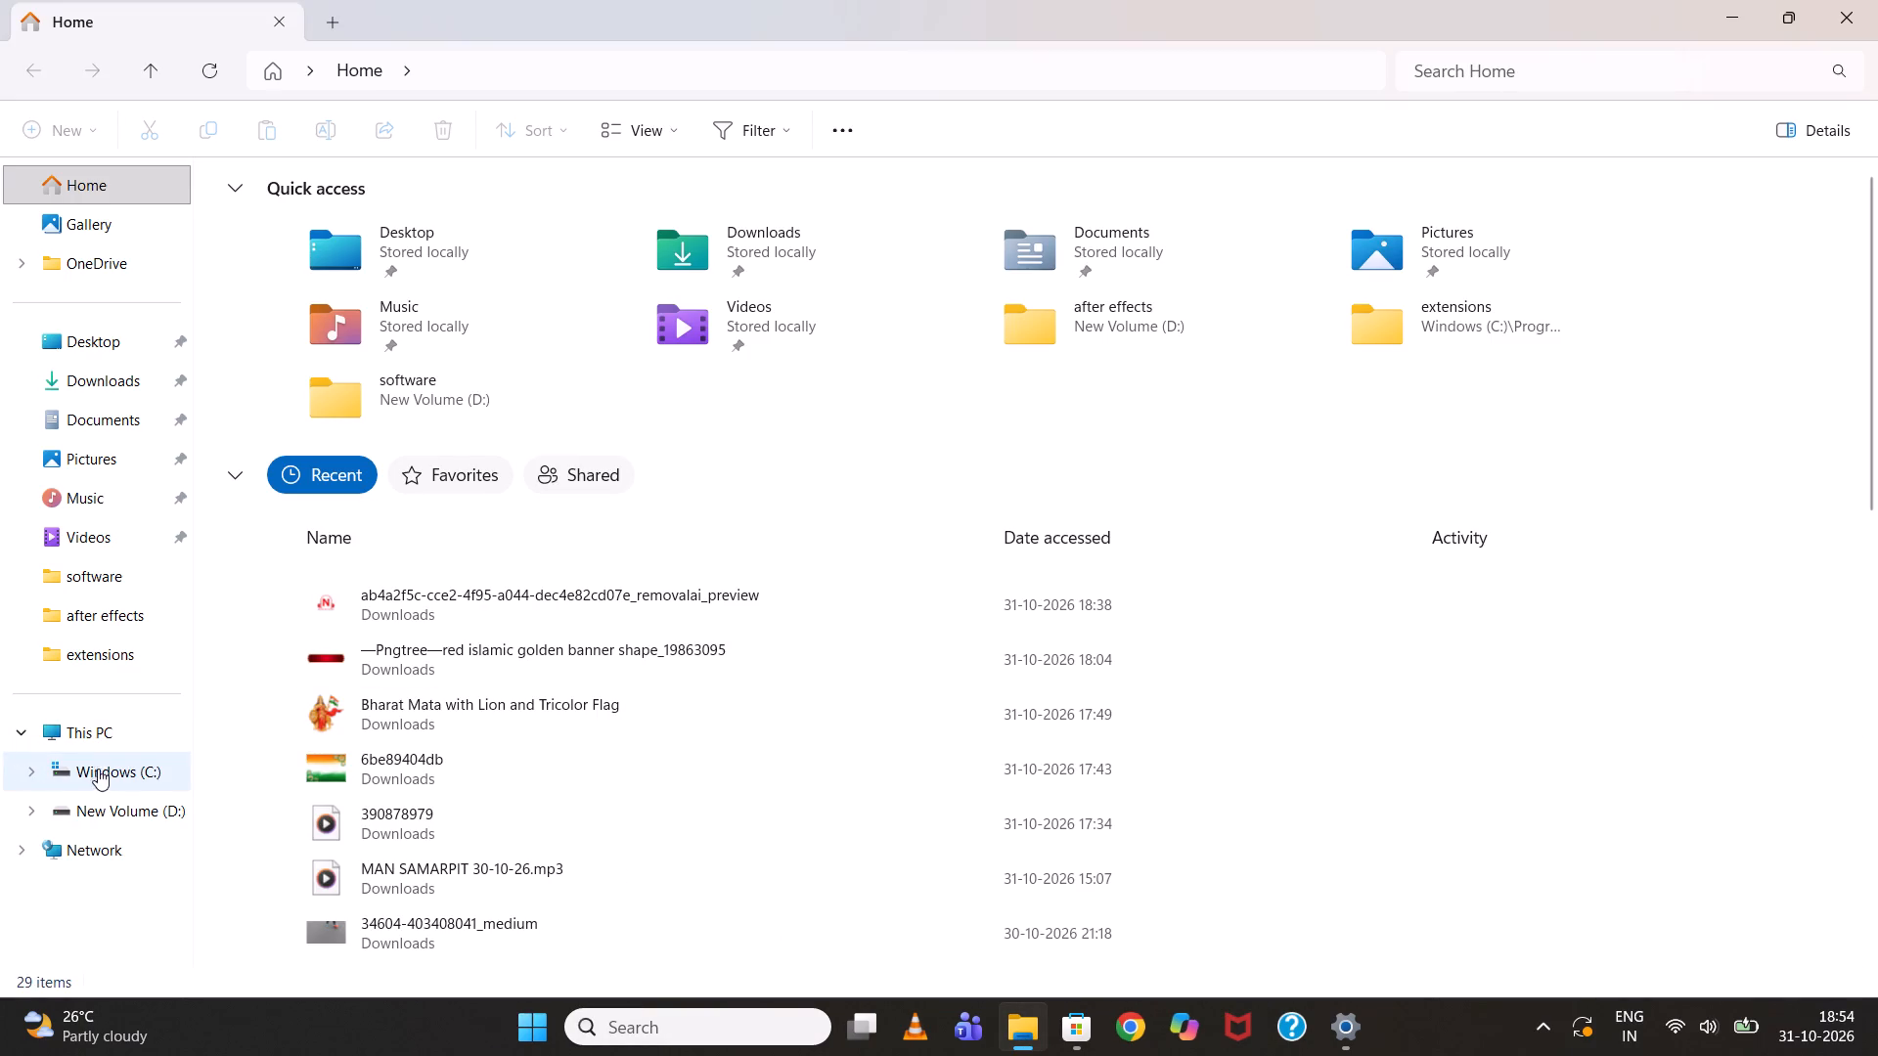
{"action": "left_click", "coordinate": [105, 733]}
{"action": "left_click", "coordinate": [489, 509]}
{"action": "right_click", "coordinate": [489, 510]}
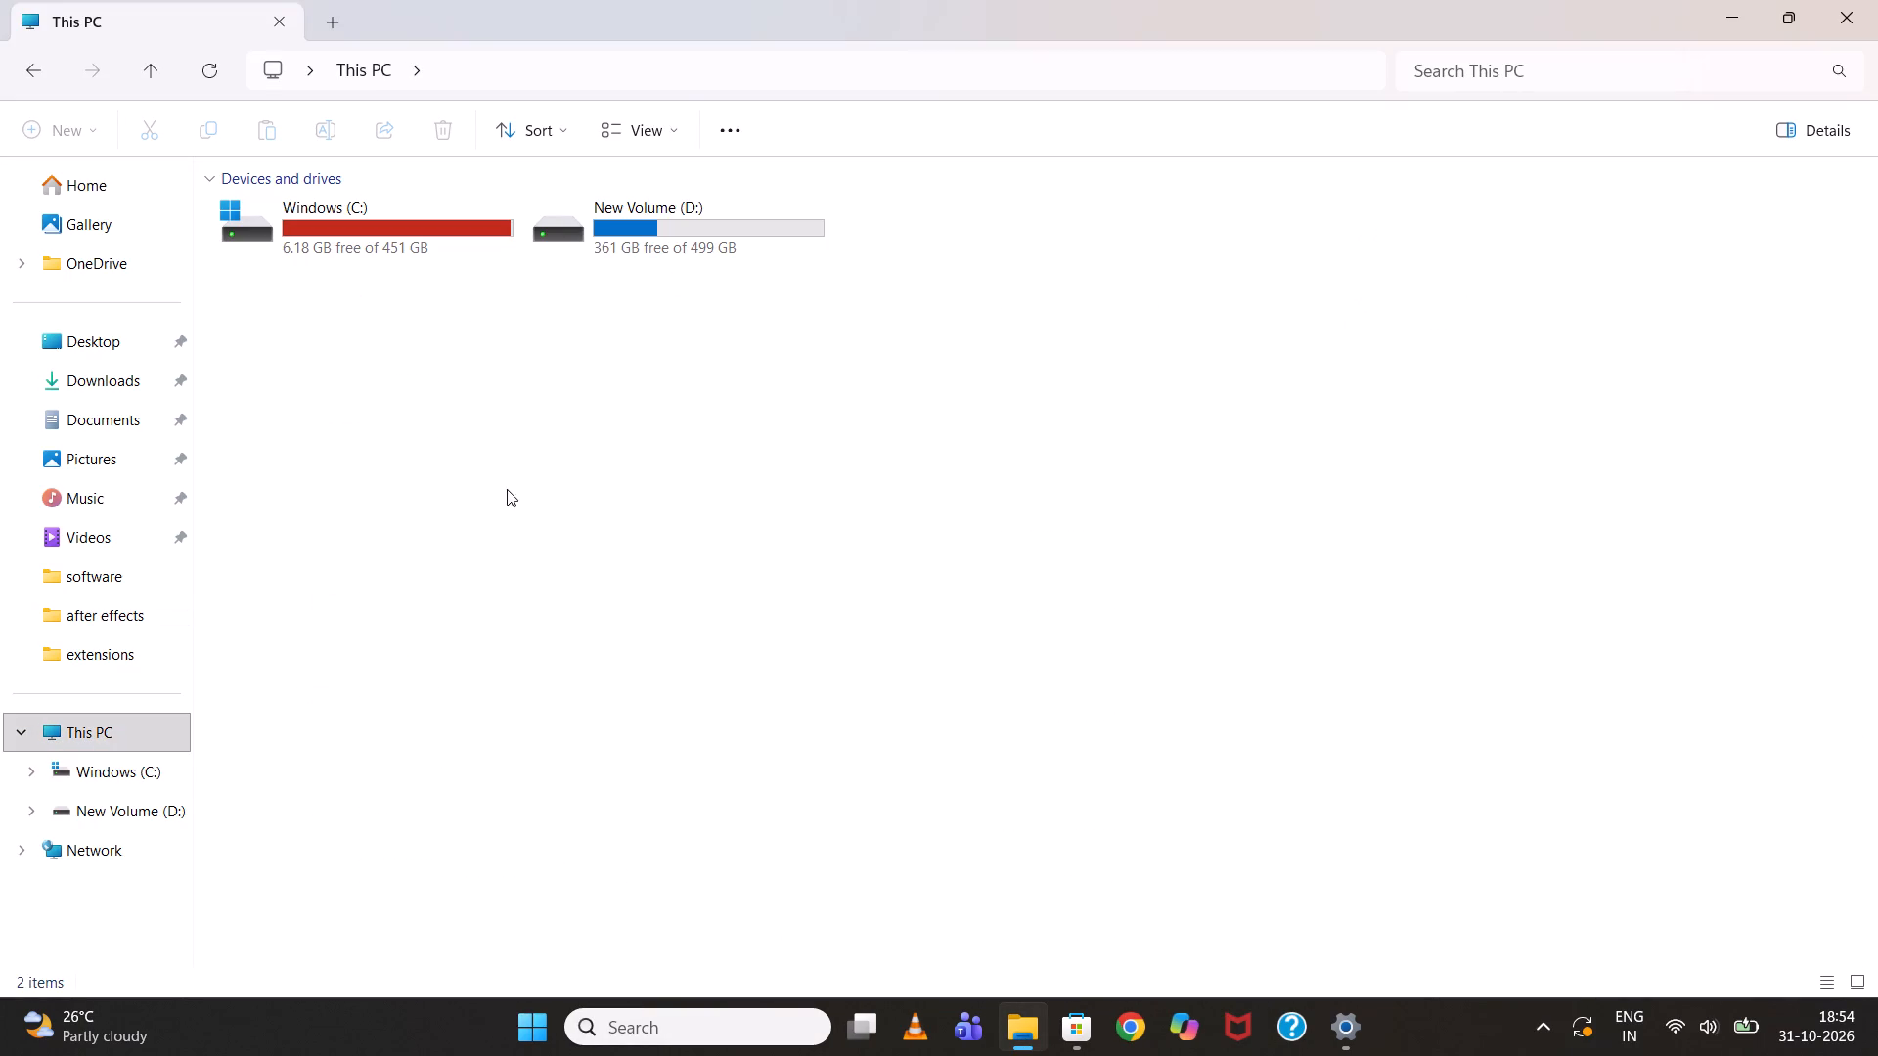
{"action": "double_click", "coordinate": [1870, 0]}
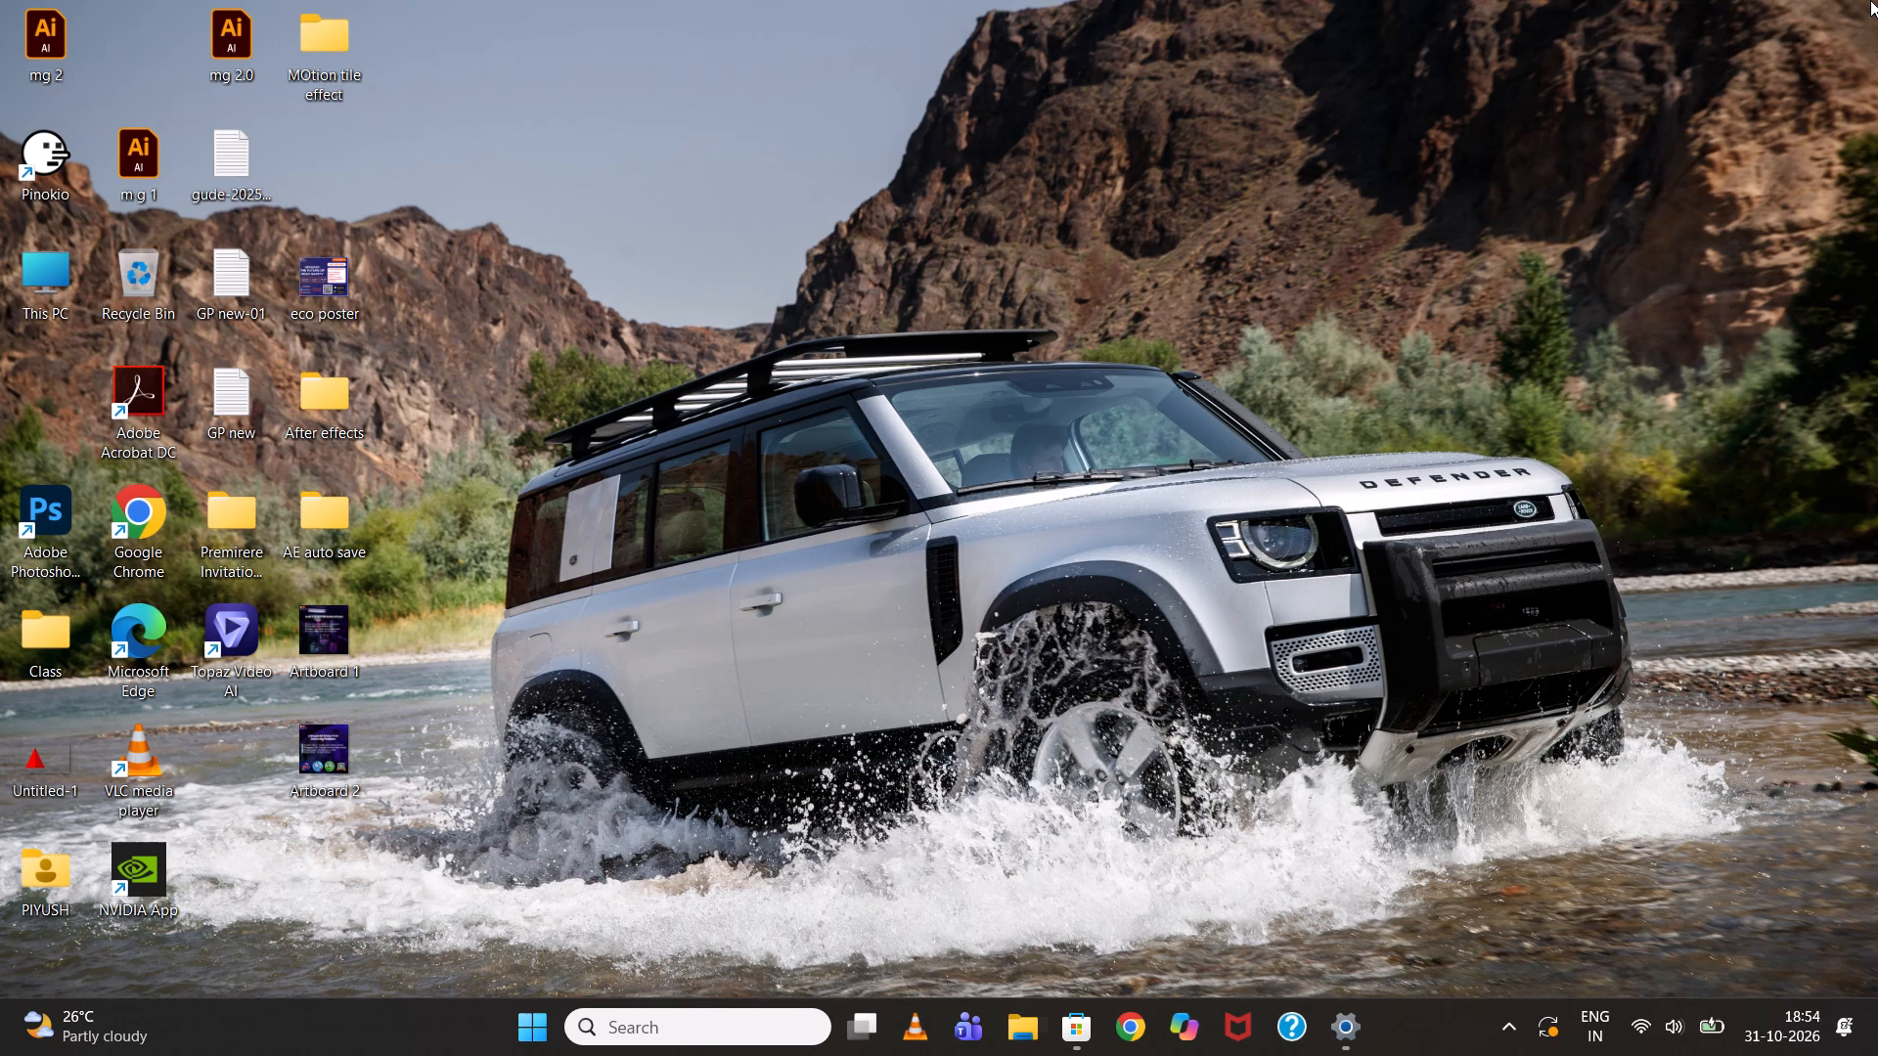
Restart the computer with the pending Windows update installed.
{"action": "left_click", "coordinate": [554, 1009]}
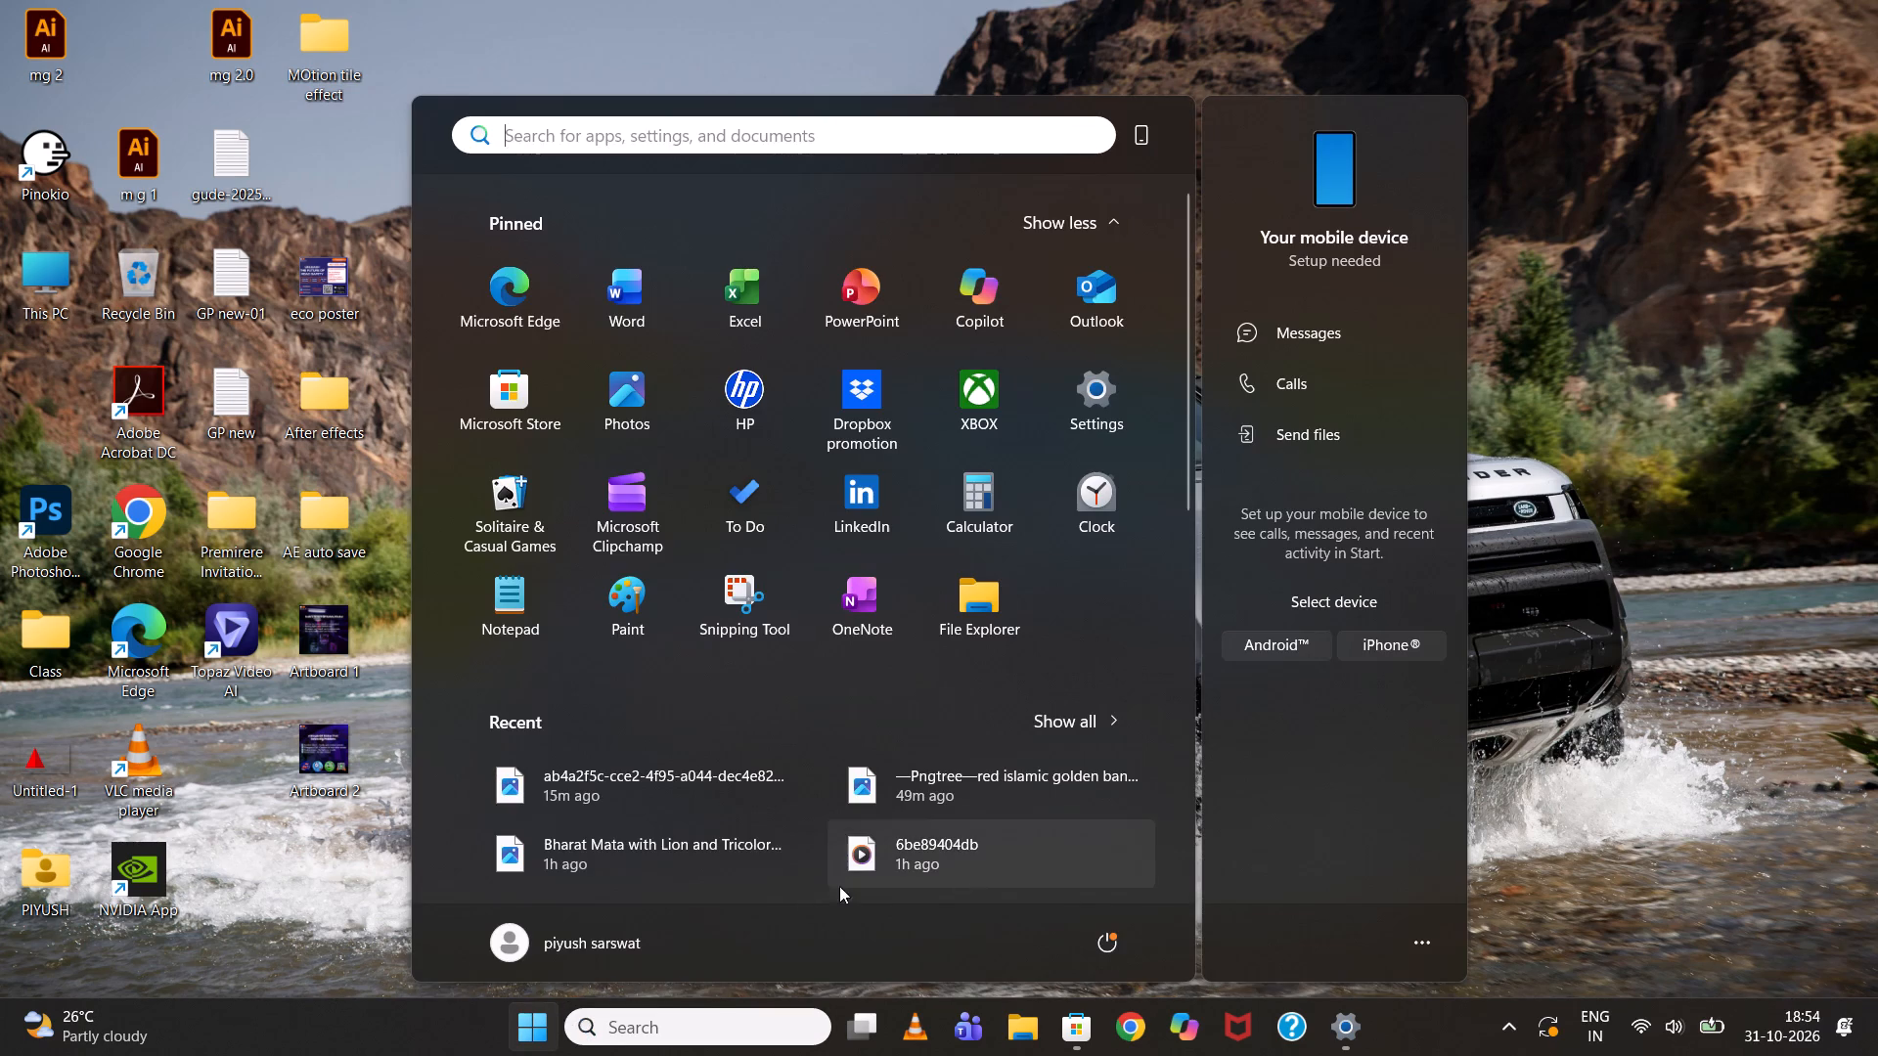
{"action": "left_click", "coordinate": [1096, 921]}
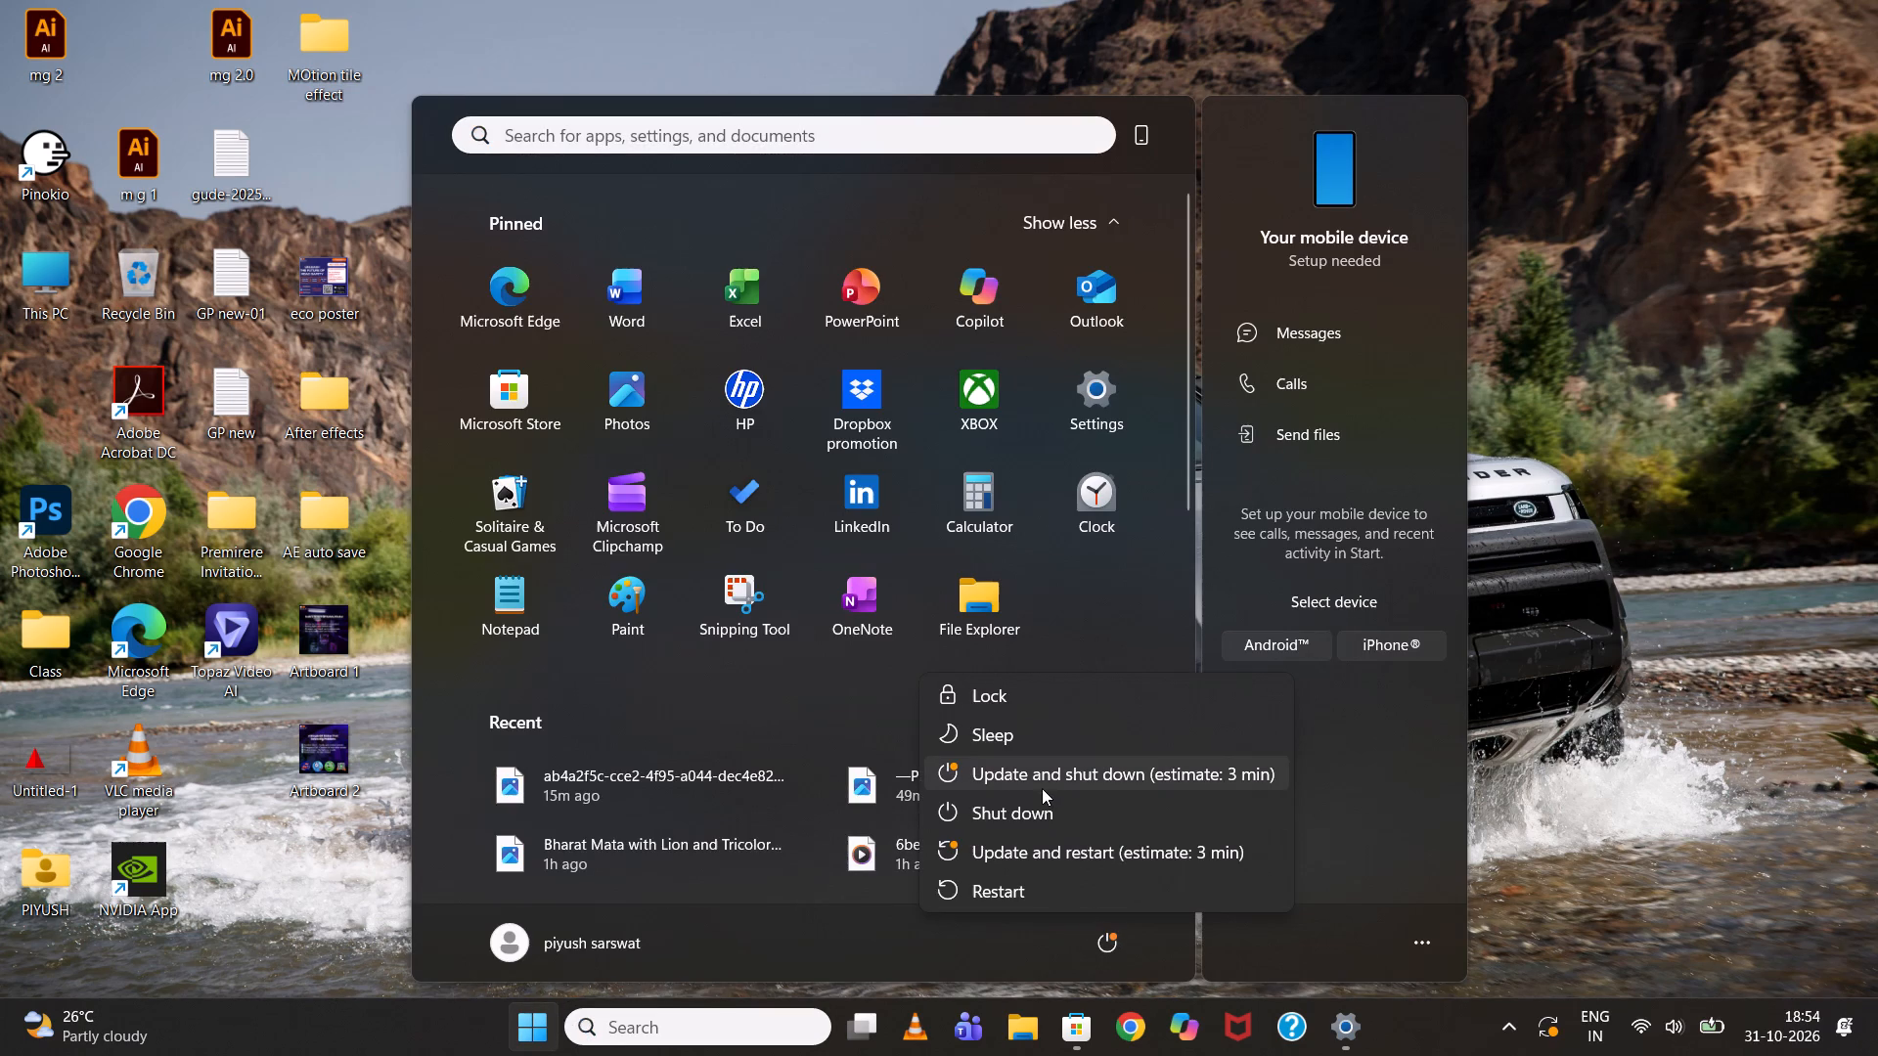
{"action": "left_click", "coordinate": [1023, 862]}
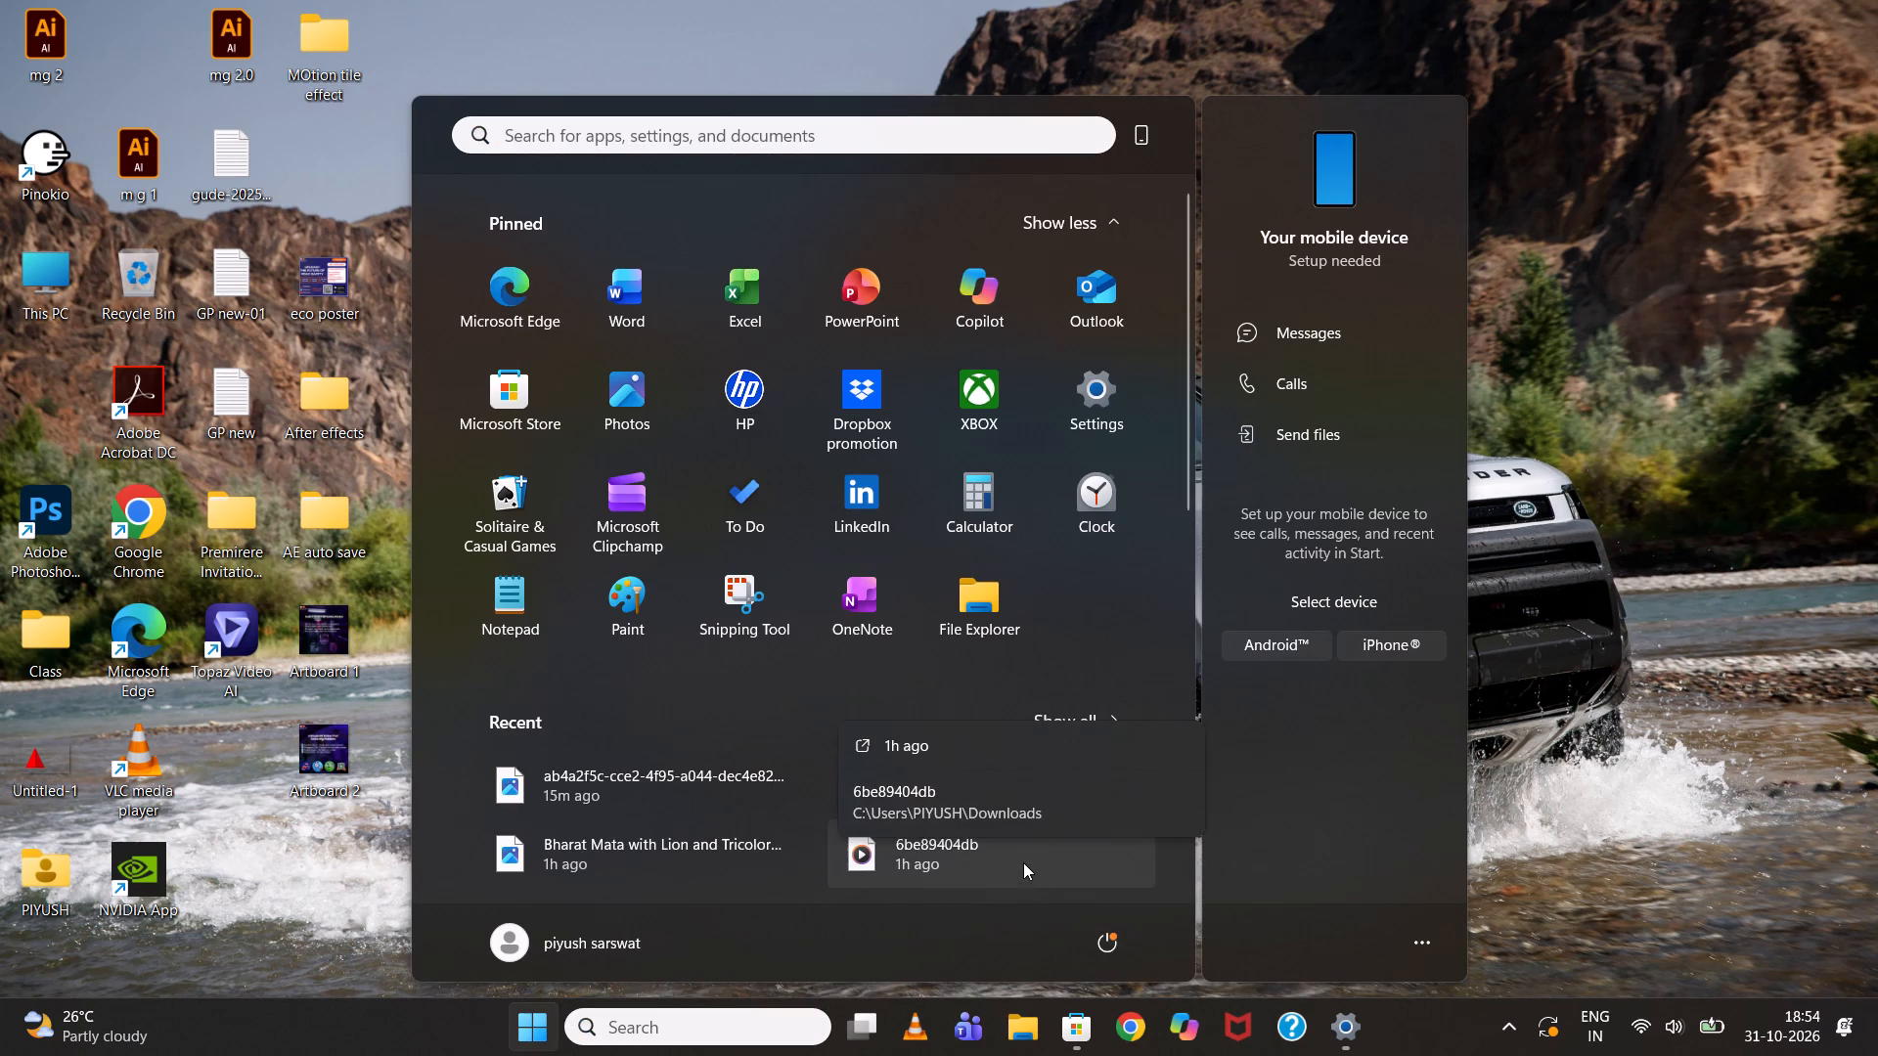